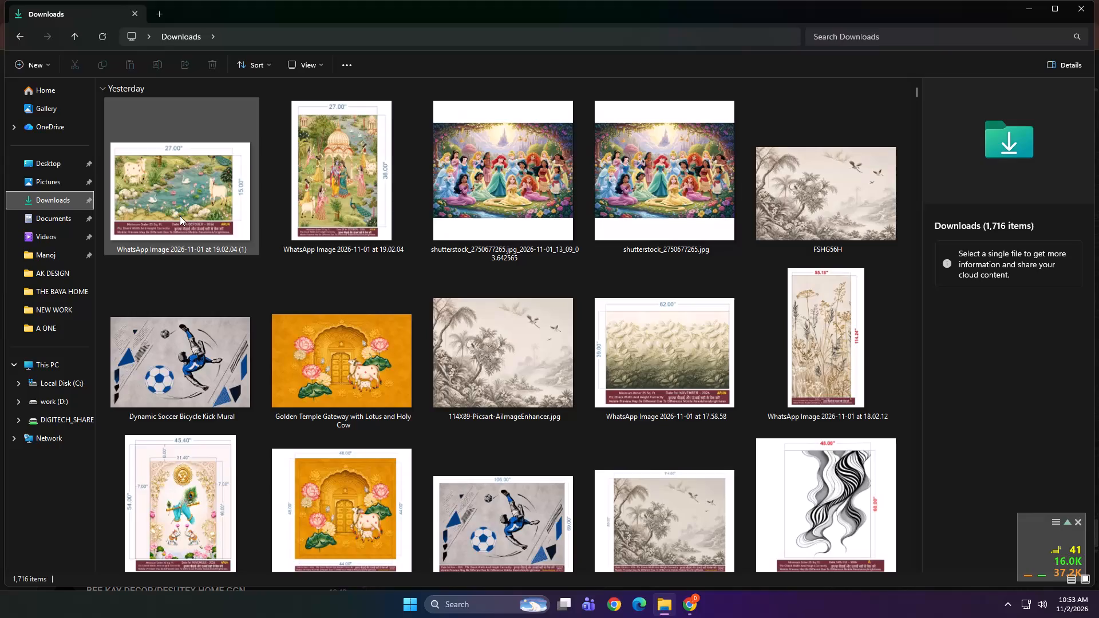
# Leave the Downloads folder and open the This PC overview of drives and network locations.
pyautogui.scroll(8, 180, 216)
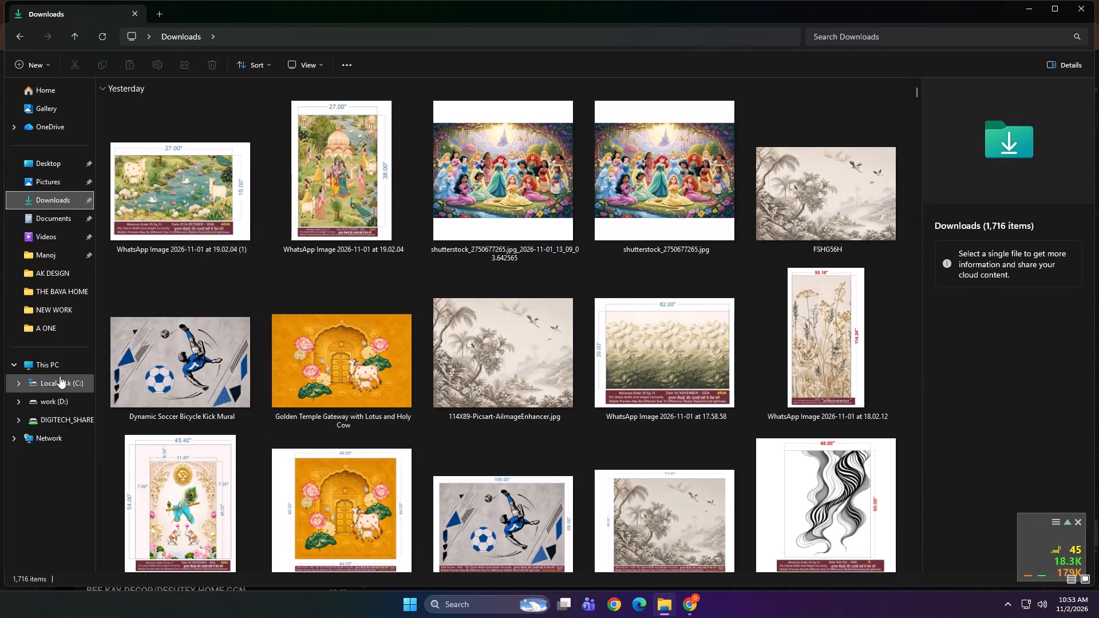
pyautogui.click(30, 360)
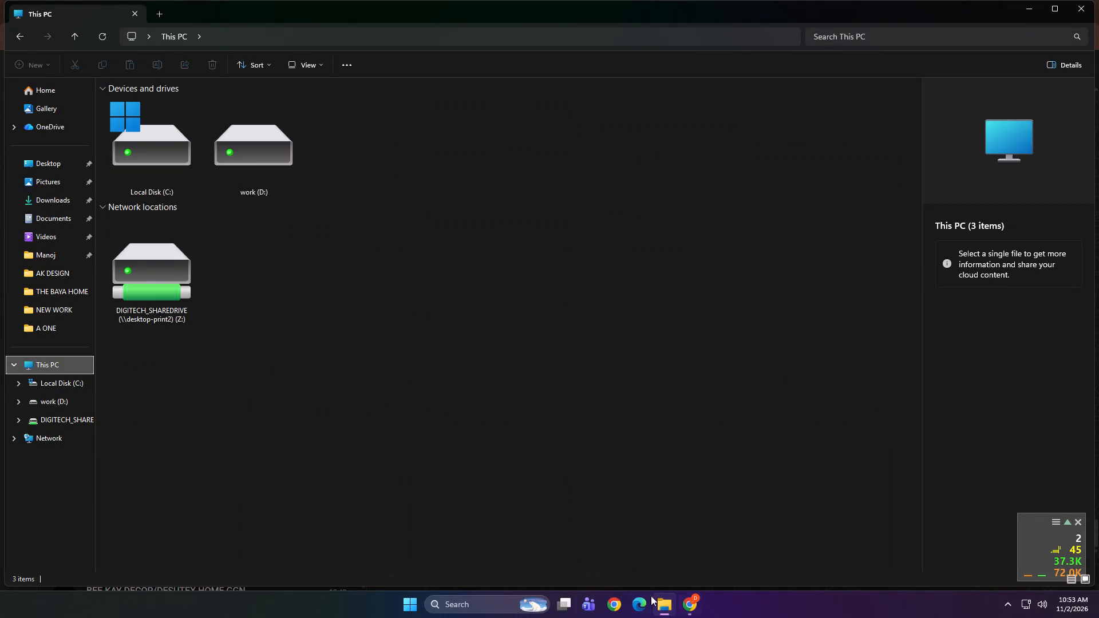
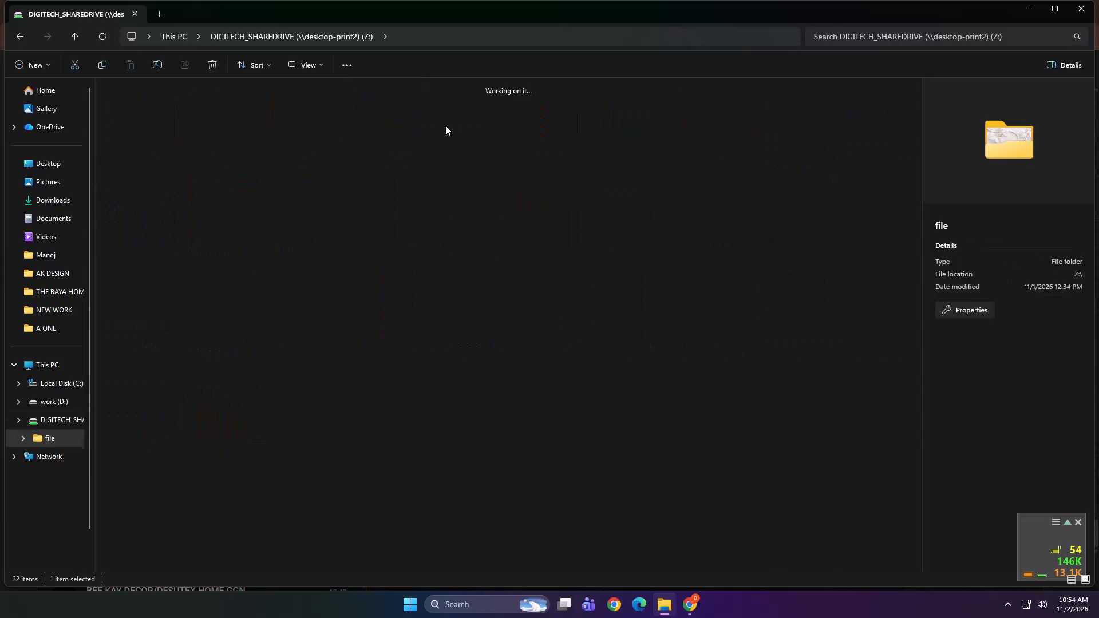
# Open folder 02 inside file > Nov on the DIGITECH_SHAREDRIVE (Z:) drive, show its contents as large thumbnails, and select everything in it.
pyautogui.click(164, 104)
pyautogui.doubleClick(164, 104)
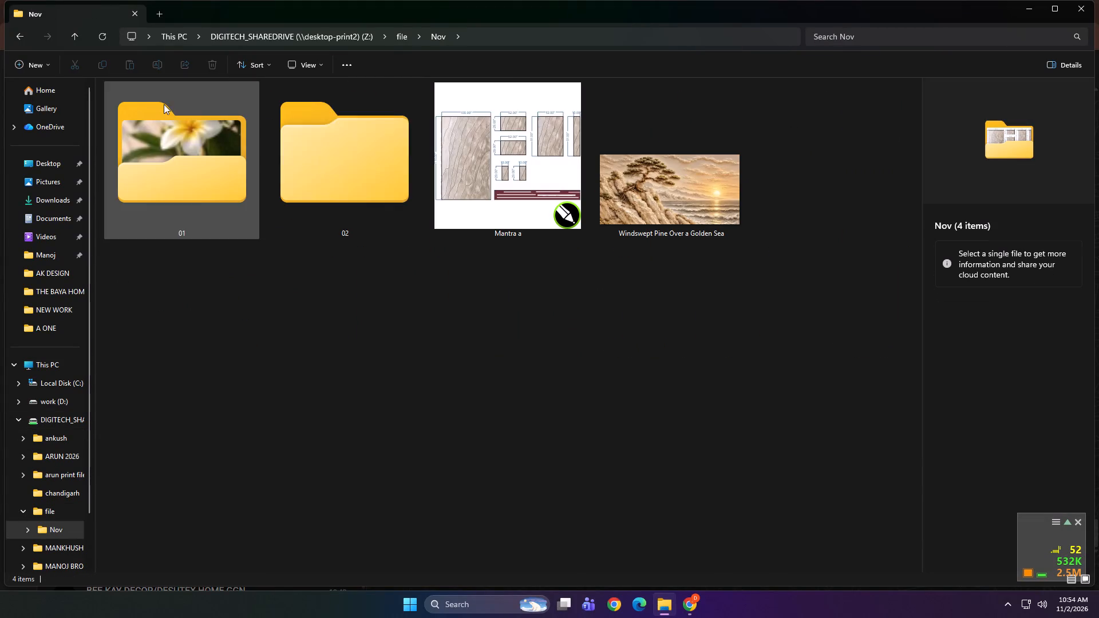
pyautogui.doubleClick(342, 161)
pyautogui.keyDown('ctrl'); pyautogui.scroll(5, 361, 291); pyautogui.keyUp('ctrl')
pyautogui.keyDown('ctrl'); pyautogui.scroll(-1, 361, 291); pyautogui.keyUp('ctrl')
pyautogui.keyDown('ctrl'); pyautogui.scroll(3, 361, 291); pyautogui.keyUp('ctrl')
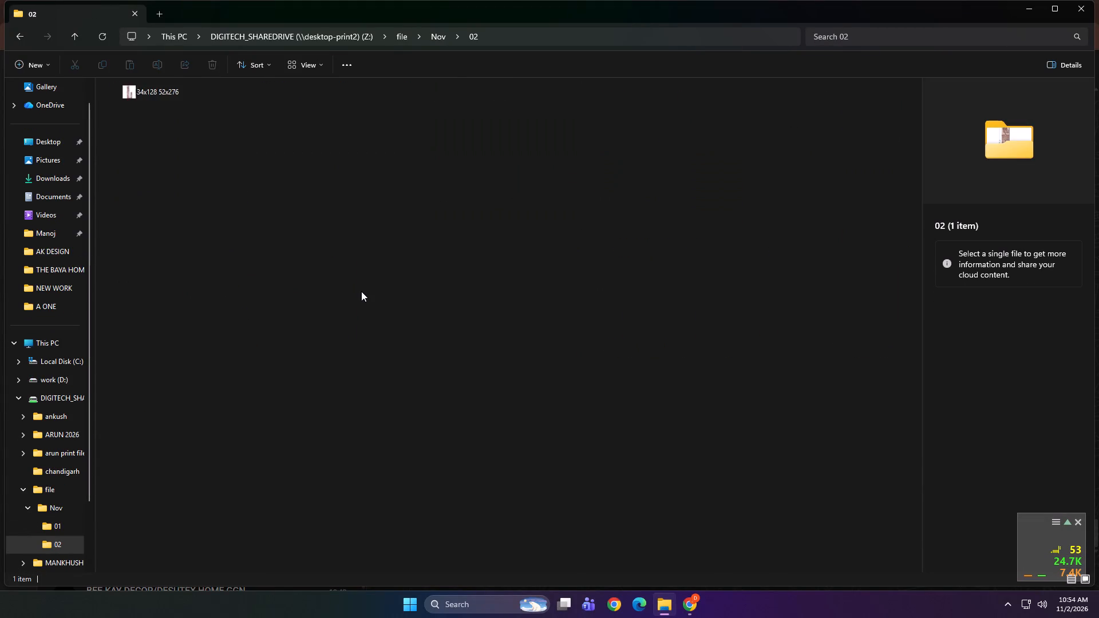
pyautogui.keyDown('ctrl'); pyautogui.scroll(20, 361, 291); pyautogui.keyUp('ctrl')
pyautogui.keyDown('ctrl'); pyautogui.scroll(18, 361, 291); pyautogui.keyUp('ctrl')
pyautogui.hotkey('ctrl', 'a')
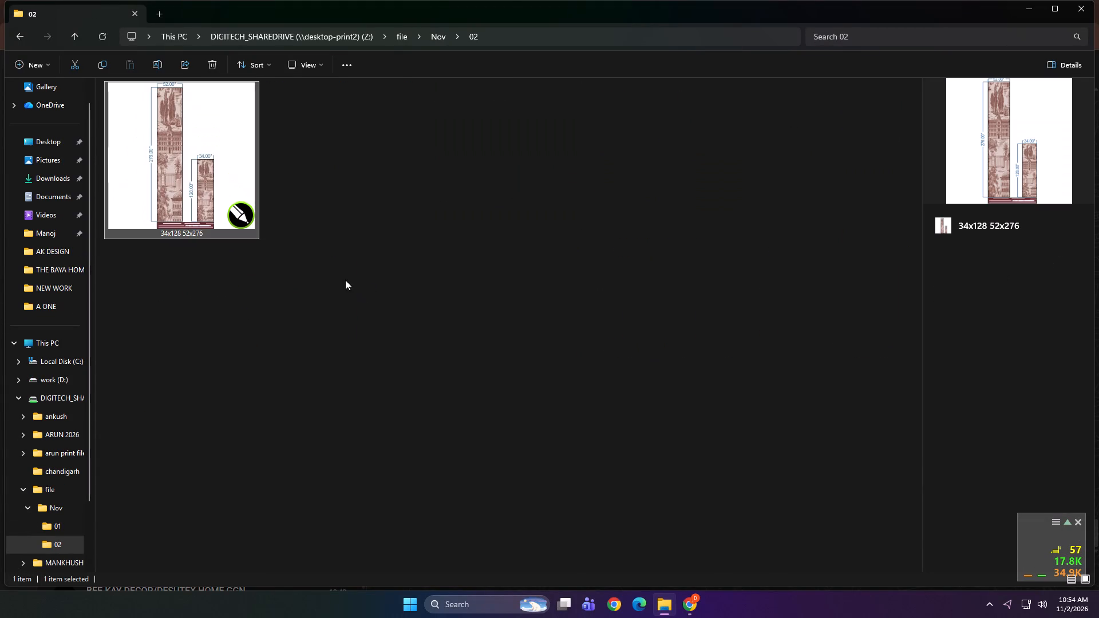
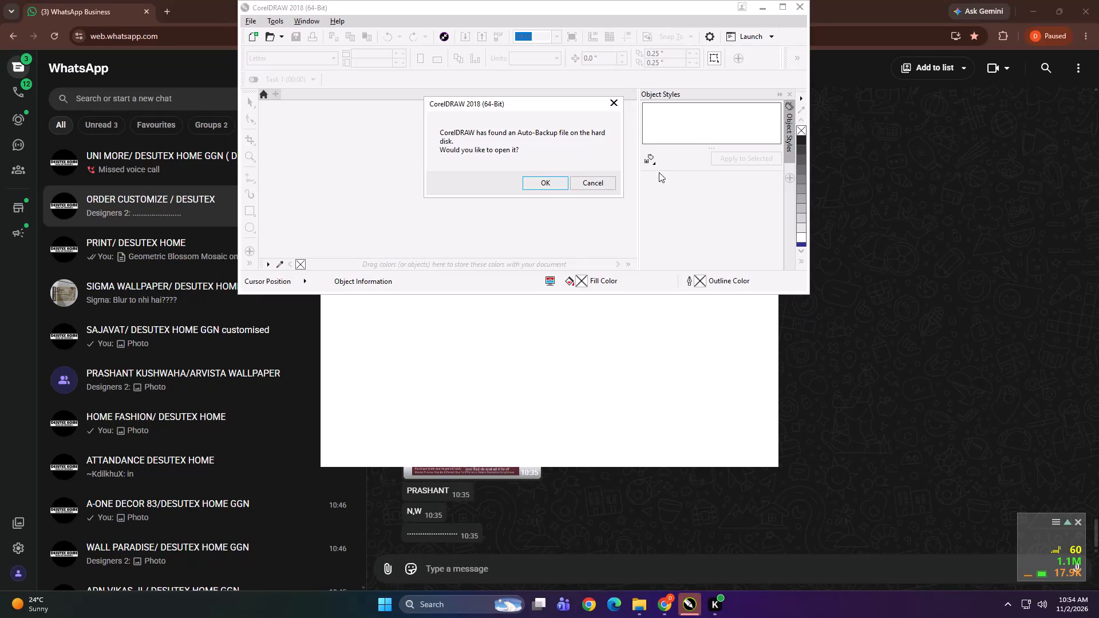
# Decline opening the Auto-Backup file that CorelDRAW found on the hard disk.
pyautogui.click(583, 185)
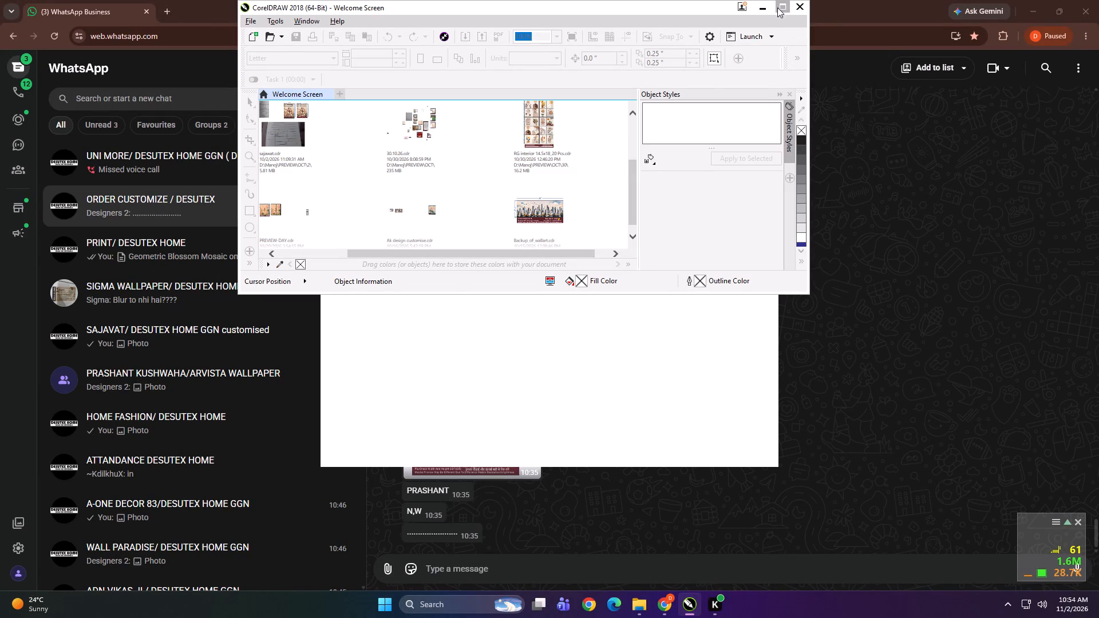
# Maximize the window and create a new one-page Letter document, 8.5 by 11 inches, in RGB color mode.
pyautogui.click(783, 7)
pyautogui.click(335, 191)
pyautogui.click(335, 166)
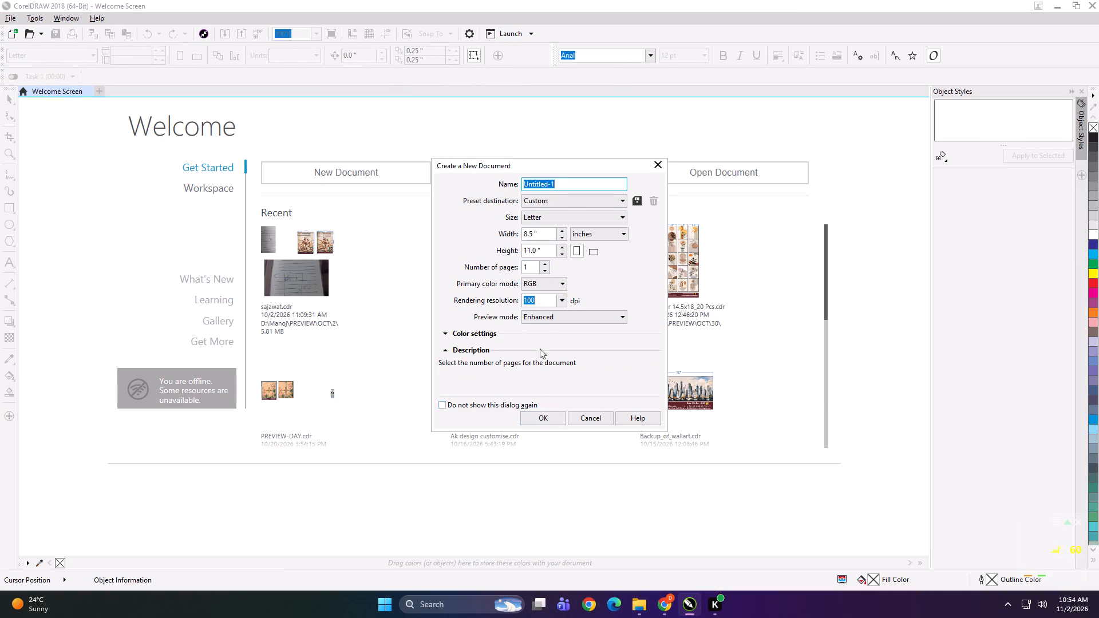
pyautogui.click(544, 417)
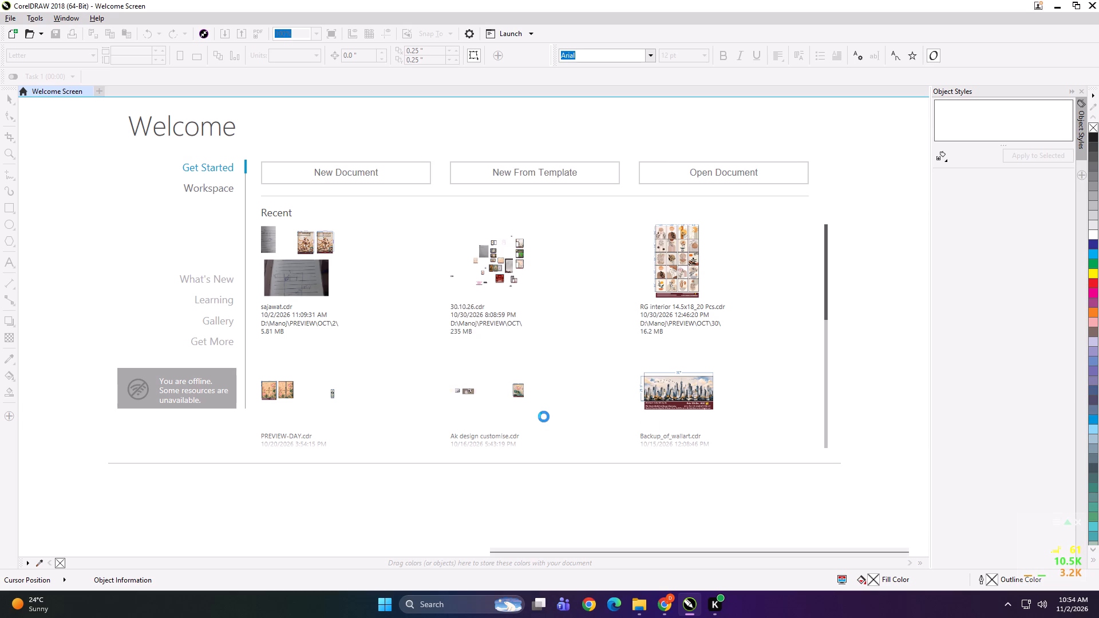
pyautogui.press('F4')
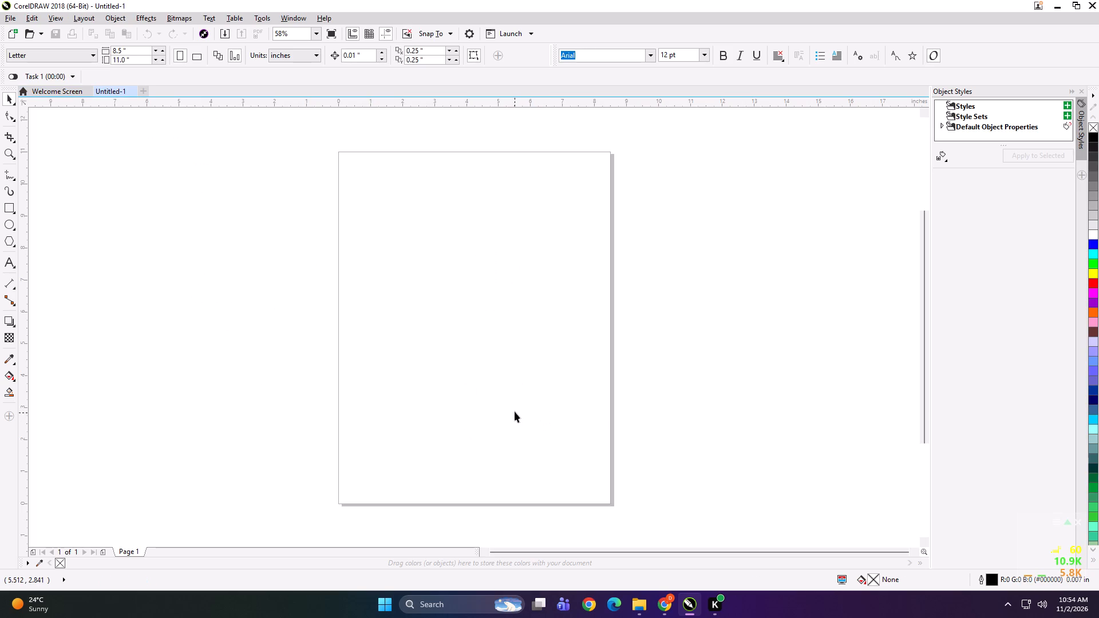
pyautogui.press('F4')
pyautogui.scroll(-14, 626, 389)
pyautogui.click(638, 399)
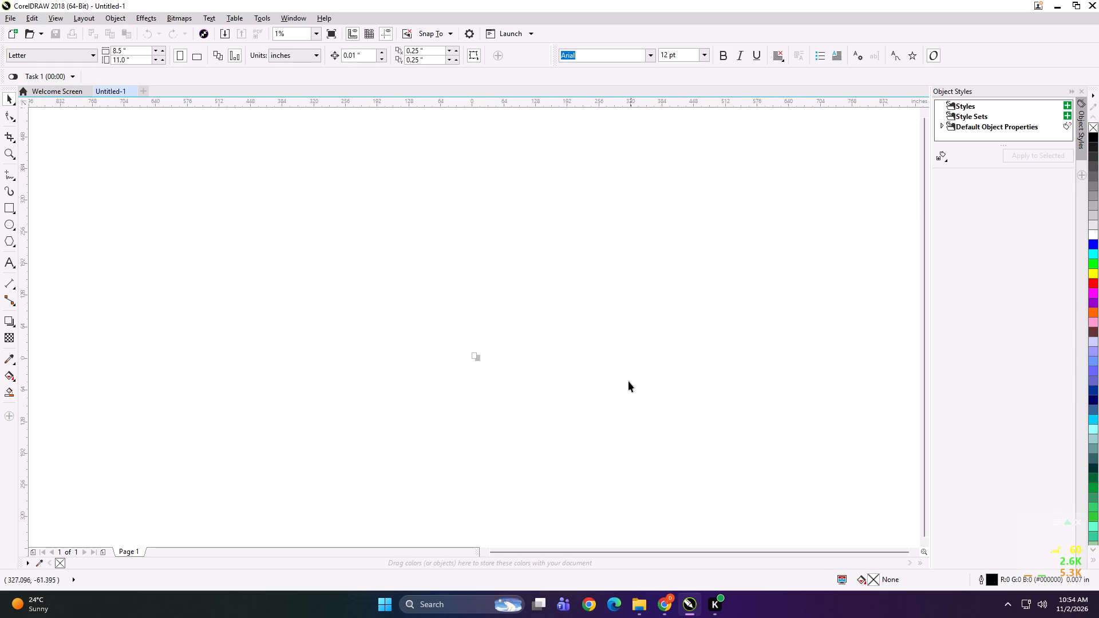
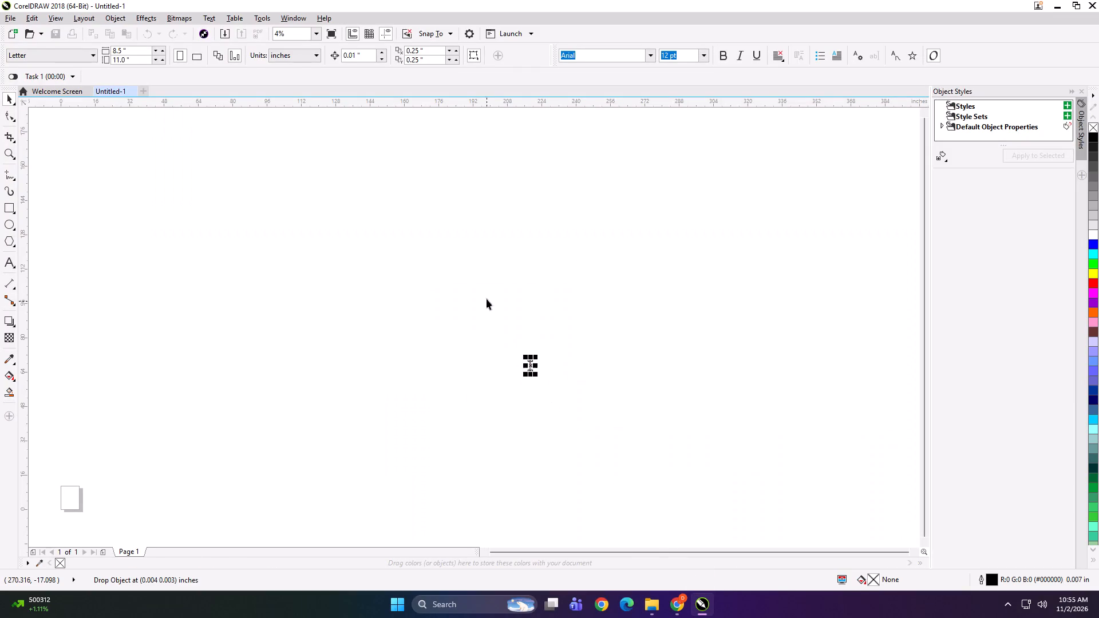
# Separate the two overlapping toile pattern images by moving the narrower one left, to about X 155.5, Y 74.25 inches.
pyautogui.moveTo(487, 299); pyautogui.dragTo(566, 415)
pyautogui.keyDown('shift'); pyautogui.moveTo(536, 375); pyautogui.dragTo(601, 422); pyautogui.keyUp('shift')
pyautogui.press('F4')
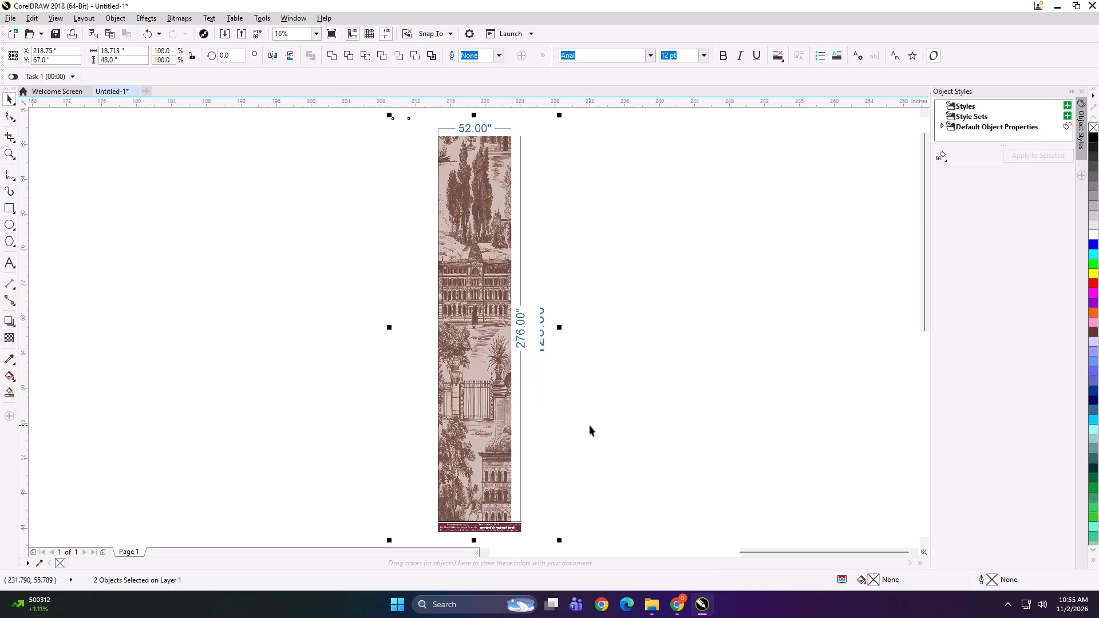
pyautogui.scroll(-2, 658, 345)
pyautogui.click(690, 351)
pyautogui.moveTo(614, 345); pyautogui.dragTo(483, 328)
# Place both toile images side by side above the page, the narrower one at about X -5.8, Y 90.5 inches and the wider one right of it.
pyautogui.moveTo(441, 319); pyautogui.dragTo(243, 294)
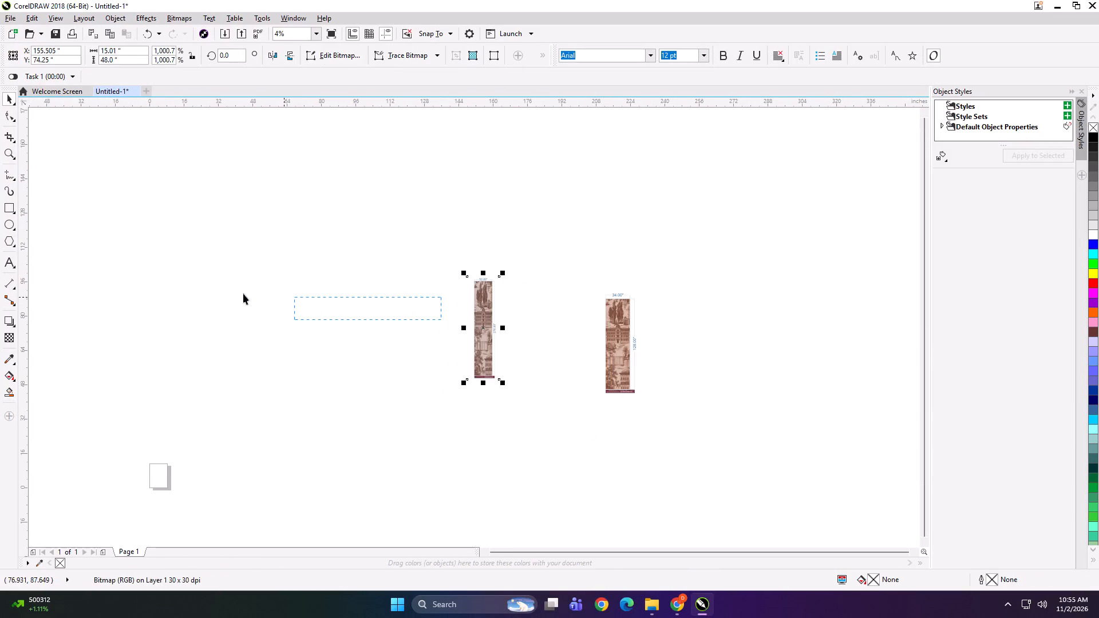
pyautogui.moveTo(243, 294); pyautogui.dragTo(199, 291)
pyautogui.moveTo(487, 334); pyautogui.dragTo(140, 299)
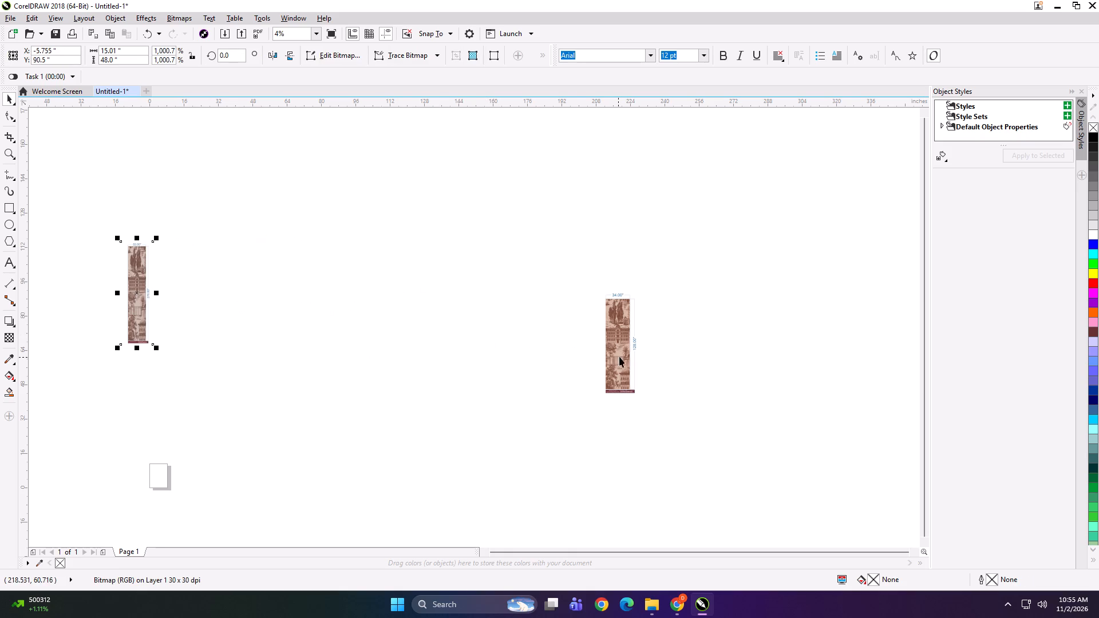
pyautogui.moveTo(621, 350); pyautogui.dragTo(184, 297)
pyautogui.click(415, 321)
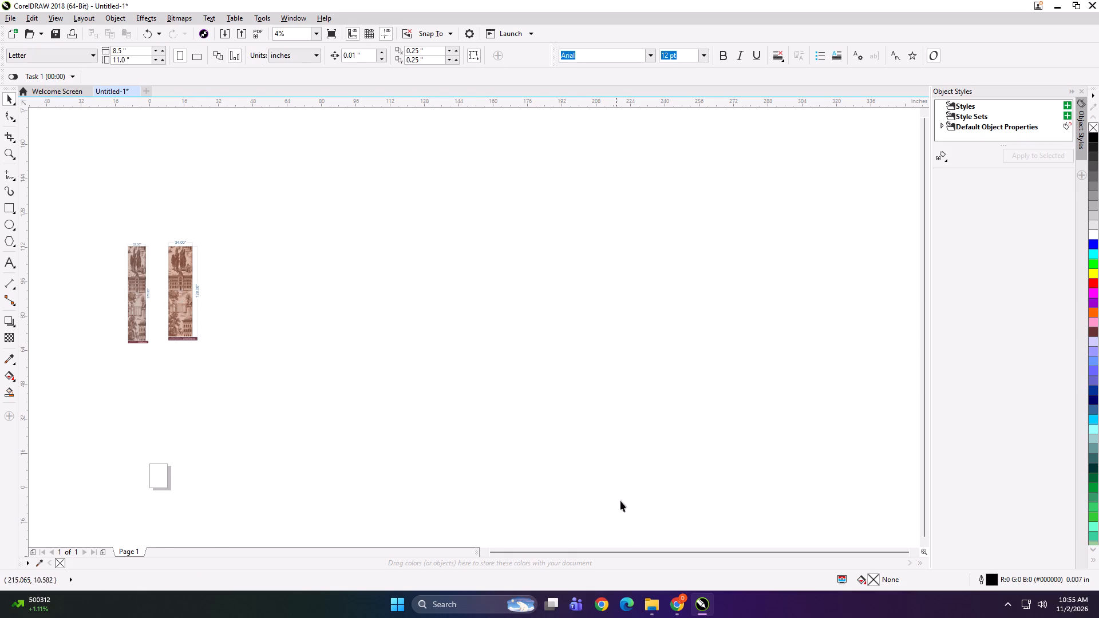
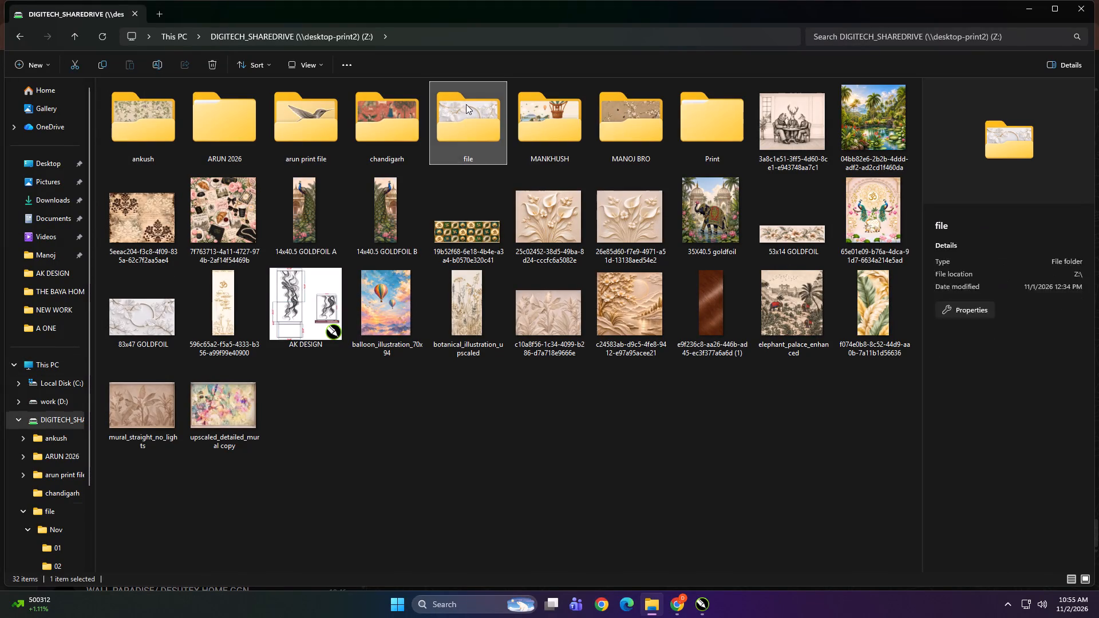
# Import the "34x128 52x276" design from the file\Nov\02 folder into Untitled-1 and place it at about X 152.6, Y 96.2 inches.
pyautogui.doubleClick(144, 124)
pyautogui.click(229, 207)
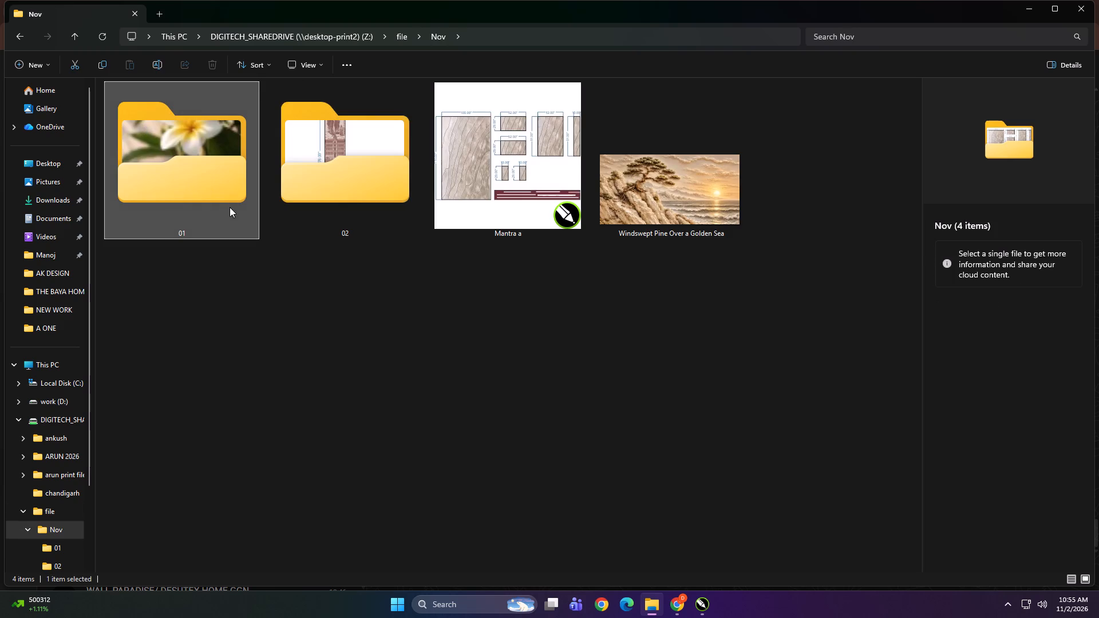
pyautogui.click(326, 192)
pyautogui.doubleClick(329, 180)
pyautogui.keyDown('ctrl'); pyautogui.scroll(7, 351, 366); pyautogui.keyUp('ctrl')
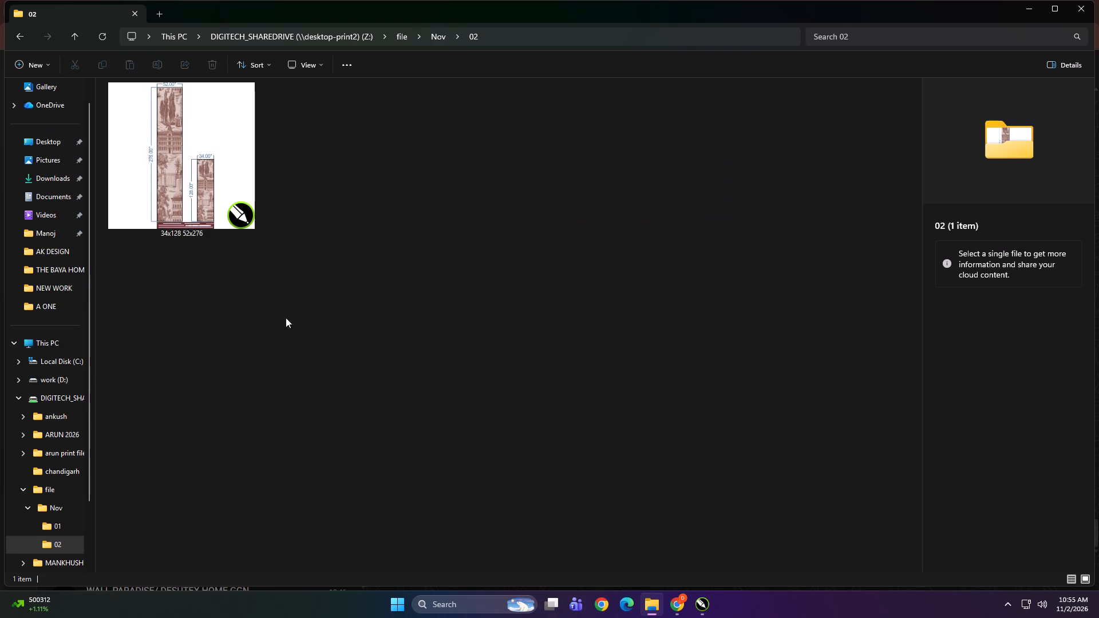
pyautogui.click(197, 197)
pyautogui.moveTo(163, 135); pyautogui.dragTo(701, 601)
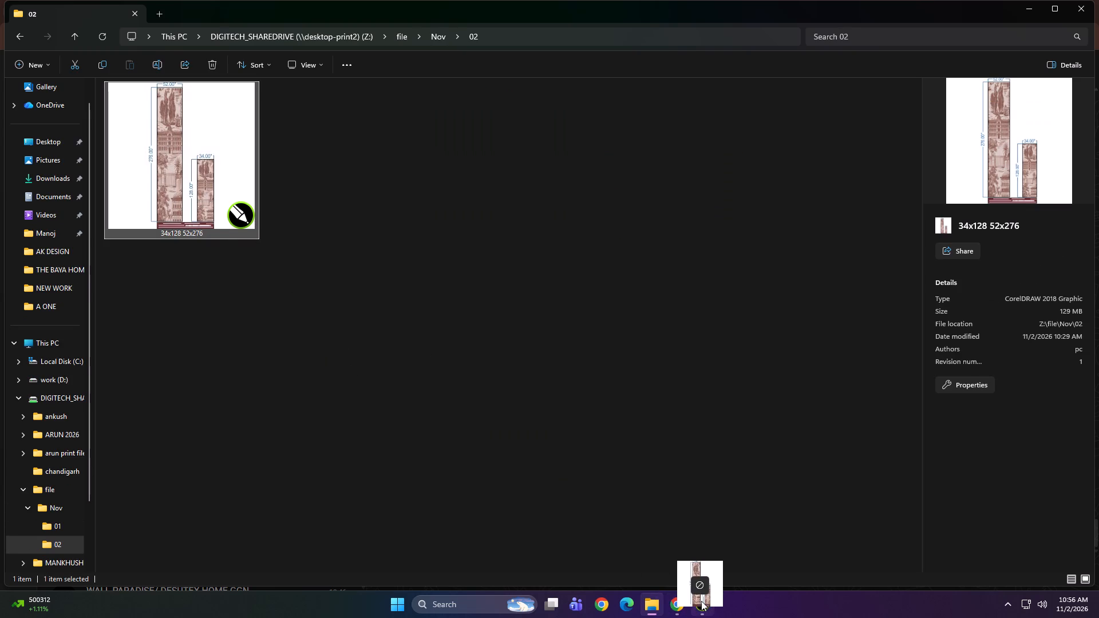
pyautogui.moveTo(701, 601); pyautogui.dragTo(344, 297)
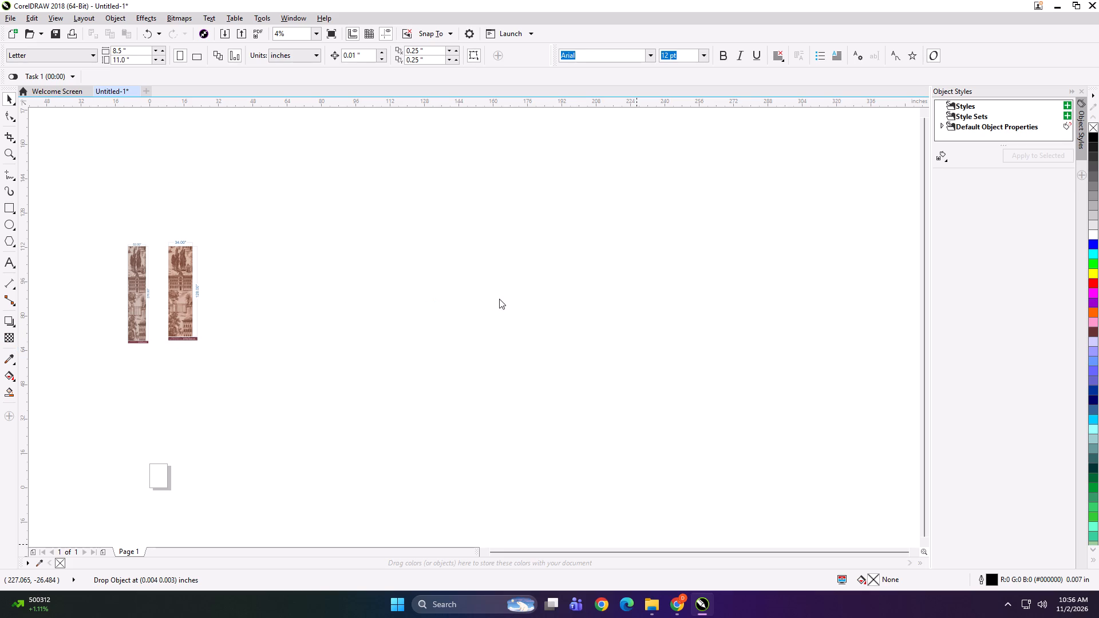
pyautogui.scroll(-2, 537, 307)
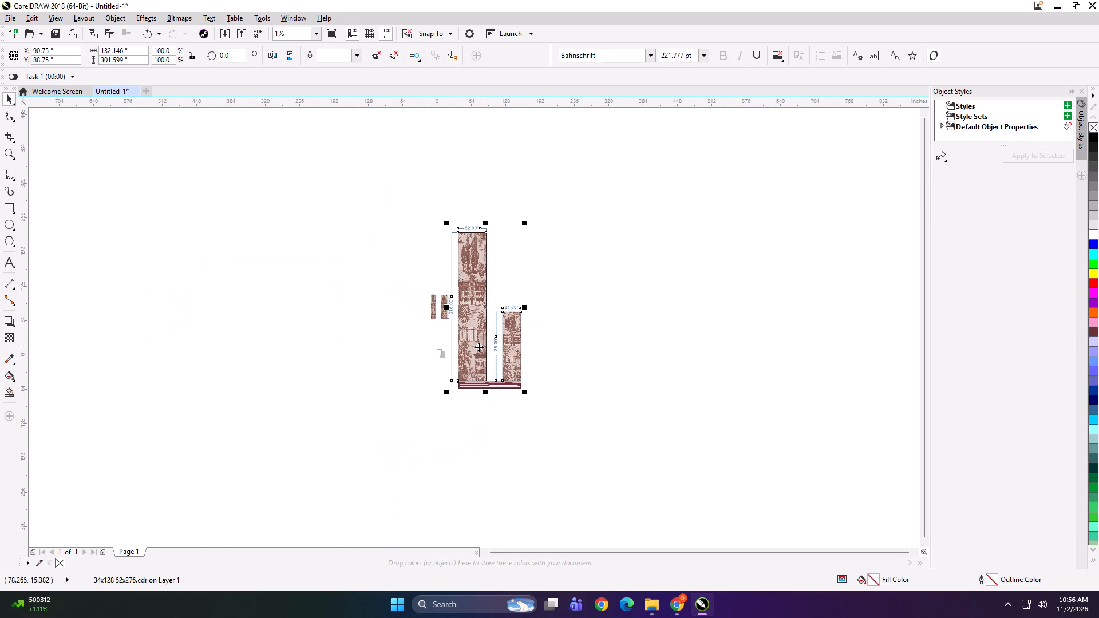
pyautogui.moveTo(475, 326); pyautogui.dragTo(508, 322)
# Enlarge the two original toile images together to about 265 x 346 inches and place them left of the imported panels, at about X -66.7, Y 87.3.
pyautogui.moveTo(372, 259); pyautogui.dragTo(510, 366)
pyautogui.moveTo(444, 308); pyautogui.dragTo(347, 314)
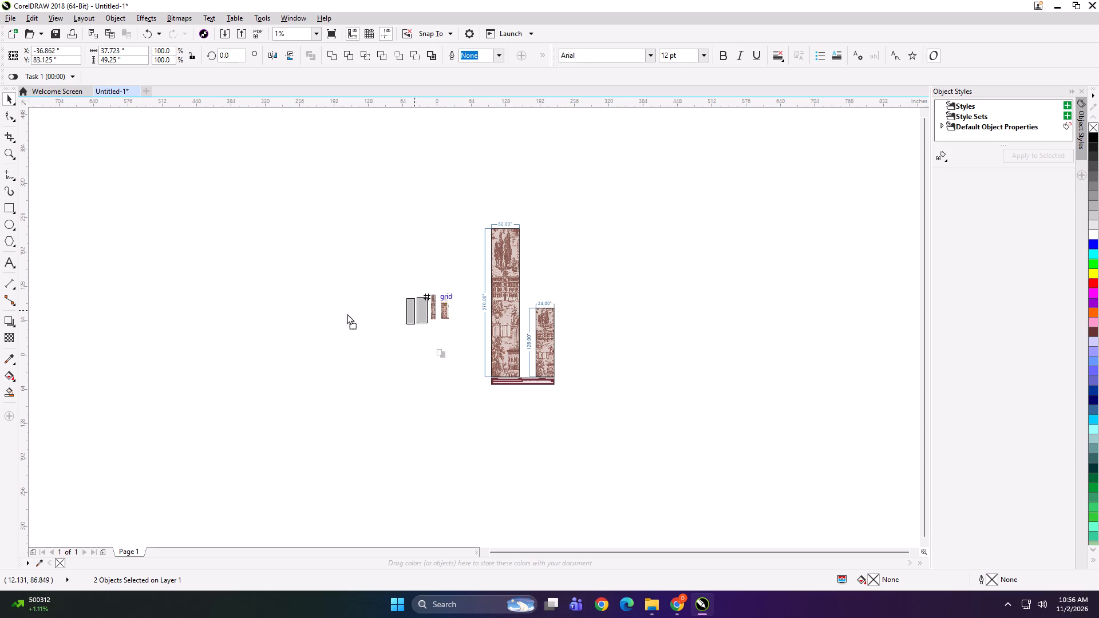
pyautogui.moveTo(347, 314); pyautogui.dragTo(310, 311)
pyautogui.keyDown('shift'); pyautogui.moveTo(319, 328); pyautogui.dragTo(412, 408); pyautogui.keyUp('shift')
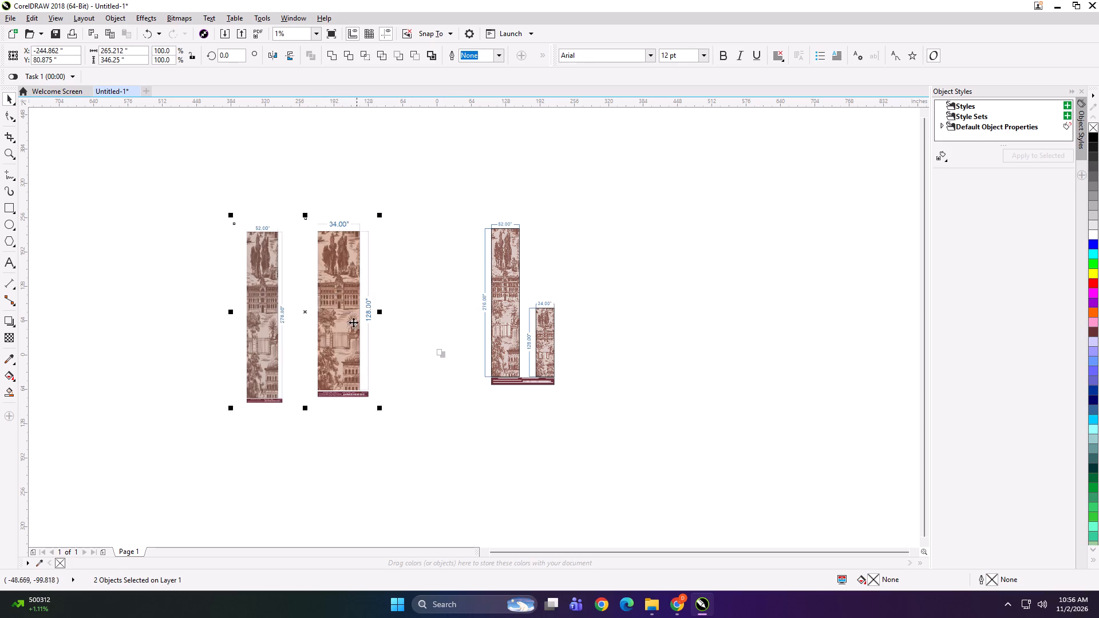
pyautogui.moveTo(339, 292); pyautogui.dragTo(435, 288)
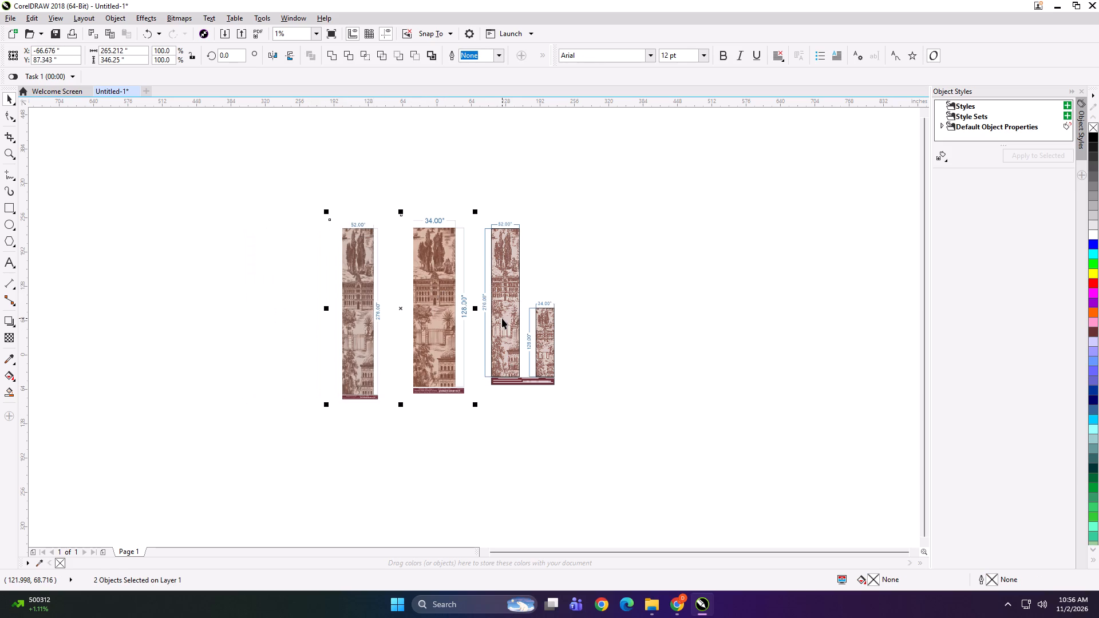
# Ungroup the imported two-panel artwork into separate objects.
pyautogui.keyDown('shift'); pyautogui.click(502, 318); pyautogui.keyUp('shift')
pyautogui.hotkey('shift', 'F2')
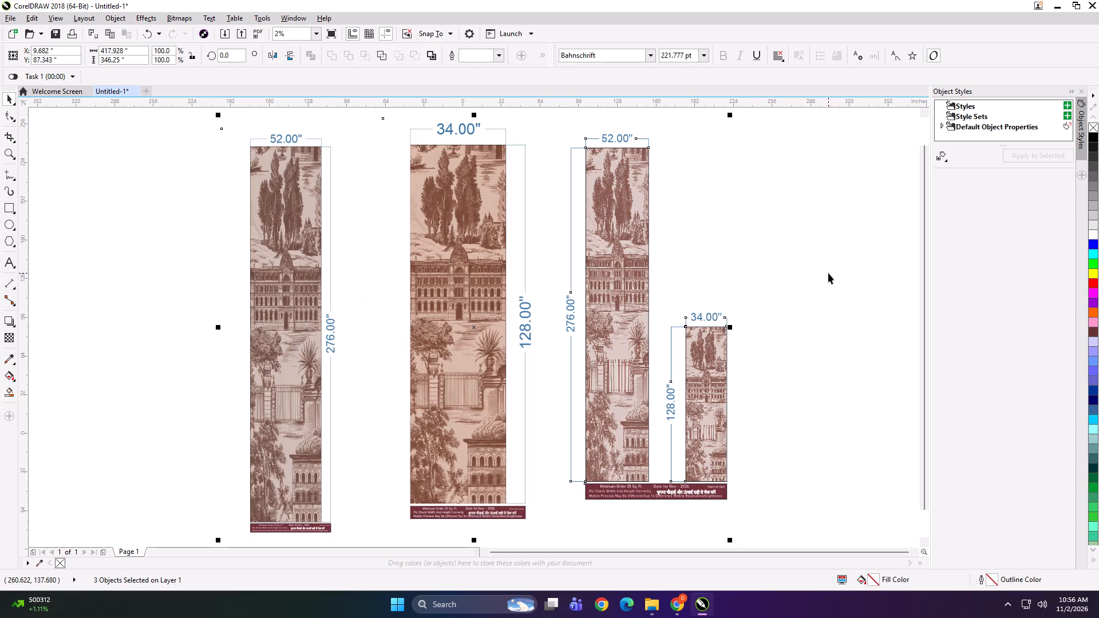
pyautogui.click(828, 273)
pyautogui.click(634, 189)
pyautogui.hotkey('ctrl', 'u')
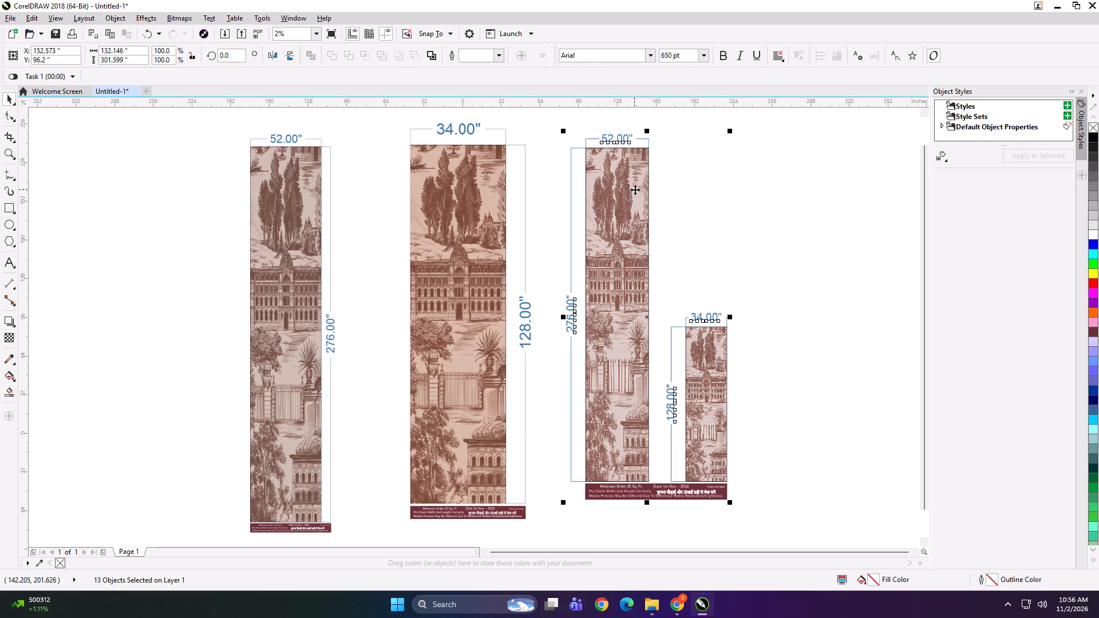
pyautogui.click(820, 241)
# Delete all the dimension labels and the maroon footer strip from the imported panels, keeping only the two toile panels.
pyautogui.moveTo(821, 246); pyautogui.dragTo(546, 442)
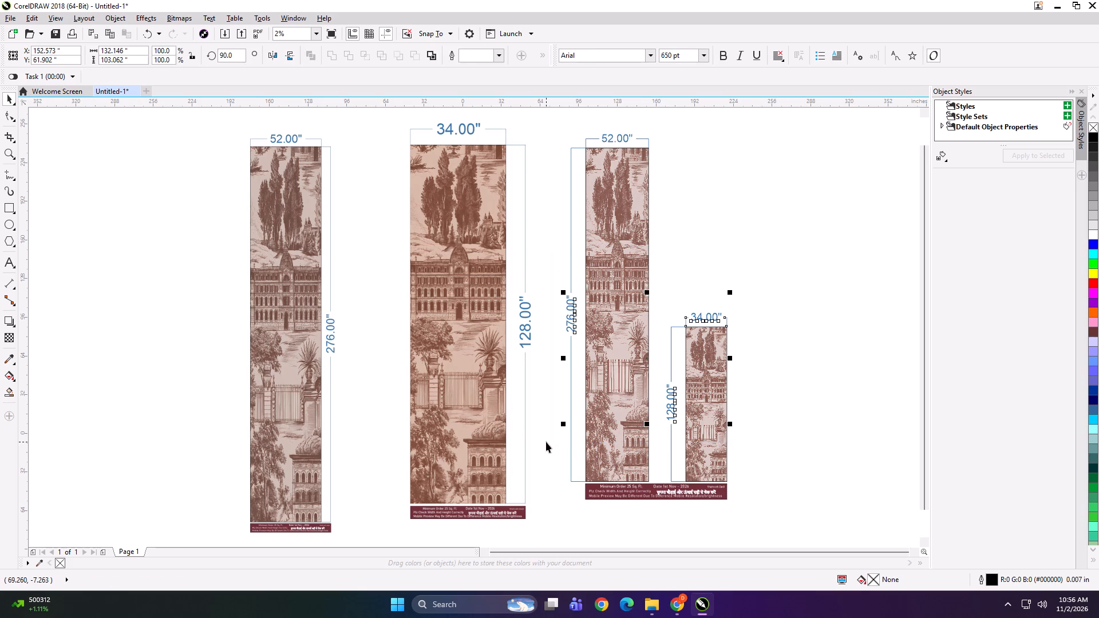
pyautogui.press('Delete')
pyautogui.moveTo(820, 445); pyautogui.dragTo(611, 521)
pyautogui.moveTo(585, 525); pyautogui.dragTo(572, 526)
pyautogui.click(545, 535)
pyautogui.moveTo(768, 438); pyautogui.dragTo(769, 445)
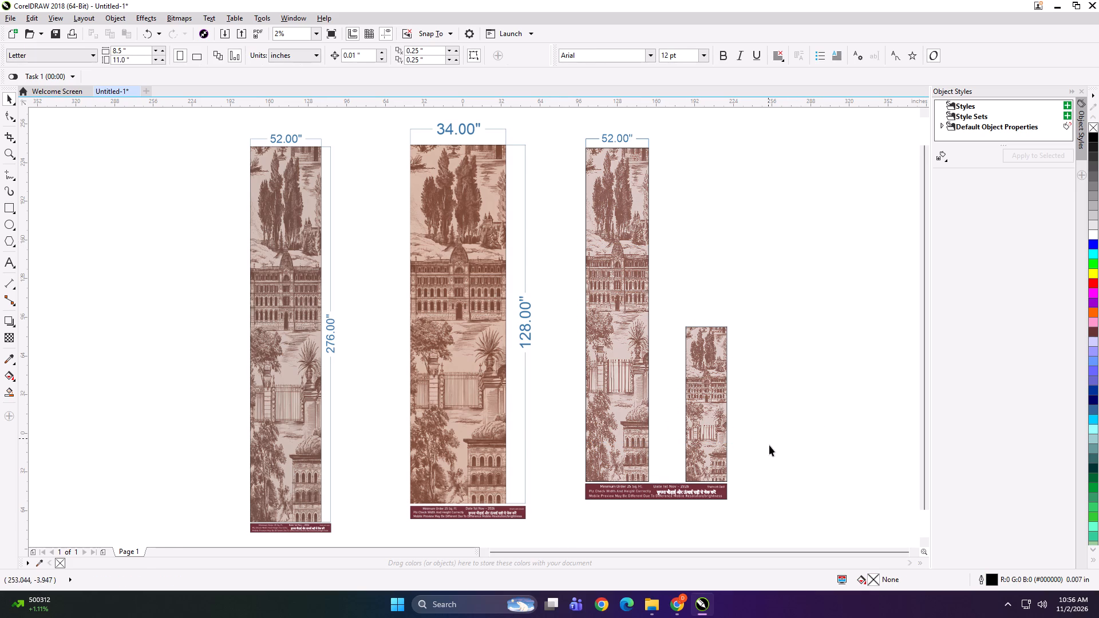
pyautogui.moveTo(769, 445); pyautogui.dragTo(552, 523)
pyautogui.press('Delete')
pyautogui.moveTo(731, 123); pyautogui.dragTo(521, 175)
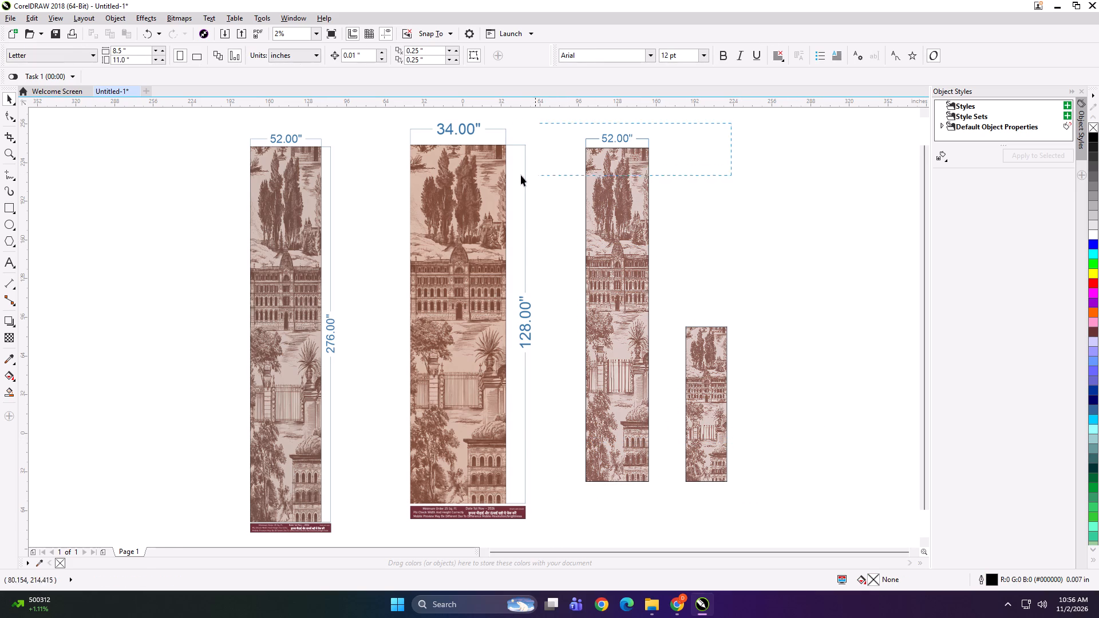
pyautogui.moveTo(521, 175); pyautogui.dragTo(513, 176)
pyautogui.press('Delete')
# Shrink the 34 x 128 reference image to about 71.2 x 182.6 inches and place it right of the small imported panel.
pyautogui.click(626, 181)
pyautogui.scroll(3, 626, 181)
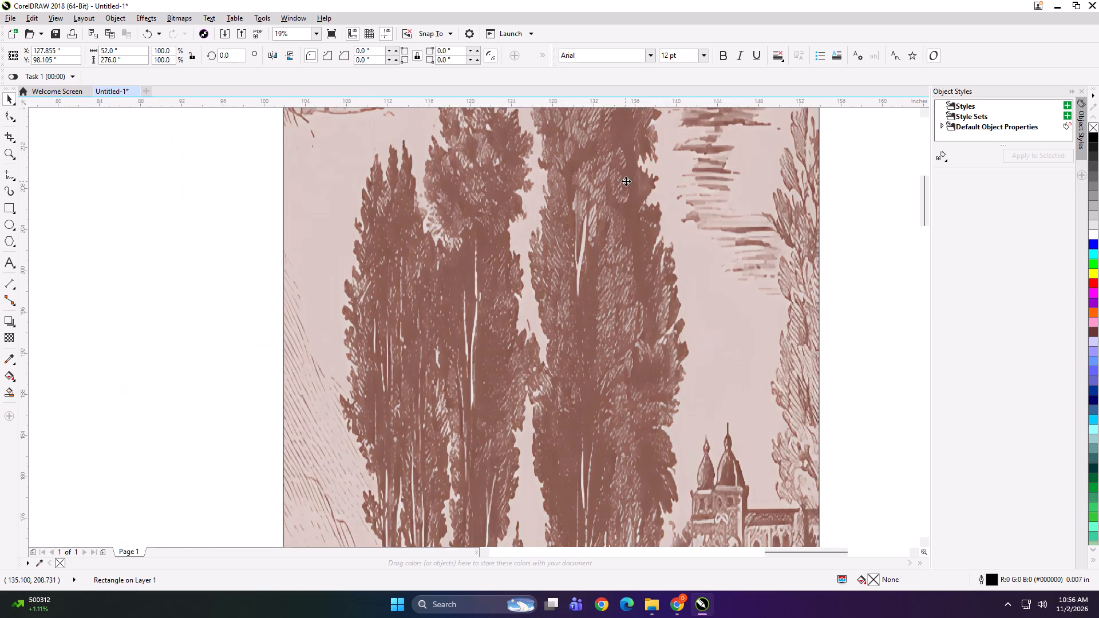
pyautogui.scroll(1, 626, 182)
pyautogui.scroll(-4, 620, 205)
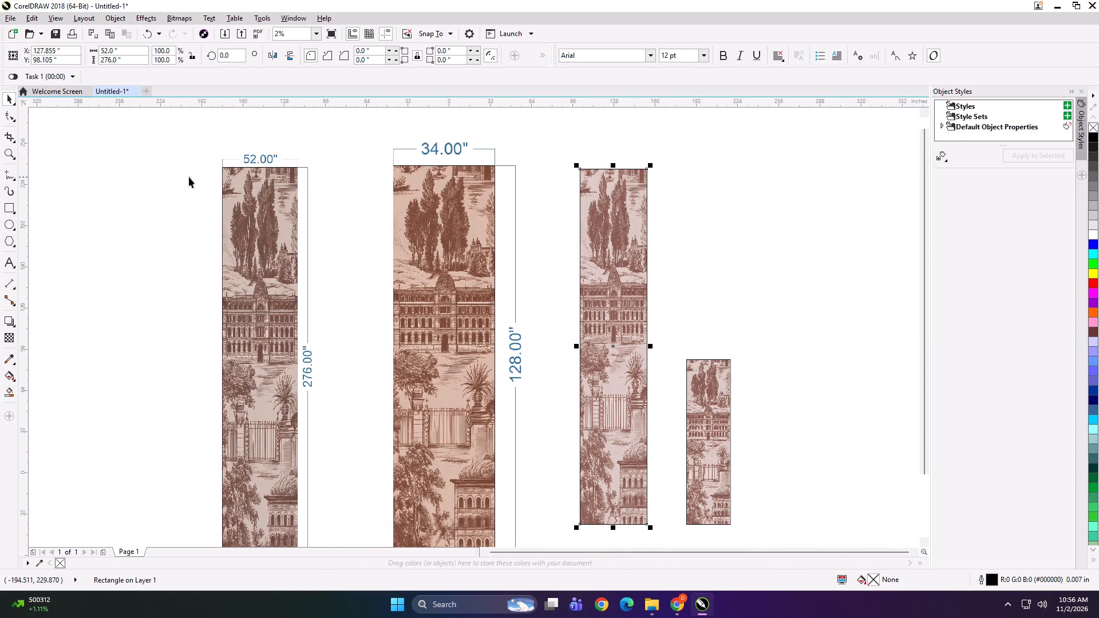
pyautogui.scroll(-1, 403, 188)
pyautogui.scroll(1, 414, 214)
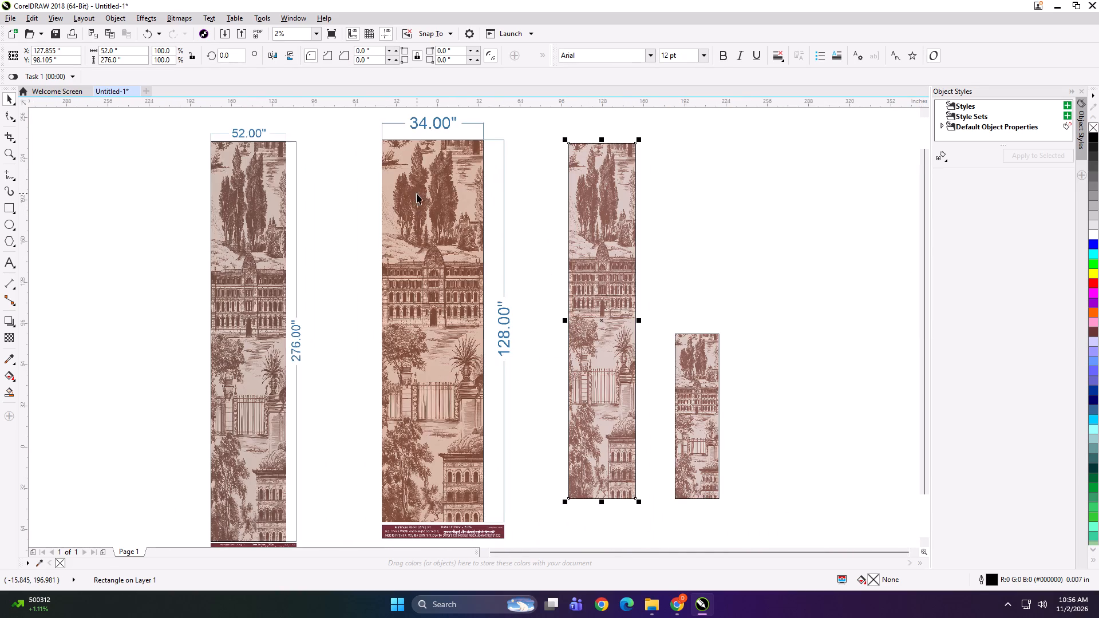
pyautogui.scroll(-1, 417, 193)
pyautogui.click(417, 193)
pyautogui.moveTo(382, 149); pyautogui.dragTo(418, 193)
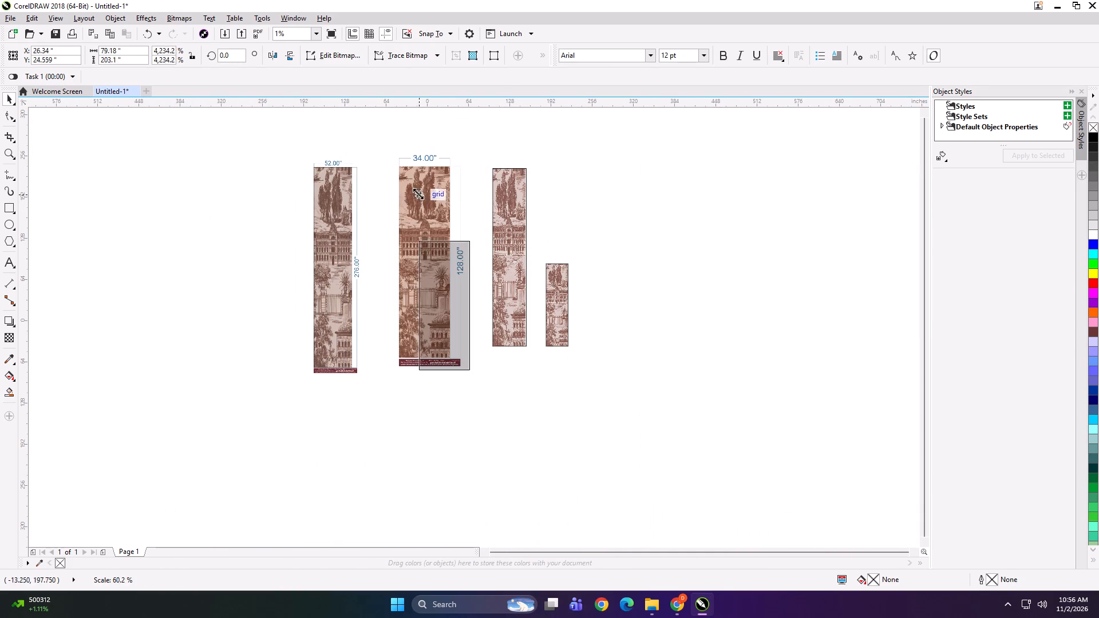
pyautogui.moveTo(418, 193); pyautogui.dragTo(421, 201)
pyautogui.moveTo(454, 302); pyautogui.dragTo(600, 287)
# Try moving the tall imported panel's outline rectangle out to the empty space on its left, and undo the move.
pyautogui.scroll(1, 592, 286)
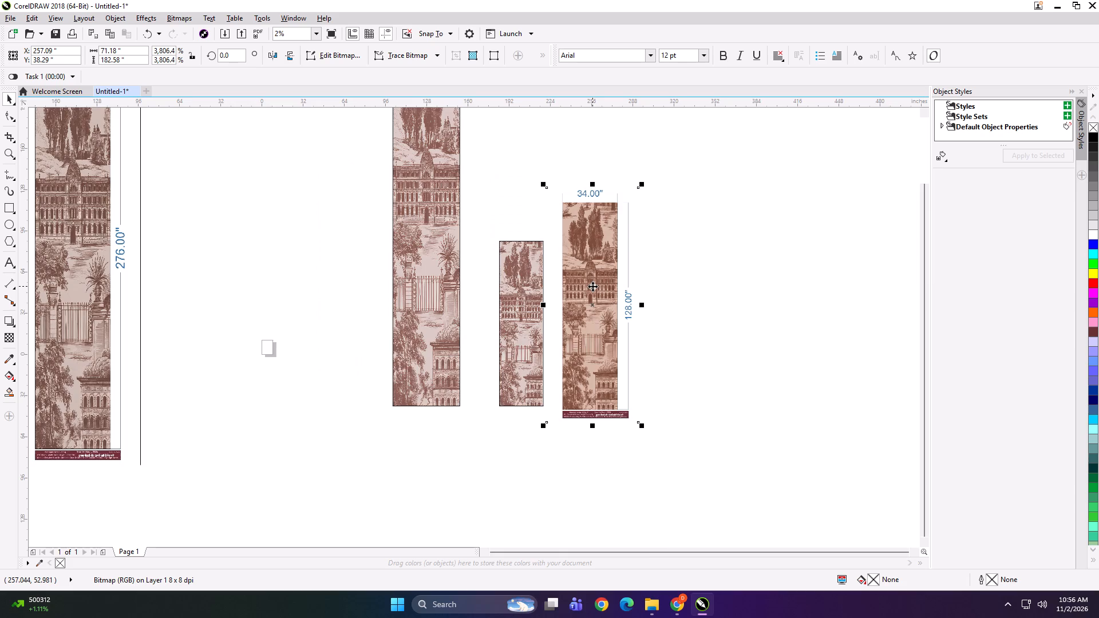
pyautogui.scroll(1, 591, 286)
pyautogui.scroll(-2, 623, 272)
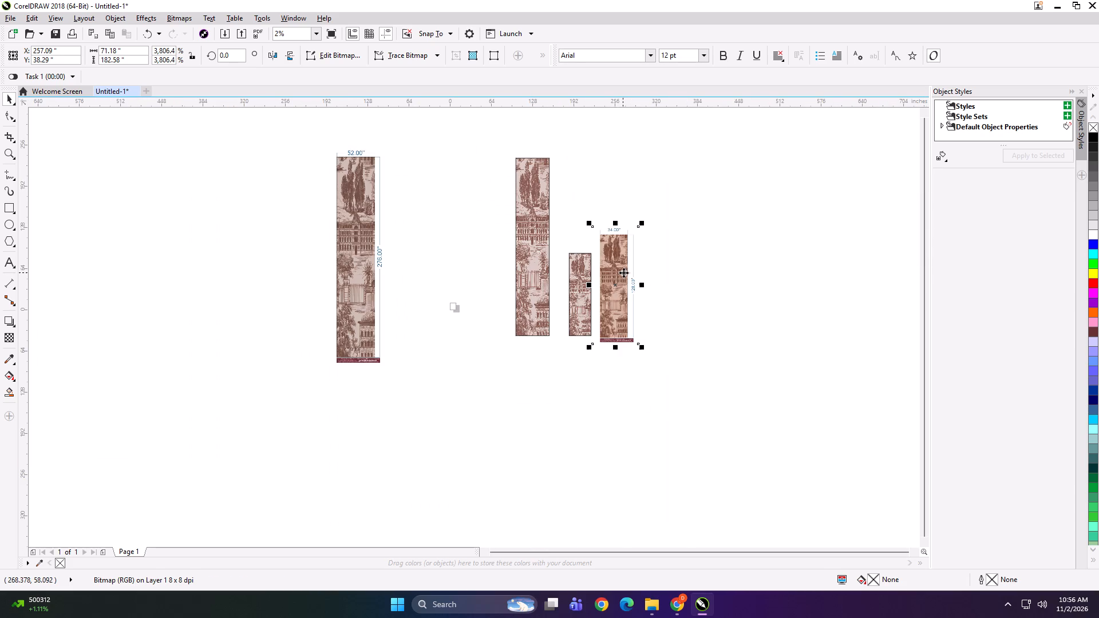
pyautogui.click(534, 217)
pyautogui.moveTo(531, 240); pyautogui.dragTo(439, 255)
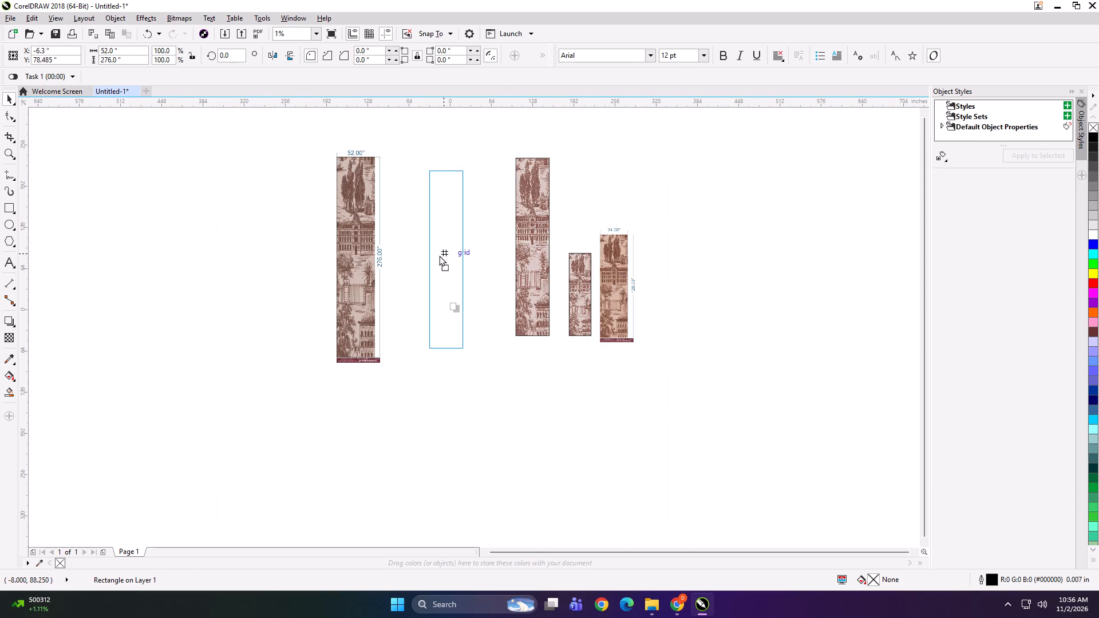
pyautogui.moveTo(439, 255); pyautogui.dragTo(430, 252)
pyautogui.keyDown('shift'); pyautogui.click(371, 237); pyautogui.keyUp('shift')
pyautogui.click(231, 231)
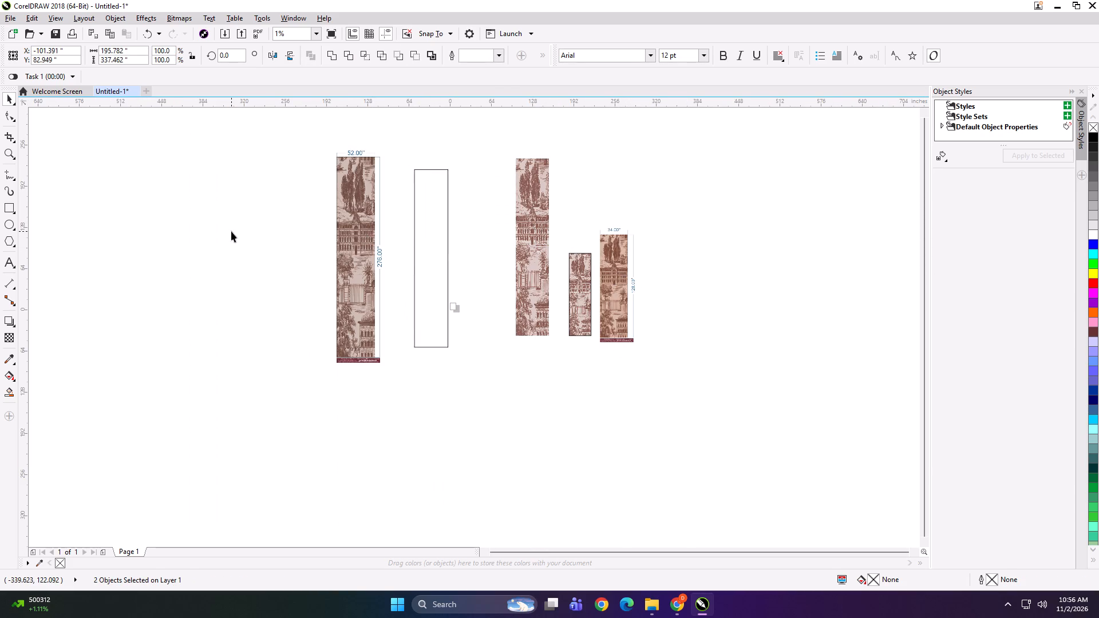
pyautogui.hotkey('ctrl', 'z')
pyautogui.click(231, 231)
# Set the tall panel's outline rectangle to 41 inches wide and align it with the left edge of the toile bitmap.
pyautogui.click(535, 185)
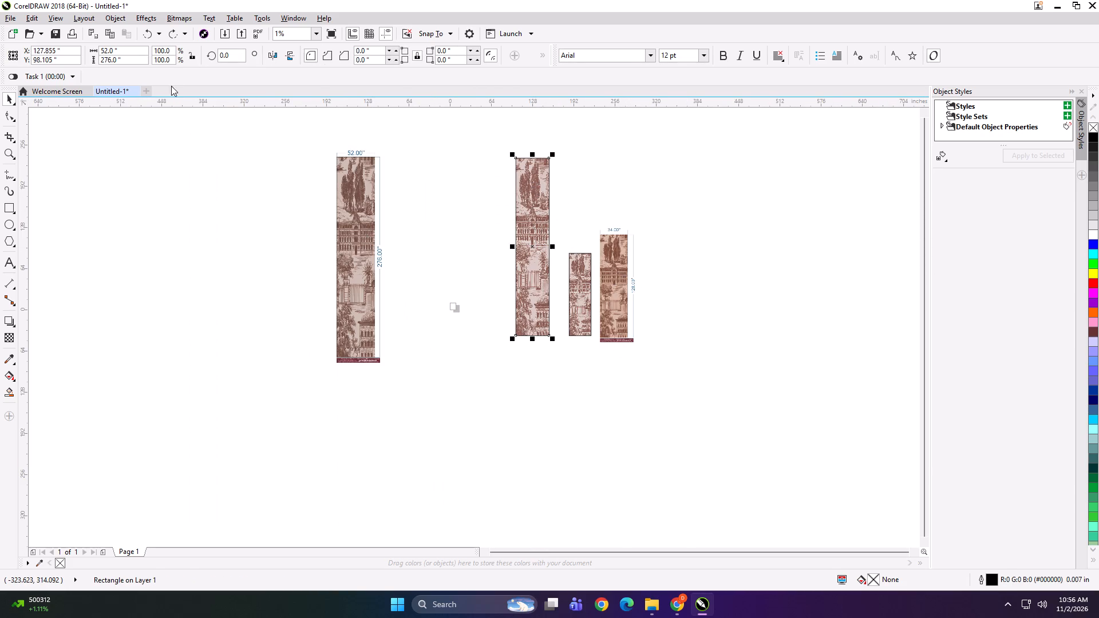
pyautogui.click(133, 51)
pyautogui.hotkey('ctrl', 'a')
pyautogui.write('41')
pyautogui.press('Return')
pyautogui.scroll(2, 566, 183)
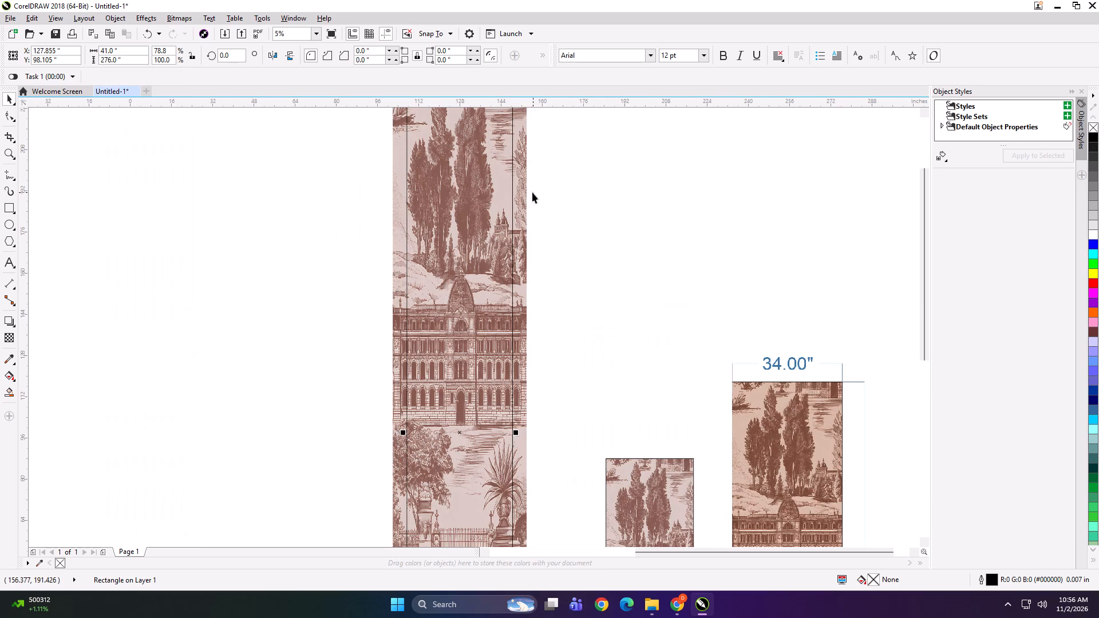
pyautogui.keyDown('shift'); pyautogui.click(523, 200); pyautogui.keyUp('shift')
pyautogui.press('l')
pyautogui.click(554, 205)
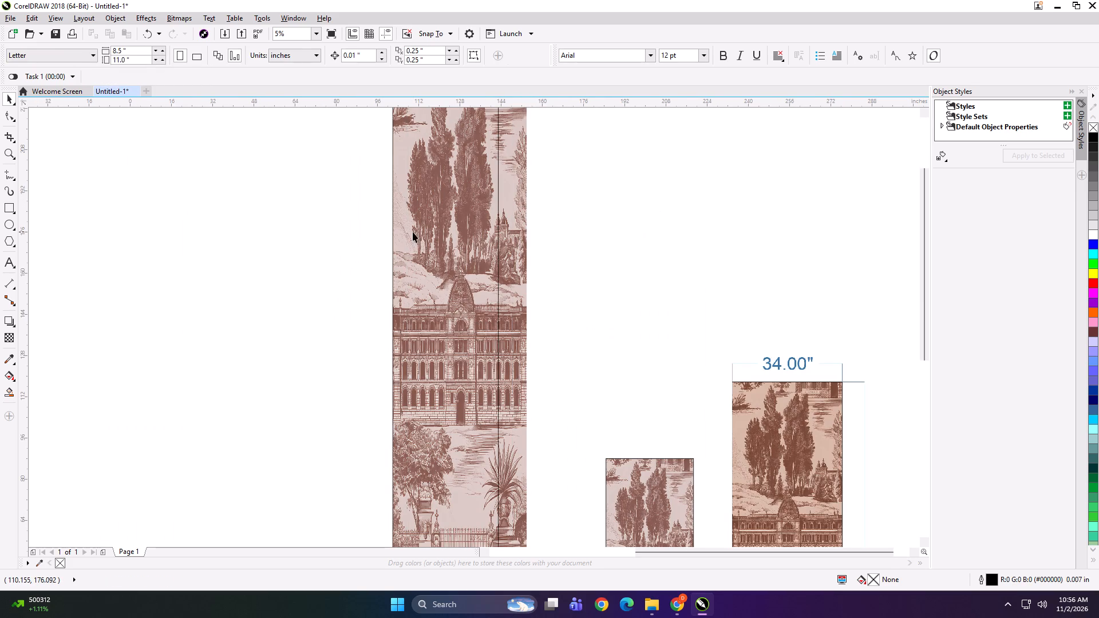
# Make a mirrored copy of the 41-inch rectangle, stretched to 82 inches wide and extending right from its right edge.
pyautogui.click(426, 235)
pyautogui.scroll(-1, 428, 237)
pyautogui.moveTo(407, 335); pyautogui.dragTo(542, 339)
pyautogui.keyDown('ctrl'); pyautogui.rightClick(543, 339); pyautogui.keyUp('ctrl')
pyautogui.scroll(1, 474, 330)
pyautogui.press('Left')
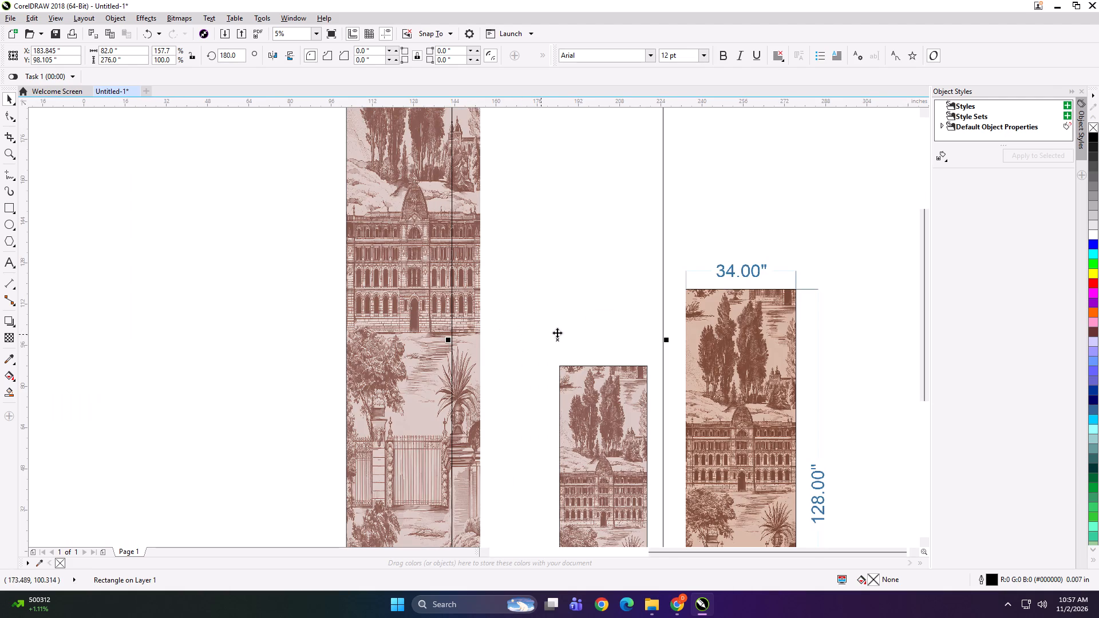
# Set the nudge distance to 0.5 inches and nudge the 82-inch rectangle left once to overlap the 41-inch one.
pyautogui.click(740, 171)
pyautogui.click(366, 53)
pyautogui.hotkey('ctrl', 'a')
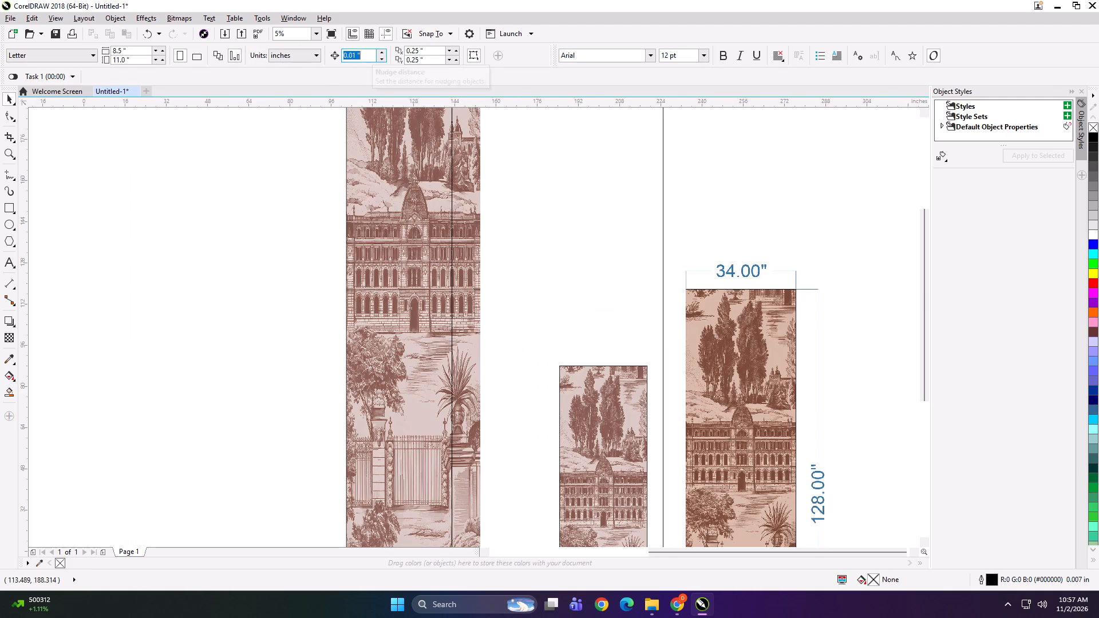
pyautogui.write('.5')
pyautogui.press('Return')
pyautogui.click(609, 302)
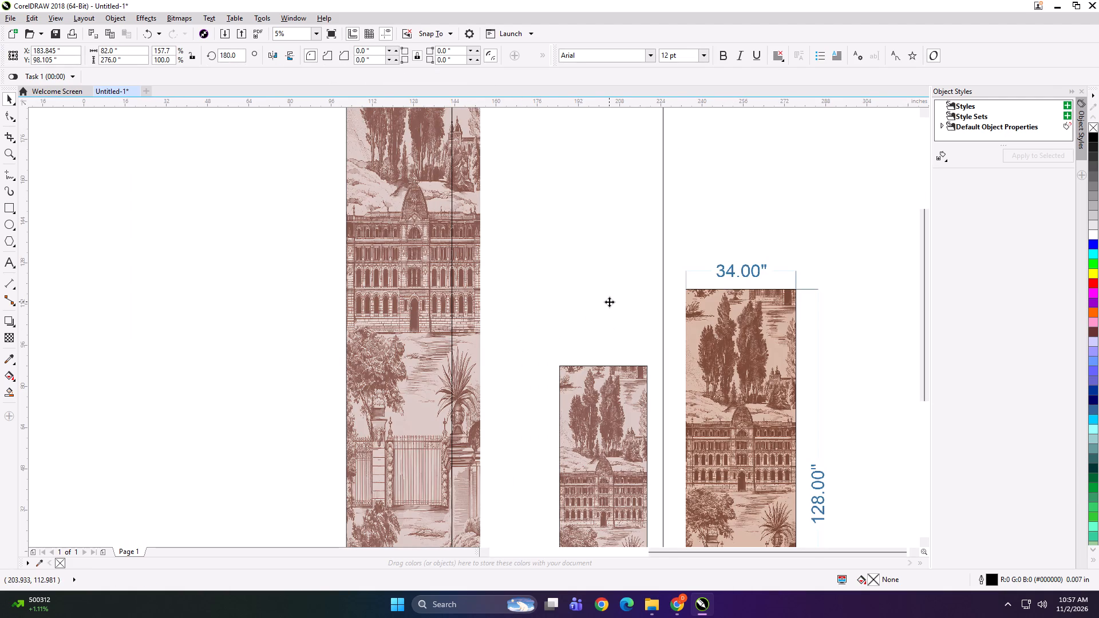
pyautogui.press('Left')
# Narrow the copied rectangle so its right side meets the right edge of the tall toile bitmap.
pyautogui.moveTo(665, 341); pyautogui.dragTo(508, 326)
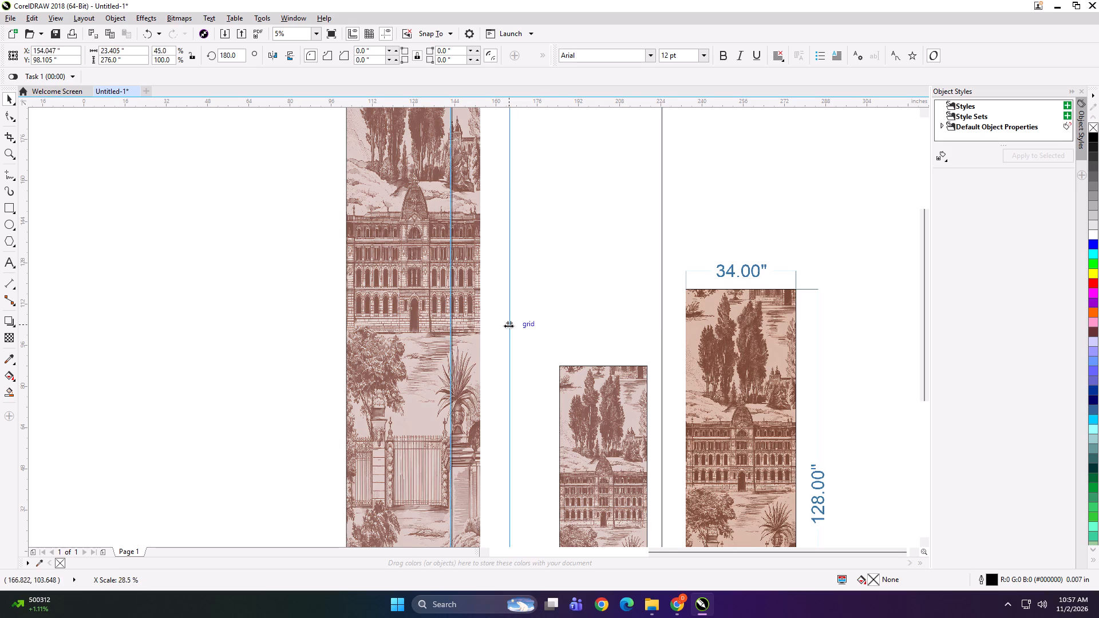
pyautogui.moveTo(508, 326); pyautogui.dragTo(484, 326)
# Group the two rectangles, PowerClip the tall toile bitmap into the group, and ungroup it into two separate strips.
pyautogui.keyDown('shift'); pyautogui.click(424, 301); pyautogui.keyUp('shift')
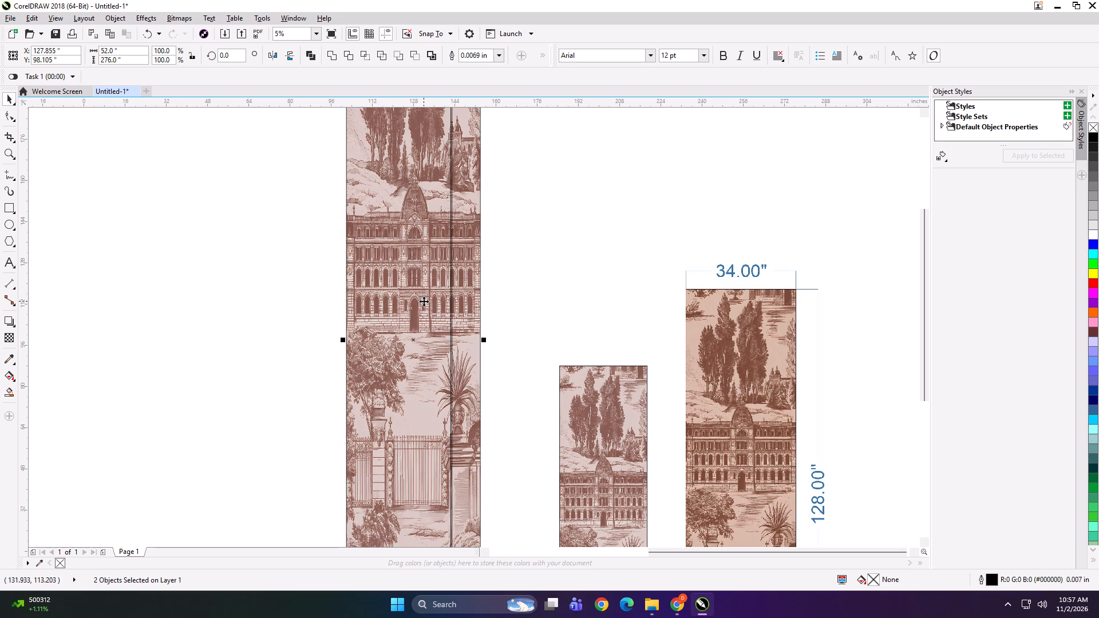
pyautogui.hotkey('ctrl', 'g')
pyautogui.click(274, 284)
pyautogui.keyDown('alt'); pyautogui.click(359, 300); pyautogui.keyUp('alt')
pyautogui.hotkey('shift', 'Return')
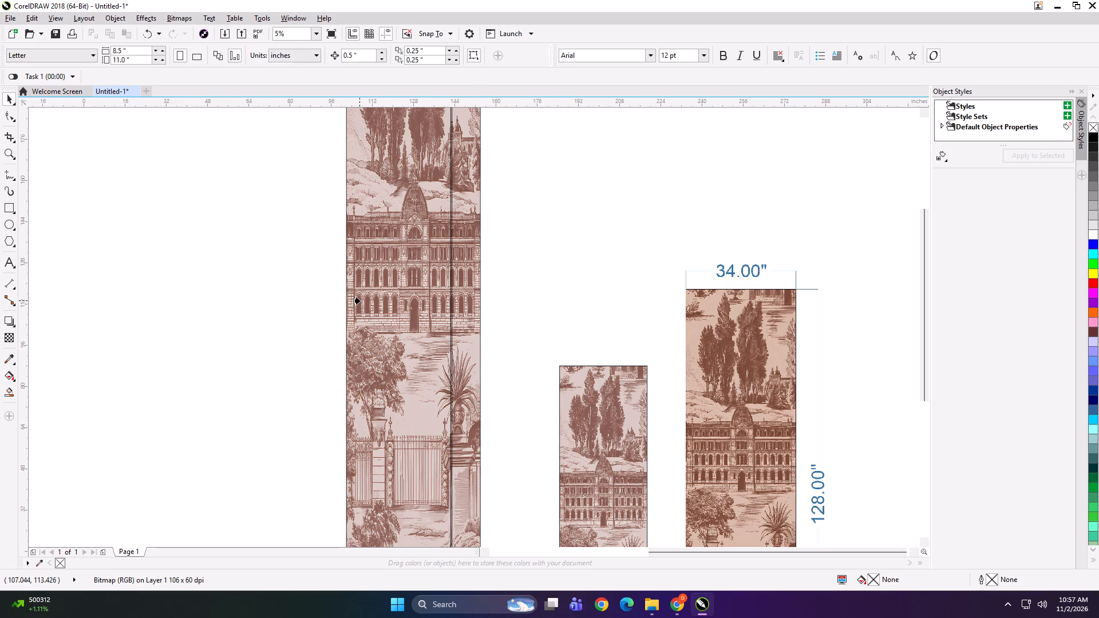
pyautogui.click(402, 300)
pyautogui.hotkey('ctrl', 'u')
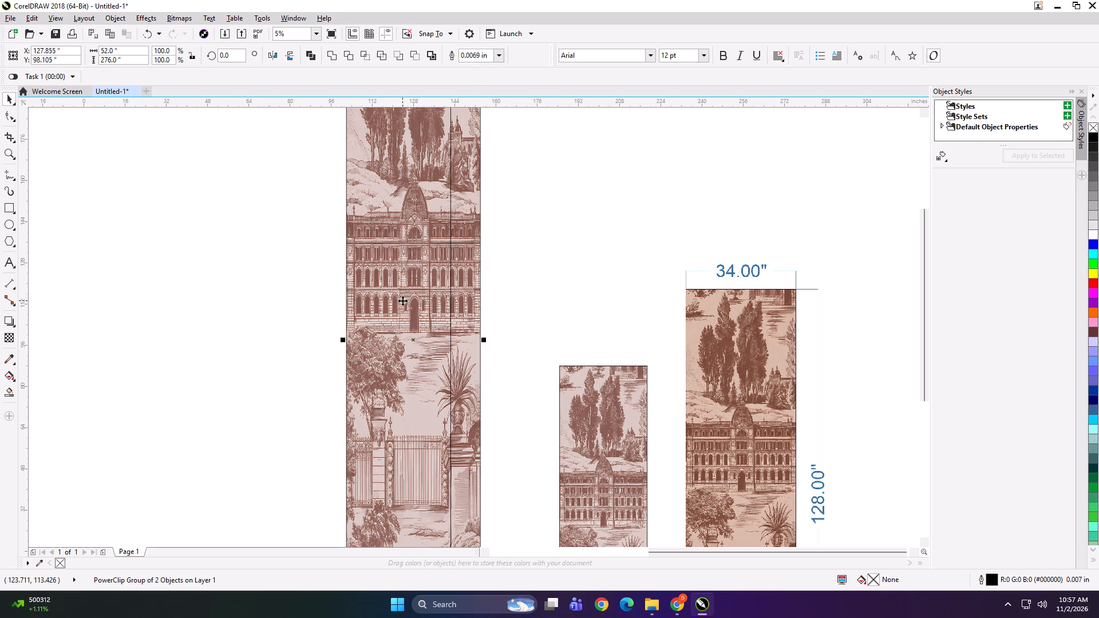
pyautogui.click(583, 227)
# Add the text label "52*276 panel 1" at the top edge of the tall panel's wider strip and copy the label.
pyautogui.scroll(-1, 483, 263)
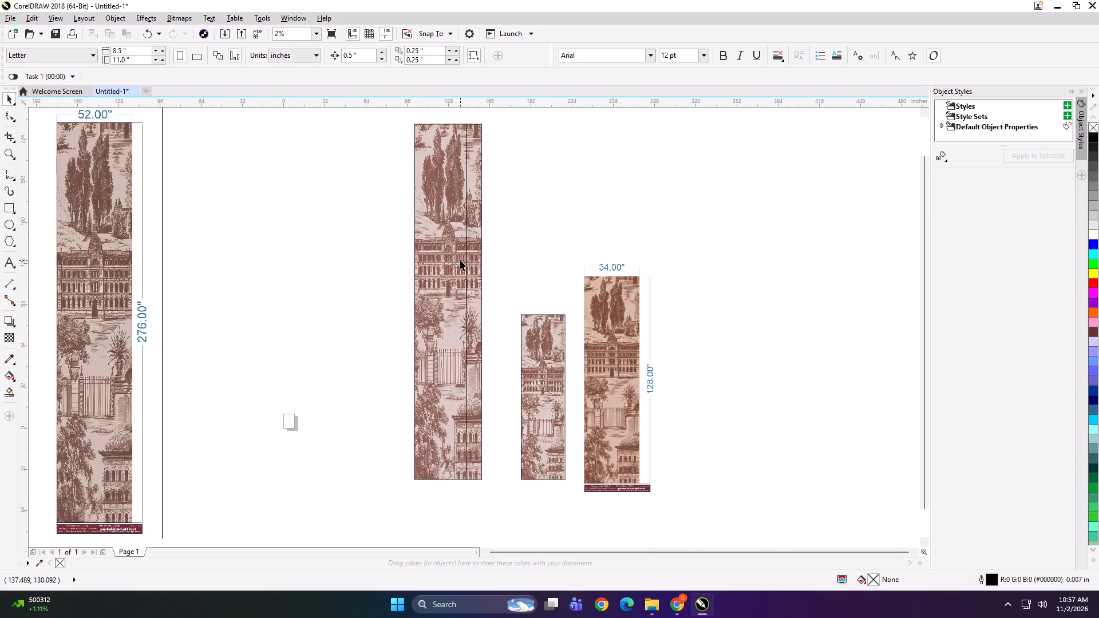
pyautogui.click(8, 263)
pyautogui.scroll(-1, 488, 272)
pyautogui.scroll(1, 465, 197)
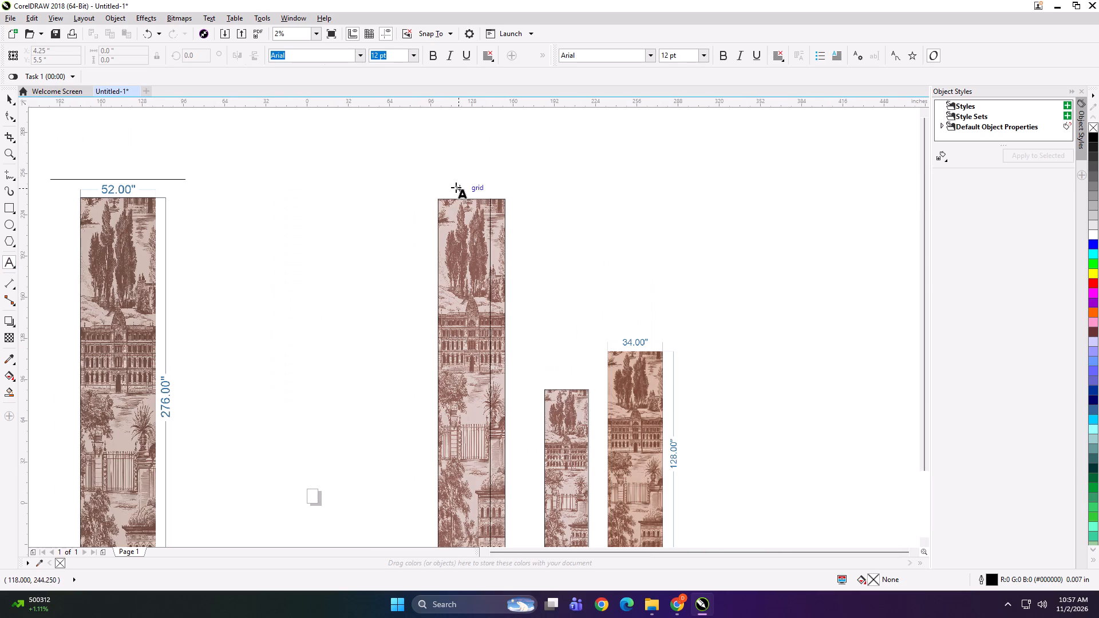
pyautogui.click(456, 196)
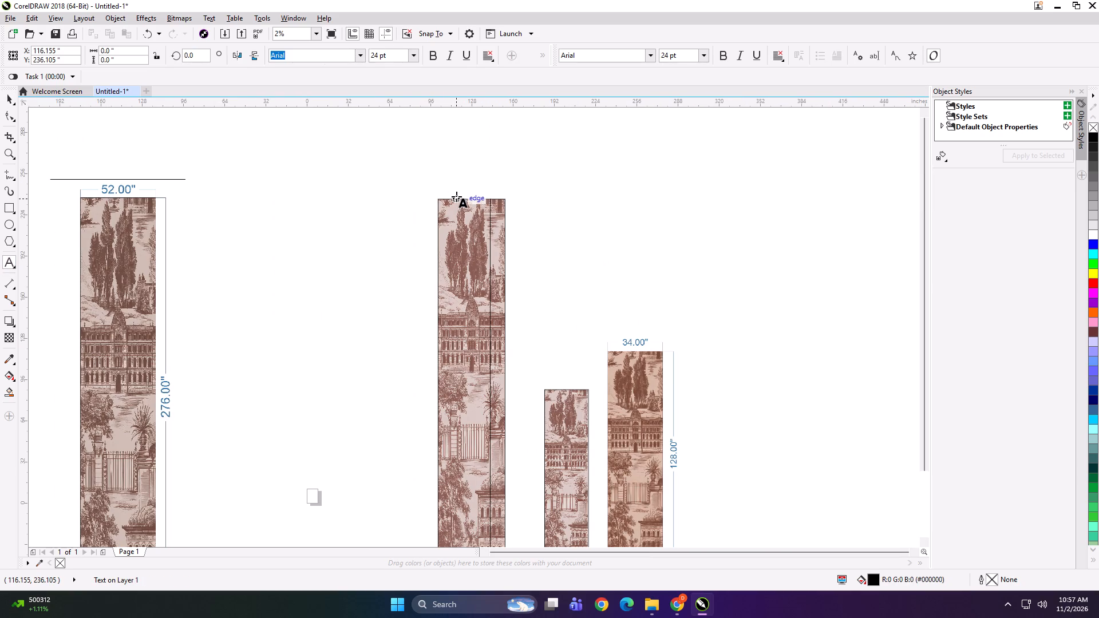
pyautogui.write('52*276 panel 1')
pyautogui.hotkey('ctrl', 'a')
pyautogui.hotkey('ctrl', 'c')
pyautogui.scroll(2, 485, 200)
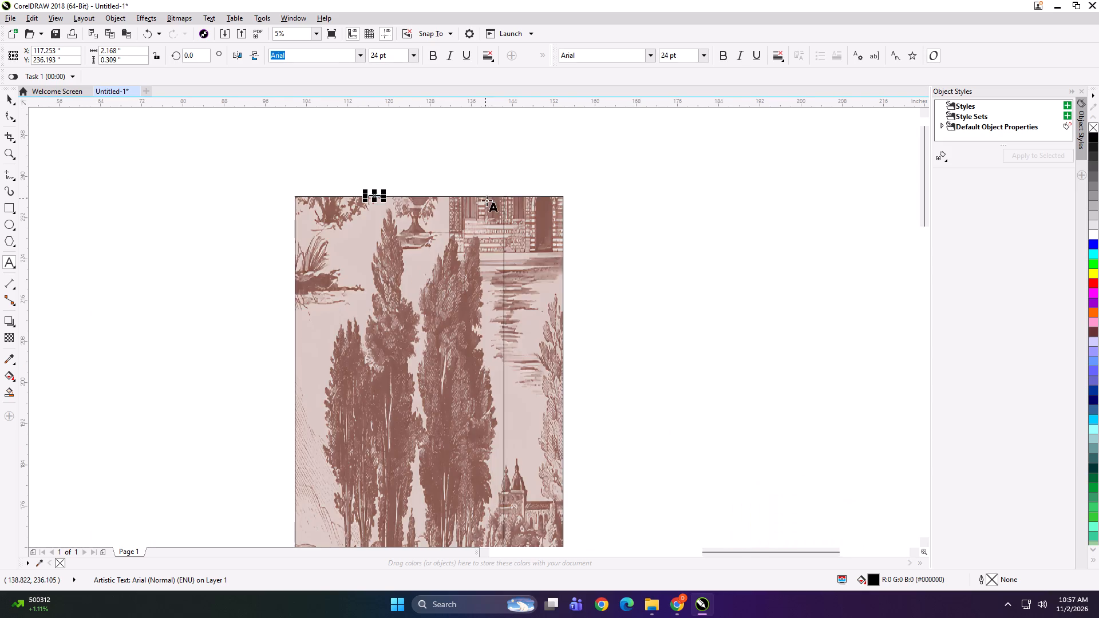
# Paste the copied label at the top edge of the tall panel's narrow strip and edit it to "52*276 panel 2".
pyautogui.scroll(2, 515, 199)
pyautogui.click(535, 185)
pyautogui.scroll(2, 535, 185)
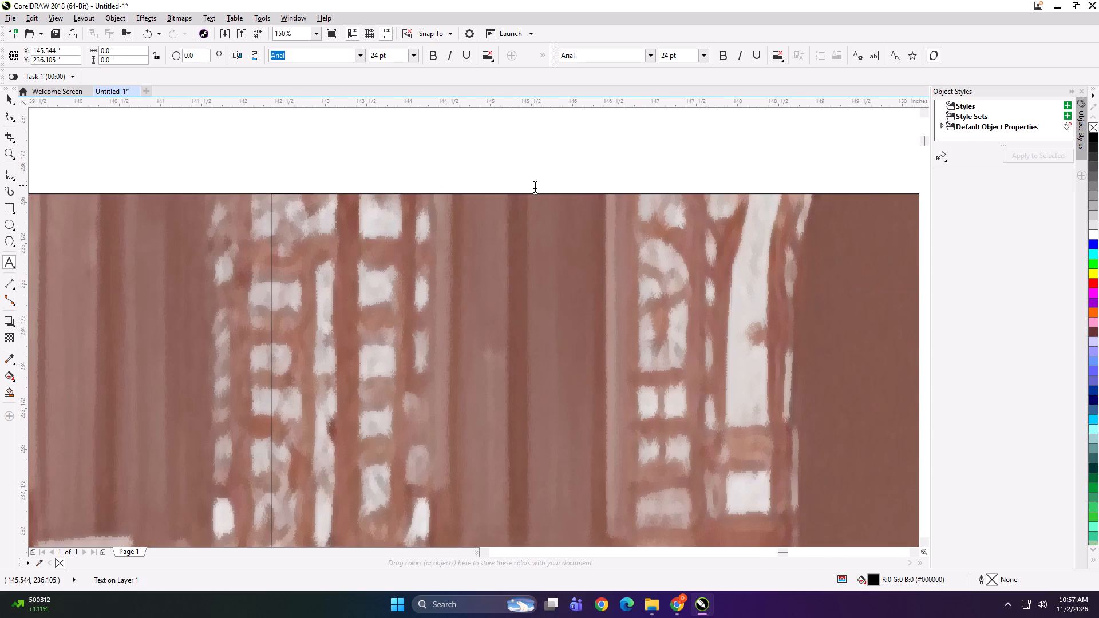
pyautogui.hotkey('ctrl', 'v')
pyautogui.press('BackSpace')
pyautogui.press('2')
pyautogui.scroll(-5, 534, 185)
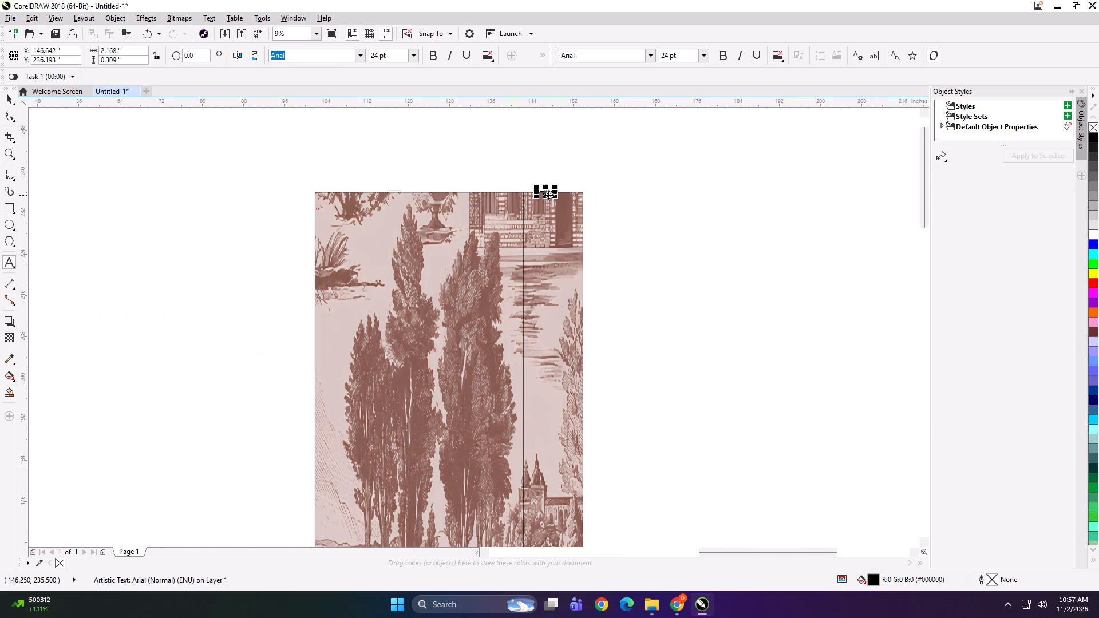
pyautogui.click(6, 96)
# Change the wider strip's label to uppercase "52*276 PANEL 1" and copy its text.
pyautogui.scroll(3, 398, 195)
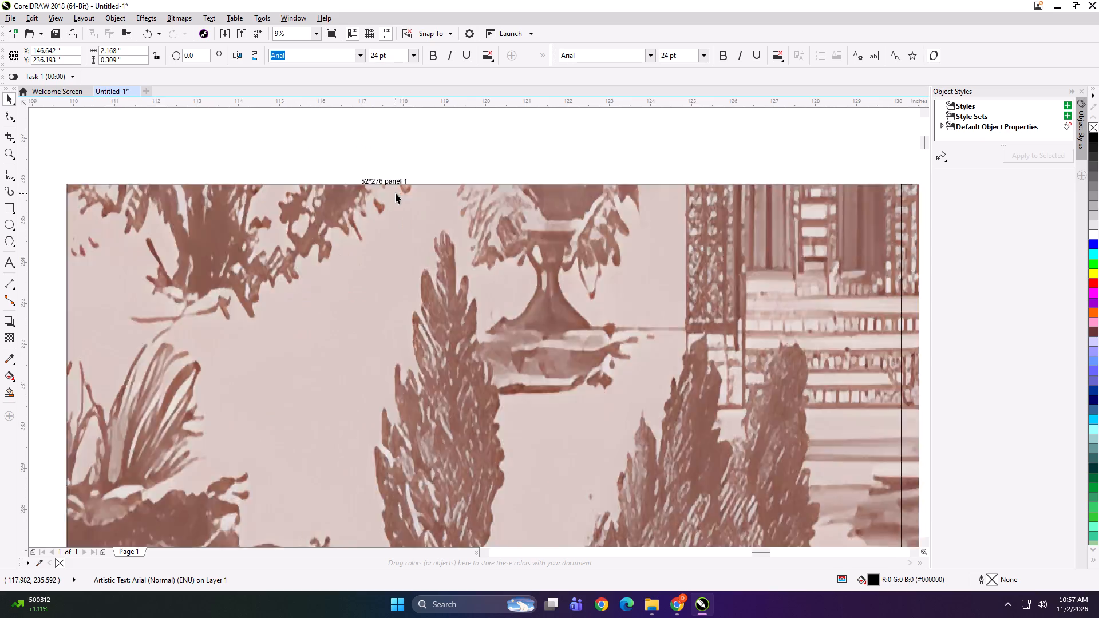
pyautogui.scroll(1, 389, 175)
pyautogui.click(422, 164)
pyautogui.doubleClick(422, 164)
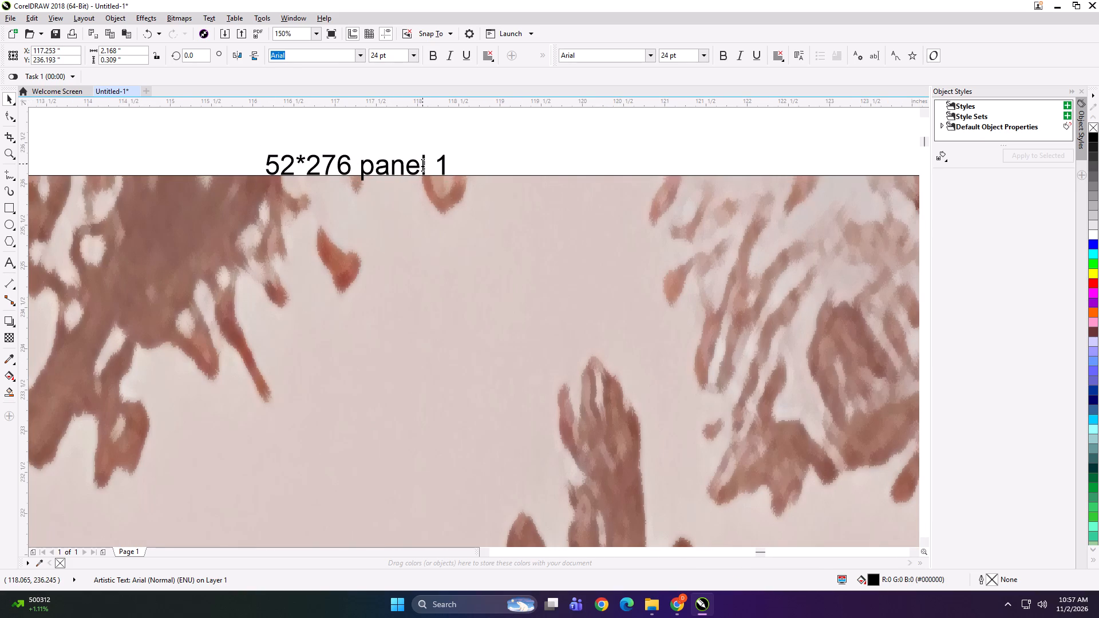
pyautogui.press('Right')
pyautogui.press('BackSpace')
pyautogui.press('BackSpace')
pyautogui.press('BackSpace')
pyautogui.press('BackSpace')
pyautogui.press('BackSpace')
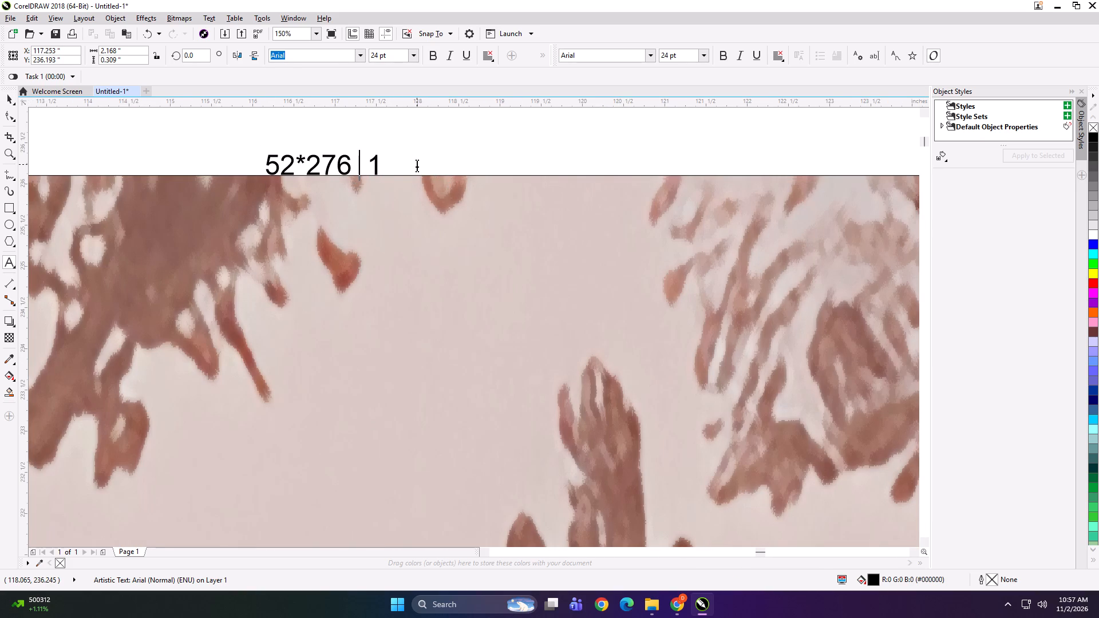
pyautogui.write('PANEL')
pyautogui.hotkey('ctrl', 'a')
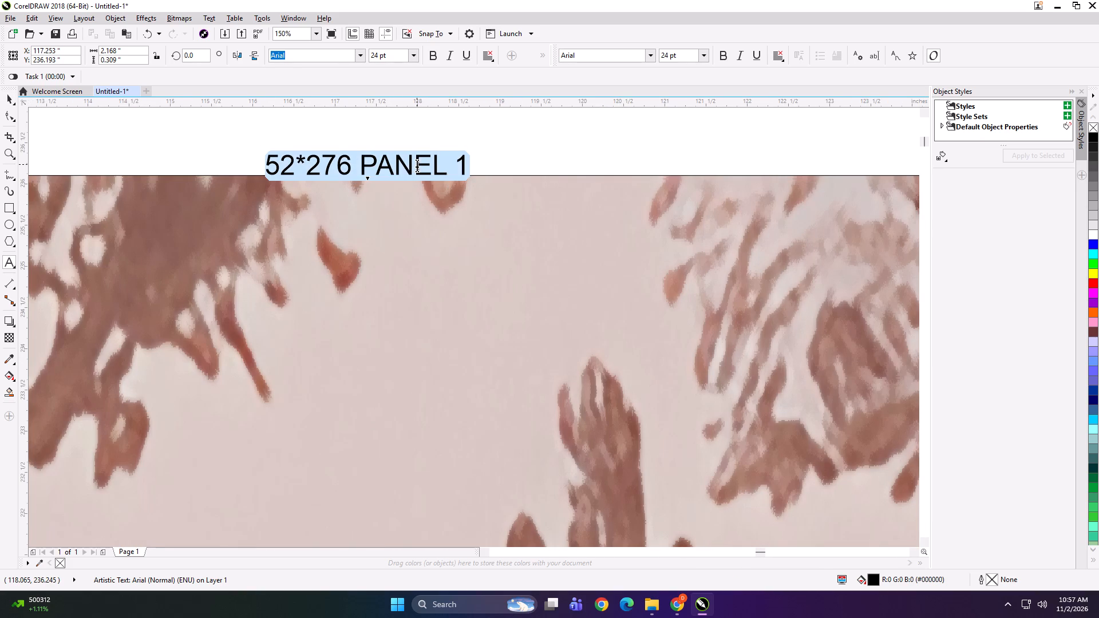
pyautogui.hotkey('ctrl', 'c')
# Replace the narrow strip's label with the copied text, edited to "52*276 PANEL 2".
pyautogui.scroll(-5, 358, 169)
pyautogui.scroll(3, 371, 196)
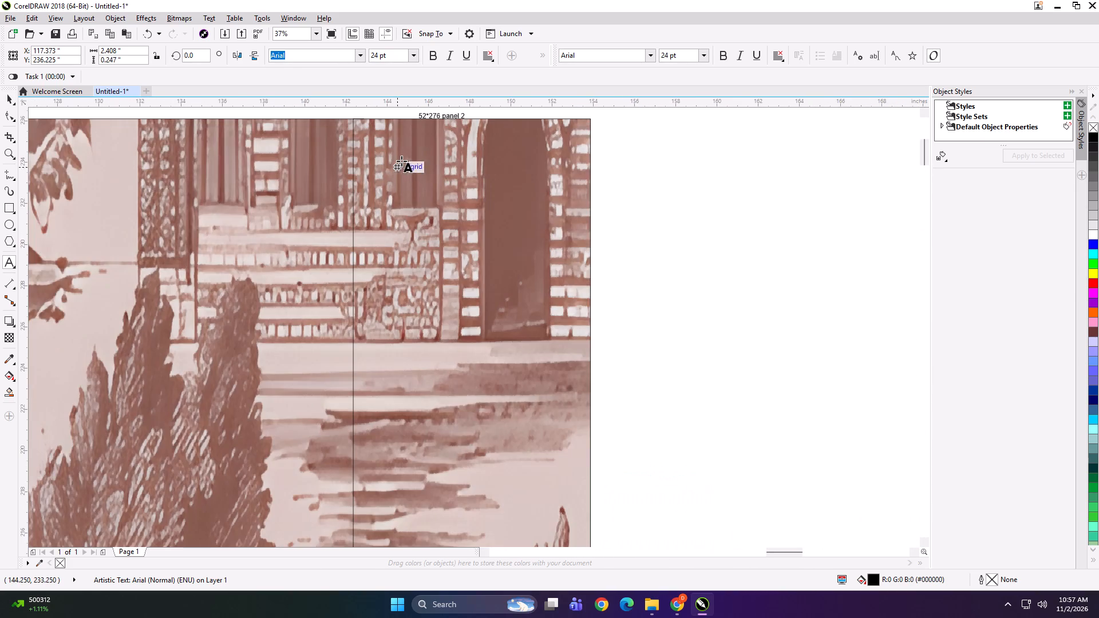
pyautogui.scroll(3, 433, 109)
pyautogui.click(440, 163)
pyautogui.hotkey('ctrl', 'a')
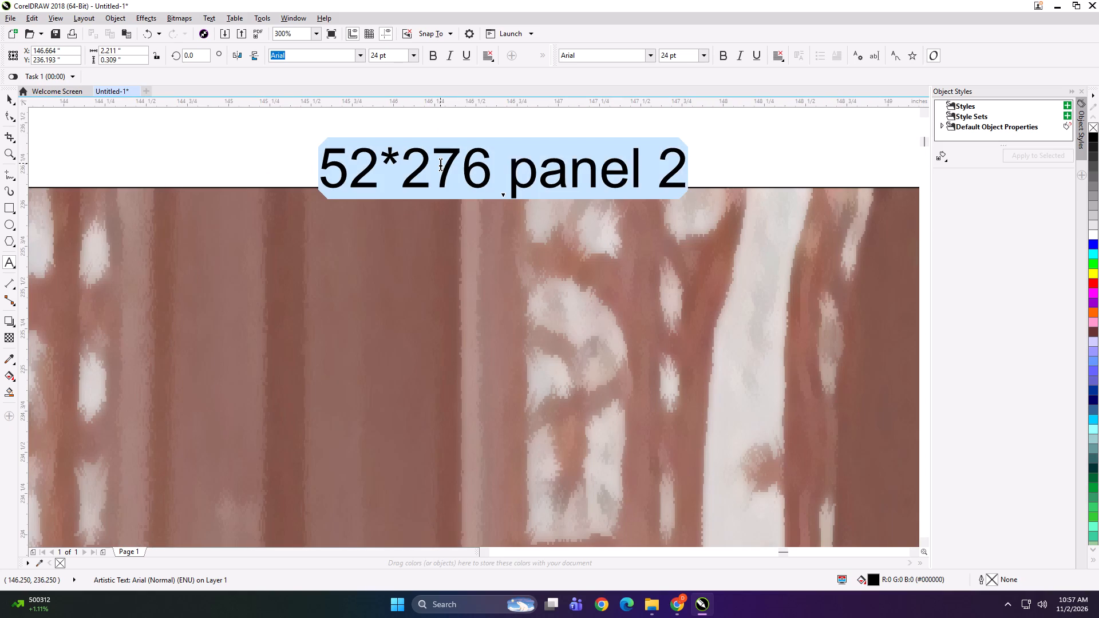
pyautogui.hotkey('ctrl', 'v')
pyautogui.press('BackSpace')
pyautogui.press('2')
pyautogui.scroll(-4, 449, 179)
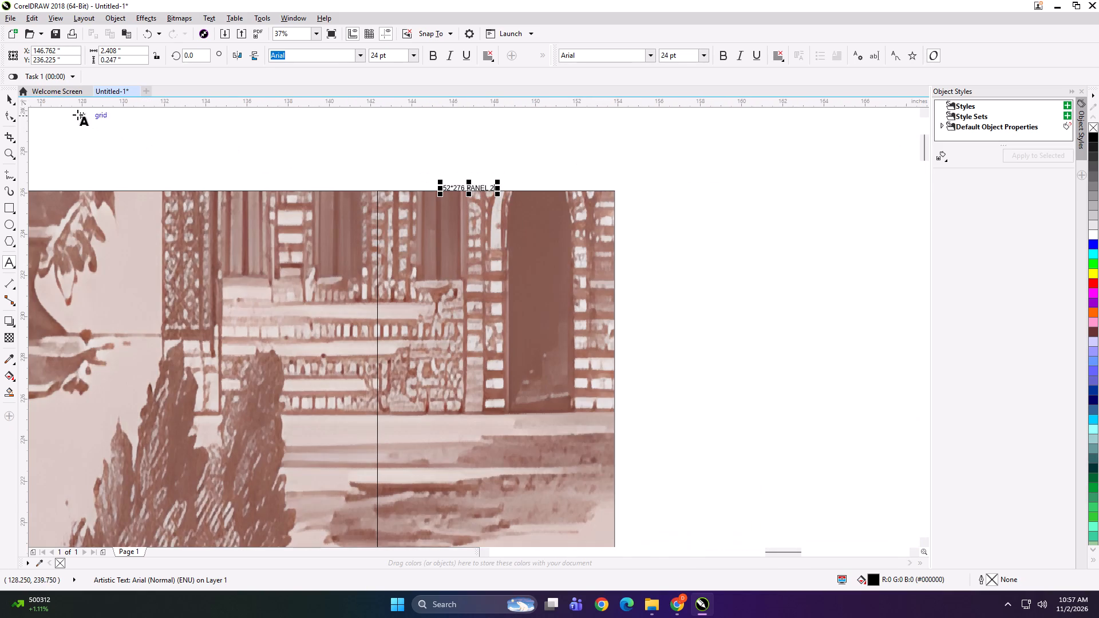
pyautogui.click(12, 98)
# Group the tall panel's narrow strip with its "52*276 PANEL 2" label.
pyautogui.scroll(-1, 621, 179)
pyautogui.hotkey('ctrl', 'g')
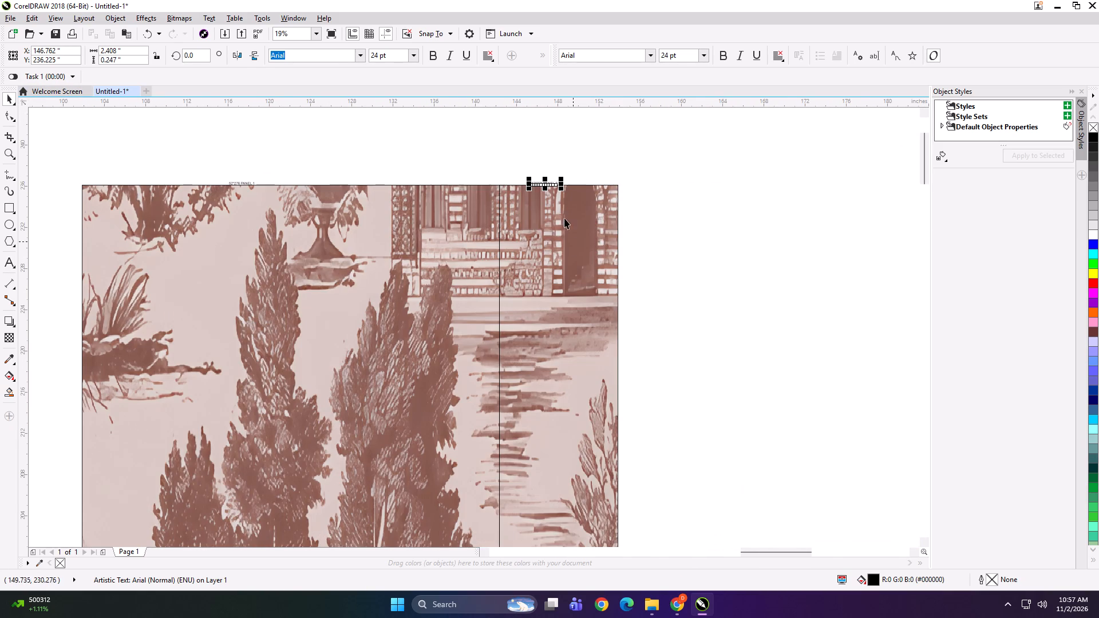
pyautogui.scroll(-1, 560, 200)
pyautogui.moveTo(519, 163); pyautogui.dragTo(601, 252)
pyautogui.keyDown('shift'); pyautogui.click(558, 240); pyautogui.keyUp('shift')
pyautogui.hotkey('ctrl', 'g')
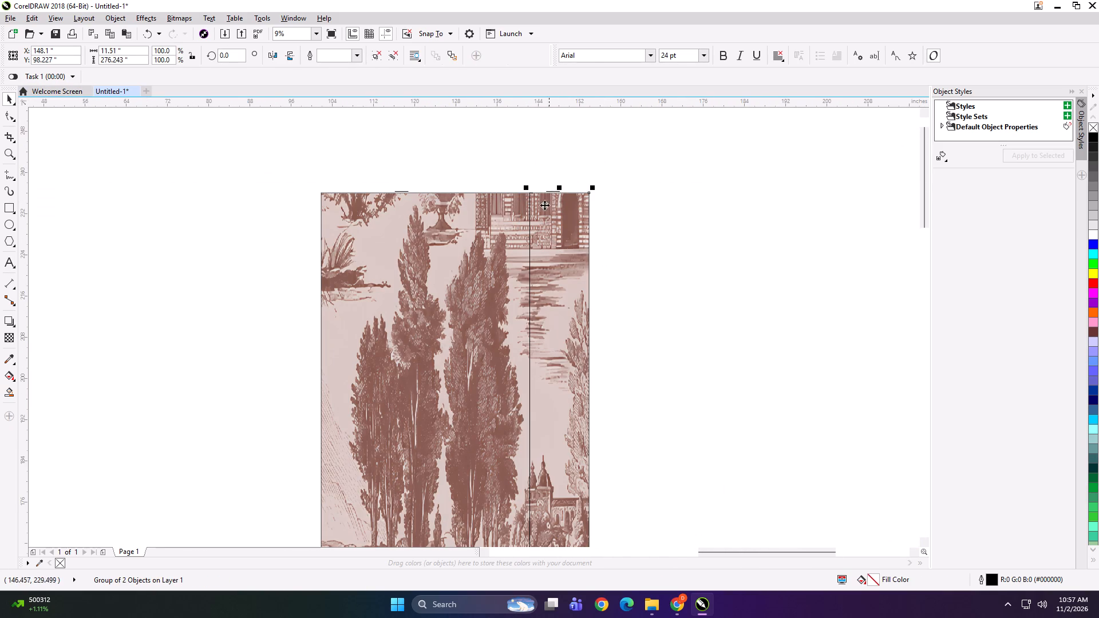
# Group the tall panel's wider strip with its "52*276 PANEL 1" label.
pyautogui.scroll(-1, 541, 193)
pyautogui.moveTo(500, 162); pyautogui.dragTo(425, 263)
pyautogui.keyDown('shift'); pyautogui.click(472, 248); pyautogui.keyUp('shift')
pyautogui.hotkey('ctrl', 'g')
# Start exporting the wider strip and create the destination folder "2" inside NOV, with a subfolder "SAJAVAT" inside it.
pyautogui.hotkey('ctrl', 'e')
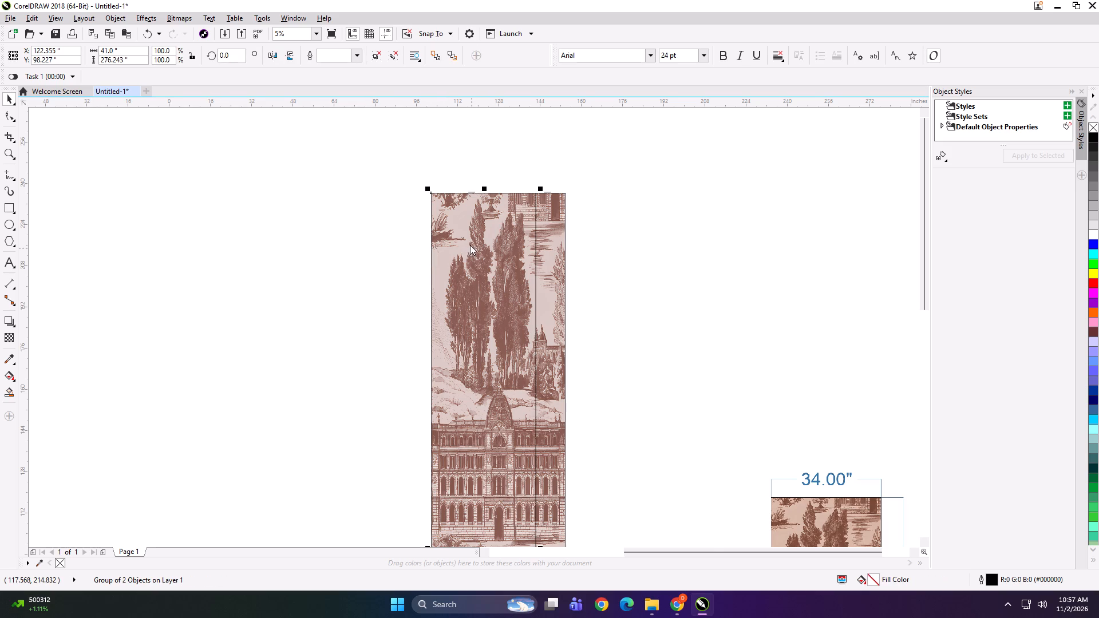
pyautogui.click(277, 209)
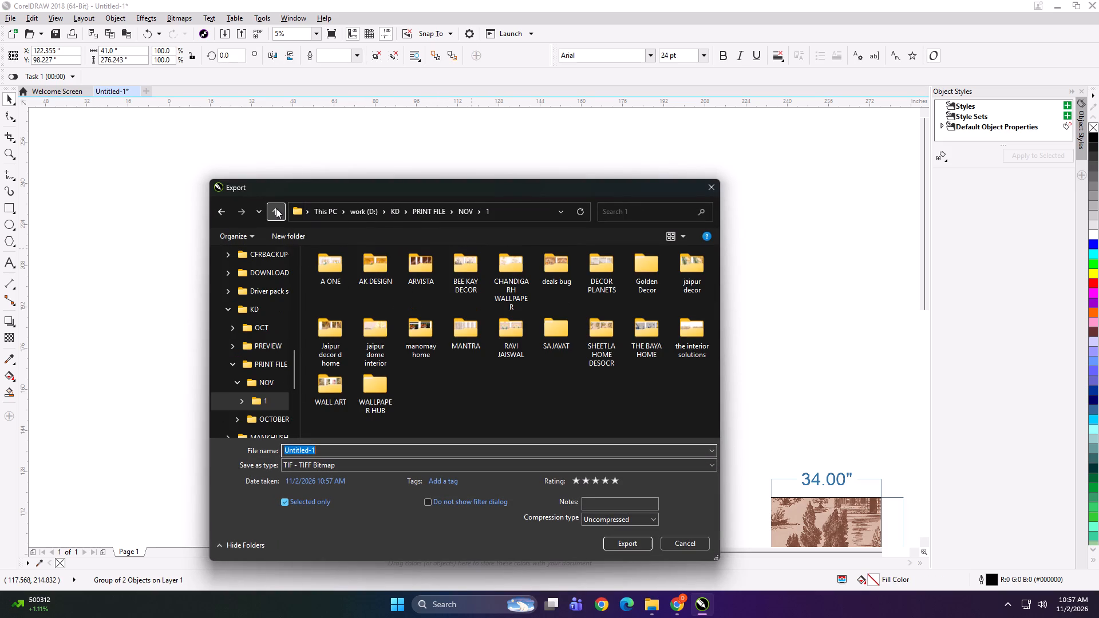
pyautogui.click(276, 208)
pyautogui.click(288, 232)
pyautogui.press('2')
pyautogui.press('Return')
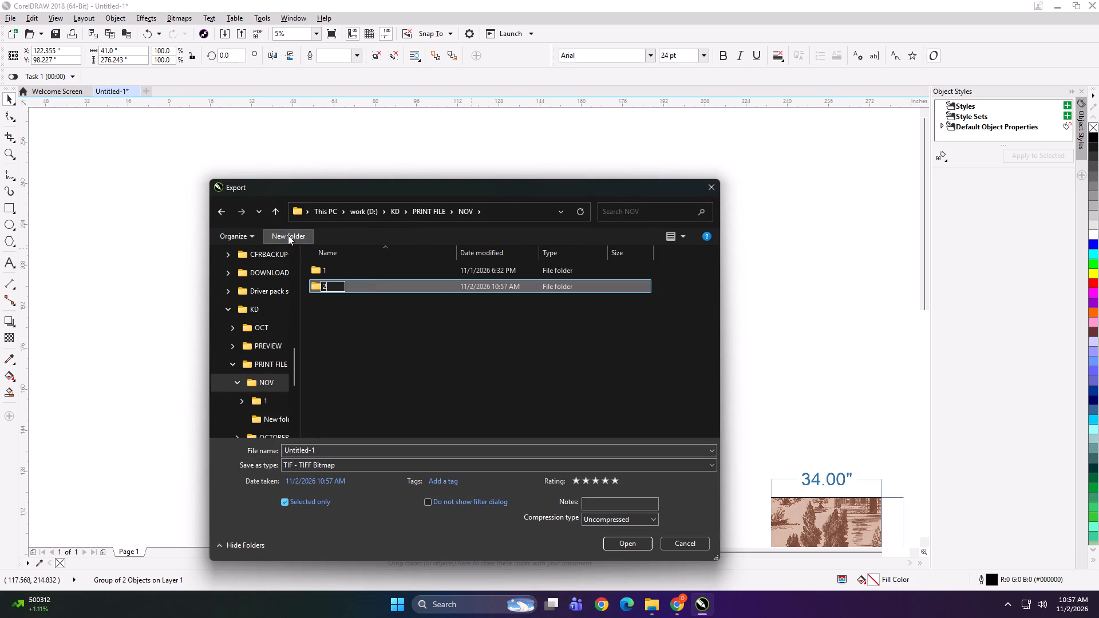
pyautogui.doubleClick(376, 292)
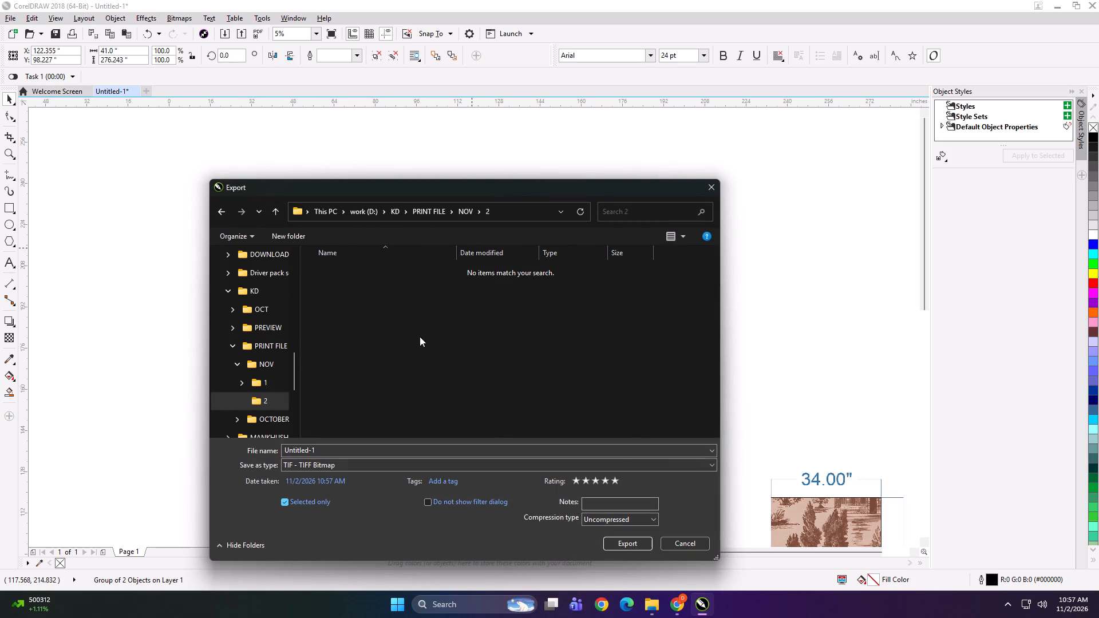
pyautogui.click(286, 237)
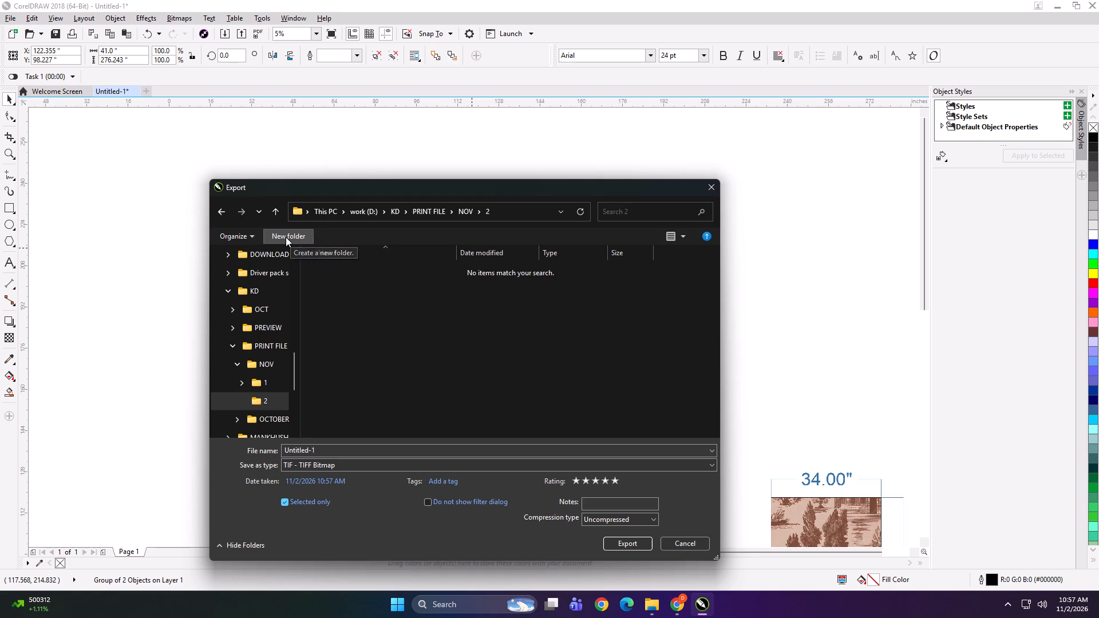
pyautogui.write('SAJAVAT')
pyautogui.press('Return')
pyautogui.doubleClick(382, 271)
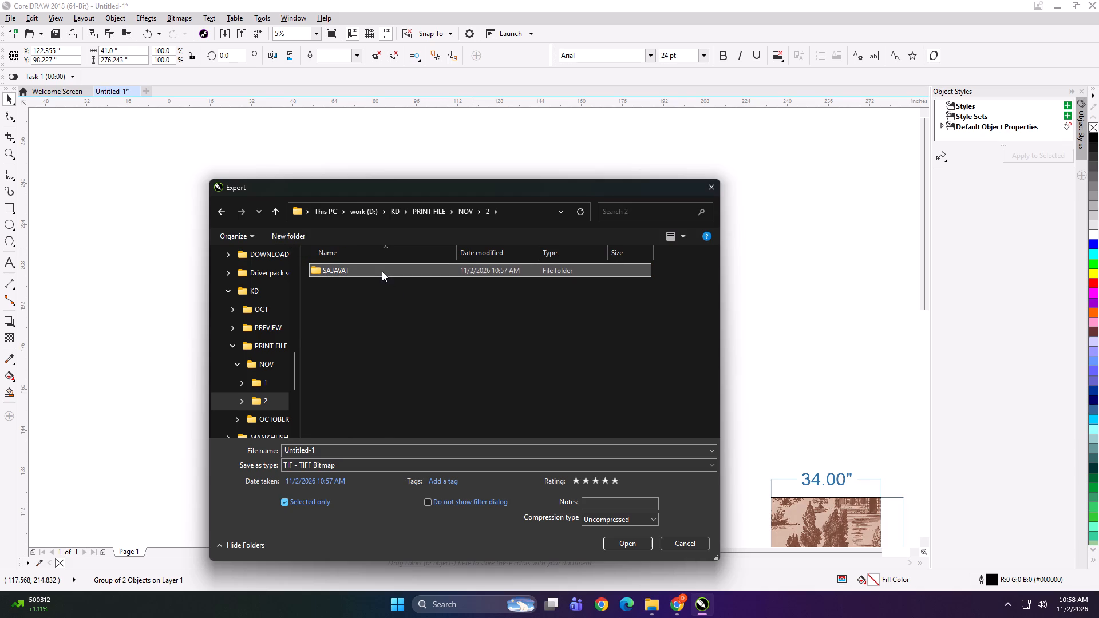
# Export the wider strip as an uncompressed TIFF named "41x276 A" in the SAJAVAT folder.
pyautogui.click(385, 453)
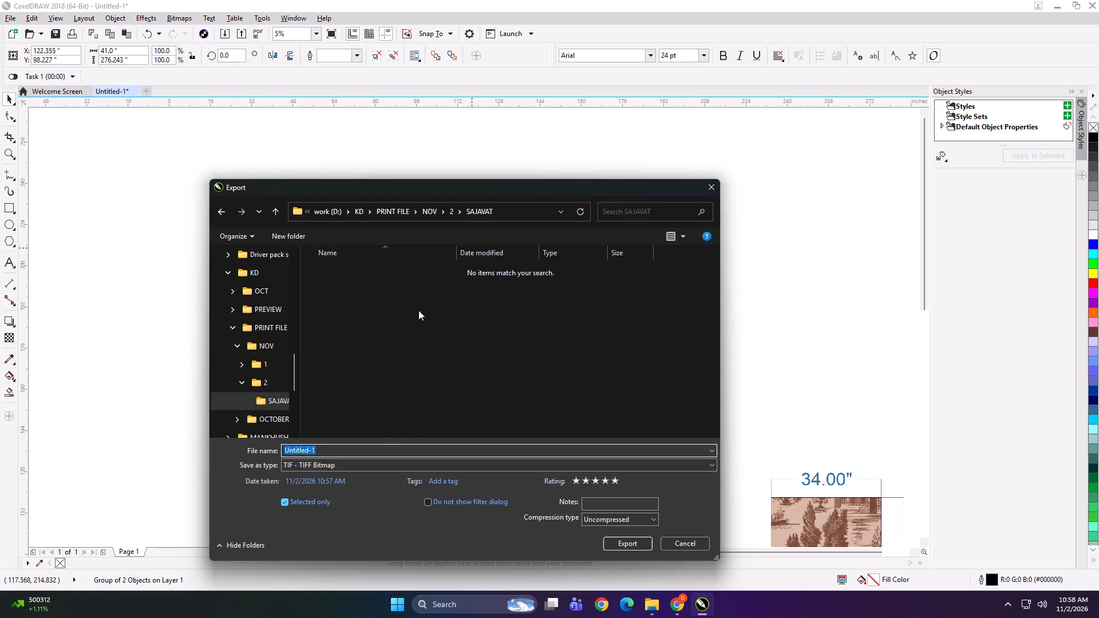
pyautogui.write('41x276 A')
pyautogui.press('space')
pyautogui.press('Return')
pyautogui.press('Return')
# Export the grouped narrow strip as a TIFF named "11.5x276 B" in the SAJAVAT folder.
pyautogui.click(552, 273)
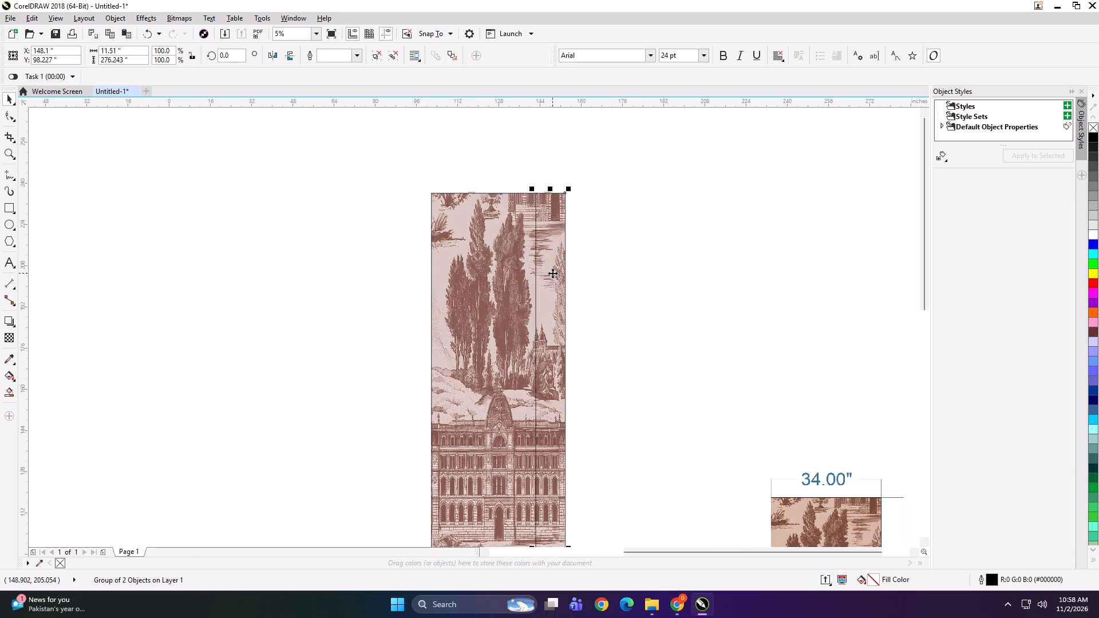
pyautogui.hotkey('ctrl', 'e')
pyautogui.hotkey('ctrl', 'e')
pyautogui.click(588, 252)
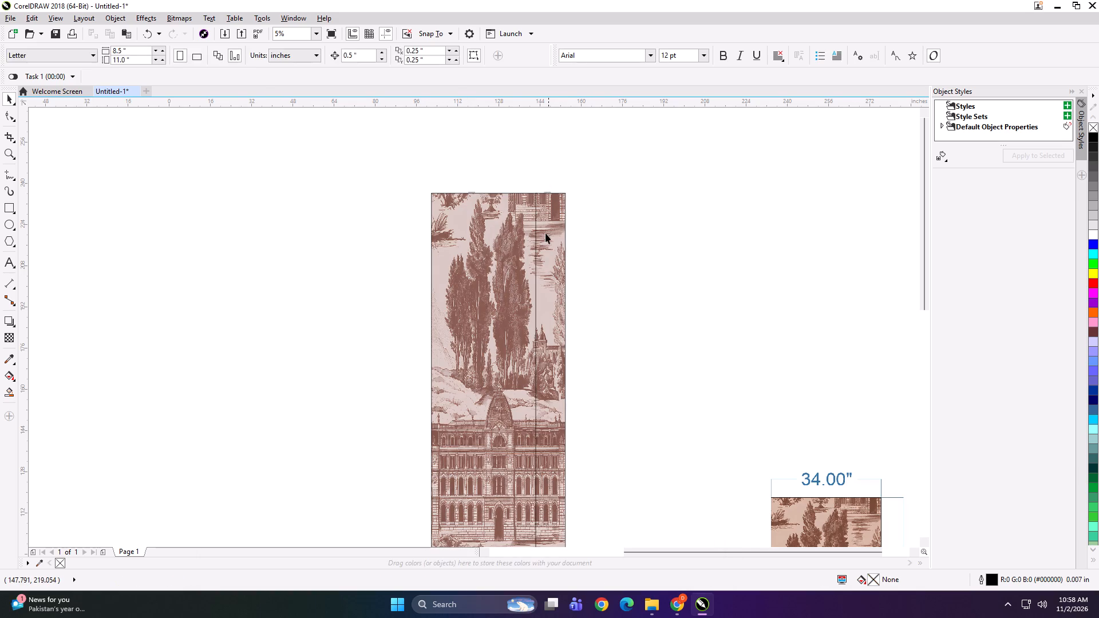
pyautogui.click(545, 232)
pyautogui.hotkey('ctrl', 'e')
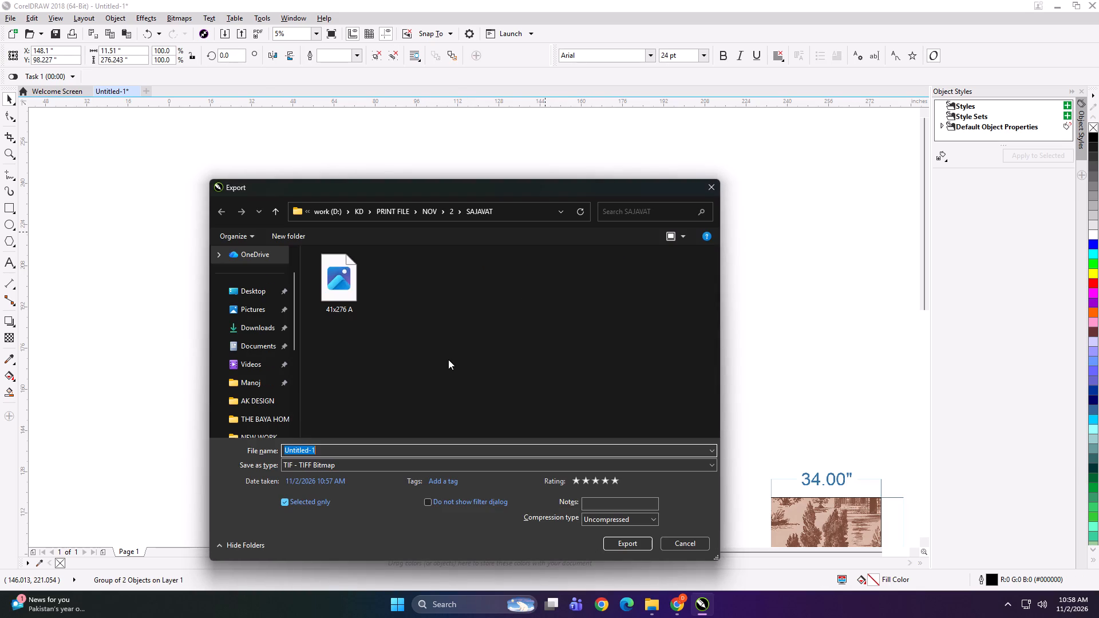
pyautogui.write('11.5x276 B')
pyautogui.press('Return')
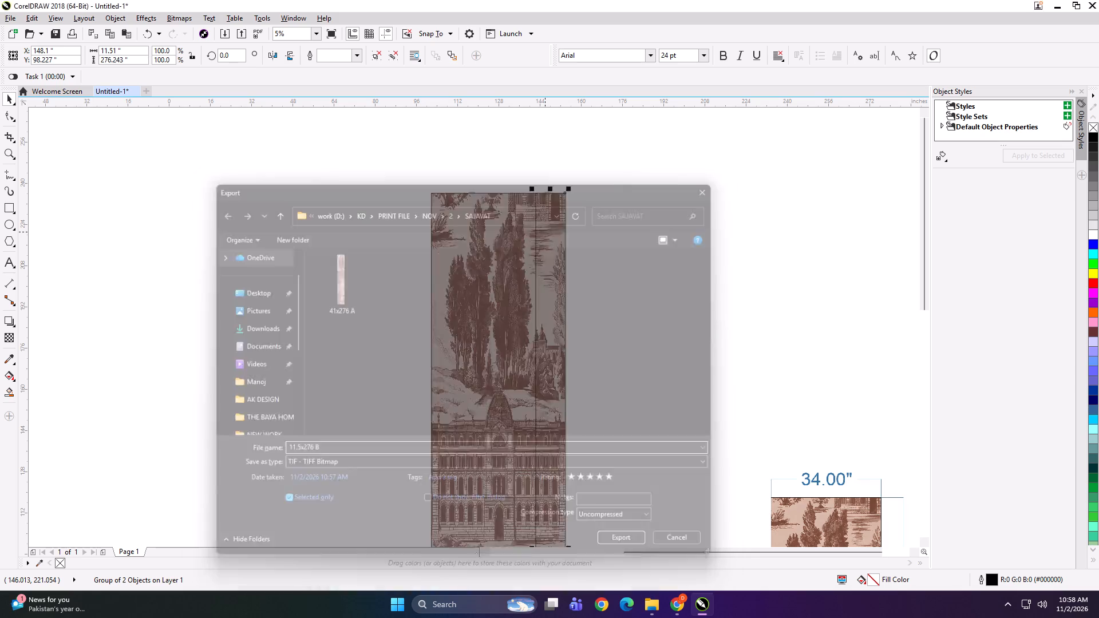
pyautogui.press('Return')
# Nudge the narrow strip right fourteen times in 0.5-inch increments to separate it from the wider strip.
pyautogui.scroll(-2, 456, 289)
pyautogui.press('Right')
pyautogui.press('Right')
pyautogui.press('Right')
pyautogui.press('Right')
pyautogui.press('Right')
pyautogui.press('Right')
pyautogui.press('Right')
pyautogui.press('Right')
pyautogui.press('Right')
pyautogui.press('Right')
pyautogui.press('Right')
pyautogui.press('Right')
pyautogui.press('Right')
pyautogui.press('Right')
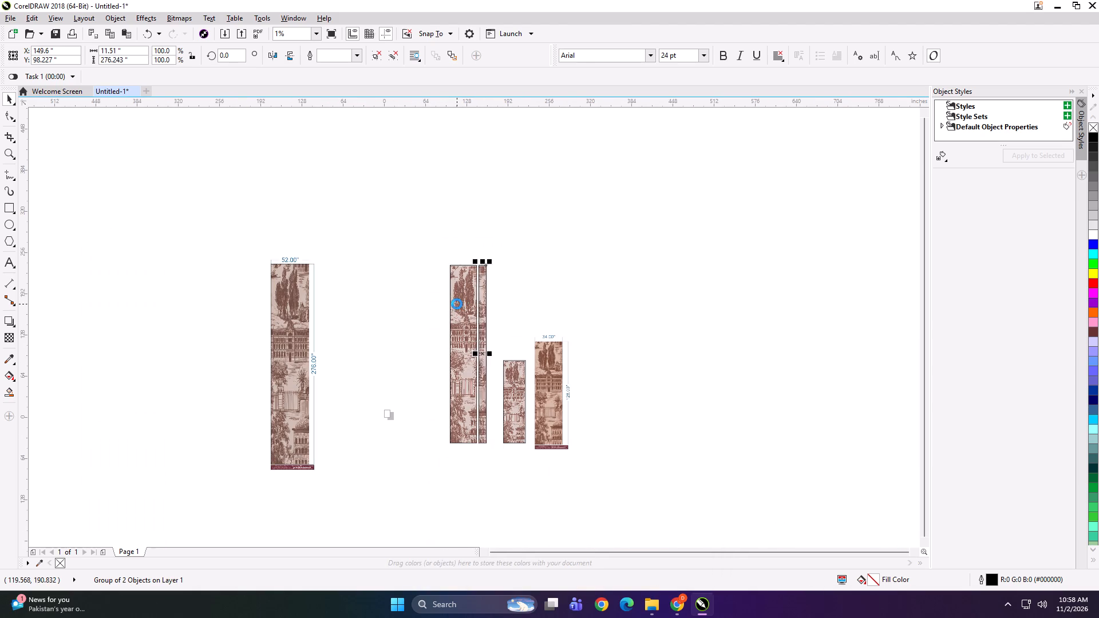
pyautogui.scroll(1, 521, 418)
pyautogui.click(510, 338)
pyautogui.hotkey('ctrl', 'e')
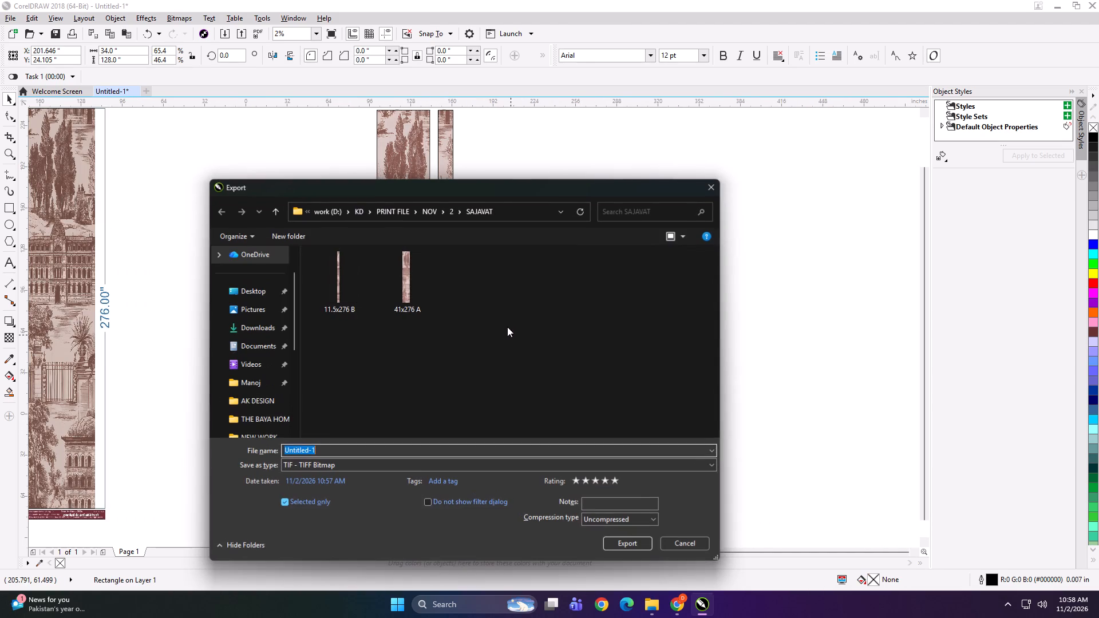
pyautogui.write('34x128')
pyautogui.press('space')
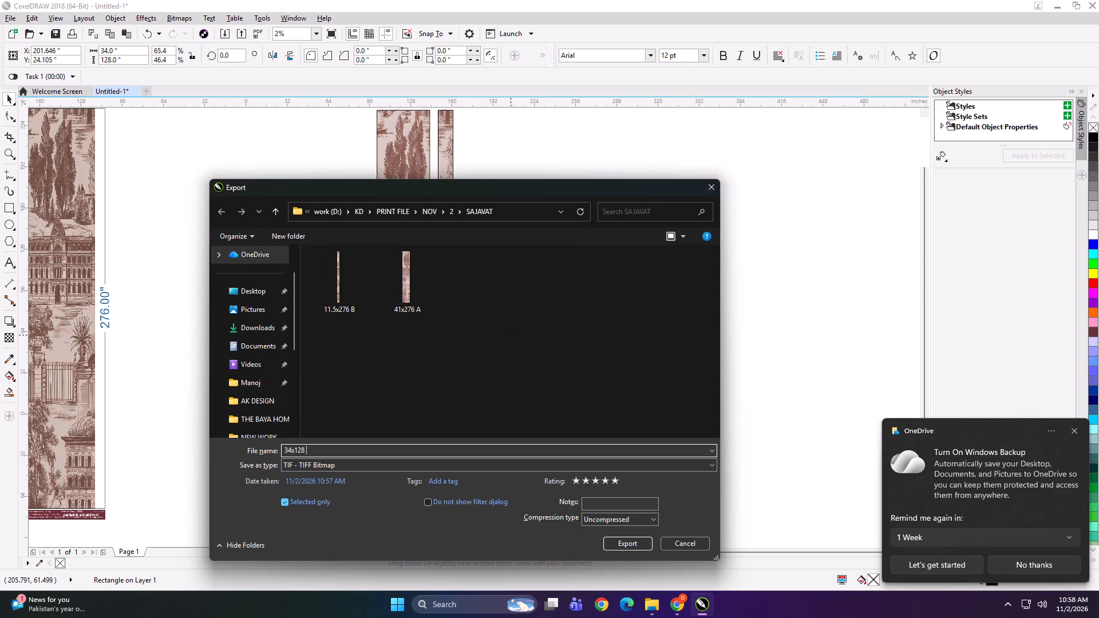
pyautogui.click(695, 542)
# Add the text label "34*128" at the top edge of the 34 x 128 panel and group it with the panel.
pyautogui.scroll(1, 521, 303)
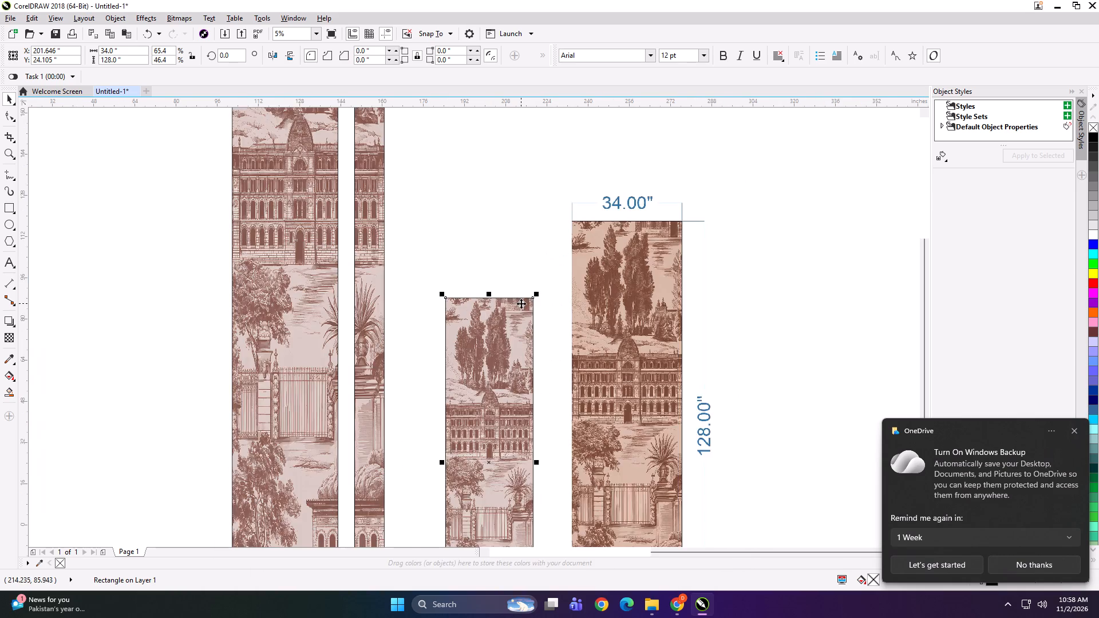
pyautogui.scroll(1, 497, 303)
pyautogui.click(8, 265)
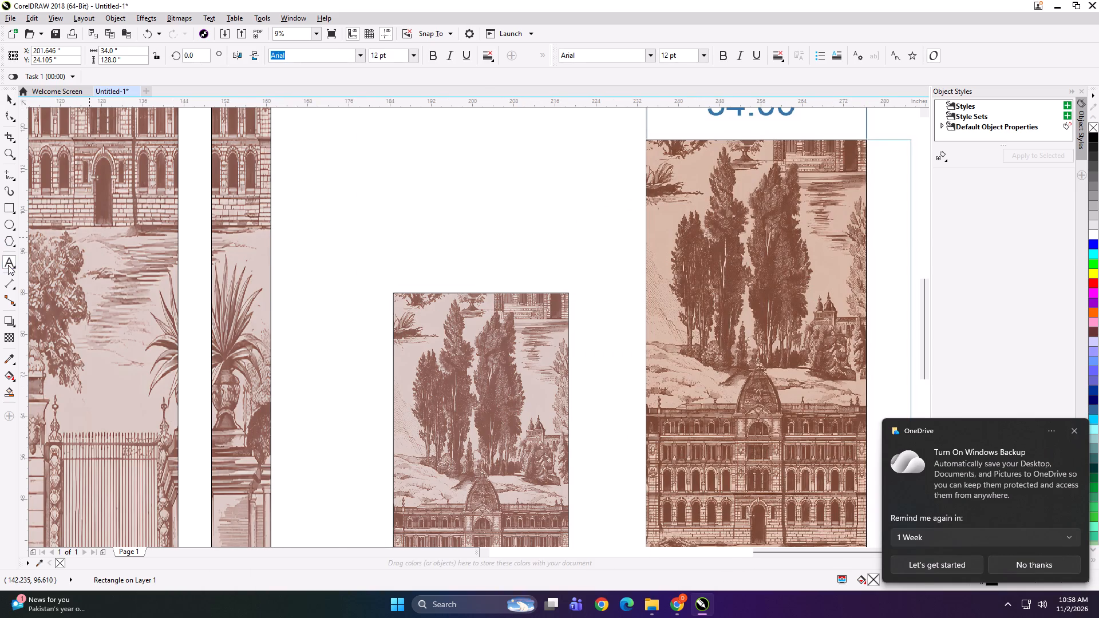
pyautogui.click(439, 290)
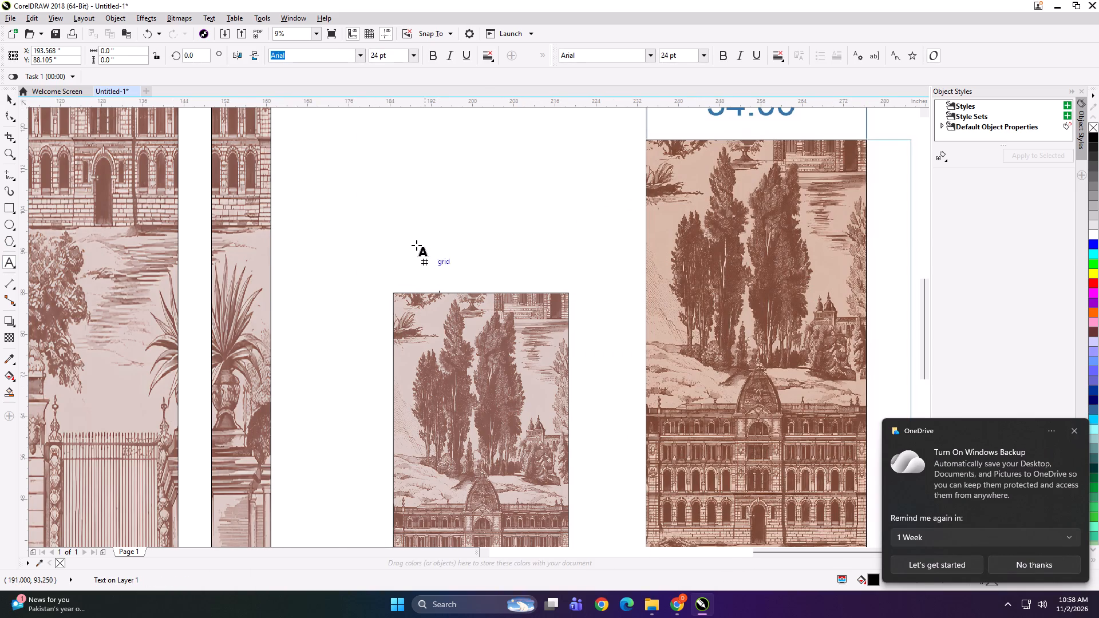
pyautogui.write('34*128')
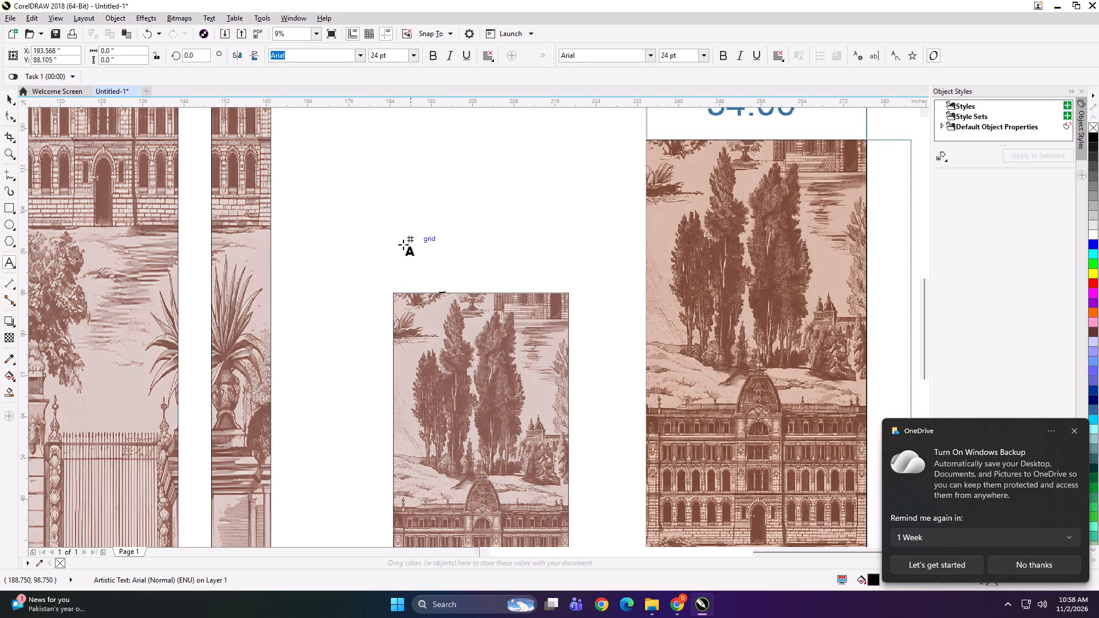
pyautogui.click(5, 96)
pyautogui.scroll(-1, 282, 161)
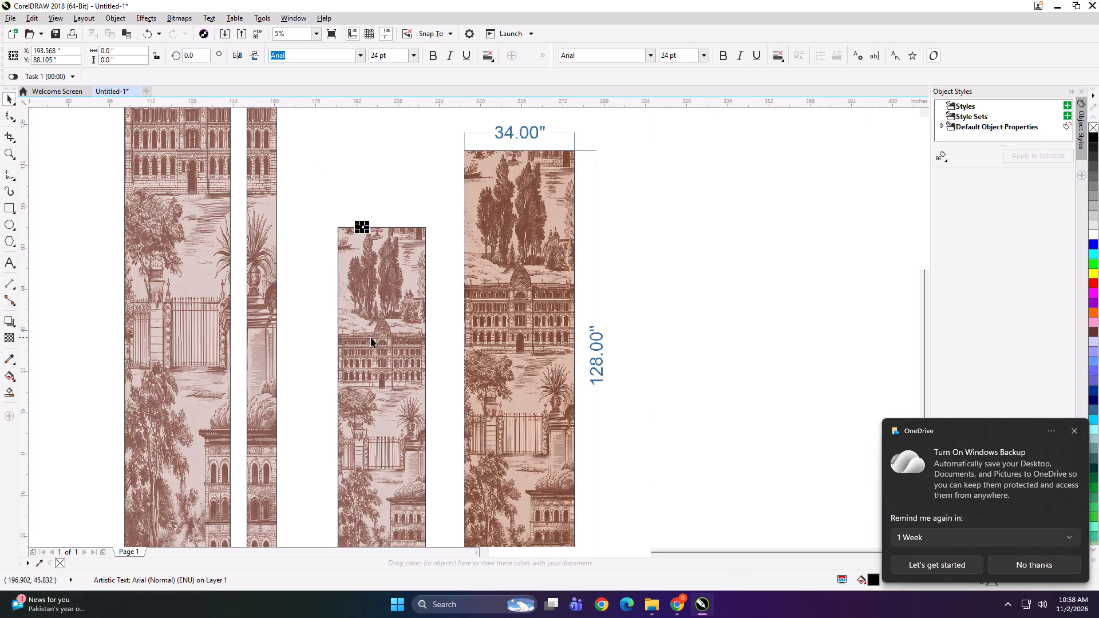
pyautogui.keyDown('shift'); pyautogui.click(371, 337); pyautogui.keyUp('shift')
pyautogui.hotkey('ctrl', 'g')
# Export the labelled panel as a TIFF named "34x128" in the SAJAVAT folder.
pyautogui.hotkey('ctrl', 'e')
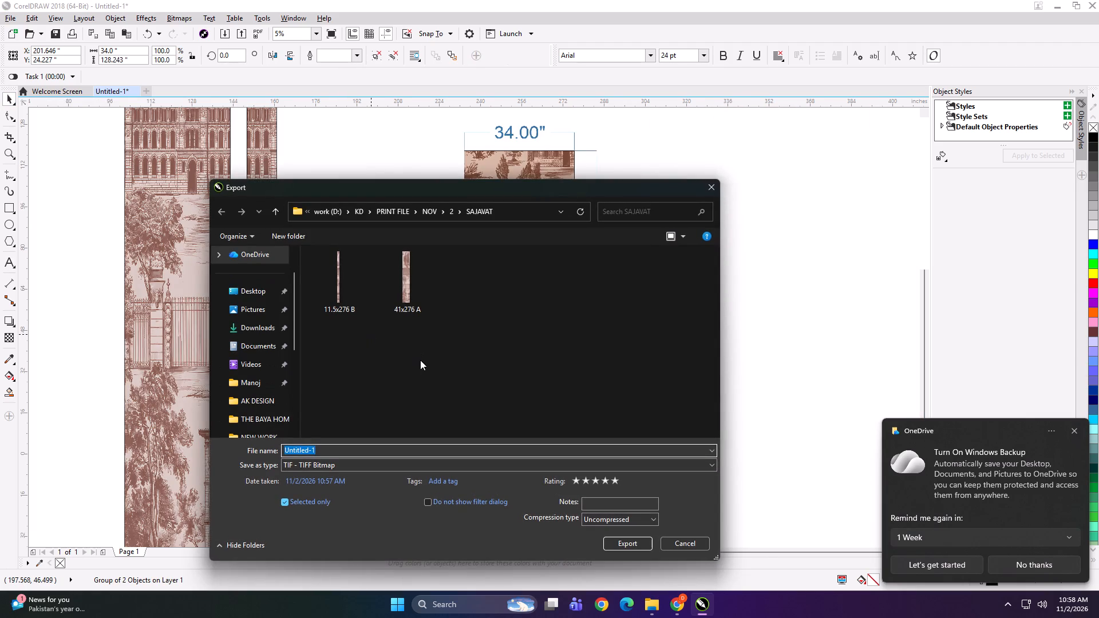
pyautogui.write('34x128')
pyautogui.press('space')
pyautogui.press('Return')
pyautogui.press('Return')
# Move the 52 x 276 reference image right so it stands close beside the tall strips.
pyautogui.scroll(-2, 499, 339)
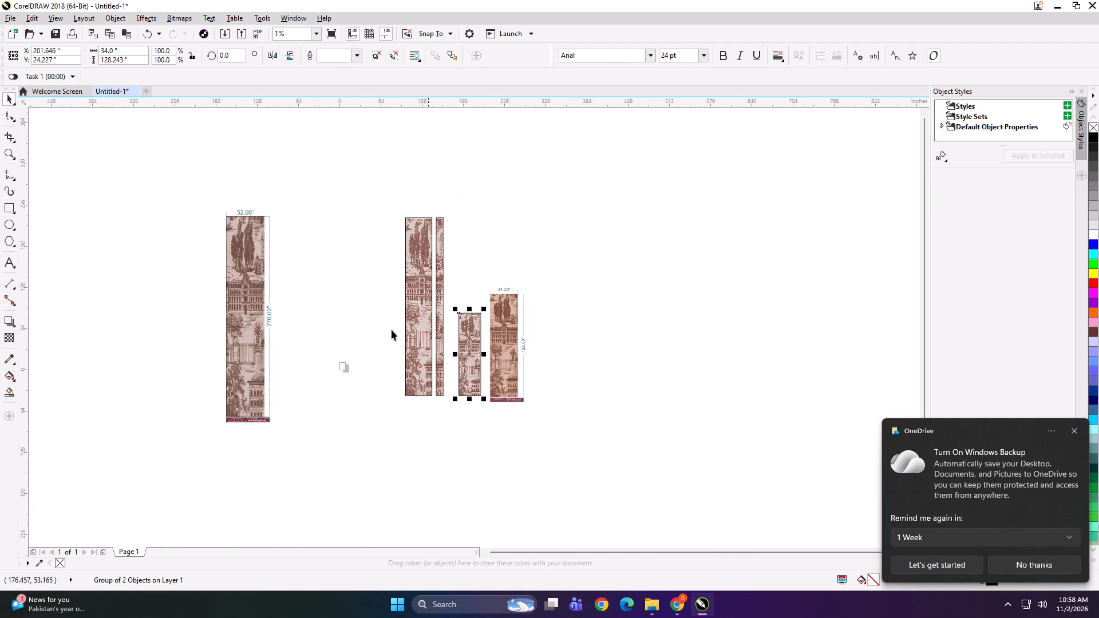
pyautogui.moveTo(260, 333); pyautogui.dragTo(312, 324)
pyautogui.moveTo(316, 323); pyautogui.dragTo(371, 322)
pyautogui.moveTo(293, 181); pyautogui.dragTo(408, 262)
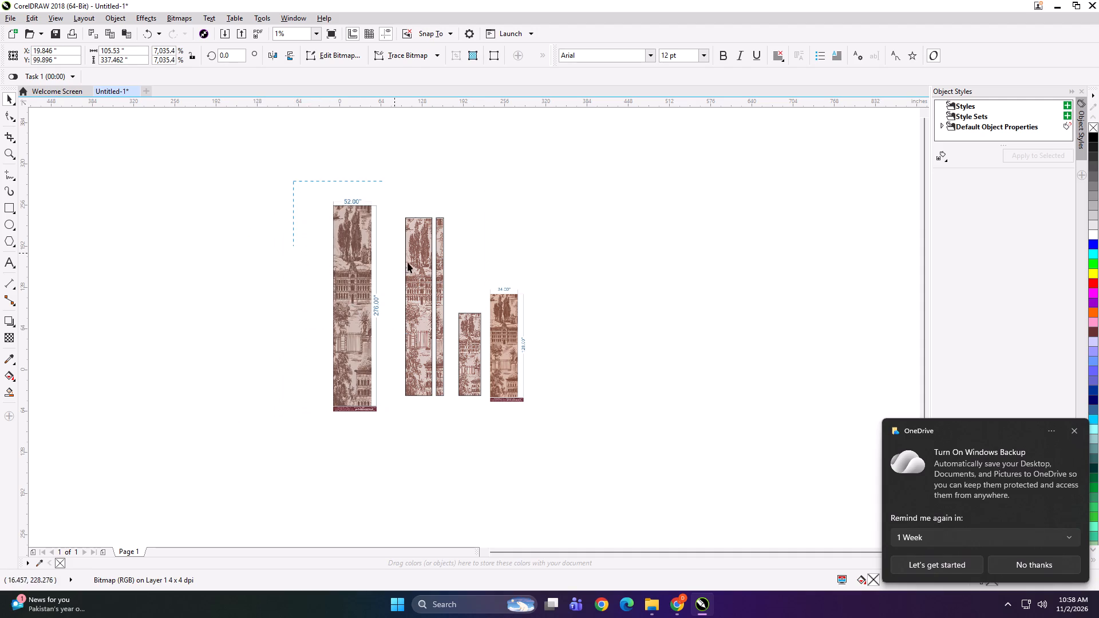
# Group all the panels with both reference images and scale the group down to about 3.4 x 3.6 inches.
pyautogui.moveTo(408, 262); pyautogui.dragTo(606, 493)
pyautogui.hotkey('ctrl', 'g')
pyautogui.keyDown('shift'); pyautogui.moveTo(533, 418); pyautogui.dragTo(506, 403); pyautogui.keyUp('shift')
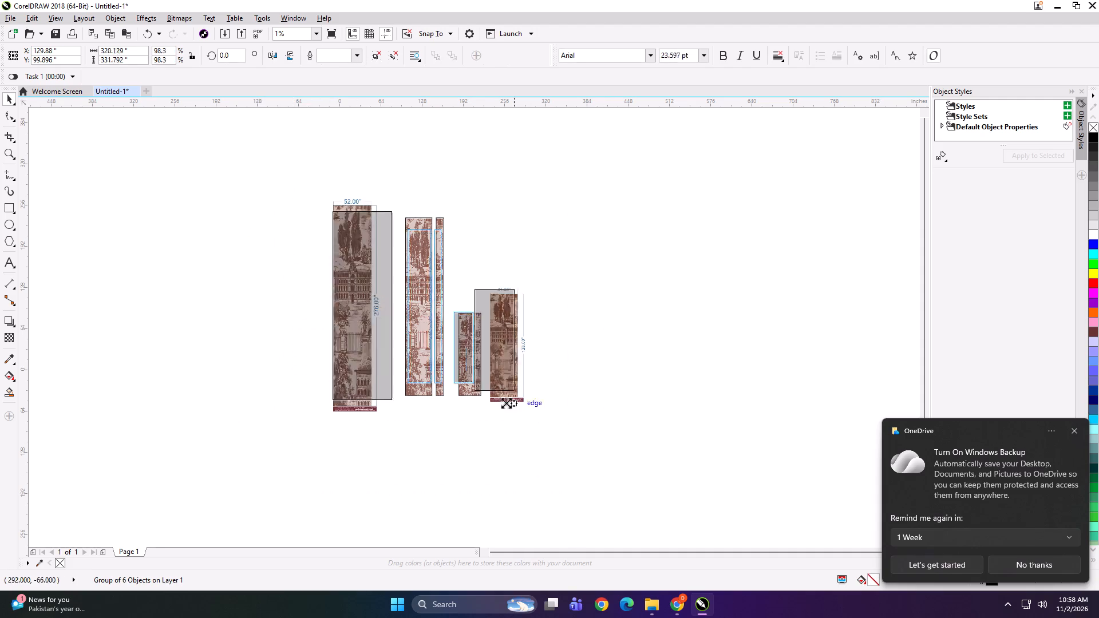
pyautogui.keyDown('shift'); pyautogui.moveTo(506, 403); pyautogui.dragTo(438, 338); pyautogui.keyUp('shift')
pyautogui.scroll(4, 420, 306)
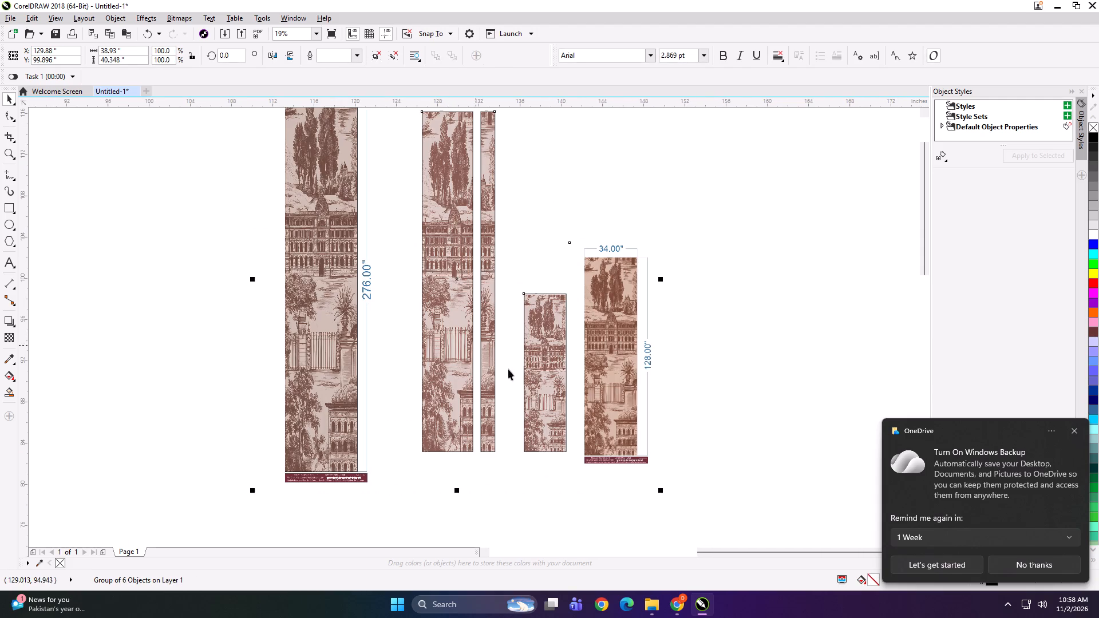
pyautogui.keyDown('shift'); pyautogui.moveTo(645, 489); pyautogui.dragTo(600, 460); pyautogui.keyUp('shift')
pyautogui.keyDown('shift'); pyautogui.moveTo(575, 433); pyautogui.dragTo(535, 382); pyautogui.keyUp('shift')
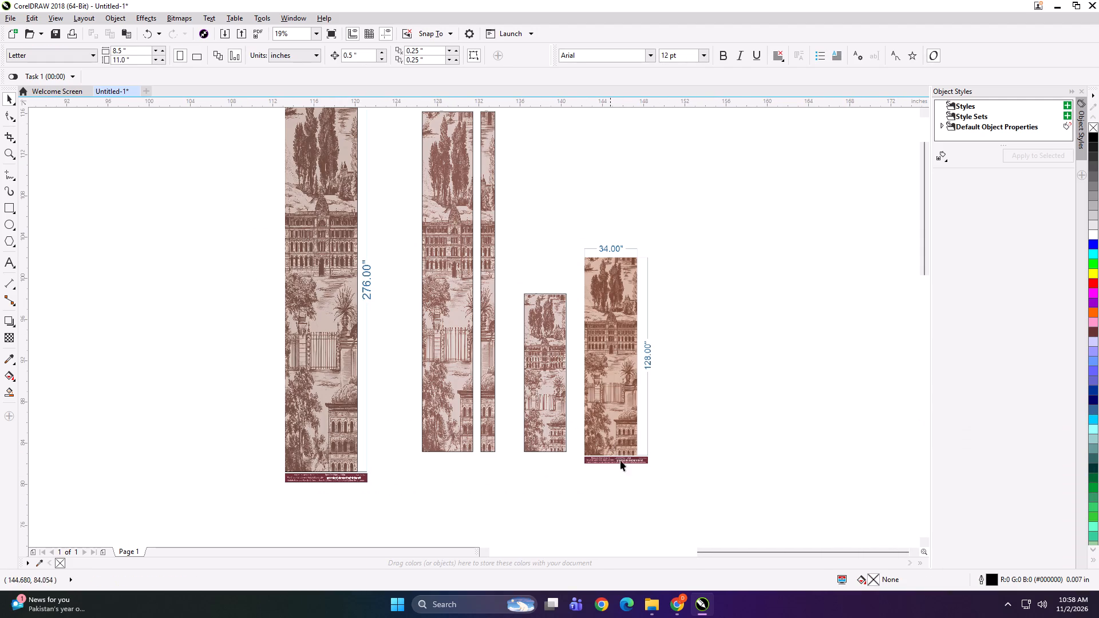
pyautogui.click(624, 439)
pyautogui.keyDown('shift'); pyautogui.moveTo(662, 494); pyautogui.dragTo(563, 416); pyautogui.keyUp('shift')
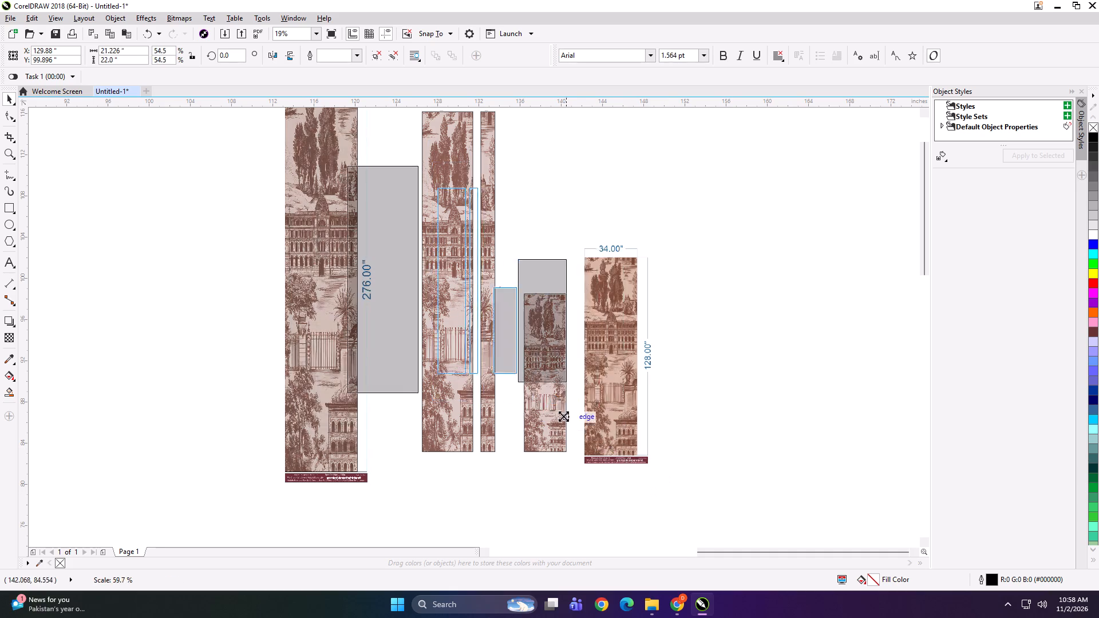
pyautogui.keyDown('shift'); pyautogui.moveTo(563, 416); pyautogui.dragTo(558, 409); pyautogui.keyUp('shift')
pyautogui.keyDown('shift'); pyautogui.moveTo(554, 403); pyautogui.dragTo(532, 369); pyautogui.keyUp('shift')
pyautogui.keyDown('shift'); pyautogui.click(531, 368); pyautogui.keyUp('shift')
pyautogui.click(526, 334)
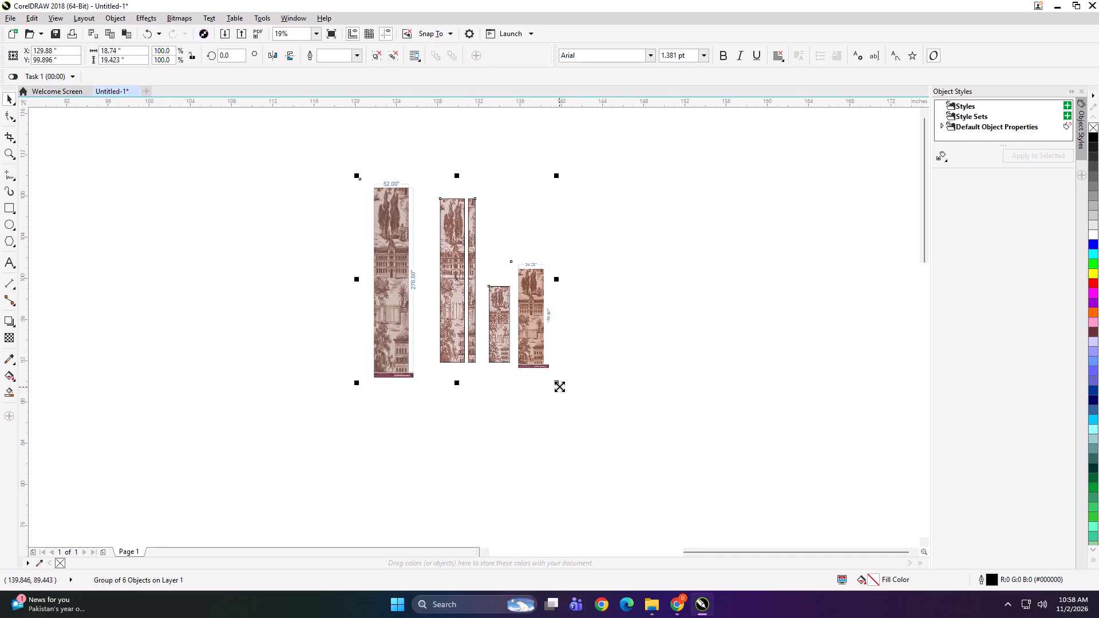
pyautogui.keyDown('shift'); pyautogui.moveTo(559, 386); pyautogui.dragTo(513, 357); pyautogui.keyUp('shift')
pyautogui.keyDown('shift'); pyautogui.click(502, 347); pyautogui.keyUp('shift')
pyautogui.keyDown('shift'); pyautogui.moveTo(516, 339); pyautogui.dragTo(502, 328); pyautogui.keyUp('shift')
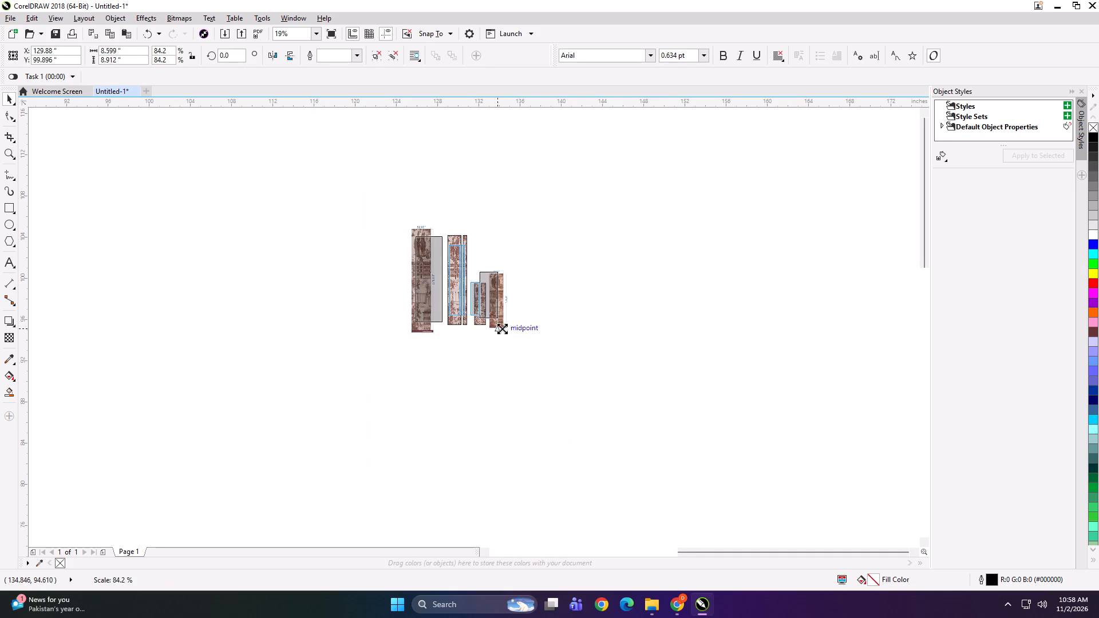
pyautogui.keyDown('shift'); pyautogui.moveTo(502, 328); pyautogui.dragTo(480, 311); pyautogui.keyUp('shift')
# Export the scaled-down group as a TIFF named "SFDG" in the SAJAVAT folder.
pyautogui.scroll(1, 444, 245)
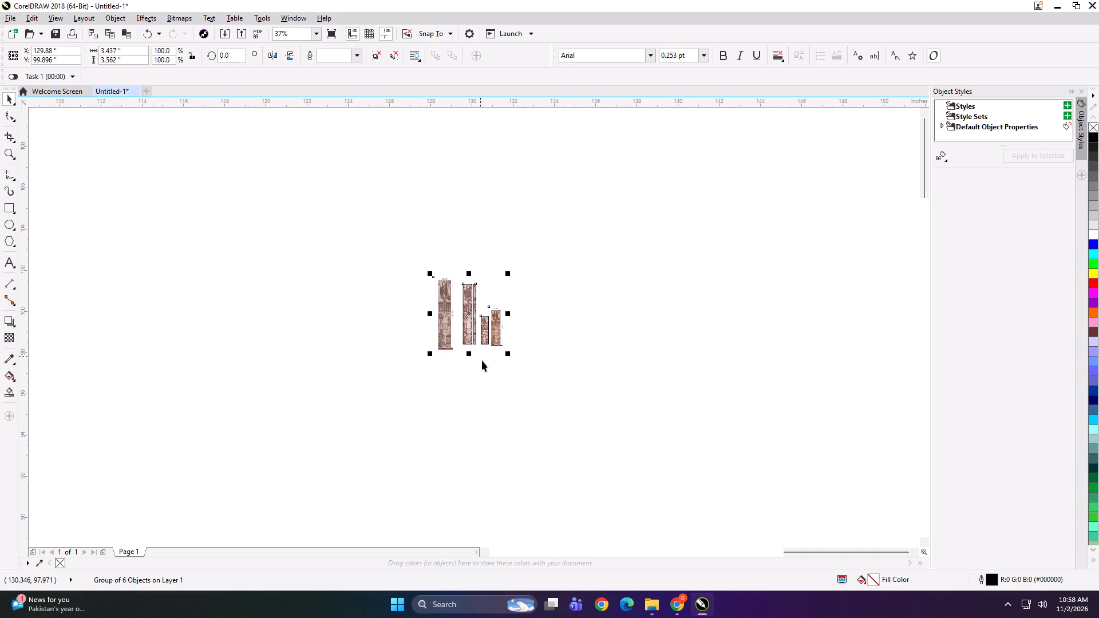
pyautogui.scroll(1, 473, 311)
pyautogui.hotkey('ctrl', 'e')
pyautogui.write('SFDG')
pyautogui.press('Return')
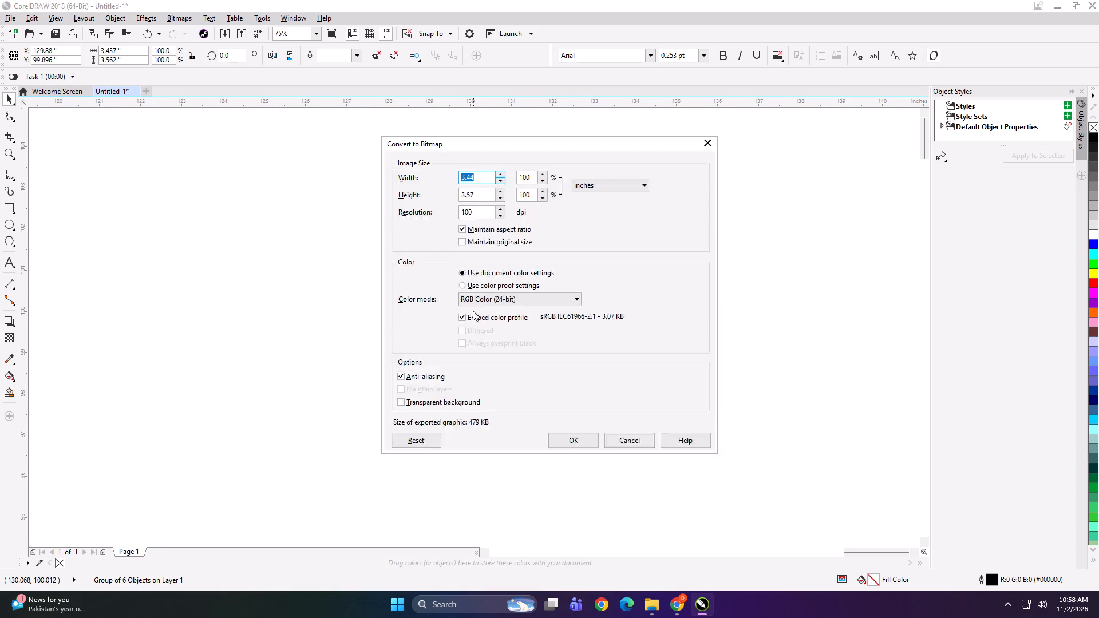
pyautogui.press('Return')
pyautogui.press('Return')
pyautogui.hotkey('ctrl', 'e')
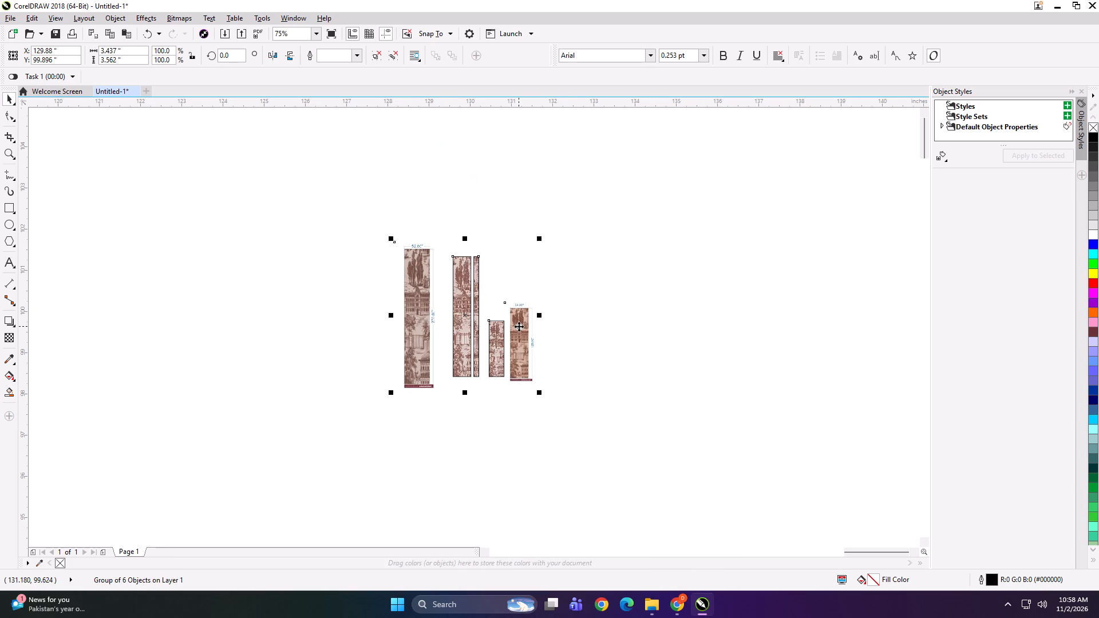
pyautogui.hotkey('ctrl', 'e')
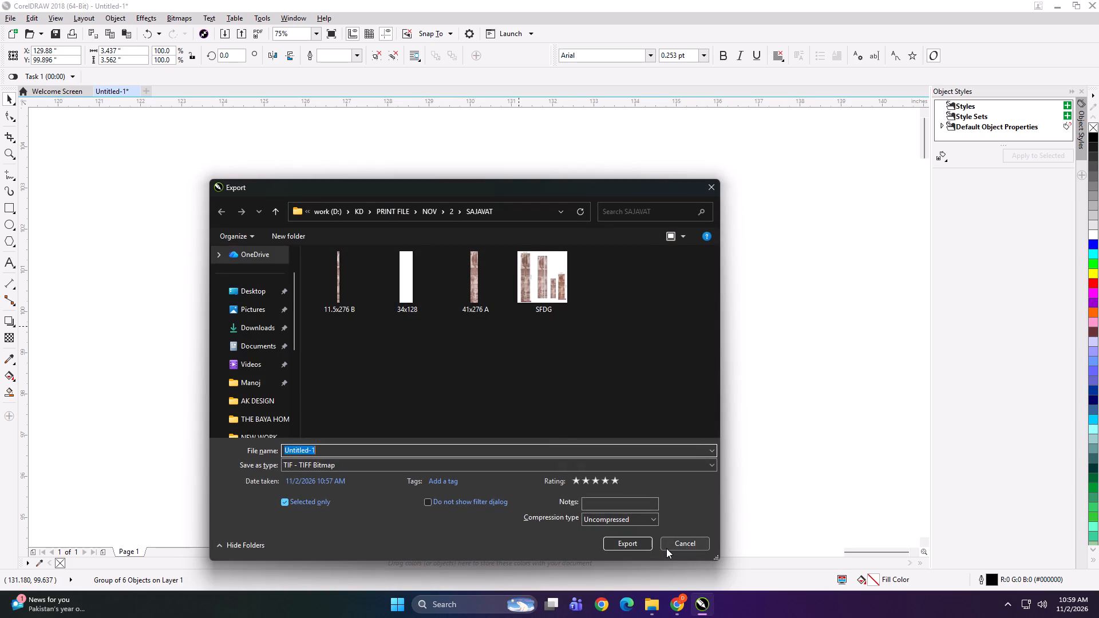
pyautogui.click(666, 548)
# Undo the group's downscaling, its grouping and the move of the 52 x 276 reference image.
pyautogui.hotkey('ctrl', 'z')
pyautogui.hotkey('ctrl', 'z')
pyautogui.hotkey('ctrl', 'z')
pyautogui.hotkey('ctrl', 'z')
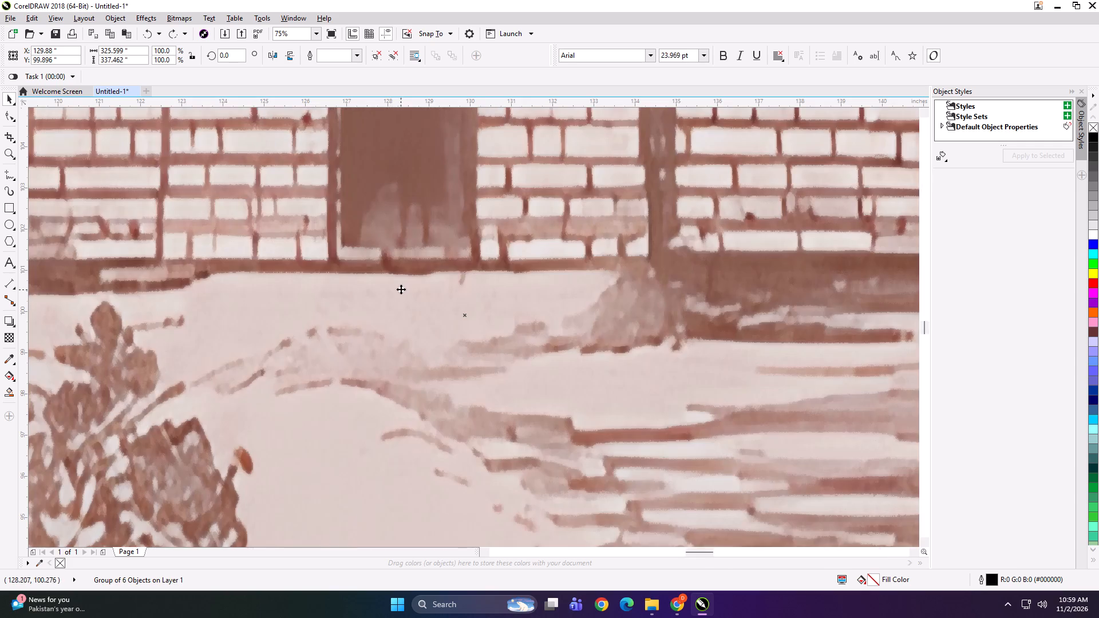
pyautogui.scroll(-5, 404, 289)
pyautogui.hotkey('ctrl', 'z')
pyautogui.hotkey('ctrl', 'z')
pyautogui.hotkey('ctrl', 'z')
pyautogui.hotkey('ctrl', 'z')
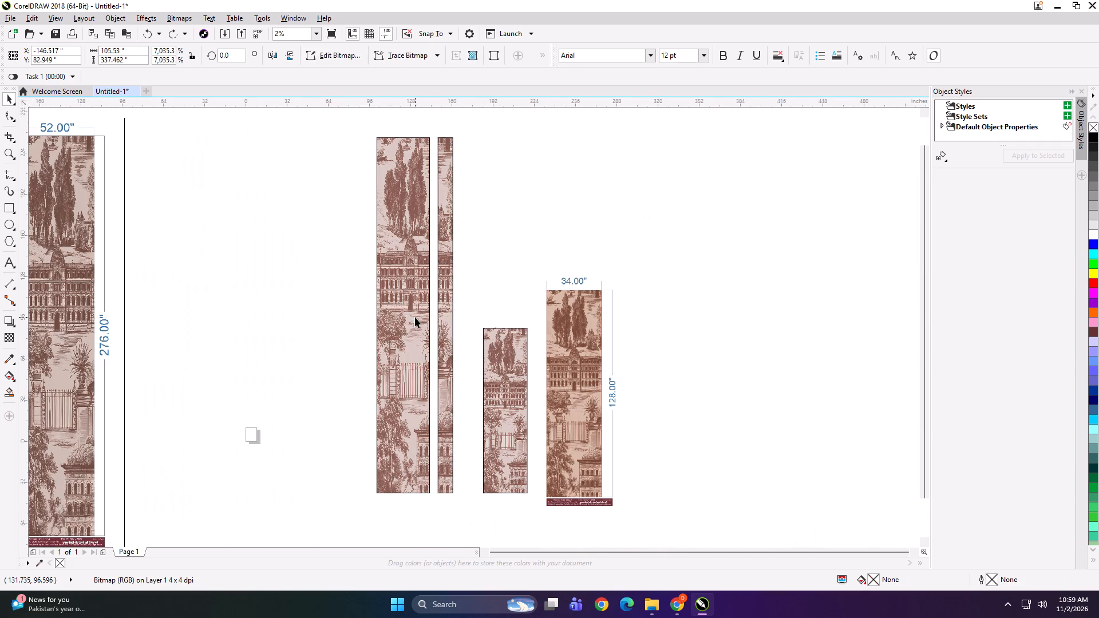
# Move the 34 x 128 reference image further right and up, away from the 34 x 128 panel.
pyautogui.click(492, 306)
pyautogui.moveTo(584, 350); pyautogui.dragTo(674, 280)
pyautogui.click(676, 280)
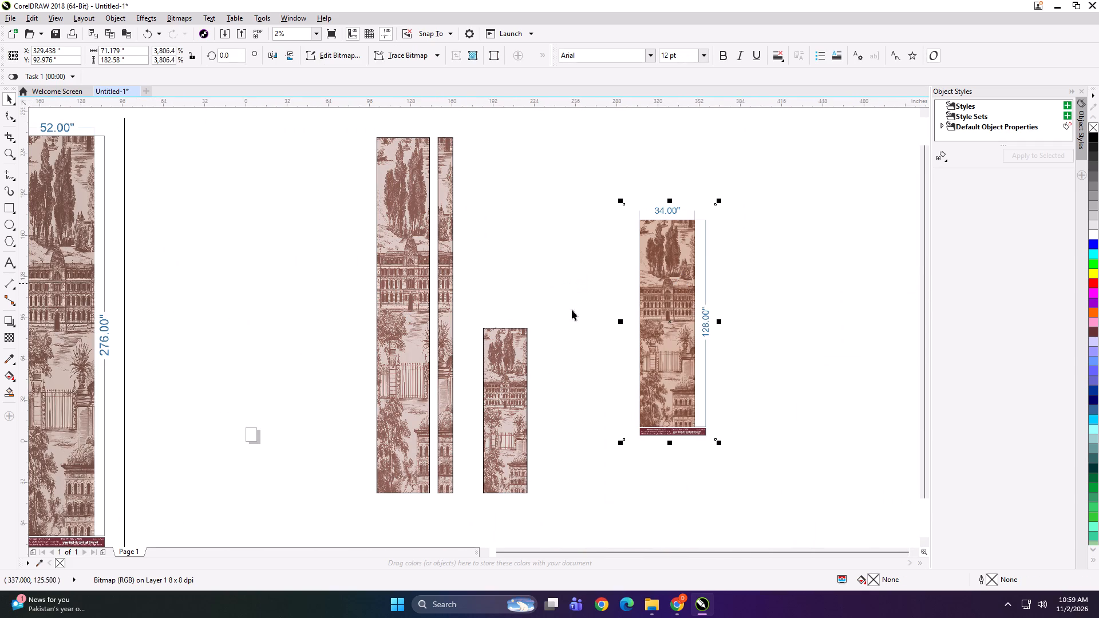
# Group the 34 x 128 panel with its label and re-export it as TIFF "34x128", replacing the existing file.
pyautogui.moveTo(548, 288); pyautogui.dragTo(465, 519)
pyautogui.hotkey('ctrl', 'g')
pyautogui.hotkey('ctrl', 'e')
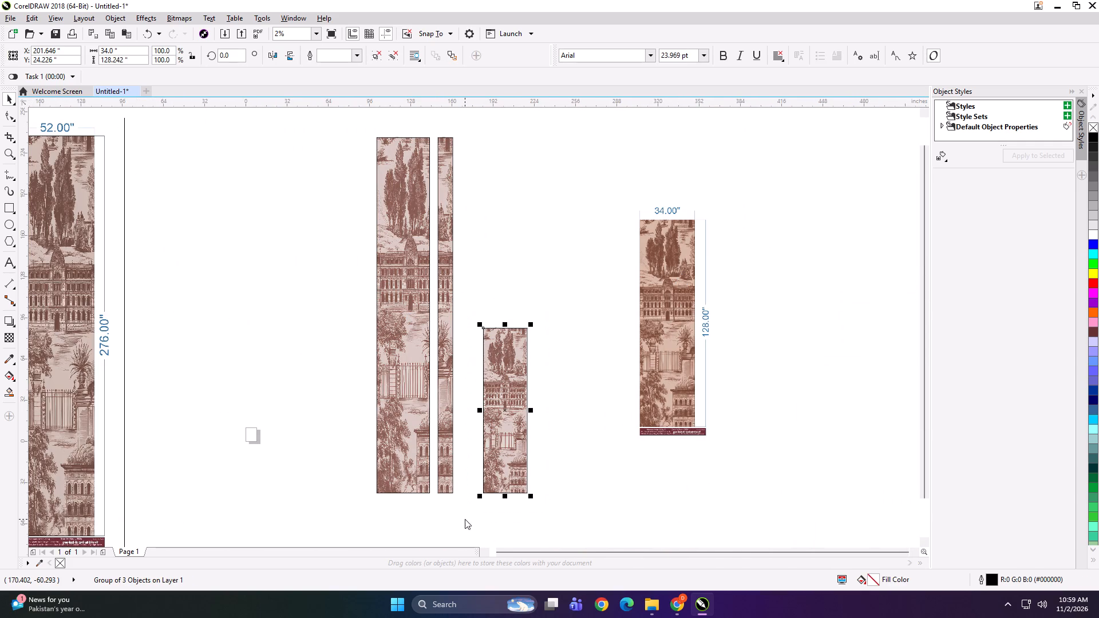
pyautogui.click(409, 275)
pyautogui.click(609, 548)
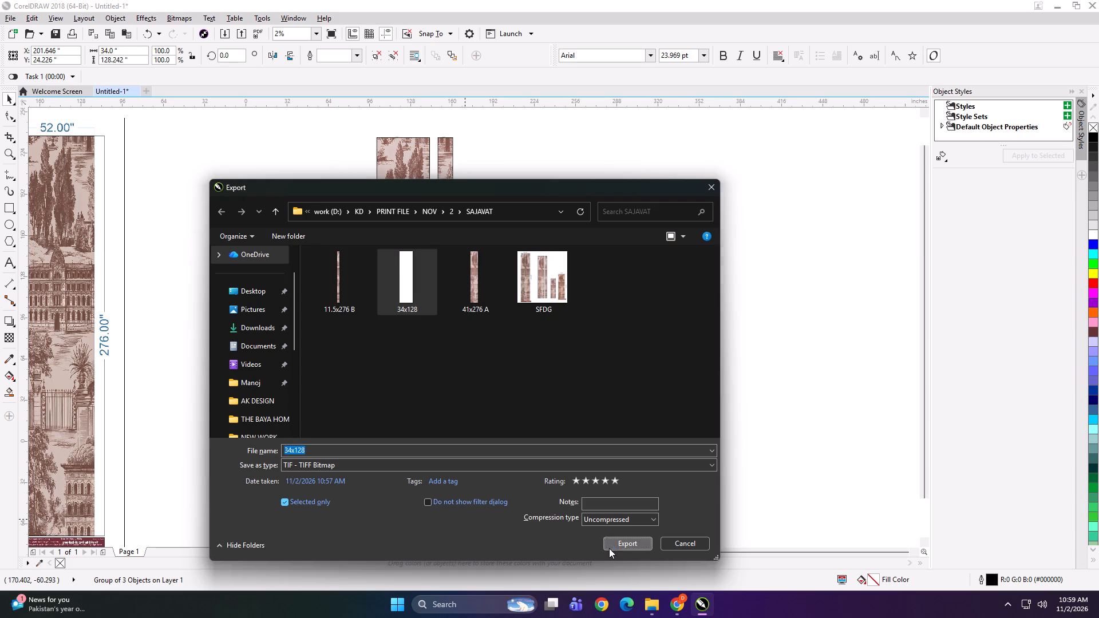
pyautogui.click(574, 302)
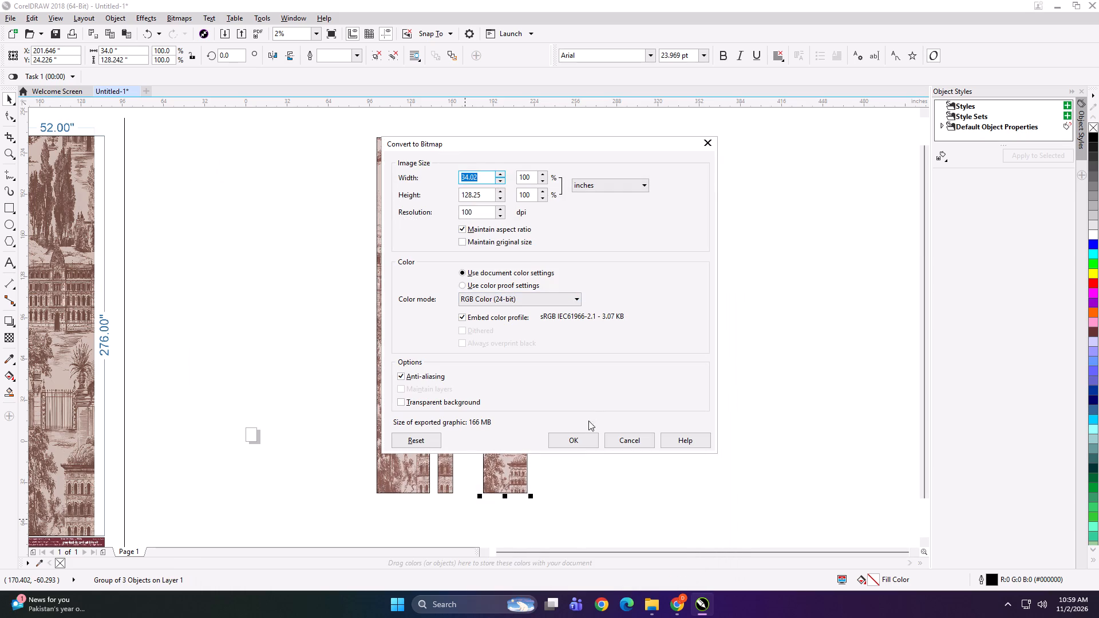
pyautogui.click(583, 435)
# Delete all panels and reference images from the drawing.
pyautogui.scroll(-2, 569, 307)
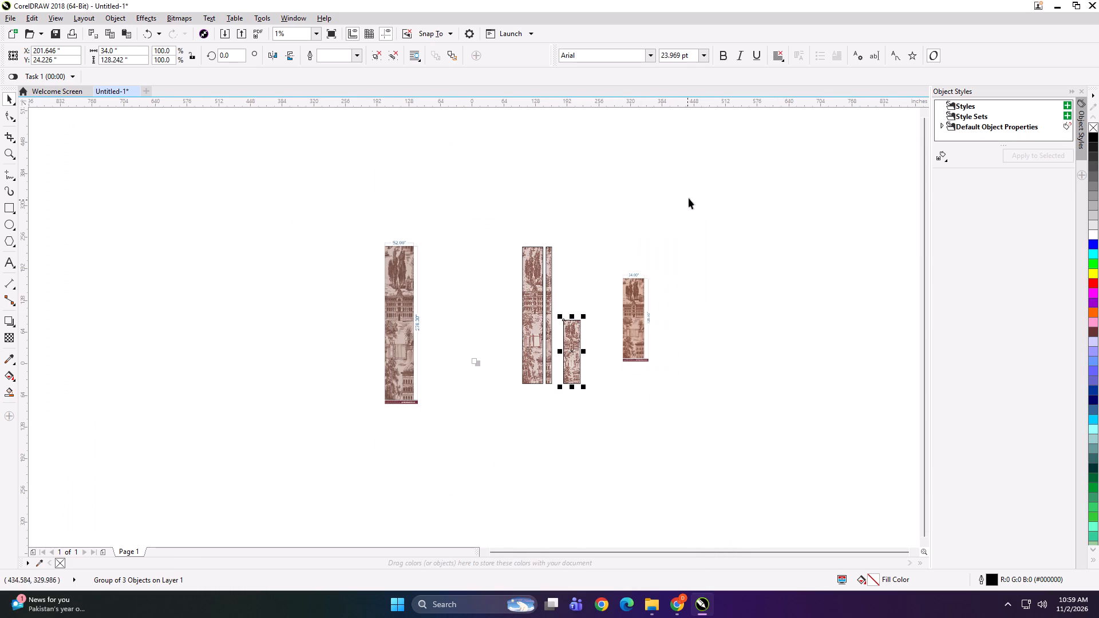
pyautogui.moveTo(699, 178); pyautogui.dragTo(0, 533)
pyautogui.press('Delete')
pyautogui.press('F4')
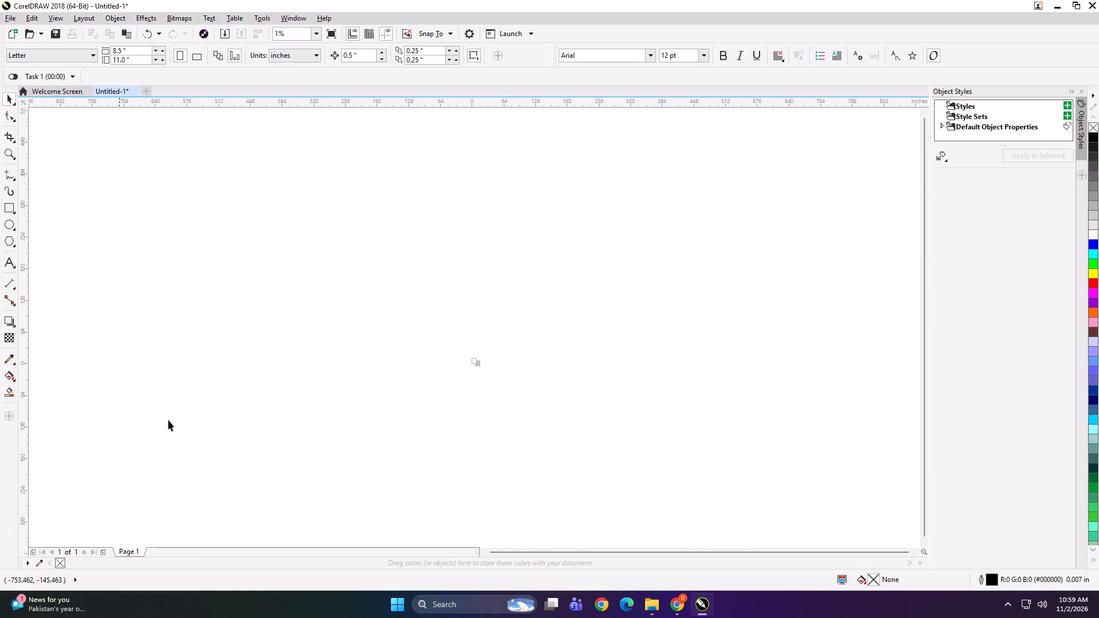
pyautogui.press('F4')
pyautogui.click(314, 367)
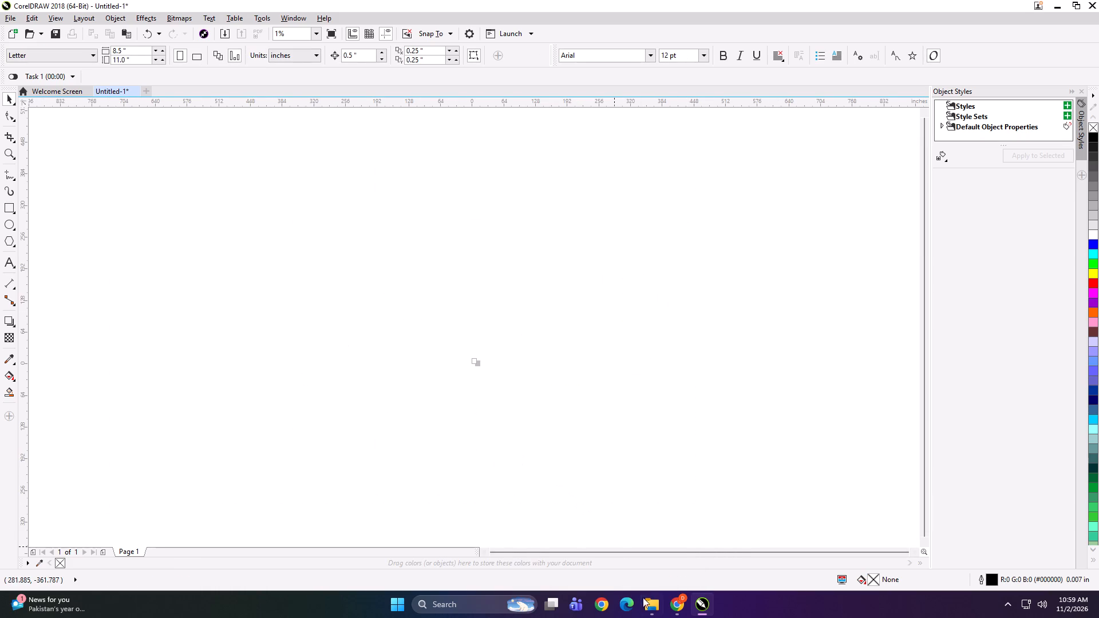
# In File Explorer, copy folder 2 from KD > PRINT FILE > NOV on the work (D:) drive.
pyautogui.click(649, 607)
pyautogui.scroll(3, 19, 364)
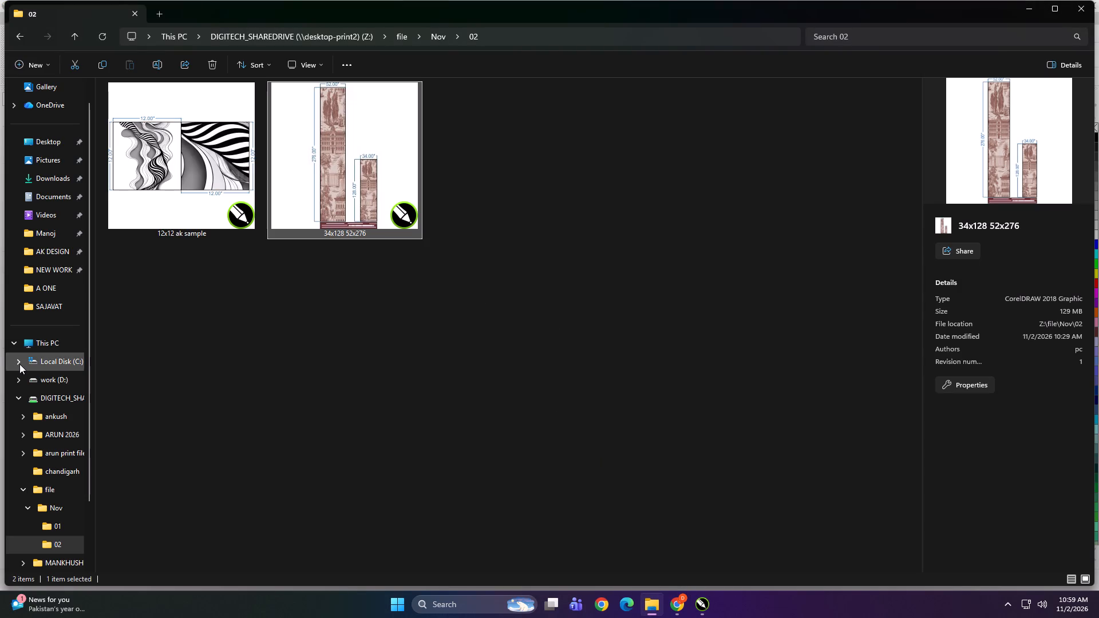
pyautogui.scroll(4, 19, 364)
pyautogui.click(36, 363)
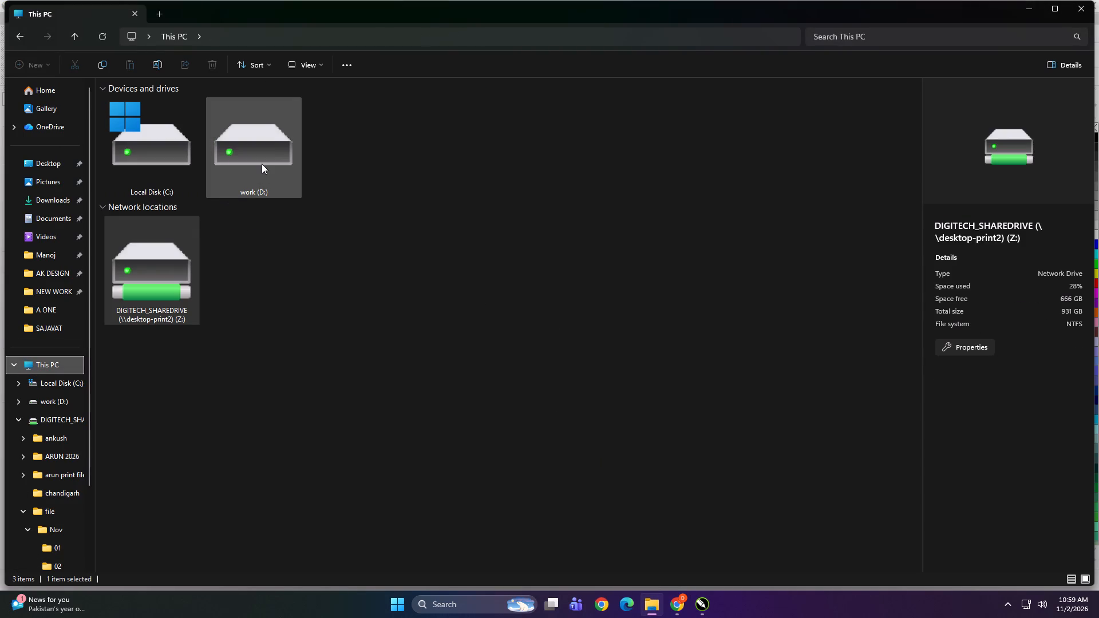
pyautogui.doubleClick(260, 164)
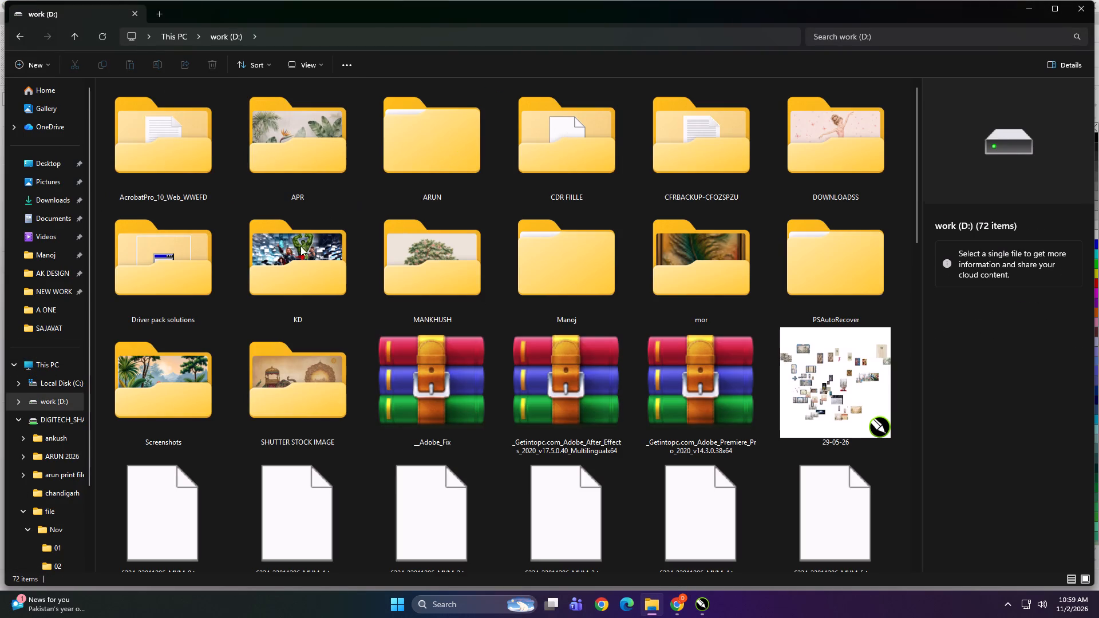
pyautogui.doubleClick(302, 280)
pyautogui.doubleClick(498, 161)
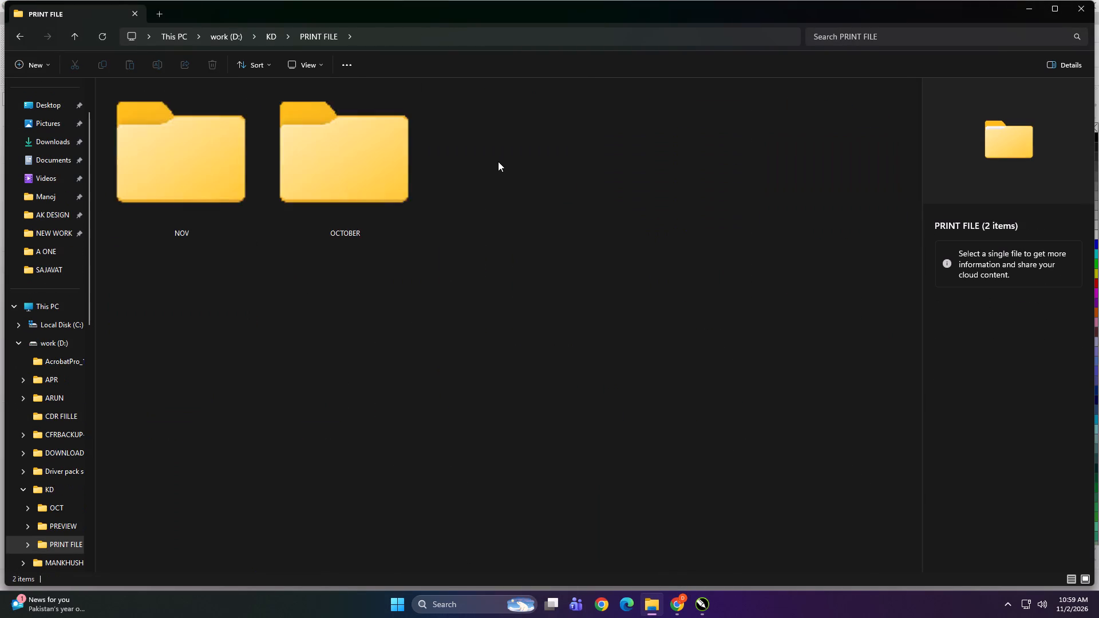
pyautogui.doubleClick(216, 153)
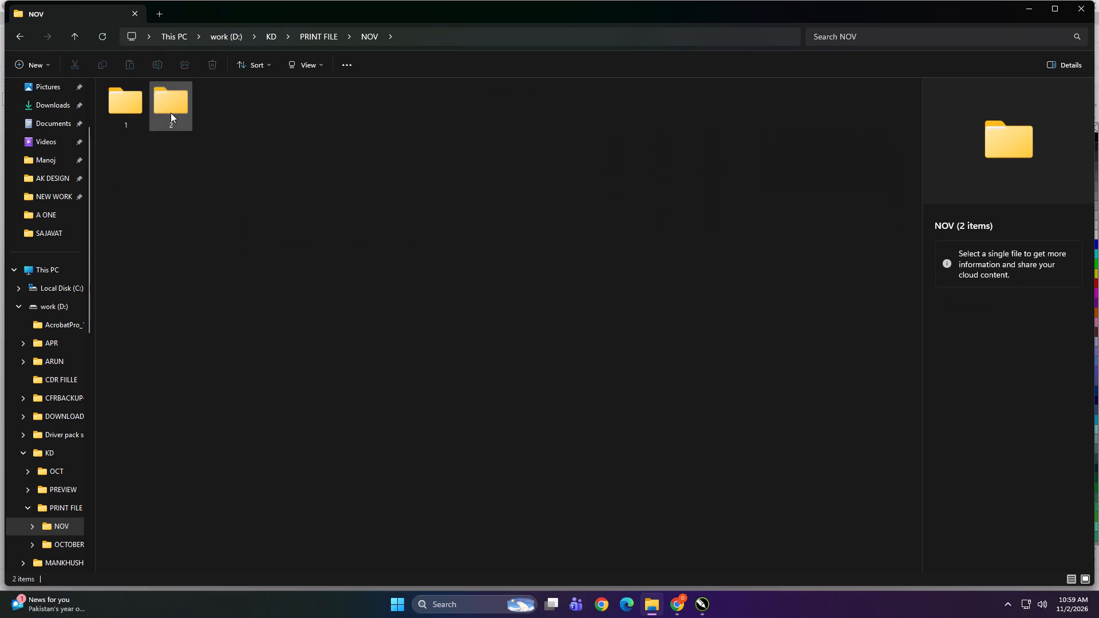
pyautogui.click(171, 113)
pyautogui.hotkey('ctrl', 'c')
# Open the Print folder on the DIGITECH_SHAREDRIVE (Z:) network drive as the destination for the copied folder.
pyautogui.scroll(6, 64, 429)
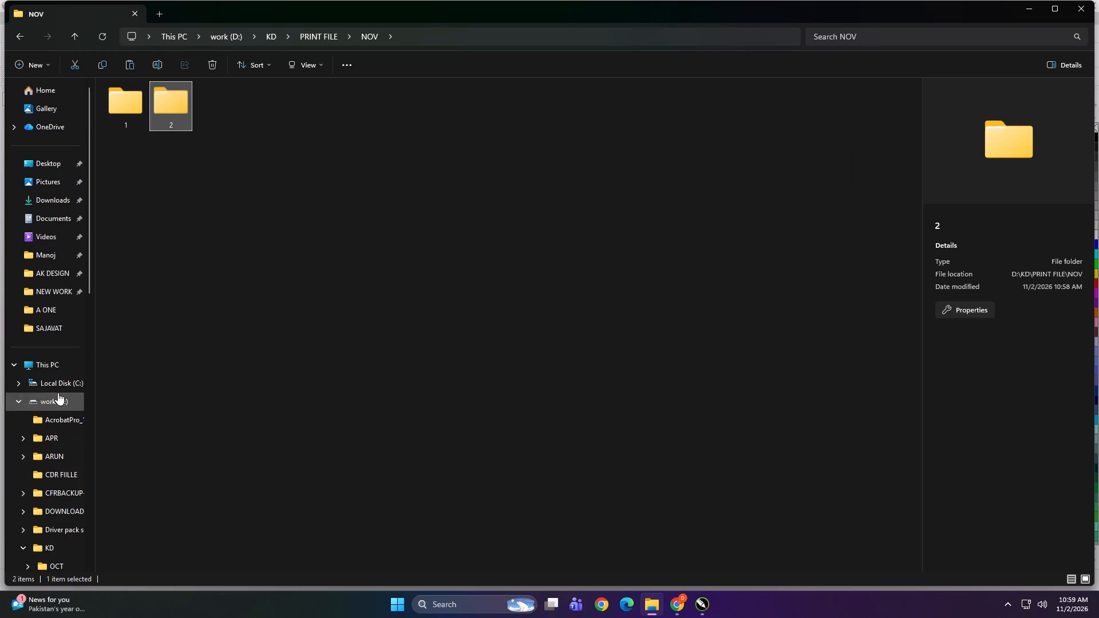
pyautogui.click(56, 367)
pyautogui.doubleClick(165, 275)
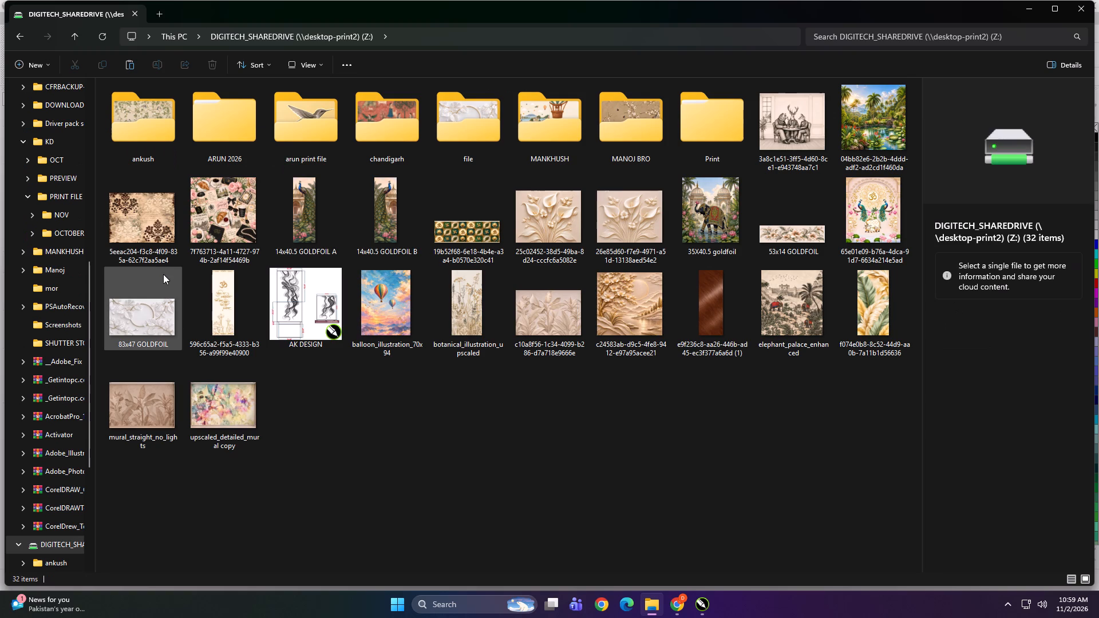
pyautogui.doubleClick(700, 137)
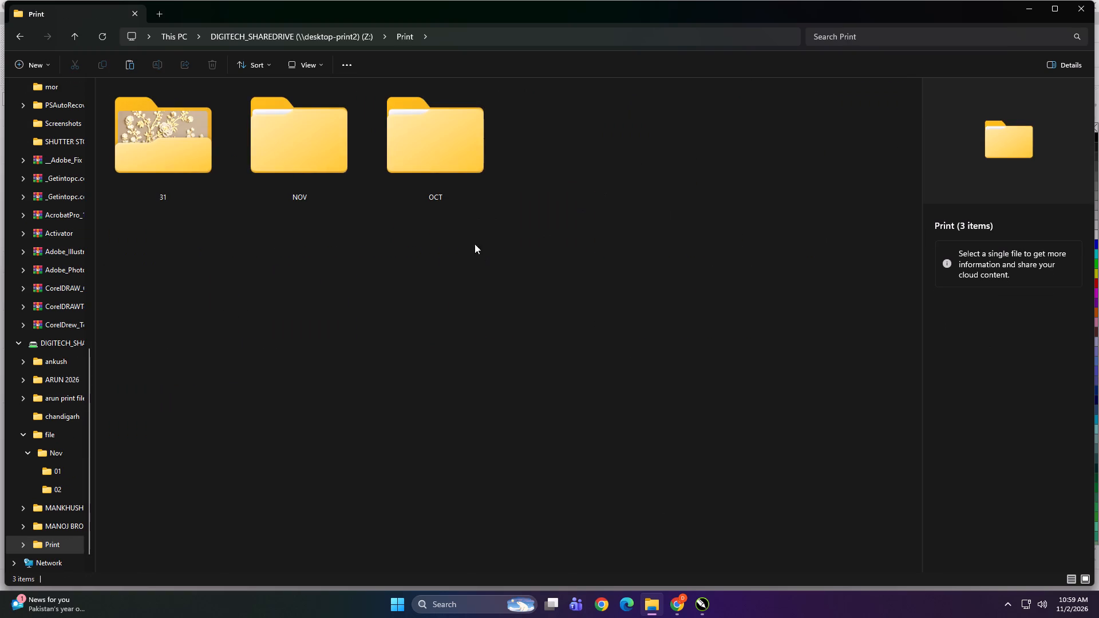
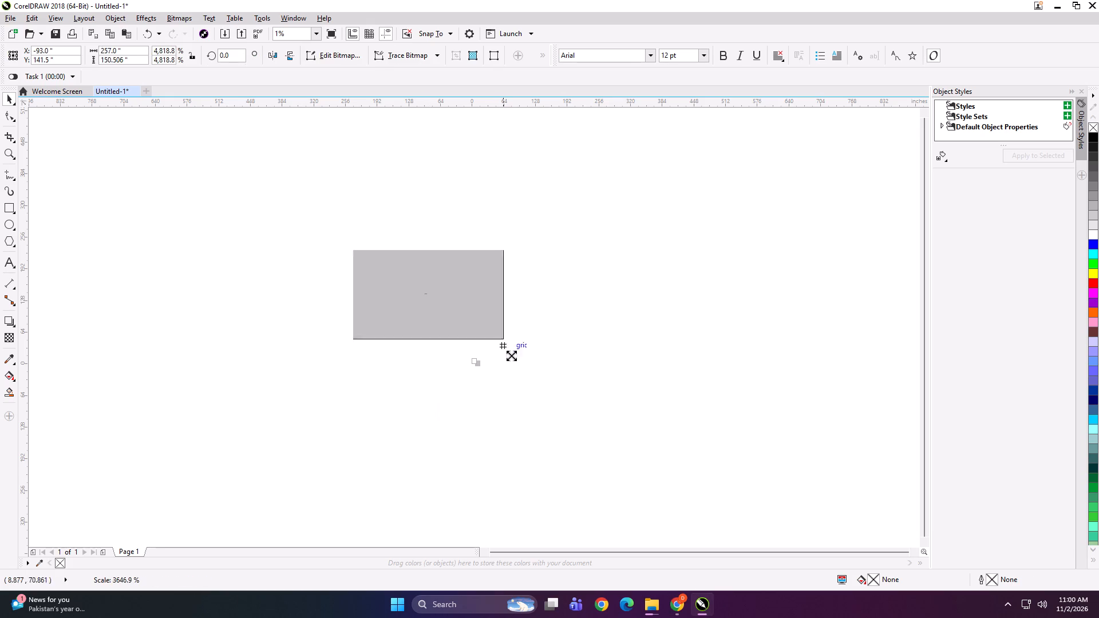
# Enlarge the mural reference image to about 402.5 x 235.7 inches and move it to the far left of the drawing area.
pyautogui.keyDown('shift'); pyautogui.moveTo(511, 355); pyautogui.dragTo(528, 369); pyautogui.keyUp('shift')
pyautogui.moveTo(388, 296); pyautogui.dragTo(313, 285)
pyautogui.click(275, 273)
pyautogui.moveTo(500, 286); pyautogui.dragTo(254, 259)
pyautogui.moveTo(616, 307); pyautogui.dragTo(618, 307)
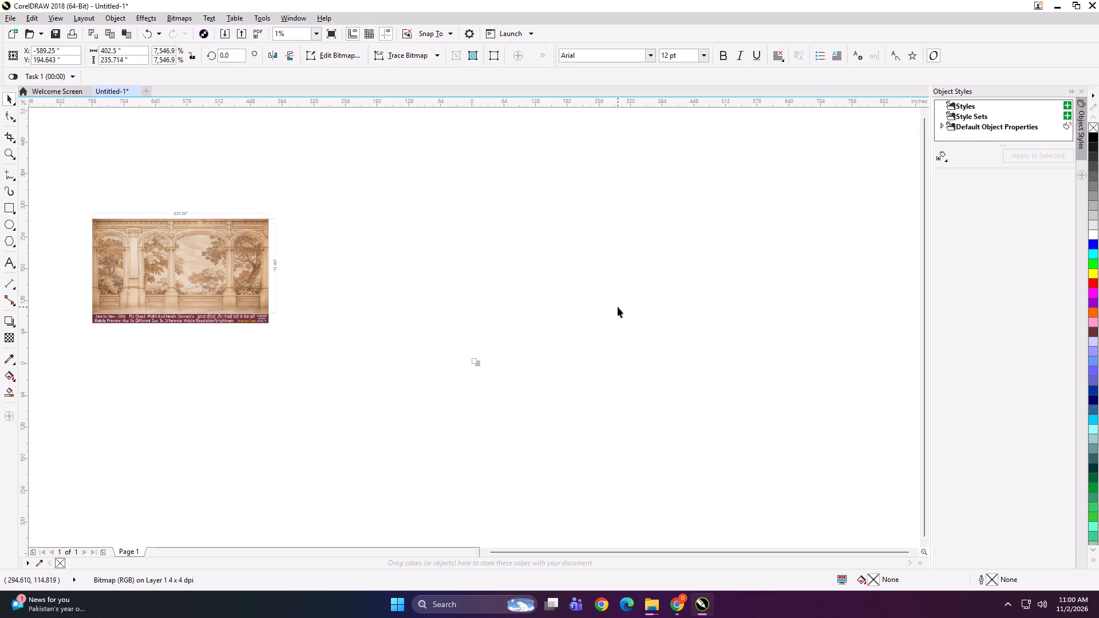
pyautogui.moveTo(618, 307); pyautogui.dragTo(606, 301)
# Switch to the File Explorer window showing the NOV folder inside the shared drive's Print folder.
pyautogui.click(650, 607)
pyautogui.click(577, 544)
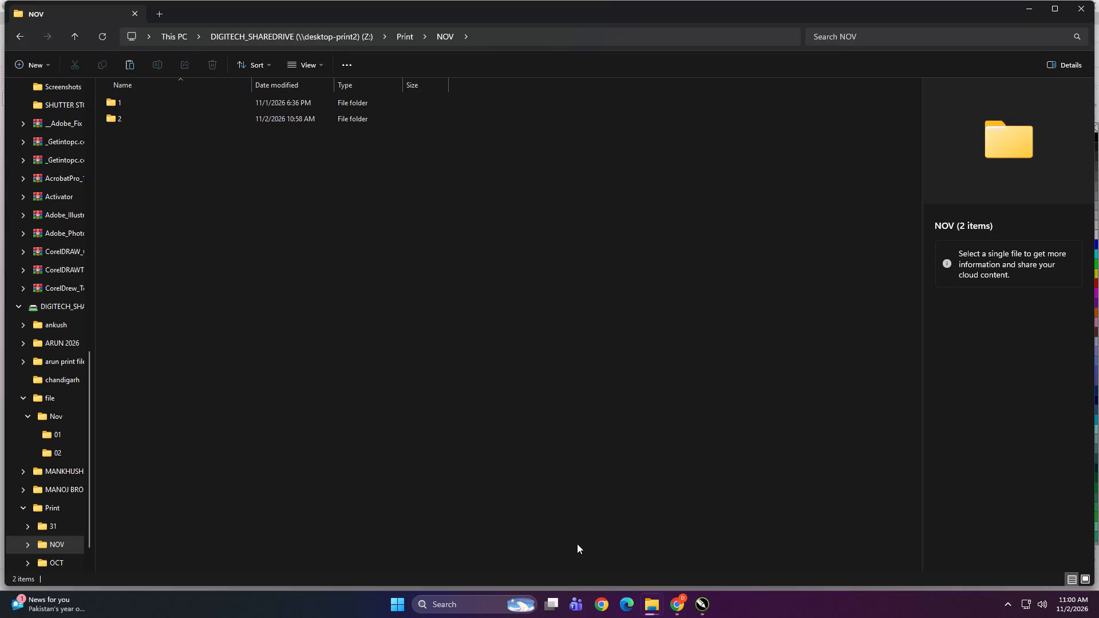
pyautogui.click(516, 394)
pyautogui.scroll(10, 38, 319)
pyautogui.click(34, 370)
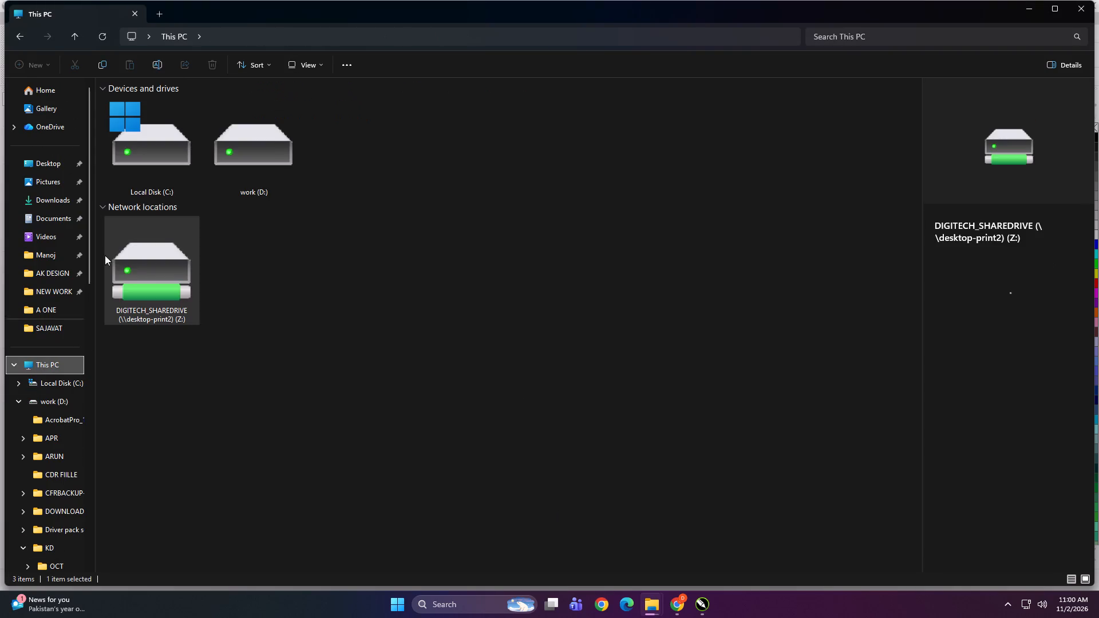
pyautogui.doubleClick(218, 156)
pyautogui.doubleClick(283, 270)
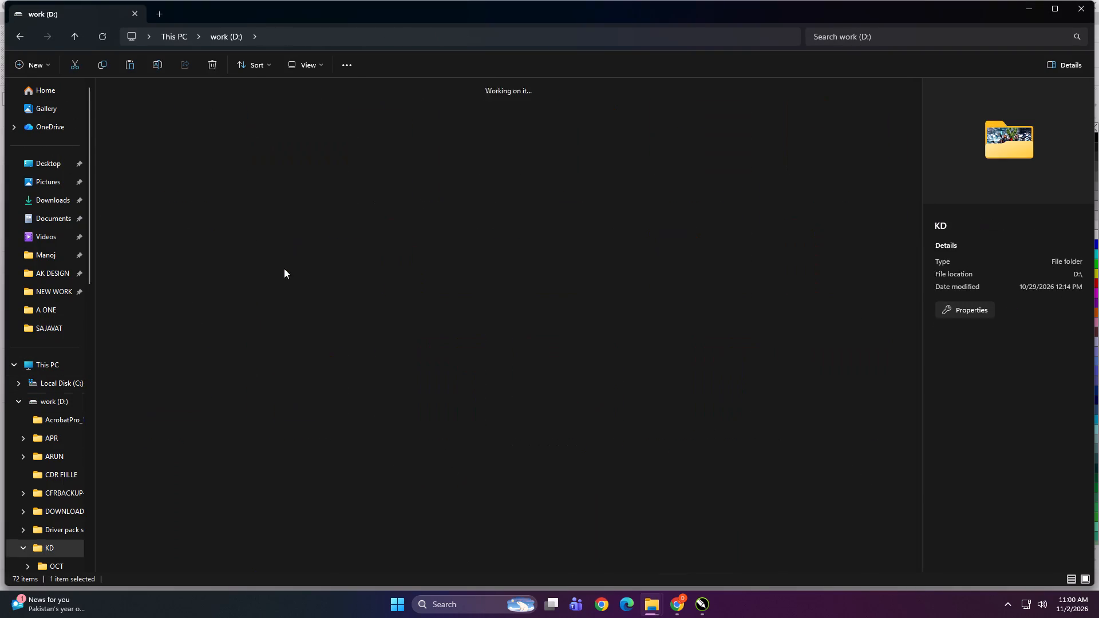
# Import "12x12 ak sample" from the DIGITECH_SHAREDRIVE folder file\Nov\02 into the CorelDRAW drawing, in the empty area right of the arched mural.
pyautogui.click(53, 363)
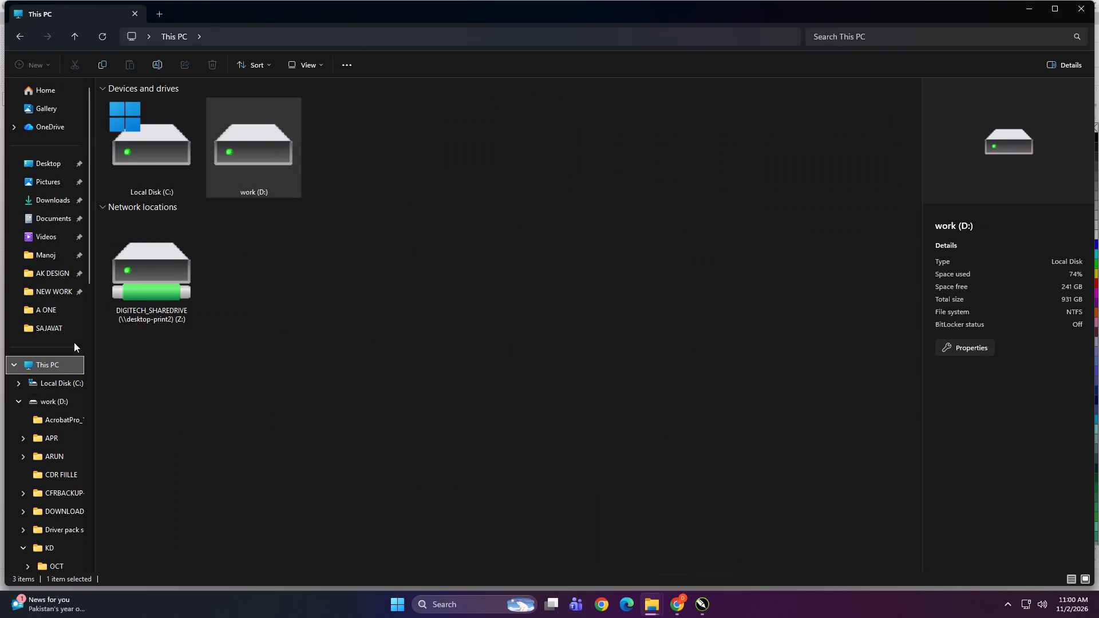
pyautogui.doubleClick(171, 261)
pyautogui.click(171, 261)
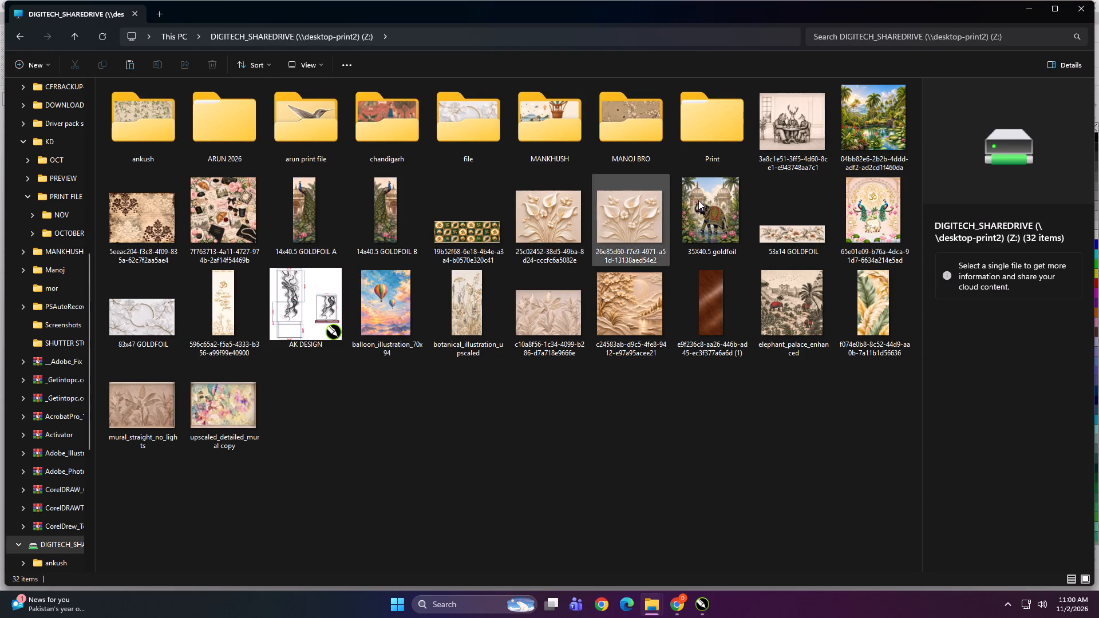
pyautogui.scroll(2, 857, 162)
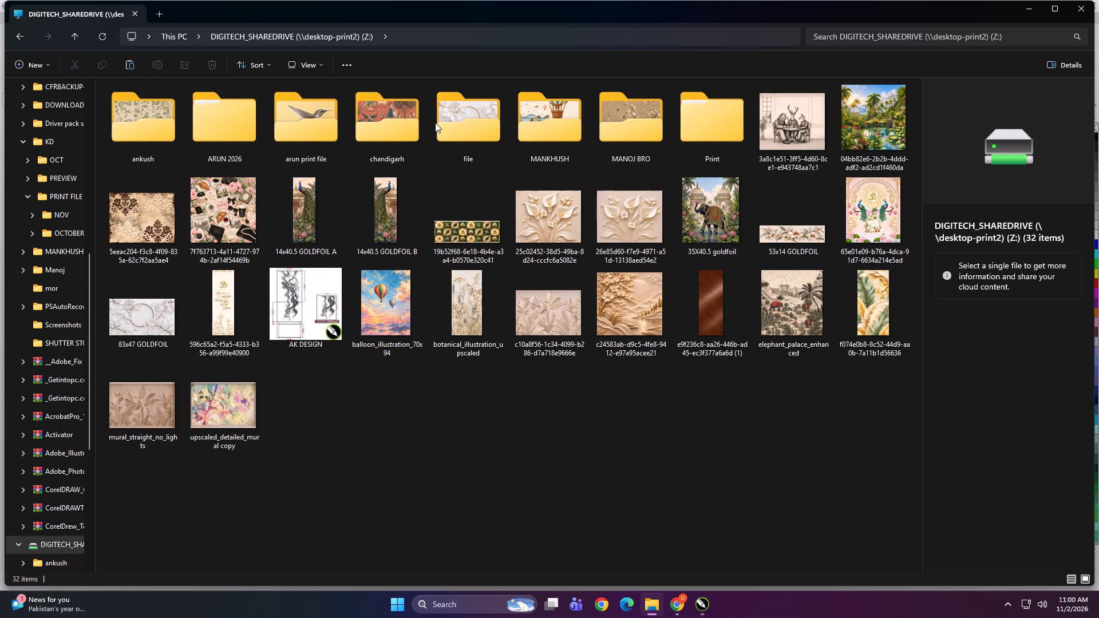
pyautogui.tripleClick(452, 117)
pyautogui.doubleClick(166, 140)
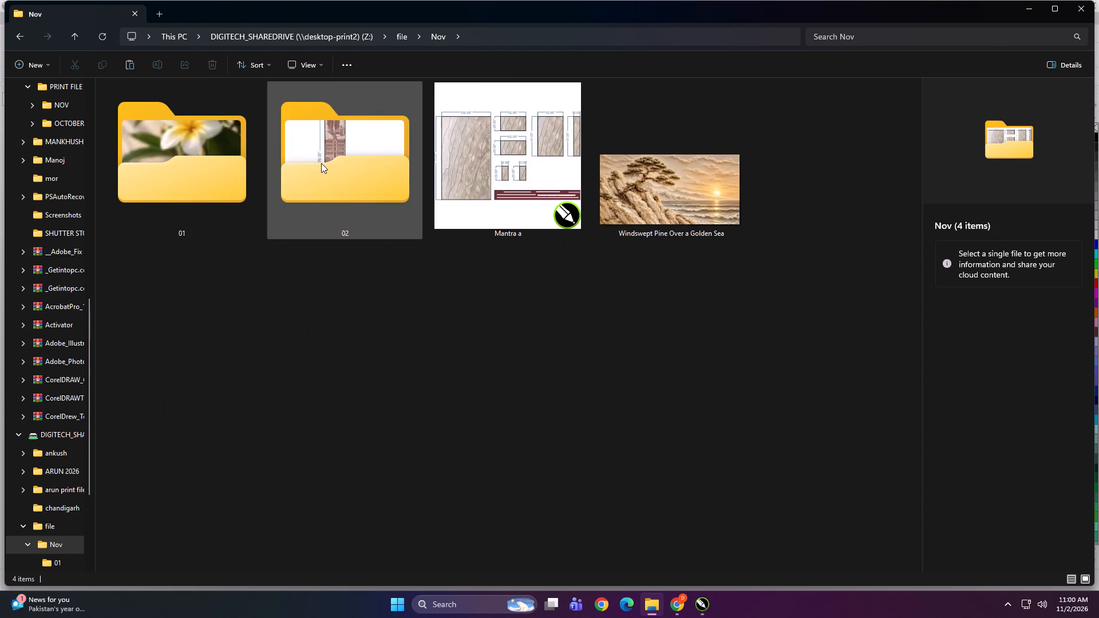
pyautogui.doubleClick(327, 164)
pyautogui.click(298, 377)
pyautogui.click(193, 203)
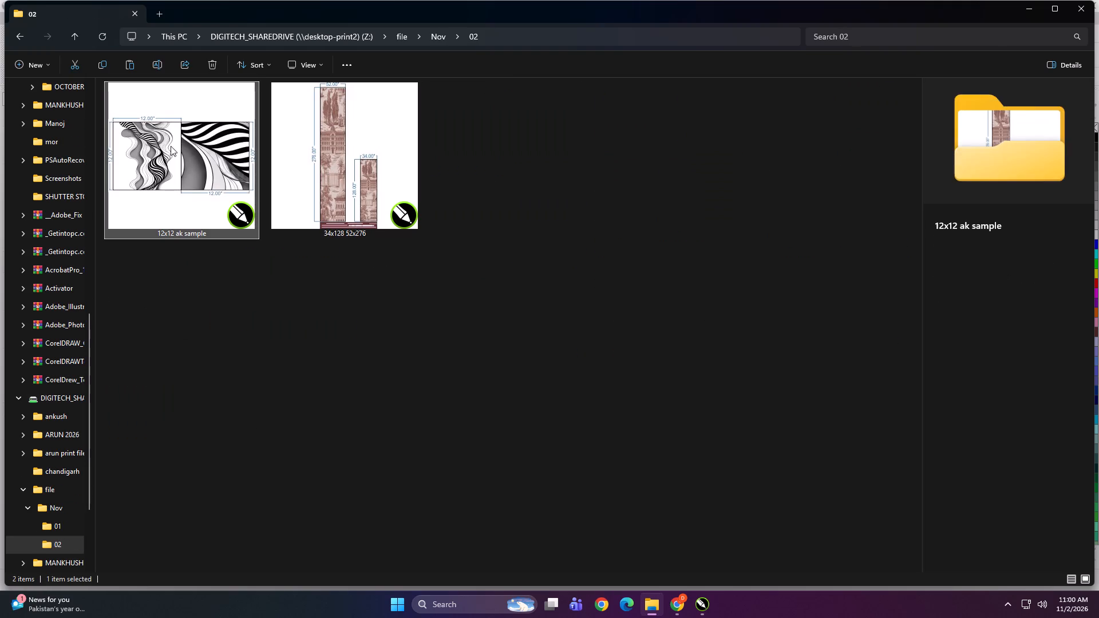
pyautogui.moveTo(163, 138); pyautogui.dragTo(543, 300)
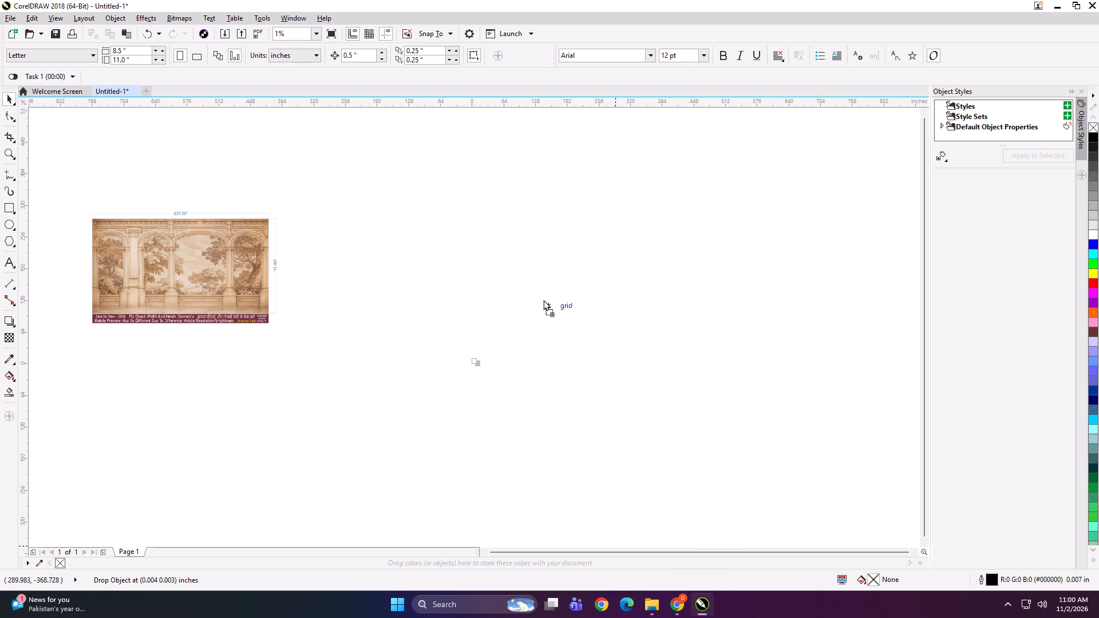
pyautogui.moveTo(543, 300); pyautogui.dragTo(543, 299)
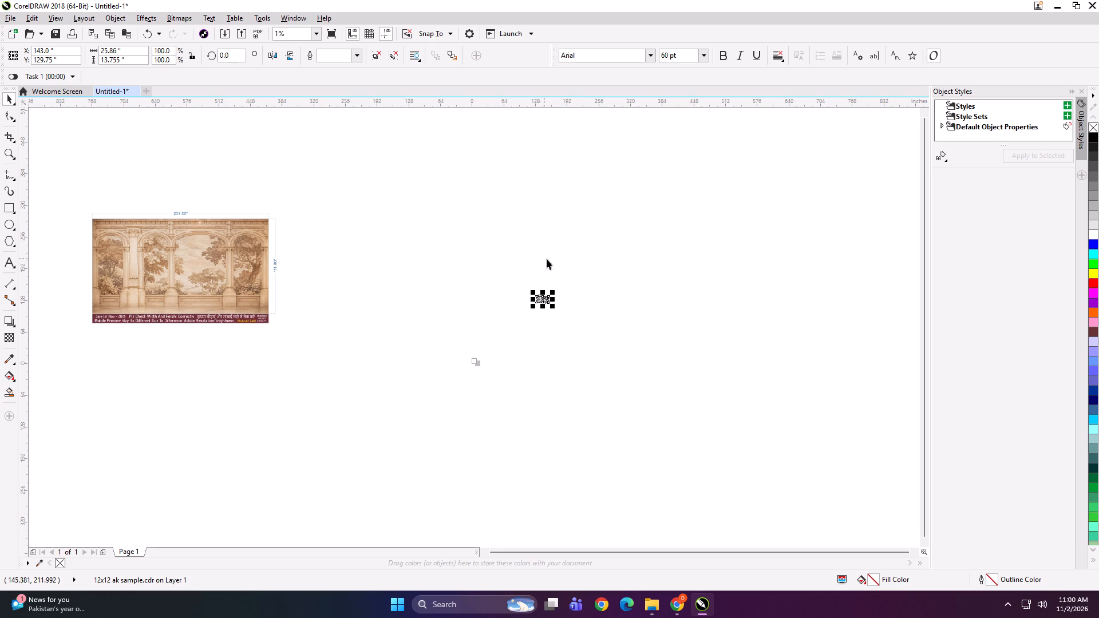
# Enlarge the imported 12x12 artwork proportionally to about 495 x 258 inches.
pyautogui.keyDown('shift'); pyautogui.click(555, 310); pyautogui.keyUp('shift')
pyautogui.keyDown('shift'); pyautogui.moveTo(574, 319); pyautogui.dragTo(653, 385); pyautogui.keyUp('shift')
pyautogui.keyDown('shift'); pyautogui.click(653, 385); pyautogui.keyUp('shift')
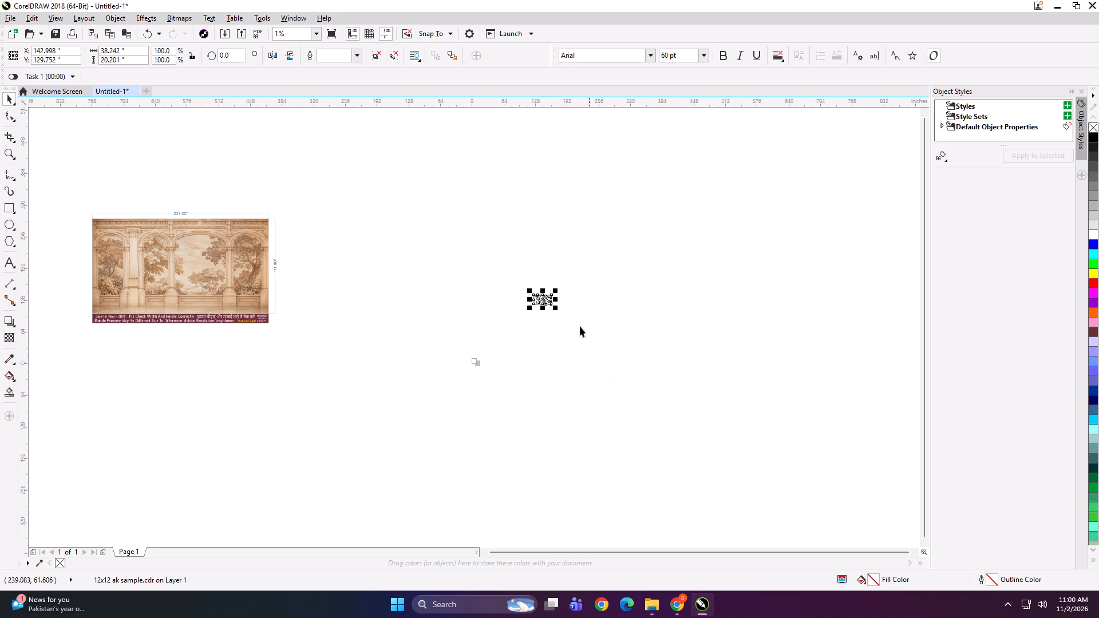
pyautogui.keyDown('shift'); pyautogui.moveTo(555, 311); pyautogui.dragTo(670, 421); pyautogui.keyUp('shift')
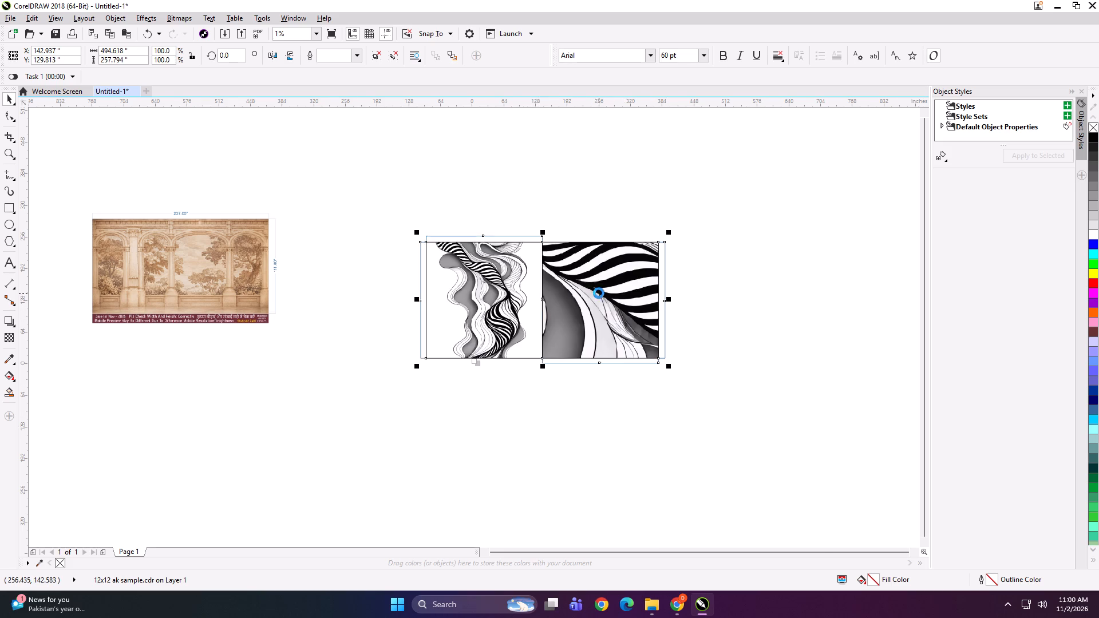
# Ungroup the enlarged 12x12 artwork through all its nested groups into separate objects.
pyautogui.scroll(4, 599, 293)
pyautogui.scroll(-4, 649, 279)
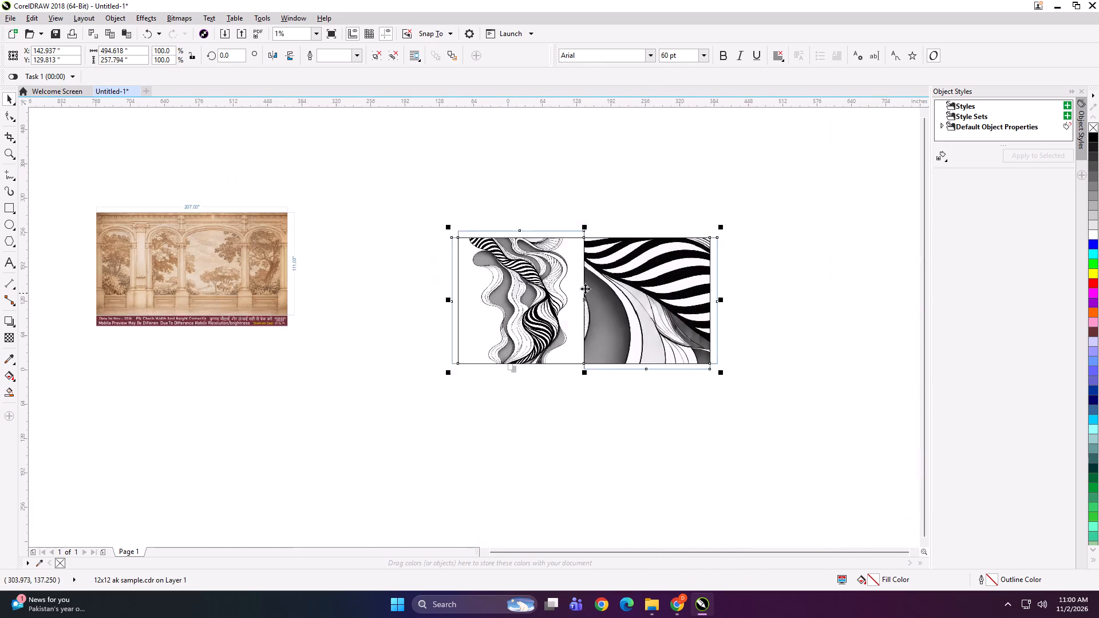
pyautogui.scroll(5, 497, 273)
pyautogui.scroll(-5, 491, 267)
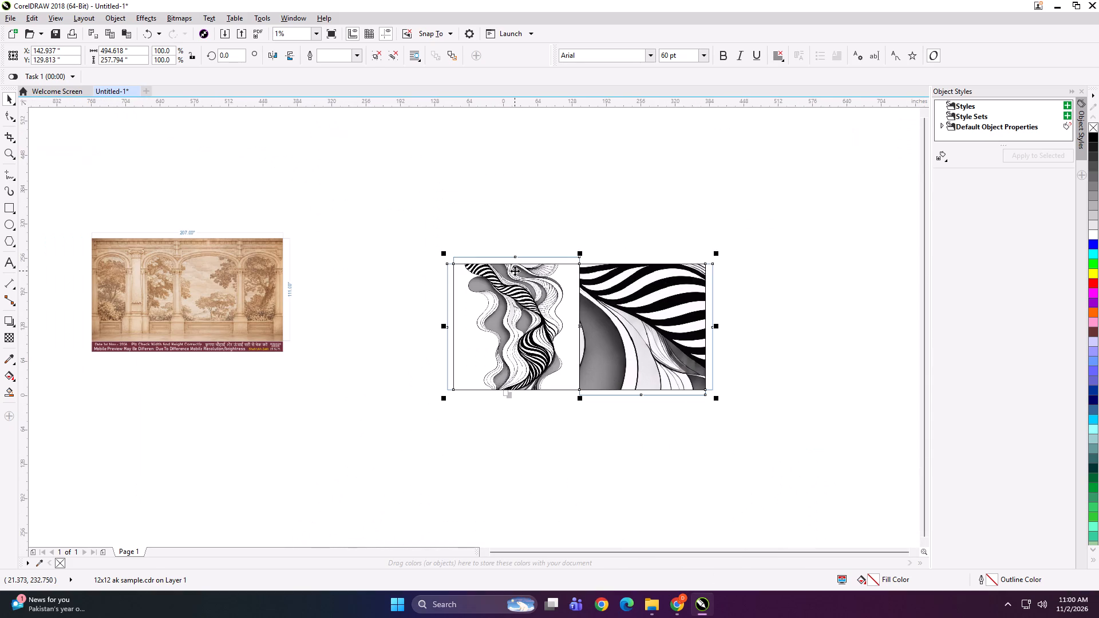
pyautogui.hotkey('ctrl', 'u')
pyautogui.hotkey('ctrl', 'u')
pyautogui.hotkey('ctrl', 'u')
pyautogui.hotkey('ctrl', 'u')
pyautogui.click(518, 209)
# Move all the 12x12 artwork objects together up and to the right, farther from the arched mural.
pyautogui.scroll(-1, 518, 213)
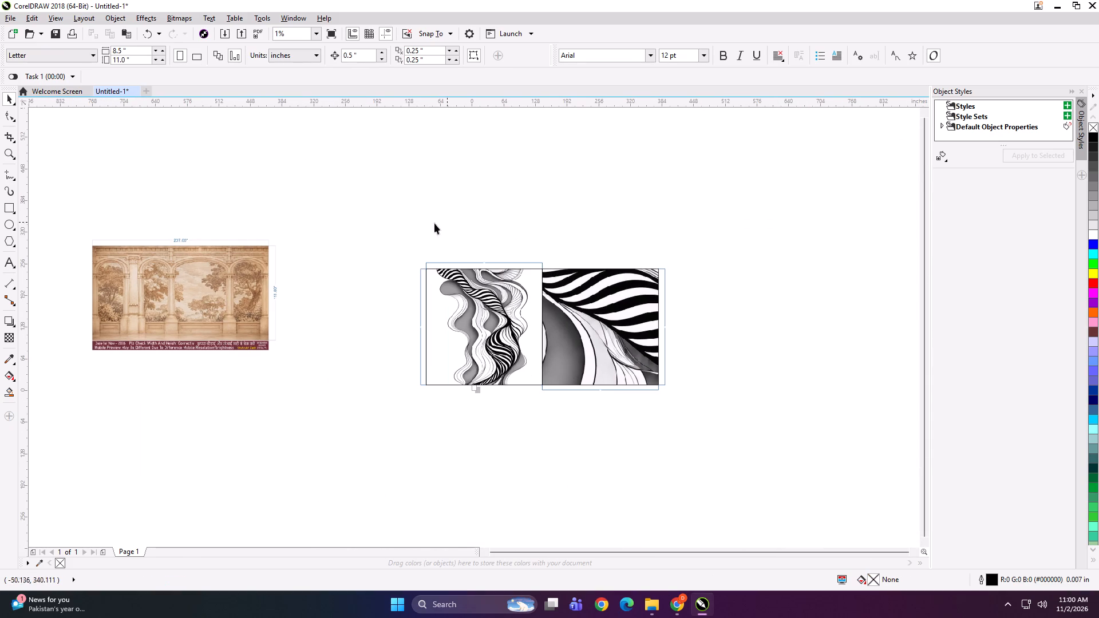
pyautogui.moveTo(398, 218); pyautogui.dragTo(701, 459)
pyautogui.moveTo(525, 321); pyautogui.dragTo(714, 208)
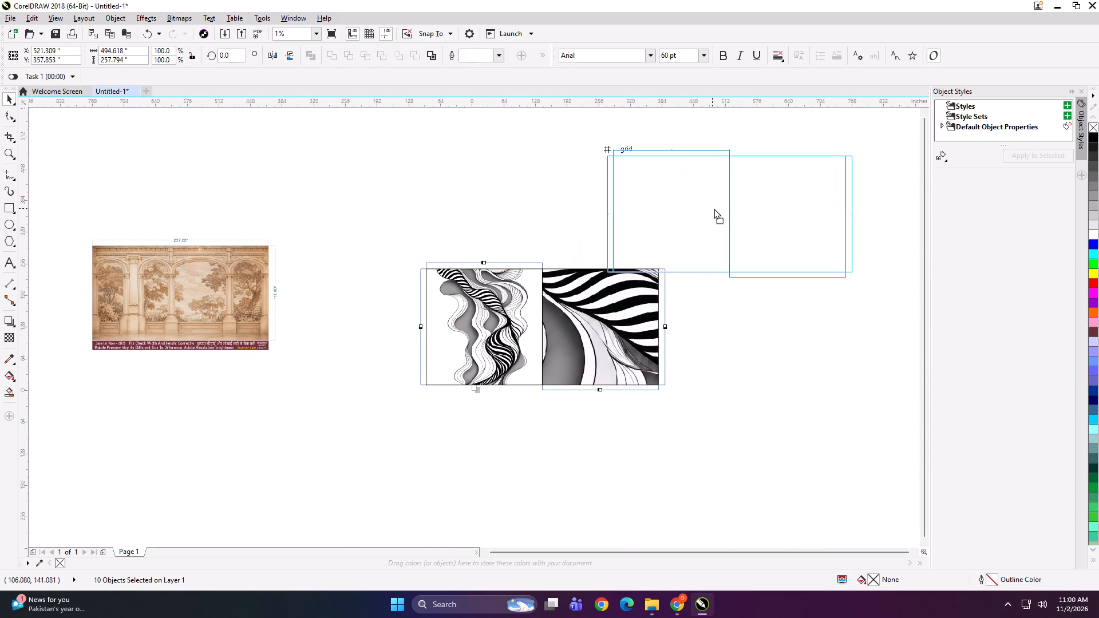
pyautogui.moveTo(714, 208); pyautogui.dragTo(718, 208)
pyautogui.click(511, 280)
# Move the arched mural reference image slightly down.
pyautogui.moveTo(232, 280); pyautogui.dragTo(232, 310)
pyautogui.click(424, 367)
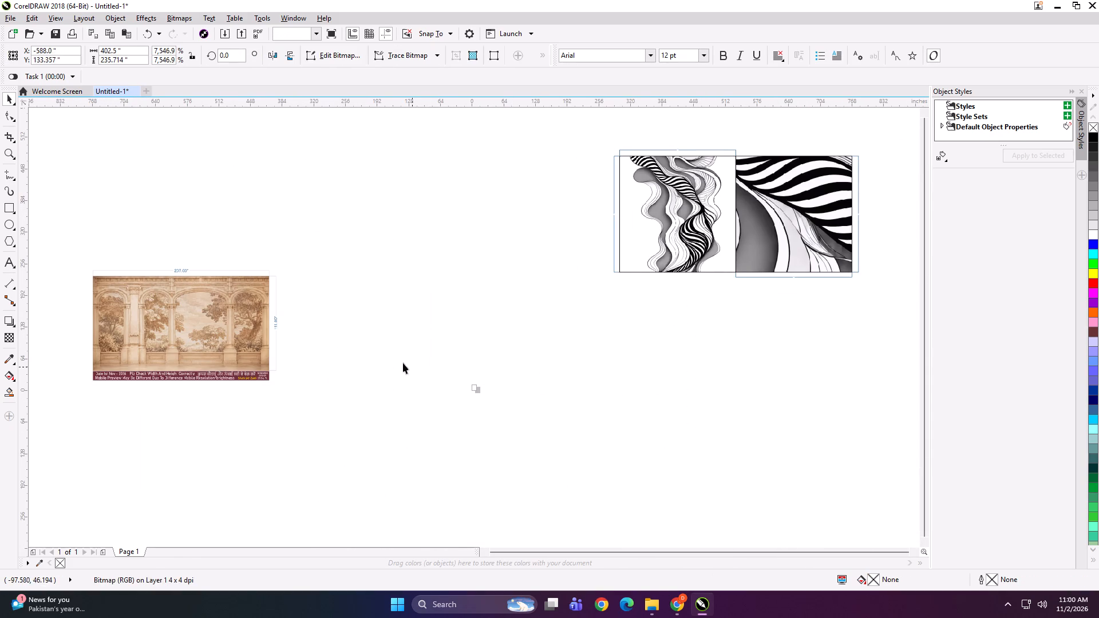
# Switch to WhatsApp in Chrome and look back through earlier messages in the ORDER CUSTOMIZE / DESUTEX chat.
pyautogui.click(650, 614)
pyautogui.click(574, 398)
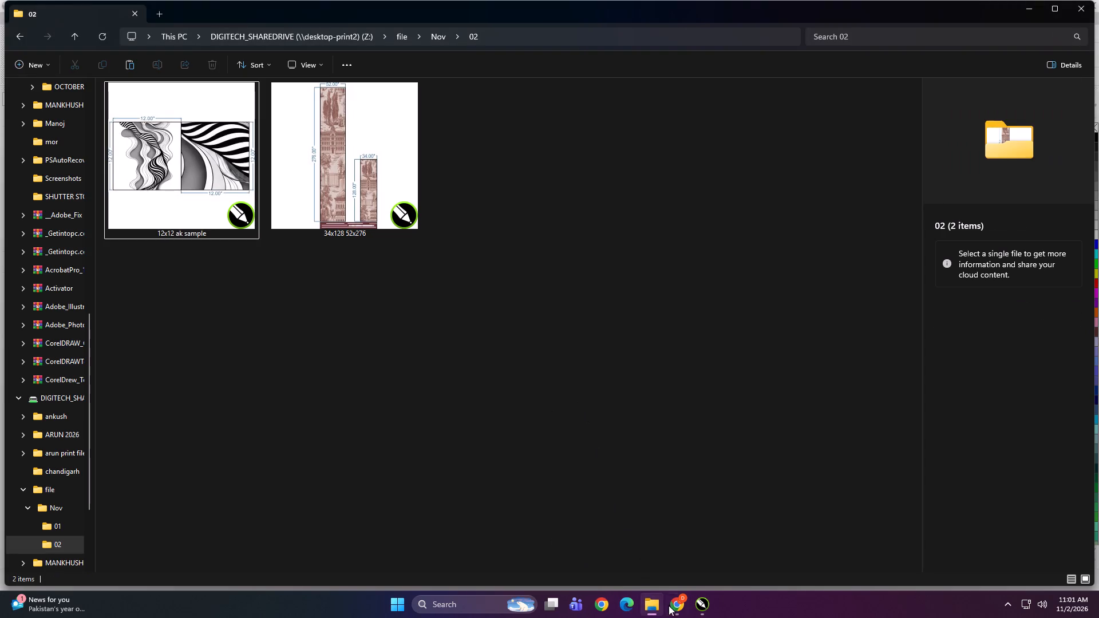
pyautogui.click(675, 608)
pyautogui.scroll(2, 655, 399)
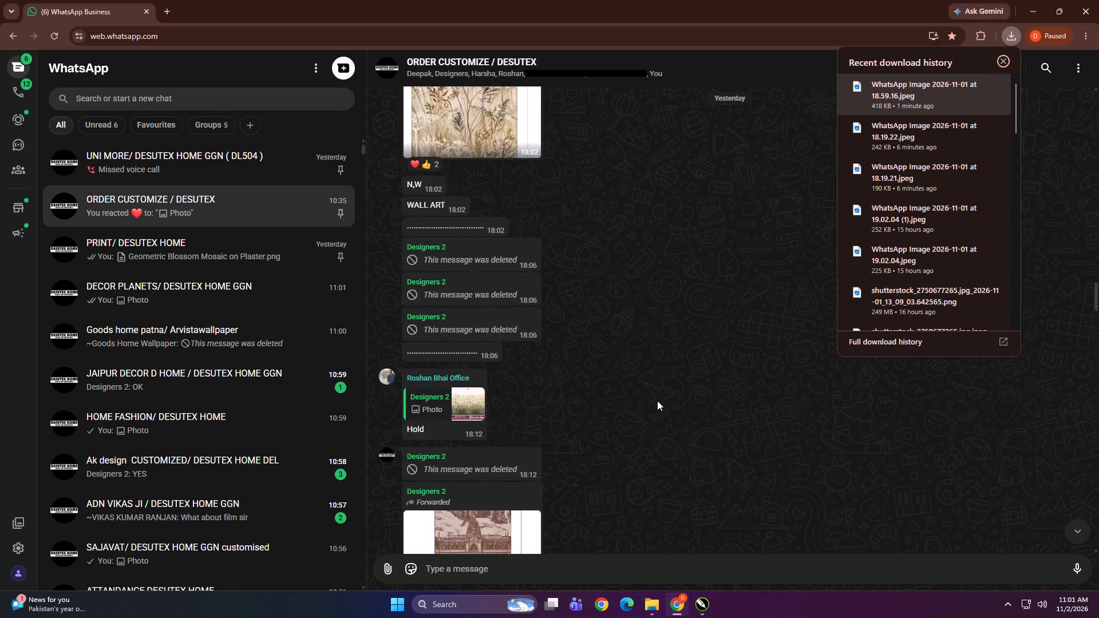
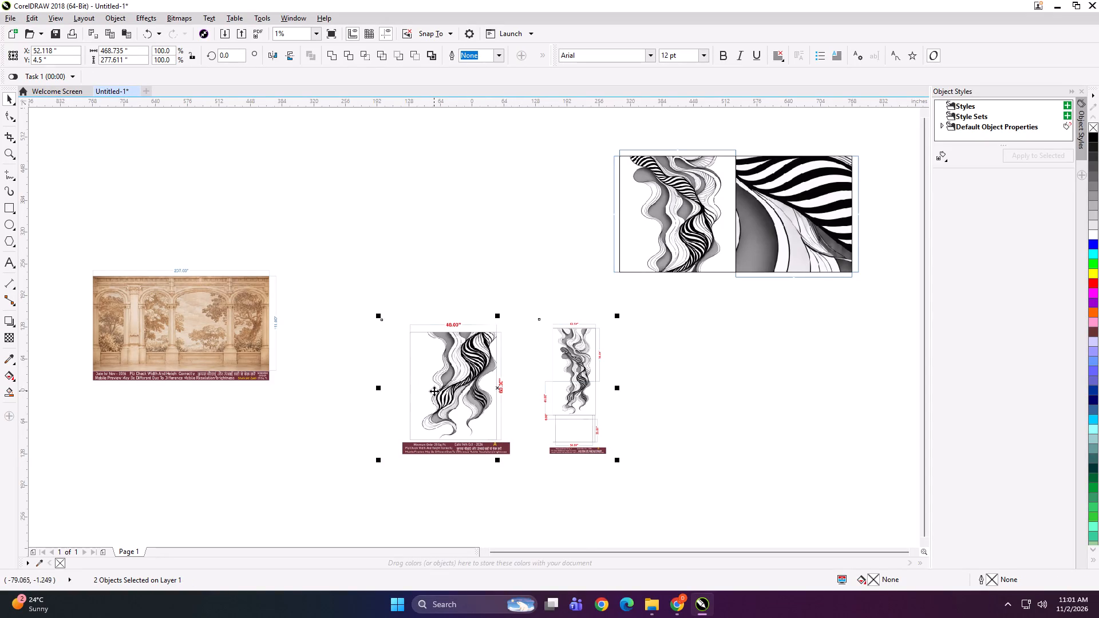
# Move the two dimensioned black-and-white wavy reference images right, placing them below the imported 12x12 sample.
pyautogui.moveTo(436, 391); pyautogui.dragTo(623, 398)
# Move the arched mural reference image up and slightly right, to about X -548, Y 247 inches.
pyautogui.press('F4')
pyautogui.click(457, 387)
pyautogui.moveTo(246, 364); pyautogui.dragTo(270, 303)
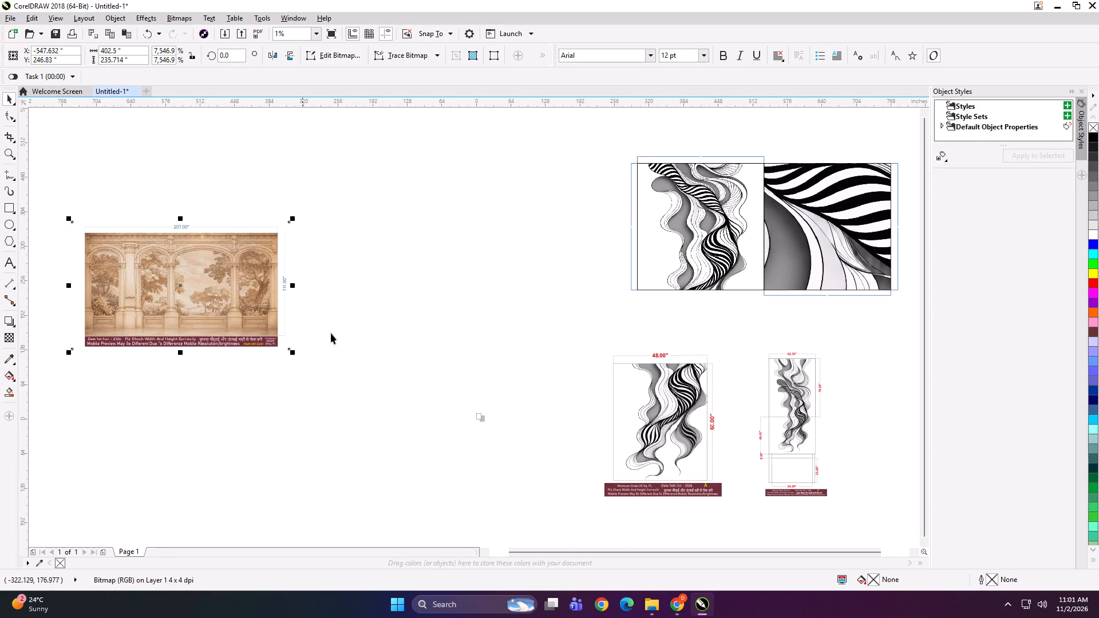
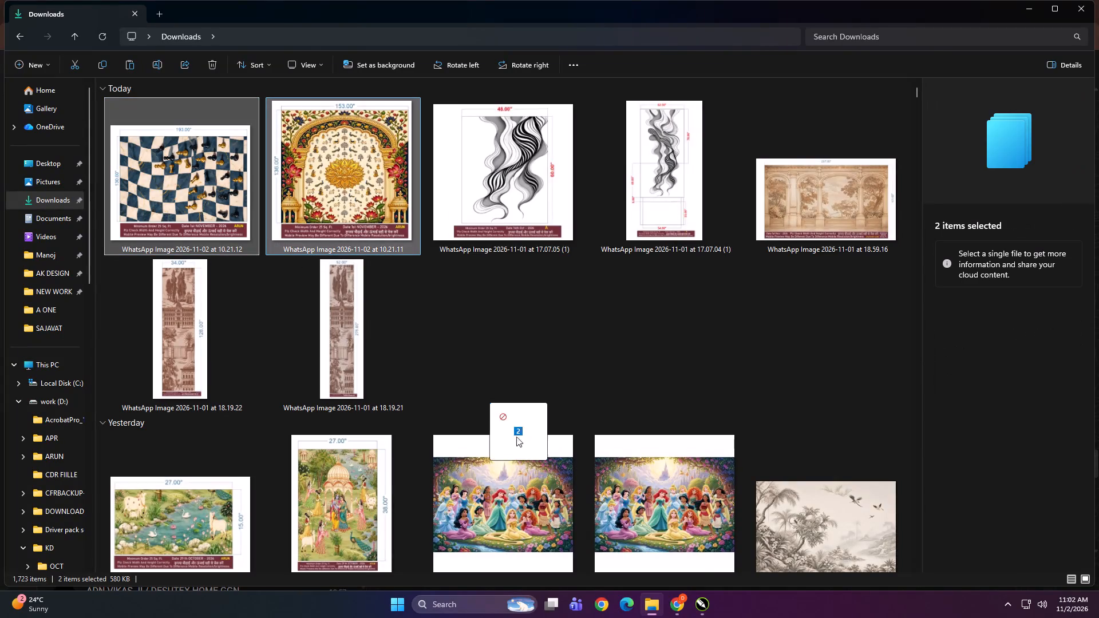
# Import the WhatsApp images 2026-11-02 at 10.21.12 and 10.21.11 from Downloads into the CorelDRAW drawing below the arched mural and enlarge them together.
pyautogui.moveTo(516, 437); pyautogui.dragTo(330, 330)
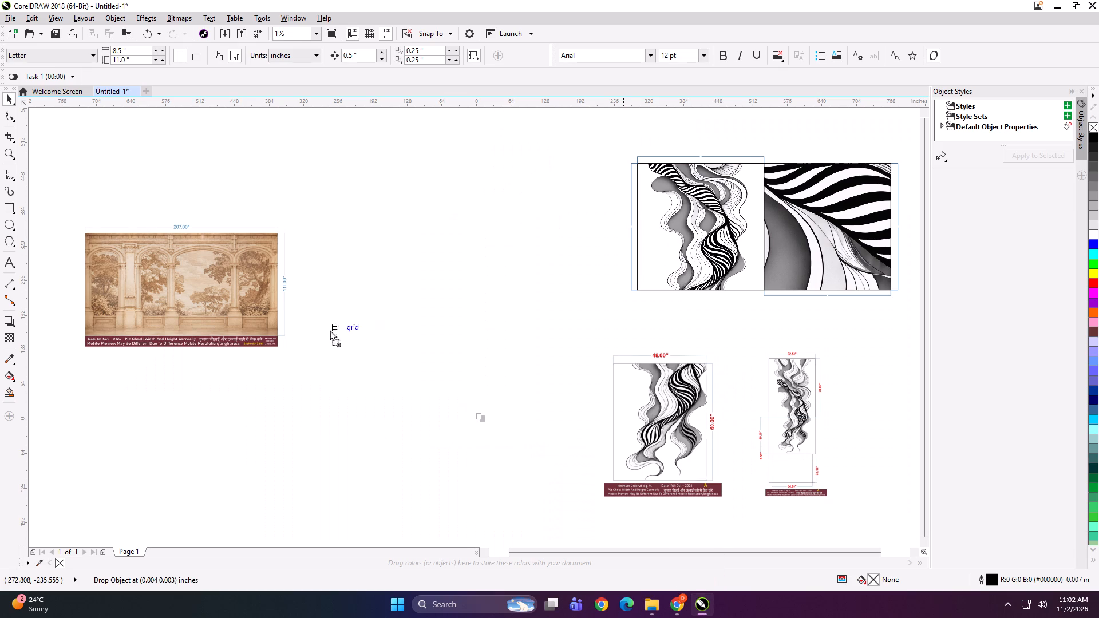
pyautogui.moveTo(330, 330); pyautogui.dragTo(266, 423)
pyautogui.moveTo(214, 387); pyautogui.dragTo(294, 439)
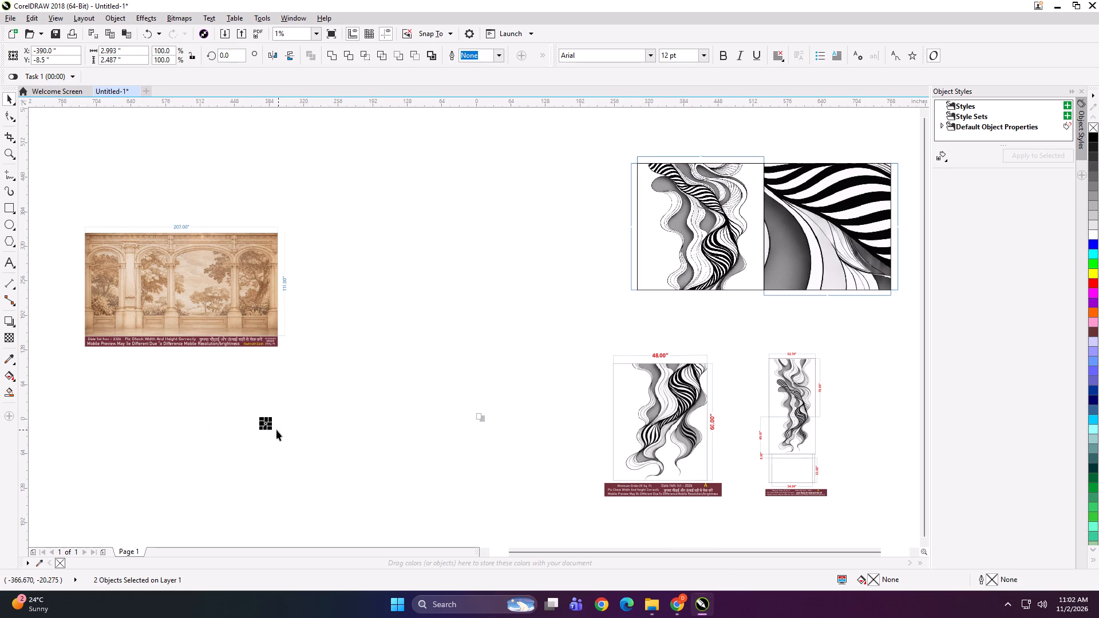
pyautogui.keyDown('shift'); pyautogui.moveTo(272, 430); pyautogui.dragTo(325, 465); pyautogui.keyUp('shift')
pyautogui.click(378, 447)
# Move the arched mural up and to the right in the drawing, farther from the two imported WhatsApp images.
pyautogui.moveTo(273, 239); pyautogui.dragTo(339, 188)
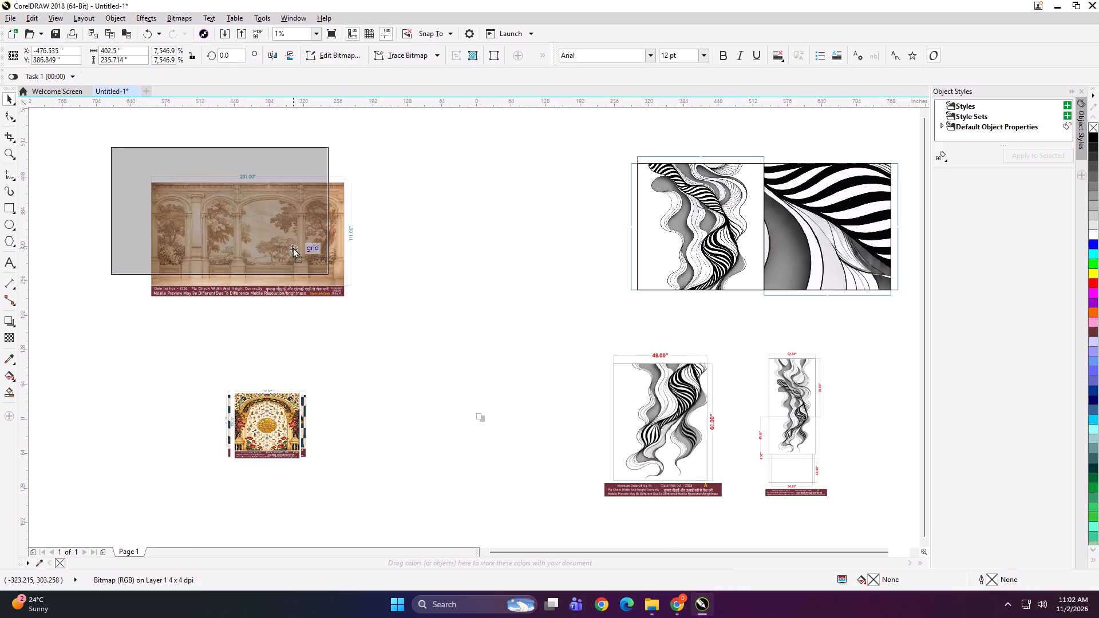
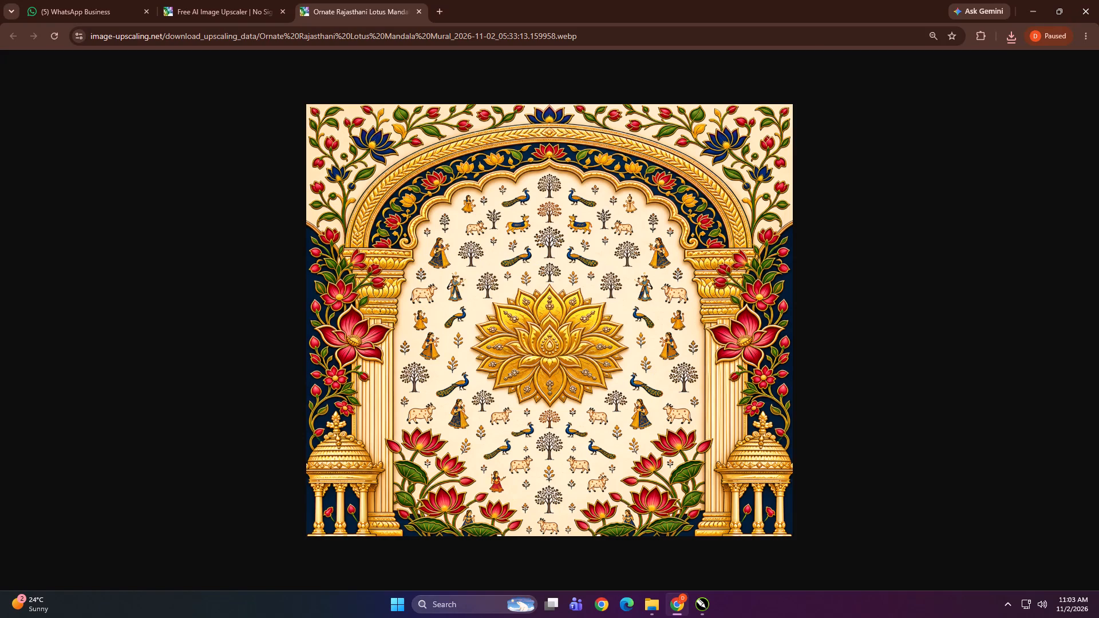
# Inspect the upscaled Ornate Rajasthani Lotus Mandala Mural at full size and copy the image.
pyautogui.click(510, 228)
pyautogui.click(510, 228)
pyautogui.click(531, 454)
pyautogui.click(531, 454)
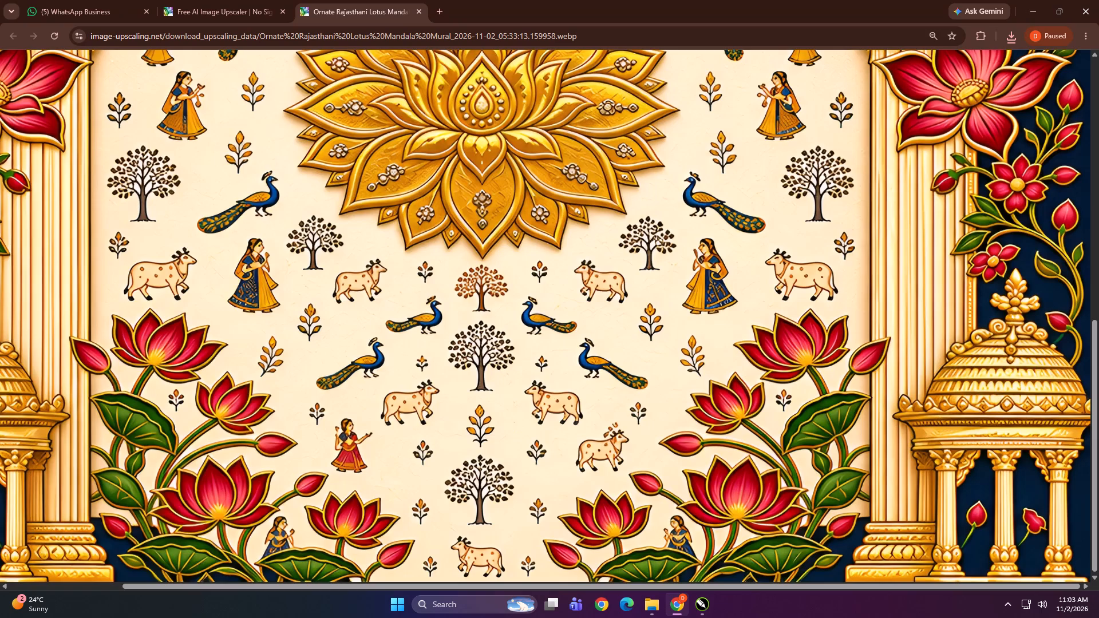
pyautogui.rightClick(537, 277)
pyautogui.click(565, 325)
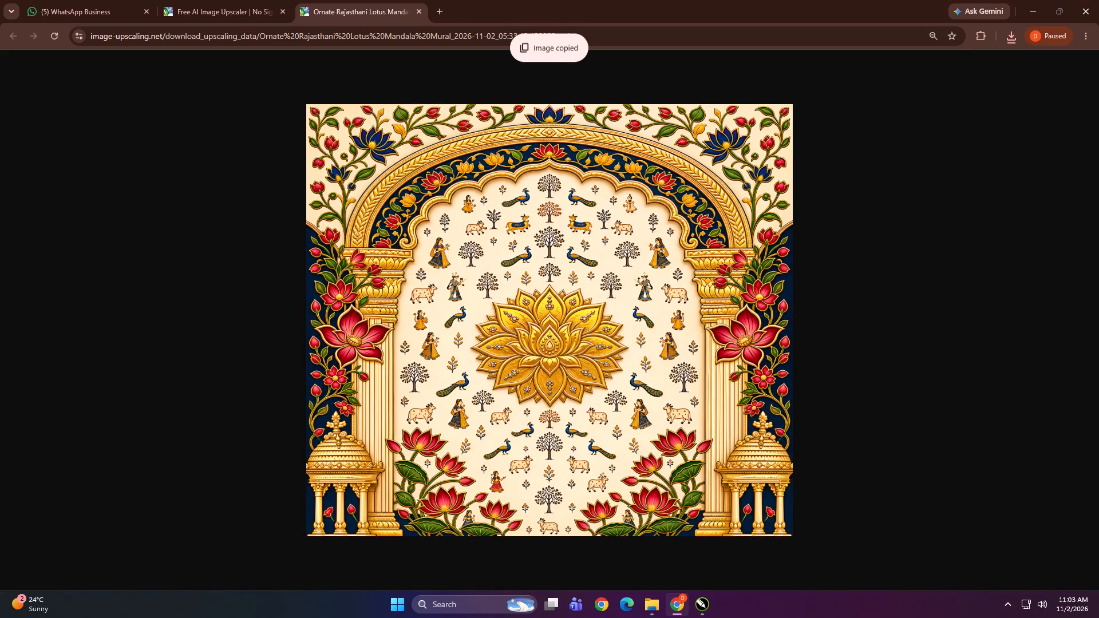
pyautogui.click(620, 512)
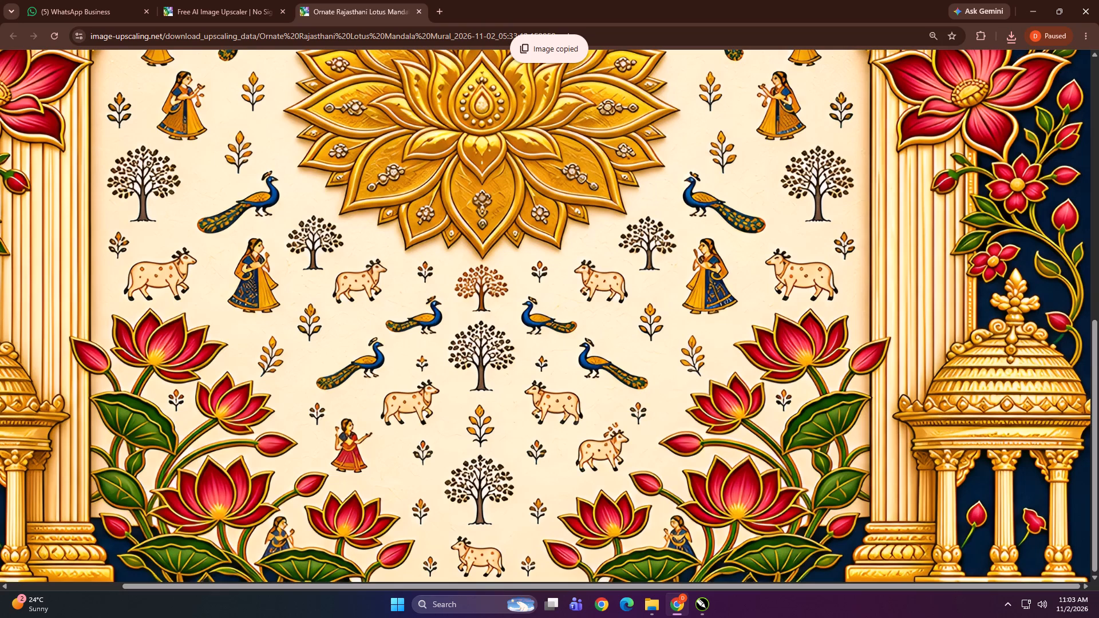
pyautogui.scroll(1, 700, 296)
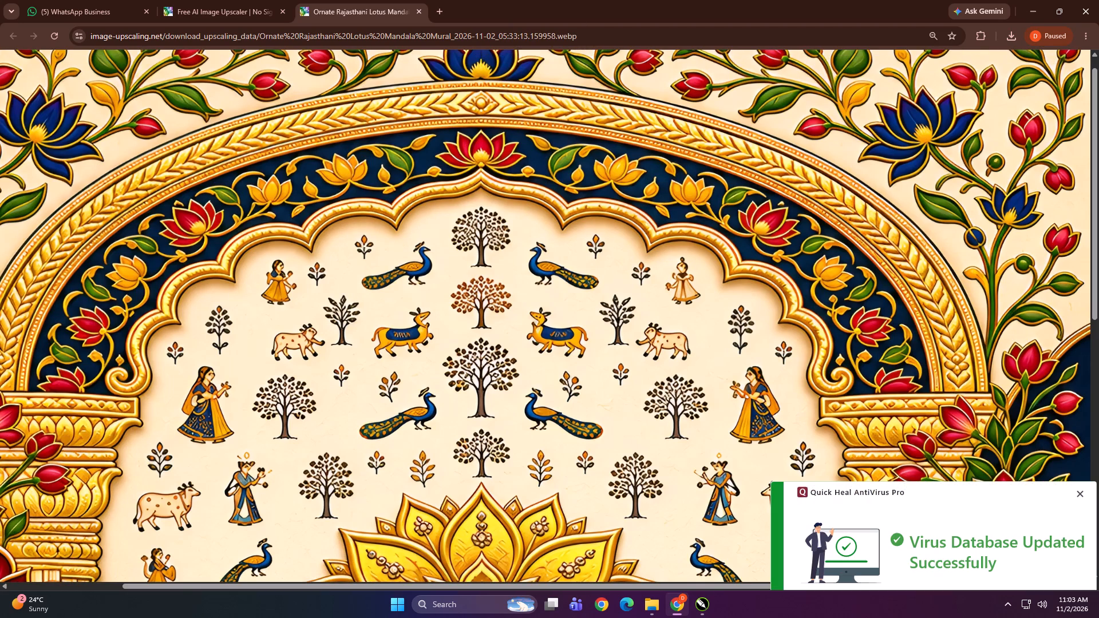
pyautogui.click(484, 199)
pyautogui.rightClick(484, 199)
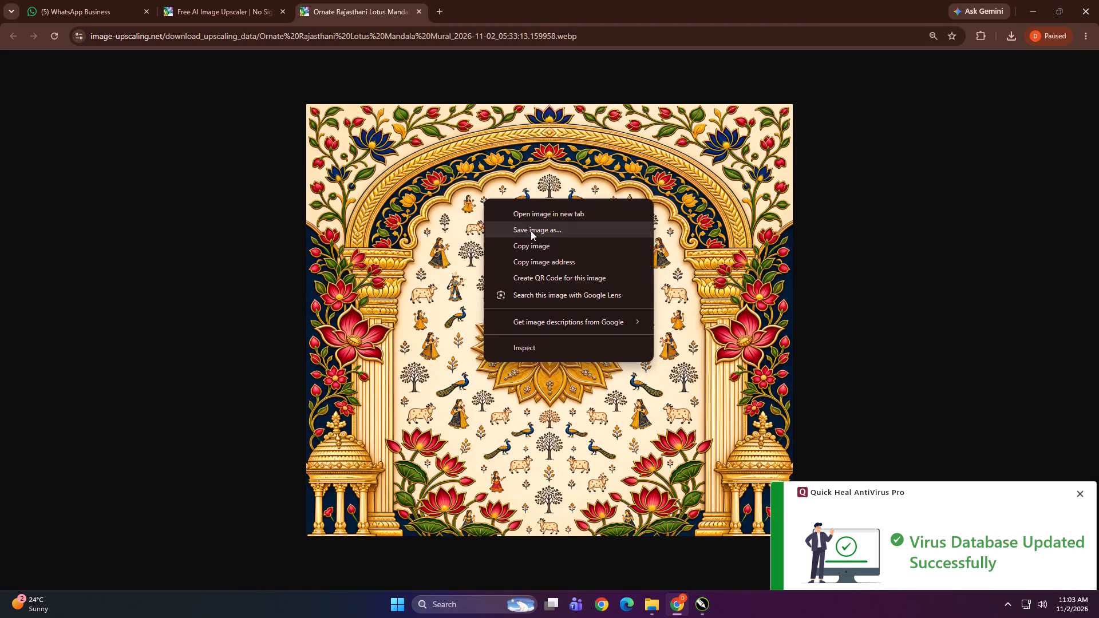
pyautogui.click(537, 247)
# Switch to CorelDRAW, paste the mural, enlarge it to about 127 by 113 inches and place it beside the arched mural sample.
pyautogui.click(698, 611)
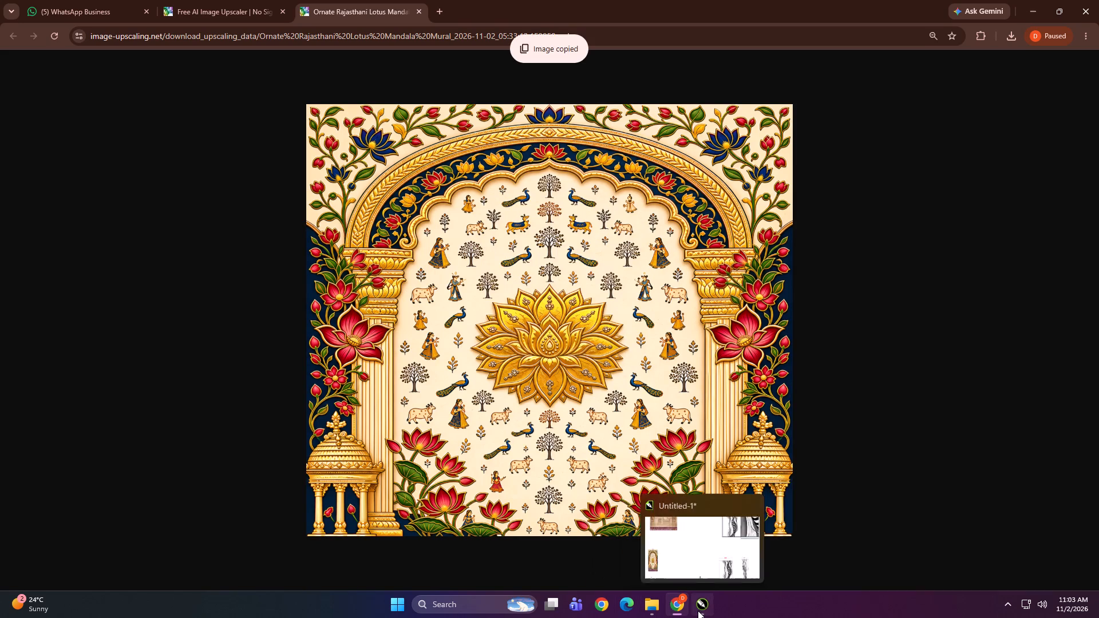
pyautogui.click(536, 461)
pyautogui.click(323, 407)
pyautogui.hotkey('ctrl', 'v')
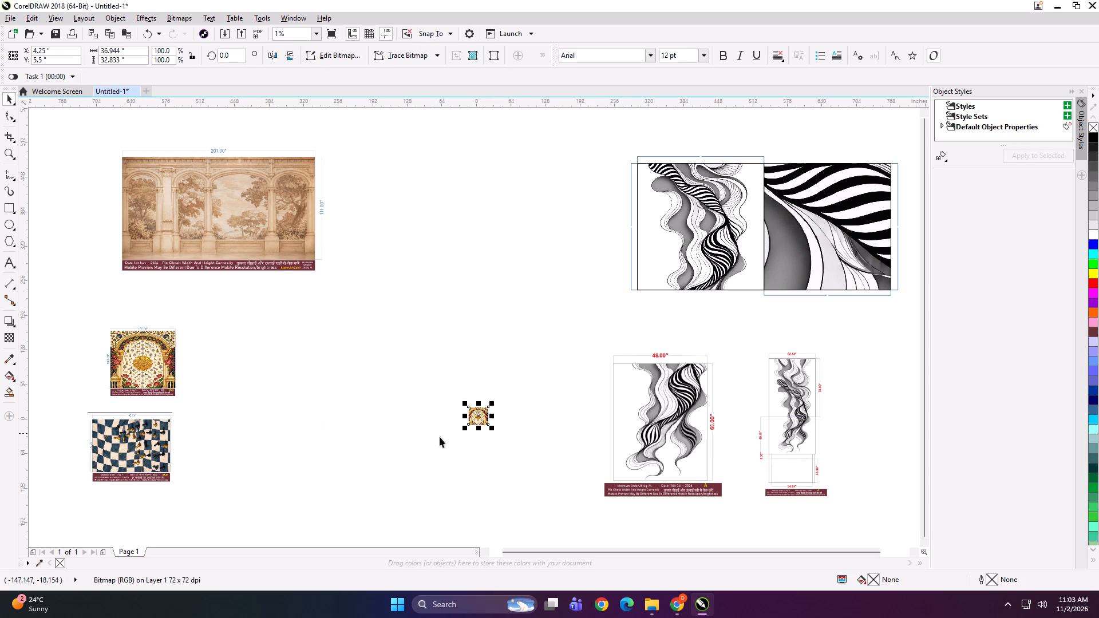
pyautogui.keyDown('shift'); pyautogui.moveTo(492, 429); pyautogui.dragTo(524, 450); pyautogui.keyUp('shift')
pyautogui.moveTo(495, 423); pyautogui.dragTo(239, 366)
# Resize the pasted mural to 153 by 136 inches and move it slightly farther from the sample.
pyautogui.scroll(1, 184, 354)
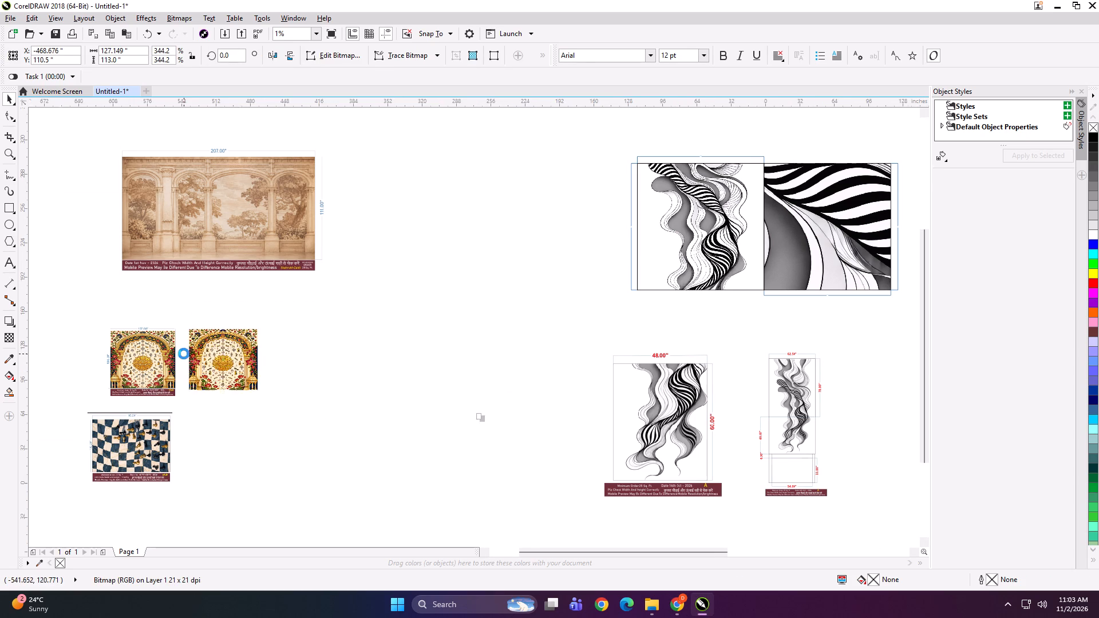
pyautogui.scroll(4, 250, 356)
pyautogui.scroll(-2, 514, 316)
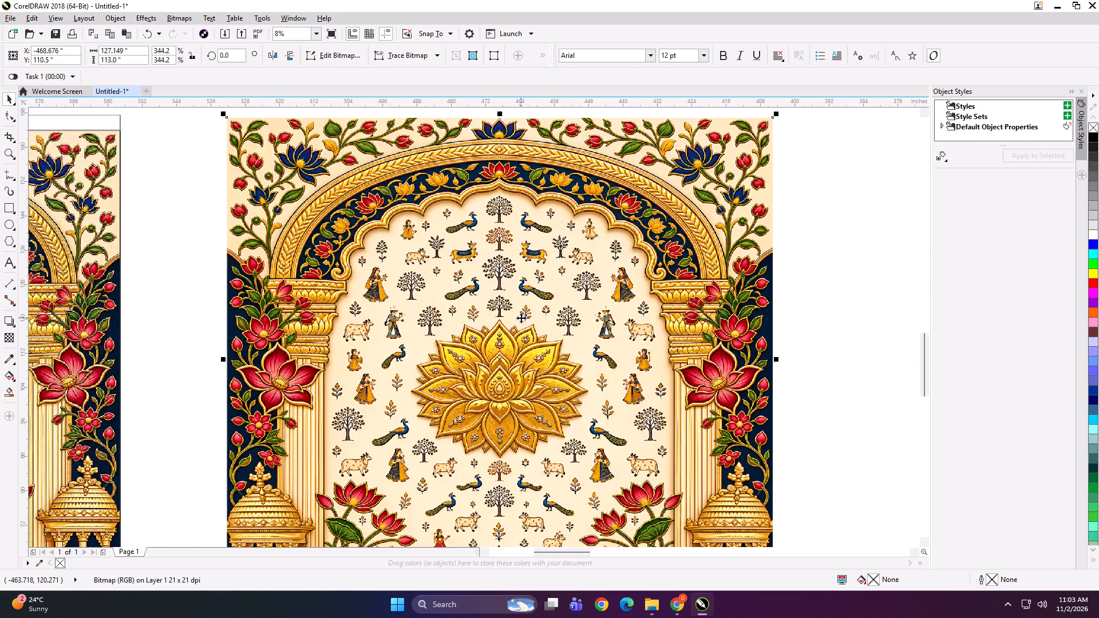
pyautogui.scroll(-1, 521, 318)
pyautogui.click(140, 52)
pyautogui.hotkey('ctrl', 'a')
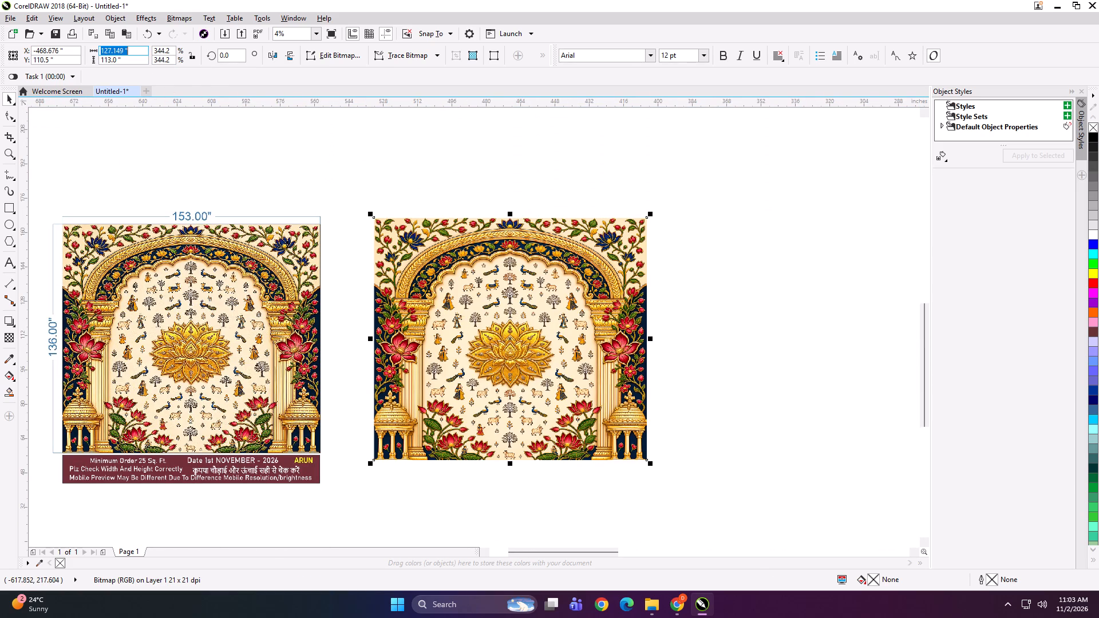
pyautogui.write('153')
pyautogui.press('Tab')
pyautogui.write('136')
pyautogui.press('Return')
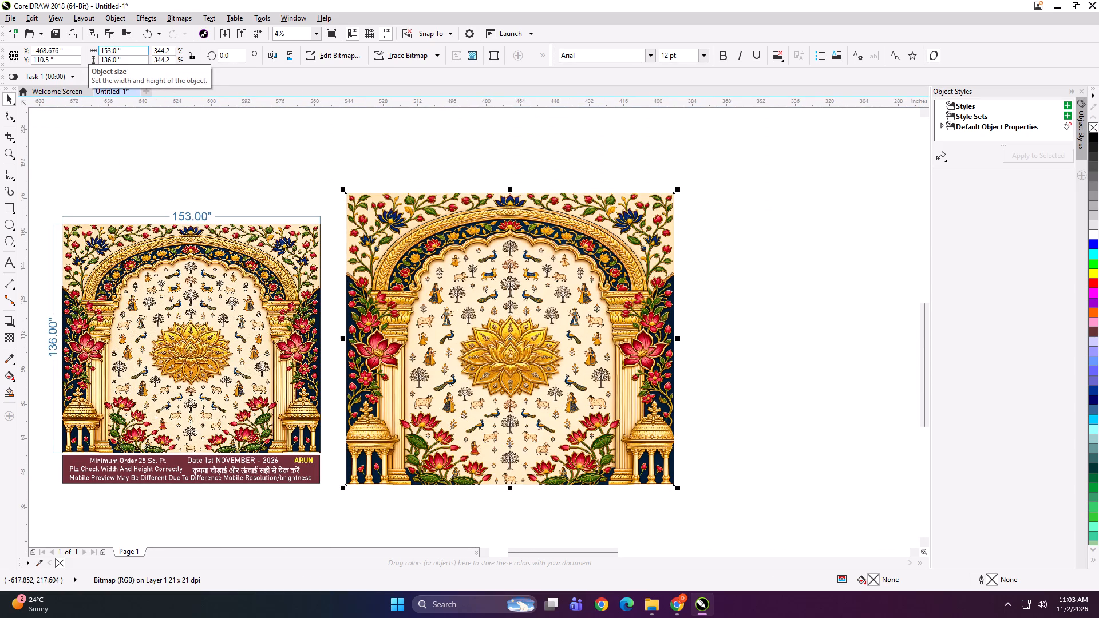
pyautogui.moveTo(479, 258); pyautogui.dragTo(514, 258)
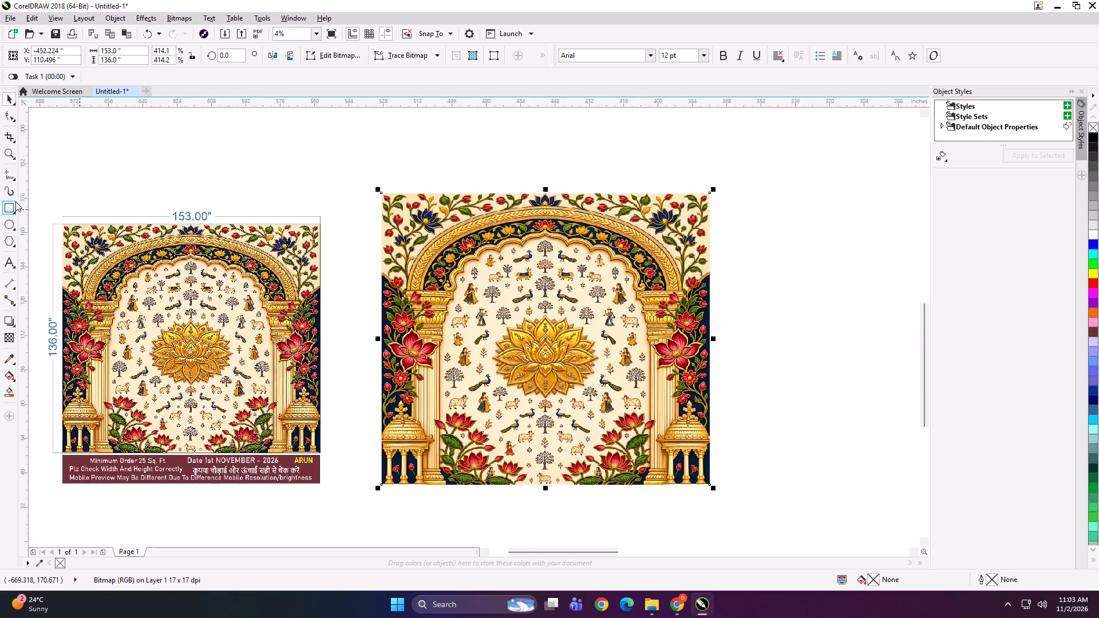
# Add a 53 by 136 inch rectangle over the mural and align it to the mural's left edge.
pyautogui.keyDown('shift'); pyautogui.doubleClick(8, 207); pyautogui.keyUp('shift')
pyautogui.hotkey('shift', 'space')
pyautogui.click(131, 51)
pyautogui.hotkey('ctrl', 'a')
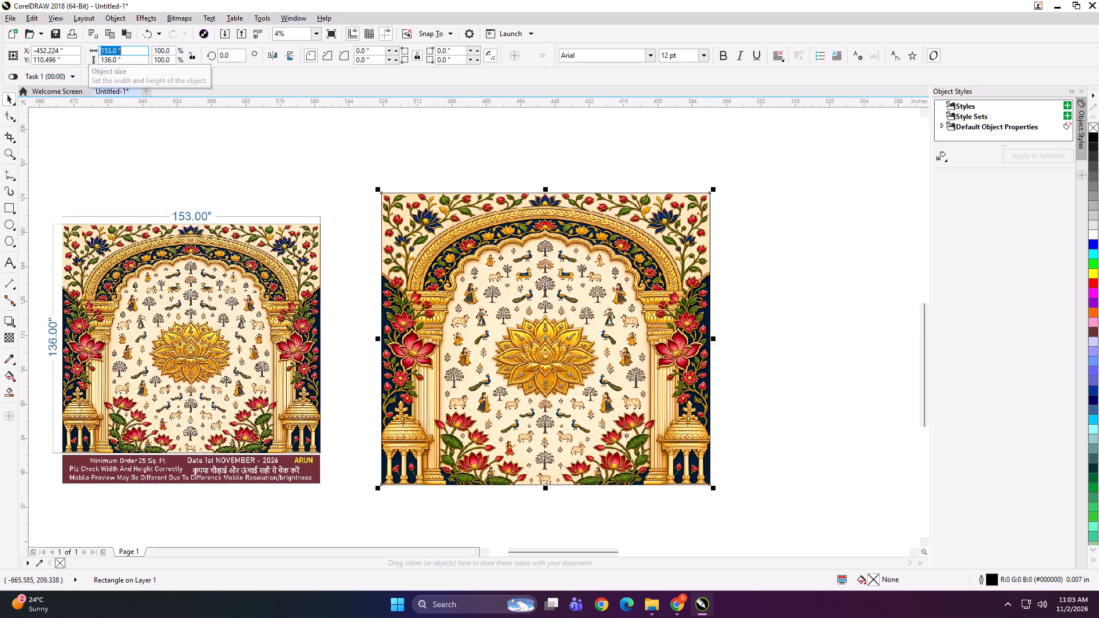
pyautogui.write('53')
pyautogui.press('Return')
pyautogui.keyDown('shift'); pyautogui.click(428, 245); pyautogui.keyUp('shift')
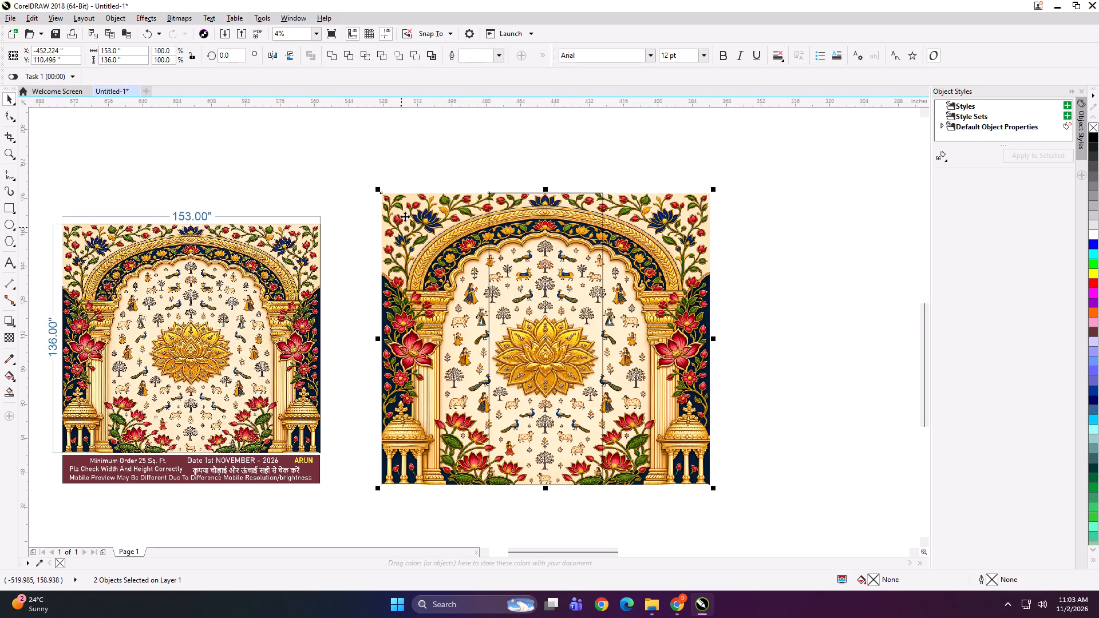
pyautogui.press('l')
pyautogui.click(428, 146)
pyautogui.click(457, 259)
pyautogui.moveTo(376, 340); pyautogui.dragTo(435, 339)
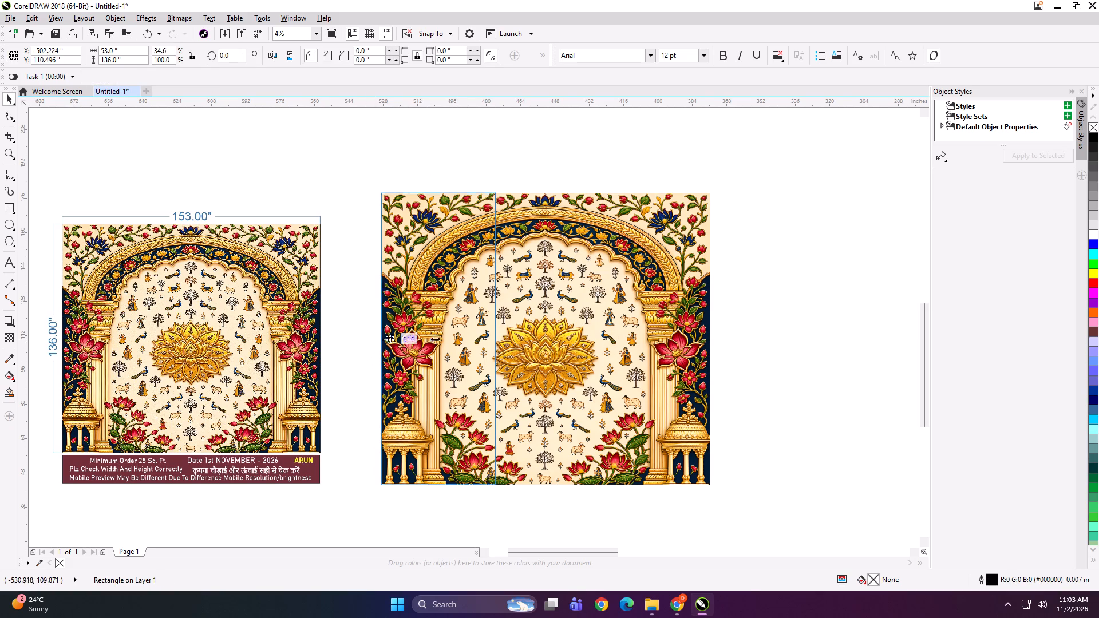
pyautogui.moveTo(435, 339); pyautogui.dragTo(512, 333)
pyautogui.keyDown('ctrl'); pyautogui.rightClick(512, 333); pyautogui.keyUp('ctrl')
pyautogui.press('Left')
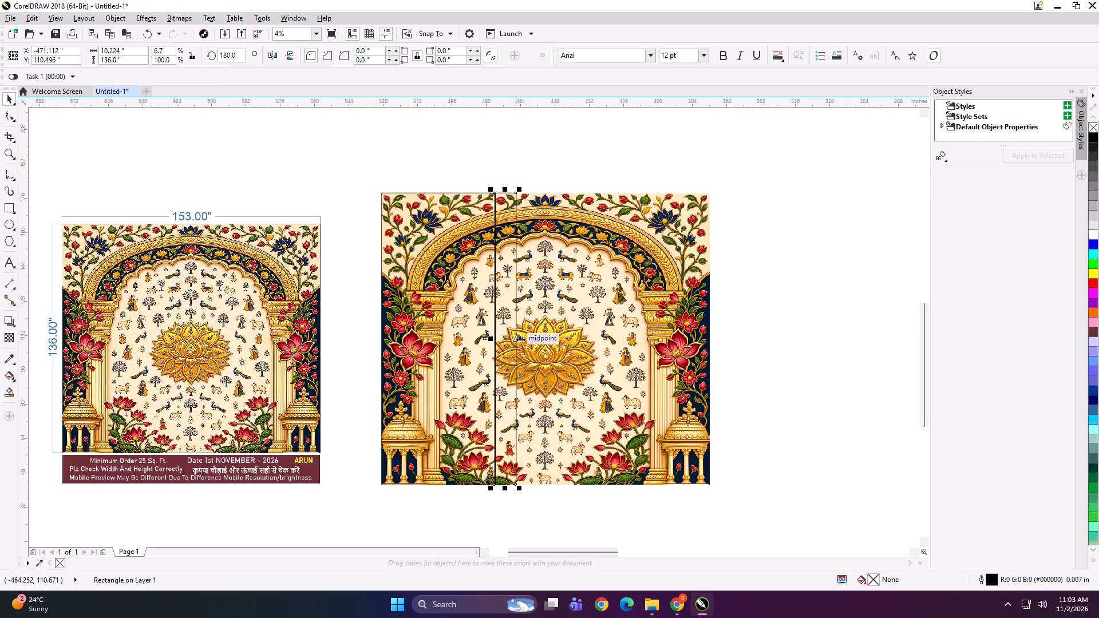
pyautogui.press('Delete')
# Mirror a copy of the 53-inch rectangle onto the mural's middle and nudge it 0.5 inch left to overlap the first.
pyautogui.click(459, 327)
pyautogui.keyDown('ctrl'); pyautogui.moveTo(377, 339); pyautogui.dragTo(540, 332); pyautogui.keyUp('ctrl')
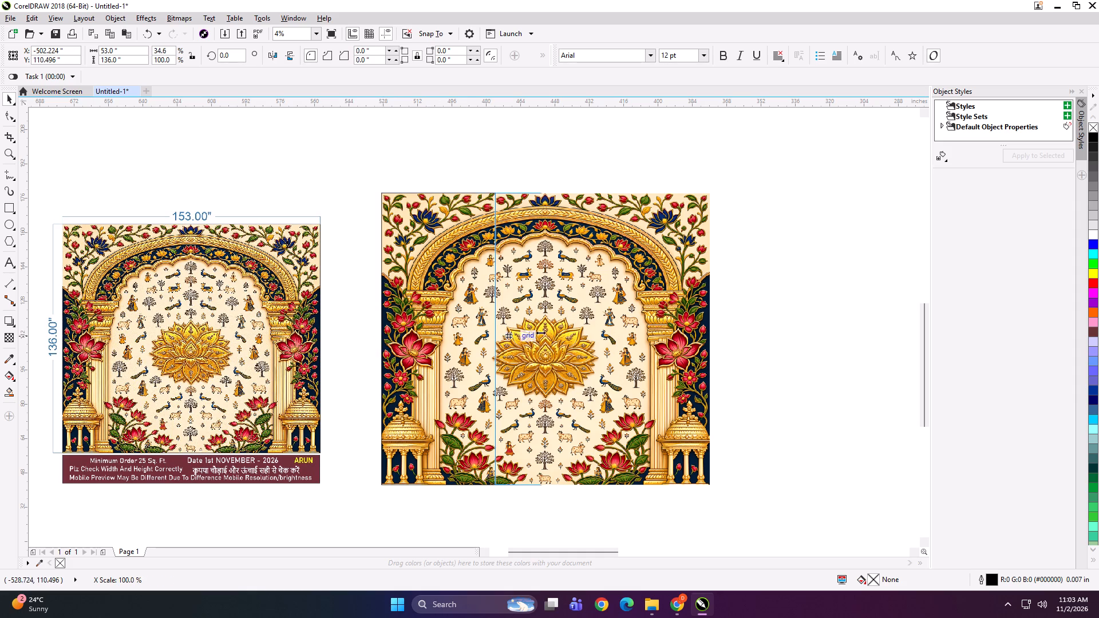
pyautogui.keyDown('ctrl'); pyautogui.moveTo(540, 332); pyautogui.dragTo(547, 330); pyautogui.keyUp('ctrl')
pyautogui.keyDown('ctrl'); pyautogui.rightClick(546, 331); pyautogui.keyUp('ctrl')
pyautogui.press('Left')
# Mirror a copy of the middle rectangle over the mural's right side with a 0.5-inch overlap, deleting the stray copy outside the mural.
pyautogui.click(488, 339)
pyautogui.keyDown('ctrl'); pyautogui.moveTo(488, 339); pyautogui.dragTo(840, 324); pyautogui.keyUp('ctrl')
pyautogui.keyDown('ctrl'); pyautogui.rightClick(840, 324); pyautogui.keyUp('ctrl')
pyautogui.press('Left')
pyautogui.click(589, 308)
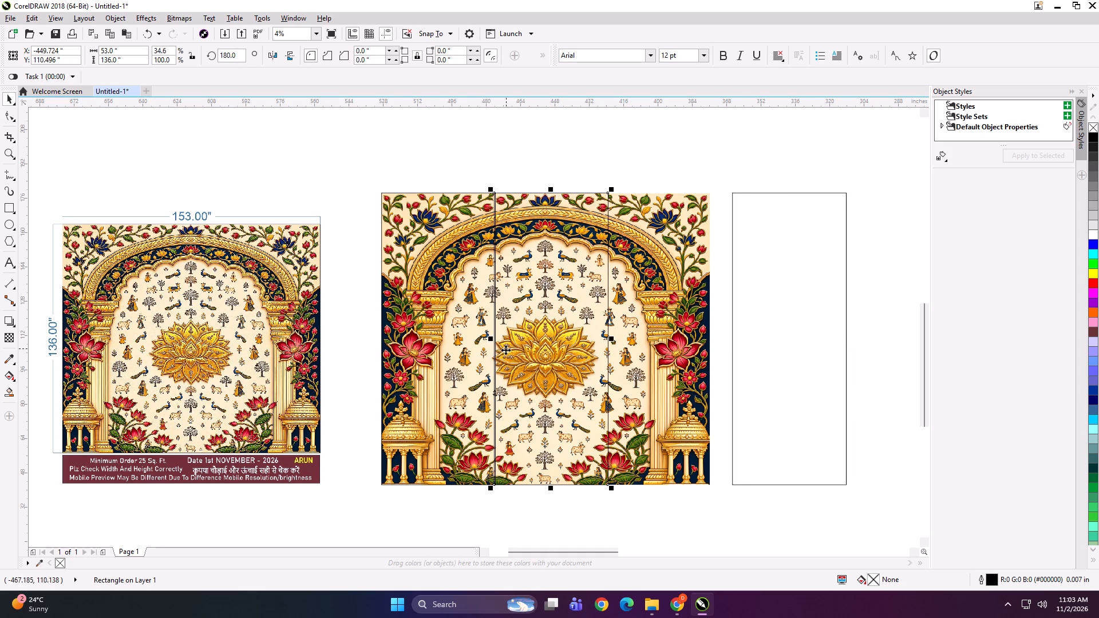
pyautogui.moveTo(489, 339); pyautogui.dragTo(670, 329)
pyautogui.keyDown('ctrl'); pyautogui.rightClick(670, 329); pyautogui.keyUp('ctrl')
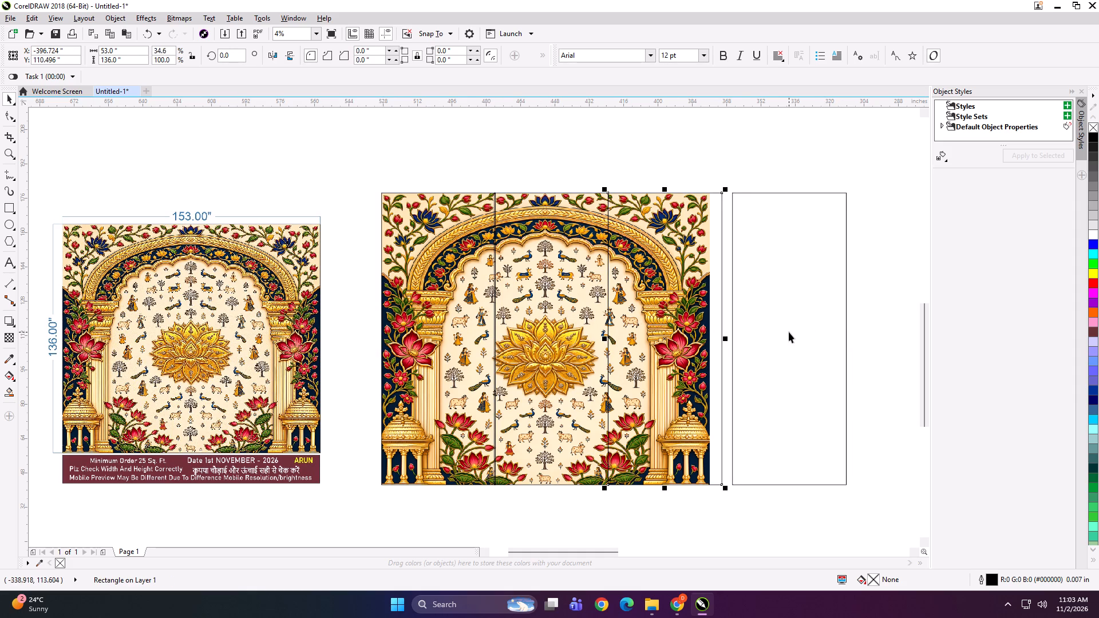
pyautogui.click(789, 332)
pyautogui.press('Delete')
pyautogui.click(653, 332)
pyautogui.press('Left')
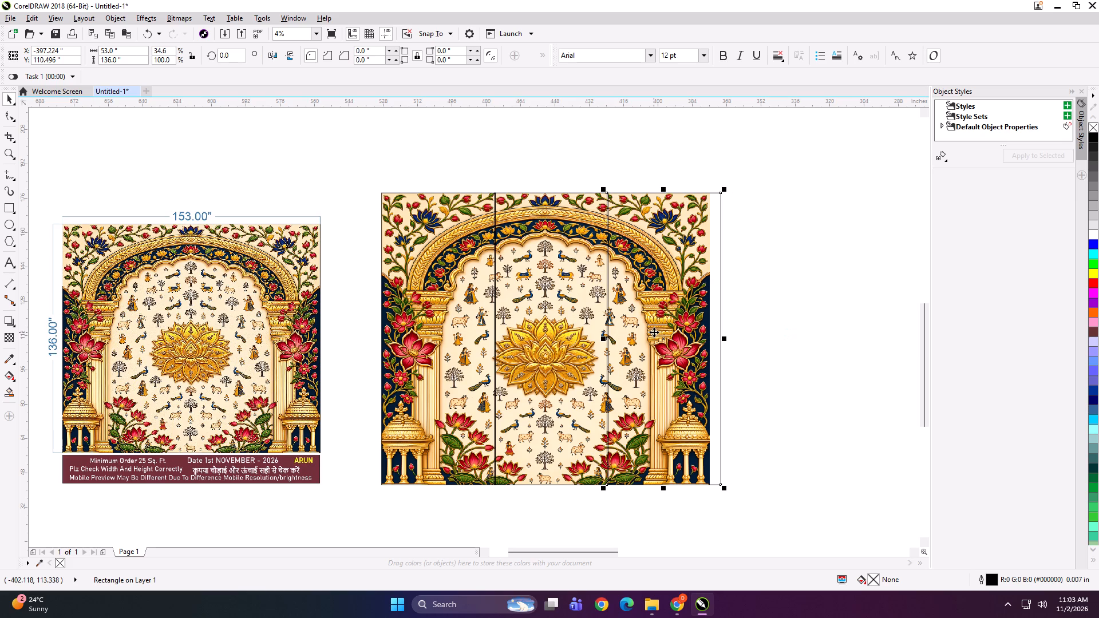
# Narrow the third rectangle to 48 inches so it ends at the mural's right edge.
pyautogui.click(726, 340)
pyautogui.moveTo(726, 340); pyautogui.dragTo(715, 340)
pyautogui.click(715, 340)
pyautogui.moveTo(725, 340); pyautogui.dragTo(714, 342)
pyautogui.scroll(1, 685, 338)
pyautogui.scroll(-1, 685, 337)
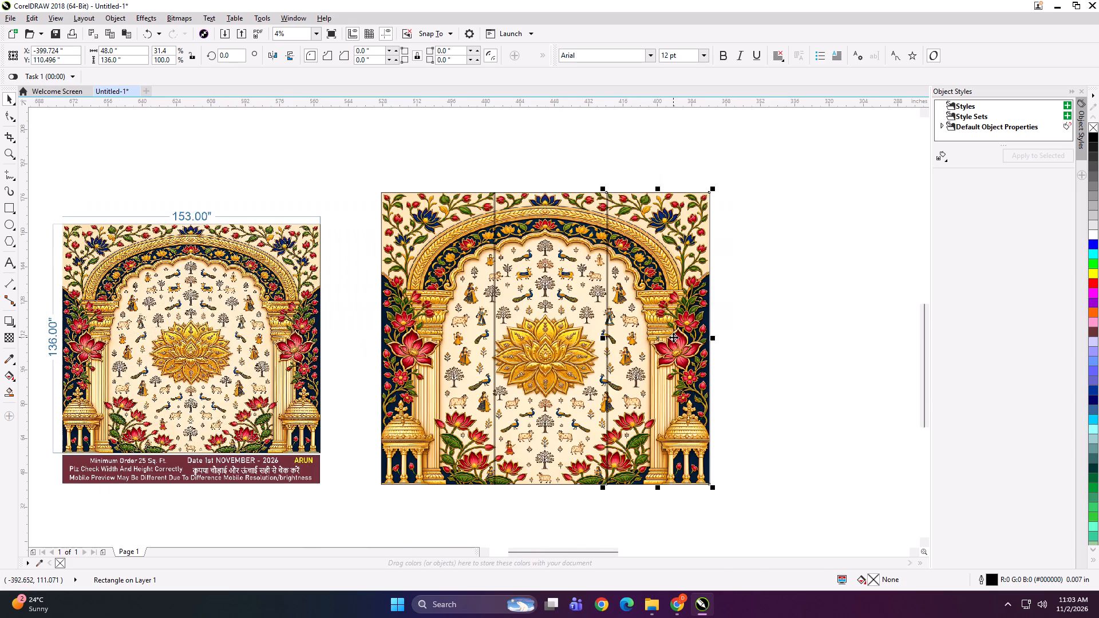
# Group the three panel rectangles and PowerClip the mural bitmap inside the group.
pyautogui.keyDown('shift'); pyautogui.click(562, 317); pyautogui.keyUp('shift')
pyautogui.keyDown('shift'); pyautogui.click(444, 327); pyautogui.keyUp('shift')
pyautogui.hotkey('ctrl', 'g')
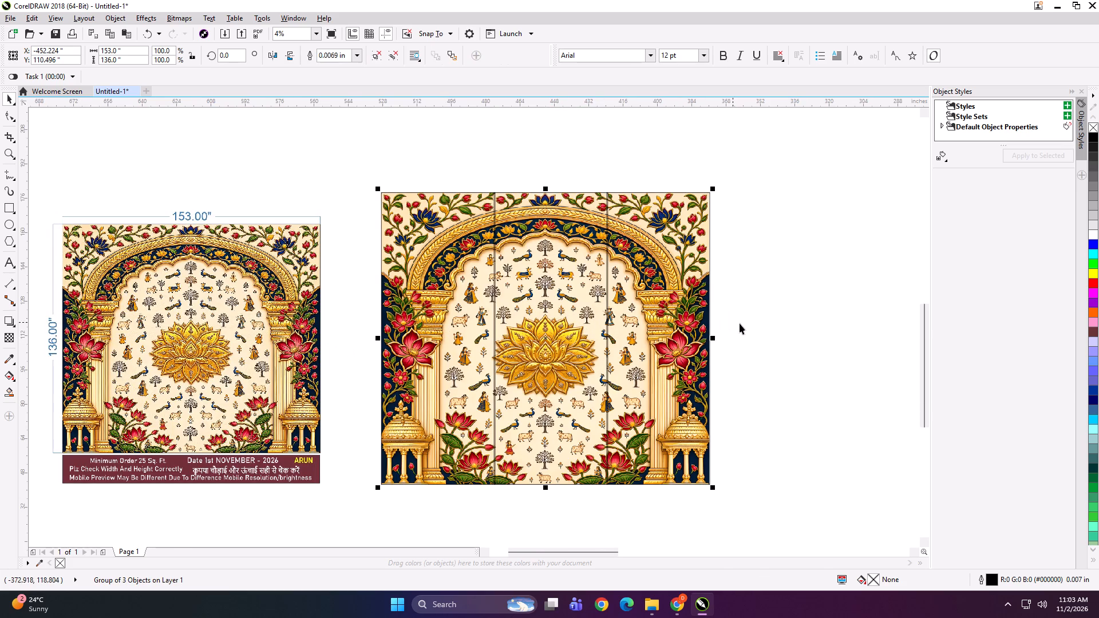
pyautogui.click(745, 323)
pyautogui.keyDown('alt'); pyautogui.click(575, 312); pyautogui.keyUp('alt')
pyautogui.hotkey('shift', 'Return')
pyautogui.click(575, 312)
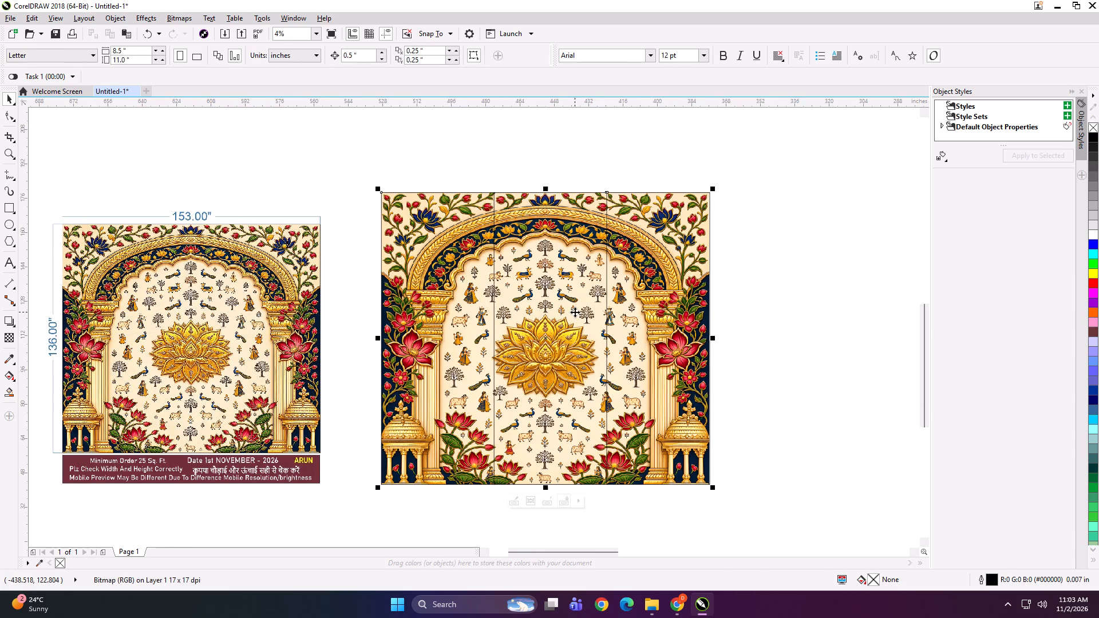
# Ungroup the clipped mural into three separate panels.
pyautogui.hotkey('ctrl', 'u')
pyautogui.hotkey('ctrl', 'u')
pyautogui.hotkey('ctrl', 'u')
pyautogui.click(744, 290)
pyautogui.click(678, 270)
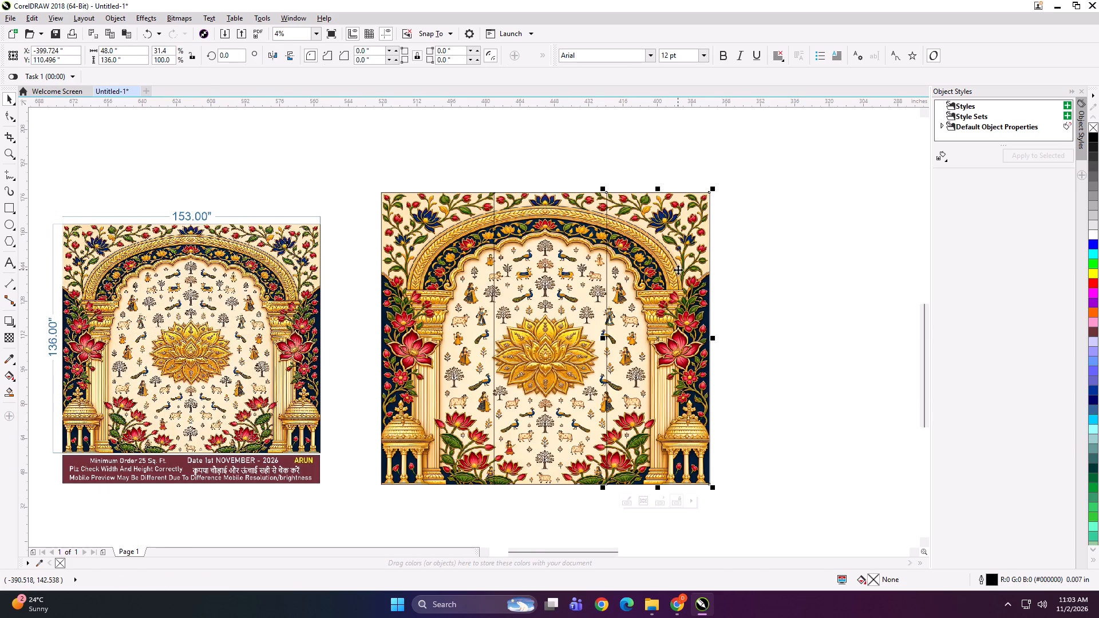
pyautogui.click(765, 276)
# Add the text label "153*136 PANEL 1" at the top edge of the first panel.
pyautogui.click(8, 262)
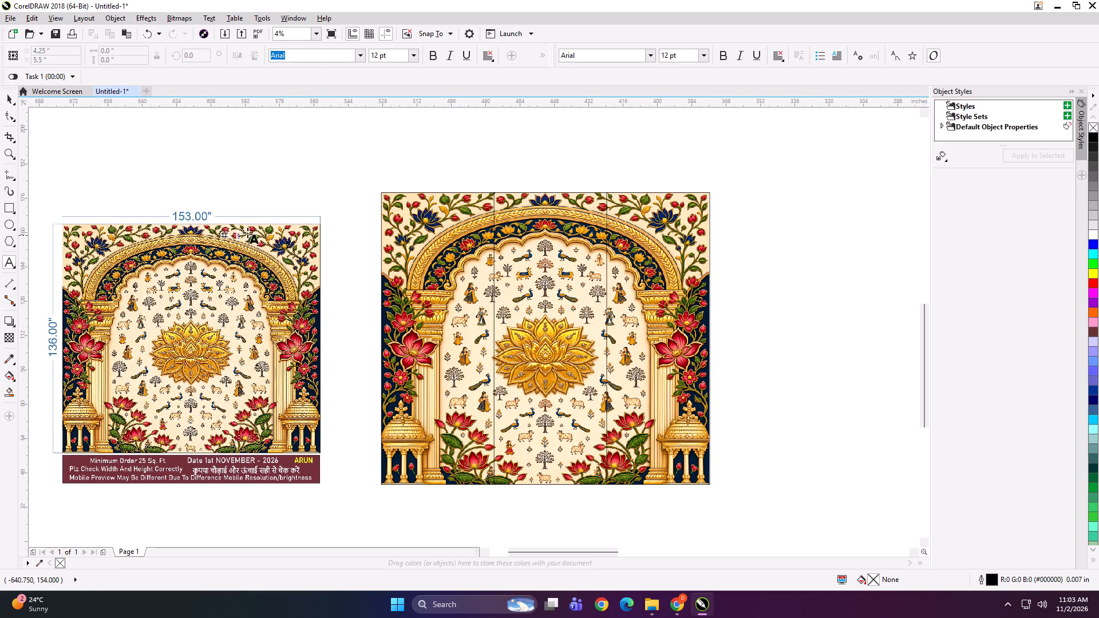
pyautogui.click(413, 191)
pyautogui.write('153*136 PANEL 1')
# Copy the label text to the top edge of the middle panel and change it to "153*136 PANEL 2".
pyautogui.hotkey('ctrl', 'a')
pyautogui.hotkey('ctrl', 'c')
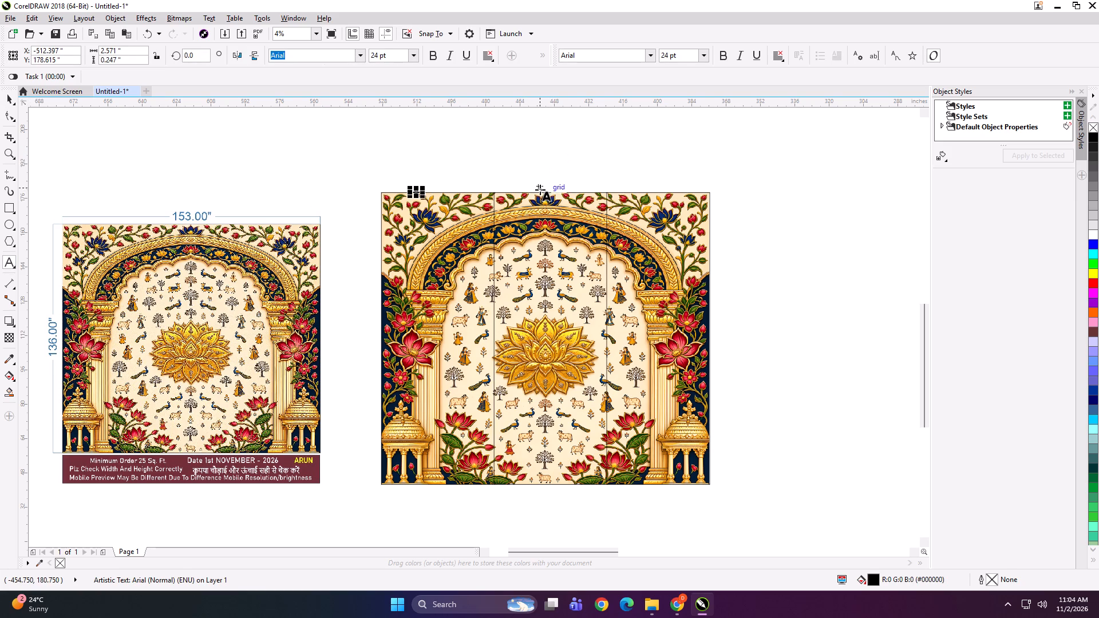
pyautogui.click(540, 191)
pyautogui.scroll(3, 541, 191)
pyautogui.hotkey('ctrl', 'v')
pyautogui.press('BackSpace')
pyautogui.press('2')
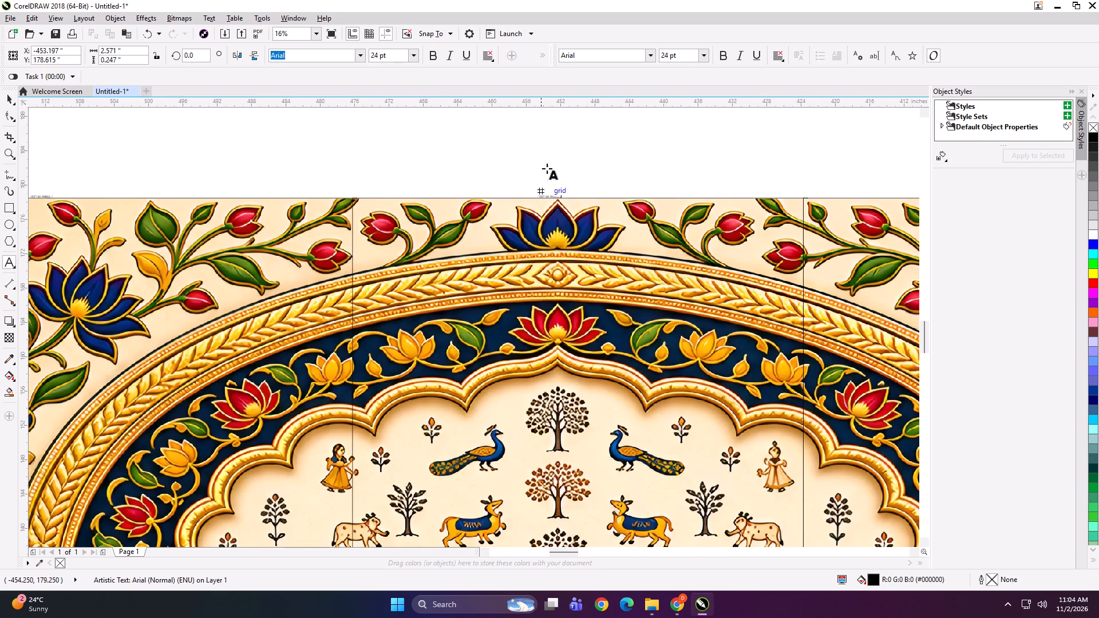
# Paste the label text at the top edge of the third panel and change it to "153*136 PANEL 3".
pyautogui.scroll(2, 547, 158)
pyautogui.scroll(-2, 350, 152)
pyautogui.scroll(-1, 376, 196)
pyautogui.scroll(3, 641, 191)
pyautogui.click(528, 210)
pyautogui.hotkey('ctrl', 'v')
pyautogui.press('BackSpace')
pyautogui.press('3')
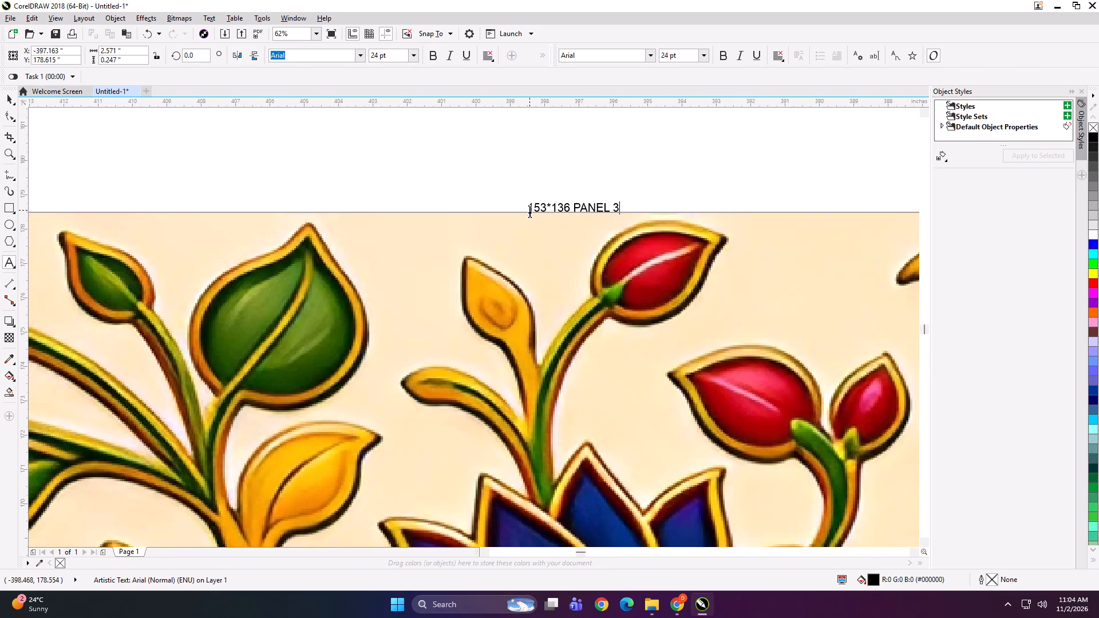
pyautogui.scroll(-3, 530, 212)
pyautogui.click(10, 100)
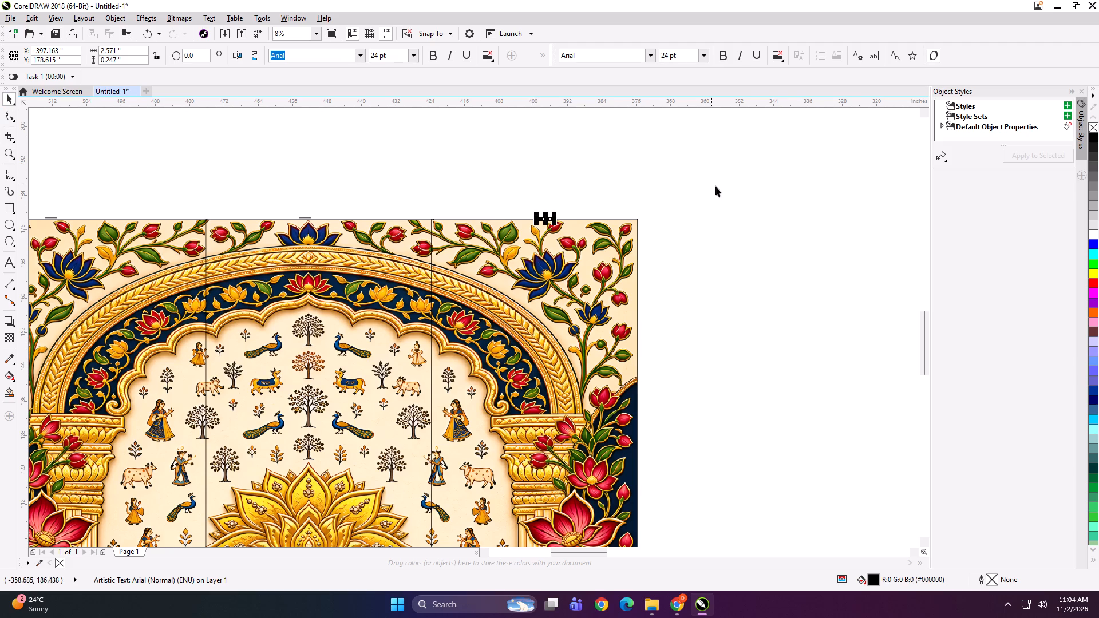
# Group each of the three mural panels with its own text label.
pyautogui.scroll(-1, 721, 189)
pyautogui.keyDown('shift'); pyautogui.click(654, 264); pyautogui.keyUp('shift')
pyautogui.hotkey('ctrl', 'g')
pyautogui.moveTo(579, 167); pyautogui.dragTo(437, 267)
pyautogui.keyDown('shift'); pyautogui.click(506, 247); pyautogui.keyUp('shift')
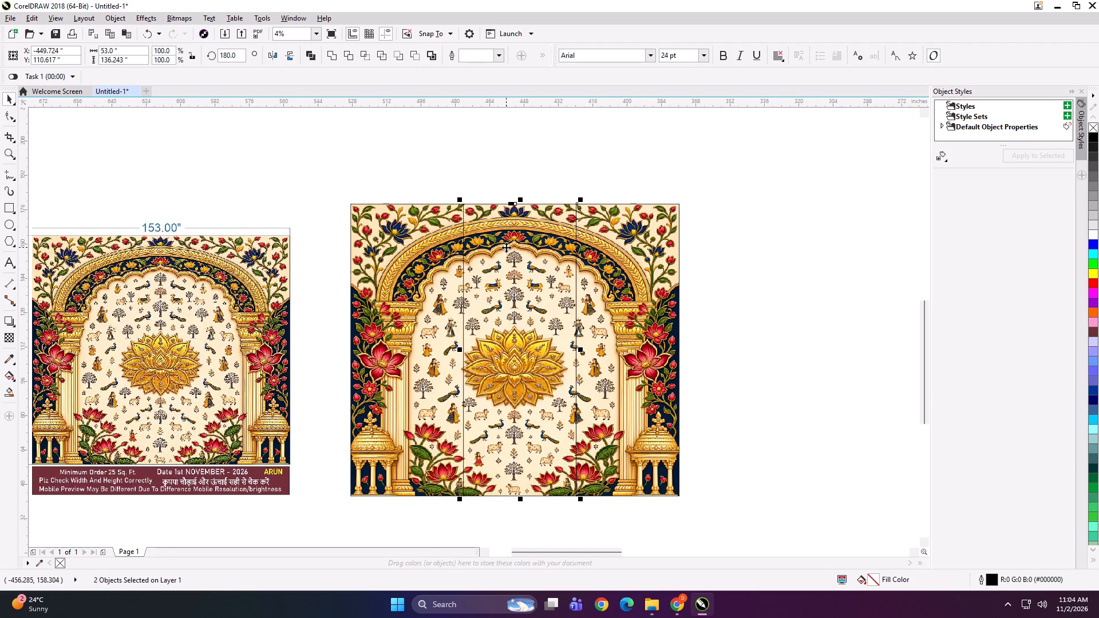
pyautogui.hotkey('ctrl', 'g')
pyautogui.moveTo(476, 164); pyautogui.dragTo(365, 237)
pyautogui.keyDown('shift'); pyautogui.click(402, 239); pyautogui.keyUp('shift')
pyautogui.hotkey('ctrl', 'g')
# Open the export settings for the grouped first panel.
pyautogui.hotkey('ctrl', 'e')
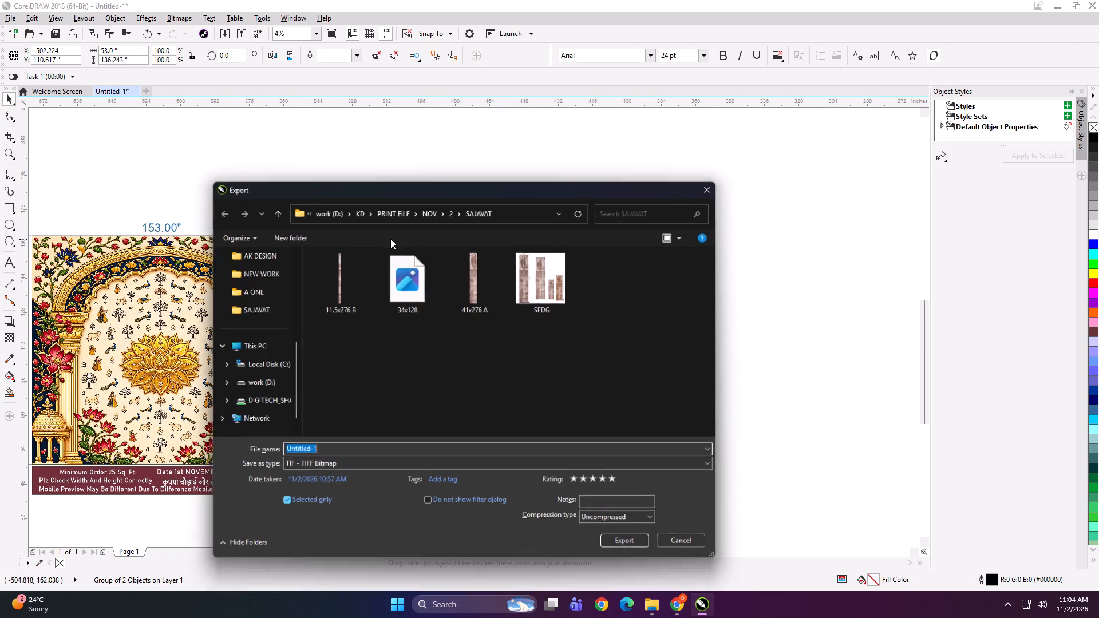
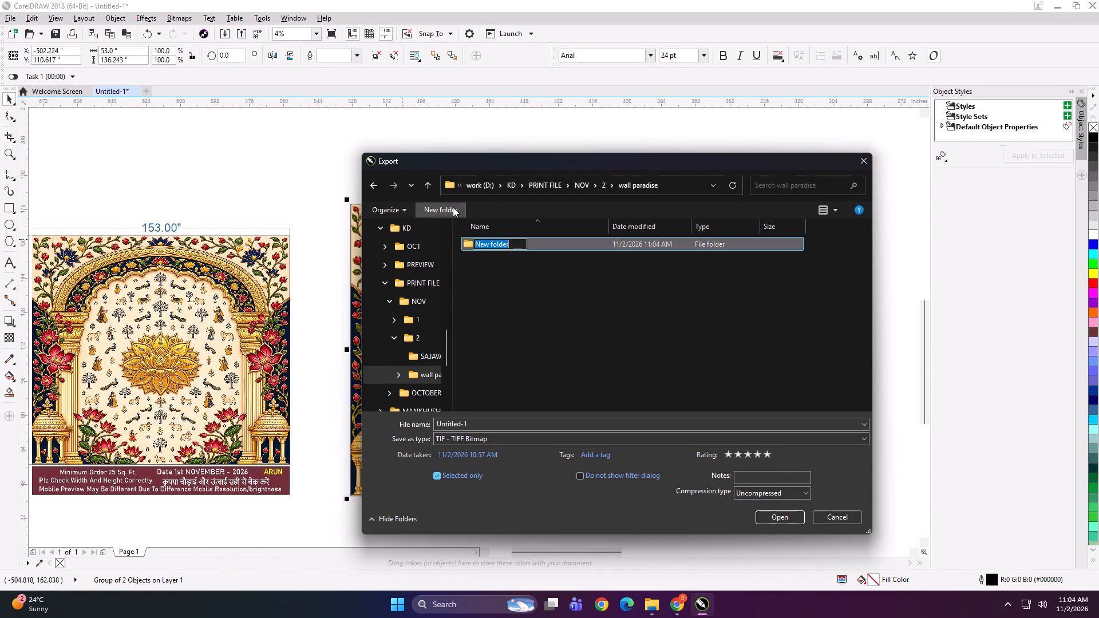
# Create a folder named "153x136" inside the wall paradise folder and open it as the export location.
pyautogui.write('153x16')
pyautogui.press('space')
pyautogui.press('Return')
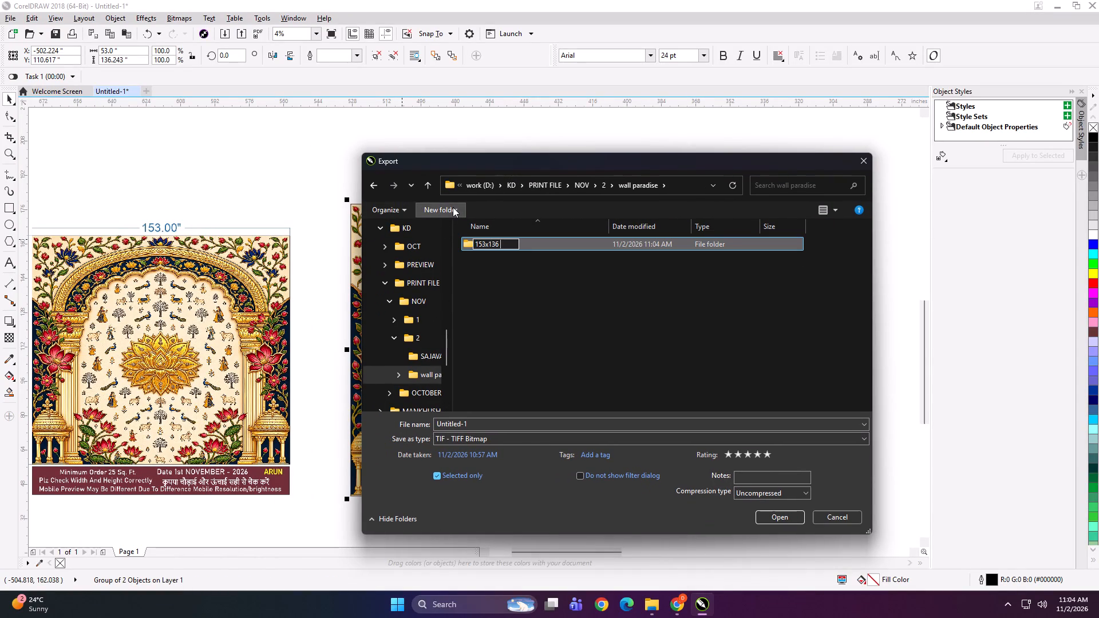
pyautogui.doubleClick(513, 239)
# Export the first mural panel as a TIFF bitmap named "53x136 A".
pyautogui.click(512, 419)
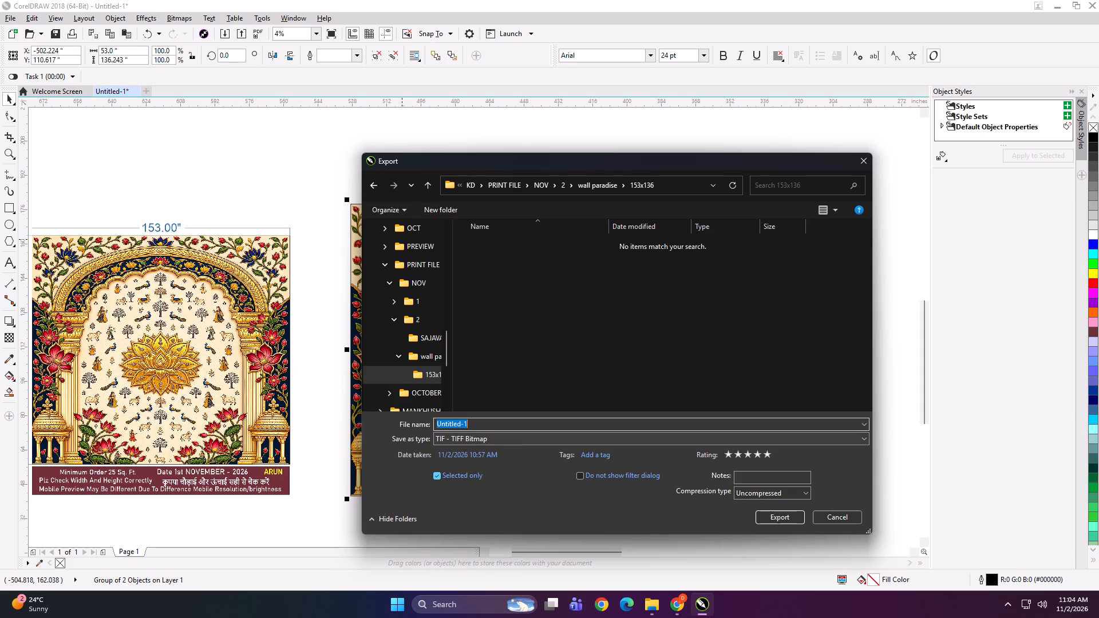
pyautogui.write('53x16 A')
pyautogui.press('space')
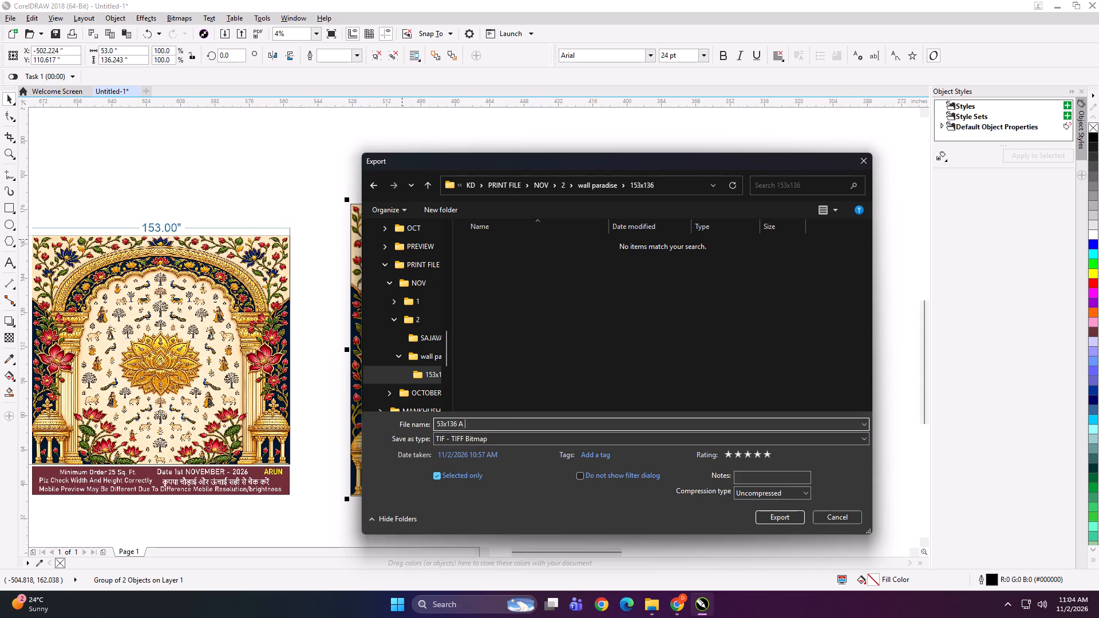
pyautogui.press('Return')
pyautogui.press('Return')
# Export the middle mural panel to the same folder as a TIFF named "53x136 B".
pyautogui.click(536, 288)
pyautogui.hotkey('ctrl', 'e')
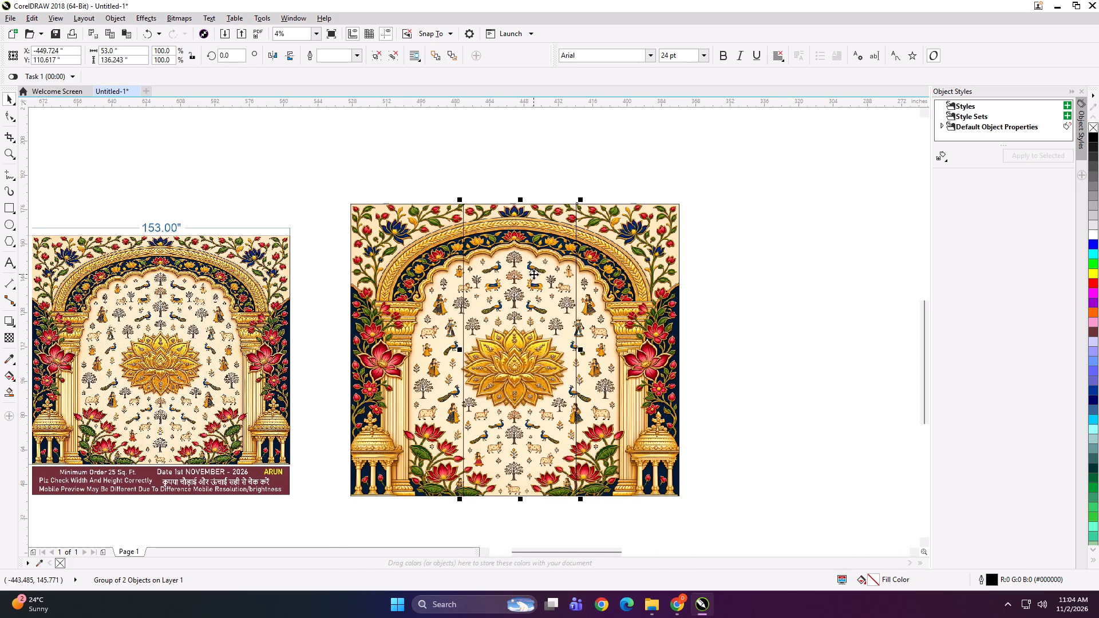
pyautogui.hotkey('ctrl', 'e')
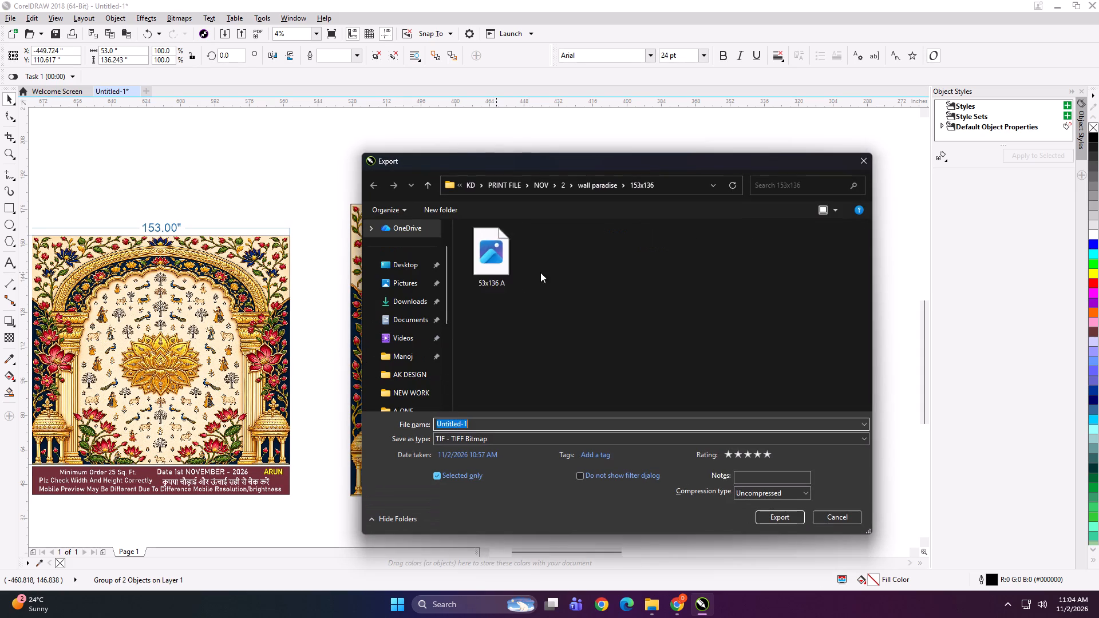
pyautogui.click(513, 242)
pyautogui.doubleClick(469, 426)
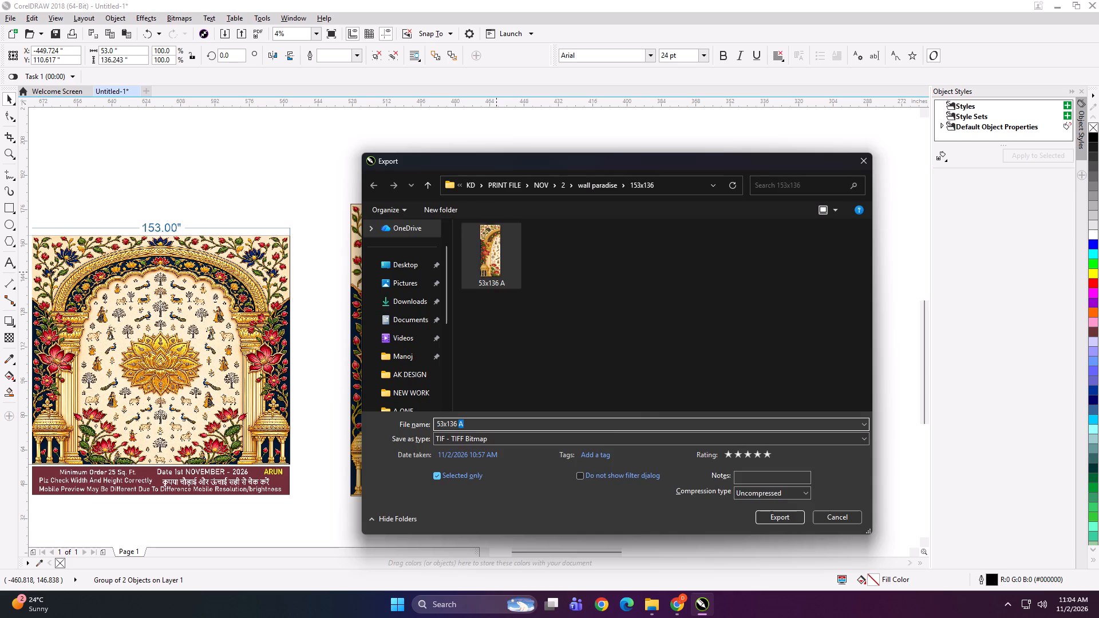
pyautogui.press('b')
pyautogui.press('Return')
pyautogui.press('Return')
# Export the third mural panel to the same folder as a TIFF, changing the suggested file name to use the letter C.
pyautogui.click(603, 378)
pyautogui.hotkey('ctrl', 'e')
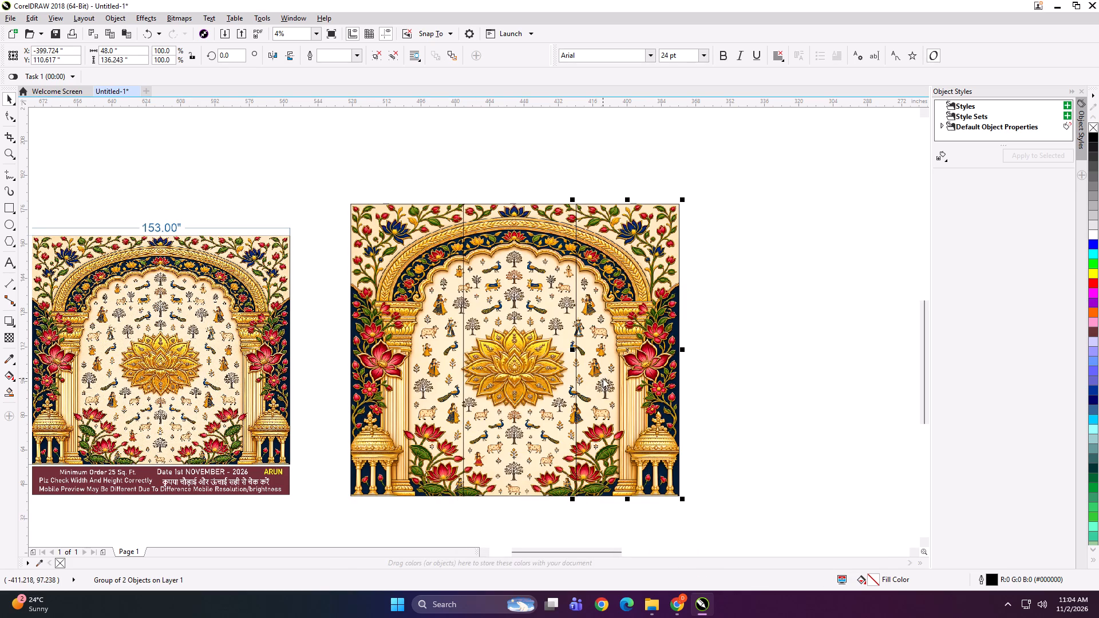
pyautogui.click(555, 257)
pyautogui.doubleClick(483, 419)
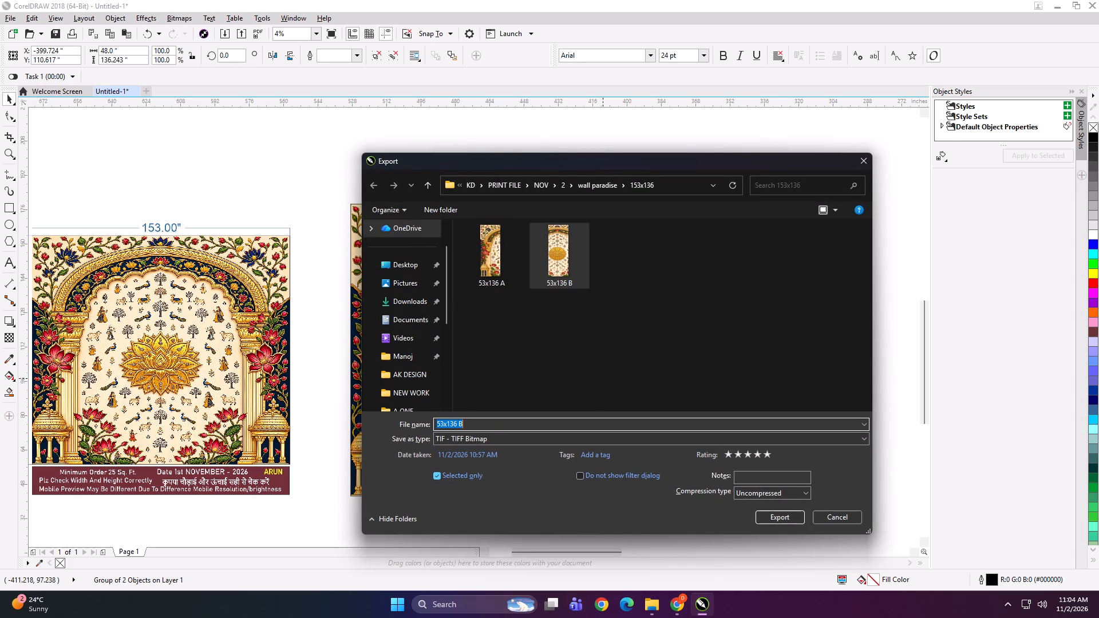
pyautogui.press('c')
pyautogui.press('Return')
pyautogui.press('Return')
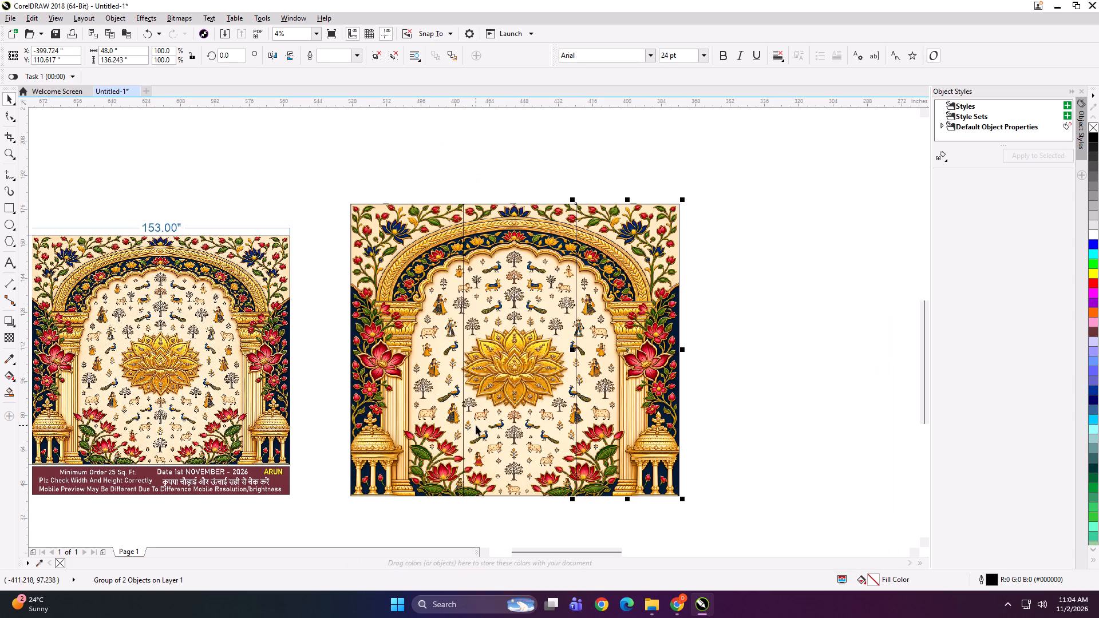
# Nudge the third and middle panels rightward to leave narrow gaps between the three mural panels.
pyautogui.press('Right')
pyautogui.press('Right')
pyautogui.press('Right')
pyautogui.press('Right')
pyautogui.press('Right')
pyautogui.press('Right')
pyautogui.press('Right')
pyautogui.press('Right')
pyautogui.press('Right')
pyautogui.press('Right')
pyautogui.press('Right')
pyautogui.click(512, 271)
pyautogui.press('Right')
pyautogui.press('Right')
pyautogui.press('Right')
pyautogui.press('Right')
pyautogui.press('Right')
pyautogui.press('Right')
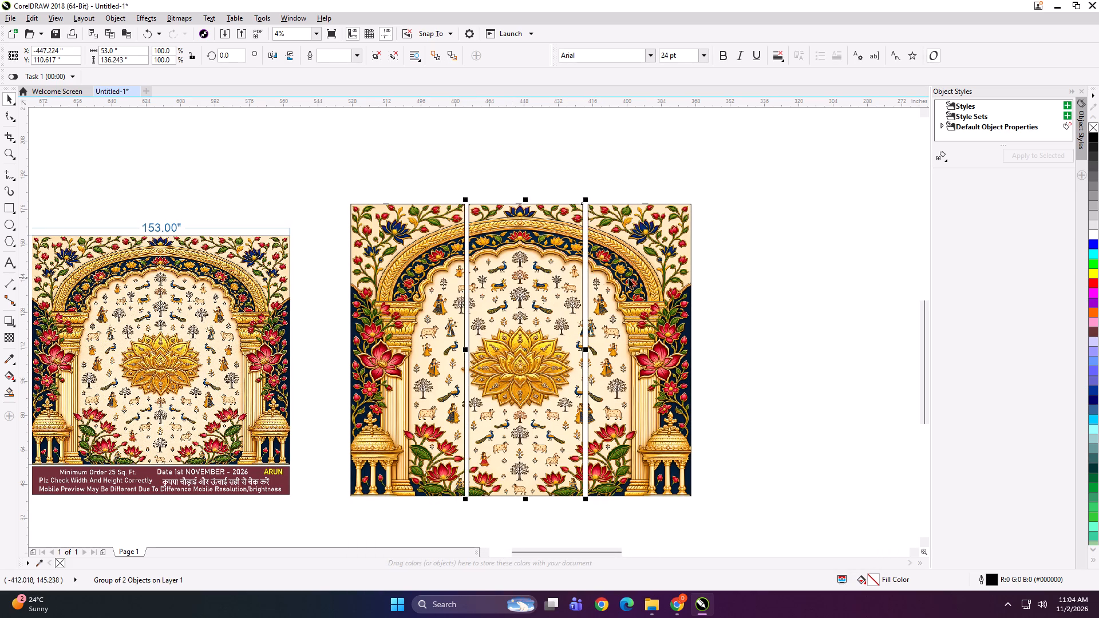
pyautogui.click(630, 278)
pyautogui.press('Right')
# Scale the three panels together to about 131.6 by 112.8 inches and place them close beside the 153 by 136 lotus preview.
pyautogui.scroll(-1, 620, 252)
pyautogui.moveTo(665, 209); pyautogui.dragTo(385, 457)
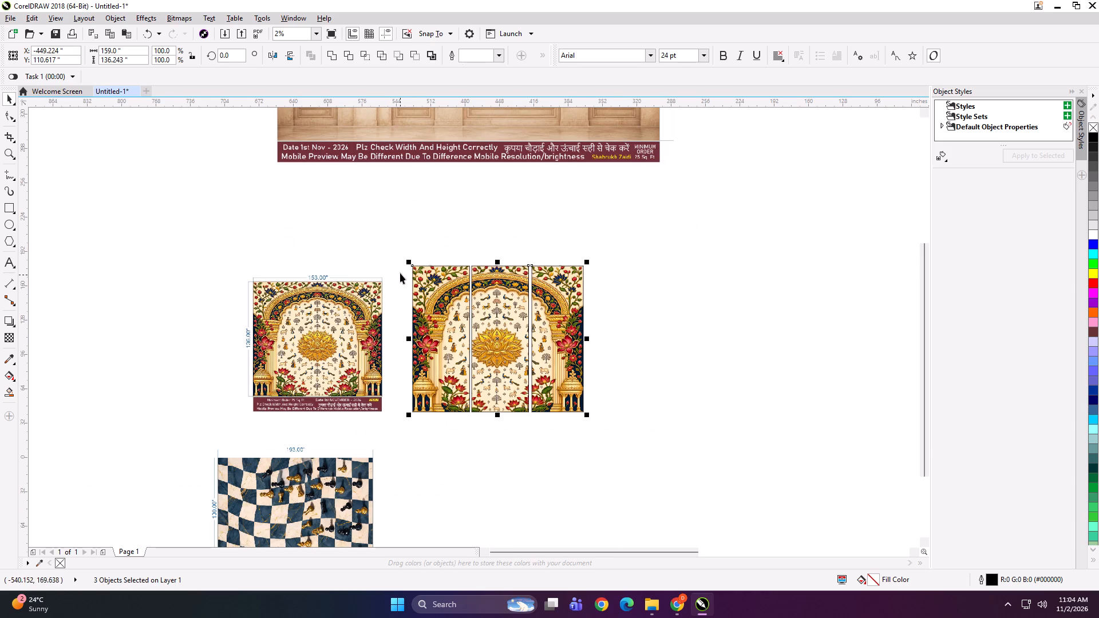
pyautogui.keyDown('shift'); pyautogui.moveTo(408, 262); pyautogui.dragTo(417, 275); pyautogui.keyUp('shift')
pyautogui.moveTo(466, 334); pyautogui.dragTo(434, 338)
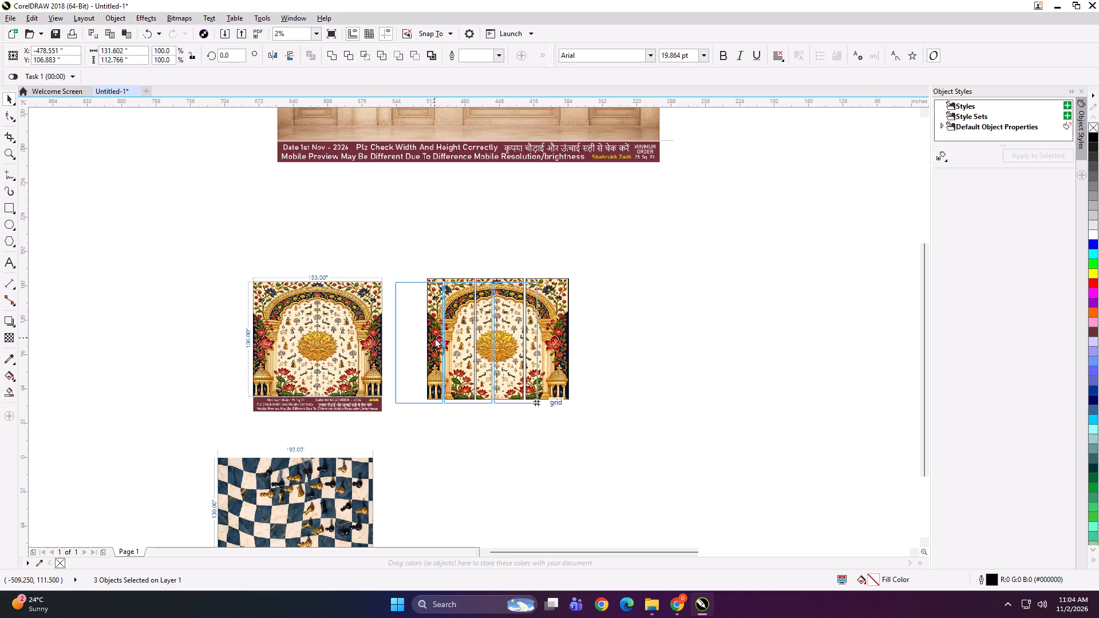
pyautogui.moveTo(434, 338); pyautogui.dragTo(437, 336)
# Group the panels with the lotus preview and shrink the group to about 12.2 by 5.8 inches, reducing it once more.
pyautogui.keyDown('shift'); pyautogui.click(368, 335); pyautogui.keyUp('shift')
pyautogui.hotkey('ctrl', 'g')
pyautogui.keyDown('shift'); pyautogui.moveTo(543, 418); pyautogui.dragTo(537, 418); pyautogui.keyUp('shift')
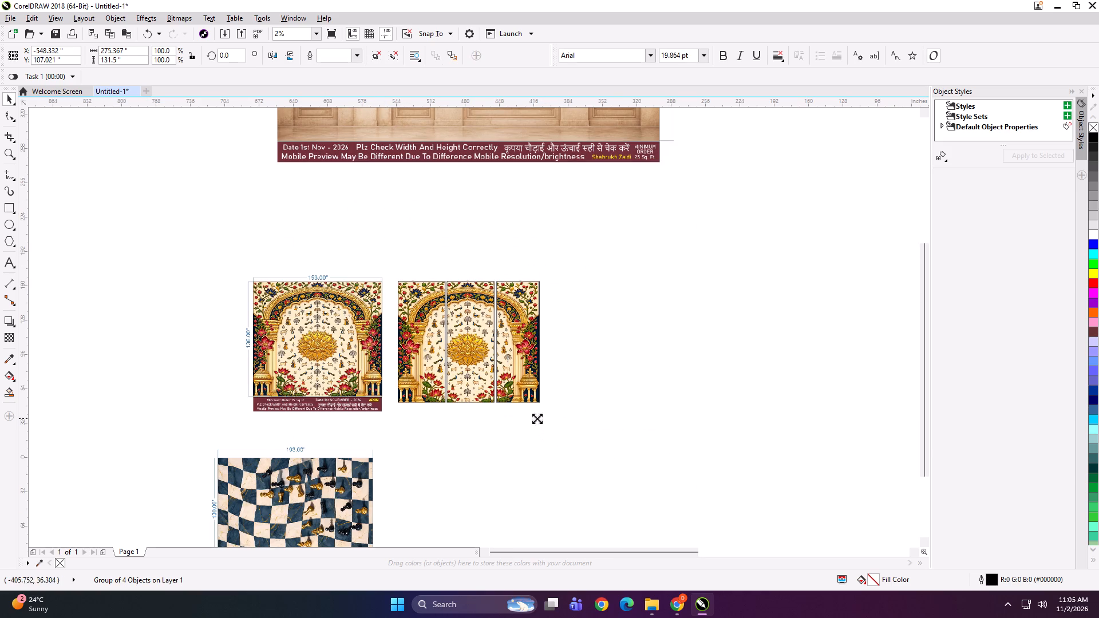
pyautogui.keyDown('shift'); pyautogui.moveTo(537, 418); pyautogui.dragTo(404, 361); pyautogui.keyUp('shift')
pyautogui.scroll(4, 386, 342)
pyautogui.scroll(1, 433, 358)
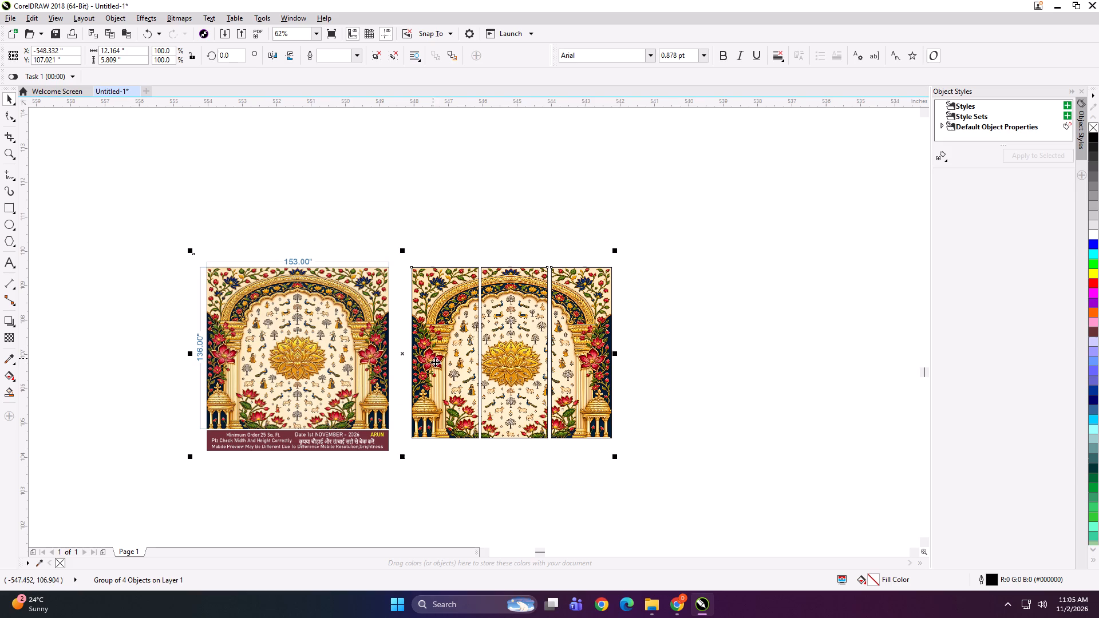
pyautogui.keyDown('shift'); pyautogui.moveTo(618, 461); pyautogui.dragTo(497, 408); pyautogui.keyUp('shift')
# Export the shrunken group of lotus preview and panels under the file name "SGD".
pyautogui.hotkey('ctrl', 'e')
pyautogui.write('SGD')
pyautogui.press('Return')
pyautogui.press('Return')
pyautogui.press('Return')
# Delete the shrunken lotus group from the page.
pyautogui.press('Delete')
# Select the chessboard mural image among the remaining designs.
pyautogui.press('F4')
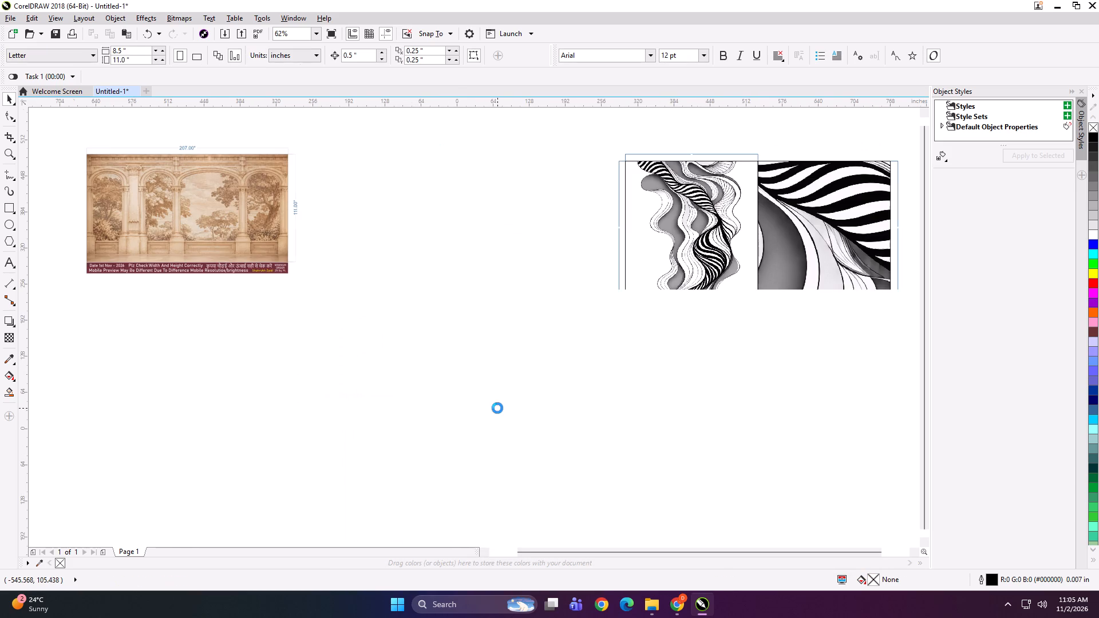
pyautogui.moveTo(475, 415); pyautogui.dragTo(468, 421)
pyautogui.moveTo(97, 457); pyautogui.dragTo(173, 393)
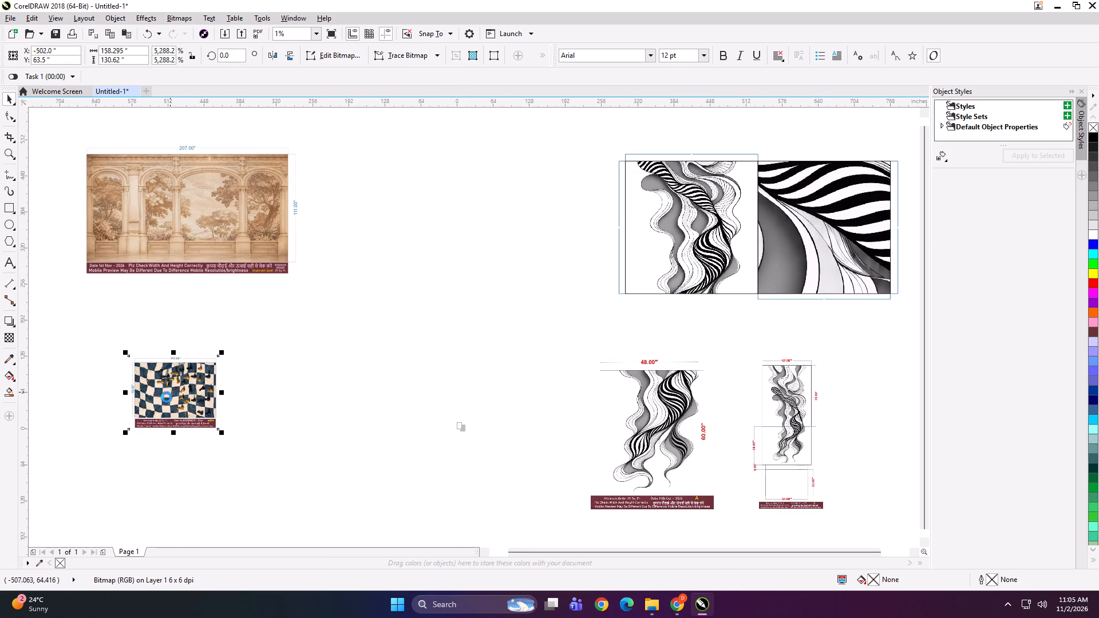
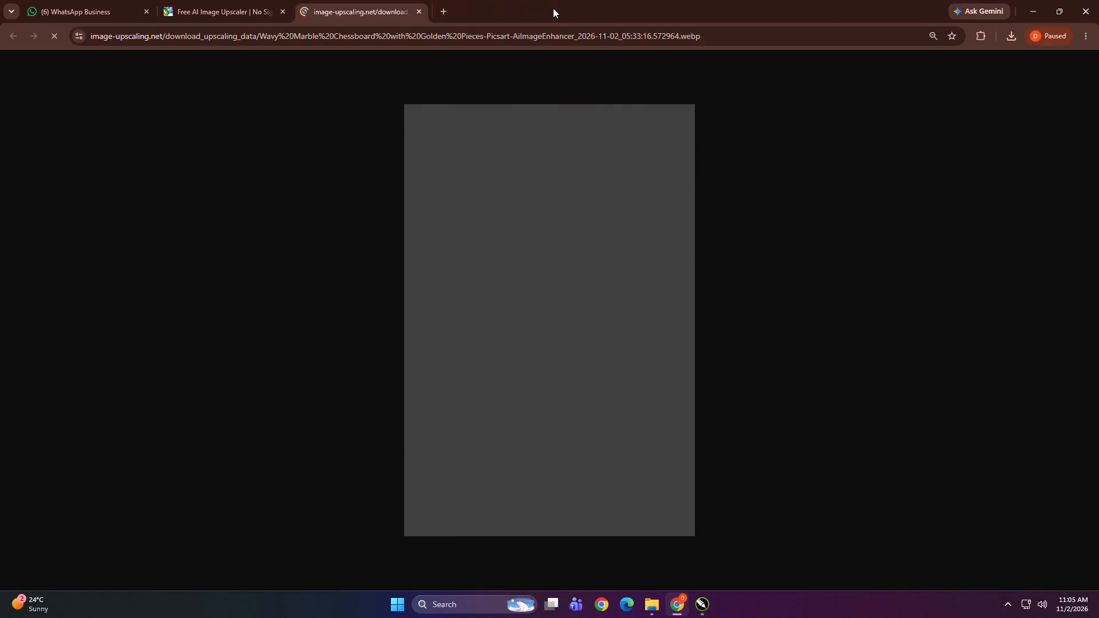
# Copy the upscaled chessboard image from Chrome and paste it into CorelDRAW, placing it beside the chessboard preview.
pyautogui.click(615, 368)
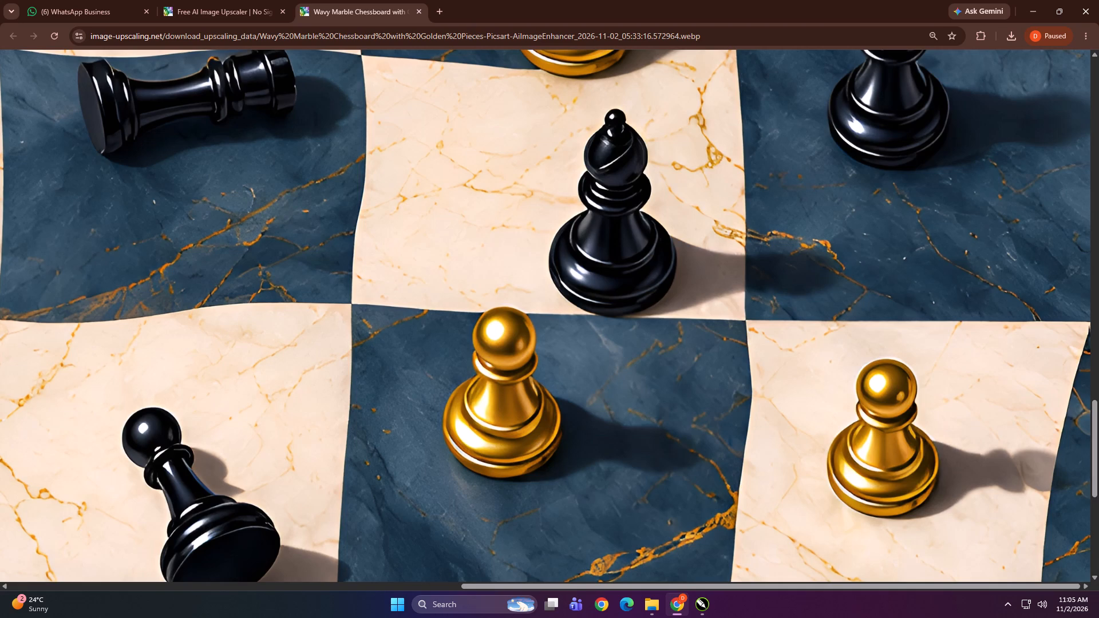
pyautogui.click(570, 286)
pyautogui.rightClick(560, 258)
pyautogui.click(595, 303)
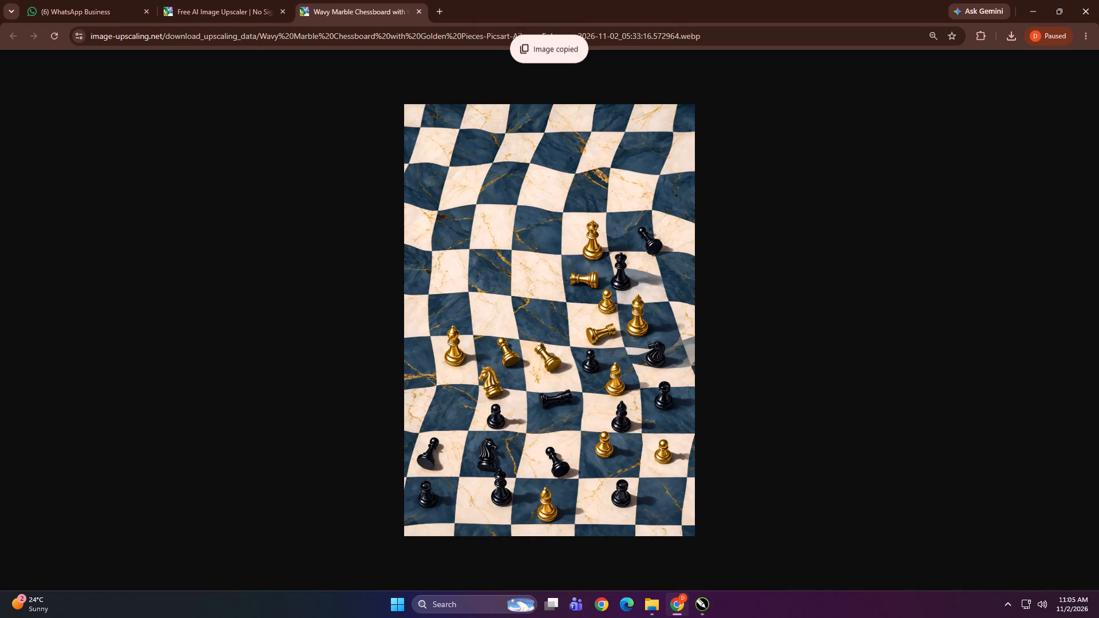
pyautogui.click(701, 617)
pyautogui.click(467, 391)
pyautogui.hotkey('ctrl', 'v')
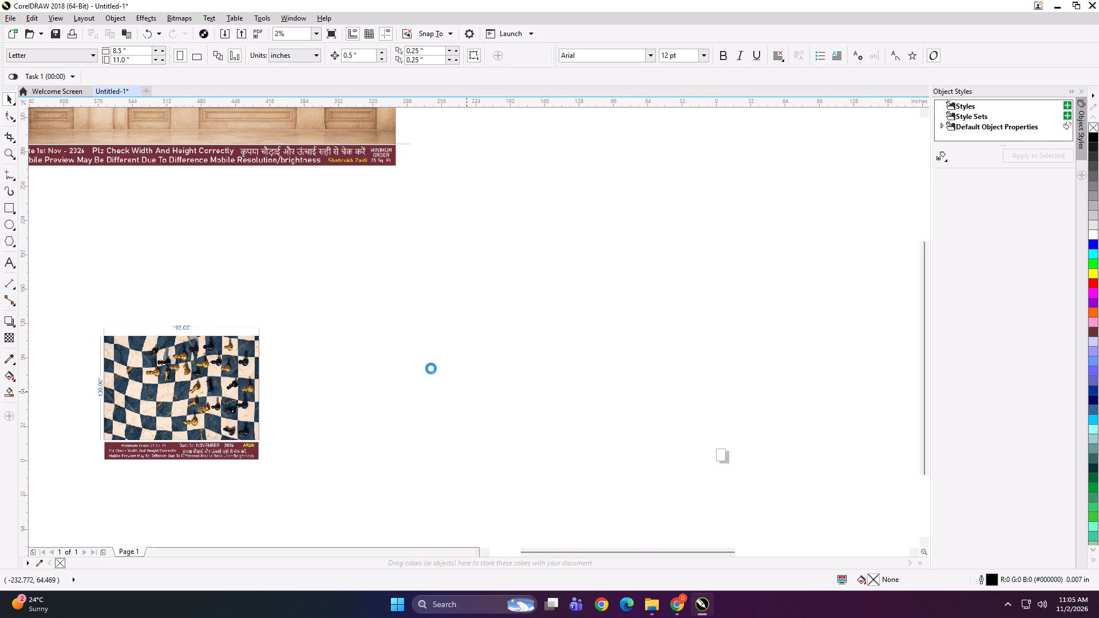
pyautogui.moveTo(714, 456); pyautogui.dragTo(714, 446)
pyautogui.moveTo(709, 438); pyautogui.dragTo(460, 381)
pyautogui.moveTo(405, 374); pyautogui.dragTo(386, 368)
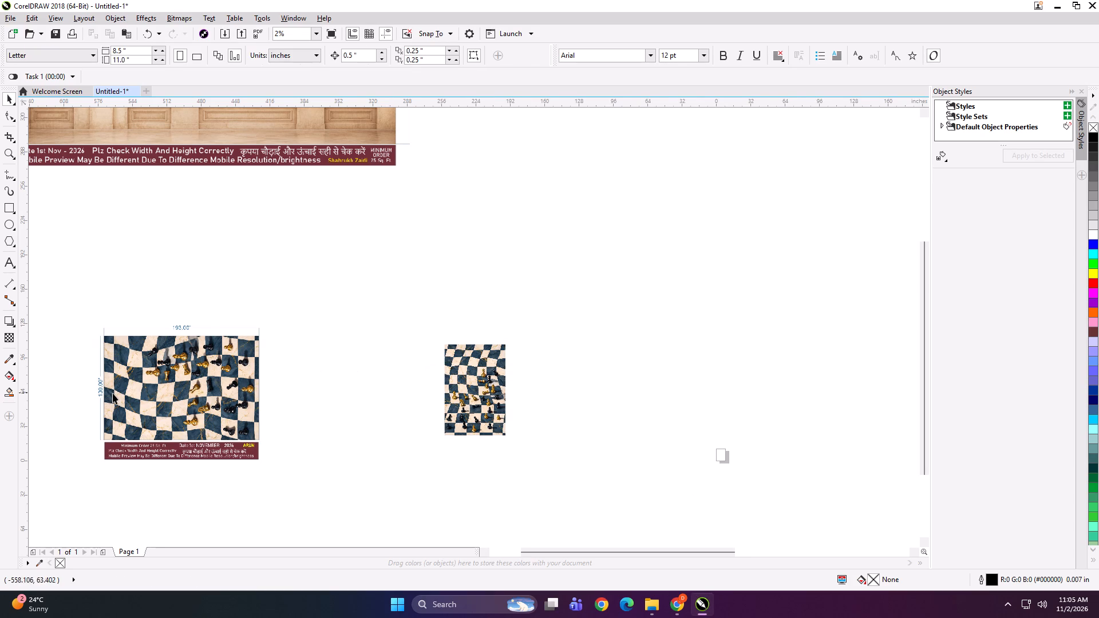
# Move the pasted chessboard image to open space beside the preview and rotate it by 90 degrees.
pyautogui.scroll(1, 113, 393)
pyautogui.moveTo(855, 350); pyautogui.dragTo(697, 327)
pyautogui.doubleClick(243, 57)
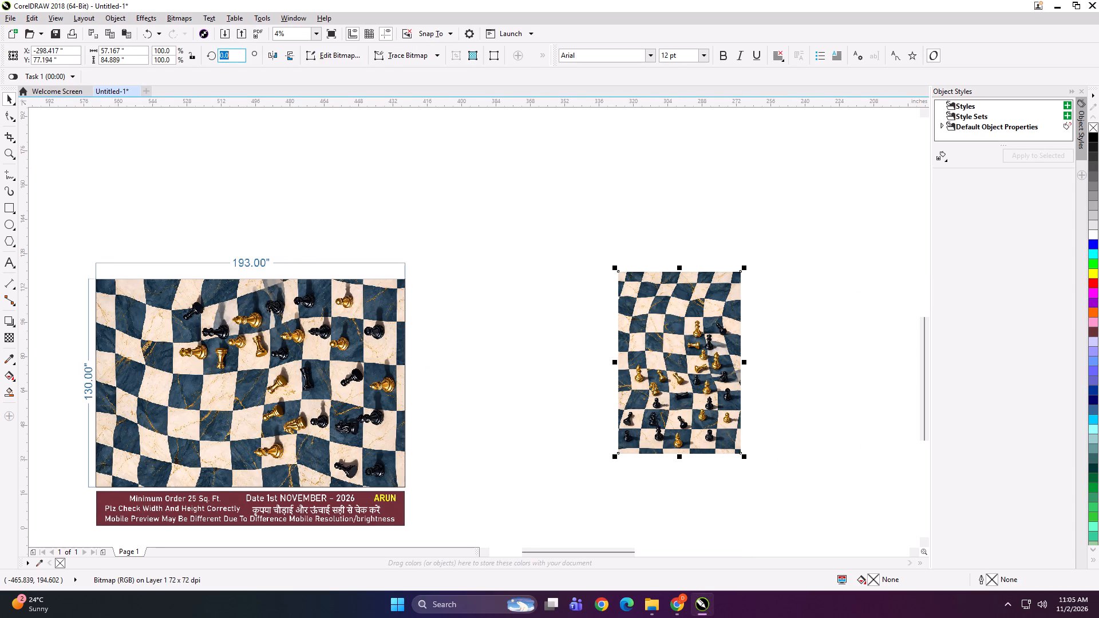
pyautogui.hotkey('ctrl', 'a')
pyautogui.write('90')
pyautogui.press('Return')
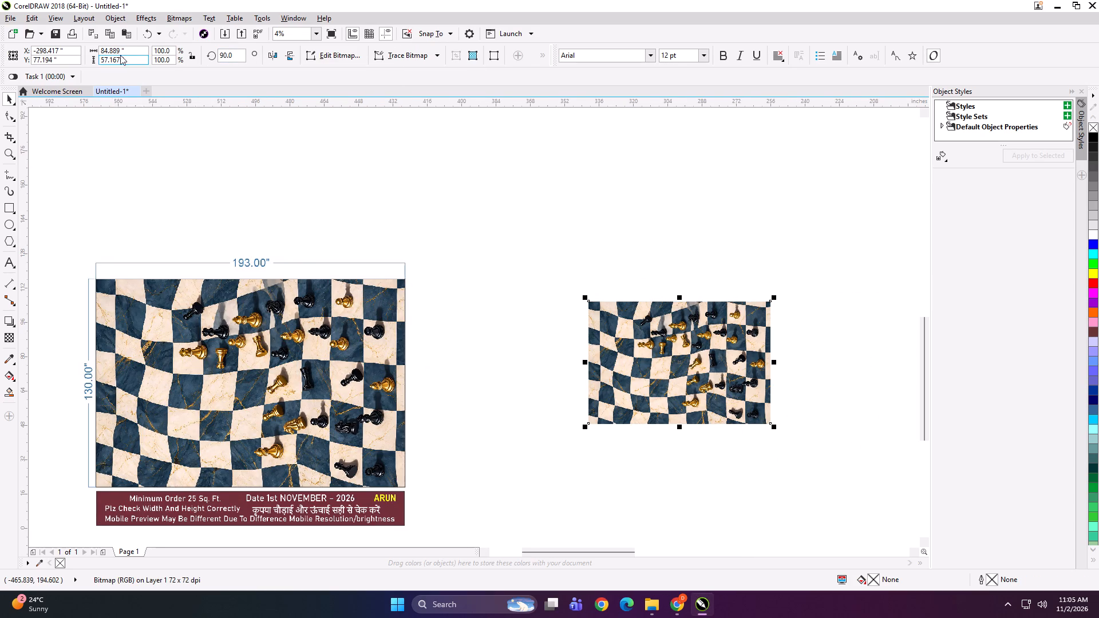
# Set the rotated chessboard image's size to 193 inches wide by 130 inches high.
pyautogui.click(135, 44)
pyautogui.click(132, 46)
pyautogui.hotkey('ctrl', 'a')
pyautogui.write('193')
pyautogui.press('Tab')
pyautogui.write('130')
pyautogui.press('Return')
pyautogui.click(132, 46)
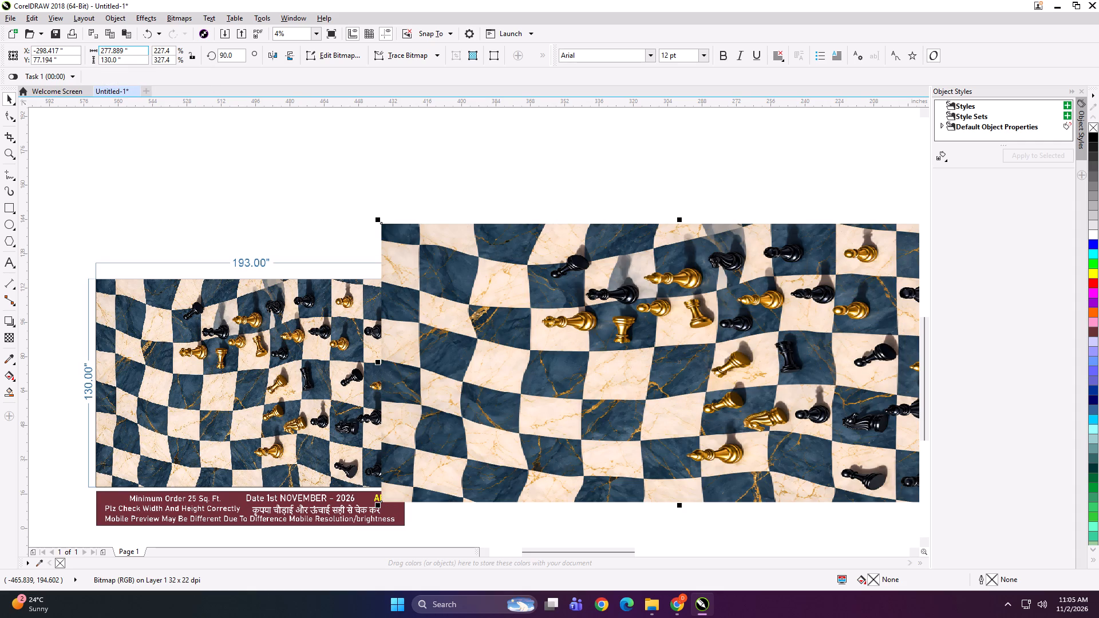
pyautogui.hotkey('ctrl', 'a')
pyautogui.write('193')
pyautogui.press('Return')
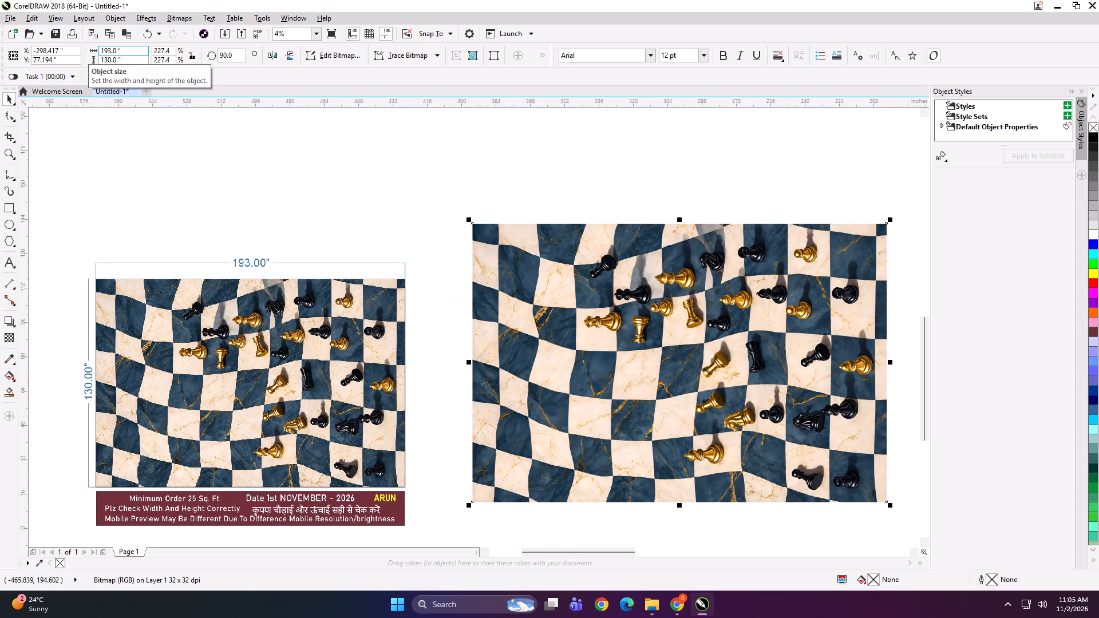
# Reposition the chessboard preview and the resized chessboard image so they sit side by side with a gap.
pyautogui.moveTo(371, 341); pyautogui.dragTo(353, 299)
pyautogui.moveTo(531, 298); pyautogui.dragTo(524, 295)
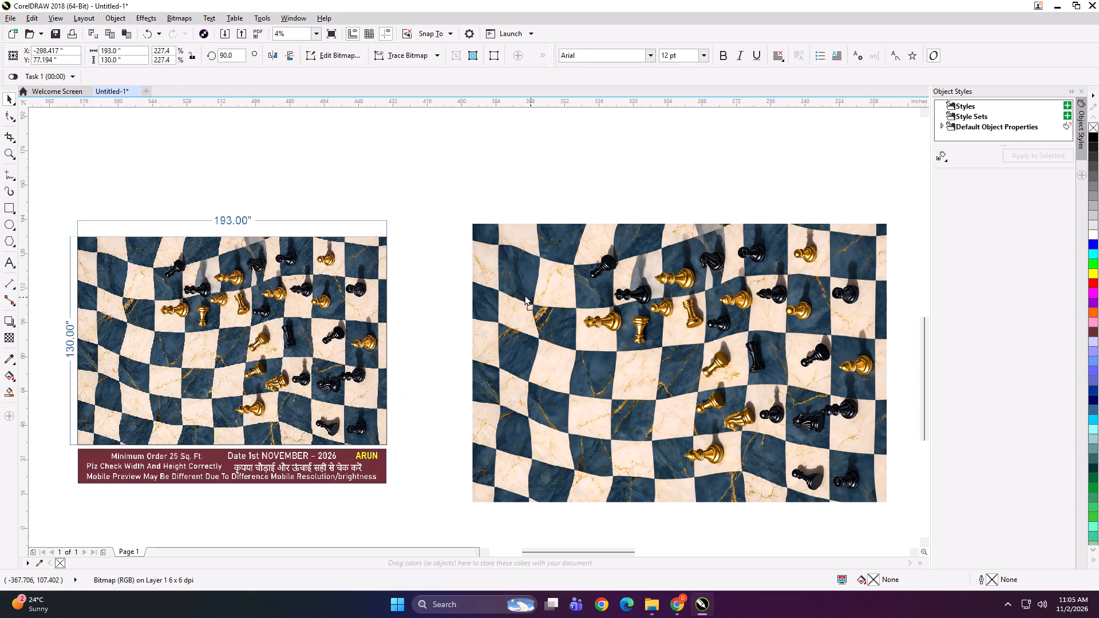
pyautogui.moveTo(524, 295); pyautogui.dragTo(510, 289)
# Frame the chessboard image's first panel with a rectangle 49 inches wide and 130 inches high, aligned to the image's left edge.
pyautogui.keyDown('shift'); pyautogui.doubleClick(9, 208); pyautogui.keyUp('shift')
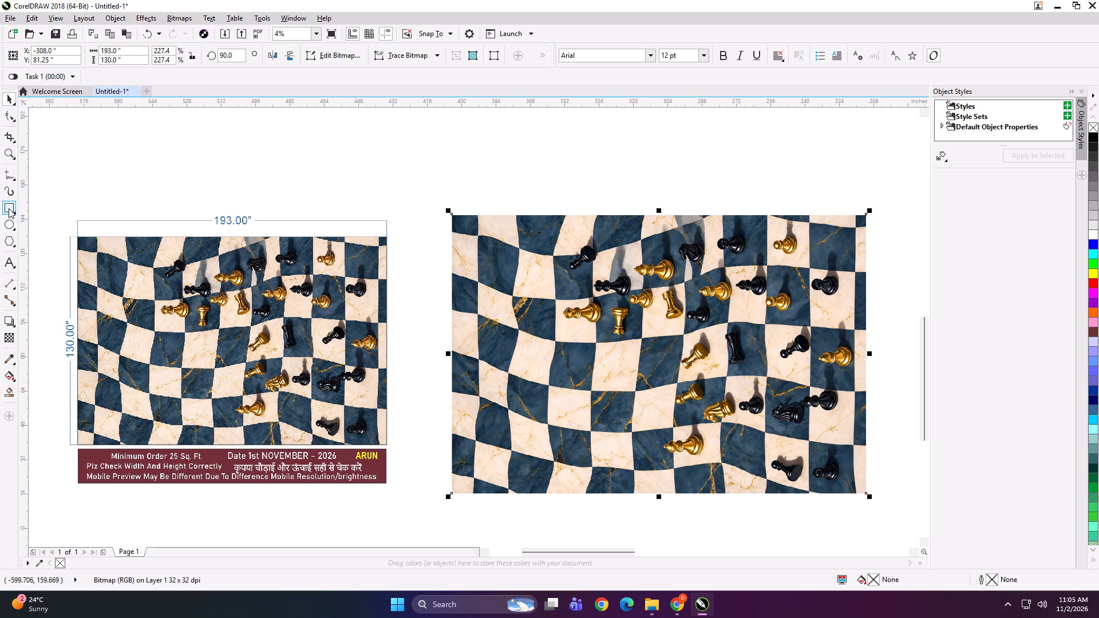
pyautogui.hotkey('shift', 'space')
pyautogui.click(126, 51)
pyautogui.hotkey('ctrl', 'a')
pyautogui.write('49')
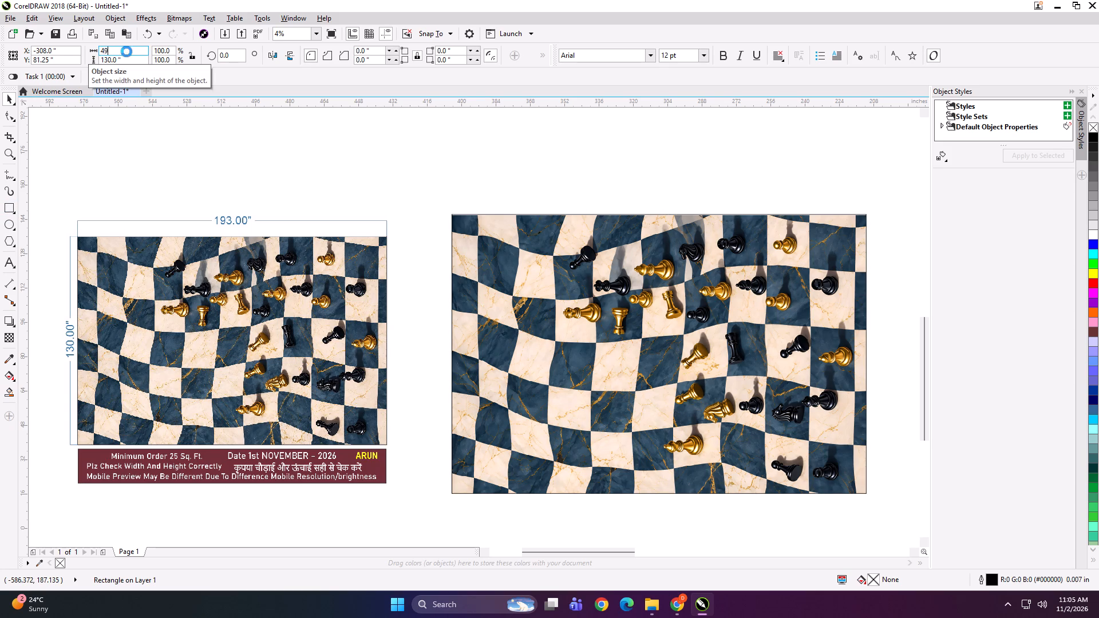
pyautogui.press('Return')
pyautogui.keyDown('shift'); pyautogui.click(508, 324); pyautogui.keyUp('shift')
pyautogui.press('l')
pyautogui.click(534, 191)
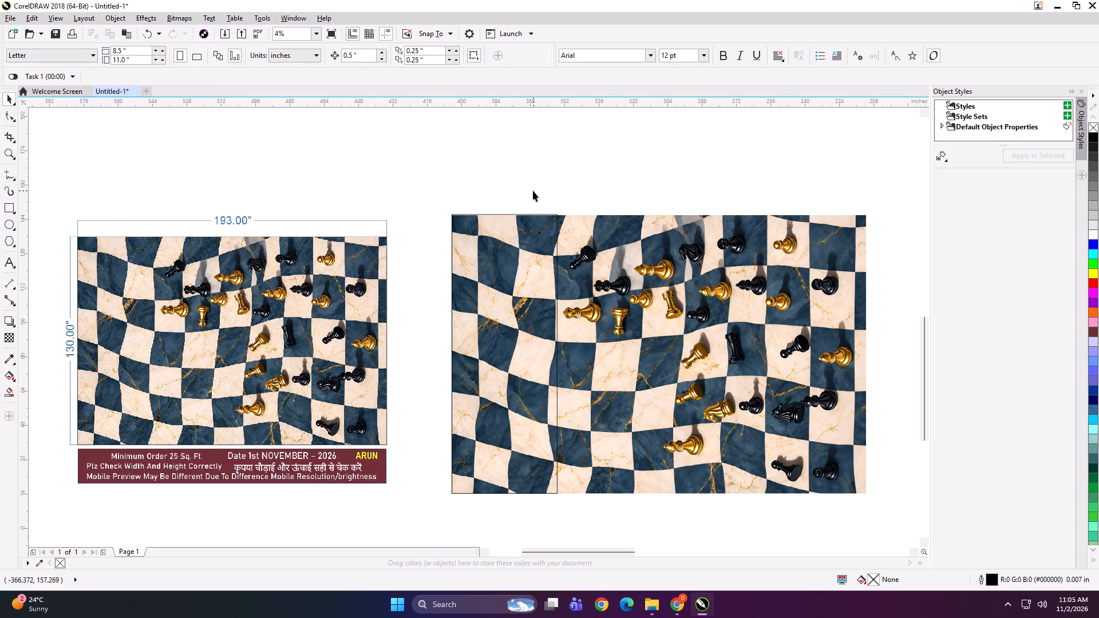
# Mirror a copy of the 49-inch panel rectangle to its right side and nudge it 0.5 inch left to overlap.
pyautogui.click(535, 308)
pyautogui.moveTo(446, 355); pyautogui.dragTo(590, 360)
pyautogui.keyDown('ctrl'); pyautogui.rightClick(590, 360); pyautogui.keyUp('ctrl')
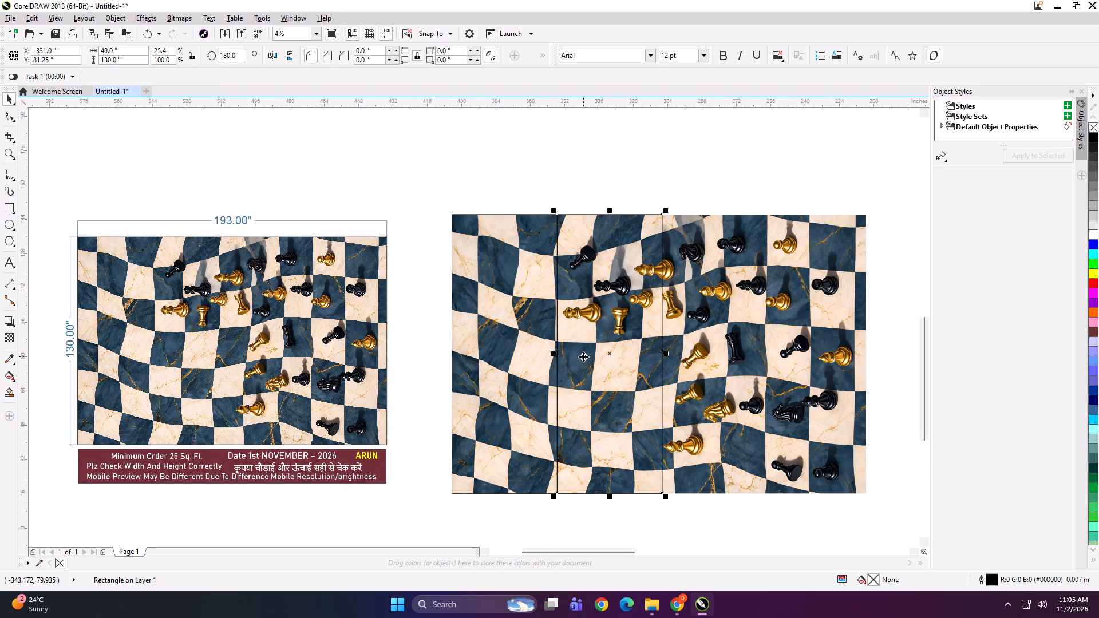
pyautogui.scroll(1, 583, 356)
pyautogui.press('Left')
pyautogui.scroll(-1, 511, 316)
# Mirror a copy of both panel rectangles across the rest of the image and nudge the pair 0.5 inch left.
pyautogui.keyDown('shift'); pyautogui.click(493, 324); pyautogui.keyUp('shift')
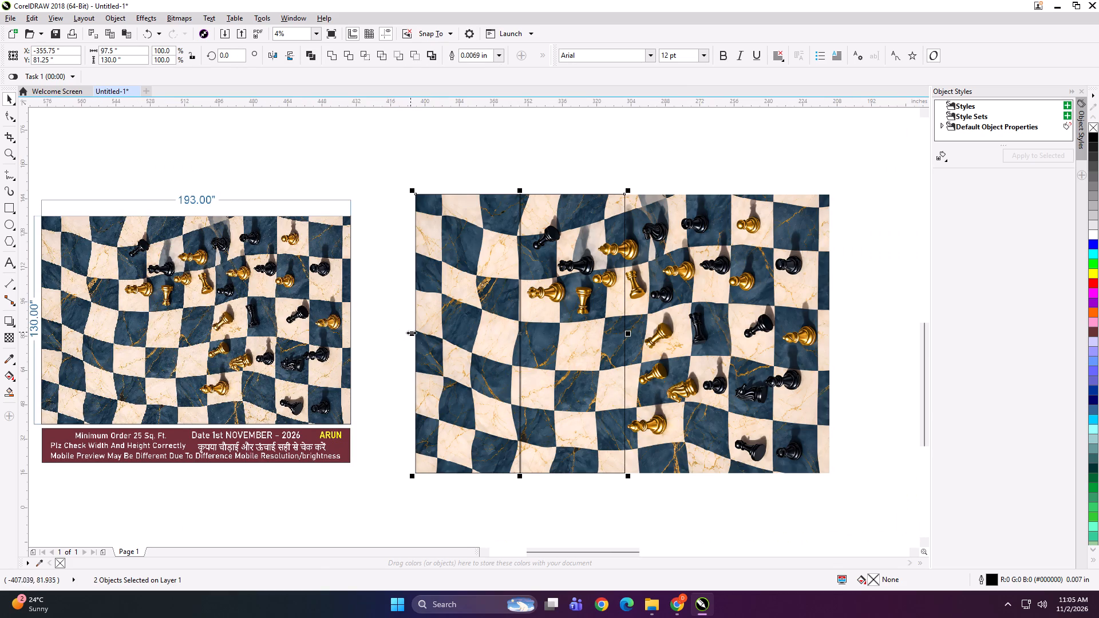
pyautogui.moveTo(414, 332); pyautogui.dragTo(619, 333)
pyautogui.keyDown('ctrl'); pyautogui.moveTo(580, 333); pyautogui.dragTo(625, 337, button='right'); pyautogui.keyUp('ctrl')
pyautogui.moveTo(412, 335); pyautogui.dragTo(642, 326)
pyautogui.keyDown('ctrl'); pyautogui.rightClick(641, 327); pyautogui.keyUp('ctrl')
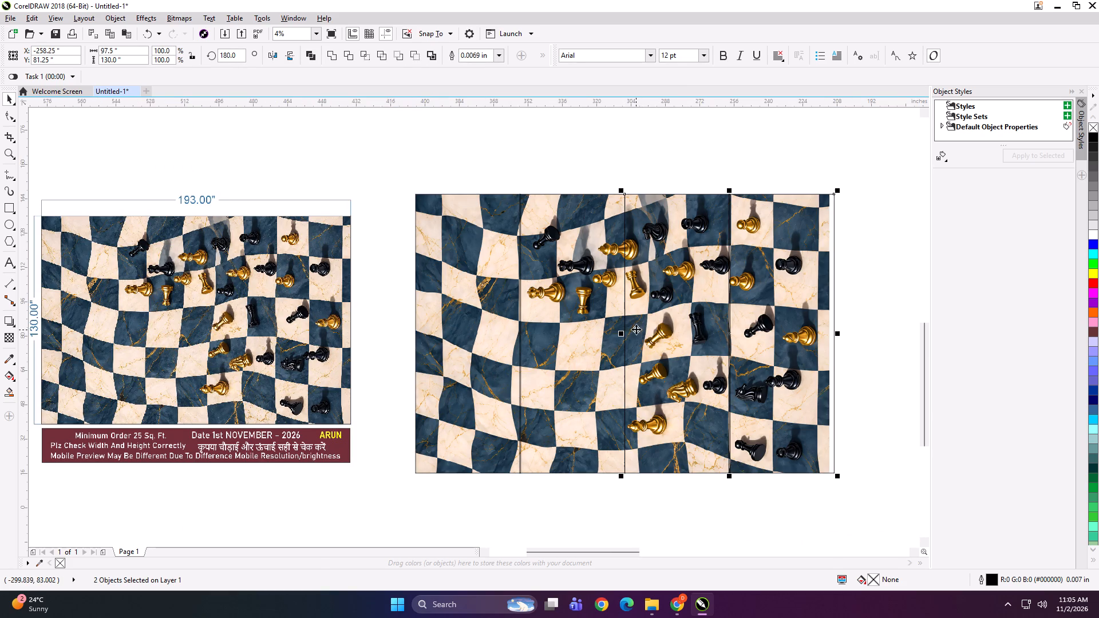
pyautogui.press('Left')
# Shorten the fourth panel rectangle to the chessboard image's right edge, making it 47.5 inches wide.
pyautogui.click(871, 284)
pyautogui.click(790, 340)
pyautogui.scroll(3, 837, 343)
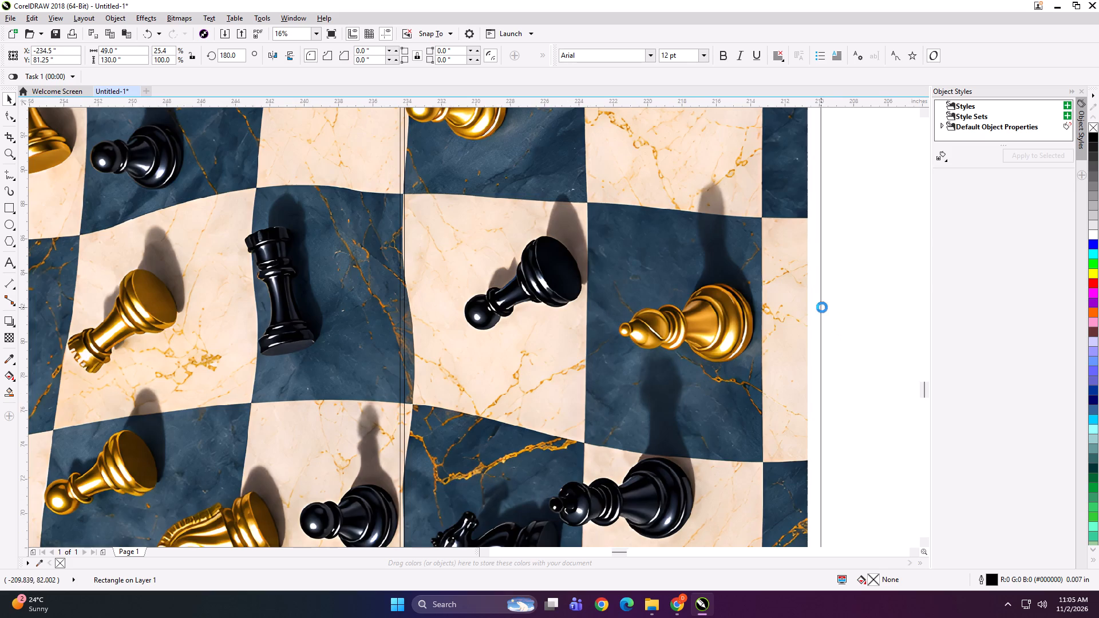
pyautogui.moveTo(825, 319); pyautogui.dragTo(802, 318)
pyautogui.scroll(-3, 778, 313)
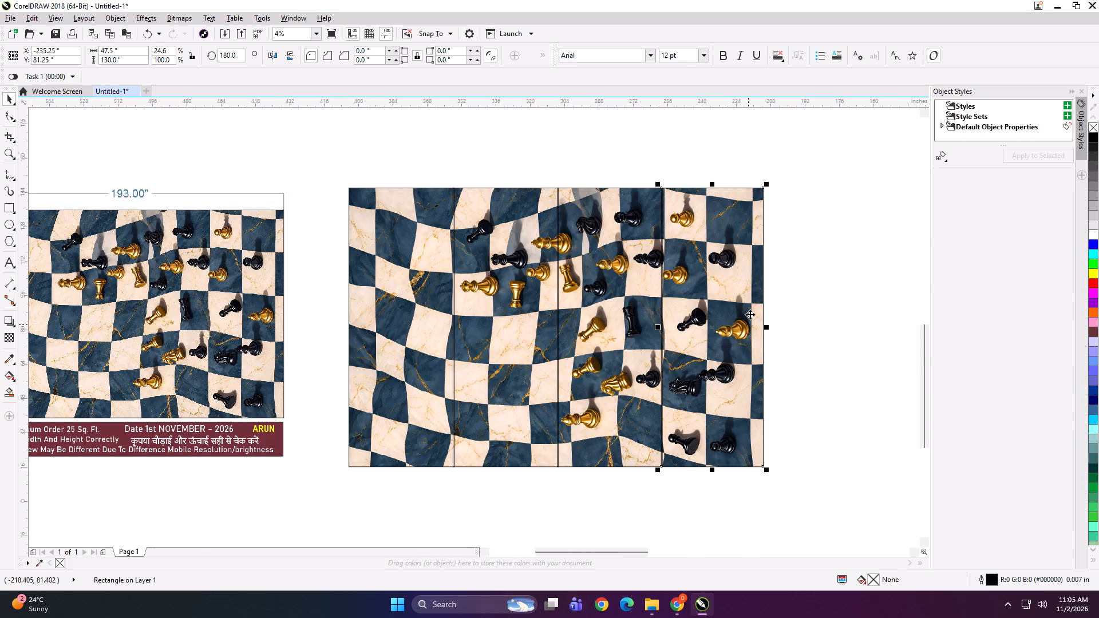
# Group the four panel rectangles, place the chessboard image inside them, and ungroup the result into separate panels.
pyautogui.keyDown('shift'); pyautogui.click(617, 296); pyautogui.keyUp('shift')
pyautogui.keyDown('shift'); pyautogui.click(504, 300); pyautogui.keyUp('shift')
pyautogui.keyDown('shift'); pyautogui.click(426, 296); pyautogui.keyUp('shift')
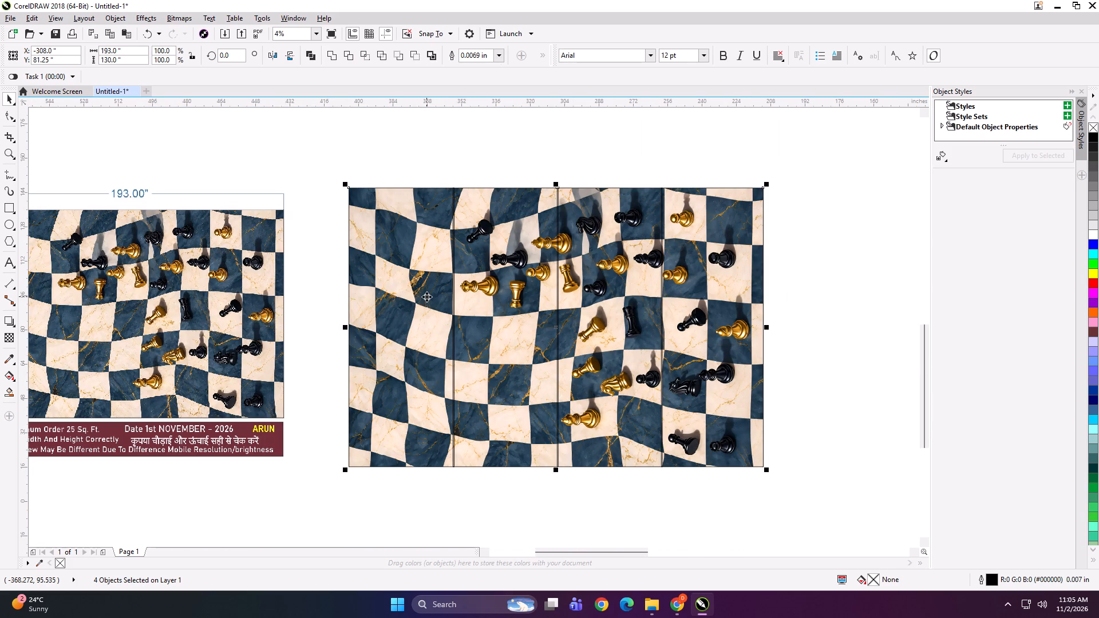
pyautogui.hotkey('ctrl', 'g')
pyautogui.click(520, 130)
pyautogui.keyDown('alt'); pyautogui.click(519, 251); pyautogui.keyUp('alt')
pyautogui.hotkey('shift', 'Return')
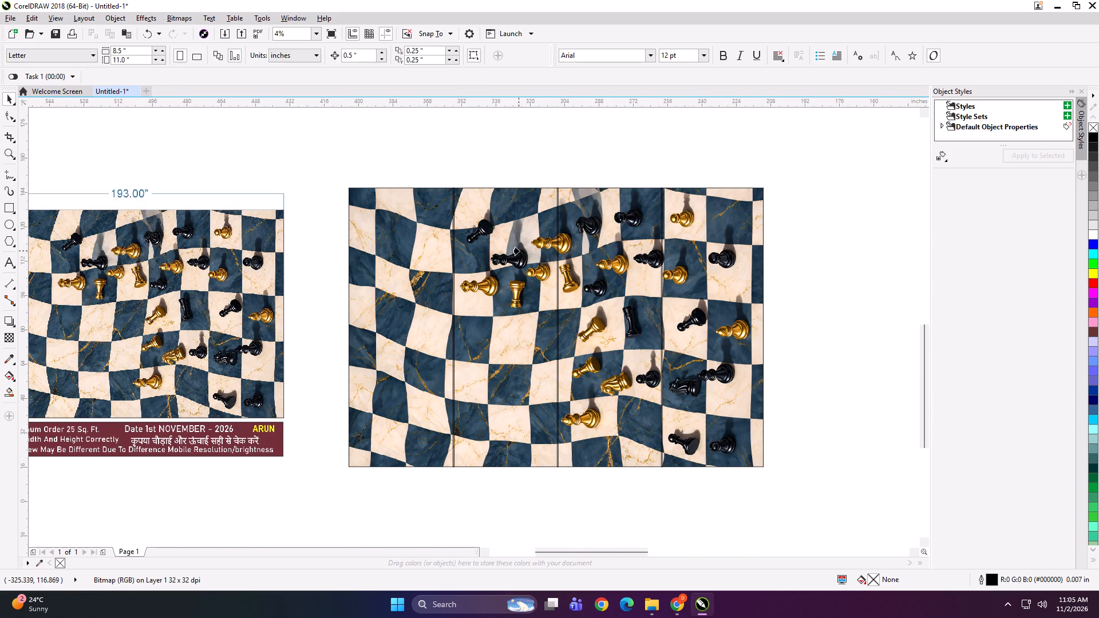
pyautogui.click(519, 251)
pyautogui.hotkey('ctrl', 'u')
# Add the text label "193*130 PANEL 1" on the first panel's top edge and copy its text.
pyautogui.scroll(-1, 611, 276)
pyautogui.click(582, 219)
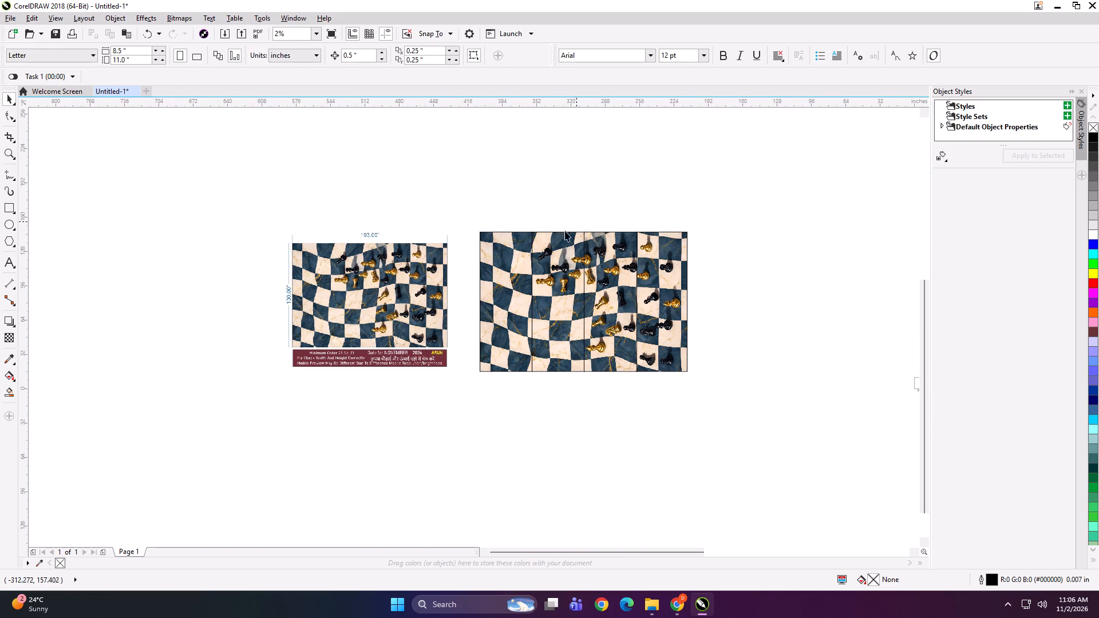
pyautogui.click(653, 267)
pyautogui.keyDown('shift'); pyautogui.click(405, 283); pyautogui.keyUp('shift')
pyautogui.hotkey('shift', 'F2')
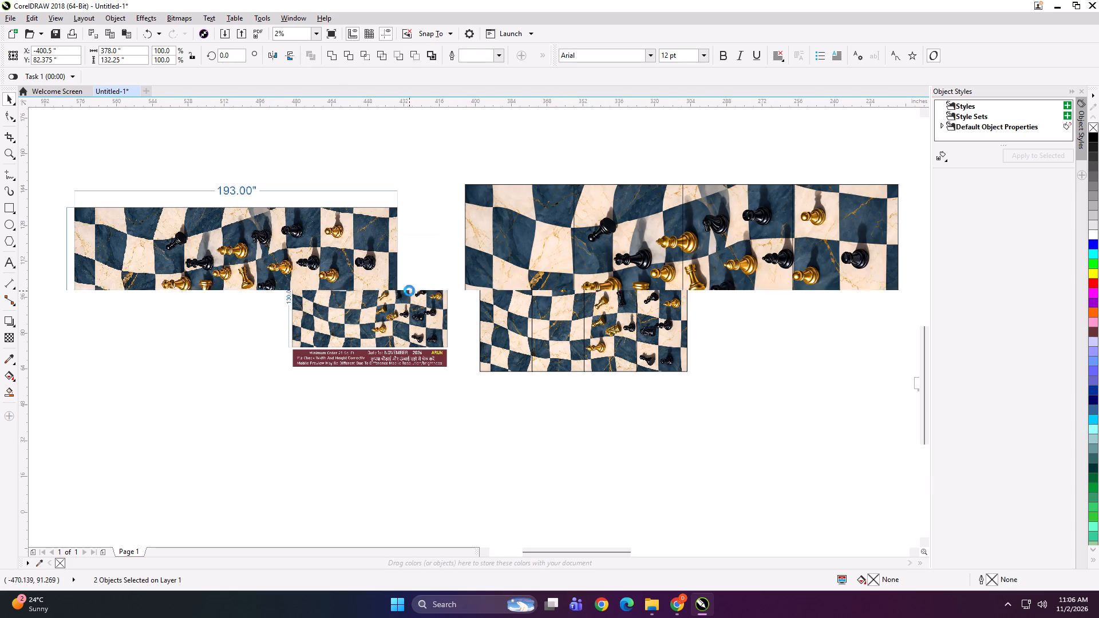
pyautogui.click(479, 141)
pyautogui.click(7, 262)
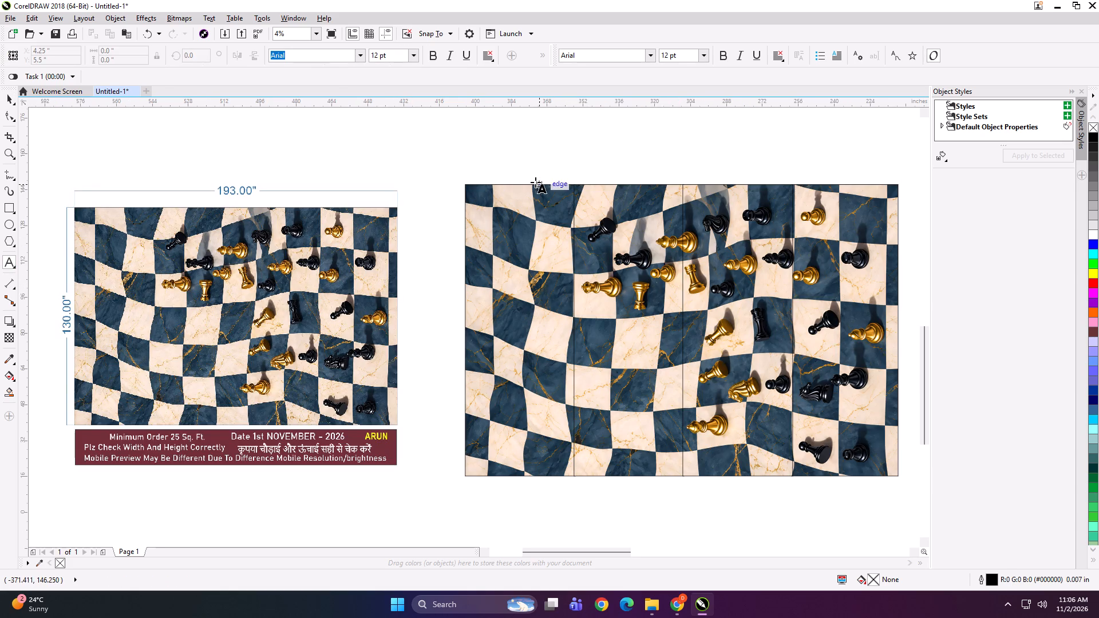
pyautogui.click(510, 182)
pyautogui.write('193*130')
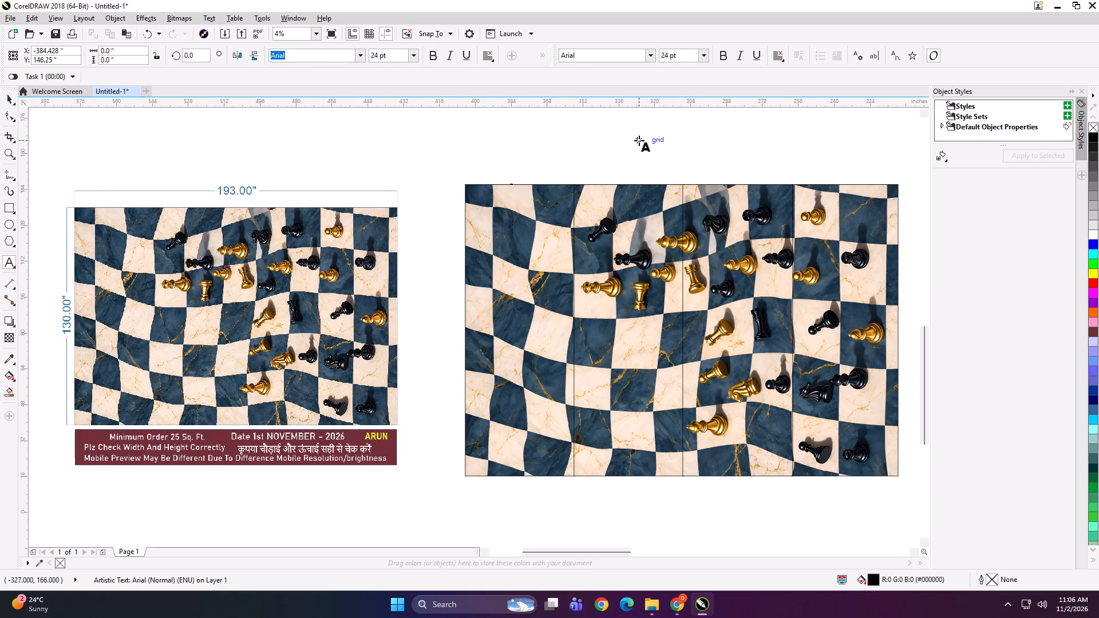
pyautogui.scroll(4, 507, 180)
pyautogui.scroll(2, 555, 188)
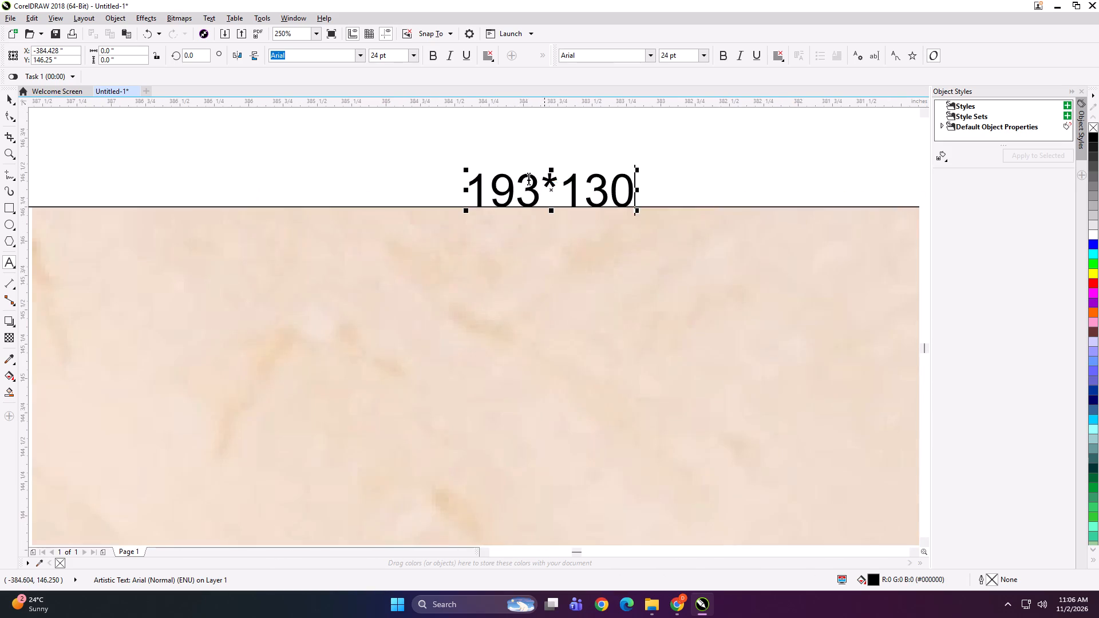
pyautogui.scroll(-5, 504, 176)
pyautogui.press('space')
pyautogui.press('space')
pyautogui.press('space')
pyautogui.press('space')
pyautogui.press('space')
pyautogui.press('space')
pyautogui.press('space')
pyautogui.press('space')
pyautogui.press('space')
pyautogui.scroll(2, 519, 173)
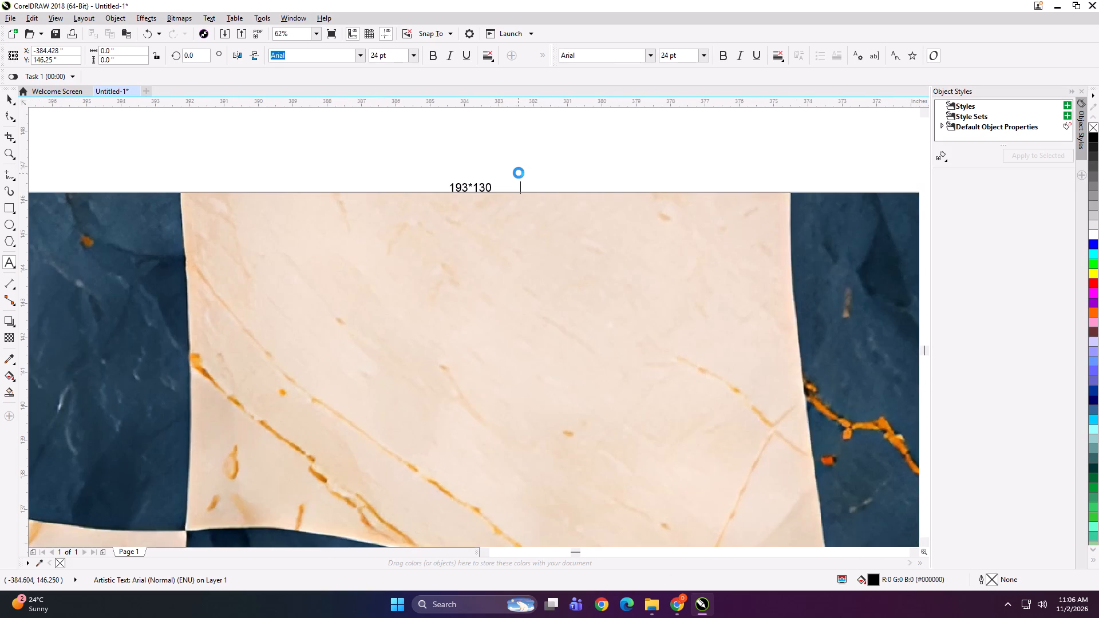
pyautogui.write('PANEL 1')
pyautogui.hotkey('ctrl', 'a')
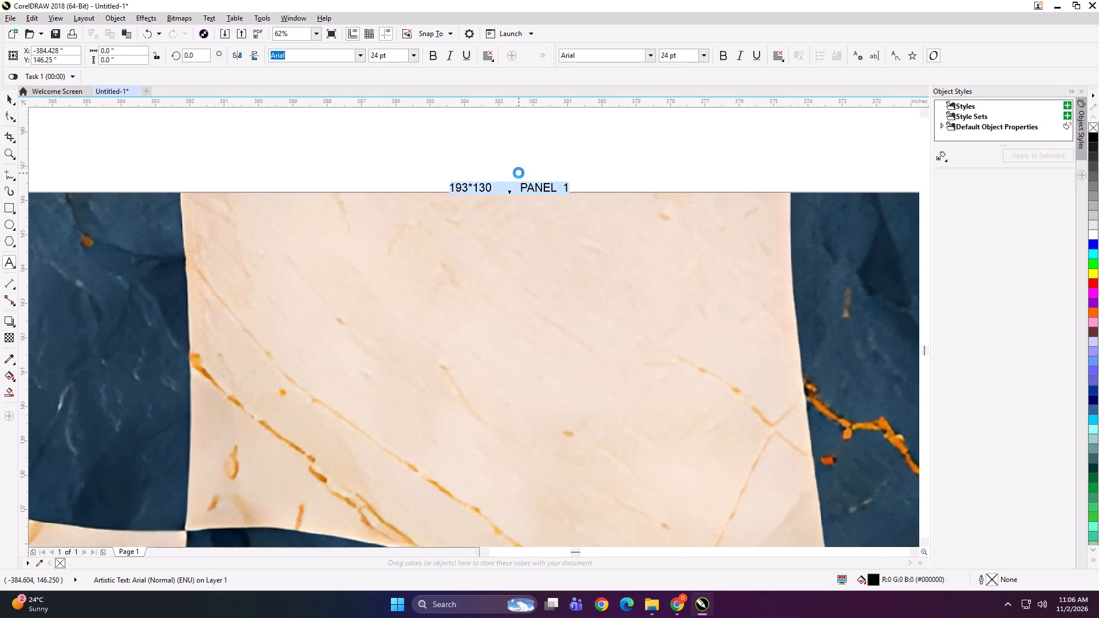
pyautogui.hotkey('ctrl', 'c')
# Paste the label on the second panel's top edge and change it to "193*130 PANEL 2".
pyautogui.scroll(-3, 433, 172)
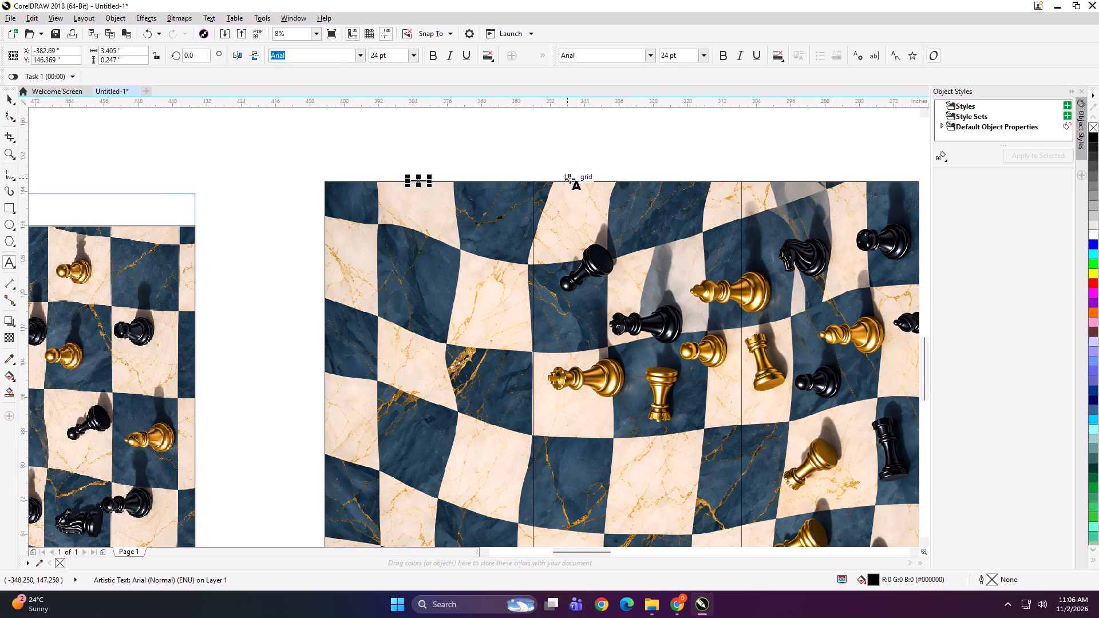
pyautogui.click(574, 180)
pyautogui.scroll(2, 580, 181)
pyautogui.hotkey('ctrl', 'v')
pyautogui.press('BackSpace')
pyautogui.press('2')
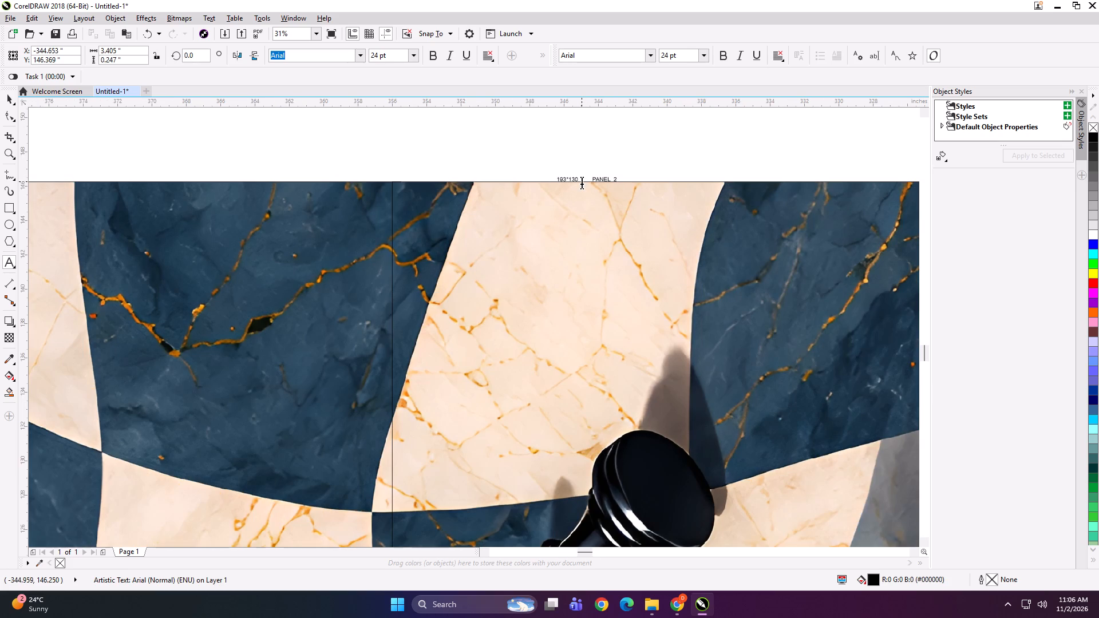
# Paste the label on the third panel's top edge and change it to "193*130 PANEL 3".
pyautogui.scroll(-2, 453, 157)
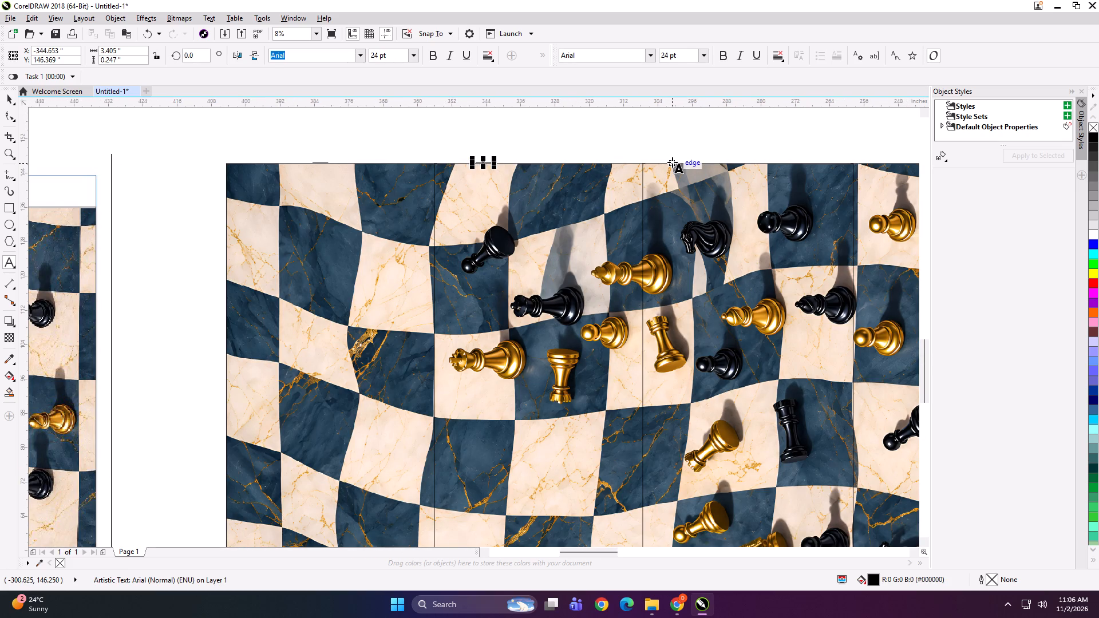
pyautogui.click(672, 162)
pyautogui.hotkey('ctrl', 'v')
pyautogui.scroll(3, 678, 162)
pyautogui.press('BackSpace')
pyautogui.press('3')
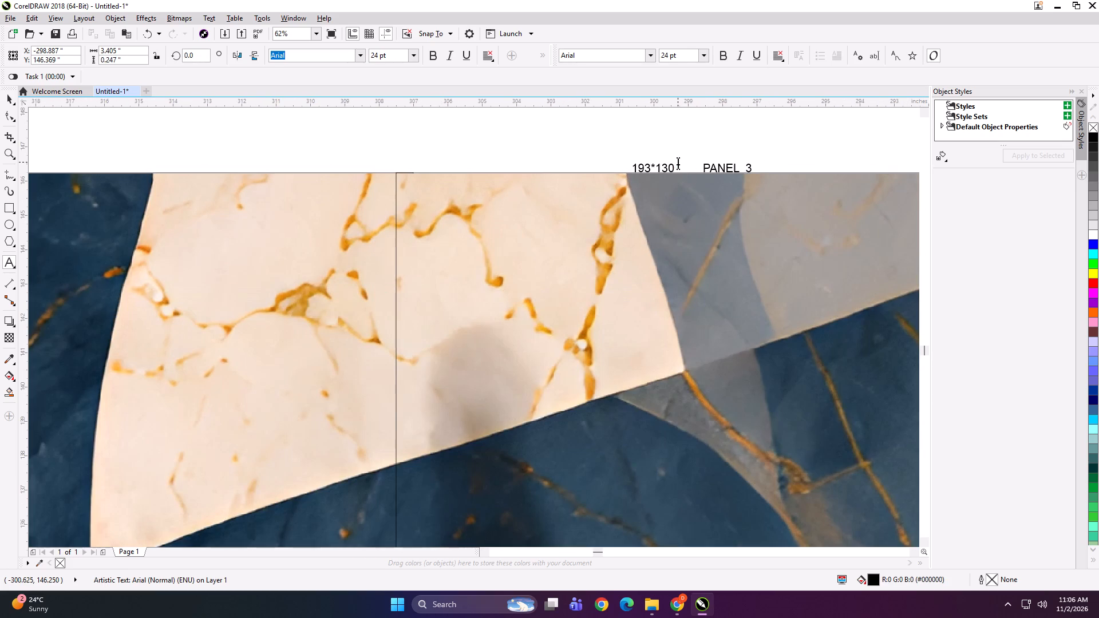
# Paste the label on the fourth panel's top edge and change it to "193*130 PANEL 4".
pyautogui.scroll(-3, 418, 193)
pyautogui.scroll(2, 725, 192)
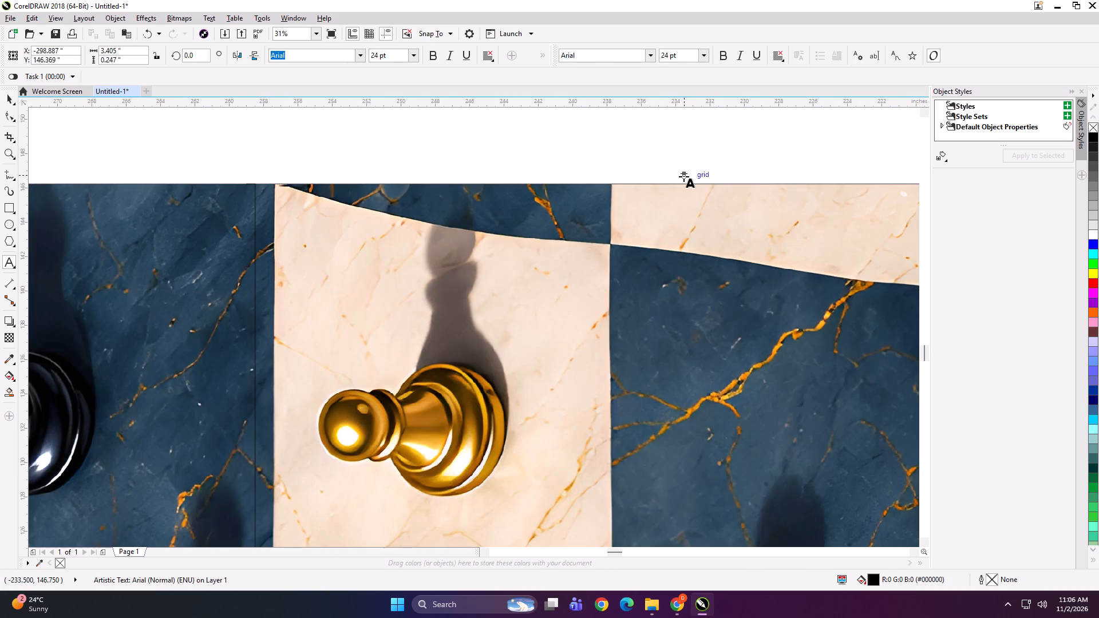
pyautogui.click(686, 181)
pyautogui.hotkey('ctrl', 'v')
pyautogui.press('BackSpace')
pyautogui.press('4')
# Group the fourth chessboard panel with its "PANEL 4" label.
pyautogui.scroll(-2, 666, 204)
pyautogui.click(10, 97)
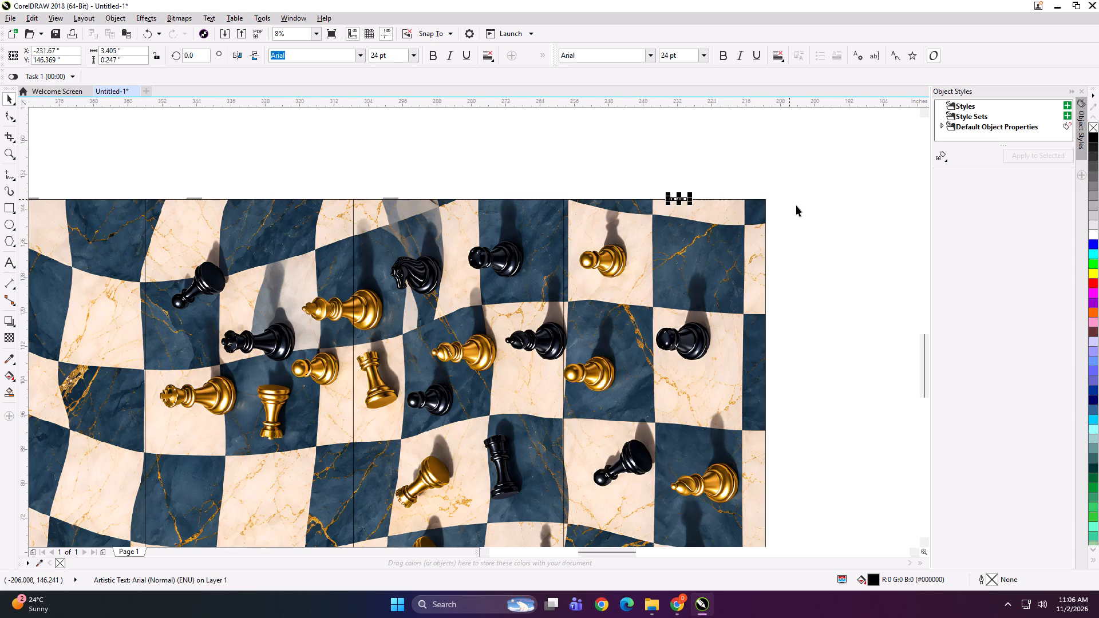
pyautogui.scroll(-1, 734, 224)
pyautogui.keyDown('shift'); pyautogui.click(703, 248); pyautogui.keyUp('shift')
pyautogui.hotkey('ctrl', 'g')
# Group the third, second and first chessboard panels, each with its own panel label.
pyautogui.moveTo(539, 171); pyautogui.dragTo(586, 254)
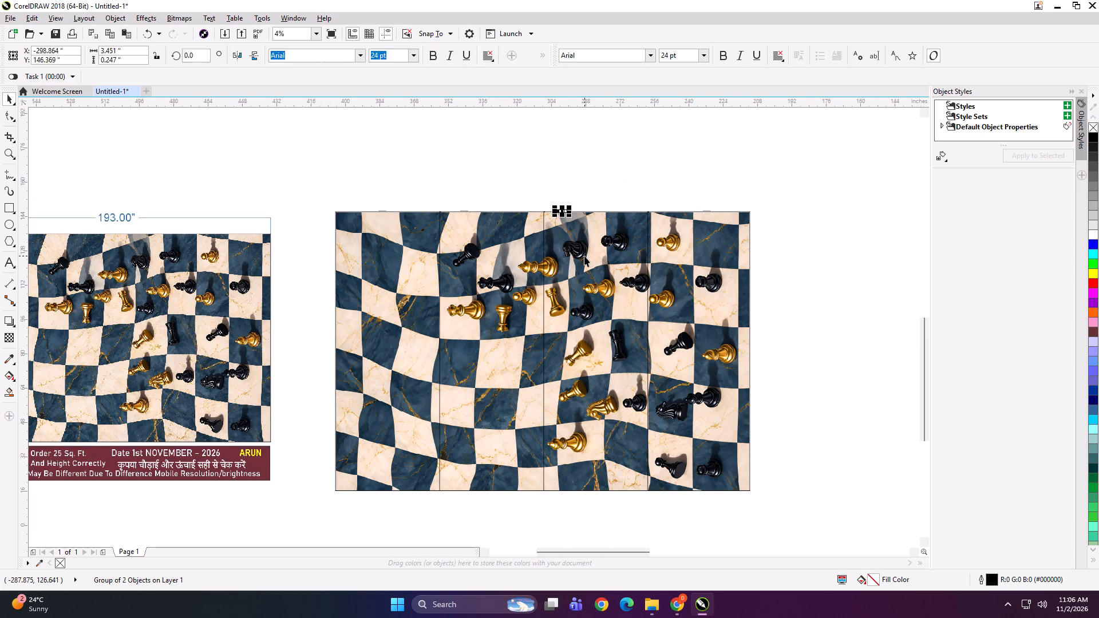
pyautogui.keyDown('shift'); pyautogui.click(584, 256); pyautogui.keyUp('shift')
pyautogui.hotkey('ctrl', 'g')
pyautogui.moveTo(511, 127); pyautogui.dragTo(452, 269)
pyautogui.hotkey('ctrl', 'g')
pyautogui.keyDown('shift'); pyautogui.click(493, 245); pyautogui.keyUp('shift')
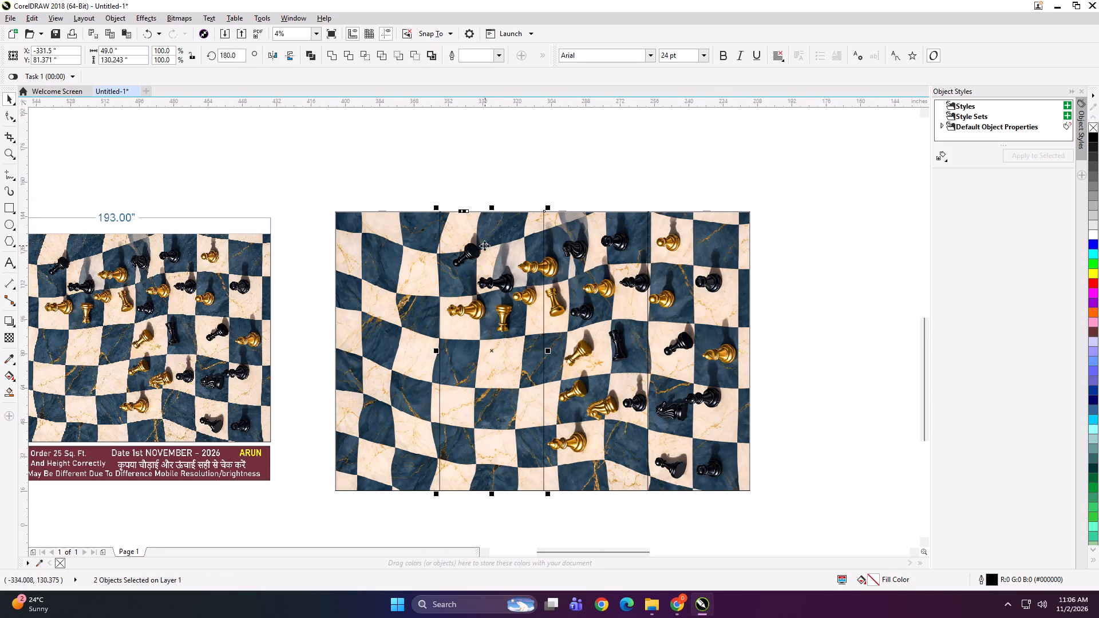
pyautogui.hotkey('ctrl', 'g')
pyautogui.click(595, 230)
pyautogui.click(452, 283)
pyautogui.moveTo(414, 168); pyautogui.dragTo(343, 260)
pyautogui.keyDown('shift'); pyautogui.click(367, 263); pyautogui.keyUp('shift')
pyautogui.hotkey('ctrl', 'g')
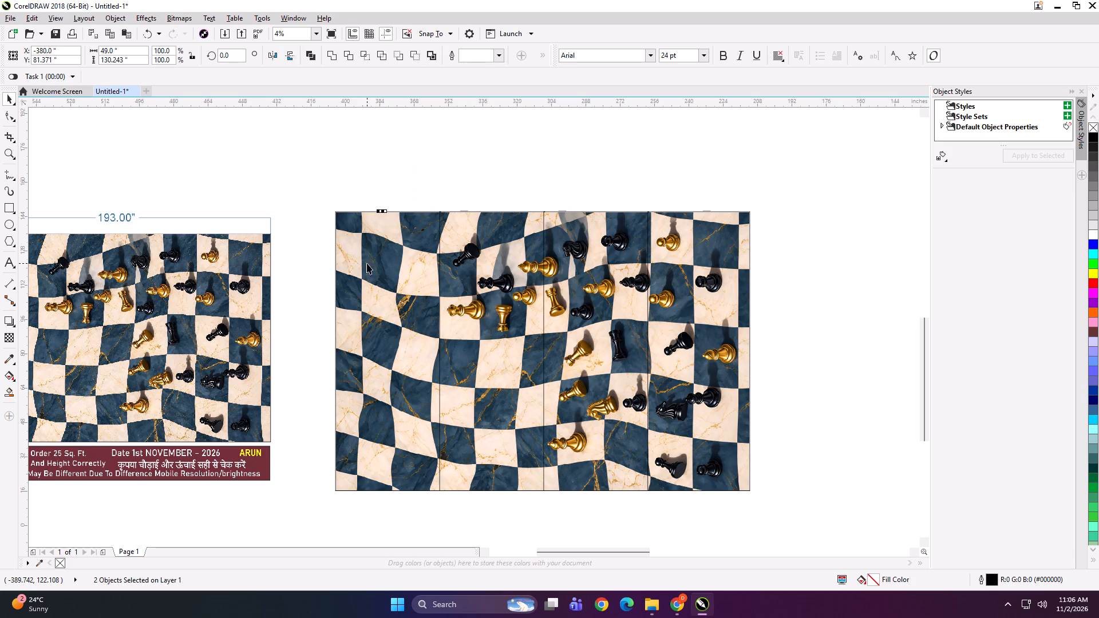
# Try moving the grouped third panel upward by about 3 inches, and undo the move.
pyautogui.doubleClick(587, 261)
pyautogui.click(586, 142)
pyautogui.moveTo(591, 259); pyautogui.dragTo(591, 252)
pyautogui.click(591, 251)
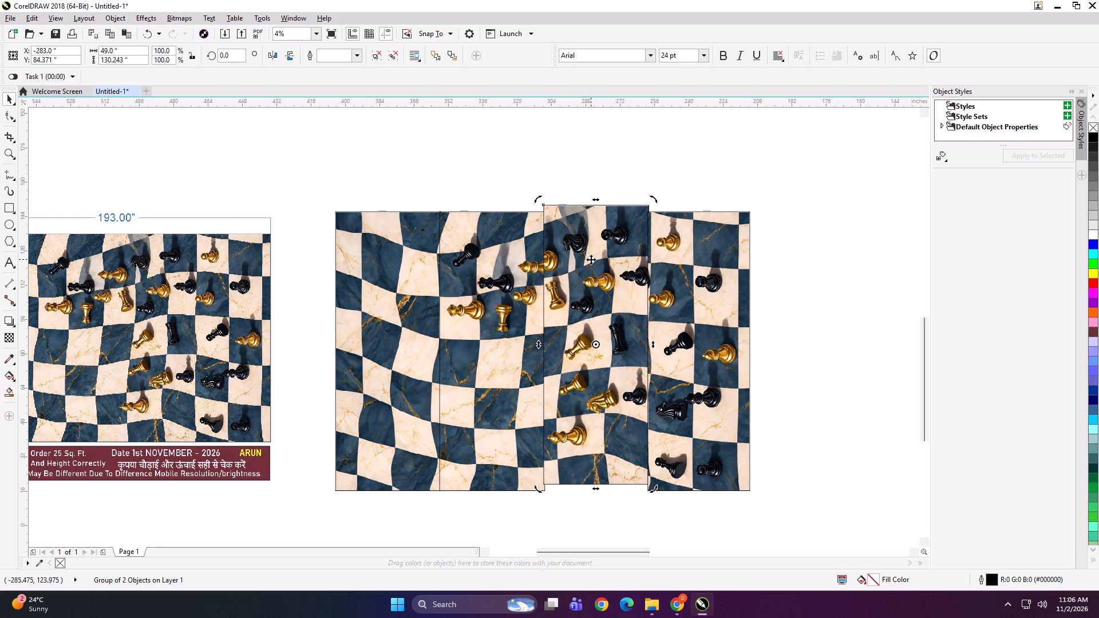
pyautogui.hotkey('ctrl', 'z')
# For exporting the first panel, create a "193x130" folder inside "wall paradise" and open it as the destination.
pyautogui.click(373, 294)
pyautogui.scroll(-1, 409, 251)
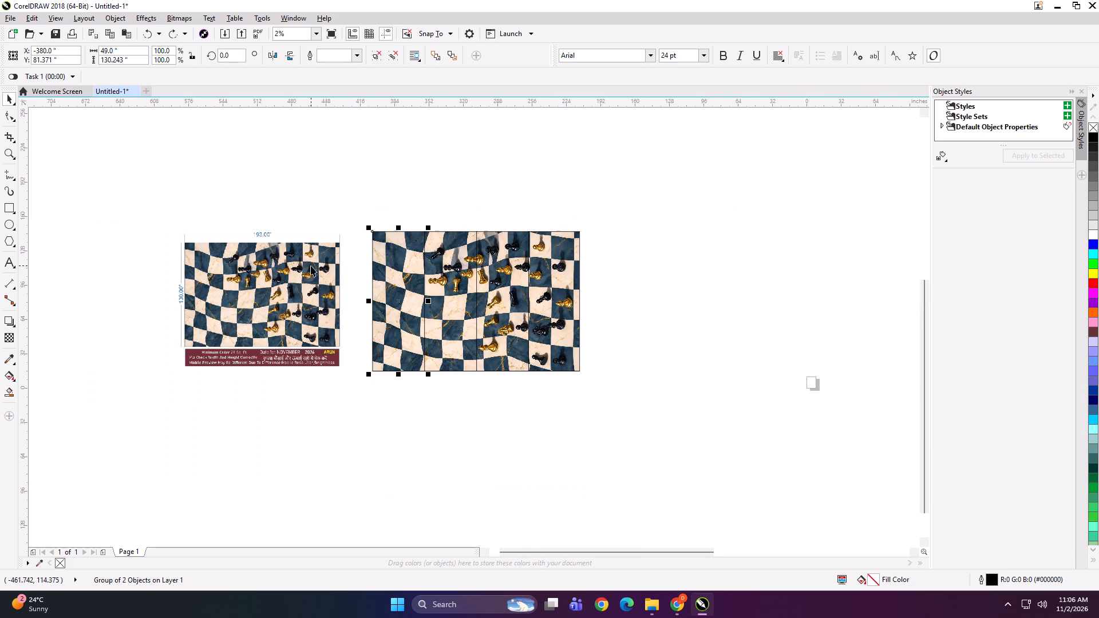
pyautogui.scroll(1, 308, 266)
pyautogui.hotkey('ctrl', 'e')
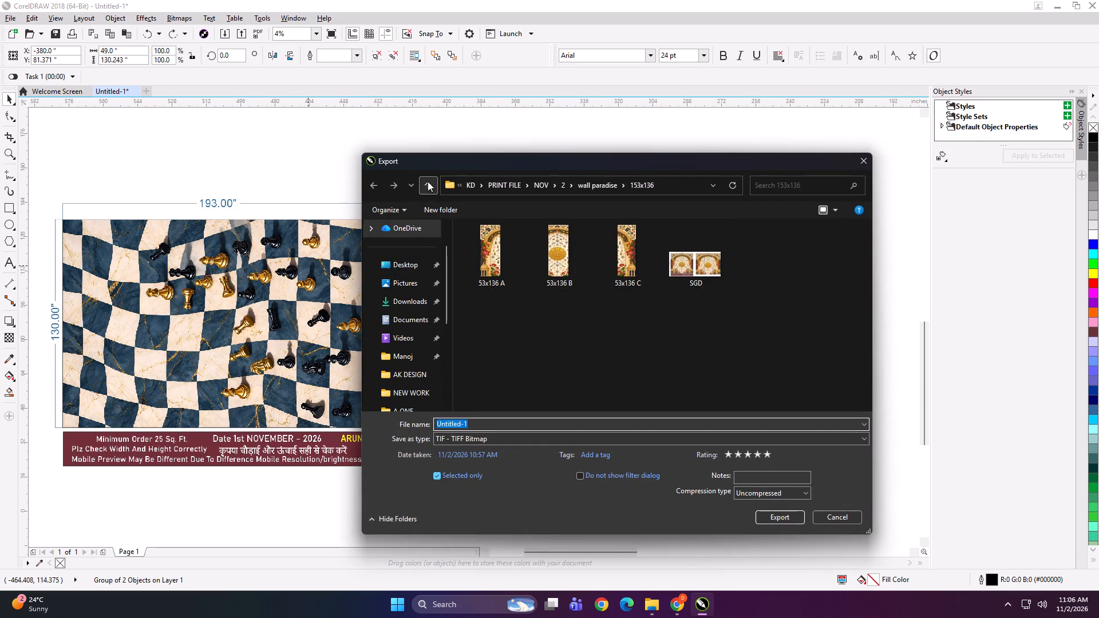
pyautogui.click(428, 181)
pyautogui.click(433, 210)
pyautogui.write('193x130')
pyautogui.press('space')
pyautogui.press('Return')
pyautogui.doubleClick(540, 266)
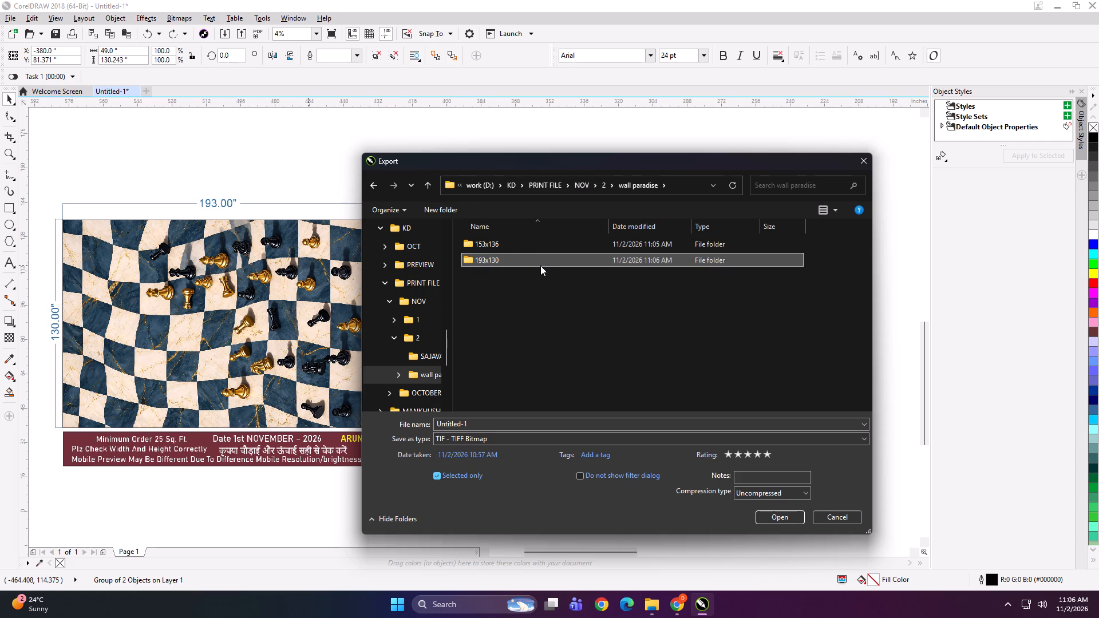
# Export the selected first panel as a TIFF named "49x130 A".
pyautogui.click(516, 427)
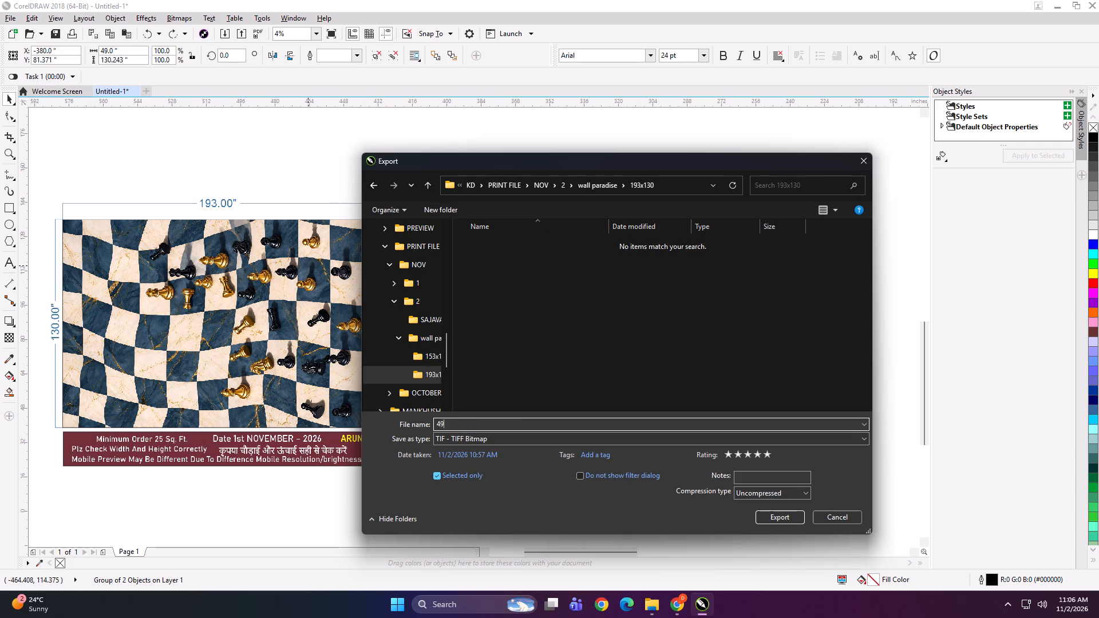
pyautogui.press('Return')
pyautogui.press('Return')
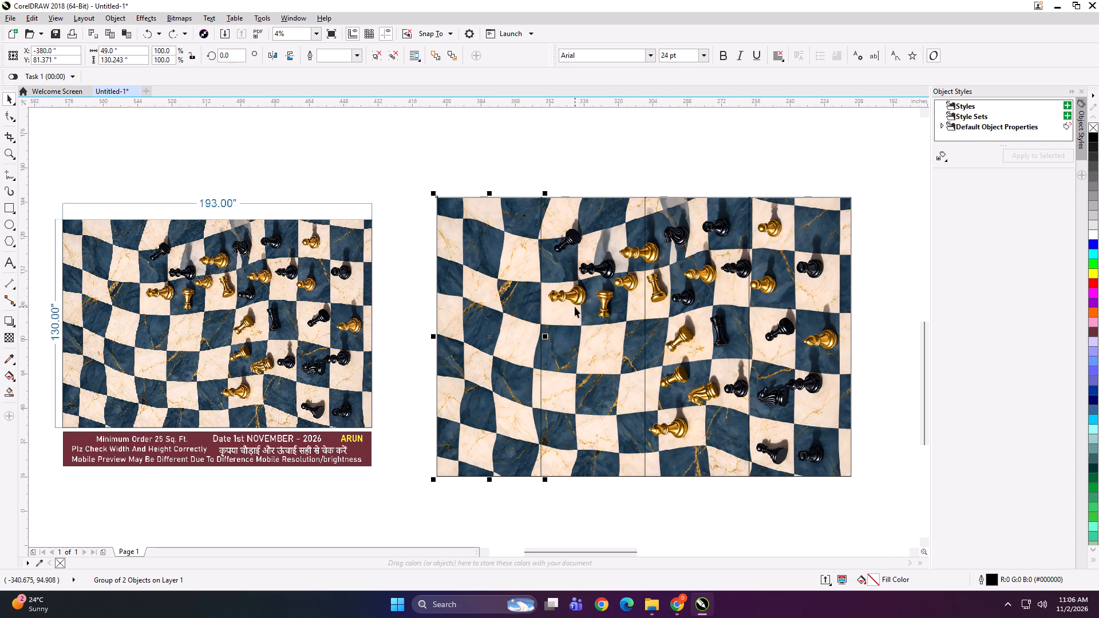
# Export only the second panel as a TIFF named "49x130 B" into the 193x130 folder.
pyautogui.click(575, 307)
pyautogui.hotkey('ctrl', 'e')
pyautogui.hotkey('ctrl', 'e')
pyautogui.click(563, 180)
pyautogui.click(576, 267)
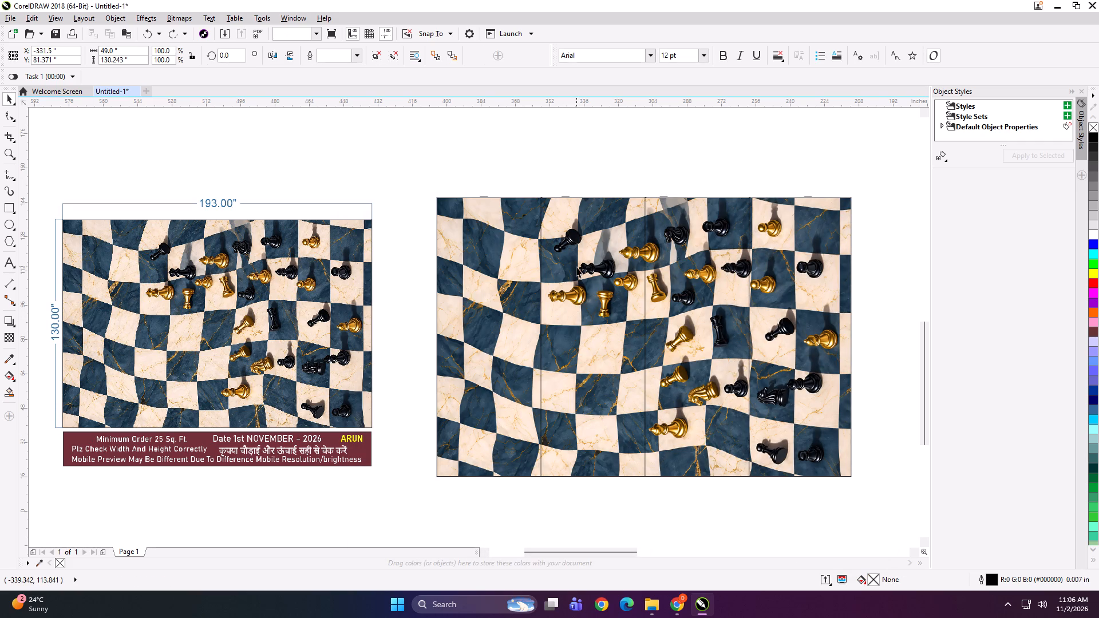
pyautogui.hotkey('ctrl', 'e')
pyautogui.click(571, 170)
pyautogui.click(575, 213)
pyautogui.hotkey('ctrl', 'e')
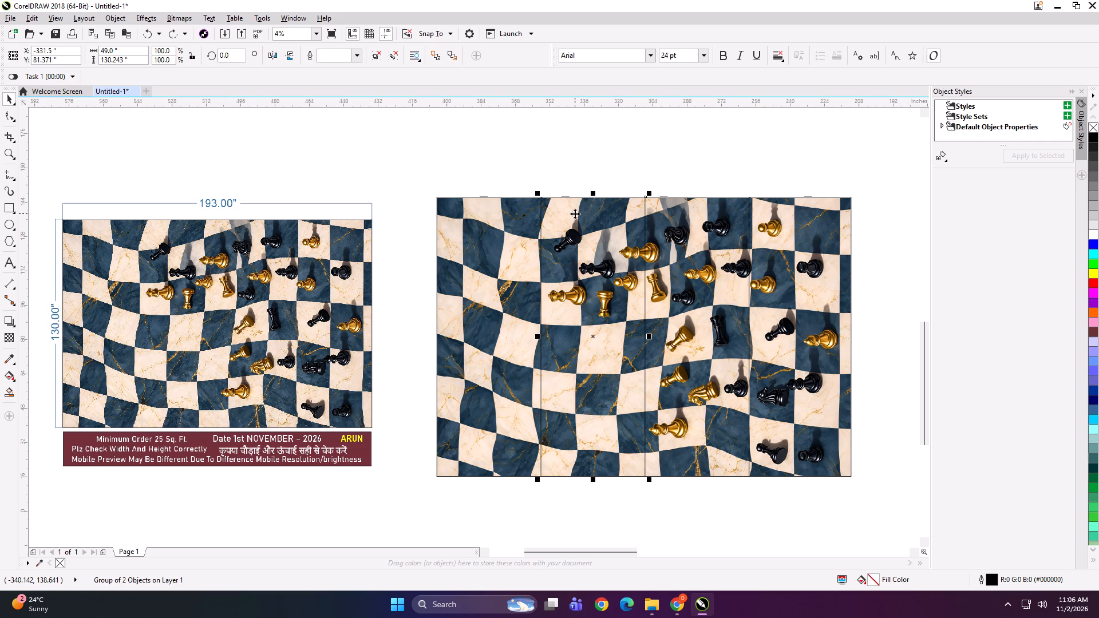
pyautogui.click(564, 170)
pyautogui.click(578, 239)
pyautogui.hotkey('ctrl', 'e')
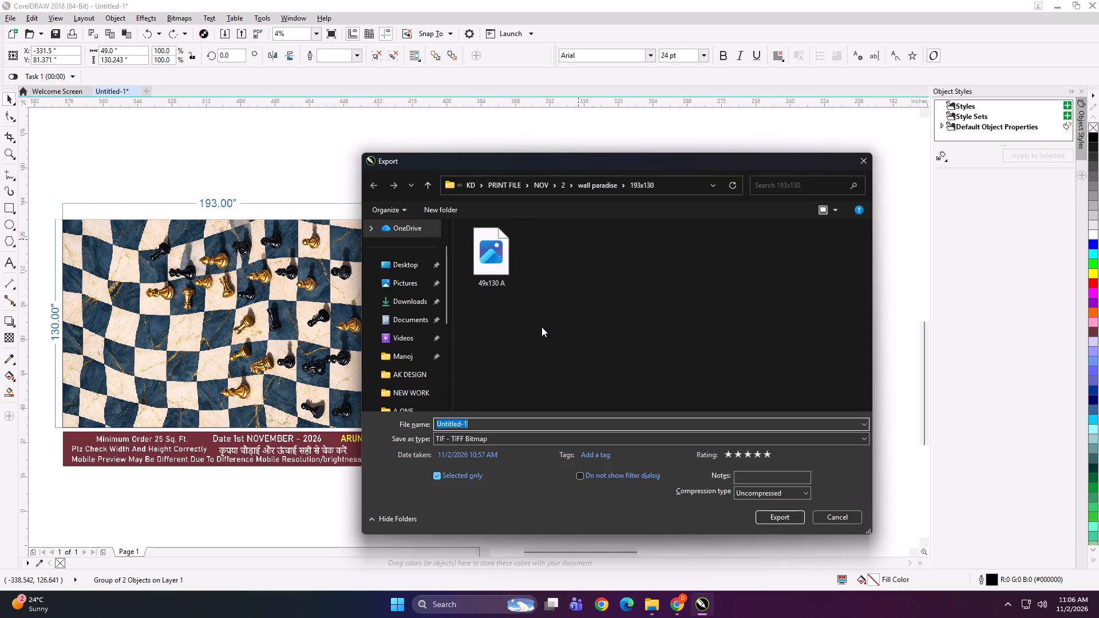
pyautogui.click(501, 253)
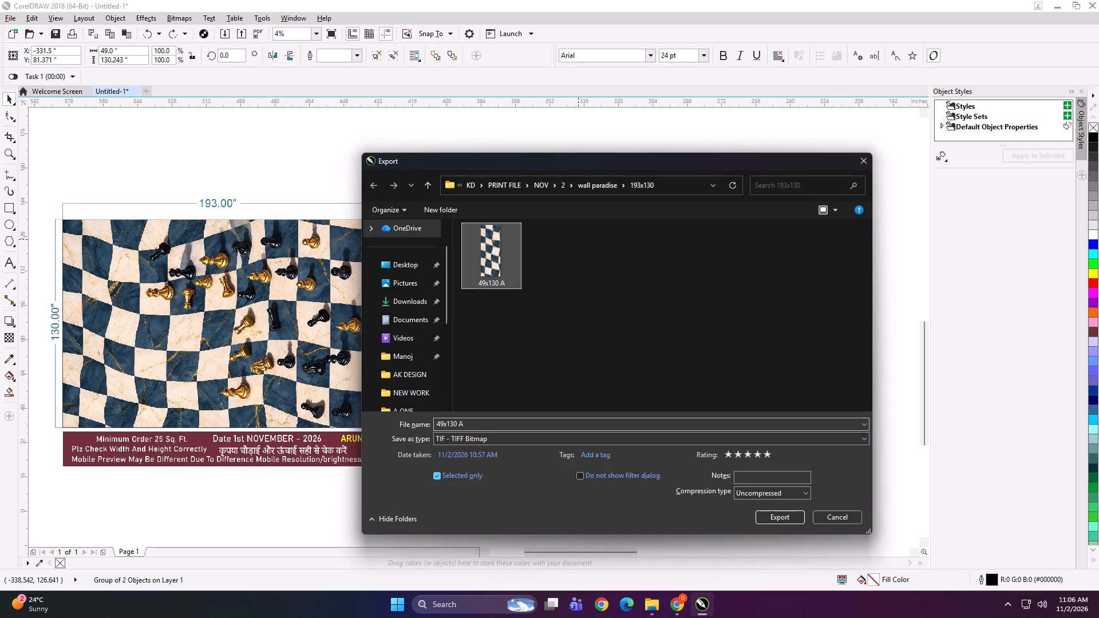
pyautogui.doubleClick(471, 428)
pyautogui.press('BackSpace')
pyautogui.press('b')
pyautogui.press('Return')
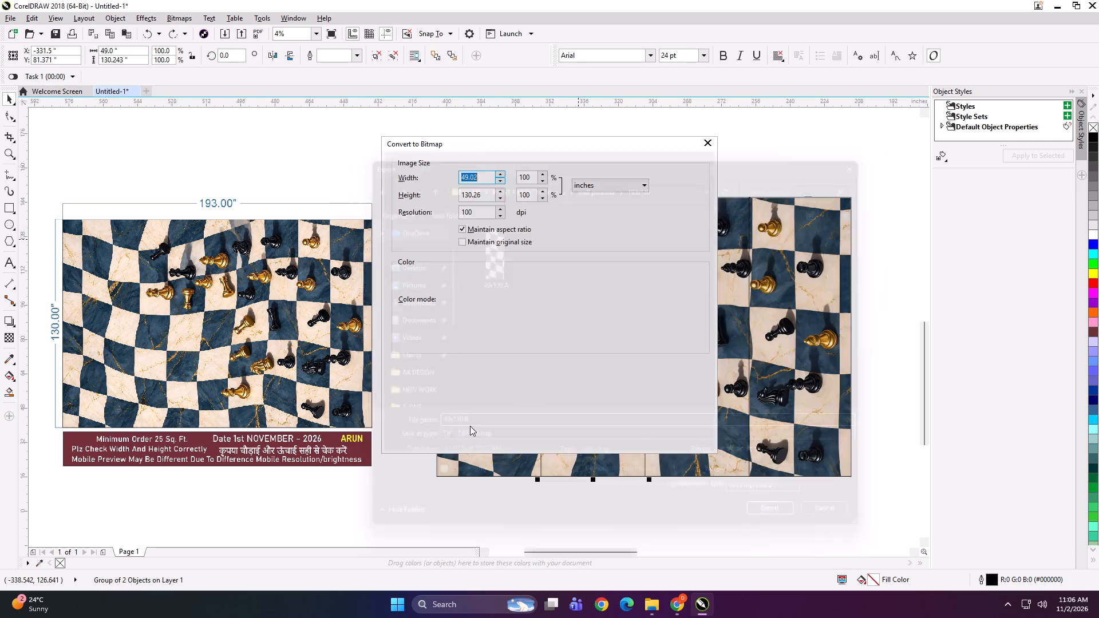
pyautogui.press('Return')
# Export only the third panel as a TIFF named "49x130 C" into the 193x130 folder.
pyautogui.click(683, 300)
pyautogui.hotkey('ctrl', 'e')
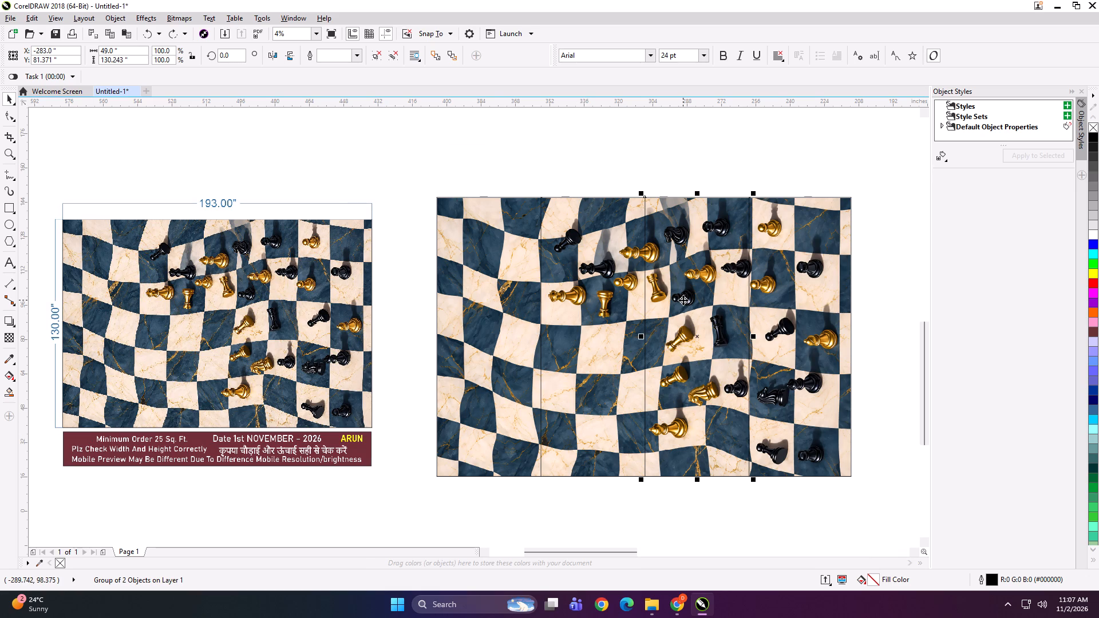
pyautogui.hotkey('ctrl', 'e')
pyautogui.hotkey('ctrl', 'e')
pyautogui.click(674, 164)
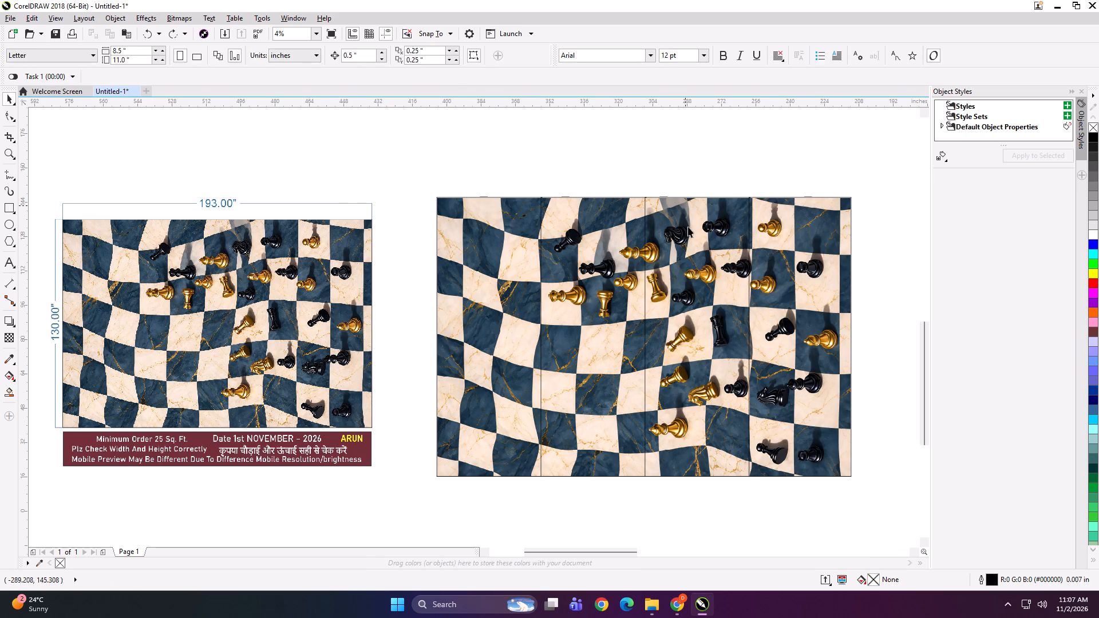
pyautogui.click(689, 232)
pyautogui.hotkey('ctrl', 'e')
pyautogui.click(650, 162)
pyautogui.click(668, 216)
pyautogui.hotkey('ctrl', 'e')
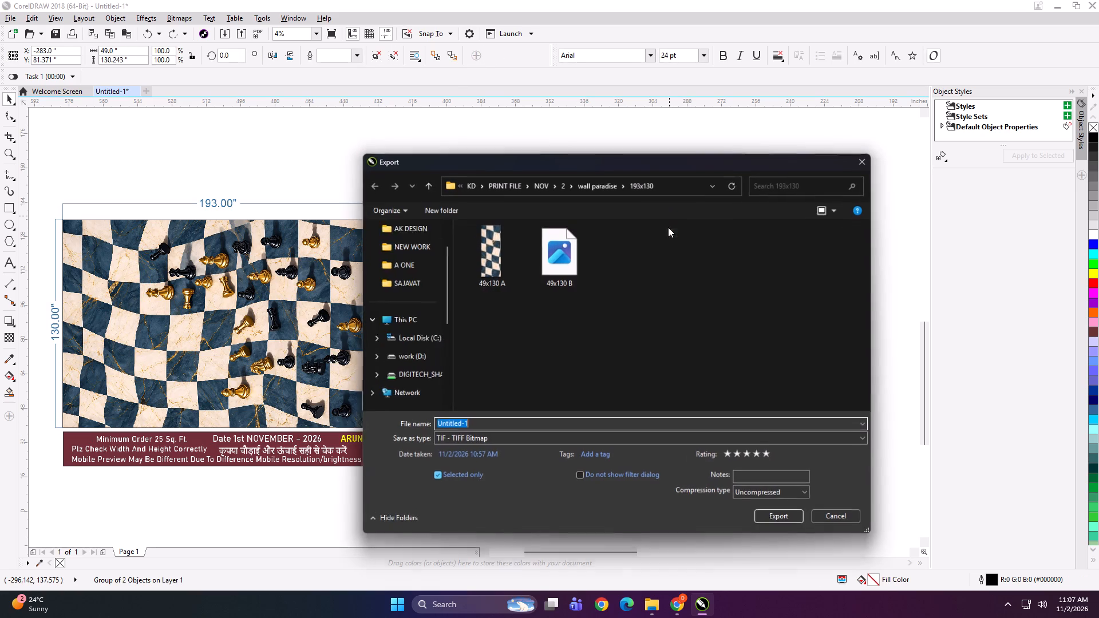
pyautogui.click(570, 271)
pyautogui.doubleClick(479, 427)
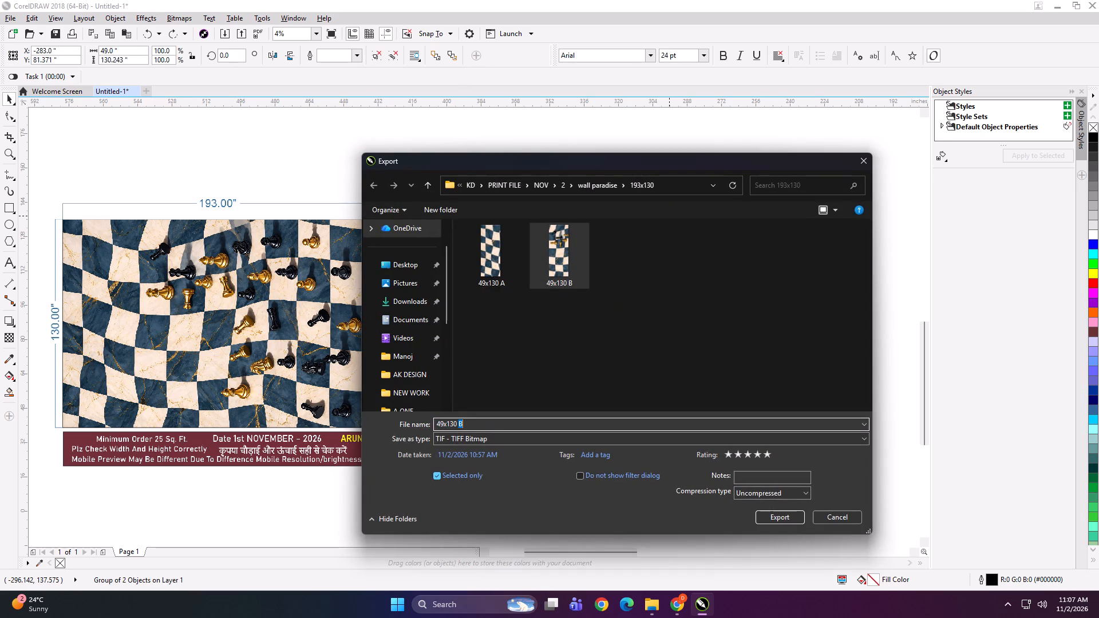
pyautogui.press('c')
pyautogui.press('Return')
pyautogui.press('Return')
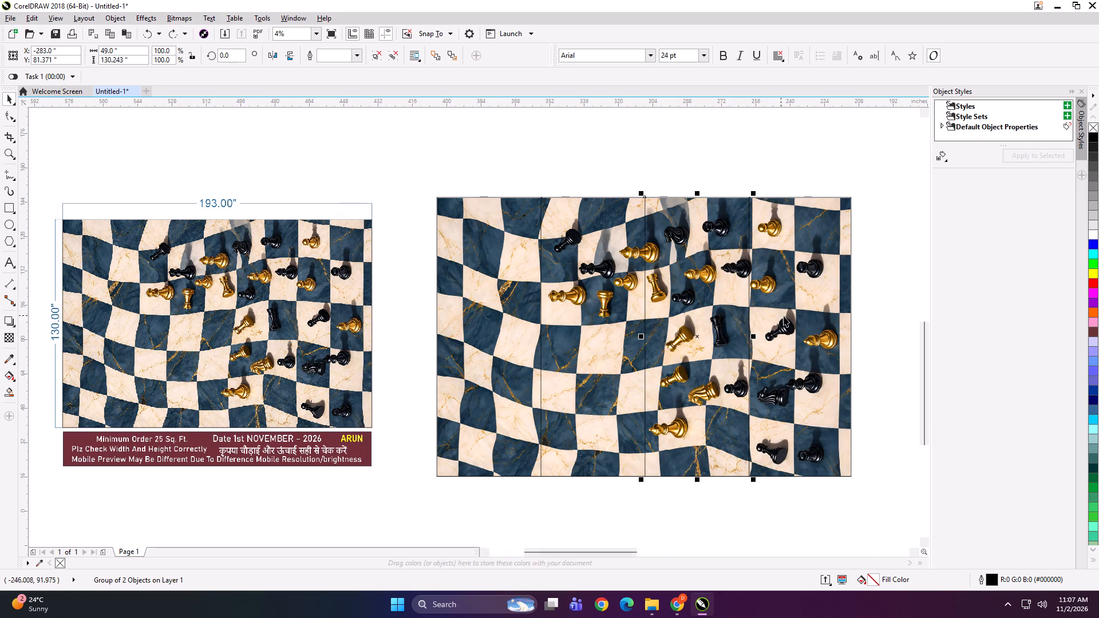
# Export only the fourth panel as a TIFF named "47.5x130 D" into the 193x130 folder.
pyautogui.click(784, 316)
pyautogui.hotkey('ctrl', 'e')
pyautogui.hotkey('ctrl', 'e')
pyautogui.click(708, 146)
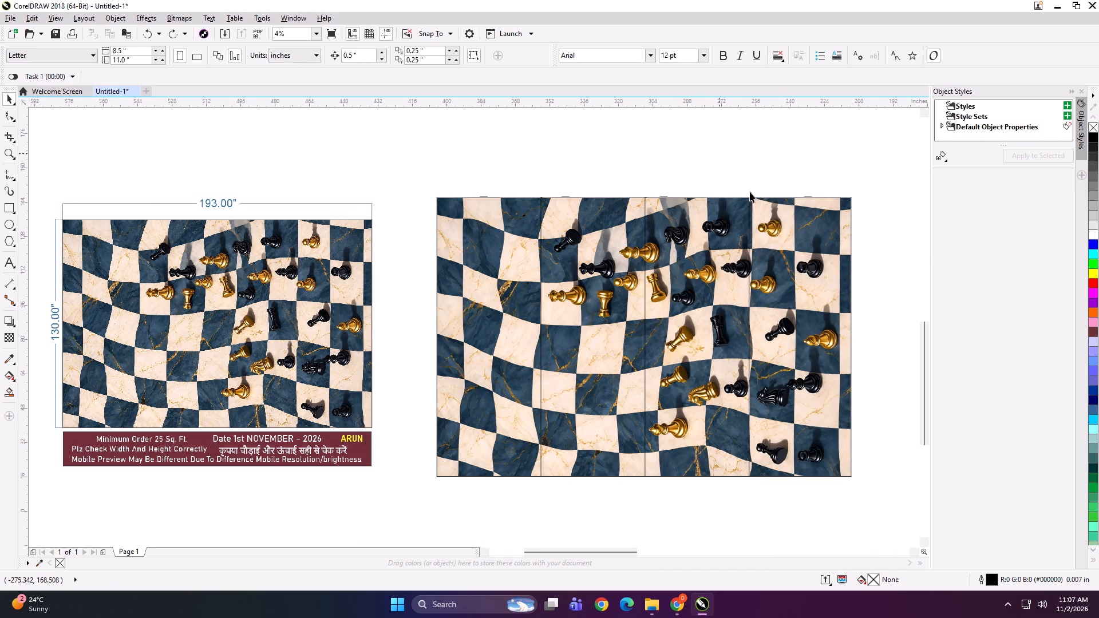
pyautogui.click(800, 269)
pyautogui.hotkey('ctrl', 'e')
pyautogui.click(686, 174)
pyautogui.click(820, 257)
pyautogui.hotkey('ctrl', 'e')
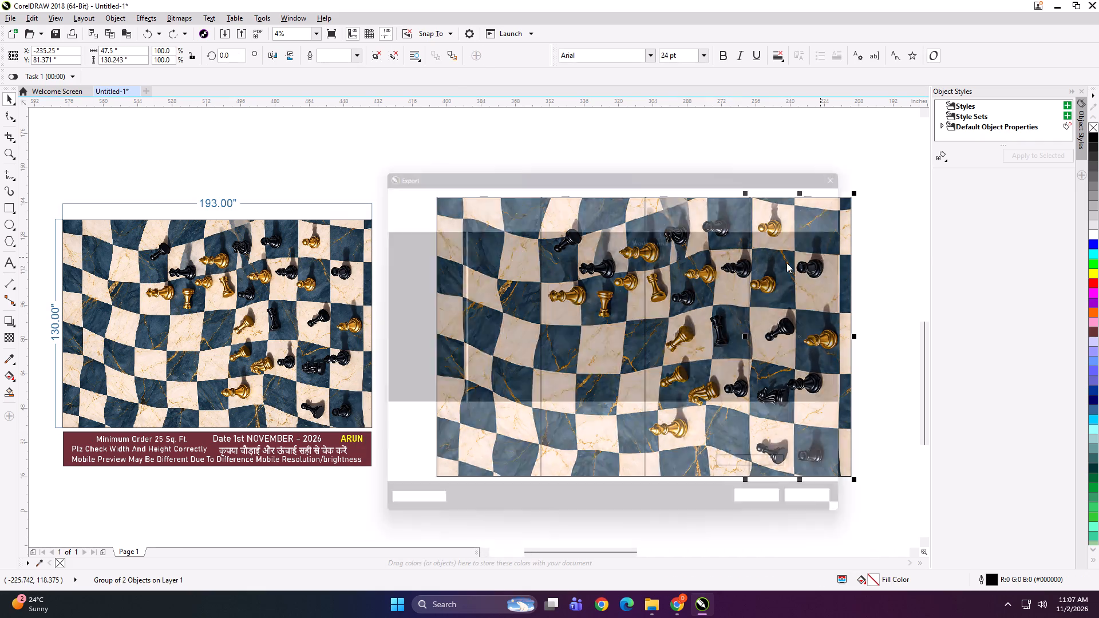
pyautogui.write('47.5x130 D')
pyautogui.press('Return')
pyautogui.press('Return')
# Shift the second, third and fourth panels together away from the first panel to leave a narrow gap.
pyautogui.moveTo(503, 165); pyautogui.dragTo(888, 508)
pyautogui.scroll(-1, 515, 226)
pyautogui.press('Right')
pyautogui.press('Right')
pyautogui.press('Right')
pyautogui.press('Right')
pyautogui.press('Right')
pyautogui.press('Right')
pyautogui.press('Right')
pyautogui.press('Right')
pyautogui.press('Right')
pyautogui.press('Right')
pyautogui.press('Right')
pyautogui.press('Right')
pyautogui.press('Right')
pyautogui.press('Right')
pyautogui.press('Right')
pyautogui.press('Right')
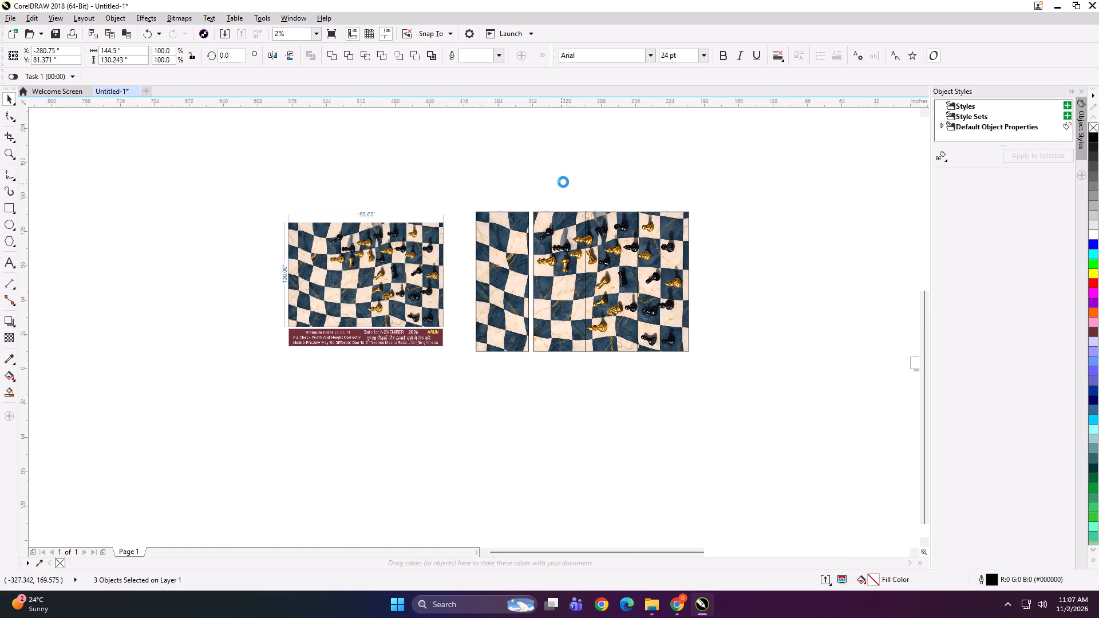
# Space out the third and fourth panels so narrow gaps separate all the remaining chessboard panels.
pyautogui.moveTo(565, 183); pyautogui.dragTo(744, 423)
pyautogui.press('Right')
pyautogui.press('Right')
pyautogui.press('Right')
pyautogui.press('Right')
pyautogui.press('Right')
pyautogui.press('Right')
pyautogui.press('Right')
pyautogui.press('Right')
pyautogui.press('Right')
pyautogui.press('Right')
pyautogui.press('Right')
pyautogui.press('Right')
pyautogui.press('Right')
pyautogui.press('Right')
pyautogui.press('Right')
pyautogui.press('Right')
pyautogui.press('Right')
pyautogui.press('Right')
pyautogui.press('Right')
pyautogui.press('Right')
pyautogui.moveTo(619, 183); pyautogui.dragTo(720, 401)
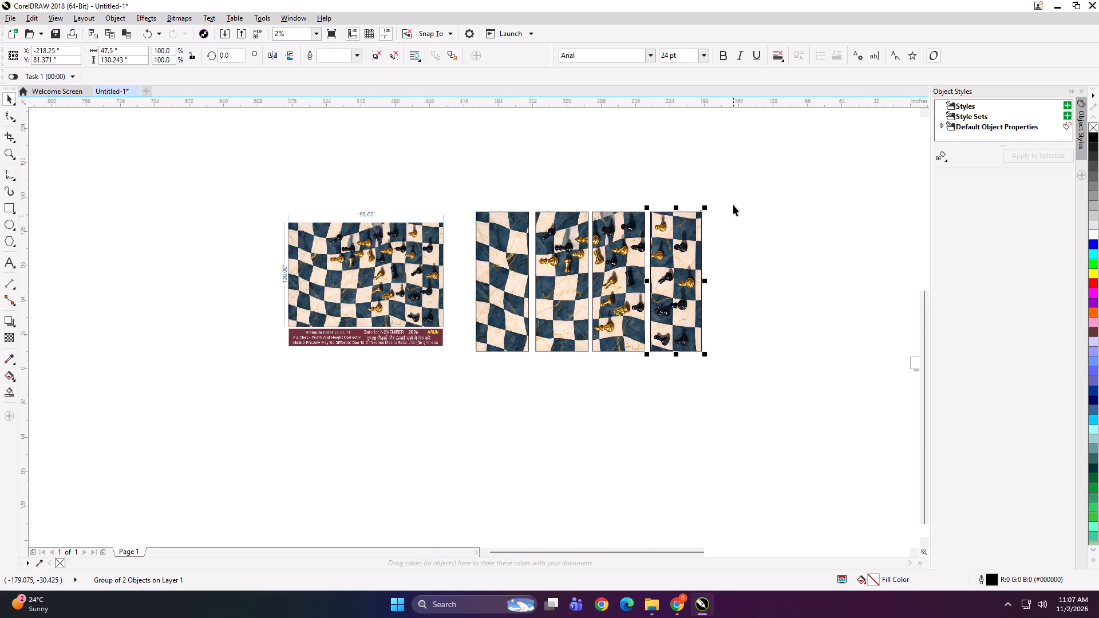
# Scale the four separated panels down slightly and place them close beside the dimensioned 193 by 130 inch preview.
pyautogui.moveTo(733, 172); pyautogui.dragTo(424, 389)
pyautogui.scroll(1, 501, 249)
pyautogui.moveTo(505, 237); pyautogui.dragTo(496, 236)
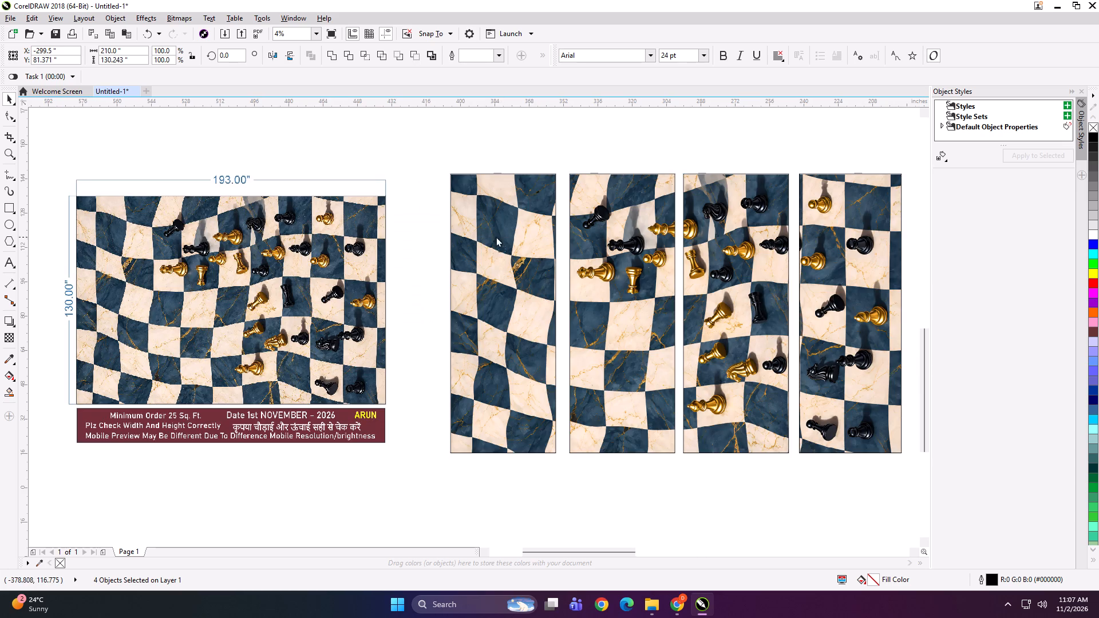
pyautogui.moveTo(496, 236); pyautogui.dragTo(471, 240)
pyautogui.keyDown('shift'); pyautogui.moveTo(412, 172); pyautogui.dragTo(425, 185); pyautogui.keyUp('shift')
pyautogui.moveTo(463, 295); pyautogui.dragTo(446, 290)
# Group the four panels with the dimensioned preview and shrink the group to about 5.6 by 2 inches.
pyautogui.keyDown('shift'); pyautogui.click(325, 306); pyautogui.keyUp('shift')
pyautogui.hotkey('ctrl', 'g')
pyautogui.keyDown('shift'); pyautogui.moveTo(834, 455); pyautogui.dragTo(458, 333); pyautogui.keyUp('shift')
pyautogui.scroll(4, 443, 312)
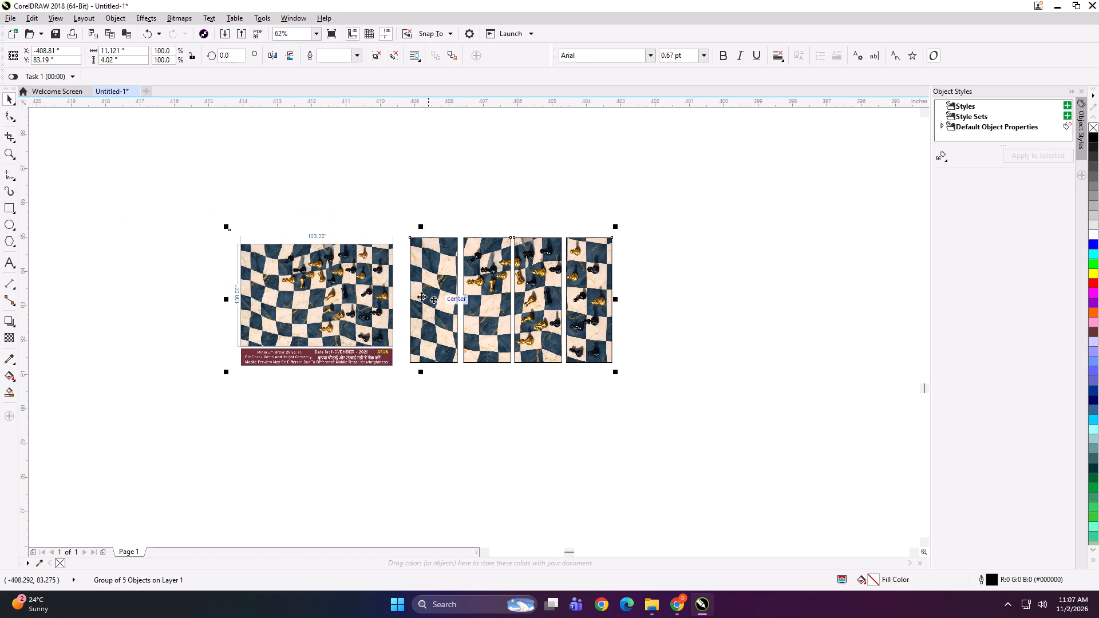
pyautogui.keyDown('shift'); pyautogui.moveTo(616, 373); pyautogui.dragTo(524, 347); pyautogui.keyUp('shift')
# Export the small combined overview of preview and panels under the name "SFDG".
pyautogui.hotkey('ctrl', 'e')
pyautogui.write('SFDG')
pyautogui.press('Return')
pyautogui.press('Return')
pyautogui.press('Return')
pyautogui.press('Return')
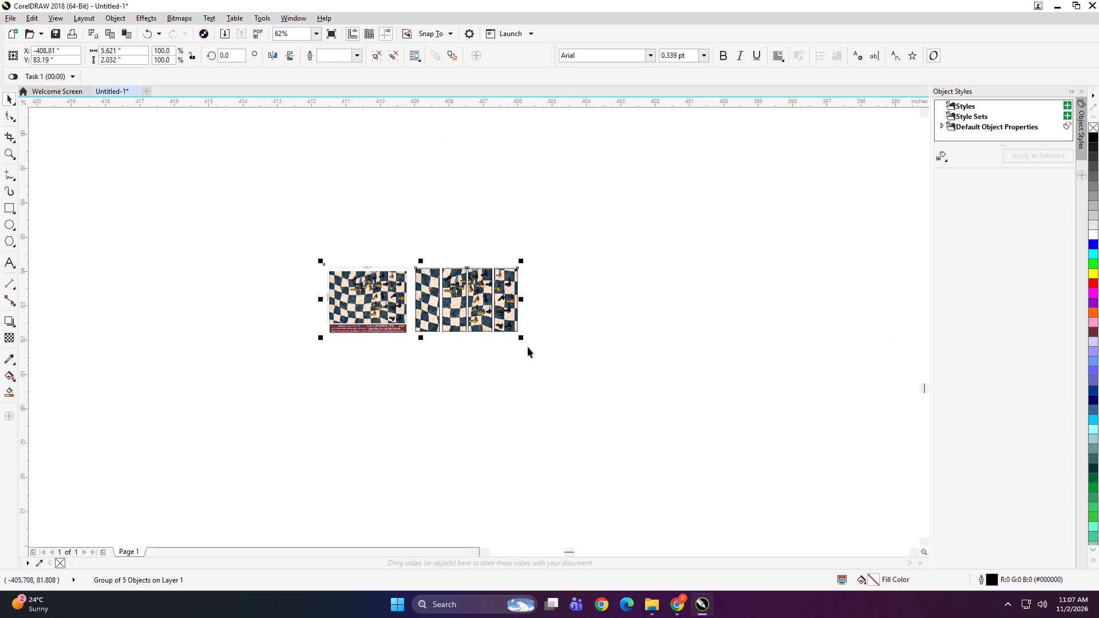
# Delete the combined chessboard overview group and show the remaining designs.
pyautogui.press('Delete')
pyautogui.press('F4')
pyautogui.scroll(-1, 552, 233)
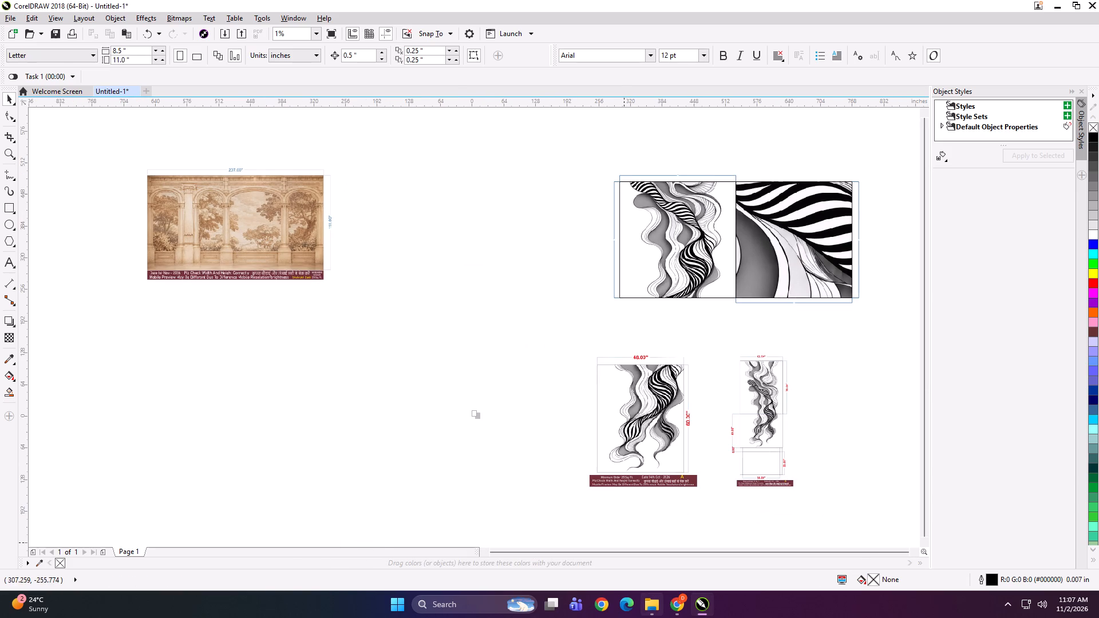
# In File Explorer, copy the "wall paradise" folder from KD > PRINT FILE > NOV > 2 on the work (D:) drive.
pyautogui.click(650, 617)
pyautogui.scroll(3, 126, 317)
pyautogui.click(57, 360)
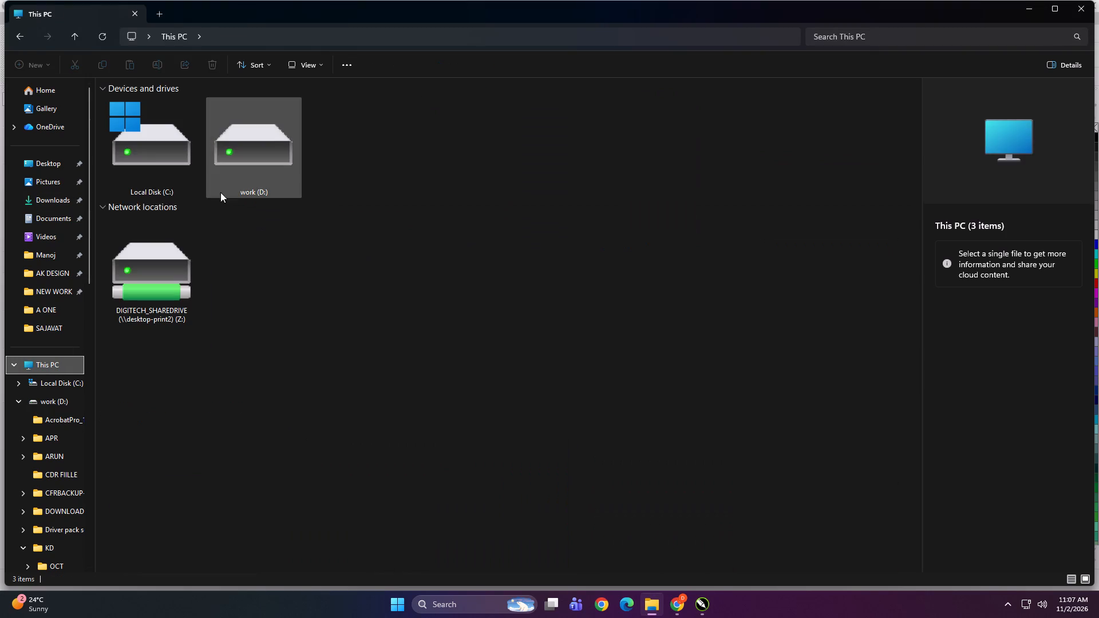
pyautogui.doubleClick(169, 282)
pyautogui.click(375, 420)
pyautogui.press('BackSpace')
pyautogui.tripleClick(283, 157)
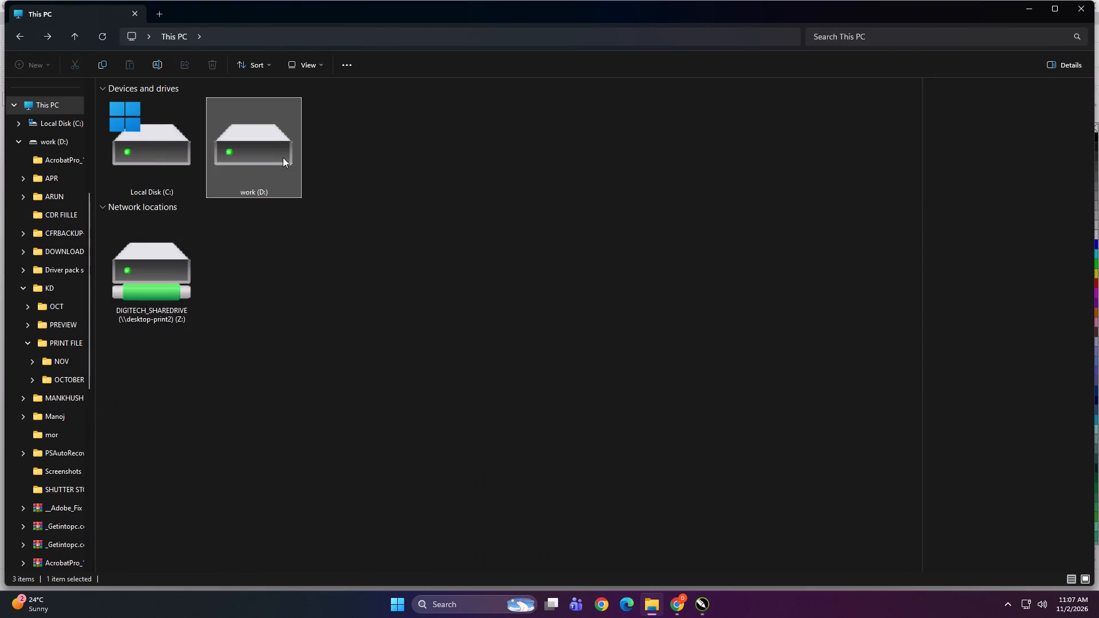
pyautogui.tripleClick(283, 275)
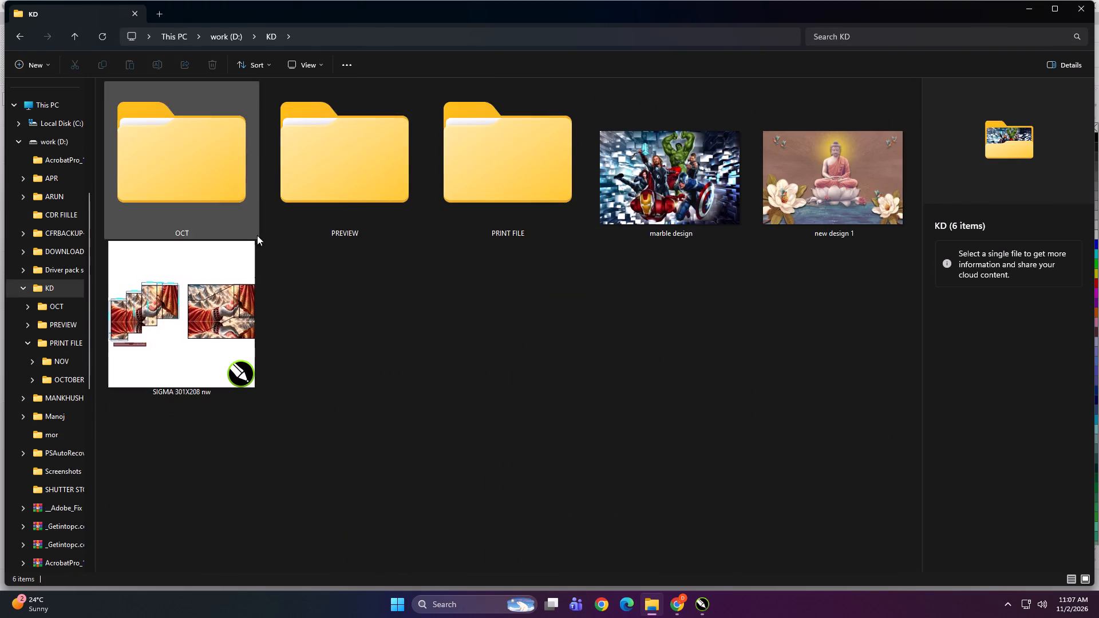
pyautogui.doubleClick(488, 168)
pyautogui.doubleClick(199, 184)
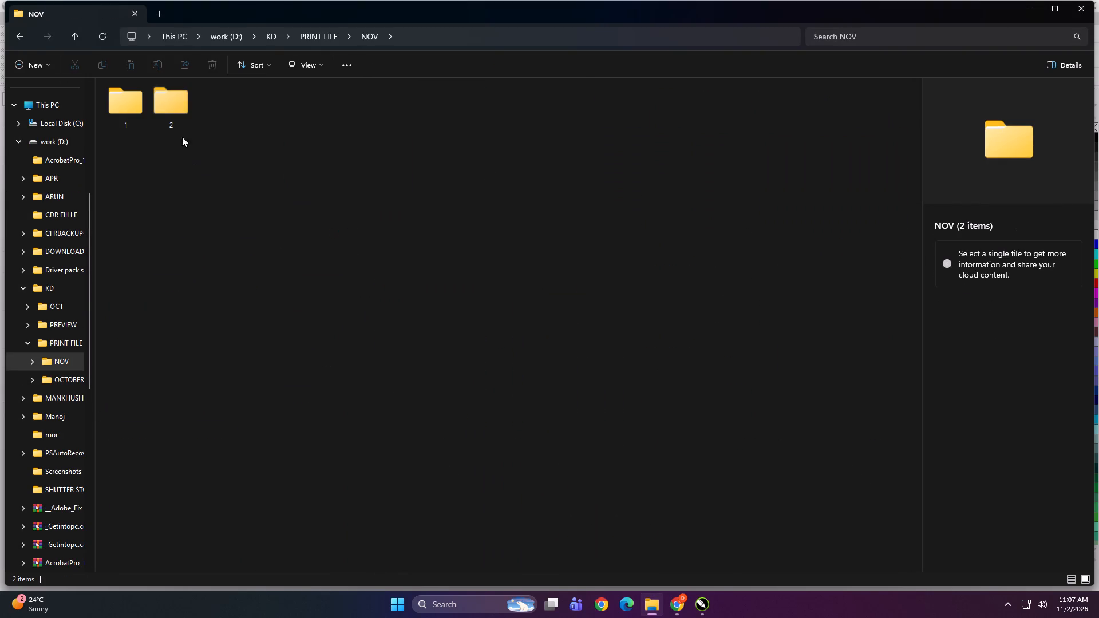
pyautogui.click(163, 113)
pyautogui.click(163, 113)
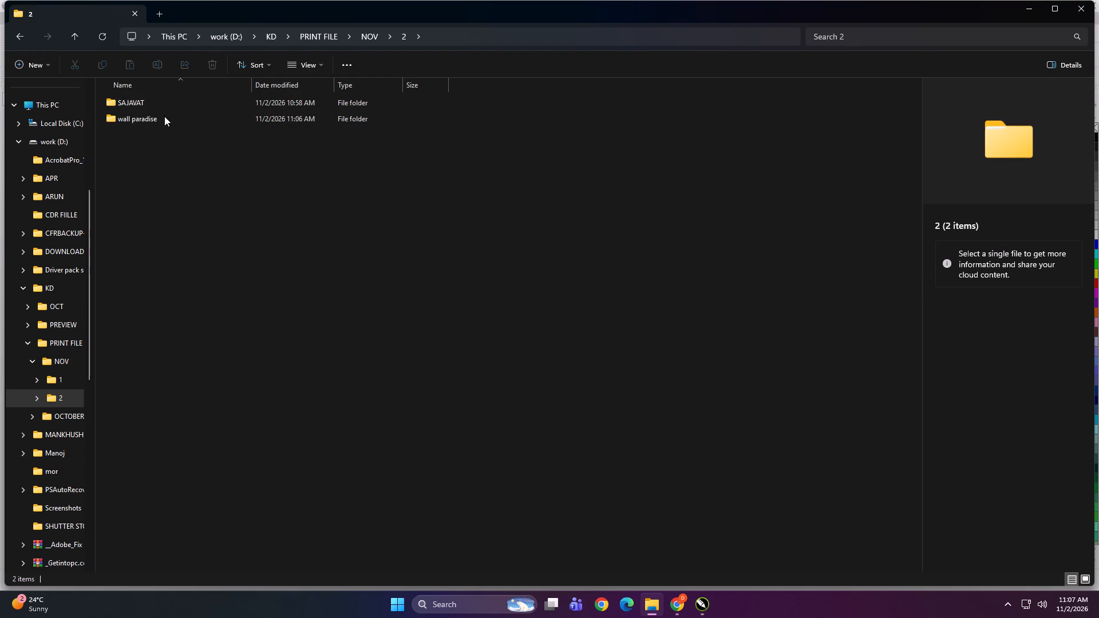
pyautogui.click(164, 116)
pyautogui.hotkey('ctrl', 'c')
# Paste the copied "wall paradise" folder into Print > NOV > 2 on the DIGITECH_SHAREDRIVE (Z:) network drive.
pyautogui.scroll(6, 53, 398)
pyautogui.click(49, 363)
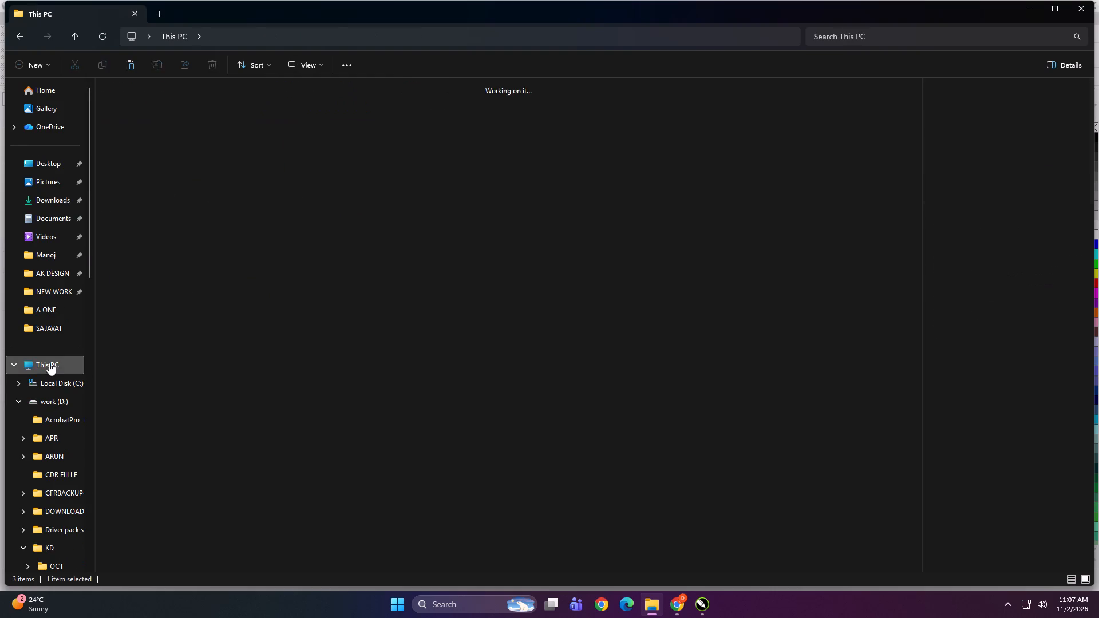
pyautogui.doubleClick(161, 252)
pyautogui.doubleClick(719, 114)
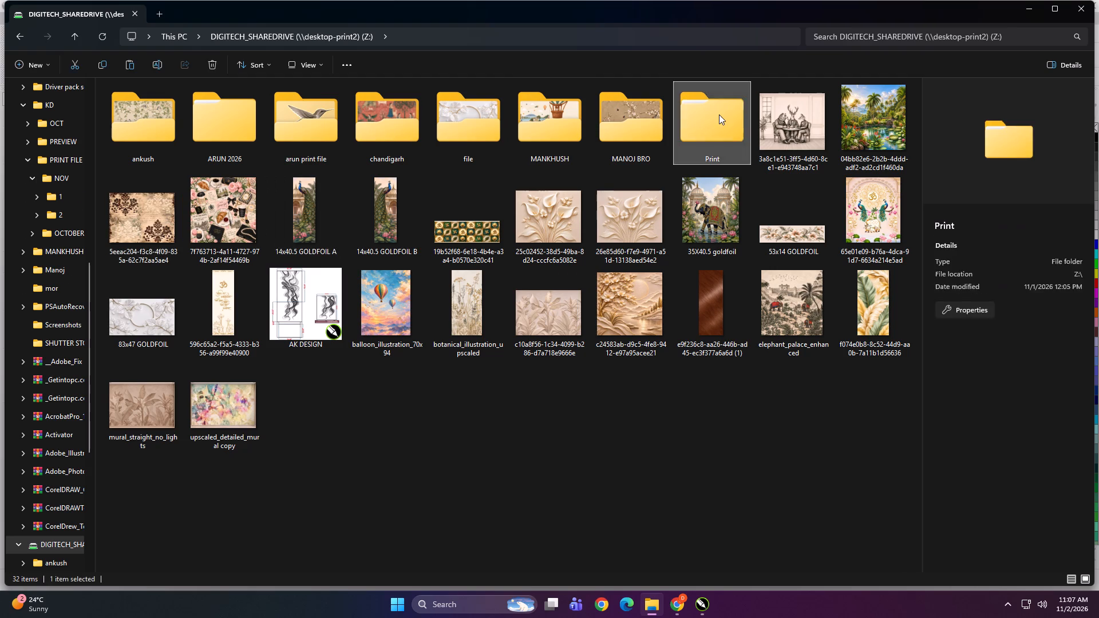
pyautogui.doubleClick(329, 148)
pyautogui.rightClick(327, 222)
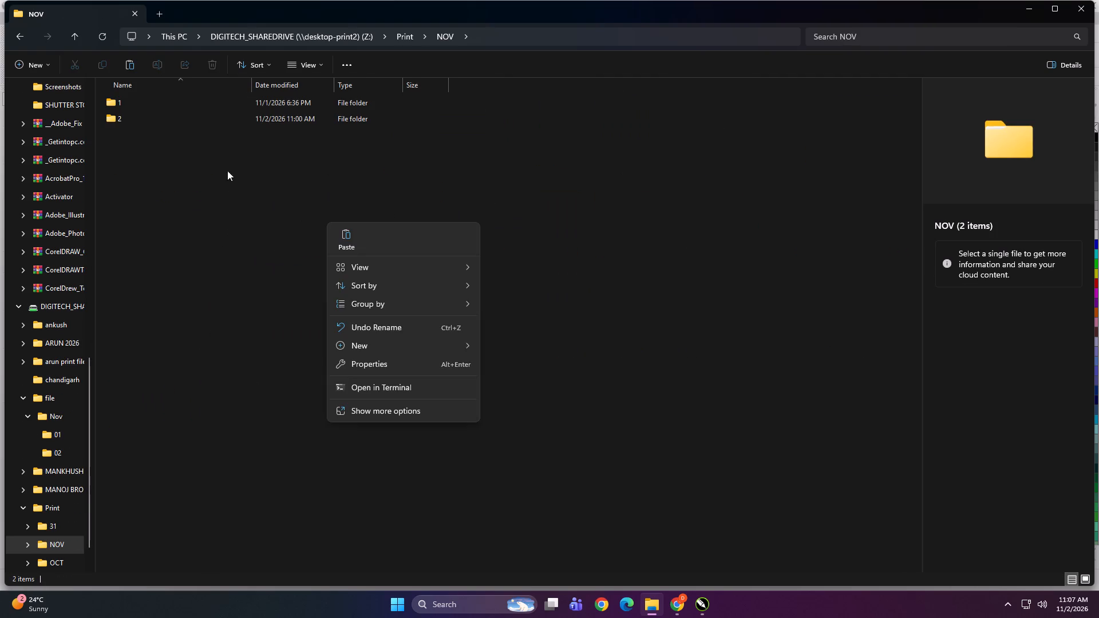
pyautogui.doubleClick(161, 121)
pyautogui.rightClick(275, 227)
pyautogui.click(291, 234)
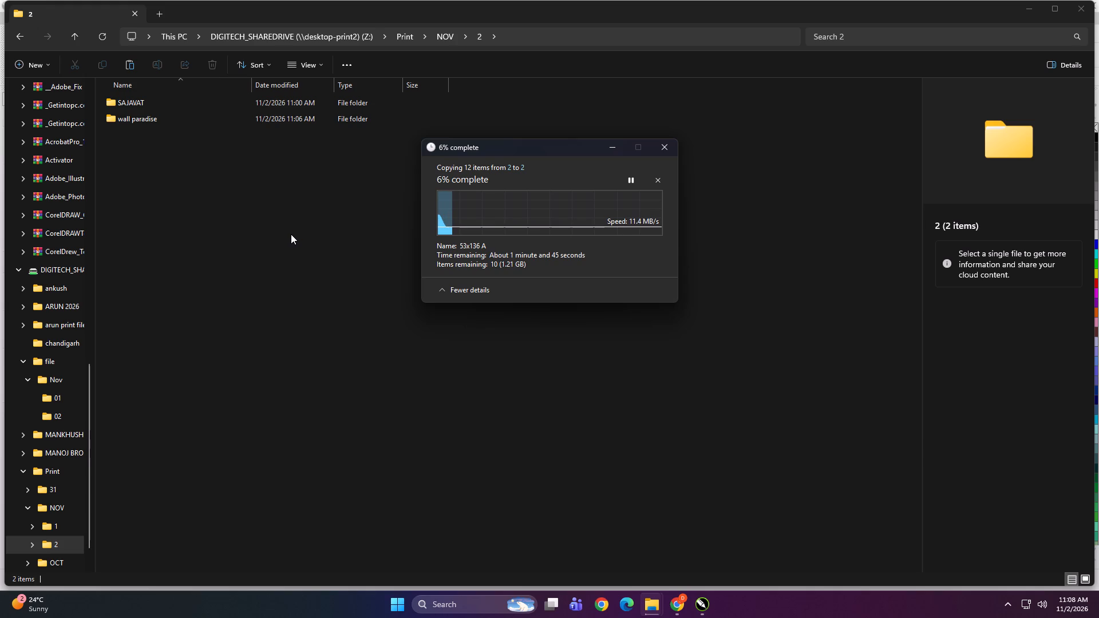
pyautogui.rightClick(291, 234)
pyautogui.click(218, 352)
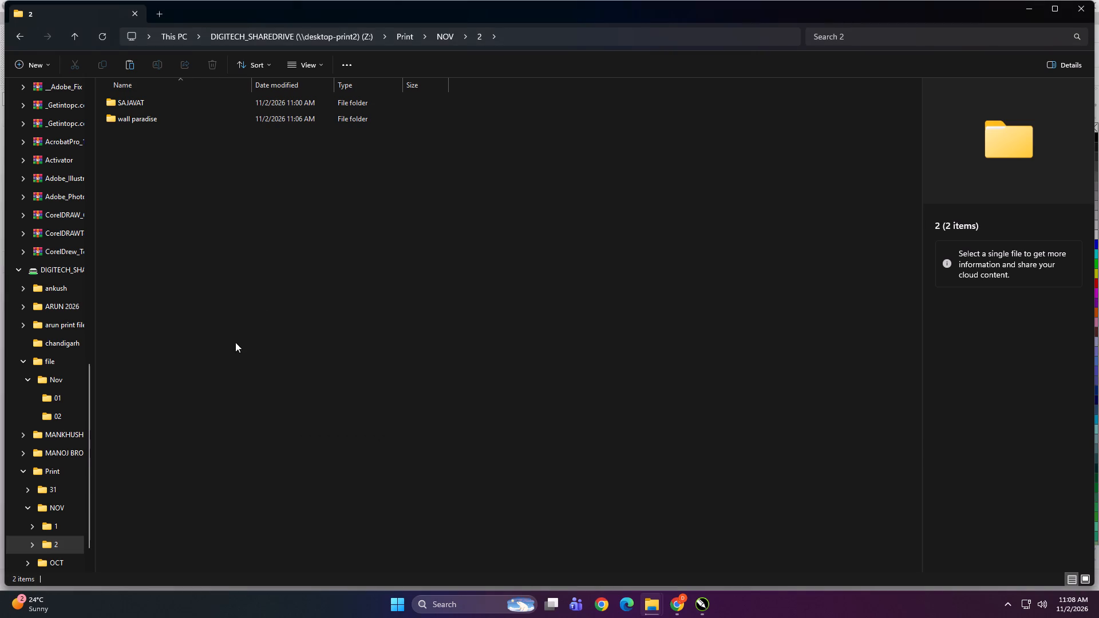
# Switch to the Chrome browser window.
pyautogui.click(682, 597)
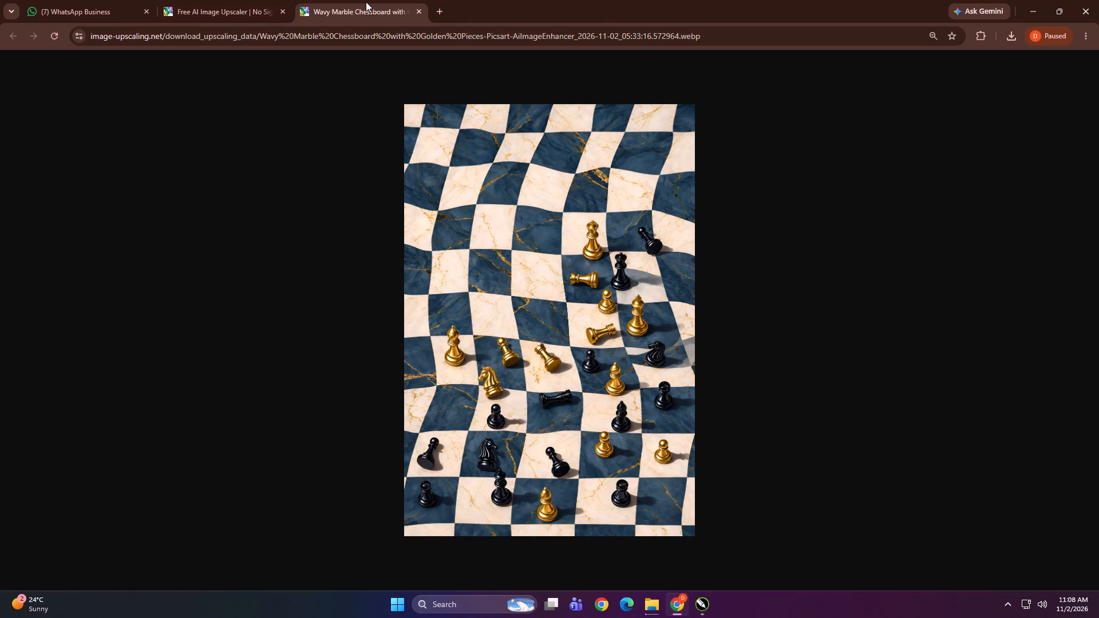
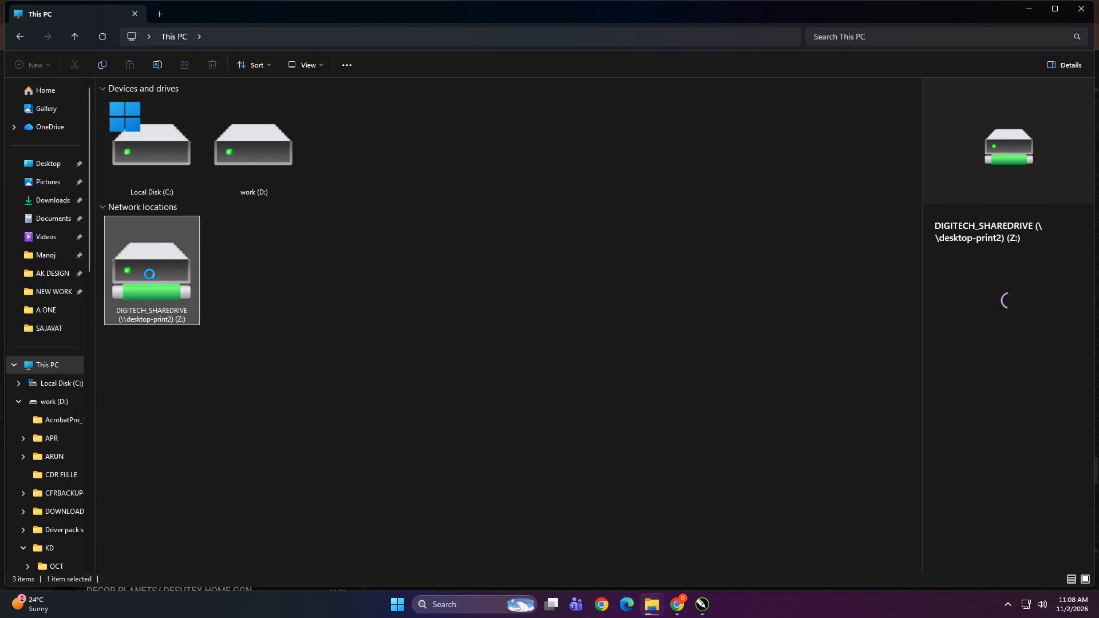
# In File Explorer, open the ankush > 2-11-26 folder on the DIGITECH_SHAREDRIVE (Z:) network drive.
pyautogui.click(149, 274)
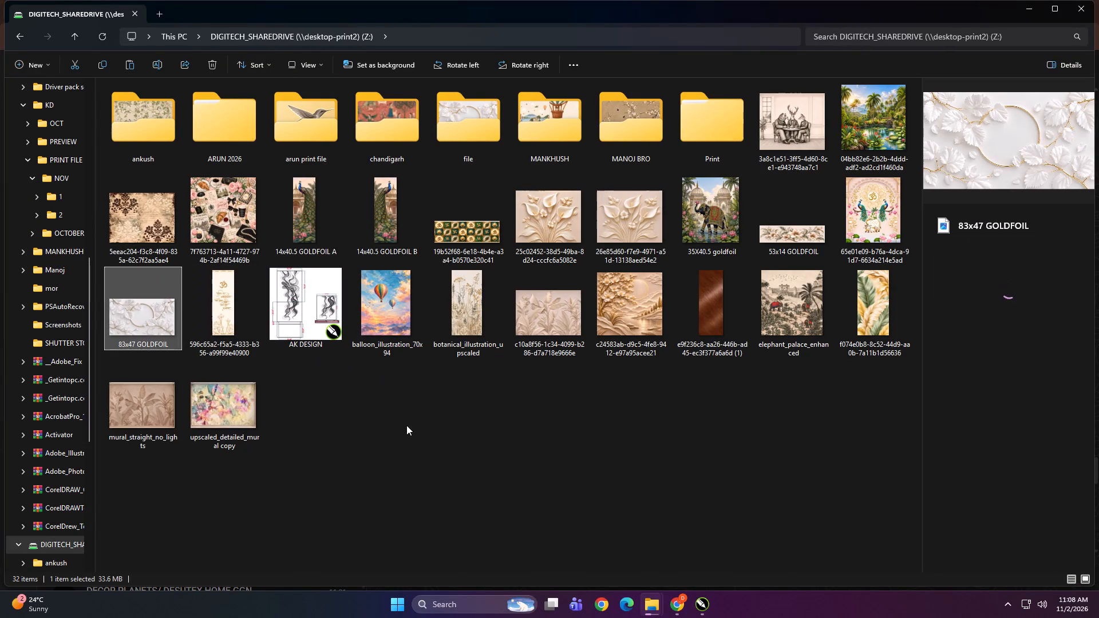
pyautogui.click(435, 433)
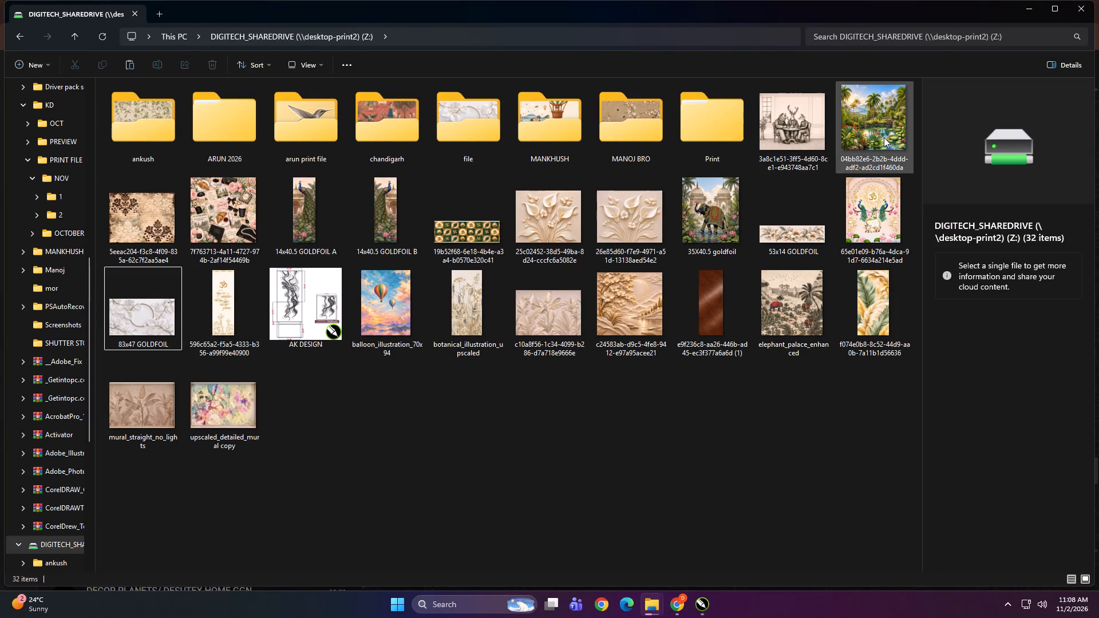
pyautogui.click(884, 137)
pyautogui.click(405, 414)
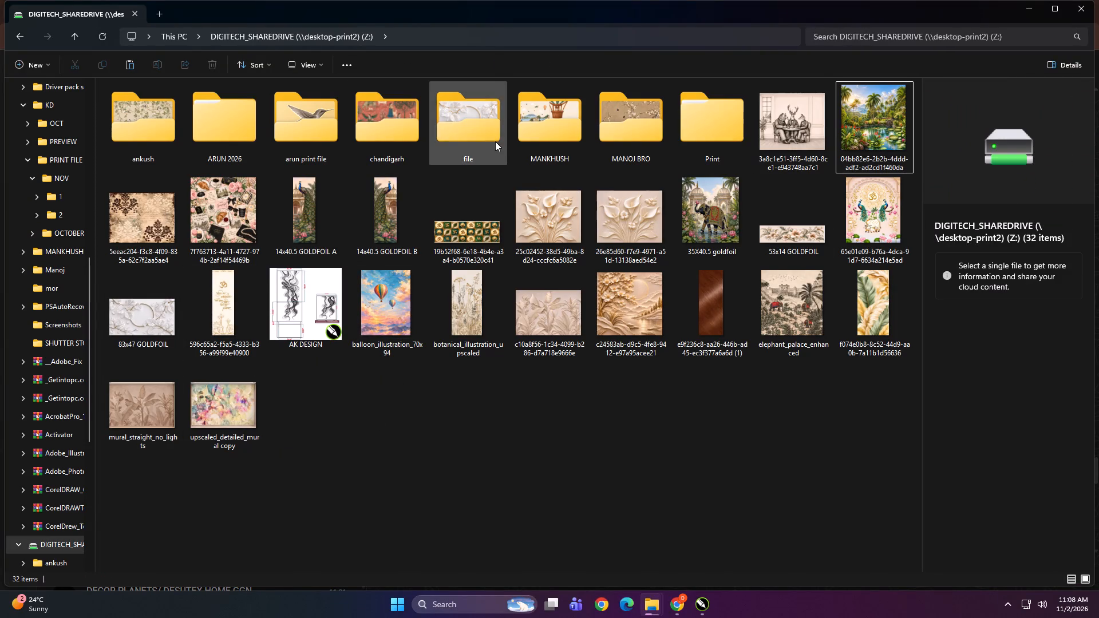
pyautogui.tripleClick(137, 127)
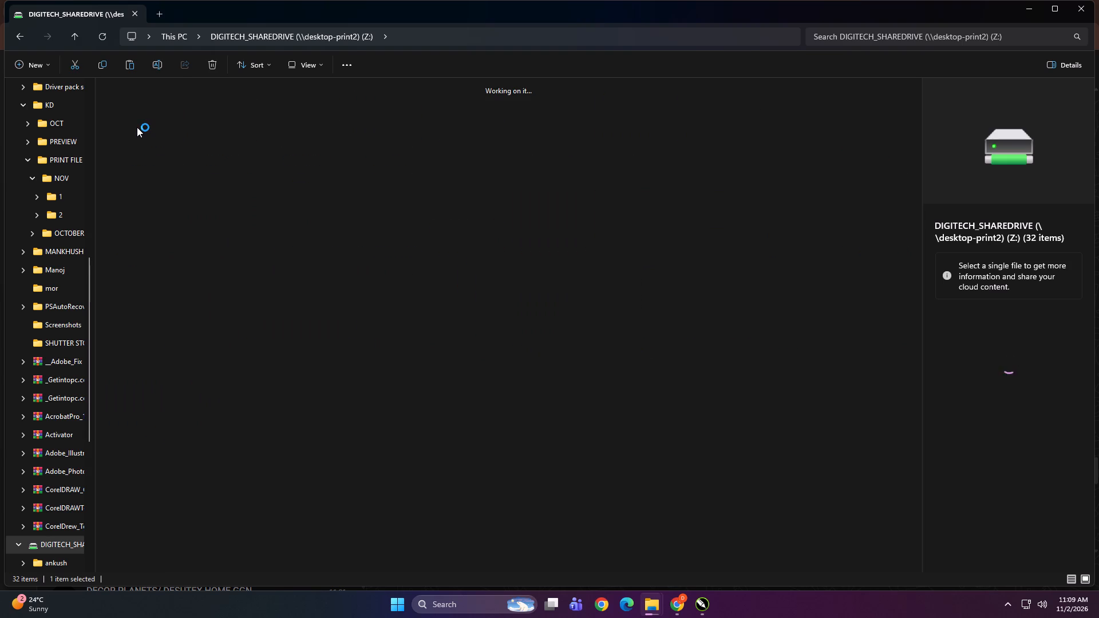
pyautogui.click(303, 365)
pyautogui.doubleClick(195, 215)
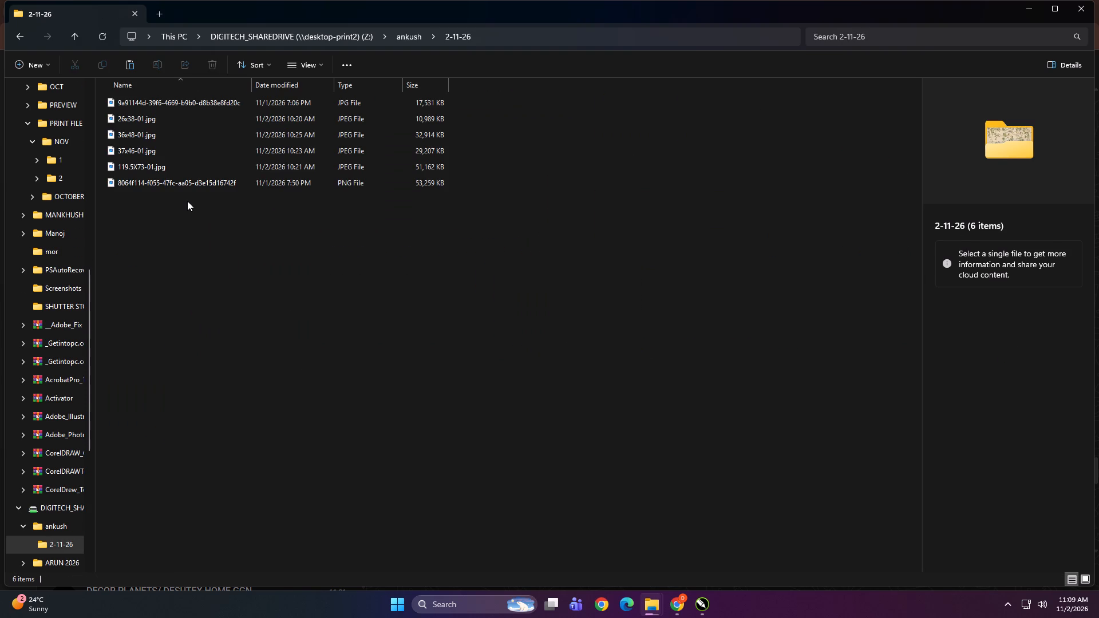
# Enlarge the file thumbnails in the 2-11-26 folder and examine the print designs.
pyautogui.keyDown('ctrl'); pyautogui.scroll(20, 357, 364); pyautogui.keyUp('ctrl')
pyautogui.keyDown('ctrl'); pyautogui.scroll(19, 357, 364); pyautogui.keyUp('ctrl')
pyautogui.rightClick(358, 364)
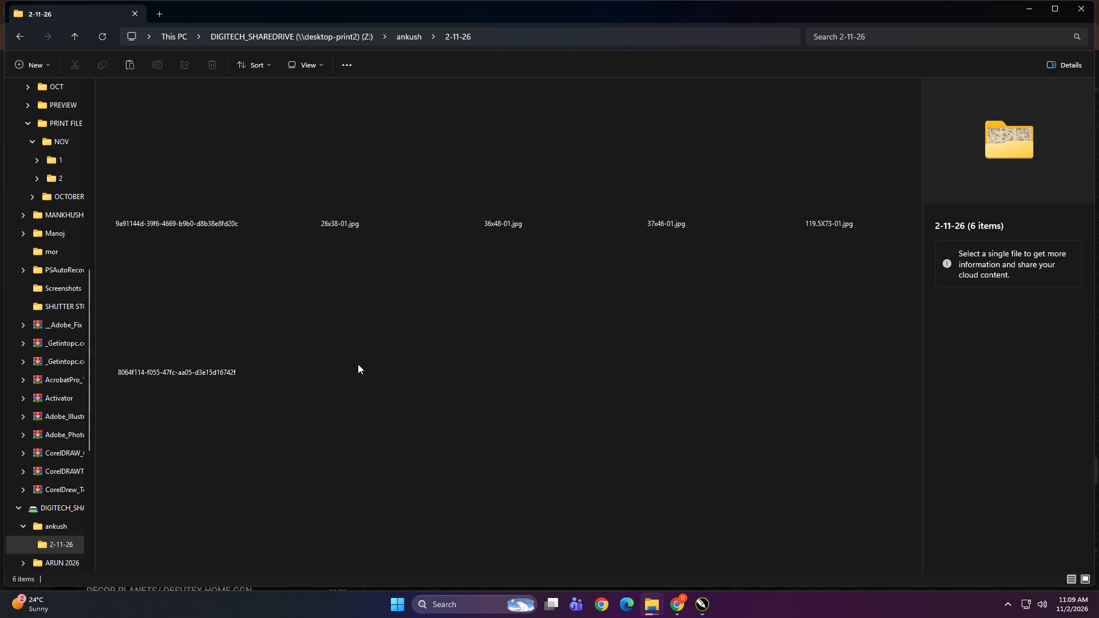
pyautogui.click(691, 359)
pyautogui.keyDown('ctrl'); pyautogui.scroll(2, 459, 367); pyautogui.keyUp('ctrl')
pyautogui.keyDown('ctrl'); pyautogui.scroll(-3, 459, 367); pyautogui.keyUp('ctrl')
pyautogui.keyDown('ctrl'); pyautogui.scroll(2, 459, 367); pyautogui.keyUp('ctrl')
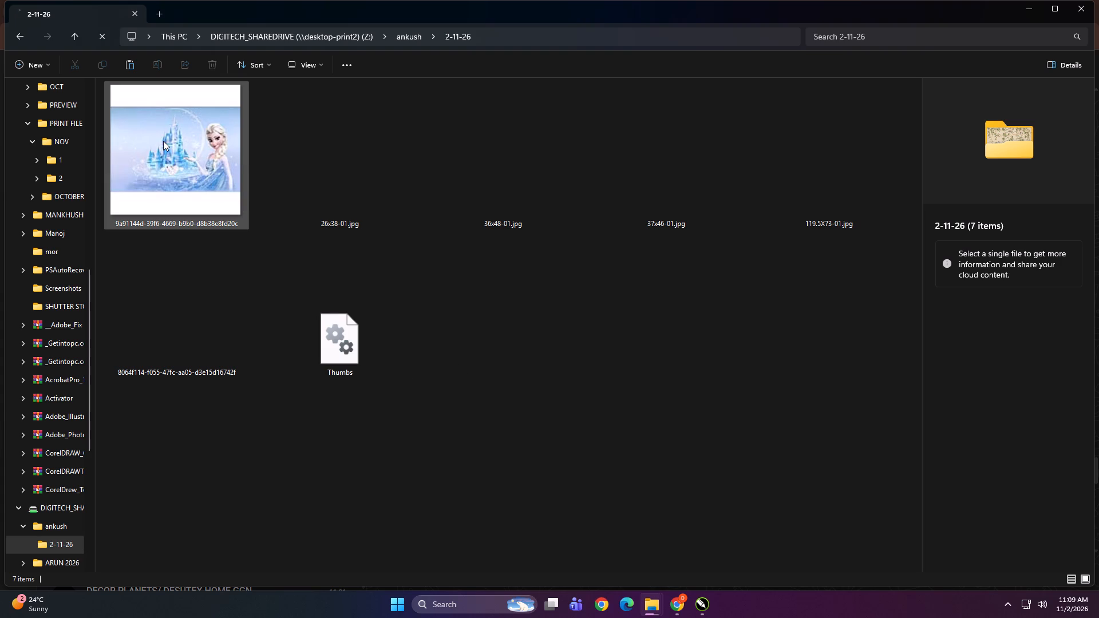
pyautogui.moveTo(158, 140); pyautogui.dragTo(578, 397)
pyautogui.click(489, 351)
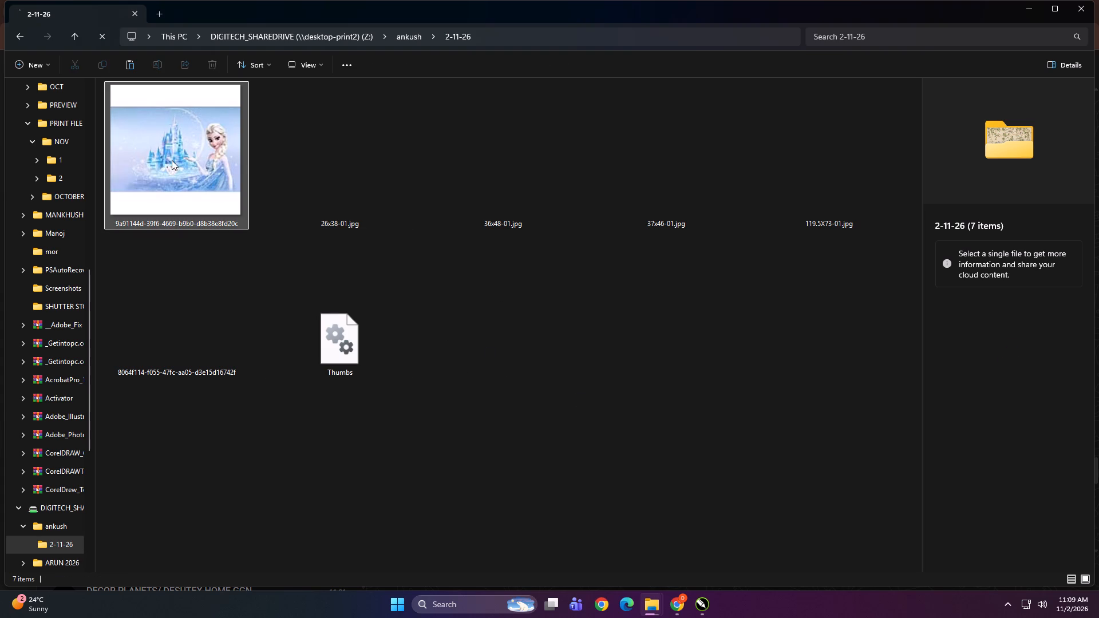
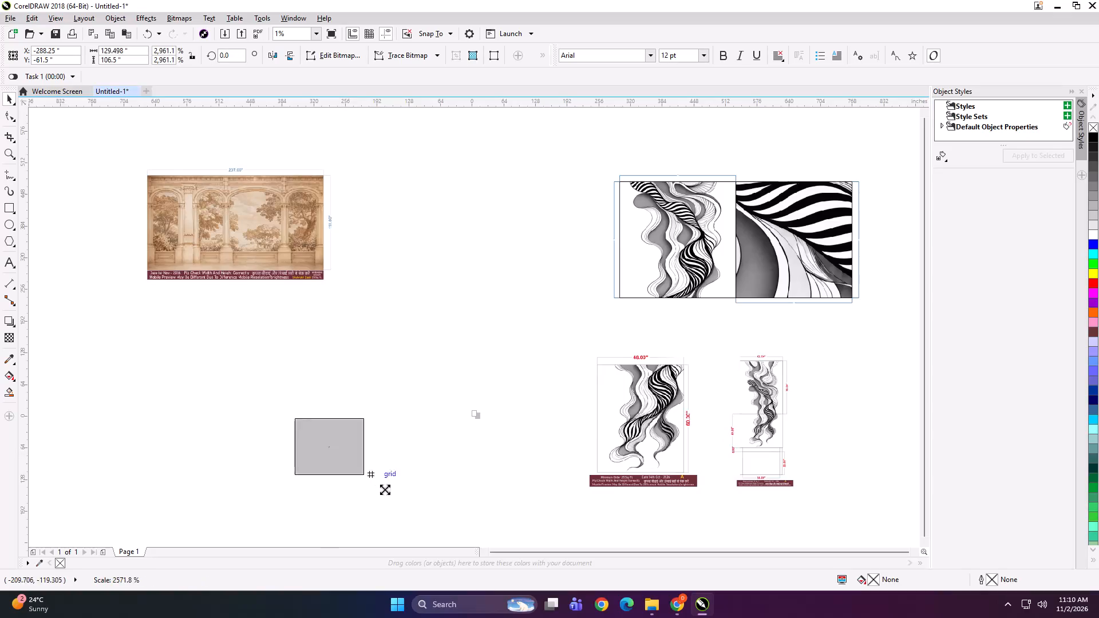
# Move the enlarged Elsa castle preview to the open space beneath the arched-columns mural preview.
pyautogui.moveTo(341, 440); pyautogui.dragTo(189, 407)
pyautogui.click(339, 415)
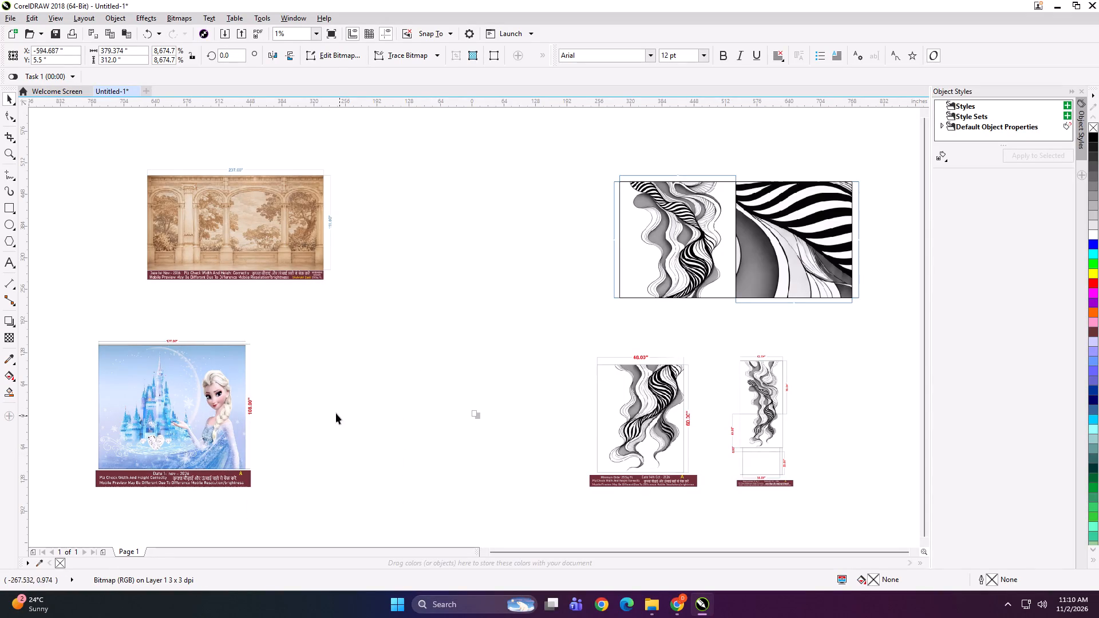
# Place the Elsa castle image from the 2-11-26 folder into the CorelDRAW drawing beside its preview, enlarged to about 294 × 294 in.
pyautogui.click(646, 607)
pyautogui.moveTo(172, 138); pyautogui.dragTo(633, 492)
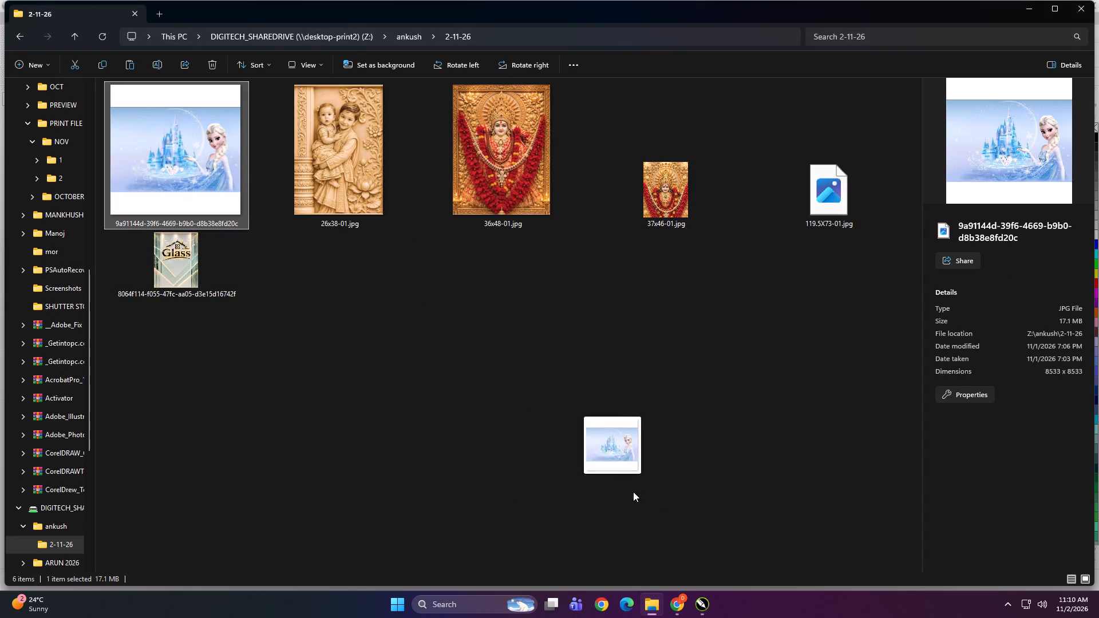
pyautogui.moveTo(633, 492); pyautogui.dragTo(333, 394)
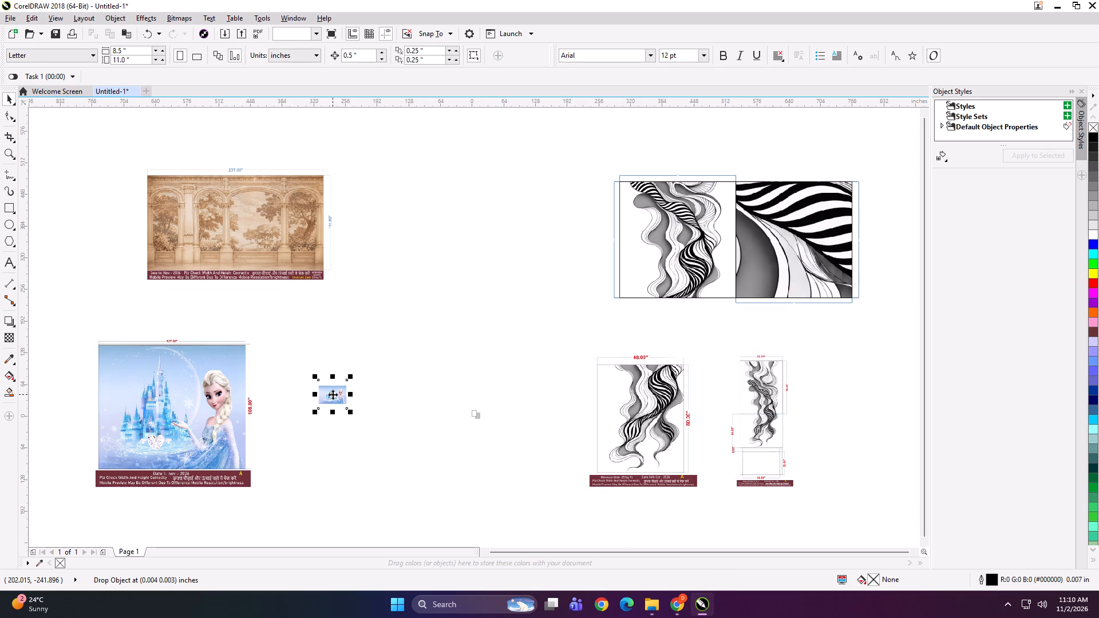
pyautogui.scroll(1, 94, 446)
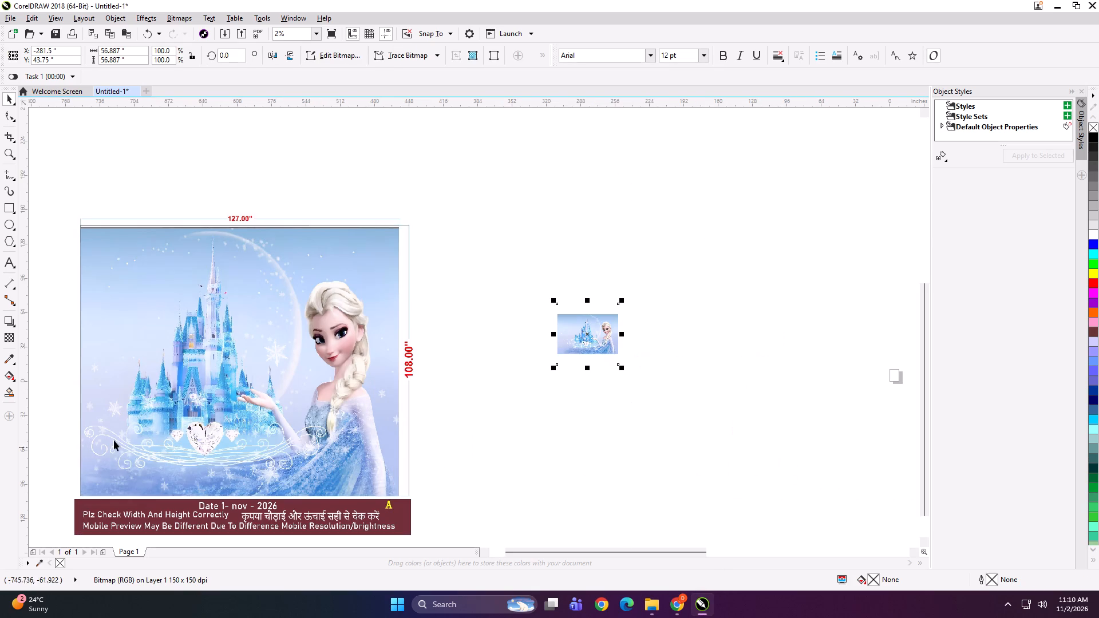
pyautogui.keyDown('shift'); pyautogui.moveTo(623, 370); pyautogui.dragTo(750, 516); pyautogui.keyUp('shift')
pyautogui.moveTo(605, 346); pyautogui.dragTo(675, 339)
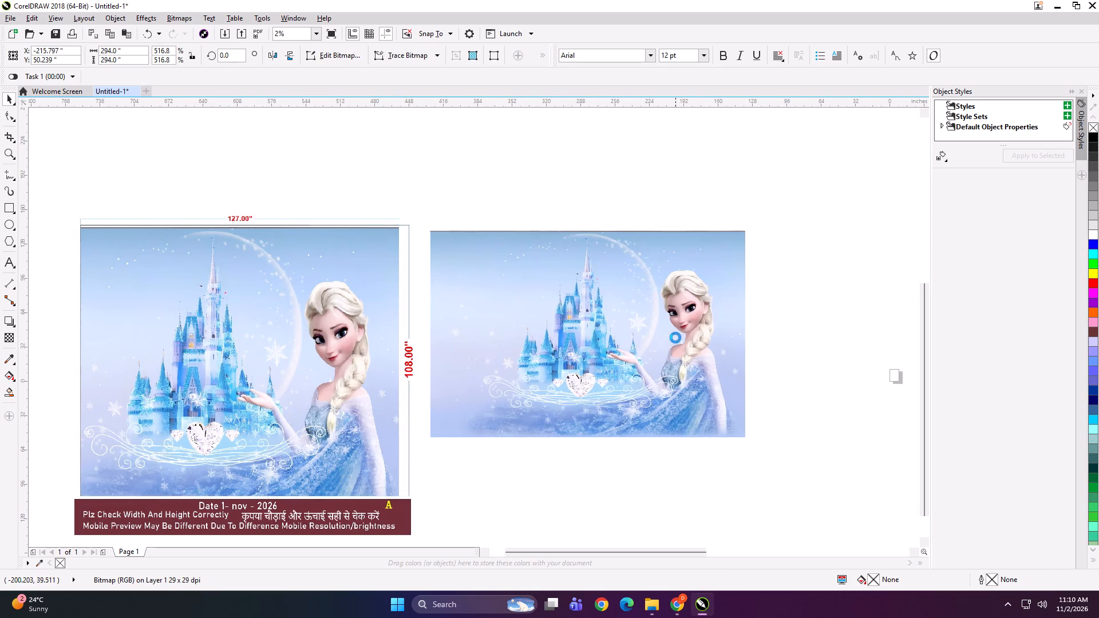
# Draw a rectangle about 294 × 188.8 in over the artwork area of the placed Elsa image, excluding its white bands.
pyautogui.scroll(3, 793, 308)
pyautogui.scroll(-3, 721, 310)
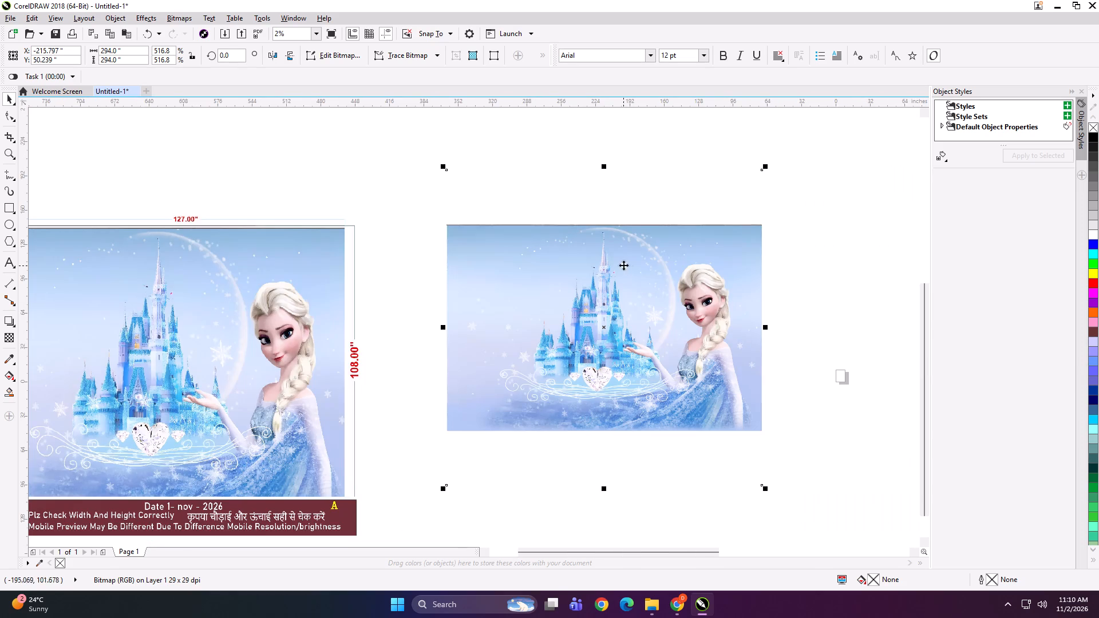
pyautogui.click(10, 208)
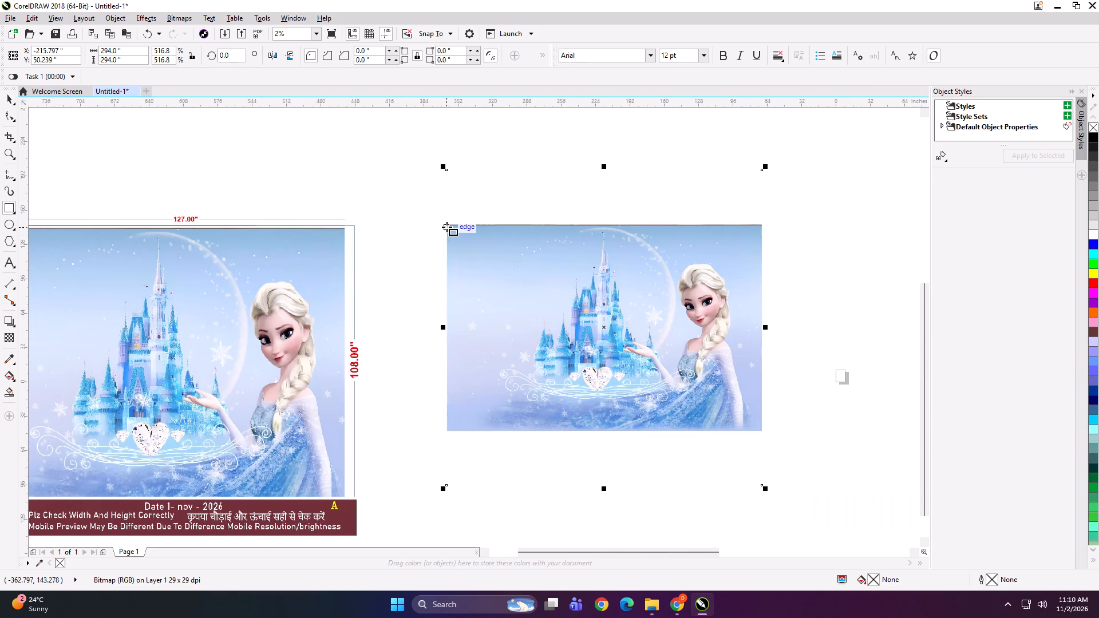
pyautogui.moveTo(446, 227); pyautogui.dragTo(761, 429)
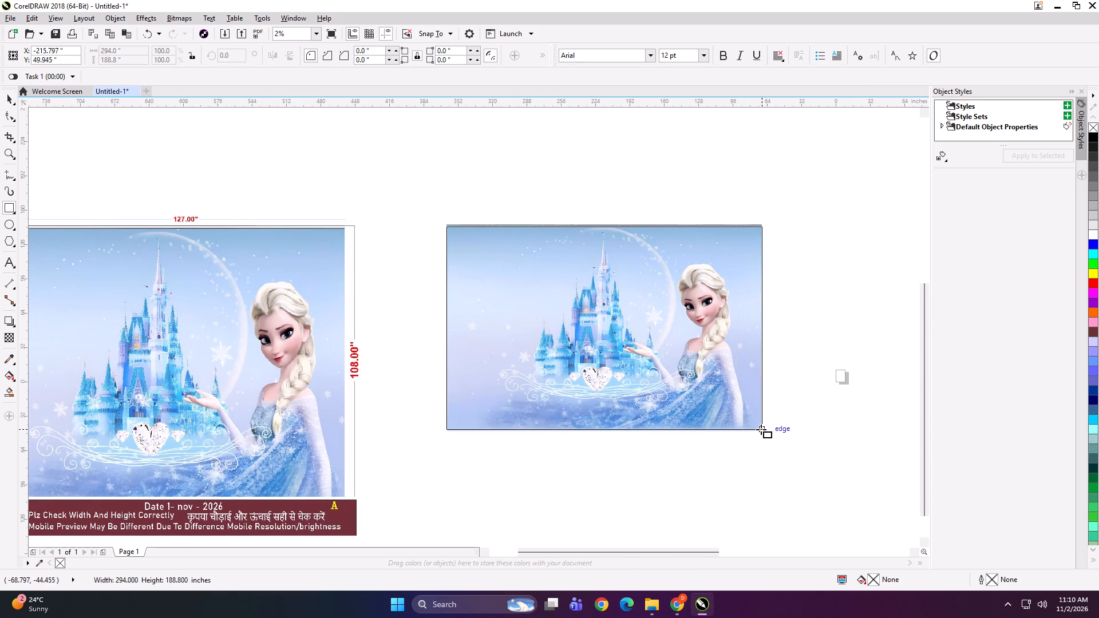
pyautogui.moveTo(761, 429); pyautogui.dragTo(763, 429)
# Extend the rectangle's bottom and top edges to the artwork's limits, stopping short of the dark top strip, about 191.25 in high.
pyautogui.scroll(4, 624, 435)
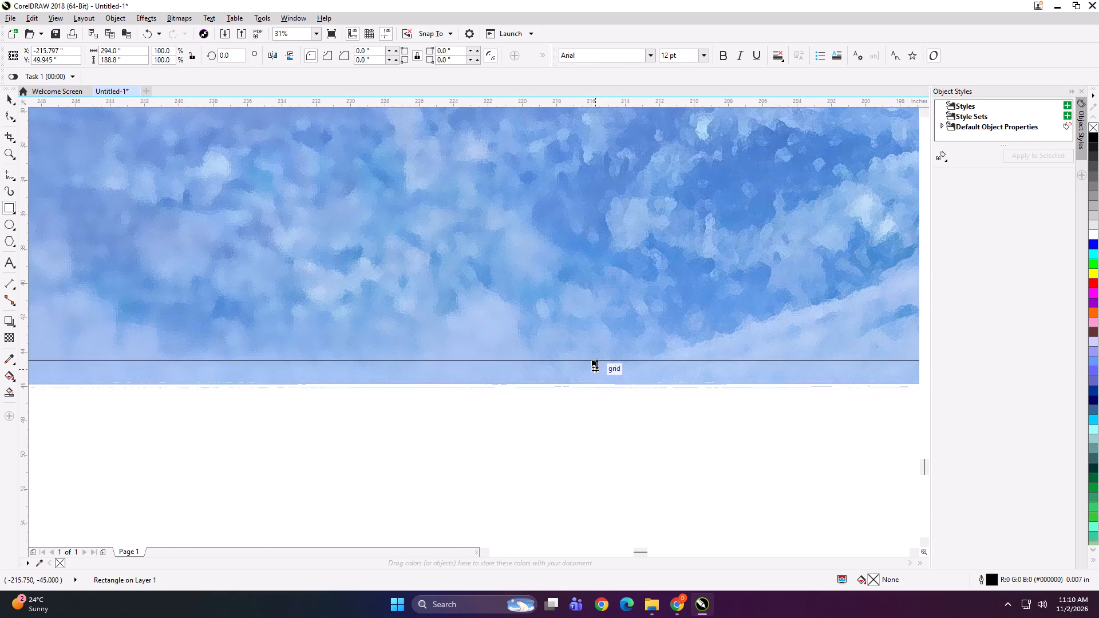
pyautogui.moveTo(592, 364); pyautogui.dragTo(608, 386)
pyautogui.scroll(-2, 590, 411)
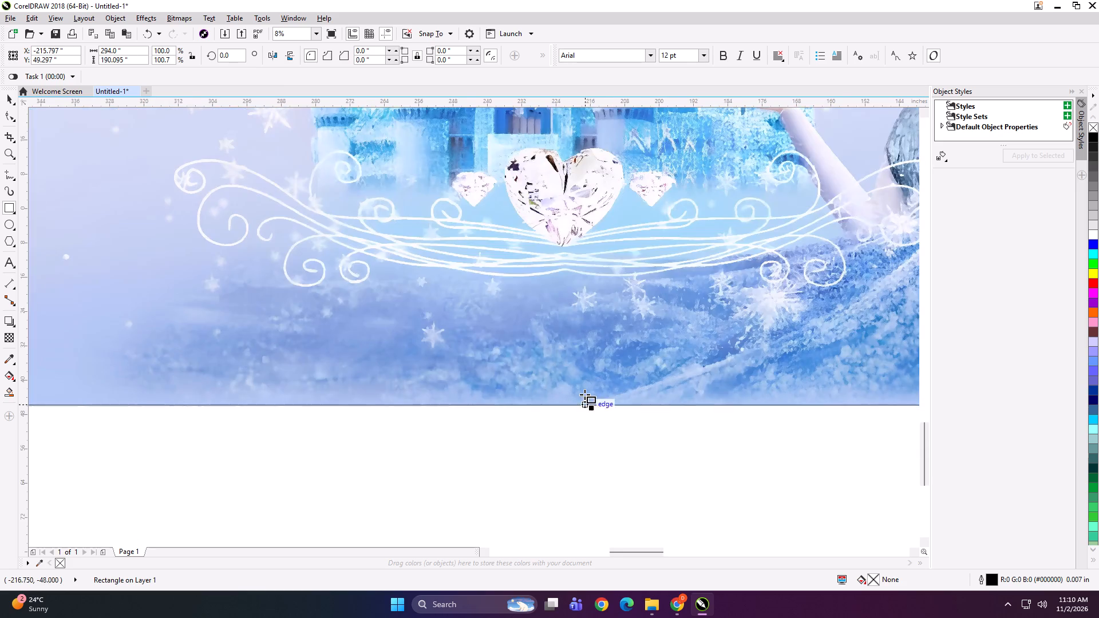
pyautogui.scroll(-2, 584, 393)
pyautogui.scroll(2, 581, 224)
pyautogui.scroll(3, 599, 150)
pyautogui.scroll(1, 635, 320)
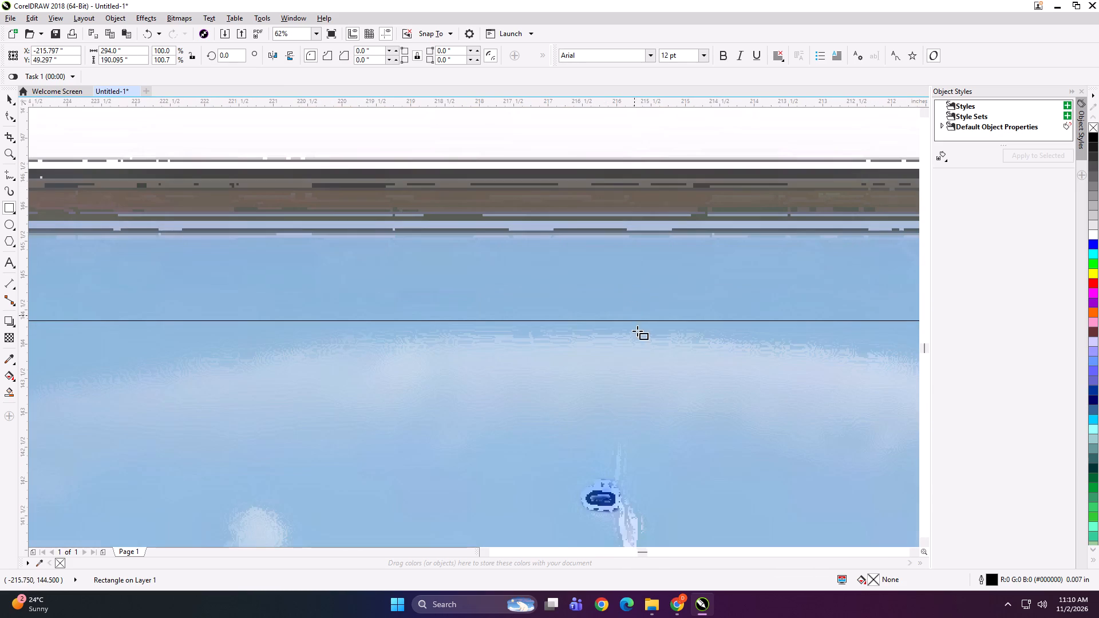
pyautogui.moveTo(631, 319); pyautogui.dragTo(623, 240)
# PowerClip the Elsa castle image inside the drawn rectangle.
pyautogui.press('space')
pyautogui.click(611, 207)
pyautogui.hotkey('shift', 'Return')
pyautogui.click(602, 277)
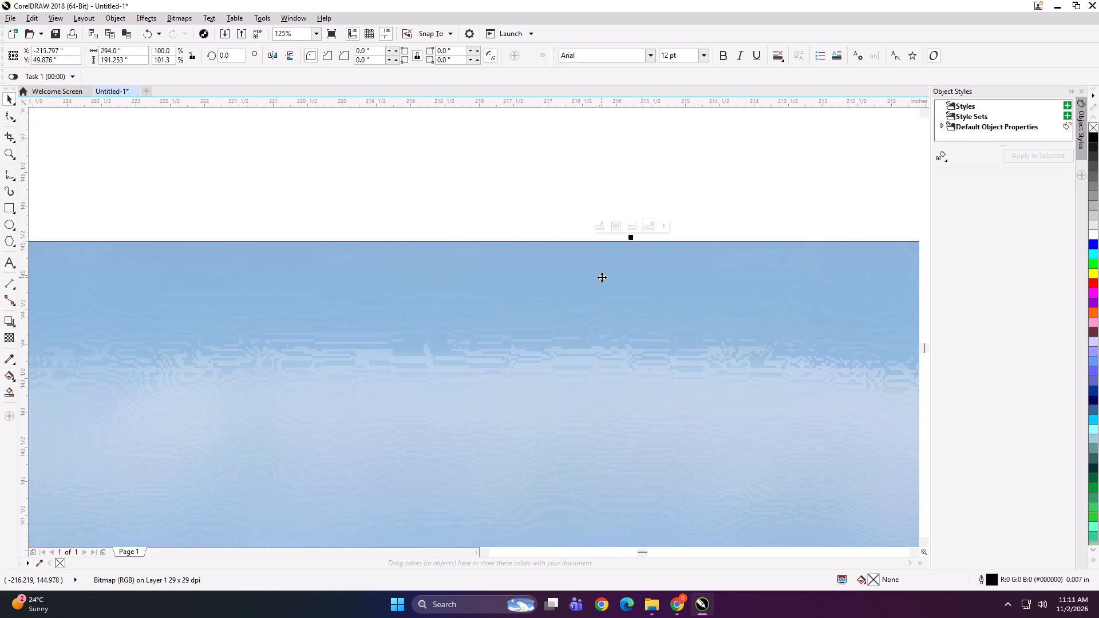
# Resize the clipped Elsa mural to 127 in wide by 108 in high.
pyautogui.scroll(-4, 602, 276)
pyautogui.scroll(-3, 594, 183)
pyautogui.scroll(-1, 510, 211)
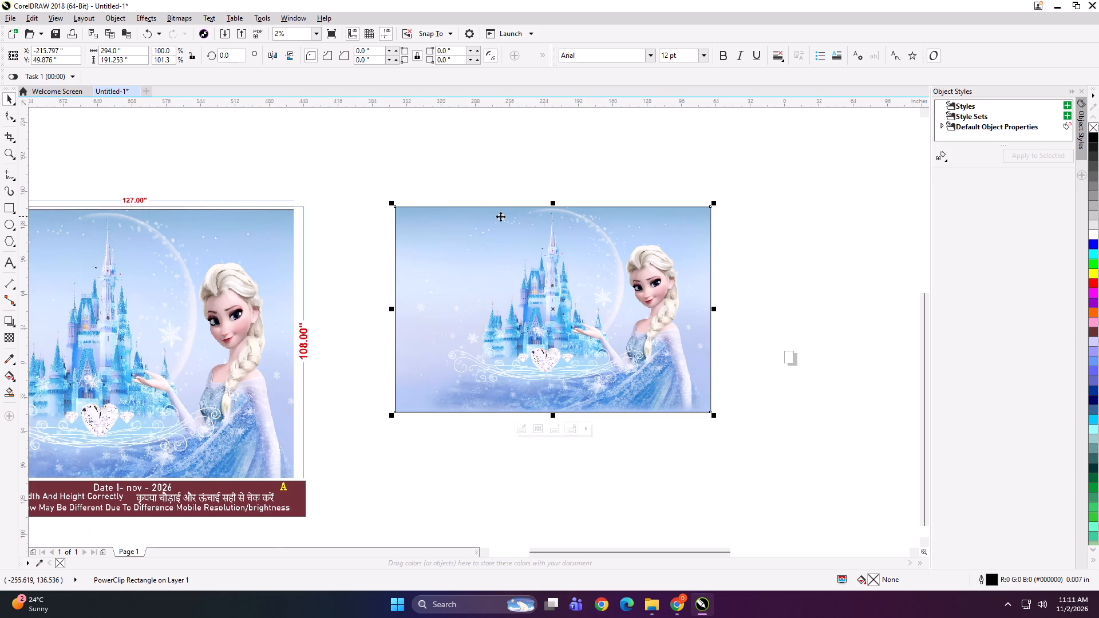
pyautogui.click(131, 49)
pyautogui.hotkey('ctrl', 'a')
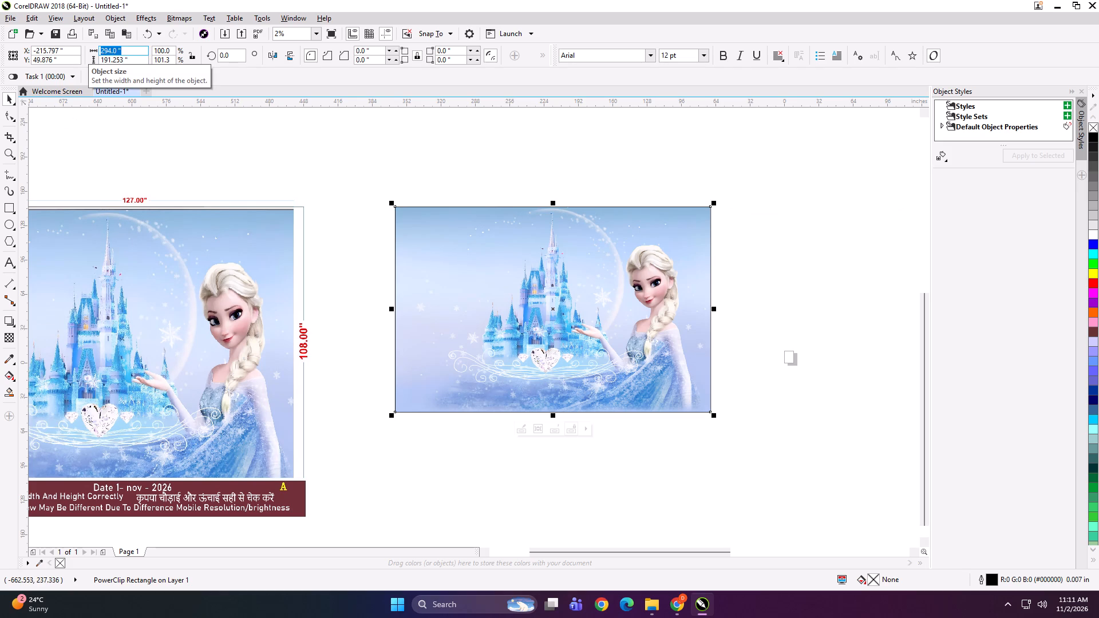
pyautogui.write('127')
pyautogui.press('Tab')
pyautogui.write('10')
pyautogui.press('BackSpace')
pyautogui.press('8')
pyautogui.press('Return')
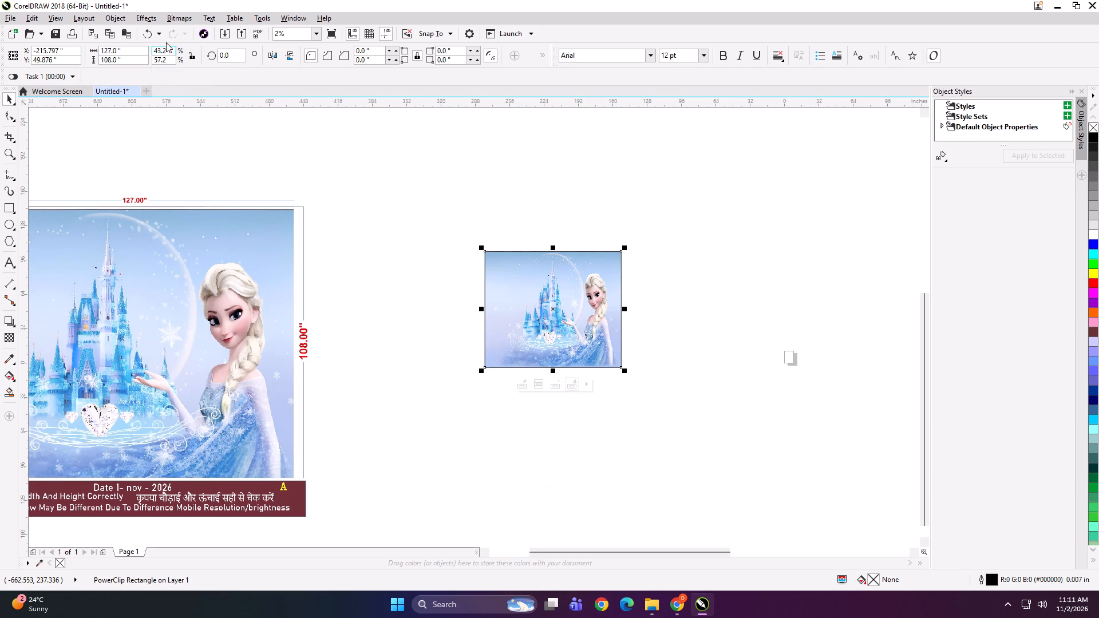
# Shrink the Elsa castle preview to about 210 × 173 in and move it closer to the clipped mural.
pyautogui.scroll(-1, 426, 265)
pyautogui.scroll(1, 302, 358)
pyautogui.moveTo(329, 322); pyautogui.dragTo(358, 316)
pyautogui.moveTo(334, 316); pyautogui.dragTo(385, 283)
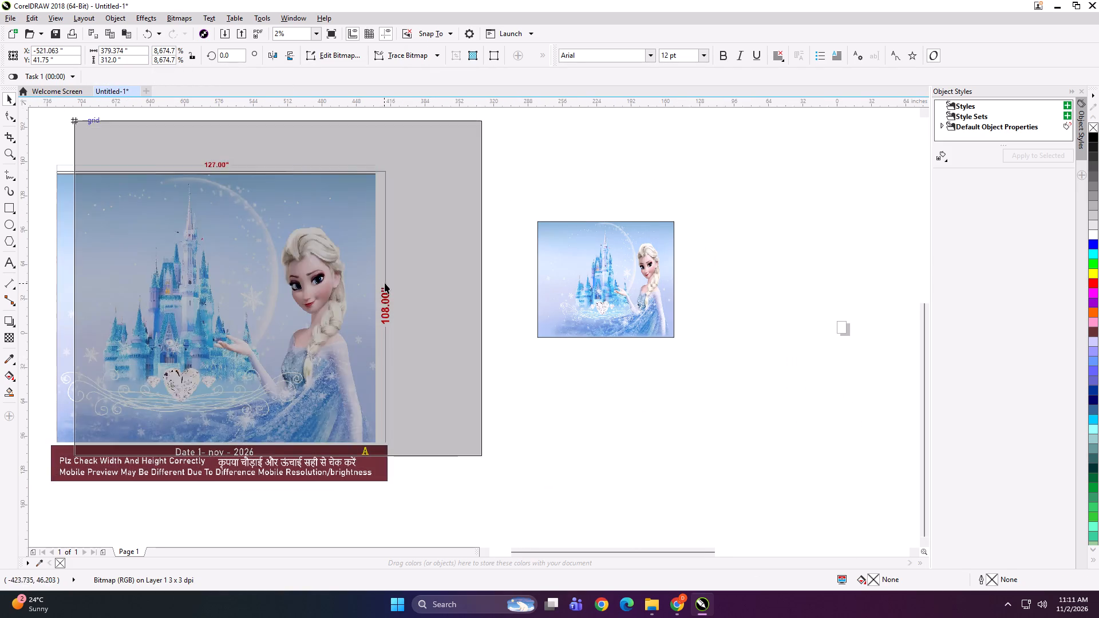
pyautogui.moveTo(385, 283); pyautogui.dragTo(385, 283)
pyautogui.keyDown('shift'); pyautogui.moveTo(484, 118); pyautogui.dragTo(472, 192); pyautogui.keyUp('shift')
pyautogui.moveTo(340, 284); pyautogui.dragTo(428, 274)
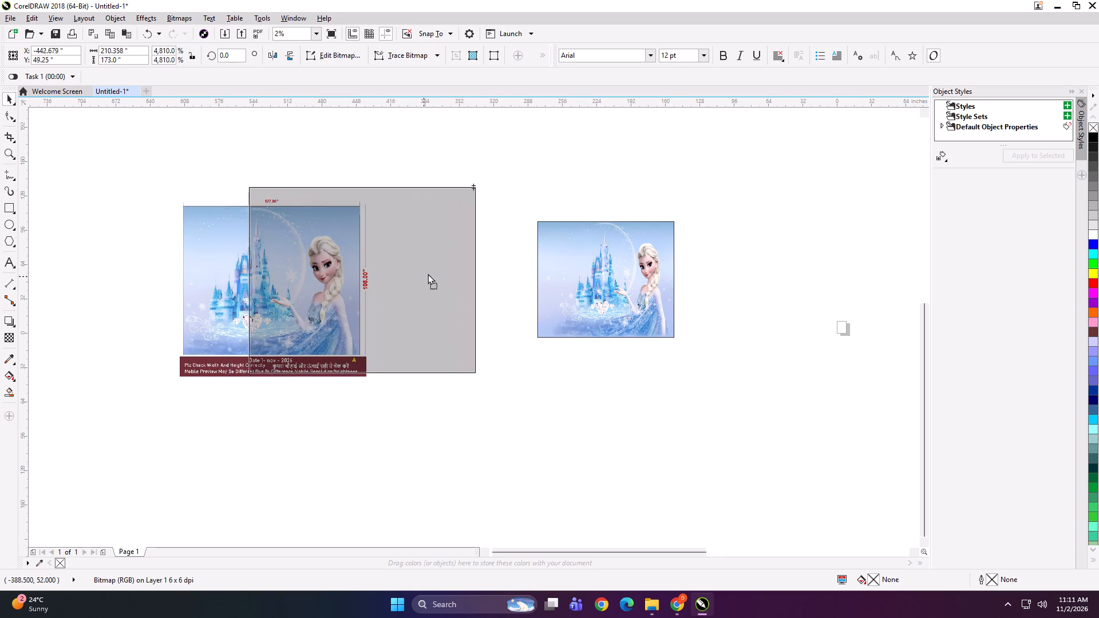
pyautogui.moveTo(428, 274); pyautogui.dragTo(447, 268)
# Frame both Elsa designs in the view and shift each slightly so they sit side by side for comparison.
pyautogui.keyDown('shift'); pyautogui.click(600, 283); pyautogui.keyUp('shift')
pyautogui.hotkey('shift', 'F2')
pyautogui.click(522, 135)
pyautogui.click(625, 151)
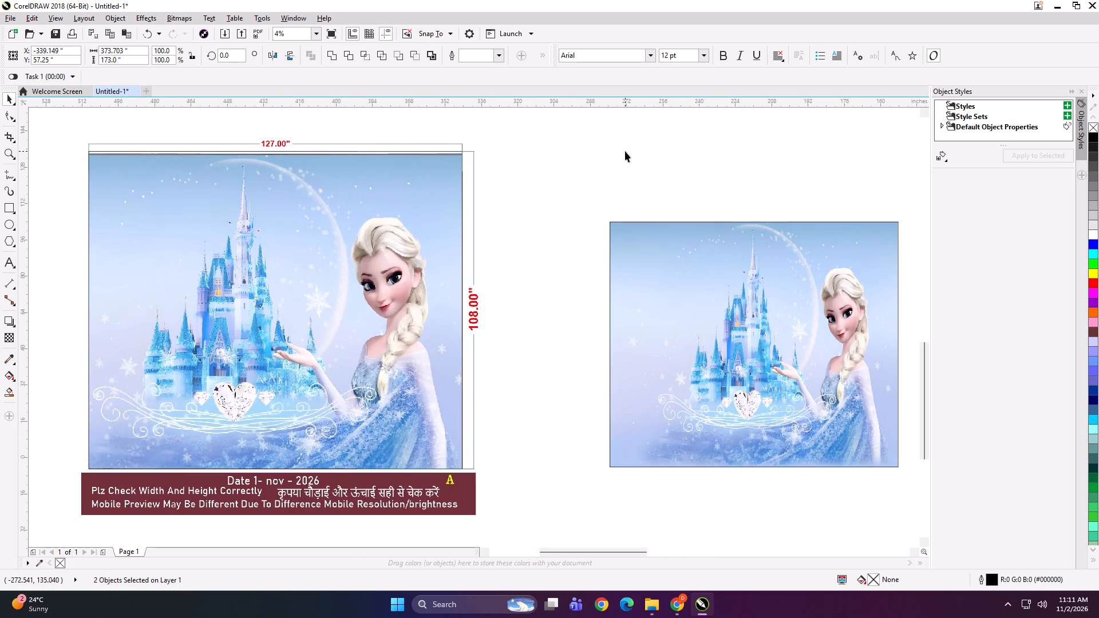
pyautogui.click(662, 257)
pyautogui.moveTo(660, 303); pyautogui.dragTo(642, 292)
pyautogui.moveTo(454, 298); pyautogui.dragTo(442, 301)
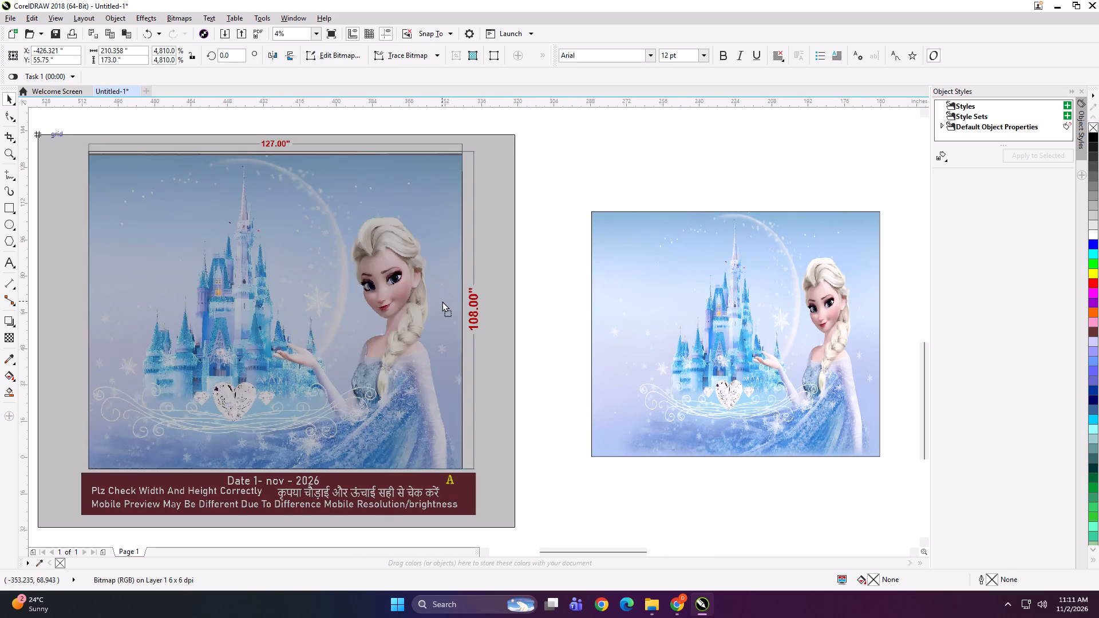
pyautogui.moveTo(442, 301); pyautogui.dragTo(441, 301)
# Stretch the image inside the clipping frame horizontally past both sides, to about 153.75 in wide, to match the preview's proportions.
pyautogui.click(584, 283)
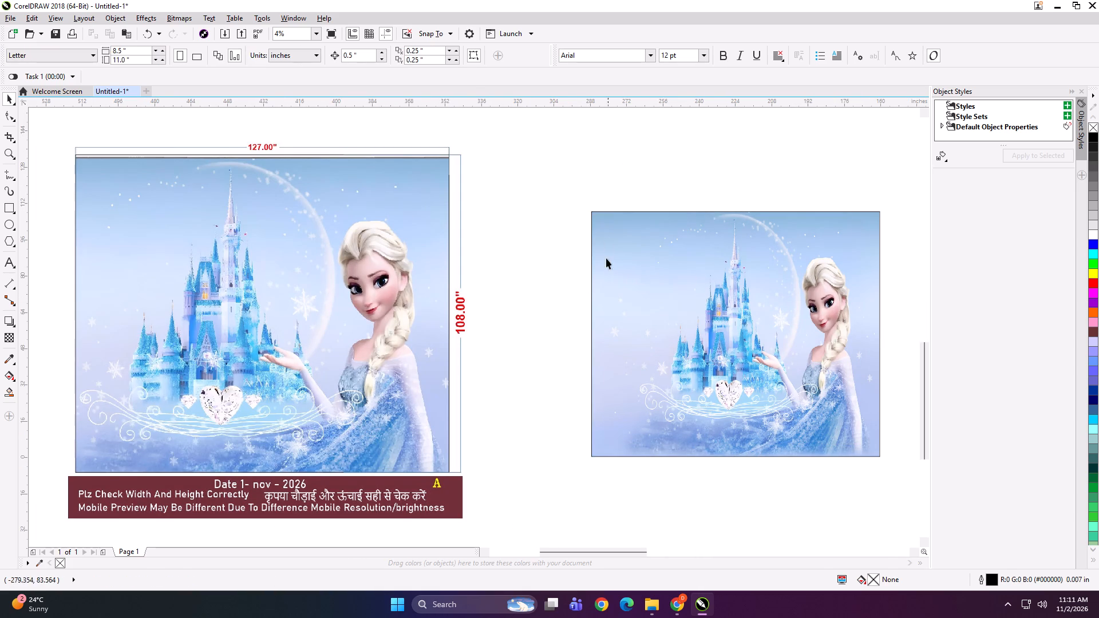
pyautogui.click(637, 187)
pyautogui.keyDown('alt'); pyautogui.click(671, 307); pyautogui.keyUp('alt')
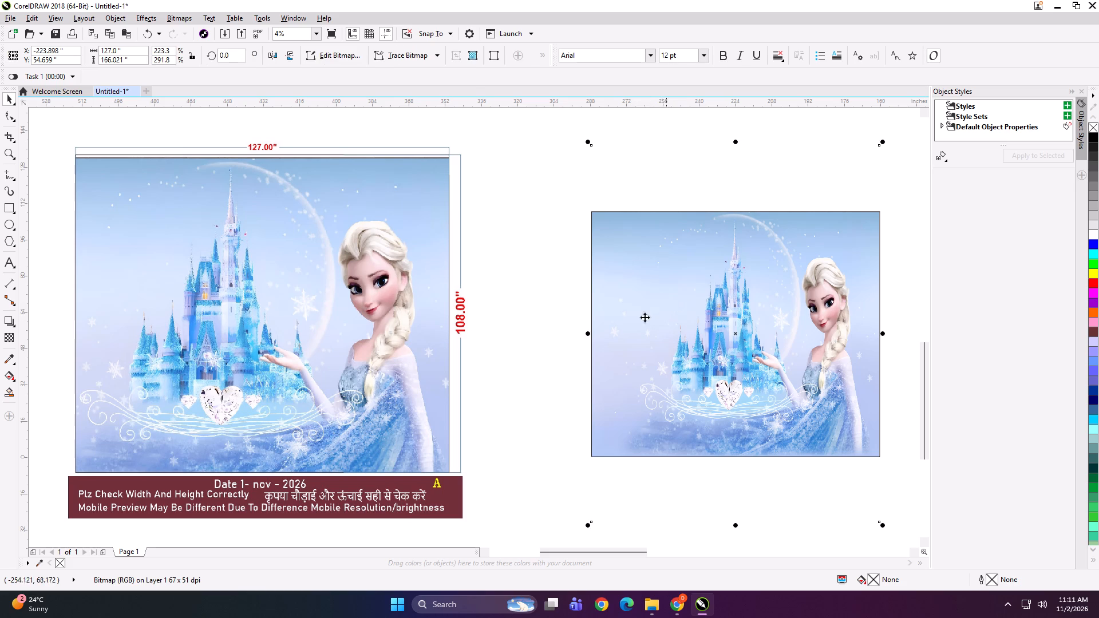
pyautogui.click(571, 333)
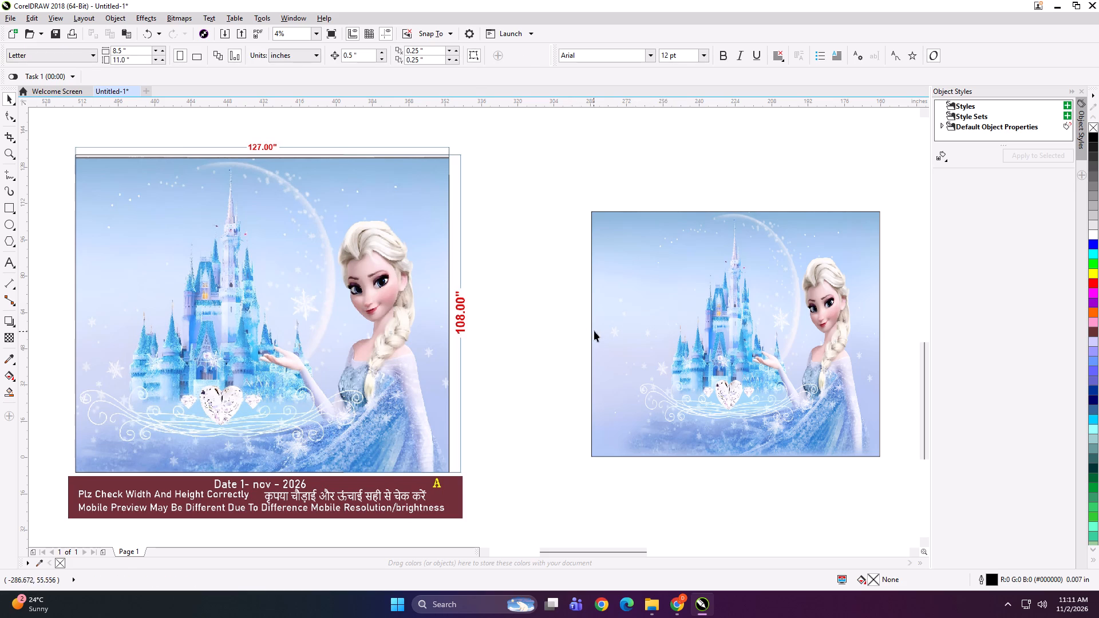
pyautogui.keyDown('alt'); pyautogui.click(614, 330); pyautogui.keyUp('alt')
pyautogui.moveTo(584, 332); pyautogui.dragTo(568, 333)
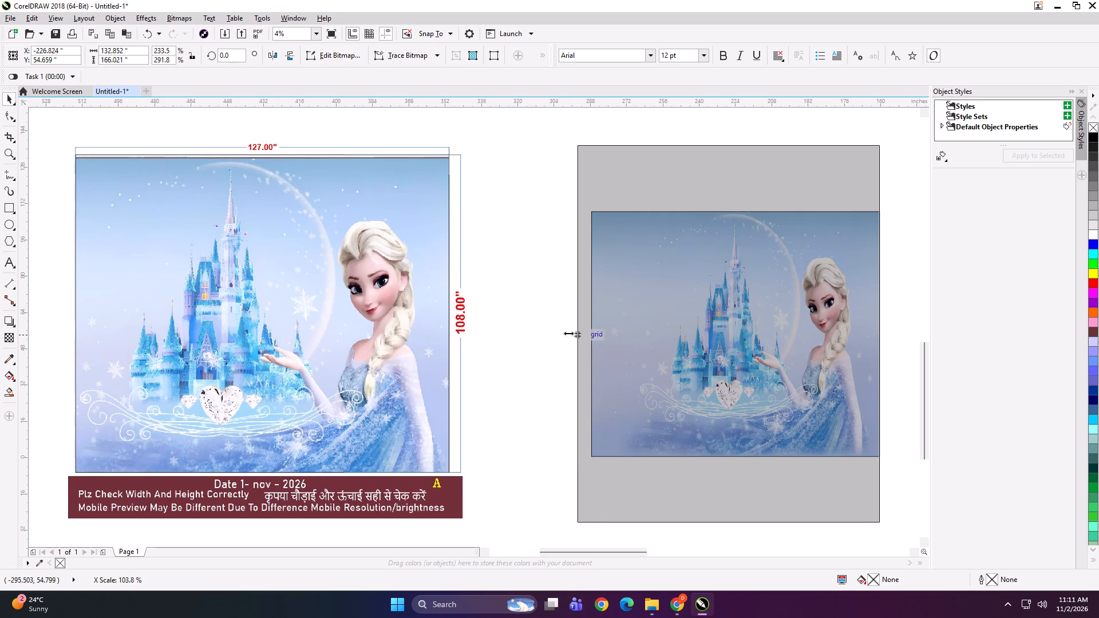
pyautogui.moveTo(568, 333); pyautogui.dragTo(537, 332)
pyautogui.moveTo(542, 335); pyautogui.dragTo(541, 335)
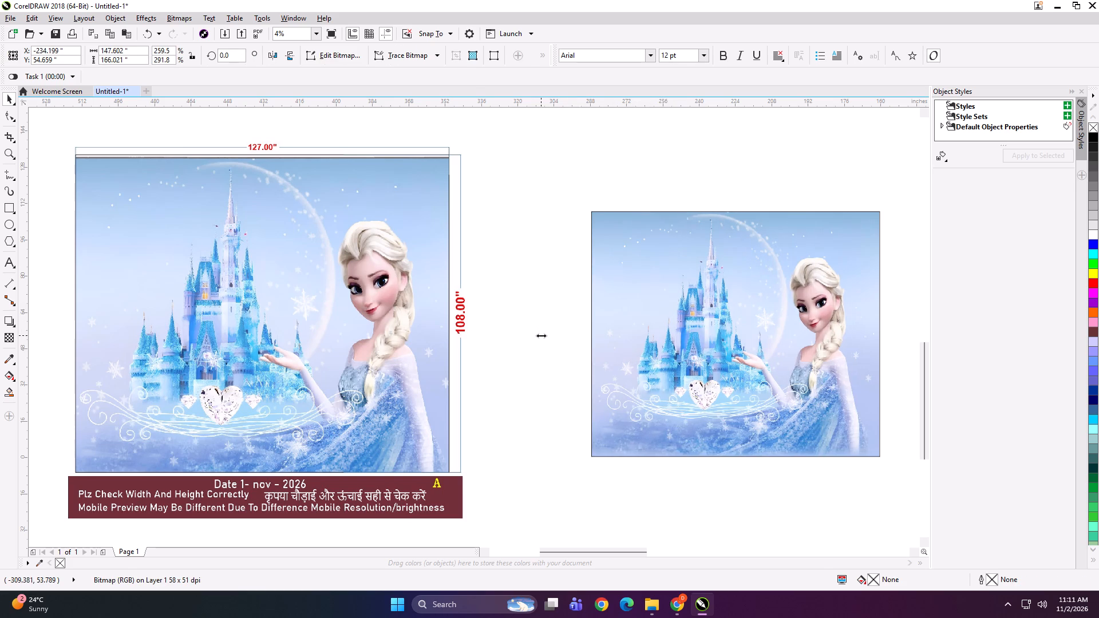
pyautogui.moveTo(541, 335); pyautogui.dragTo(536, 334)
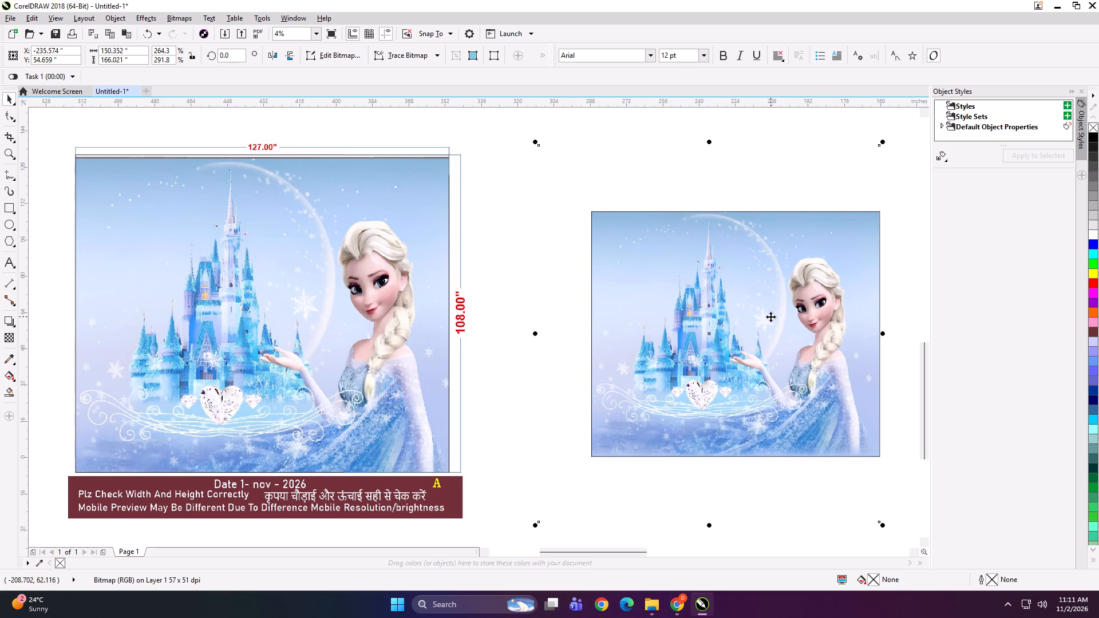
pyautogui.click(889, 332)
pyautogui.keyDown('alt'); pyautogui.click(867, 330); pyautogui.keyUp('alt')
pyautogui.moveTo(884, 334); pyautogui.dragTo(892, 332)
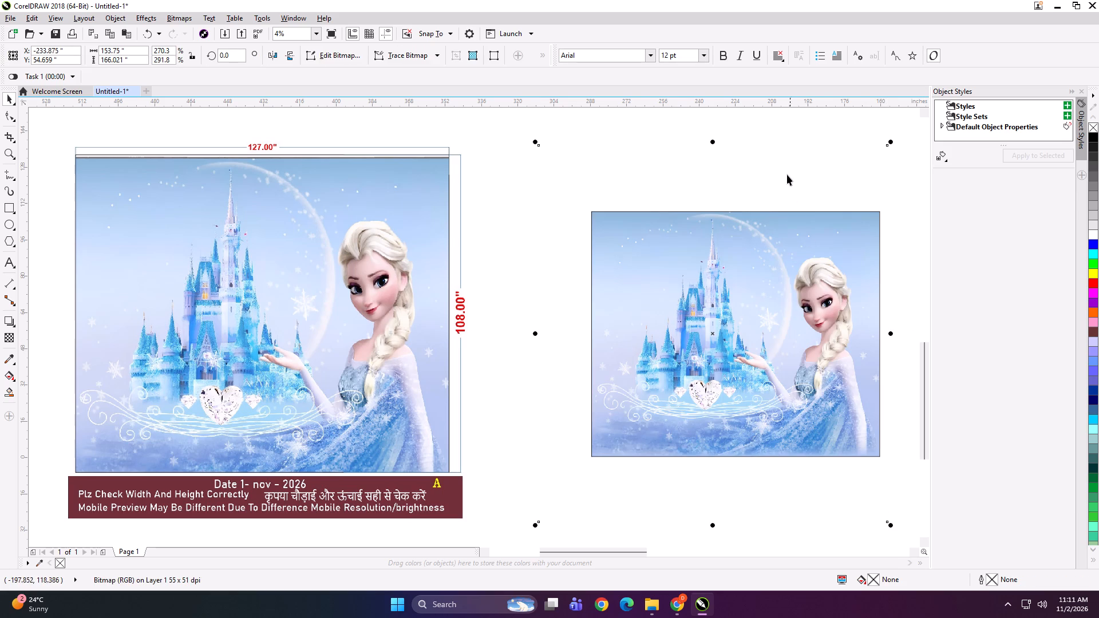
pyautogui.click(787, 173)
# Add a full-height panel rectangle 49 in wide over the clipped mural and align it to the mural's left edge.
pyautogui.click(778, 250)
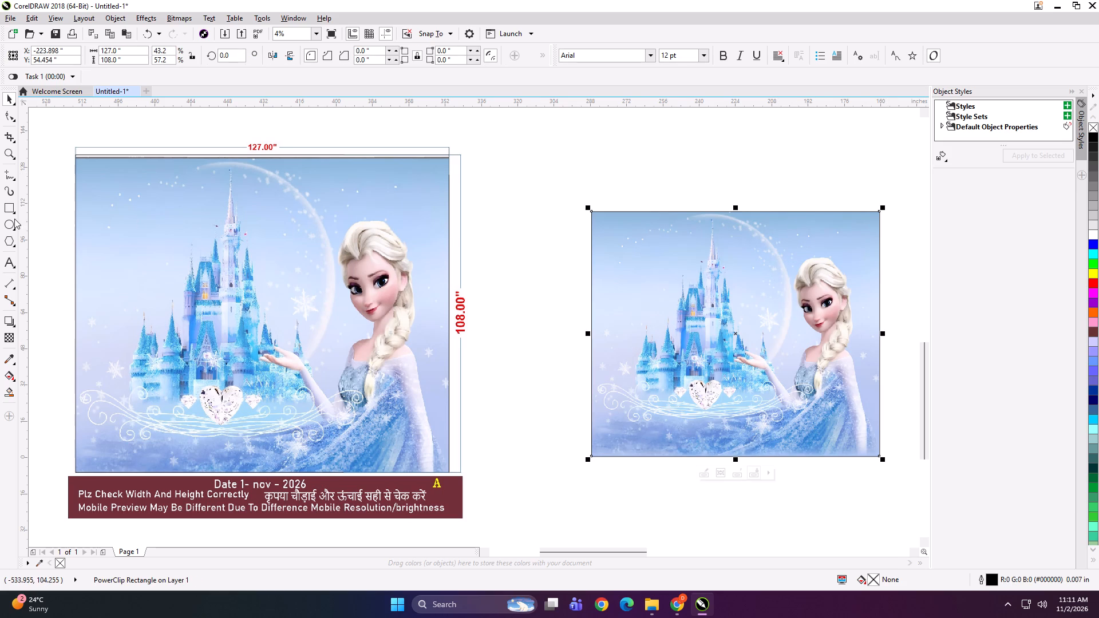
pyautogui.keyDown('shift'); pyautogui.doubleClick(13, 208); pyautogui.keyUp('shift')
pyautogui.hotkey('shift', 'space')
pyautogui.click(126, 49)
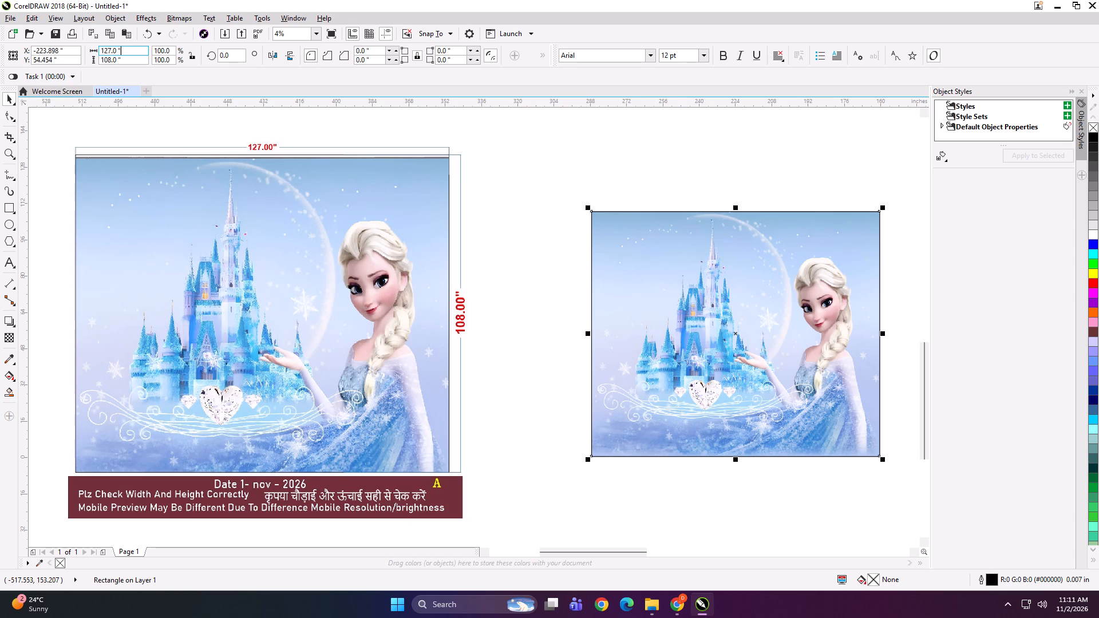
pyautogui.hotkey('ctrl', 'a')
pyautogui.write('49')
pyautogui.press('Return')
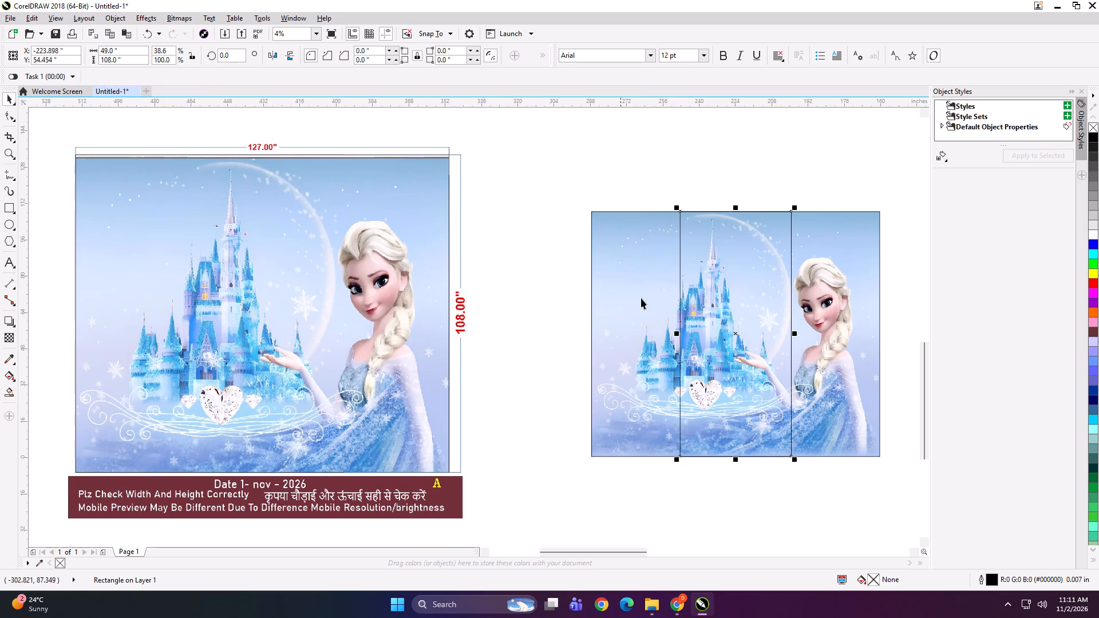
pyautogui.keyDown('shift'); pyautogui.click(642, 299); pyautogui.keyUp('shift')
pyautogui.press('l')
pyautogui.click(676, 172)
pyautogui.click(662, 280)
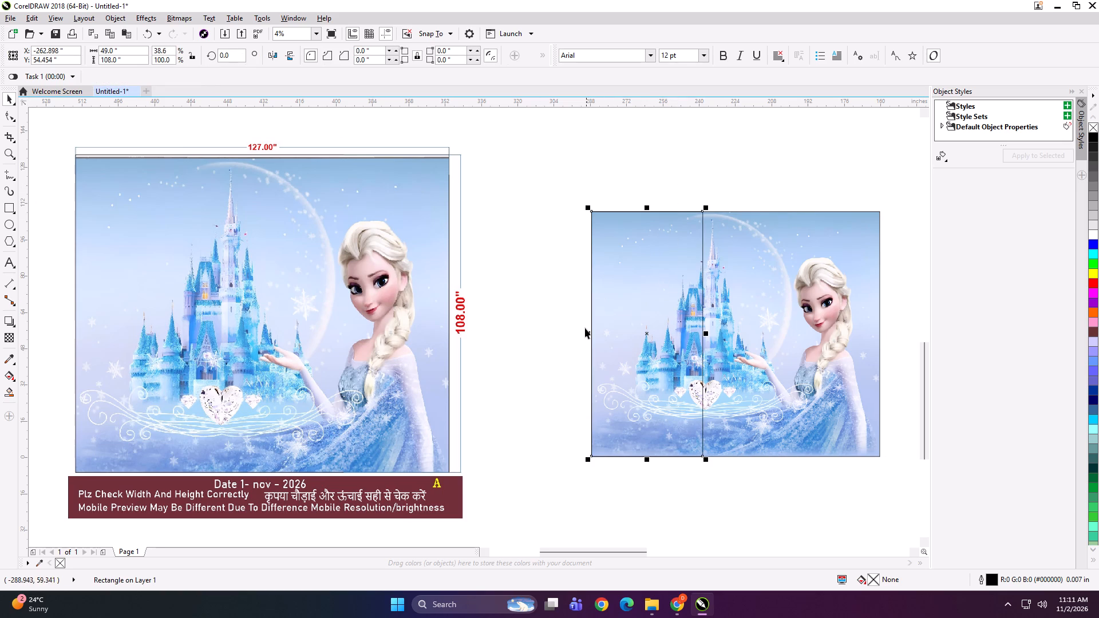
# Mirror-copy the 49 in panel to its right side and nudge the copy 0.5 in left to overlap the first panel.
pyautogui.moveTo(588, 334); pyautogui.dragTo(754, 343)
pyautogui.keyDown('ctrl'); pyautogui.rightClick(754, 343); pyautogui.keyUp('ctrl')
pyautogui.press('Left')
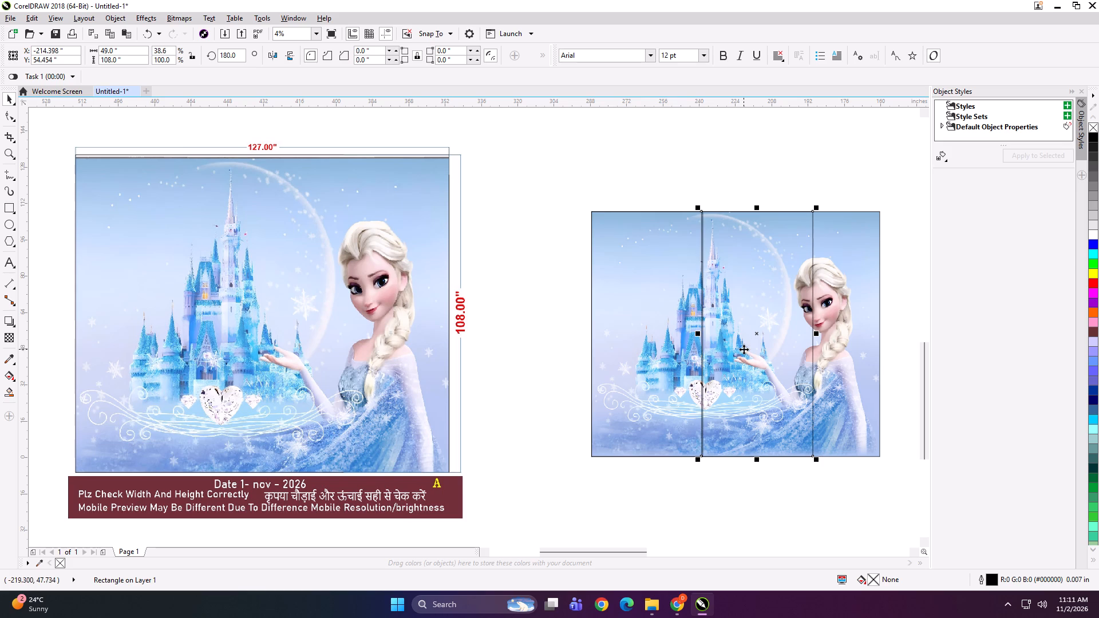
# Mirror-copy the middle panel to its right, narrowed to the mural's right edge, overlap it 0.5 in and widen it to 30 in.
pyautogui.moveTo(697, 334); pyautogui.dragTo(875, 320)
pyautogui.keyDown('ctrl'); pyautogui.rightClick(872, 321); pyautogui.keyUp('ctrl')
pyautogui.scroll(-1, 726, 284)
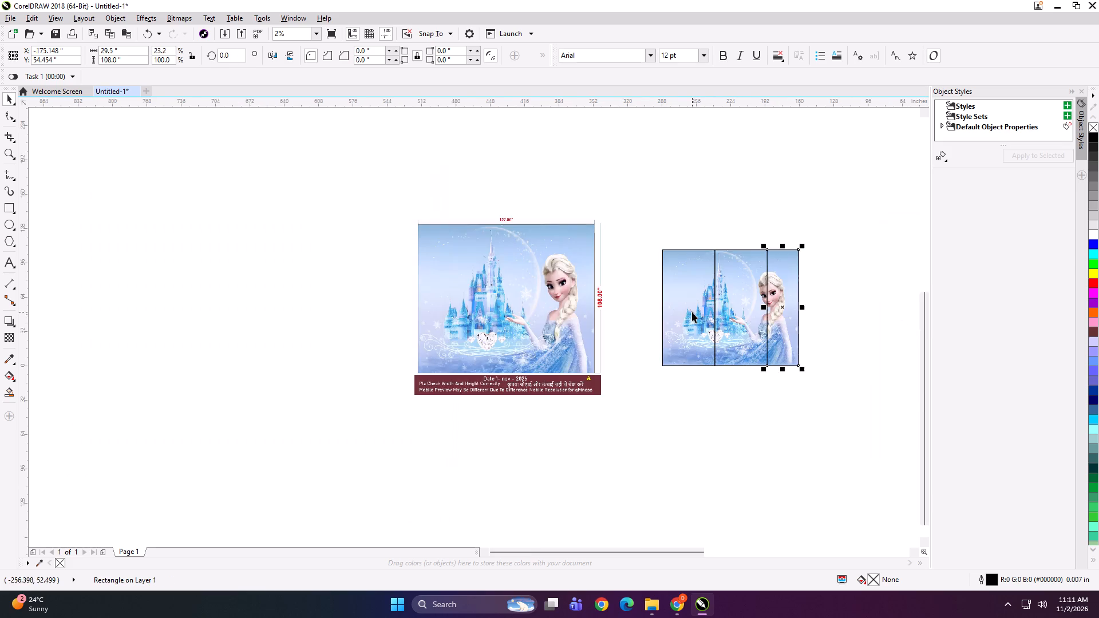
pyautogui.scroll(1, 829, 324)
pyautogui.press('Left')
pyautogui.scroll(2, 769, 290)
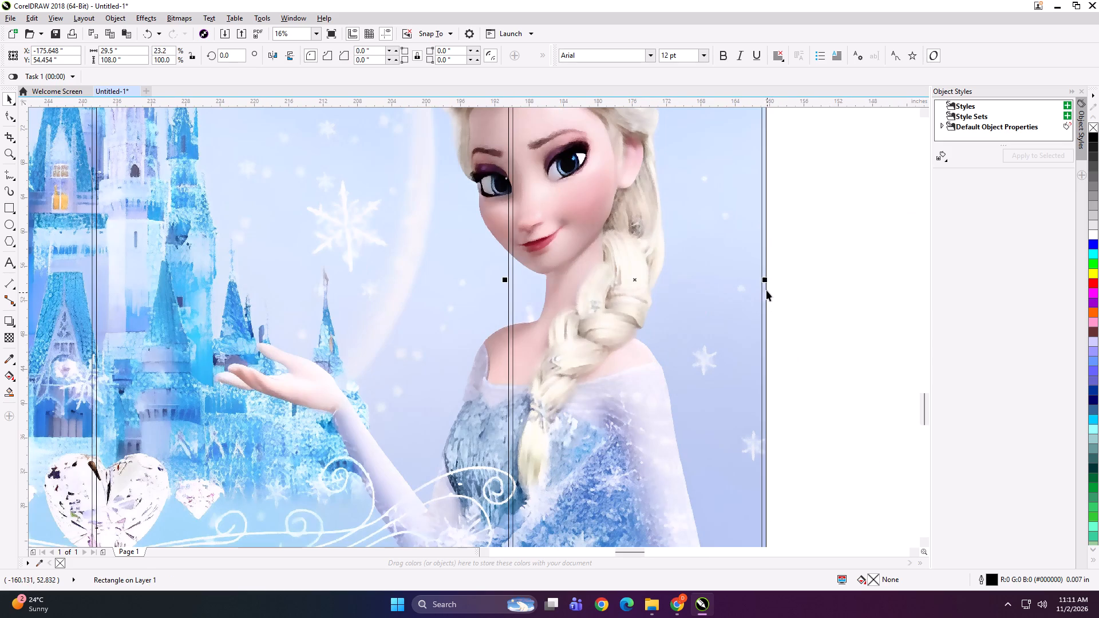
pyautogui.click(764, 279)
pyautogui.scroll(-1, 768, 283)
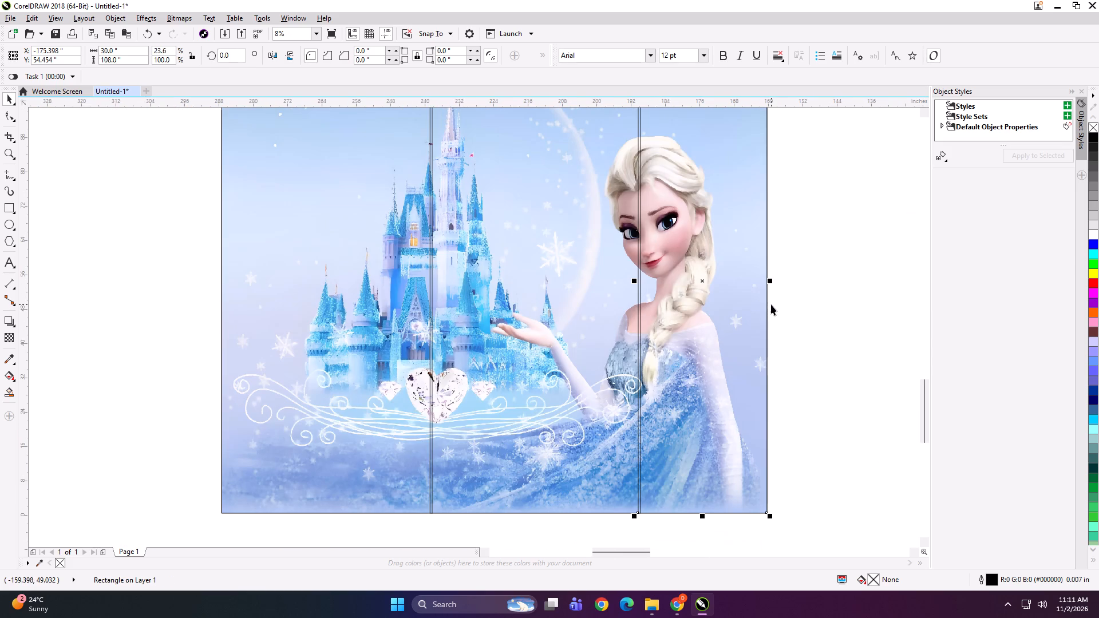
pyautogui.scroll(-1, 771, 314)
# Delete the right and middle panel rectangles, keeping only the first panel at the mural's left edge.
pyautogui.press('Delete')
pyautogui.click(627, 281)
pyautogui.press('Delete')
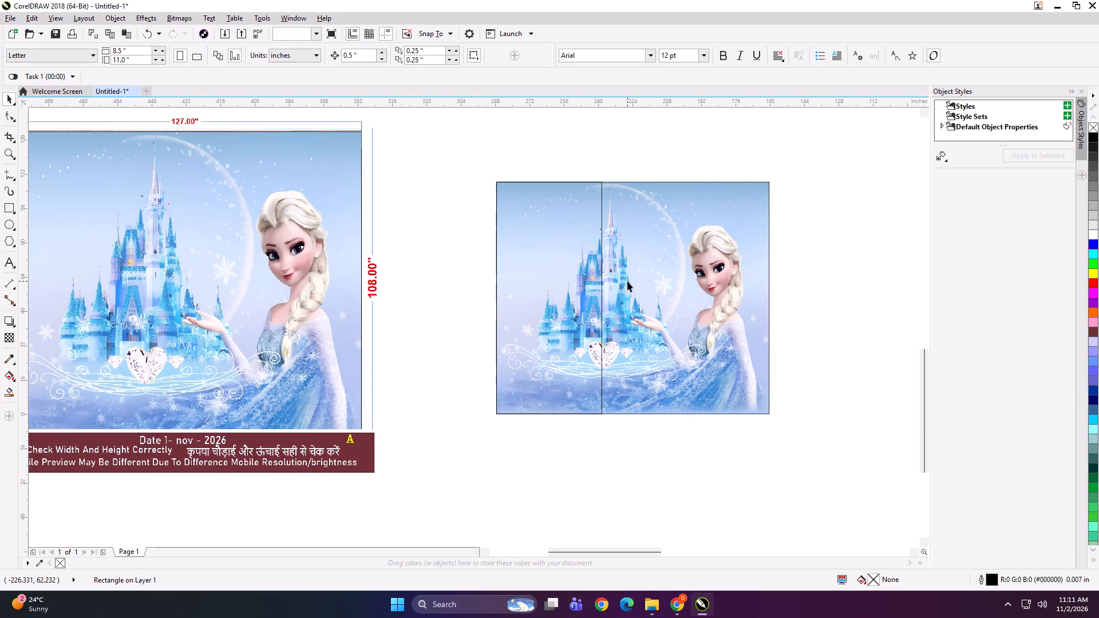
# Set the remaining panel's width to 53 in and align it to the mural's top and right edges.
pyautogui.click(563, 256)
pyautogui.moveTo(128, 49); pyautogui.dragTo(113, 52)
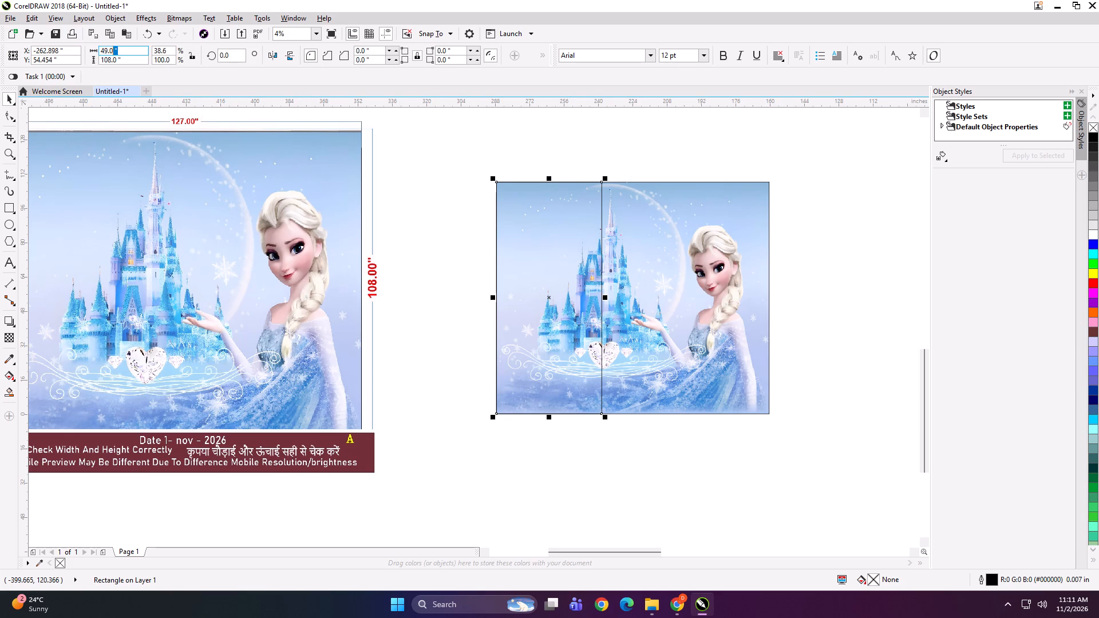
pyautogui.moveTo(113, 52); pyautogui.dragTo(68, 59)
pyautogui.write('53')
pyautogui.press('Return')
pyautogui.keyDown('shift'); pyautogui.click(756, 263); pyautogui.keyUp('shift')
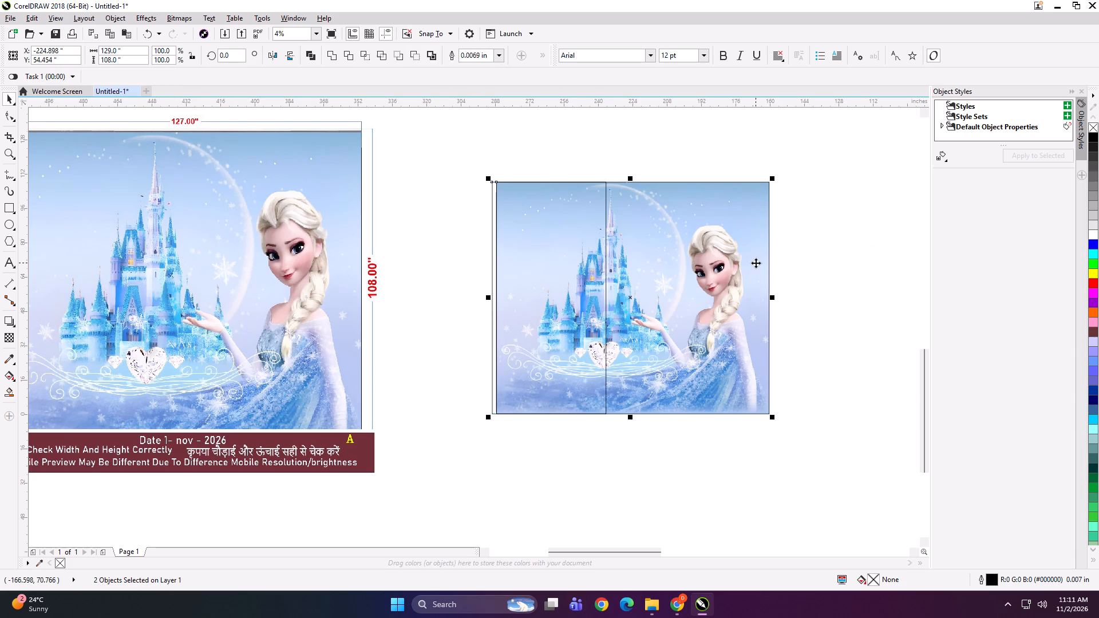
pyautogui.press('t')
pyautogui.press('r')
pyautogui.click(634, 147)
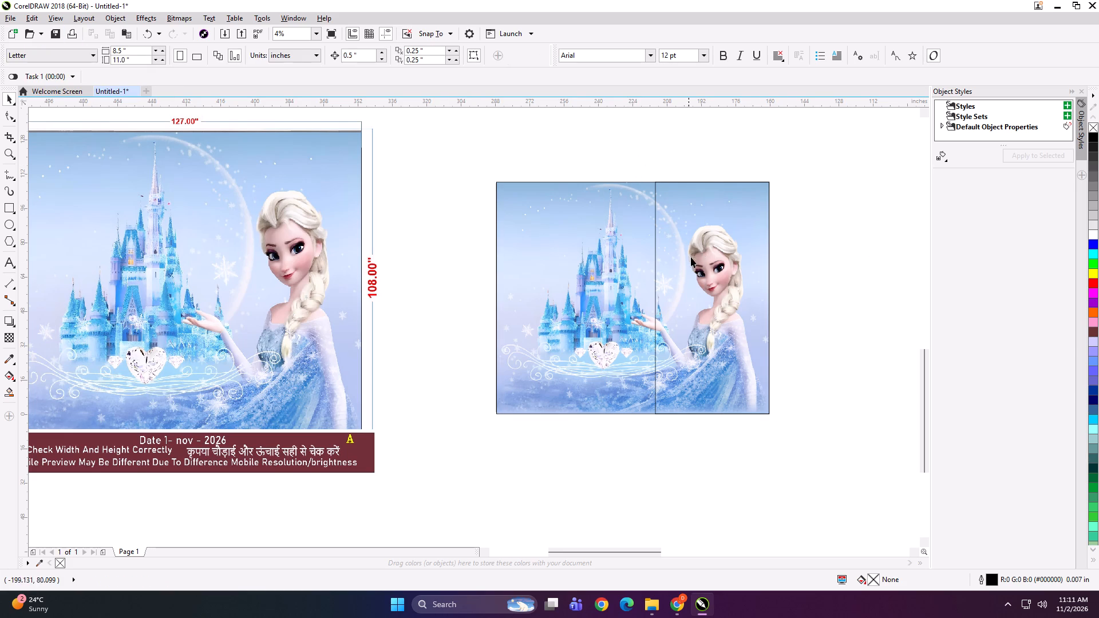
# Mirror-copy the 53 in panel to its left side and nudge the copy 0.5 in right to overlap it.
pyautogui.click(701, 278)
pyautogui.moveTo(775, 297); pyautogui.dragTo(643, 312)
pyautogui.keyDown('ctrl'); pyautogui.rightClick(645, 312); pyautogui.keyUp('ctrl')
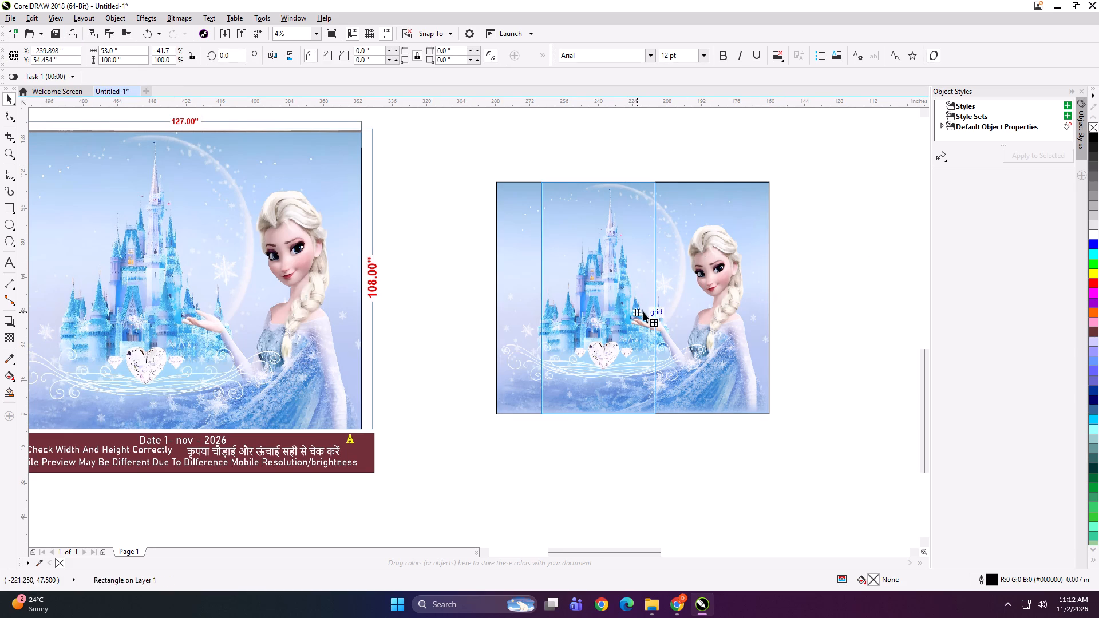
pyautogui.moveTo(643, 312); pyautogui.dragTo(643, 312)
pyautogui.scroll(1, 678, 308)
pyautogui.press('Right')
# Mirror-copy the middle panel leftward, overlap it 0.5 in, and narrow the copy to 22 in at the mural's left edge.
pyautogui.moveTo(638, 288); pyautogui.dragTo(637, 288)
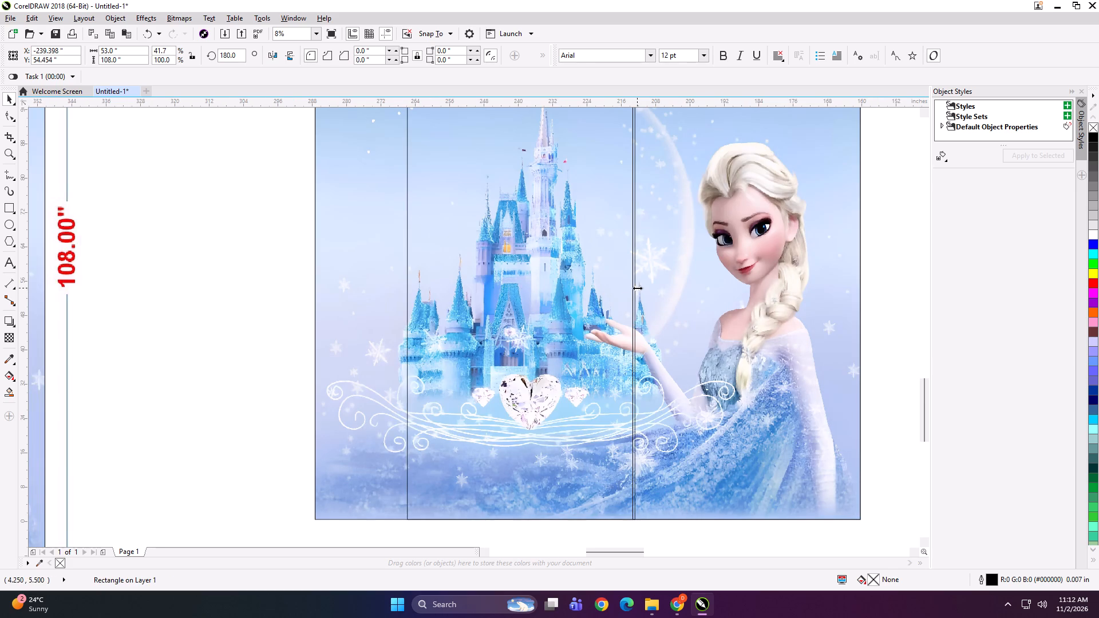
pyautogui.moveTo(637, 288); pyautogui.dragTo(373, 288)
pyautogui.keyDown('ctrl'); pyautogui.rightClick(372, 289); pyautogui.keyUp('ctrl')
pyautogui.scroll(-1, 516, 319)
pyautogui.press('Right')
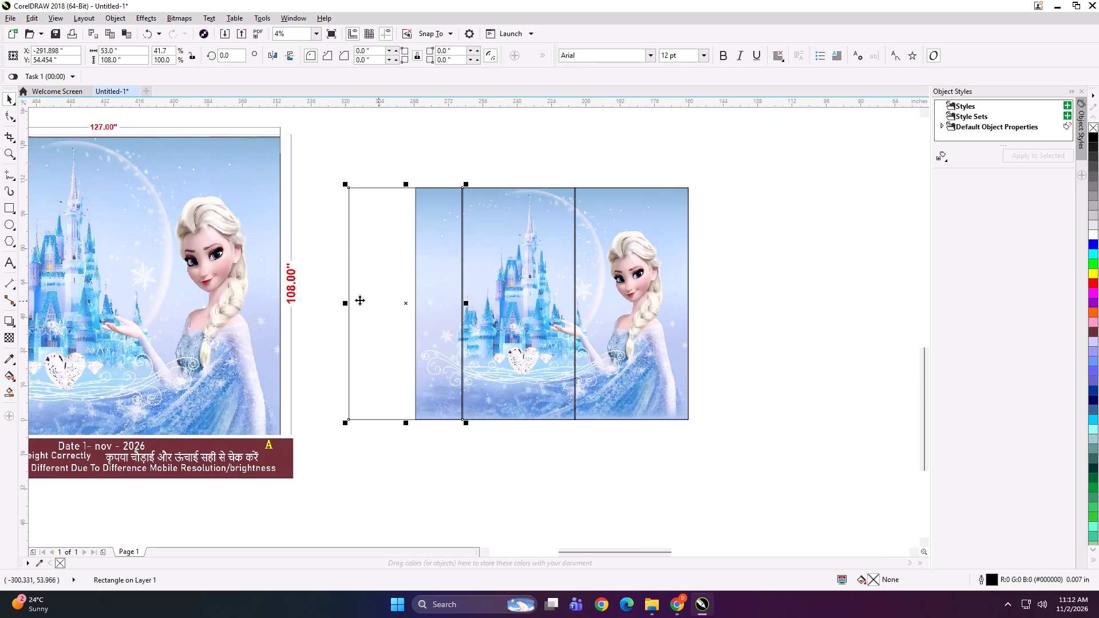
pyautogui.moveTo(345, 304); pyautogui.dragTo(409, 302)
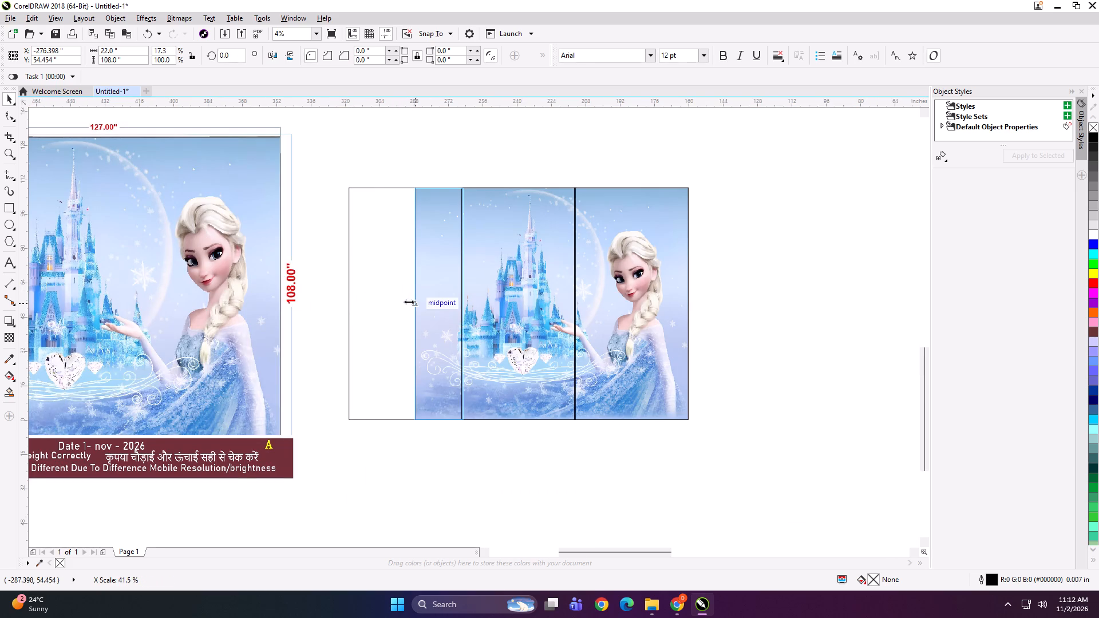
pyautogui.moveTo(409, 302); pyautogui.dragTo(409, 303)
# Group the three panel rectangles, clip the mural inside them, and ungroup them into separate panels.
pyautogui.keyDown('shift'); pyautogui.click(501, 267); pyautogui.keyUp('shift')
pyautogui.keyDown('shift'); pyautogui.click(635, 275); pyautogui.keyUp('shift')
pyautogui.hotkey('ctrl', 'g')
pyautogui.click(743, 268)
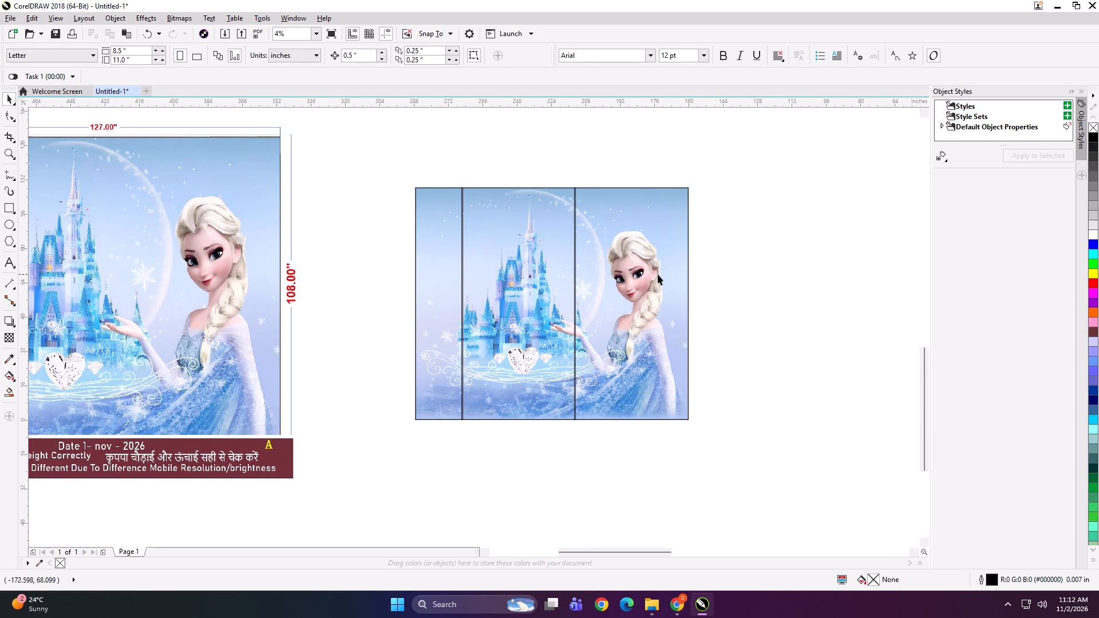
pyautogui.keyDown('alt'); pyautogui.click(655, 274); pyautogui.keyUp('alt')
pyautogui.hotkey('shift', 'Return')
pyautogui.click(612, 262)
pyautogui.hotkey('ctrl', 'u')
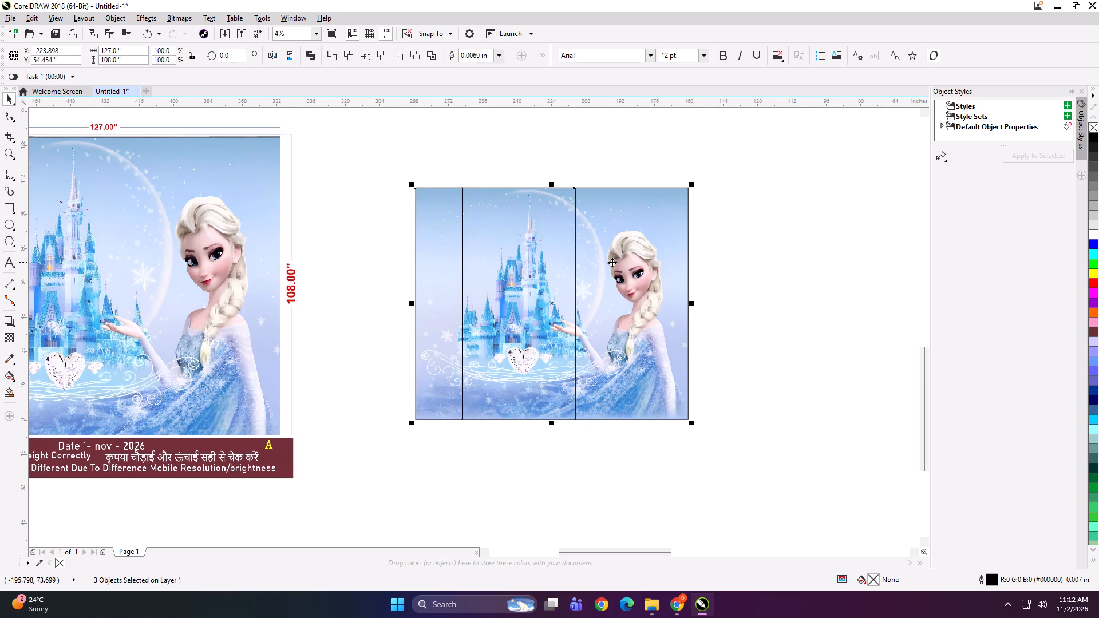
# Scale the customer preview image down to about 178 in wide and move it closer to the panels.
pyautogui.click(753, 267)
pyautogui.scroll(-1, 604, 251)
pyautogui.click(299, 268)
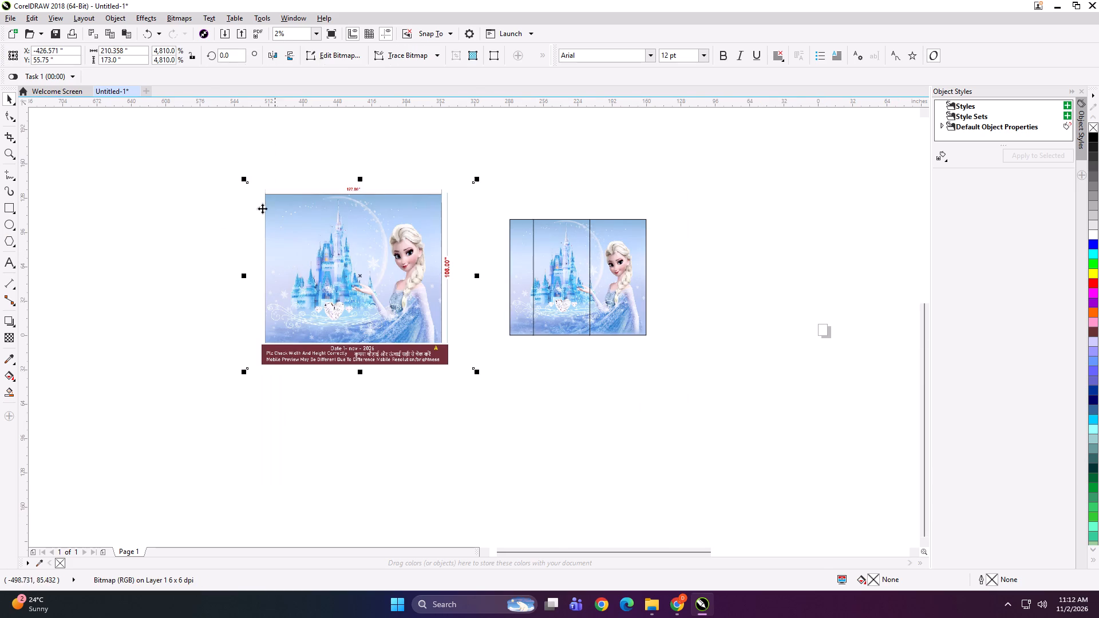
pyautogui.keyDown('shift'); pyautogui.moveTo(243, 179); pyautogui.dragTo(260, 188); pyautogui.keyUp('shift')
pyautogui.moveTo(363, 243); pyautogui.dragTo(395, 240)
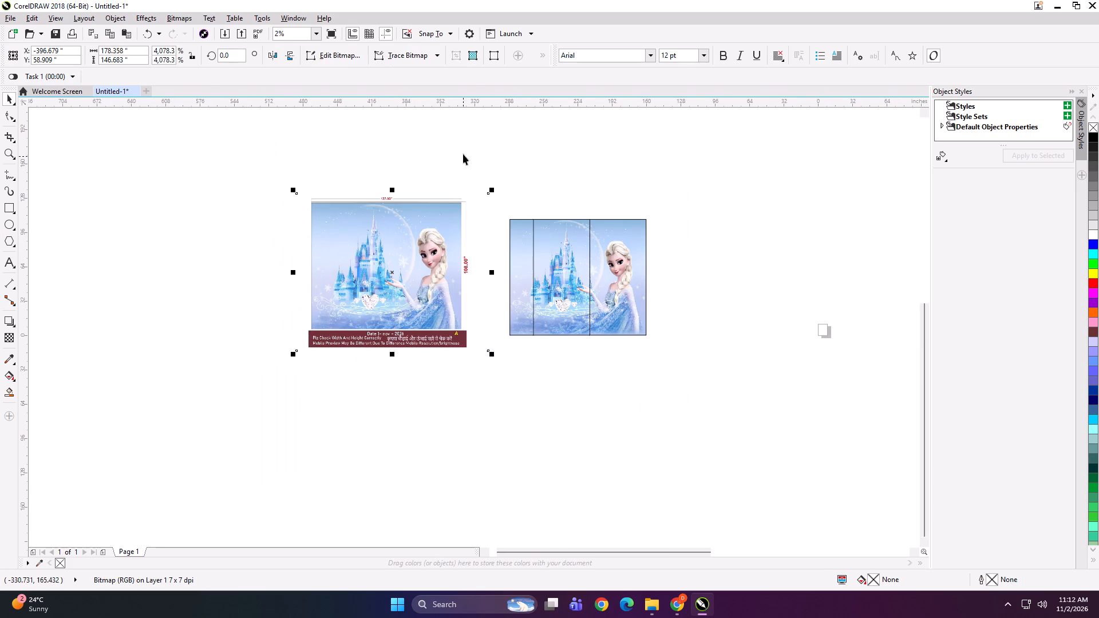
# Add the text label "127*108 PANEL 1" on the top edge of the left panel.
pyautogui.keyDown('shift'); pyautogui.moveTo(473, 163); pyautogui.dragTo(683, 372); pyautogui.keyUp('shift')
pyautogui.hotkey('shift', 'F2')
pyautogui.click(559, 172)
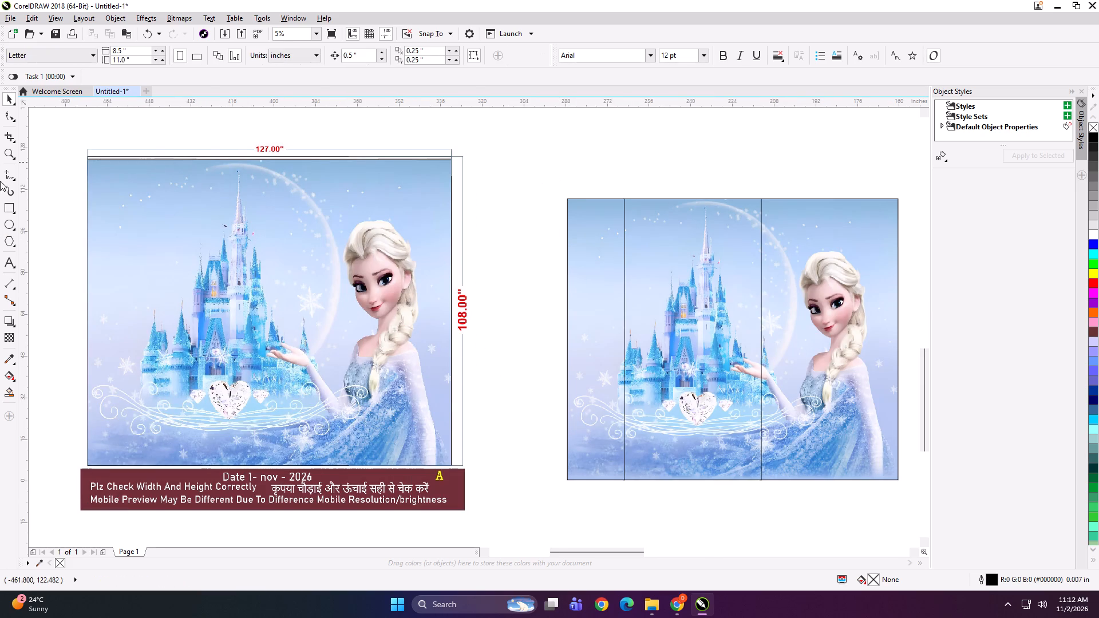
pyautogui.click(9, 262)
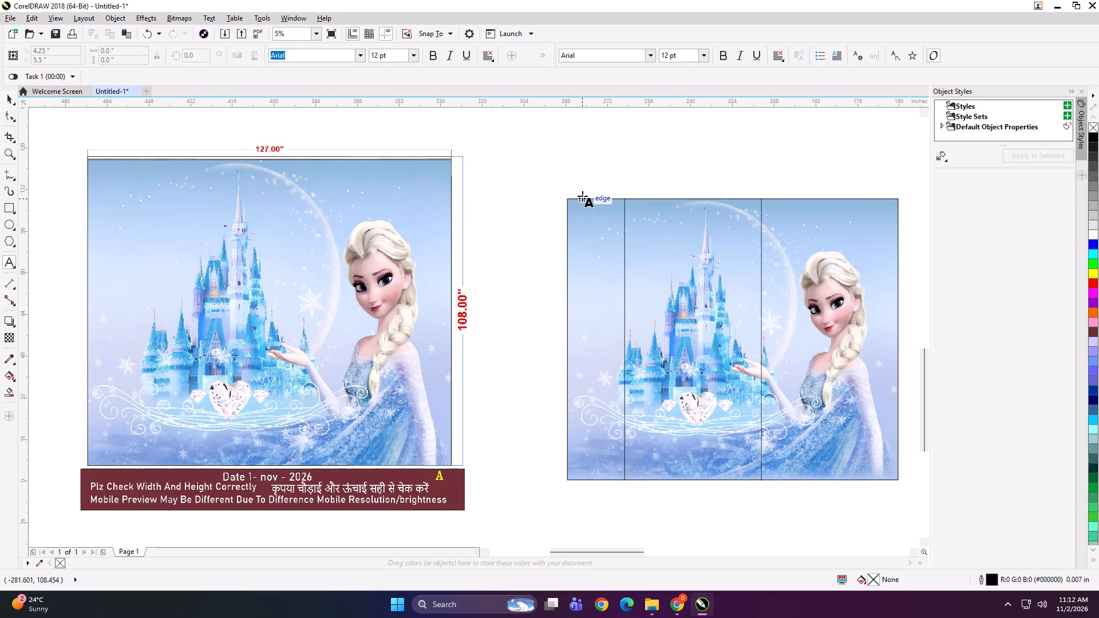
pyautogui.click(582, 196)
pyautogui.write('127*108 PANEL 1')
# Copy the label text onto the middle panel's top edge and change it to "127*108 PANEL 2".
pyautogui.hotkey('ctrl', 'a')
pyautogui.hotkey('ctrl', 'c')
pyautogui.scroll(4, 597, 188)
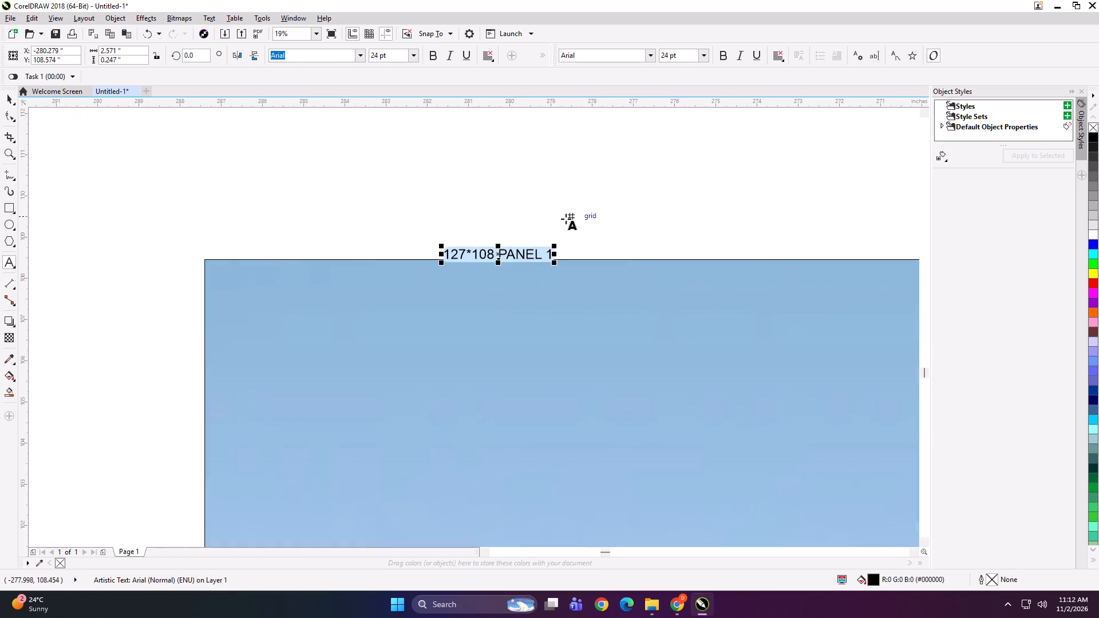
pyautogui.scroll(-4, 405, 181)
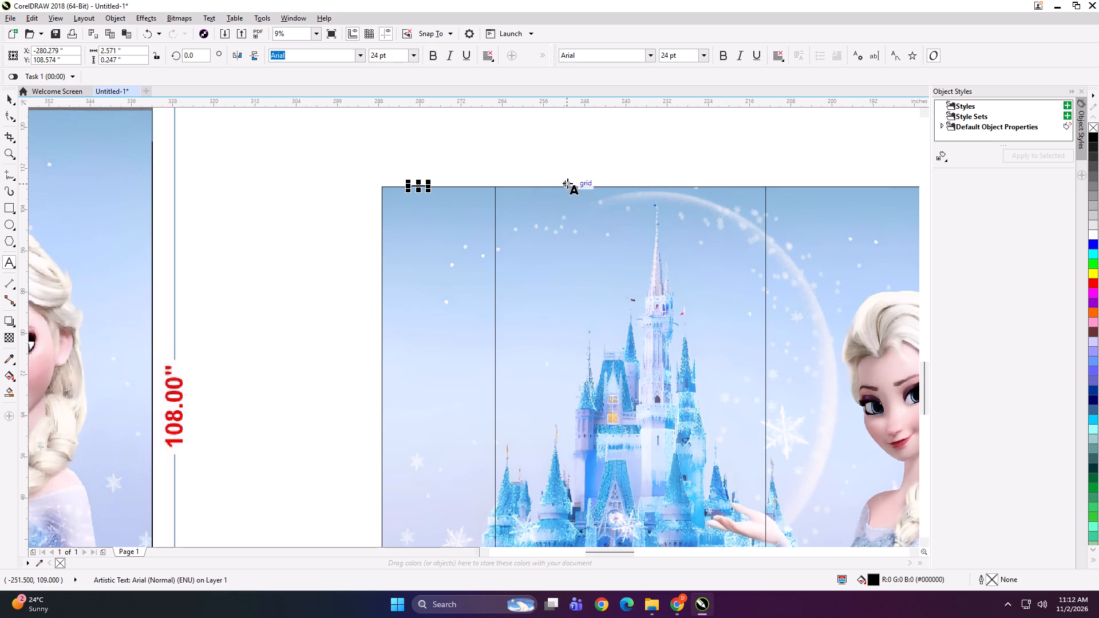
pyautogui.click(570, 184)
pyautogui.scroll(2, 574, 185)
pyautogui.hotkey('ctrl', 'v')
pyautogui.press('BackSpace')
pyautogui.press('2')
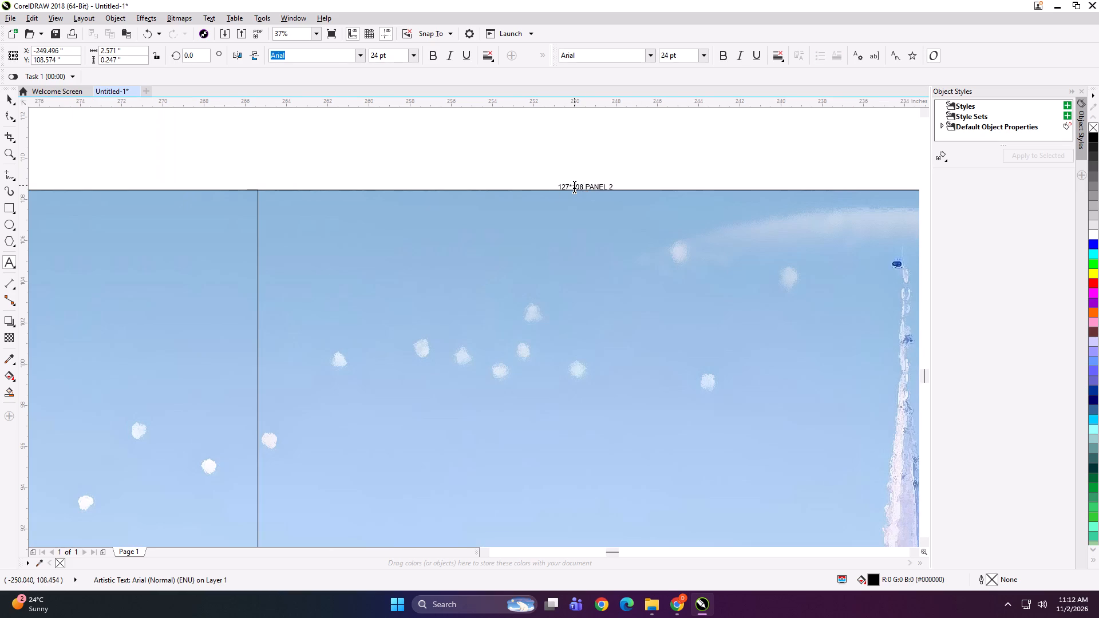
# Paste the label text onto the right panel's top edge and change it to "127*108 PANEL 3".
pyautogui.scroll(-2, 446, 199)
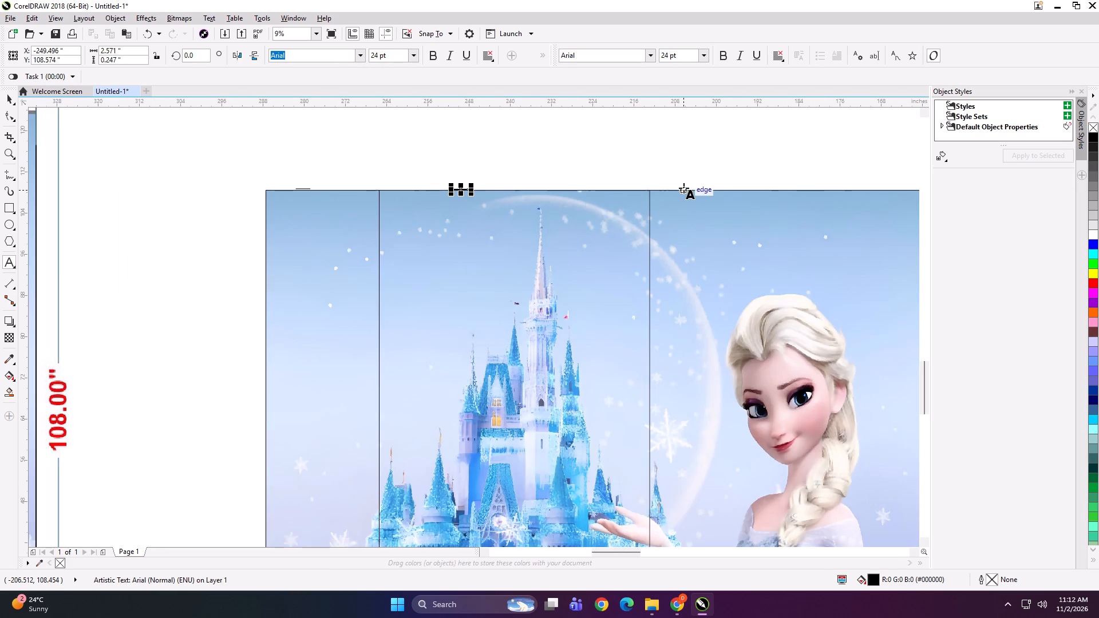
pyautogui.click(683, 188)
pyautogui.hotkey('ctrl', 'v')
pyautogui.press('BackSpace')
pyautogui.press('3')
pyautogui.scroll(2, 692, 196)
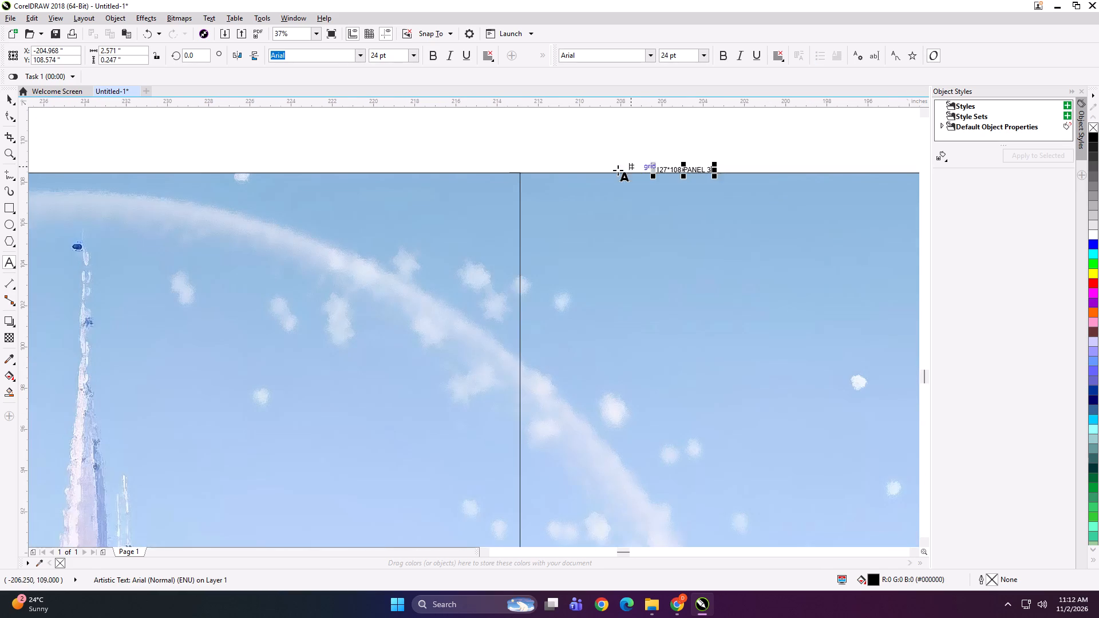
# Group each of the three panels with its own text label, working from the right panel to the left.
pyautogui.scroll(-3, 610, 171)
pyautogui.click(8, 98)
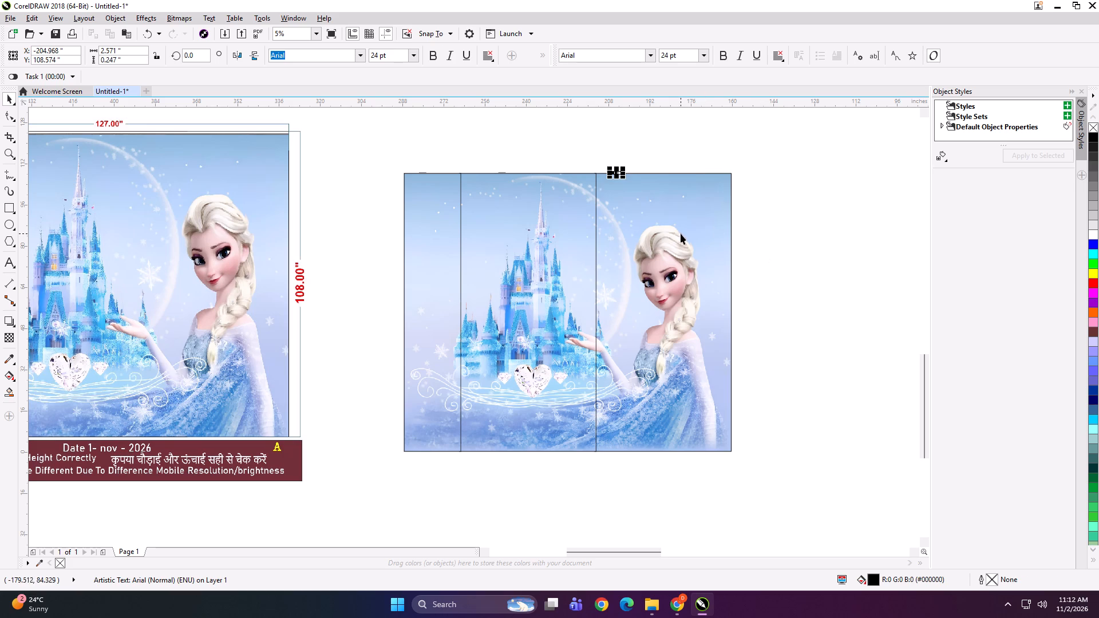
pyautogui.keyDown('shift'); pyautogui.click(681, 233); pyautogui.keyUp('shift')
pyautogui.hotkey('ctrl', 'g')
pyautogui.moveTo(488, 147); pyautogui.dragTo(537, 247)
pyautogui.keyDown('shift'); pyautogui.click(537, 249); pyautogui.keyUp('shift')
pyautogui.hotkey('ctrl', 'g')
pyautogui.moveTo(469, 130); pyautogui.dragTo(374, 299)
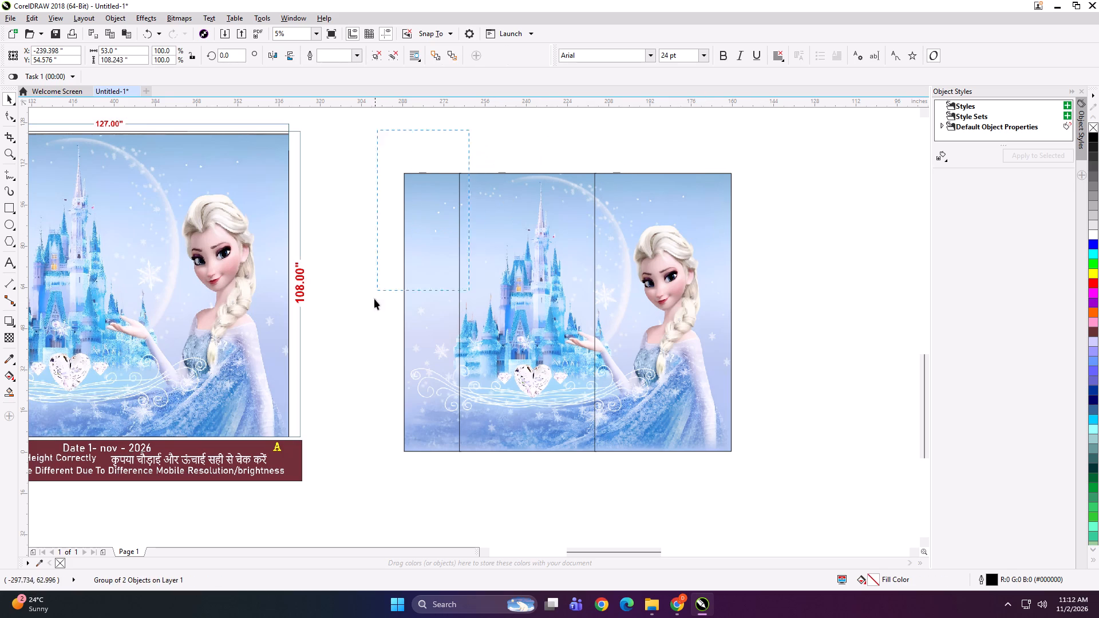
pyautogui.moveTo(374, 299); pyautogui.dragTo(374, 299)
pyautogui.keyDown('shift'); pyautogui.click(428, 224); pyautogui.keyUp('shift')
pyautogui.hotkey('ctrl', 'g')
# Start exporting the grouped left panel and go up from the 193x130 folder to wall paradise.
pyautogui.scroll(-1, 562, 257)
pyautogui.scroll(1, 379, 225)
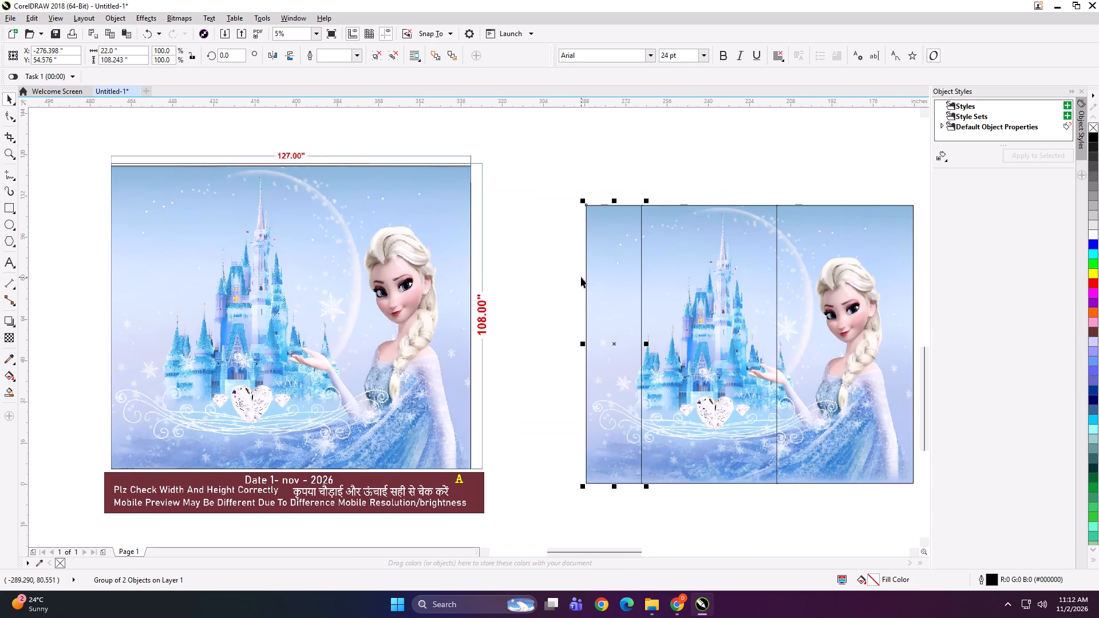
pyautogui.hotkey('ctrl', 'e')
pyautogui.click(432, 180)
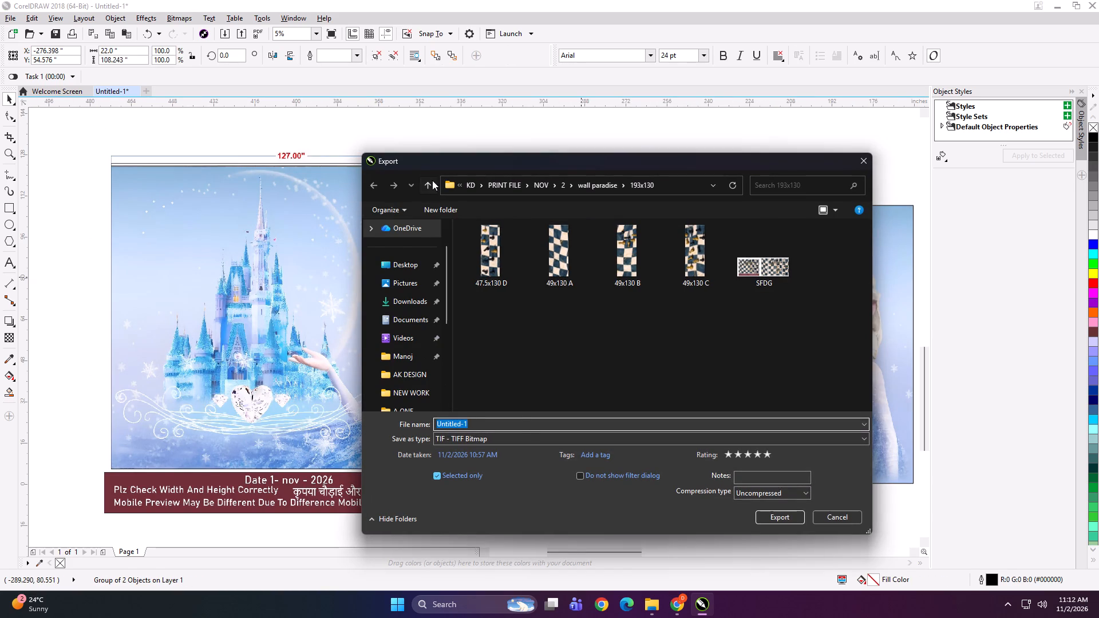
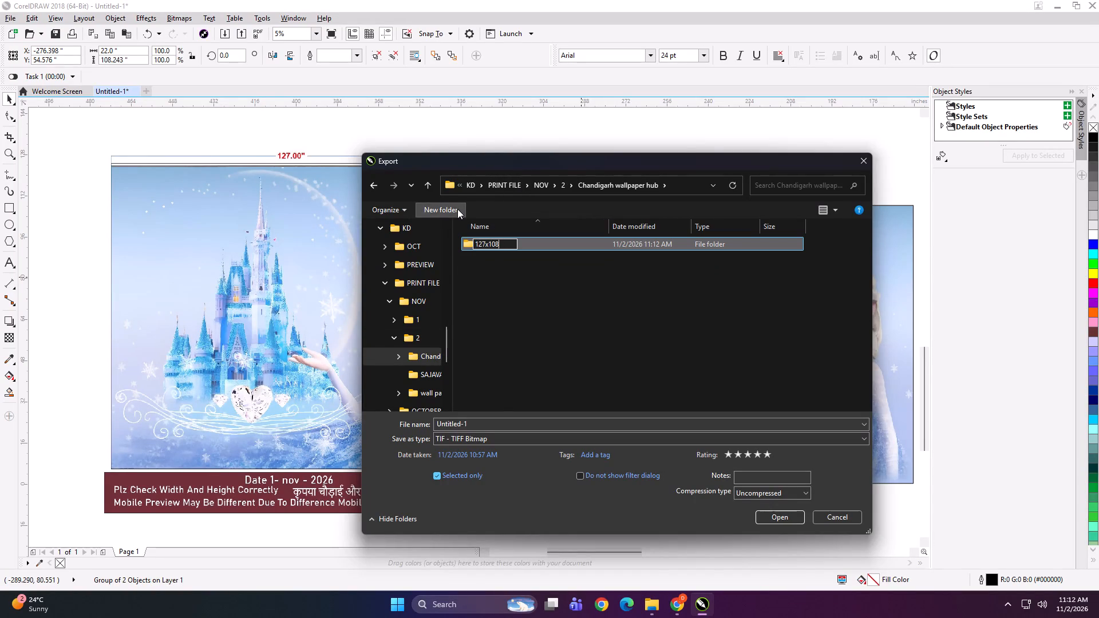
# Open the new 127x108 folder and export the left panel there as a TIFF named "22x108 A".
pyautogui.doubleClick(521, 248)
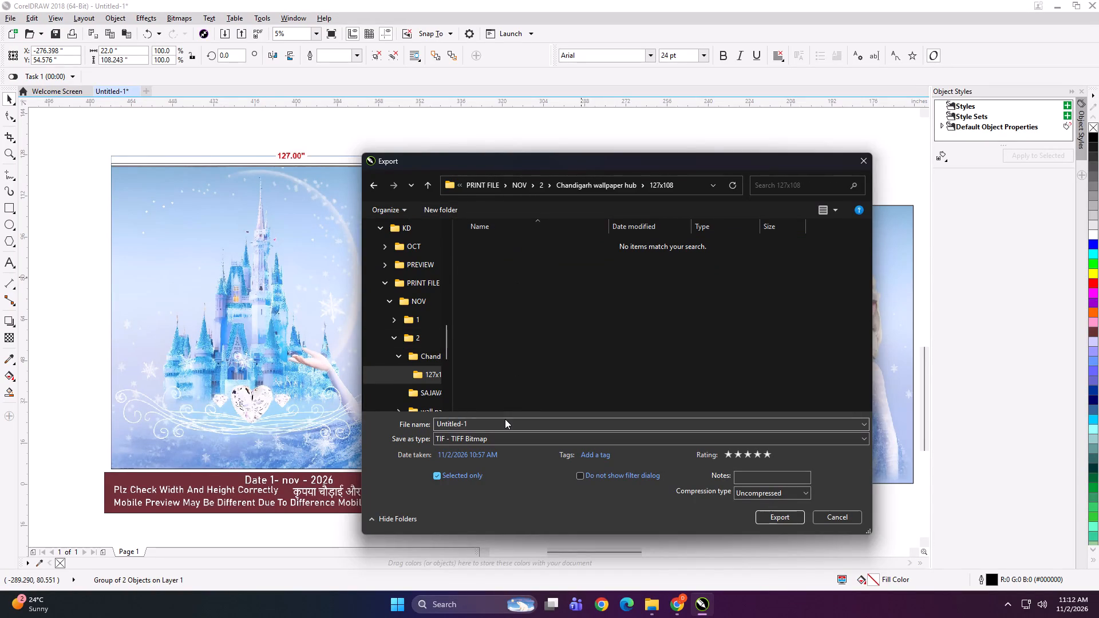
pyautogui.click(505, 419)
pyautogui.write('22x108 A')
pyautogui.press('space')
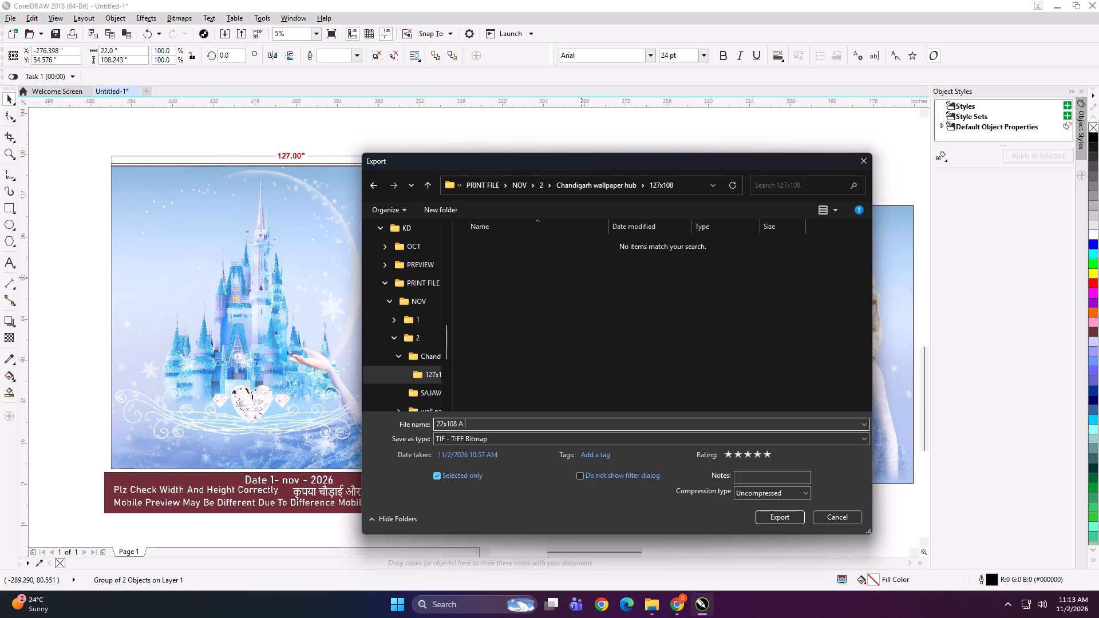
pyautogui.press('Return')
pyautogui.press('Return')
# Export the middle panel as a TIFF named "53x08 B" in the same 127x108 folder.
pyautogui.click(718, 292)
pyautogui.hotkey('ctrl', 'e')
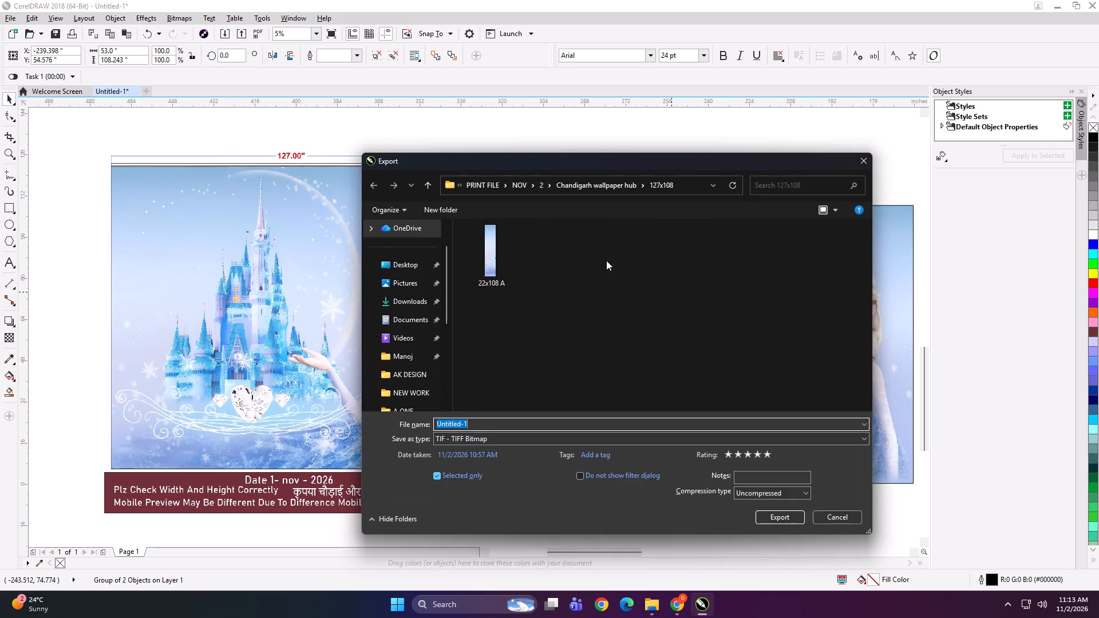
pyautogui.write('53x')
pyautogui.write('08 A')
pyautogui.press('space')
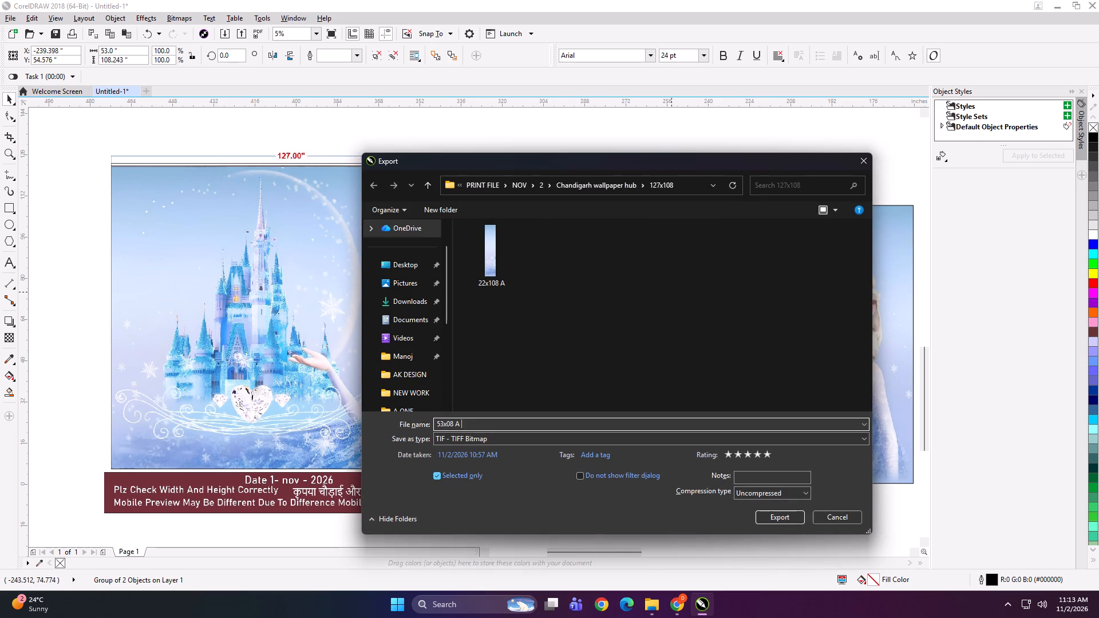
pyautogui.press('BackSpace')
pyautogui.press('BackSpace')
pyautogui.write('B')
pyautogui.press('space')
pyautogui.press('Return')
pyautogui.press('Return')
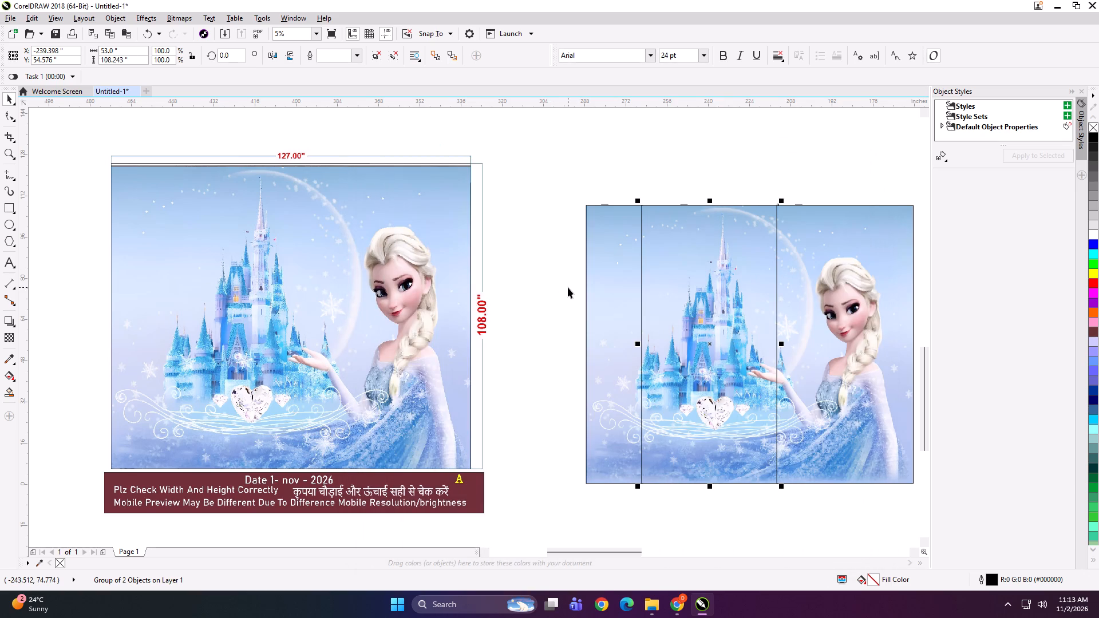
# Export the right panel to the same folder, reusing the middle panel's file name with the final letter changed to C.
pyautogui.click(831, 282)
pyautogui.hotkey('ctrl', 'e')
pyautogui.click(562, 274)
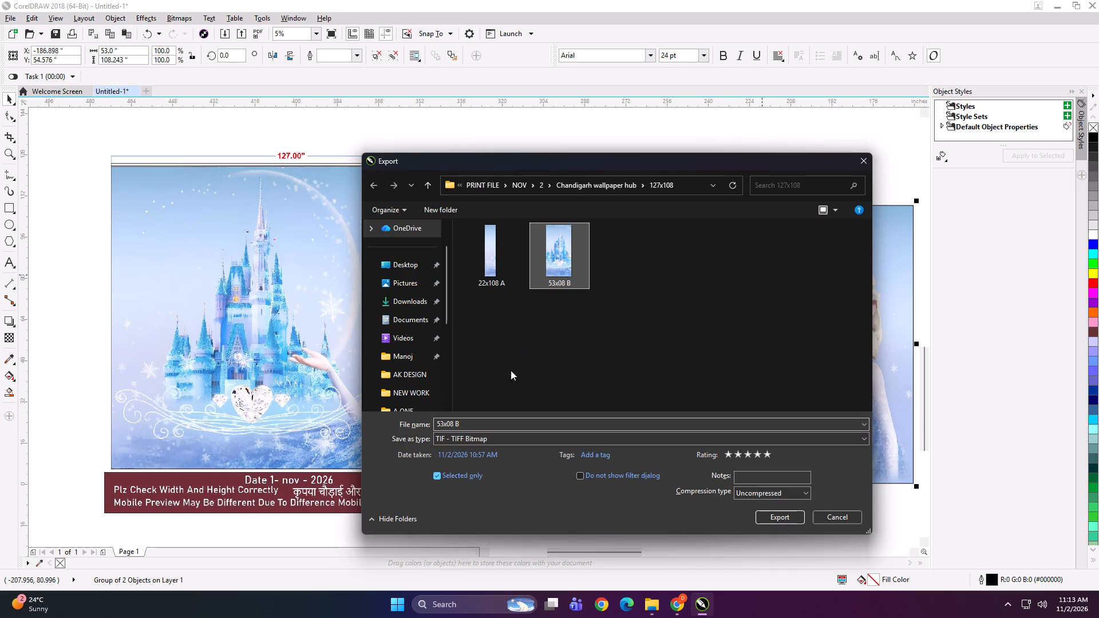
pyautogui.tripleClick(477, 425)
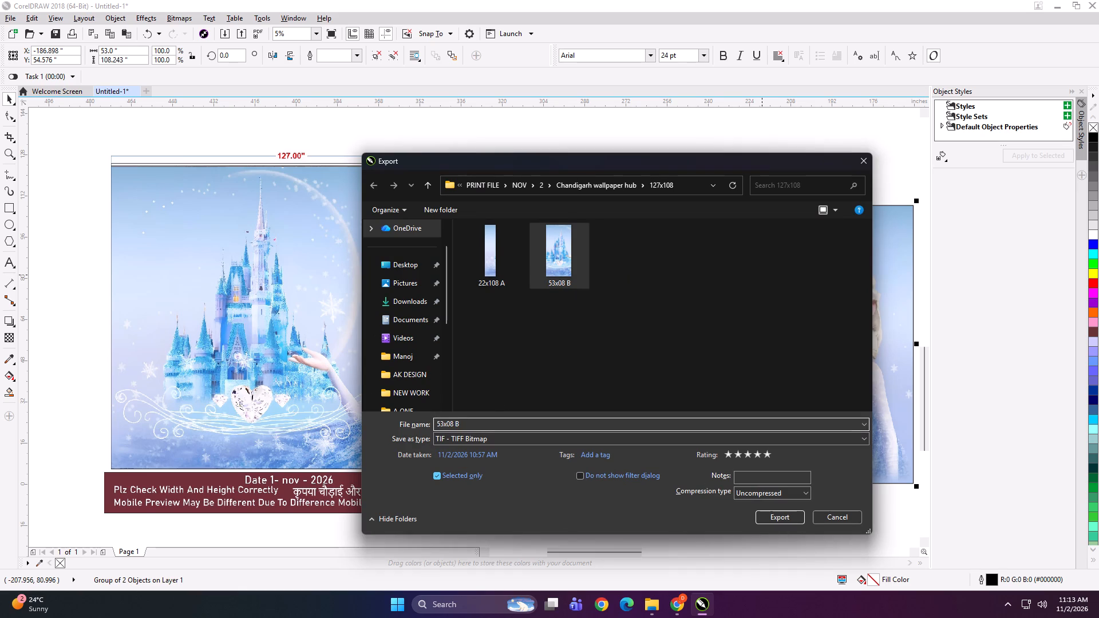
pyautogui.press('BackSpace')
pyautogui.press('c')
pyautogui.press('Return')
pyautogui.press('Return')
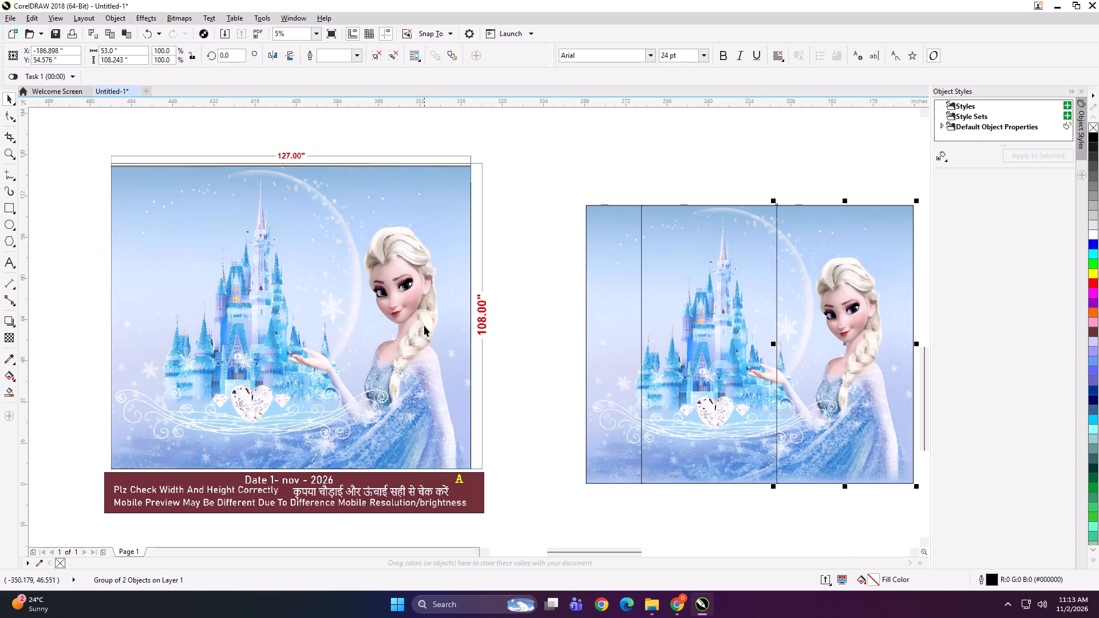
# Nudge the right panel sideways to leave a narrow gap between it and the middle panel.
pyautogui.scroll(-1, 426, 324)
pyautogui.press('Right')
pyautogui.press('Right')
pyautogui.press('Right')
pyautogui.press('Right')
pyautogui.press('Right')
pyautogui.press('Right')
pyautogui.press('Right')
pyautogui.press('Right')
pyautogui.press('Right')
pyautogui.press('Right')
pyautogui.press('Right')
pyautogui.press('Right')
pyautogui.press('Right')
pyautogui.press('Right')
pyautogui.press('Right')
# Select the middle and right panels together and nudge them sideways to open a gap beside the left panel.
pyautogui.click(528, 215)
pyautogui.moveTo(525, 216); pyautogui.dragTo(703, 429)
pyautogui.press('Right')
pyautogui.press('Right')
pyautogui.press('Right')
pyautogui.press('Right')
pyautogui.press('Right')
pyautogui.press('Right')
pyautogui.press('Right')
pyautogui.press('Right')
pyautogui.press('Right')
pyautogui.press('Right')
pyautogui.press('Right')
pyautogui.press('Right')
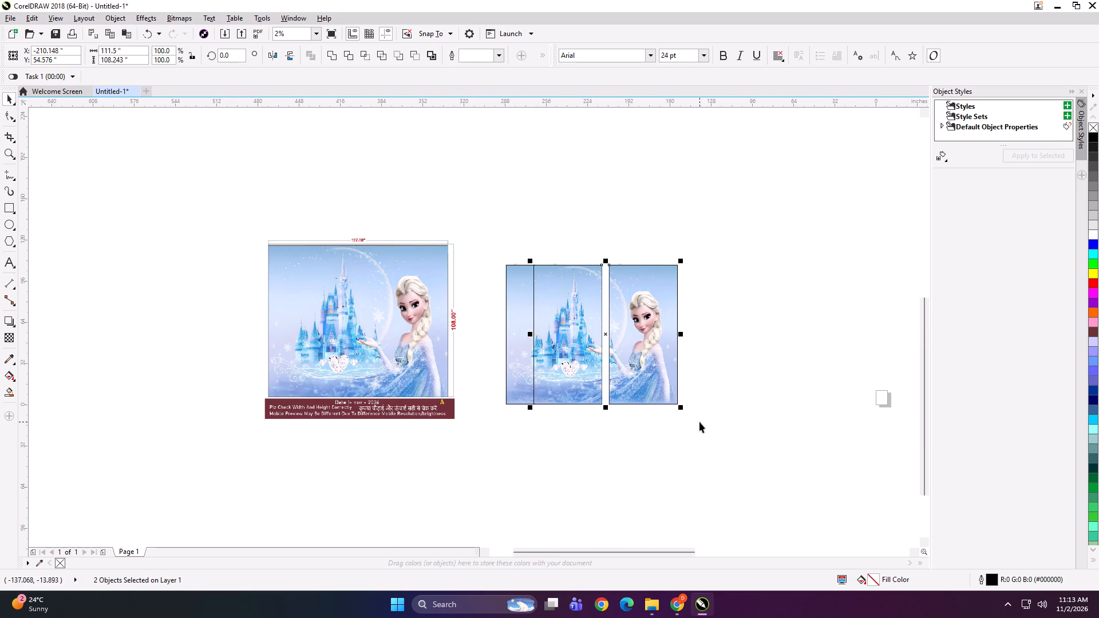
# Select all three panels, enlarge them proportionally about their centre and shift them slightly toward the mural preview.
pyautogui.moveTo(729, 208); pyautogui.dragTo(455, 438)
pyautogui.moveTo(690, 260); pyautogui.dragTo(710, 252)
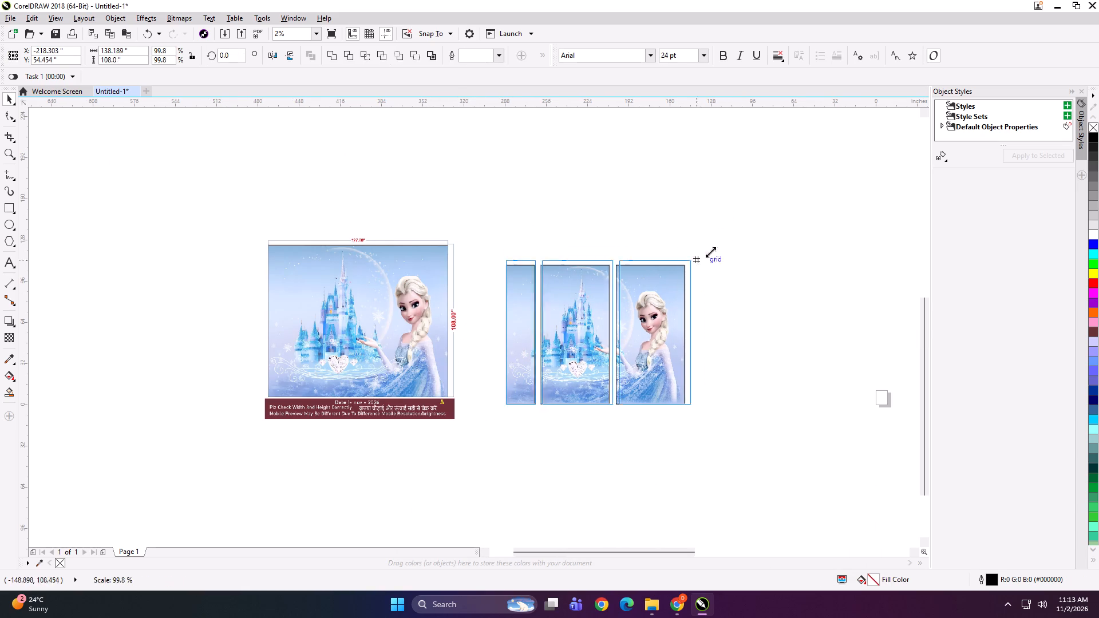
pyautogui.moveTo(710, 252); pyautogui.dragTo(742, 227)
pyautogui.moveTo(683, 303); pyautogui.dragTo(666, 307)
# Group the 127 × 108 mural preview together with the three separated panels.
pyautogui.keyDown('shift'); pyautogui.click(278, 325); pyautogui.keyUp('shift')
pyautogui.hotkey('ctrl', 'g')
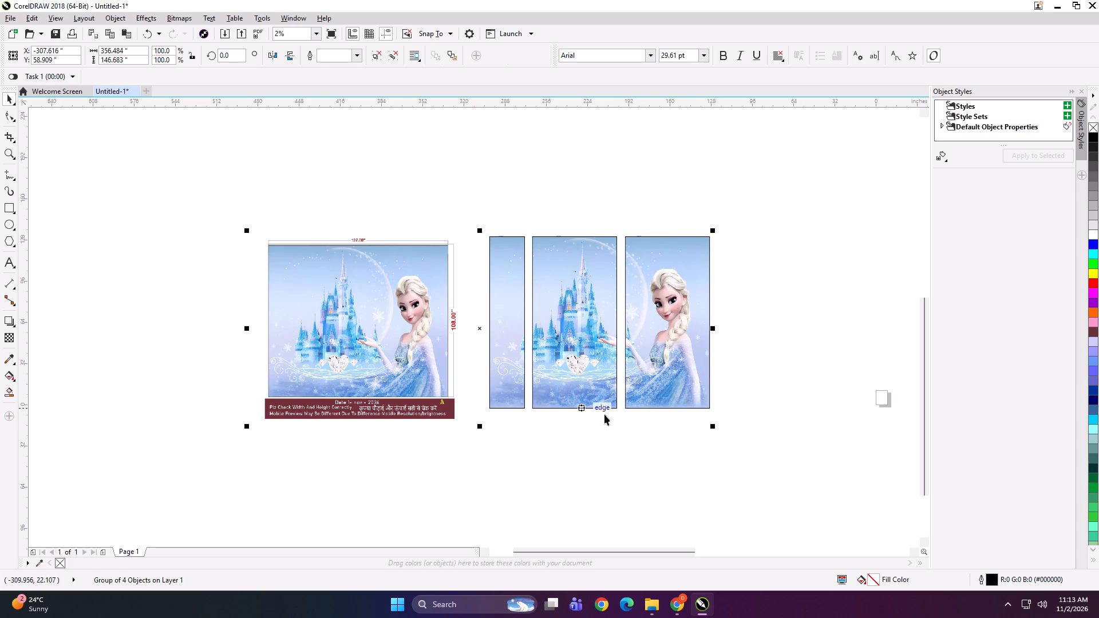
# Scale the preview-and-panels group down proportionally about its centre to about 6 in wide.
pyautogui.keyDown('shift'); pyautogui.moveTo(716, 427); pyautogui.dragTo(495, 346); pyautogui.keyUp('shift')
pyautogui.scroll(2, 477, 324)
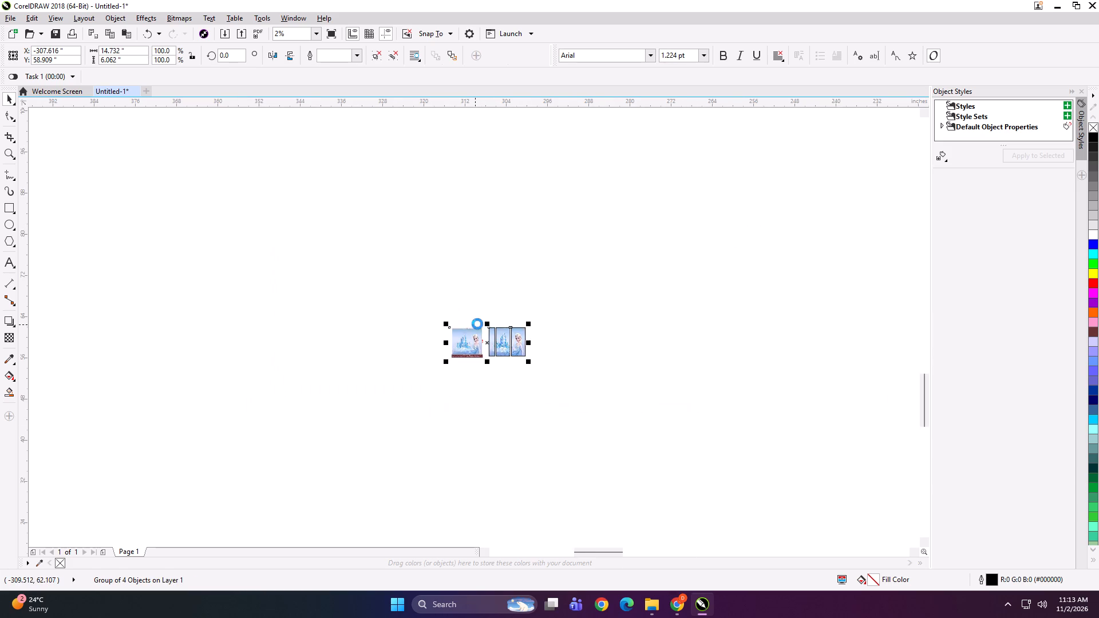
pyautogui.scroll(3, 481, 339)
pyautogui.keyDown('shift'); pyautogui.moveTo(794, 477); pyautogui.dragTo(679, 436); pyautogui.keyUp('shift')
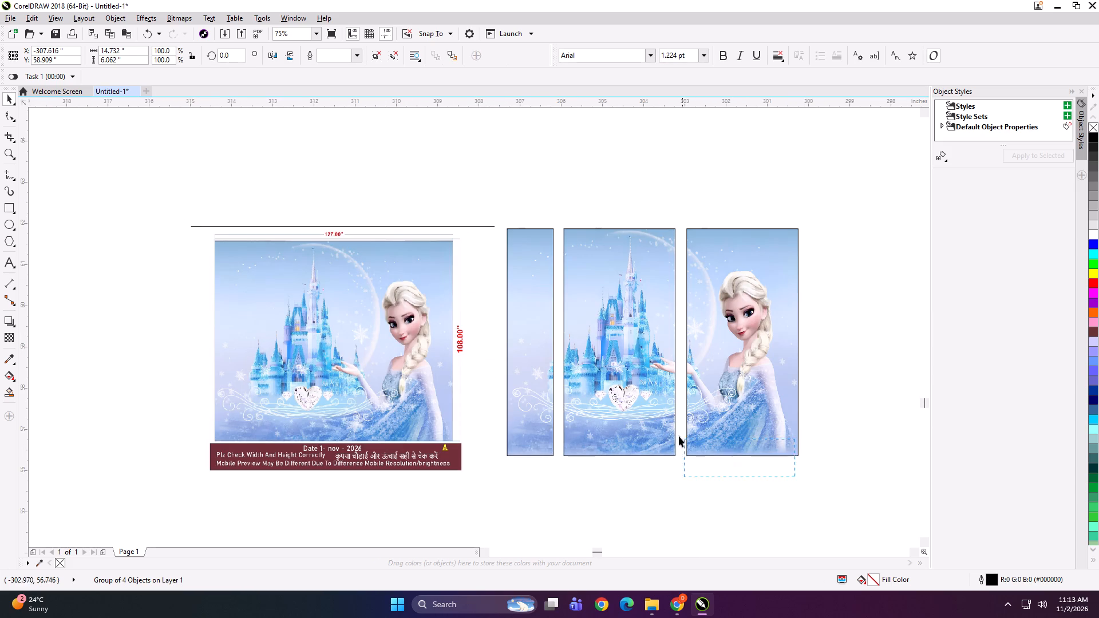
pyautogui.keyDown('shift'); pyautogui.moveTo(679, 436); pyautogui.dragTo(676, 434); pyautogui.keyUp('shift')
pyautogui.keyDown('shift'); pyautogui.moveTo(804, 480); pyautogui.dragTo(605, 413); pyautogui.keyUp('shift')
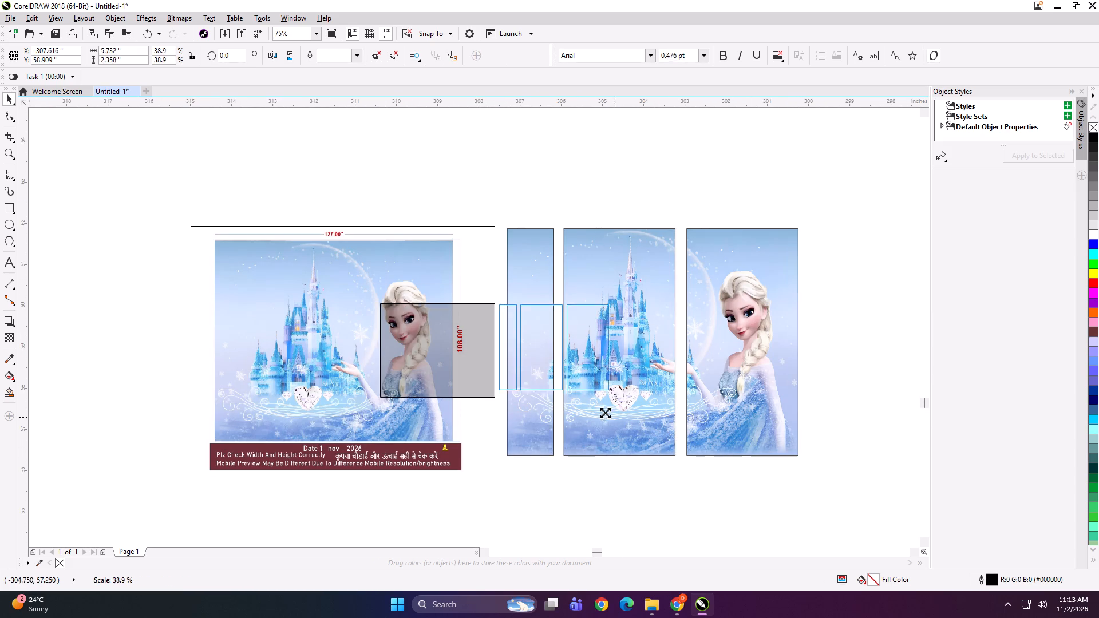
pyautogui.keyDown('shift'); pyautogui.moveTo(605, 413); pyautogui.dragTo(613, 410); pyautogui.keyUp('shift')
# Export the reduced preview-and-panels group with the file name "SGDGHH".
pyautogui.hotkey('ctrl', 'e')
pyautogui.write('SGDGHH')
pyautogui.press('Return')
pyautogui.press('Return')
pyautogui.press('Return')
pyautogui.press('Return')
# Delete the exported Elsa mural group from the drawing and fit all remaining murals in view.
pyautogui.press('Delete')
pyautogui.press('F4')
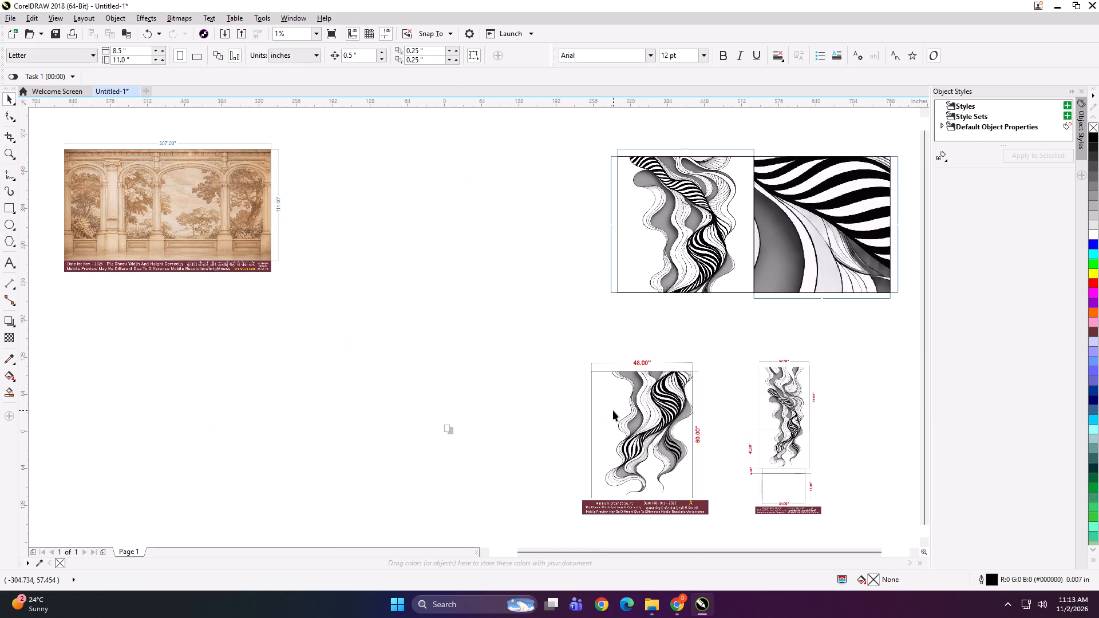
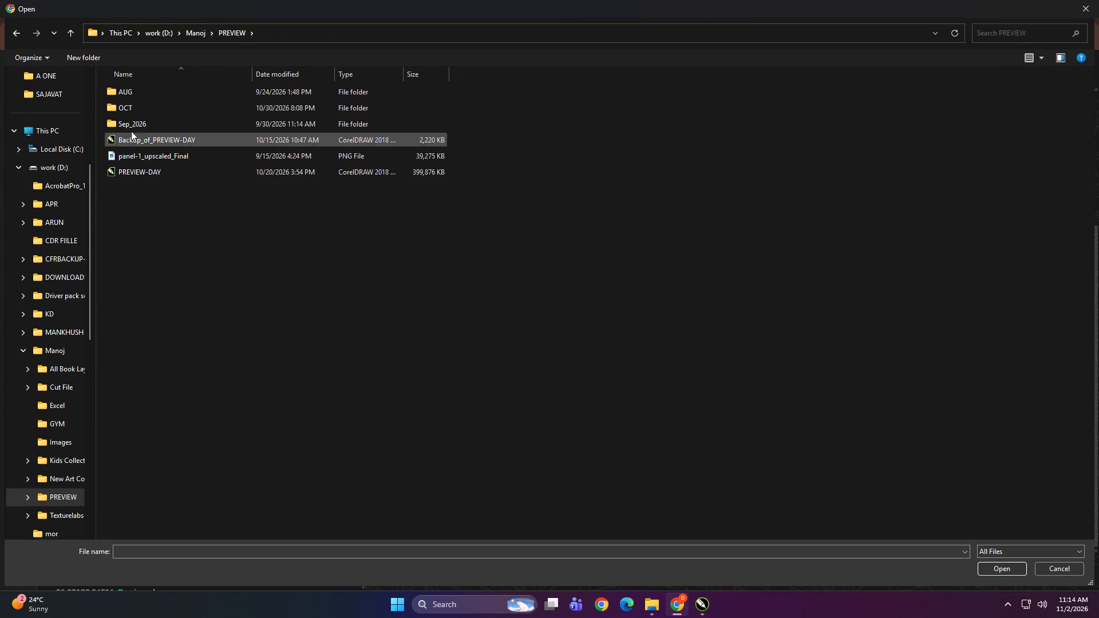
# Look through the OCT folder inside PREVIEW for the file to upload and return to the PREVIEW folder.
pyautogui.tripleClick(142, 109)
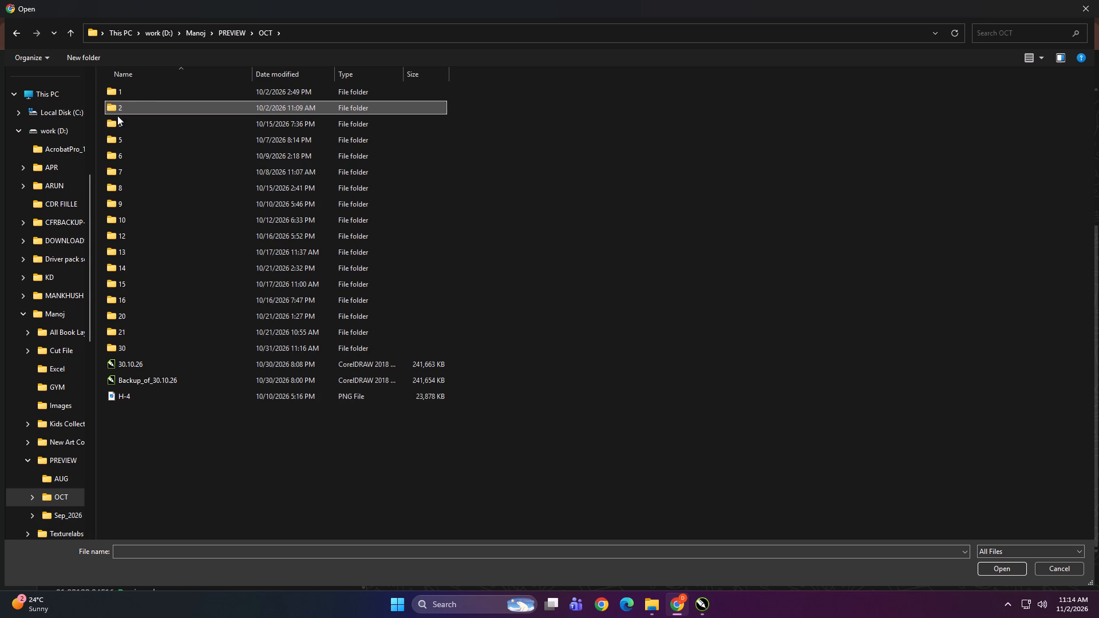
pyautogui.click(14, 31)
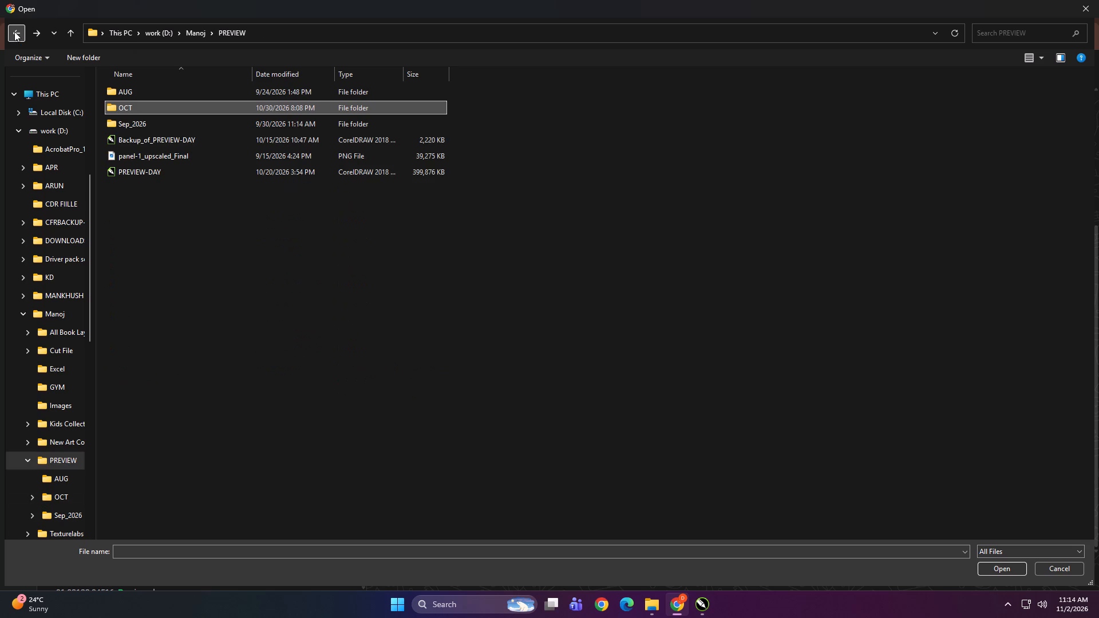
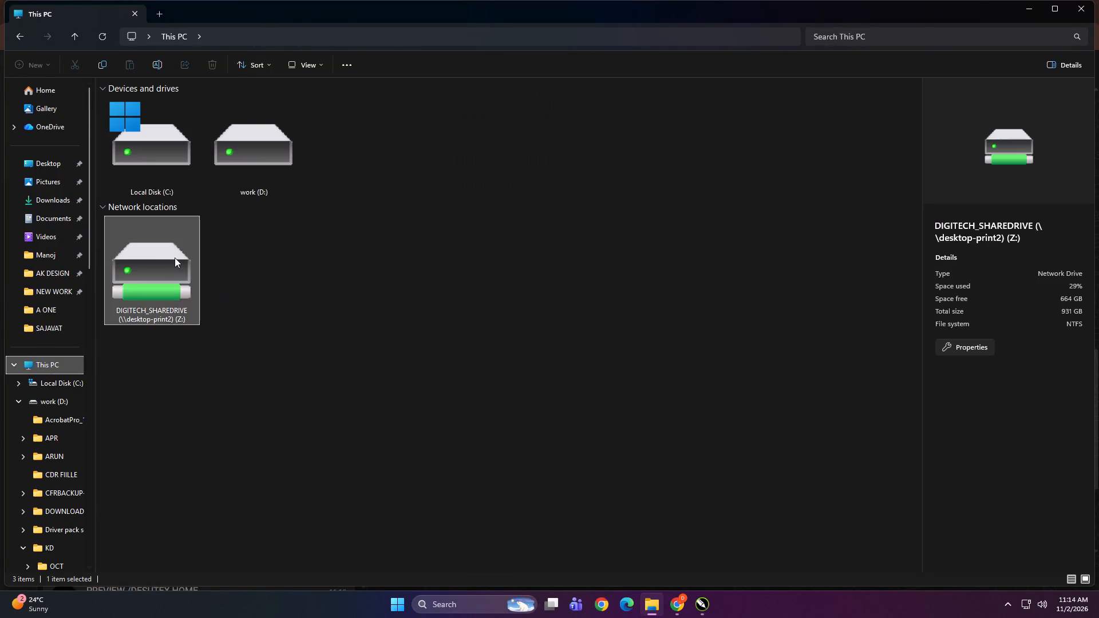
# Check which customer folders are in Print > NOV > 2 on the DIGITECH_SHAREDRIVE (Z:) network drive.
pyautogui.doubleClick(711, 128)
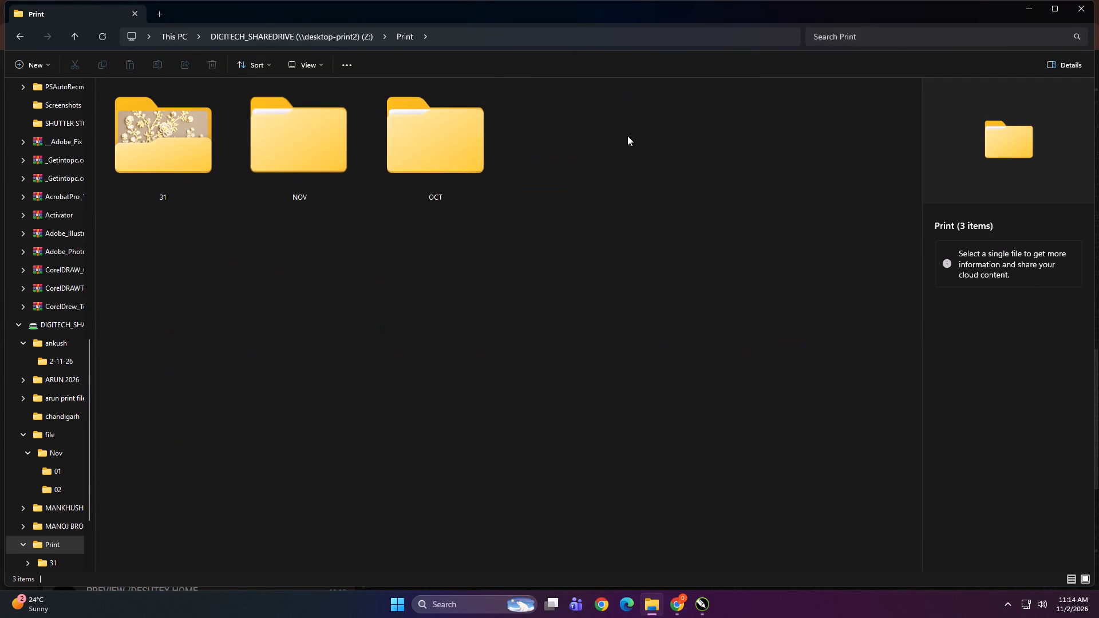
pyautogui.doubleClick(297, 158)
pyautogui.click(222, 122)
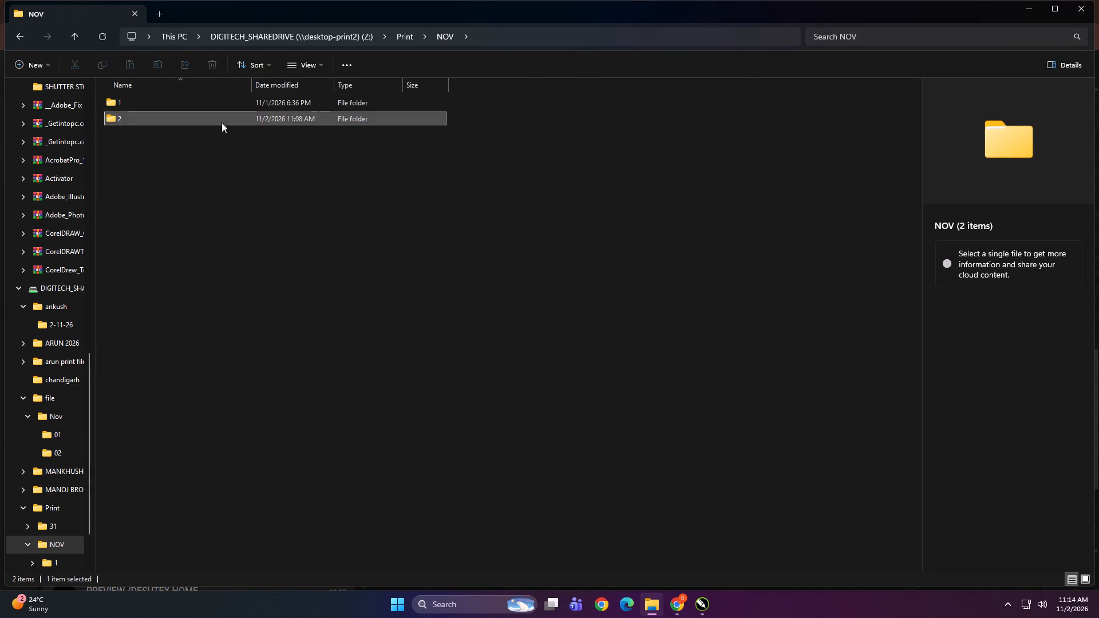
pyautogui.click(222, 122)
pyautogui.keyDown('ctrl'); pyautogui.scroll(20, 322, 223); pyautogui.keyUp('ctrl')
pyautogui.keyDown('ctrl'); pyautogui.scroll(3, 322, 223); pyautogui.keyUp('ctrl')
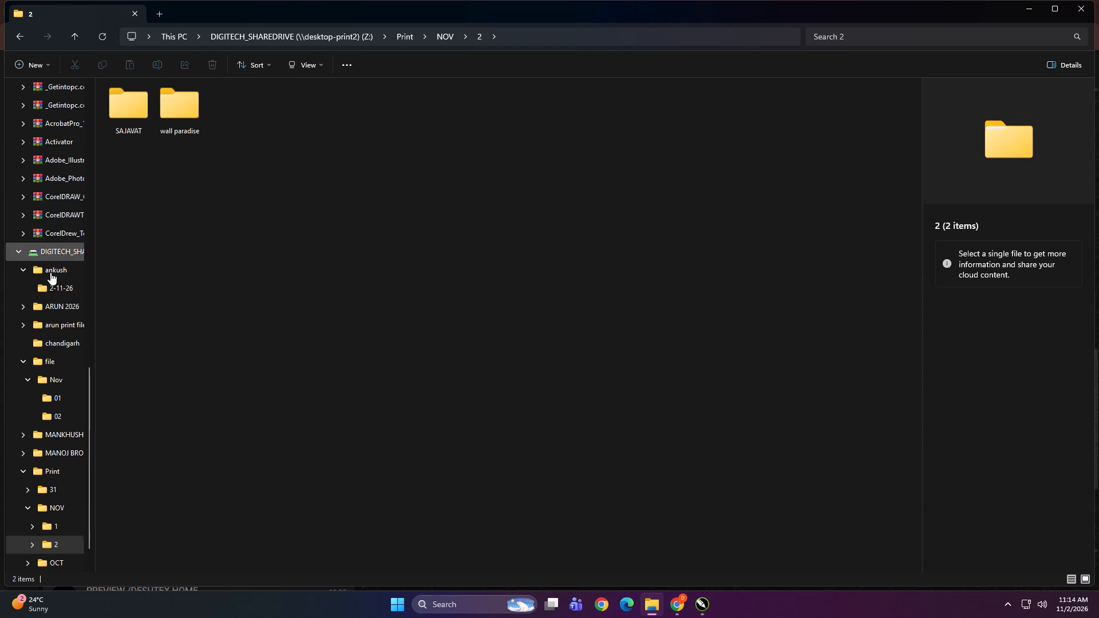
pyautogui.scroll(9, 48, 310)
# Copy the Chandigarh wallpaper hub folder from KD > PRINT FILE > NOV > 2 on the work (D:) drive.
pyautogui.click(48, 366)
pyautogui.doubleClick(258, 173)
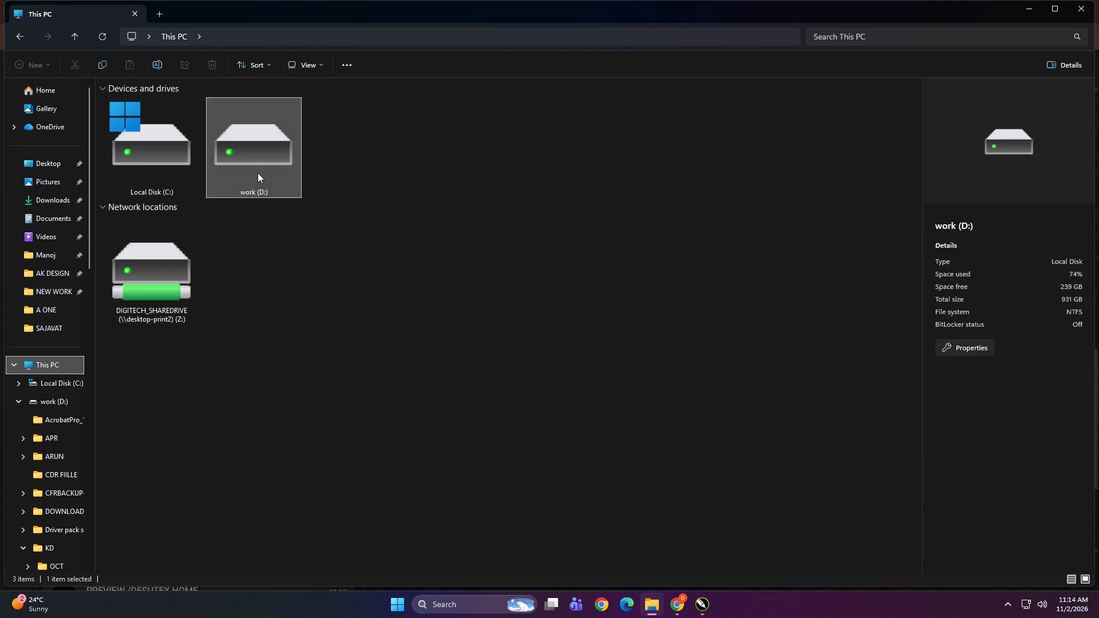
pyautogui.doubleClick(300, 292)
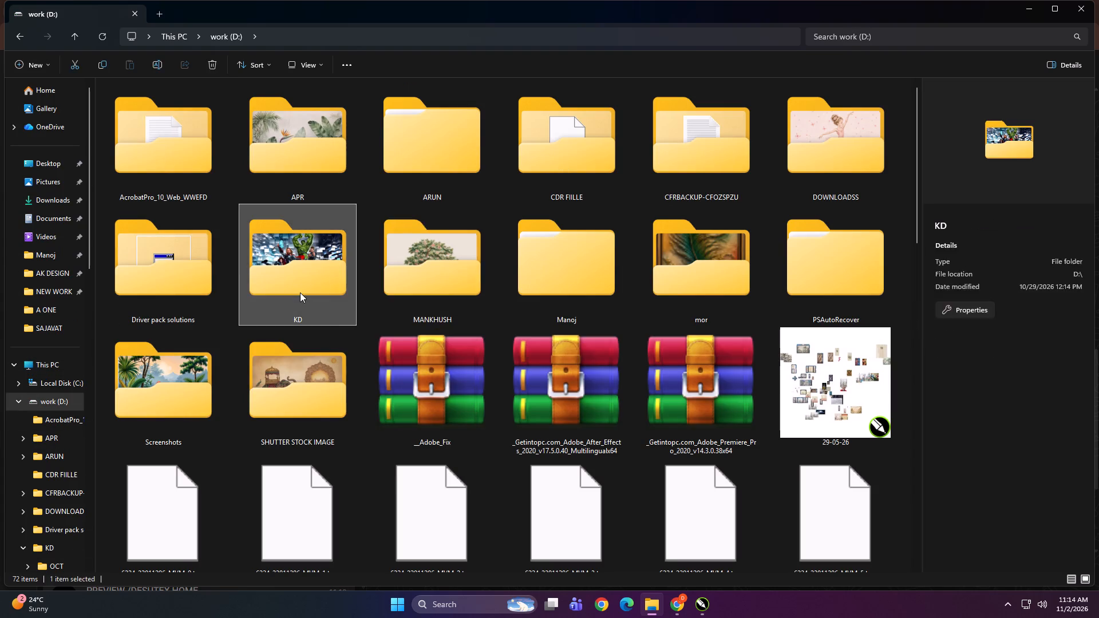
pyautogui.doubleClick(497, 173)
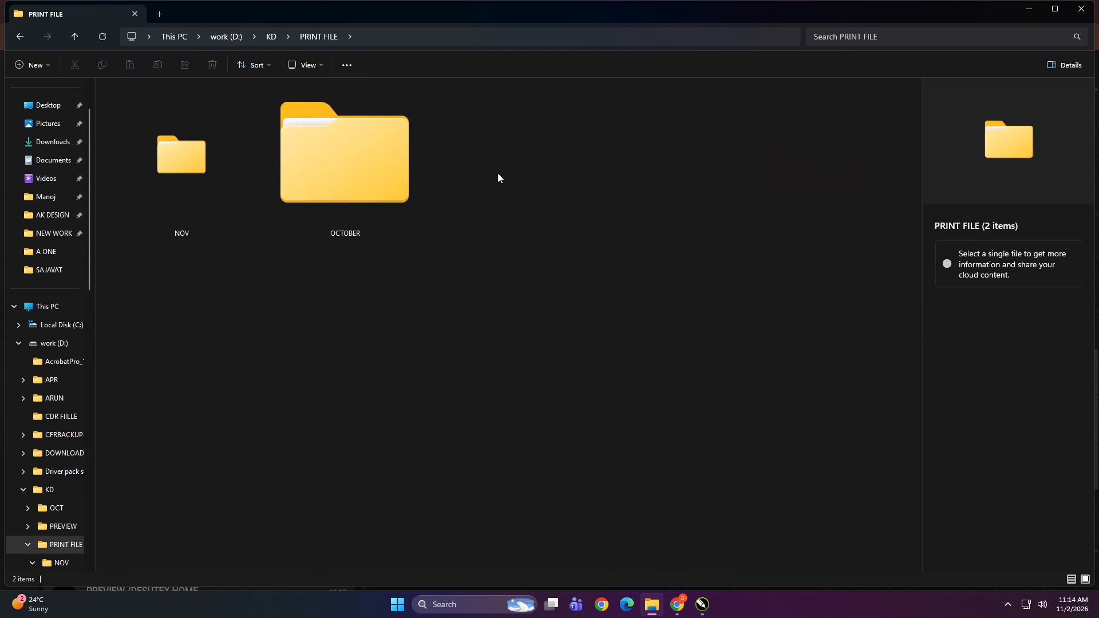
pyautogui.doubleClick(350, 165)
pyautogui.click(335, 255)
pyautogui.press('BackSpace')
pyautogui.doubleClick(193, 154)
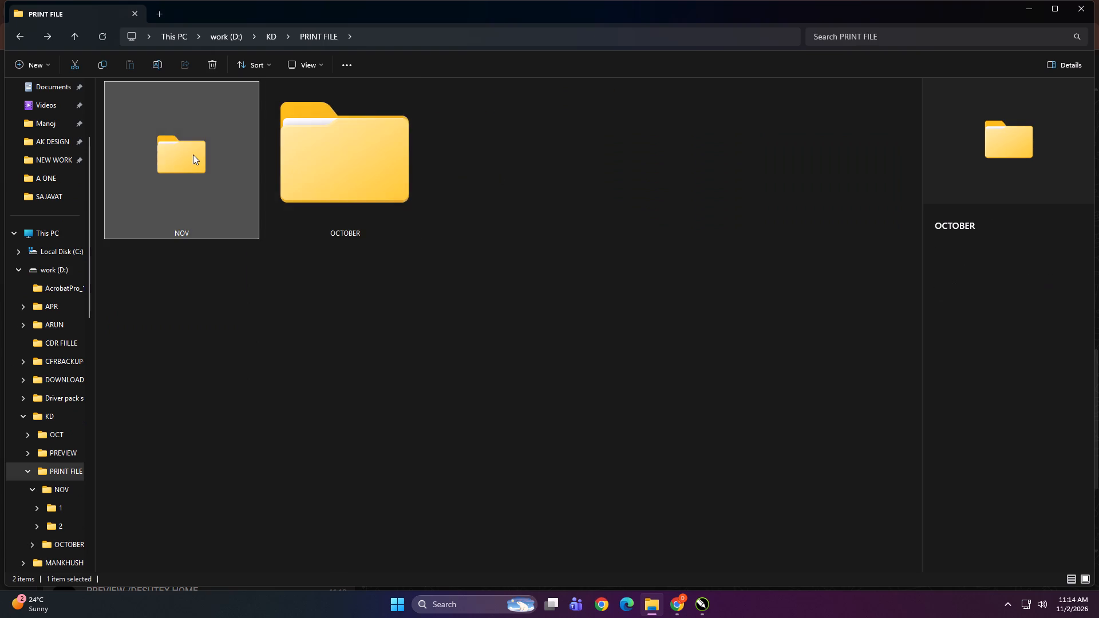
pyautogui.keyDown('ctrl'); pyautogui.scroll(12, 282, 207); pyautogui.keyUp('ctrl')
pyautogui.doubleClick(259, 147)
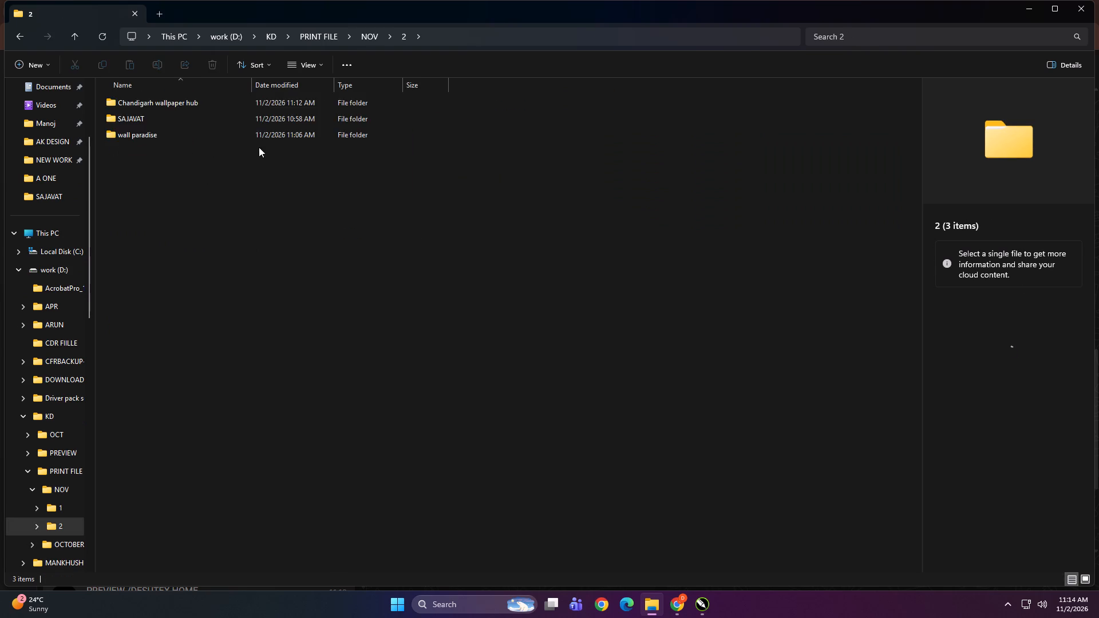
pyautogui.keyDown('ctrl'); pyautogui.scroll(20, 280, 209); pyautogui.keyUp('ctrl')
pyautogui.keyDown('ctrl'); pyautogui.scroll(18, 280, 209); pyautogui.keyUp('ctrl')
pyautogui.click(155, 181)
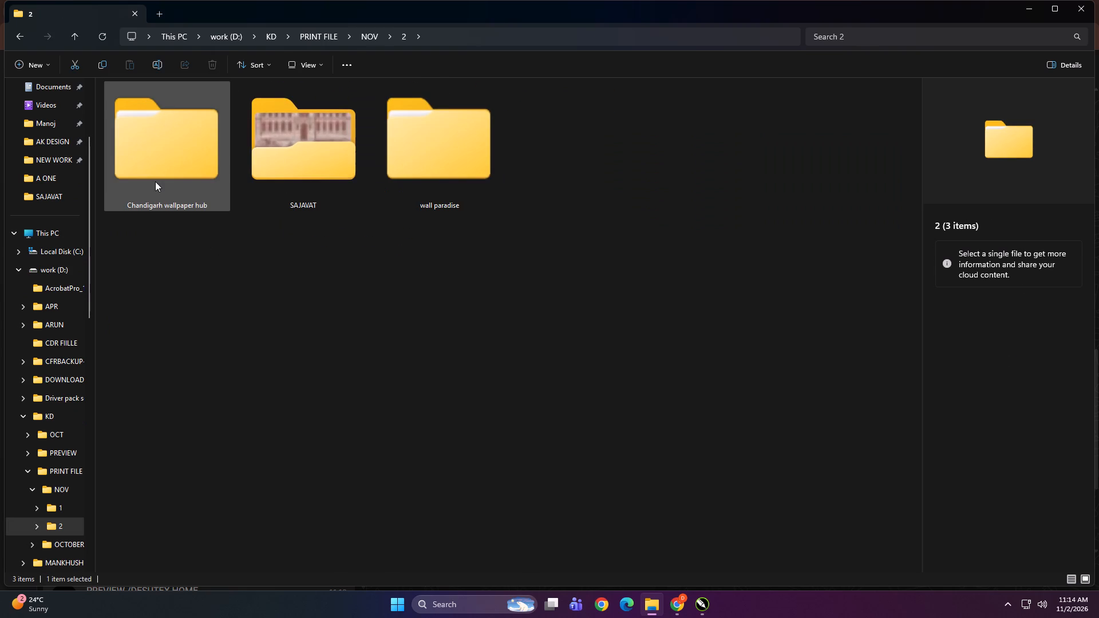
pyautogui.hotkey('ctrl', 'c')
pyautogui.hotkey('ctrl', 'c')
# Paste the copied folder into Print > NOV > 2 on the DIGITECH_SHAREDRIVE (Z:) network drive.
pyautogui.scroll(6, 50, 358)
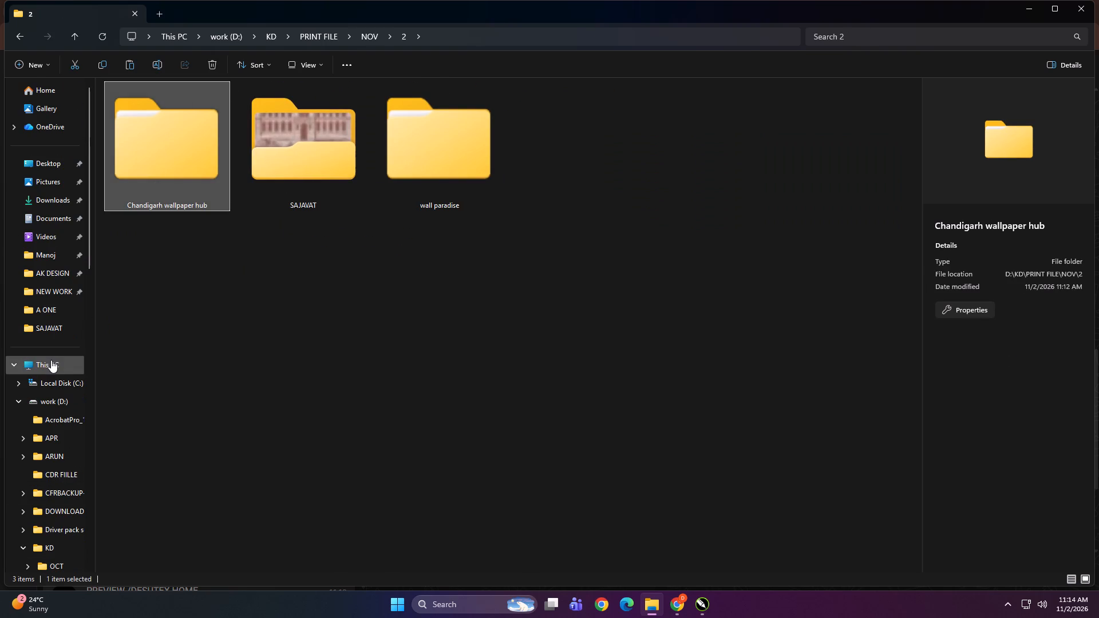
pyautogui.click(51, 360)
pyautogui.doubleClick(136, 271)
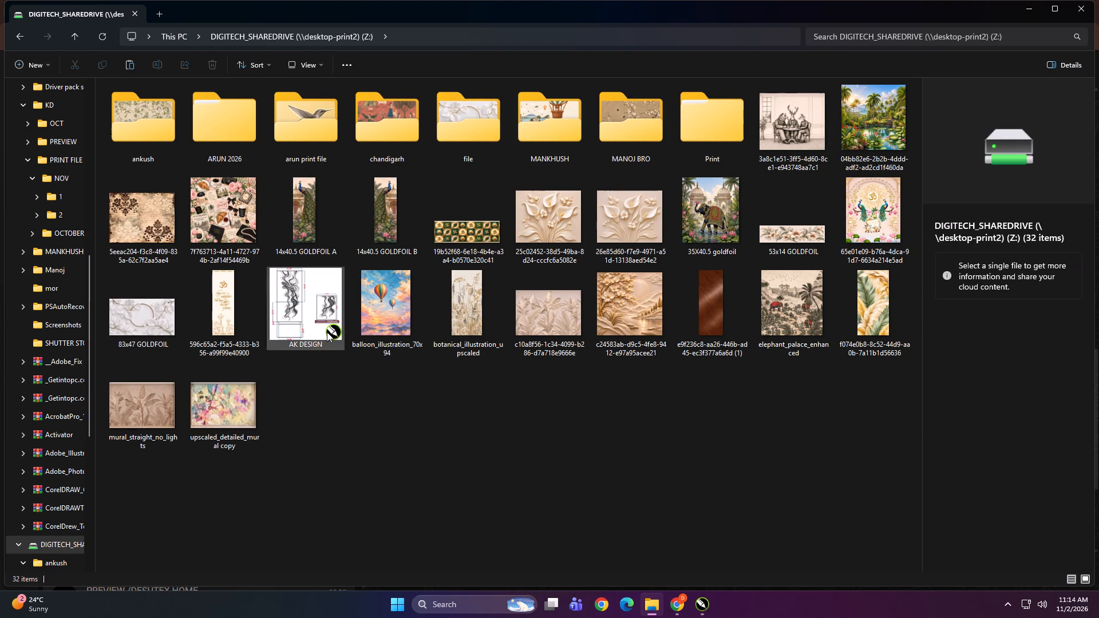
pyautogui.doubleClick(703, 117)
pyautogui.click(365, 134)
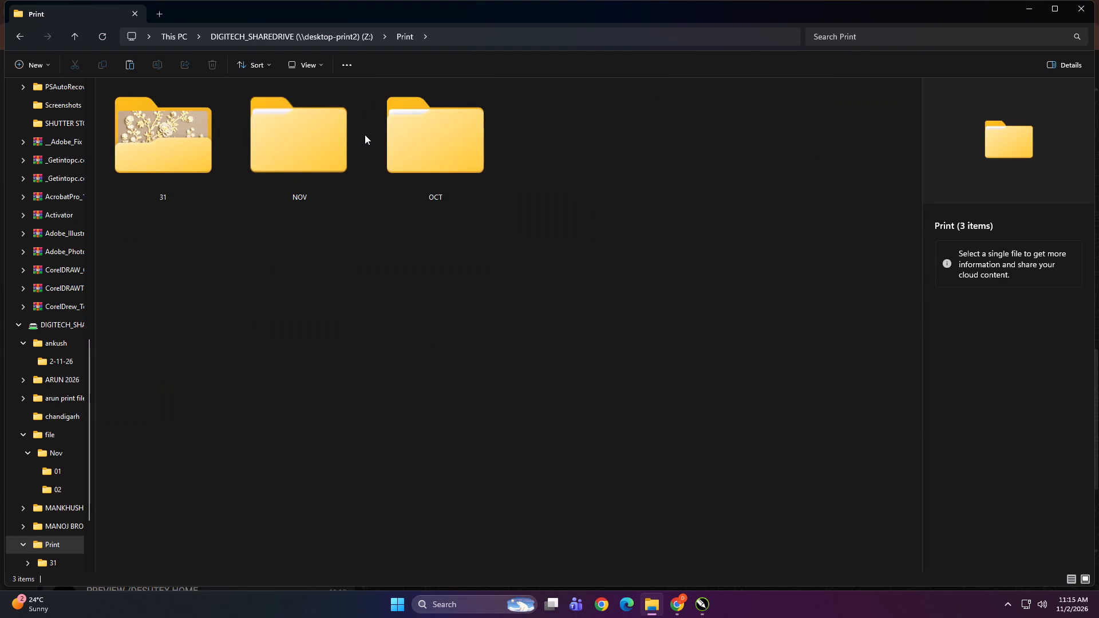
pyautogui.doubleClick(310, 132)
pyautogui.doubleClick(215, 119)
pyautogui.rightClick(263, 183)
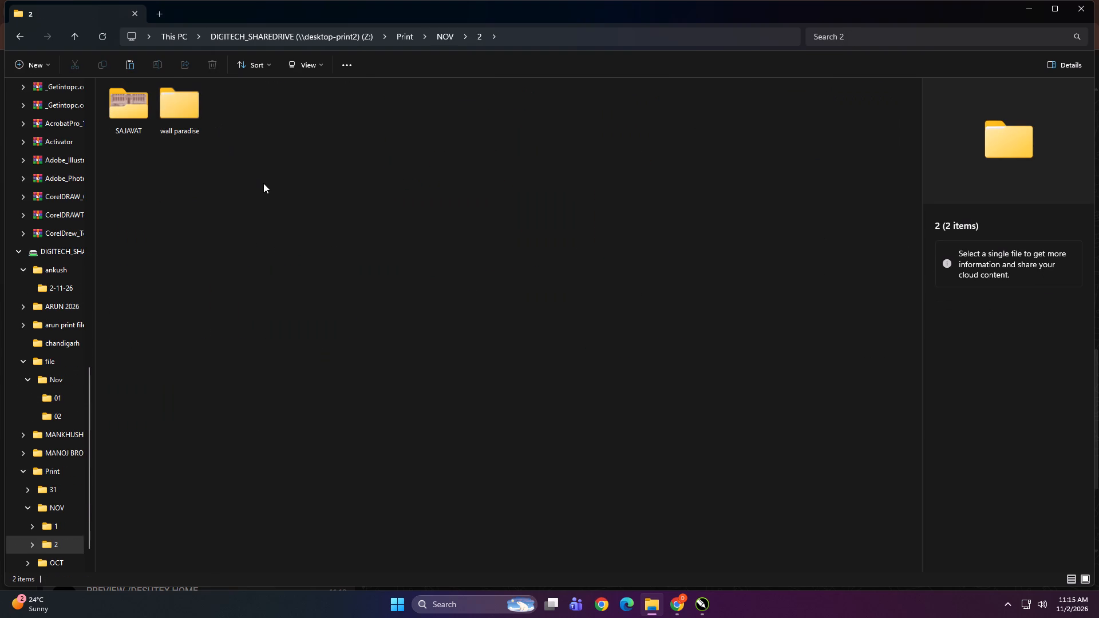
pyautogui.click(279, 192)
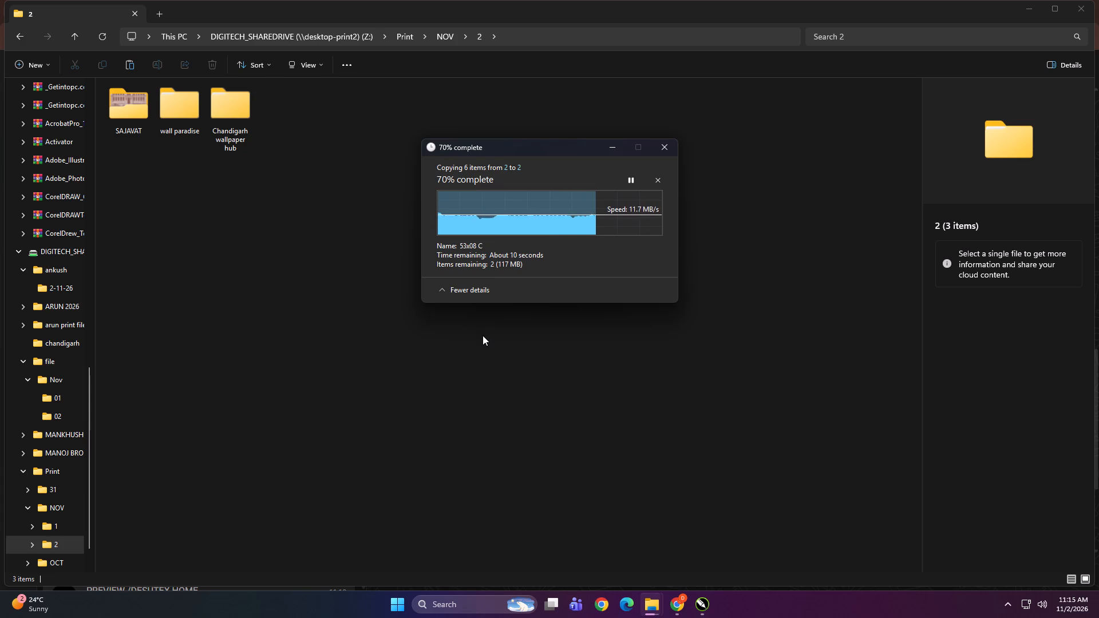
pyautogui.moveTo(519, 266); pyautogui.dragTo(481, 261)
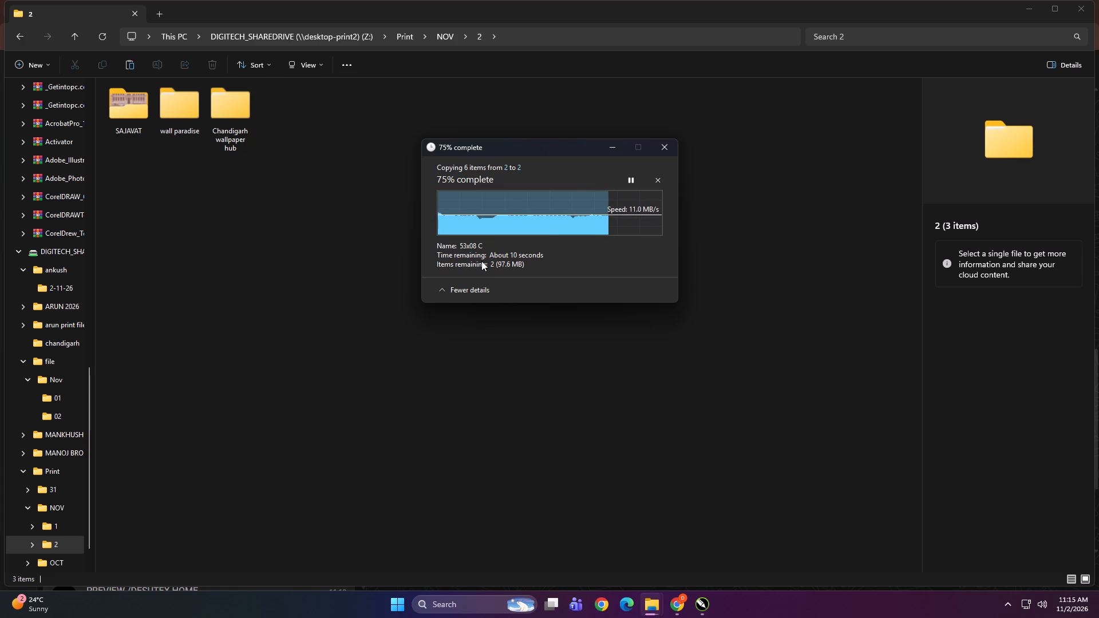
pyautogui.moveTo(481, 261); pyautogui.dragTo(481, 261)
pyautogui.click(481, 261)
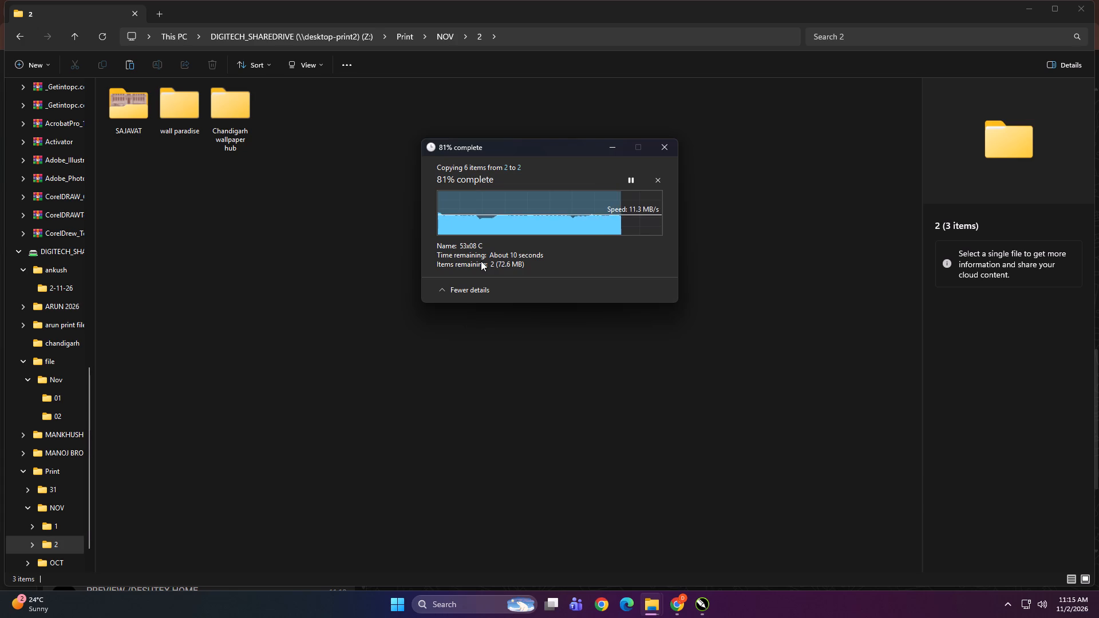
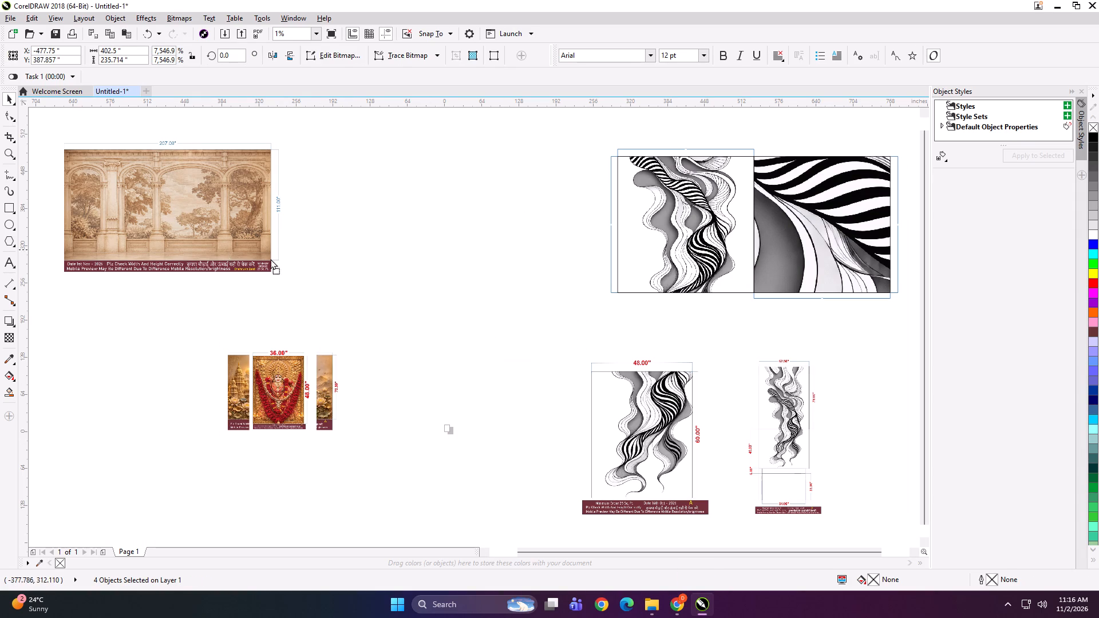
# Scale the arched-column landscape mural preview down to about 226 × 132 inches and place it above the stacked deity previews.
pyautogui.moveTo(270, 259); pyautogui.dragTo(349, 270)
pyautogui.keyDown('shift'); pyautogui.moveTo(411, 300); pyautogui.dragTo(359, 293); pyautogui.keyUp('shift')
pyautogui.moveTo(294, 228); pyautogui.dragTo(261, 150)
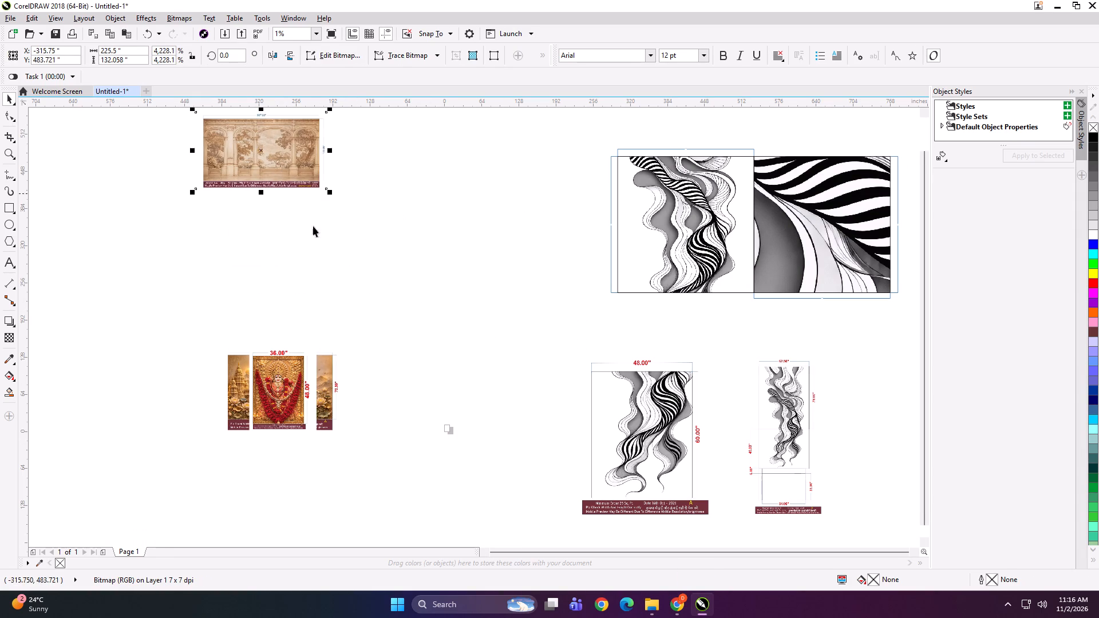
pyautogui.click(352, 278)
# Spread out the stacked previews, placing the 36×48, 37×46 and 26×38 designs in a row with the cow mural below them.
pyautogui.moveTo(285, 389); pyautogui.dragTo(125, 343)
pyautogui.moveTo(280, 381); pyautogui.dragTo(179, 425)
pyautogui.moveTo(175, 426); pyautogui.dragTo(129, 447)
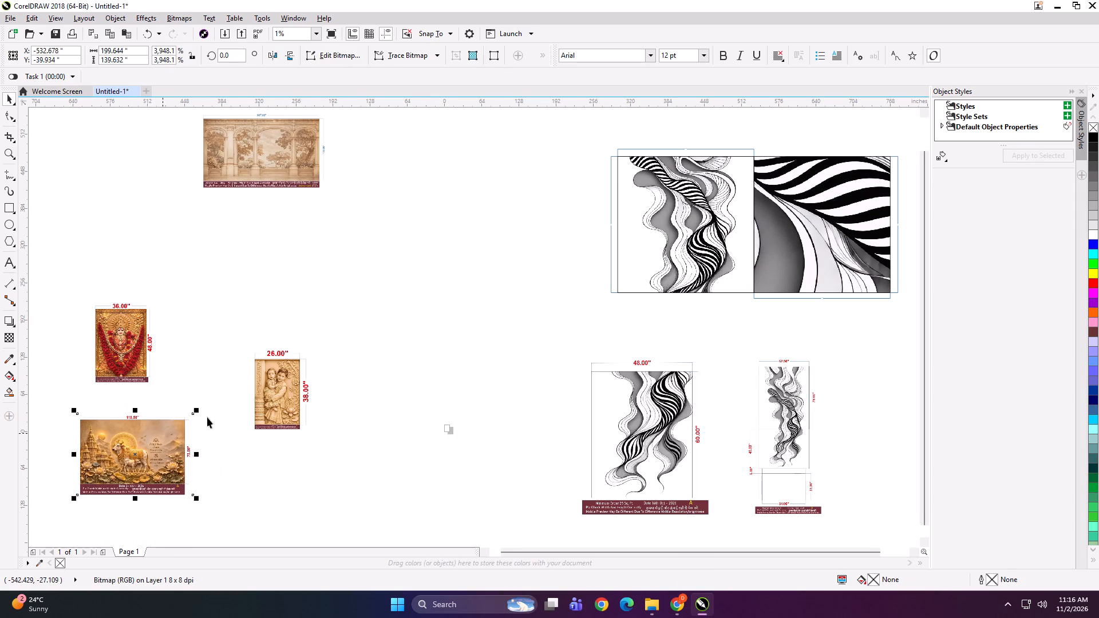
pyautogui.moveTo(284, 390); pyautogui.dragTo(218, 338)
pyautogui.moveTo(295, 389); pyautogui.dragTo(309, 340)
pyautogui.moveTo(220, 323); pyautogui.dragTo(278, 430)
pyautogui.moveTo(260, 340); pyautogui.dragTo(215, 339)
pyautogui.moveTo(305, 341); pyautogui.dragTo(231, 342)
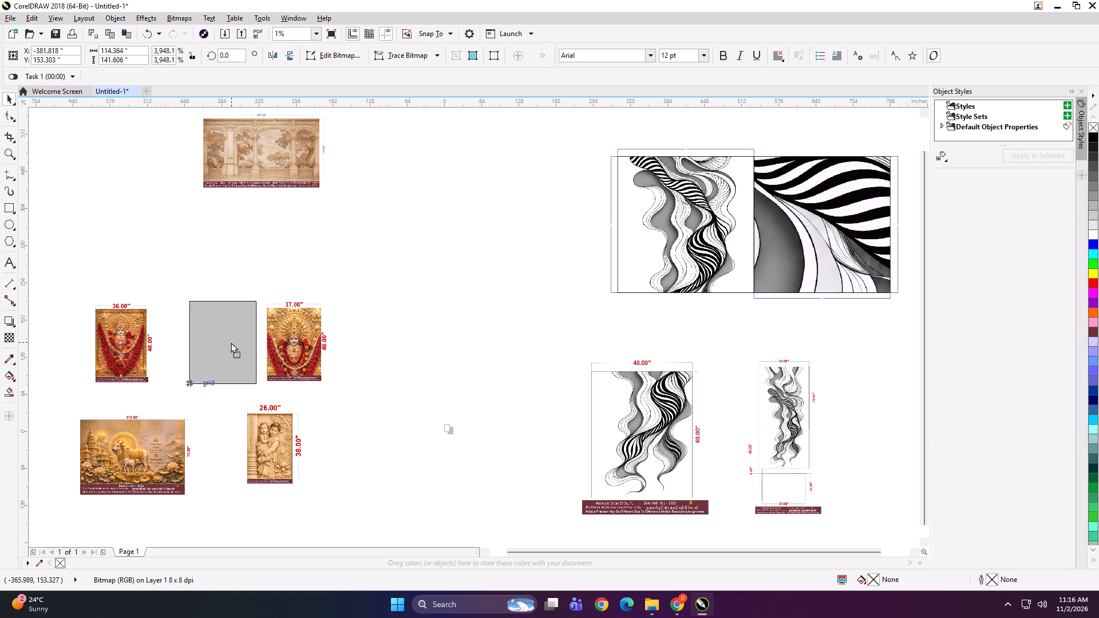
pyautogui.moveTo(231, 342); pyautogui.dragTo(224, 343)
pyautogui.moveTo(274, 435); pyautogui.dragTo(299, 335)
pyautogui.click(393, 382)
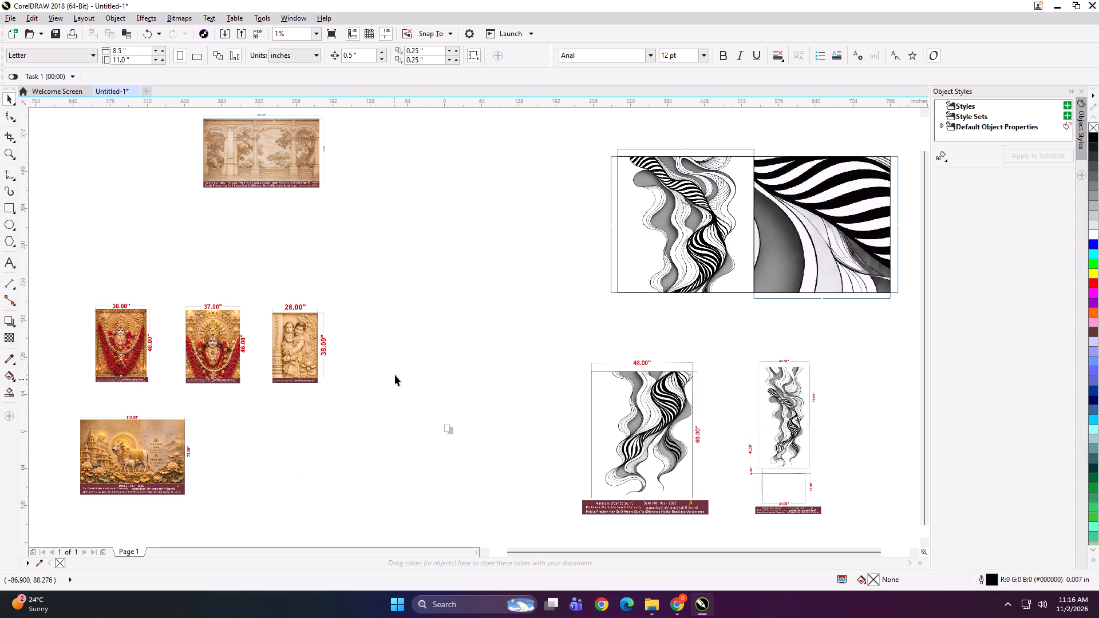
# Look through file > Nov > 02 on the DIGITECH_SHAREDRIVE (Z:) network drive for the source artwork.
pyautogui.click(649, 612)
pyautogui.click(599, 472)
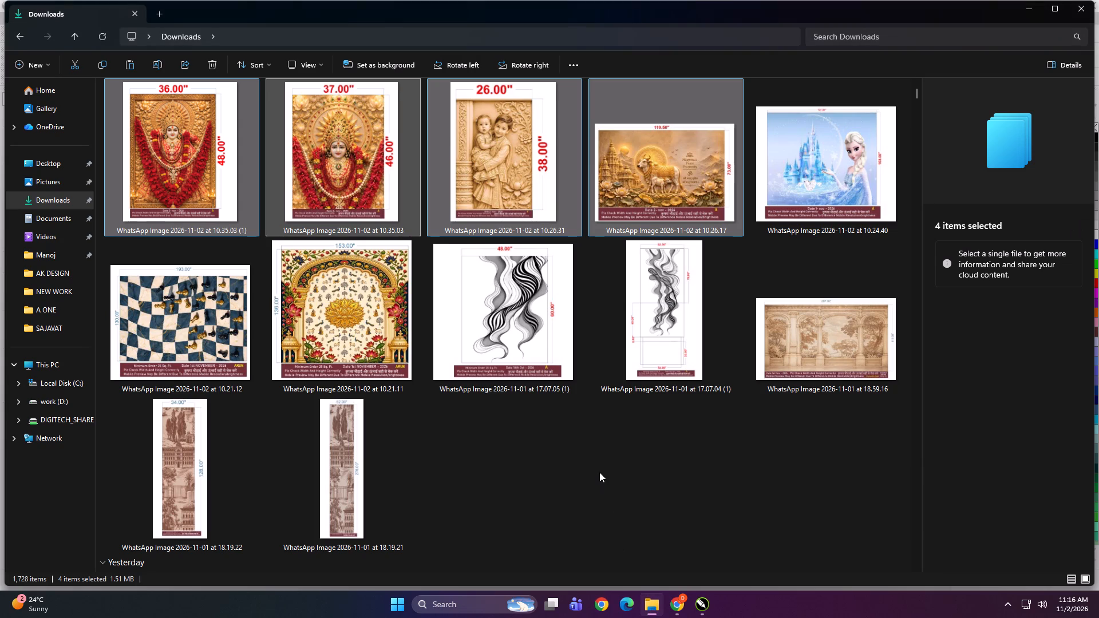
pyautogui.scroll(4, 115, 369)
pyautogui.click(83, 356)
pyautogui.doubleClick(151, 251)
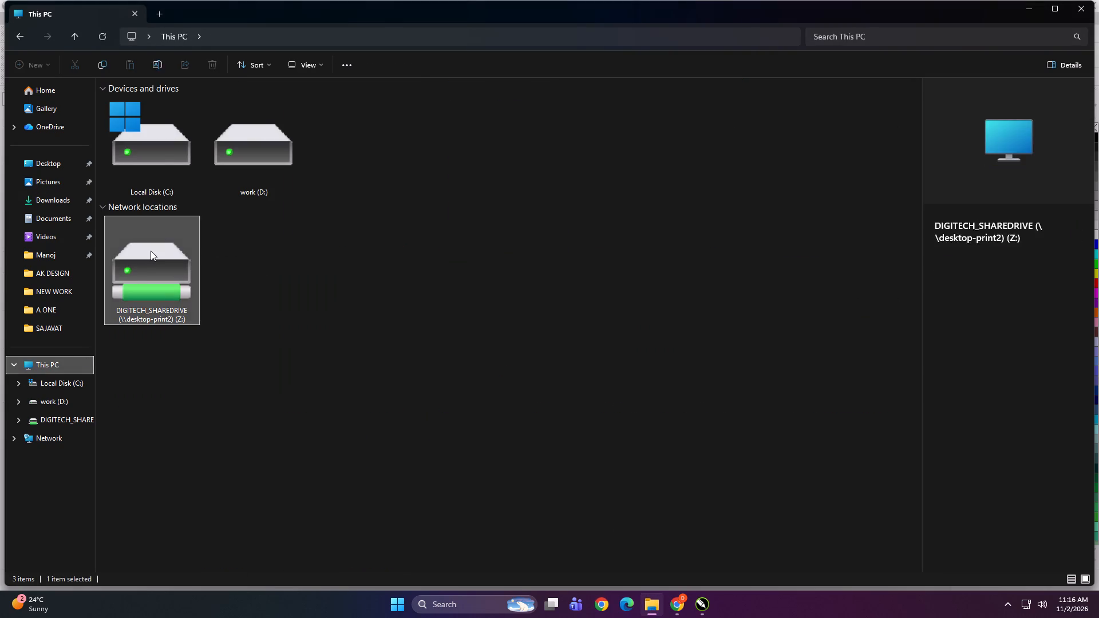
pyautogui.doubleClick(504, 101)
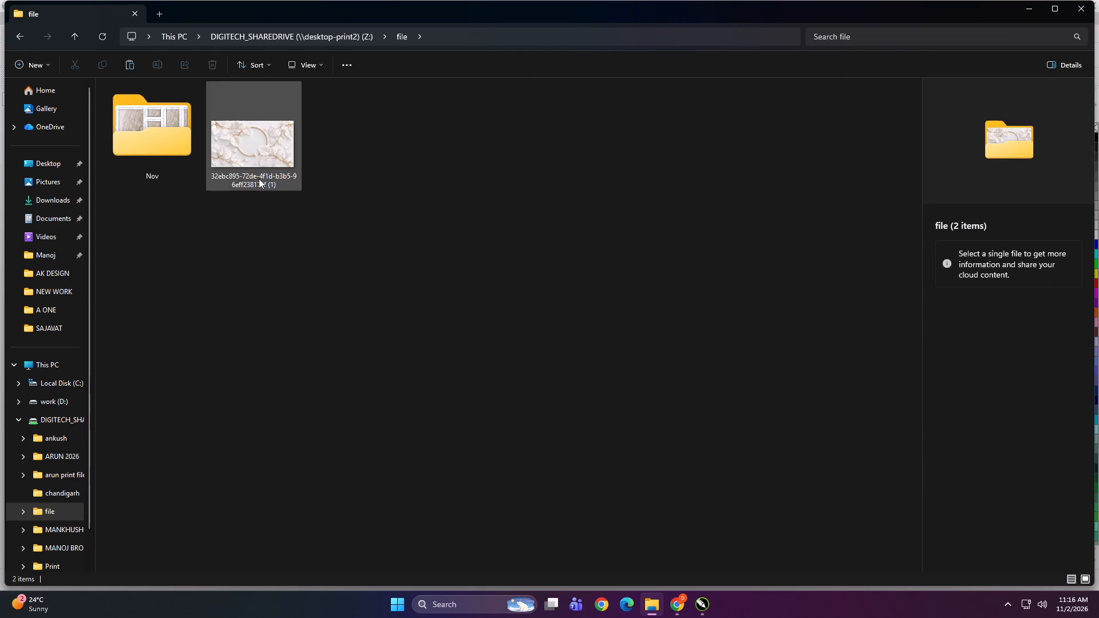
pyautogui.click(188, 152)
pyautogui.click(188, 152)
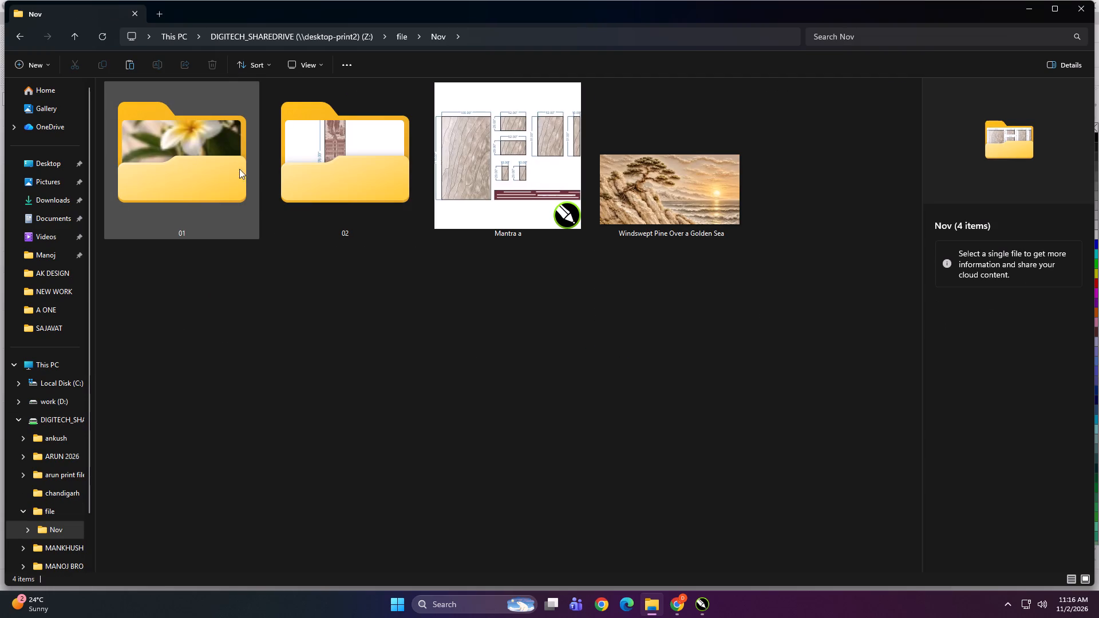
pyautogui.click(382, 257)
pyautogui.click(360, 180)
pyautogui.click(360, 180)
pyautogui.click(283, 338)
pyautogui.press('BackSpace')
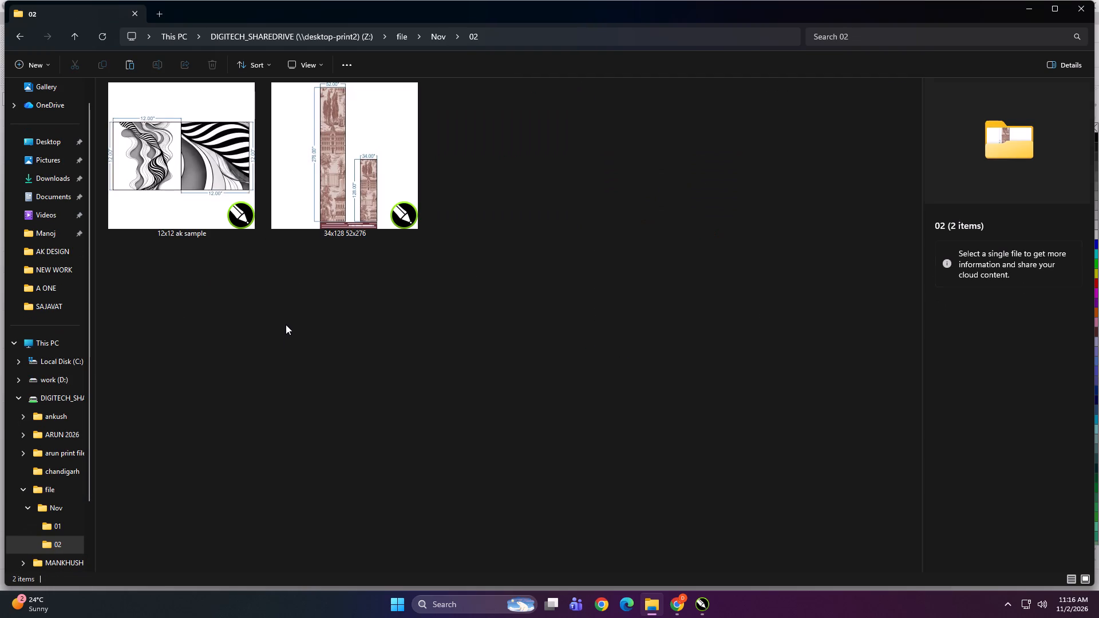
pyautogui.click(257, 177)
pyautogui.press('BackSpace')
pyautogui.press('BackSpace')
# Bring 26x38-01, 36x48-01, 37x46-01 and 119.5X73-01 from ankush > 2-11-26 on the shared drive into the CorelDRAW drawing.
pyautogui.tripleClick(147, 131)
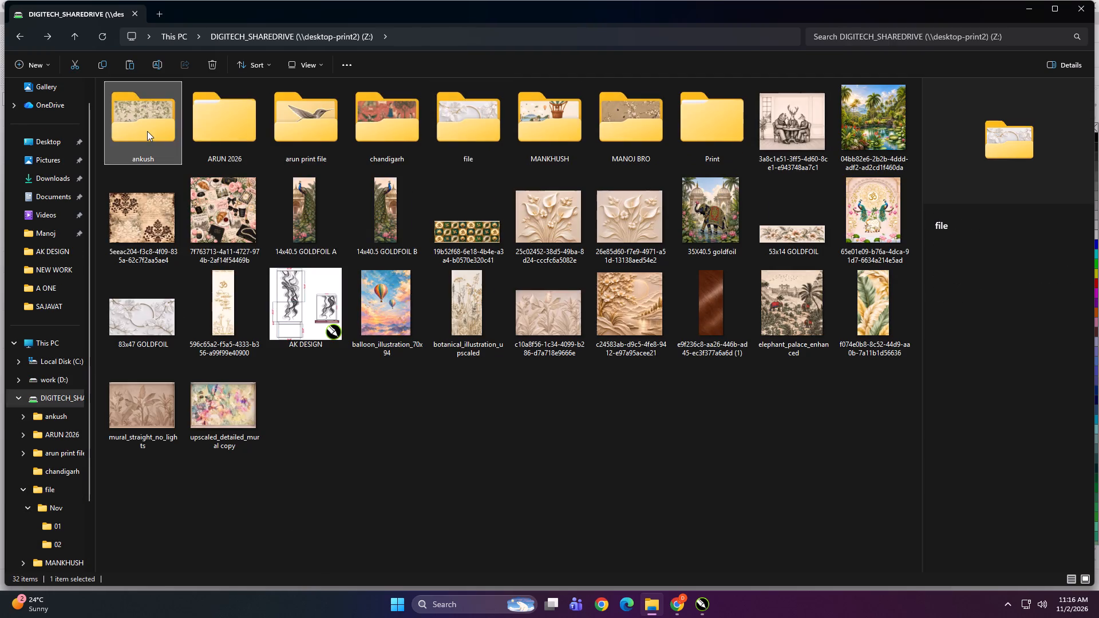
pyautogui.doubleClick(147, 131)
pyautogui.click(339, 152)
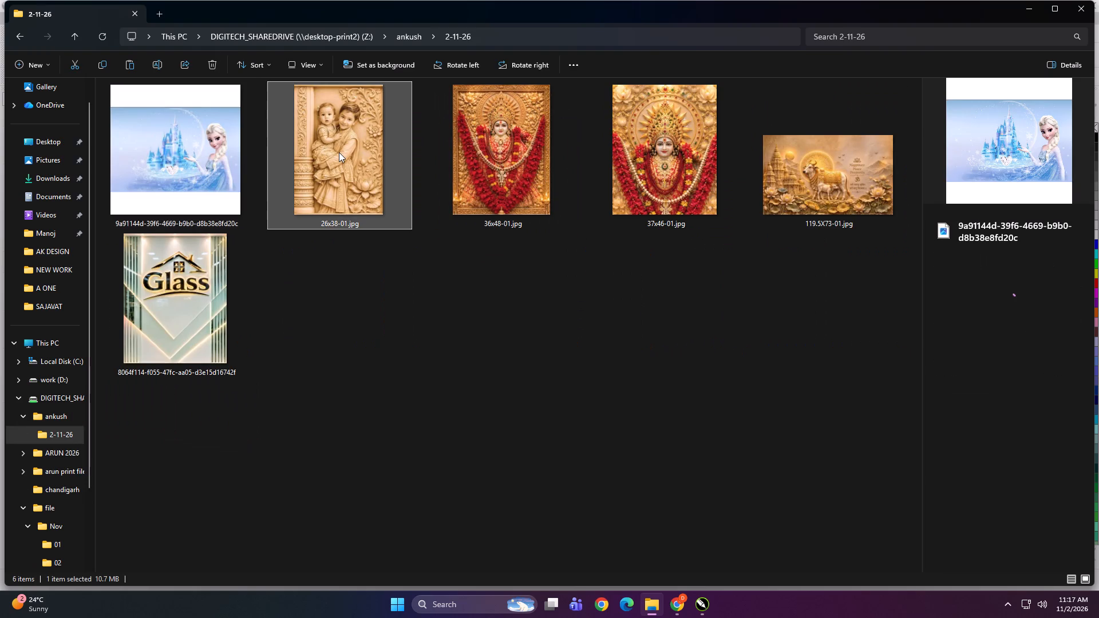
pyautogui.keyDown('shift'); pyautogui.click(761, 182); pyautogui.keyUp('shift')
pyautogui.moveTo(670, 148); pyautogui.dragTo(662, 343)
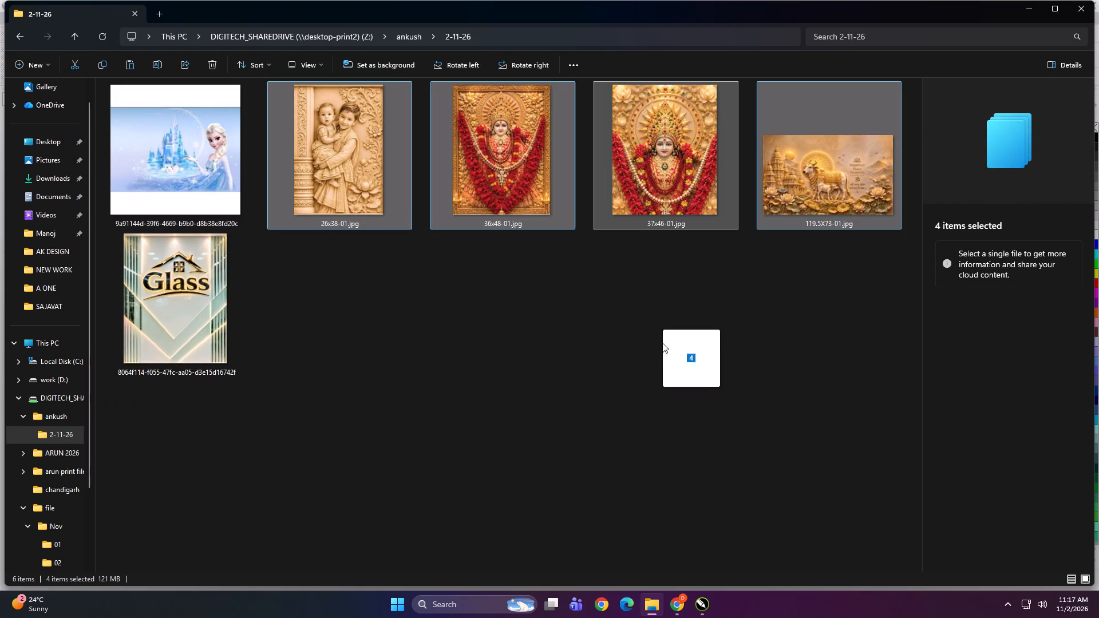
pyautogui.moveTo(662, 343); pyautogui.dragTo(358, 414)
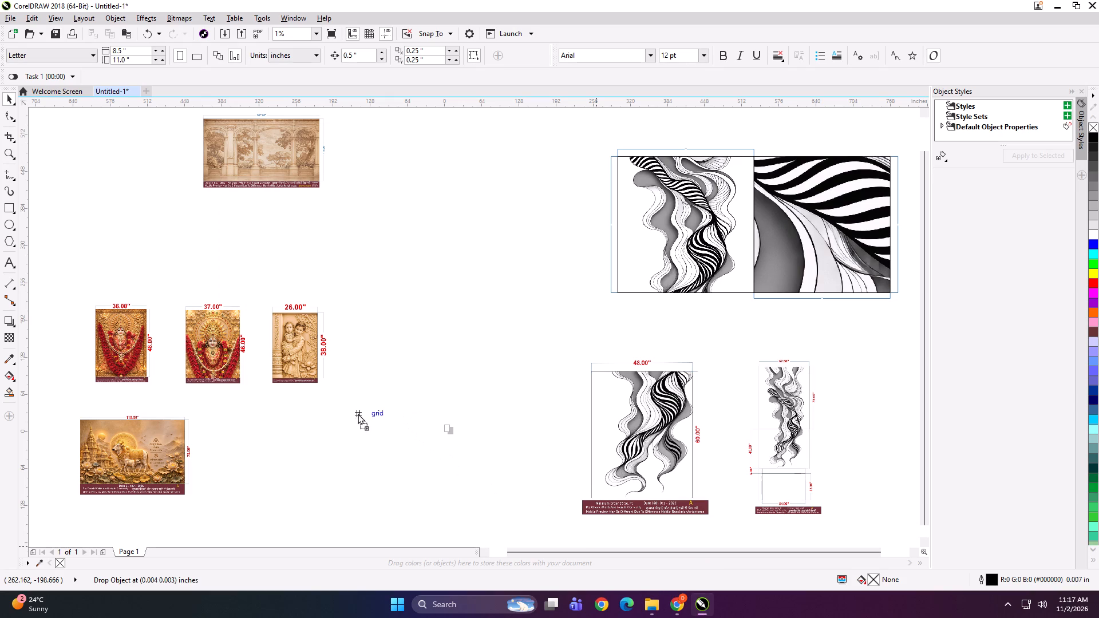
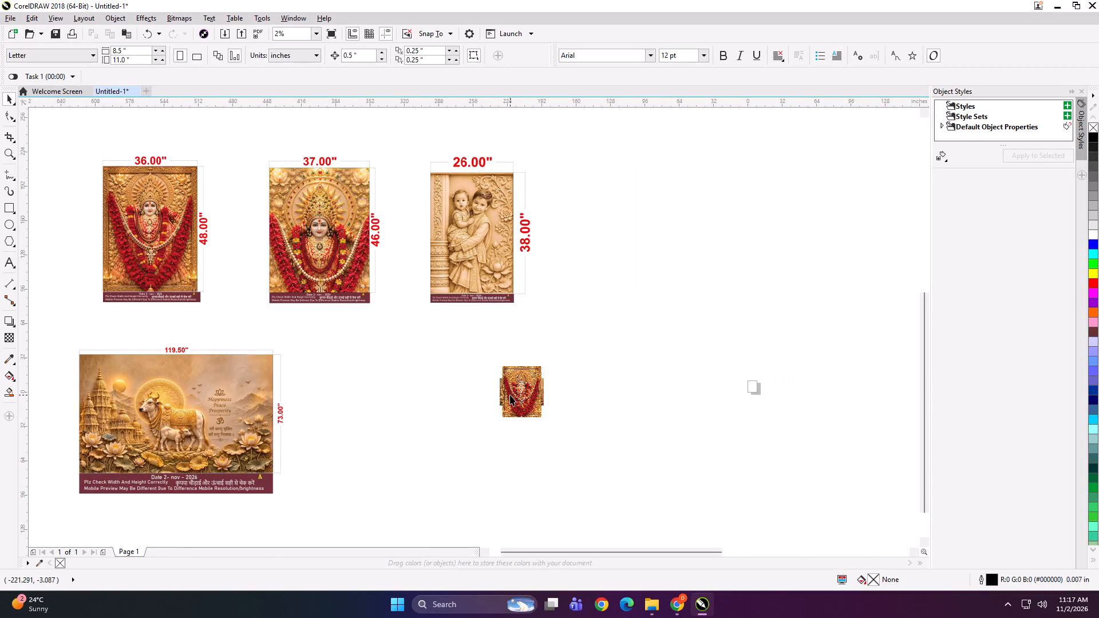
# Spread out the imported stacked artworks, placing each small source image near its matching size preview.
pyautogui.moveTo(516, 394); pyautogui.dragTo(344, 357)
pyautogui.moveTo(528, 389); pyautogui.dragTo(561, 288)
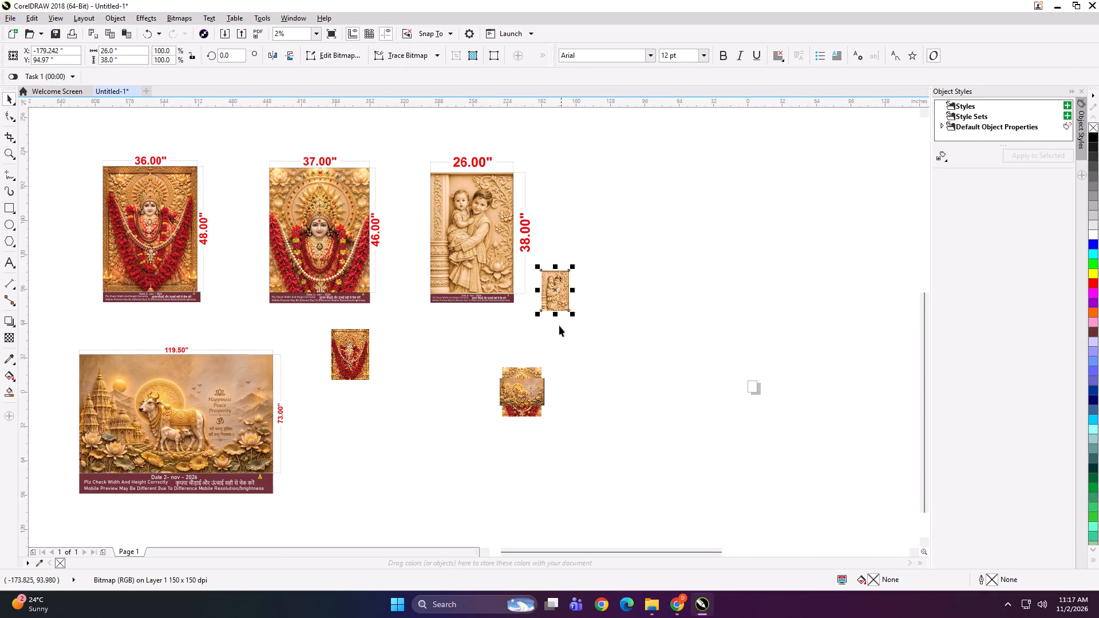
pyautogui.moveTo(531, 391); pyautogui.dragTo(433, 356)
pyautogui.moveTo(521, 385); pyautogui.dragTo(404, 349)
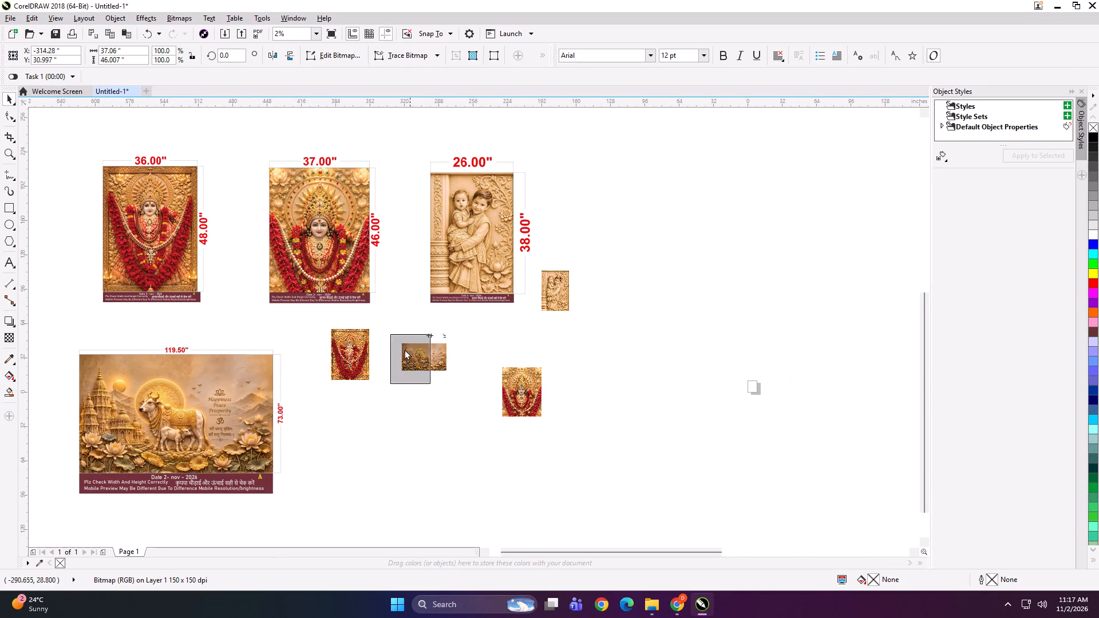
pyautogui.moveTo(404, 349); pyautogui.dragTo(390, 343)
pyautogui.moveTo(430, 353); pyautogui.dragTo(421, 434)
# Scale the cow mural preview down to about 148 × 104 inches and reposition it beside its source artwork.
pyautogui.moveTo(266, 427); pyautogui.dragTo(311, 448)
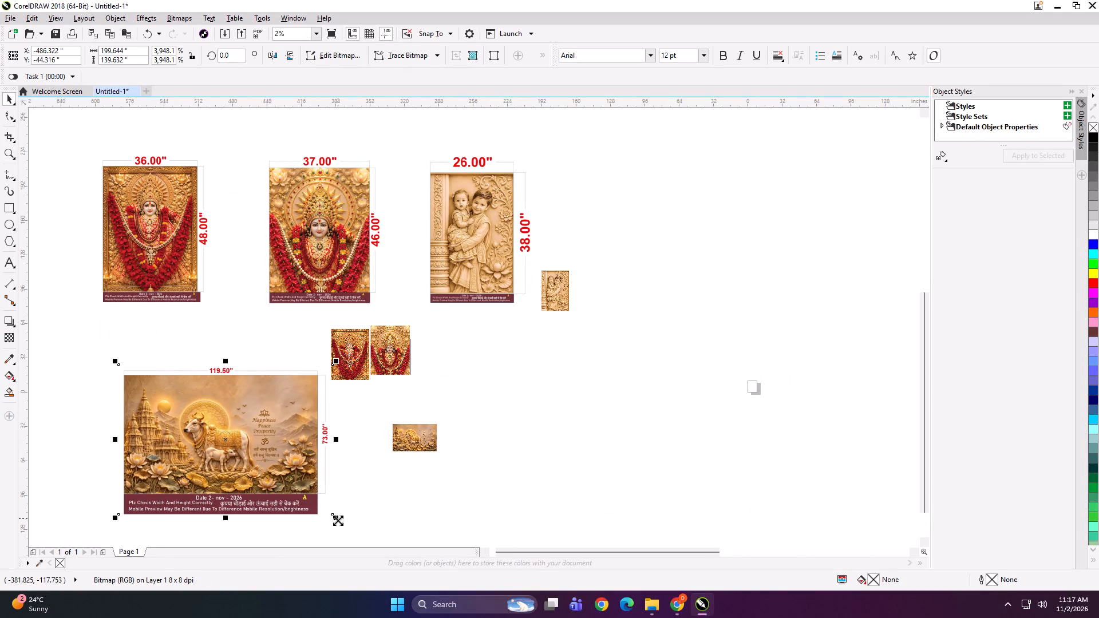
pyautogui.keyDown('shift'); pyautogui.moveTo(337, 522); pyautogui.dragTo(310, 513); pyautogui.keyUp('shift')
pyautogui.moveTo(249, 456); pyautogui.dragTo(300, 461)
# Move the cow artwork beside its preview and size it to 119.5 × 73 inches.
pyautogui.scroll(1, 300, 476)
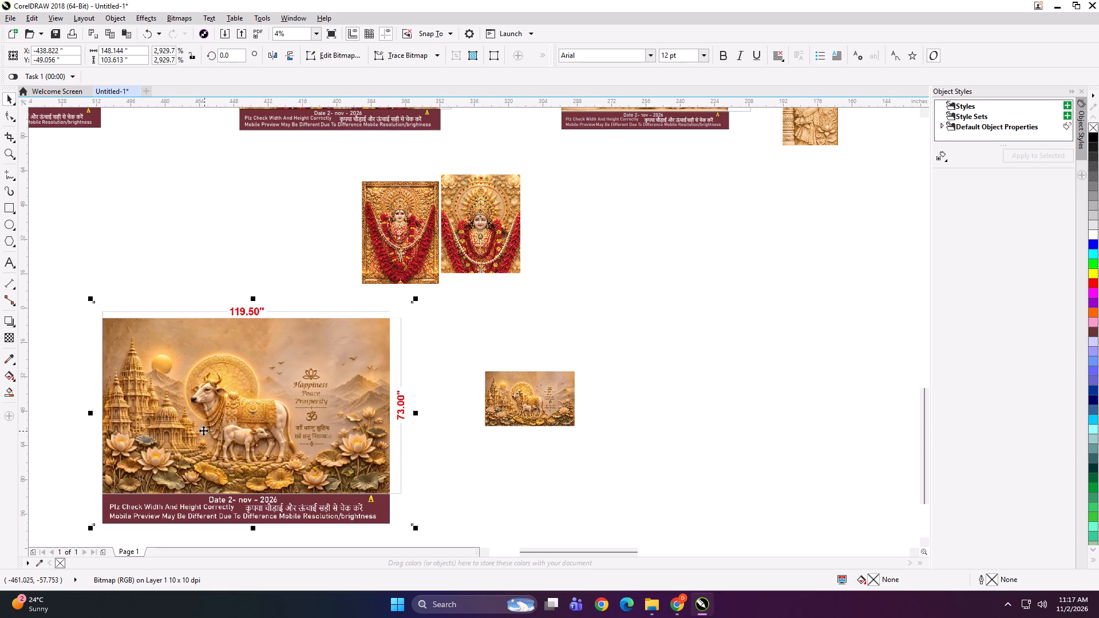
pyautogui.doubleClick(552, 379)
pyautogui.moveTo(550, 399); pyautogui.dragTo(547, 376)
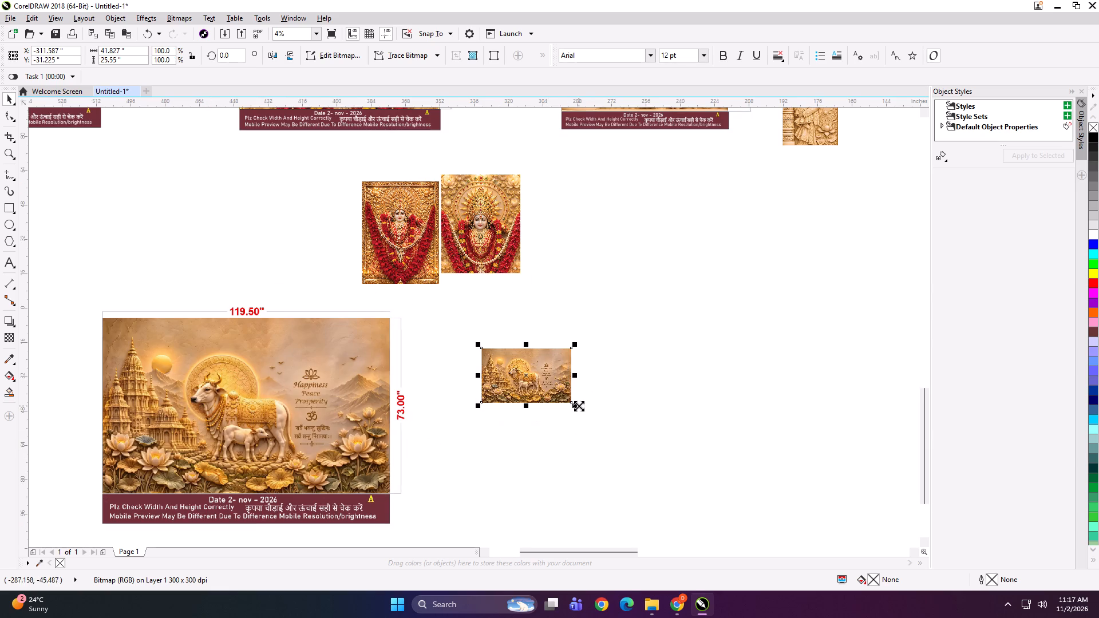
pyautogui.keyDown('shift'); pyautogui.moveTo(579, 406); pyautogui.dragTo(640, 446); pyautogui.keyUp('shift')
pyautogui.moveTo(546, 384); pyautogui.dragTo(628, 402)
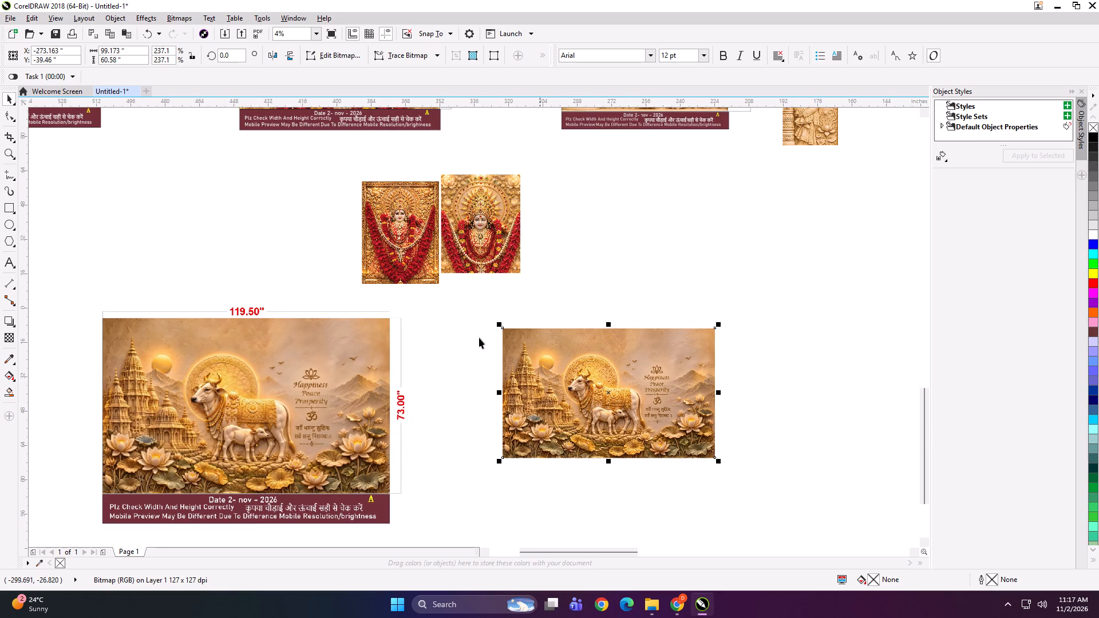
pyautogui.click(134, 50)
pyautogui.hotkey('ctrl', 'a')
pyautogui.write('119.5')
pyautogui.press('Tab')
pyautogui.press('3')
pyautogui.press('Return')
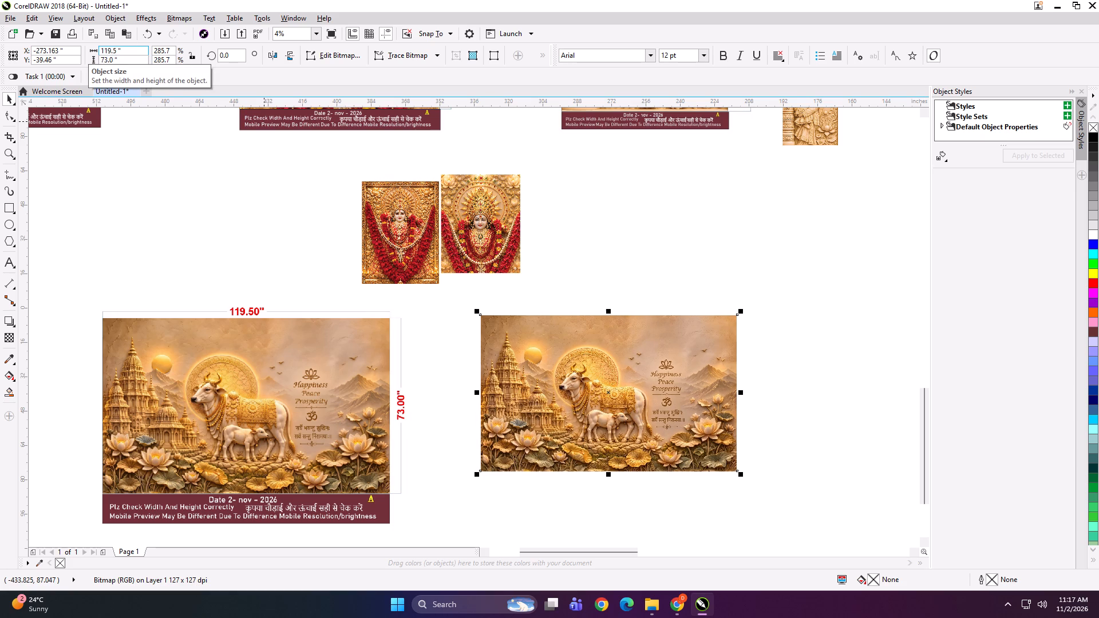
# Add a 119.5 × 73 inch rectangle exactly around the cow artwork, deleting the spare copy and undoing the stray move.
pyautogui.keyDown('shift'); pyautogui.doubleClick(6, 208); pyautogui.keyUp('shift')
pyautogui.hotkey('shift', 'space')
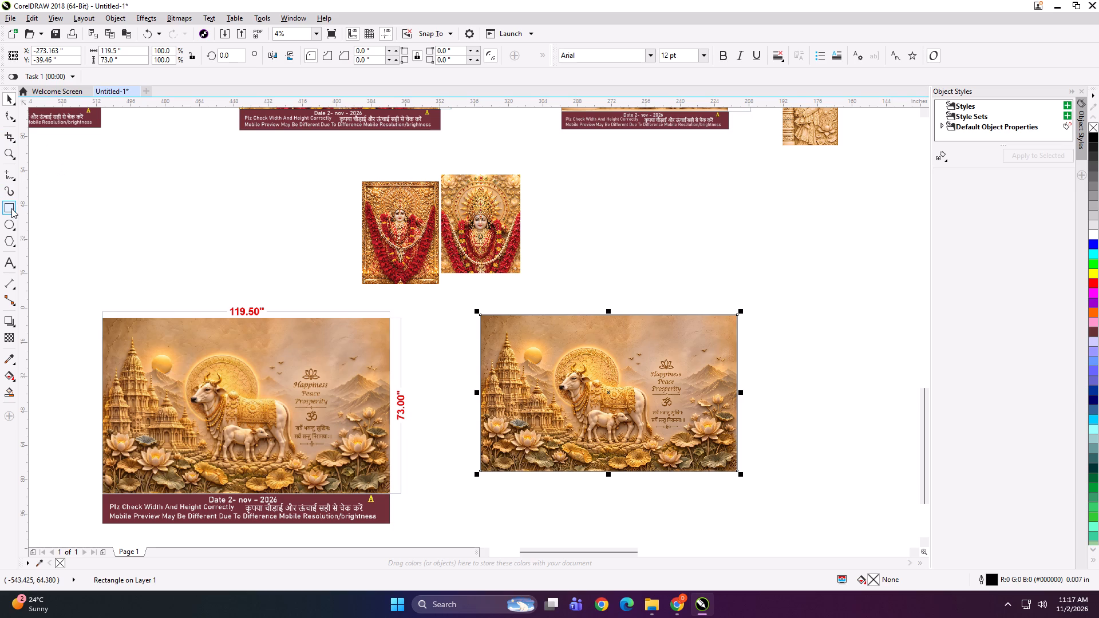
pyautogui.keyDown('shift'); pyautogui.doubleClick(10, 209); pyautogui.keyUp('shift')
pyautogui.hotkey('shift', 'space')
pyautogui.click(855, 282)
pyautogui.moveTo(705, 333); pyautogui.dragTo(669, 380)
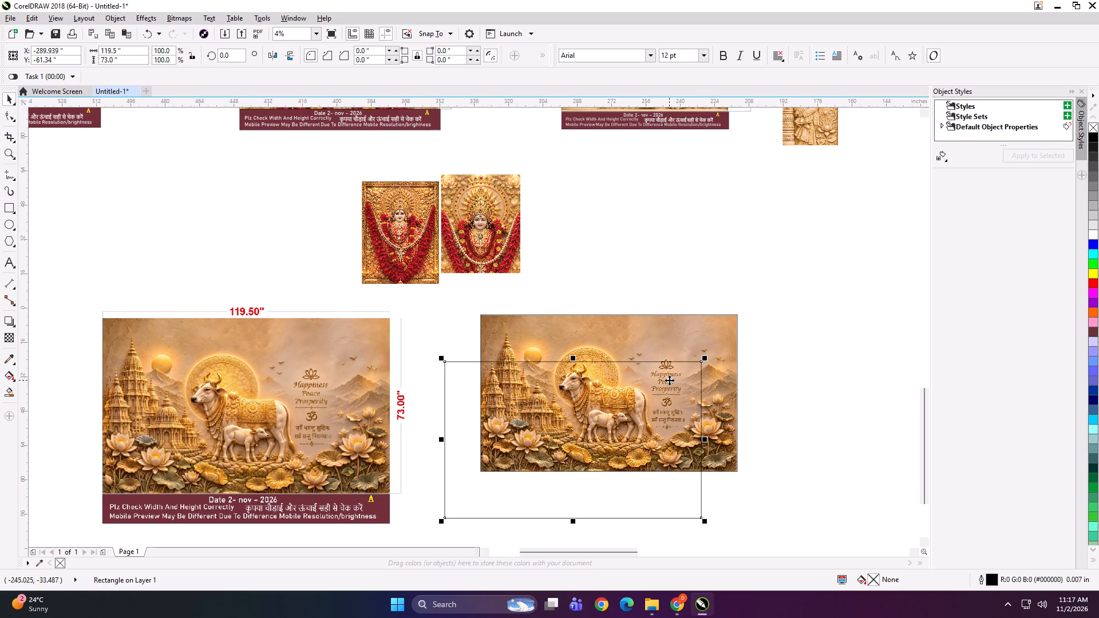
pyautogui.press('Delete')
pyautogui.moveTo(668, 331); pyautogui.dragTo(720, 323)
pyautogui.hotkey('ctrl', 'z')
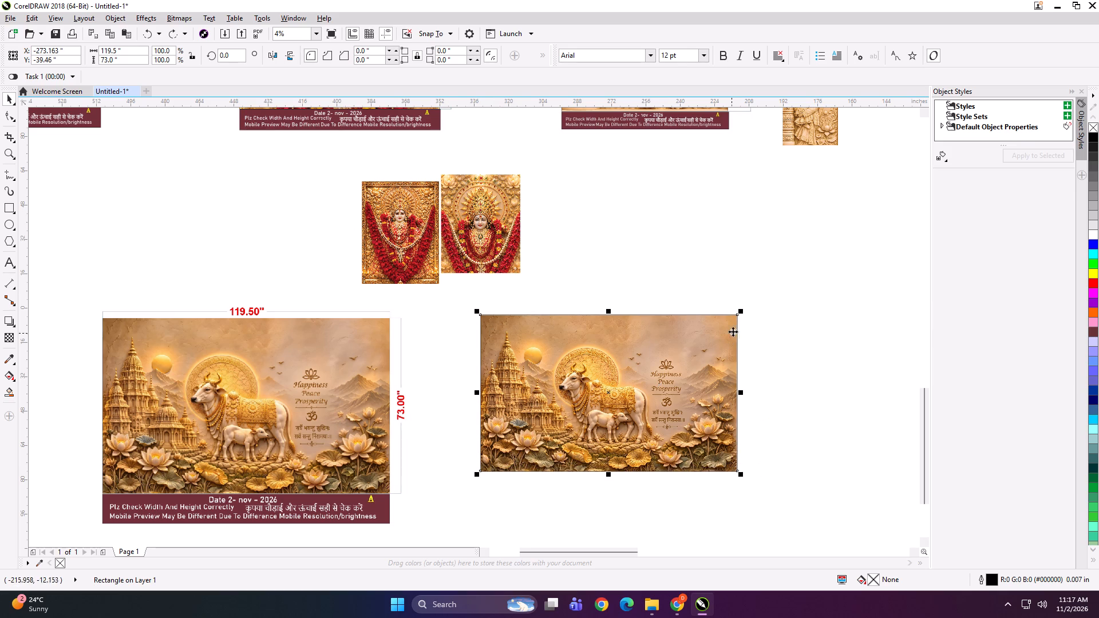
pyautogui.scroll(2, 683, 402)
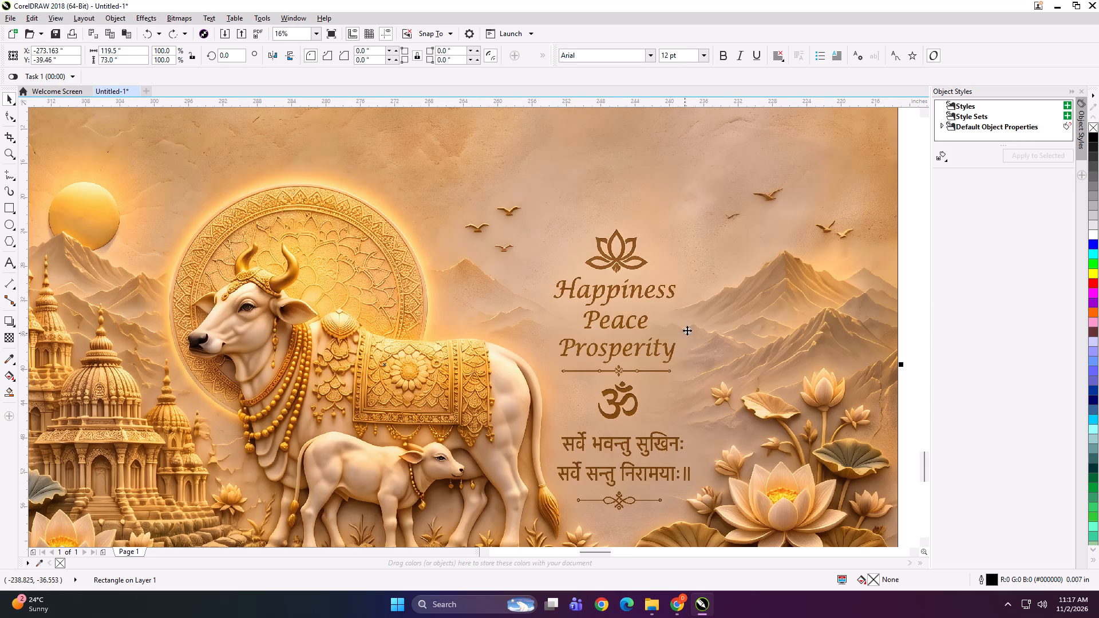
pyautogui.scroll(-2, 694, 327)
# Set the rectangle's width to 41 inches and align it with the cow artwork's left edge.
pyautogui.click(124, 53)
pyautogui.hotkey('ctrl', 'a')
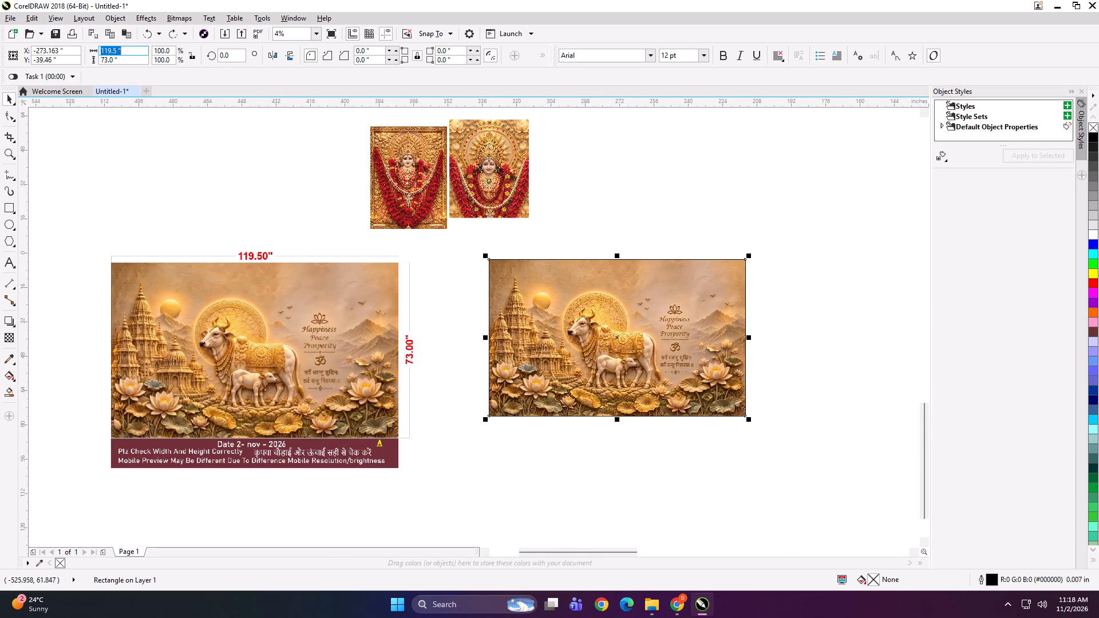
pyautogui.press('5')
pyautogui.hotkey('ctrl', 'a')
pyautogui.write('441')
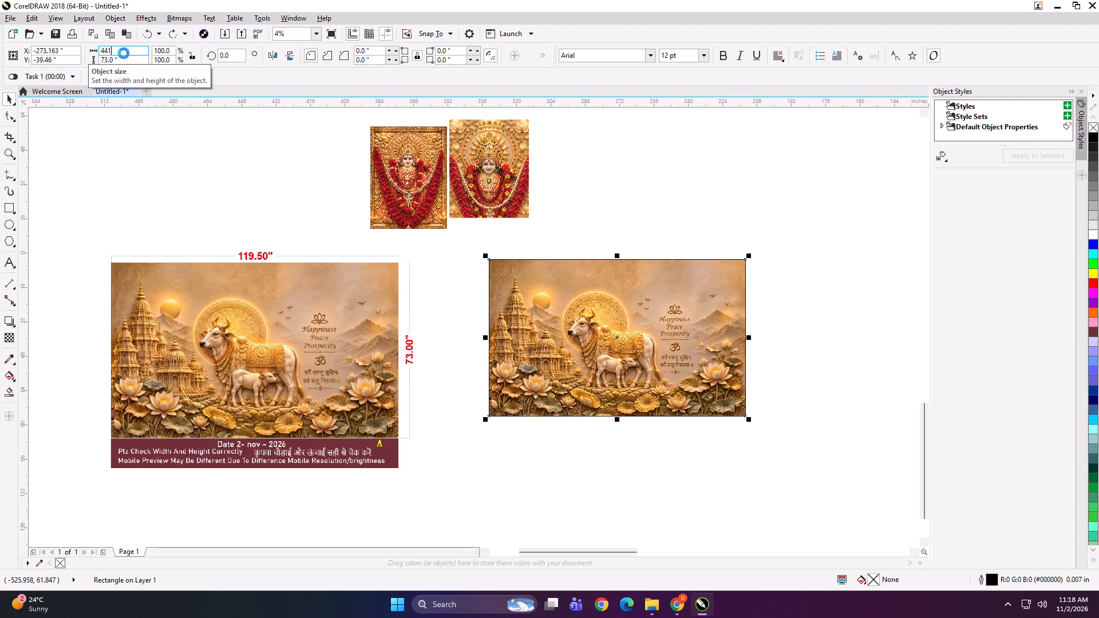
pyautogui.press('Return')
pyautogui.click(124, 53)
pyautogui.hotkey('ctrl', 'a')
pyautogui.write('41')
pyautogui.press('Return')
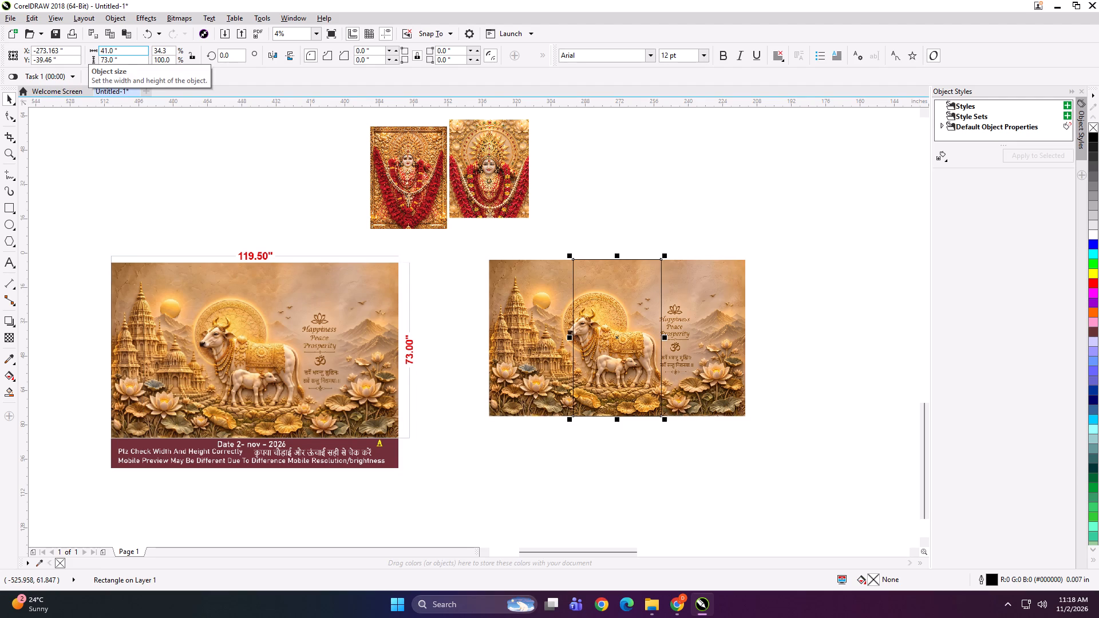
pyautogui.keyDown('shift'); pyautogui.click(517, 319); pyautogui.keyUp('shift')
pyautogui.press('l')
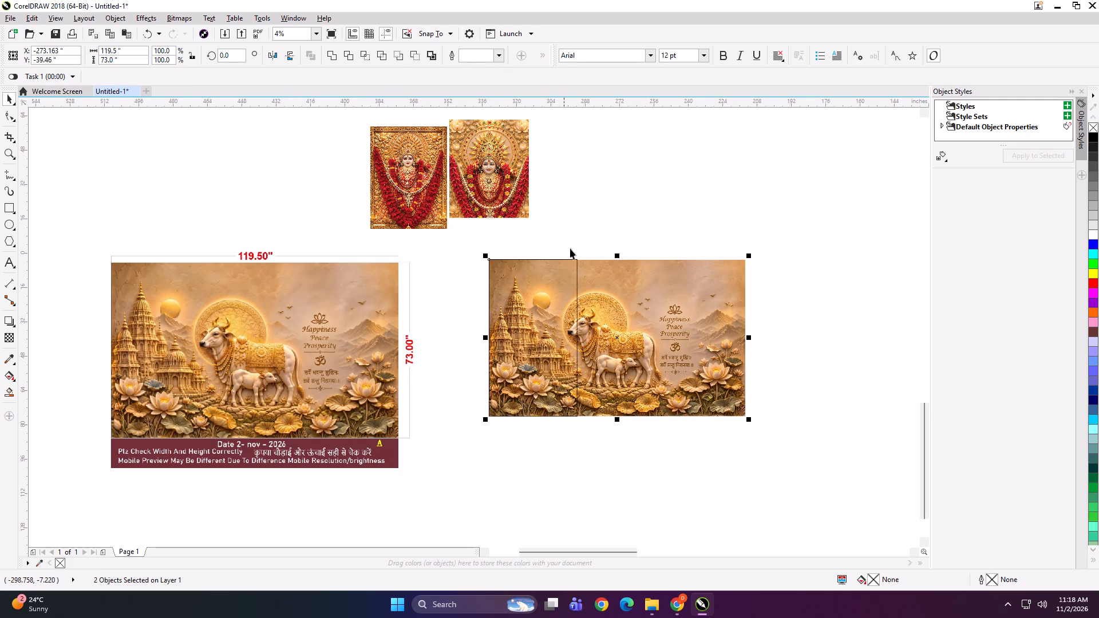
pyautogui.click(572, 235)
# Mirror a copy of the 41-inch panel frame to its right, nudged back 0.5 inch to overlap the first.
pyautogui.click(556, 325)
pyautogui.moveTo(483, 339); pyautogui.dragTo(500, 339)
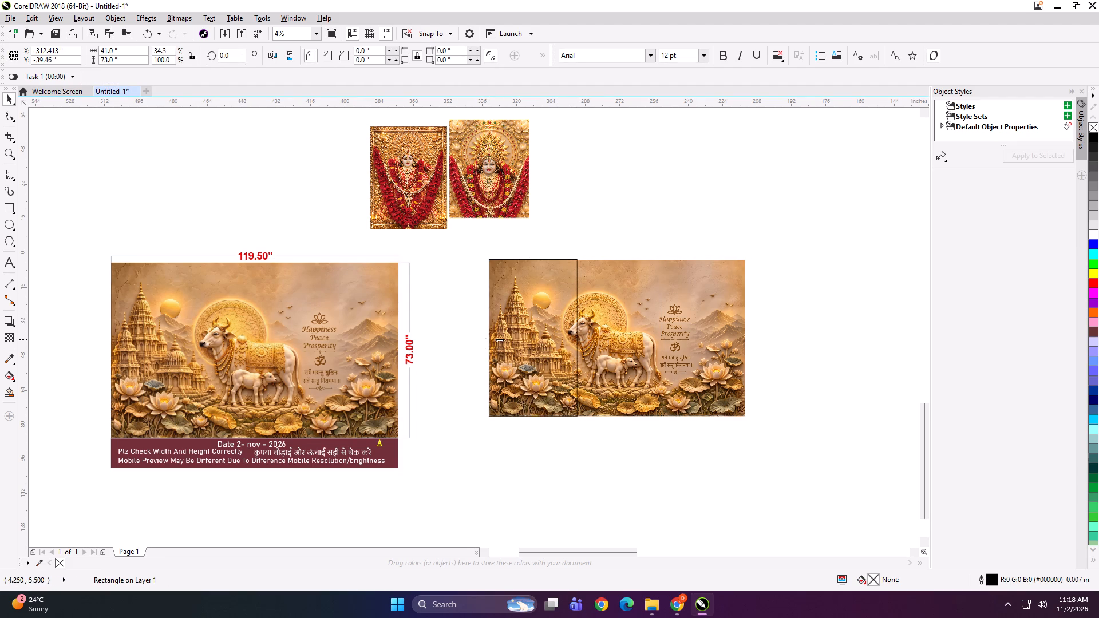
pyautogui.moveTo(500, 339); pyautogui.dragTo(599, 345)
pyautogui.keyDown('ctrl'); pyautogui.rightClick(599, 345); pyautogui.keyUp('ctrl')
pyautogui.scroll(2, 598, 346)
pyautogui.press('Left')
pyautogui.scroll(-1, 527, 328)
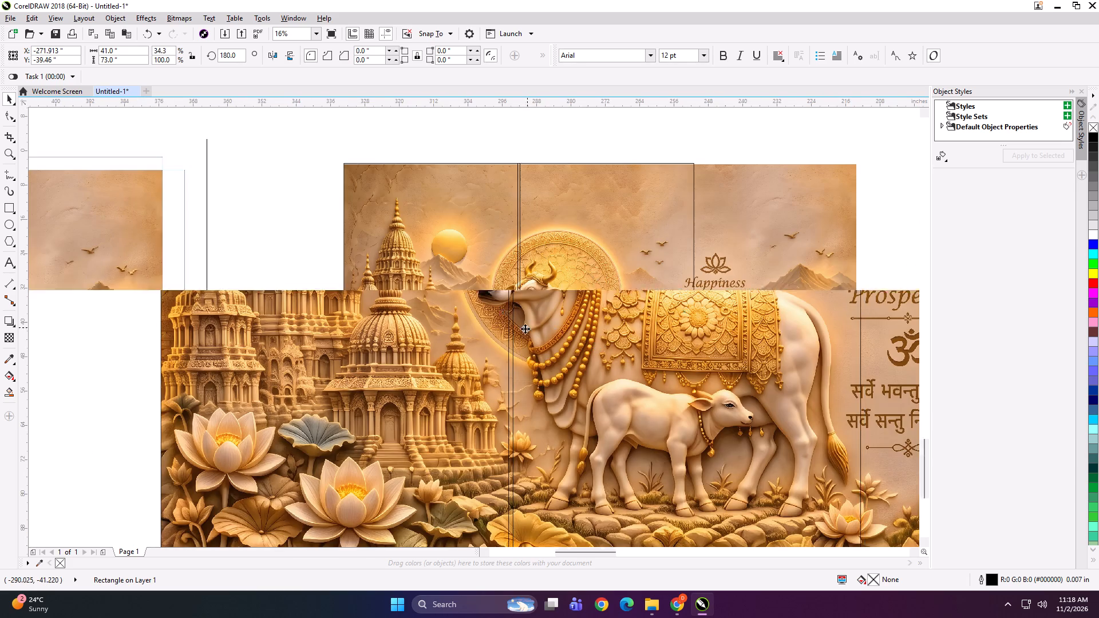
# Add a third panel frame overlapping the second by 0.5 inch and stretch it to the artwork's right edge.
pyautogui.moveTo(513, 321); pyautogui.dragTo(752, 330)
pyautogui.keyDown('ctrl'); pyautogui.rightClick(751, 328); pyautogui.keyUp('ctrl')
pyautogui.press('Left')
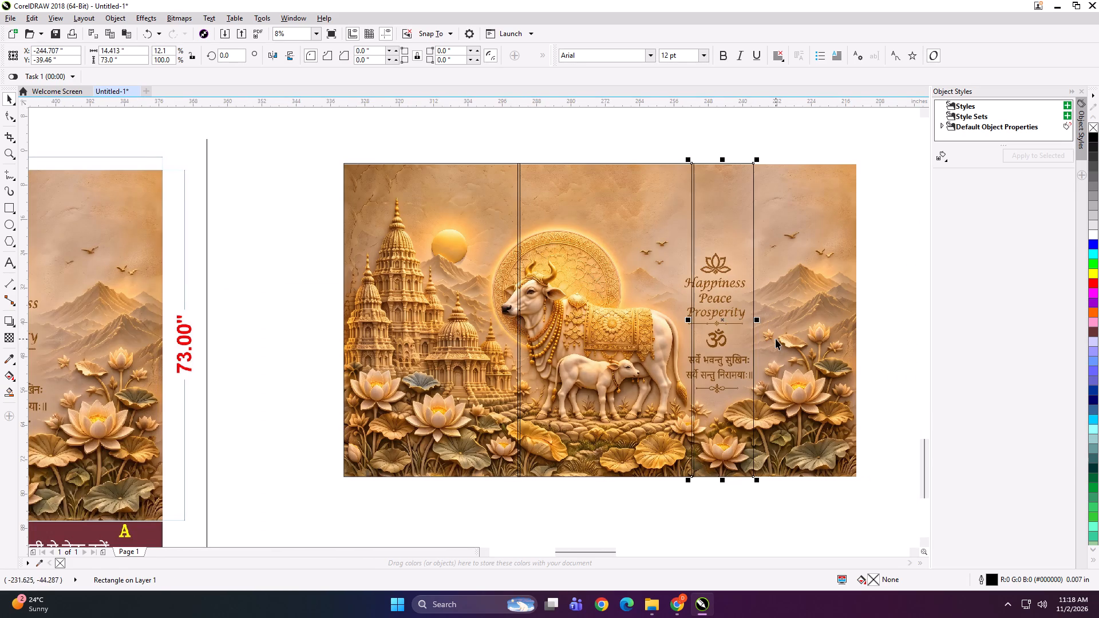
pyautogui.moveTo(757, 319); pyautogui.dragTo(860, 313)
# Group the three panel frames, place the cow artwork inside them, and ungroup them into separate panels.
pyautogui.keyDown('shift'); pyautogui.click(576, 248); pyautogui.keyUp('shift')
pyautogui.keyDown('shift'); pyautogui.click(458, 240); pyautogui.keyUp('shift')
pyautogui.scroll(-1, 570, 310)
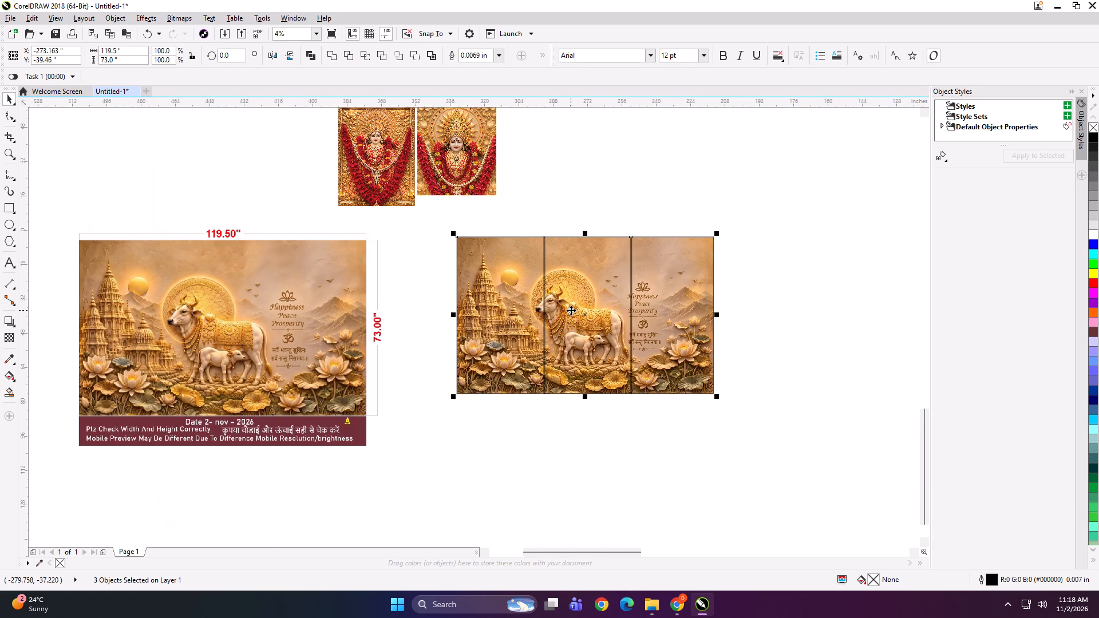
pyautogui.hotkey('ctrl', 'g')
pyautogui.click(591, 447)
pyautogui.keyDown('alt'); pyautogui.click(580, 343); pyautogui.keyUp('alt')
pyautogui.hotkey('shift', 'Return')
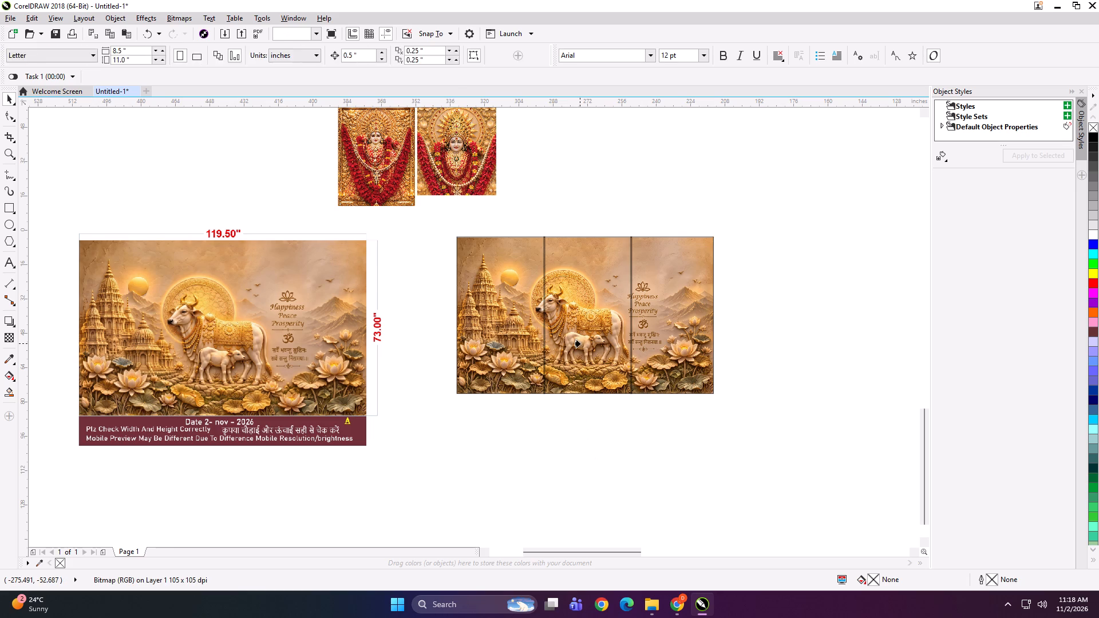
pyautogui.click(580, 343)
pyautogui.hotkey('ctrl', 'u')
pyautogui.hotkey('ctrl', 'u')
pyautogui.click(598, 440)
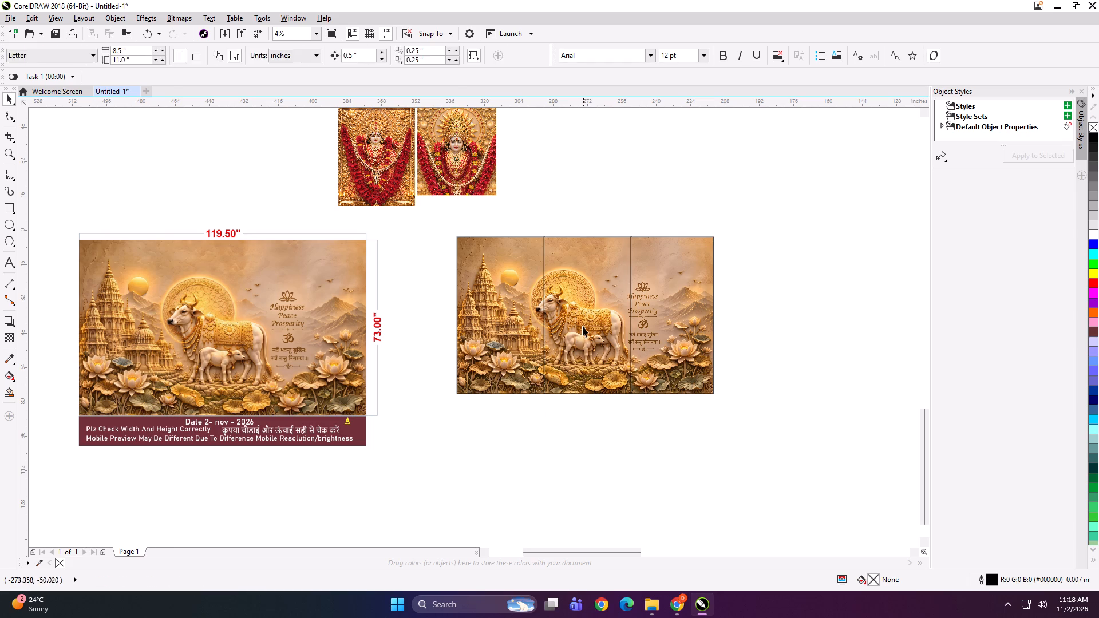
pyautogui.click(583, 324)
pyautogui.click(583, 192)
# Add the text label "119.5*73 PANEL 1" on the top edge of the first cow mural panel.
pyautogui.click(4, 262)
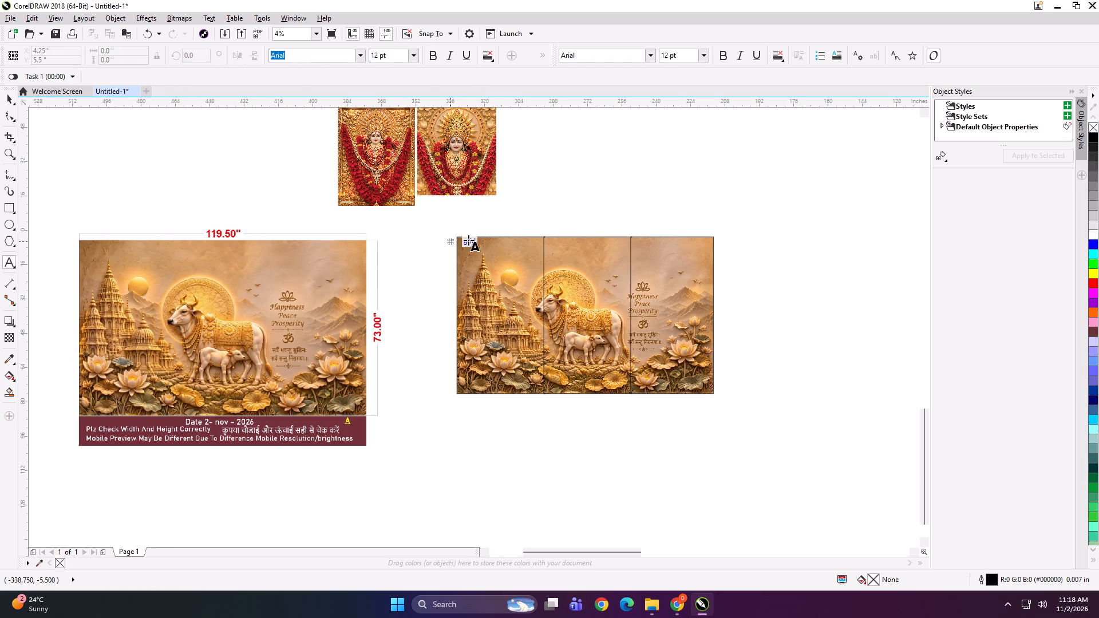
pyautogui.click(483, 234)
pyautogui.write('119.57')
pyautogui.press('BackSpace')
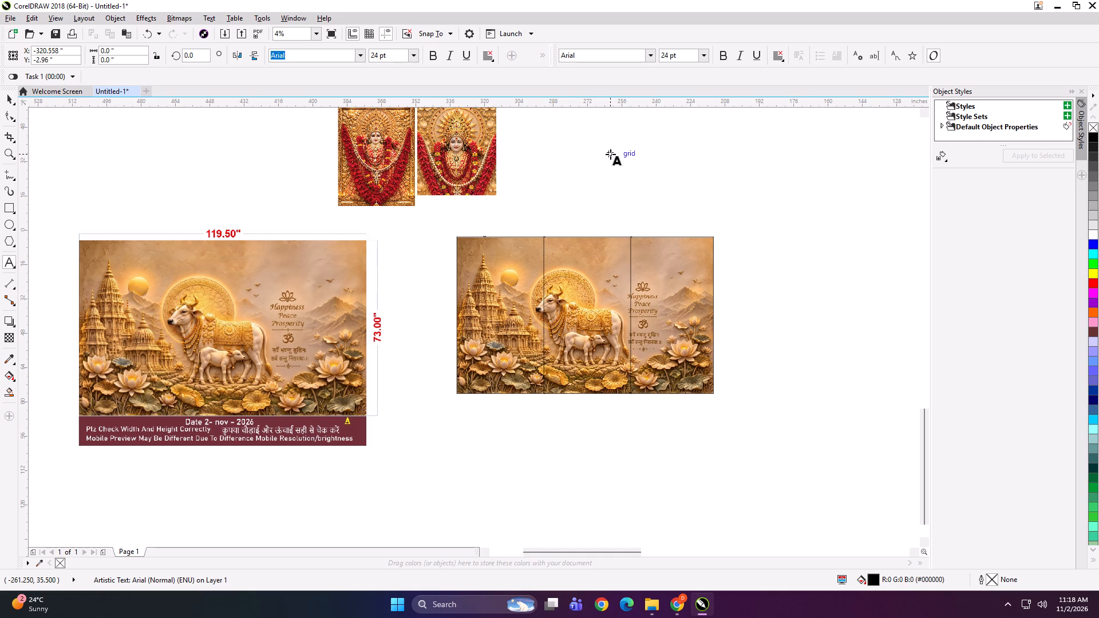
pyautogui.scroll(2, 508, 231)
pyautogui.scroll(4, 408, 260)
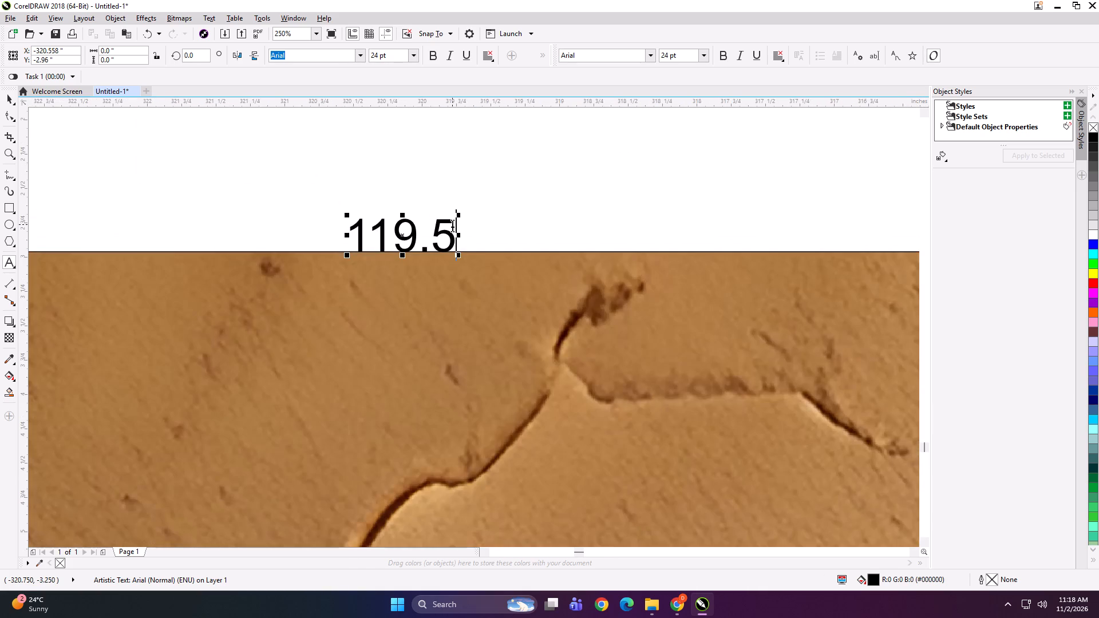
pyautogui.write('*73')
pyautogui.scroll(-5, 550, 241)
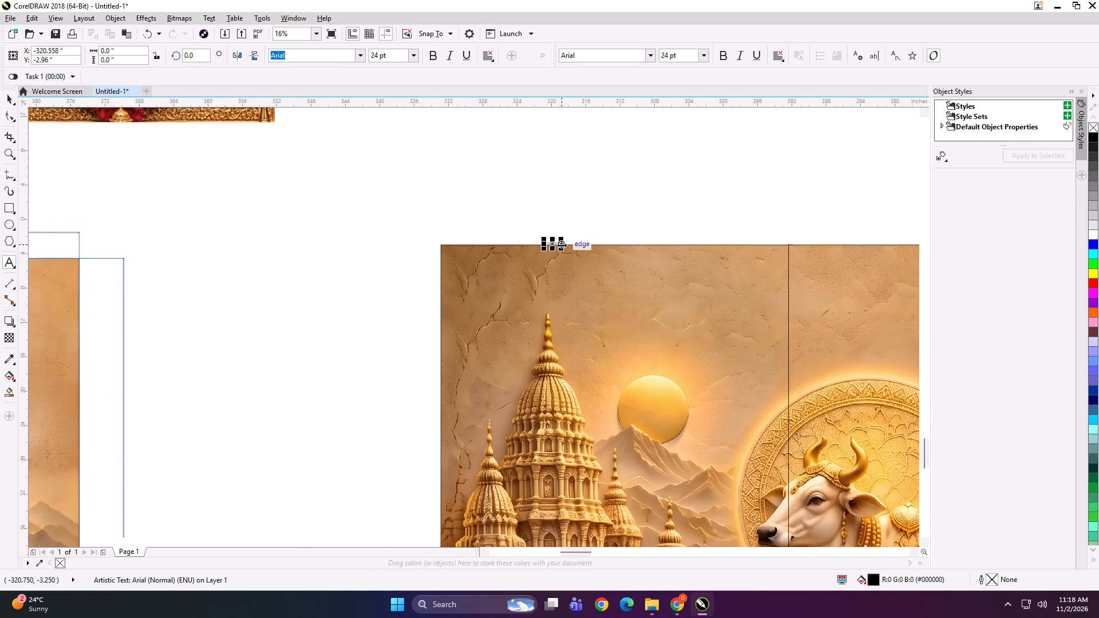
pyautogui.scroll(-1, 555, 243)
pyautogui.scroll(3, 561, 253)
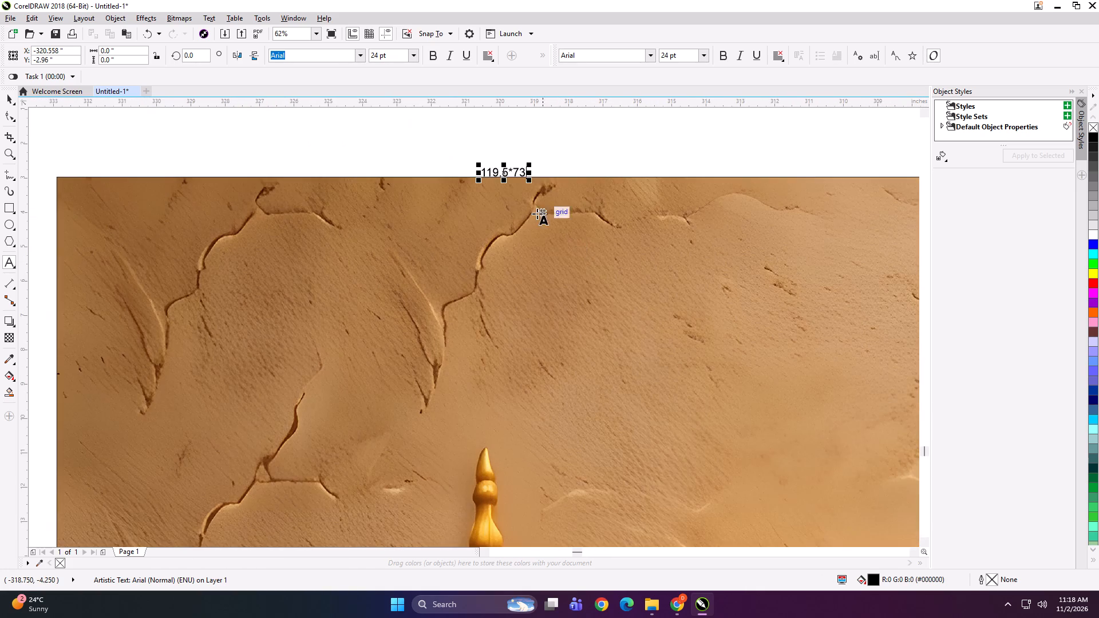
pyautogui.scroll(2, 506, 176)
pyautogui.scroll(-4, 514, 175)
pyautogui.press('space')
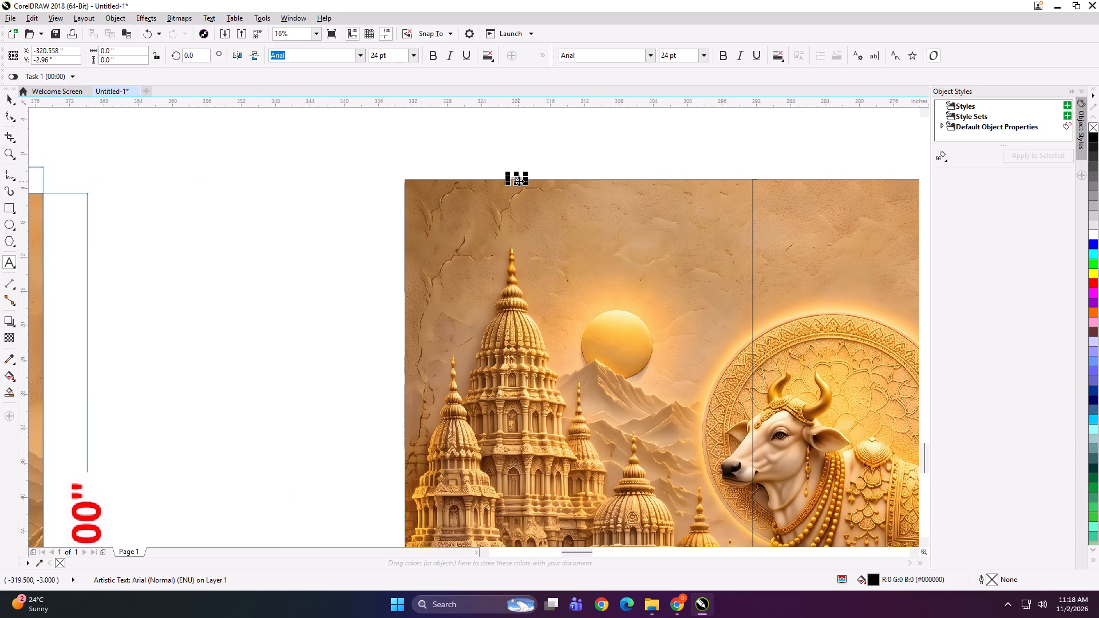
pyautogui.write('PANEL 1')
# Copy the size label to the second panel's top edge and change its ending to PANEL 2.
pyautogui.hotkey('ctrl', 'a')
pyautogui.hotkey('ctrl', 'c')
pyautogui.scroll(-1, 513, 176)
pyautogui.click(675, 176)
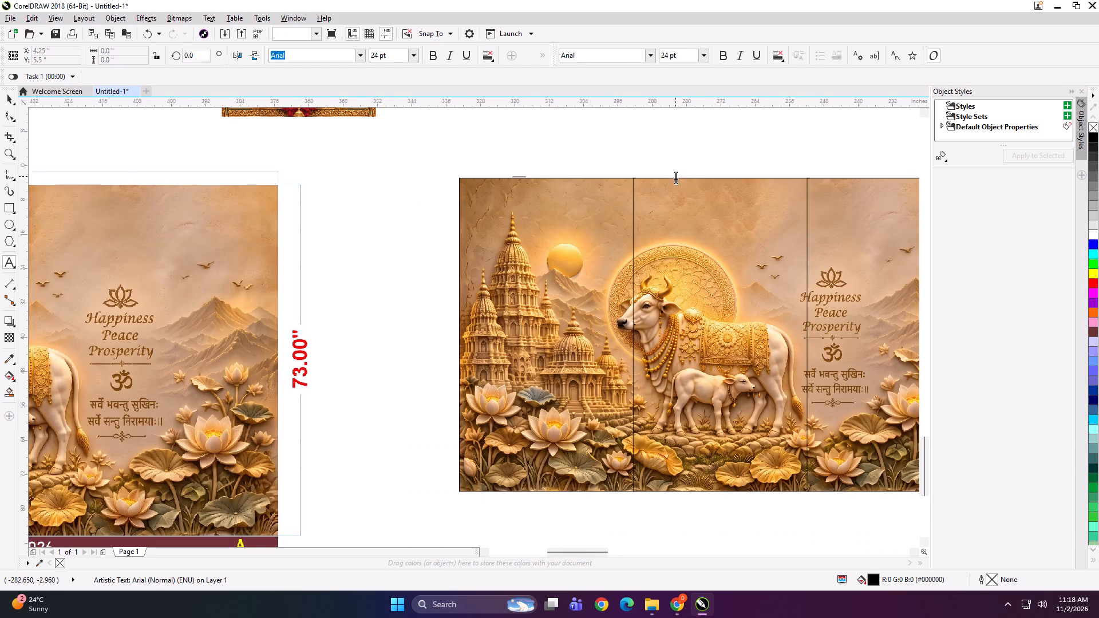
pyautogui.scroll(3, 681, 177)
pyautogui.hotkey('ctrl', 'v')
pyautogui.press('BackSpace')
pyautogui.press('2')
pyautogui.scroll(-3, 424, 215)
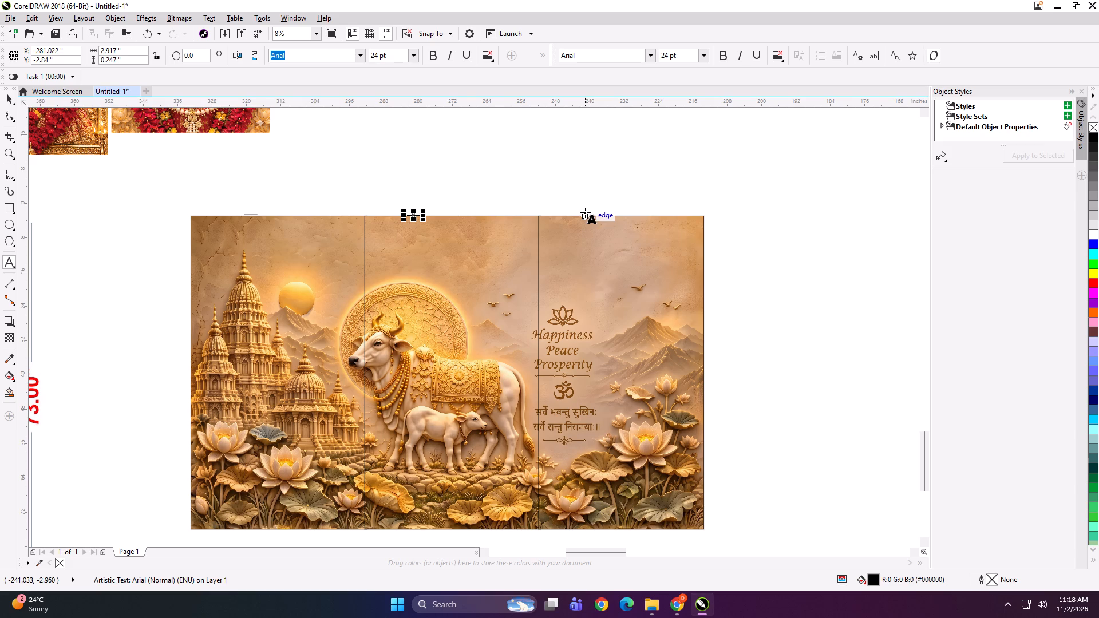
# Paste the size label on the third panel's top edge and change its ending to PANEL 3.
pyautogui.click(590, 213)
pyautogui.scroll(1, 604, 218)
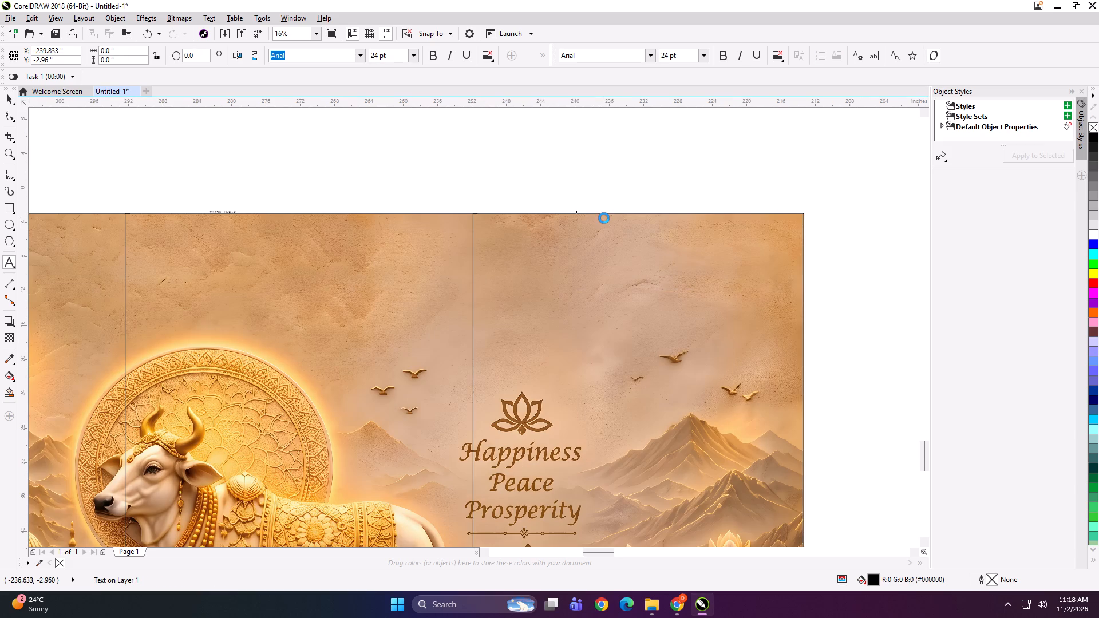
pyautogui.hotkey('ctrl', 'v')
pyautogui.press('BackSpace')
pyautogui.press('3')
pyautogui.scroll(3, 604, 218)
pyautogui.scroll(-6, 602, 207)
# Group each of the three cow mural panels with its own label, working from the third to the first.
pyautogui.click(5, 97)
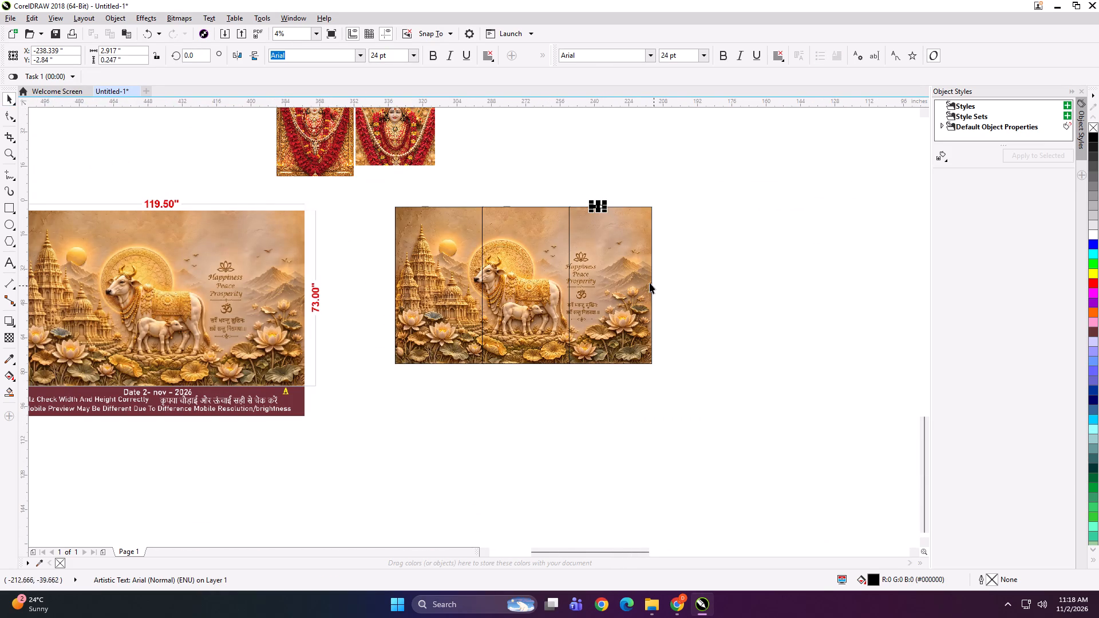
pyautogui.keyDown('shift'); pyautogui.click(641, 275); pyautogui.keyUp('shift')
pyautogui.hotkey('ctrl', 'g')
pyautogui.moveTo(578, 187); pyautogui.dragTo(480, 247)
pyautogui.keyDown('shift'); pyautogui.click(510, 247); pyautogui.keyUp('shift')
pyautogui.hotkey('ctrl', 'g')
pyautogui.moveTo(499, 185); pyautogui.dragTo(405, 440)
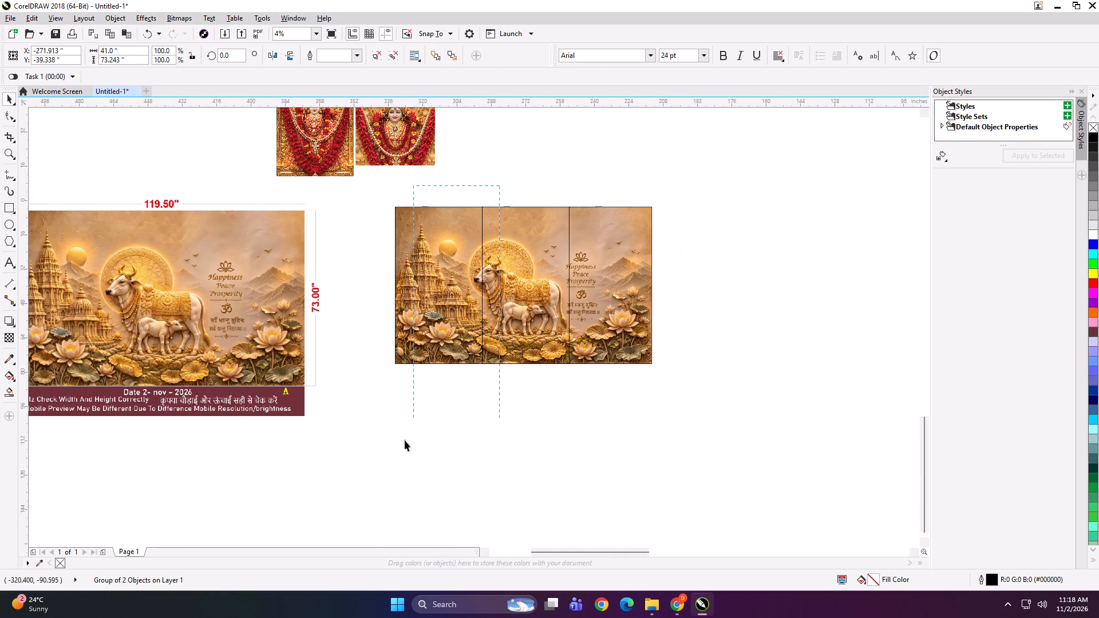
pyautogui.moveTo(405, 440); pyautogui.dragTo(369, 461)
pyautogui.hotkey('ctrl', 'g')
# Start exporting the first cow mural panel and go up to the Chandigarh wallpaper hub folder.
pyautogui.hotkey('ctrl', 'e')
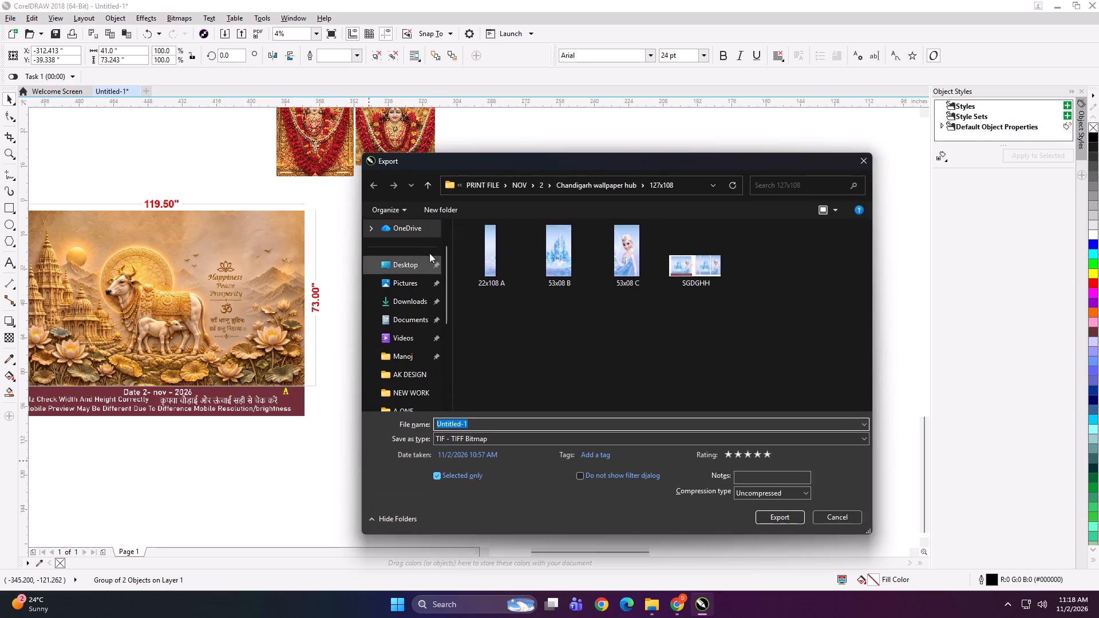
pyautogui.click(430, 191)
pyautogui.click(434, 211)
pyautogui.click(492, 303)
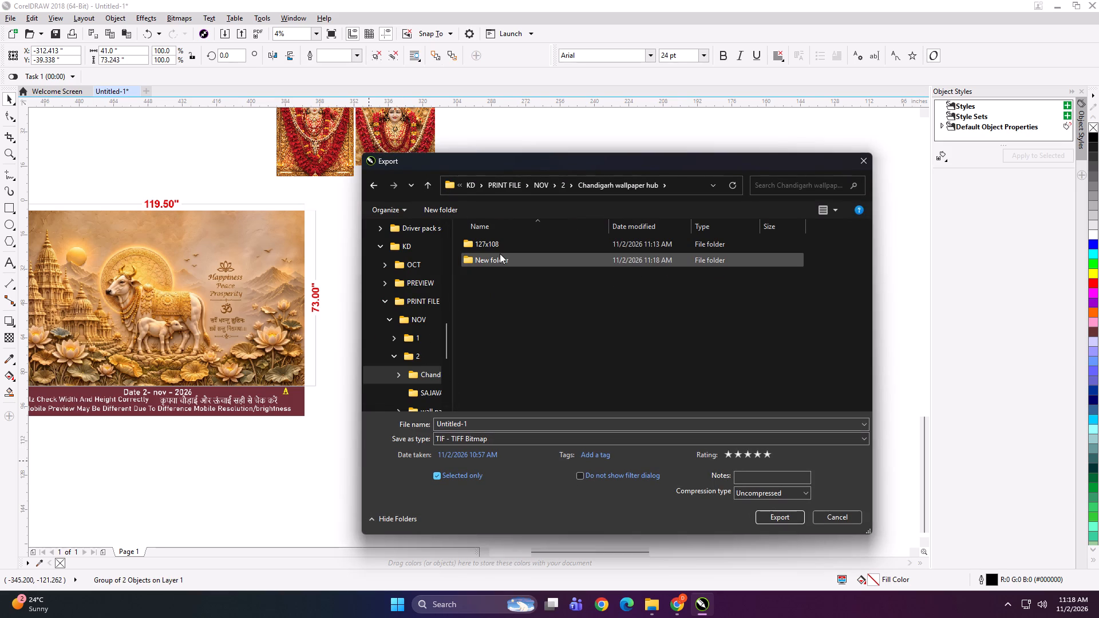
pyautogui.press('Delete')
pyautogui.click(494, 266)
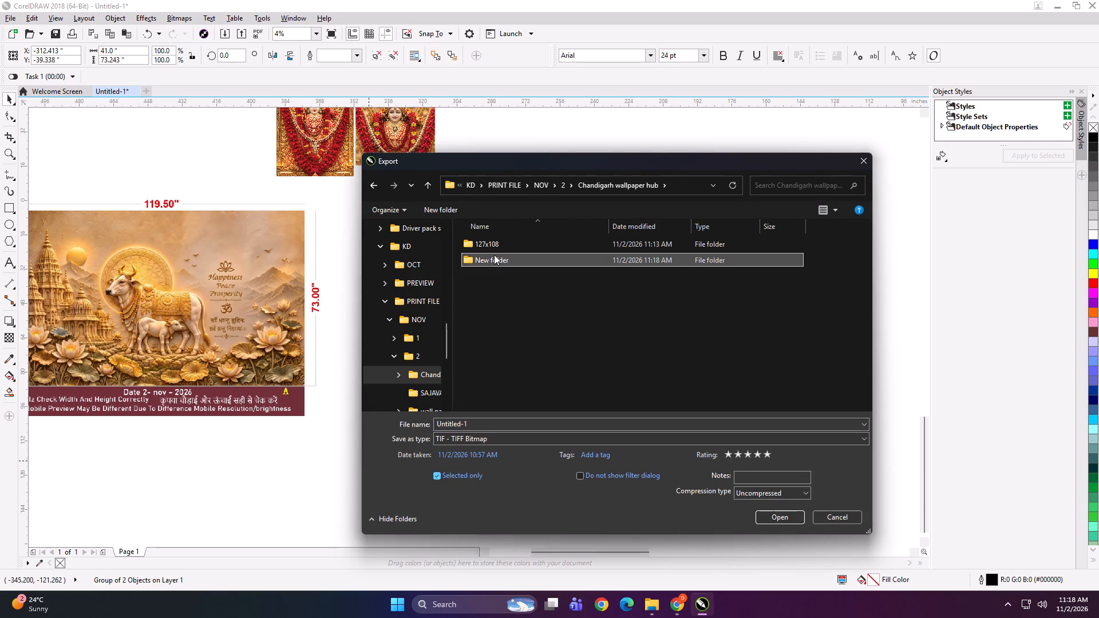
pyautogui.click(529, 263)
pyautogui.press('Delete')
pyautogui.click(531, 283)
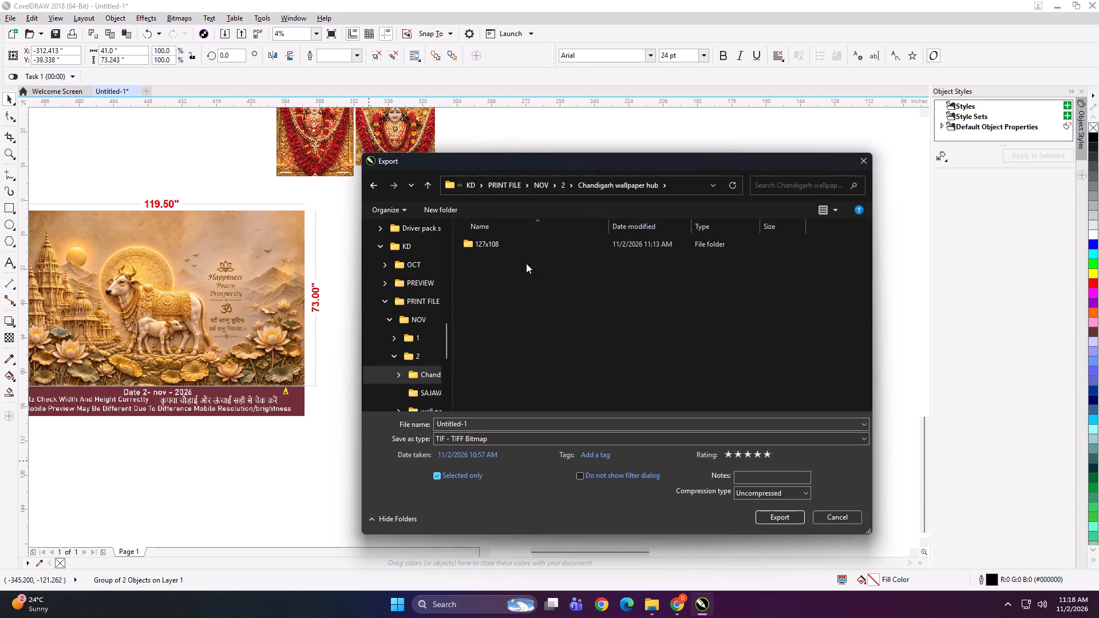
# Create a customer folder named PRASHANT inside folder 2 and open it as the export location.
pyautogui.click(428, 193)
pyautogui.click(441, 207)
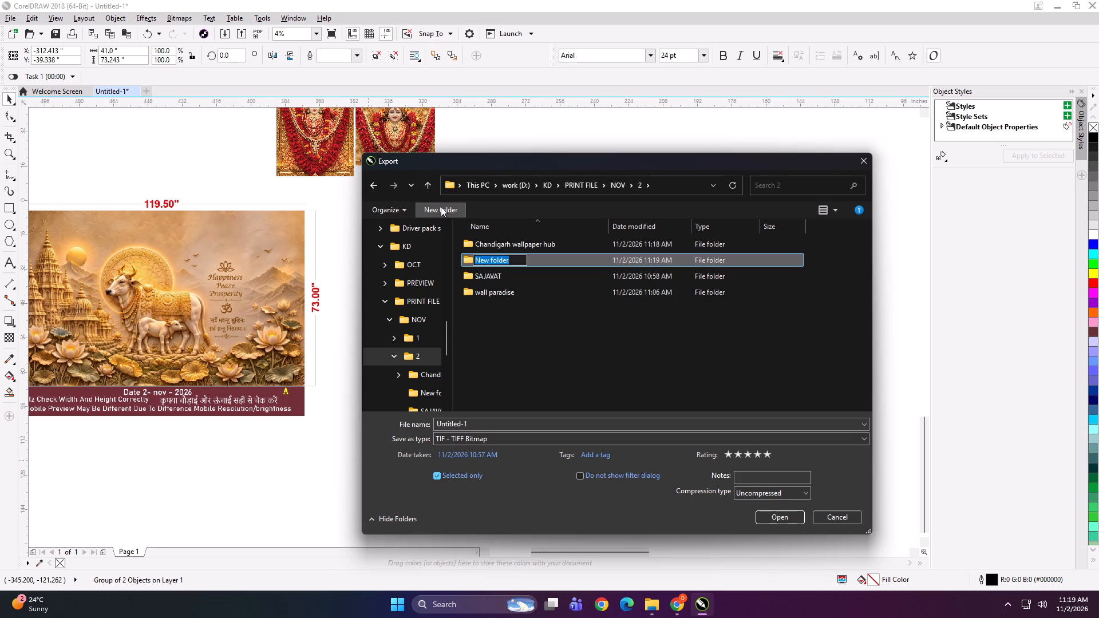
pyautogui.write('PRASHANT')
pyautogui.press('Return')
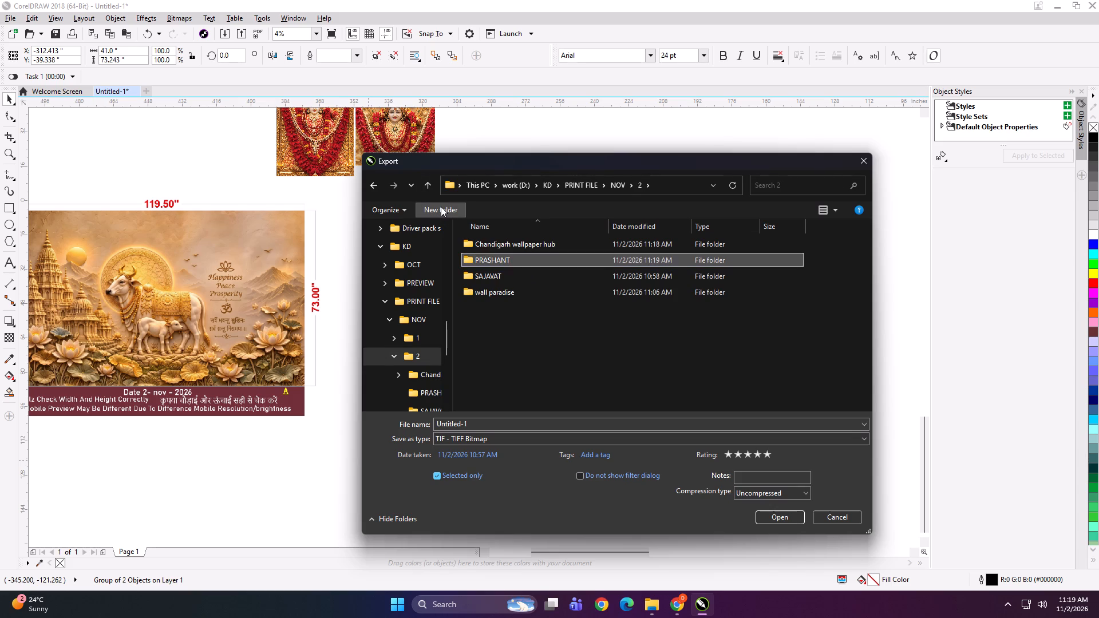
pyautogui.doubleClick(515, 260)
pyautogui.click(491, 425)
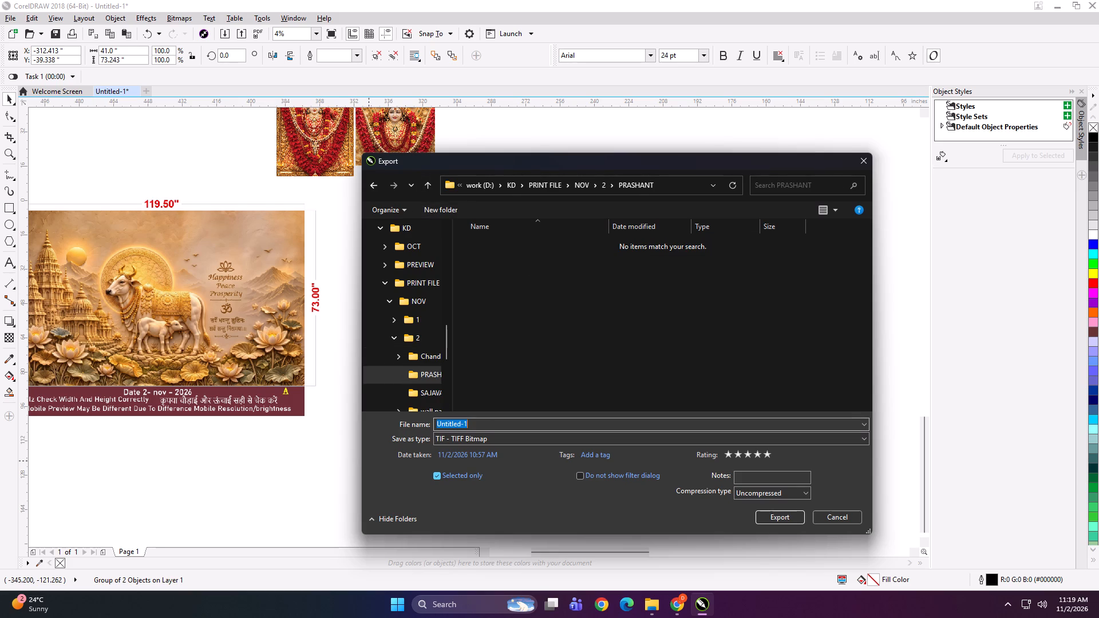
# Create a subfolder named 119.5x73 inside PRASHANT and open it.
pyautogui.click(449, 213)
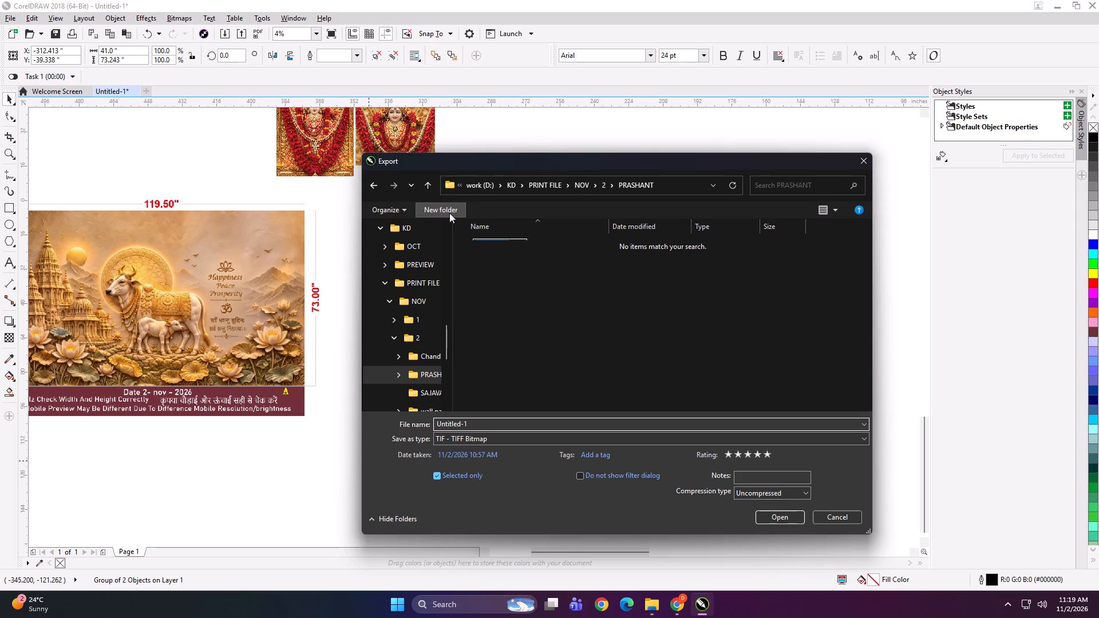
pyautogui.write('119.5x73')
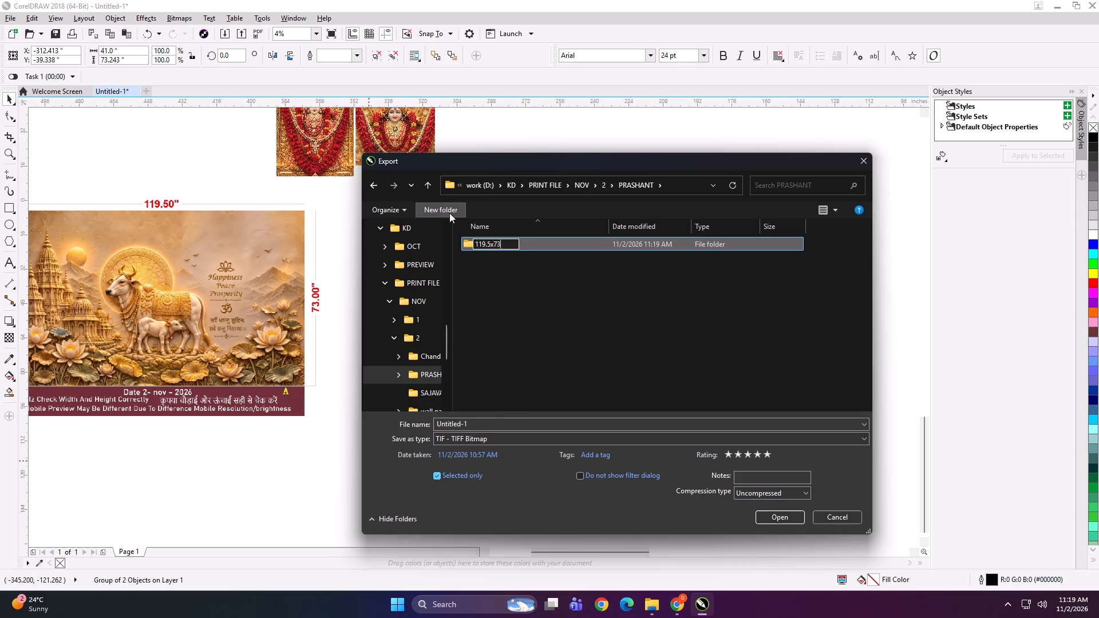
pyautogui.press('space')
pyautogui.press('Return')
pyautogui.doubleClick(512, 247)
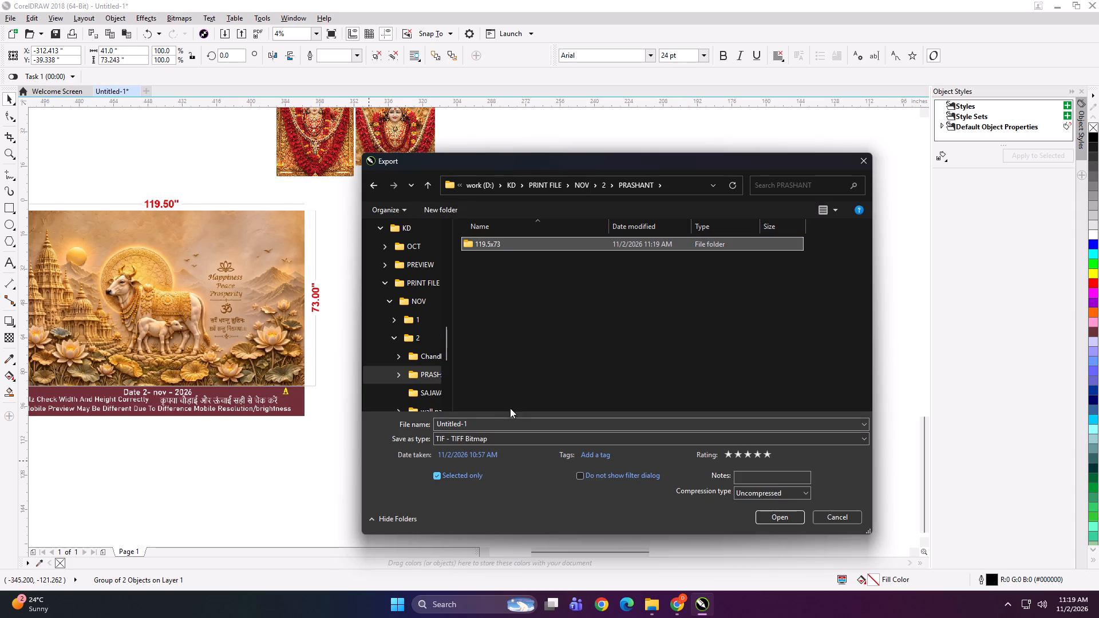
# Export the first cow mural panel as a TIFF named "41x73 A" in the 119.5x73 folder.
pyautogui.click(510, 421)
pyautogui.write('41x73 A')
pyautogui.press('space')
pyautogui.press('Return')
pyautogui.press('Return')
# Export the second cow mural panel as a TIFF named "41x73 B" in the same folder.
pyautogui.hotkey('ctrl', 'e')
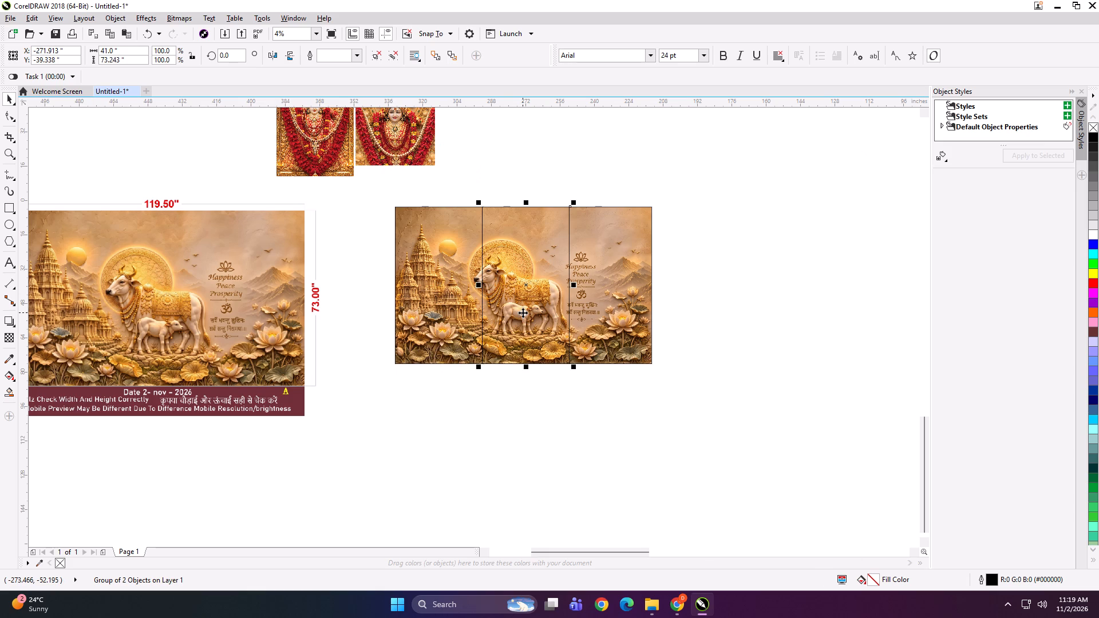
pyautogui.hotkey('ctrl', 'e')
pyautogui.click(487, 255)
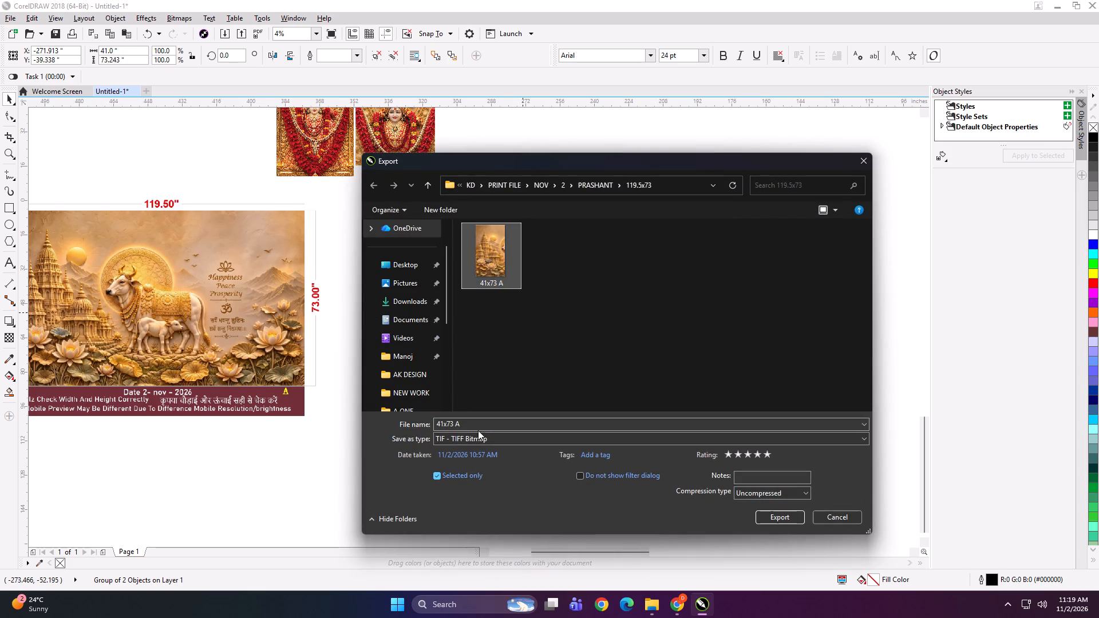
pyautogui.doubleClick(473, 425)
pyautogui.press('b')
pyautogui.press('Return')
pyautogui.press('Return')
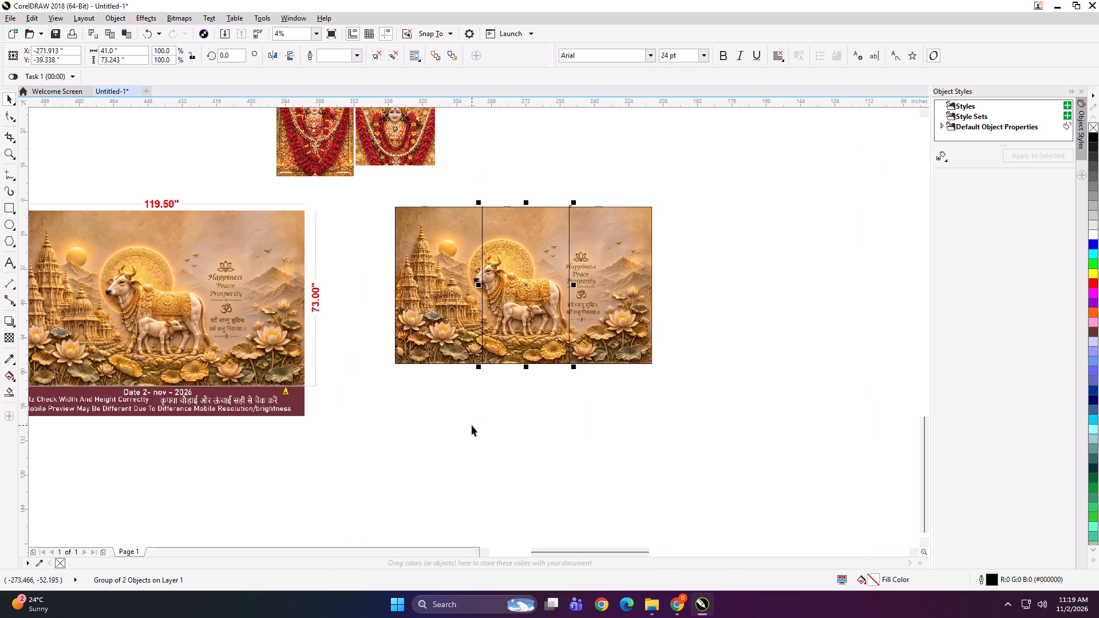
# Export the third cow mural panel as a TIFF named "38.5x73 C" in the same folder.
pyautogui.click(565, 315)
pyautogui.click(591, 315)
pyautogui.hotkey('ctrl', 'e')
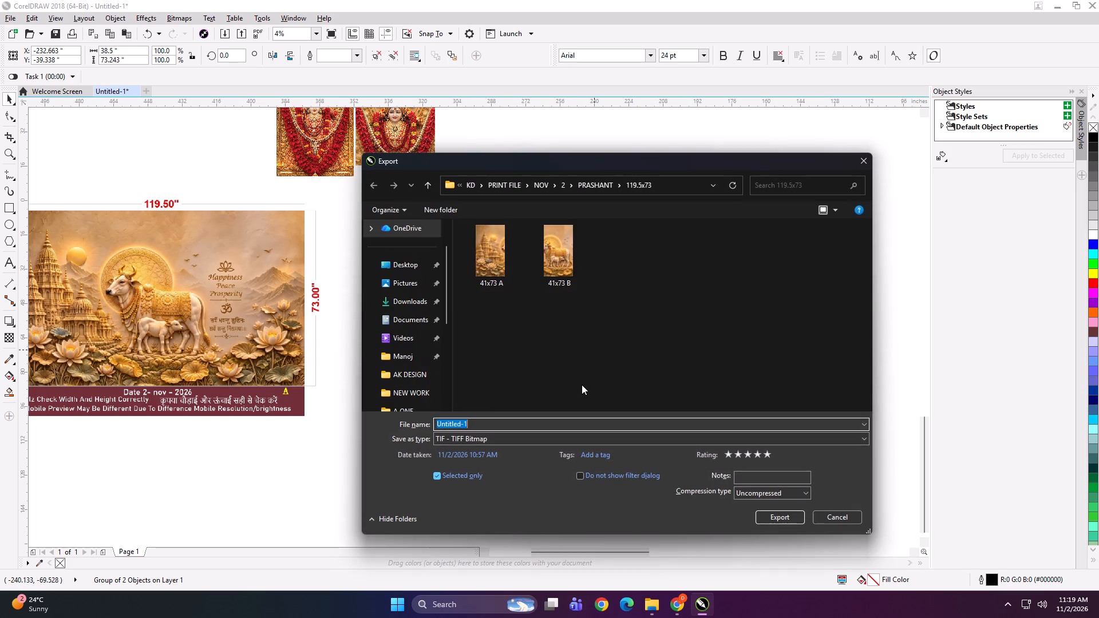
pyautogui.write('38.5x73')
pyautogui.press('space')
pyautogui.press('c')
pyautogui.press('Return')
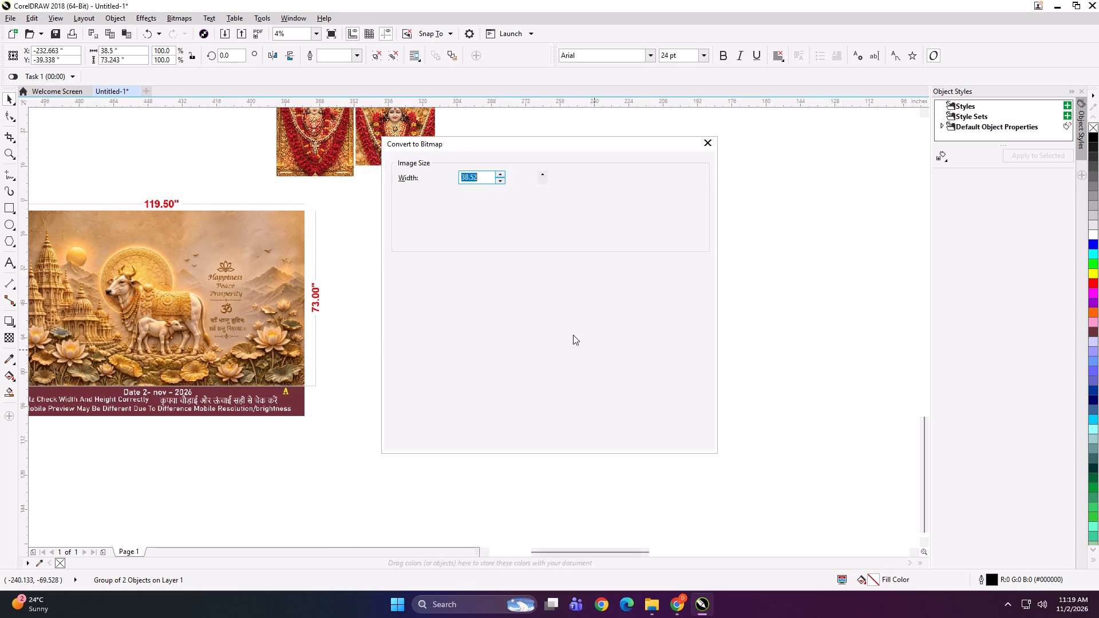
pyautogui.press('Return')
# Nudge the third panel, and both the second and third panels, to the right to leave gaps between all three.
pyautogui.press('Right')
pyautogui.press('Right')
pyautogui.press('Right')
pyautogui.press('Right')
pyautogui.press('Right')
pyautogui.press('Right')
pyautogui.press('Right')
pyautogui.press('Right')
pyautogui.press('Right')
pyautogui.press('Right')
pyautogui.moveTo(462, 393); pyautogui.dragTo(706, 153)
pyautogui.press('Right')
pyautogui.press('Right')
pyautogui.press('Right')
pyautogui.press('Right')
pyautogui.press('Right')
pyautogui.press('Right')
pyautogui.press('Right')
pyautogui.press('Right')
pyautogui.press('Right')
pyautogui.press('Right')
pyautogui.press('Right')
pyautogui.press('Right')
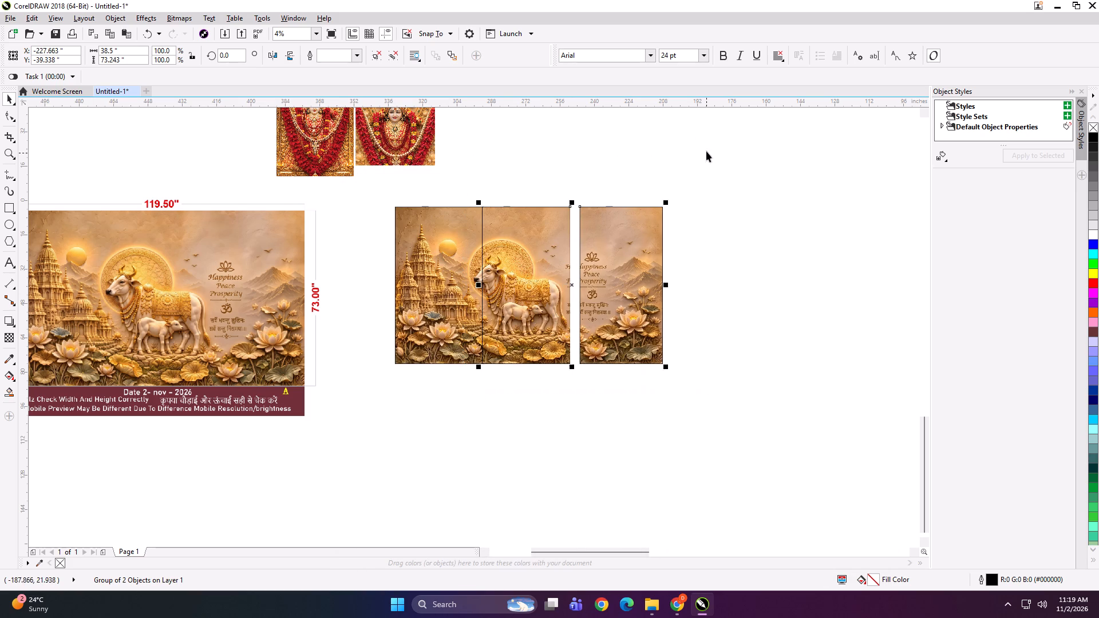
# Enlarge the three spaced panels to about 161 x 91 inches overall and move them closer to the cow mural's size preview.
pyautogui.moveTo(738, 174); pyautogui.dragTo(143, 445)
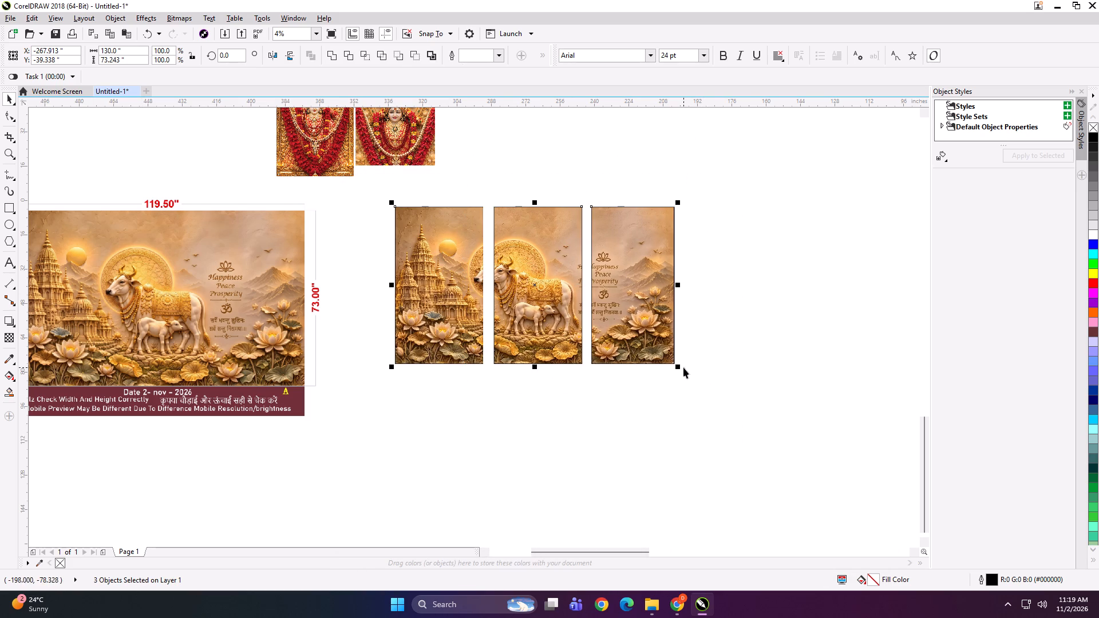
pyautogui.moveTo(682, 367); pyautogui.dragTo(750, 405)
pyautogui.moveTo(470, 311); pyautogui.dragTo(420, 314)
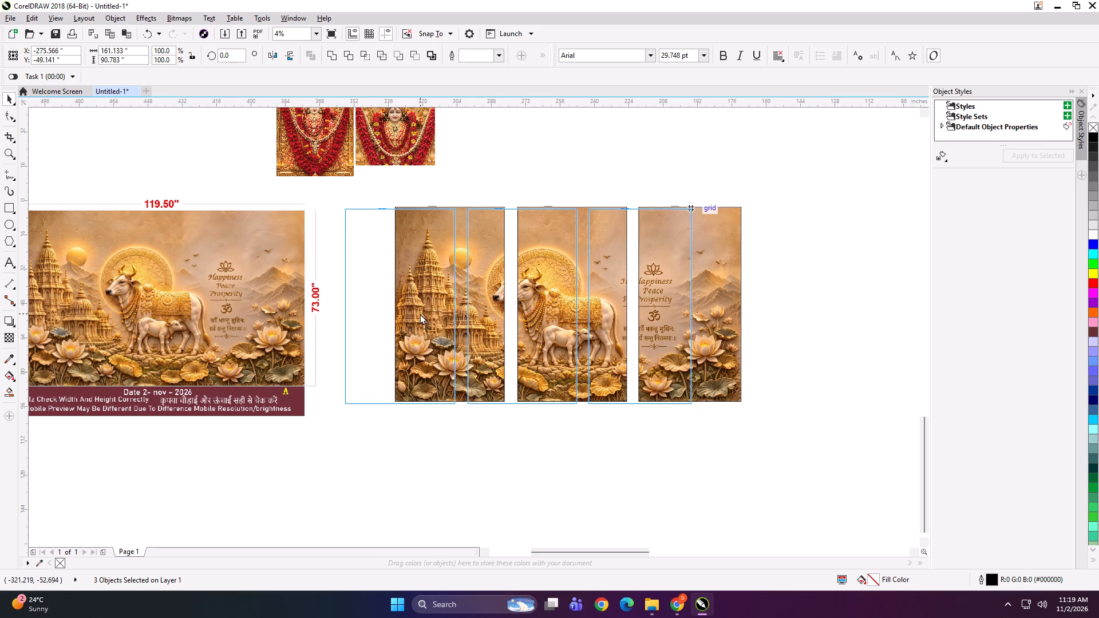
pyautogui.moveTo(420, 314); pyautogui.dragTo(418, 312)
# Group the three panels with the cow mural's size preview and shrink the group to about 6.1 x 2.0 inches.
pyautogui.keyDown('shift'); pyautogui.click(270, 310); pyautogui.keyUp('shift')
pyautogui.hotkey('ctrl', 'g')
pyautogui.keyDown('shift'); pyautogui.moveTo(695, 422); pyautogui.dragTo(572, 398); pyautogui.keyUp('shift')
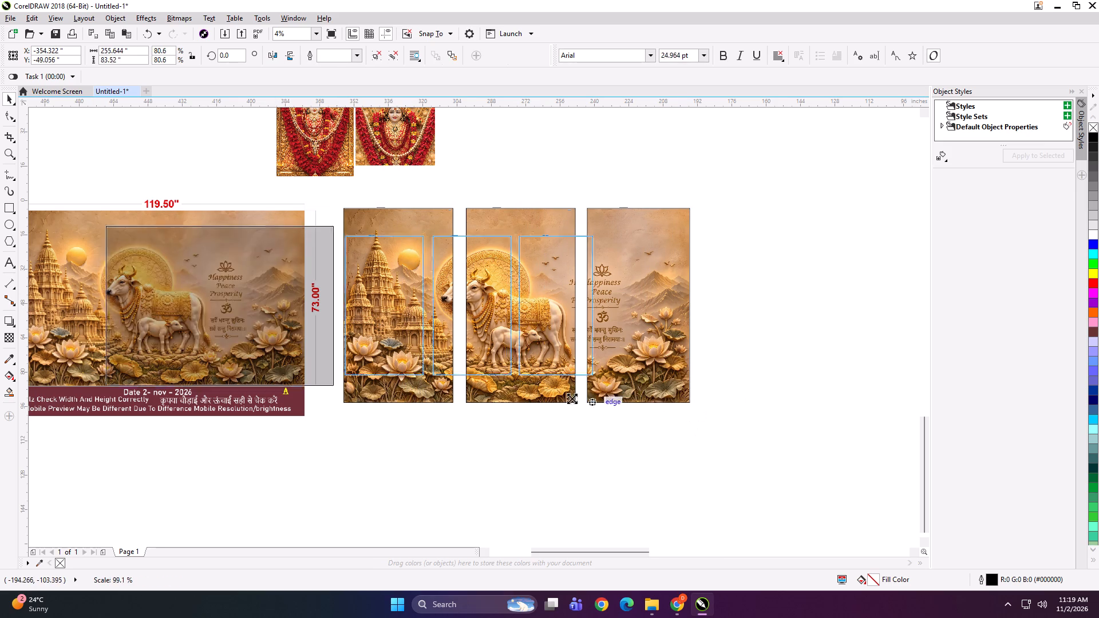
pyautogui.keyDown('shift'); pyautogui.moveTo(572, 398); pyautogui.dragTo(370, 331); pyautogui.keyUp('shift')
pyautogui.scroll(4, 348, 314)
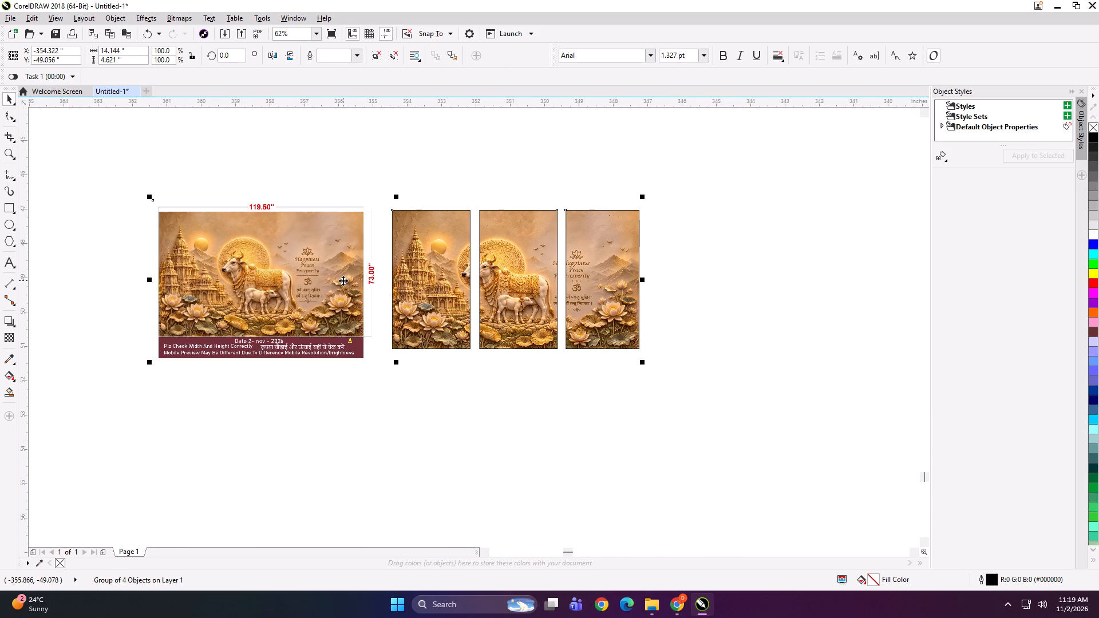
pyautogui.scroll(1, 343, 280)
pyautogui.scroll(-1, 697, 378)
pyautogui.moveTo(819, 414); pyautogui.dragTo(751, 406)
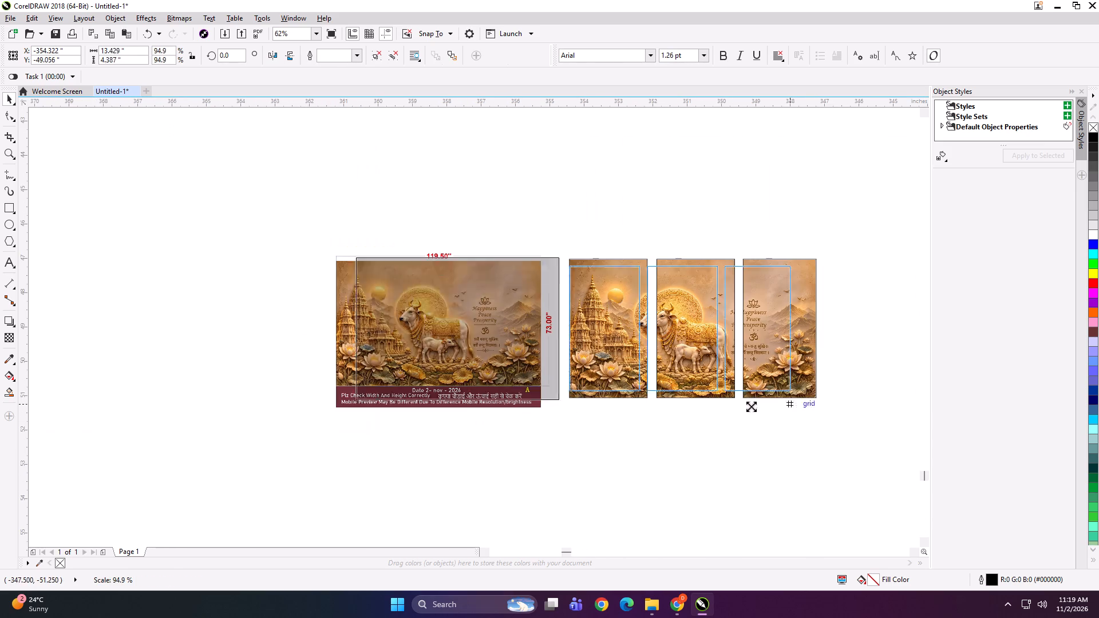
pyautogui.moveTo(751, 406); pyautogui.dragTo(683, 389)
# Export the reduced cow mural layout as a TIFF named SFDG in the 119.5x73 folder.
pyautogui.hotkey('ctrl', 'e')
pyautogui.write('SFDG')
pyautogui.press('Return')
pyautogui.press('Return')
pyautogui.press('Return')
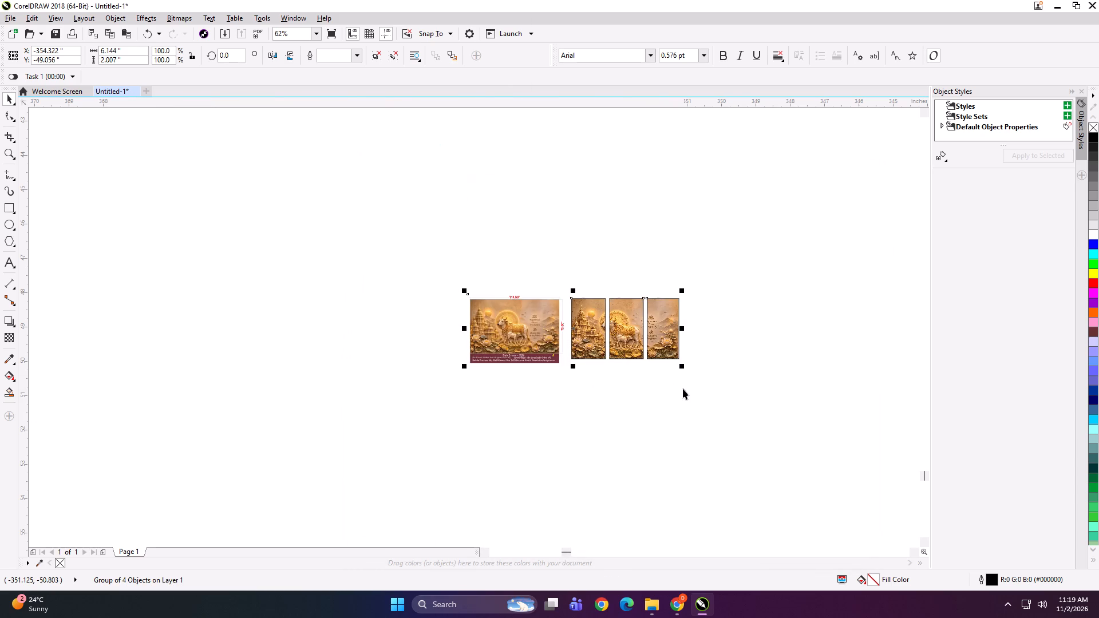
# Delete the exported cow mural layout group from the drawing.
pyautogui.press('Delete')
pyautogui.press('F4')
pyautogui.click(389, 293)
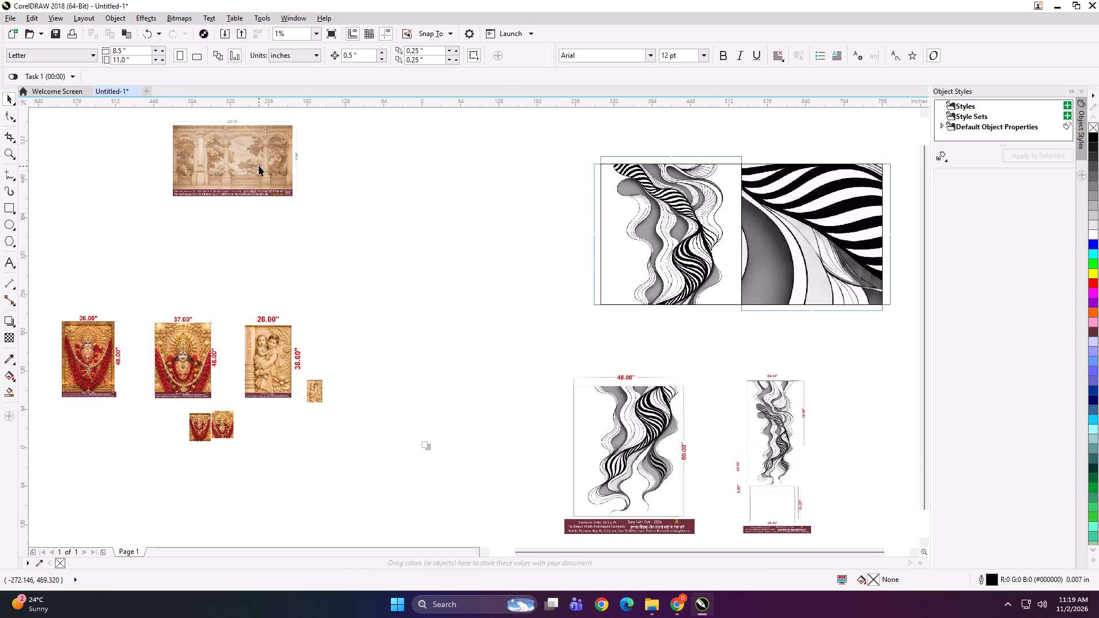
# Place the two goddess artworks below their 36x48 and 37x46 previews and move the children's relief artwork up beside its 26x38 preview.
pyautogui.scroll(1, 43, 403)
pyautogui.moveTo(382, 450); pyautogui.dragTo(256, 476)
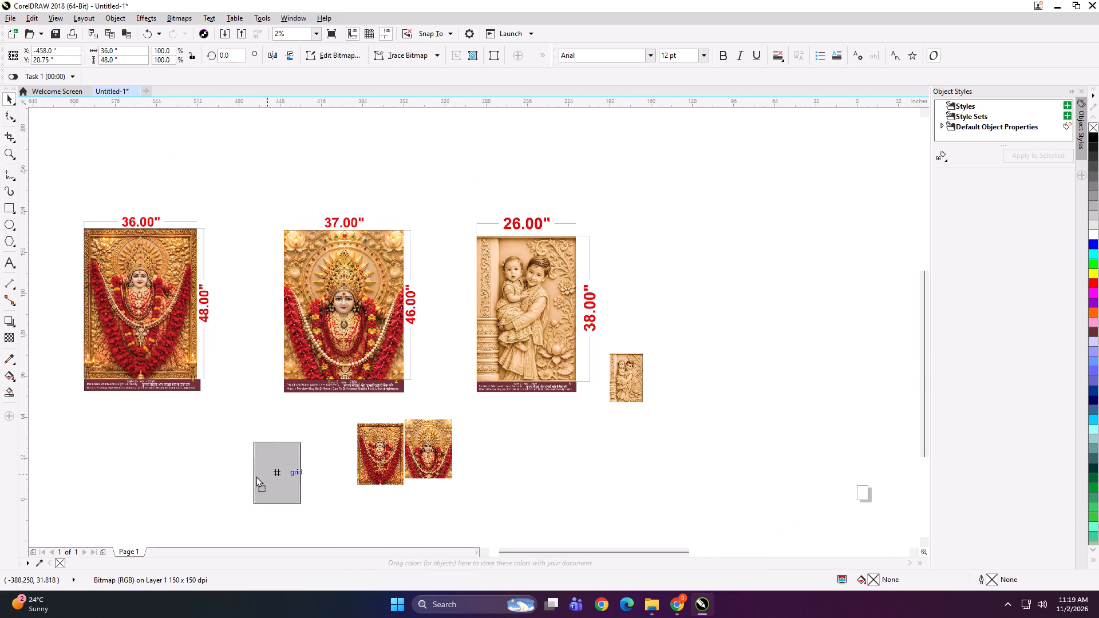
pyautogui.moveTo(256, 476); pyautogui.dragTo(232, 472)
pyautogui.moveTo(209, 466); pyautogui.dragTo(140, 462)
pyautogui.moveTo(424, 452); pyautogui.dragTo(343, 462)
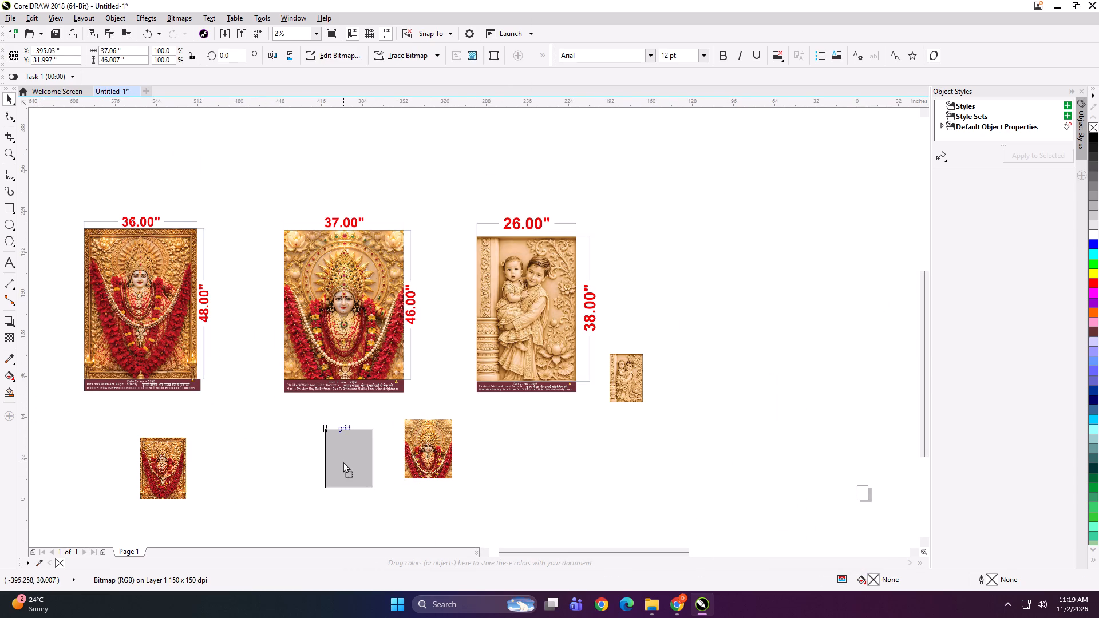
pyautogui.moveTo(343, 462); pyautogui.dragTo(342, 462)
pyautogui.moveTo(635, 345); pyautogui.dragTo(636, 338)
pyautogui.moveTo(637, 334); pyautogui.dragTo(648, 308)
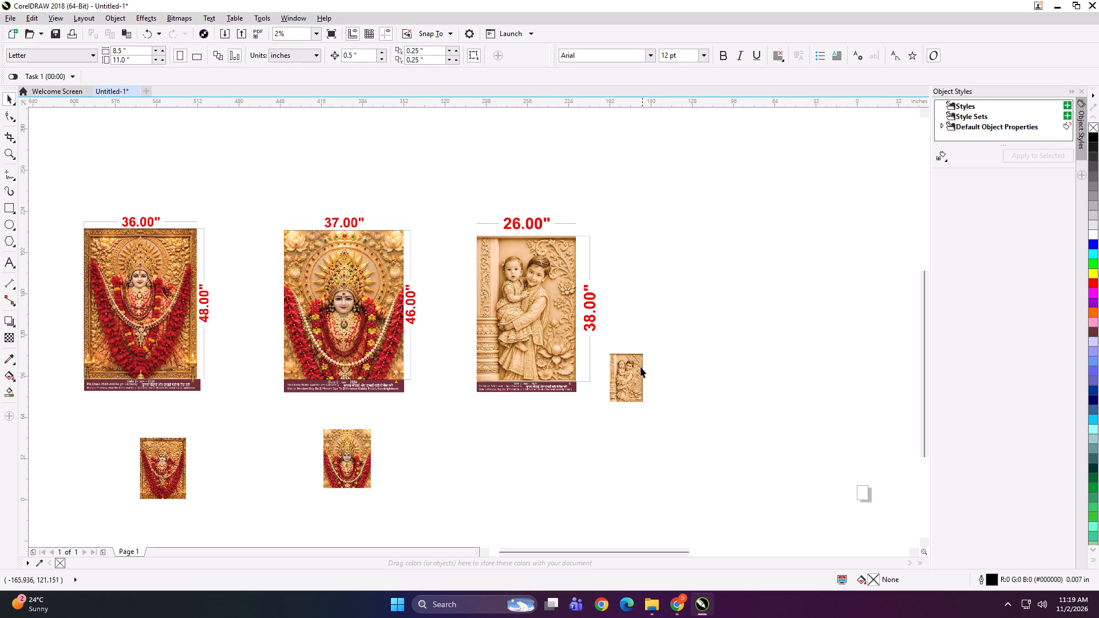
pyautogui.moveTo(628, 382); pyautogui.dragTo(657, 298)
# Export the 36x48 goddess artwork as a TIFF named "36x48 A" in the PRASHANT folder.
pyautogui.scroll(1, 675, 292)
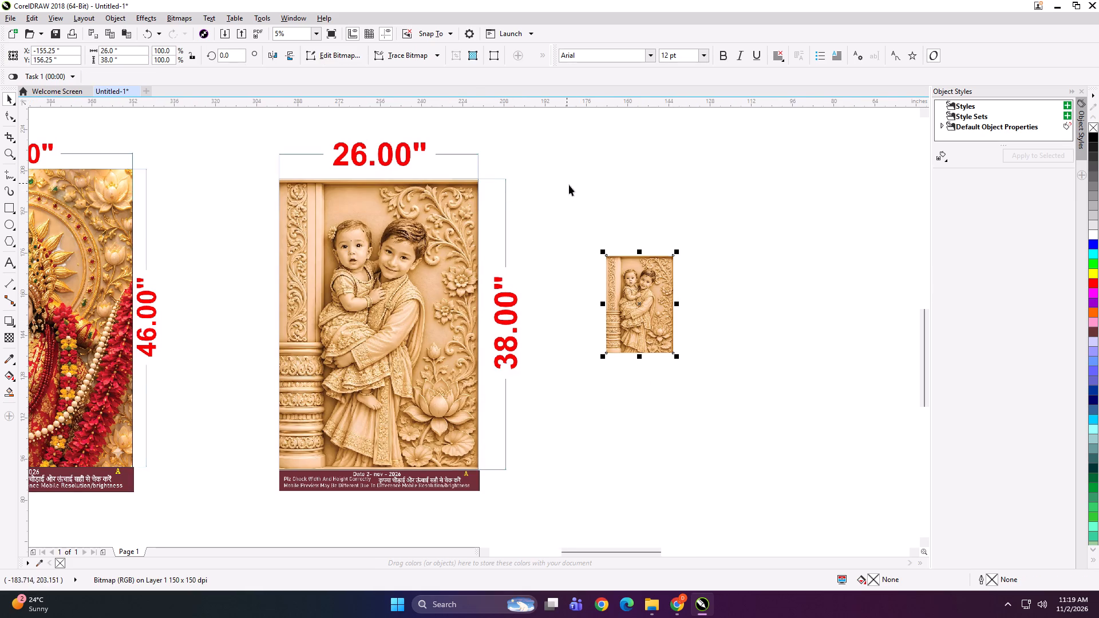
pyautogui.scroll(-1, 571, 186)
pyautogui.click(304, 392)
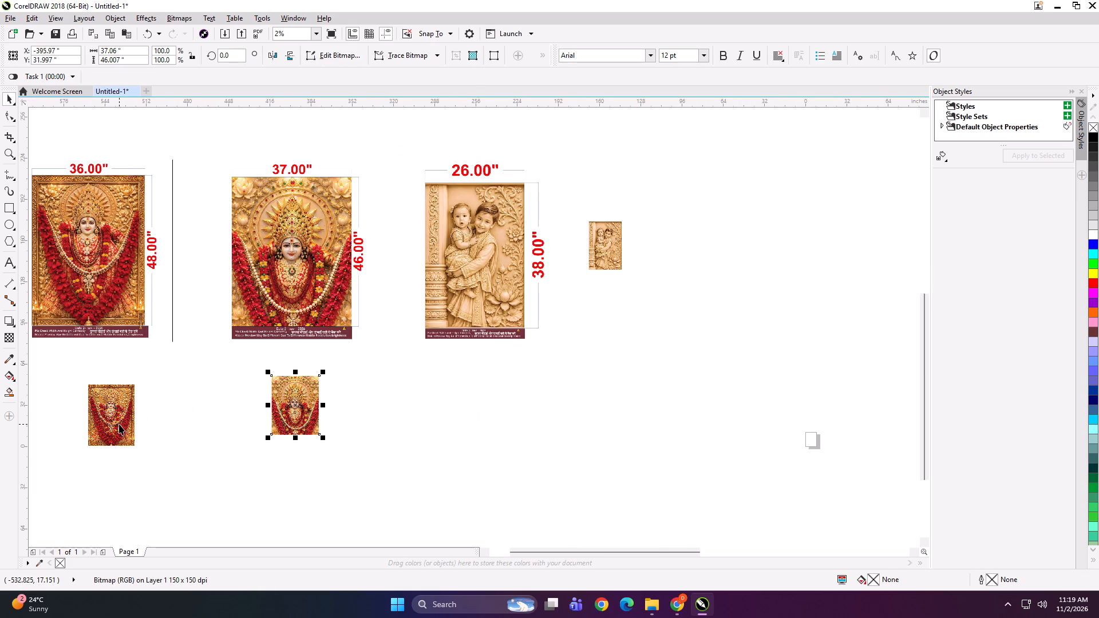
pyautogui.click(118, 424)
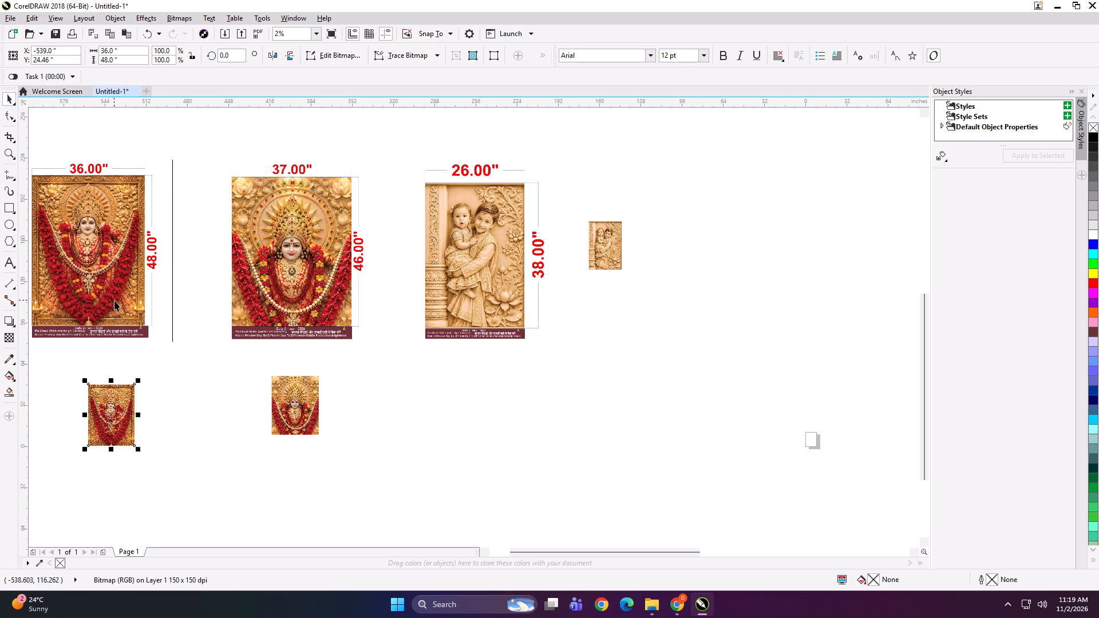
pyautogui.hotkey('ctrl', 'e')
pyautogui.click(426, 188)
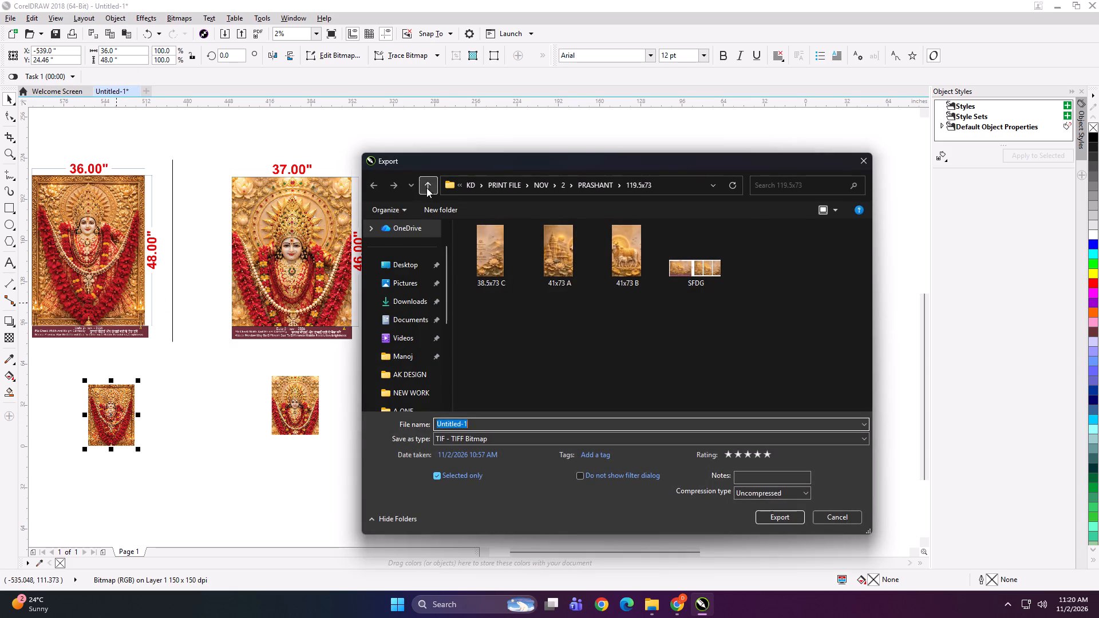
pyautogui.write('36x48 A')
pyautogui.press('Return')
pyautogui.press('Return')
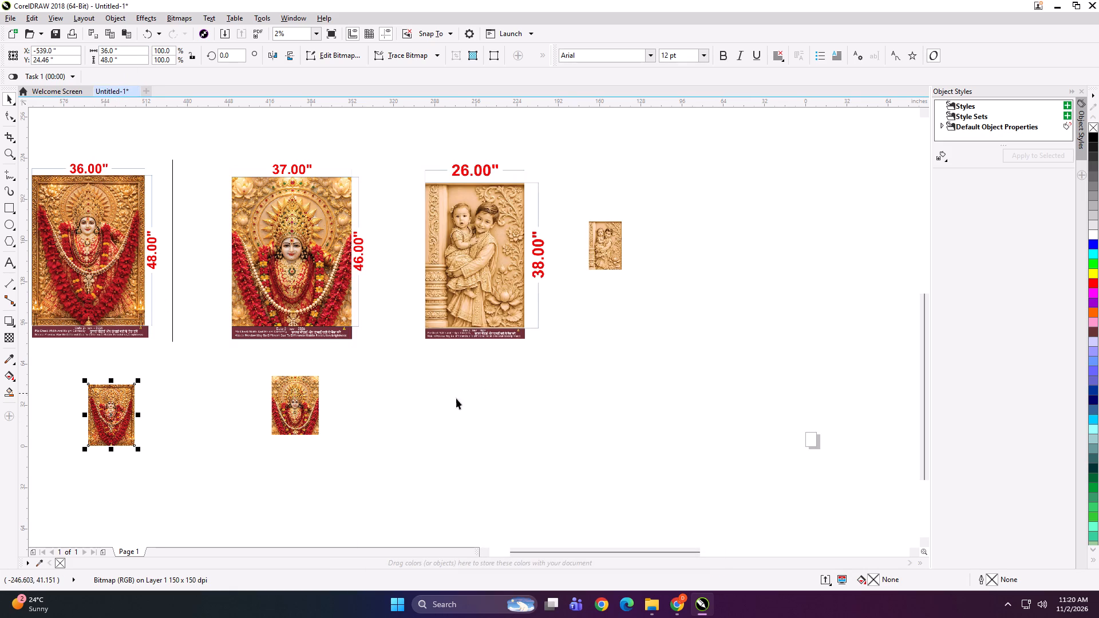
# Export the 37x46 goddess artwork as a TIFF with a size-based file name in the PRASHANT folder.
pyautogui.click(304, 394)
pyautogui.hotkey('ctrl', 'e')
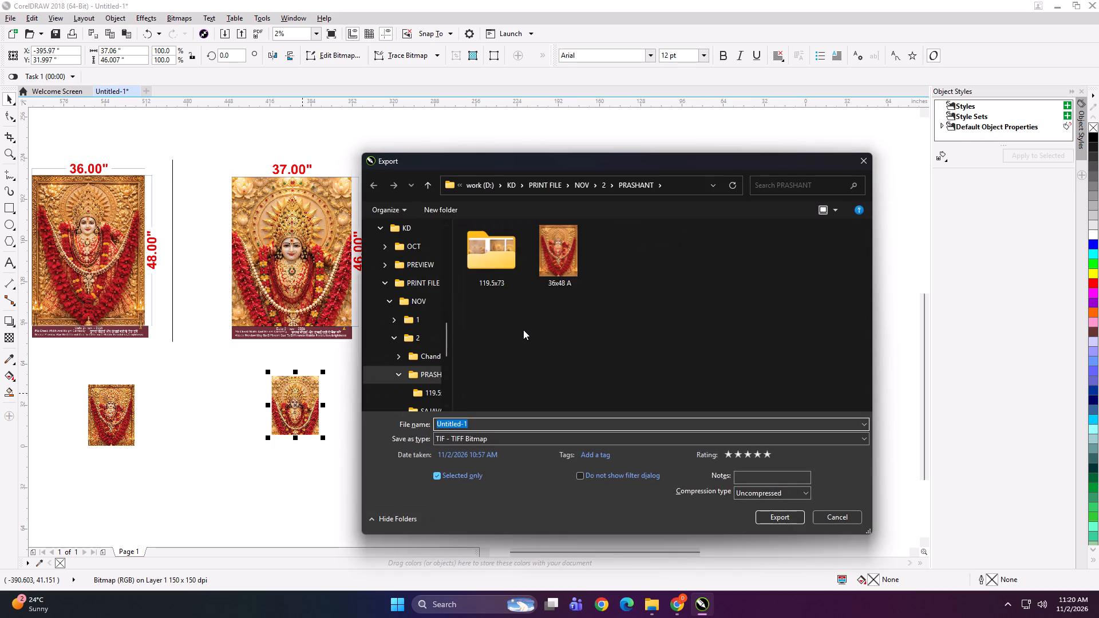
pyautogui.write('37x48')
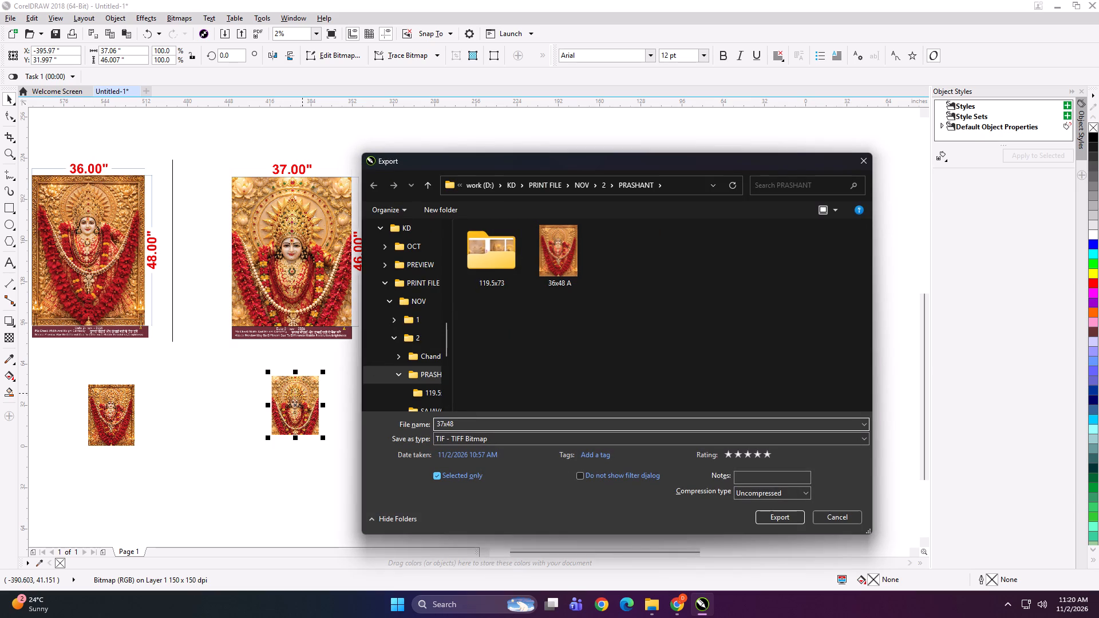
pyautogui.press('BackSpace')
pyautogui.press('Return')
pyautogui.press('Return')
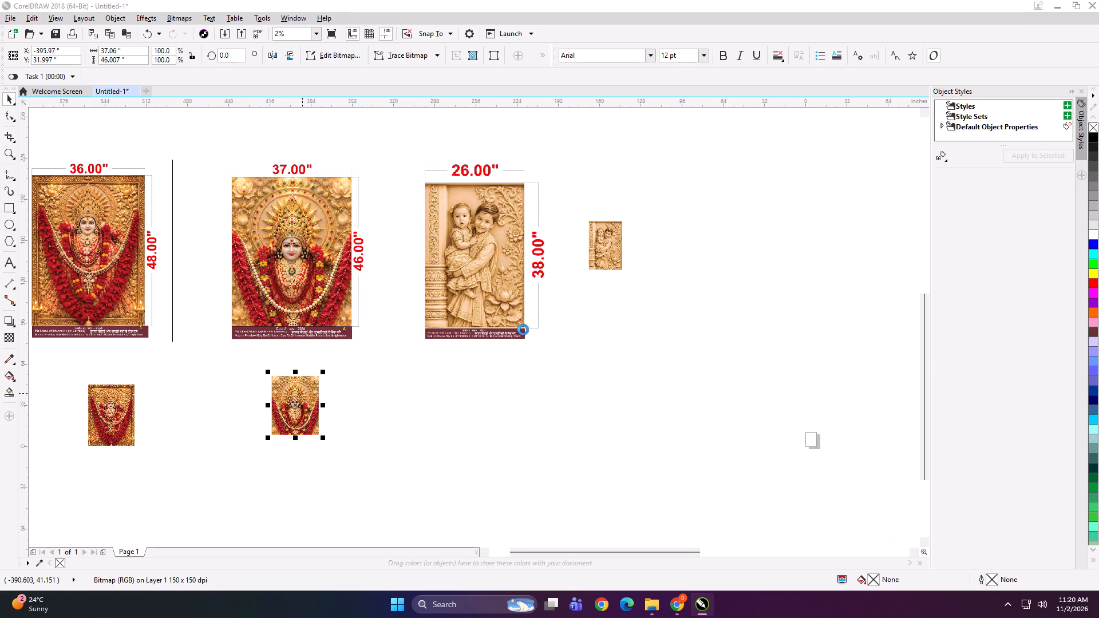
# Export the children's relief artwork with the file name "26x38".
pyautogui.moveTo(705, 170); pyautogui.dragTo(578, 320)
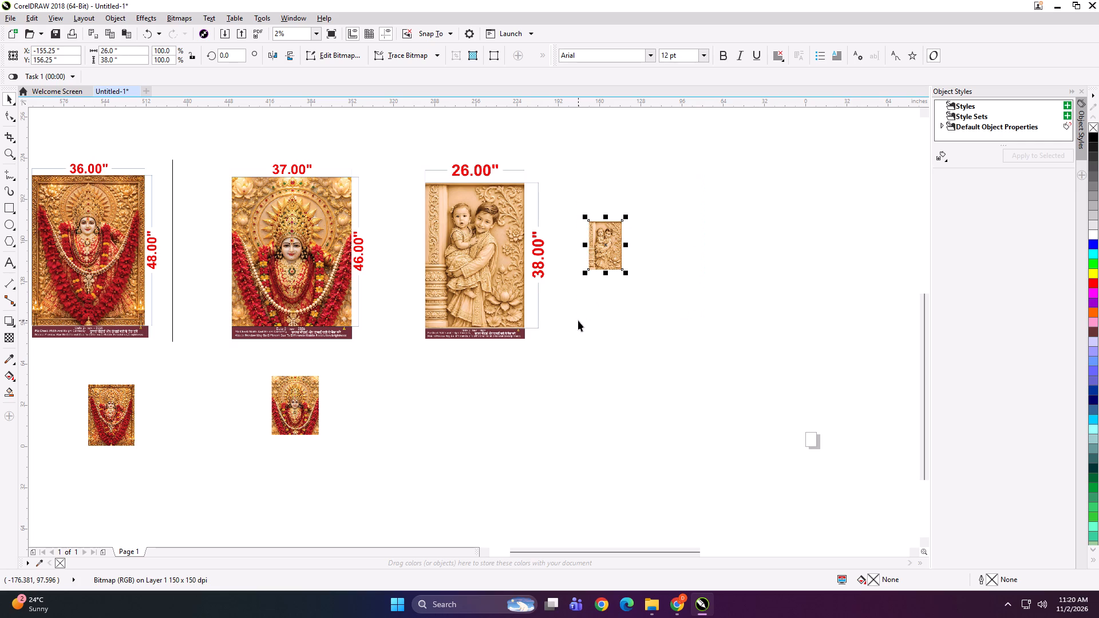
pyautogui.hotkey('ctrl', 'e')
pyautogui.write('26x38')
pyautogui.press('space')
pyautogui.press('Return')
pyautogui.press('Return')
# Enlarge the two goddess artworks to about the size of their 36x48 and 37x46 previews and align each below its preview.
pyautogui.click(622, 274)
pyautogui.scroll(-1, 606, 267)
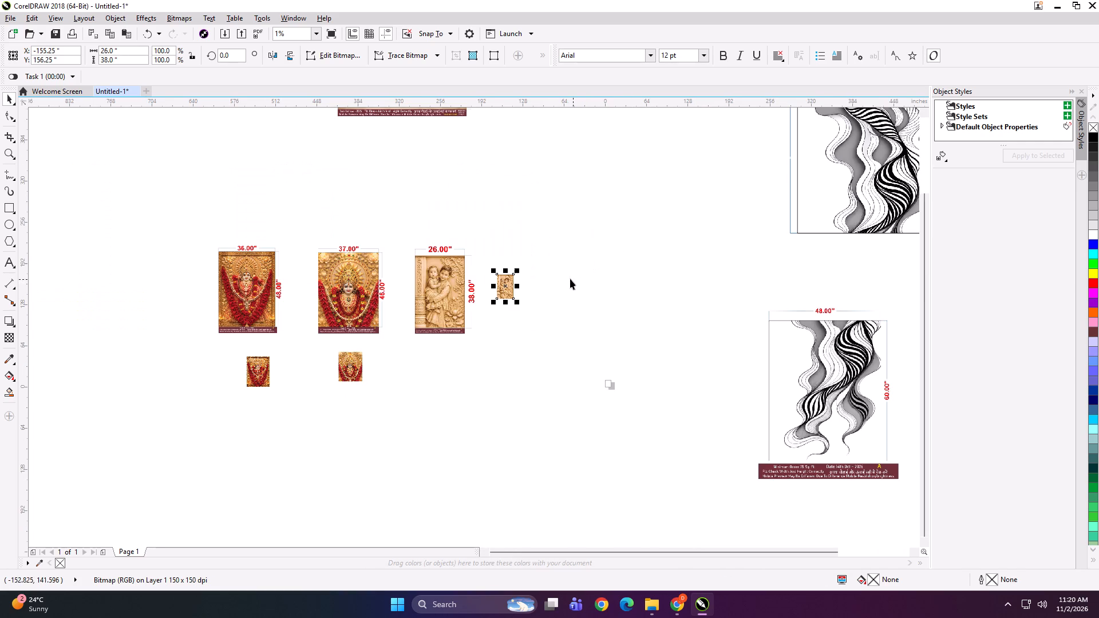
pyautogui.click(268, 376)
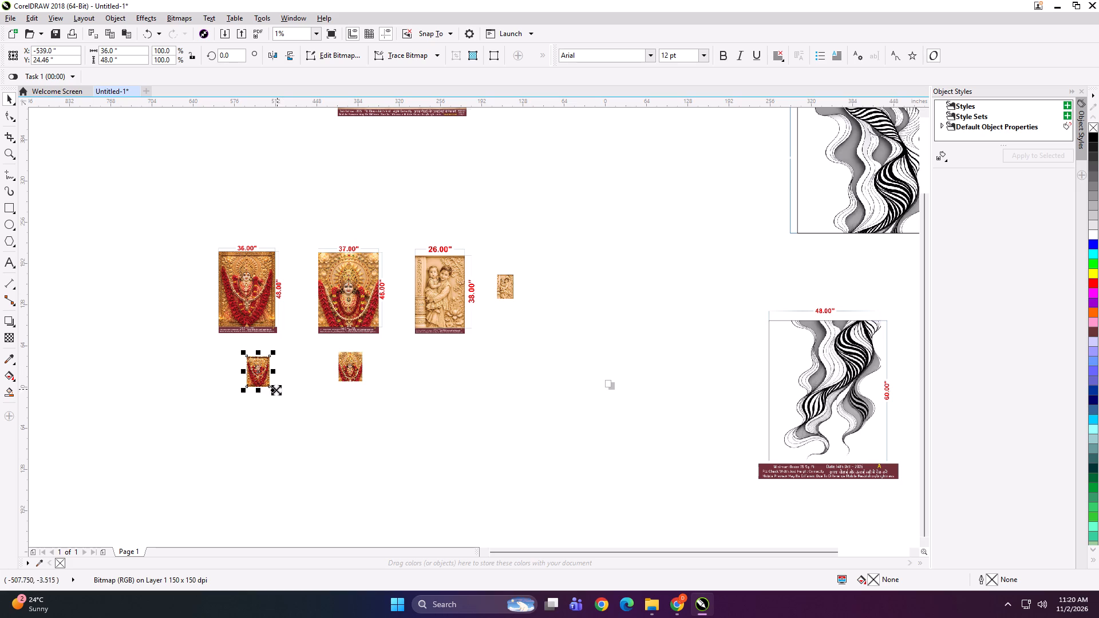
pyautogui.keyDown('shift'); pyautogui.moveTo(273, 390); pyautogui.dragTo(291, 411); pyautogui.keyUp('shift')
pyautogui.moveTo(255, 359); pyautogui.dragTo(242, 370)
pyautogui.click(352, 366)
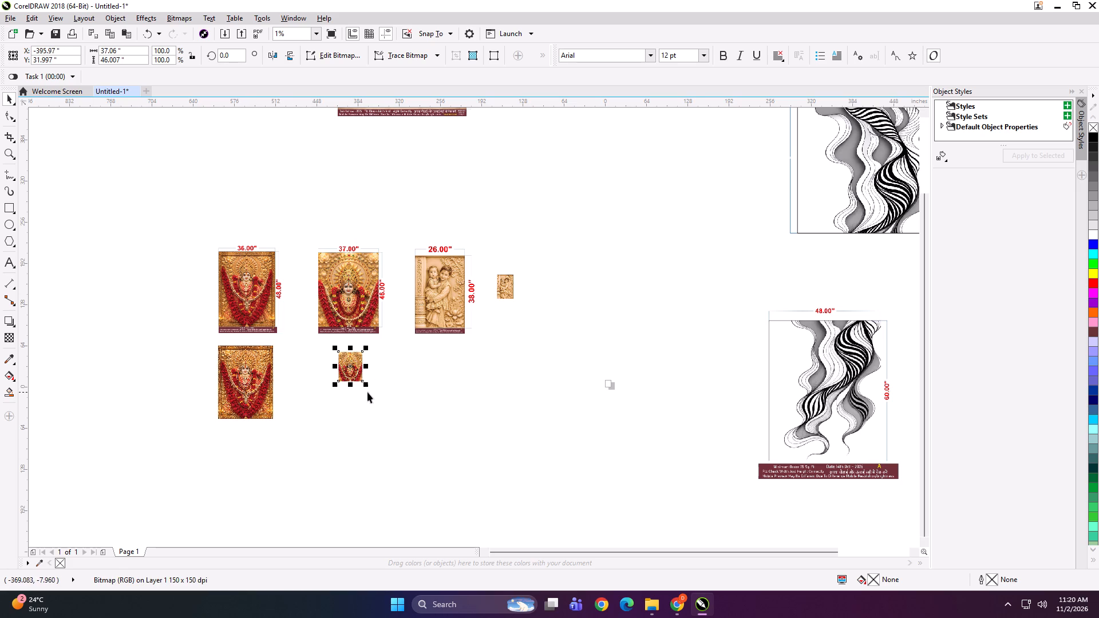
pyautogui.keyDown('shift'); pyautogui.moveTo(367, 389); pyautogui.dragTo(393, 410); pyautogui.keyUp('shift')
pyautogui.moveTo(358, 355); pyautogui.dragTo(357, 370)
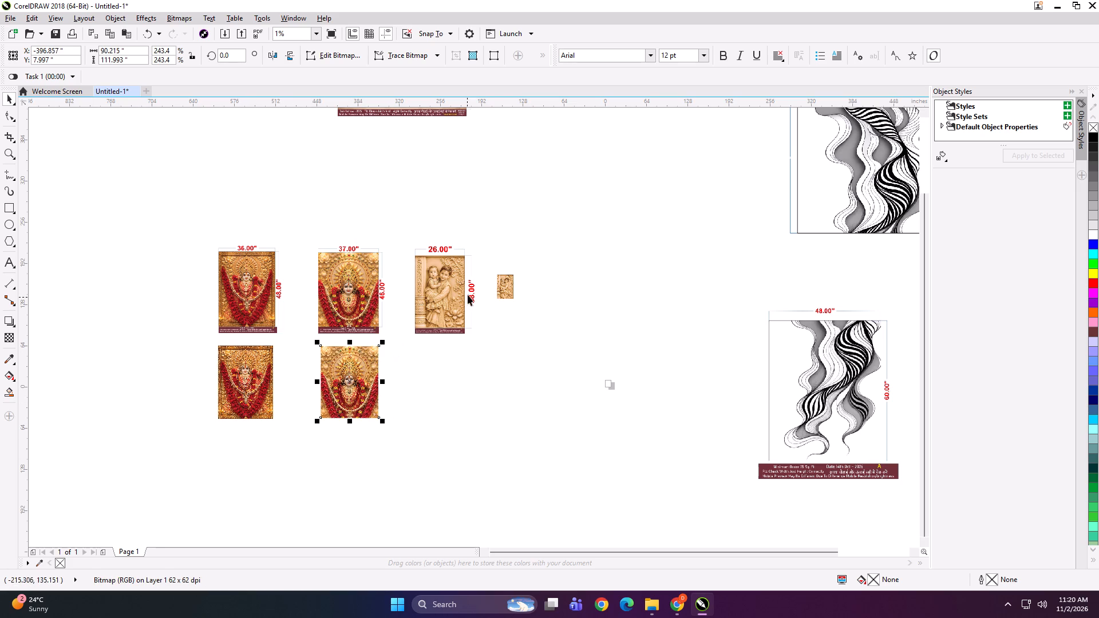
# Move the children's relief artwork below its 26x38 preview and enlarge it to about the preview's size.
pyautogui.moveTo(510, 285); pyautogui.dragTo(434, 362)
pyautogui.moveTo(437, 378); pyautogui.dragTo(465, 398)
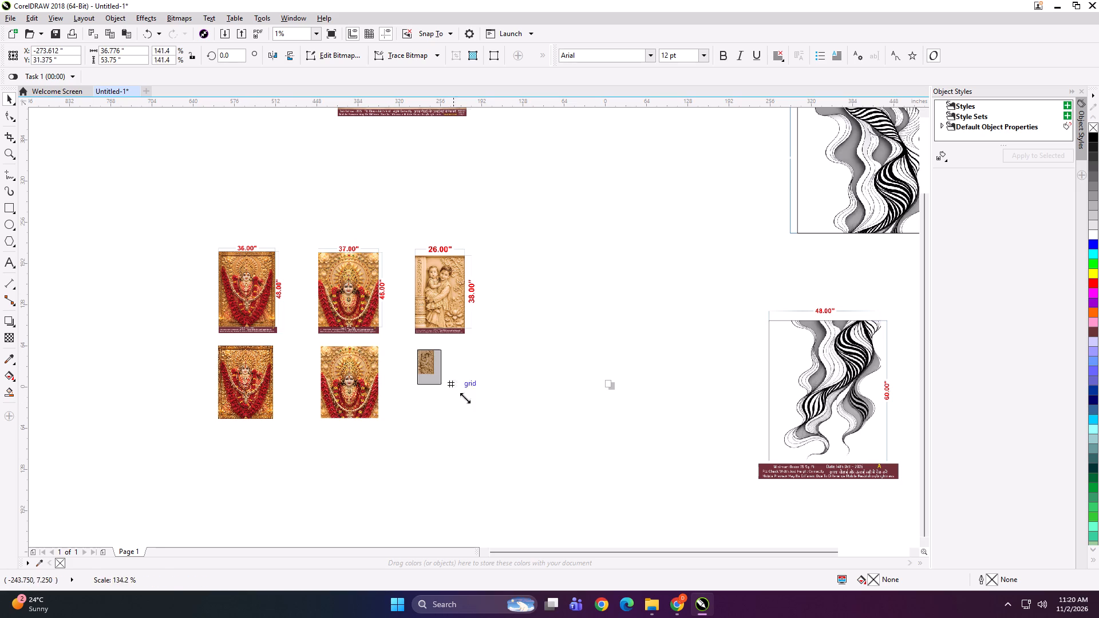
pyautogui.moveTo(465, 398); pyautogui.dragTo(492, 424)
# Group the three dimensioned previews and the three artworks below them into one layout.
pyautogui.moveTo(547, 195); pyautogui.dragTo(141, 472)
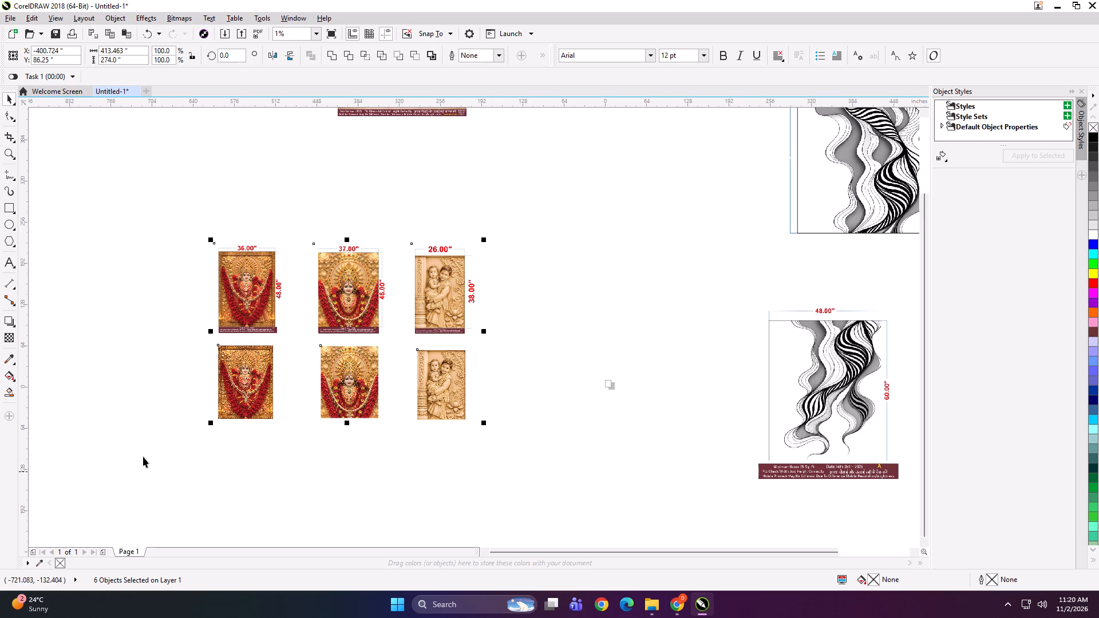
pyautogui.hotkey('ctrl', 'g')
# Scale the grouped six-image layout down proportionally about its centre to about 2.8 x 1.9 inches.
pyautogui.keyDown('shift'); pyautogui.click(483, 421); pyautogui.keyUp('shift')
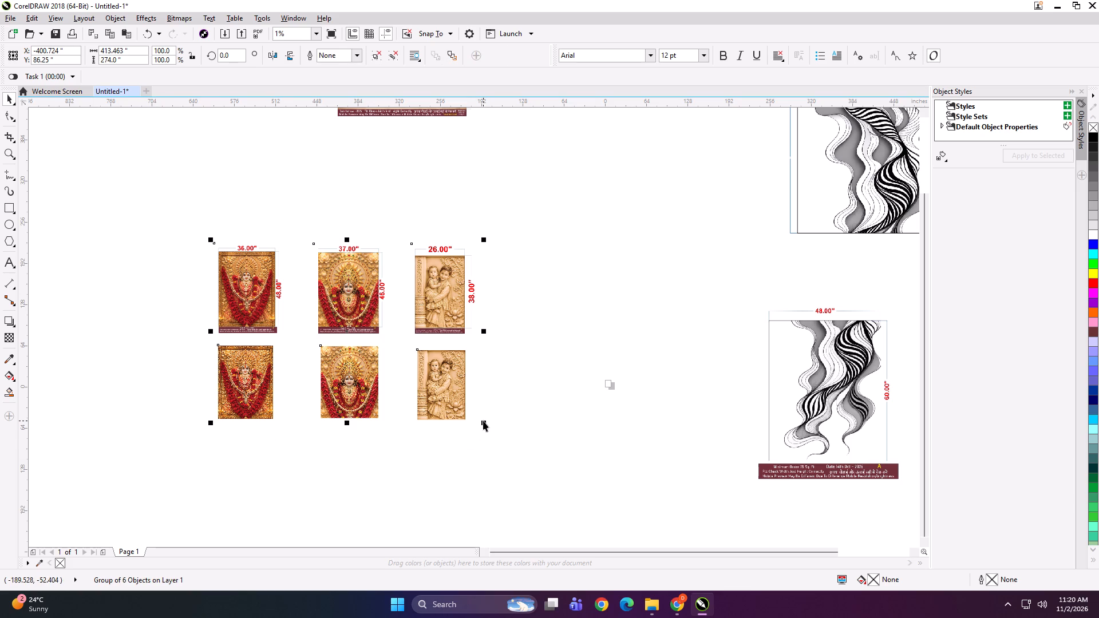
pyautogui.keyDown('shift'); pyautogui.moveTo(485, 423); pyautogui.dragTo(369, 363); pyautogui.keyUp('shift')
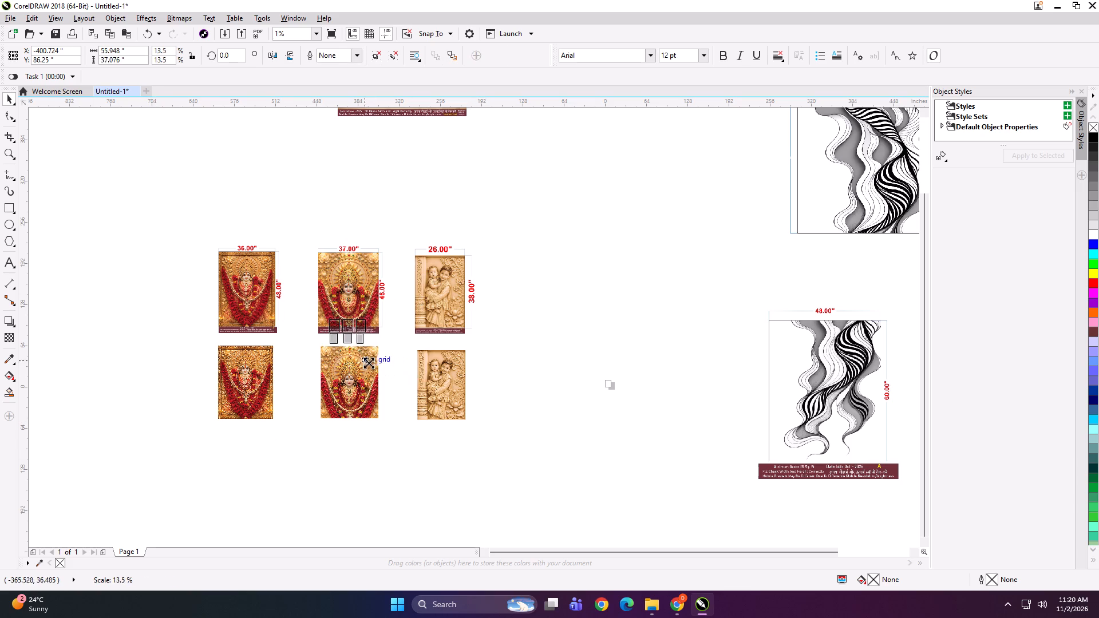
pyautogui.keyDown('shift'); pyautogui.moveTo(369, 363); pyautogui.dragTo(363, 360); pyautogui.keyUp('shift')
pyautogui.scroll(2, 347, 334)
pyautogui.keyDown('shift'); pyautogui.moveTo(465, 358); pyautogui.dragTo(231, 242); pyautogui.keyUp('shift')
pyautogui.moveTo(168, 149); pyautogui.dragTo(396, 311)
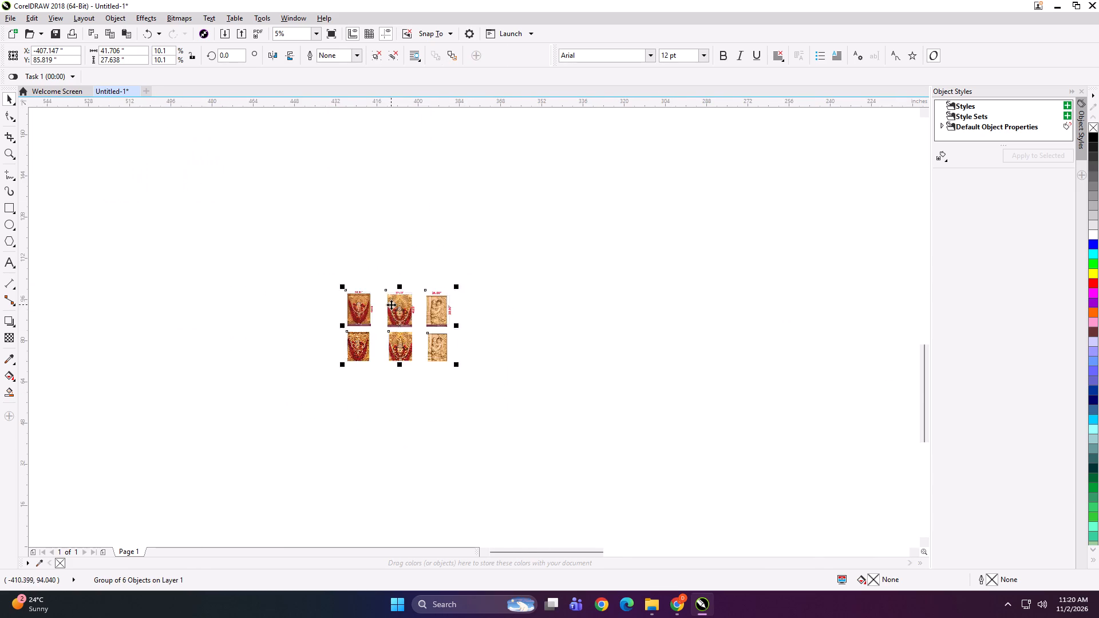
pyautogui.scroll(2, 391, 304)
pyautogui.keyDown('shift'); pyautogui.moveTo(645, 231); pyautogui.dragTo(607, 330); pyautogui.keyUp('shift')
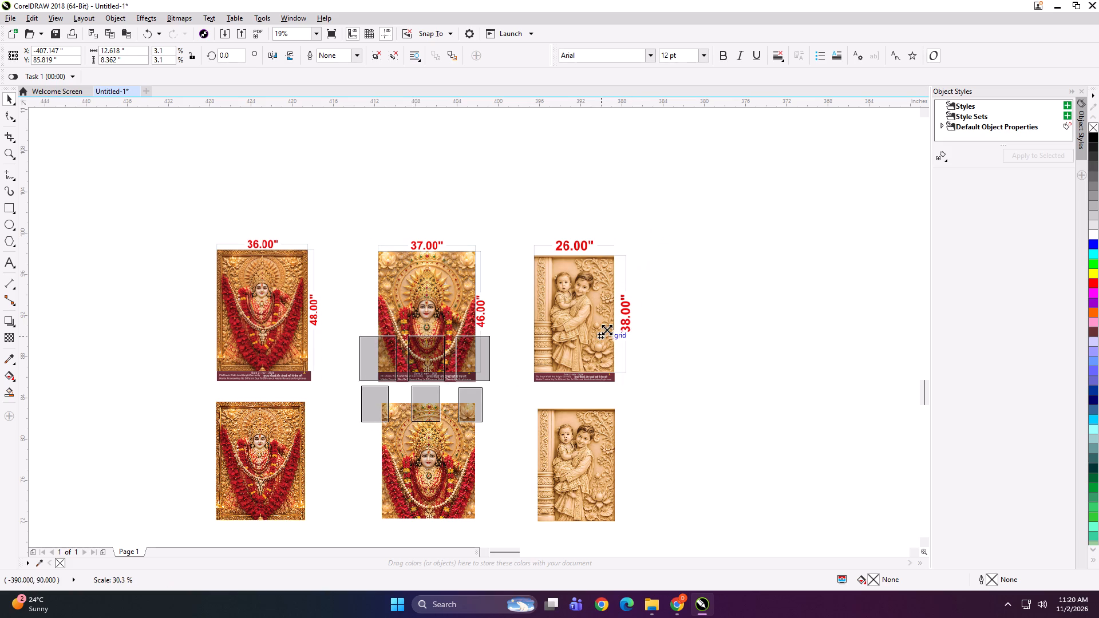
pyautogui.keyDown('shift'); pyautogui.moveTo(607, 330); pyautogui.dragTo(572, 358); pyautogui.keyUp('shift')
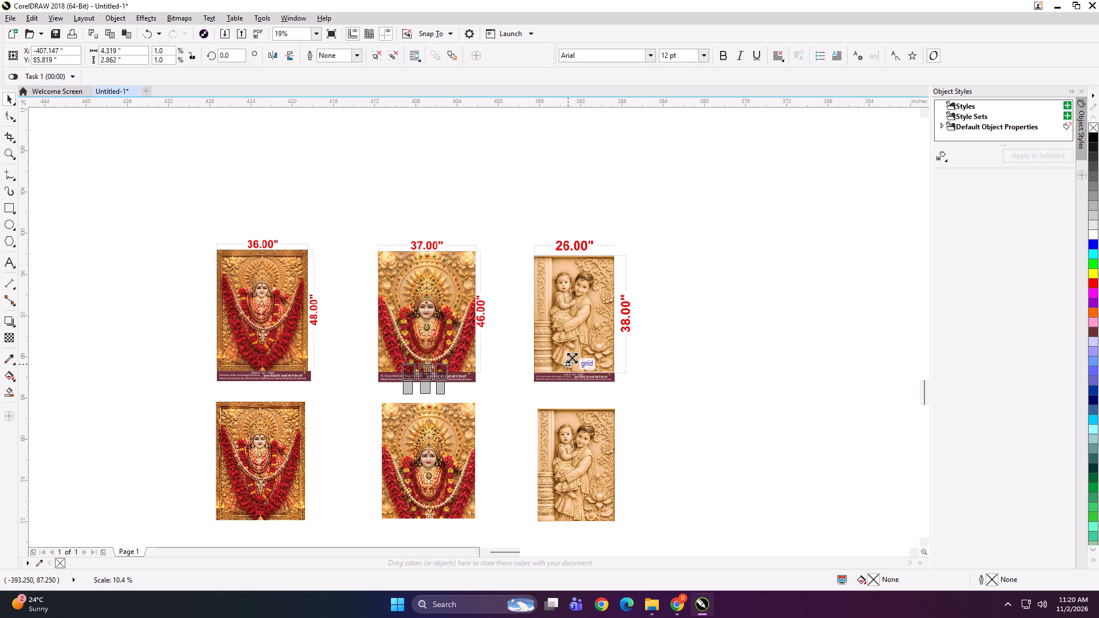
pyautogui.keyDown('shift'); pyautogui.moveTo(572, 358); pyautogui.dragTo(570, 362); pyautogui.keyUp('shift')
pyautogui.scroll(3, 430, 402)
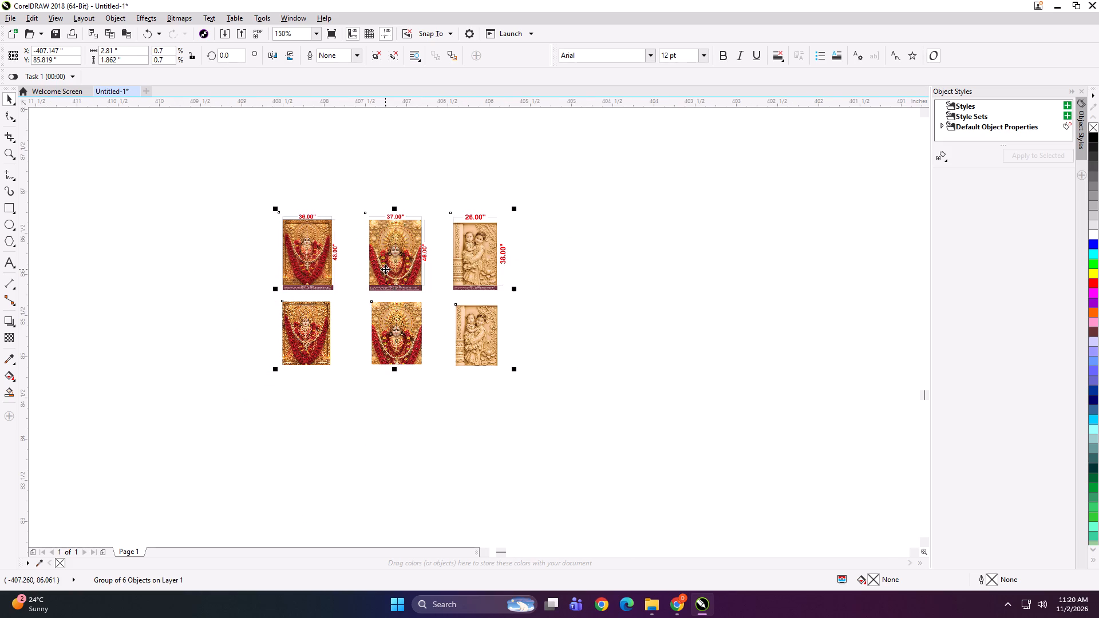
# Export the grouped six-image layout under the file name SGDH, keeping the offered export settings.
pyautogui.hotkey('ctrl', 'e')
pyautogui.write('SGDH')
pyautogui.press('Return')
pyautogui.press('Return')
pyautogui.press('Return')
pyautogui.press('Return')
# Delete the grouped six-image layout from the drawing.
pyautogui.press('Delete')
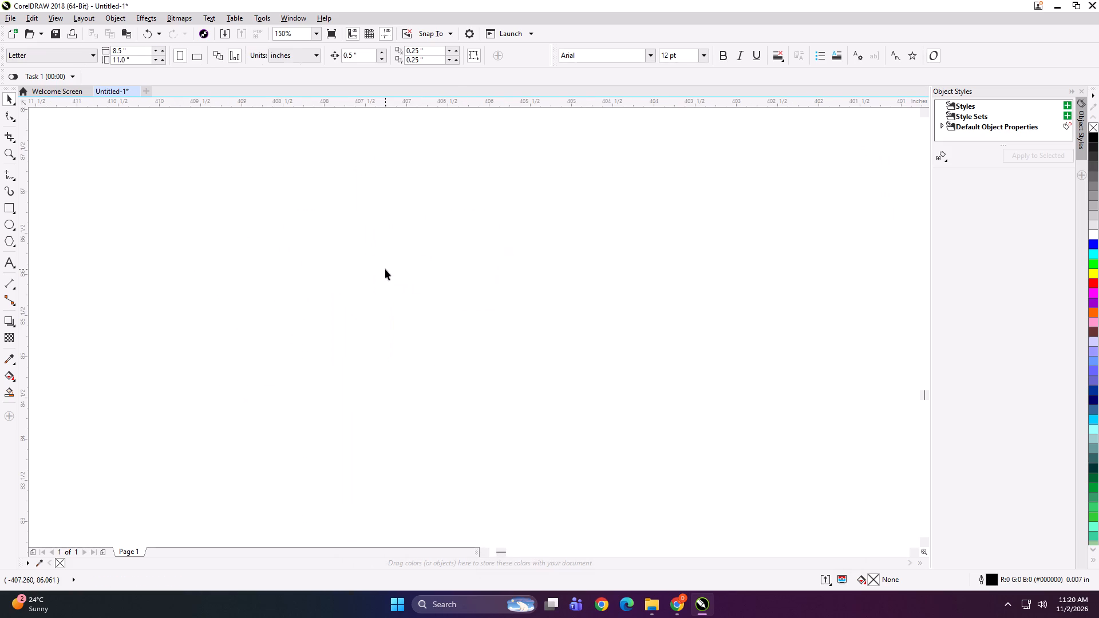
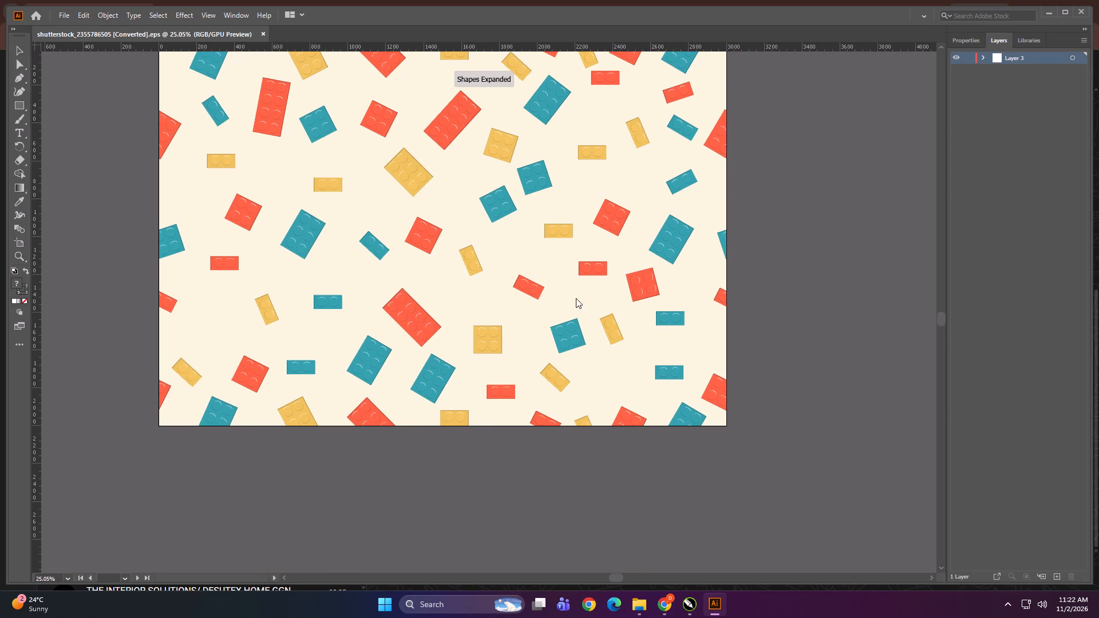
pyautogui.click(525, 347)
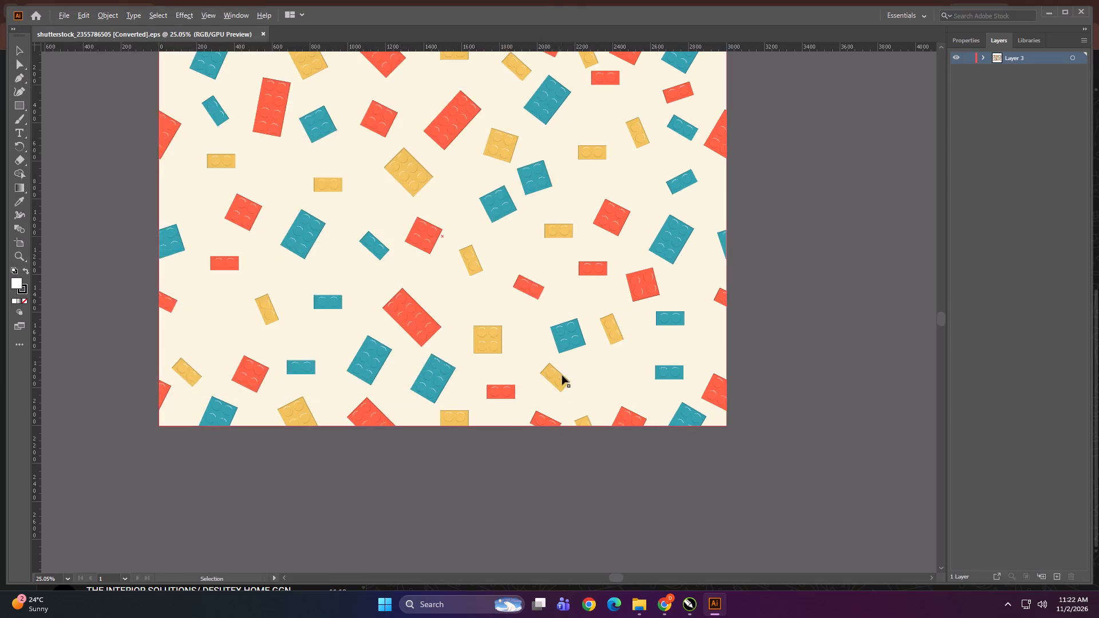
pyautogui.keyDown('alt'); pyautogui.scroll(-1, 564, 388); pyautogui.keyUp('alt')
pyautogui.hotkey('ctrl', 'shift', 's')
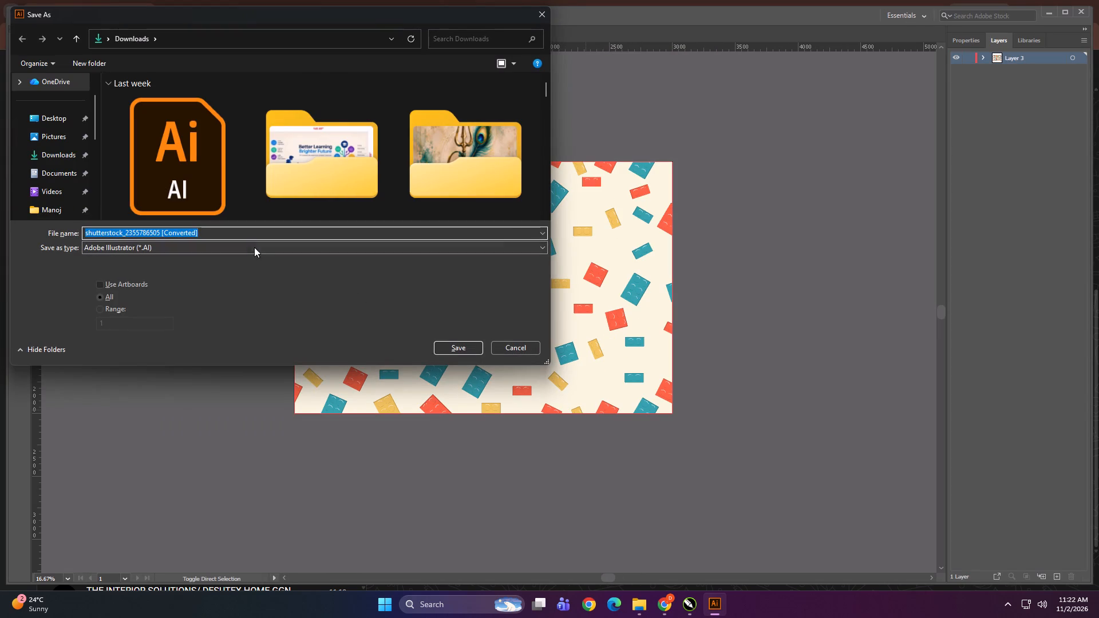
pyautogui.click(250, 244)
pyautogui.click(163, 267)
pyautogui.click(49, 159)
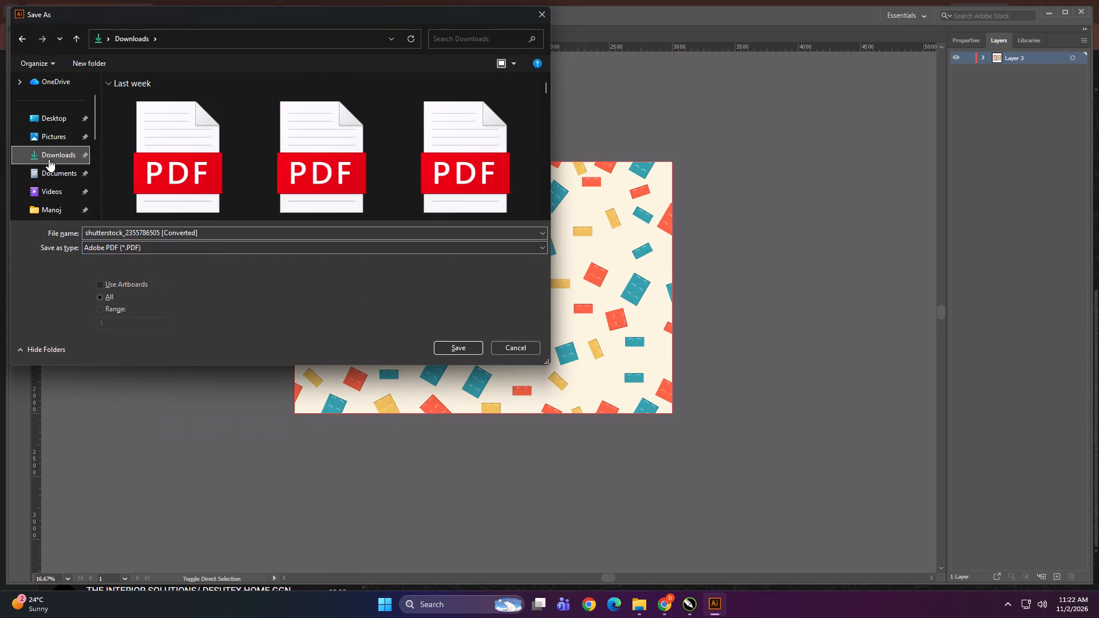
pyautogui.click(448, 343)
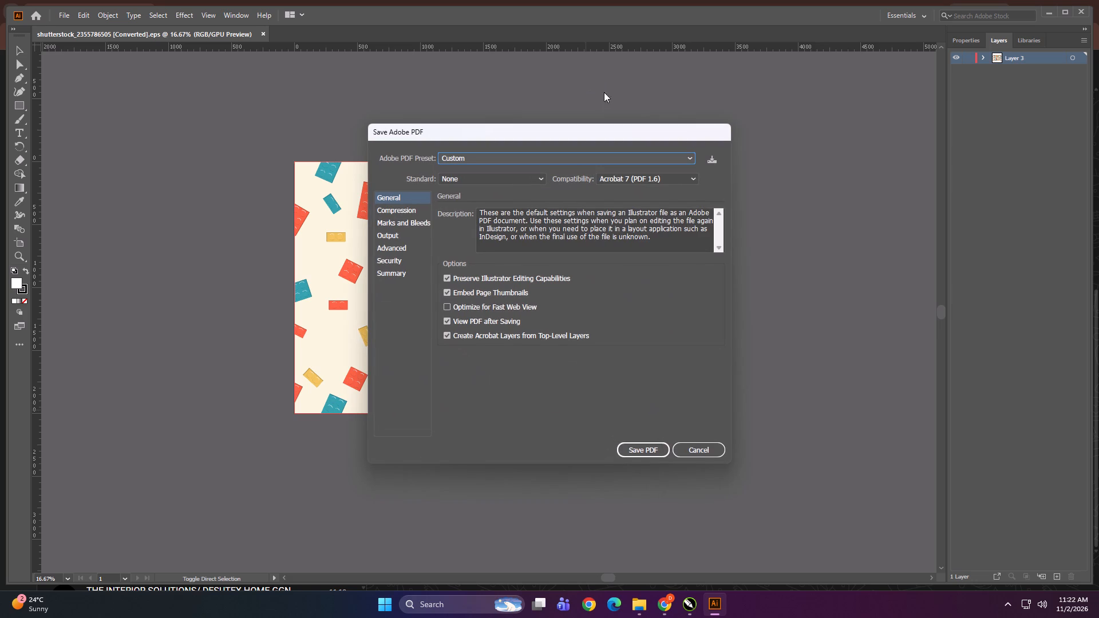
pyautogui.click(632, 449)
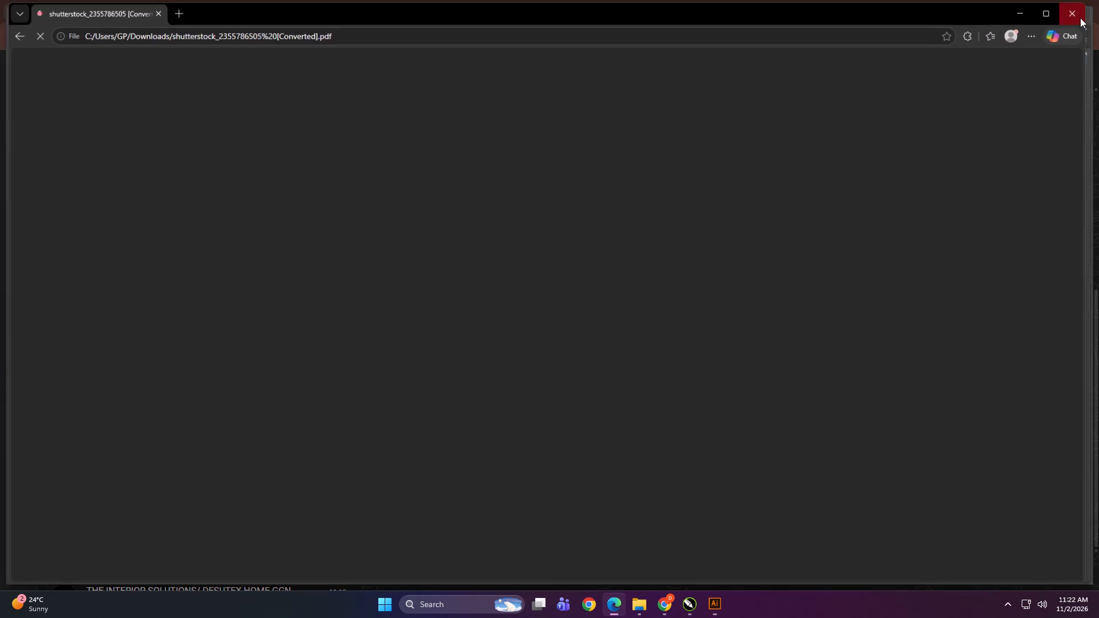
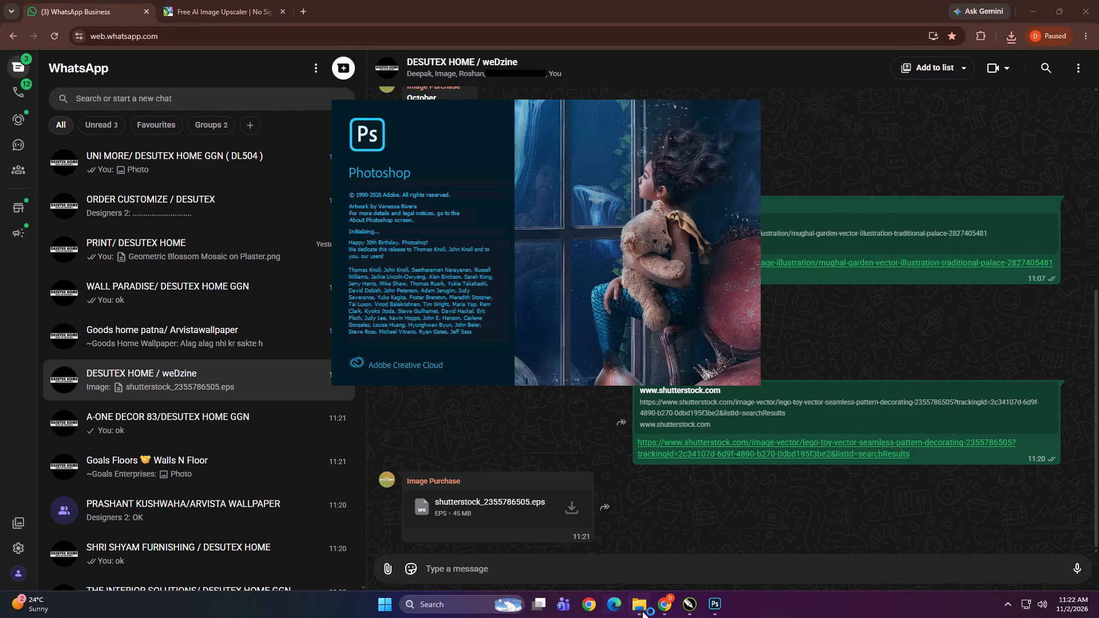
# Switch to File Explorer and view the design images in the 2-11-26 folder.
pyautogui.click(642, 611)
pyautogui.scroll(9, 50, 167)
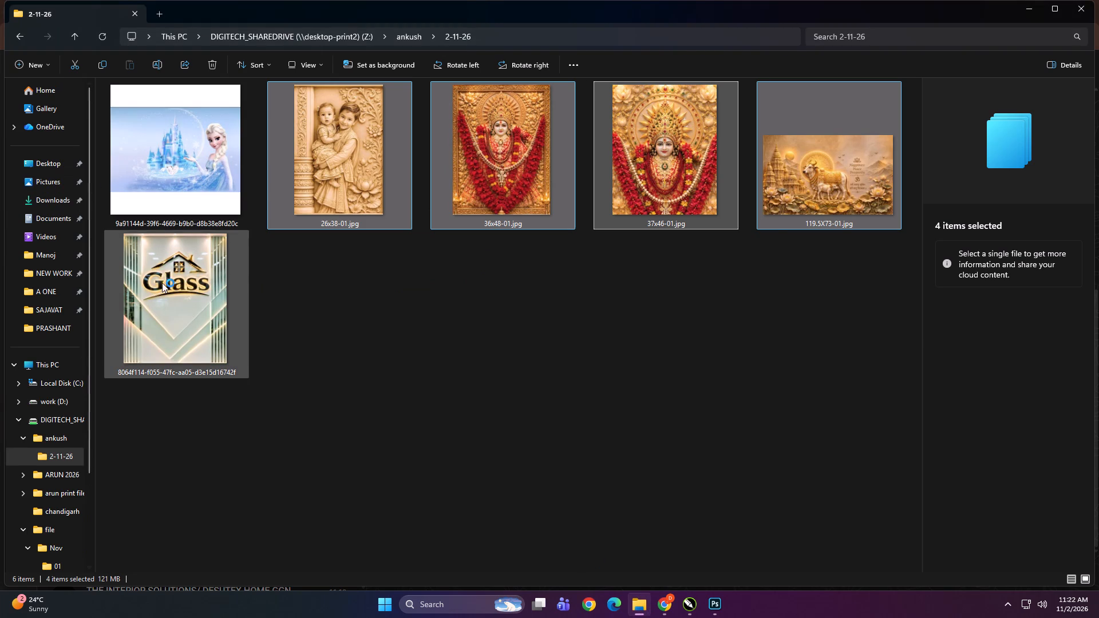
# Place the Glass logo artwork from the ankush 2-11-26 shared folder into the empty area of the CorelDRAW mural layout.
pyautogui.click(165, 285)
pyautogui.moveTo(140, 255); pyautogui.dragTo(693, 603)
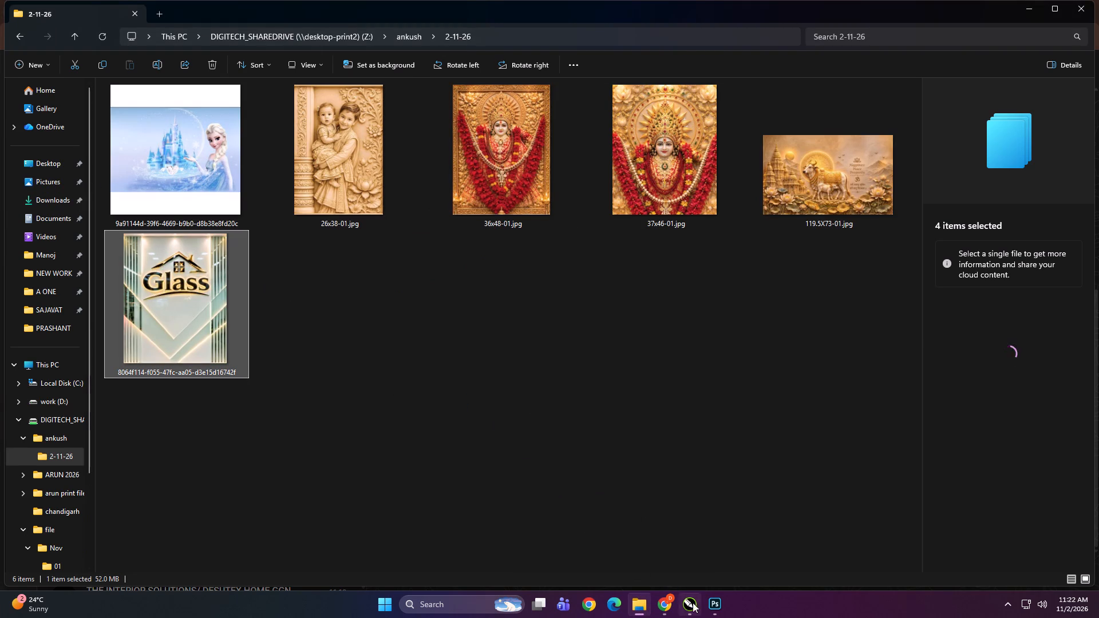
pyautogui.moveTo(693, 603); pyautogui.dragTo(84, 237)
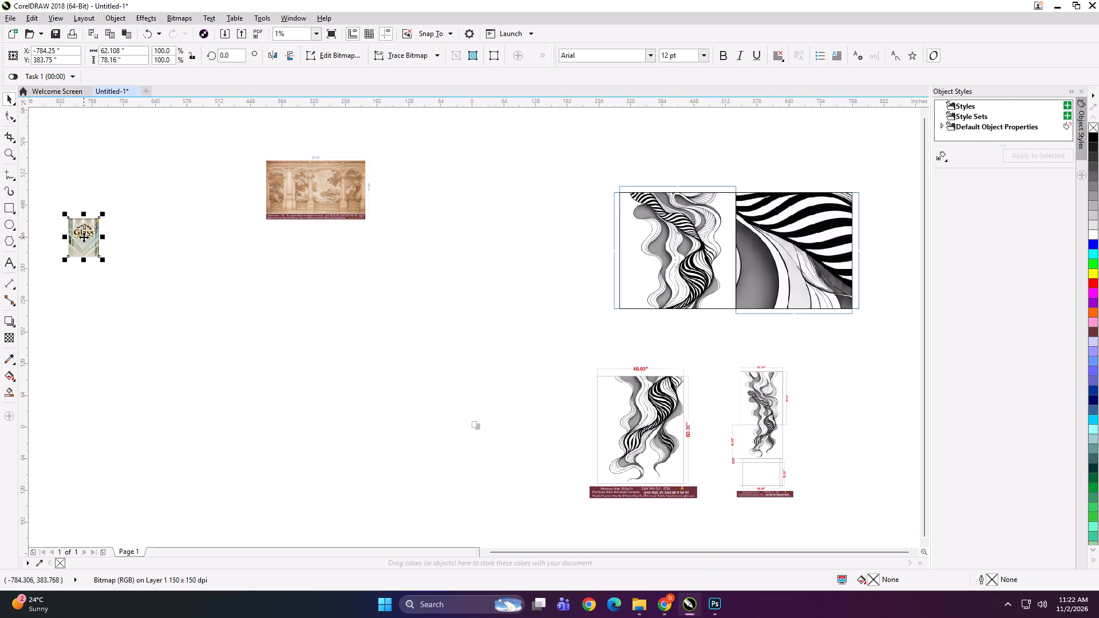
pyautogui.click(240, 323)
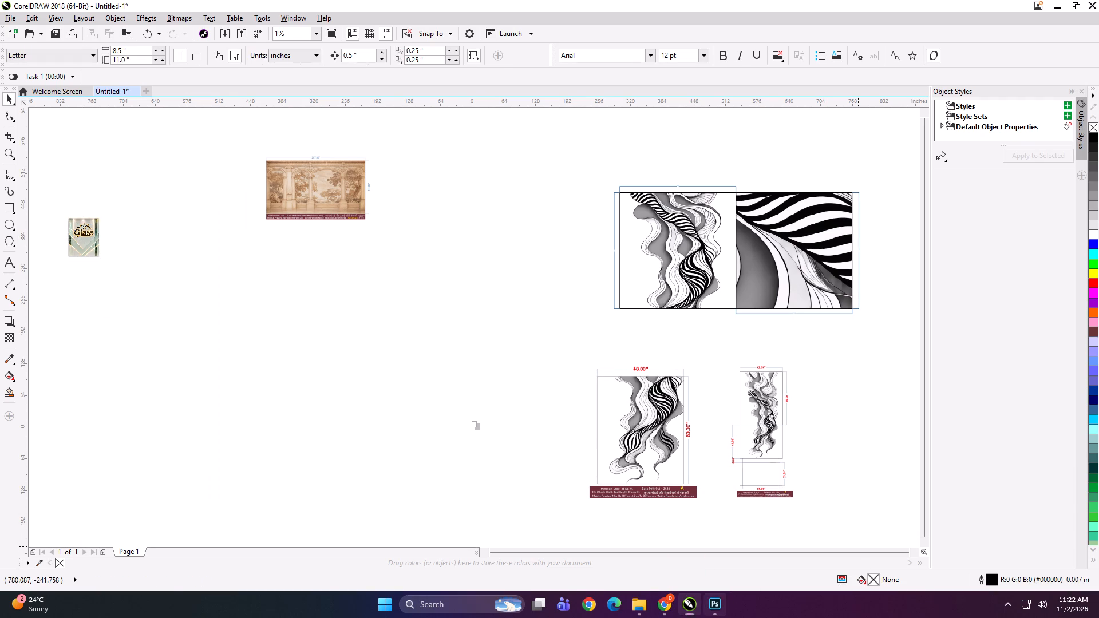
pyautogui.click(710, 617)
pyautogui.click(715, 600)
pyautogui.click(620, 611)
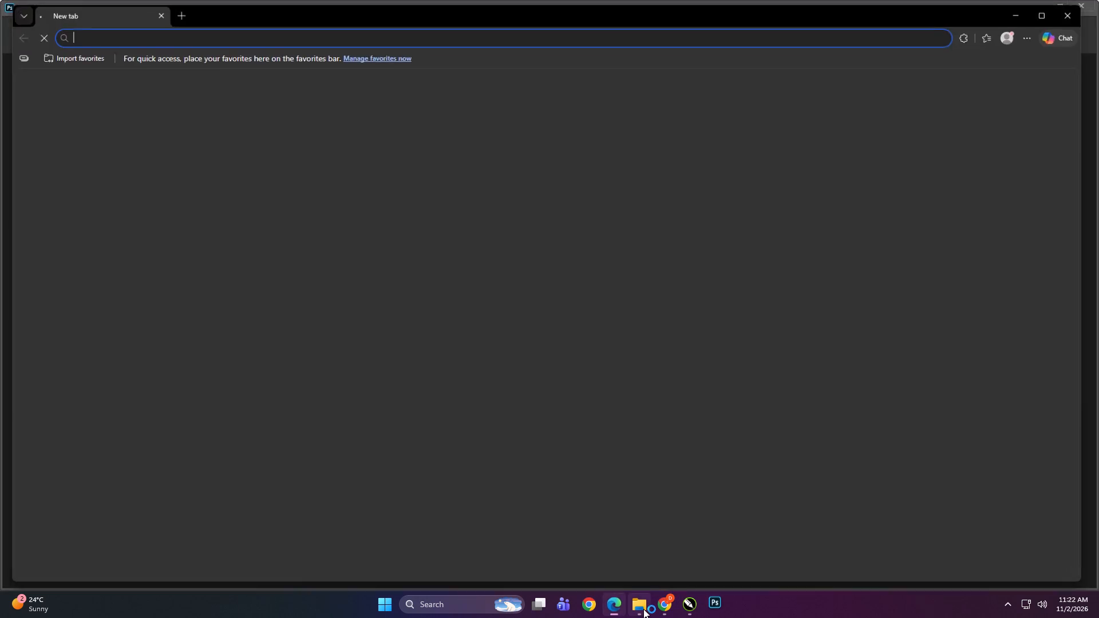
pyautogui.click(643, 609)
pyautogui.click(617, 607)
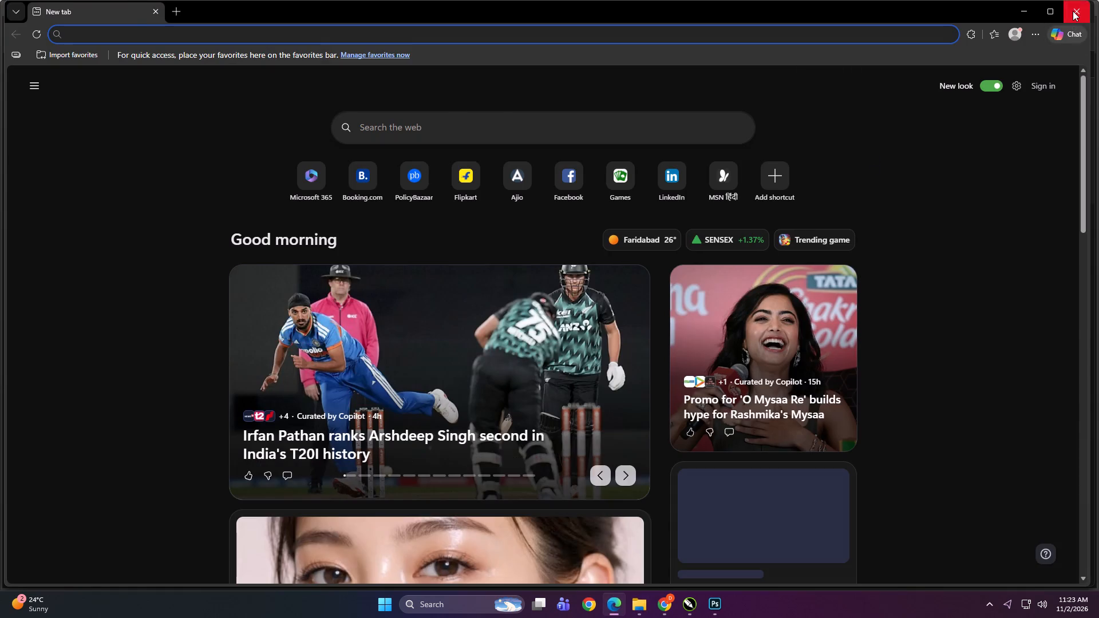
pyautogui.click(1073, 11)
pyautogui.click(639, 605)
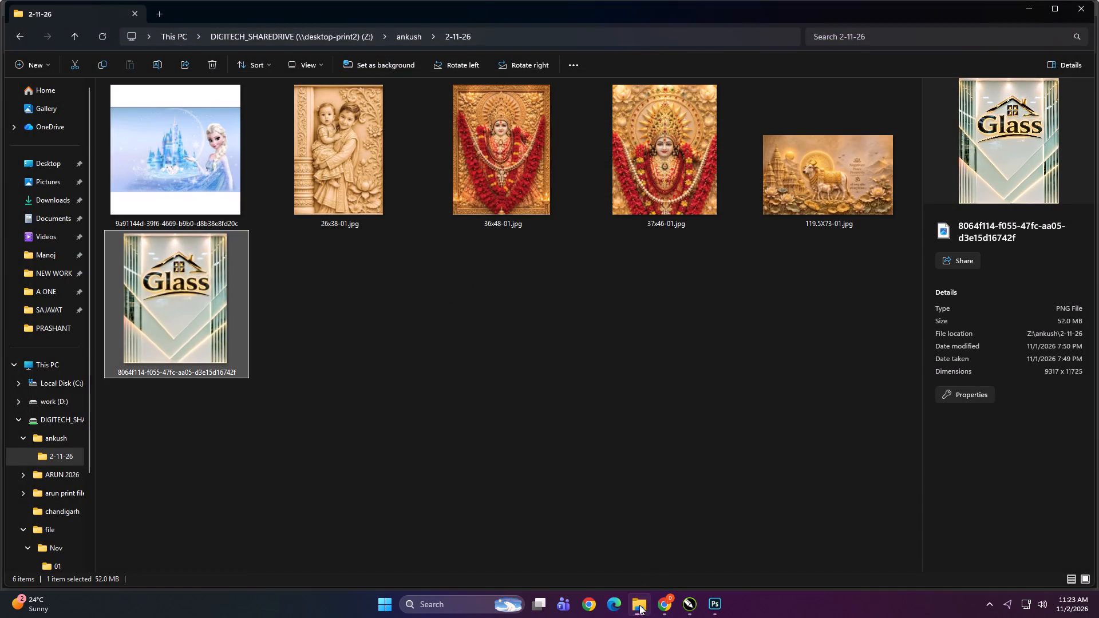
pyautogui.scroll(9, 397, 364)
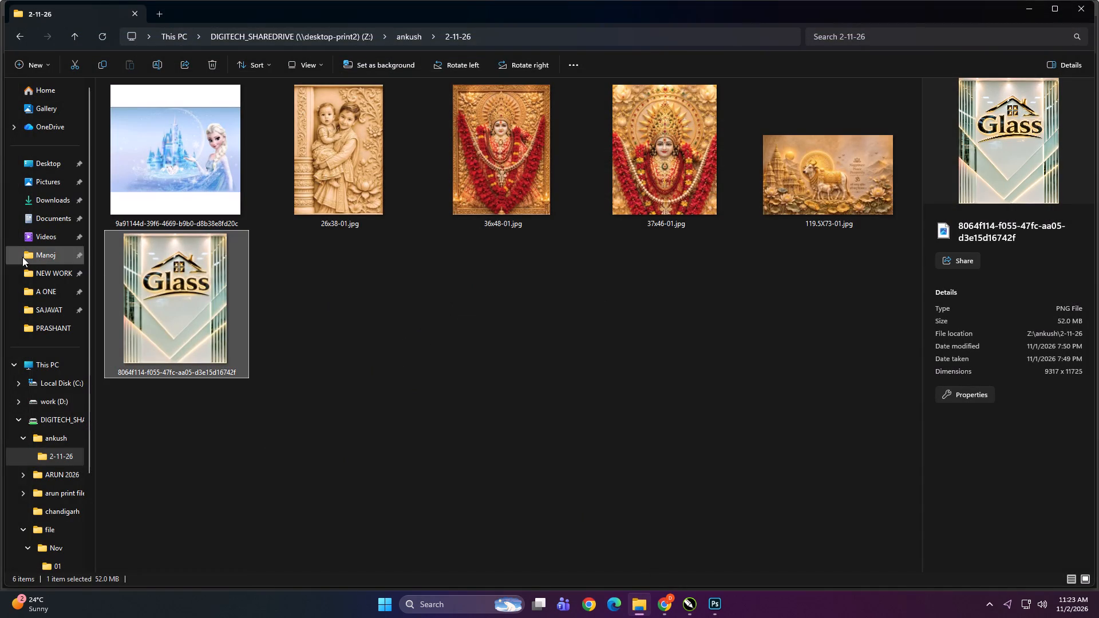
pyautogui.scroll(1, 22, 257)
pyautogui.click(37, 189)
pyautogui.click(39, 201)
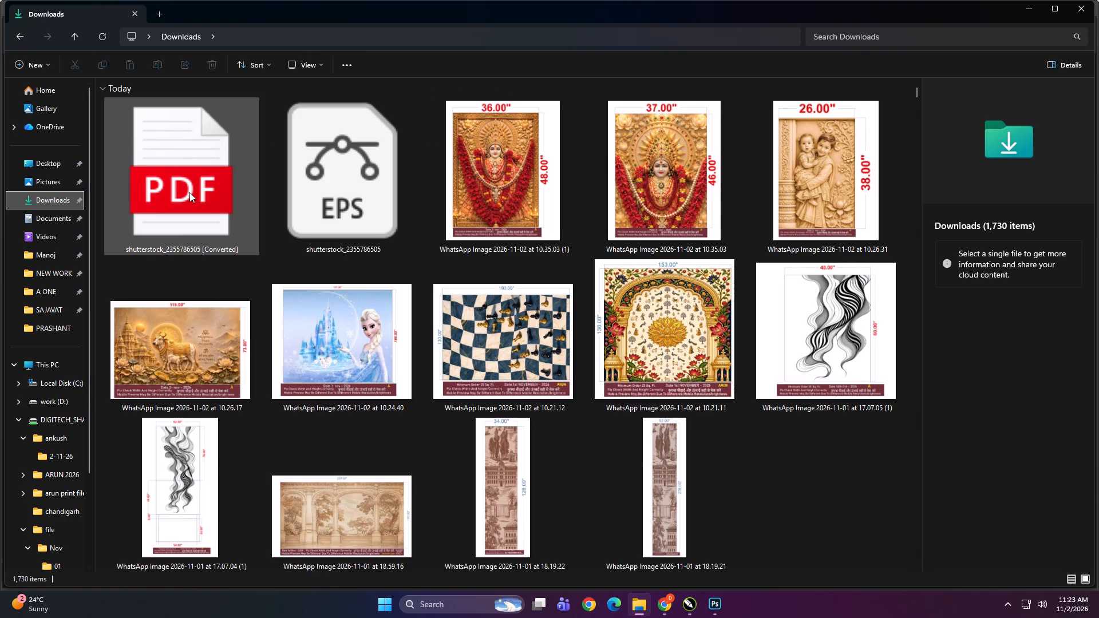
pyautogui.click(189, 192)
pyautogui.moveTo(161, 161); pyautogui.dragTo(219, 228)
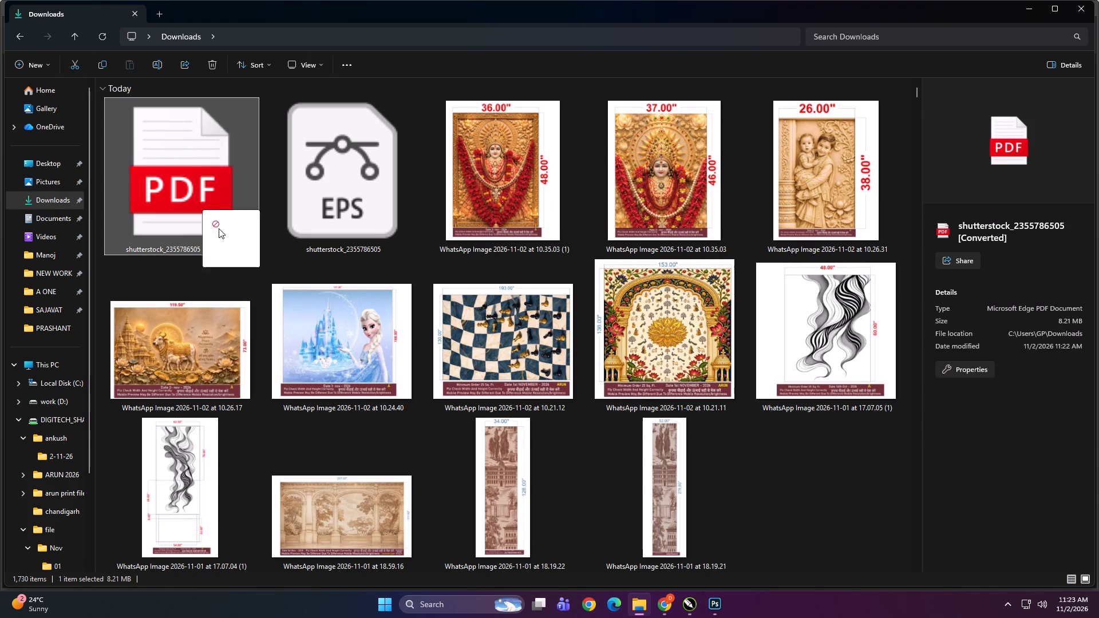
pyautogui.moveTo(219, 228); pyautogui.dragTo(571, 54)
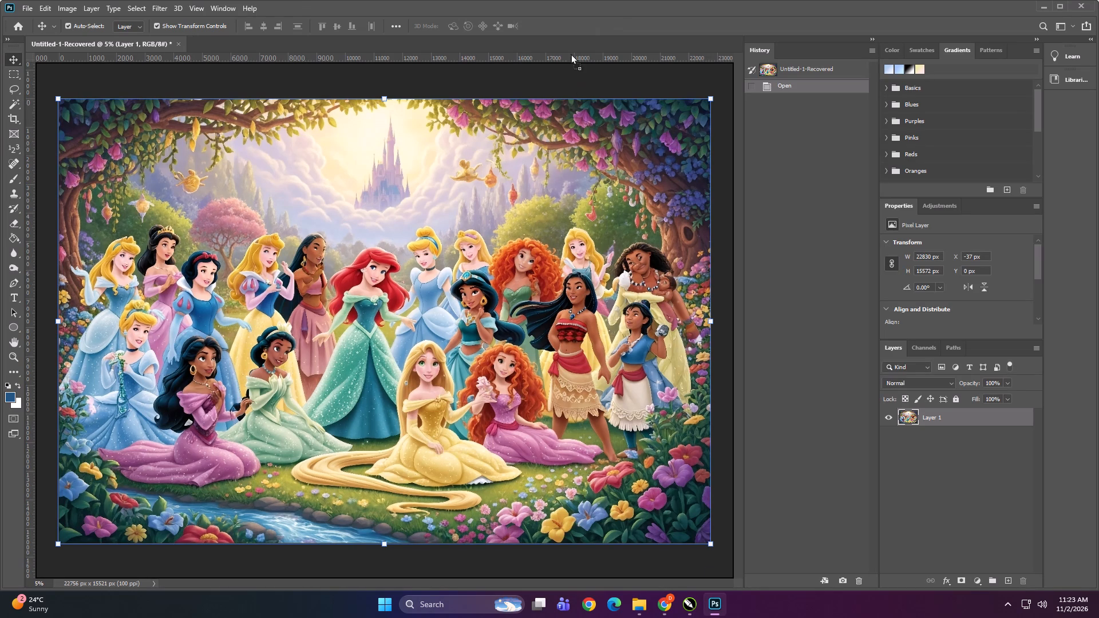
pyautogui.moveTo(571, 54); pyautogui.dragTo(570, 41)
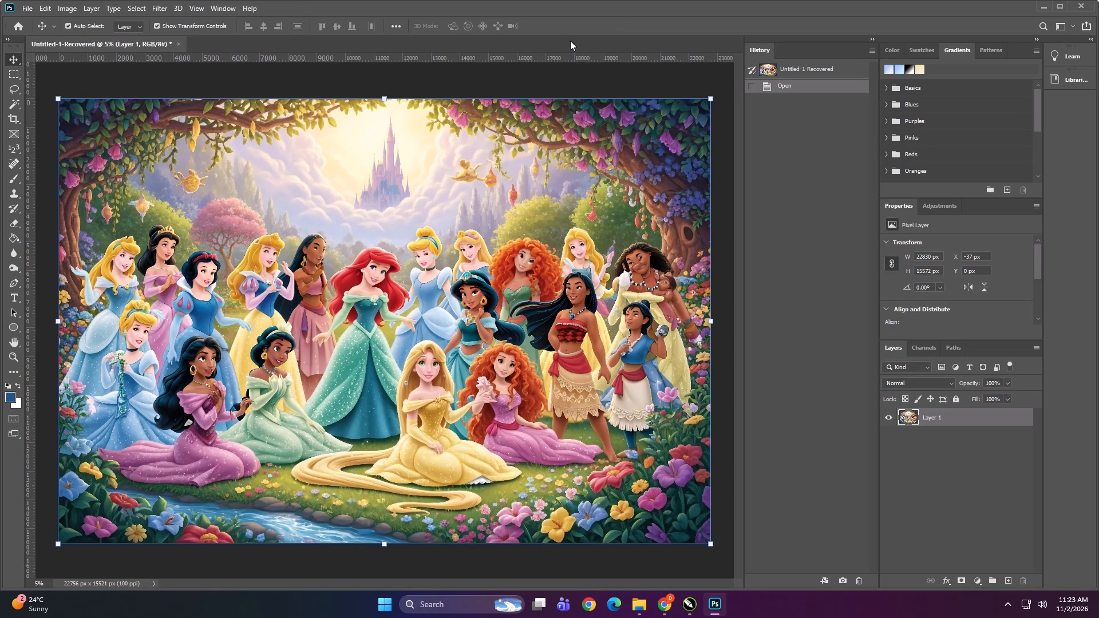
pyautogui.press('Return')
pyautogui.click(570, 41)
# Close the recovered princess mural document without saving it.
pyautogui.click(177, 42)
pyautogui.click(546, 225)
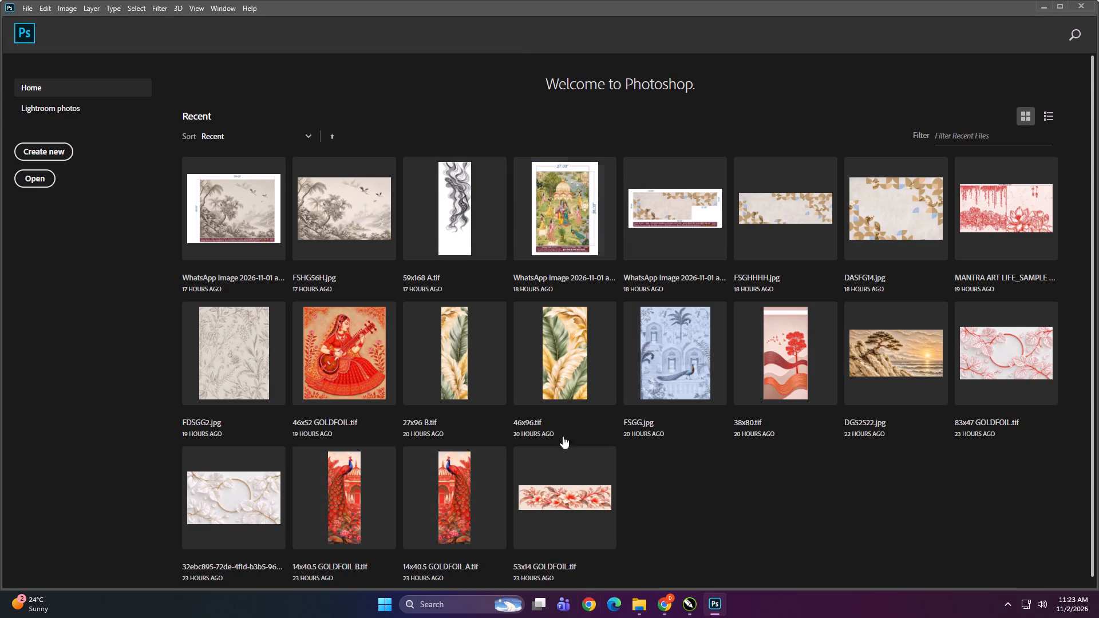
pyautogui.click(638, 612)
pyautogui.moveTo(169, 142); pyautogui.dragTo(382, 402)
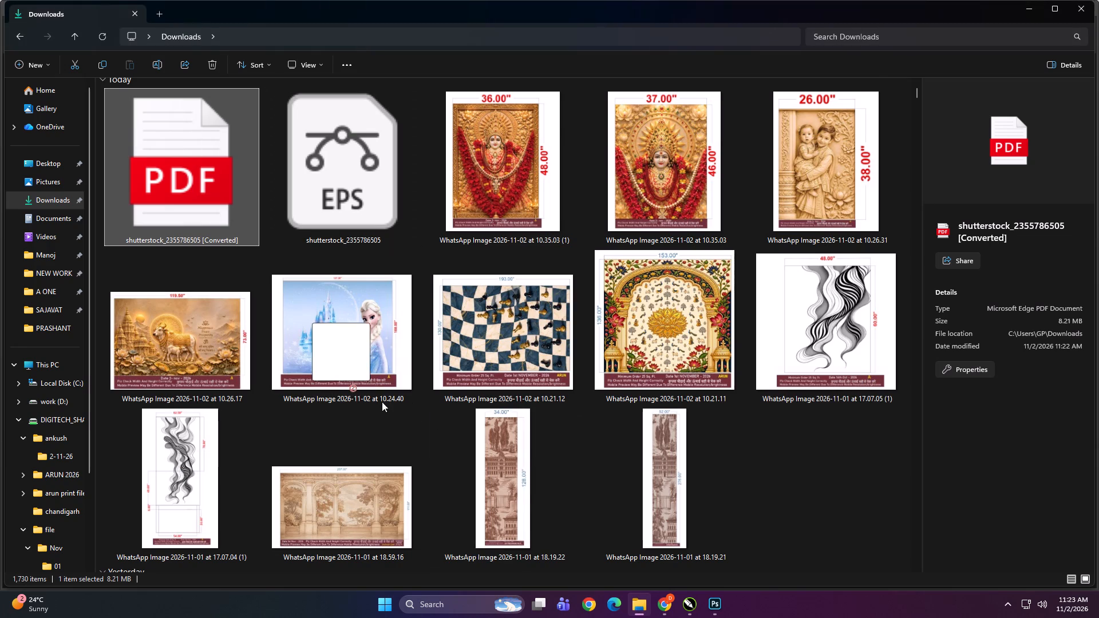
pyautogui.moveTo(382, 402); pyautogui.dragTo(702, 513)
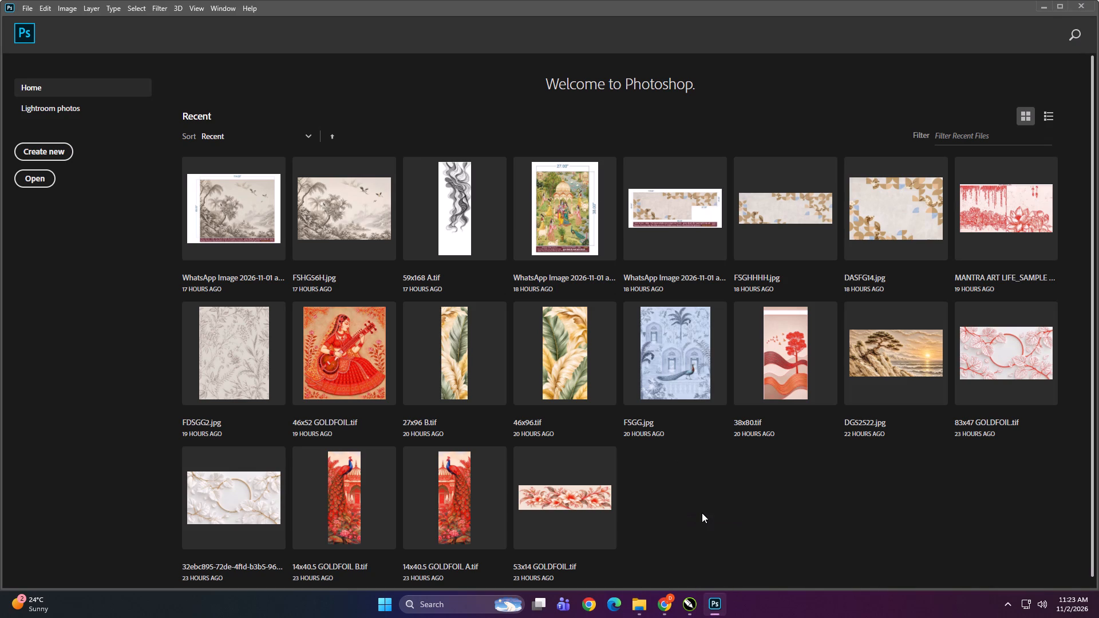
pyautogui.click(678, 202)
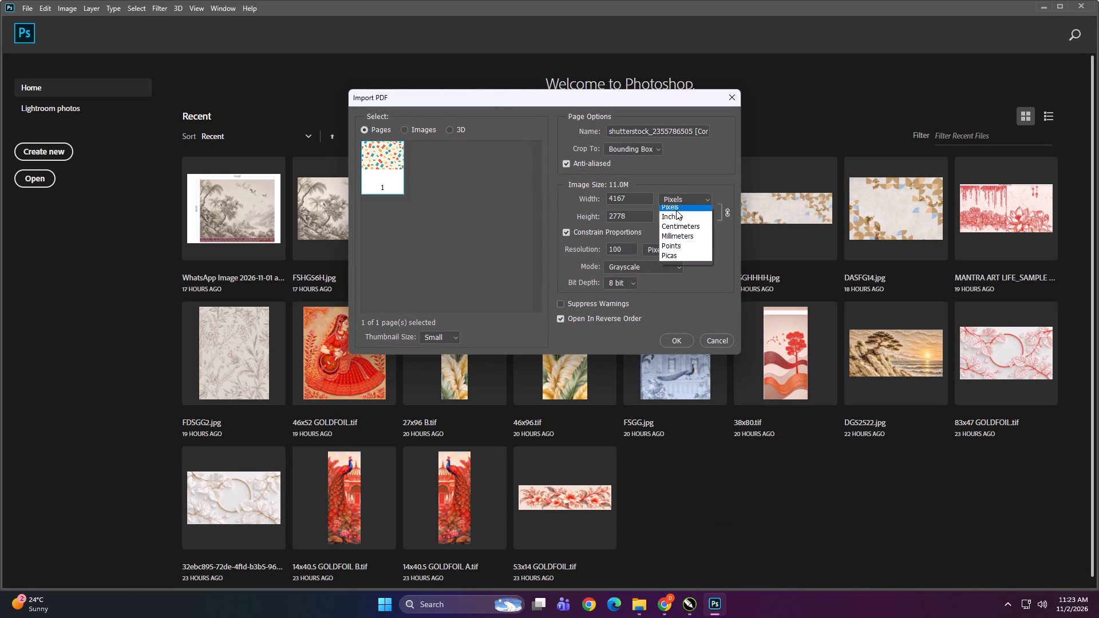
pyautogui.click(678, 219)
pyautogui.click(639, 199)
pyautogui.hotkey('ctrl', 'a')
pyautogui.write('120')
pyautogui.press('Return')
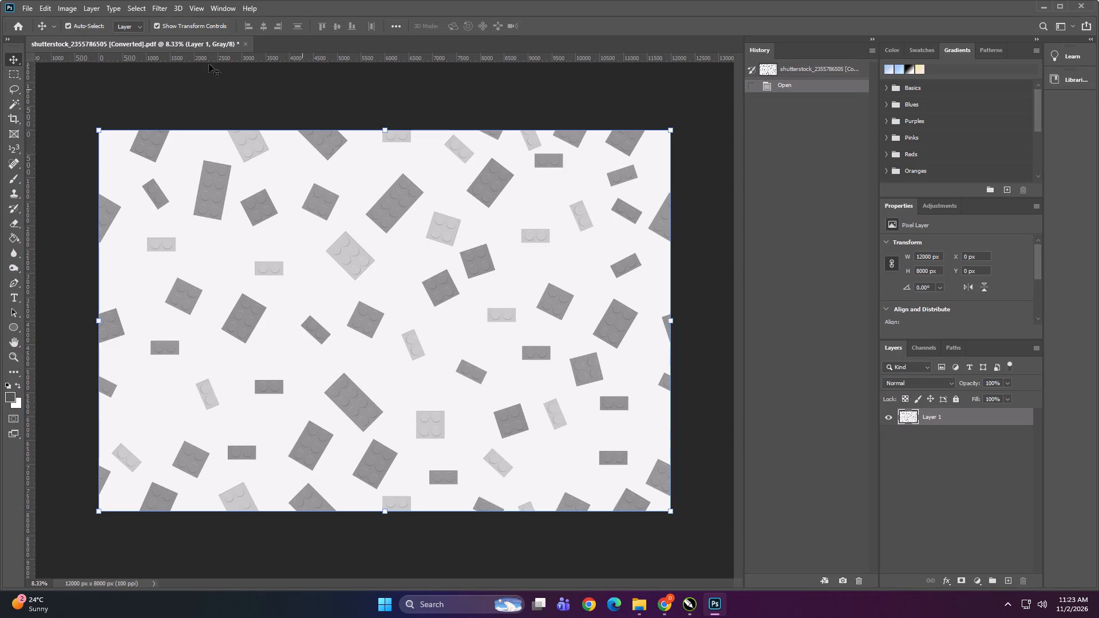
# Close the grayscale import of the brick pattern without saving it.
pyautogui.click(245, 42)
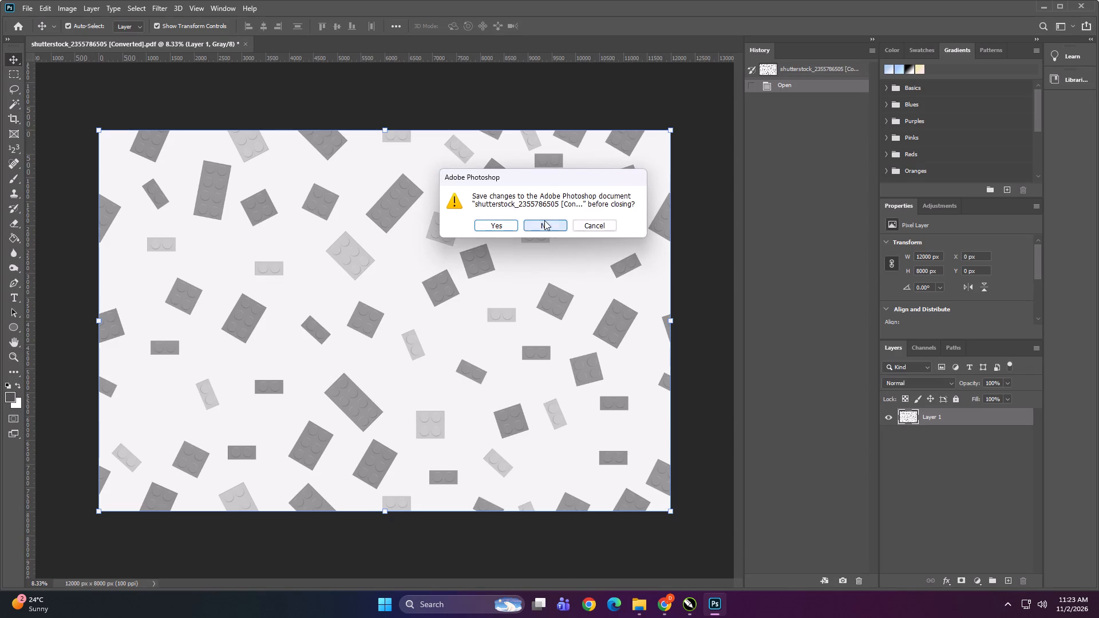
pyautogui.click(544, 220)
pyautogui.click(231, 220)
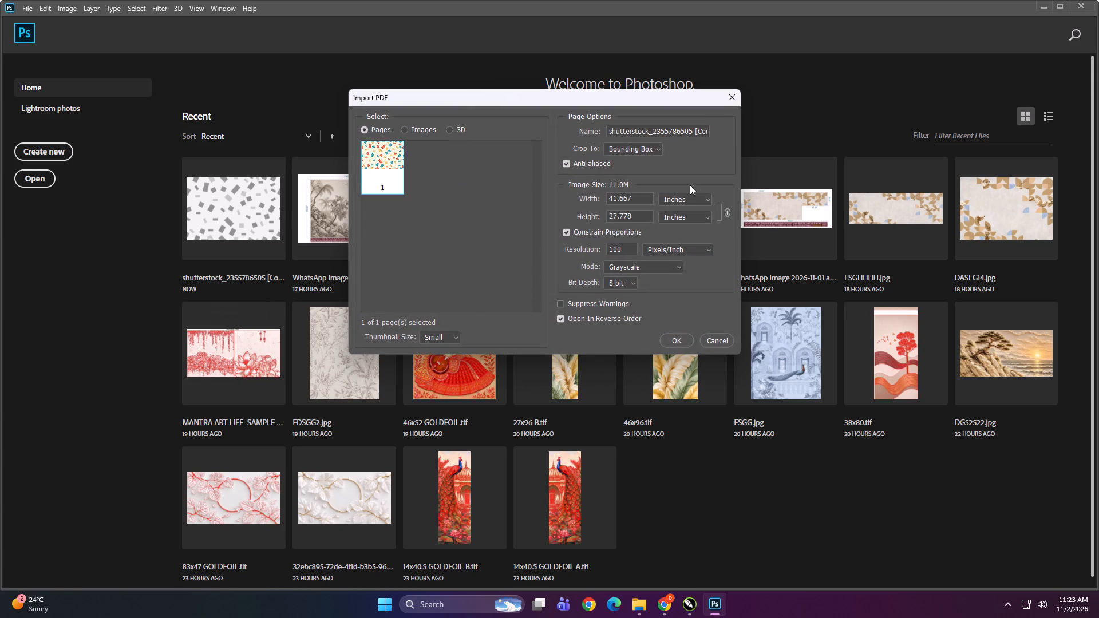
pyautogui.click(642, 270)
pyautogui.click(624, 288)
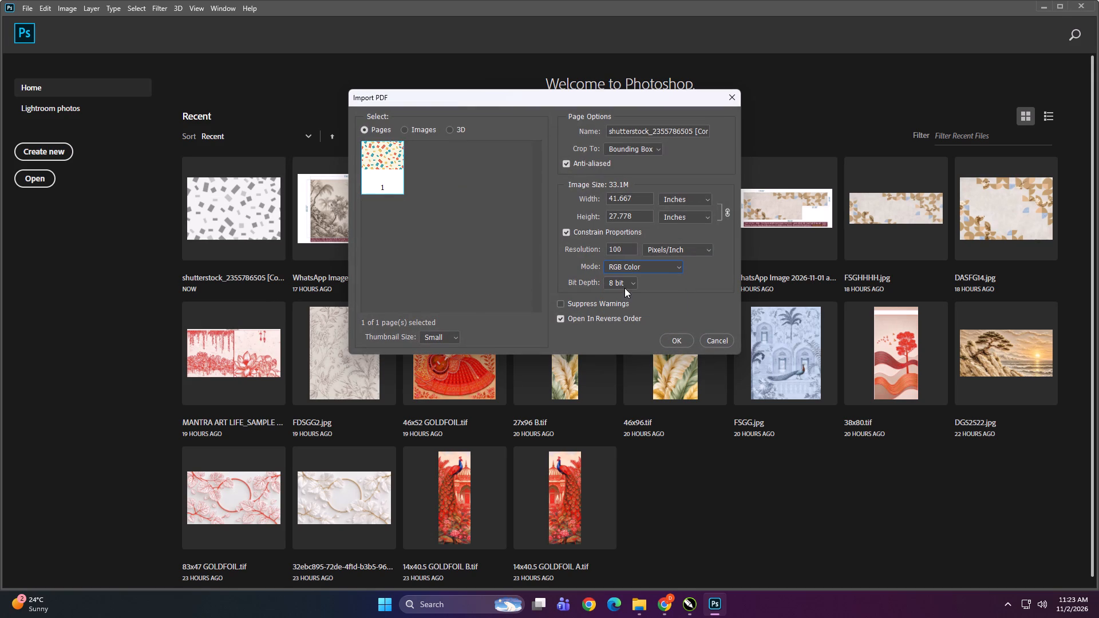
pyautogui.click(642, 200)
pyautogui.hotkey('ctrl', 'a')
pyautogui.write('120')
pyautogui.press('Return')
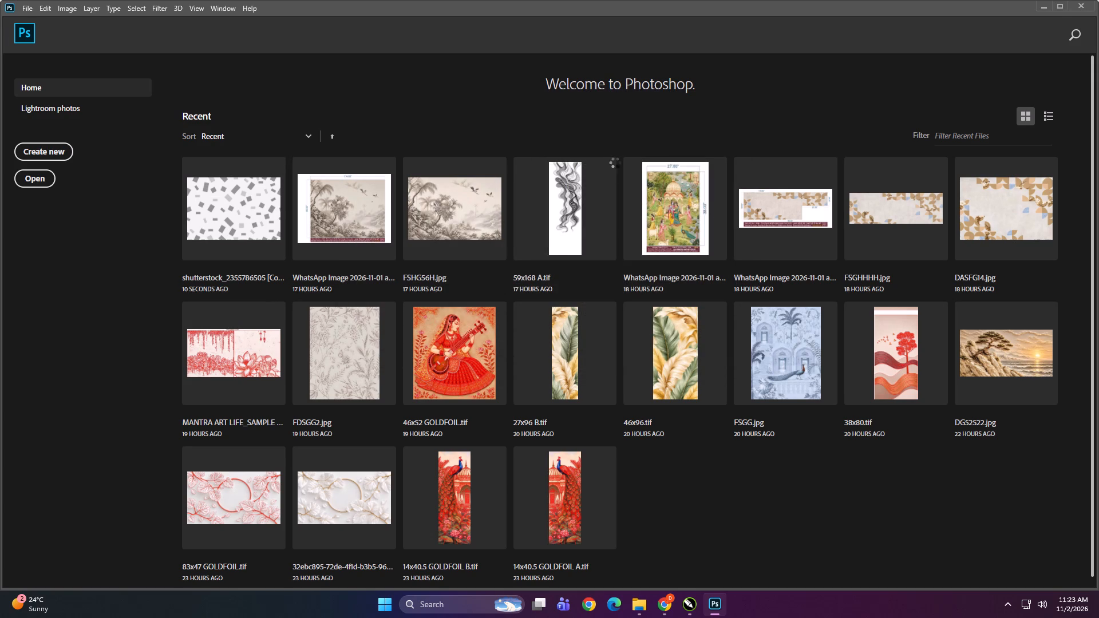
pyautogui.hotkey('ctrl', 'shift', 's')
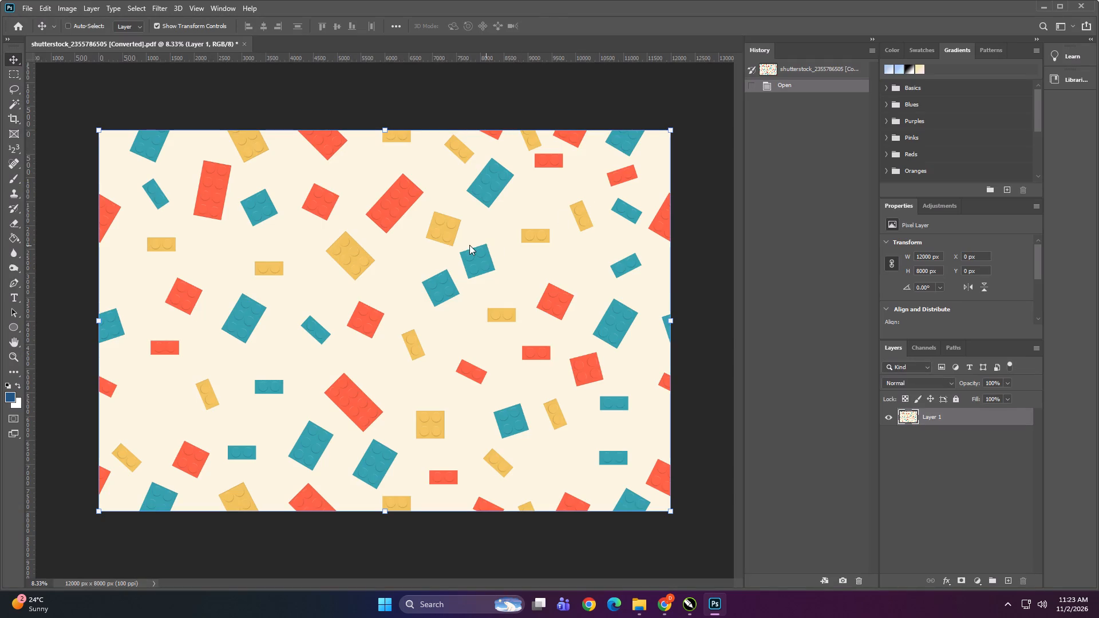
pyautogui.click(238, 243)
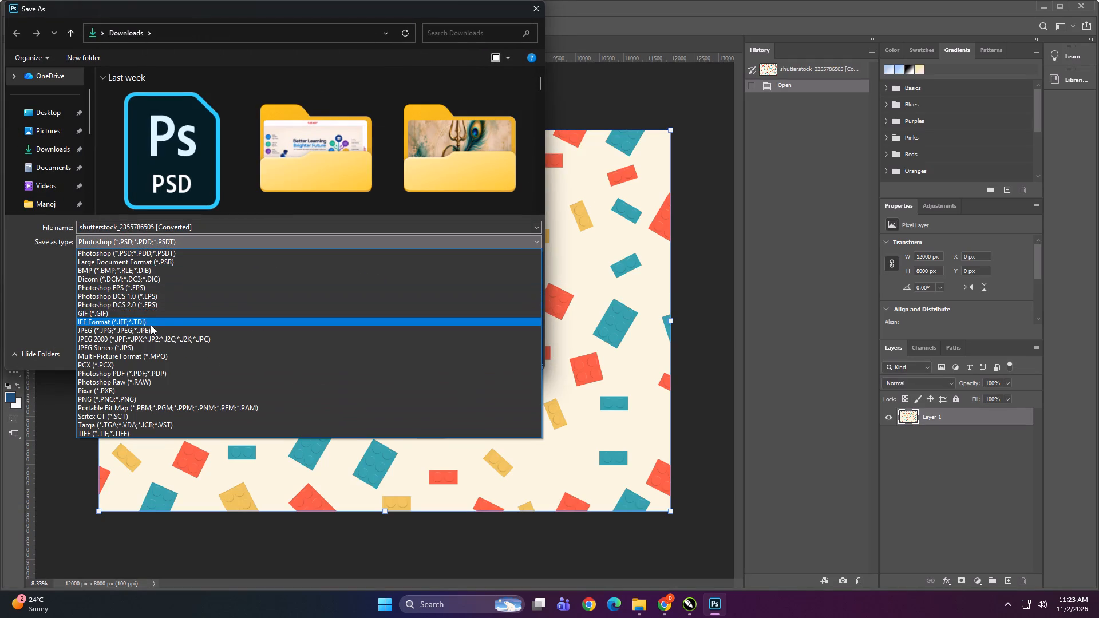
pyautogui.click(151, 325)
pyautogui.click(138, 249)
pyautogui.click(137, 243)
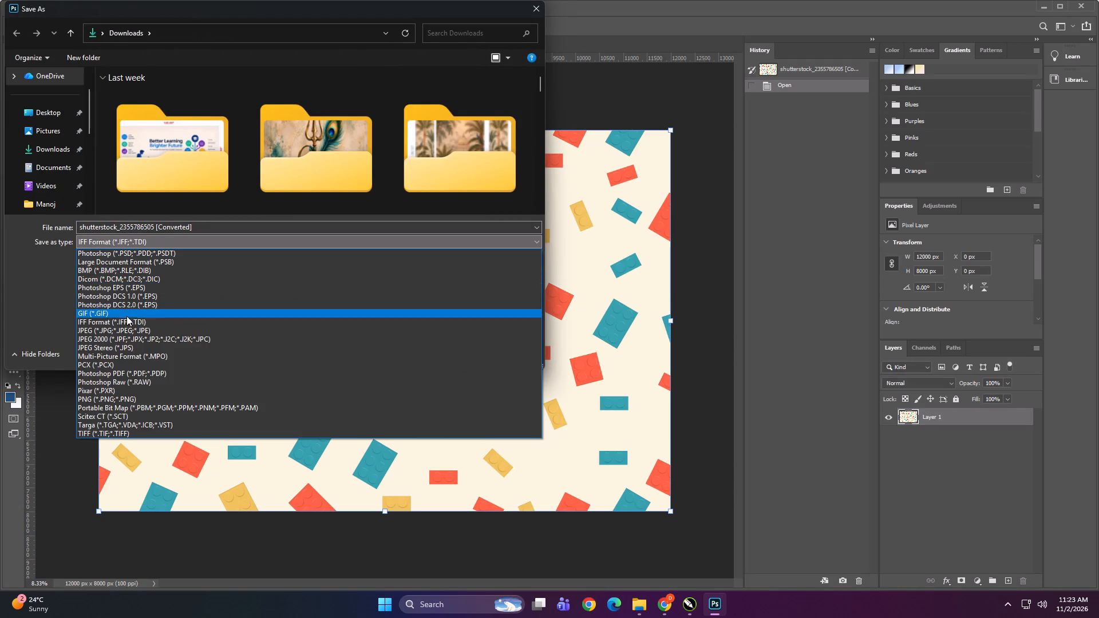
pyautogui.click(128, 324)
pyautogui.click(124, 247)
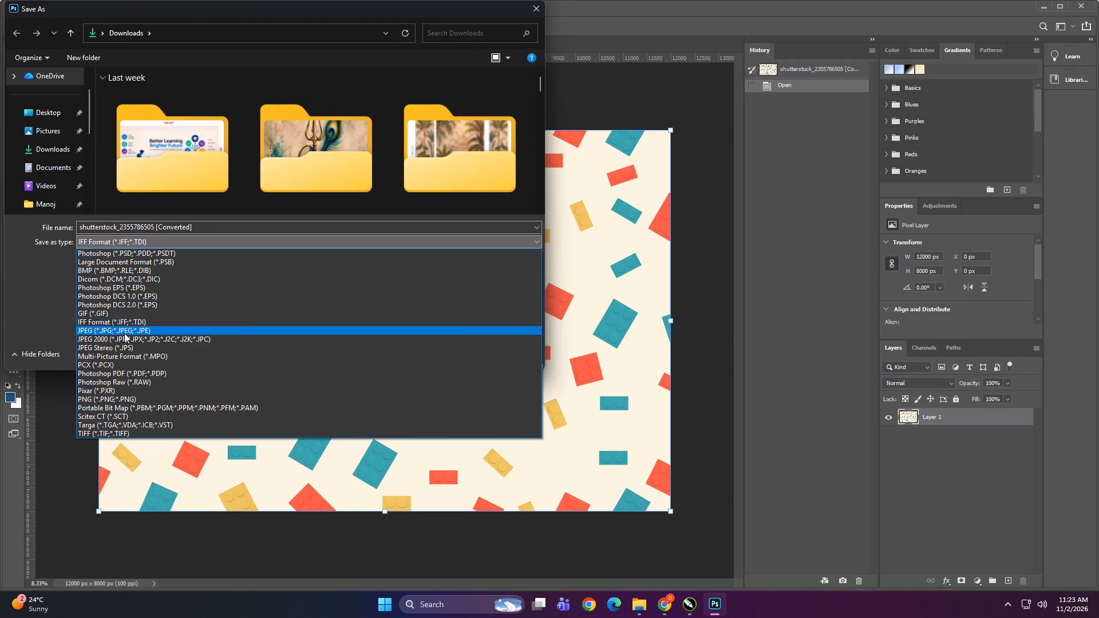
pyautogui.click(124, 333)
pyautogui.click(49, 153)
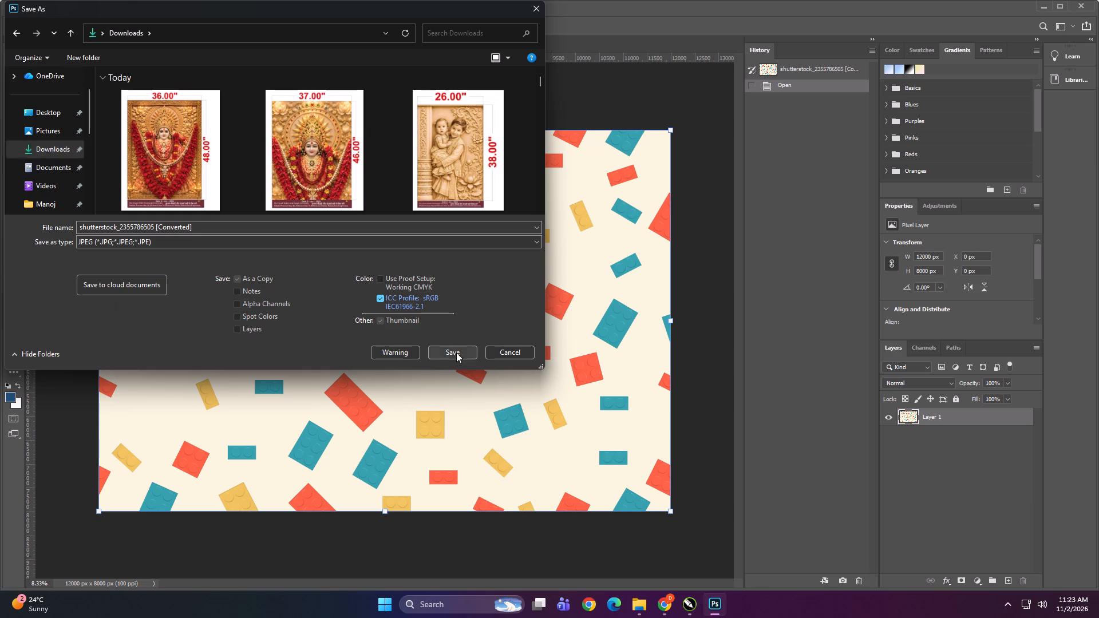
pyautogui.click(456, 352)
pyautogui.click(618, 147)
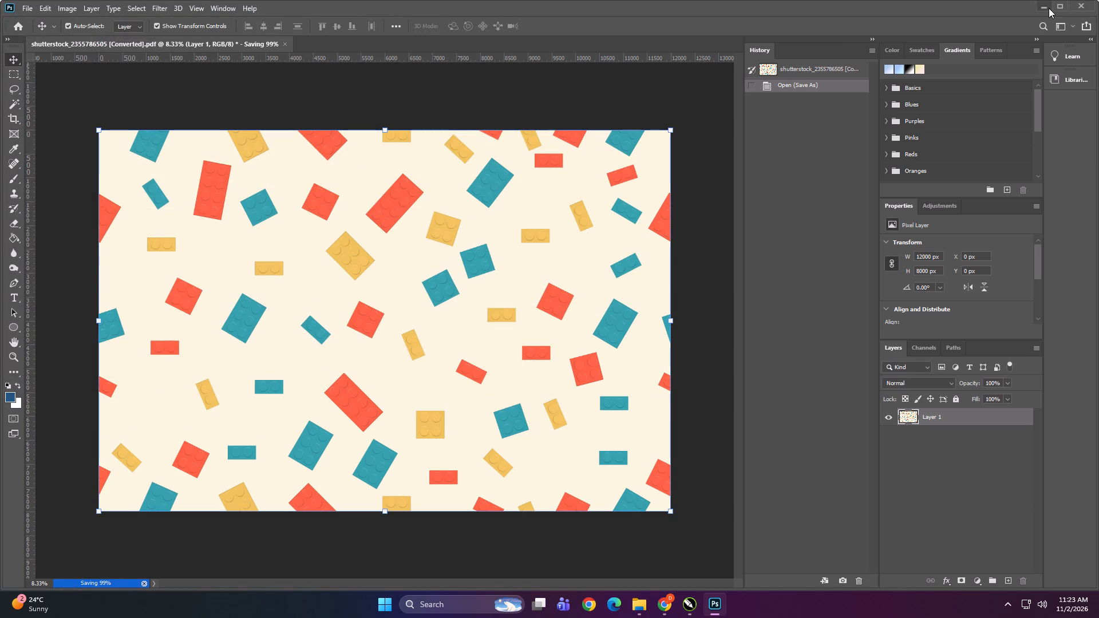
# Close the imported brick pattern document.
pyautogui.click(245, 45)
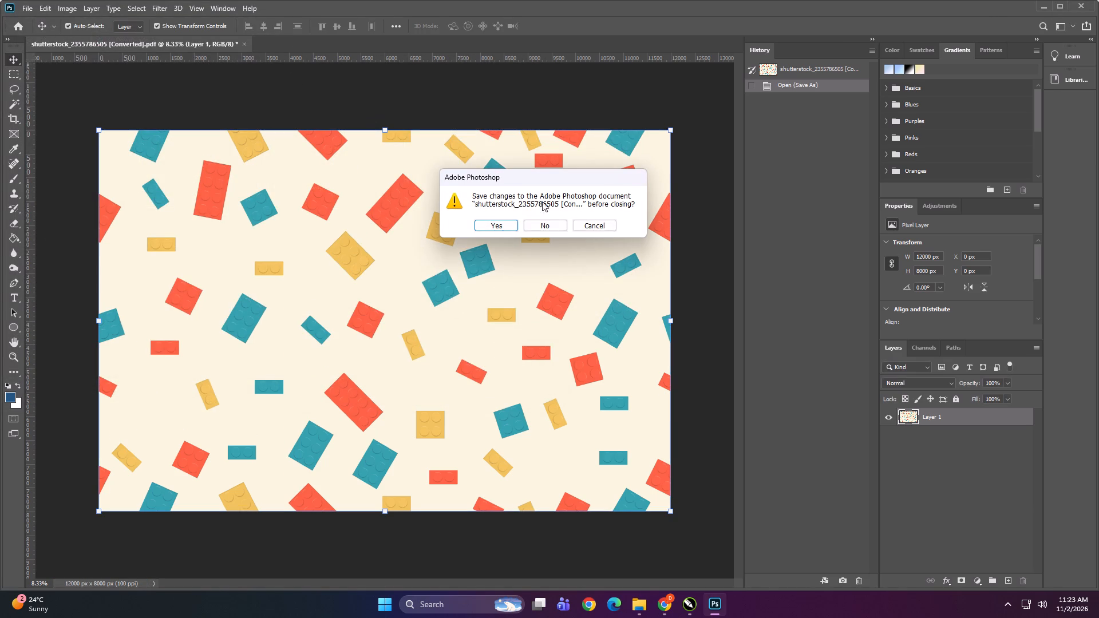
# Close the converted brick pattern document without saving its changes.
pyautogui.doubleClick(543, 217)
pyautogui.click(544, 223)
pyautogui.click(1046, 6)
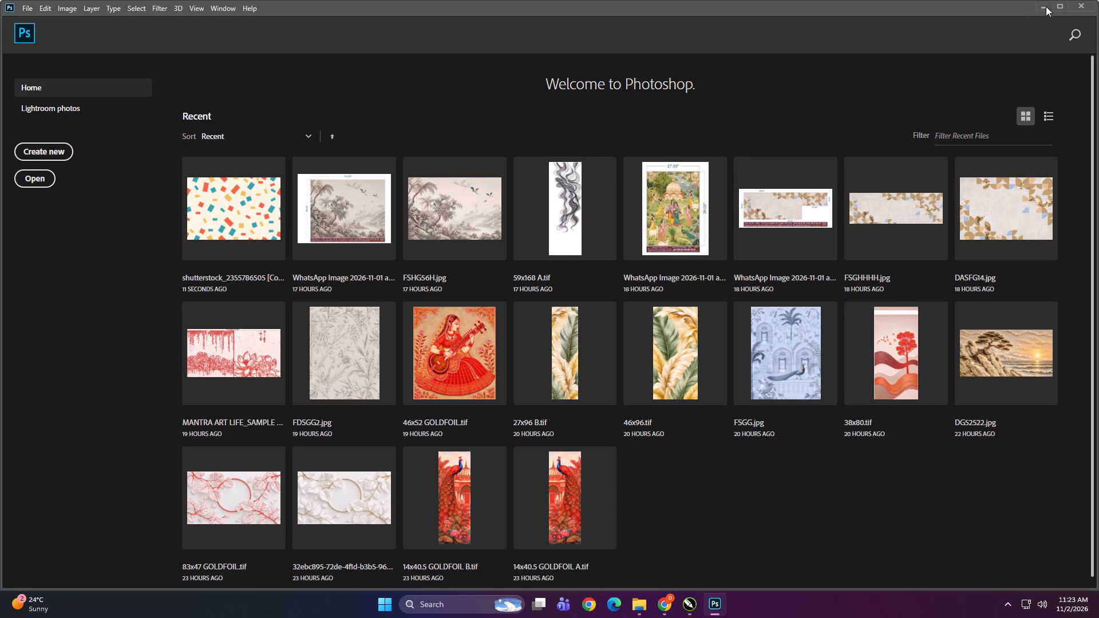
pyautogui.scroll(4, 76, 213)
pyautogui.click(49, 196)
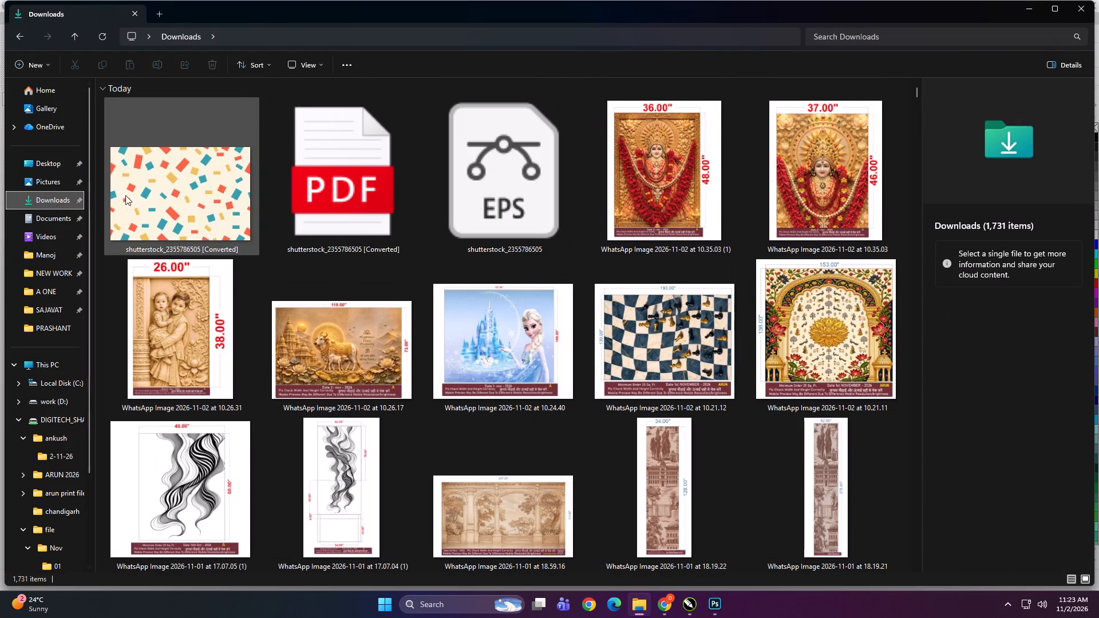
pyautogui.click(145, 198)
pyautogui.moveTo(175, 167); pyautogui.dragTo(690, 605)
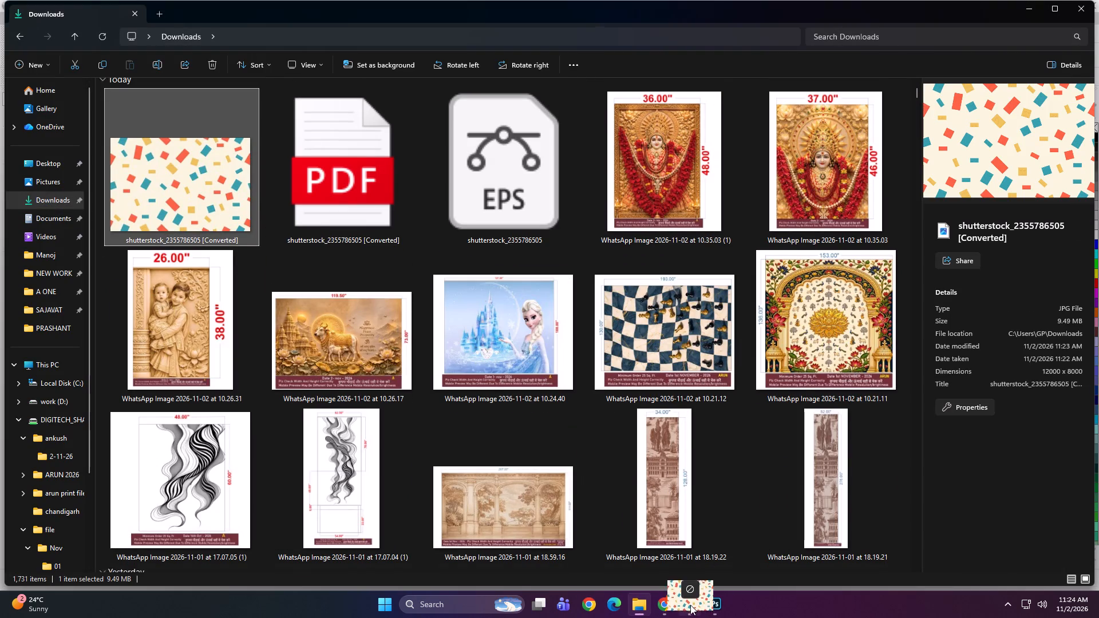
pyautogui.moveTo(690, 605); pyautogui.dragTo(321, 349)
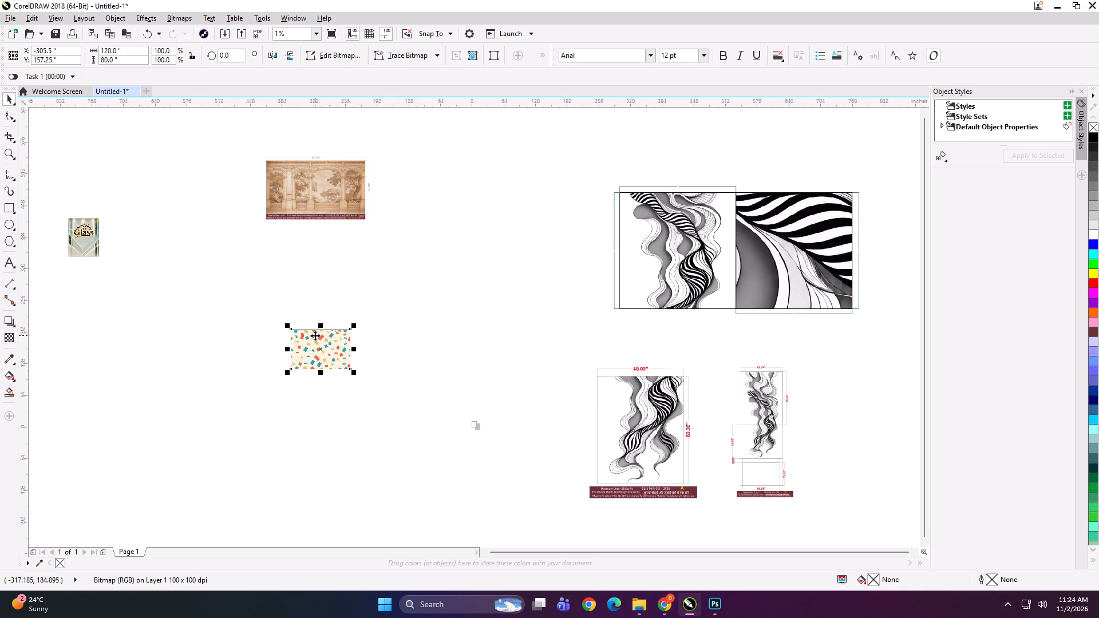
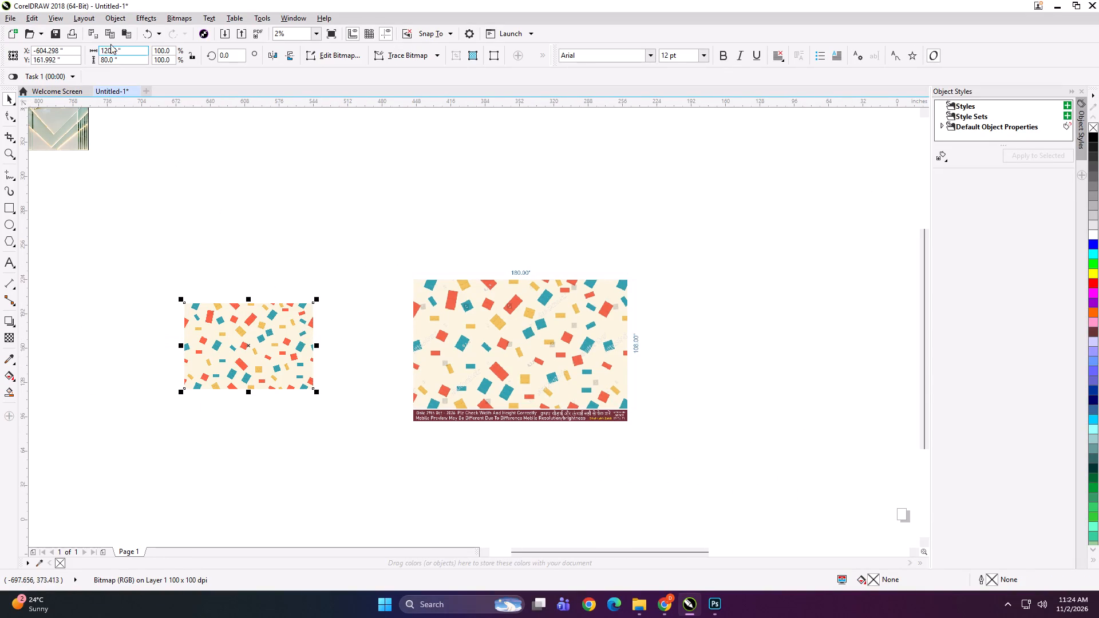
# Resize the clean toy-brick pattern bitmap to 180 inches wide by 108 inches high.
pyautogui.click(131, 50)
pyautogui.hotkey('ctrl', 'a')
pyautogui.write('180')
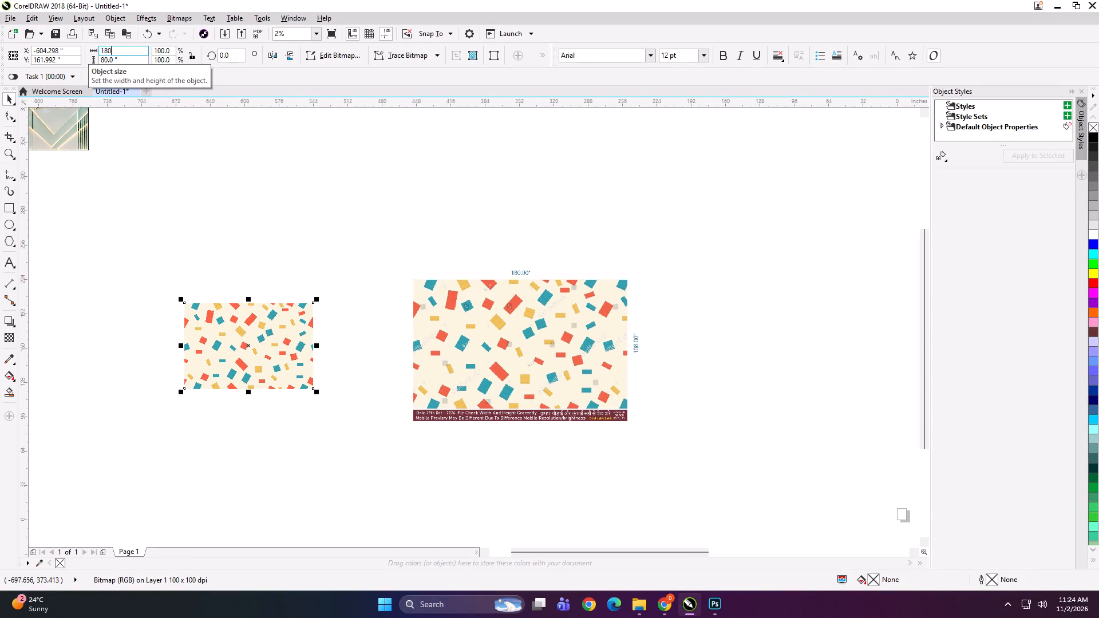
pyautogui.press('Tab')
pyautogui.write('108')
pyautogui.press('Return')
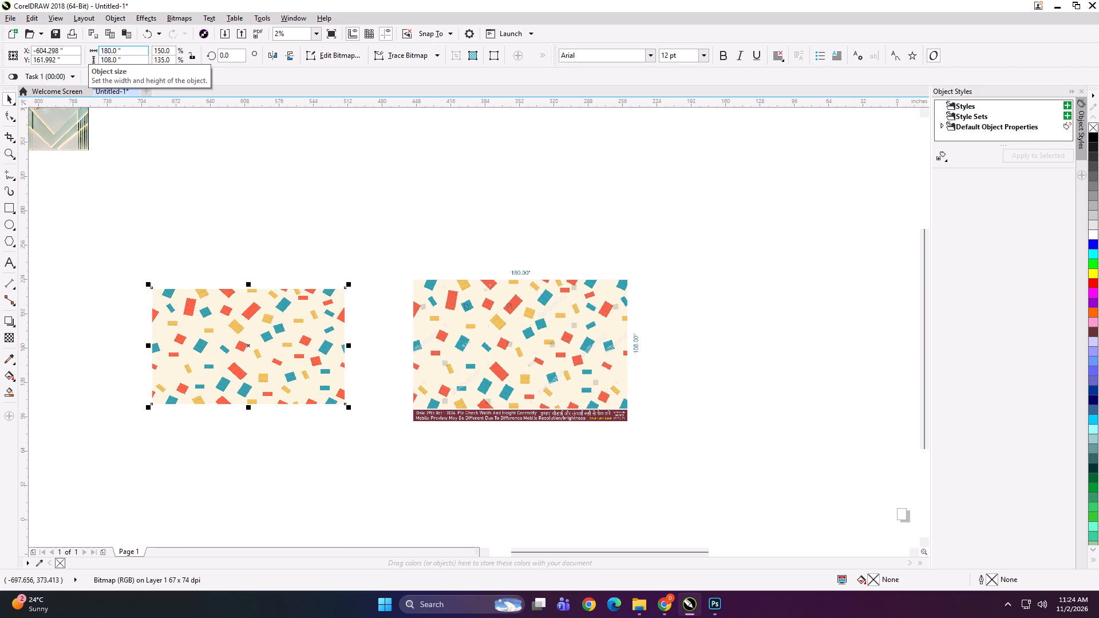
# Examine the dimensioned brick pattern preview beside the resized bitmap.
pyautogui.keyDown('shift'); pyautogui.click(507, 337); pyautogui.keyUp('shift')
pyautogui.hotkey('shift', 'F2')
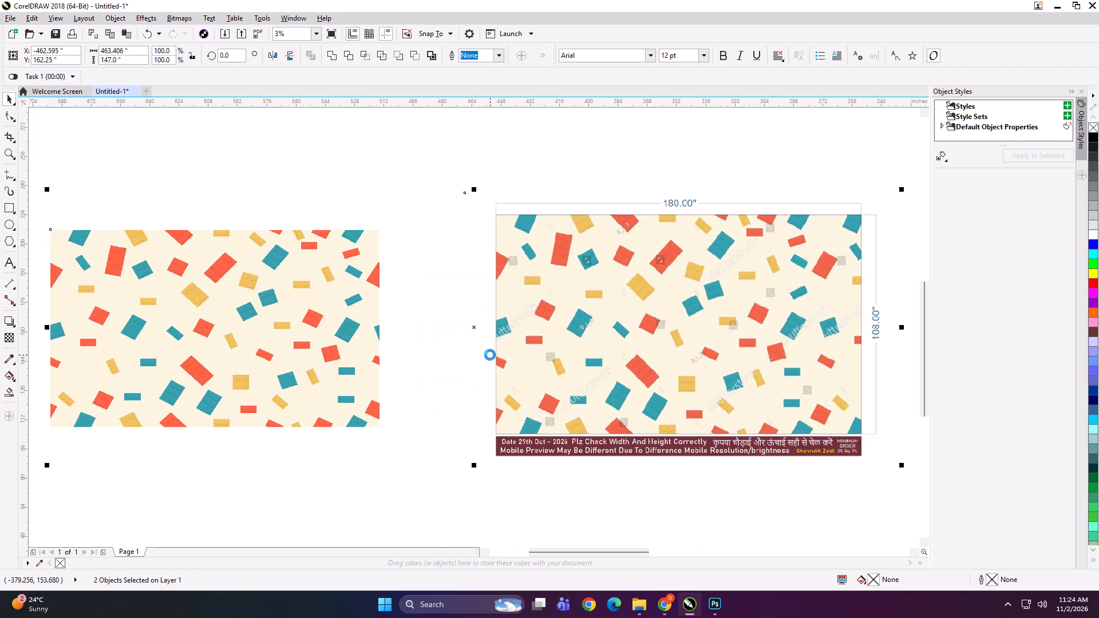
# Move the brick pattern away from the size preview and place a same-orientation copy directly against its right edge.
pyautogui.click(374, 173)
pyautogui.moveTo(290, 272); pyautogui.dragTo(310, 271)
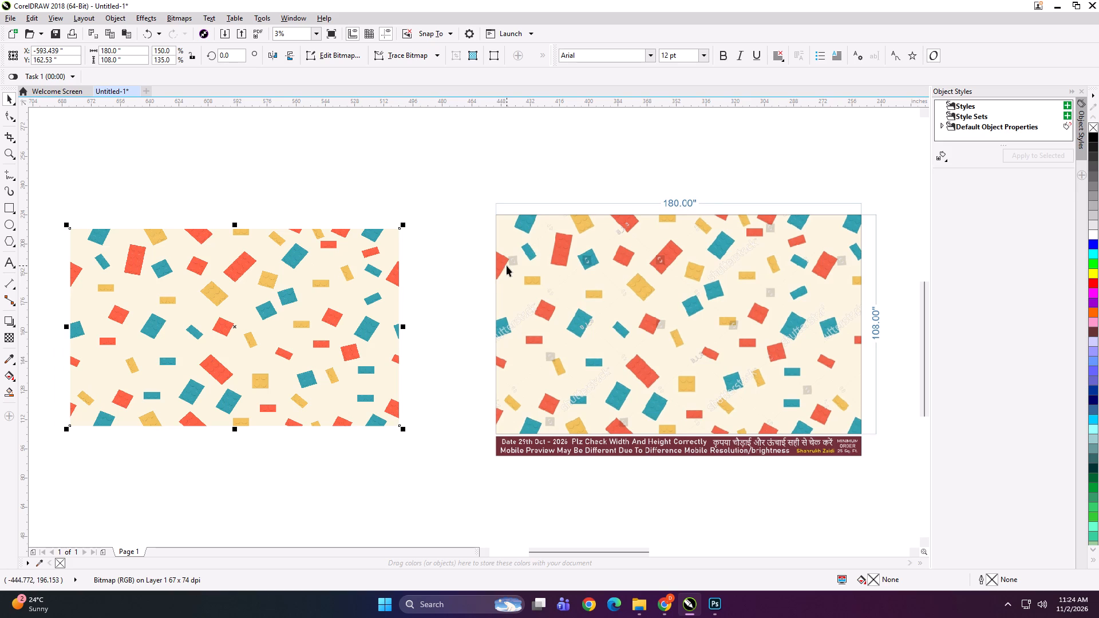
pyautogui.scroll(-1, 512, 274)
pyautogui.moveTo(342, 315); pyautogui.dragTo(278, 316)
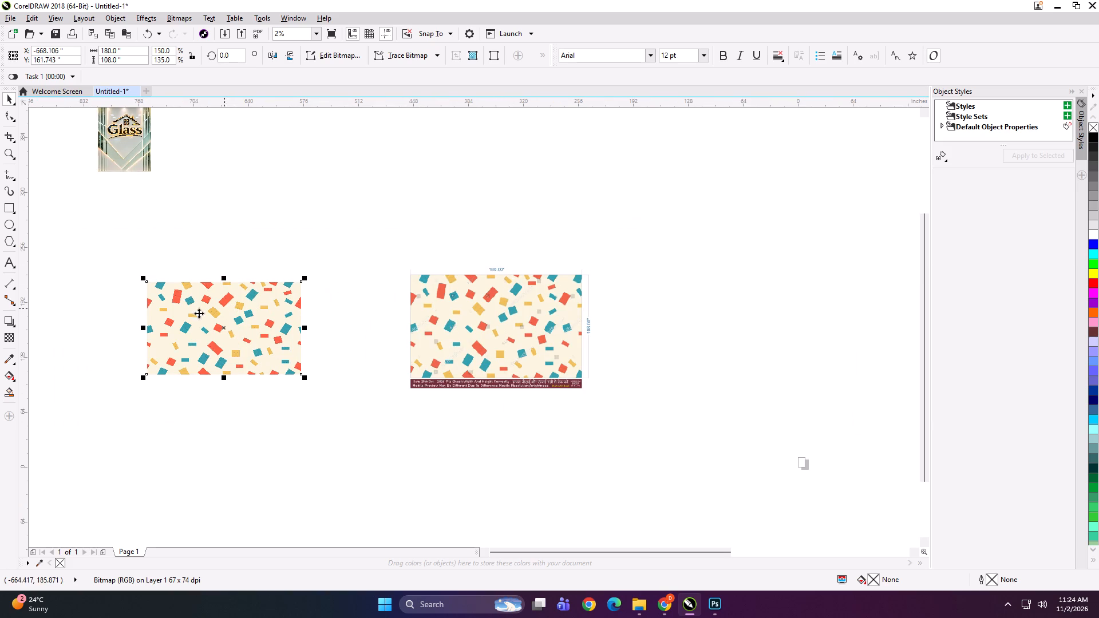
pyautogui.moveTo(143, 330); pyautogui.dragTo(367, 343)
pyautogui.keyDown('ctrl'); pyautogui.rightClick(367, 342); pyautogui.keyUp('ctrl')
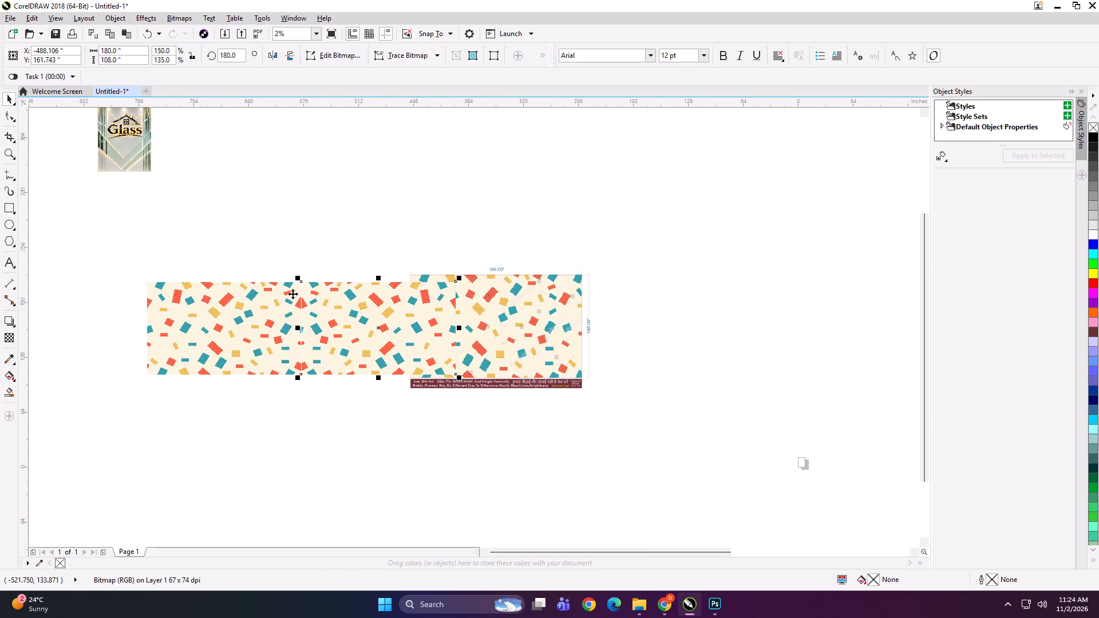
pyautogui.click(268, 57)
# Shift the pattern copy about 0.03 inch left so it overlaps the original at the seam.
pyautogui.scroll(1, 303, 307)
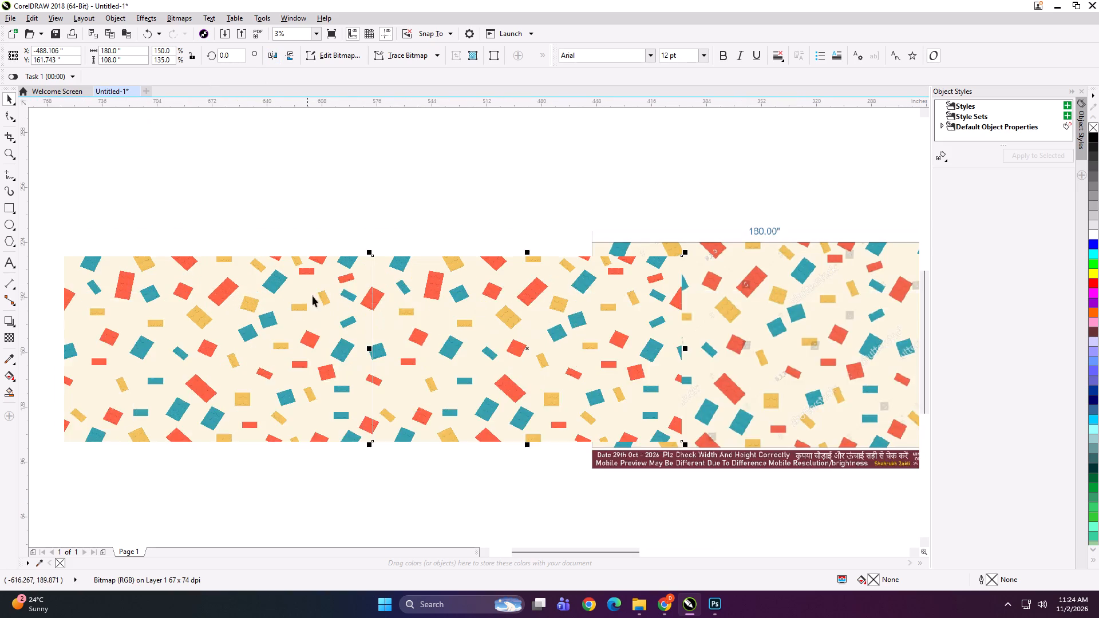
pyautogui.scroll(11, 374, 291)
pyautogui.moveTo(441, 319); pyautogui.dragTo(336, 317)
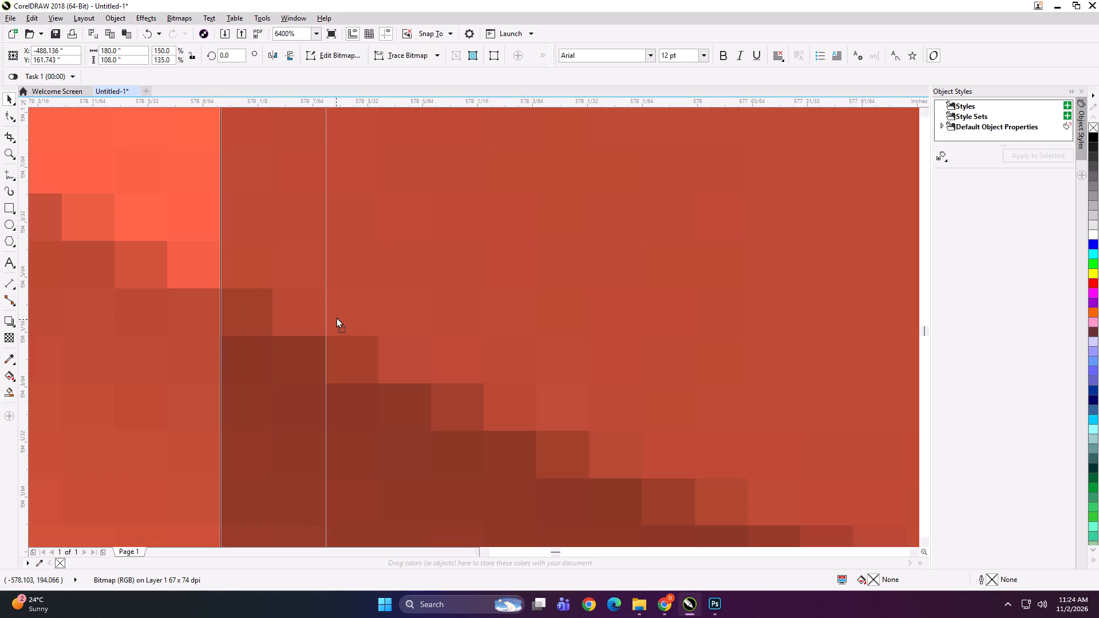
pyautogui.moveTo(336, 317); pyautogui.dragTo(335, 318)
pyautogui.scroll(-8, 333, 307)
pyautogui.scroll(3, 313, 307)
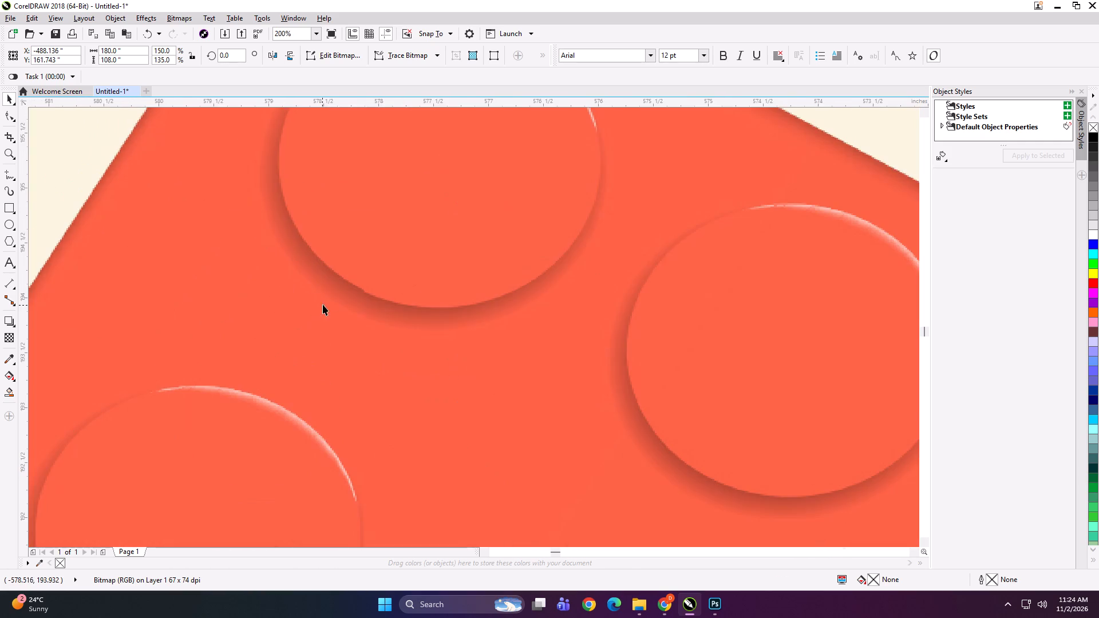
pyautogui.scroll(1, 409, 290)
pyautogui.scroll(-4, 379, 282)
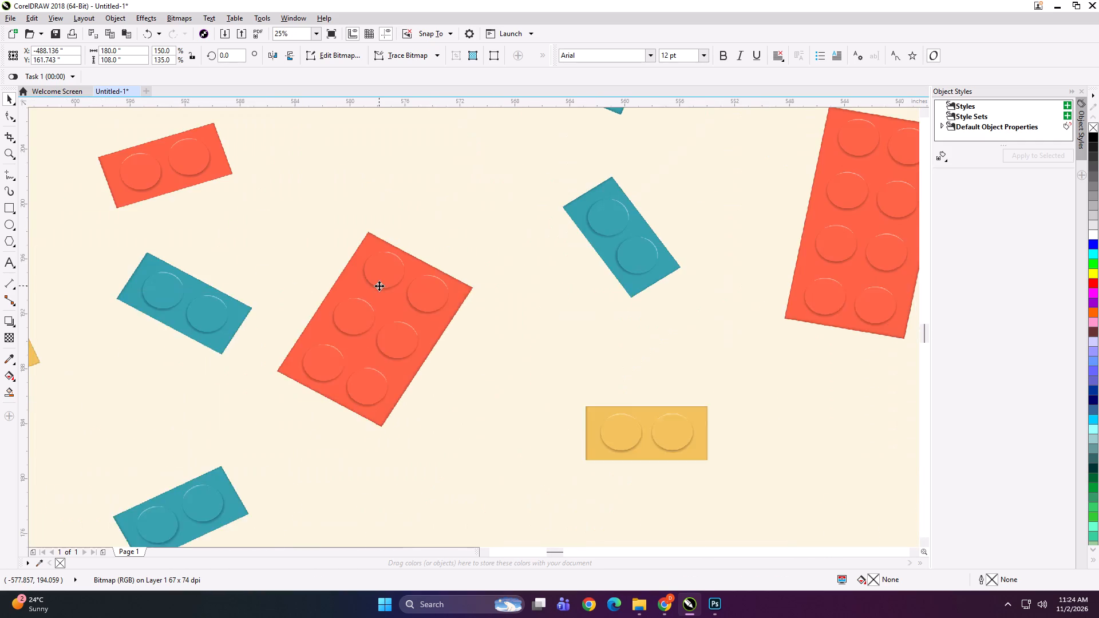
pyautogui.scroll(-4, 379, 286)
# Group the two pattern copies and move the size preview clear of them.
pyautogui.keyDown('shift'); pyautogui.click(260, 339); pyautogui.keyUp('shift')
pyautogui.hotkey('ctrl', 'g')
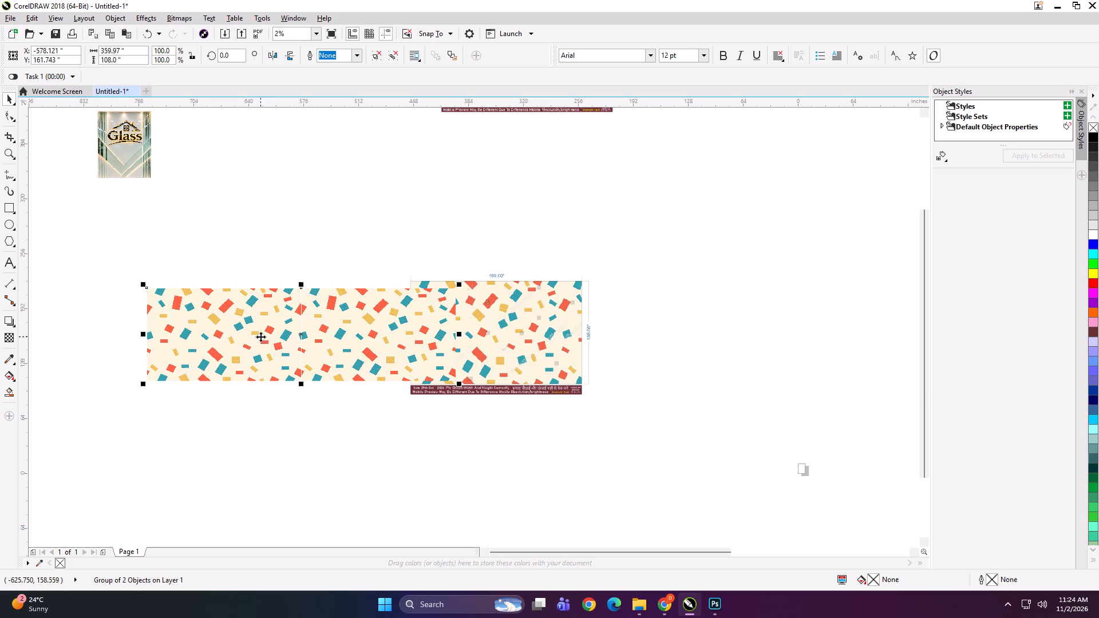
pyautogui.moveTo(342, 337); pyautogui.dragTo(319, 331)
pyautogui.moveTo(480, 315); pyautogui.dragTo(567, 294)
pyautogui.click(363, 325)
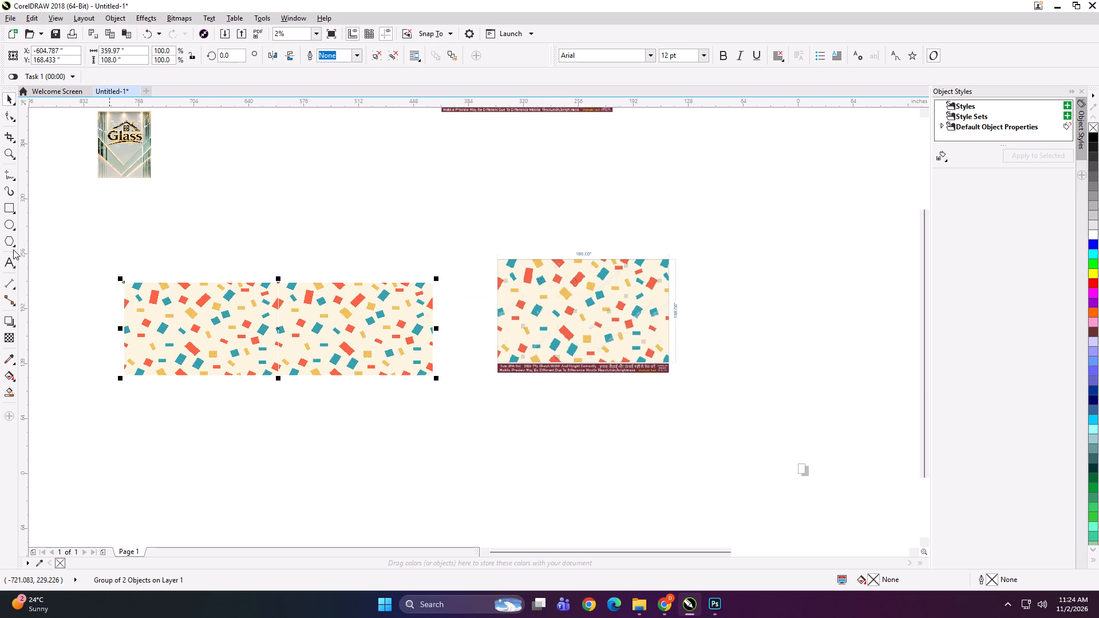
# Create a rectangle around the grouped pattern and shorten it from the right to about 202 inches wide.
pyautogui.keyDown('shift'); pyautogui.doubleClick(3, 205); pyautogui.keyUp('shift')
pyautogui.hotkey('shift', 'space')
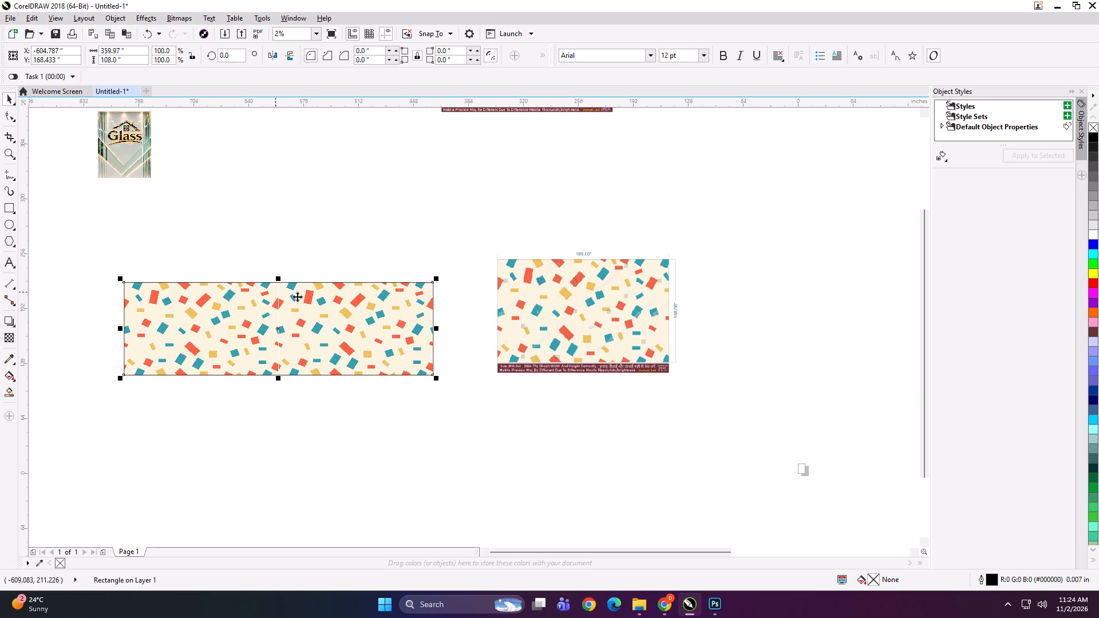
pyautogui.moveTo(440, 331); pyautogui.dragTo(309, 317)
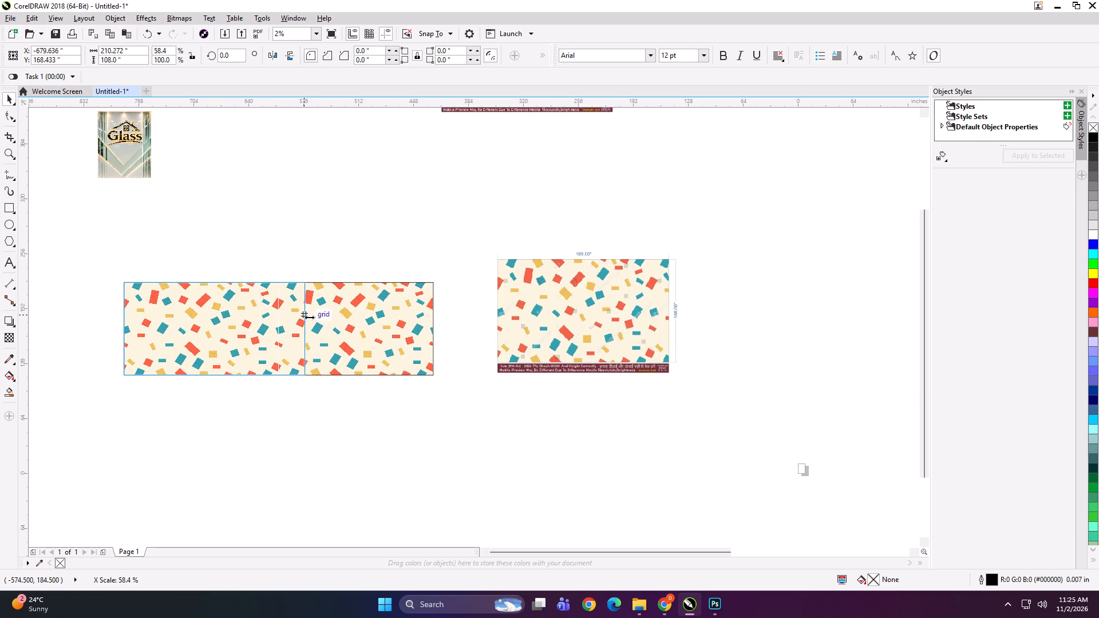
pyautogui.moveTo(309, 317); pyautogui.dragTo(305, 314)
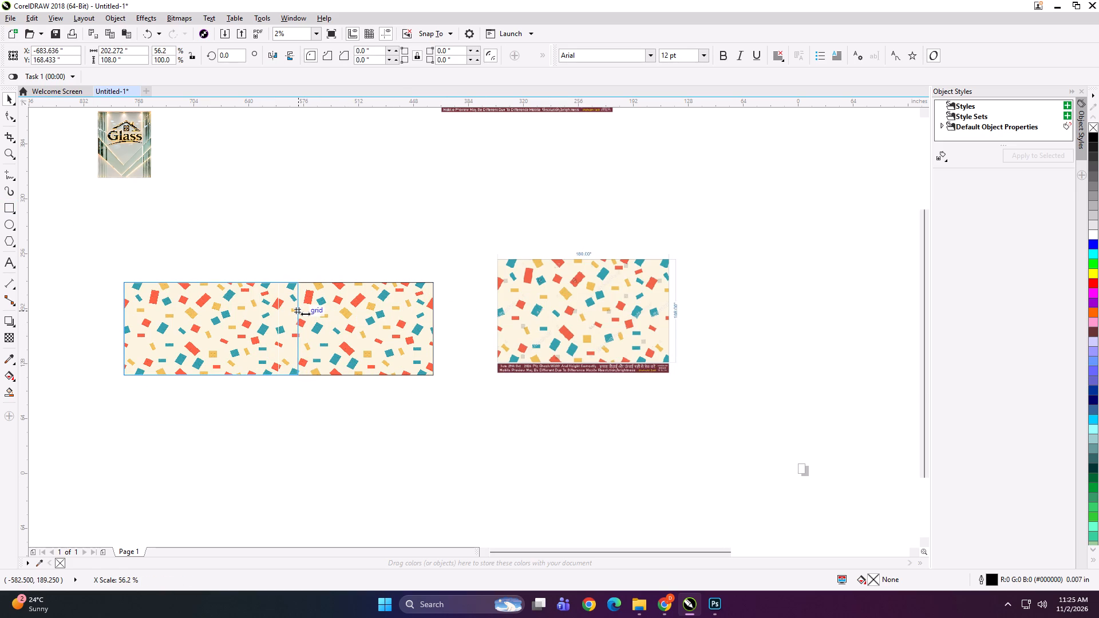
pyautogui.moveTo(305, 314); pyautogui.dragTo(304, 314)
# PowerClip the grouped pattern into the shortened rectangle and move it closer to the size preview.
pyautogui.click(327, 315)
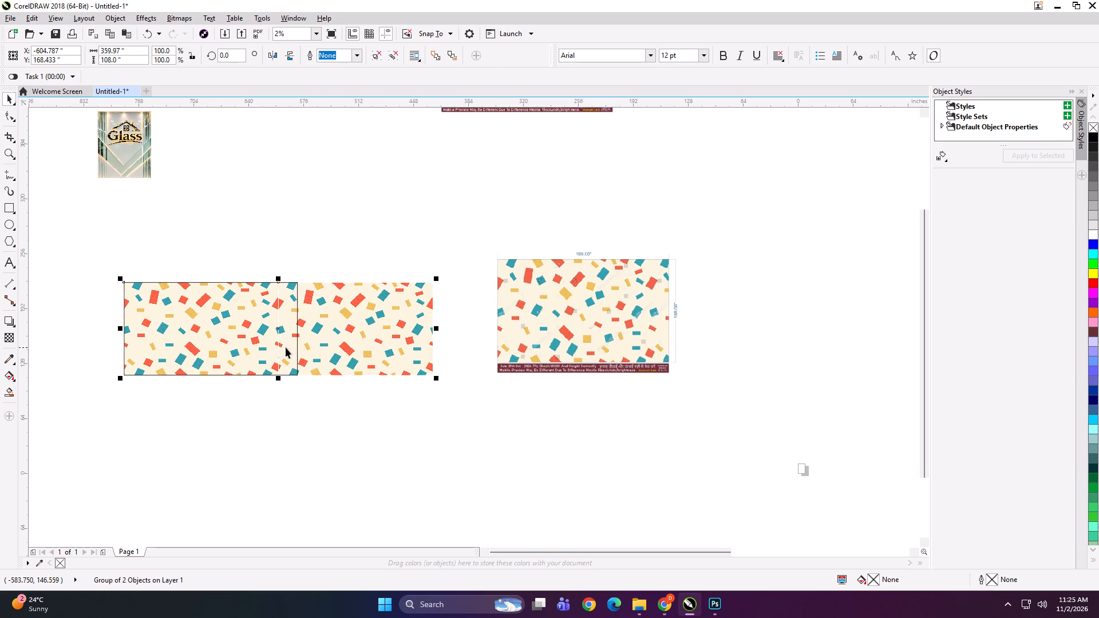
pyautogui.hotkey('shift', 'Return')
pyautogui.click(196, 331)
pyautogui.moveTo(173, 320); pyautogui.dragTo(337, 306)
# Set the PowerClip pattern's width to 180 inches.
pyautogui.keyDown('shift'); pyautogui.click(528, 317); pyautogui.keyUp('shift')
pyautogui.hotkey('shift', 'F2')
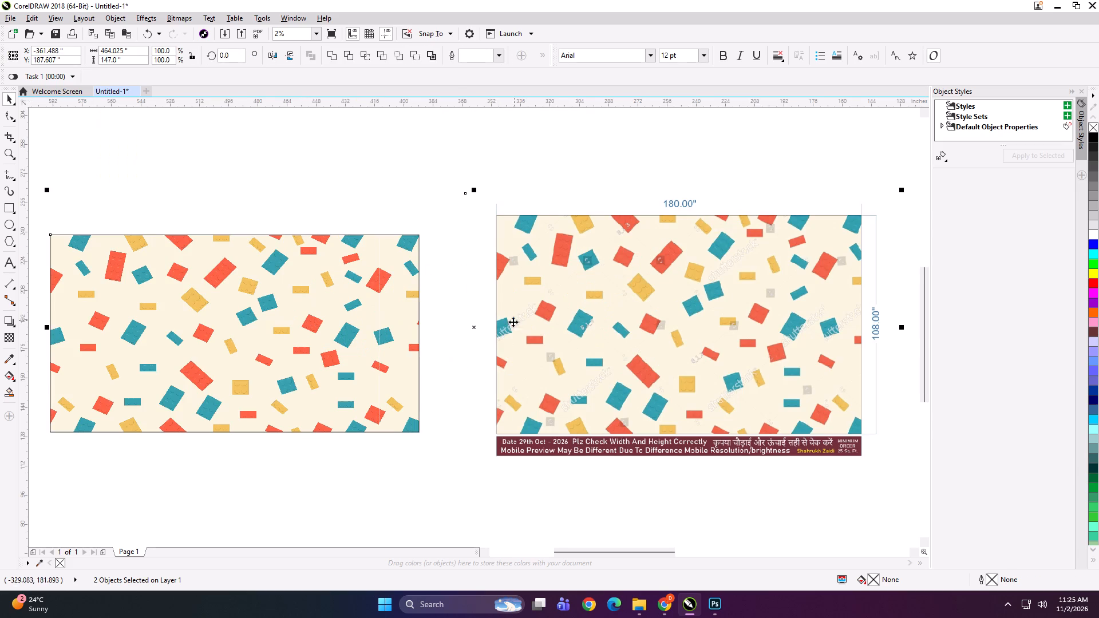
pyautogui.click(323, 182)
pyautogui.click(303, 267)
pyautogui.click(137, 50)
pyautogui.hotkey('ctrl', 'a')
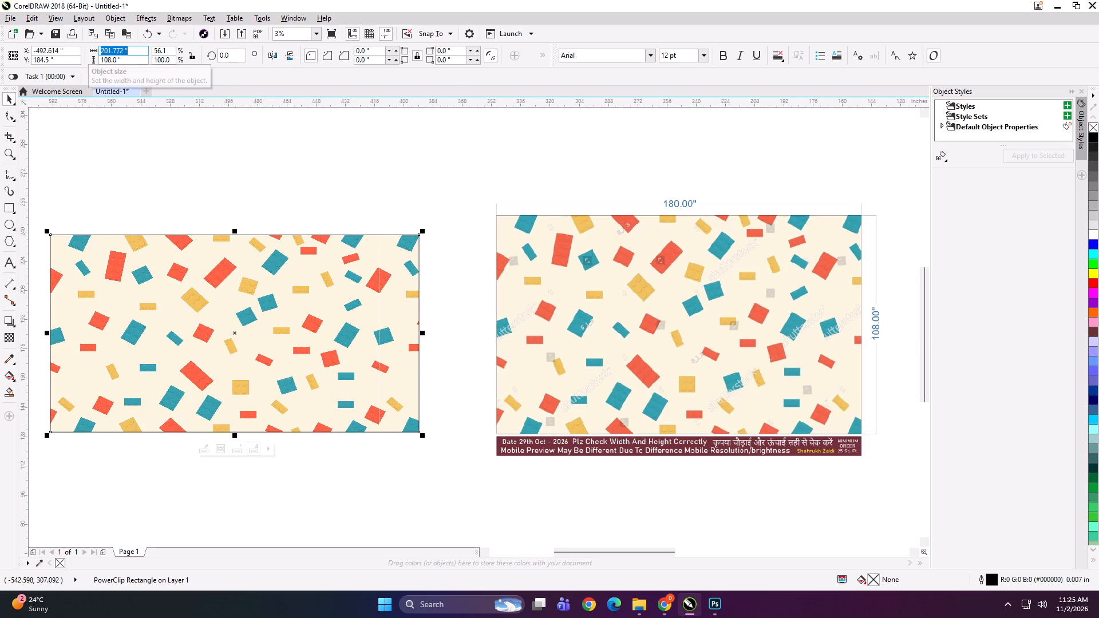
pyautogui.write('180')
pyautogui.press('Return')
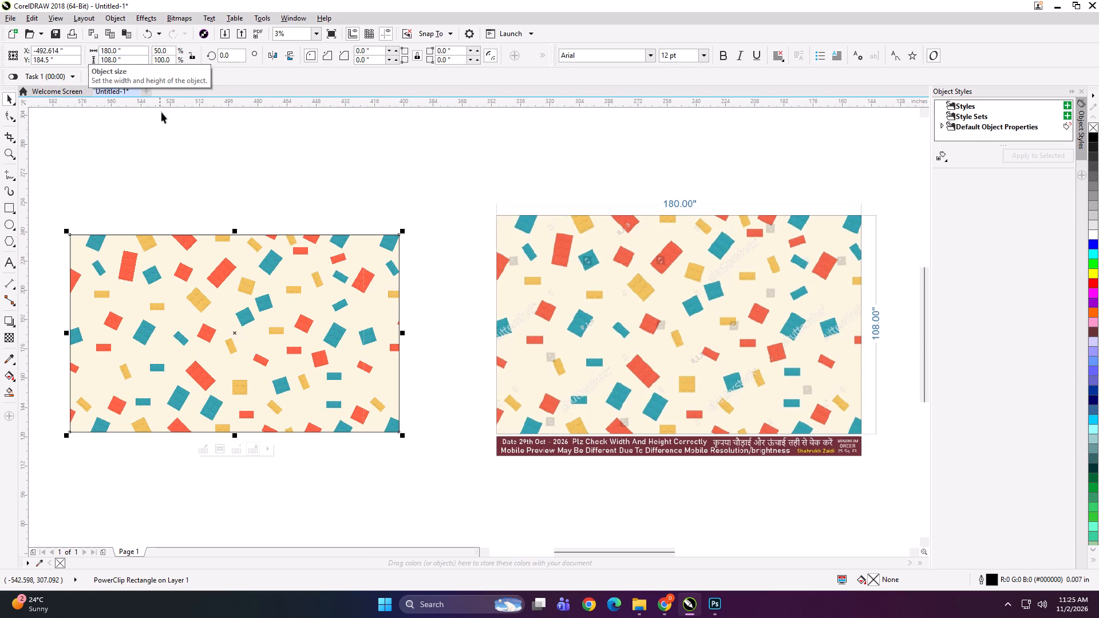
pyautogui.click(219, 145)
# Add a 49-inch-wide panel rectangle over the pattern at full height, aligned to the pattern's left edge.
pyautogui.scroll(2, 359, 274)
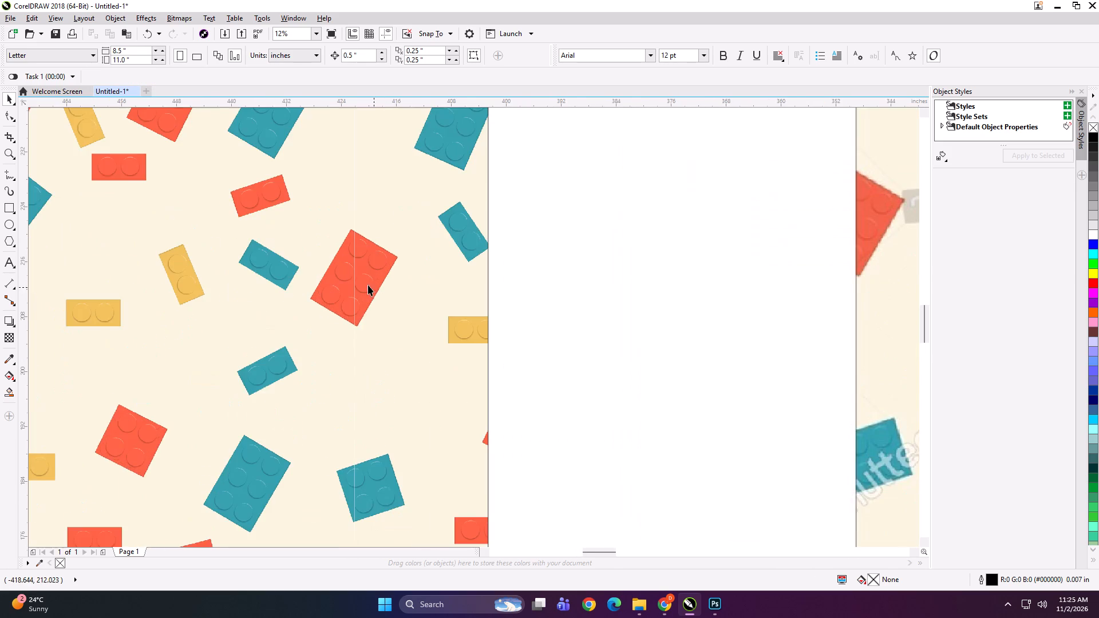
pyautogui.scroll(2, 355, 280)
pyautogui.scroll(-4, 445, 272)
pyautogui.click(353, 280)
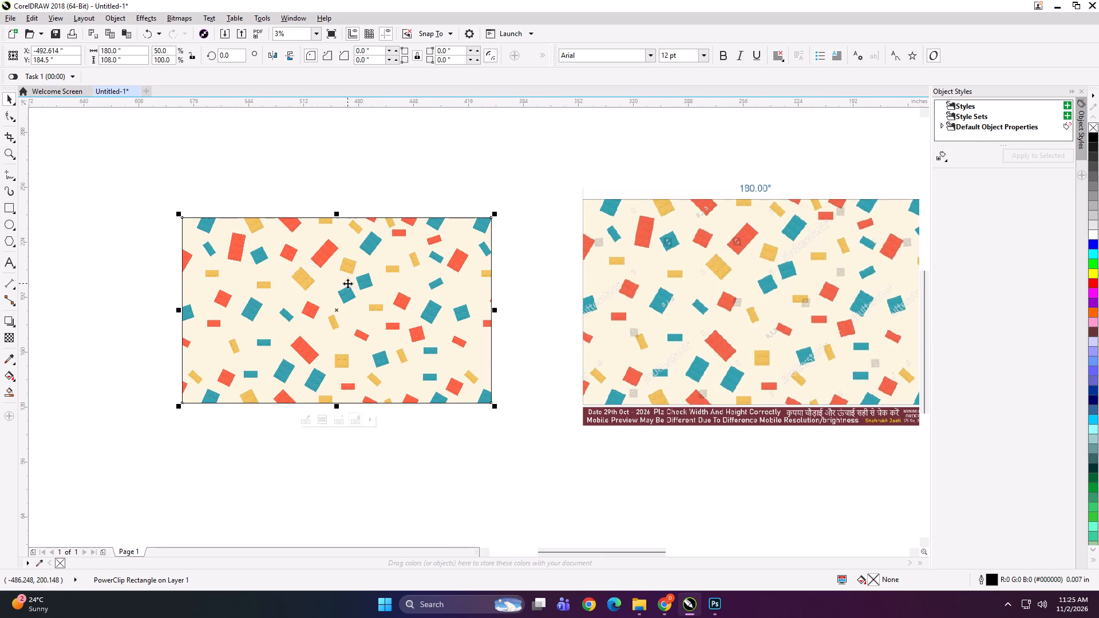
pyautogui.keyDown('shift'); pyautogui.doubleClick(5, 210); pyautogui.keyUp('shift')
pyautogui.hotkey('shift', 'space')
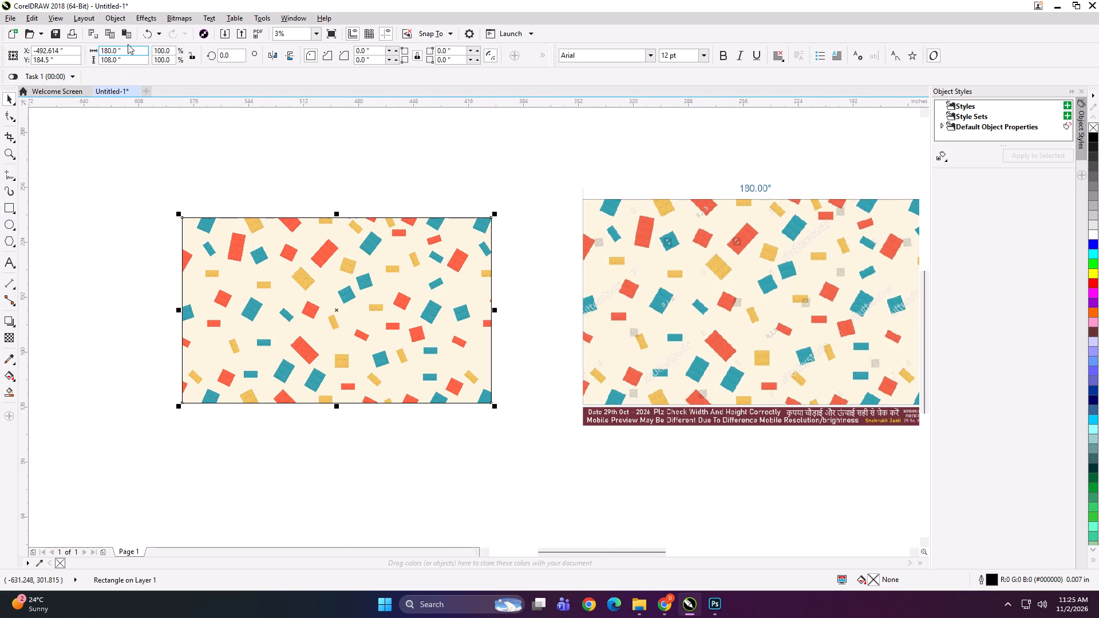
pyautogui.click(128, 43)
pyautogui.click(128, 52)
pyautogui.hotkey('ctrl', 'a')
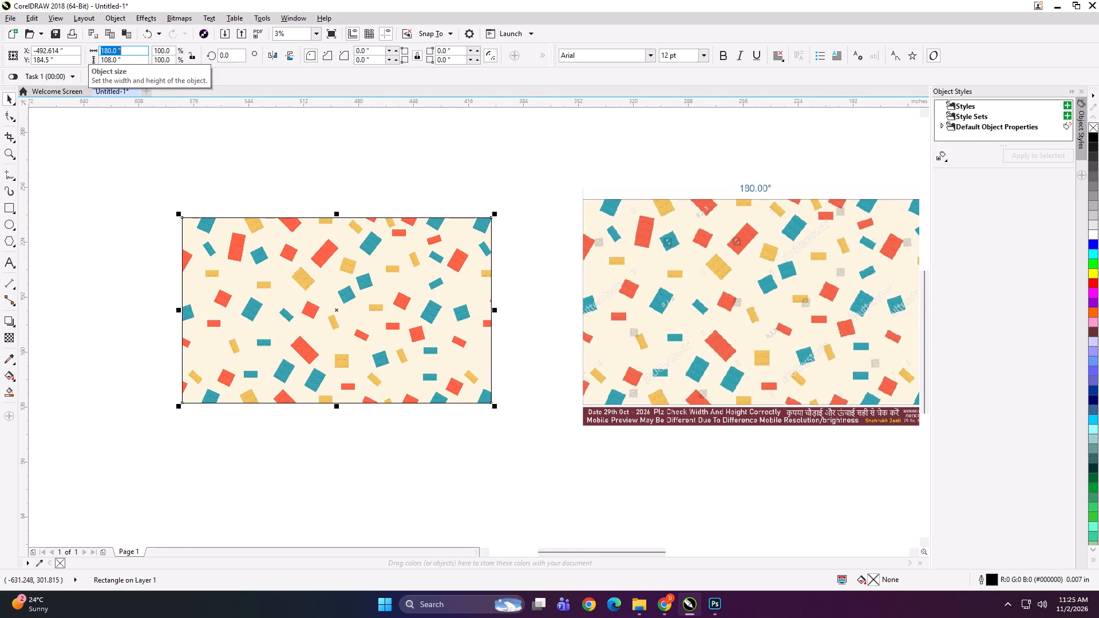
pyautogui.write('49')
pyautogui.press('Return')
pyautogui.keyDown('shift'); pyautogui.click(251, 300); pyautogui.keyUp('shift')
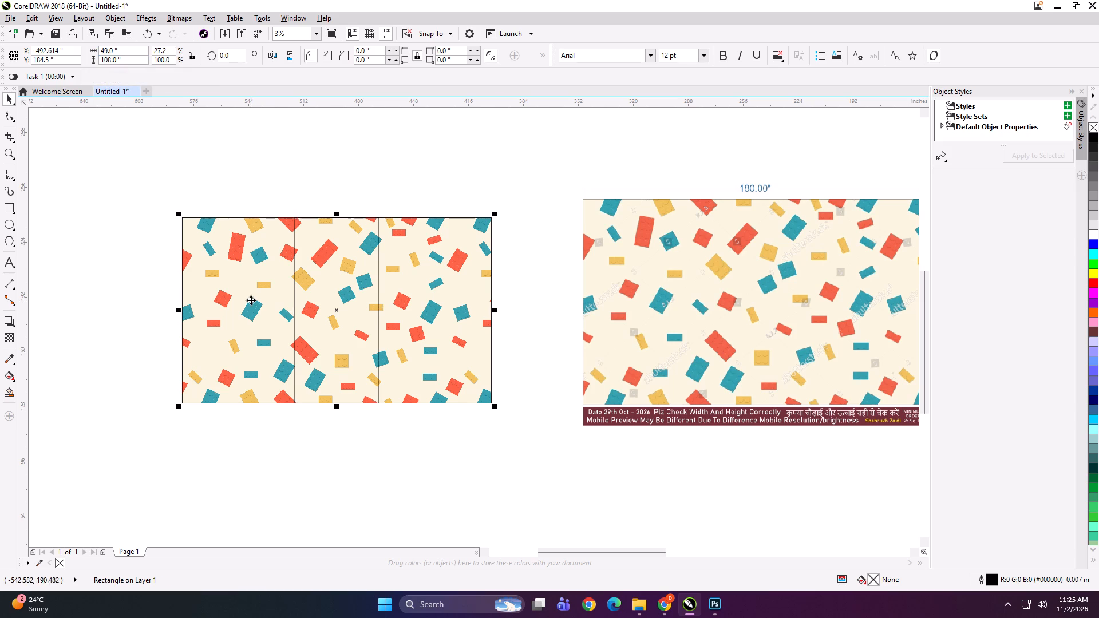
pyautogui.press('l')
pyautogui.click(220, 174)
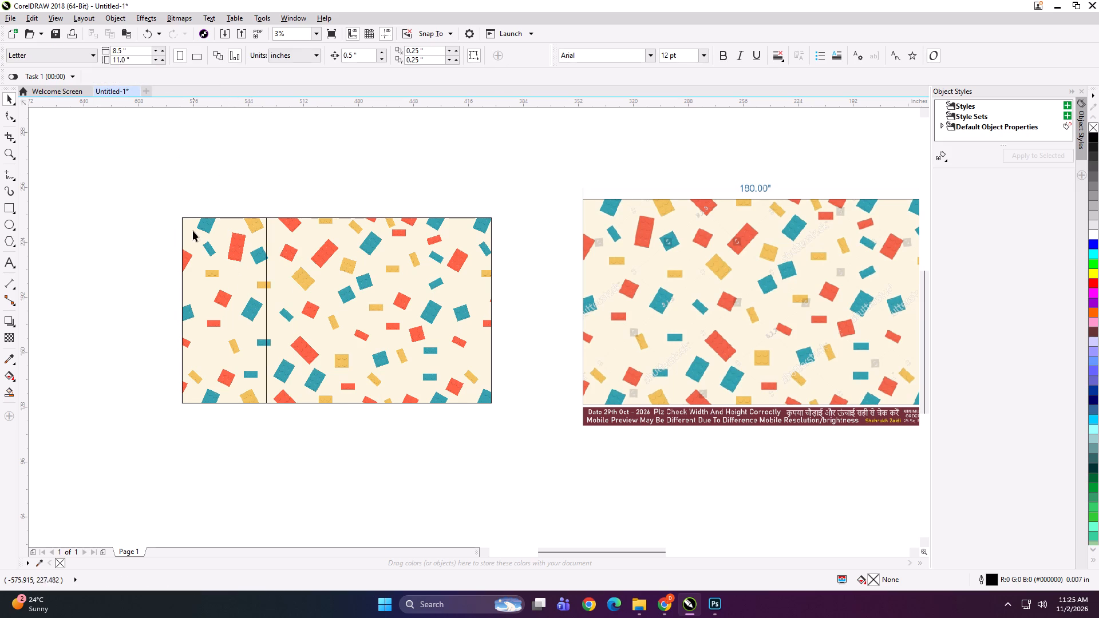
# Set the panel rectangle's width to 53 inches and realign it to the pattern's left edge.
pyautogui.doubleClick(191, 242)
pyautogui.click(183, 225)
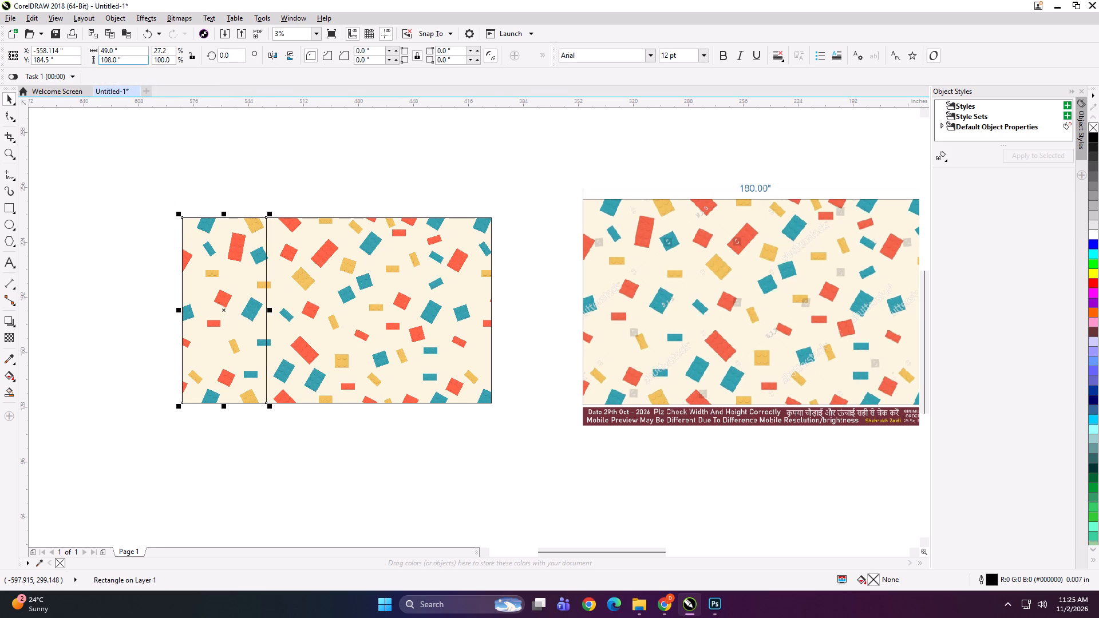
pyautogui.click(126, 47)
pyautogui.hotkey('ctrl', 'a')
pyautogui.write('53')
pyautogui.press('Return')
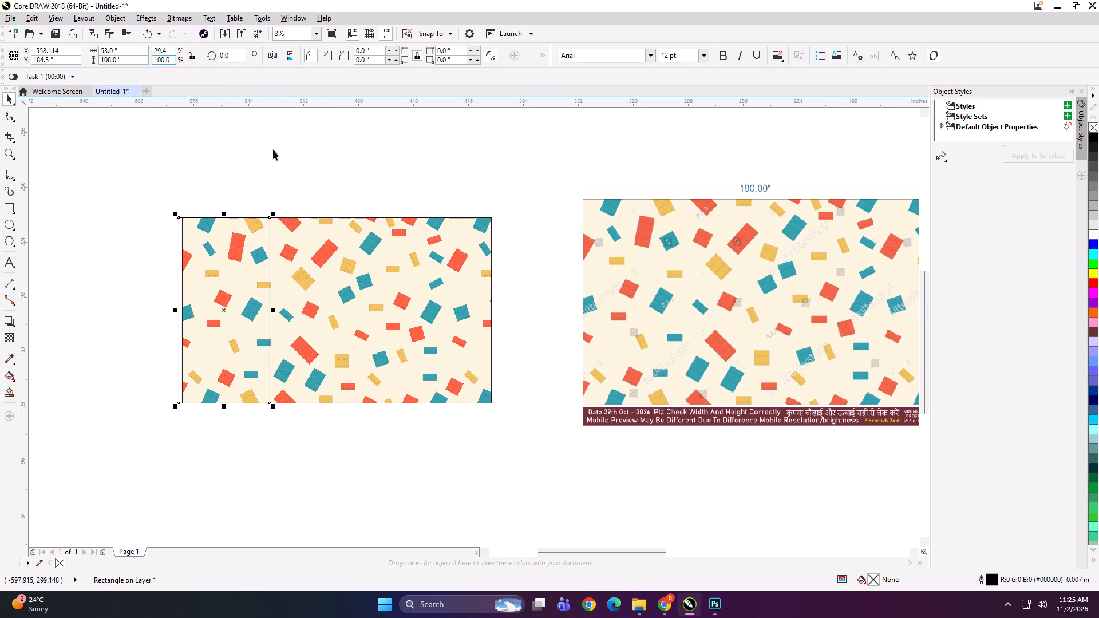
pyautogui.keyDown('shift'); pyautogui.click(336, 266); pyautogui.keyUp('shift')
pyautogui.press('l')
pyautogui.click(240, 161)
pyautogui.click(224, 274)
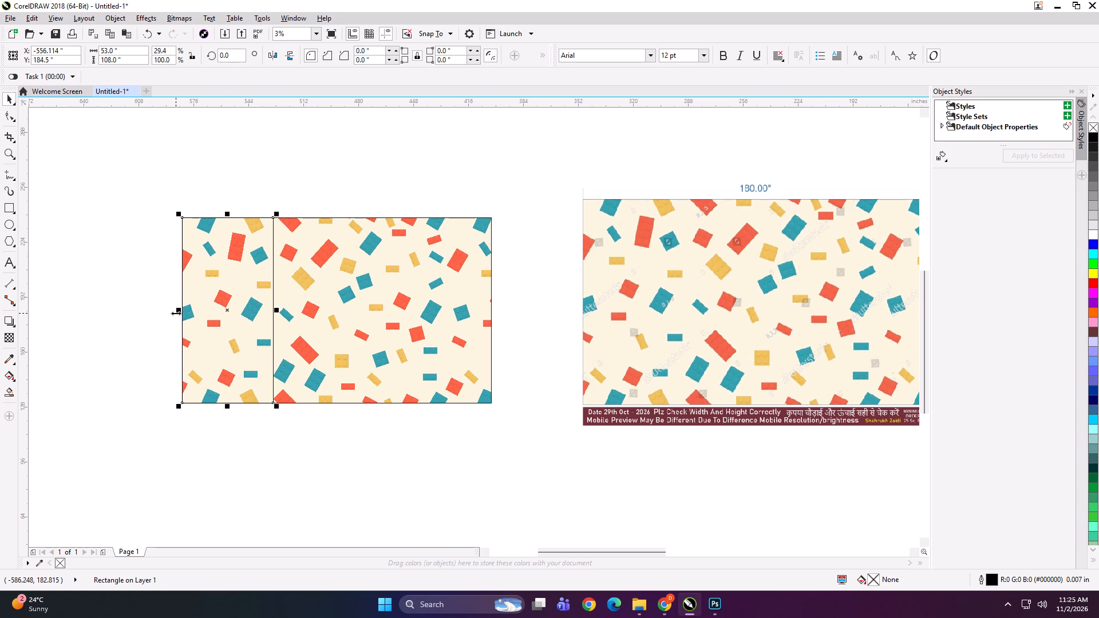
pyautogui.click(176, 314)
pyautogui.click(188, 284)
# Duplicate the panel rectangle onto its right side with a 0.5-inch overlap.
pyautogui.moveTo(179, 310); pyautogui.dragTo(304, 300)
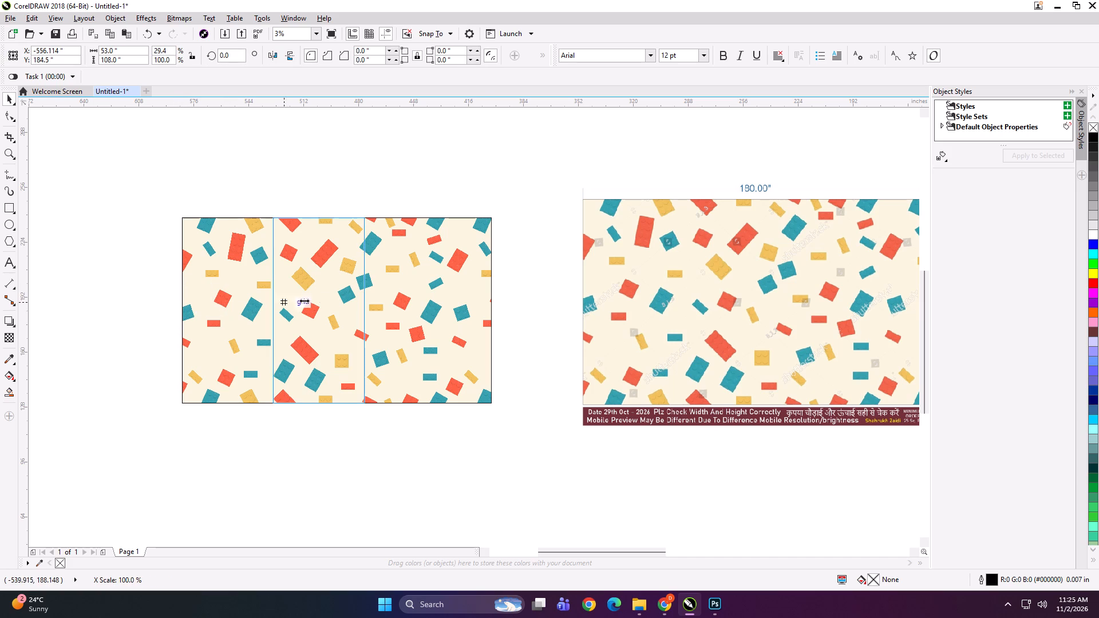
pyautogui.moveTo(304, 300); pyautogui.dragTo(323, 300)
pyautogui.keyDown('ctrl'); pyautogui.rightClick(323, 300); pyautogui.keyUp('ctrl')
pyautogui.press('Left')
# Duplicate both panel rectangles to the right with a 0.5-inch overlap, making four panels.
pyautogui.keyDown('shift'); pyautogui.click(227, 282); pyautogui.keyUp('shift')
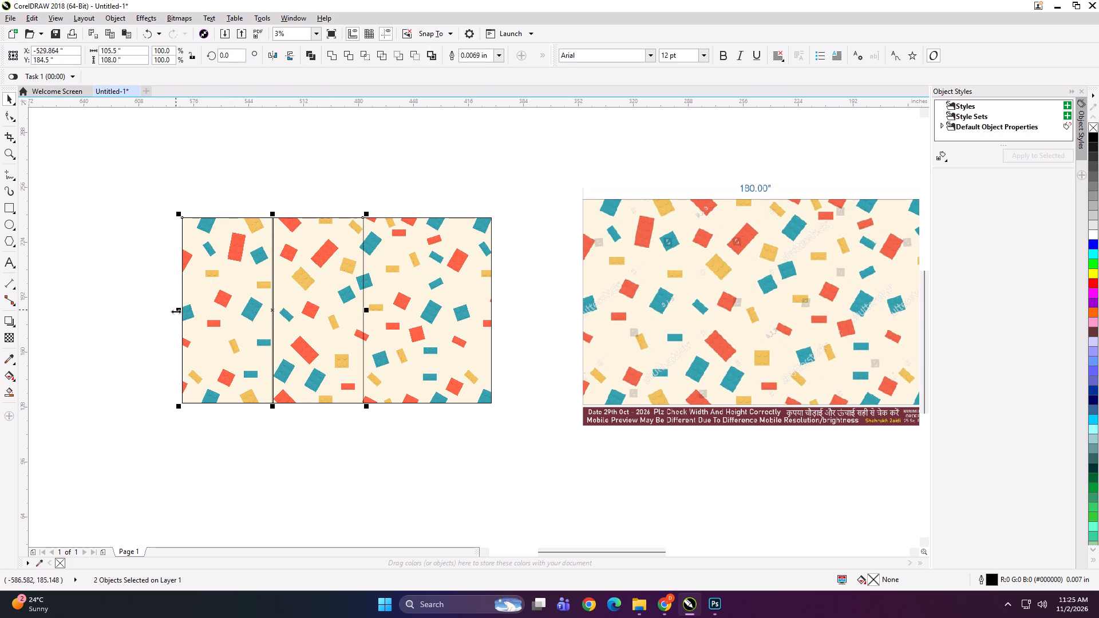
pyautogui.moveTo(176, 313); pyautogui.dragTo(446, 312)
pyautogui.keyDown('ctrl'); pyautogui.rightClick(446, 312); pyautogui.keyUp('ctrl')
pyautogui.press('Left')
# Shorten the fourth panel rectangle to end at the pattern's right edge, about 22.5 inches wide.
pyautogui.click(344, 183)
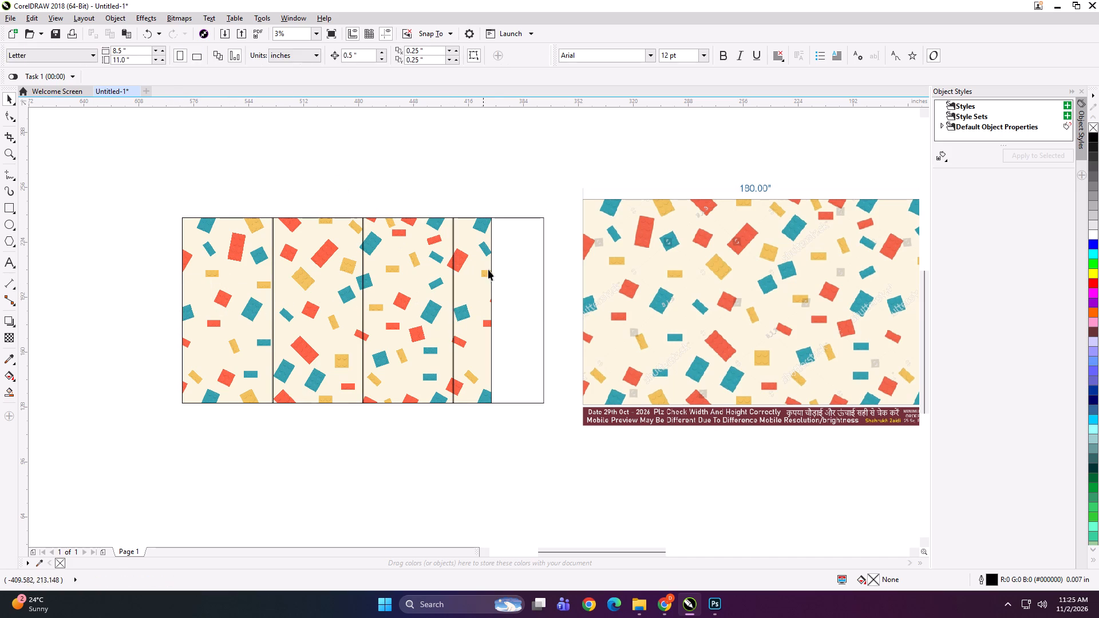
pyautogui.click(494, 279)
pyautogui.moveTo(548, 312); pyautogui.dragTo(496, 309)
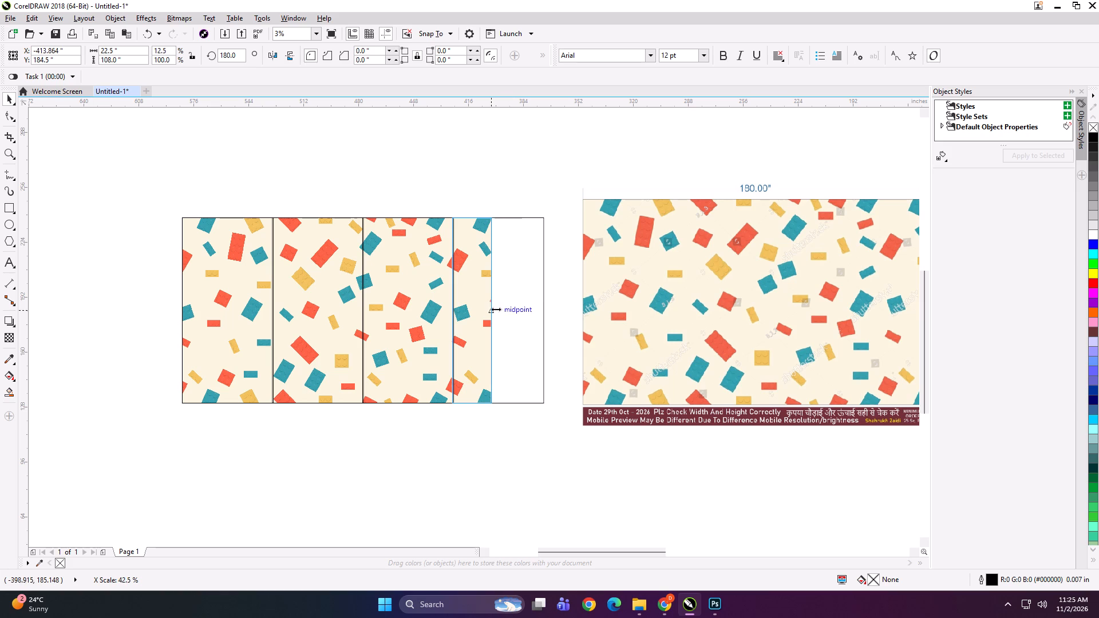
pyautogui.moveTo(496, 309); pyautogui.dragTo(493, 309)
# PowerClip the brick pattern into the four grouped panel rectangles and ungroup them into separate panels.
pyautogui.keyDown('shift'); pyautogui.click(414, 286); pyautogui.keyUp('shift')
pyautogui.keyDown('shift'); pyautogui.click(317, 281); pyautogui.keyUp('shift')
pyautogui.keyDown('shift'); pyautogui.click(233, 286); pyautogui.keyUp('shift')
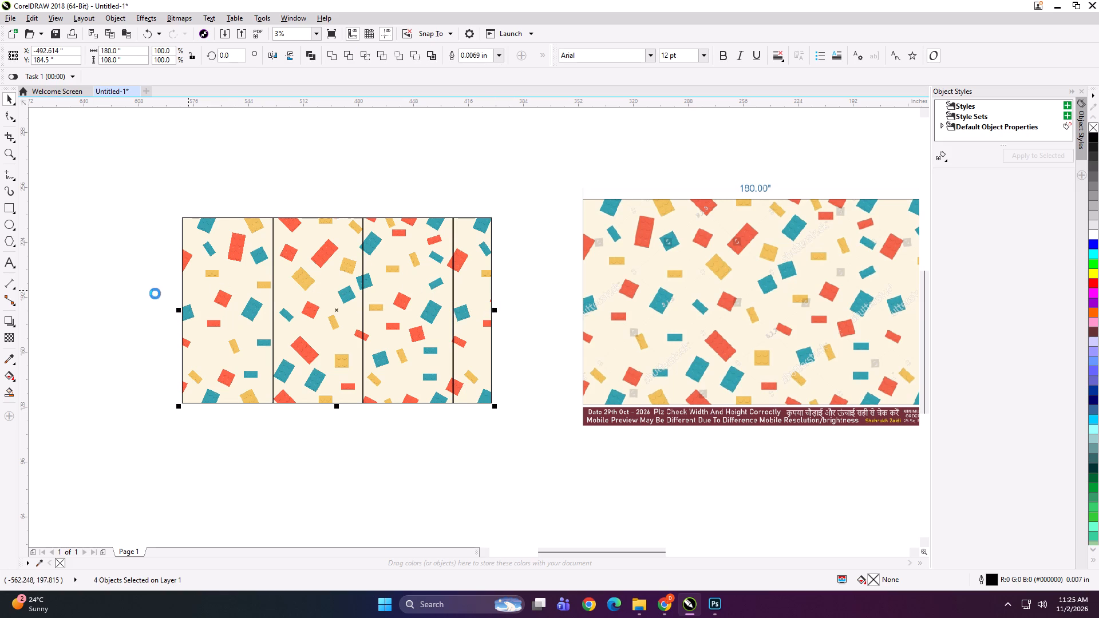
pyautogui.hotkey('ctrl', 'g')
pyautogui.click(139, 295)
pyautogui.keyDown('alt'); pyautogui.click(295, 297); pyautogui.keyUp('alt')
pyautogui.hotkey('shift', 'Return')
pyautogui.click(348, 291)
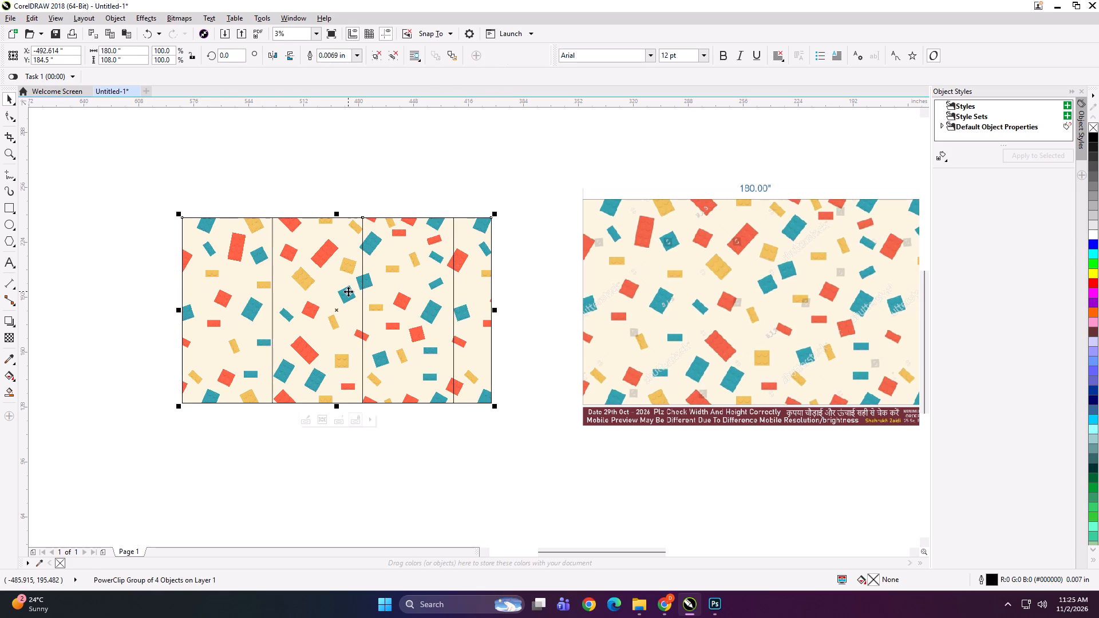
pyautogui.hotkey('ctrl', 'u')
pyautogui.click(278, 173)
# Add the text label "180*108 PANEL 1" on the top edge of the first panel and copy it.
pyautogui.click(13, 261)
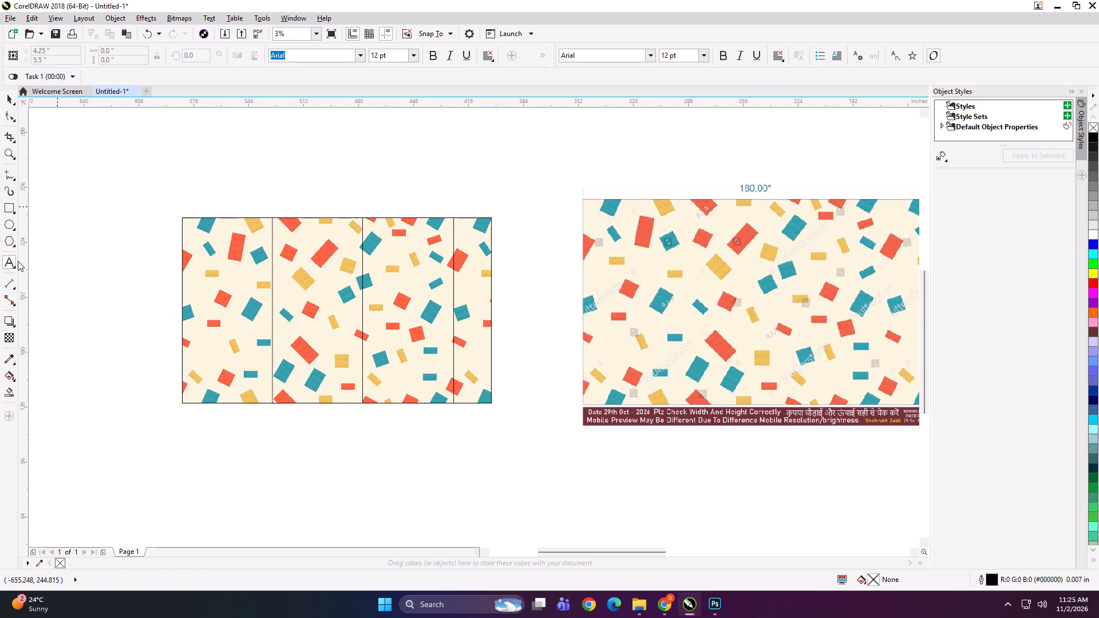
pyautogui.doubleClick(232, 216)
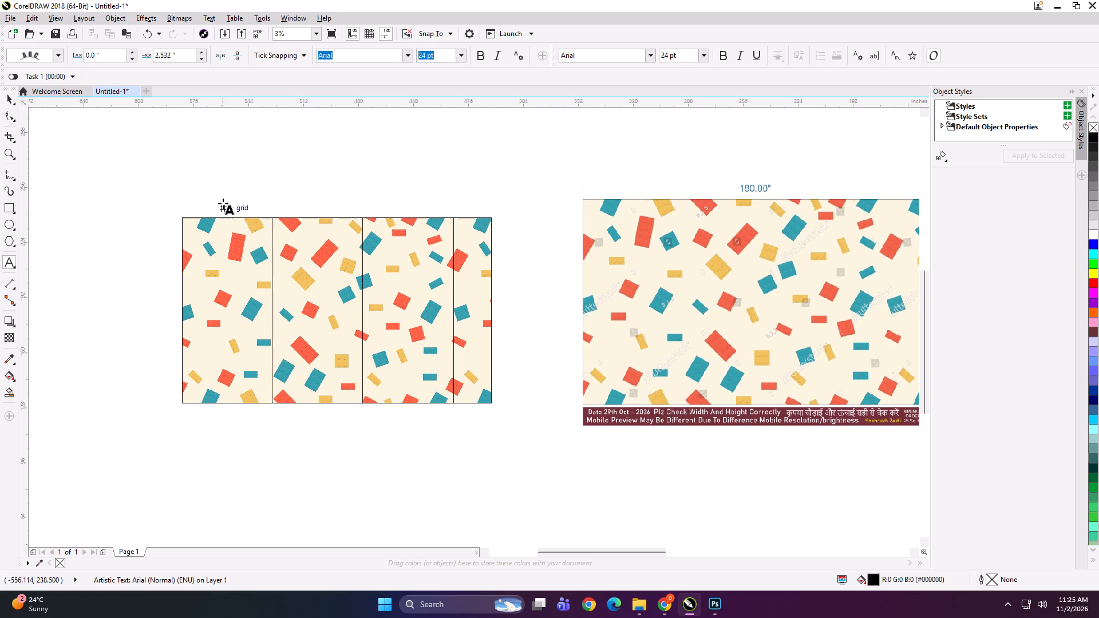
pyautogui.write('180*')
pyautogui.scroll(-1, 218, 263)
pyautogui.scroll(1, 399, 240)
pyautogui.write('108 PANEL 1')
pyautogui.hotkey('ctrl', 'a')
pyautogui.hotkey('ctrl', 'c')
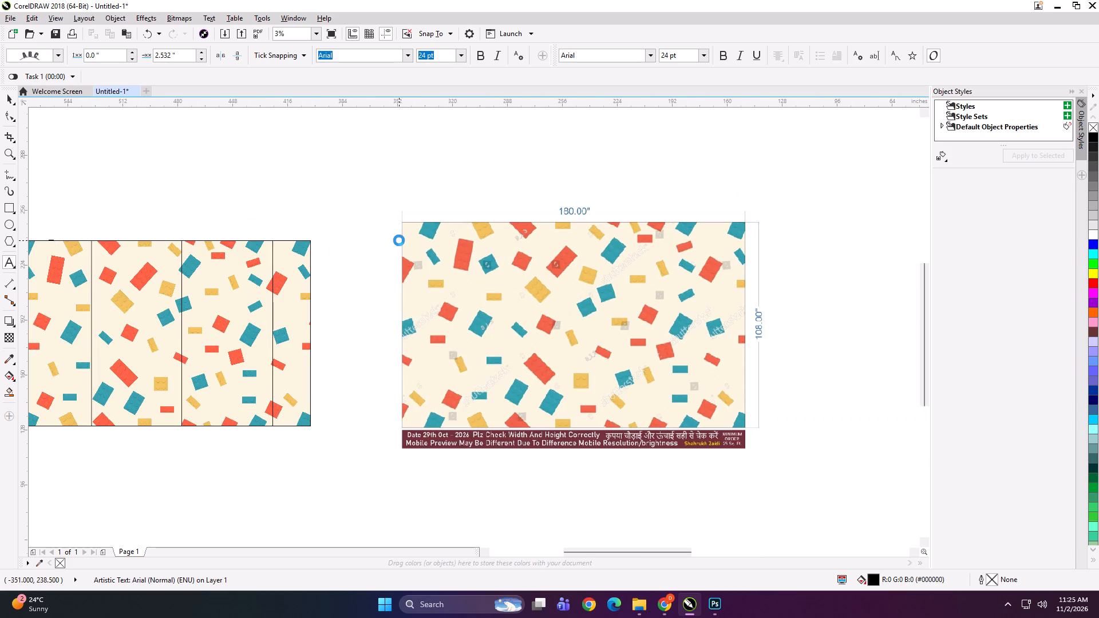
# Paste the copied label on the second panel's top edge and change its ending to PANEL 2.
pyautogui.scroll(2, 57, 237)
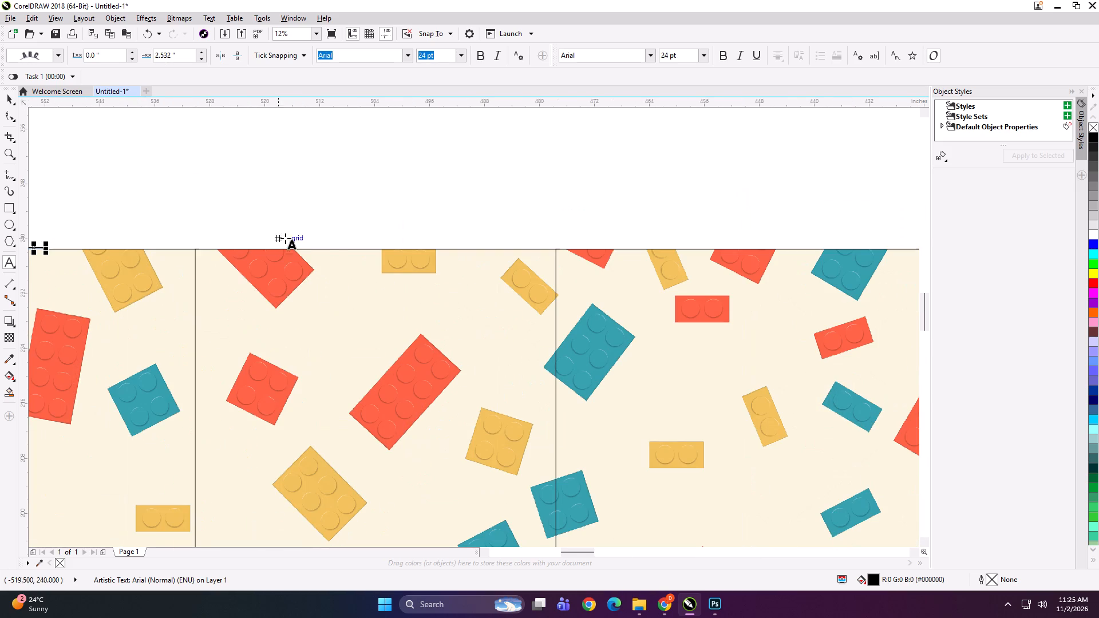
pyautogui.click(314, 247)
pyautogui.scroll(2, 318, 247)
pyautogui.hotkey('ctrl', 'v')
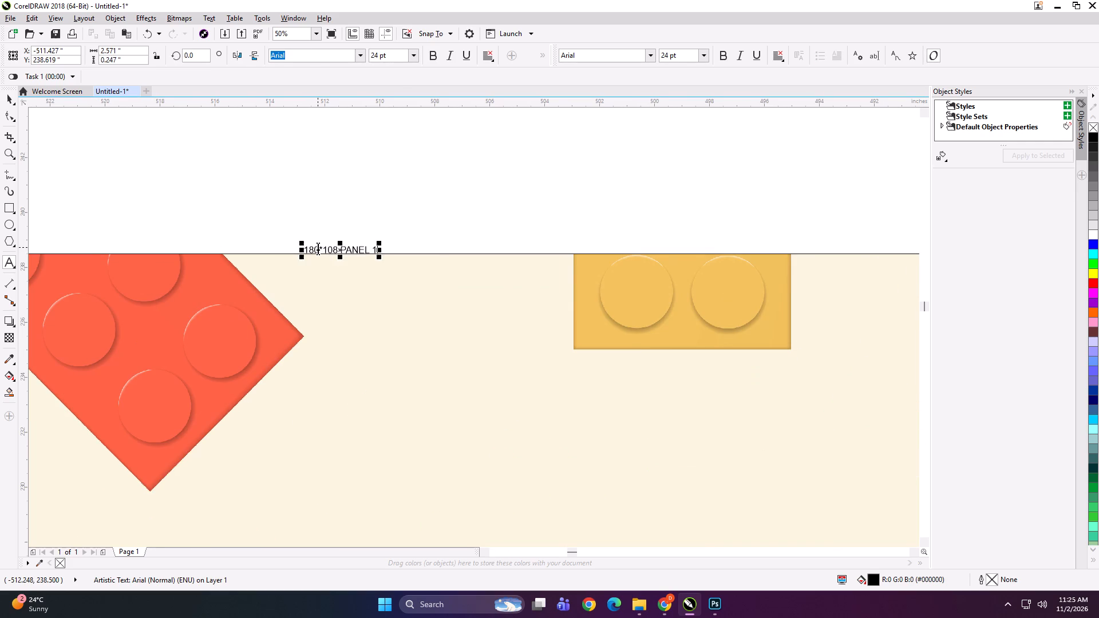
pyautogui.press('BackSpace')
pyautogui.press('2')
# Paste the copied label on the third panel's top edge and change its ending to PANEL 3.
pyautogui.scroll(-3, 273, 244)
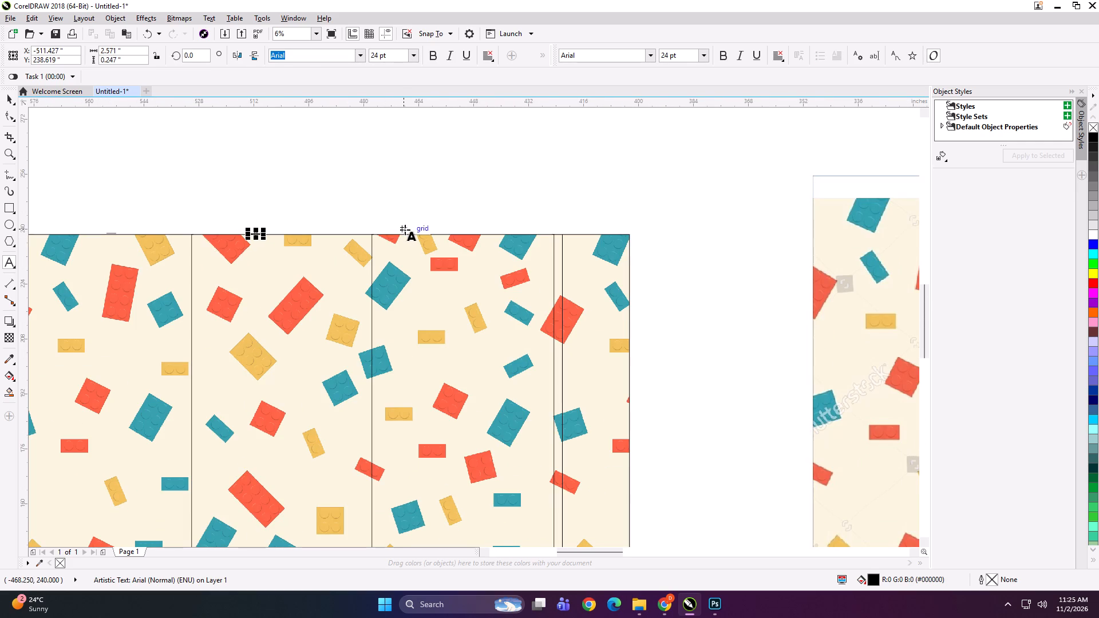
pyautogui.click(408, 232)
pyautogui.scroll(2, 417, 232)
pyautogui.hotkey('ctrl', 'v')
pyautogui.press('BackSpace')
pyautogui.press('3')
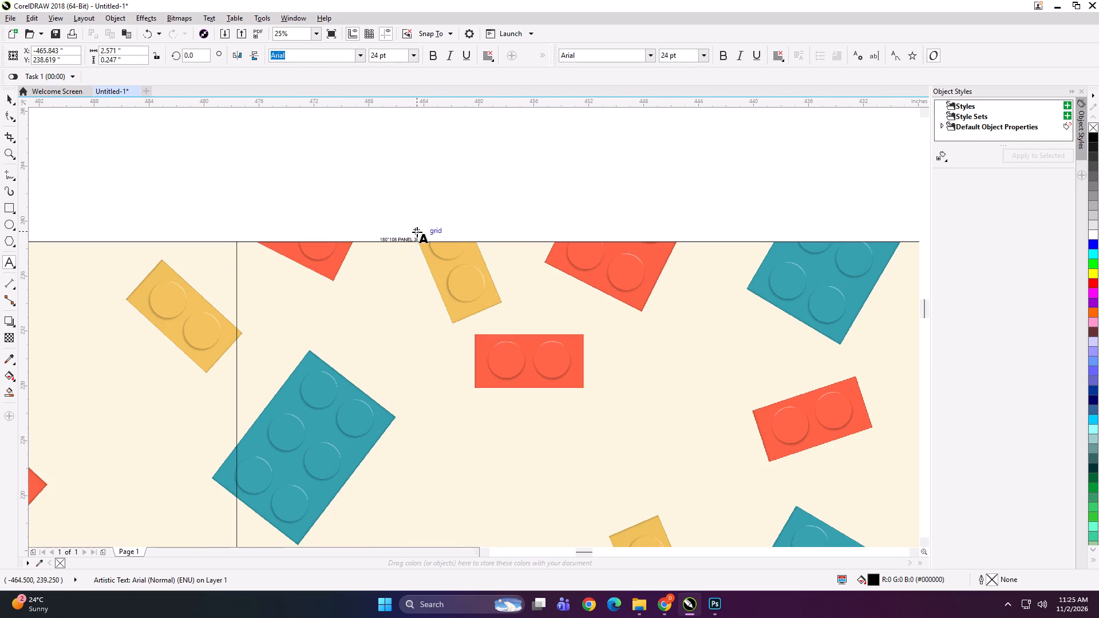
# Paste the copied label on the fourth panel's top edge and change its ending to PANEL 4.
pyautogui.scroll(-1, 225, 240)
pyautogui.scroll(1, 718, 247)
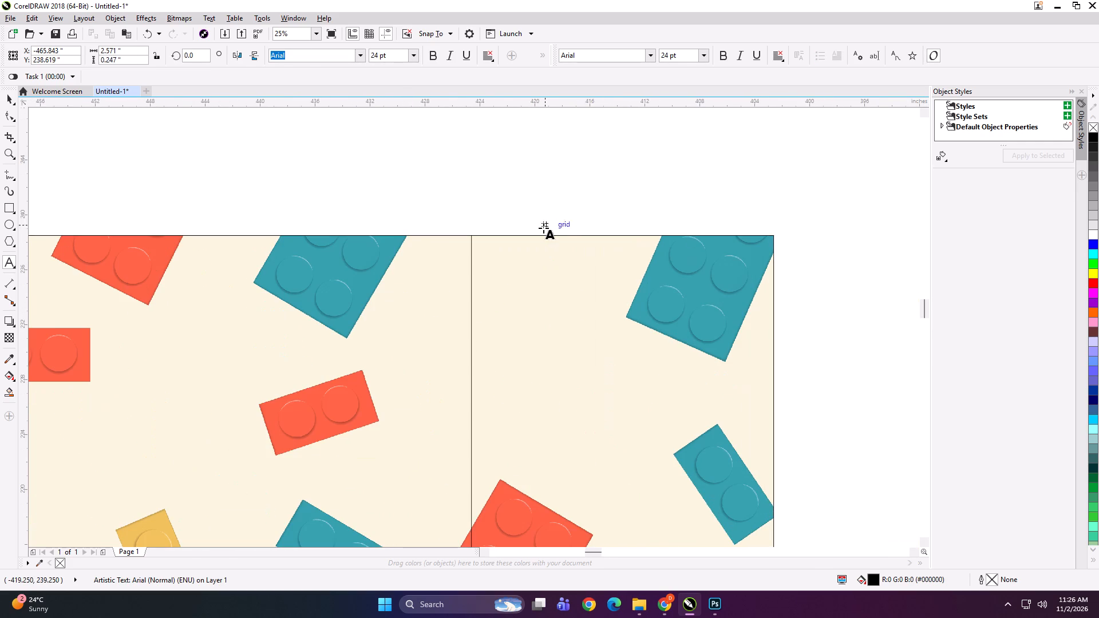
pyautogui.click(549, 233)
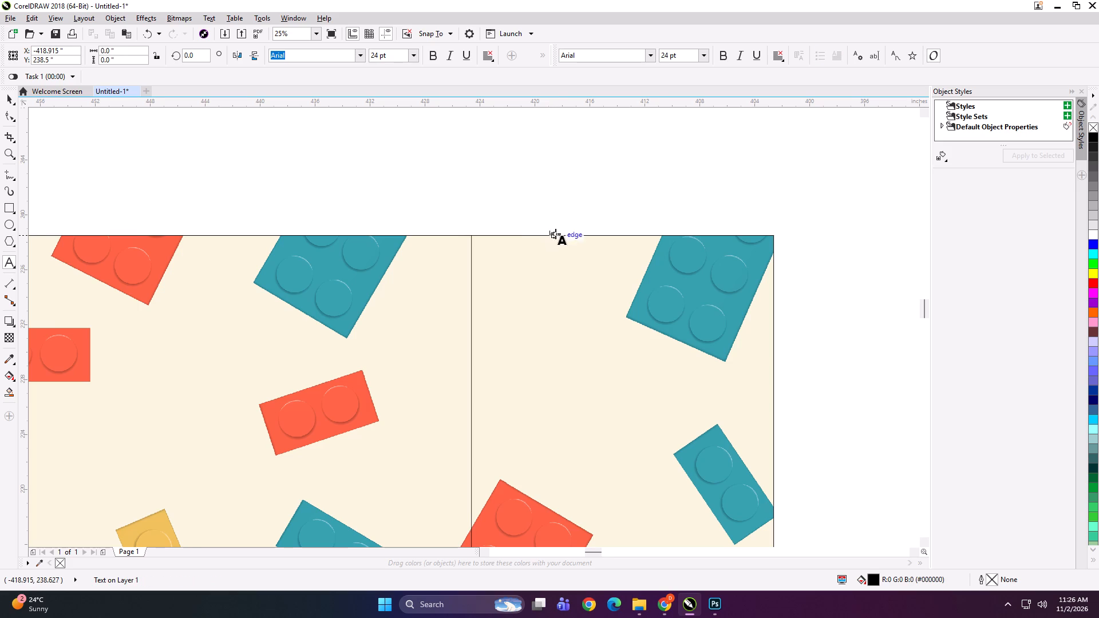
pyautogui.scroll(3, 555, 233)
pyautogui.hotkey('ctrl', 'v')
pyautogui.press('BackSpace')
pyautogui.press('4')
# Group each of the four panels with its own text label.
pyautogui.scroll(-5, 555, 233)
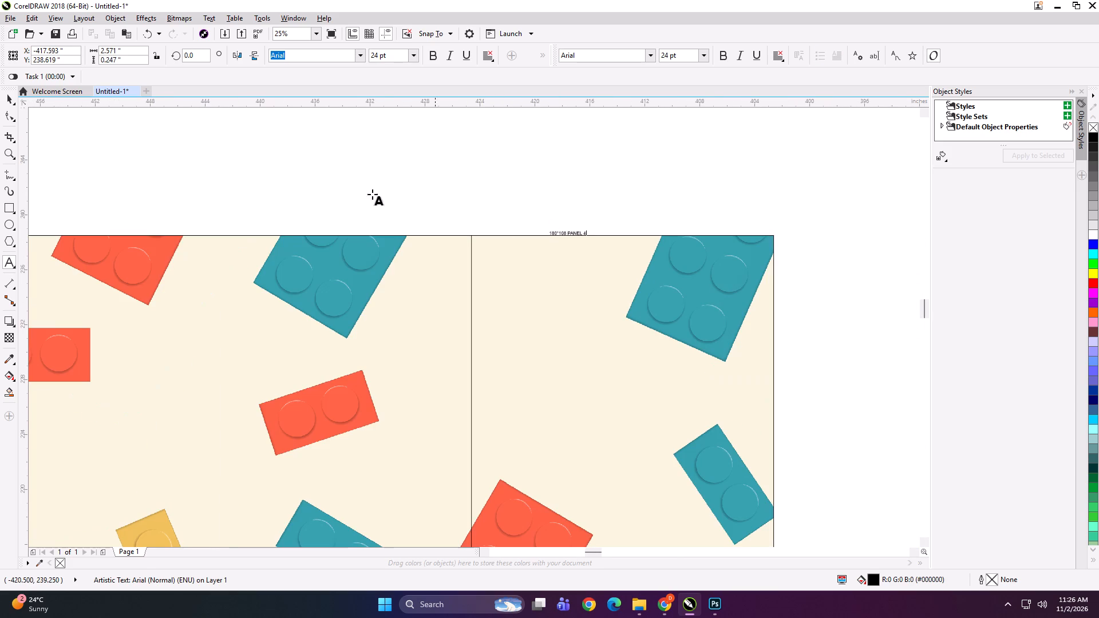
pyautogui.click(7, 98)
pyautogui.scroll(-1, 596, 168)
pyautogui.keyDown('shift'); pyautogui.click(599, 255); pyautogui.keyUp('shift')
pyautogui.hotkey('ctrl', 'g')
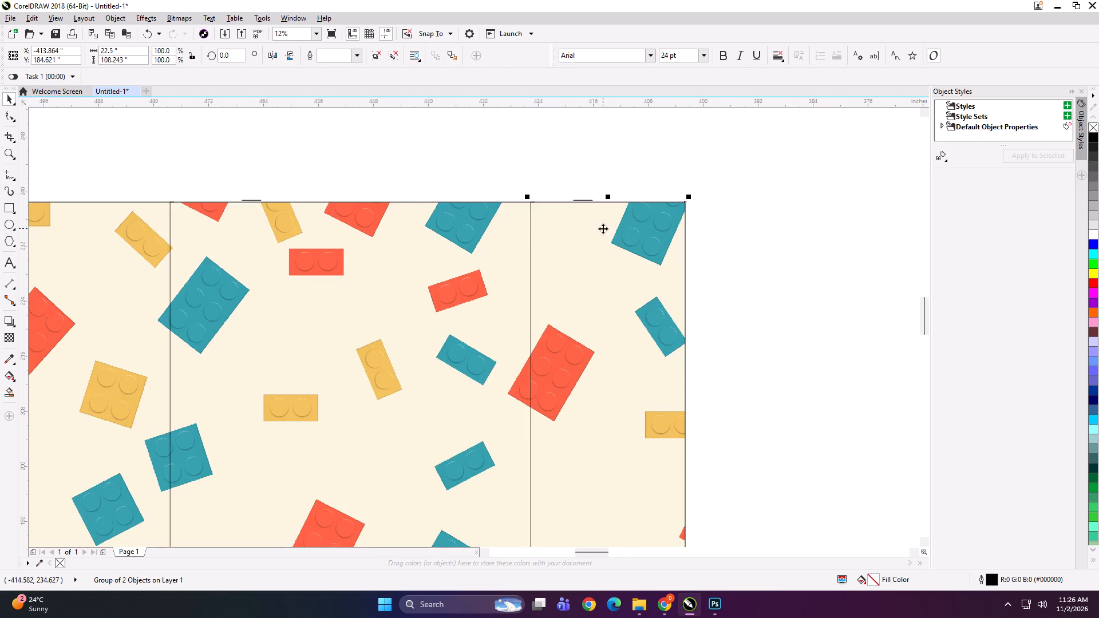
pyautogui.scroll(-2, 603, 228)
pyautogui.moveTo(505, 183); pyautogui.dragTo(541, 288)
pyautogui.keyDown('shift'); pyautogui.click(541, 288); pyautogui.keyUp('shift')
pyautogui.hotkey('ctrl', 'g')
pyautogui.moveTo(389, 176); pyautogui.dragTo(450, 282)
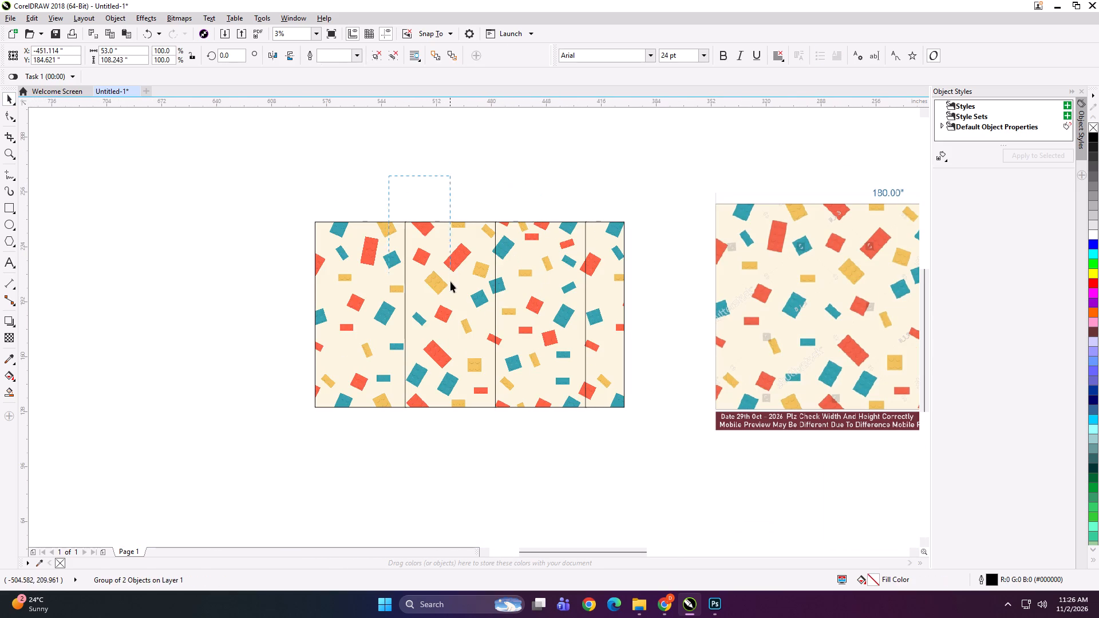
pyautogui.moveTo(450, 282); pyautogui.dragTo(450, 282)
pyautogui.hotkey('ctrl', 'g')
pyautogui.keyDown('shift'); pyautogui.click(439, 267); pyautogui.keyUp('shift')
pyautogui.hotkey('ctrl', 'g')
pyautogui.moveTo(431, 183); pyautogui.dragTo(264, 431)
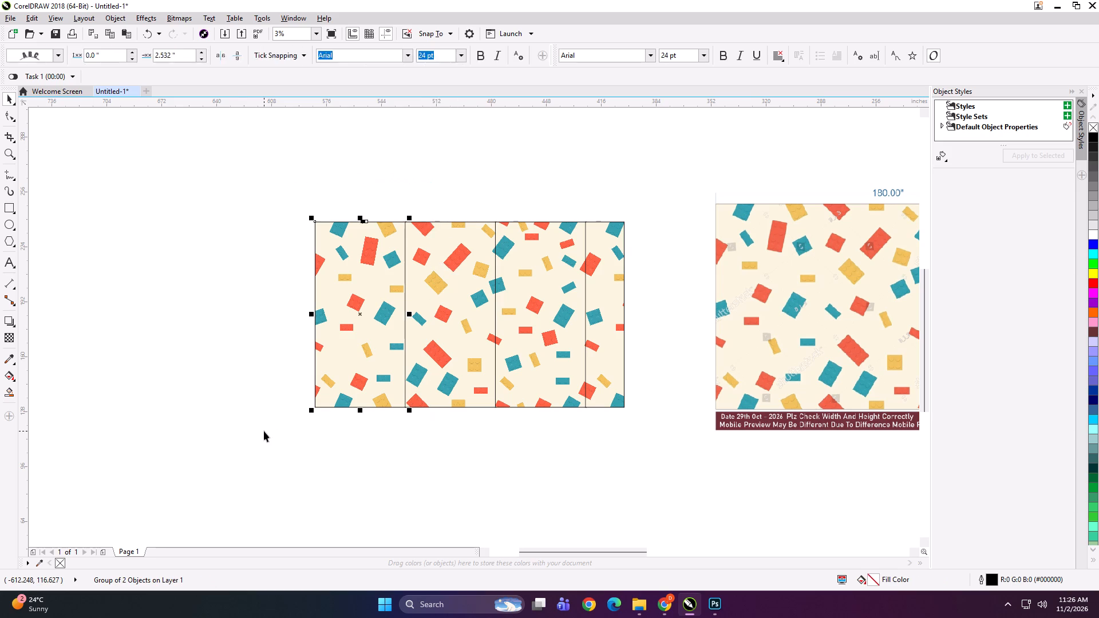
pyautogui.hotkey('ctrl', 'g')
# Start exporting the first panel and create and open a folder named SHREE SHYAM FURNISHING inside the NOV folder 2.
pyautogui.scroll(-1, 237, 302)
pyautogui.moveTo(215, 199); pyautogui.dragTo(714, 448)
pyautogui.hotkey('shift', 'F2')
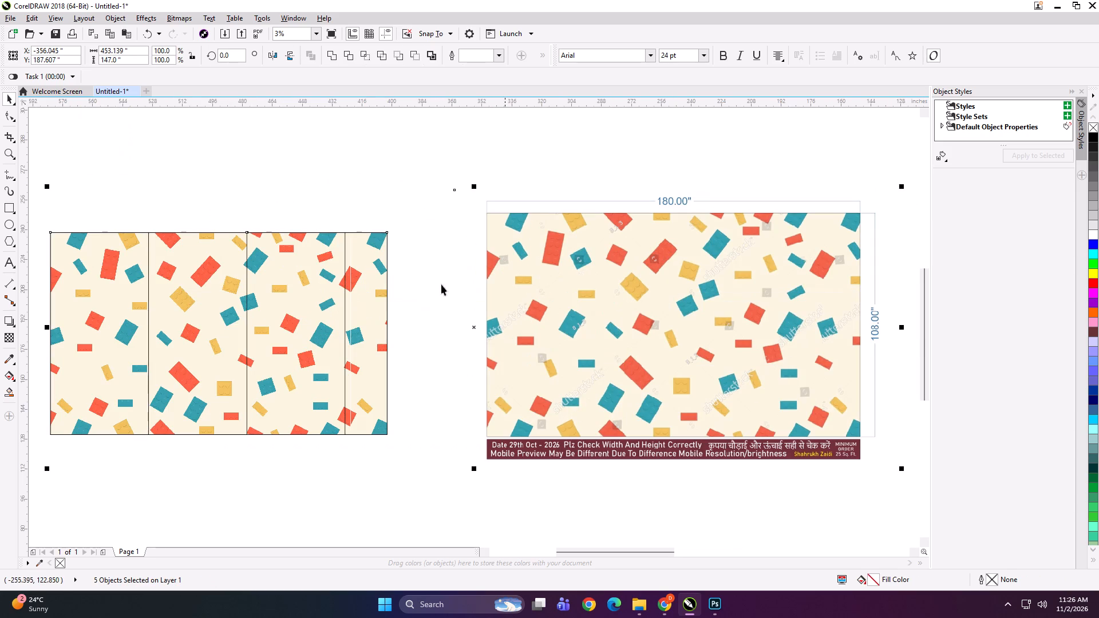
pyautogui.click(367, 180)
pyautogui.click(117, 278)
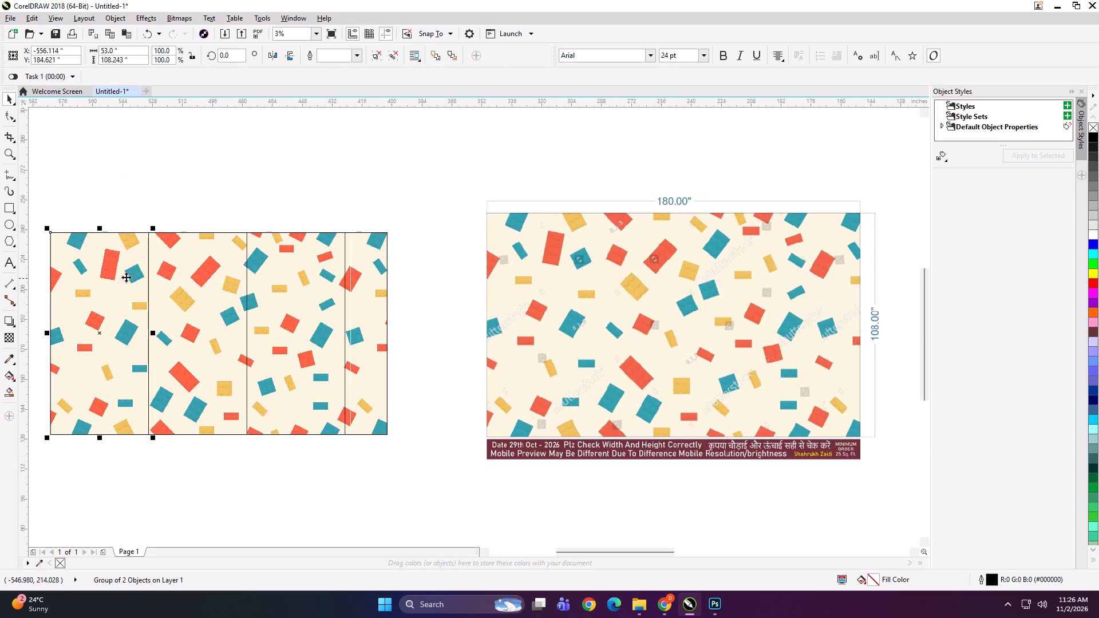
pyautogui.hotkey('ctrl', 'e')
pyautogui.moveTo(623, 165); pyautogui.dragTo(409, 216)
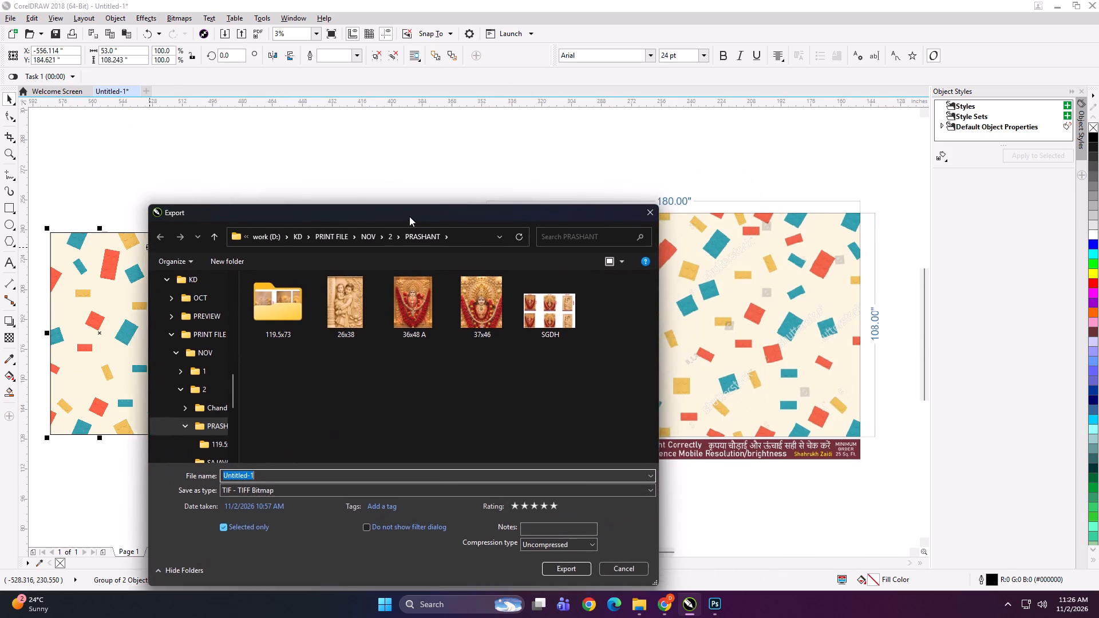
pyautogui.moveTo(409, 216); pyautogui.dragTo(373, 163)
pyautogui.click(177, 182)
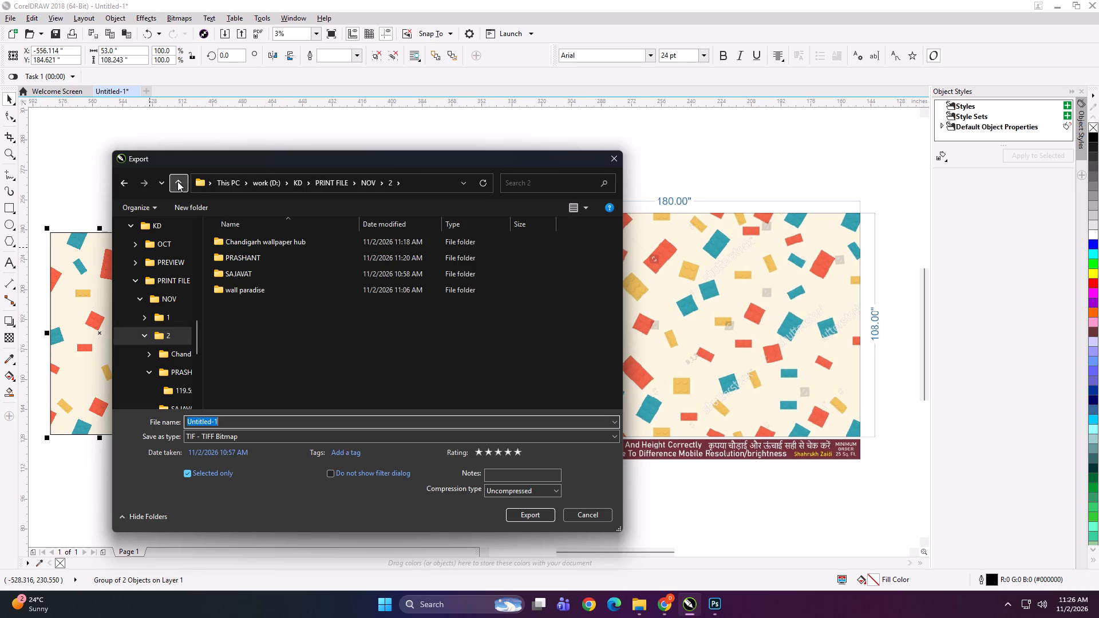
pyautogui.click(201, 207)
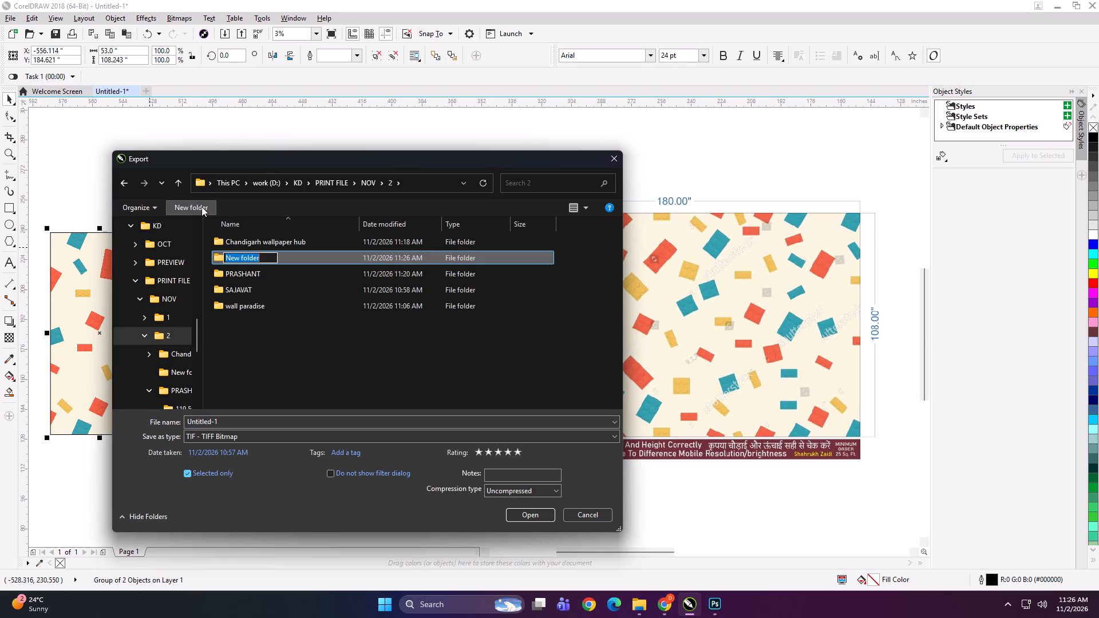
pyautogui.write('SHREE SHYAM FURNISHING')
pyautogui.press('Return')
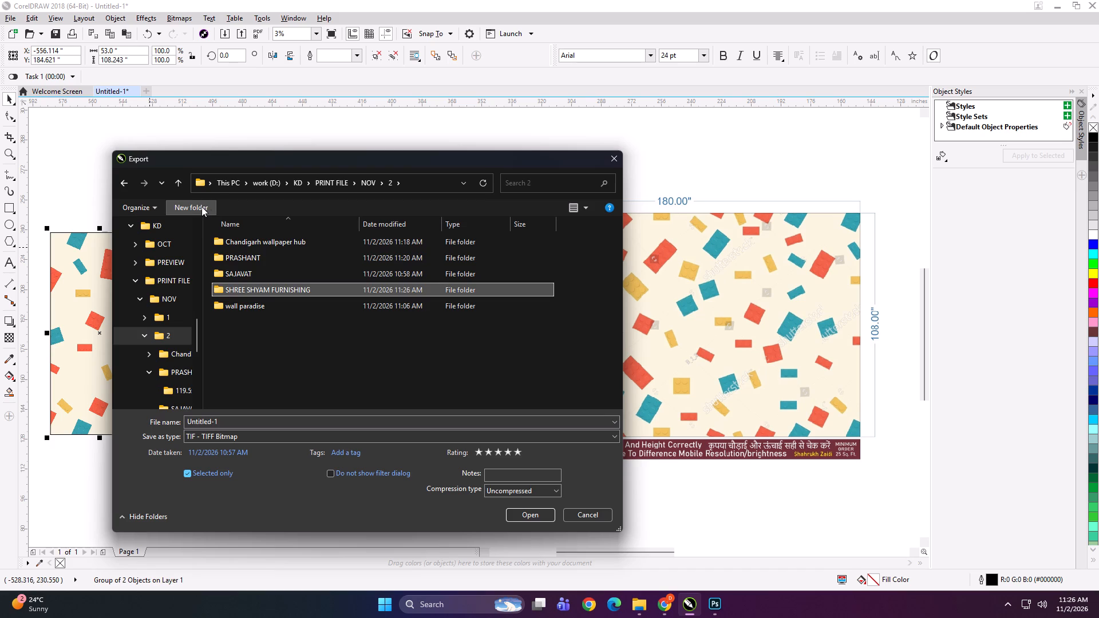
pyautogui.doubleClick(305, 290)
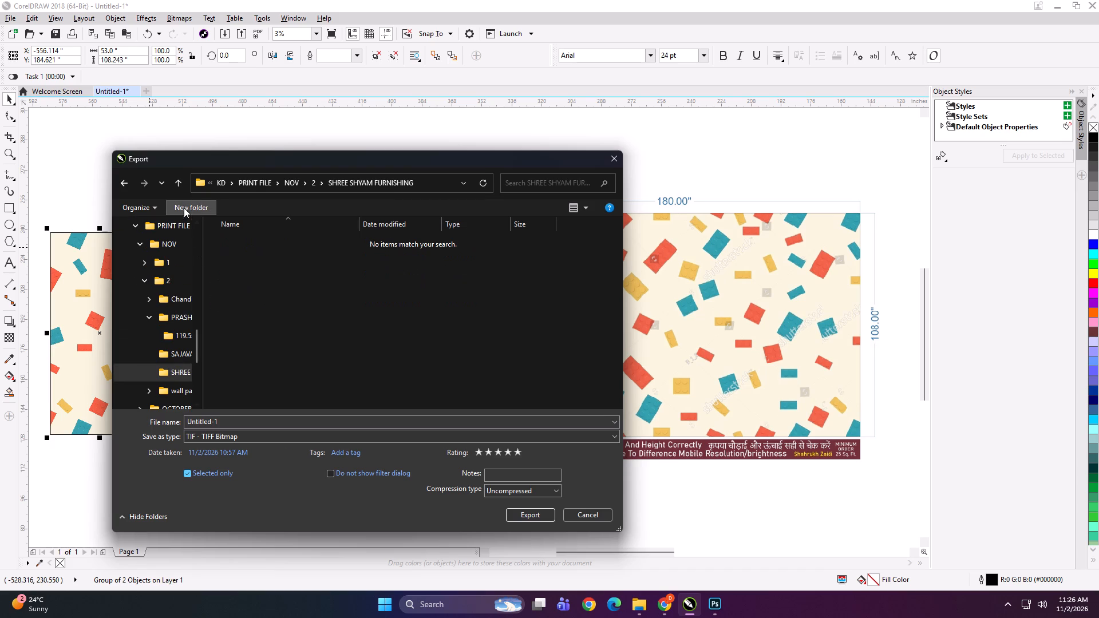
# Create a subfolder named 180x108 inside SHREE SHYAM FURNISHING and open it.
pyautogui.click(184, 203)
pyautogui.write('180x08')
pyautogui.press('space')
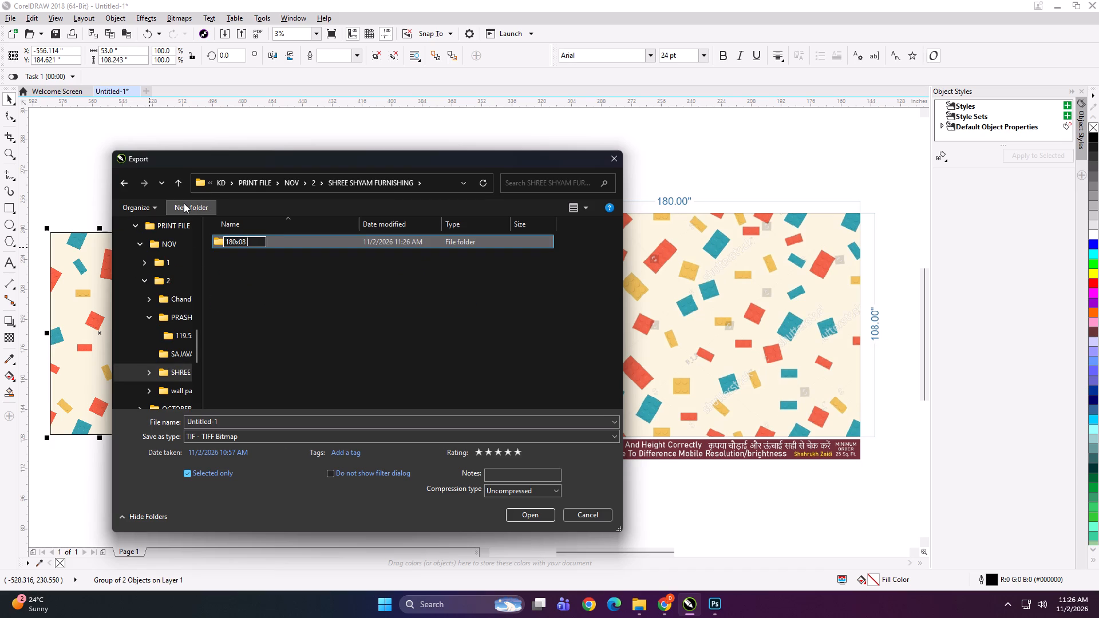
pyautogui.press('Return')
pyautogui.click(253, 237)
pyautogui.rightClick(253, 237)
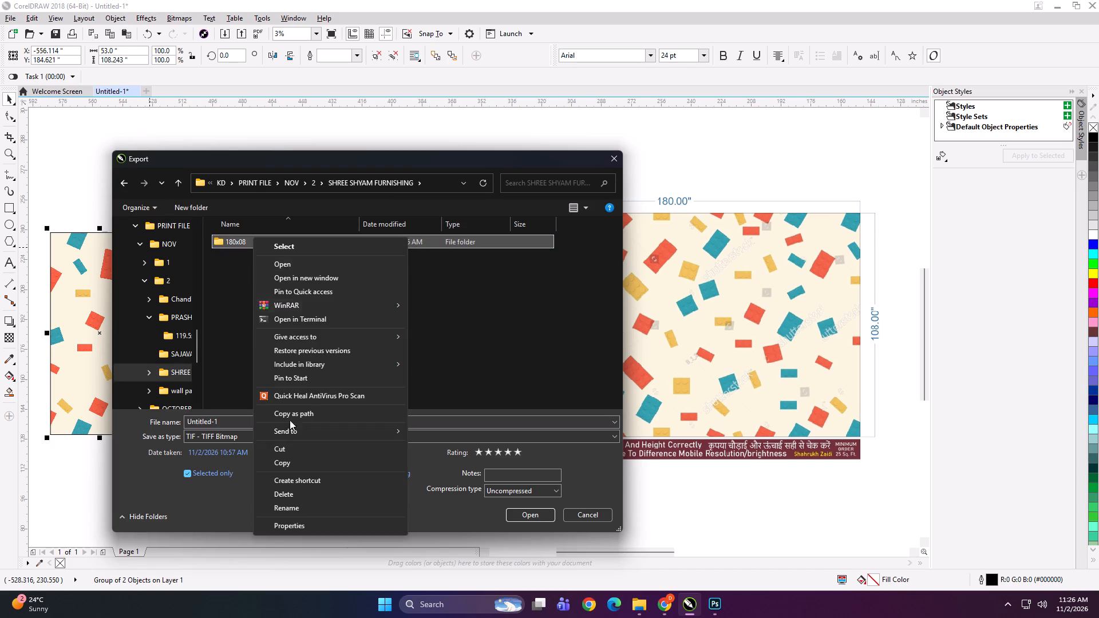
pyautogui.click(298, 510)
pyautogui.press('Right')
pyautogui.press('BackSpace')
pyautogui.press('BackSpace')
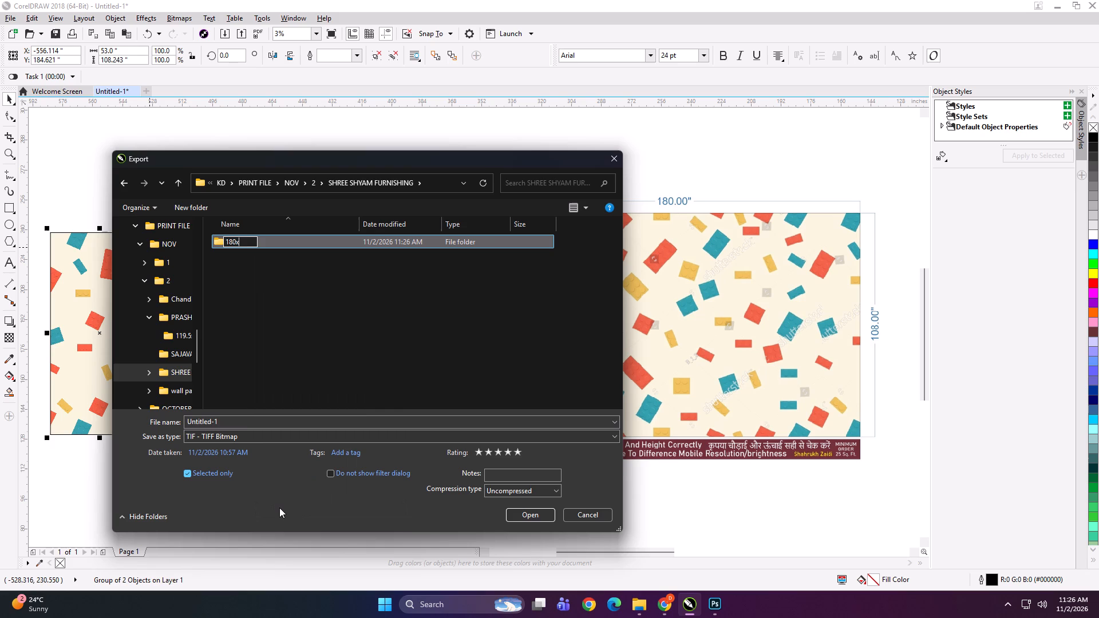
pyautogui.write('108')
pyautogui.press('Return')
pyautogui.doubleClick(283, 243)
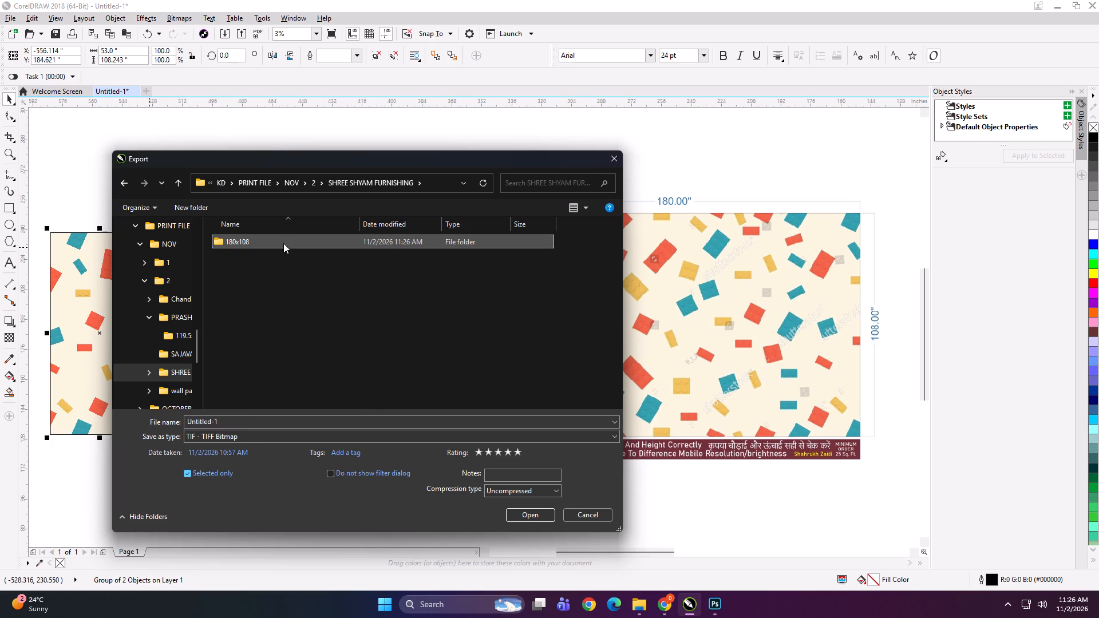
# Export the first panel as an uncompressed TIFF named "53x08 A".
pyautogui.click(270, 424)
pyautogui.write('53x08 A')
pyautogui.press('space')
pyautogui.press('Return')
pyautogui.press('Return')
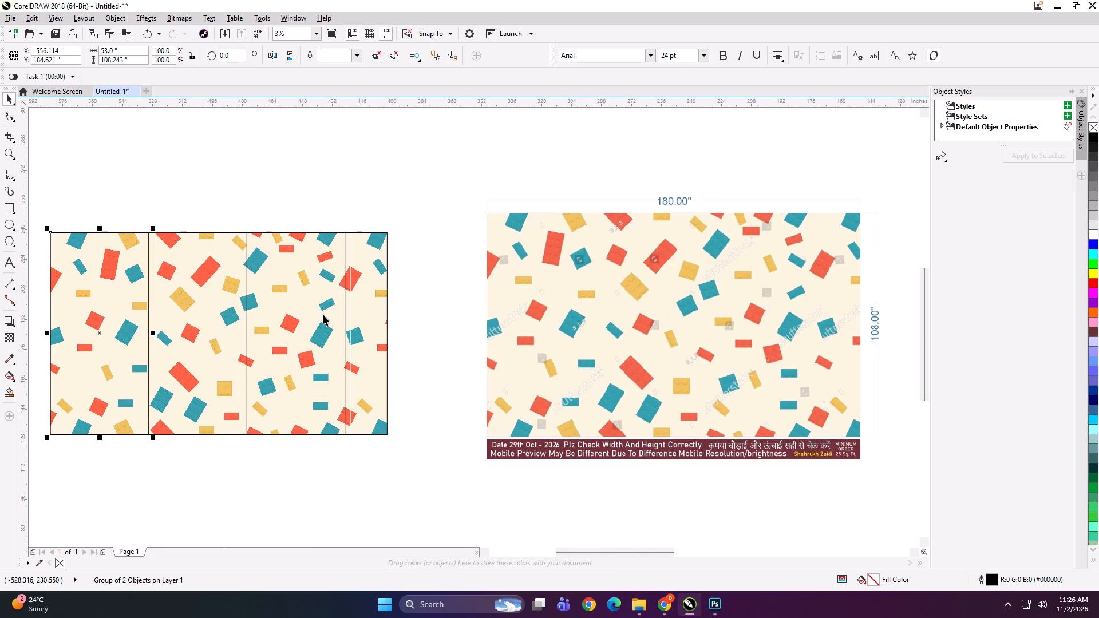
# From the second panel's export dialog, rename the exported first-panel file as "53x108 A", and cancel the export.
pyautogui.click(230, 284)
pyautogui.hotkey('ctrl', 'e')
pyautogui.rightClick(253, 243)
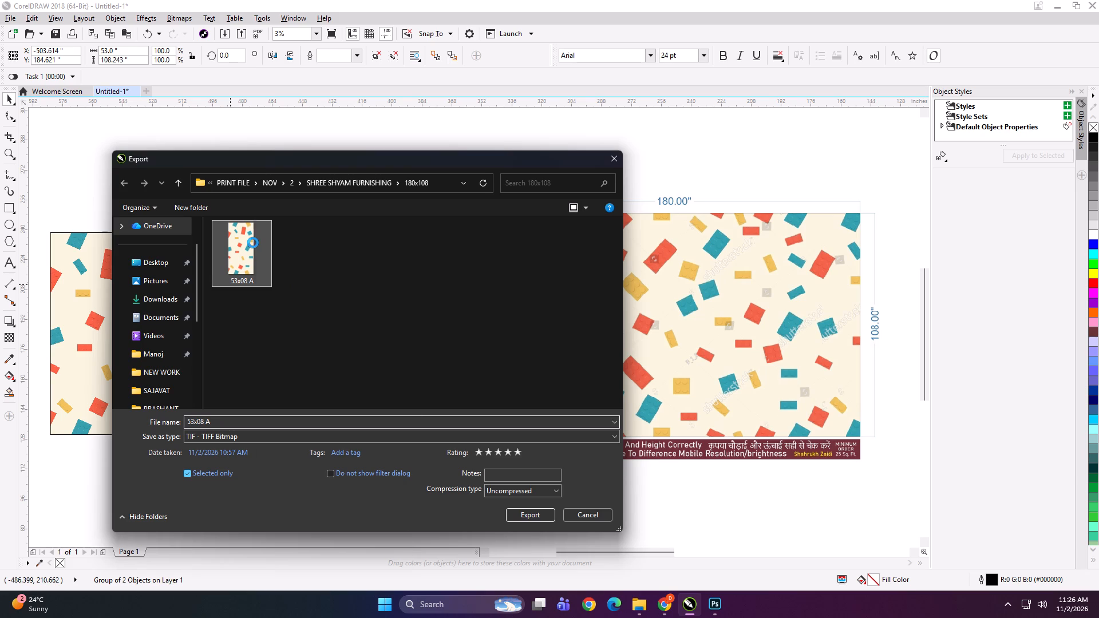
pyautogui.click(322, 562)
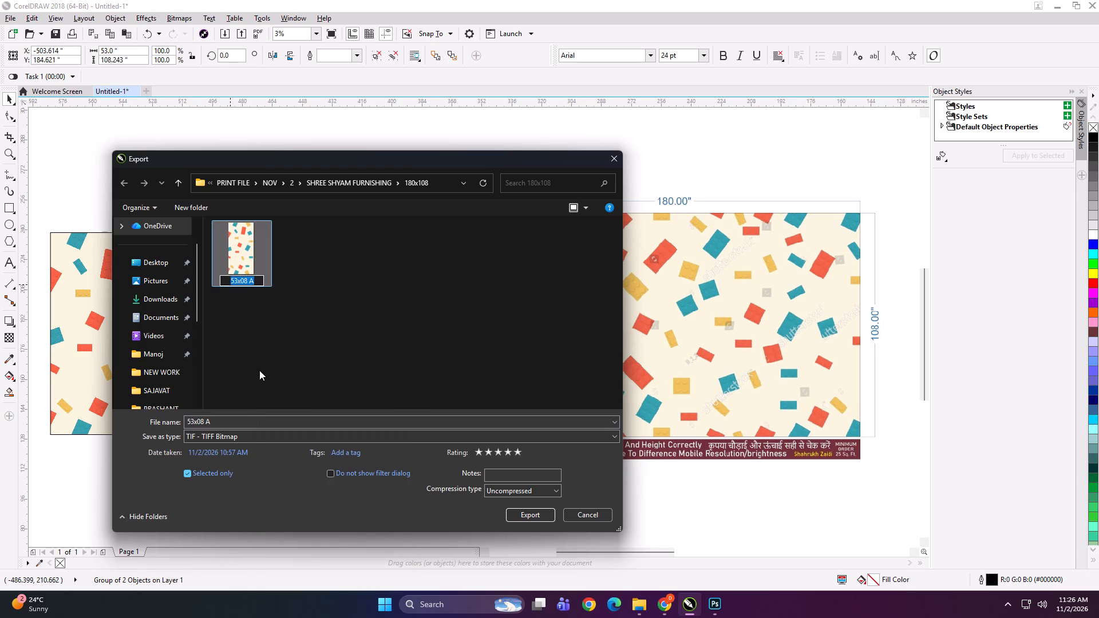
pyautogui.press('Right')
pyautogui.press('Left')
pyautogui.press('Left')
pyautogui.press('Left')
pyautogui.press('Left')
pyautogui.press('1')
pyautogui.press('Return')
pyautogui.press('Return')
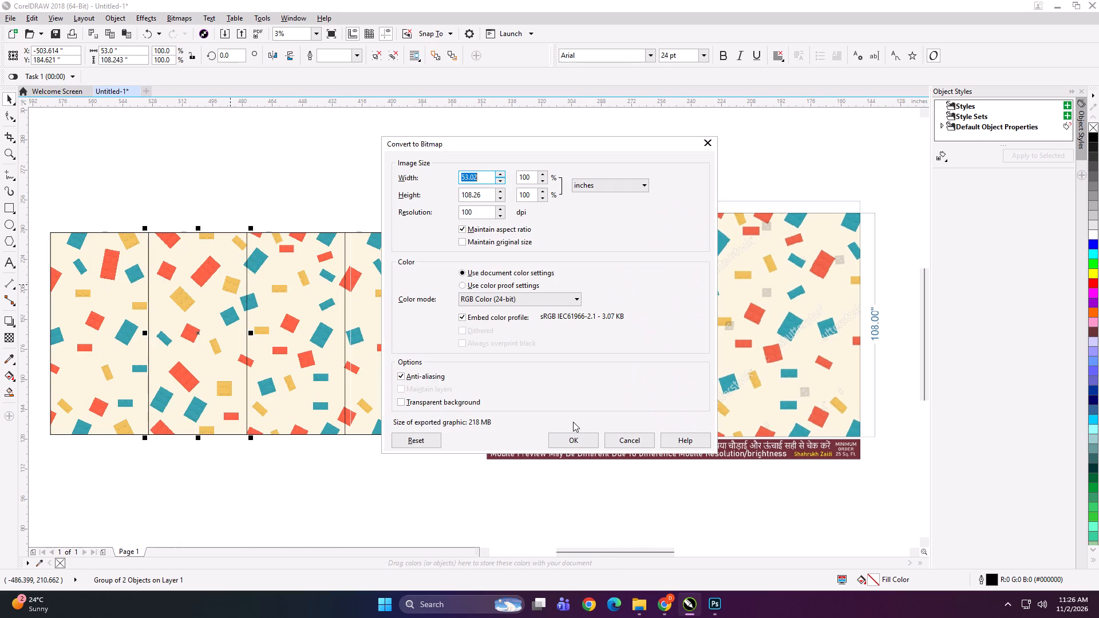
pyautogui.click(636, 441)
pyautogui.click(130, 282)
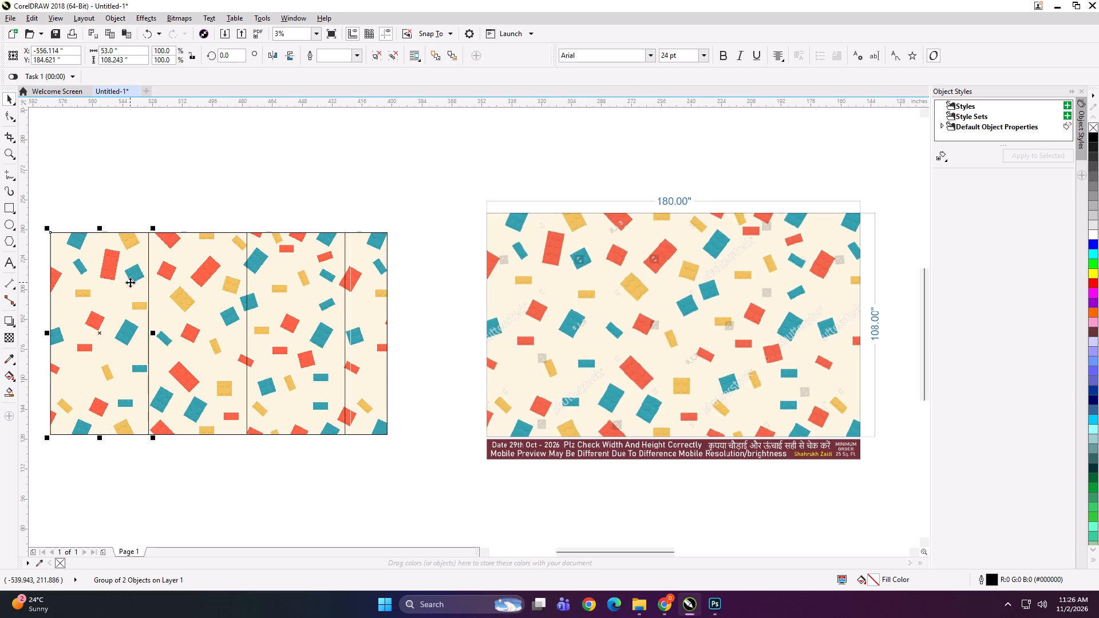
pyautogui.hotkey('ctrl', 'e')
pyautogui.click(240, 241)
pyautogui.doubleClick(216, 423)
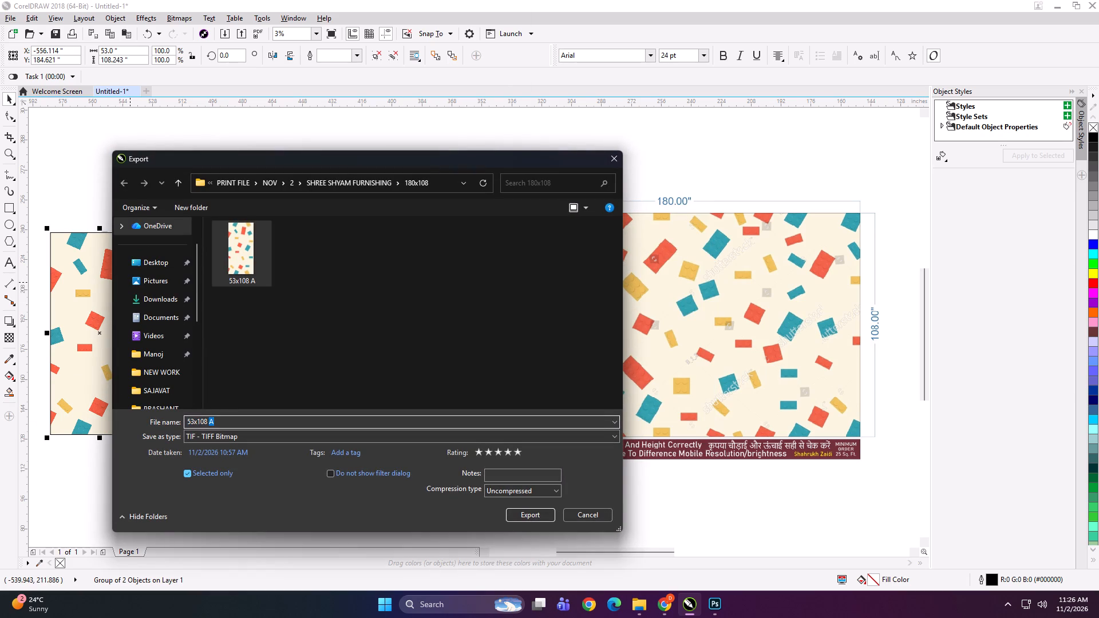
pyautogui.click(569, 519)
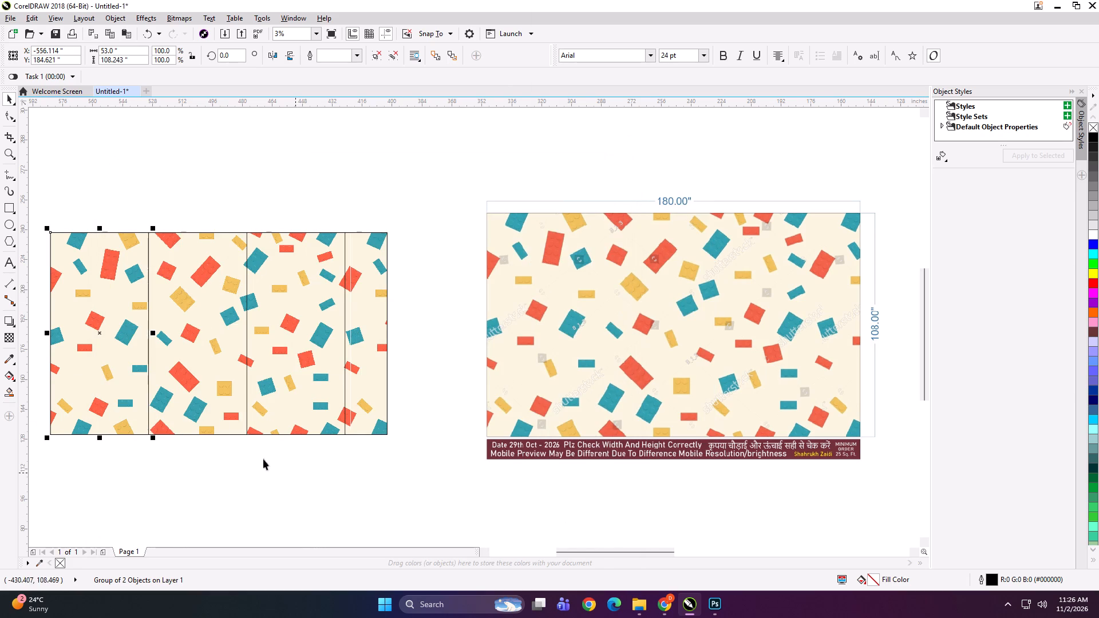
# Export the second panel as an uncompressed TIFF named "53x108 B" in the 180x108 folder.
pyautogui.click(208, 407)
pyautogui.hotkey('ctrl', 'e')
pyautogui.click(238, 249)
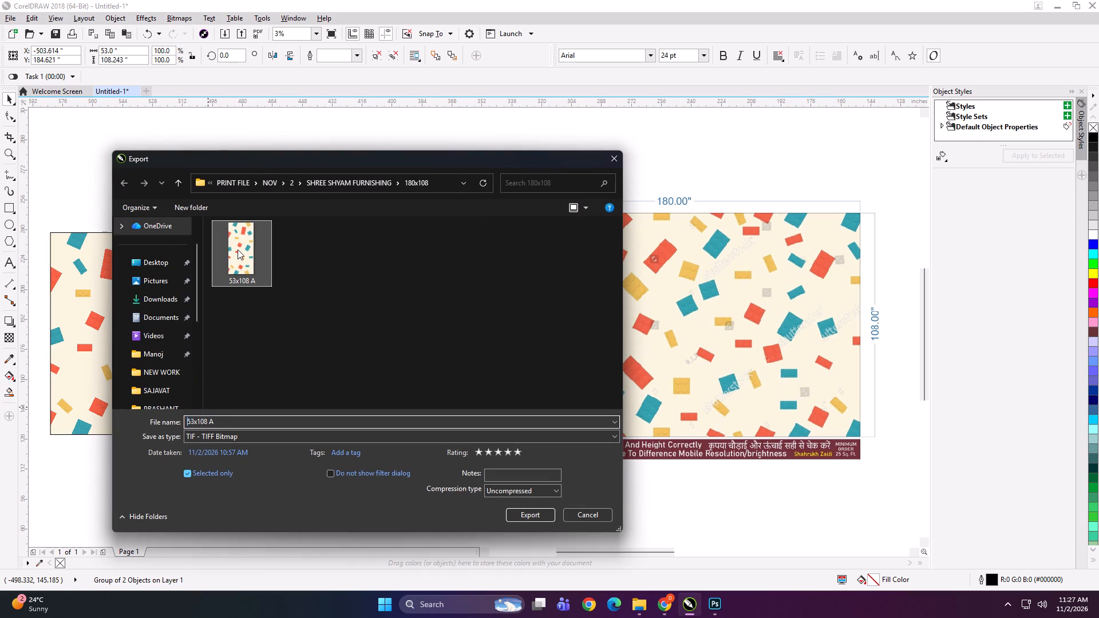
pyautogui.moveTo(259, 164); pyautogui.dragTo(409, 171)
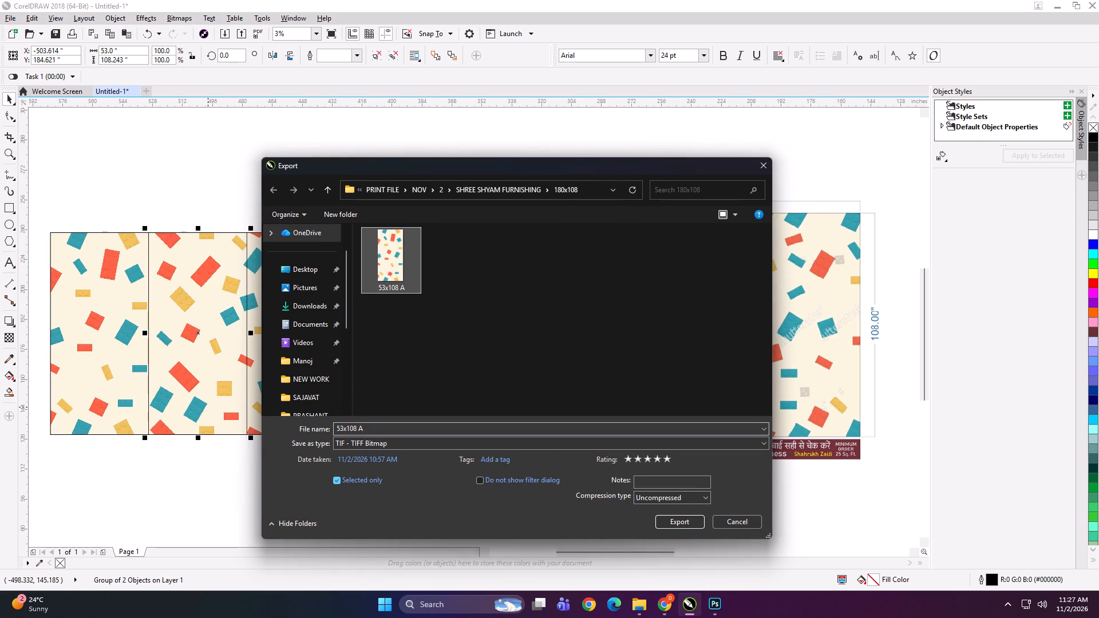
pyautogui.doubleClick(369, 427)
pyautogui.press('b')
pyautogui.press('Return')
pyautogui.press('Return')
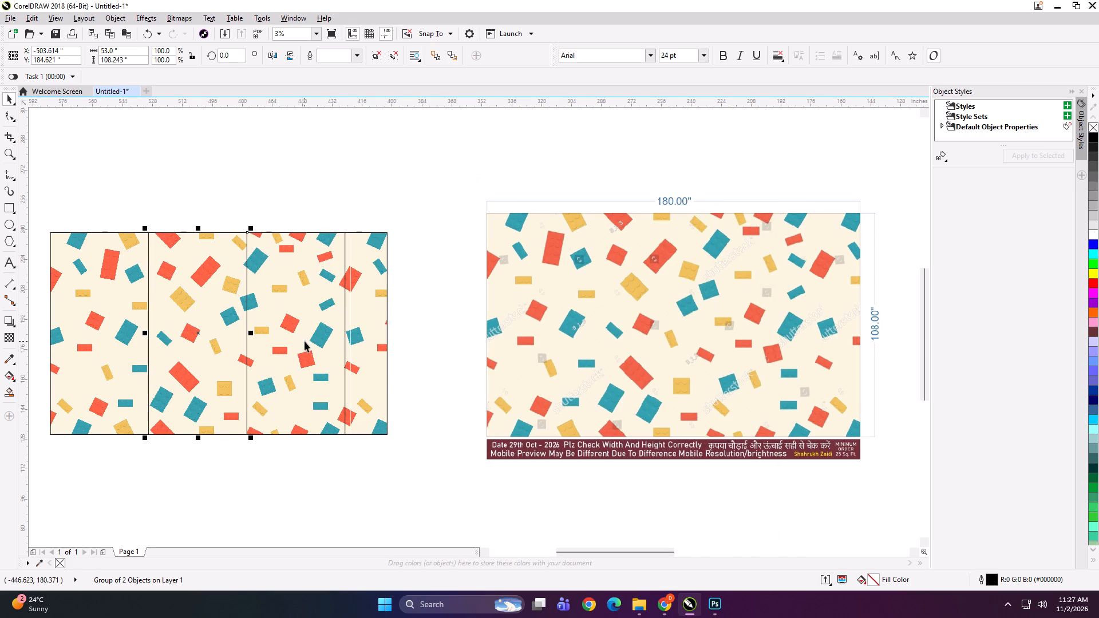
# Export the third panel as an uncompressed TIFF named "53x108 C" in the same 180x108 folder.
pyautogui.click(305, 341)
pyautogui.hotkey('ctrl', 'e')
pyautogui.hotkey('ctrl', 'e')
pyautogui.click(454, 256)
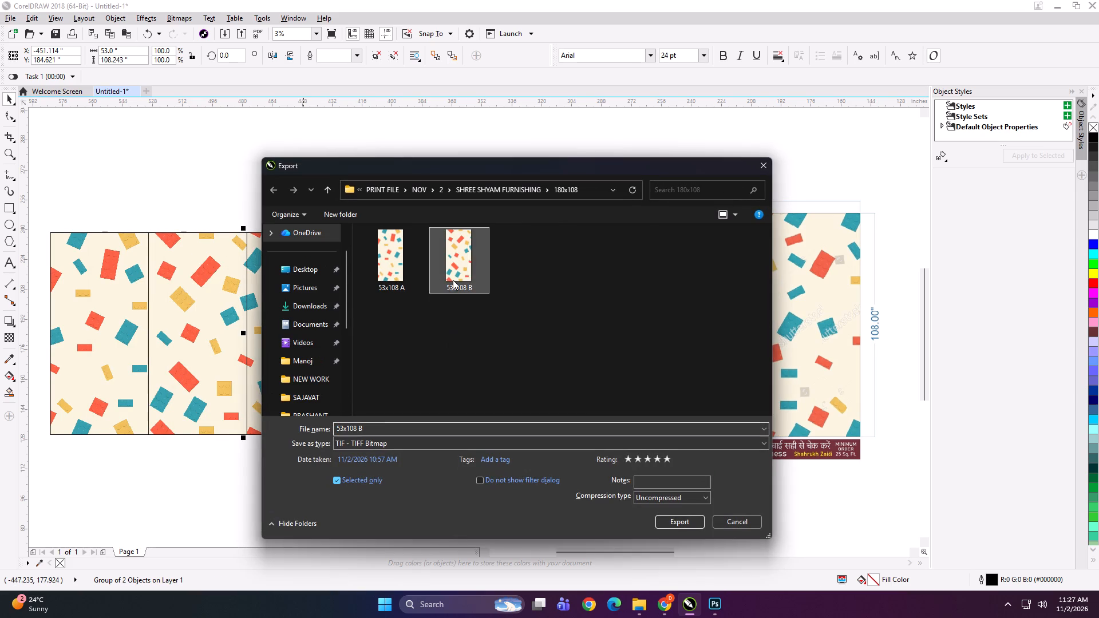
pyautogui.doubleClick(375, 428)
pyautogui.press('c')
pyautogui.press('Return')
pyautogui.press('Return')
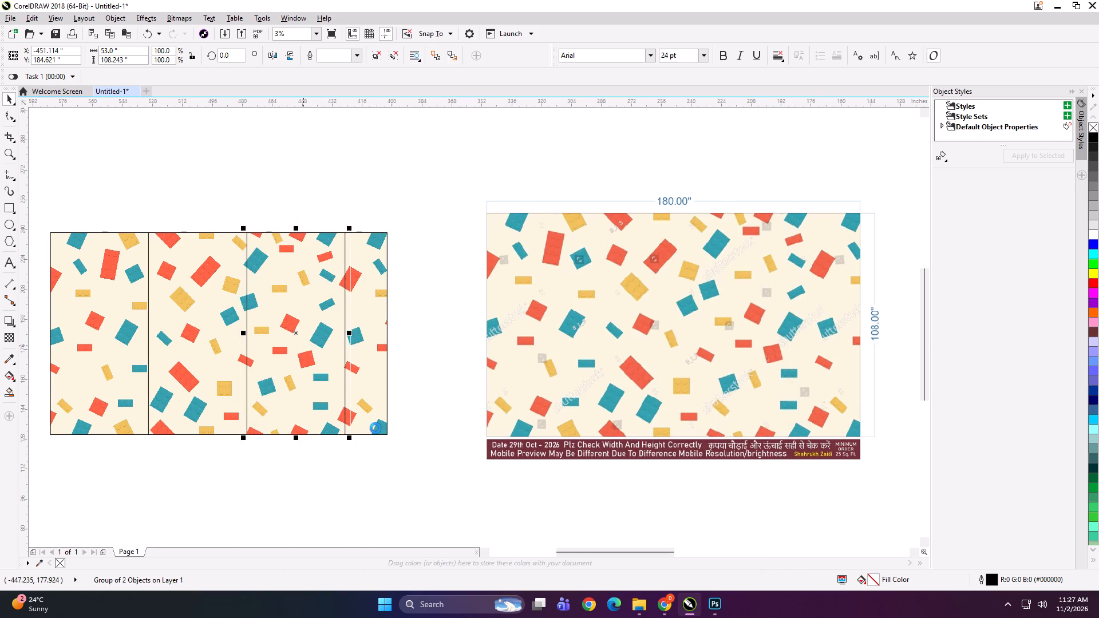
# Export the narrow fourth panel as an uncompressed TIFF named "22.5x108" in the 180x108 folder.
pyautogui.click(375, 428)
pyautogui.hotkey('ctrl', 'e')
pyautogui.hotkey('ctrl', 'e')
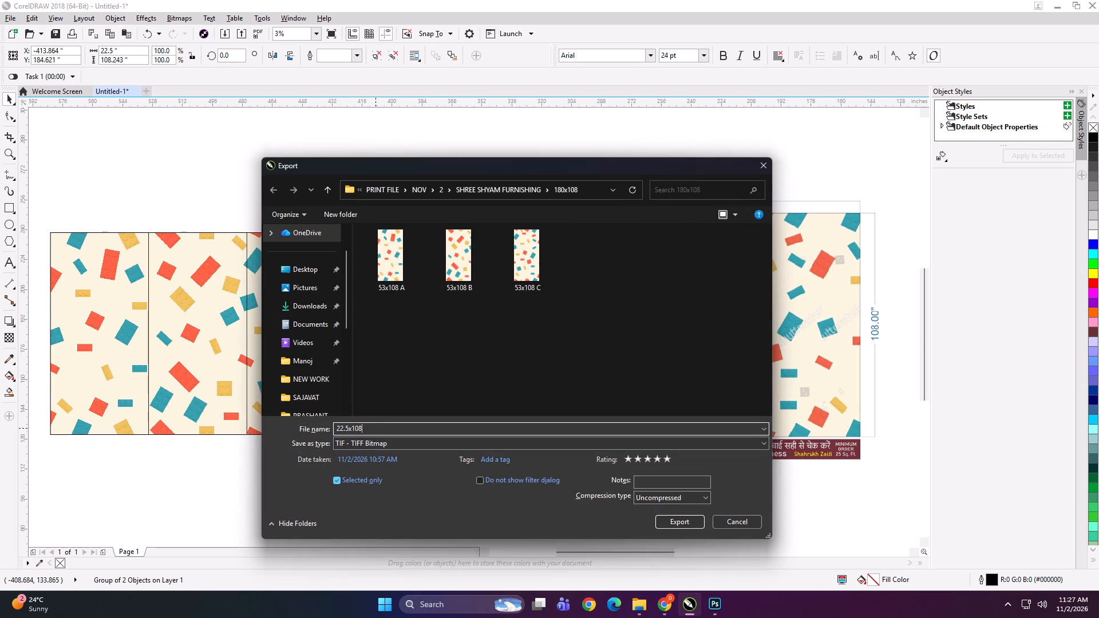
pyautogui.press('Return')
pyautogui.press('Return')
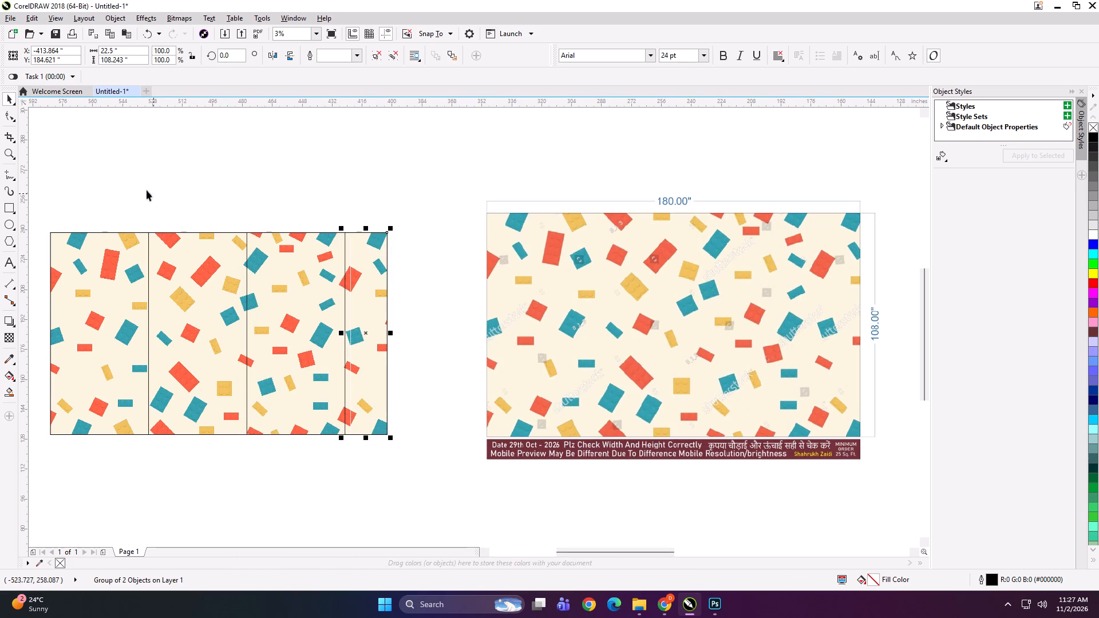
# Nudge the second, third and fourth panels rightward together, leaving a gap of about 4 inches after the first panel.
pyautogui.moveTo(132, 189); pyautogui.dragTo(481, 517)
pyautogui.press('Right')
pyautogui.press('Right')
pyautogui.press('Right')
pyautogui.press('Right')
pyautogui.press('Right')
pyautogui.press('Right')
pyautogui.press('Right')
pyautogui.press('Right')
pyautogui.press('Right')
pyautogui.press('Right')
pyautogui.press('Right')
# Nudge the third and fourth panels rightward together, leaving a similar gap after the second panel.
pyautogui.moveTo(201, 197); pyautogui.dragTo(484, 494)
pyautogui.press('Right')
pyautogui.press('Right')
pyautogui.press('Right')
pyautogui.press('Right')
pyautogui.press('Right')
pyautogui.press('Right')
pyautogui.press('Right')
pyautogui.press('Right')
pyautogui.press('Right')
pyautogui.press('Right')
pyautogui.press('Right')
pyautogui.press('Right')
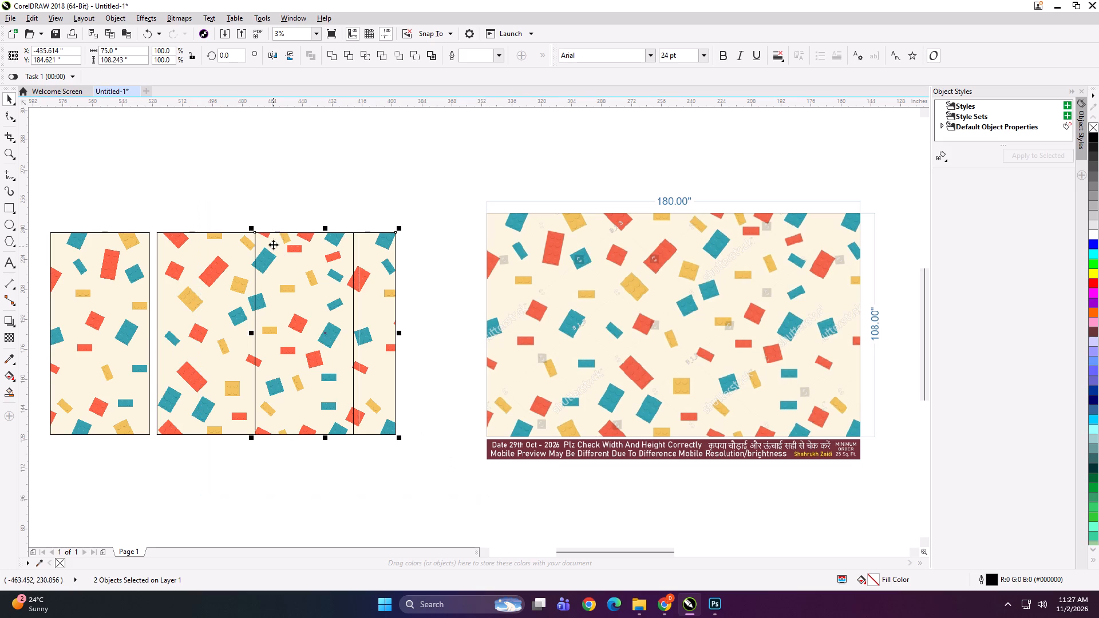
# Nudge the fourth panel rightward, leaving a similar gap after the third panel.
pyautogui.moveTo(292, 195); pyautogui.dragTo(451, 463)
pyautogui.press('Right')
pyautogui.press('Right')
pyautogui.press('Right')
pyautogui.press('Right')
pyautogui.press('Right')
pyautogui.press('Right')
pyautogui.press('Right')
pyautogui.press('Right')
pyautogui.press('Right')
pyautogui.press('Right')
pyautogui.press('Right')
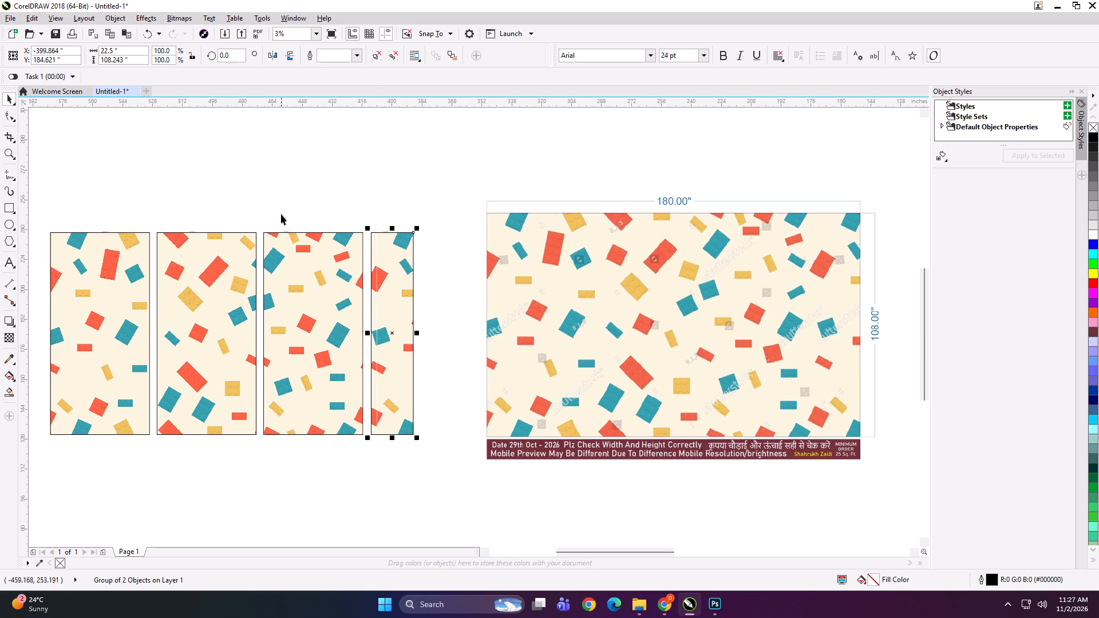
# Select all four separated panels, move them up and enlarge them proportionally to fill the space beside the dimensioned mockup.
pyautogui.keyDown('shift'); pyautogui.click(300, 260); pyautogui.keyUp('shift')
pyautogui.keyDown('shift'); pyautogui.click(208, 286); pyautogui.keyUp('shift')
pyautogui.keyDown('shift'); pyautogui.click(102, 289); pyautogui.keyUp('shift')
pyautogui.moveTo(314, 362); pyautogui.dragTo(333, 352)
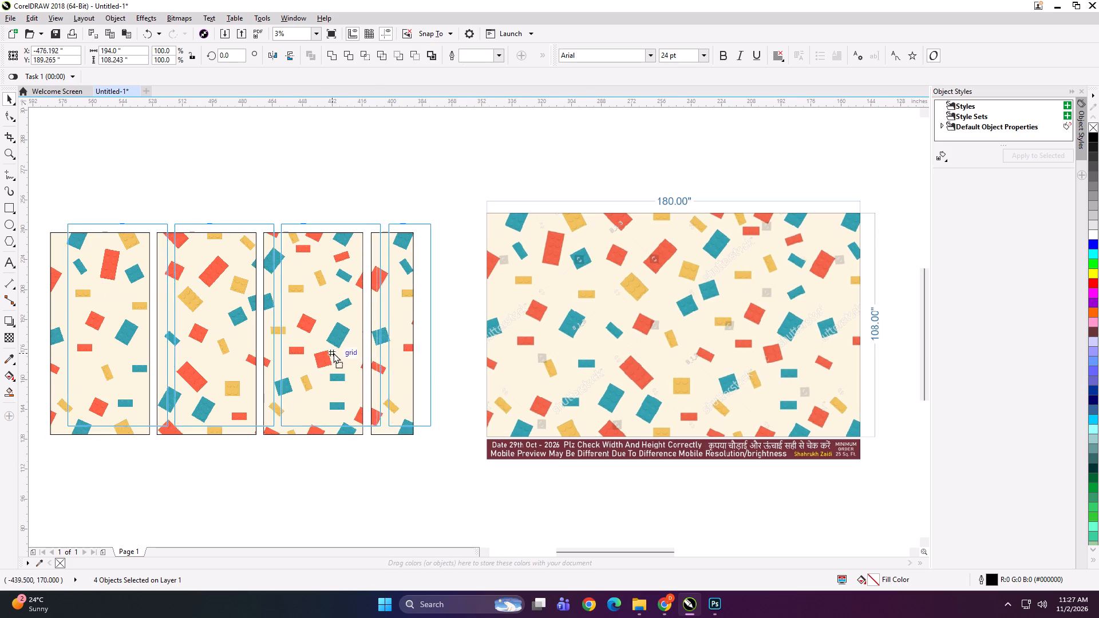
pyautogui.moveTo(333, 352); pyautogui.dragTo(342, 347)
pyautogui.keyDown('shift'); pyautogui.moveTo(448, 422); pyautogui.dragTo(481, 438); pyautogui.keyUp('shift')
# Group the four panels with the dimensioned mockup and shrink the group proportionally about its centre to roughly 13 inches wide.
pyautogui.keyDown('shift'); pyautogui.click(573, 389); pyautogui.keyUp('shift')
pyautogui.hotkey('ctrl', 'g')
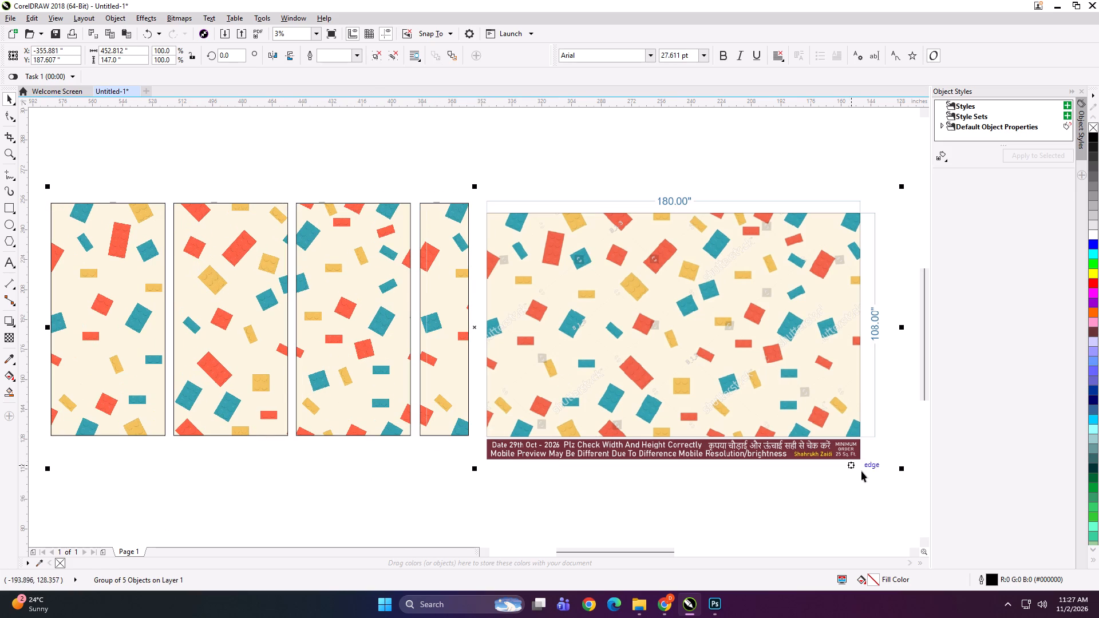
pyautogui.keyDown('shift'); pyautogui.moveTo(903, 469); pyautogui.dragTo(492, 343); pyautogui.keyUp('shift')
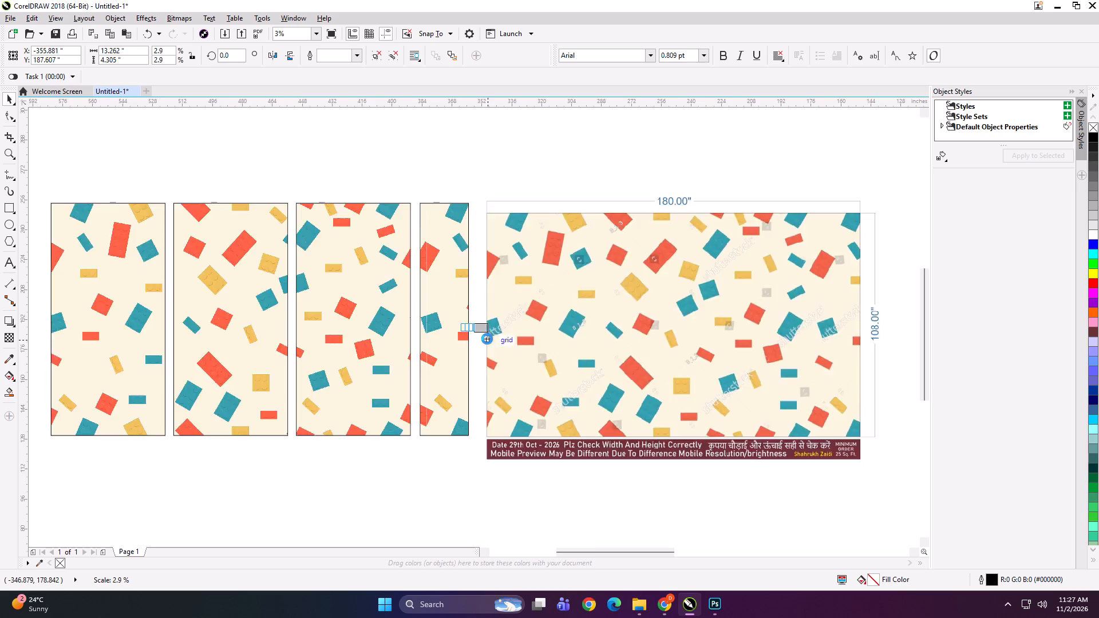
pyautogui.scroll(3, 471, 332)
pyautogui.scroll(1, 549, 327)
pyautogui.keyDown('shift'); pyautogui.moveTo(654, 370); pyautogui.dragTo(651, 370); pyautogui.keyUp('shift')
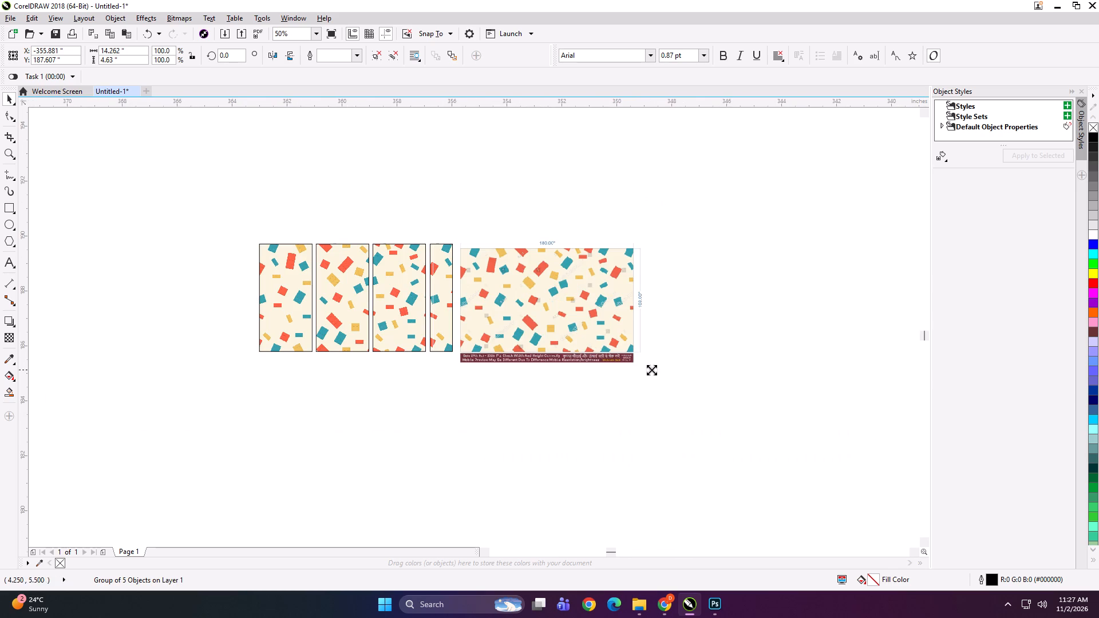
pyautogui.keyDown('shift'); pyautogui.moveTo(651, 370); pyautogui.dragTo(630, 367); pyautogui.keyUp('shift')
# Export the shrunken group of panels and mockup as a preview file named "SDGDH".
pyautogui.hotkey('ctrl', 'e')
pyautogui.write('SDGDH')
pyautogui.press('Return')
pyautogui.press('Return')
pyautogui.press('Return')
# Delete the exported preview group from the drawing.
pyautogui.press('Delete')
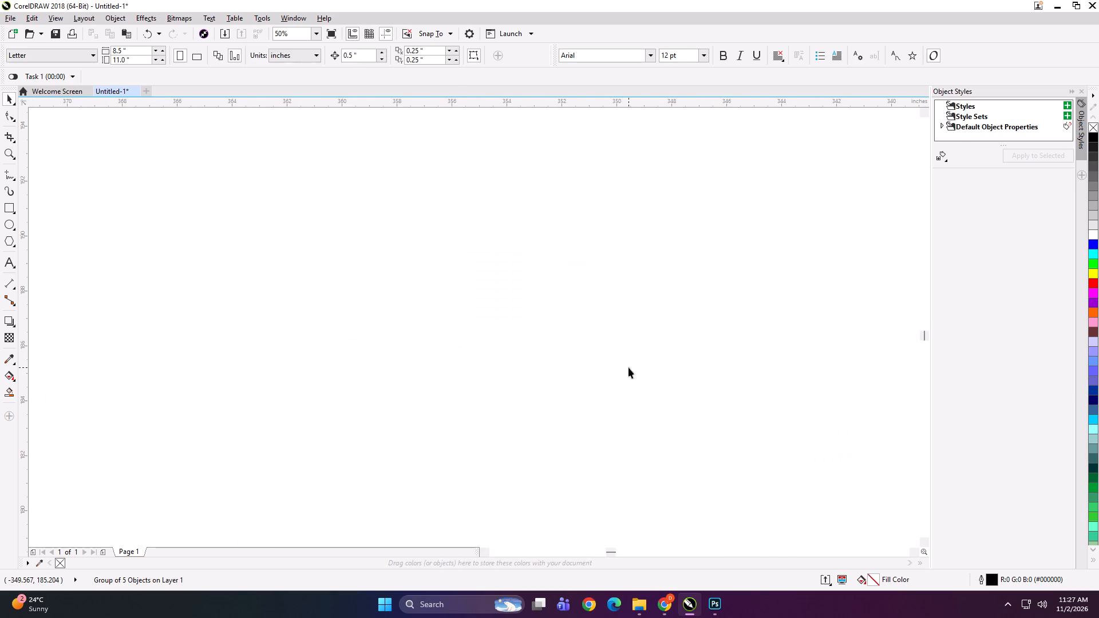
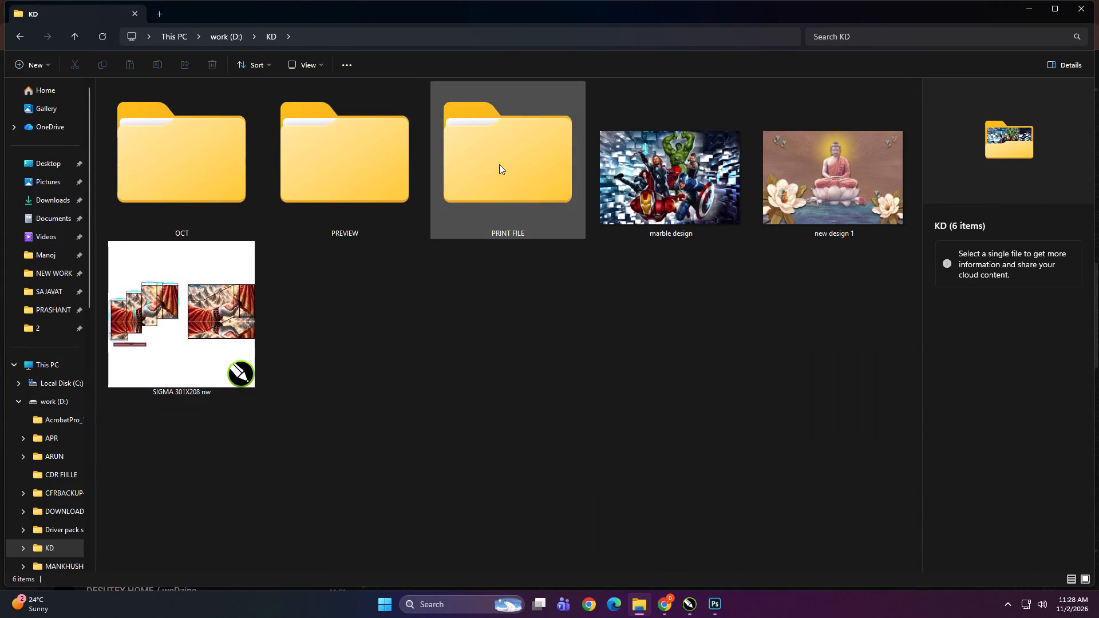
# Copy the SHREE SHYAM FURNISHING customer folder from KD > PRINT FILE > NOV > 2 on the work (D:) drive.
pyautogui.doubleClick(499, 164)
pyautogui.click(233, 158)
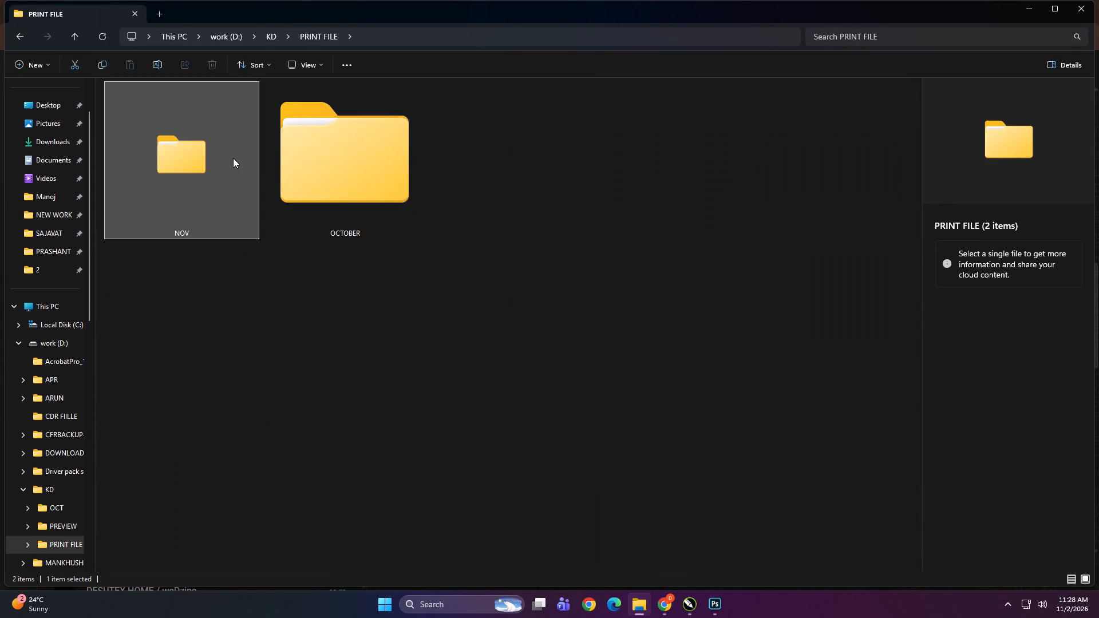
pyautogui.doubleClick(187, 153)
pyautogui.click(208, 145)
pyautogui.click(208, 145)
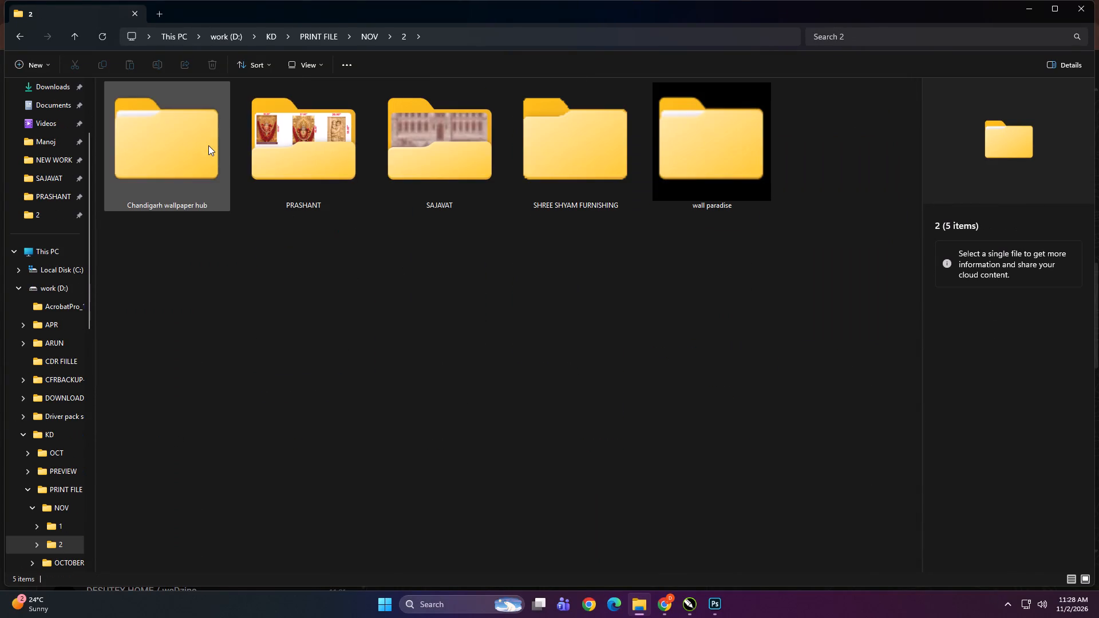
pyautogui.keyDown('ctrl'); pyautogui.scroll(5, 427, 298); pyautogui.keyUp('ctrl')
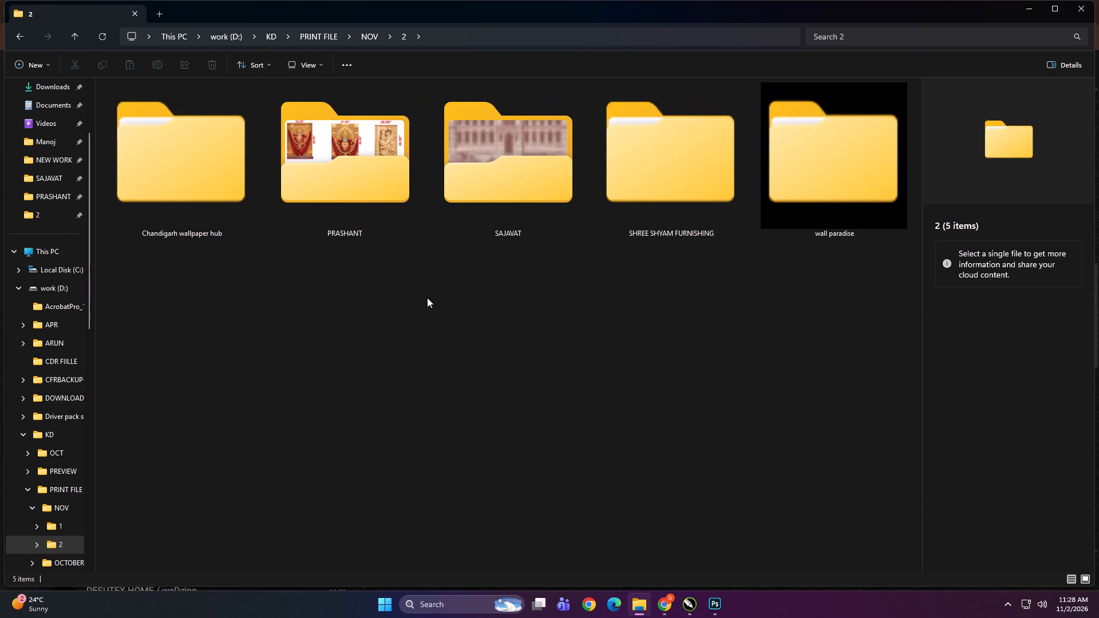
pyautogui.click(427, 298)
pyautogui.keyDown('ctrl'); pyautogui.scroll(-2, 427, 298); pyautogui.keyUp('ctrl')
pyautogui.click(590, 165)
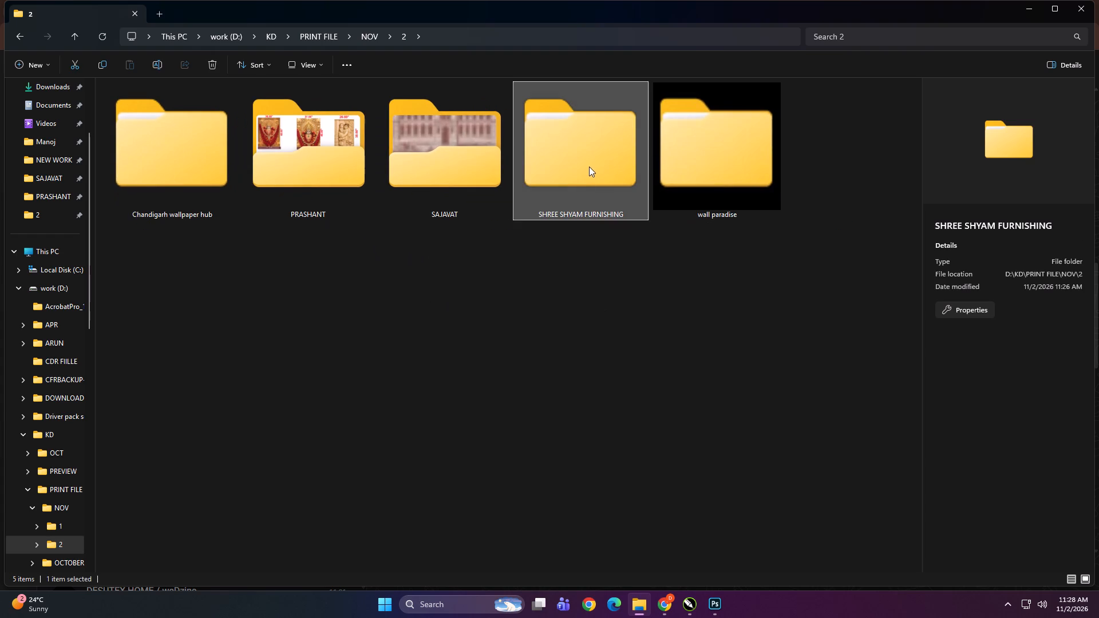
pyautogui.hotkey('ctrl', 'c')
pyautogui.hotkey('ctrl', 'c')
pyautogui.hotkey('ctrl', 'c')
pyautogui.hotkey('ctrl', 'c')
pyautogui.hotkey('ctrl', 'c')
pyautogui.hotkey('ctrl', 'c')
pyautogui.hotkey('ctrl', 'c')
pyautogui.hotkey('ctrl', 'c')
pyautogui.hotkey('ctrl', 'c')
pyautogui.hotkey('ctrl', 'c')
pyautogui.hotkey('ctrl', 'c')
pyautogui.hotkey('ctrl', 'c')
pyautogui.hotkey('ctrl', 'c')
pyautogui.hotkey('ctrl', 'c')
pyautogui.hotkey('ctrl', 'c')
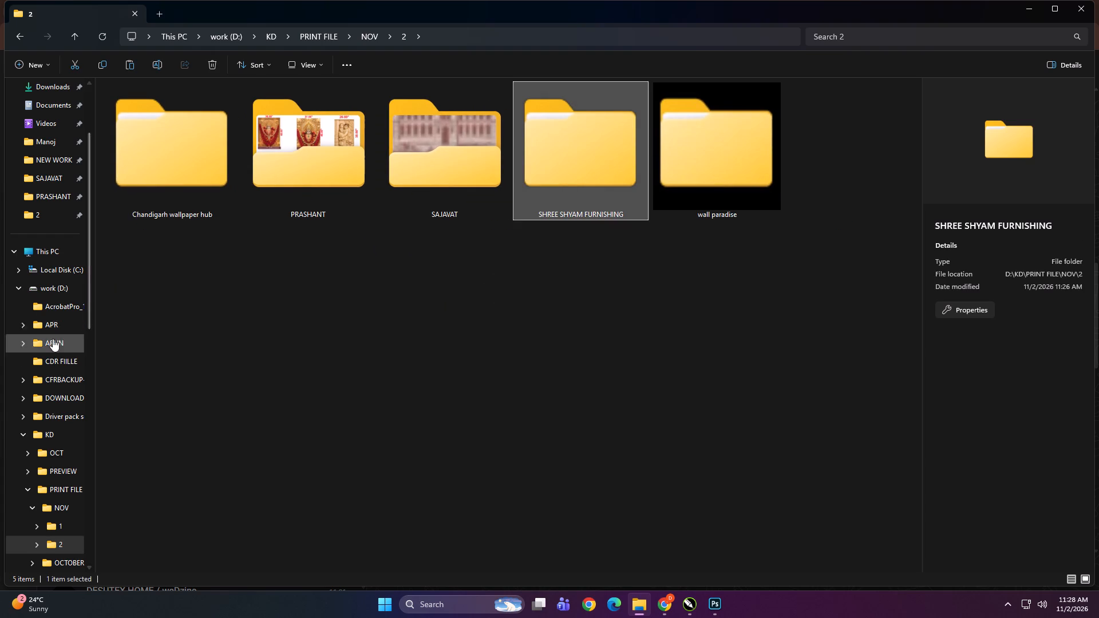
# Paste the copied customer folder into Print > NOV > 2 on the DIGITECH_SHAREDRIVE (Z:) network drive.
pyautogui.scroll(3, 42, 345)
pyautogui.click(45, 363)
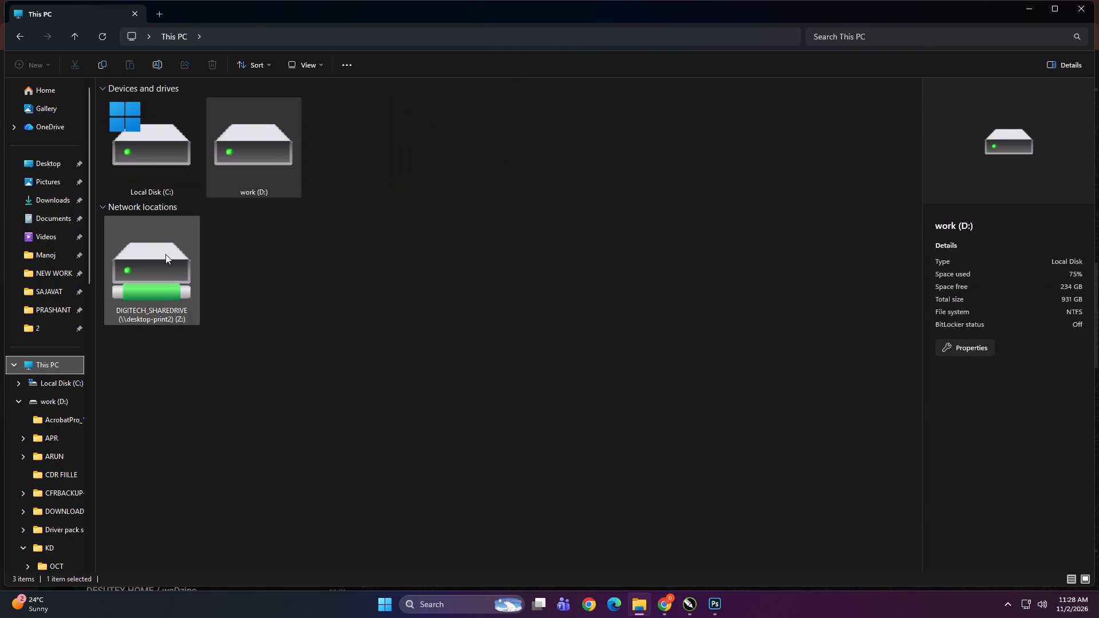
pyautogui.doubleClick(165, 254)
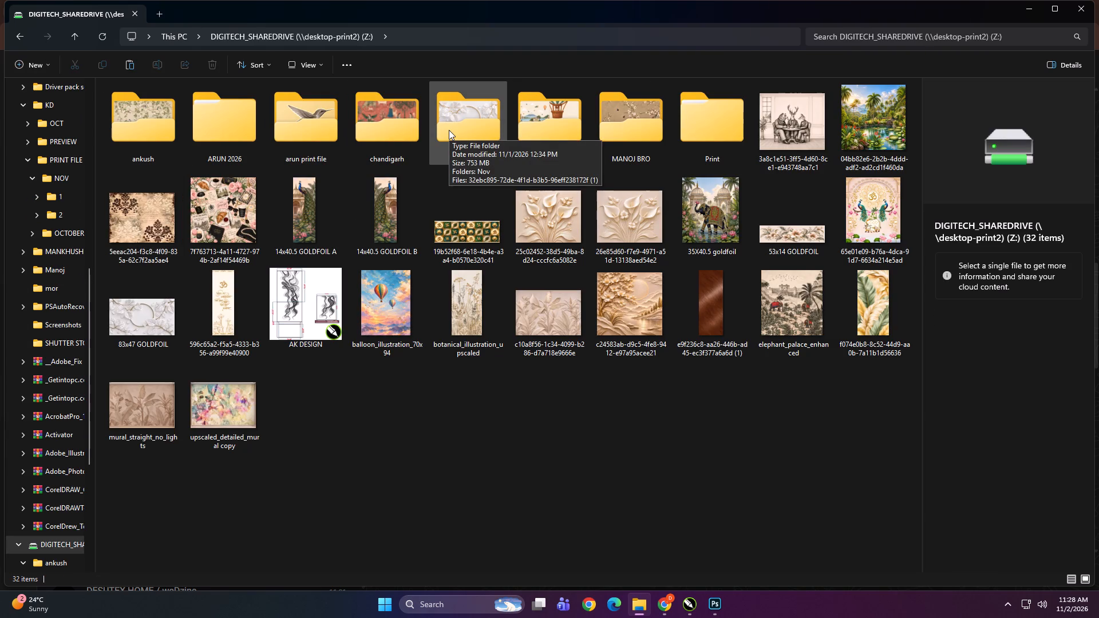
pyautogui.doubleClick(705, 121)
pyautogui.click(428, 145)
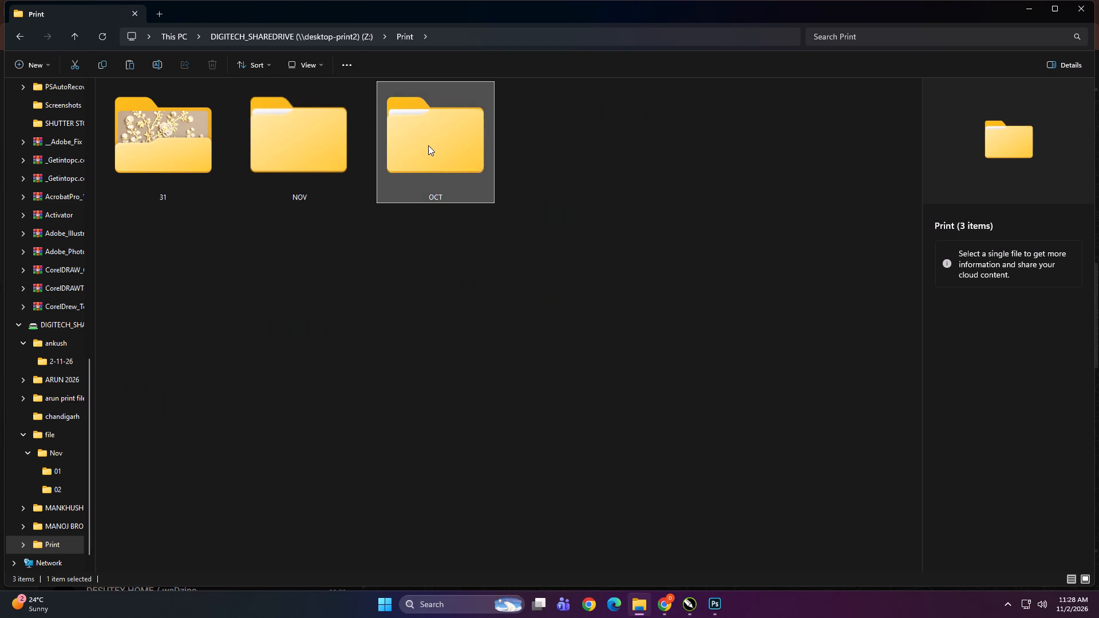
pyautogui.doubleClick(305, 152)
pyautogui.doubleClick(219, 118)
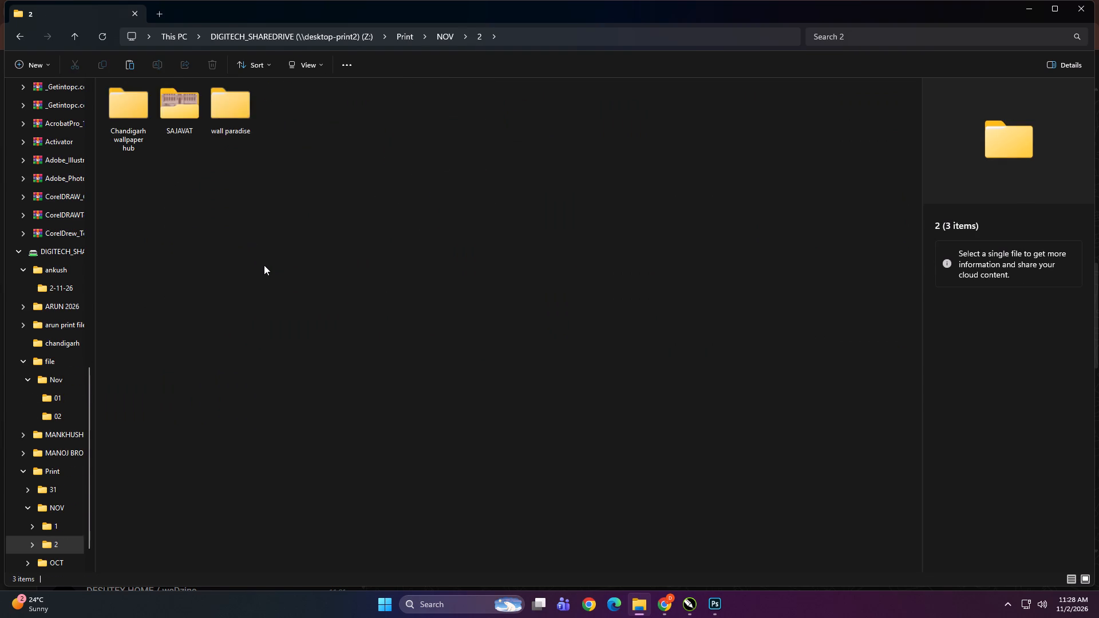
pyautogui.keyDown('ctrl'); pyautogui.scroll(15, 266, 266); pyautogui.keyUp('ctrl')
pyautogui.rightClick(266, 266)
pyautogui.click(285, 282)
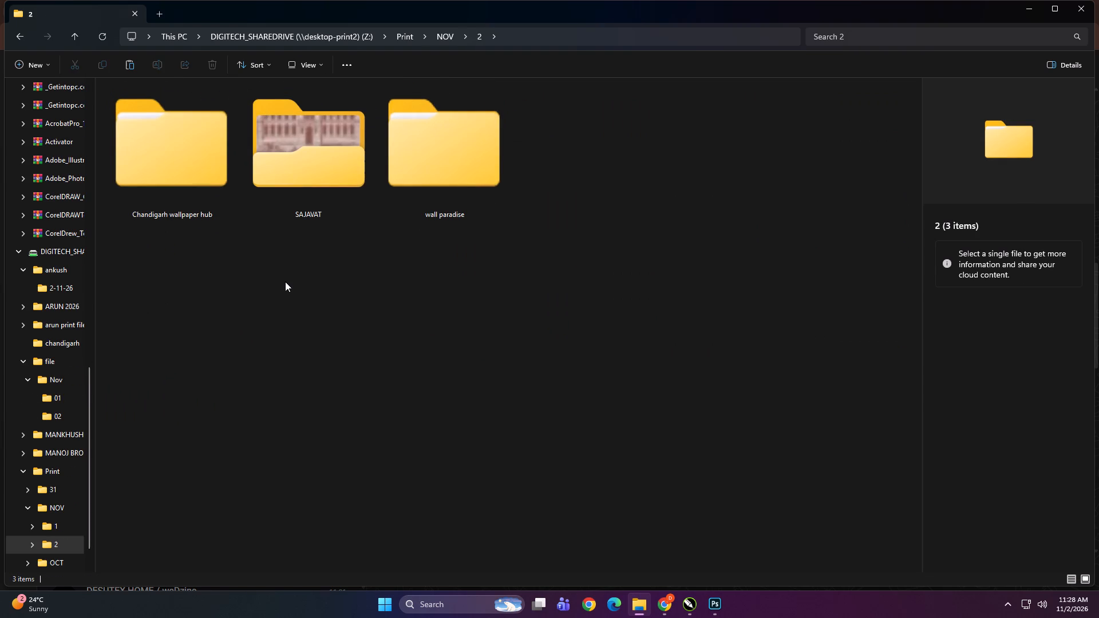
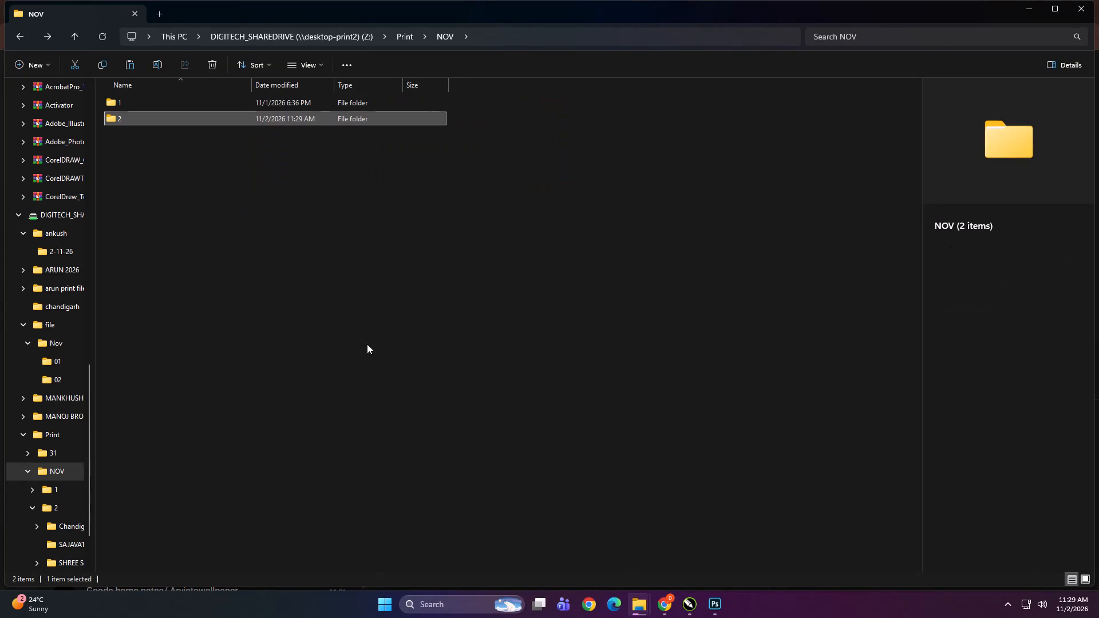
# Check which customer folders are in Print > NOV > 1 on the DIGITECH_SHAREDRIVE (Z:) network drive.
pyautogui.doubleClick(167, 103)
pyautogui.click(167, 103)
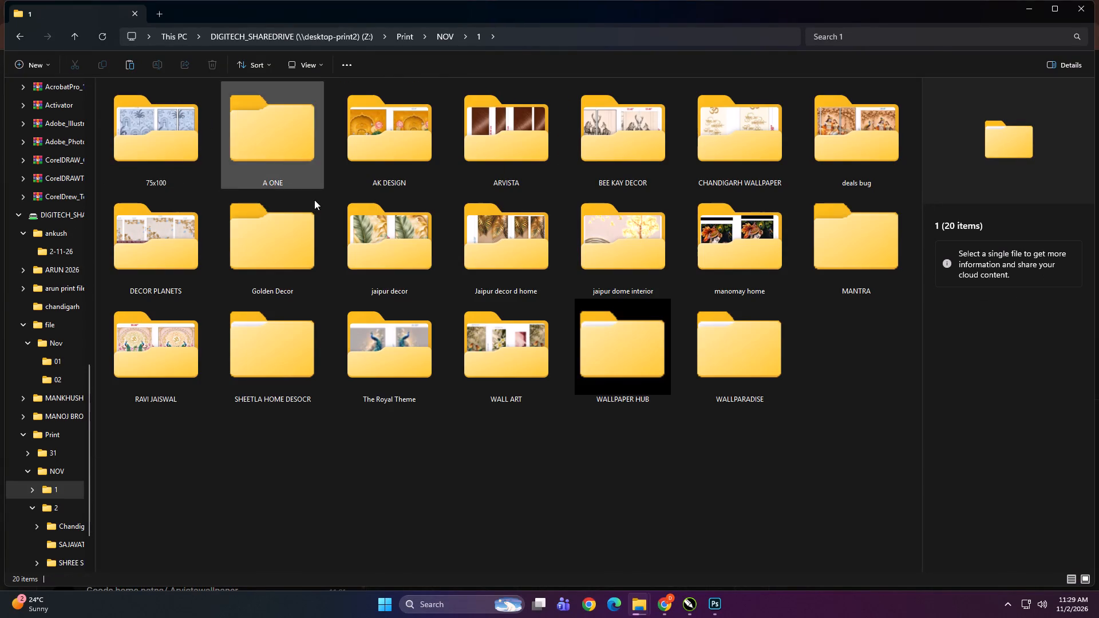
pyautogui.keyDown('ctrl'); pyautogui.scroll(1, 346, 252); pyautogui.keyUp('ctrl')
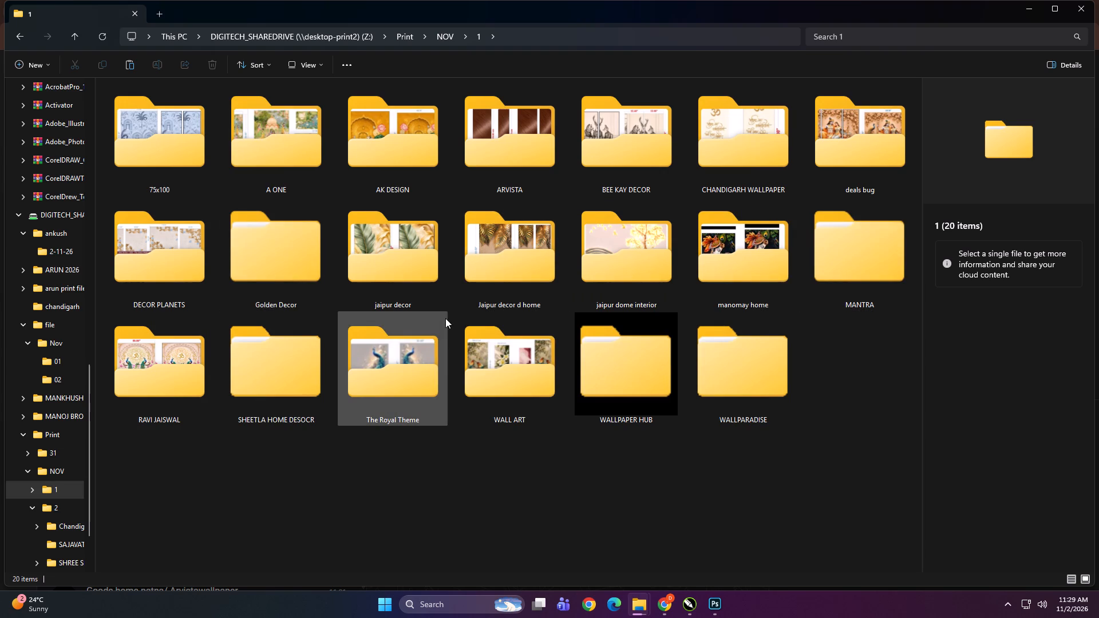
pyautogui.click(426, 478)
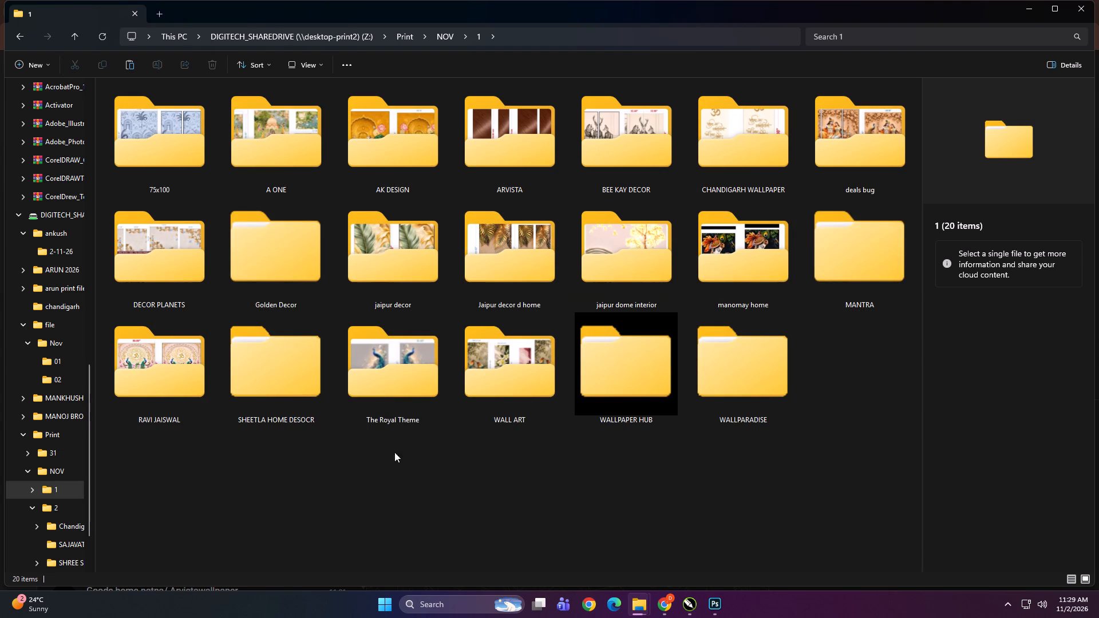
# Look through KD > PRINT FILE > NOV on the work (D:) drive and inspect the SAJAVAT folder inside 1.
pyautogui.scroll(4, 59, 389)
pyautogui.click(57, 367)
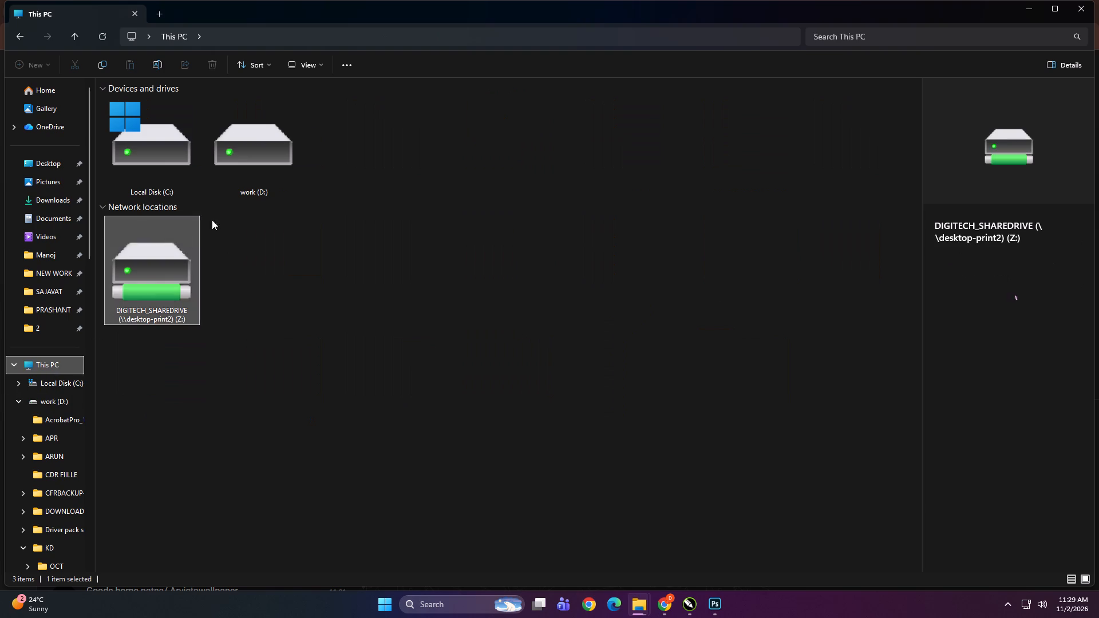
pyautogui.doubleClick(242, 152)
pyautogui.doubleClick(318, 274)
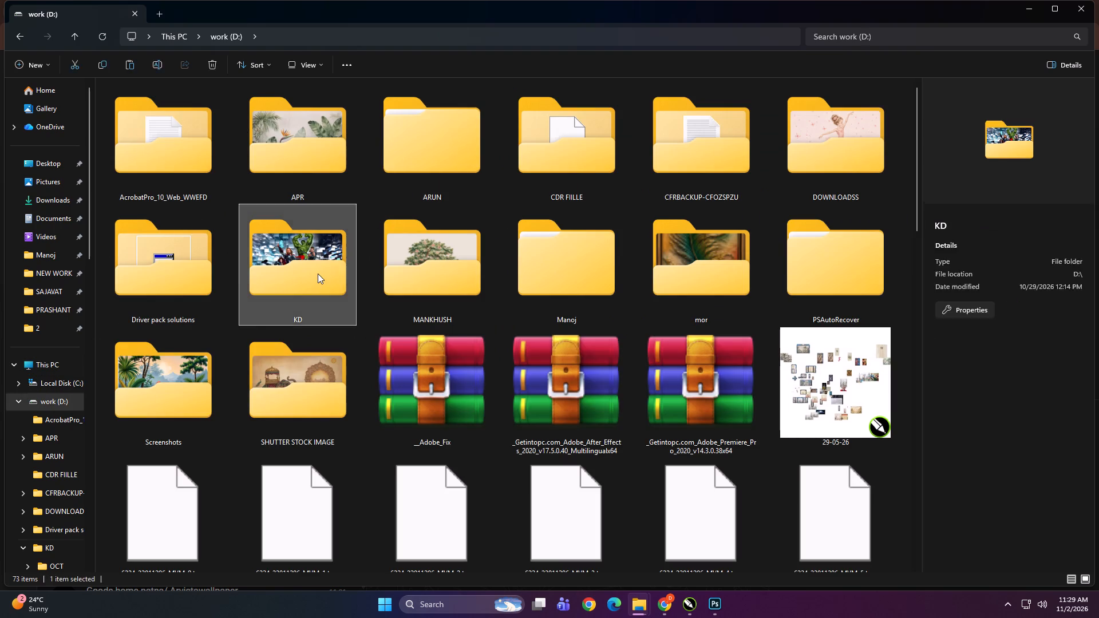
pyautogui.doubleClick(488, 163)
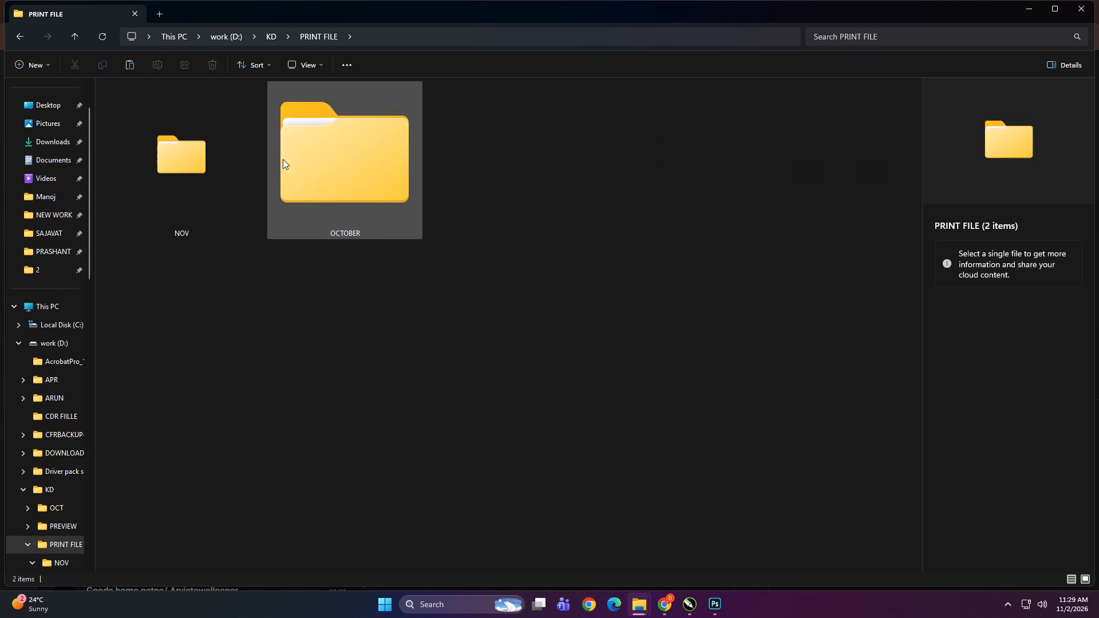
pyautogui.doubleClick(213, 157)
pyautogui.doubleClick(243, 134)
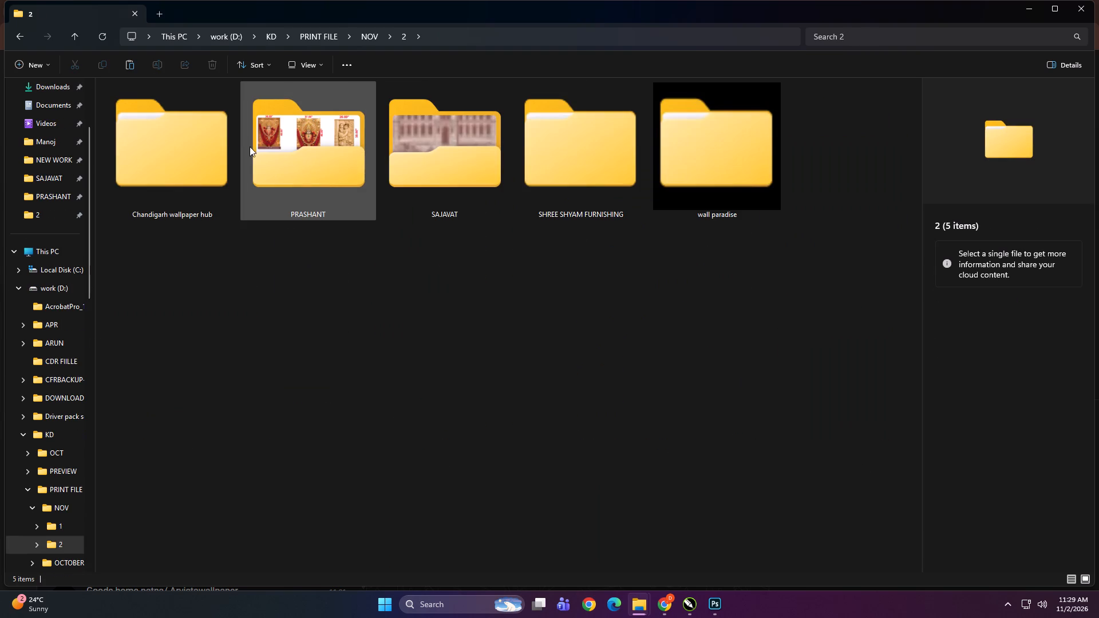
pyautogui.click(314, 311)
pyautogui.press('BackSpace')
pyautogui.tripleClick(179, 144)
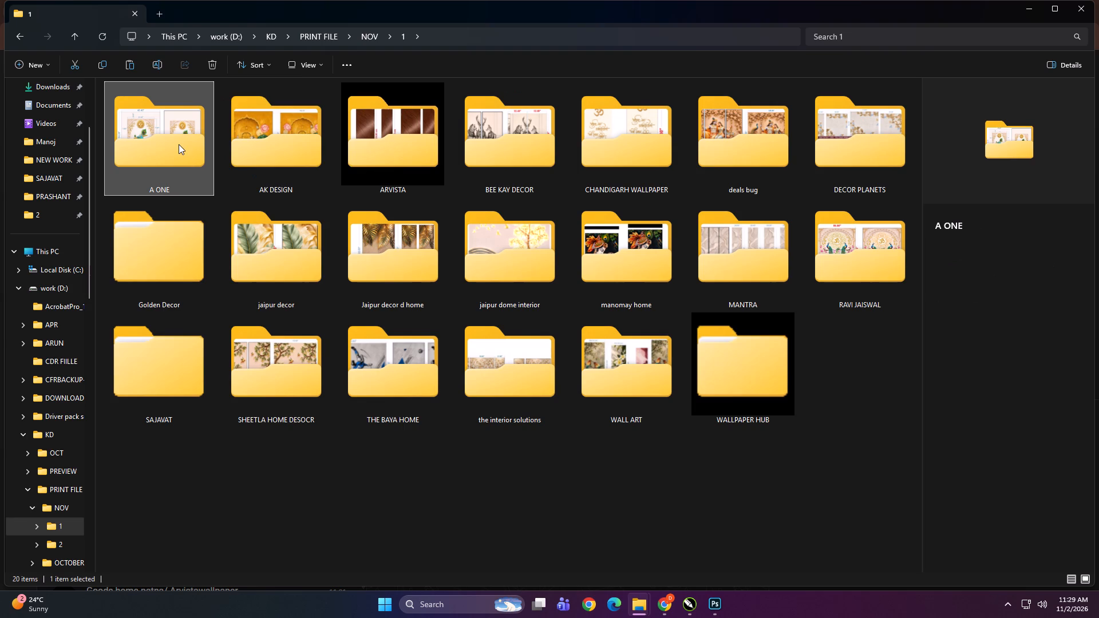
pyautogui.doubleClick(164, 359)
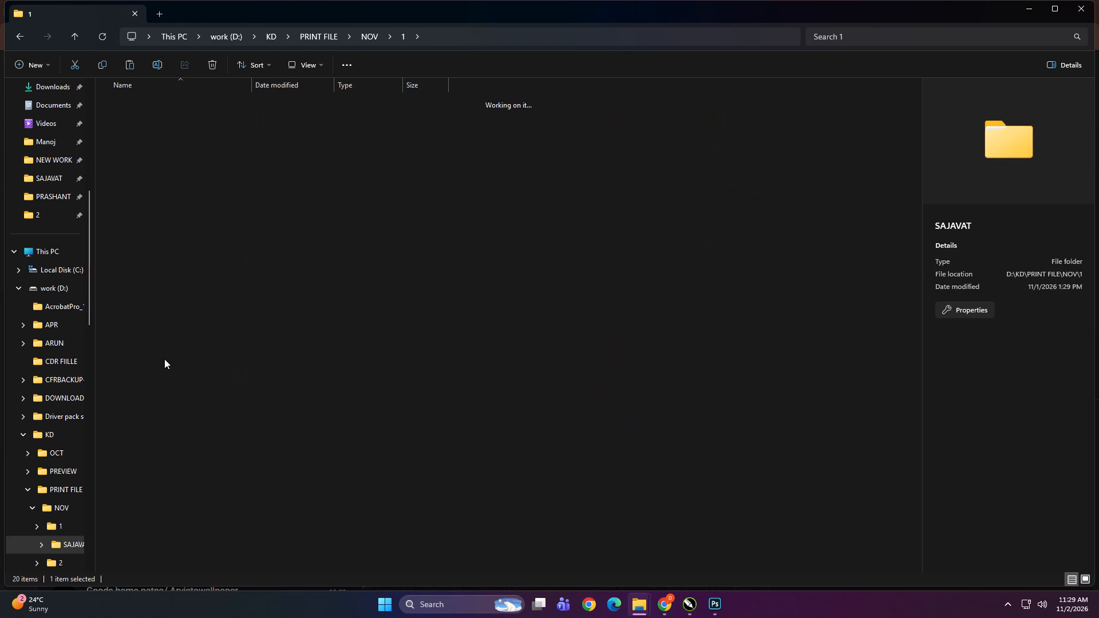
pyautogui.click(182, 332)
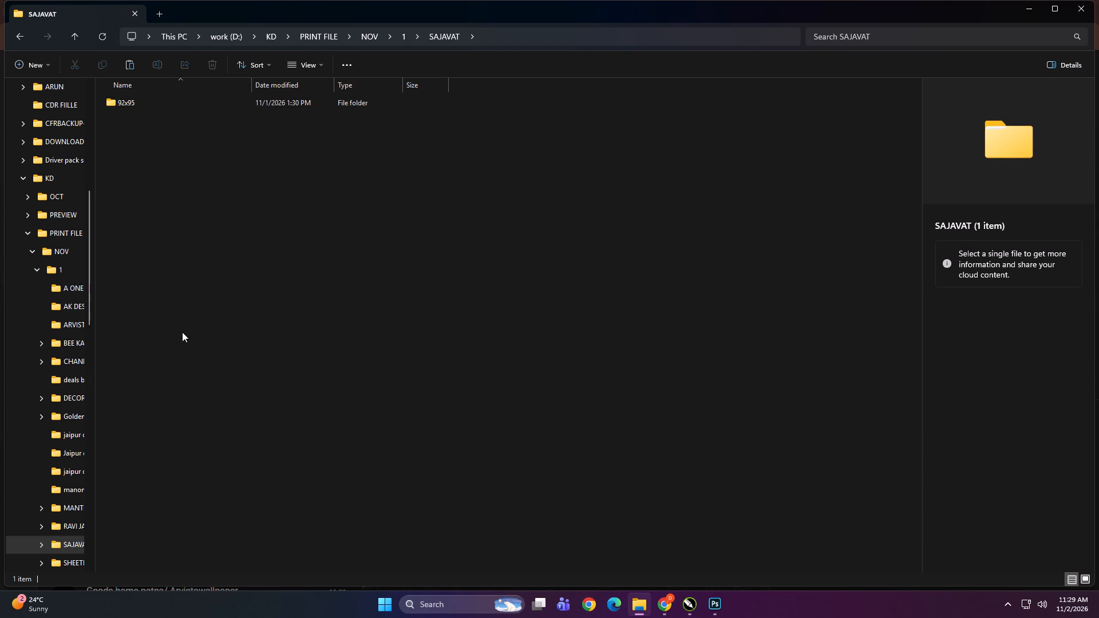
pyautogui.click(182, 332)
pyautogui.press('BackSpace')
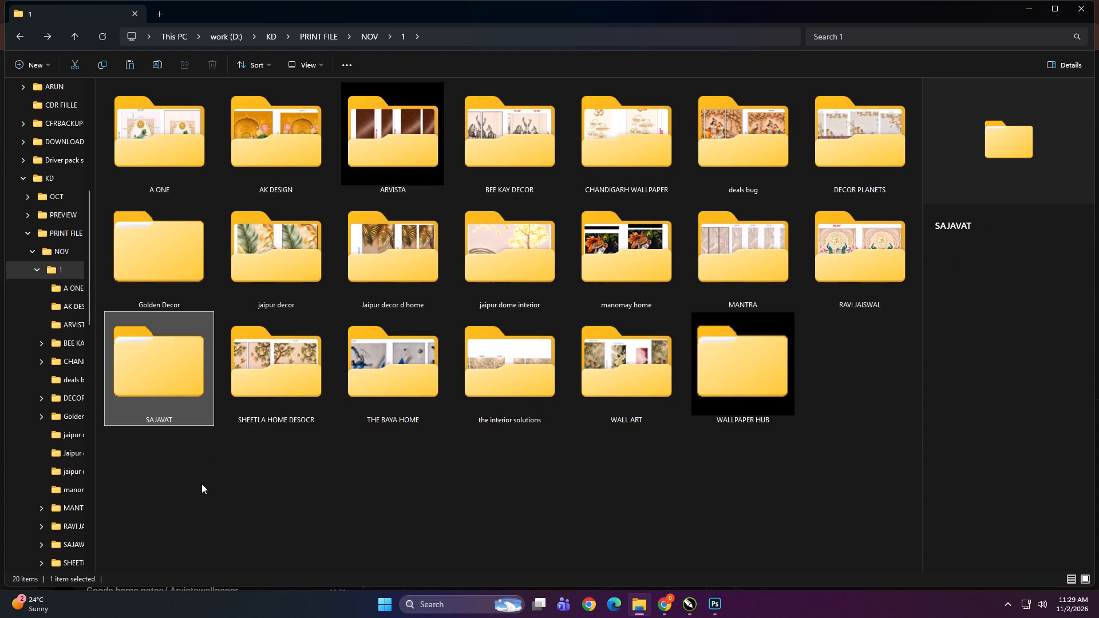
# Copy the SAJAVAT customer folder from KD > PRINT FILE > NOV > 1 on the work (D:) drive.
pyautogui.click(193, 487)
pyautogui.click(155, 375)
pyautogui.hotkey('ctrl', 'c')
# Paste the copied SAJAVAT folder into Print > NOV > 2 on the DIGITECH_SHAREDRIVE (Z:) network drive.
pyautogui.scroll(3, 30, 418)
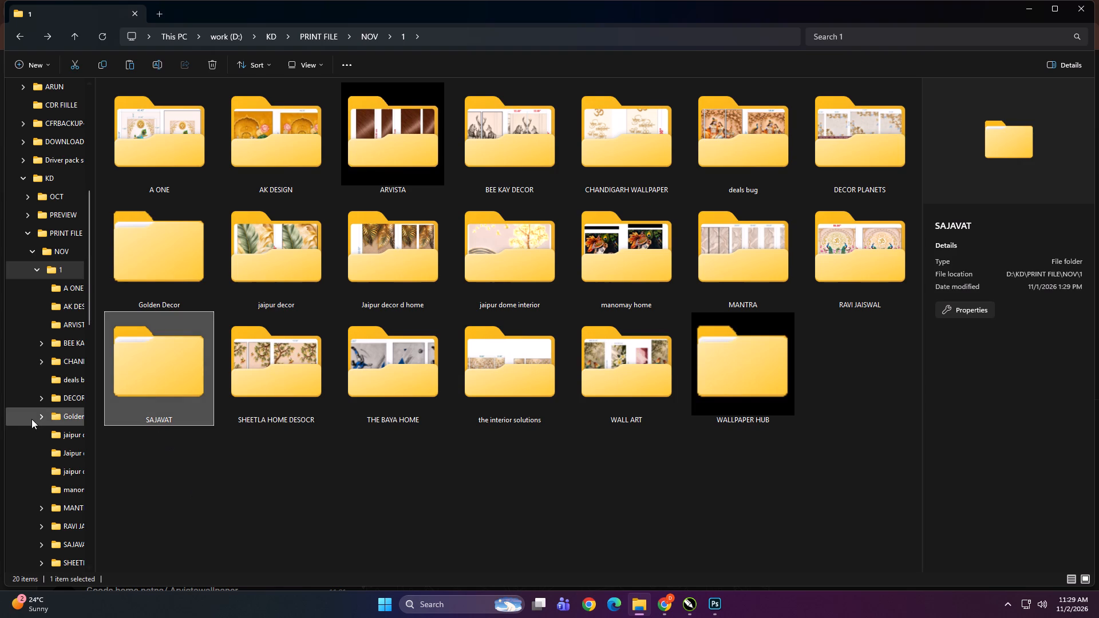
pyautogui.scroll(5, 31, 419)
pyautogui.click(58, 356)
pyautogui.doubleClick(157, 276)
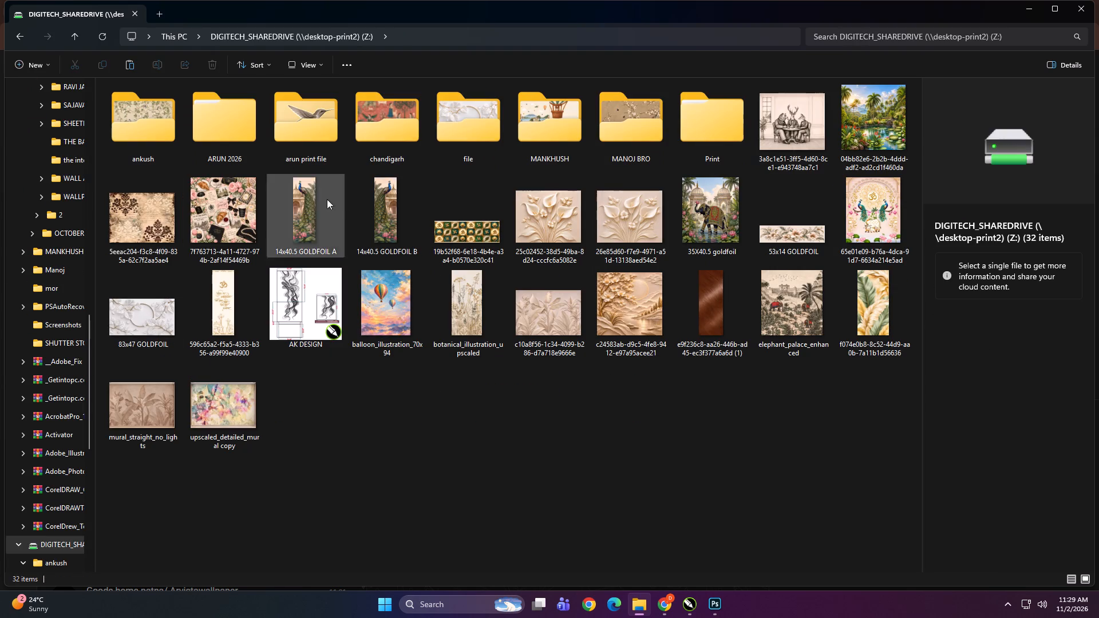
pyautogui.doubleClick(725, 138)
pyautogui.click(306, 257)
pyautogui.doubleClick(295, 156)
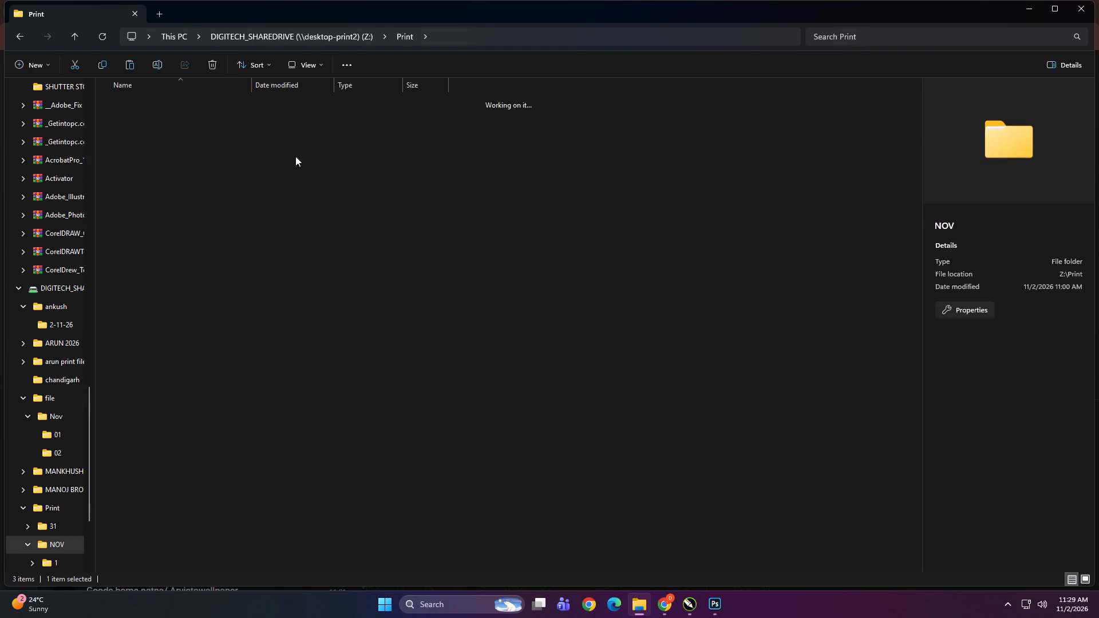
pyautogui.doubleClick(145, 122)
pyautogui.rightClick(375, 304)
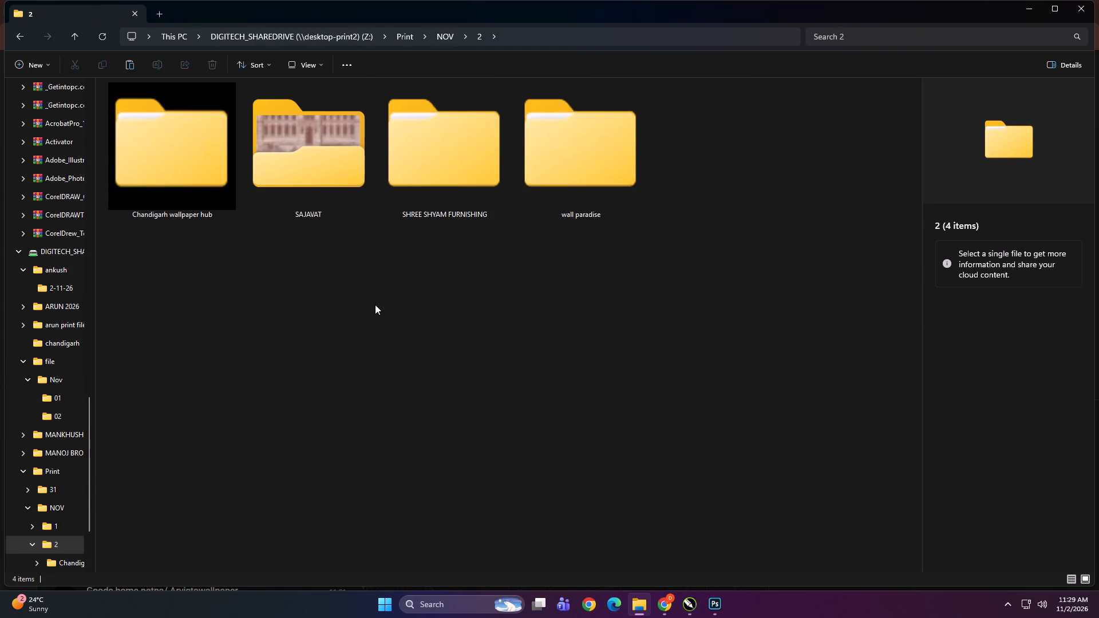
pyautogui.click(390, 312)
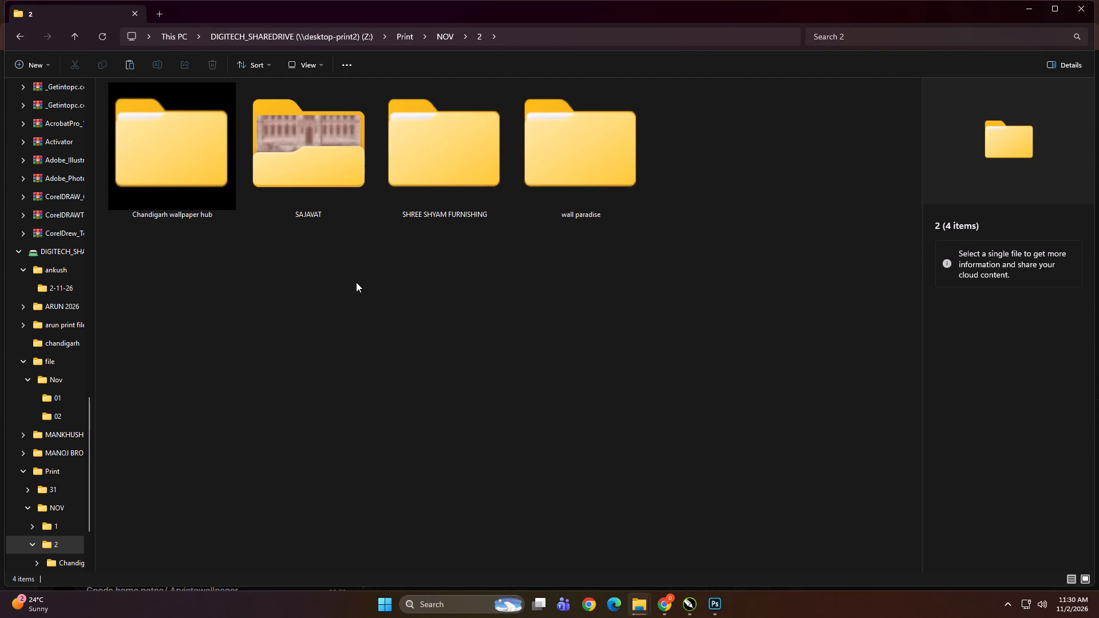
pyautogui.click(530, 366)
pyautogui.scroll(4, 50, 353)
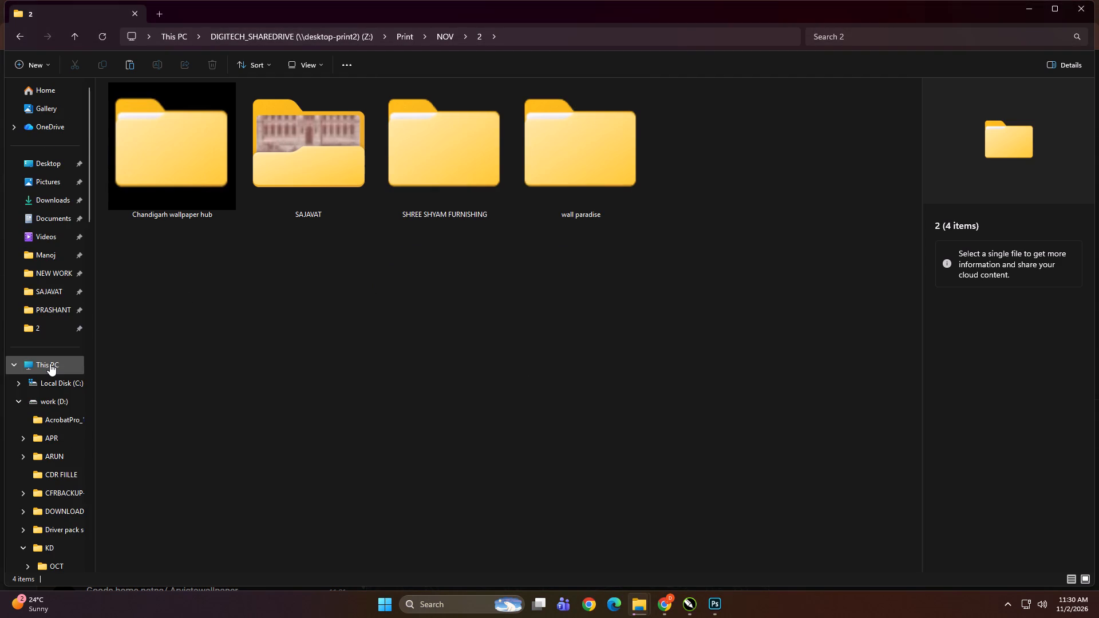
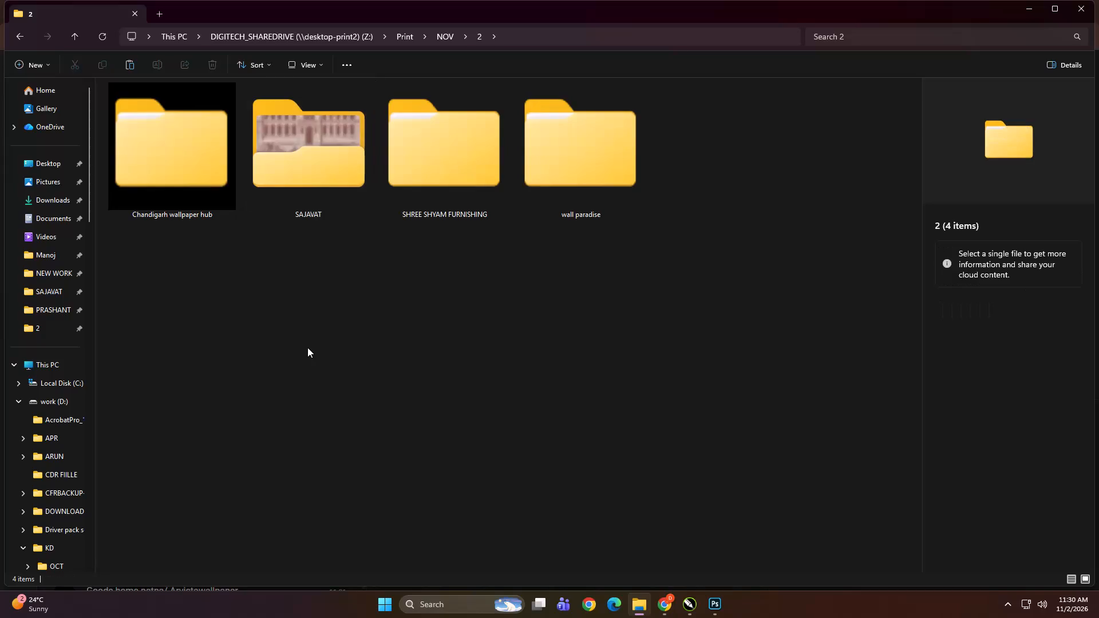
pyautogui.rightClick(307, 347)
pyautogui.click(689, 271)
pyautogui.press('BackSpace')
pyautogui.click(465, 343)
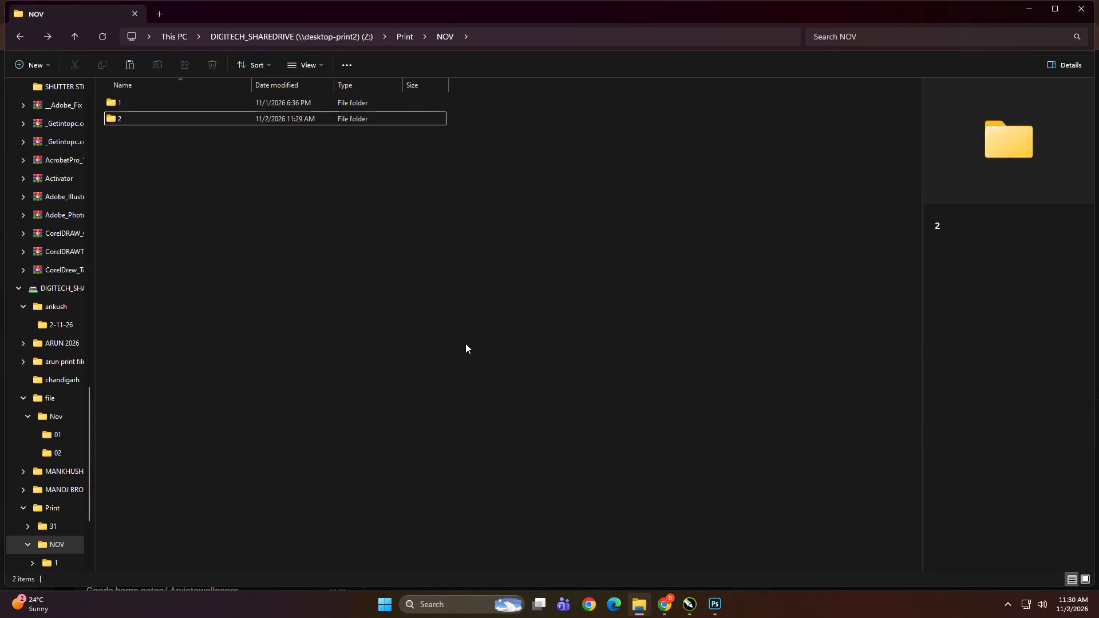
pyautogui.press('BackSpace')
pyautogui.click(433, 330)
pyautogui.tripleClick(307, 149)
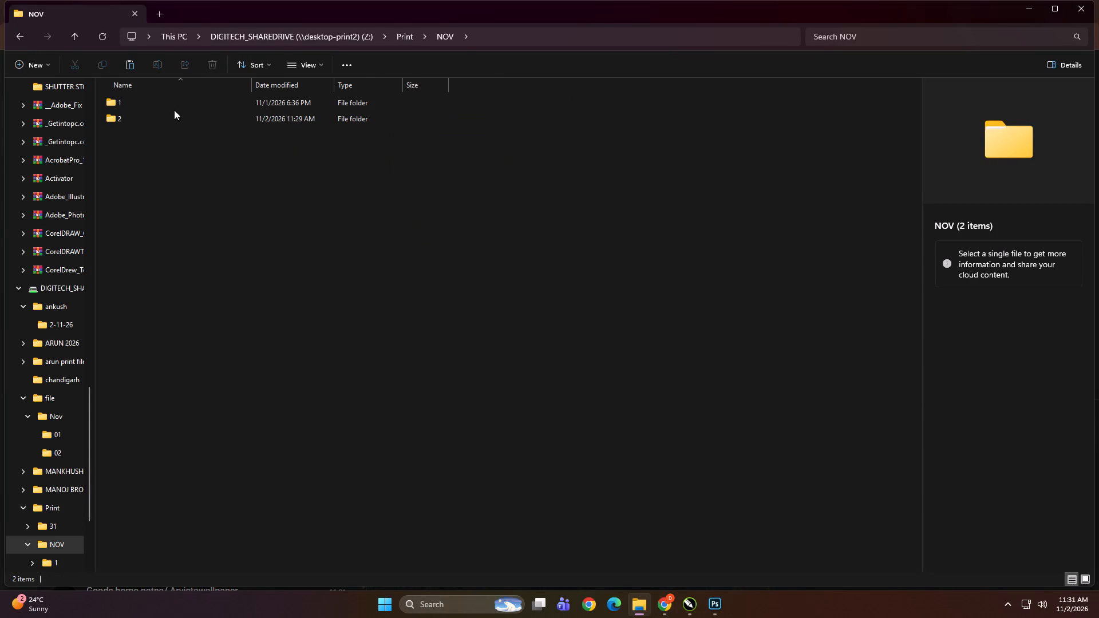
# Look through the customer folders in KD > PRINT FILE > NOV > 2 on the work (D:) drive.
pyautogui.scroll(2, 75, 462)
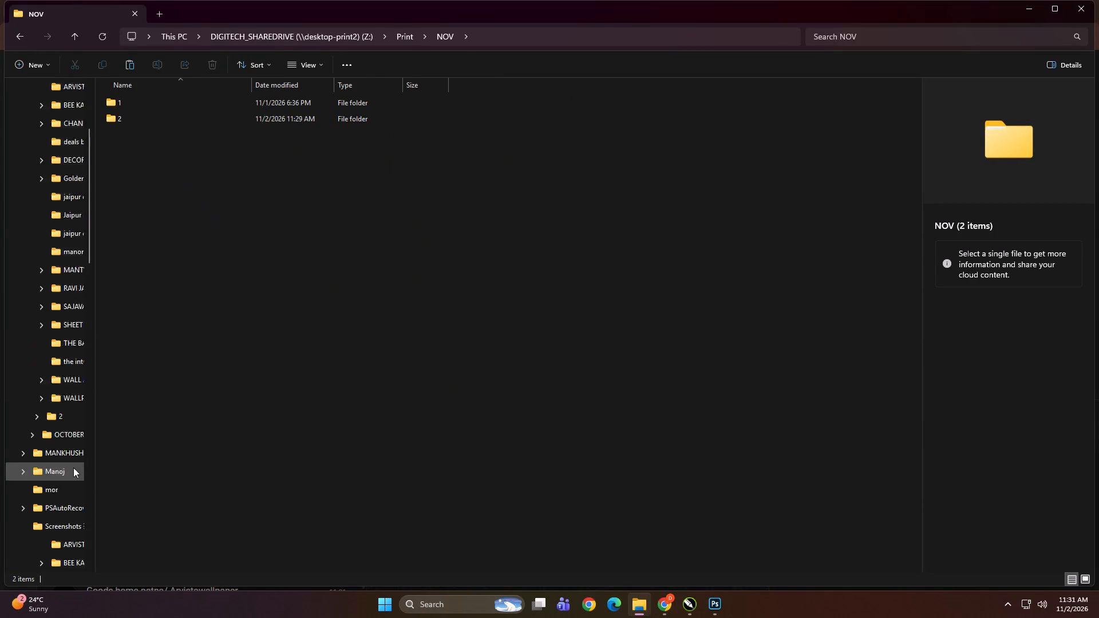
pyautogui.scroll(6, 73, 468)
pyautogui.click(38, 365)
pyautogui.tripleClick(245, 149)
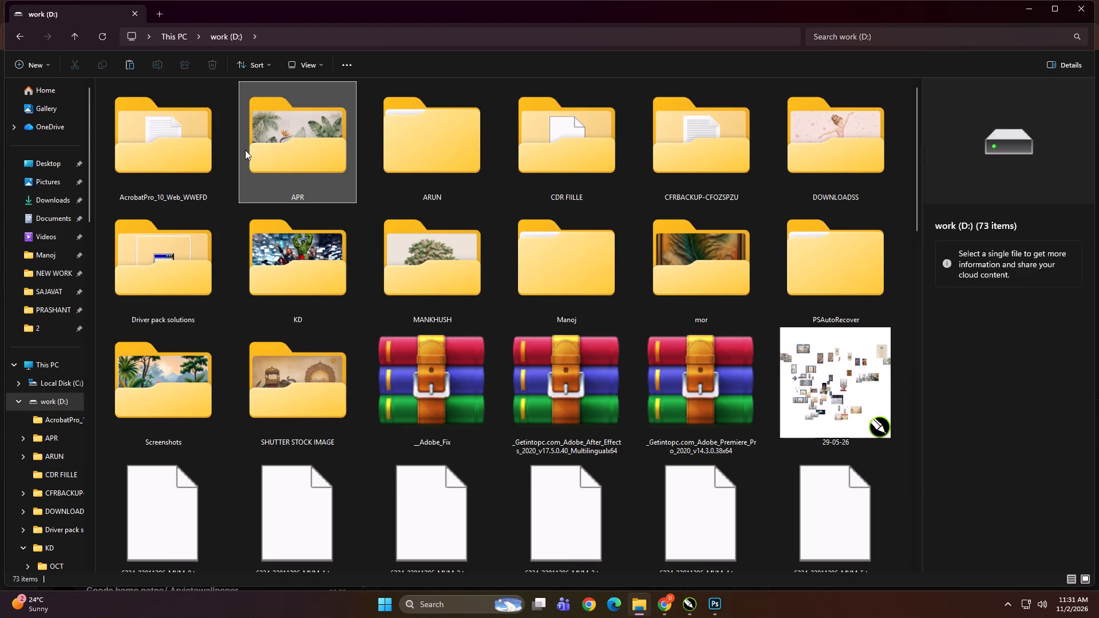
pyautogui.doubleClick(319, 256)
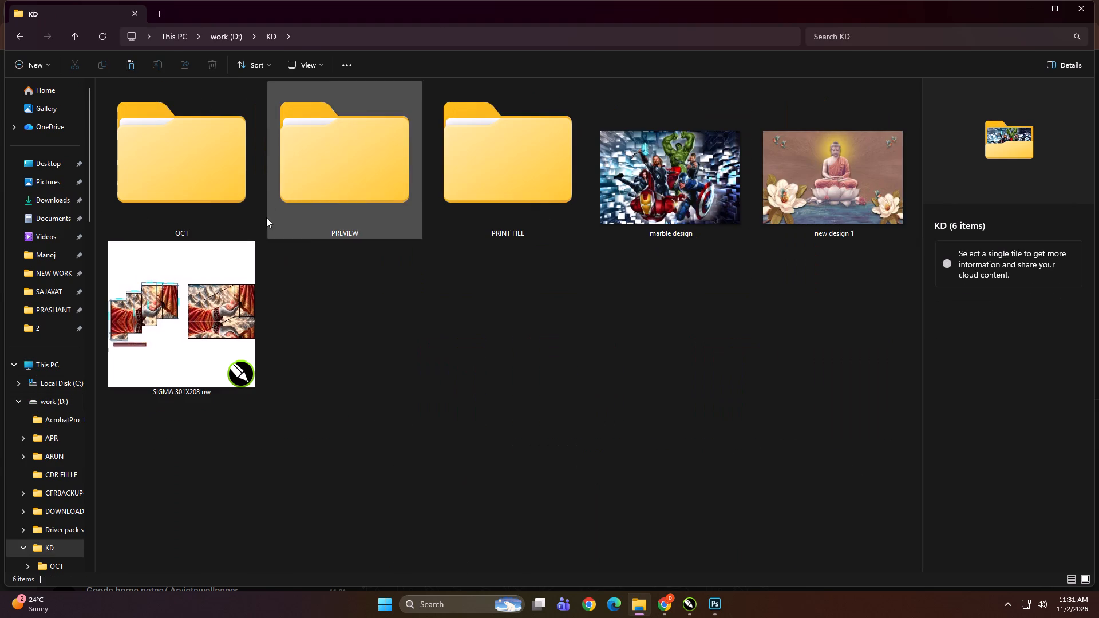
pyautogui.doubleClick(486, 181)
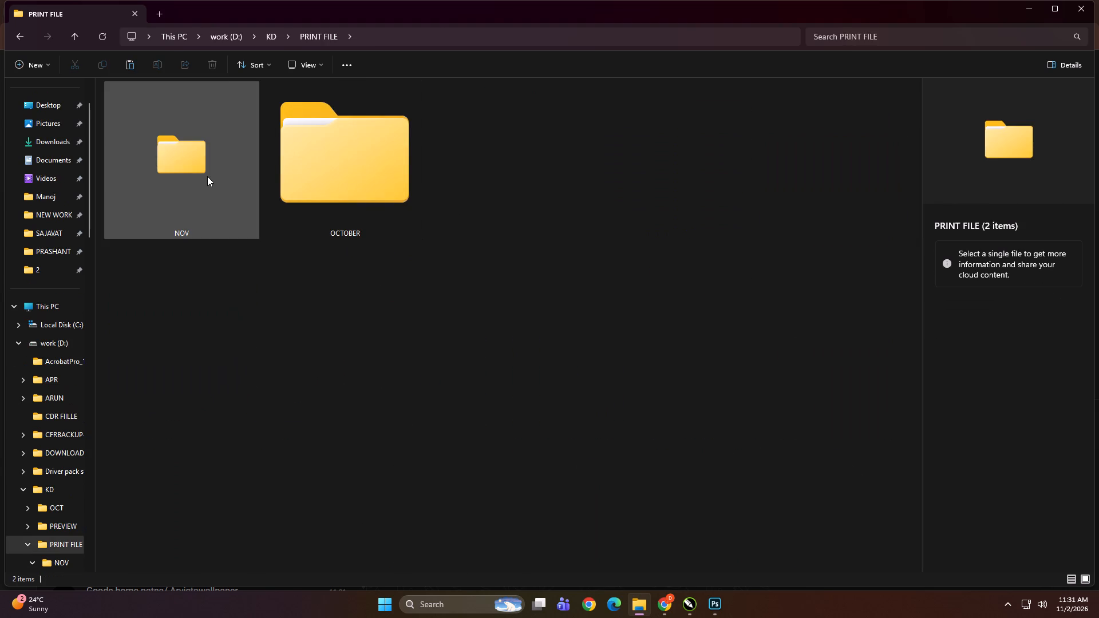
pyautogui.click(207, 176)
pyautogui.click(207, 176)
pyautogui.doubleClick(246, 145)
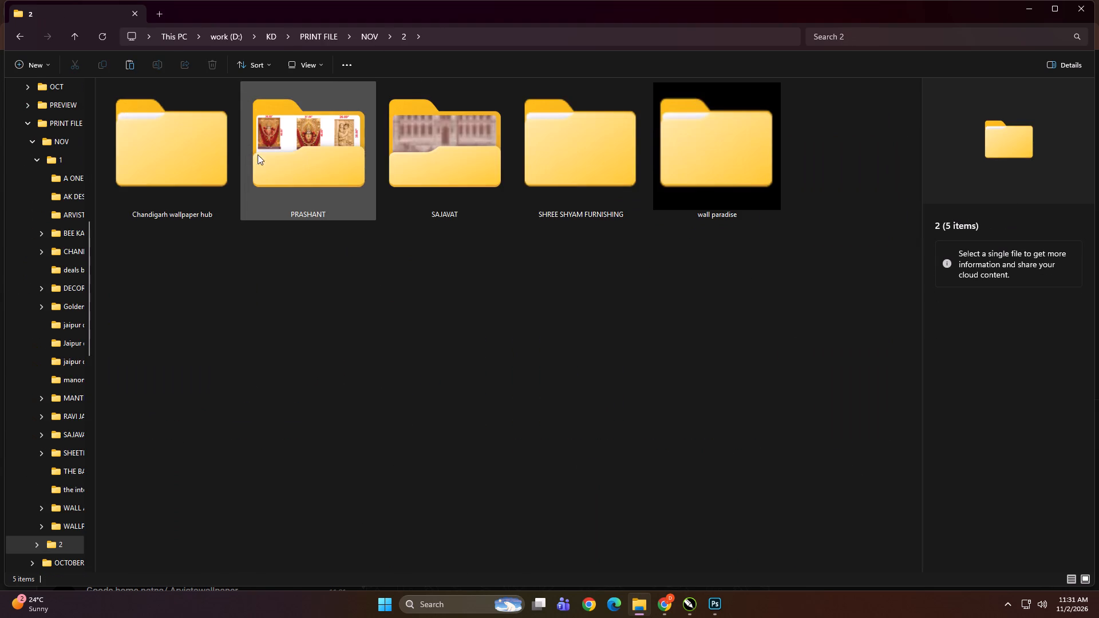
pyautogui.keyDown('ctrl'); pyautogui.scroll(6, 375, 327); pyautogui.keyUp('ctrl')
pyautogui.click(377, 344)
pyautogui.click(212, 205)
pyautogui.click(374, 188)
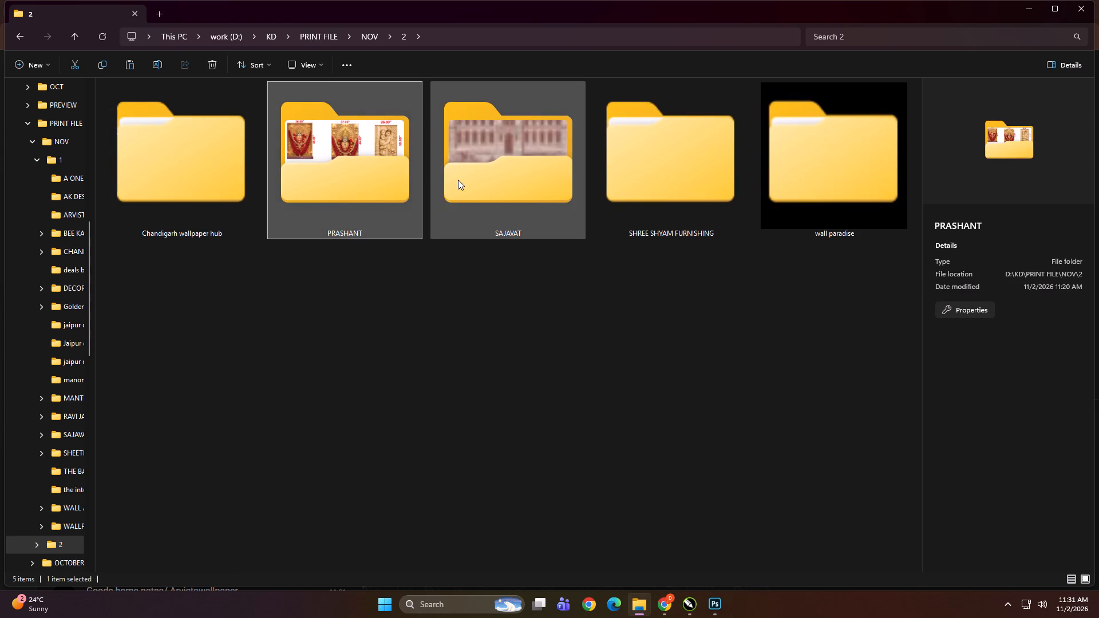
pyautogui.click(461, 180)
pyautogui.click(355, 189)
pyautogui.click(471, 183)
pyautogui.click(620, 191)
pyautogui.click(796, 180)
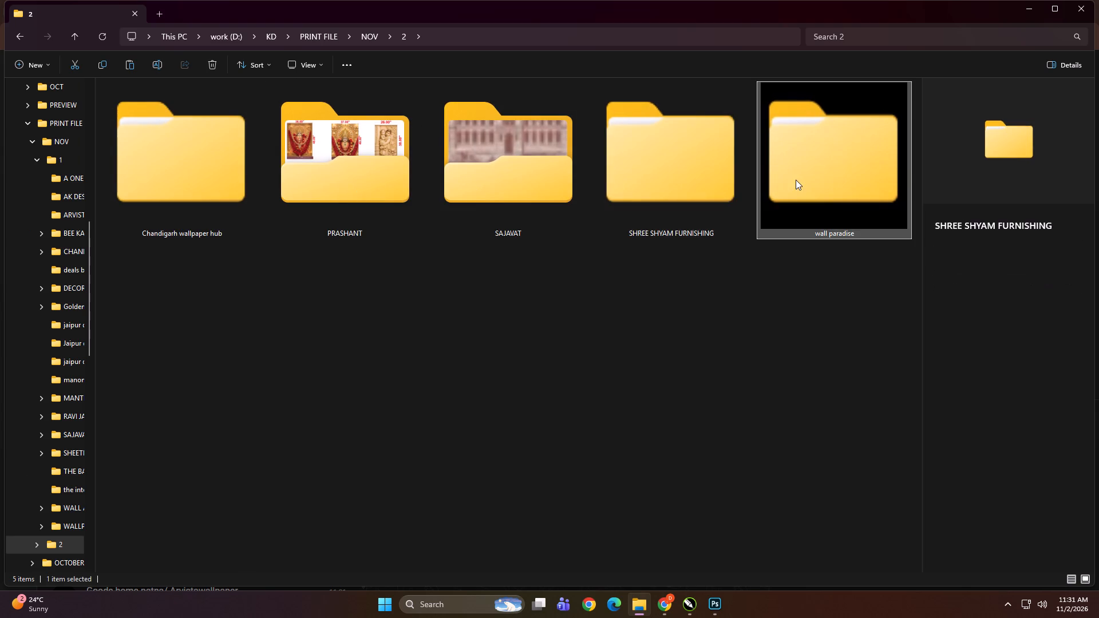
pyautogui.click(642, 311)
pyautogui.click(654, 200)
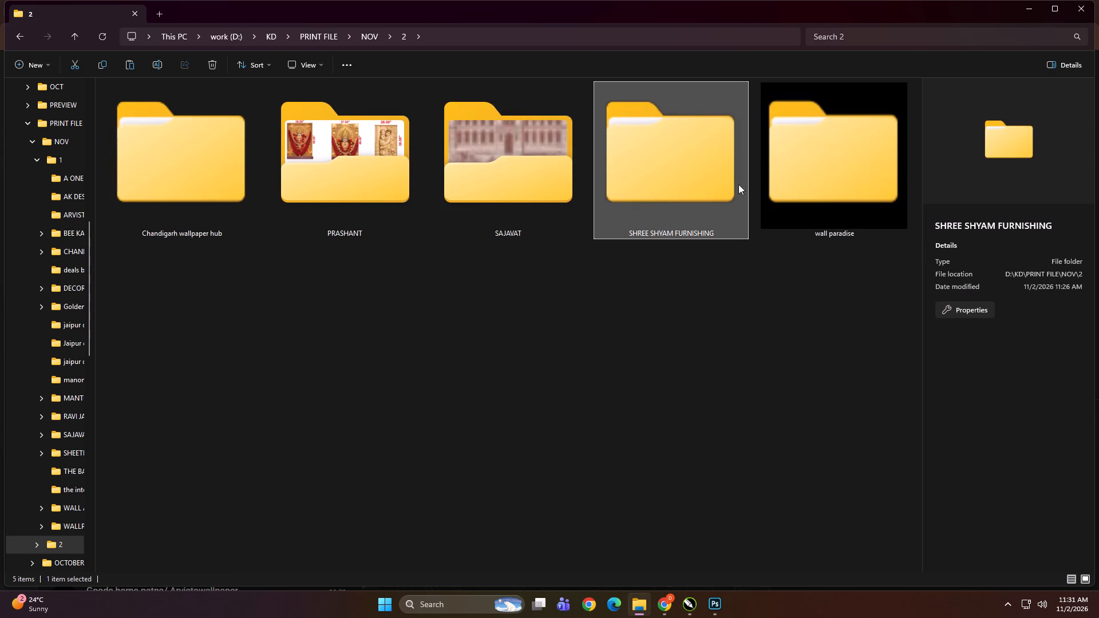
pyautogui.click(672, 183)
# Look in the file > Nov folder on the DIGITECH_SHAREDRIVE (Z:) network drive.
pyautogui.scroll(6, 70, 457)
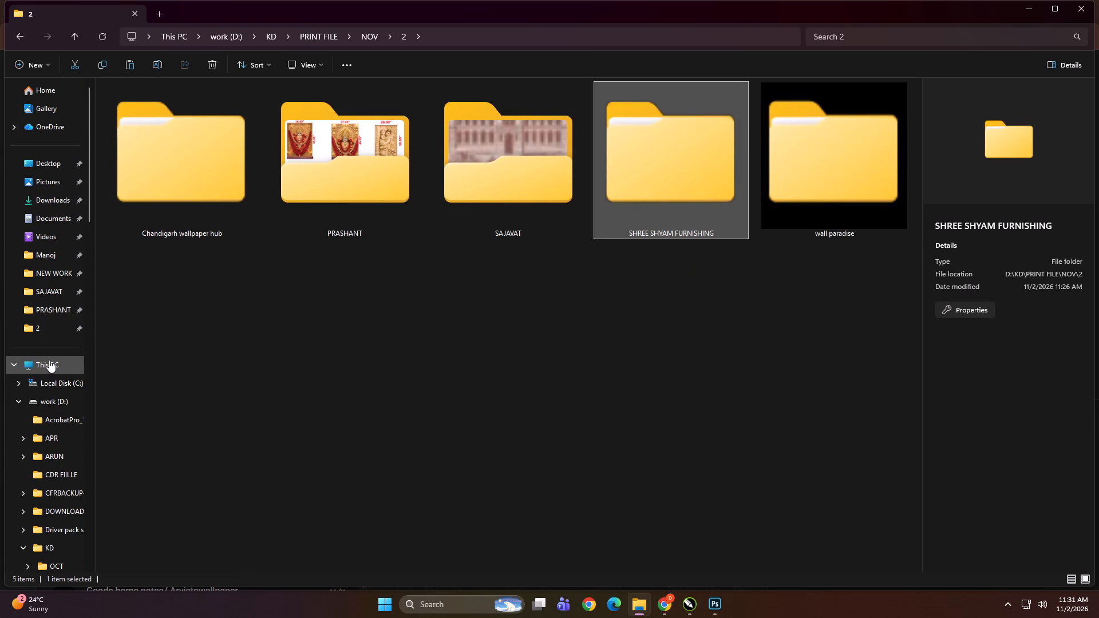
pyautogui.keyDown('shift'); pyautogui.click(49, 360); pyautogui.keyUp('shift')
pyautogui.click(175, 271)
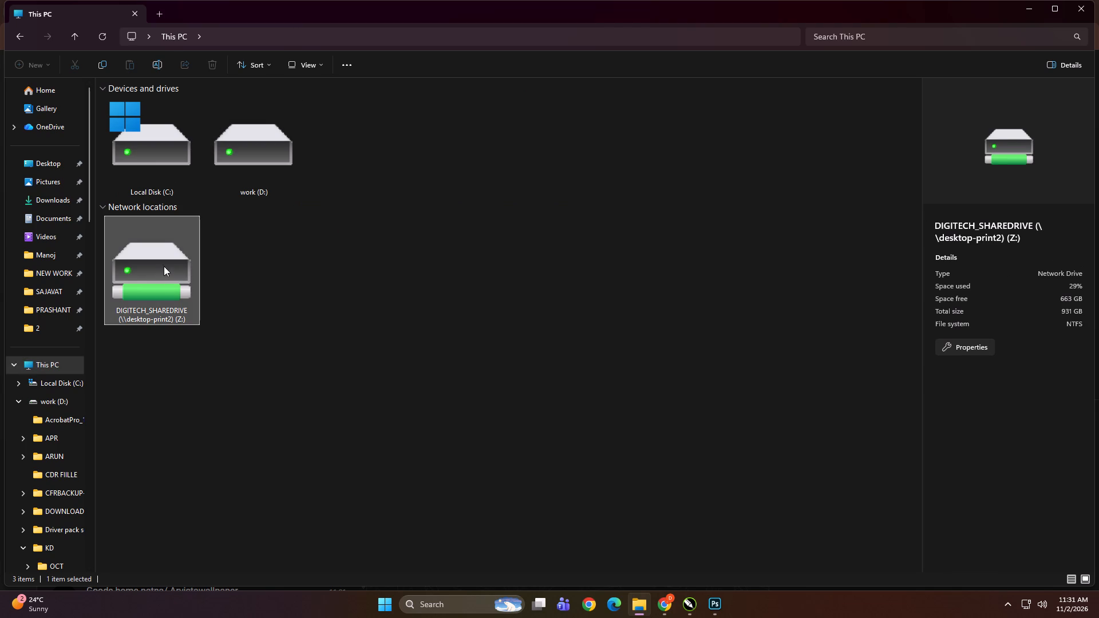
pyautogui.doubleClick(157, 260)
pyautogui.doubleClick(453, 133)
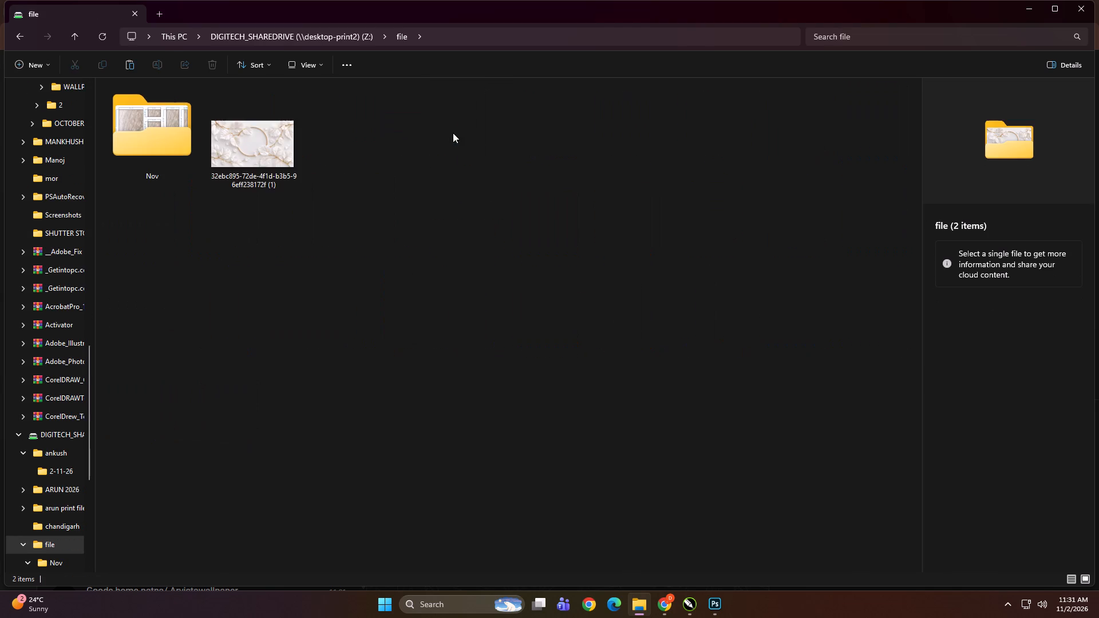
pyautogui.doubleClick(188, 142)
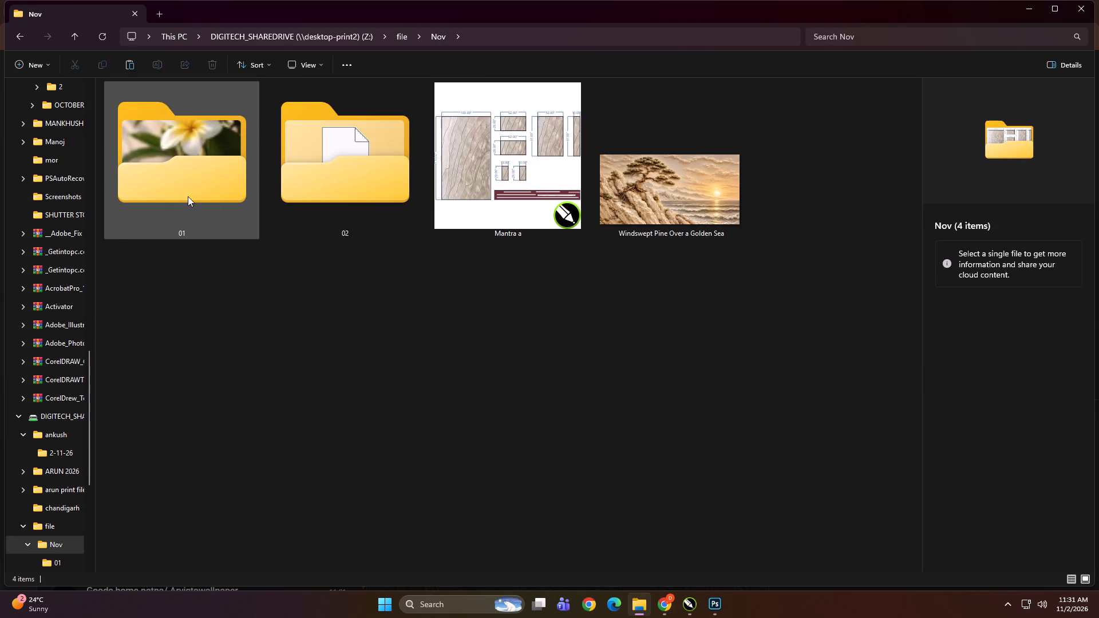
pyautogui.click(301, 358)
# Review the customer folders in KD > PRINT FILE > NOV > 2 on the work (D:) drive again.
pyautogui.scroll(5, 27, 371)
pyautogui.click(35, 375)
pyautogui.click(36, 364)
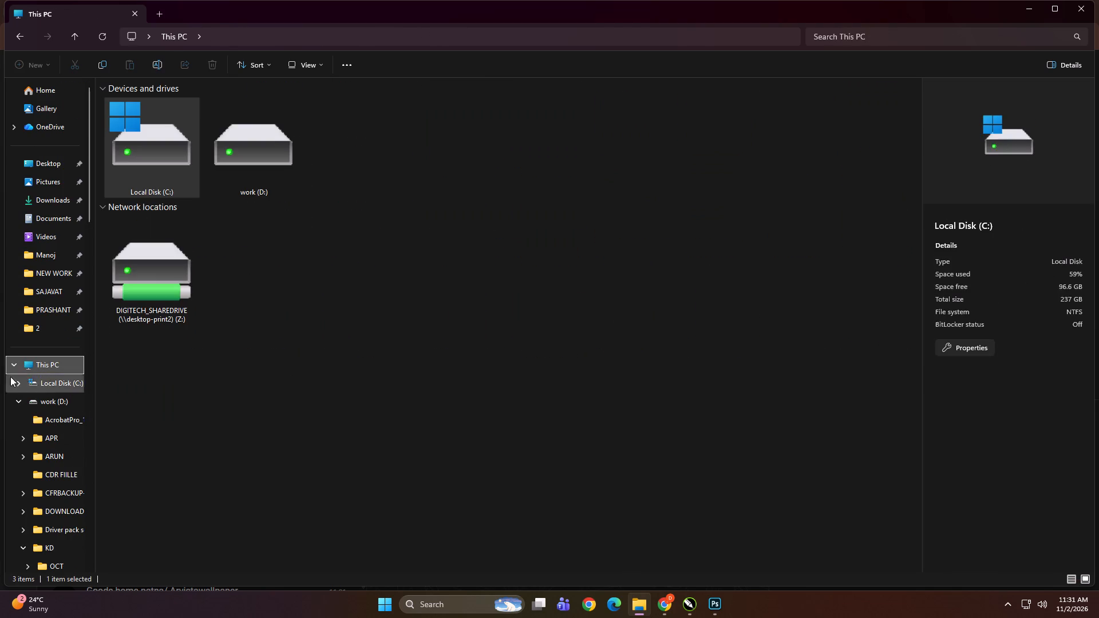
pyautogui.doubleClick(251, 163)
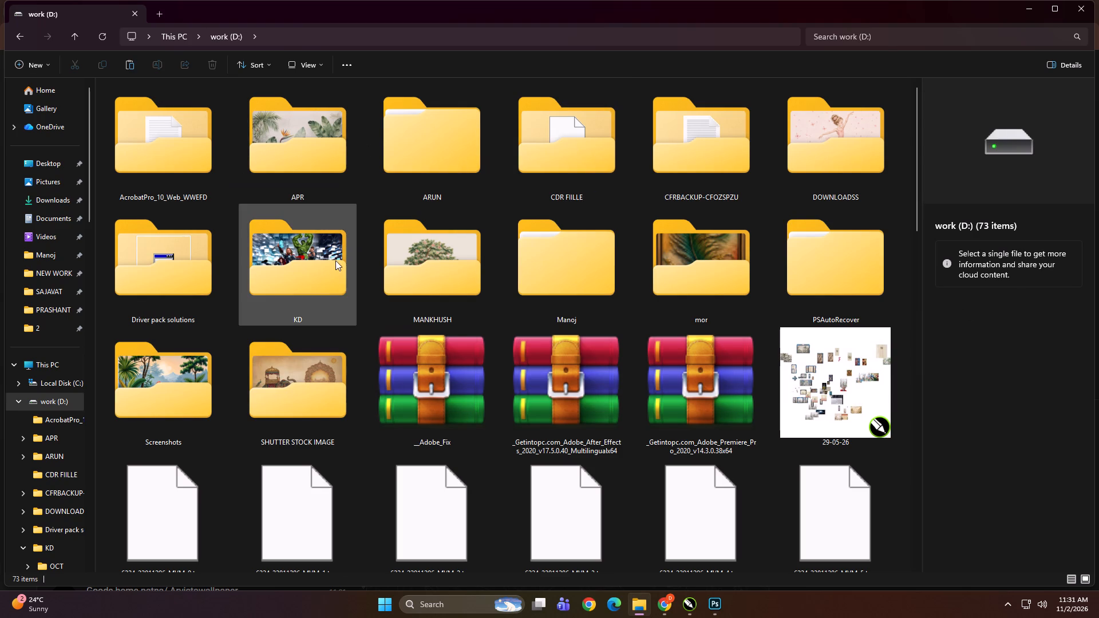
pyautogui.doubleClick(330, 263)
pyautogui.click(348, 170)
pyautogui.doubleClick(476, 172)
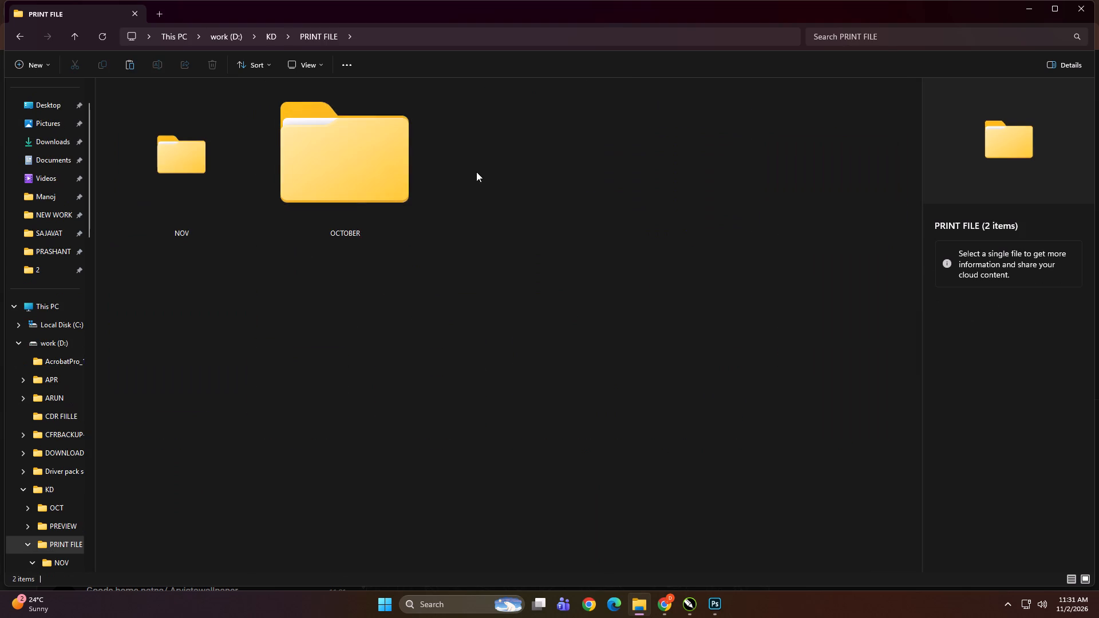
pyautogui.doubleClick(210, 168)
pyautogui.doubleClick(238, 144)
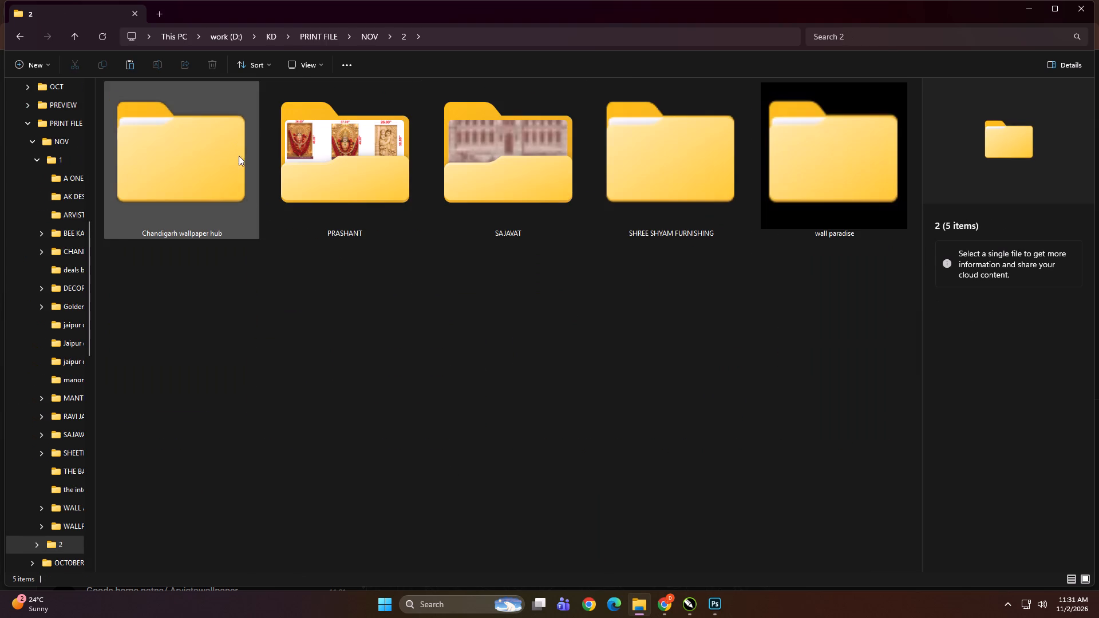
pyautogui.click(293, 342)
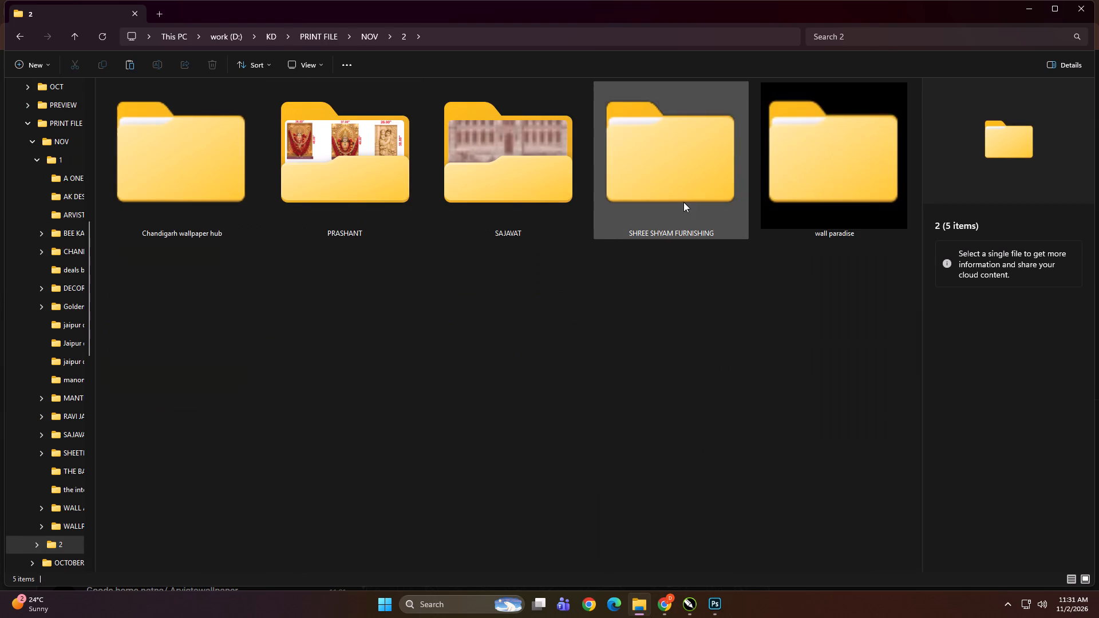
pyautogui.click(558, 350)
# Check which customer folders are in Print > NOV > 2 on the DIGITECH_SHAREDRIVE (Z:) network drive.
pyautogui.scroll(5, 62, 411)
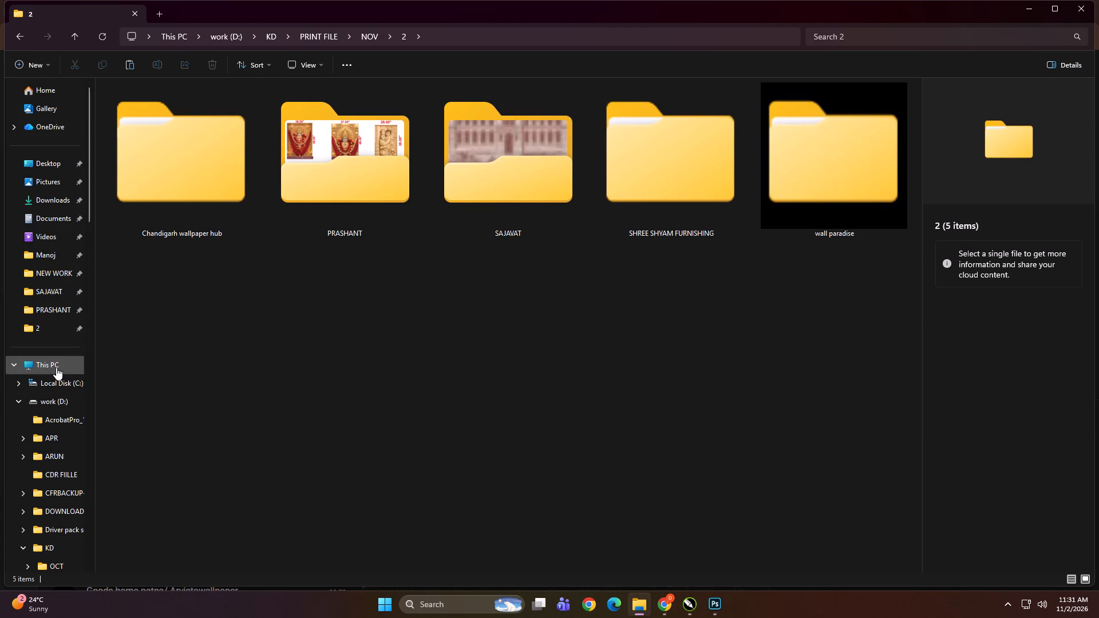
pyautogui.click(56, 367)
pyautogui.doubleClick(169, 280)
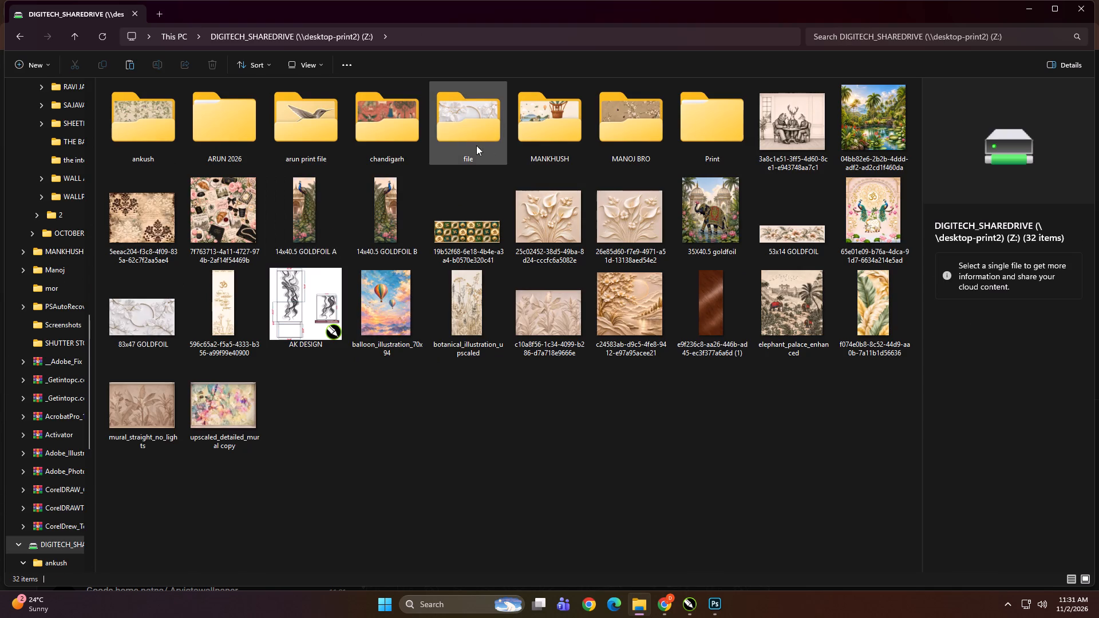
pyautogui.doubleClick(472, 126)
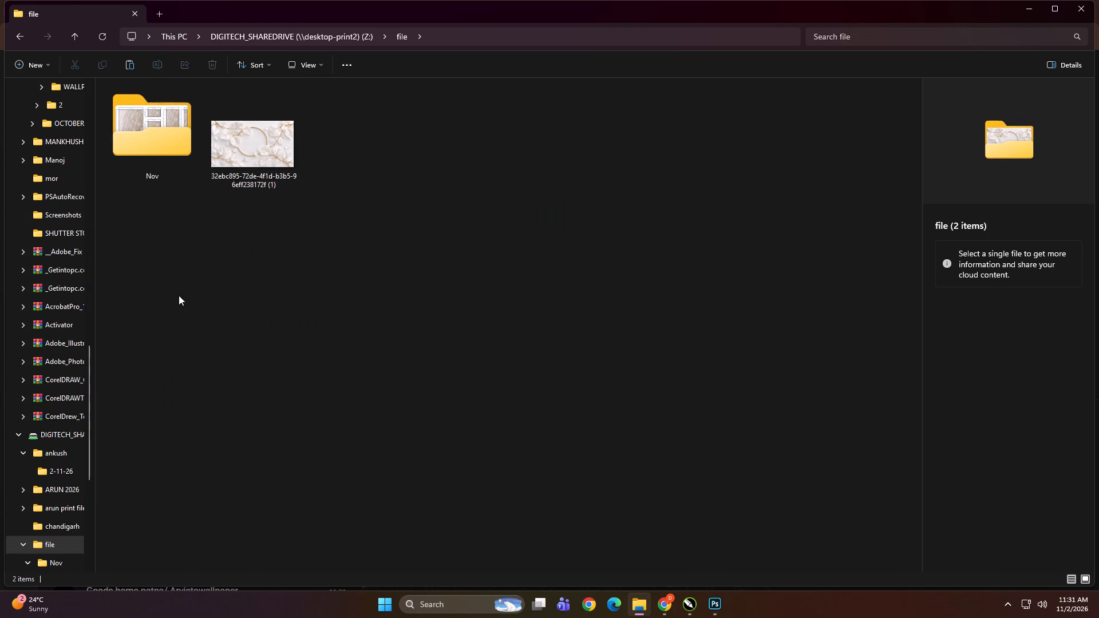
pyautogui.click(200, 332)
pyautogui.press('BackSpace')
pyautogui.doubleClick(696, 132)
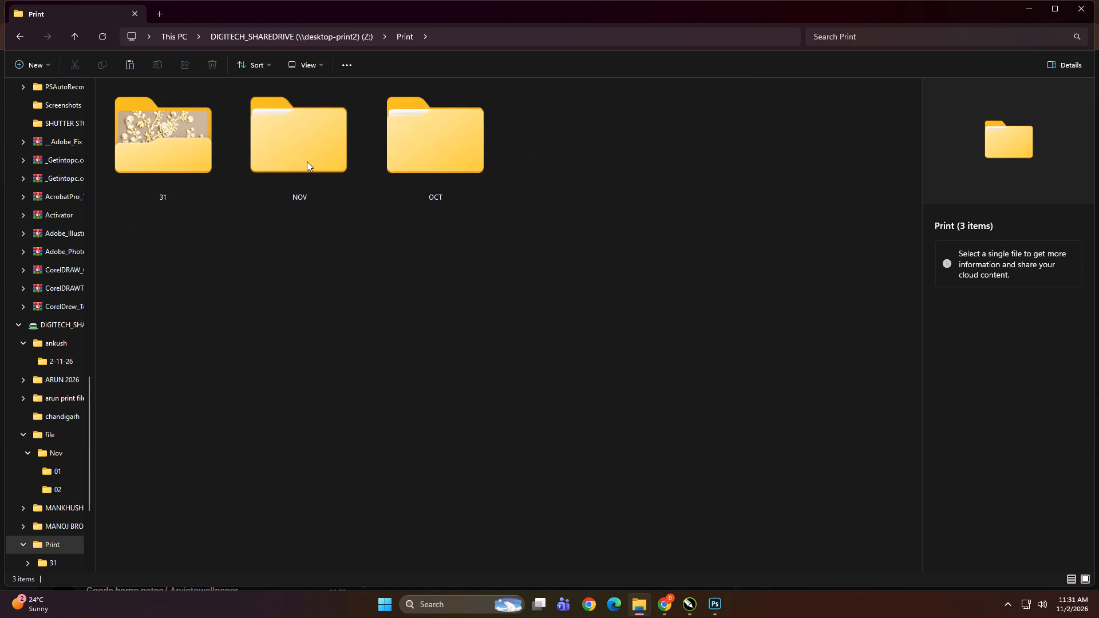
pyautogui.doubleClick(307, 161)
pyautogui.doubleClick(219, 122)
pyautogui.click(181, 167)
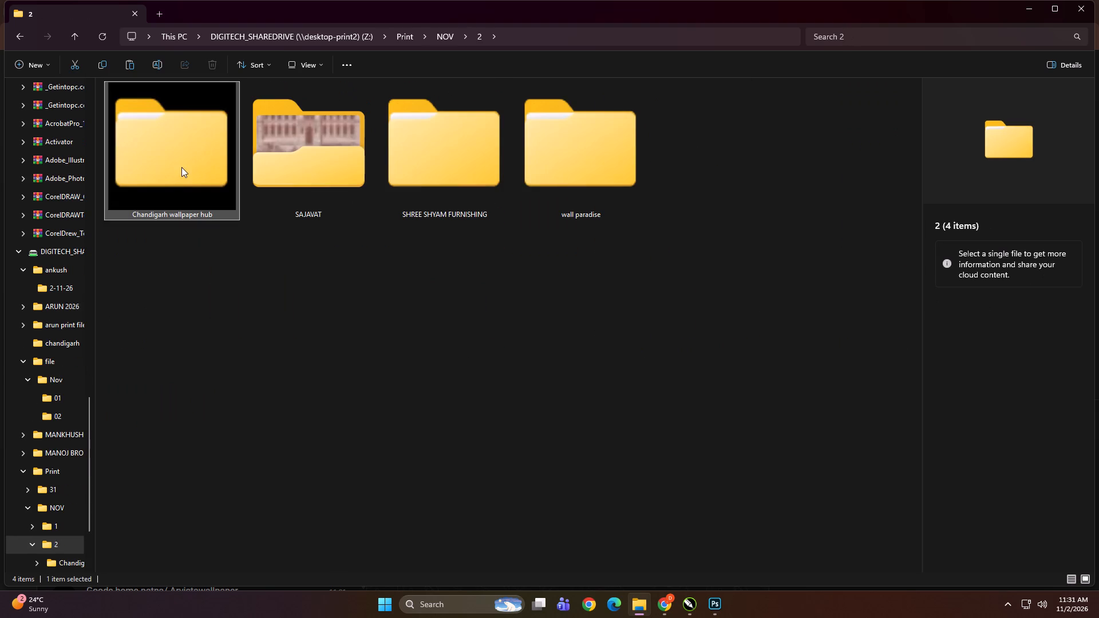
pyautogui.click(307, 173)
pyautogui.click(441, 162)
pyautogui.click(488, 166)
pyautogui.click(607, 168)
pyautogui.click(488, 333)
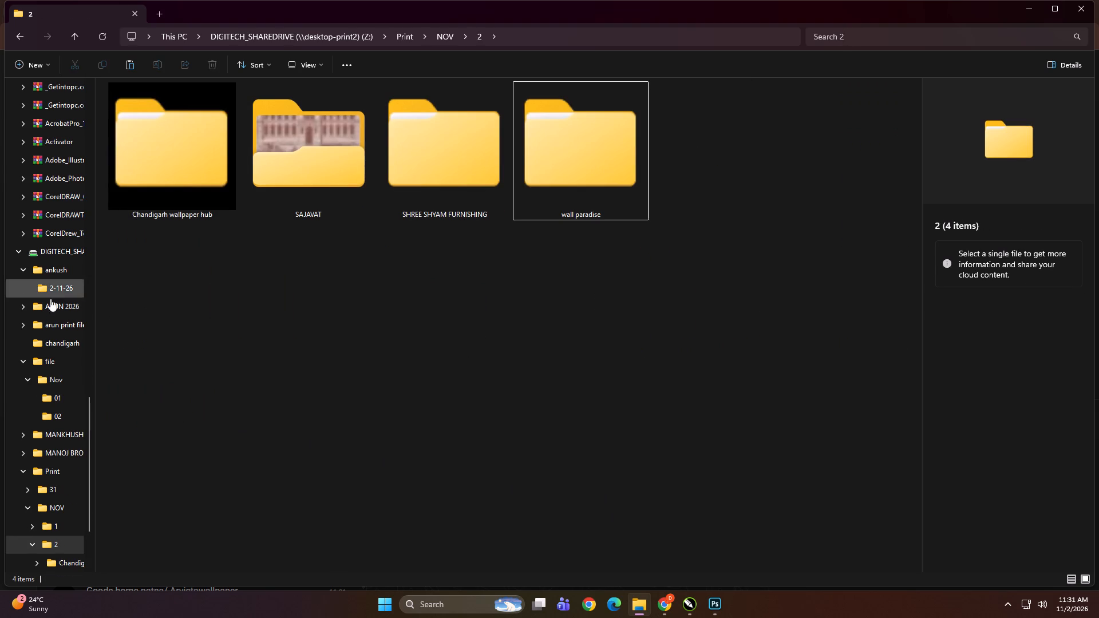
# Inspect the contents of the SHREE SHYAM FURNISHING folder in Print > NOV > 2 on the network drive.
pyautogui.scroll(9, 56, 470)
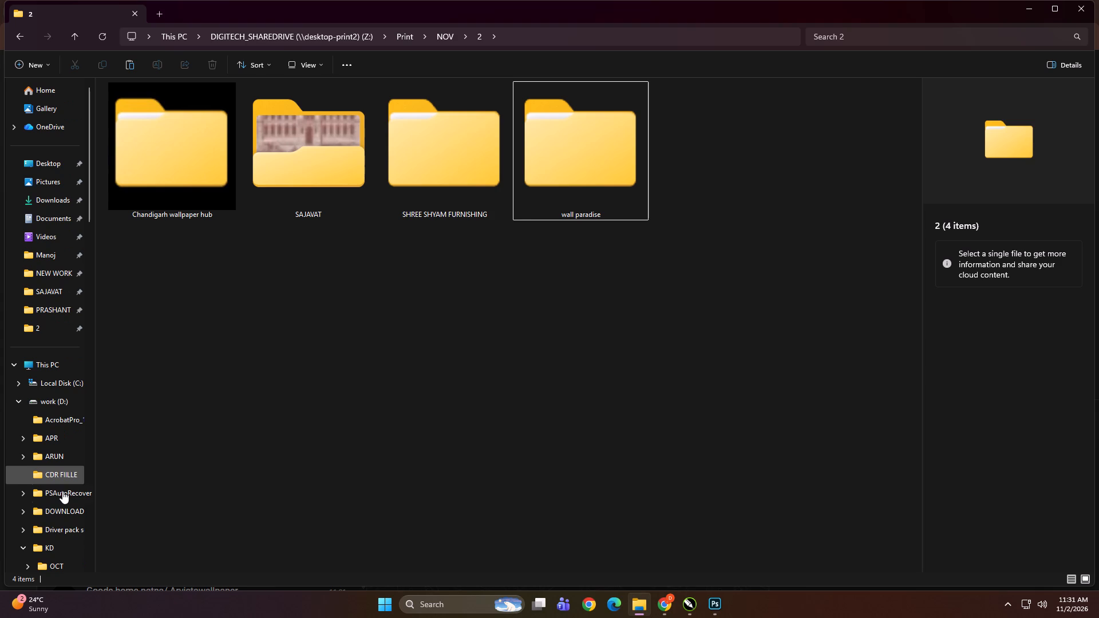
pyautogui.click(321, 190)
pyautogui.doubleClick(467, 189)
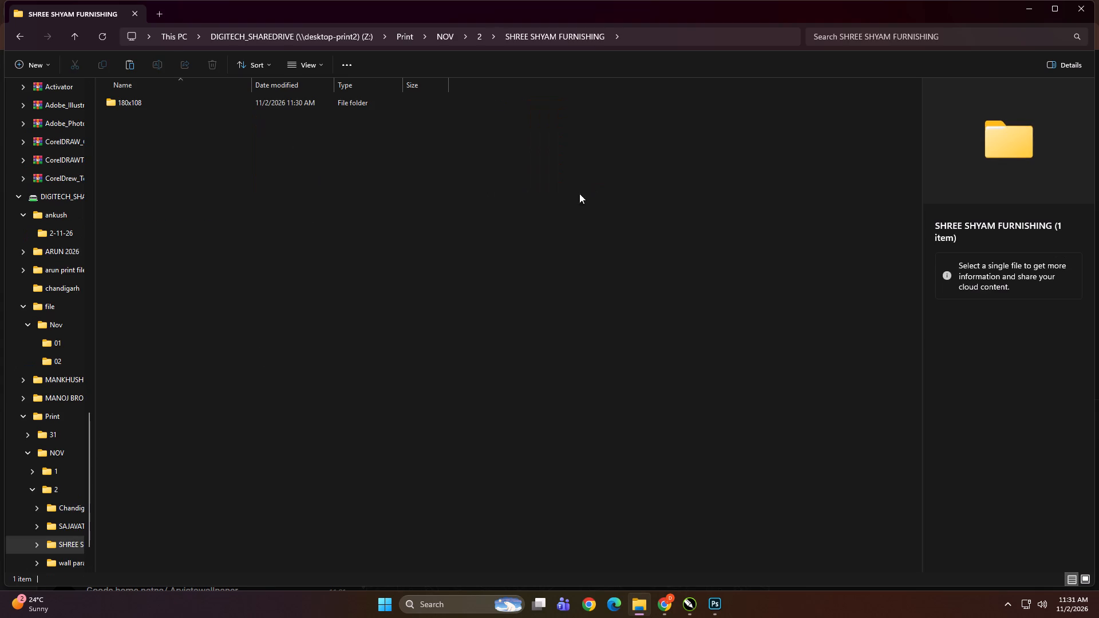
pyautogui.click(388, 295)
pyautogui.press('BackSpace')
pyautogui.click(304, 319)
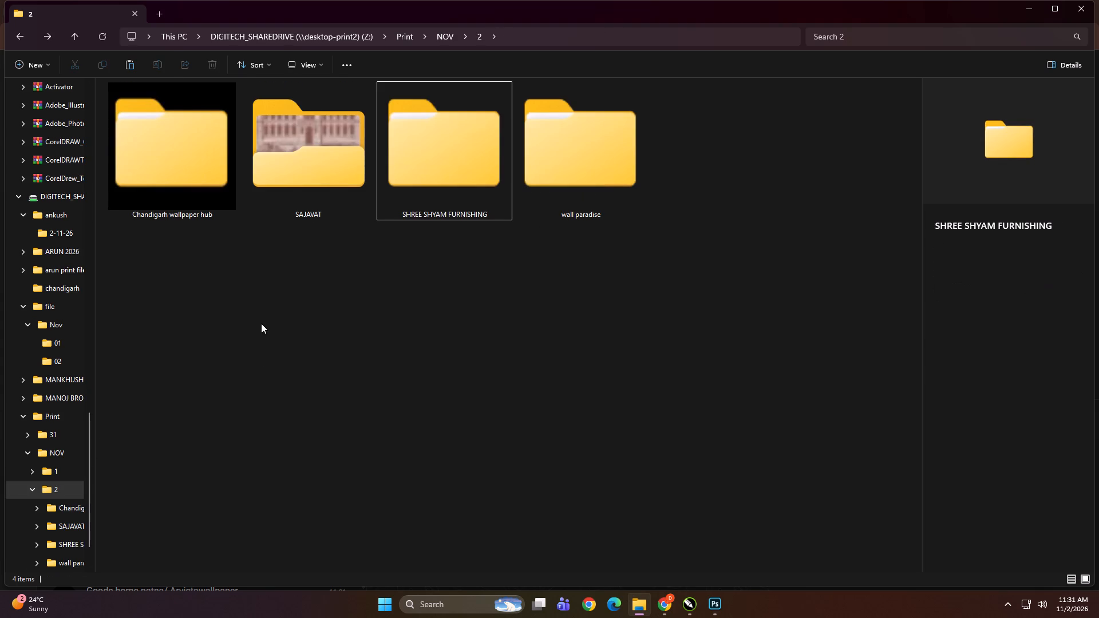
pyautogui.click(438, 345)
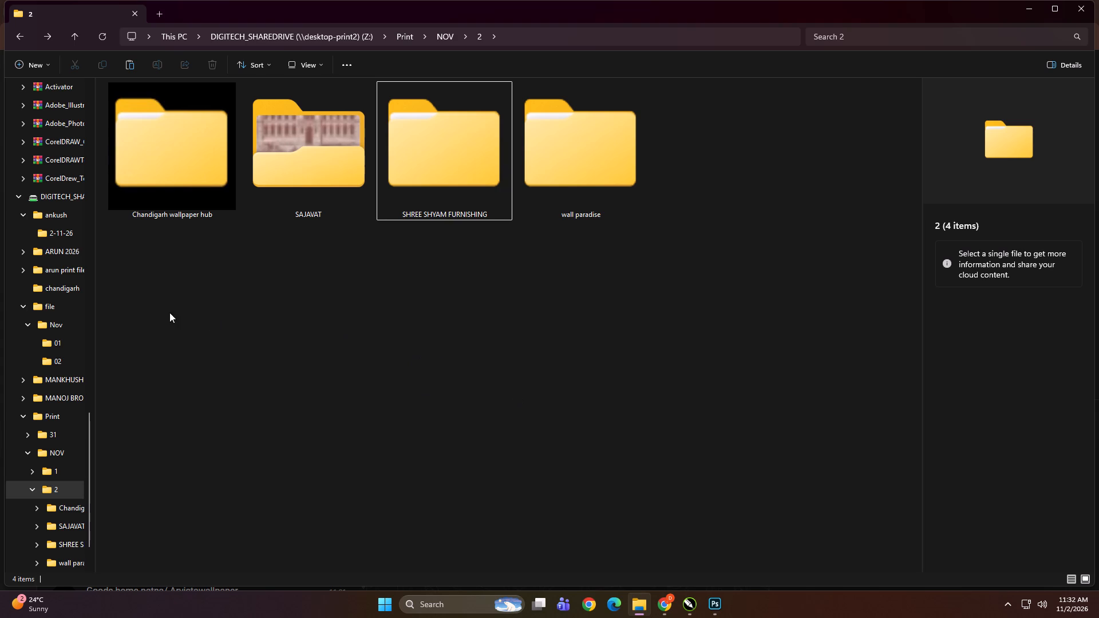
# Copy the PRASHANT folder from KD > PRINT FILE > NOV > 2 on the work (D:) drive.
pyautogui.scroll(3, 330, 359)
pyautogui.scroll(5, 5, 414)
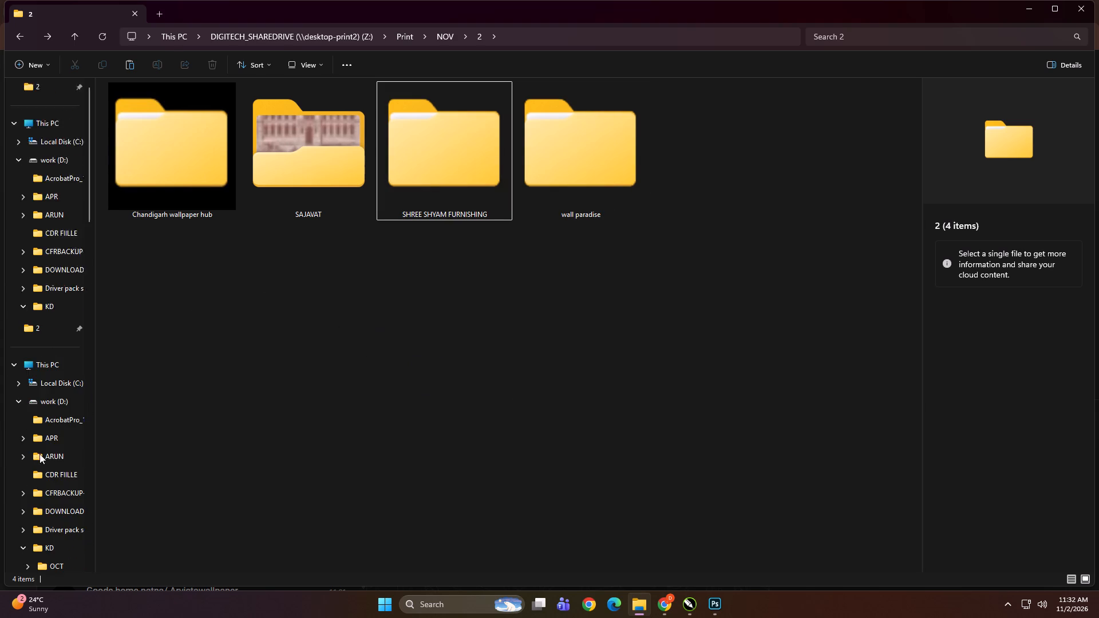
pyautogui.scroll(4, 39, 454)
pyautogui.click(45, 370)
pyautogui.doubleClick(224, 161)
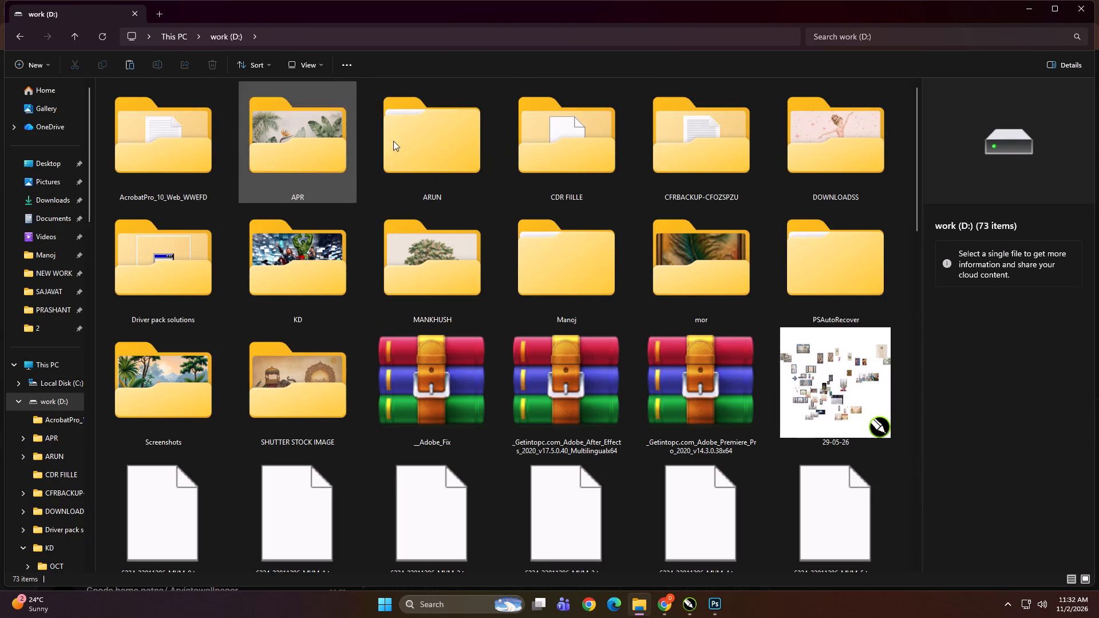
pyautogui.doubleClick(327, 256)
pyautogui.doubleClick(487, 162)
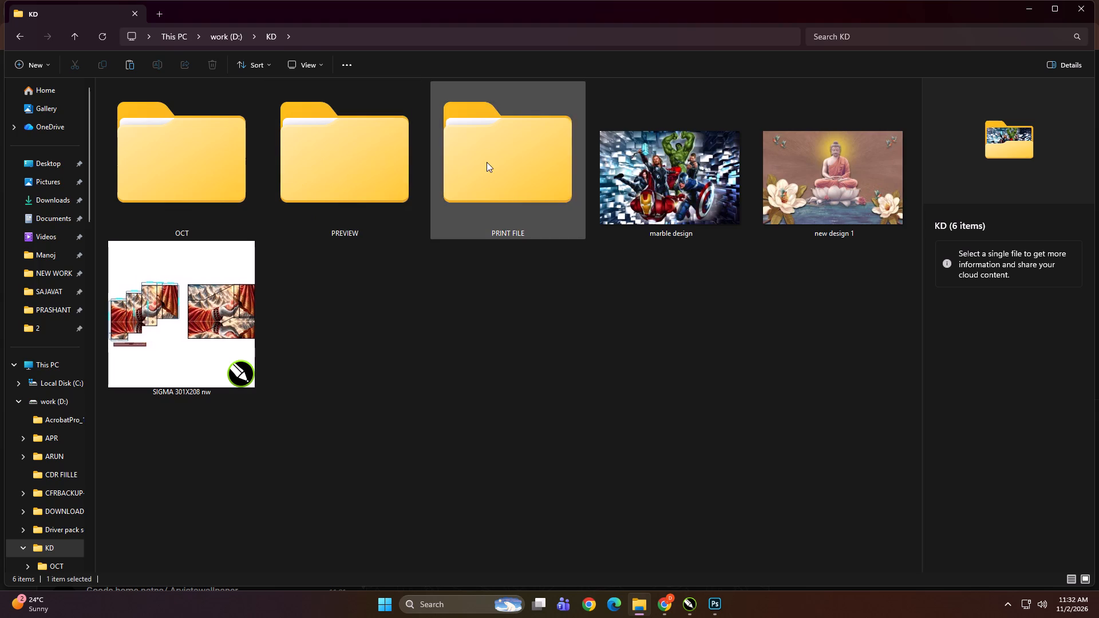
pyautogui.doubleClick(308, 166)
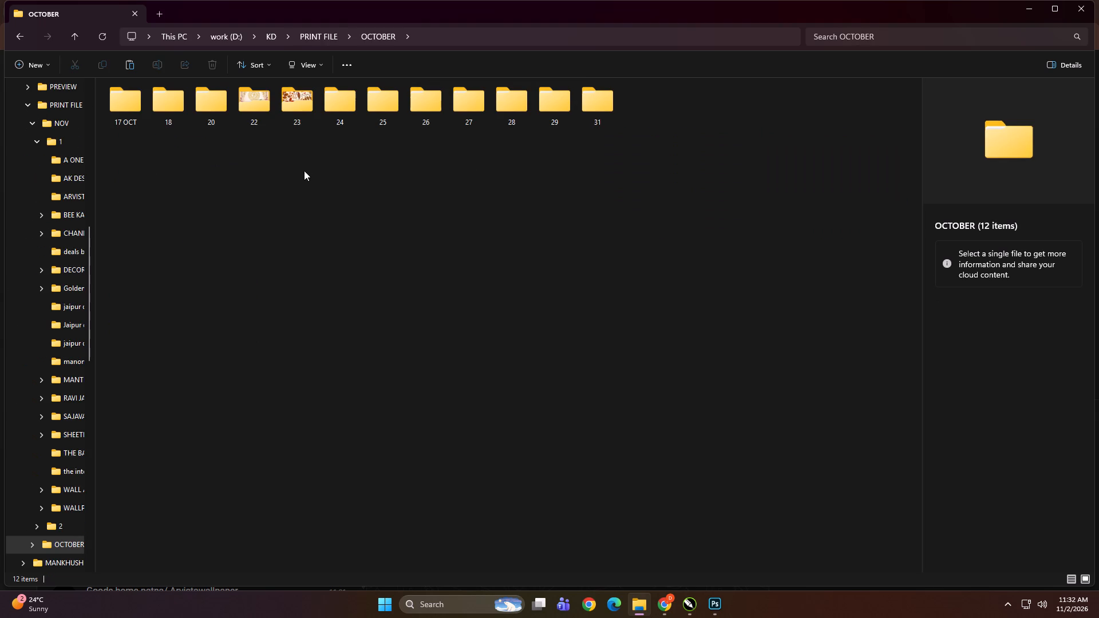
pyautogui.press('BackSpace')
pyautogui.doubleClick(211, 153)
pyautogui.keyDown('ctrl'); pyautogui.scroll(6, 282, 319); pyautogui.keyUp('ctrl')
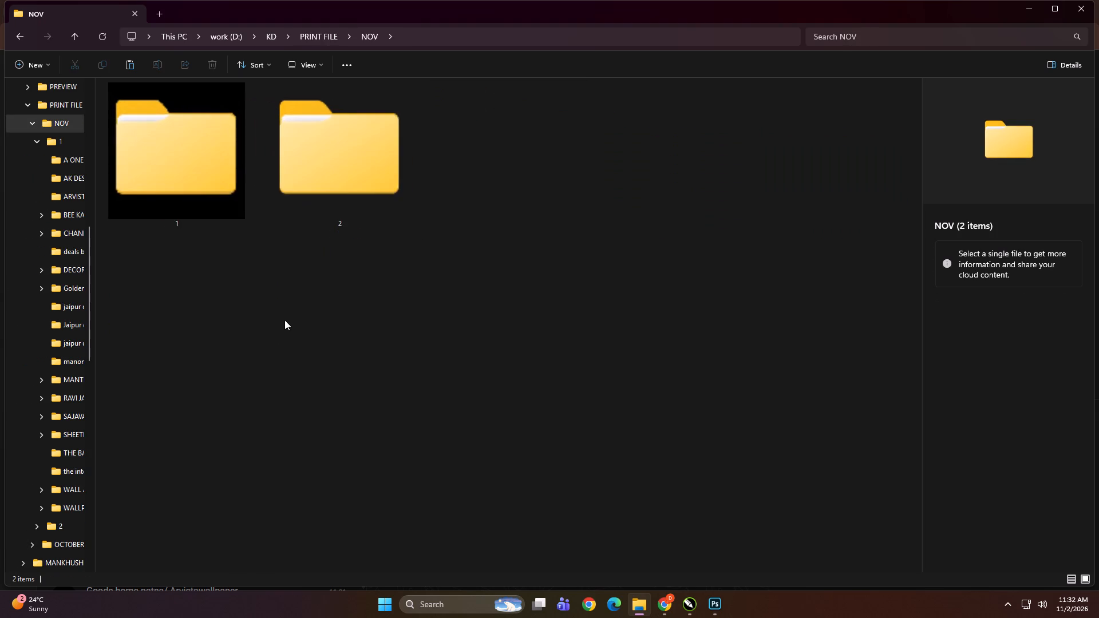
pyautogui.tripleClick(352, 152)
pyautogui.keyDown('ctrl'); pyautogui.scroll(3, 400, 364); pyautogui.keyUp('ctrl')
pyautogui.doubleClick(400, 364)
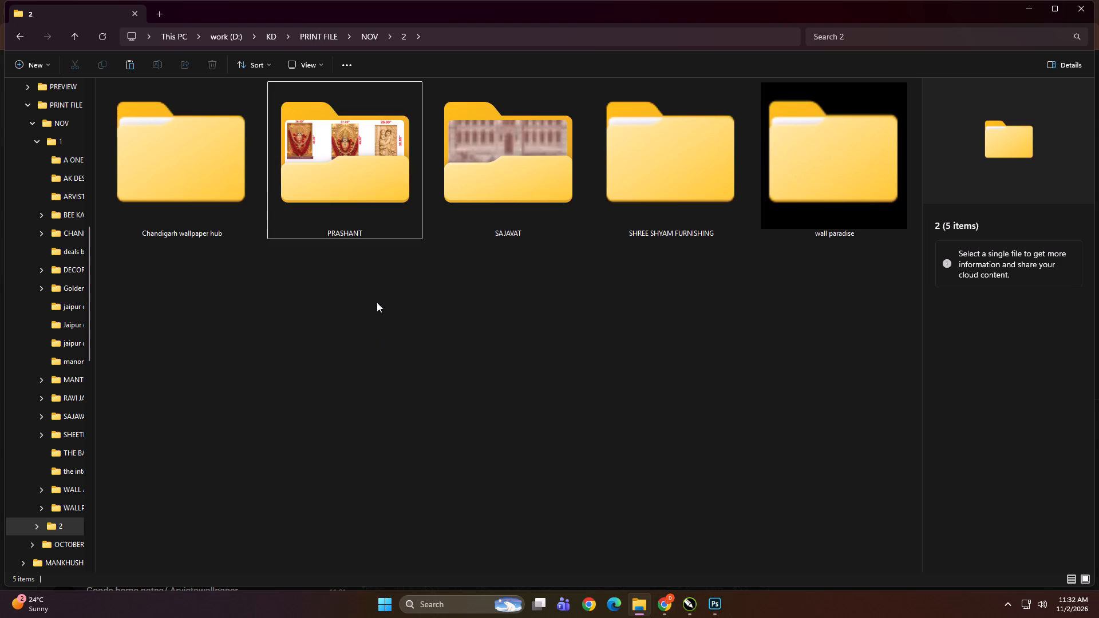
pyautogui.click(370, 164)
pyautogui.hotkey('ctrl', 'c')
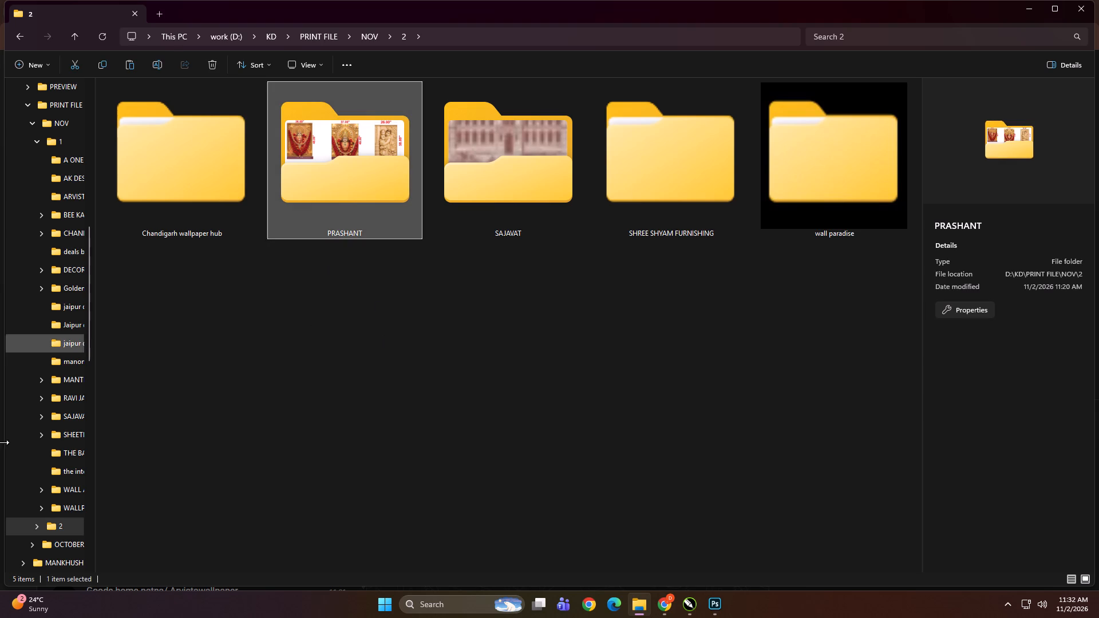
# Paste the PRASHANT folder into Print > NOV > 2 on the DIGITECH_SHAREDRIVE (Z:) network drive.
pyautogui.scroll(5, 20, 447)
pyautogui.click(53, 358)
pyautogui.doubleClick(142, 296)
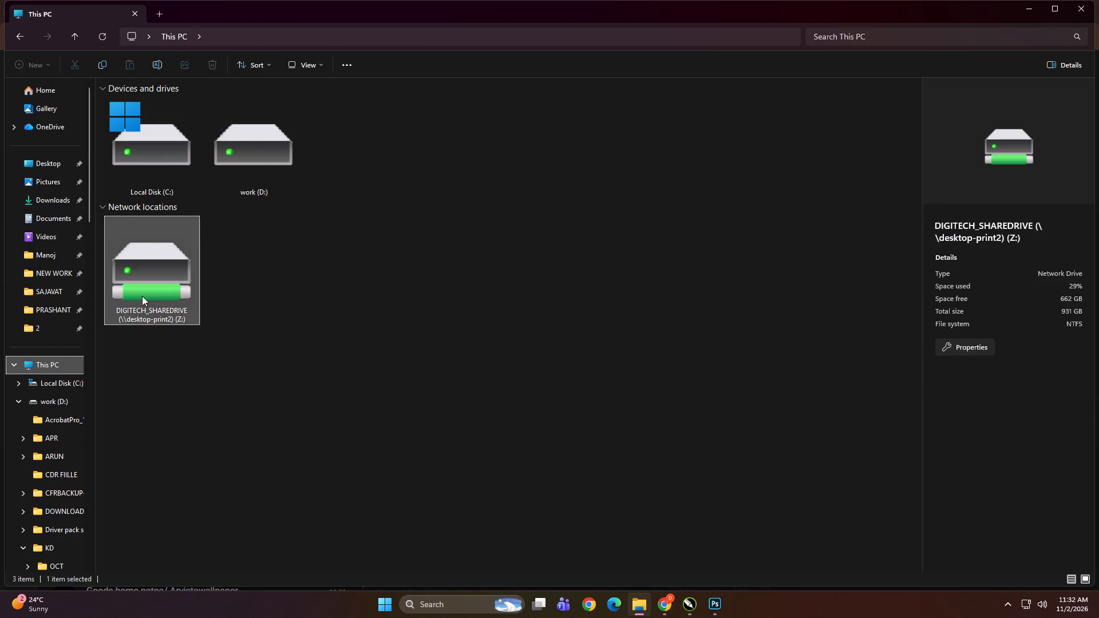
pyautogui.doubleClick(689, 119)
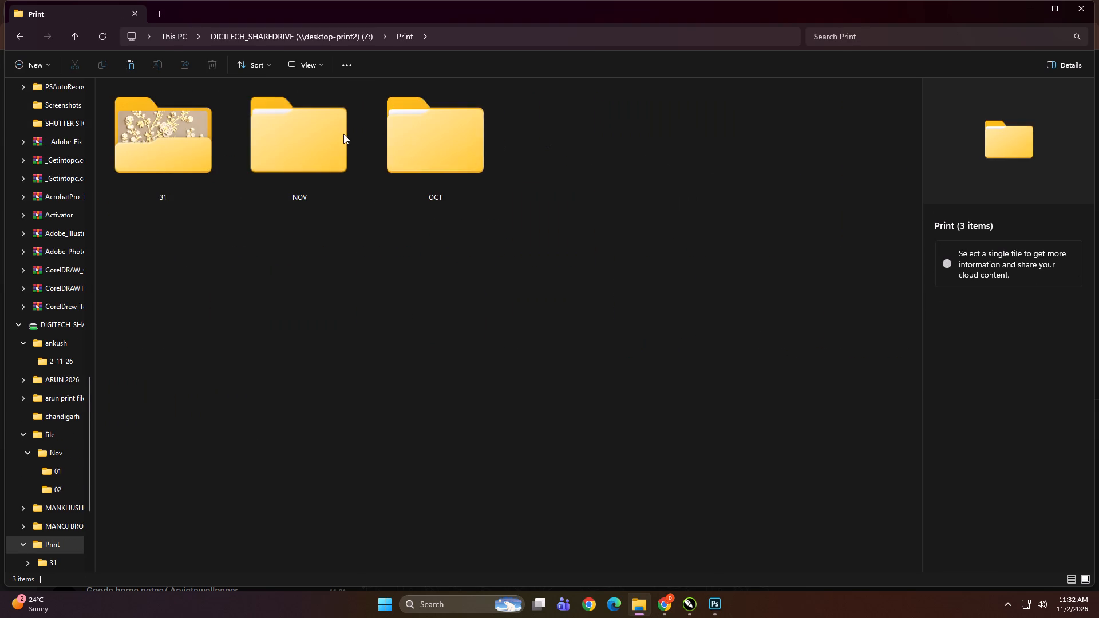
pyautogui.doubleClick(272, 144)
pyautogui.doubleClick(223, 117)
pyautogui.rightClick(402, 339)
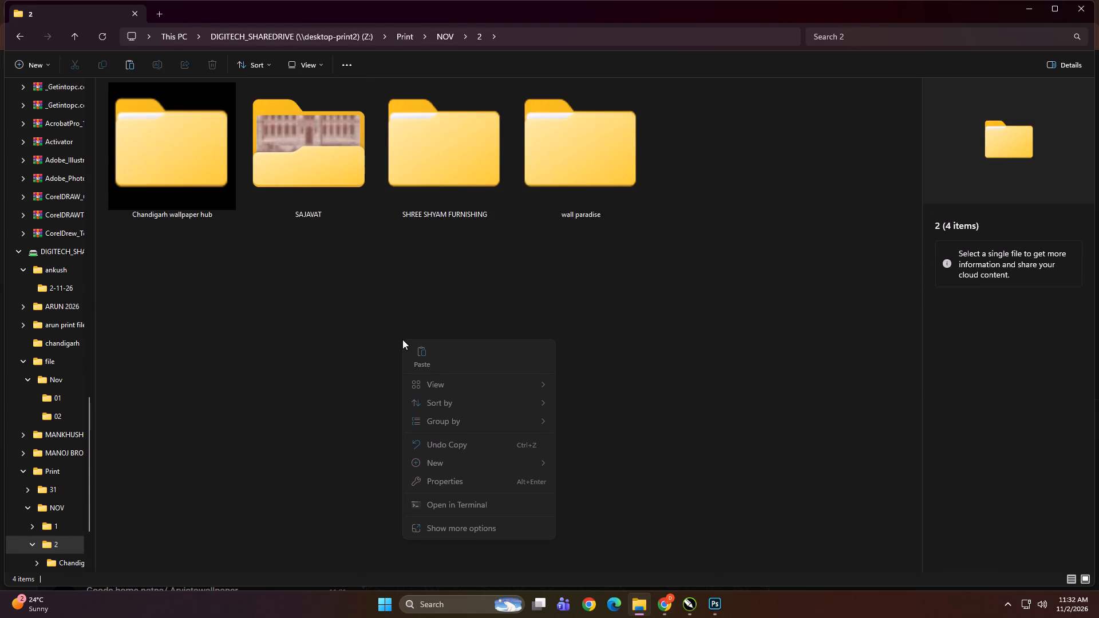
pyautogui.click(421, 350)
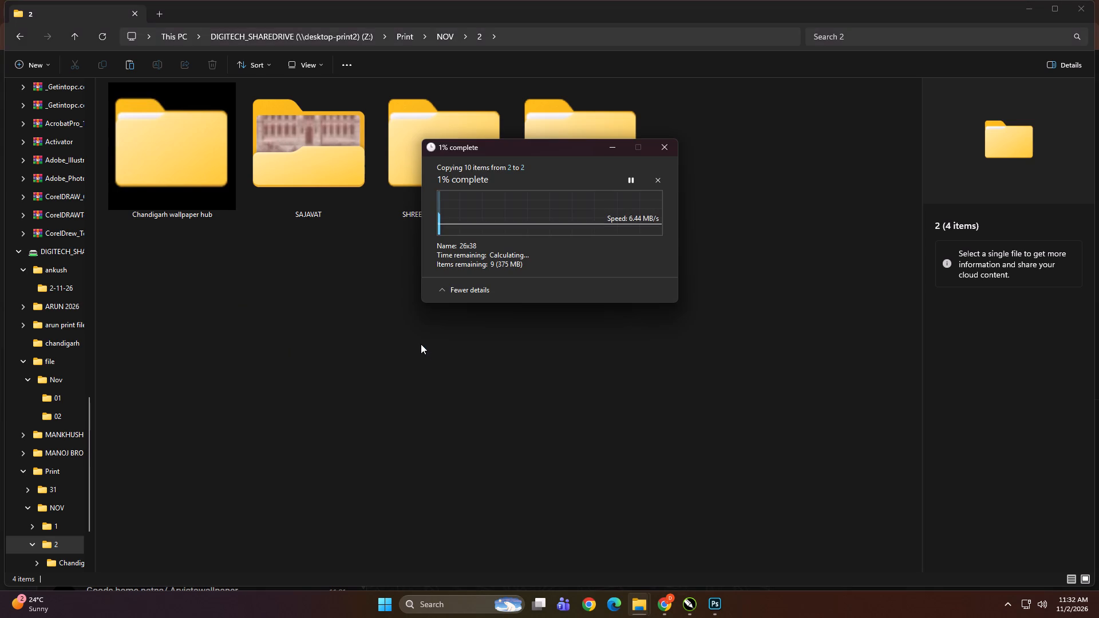
pyautogui.click(382, 401)
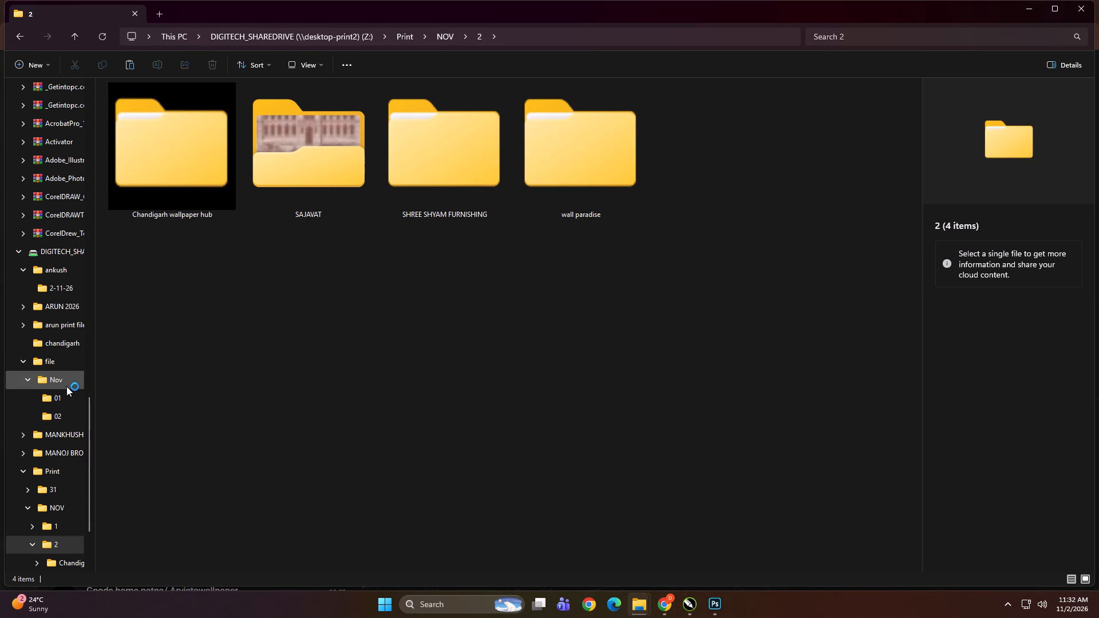
# Inspect the contents of the SAJAVAT folder in Print > NOV > 2 on the network drive.
pyautogui.scroll(5, 65, 391)
pyautogui.scroll(2, 341, 351)
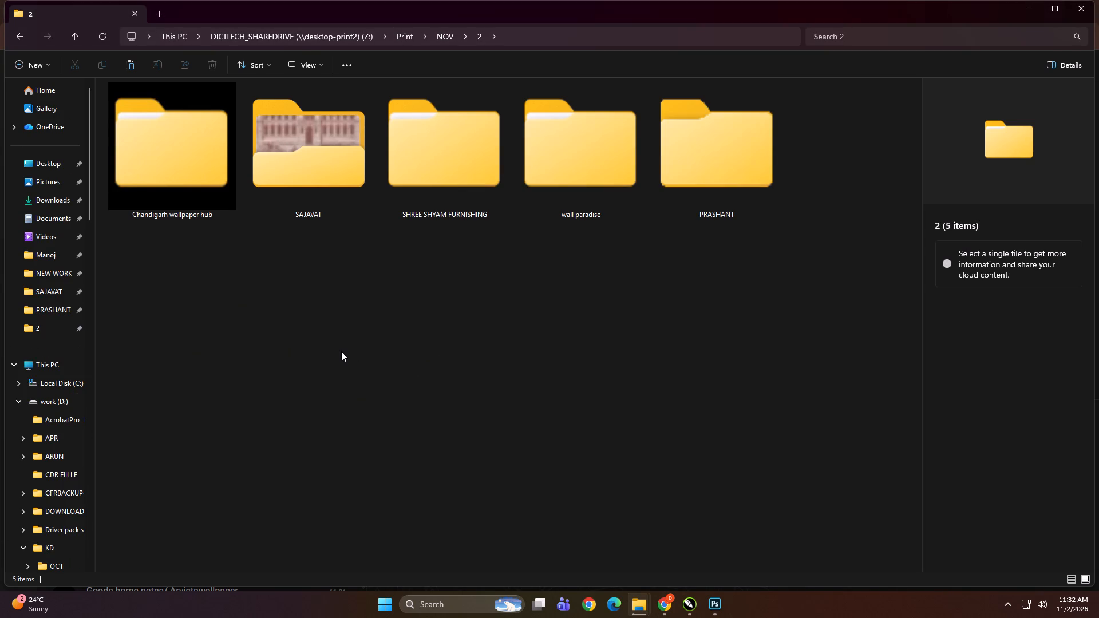
pyautogui.doubleClick(317, 173)
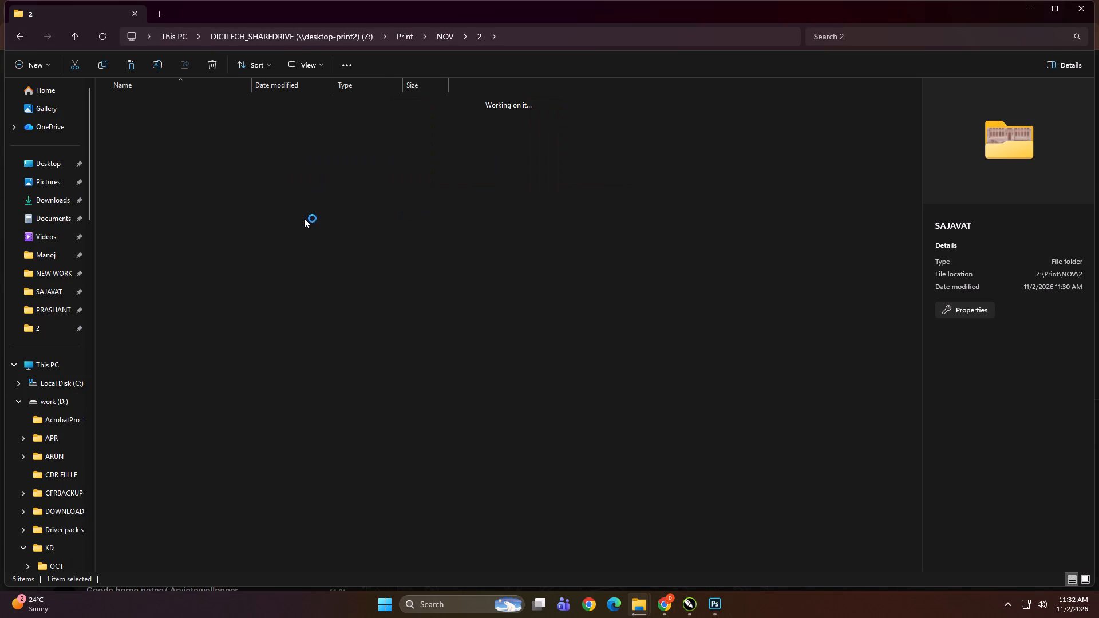
pyautogui.click(315, 253)
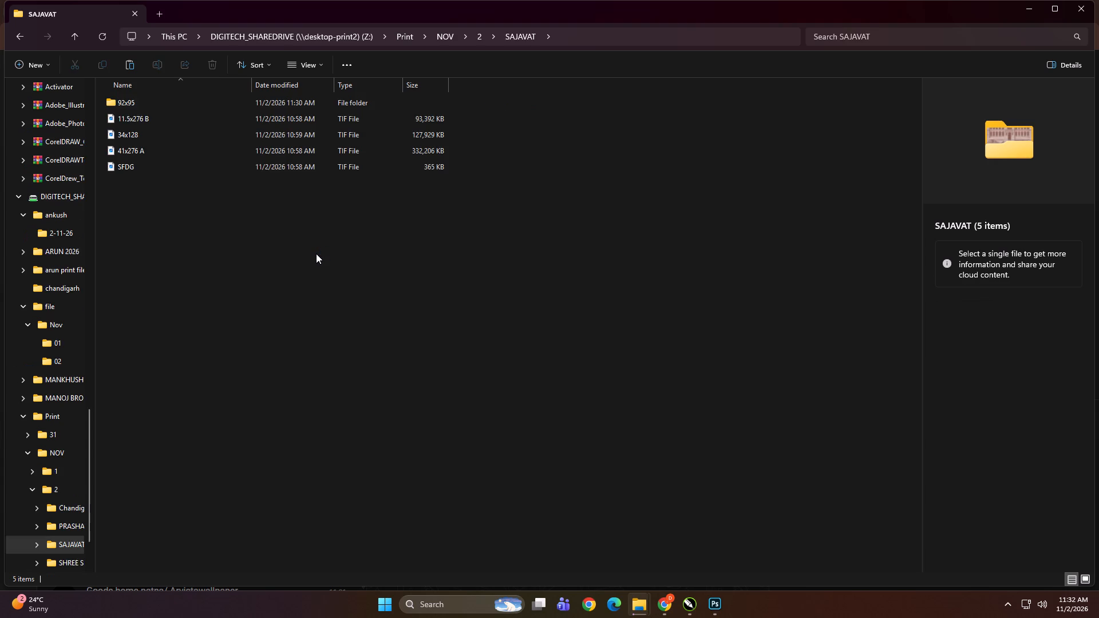
pyautogui.click(316, 253)
pyautogui.keyDown('ctrl'); pyautogui.scroll(20, 365, 303); pyautogui.keyUp('ctrl')
pyautogui.keyDown('ctrl'); pyautogui.scroll(9, 365, 303); pyautogui.keyUp('ctrl')
pyautogui.click(366, 303)
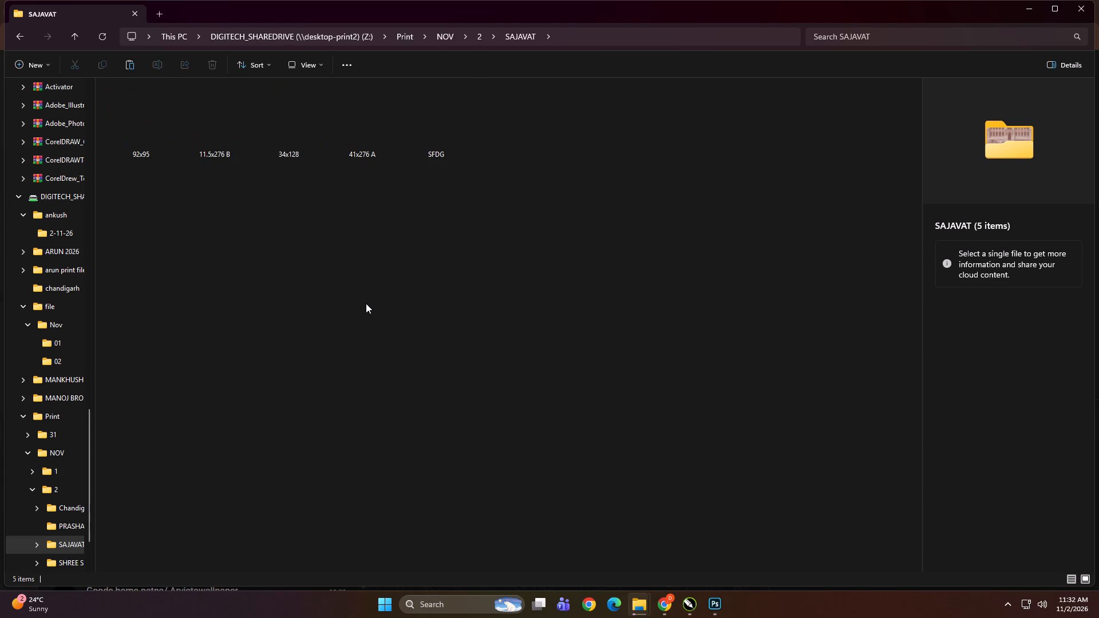
pyautogui.press('BackSpace')
pyautogui.click(397, 350)
# Switch to CorelDRAW and move the small Glass design image slightly up and to the right, keeping it left of the beige mural.
pyautogui.click(685, 611)
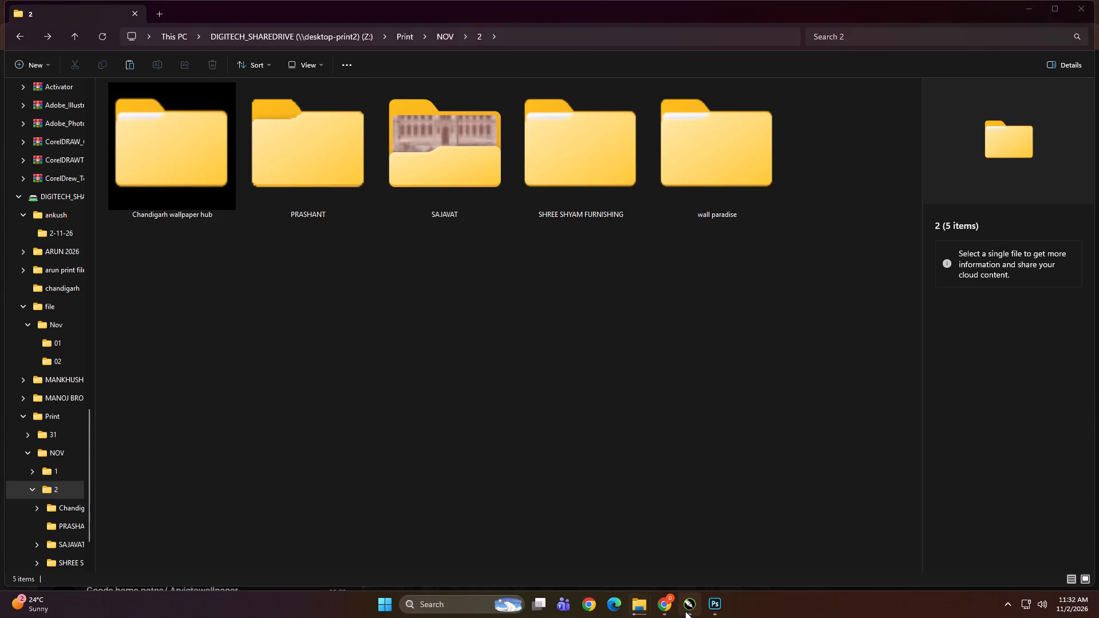
pyautogui.click(515, 367)
pyautogui.scroll(-1, 642, 258)
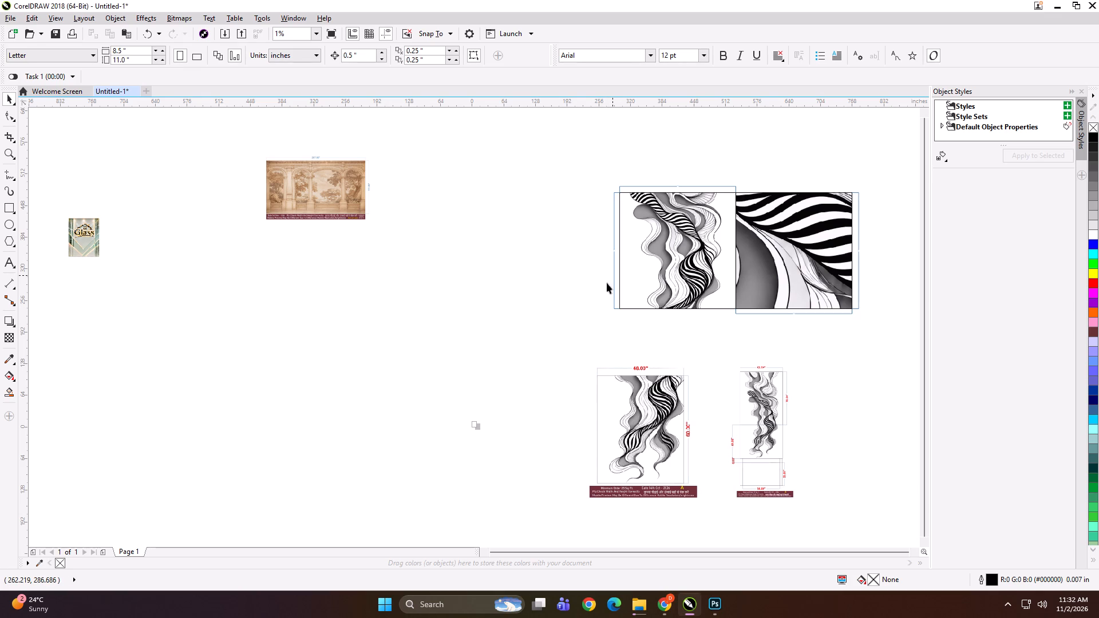
pyautogui.click(426, 356)
pyautogui.moveTo(88, 233); pyautogui.dragTo(104, 199)
pyautogui.click(112, 179)
pyautogui.moveTo(87, 240); pyautogui.dragTo(121, 197)
pyautogui.click(68, 263)
pyautogui.click(70, 248)
pyautogui.click(77, 239)
pyautogui.click(80, 226)
pyautogui.scroll(-2, 118, 248)
pyautogui.moveTo(86, 241); pyautogui.dragTo(92, 223)
pyautogui.click(186, 242)
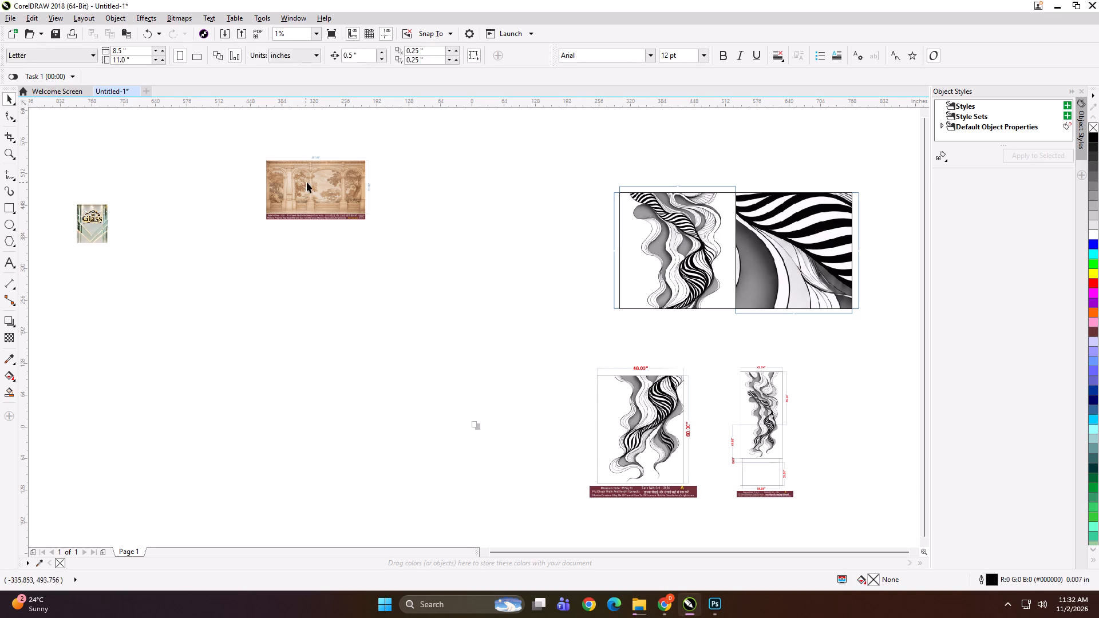
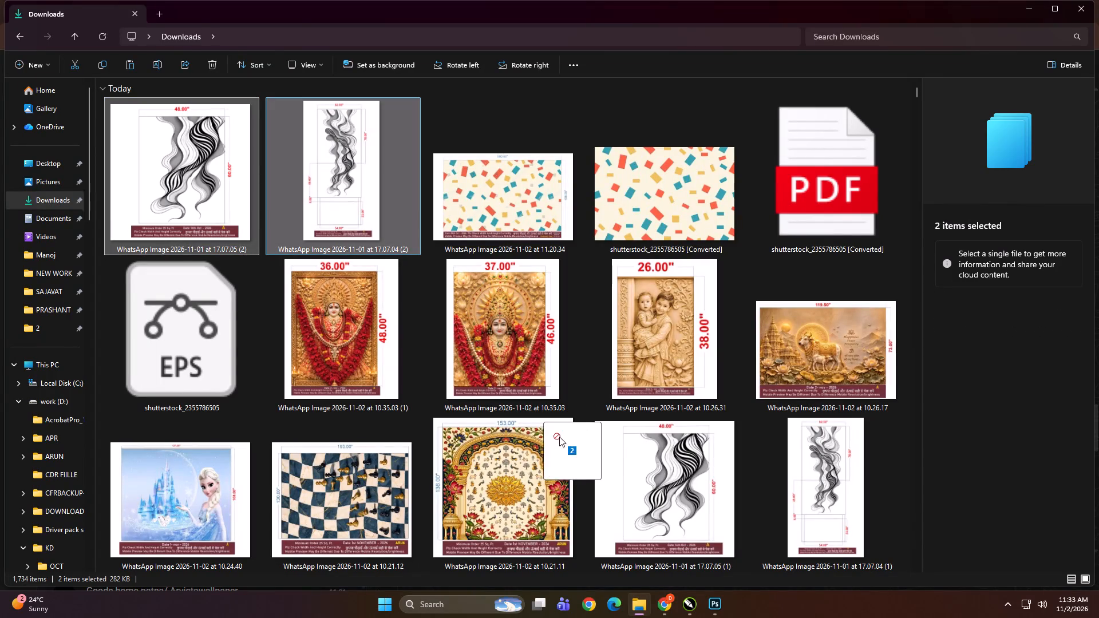
# Import the two selected black-and-white wave images from Downloads into the CorelDRAW drawing, enlarge them to about 311 inches wide, and separate them.
pyautogui.moveTo(559, 437); pyautogui.dragTo(280, 283)
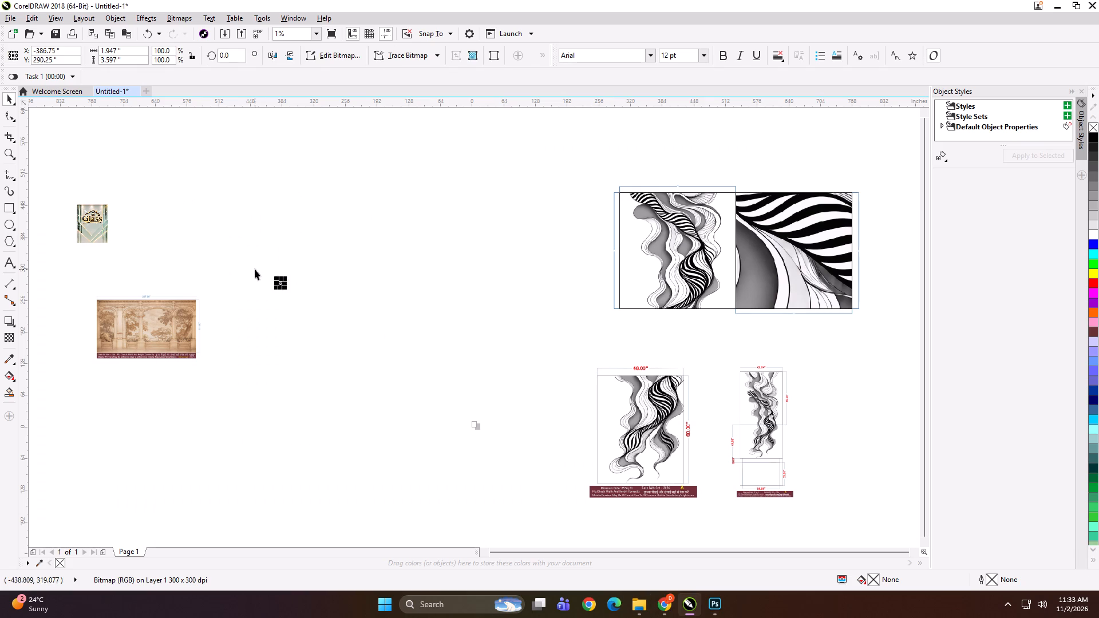
pyautogui.moveTo(254, 268); pyautogui.dragTo(268, 281)
pyautogui.moveTo(242, 250); pyautogui.dragTo(341, 351)
pyautogui.keyDown('shift'); pyautogui.moveTo(288, 288); pyautogui.dragTo(366, 363); pyautogui.keyUp('shift')
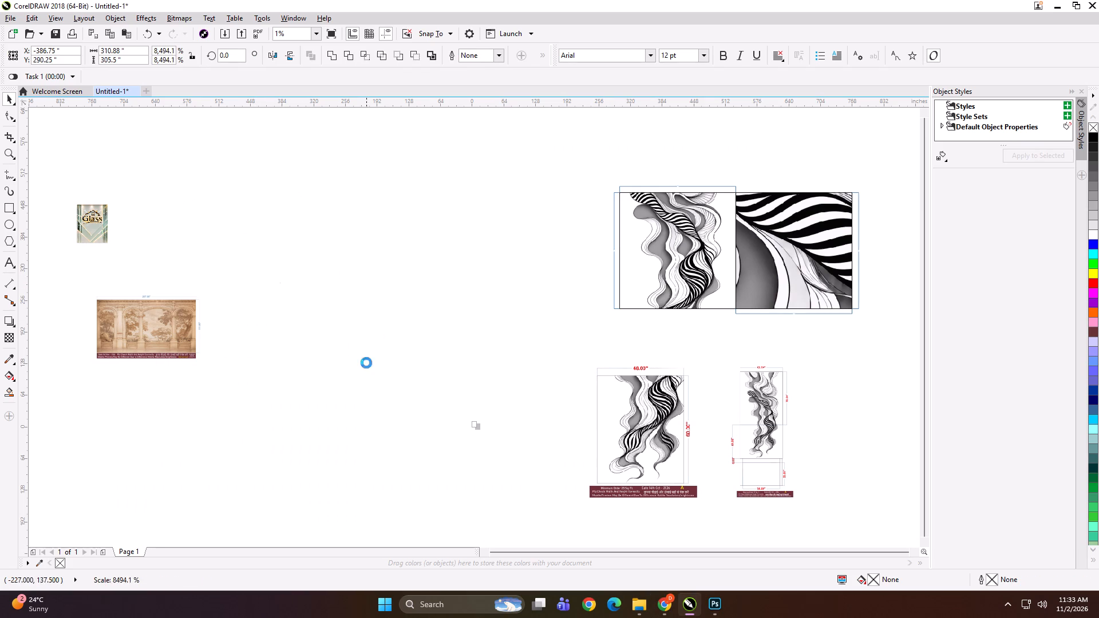
pyautogui.moveTo(254, 283); pyautogui.dragTo(341, 411)
pyautogui.click(389, 303)
pyautogui.moveTo(354, 415); pyautogui.dragTo(238, 432)
pyautogui.moveTo(406, 413); pyautogui.dragTo(499, 379)
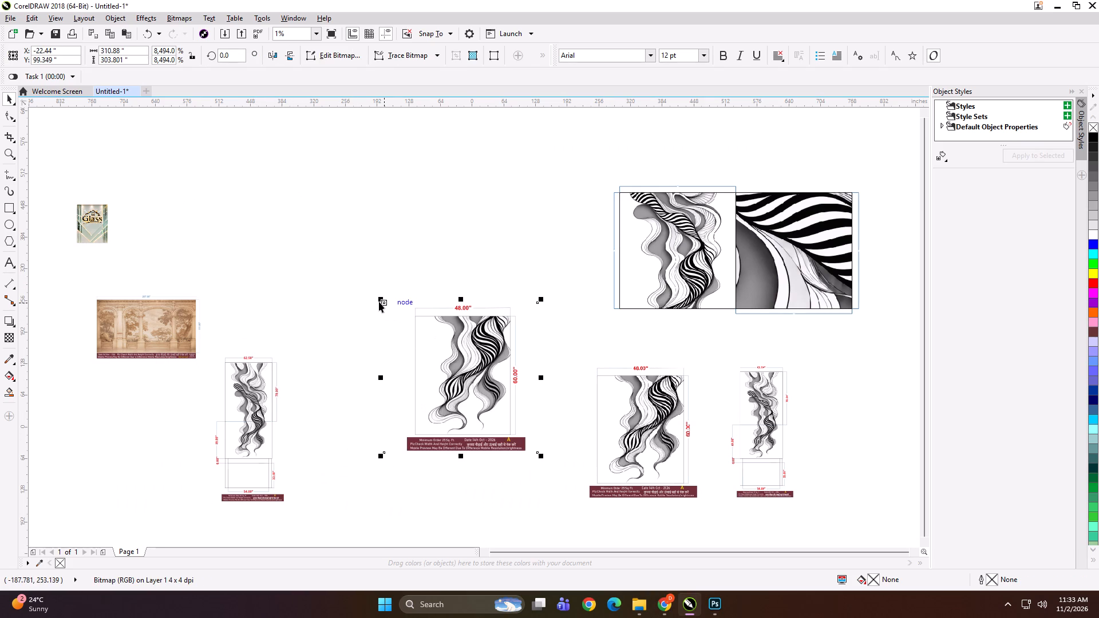
# Scale the 48 x 60 inch wave reference down to about 139 inches wide and move both new references up between the mural and the framed panels.
pyautogui.keyDown('shift'); pyautogui.moveTo(382, 299); pyautogui.dragTo(425, 322); pyautogui.keyUp('shift')
pyautogui.moveTo(485, 383); pyautogui.dragTo(498, 233)
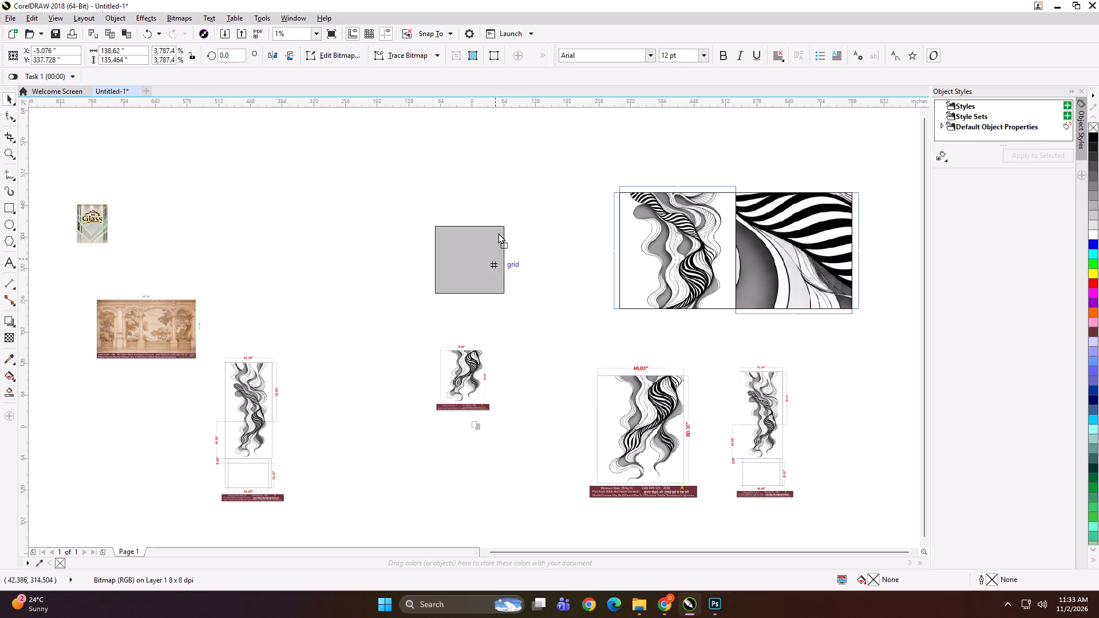
pyautogui.moveTo(498, 233); pyautogui.dragTo(500, 224)
pyautogui.moveTo(266, 422); pyautogui.dragTo(354, 255)
pyautogui.moveTo(355, 253); pyautogui.dragTo(349, 242)
# Delete the two old wave reference images below the framed panels.
pyautogui.click(657, 414)
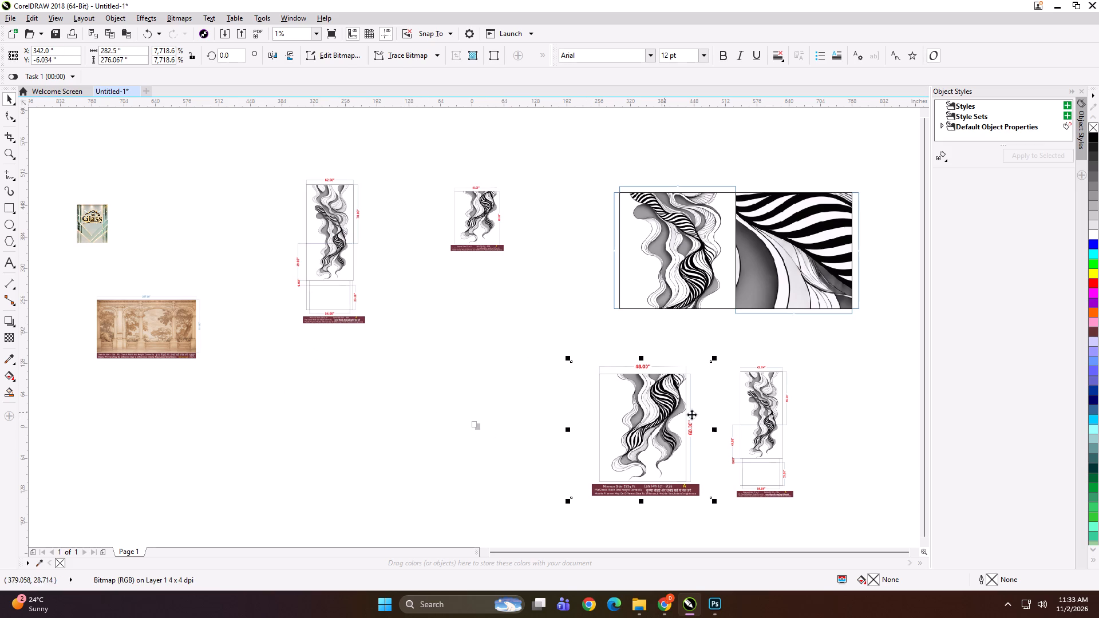
pyautogui.keyDown('shift'); pyautogui.click(787, 413); pyautogui.keyUp('shift')
pyautogui.press('Delete')
# Remove the dimension lines around the left framed wave panel, first trying to ungroup the panel.
pyautogui.click(643, 238)
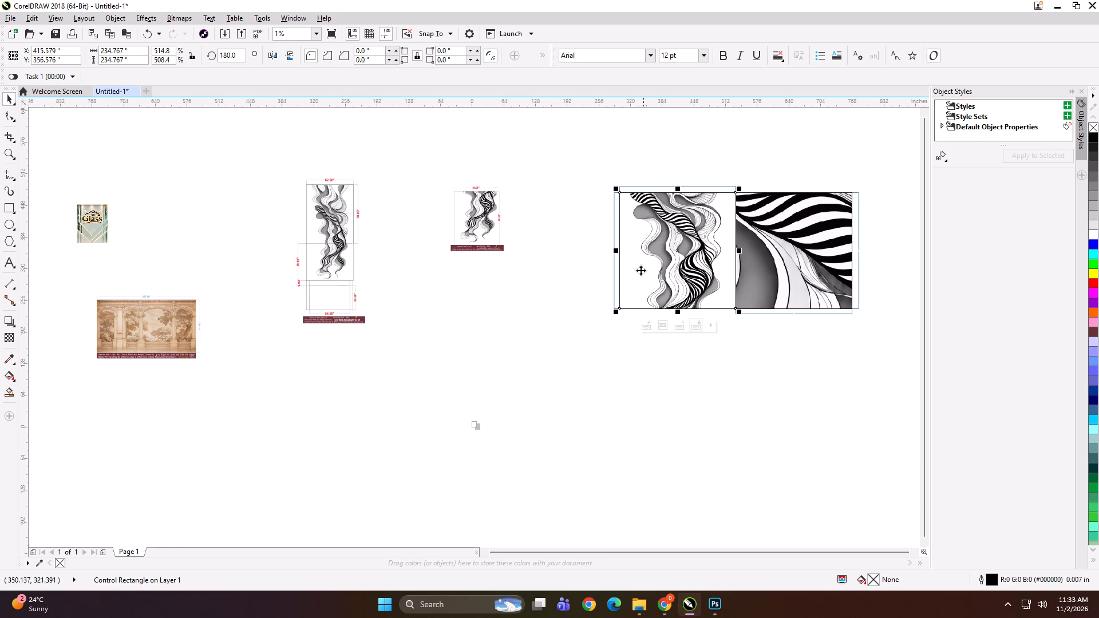
pyautogui.click(641, 270)
pyautogui.click(535, 342)
pyautogui.click(680, 274)
pyautogui.hotkey('ctrl', 'u')
pyautogui.click(580, 287)
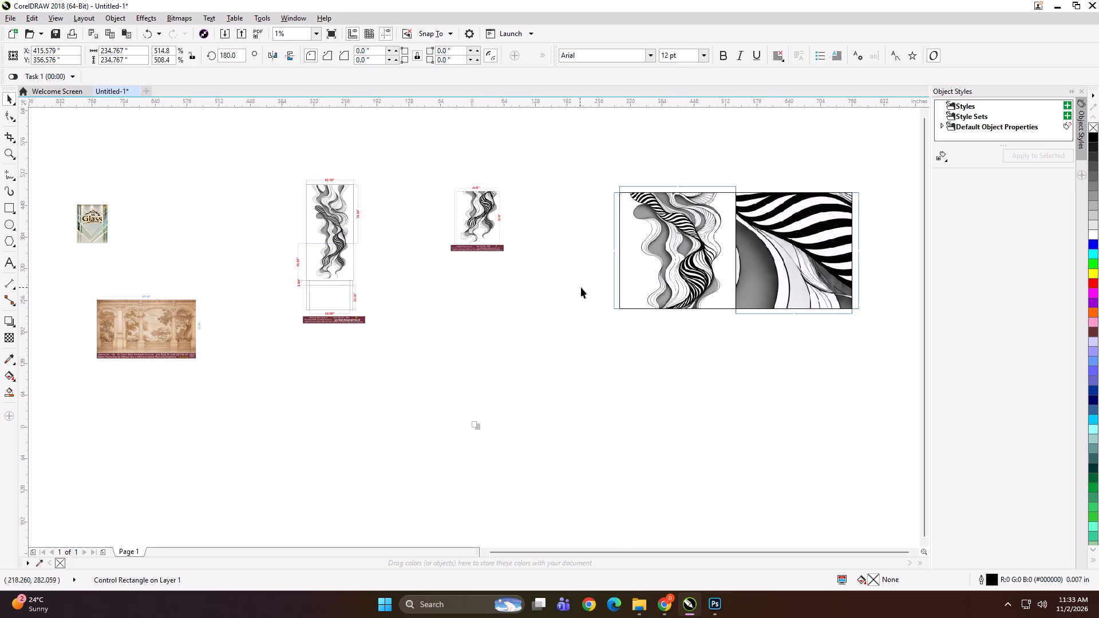
pyautogui.click(689, 249)
pyautogui.moveTo(691, 156); pyautogui.dragTo(591, 277)
pyautogui.press('Delete')
# Extract the wave artwork from the left PowerClip frame and move it below the 48 x 60 inch reference.
pyautogui.click(691, 247)
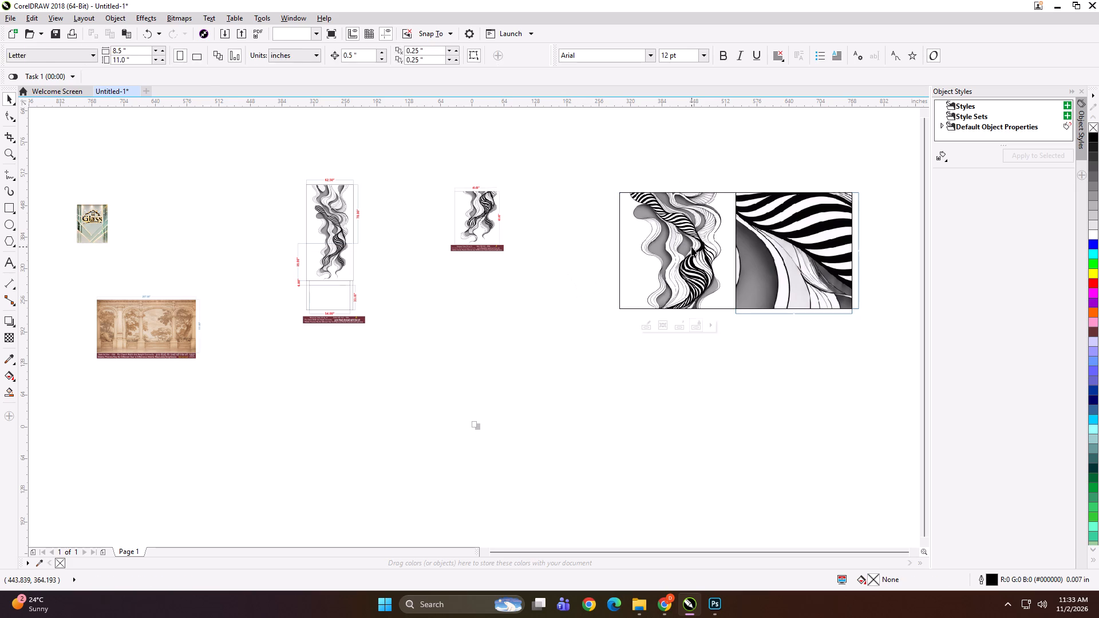
pyautogui.click(681, 325)
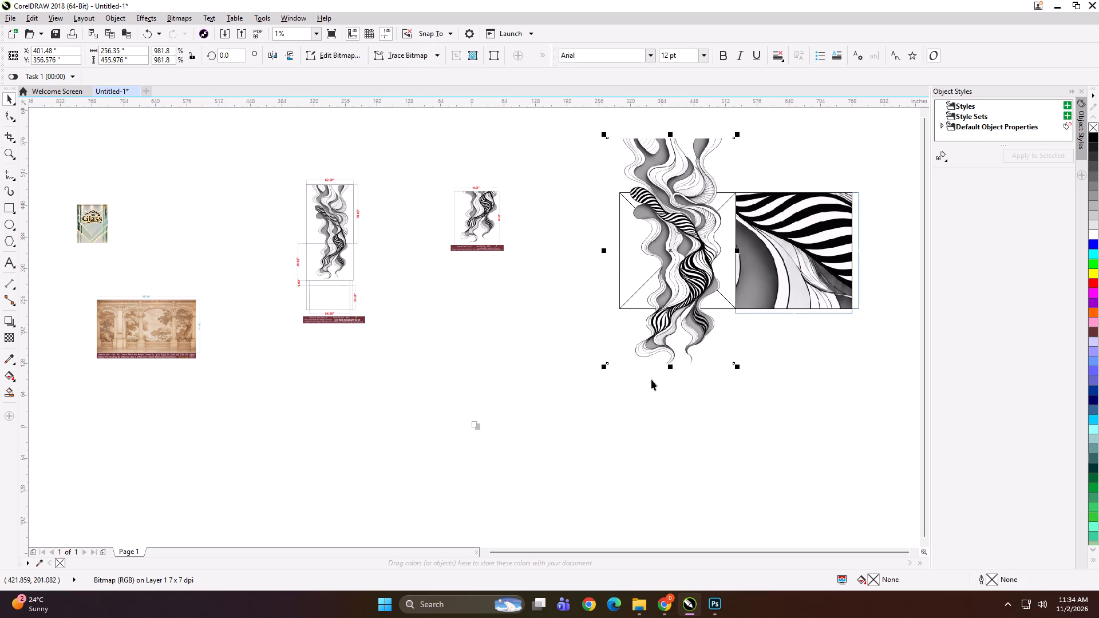
pyautogui.click(560, 402)
pyautogui.moveTo(689, 276); pyautogui.dragTo(491, 380)
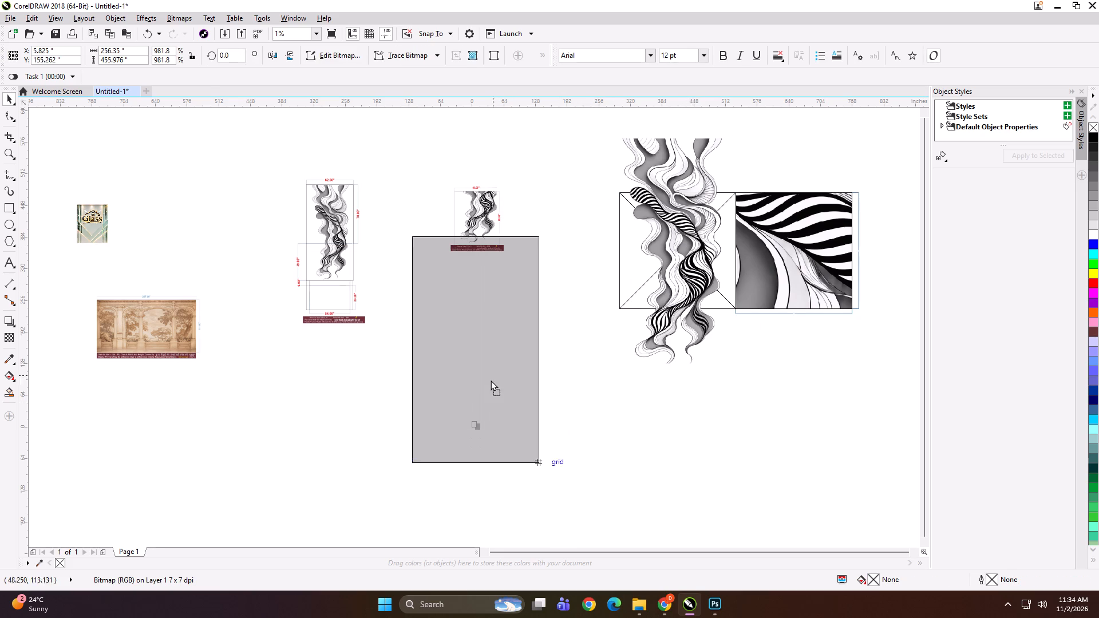
pyautogui.moveTo(491, 380); pyautogui.dragTo(486, 391)
# Delete the dimension lines around the right framed wave panel.
pyautogui.click(773, 273)
pyautogui.click(780, 322)
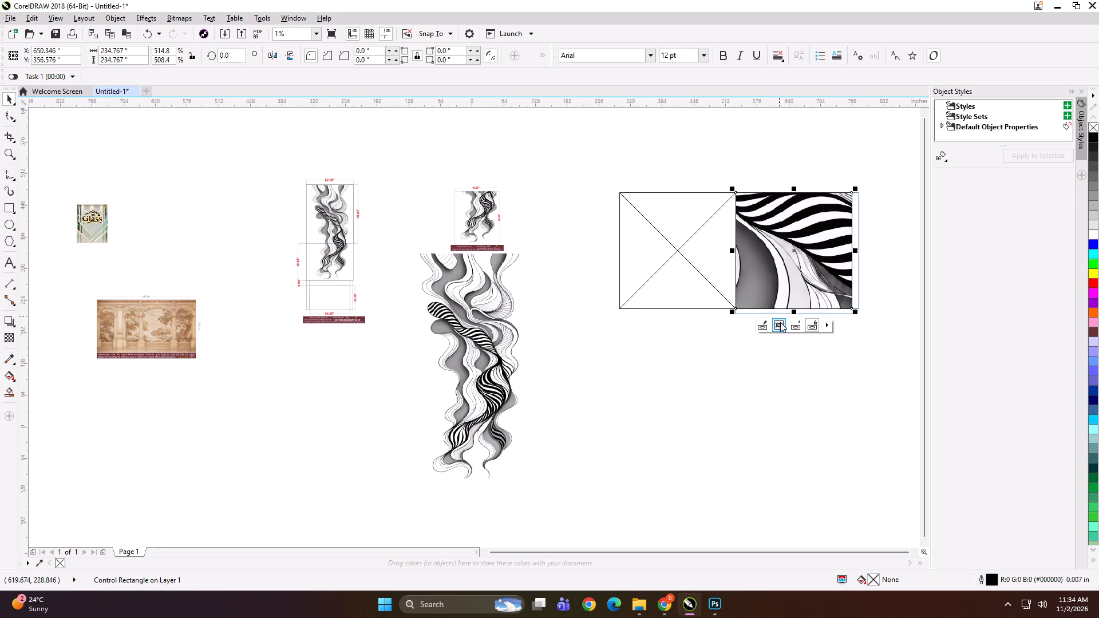
pyautogui.click(770, 270)
pyautogui.click(768, 193)
pyautogui.click(772, 172)
pyautogui.moveTo(768, 159); pyautogui.dragTo(871, 345)
pyautogui.press('Delete')
# Extract the oversized wave artwork from the right PowerClip frame.
pyautogui.click(777, 274)
pyautogui.click(780, 324)
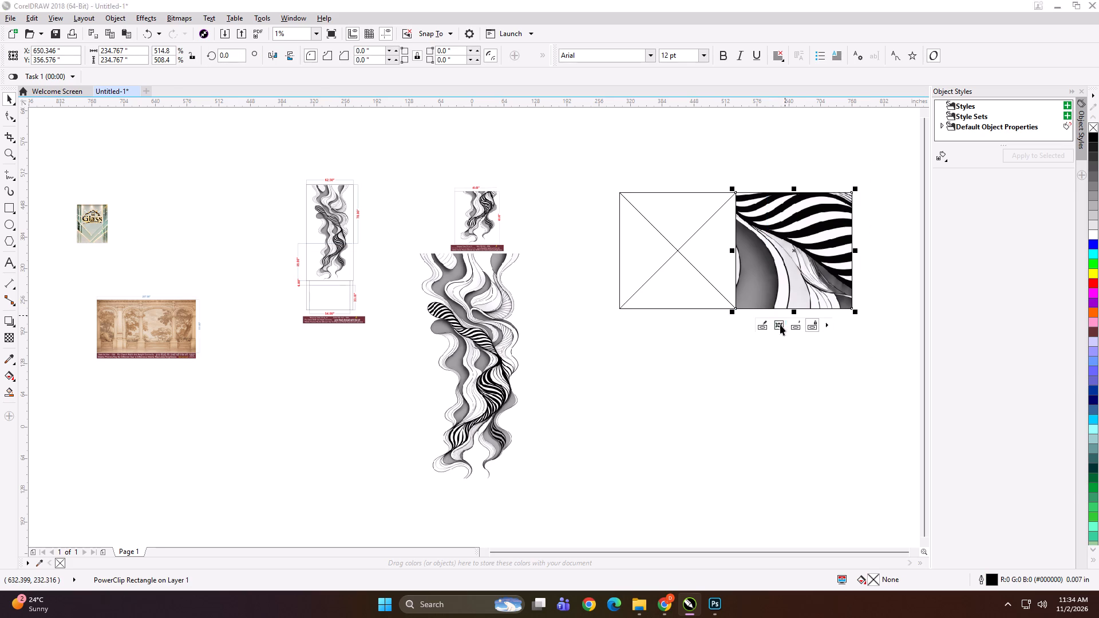
pyautogui.click(782, 272)
pyautogui.click(789, 352)
pyautogui.click(772, 280)
pyautogui.click(793, 321)
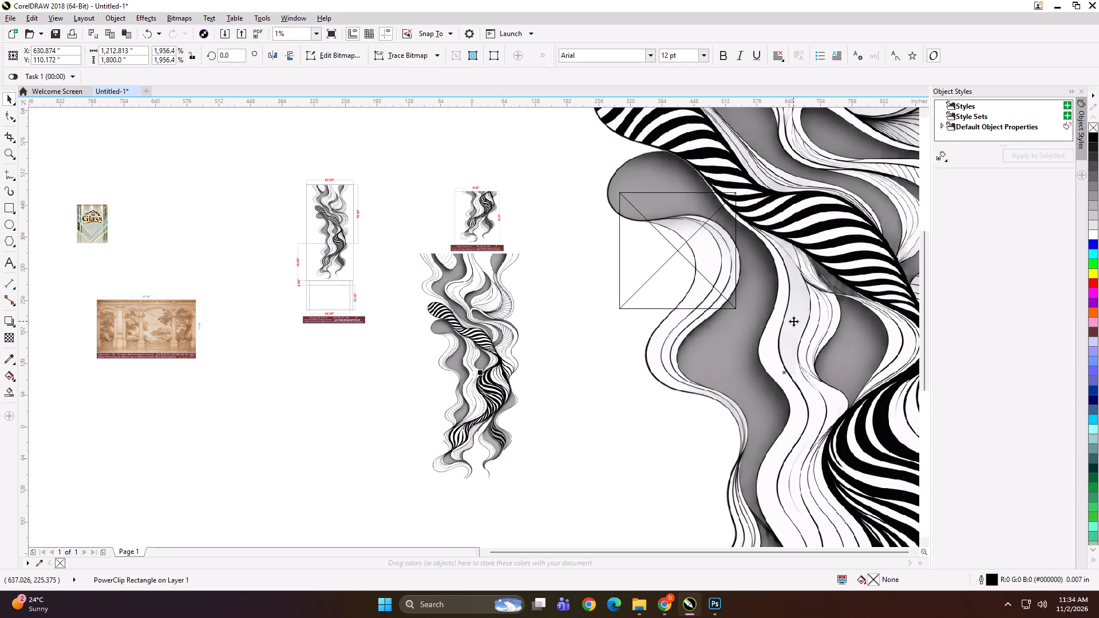
# Examine the line detail of the oversized extracted artwork and the smaller wave artwork at close range.
pyautogui.scroll(-3, 689, 290)
pyautogui.scroll(-2, 634, 290)
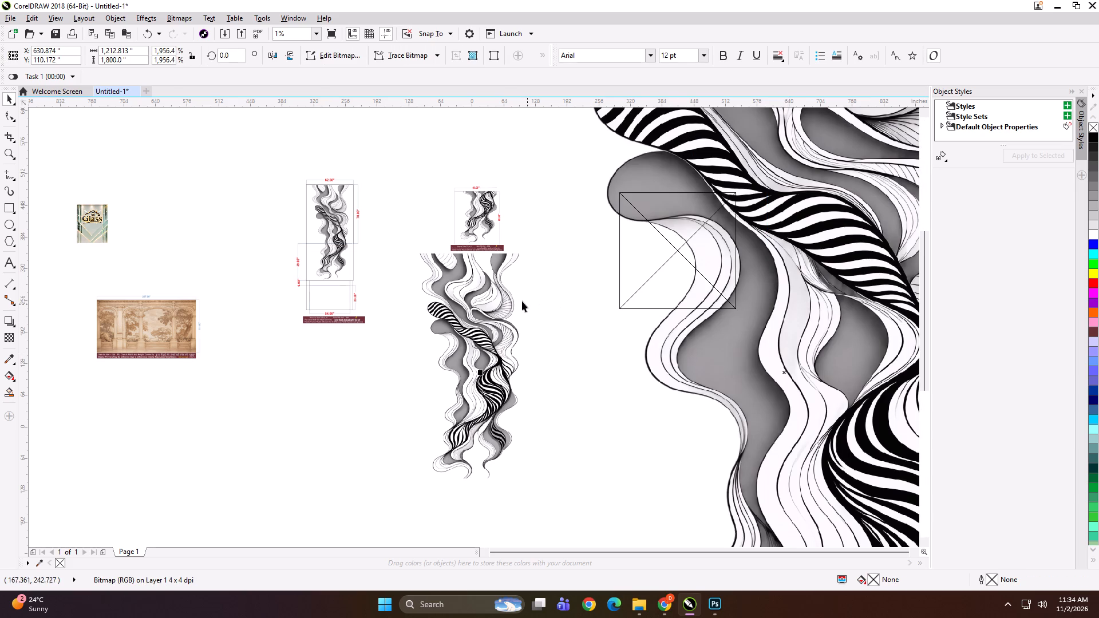
pyautogui.press('F4')
pyautogui.scroll(4, 494, 288)
pyautogui.scroll(2, 406, 307)
pyautogui.scroll(-2, 391, 297)
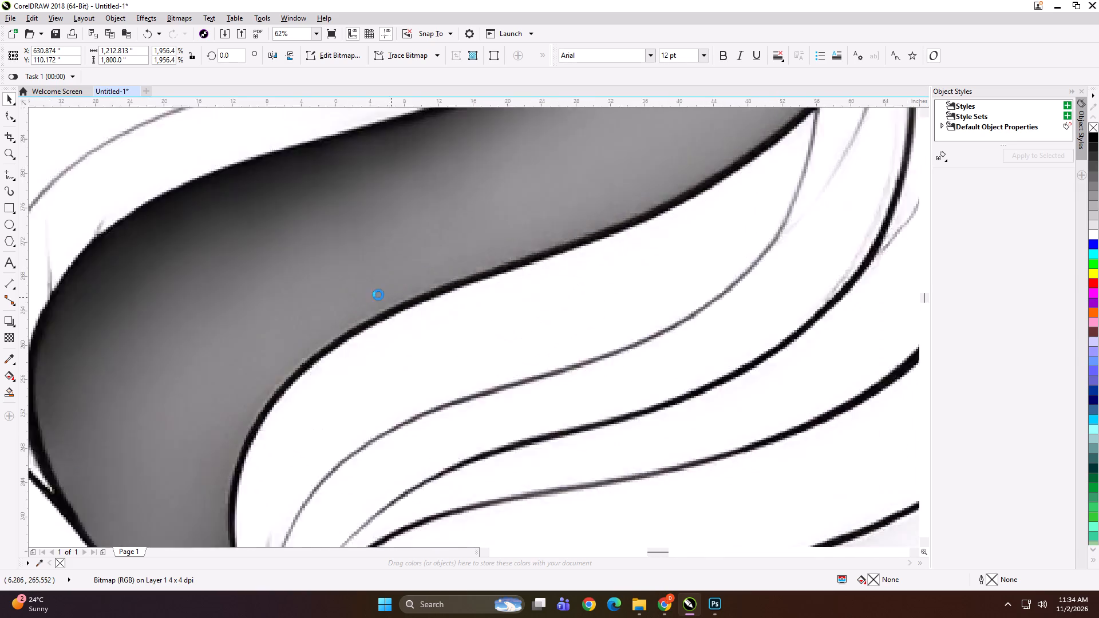
pyautogui.scroll(-7, 378, 295)
pyautogui.scroll(3, 828, 366)
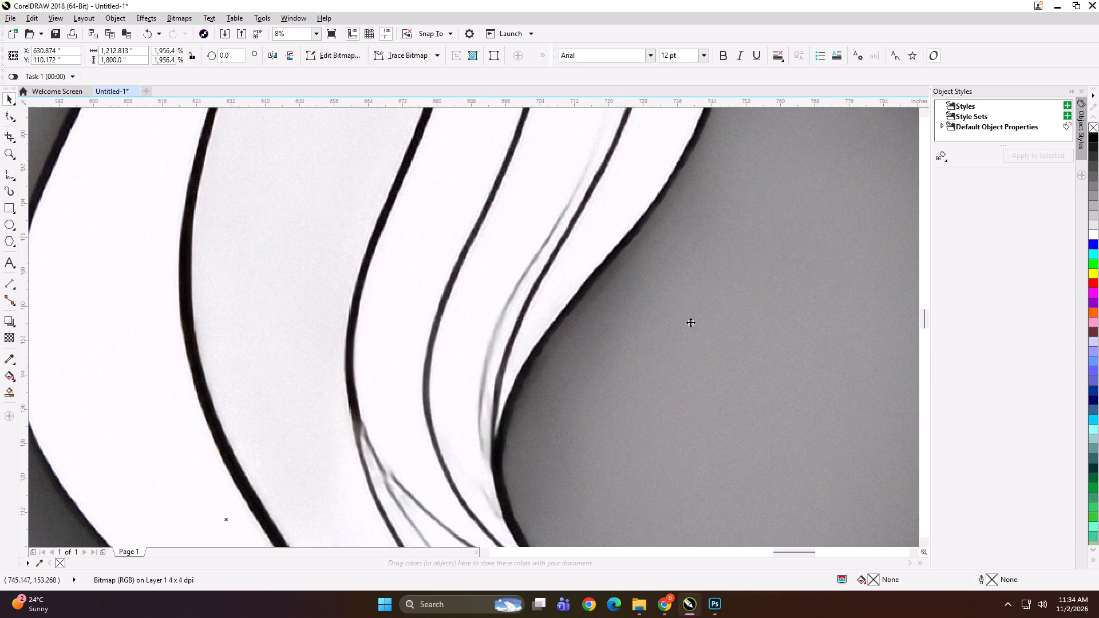
pyautogui.scroll(-4, 634, 286)
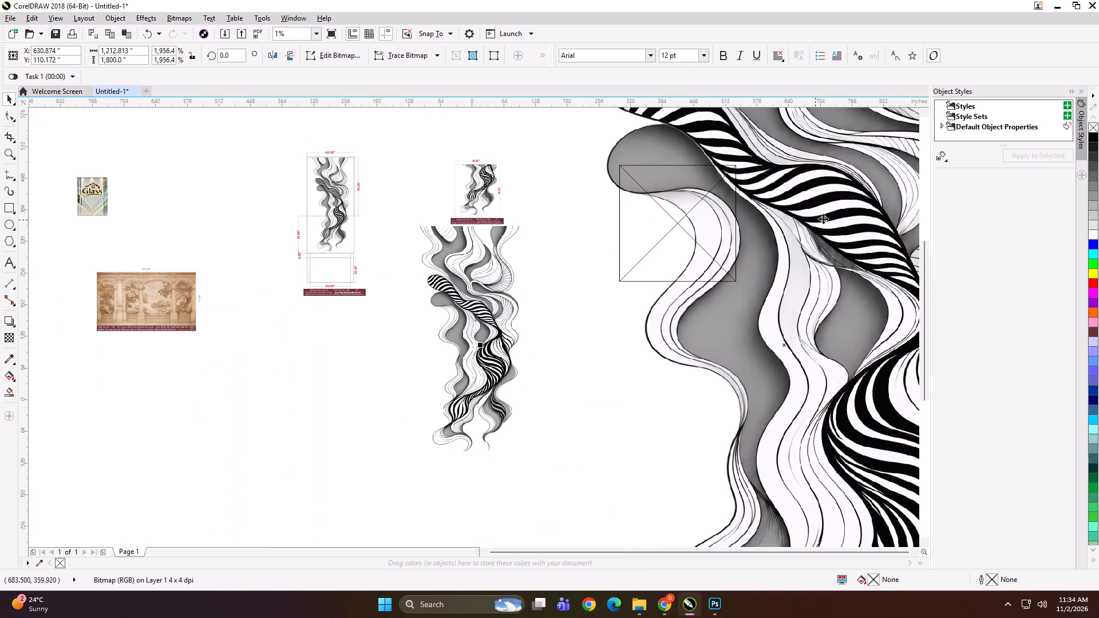
pyautogui.scroll(4, 835, 220)
pyautogui.scroll(-3, 687, 249)
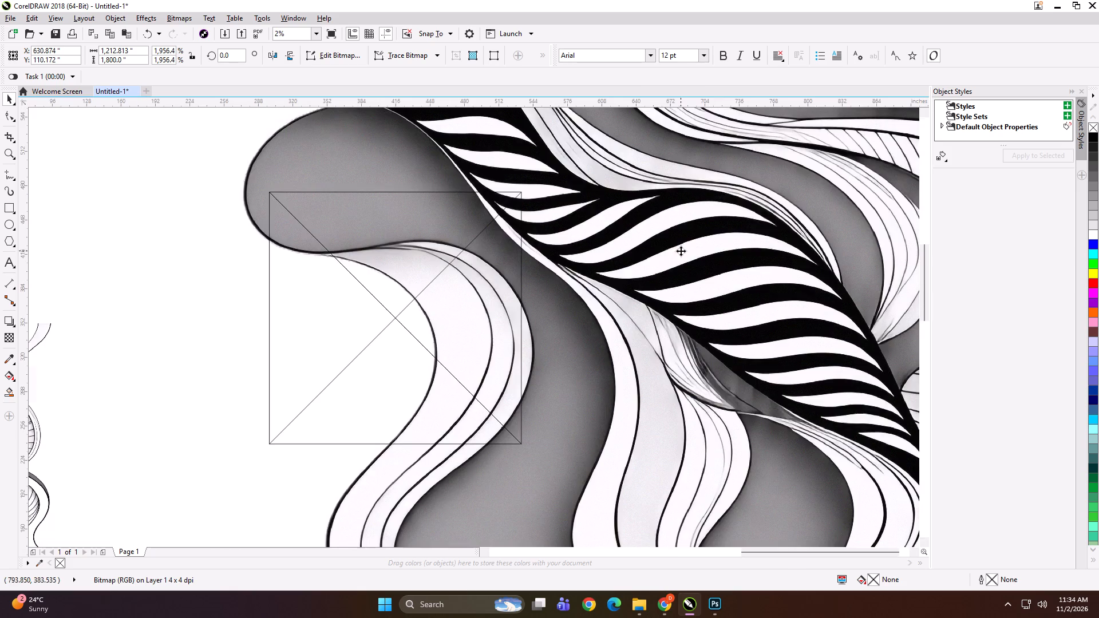
pyautogui.scroll(-1, 611, 274)
pyautogui.click(819, 350)
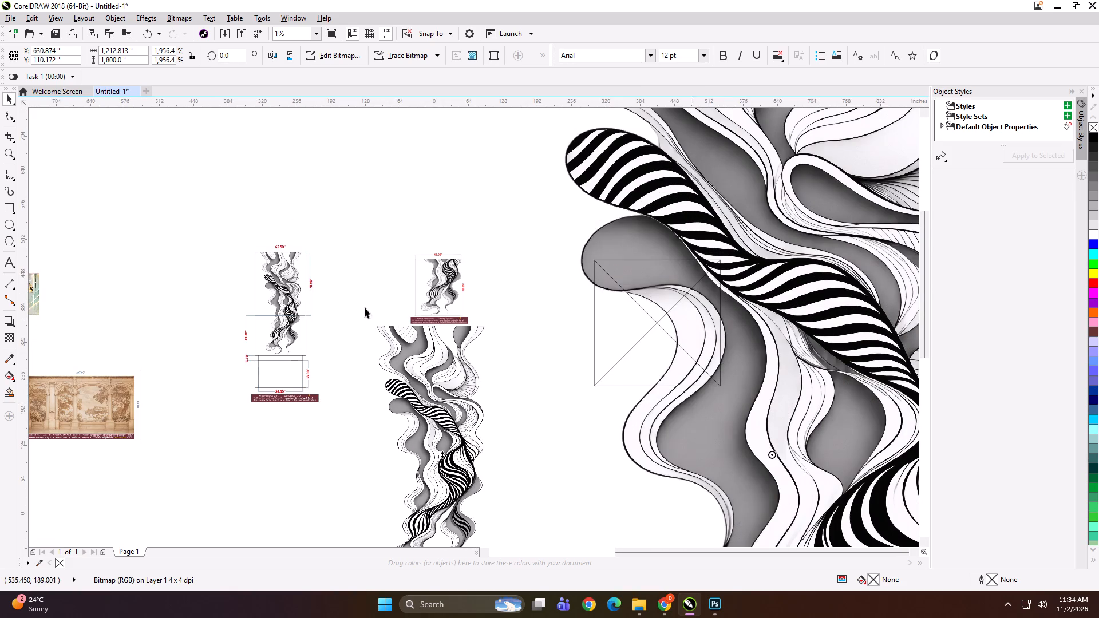
# Lock the oversized wave artwork's proportions and try to set its width to 80 inches.
pyautogui.click(193, 58)
pyautogui.click(137, 50)
pyautogui.press('a')
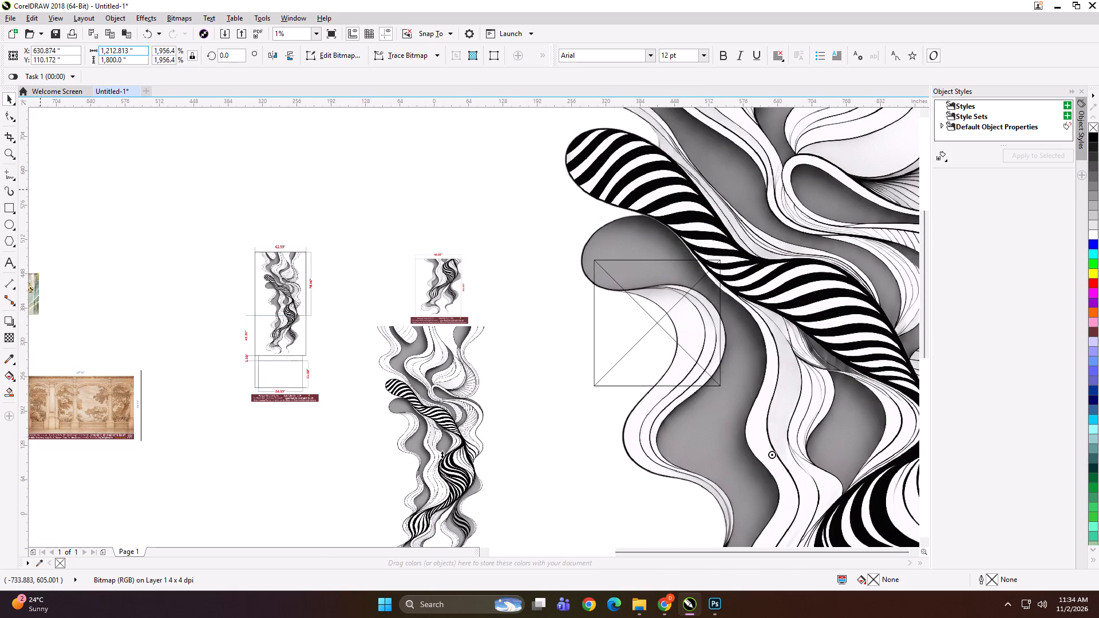
pyautogui.hotkey('ctrl', 'a')
pyautogui.write('80')
pyautogui.press('Return')
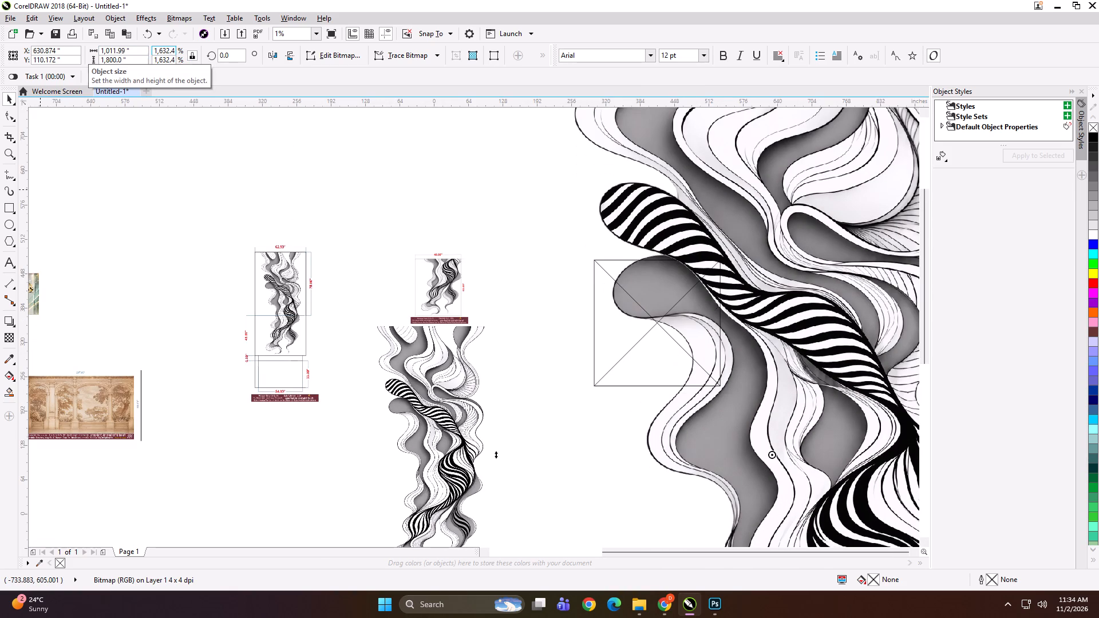
# Set the oversized wave artwork's width to 90 inches and move it beside the other extracted artwork, left of the empty frames.
pyautogui.click(298, 148)
pyautogui.click(662, 165)
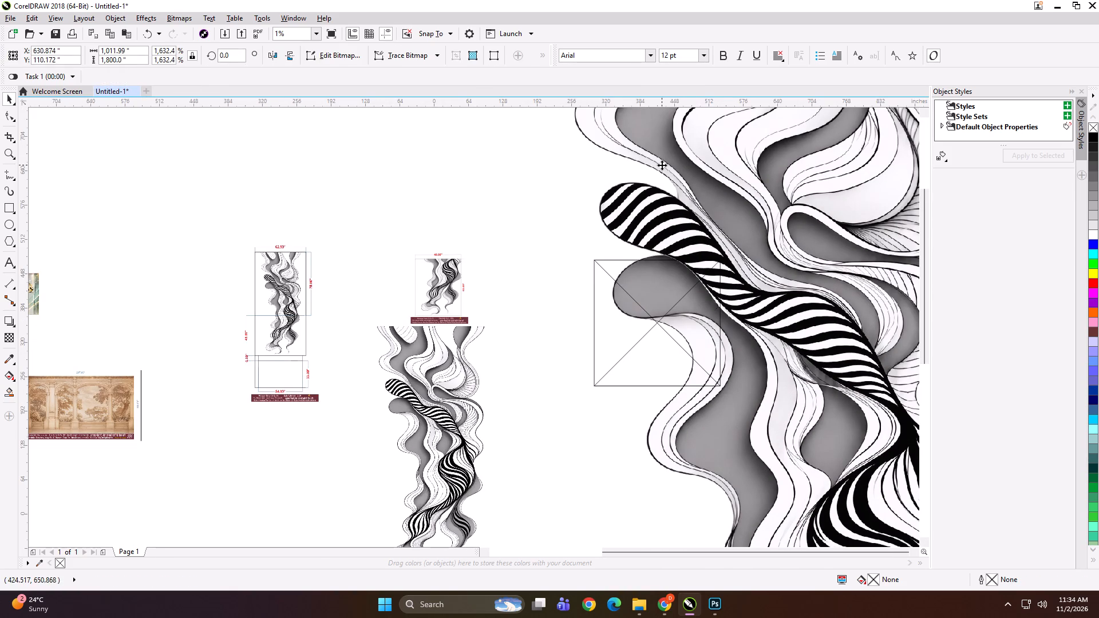
pyautogui.moveTo(136, 50); pyautogui.dragTo(84, 58)
pyautogui.write('90')
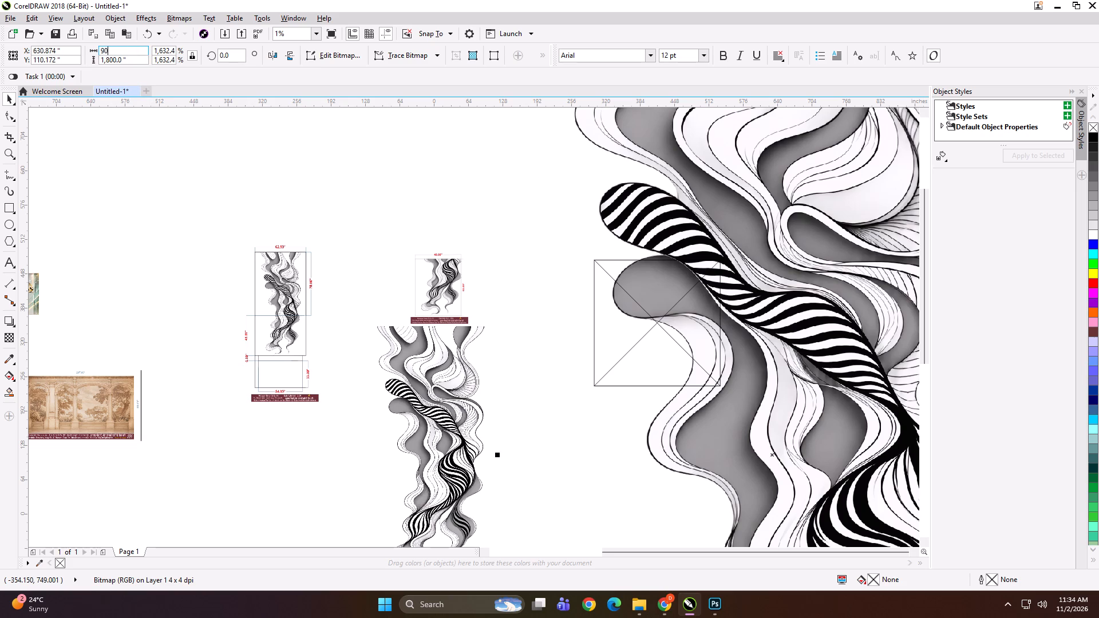
pyautogui.press('Return')
pyautogui.moveTo(784, 445); pyautogui.dragTo(555, 352)
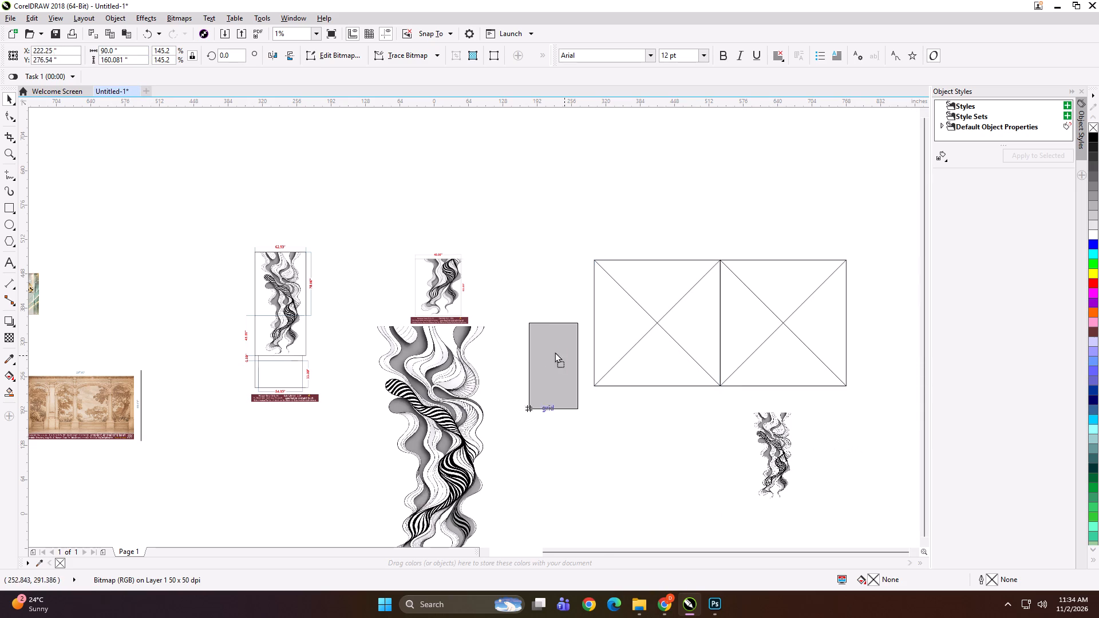
pyautogui.moveTo(555, 352); pyautogui.dragTo(535, 342)
# Delete the two empty PowerClip frames.
pyautogui.scroll(3, 537, 346)
pyautogui.scroll(-2, 578, 291)
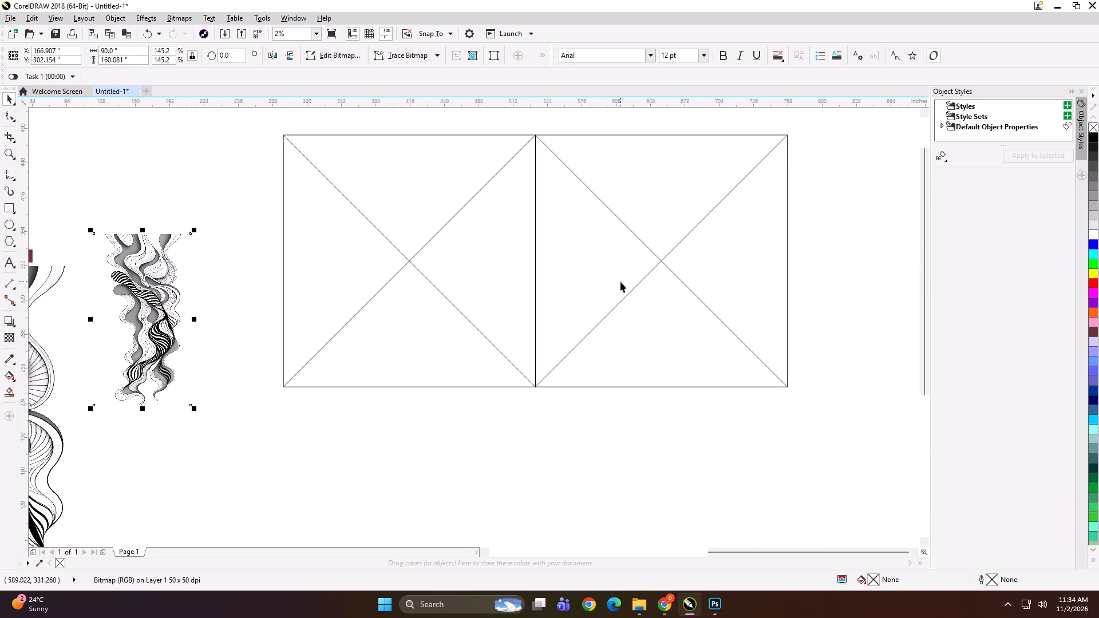
pyautogui.click(620, 282)
pyautogui.keyDown('shift'); pyautogui.click(454, 300); pyautogui.keyUp('shift')
pyautogui.press('Delete')
pyautogui.scroll(-1, 626, 298)
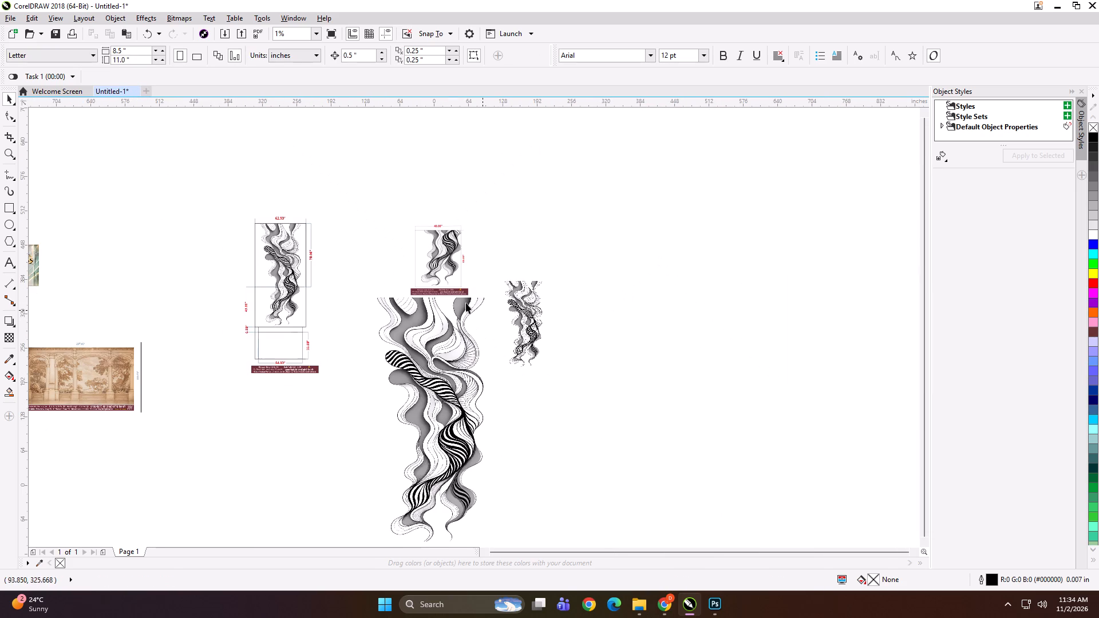
# Enlarge the 90-inch-wide wave artwork to more than double and arrange both extracted artworks side by side, clear of the references.
pyautogui.moveTo(439, 262); pyautogui.dragTo(438, 206)
pyautogui.click(535, 315)
pyautogui.moveTo(554, 374); pyautogui.dragTo(638, 482)
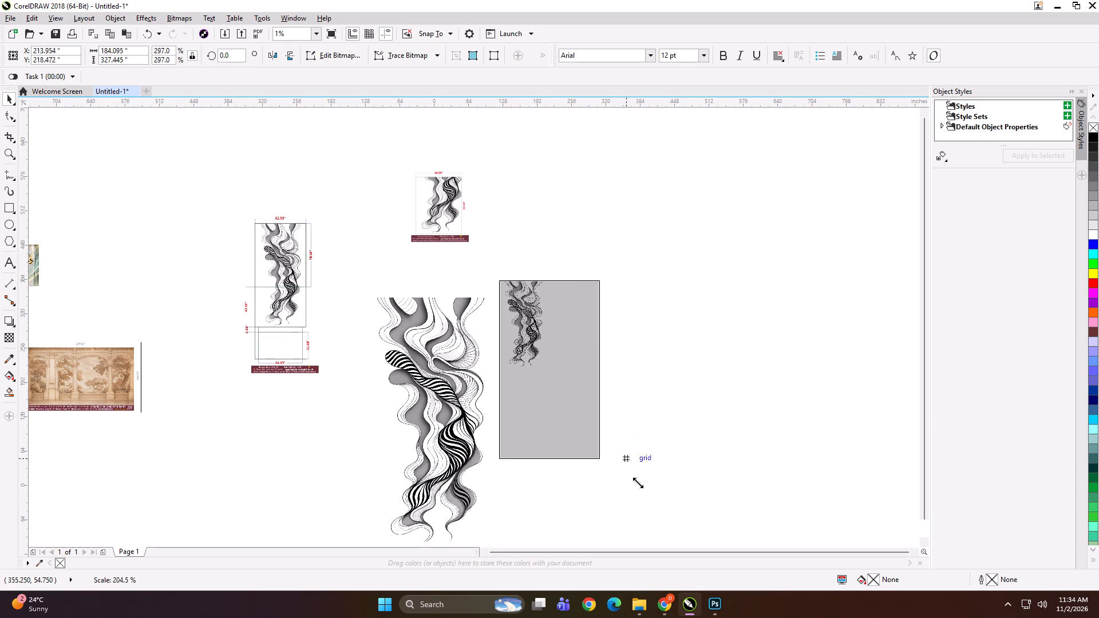
pyautogui.moveTo(638, 482); pyautogui.dragTo(639, 487)
pyautogui.moveTo(559, 377); pyautogui.dragTo(705, 327)
pyautogui.moveTo(450, 401); pyautogui.dragTo(600, 304)
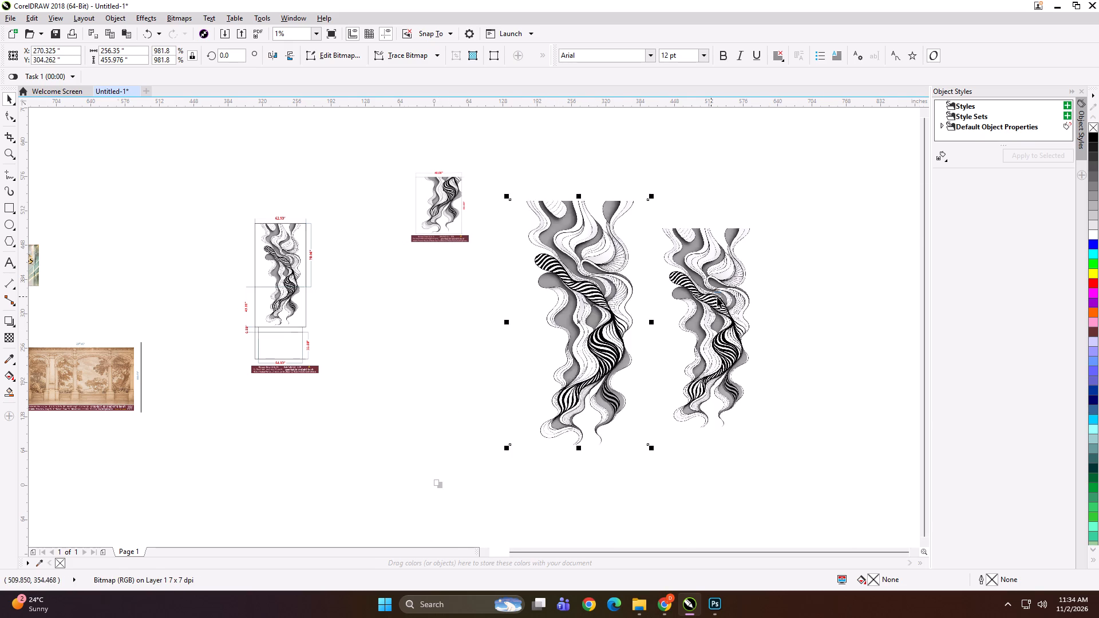
# Compare the line sharpness and image quality of the two extracted wave artworks at close range.
pyautogui.scroll(3, 717, 297)
pyautogui.scroll(-1, 737, 284)
pyautogui.scroll(3, 282, 298)
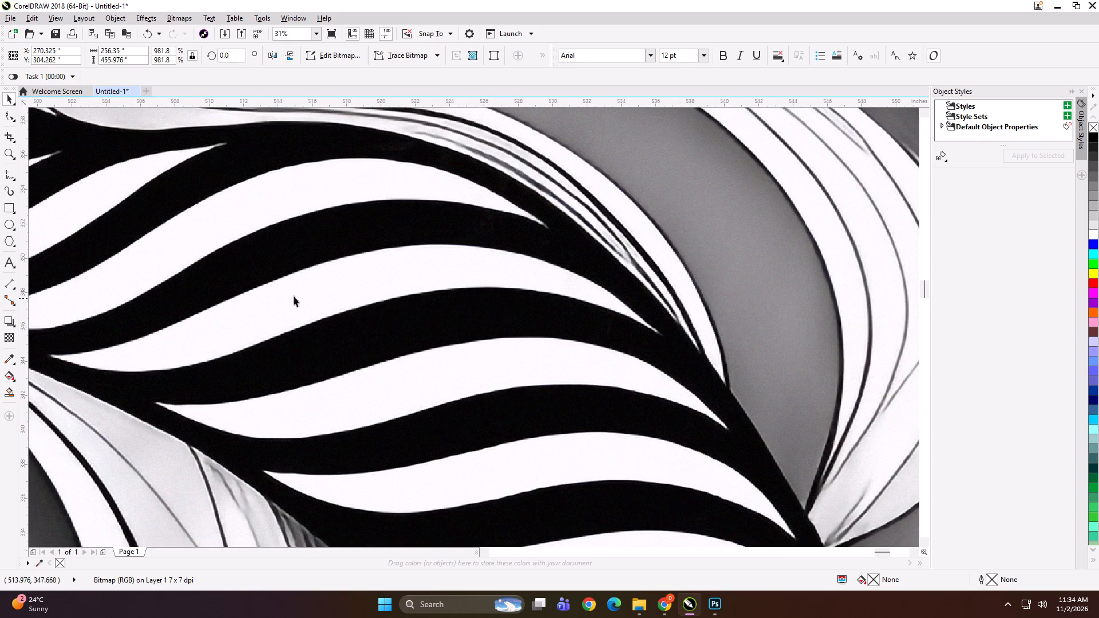
pyautogui.scroll(-3, 650, 239)
pyautogui.scroll(3, 88, 275)
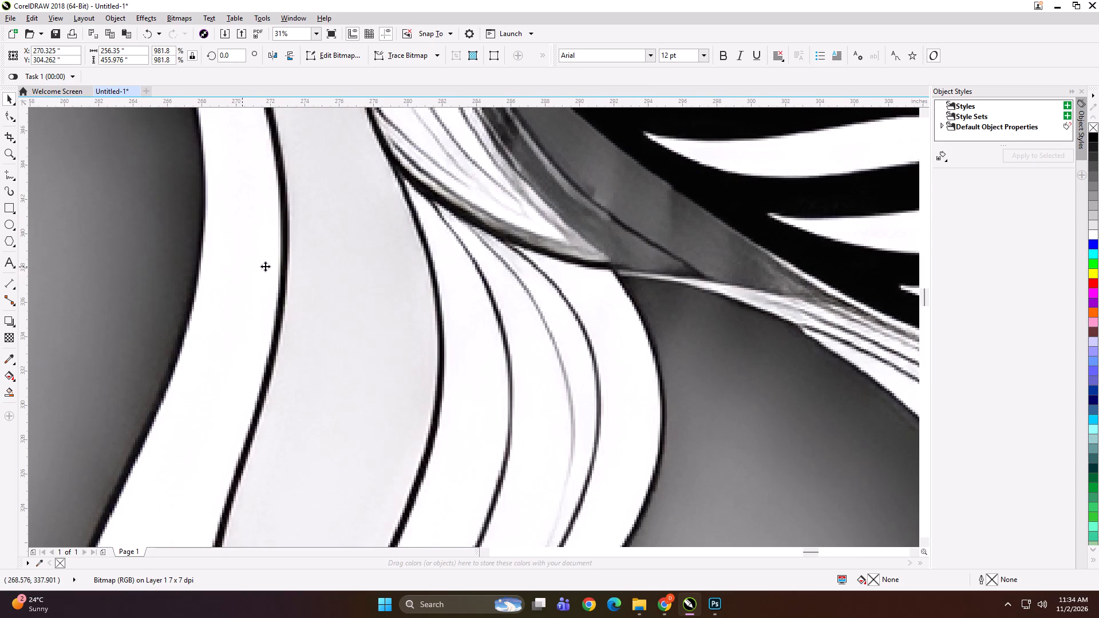
pyautogui.scroll(-4, 359, 266)
pyautogui.scroll(-1, 395, 310)
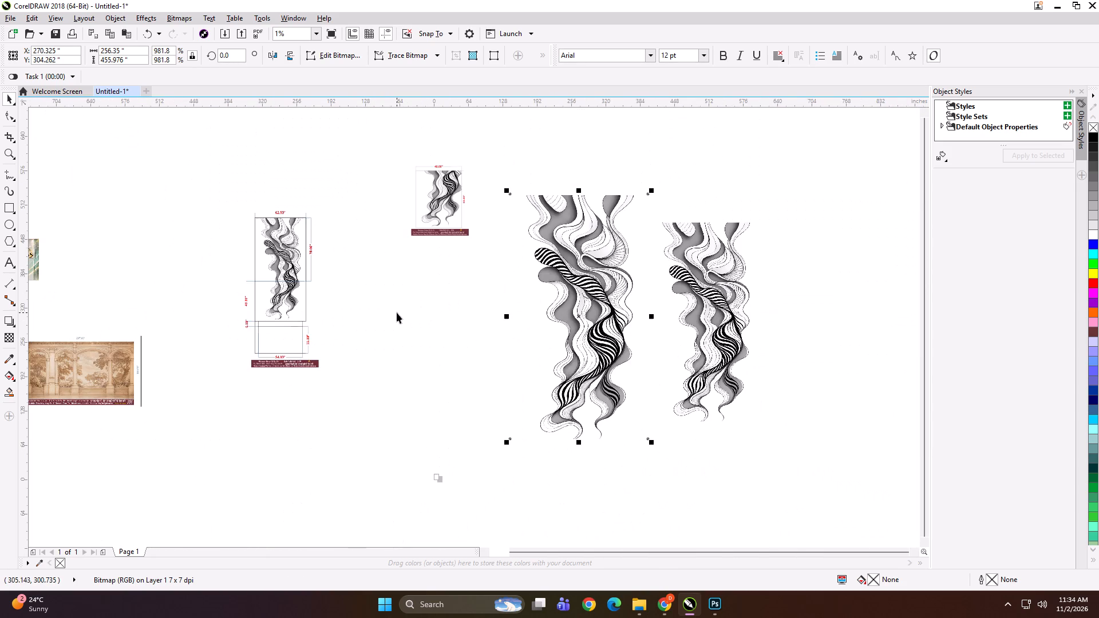
pyautogui.scroll(3, 689, 407)
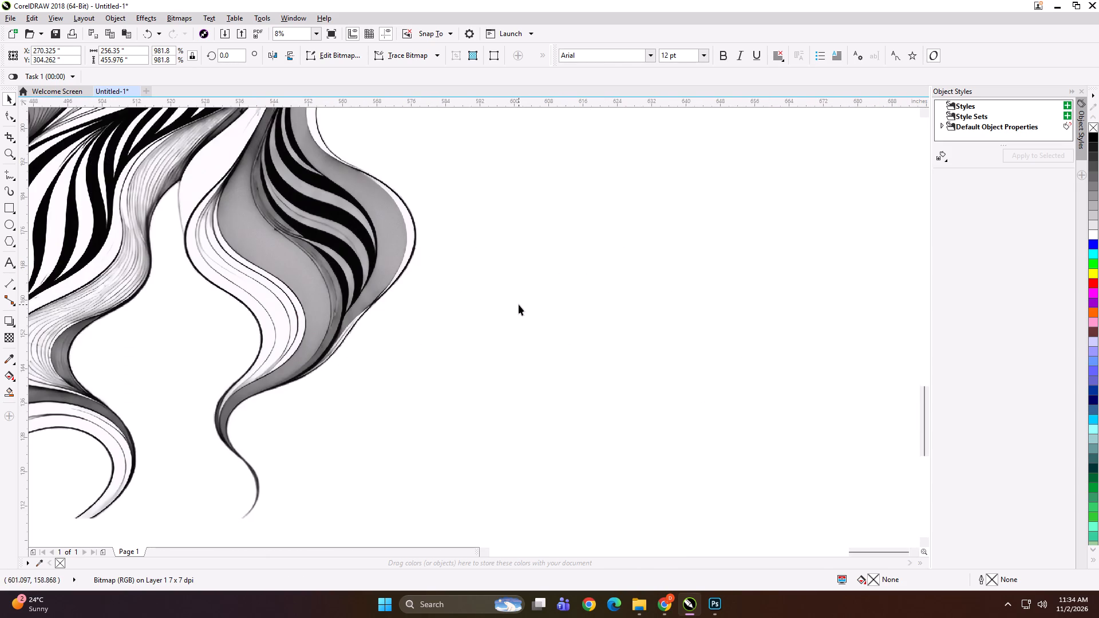
pyautogui.scroll(-2, 524, 309)
# Shift the larger wave artwork slightly up and to the right, closer to the other extracted artwork.
pyautogui.moveTo(290, 347); pyautogui.dragTo(296, 342)
pyautogui.moveTo(311, 320); pyautogui.dragTo(320, 305)
pyautogui.click(369, 299)
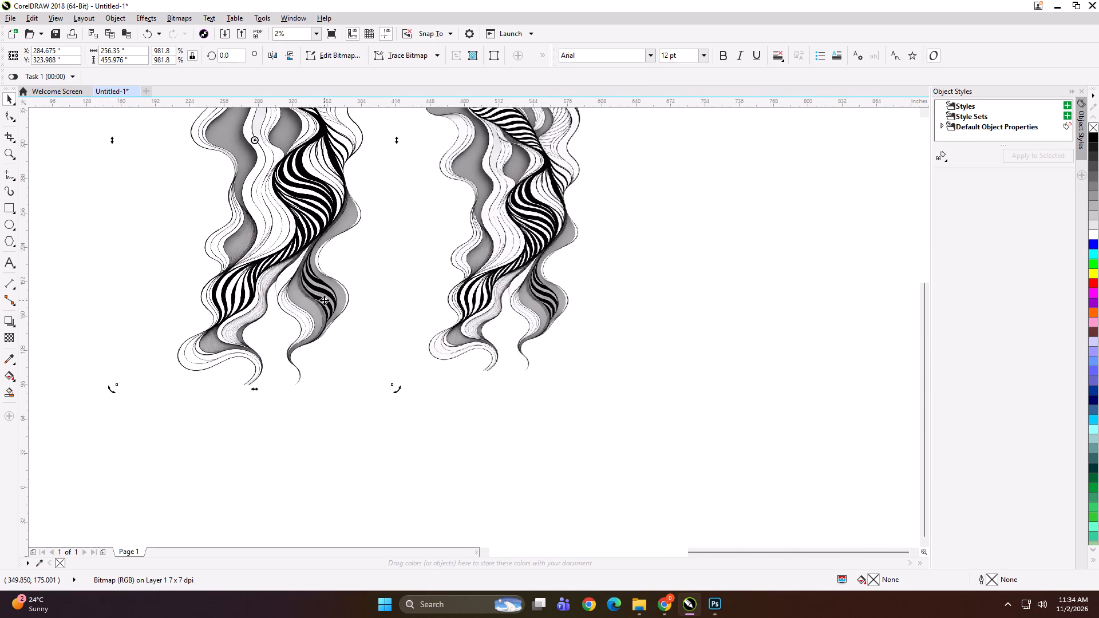
pyautogui.moveTo(324, 300); pyautogui.dragTo(384, 302)
# Compare the line and shading quality at the lower ends of the two extracted wave artworks at close range.
pyautogui.scroll(2, 389, 340)
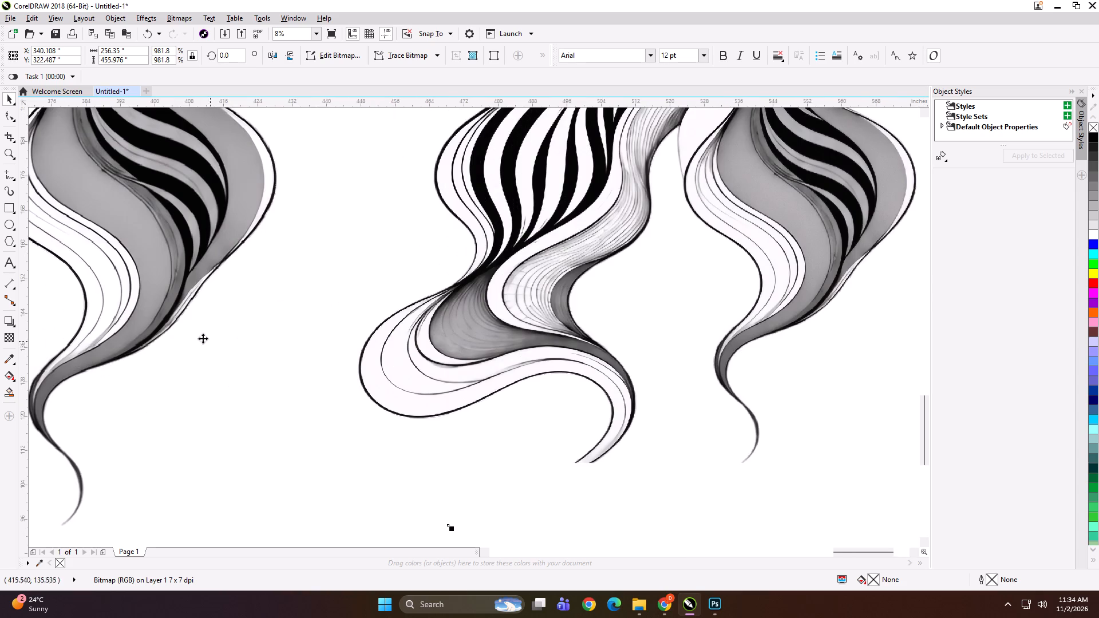
pyautogui.scroll(1, 133, 329)
pyautogui.scroll(-1, 133, 329)
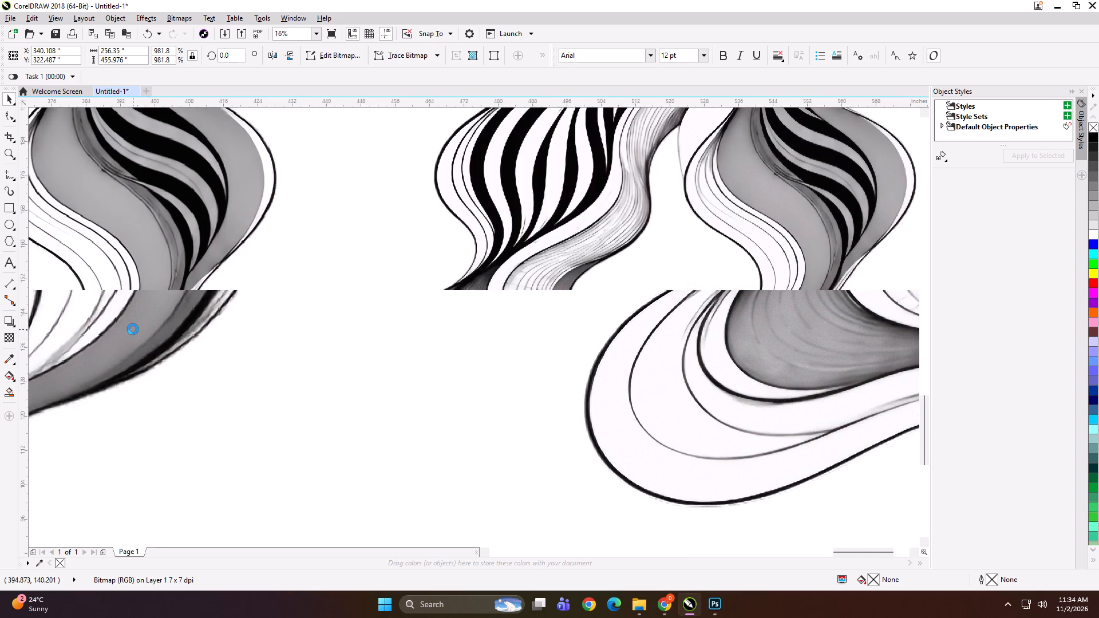
pyautogui.scroll(3, 490, 356)
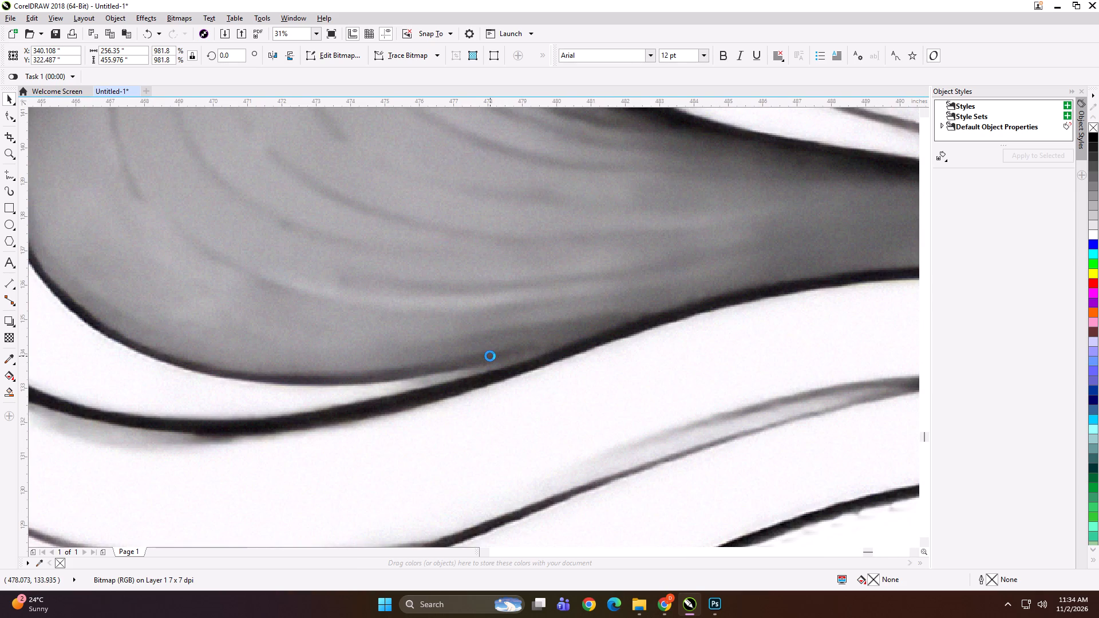
pyautogui.scroll(-5, 571, 362)
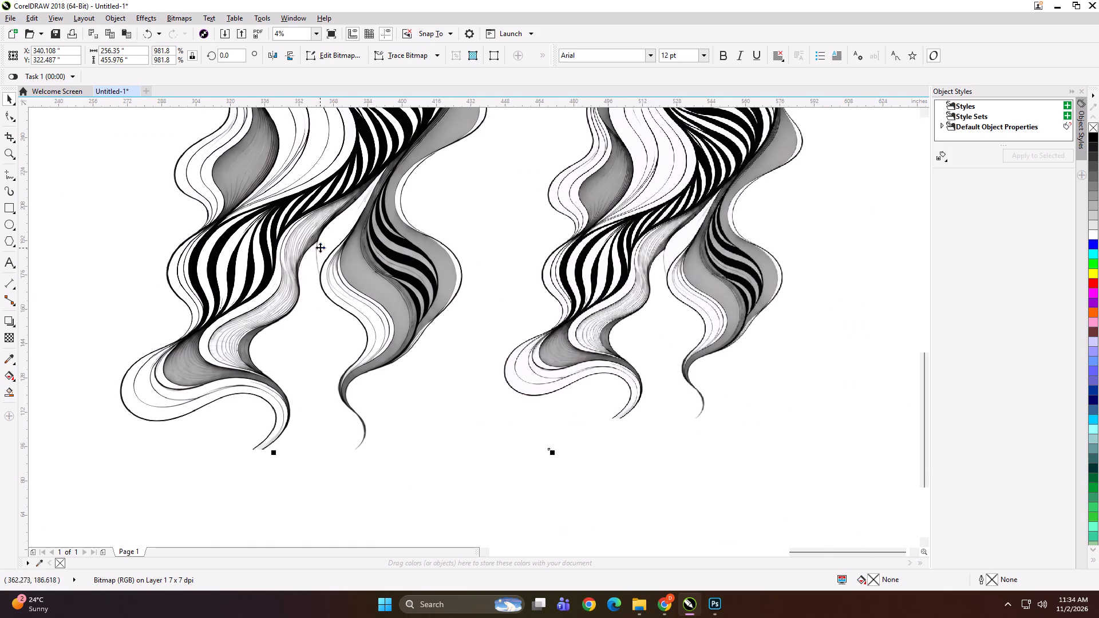
pyautogui.scroll(3, 320, 247)
pyautogui.scroll(-4, 372, 308)
pyautogui.scroll(-1, 452, 344)
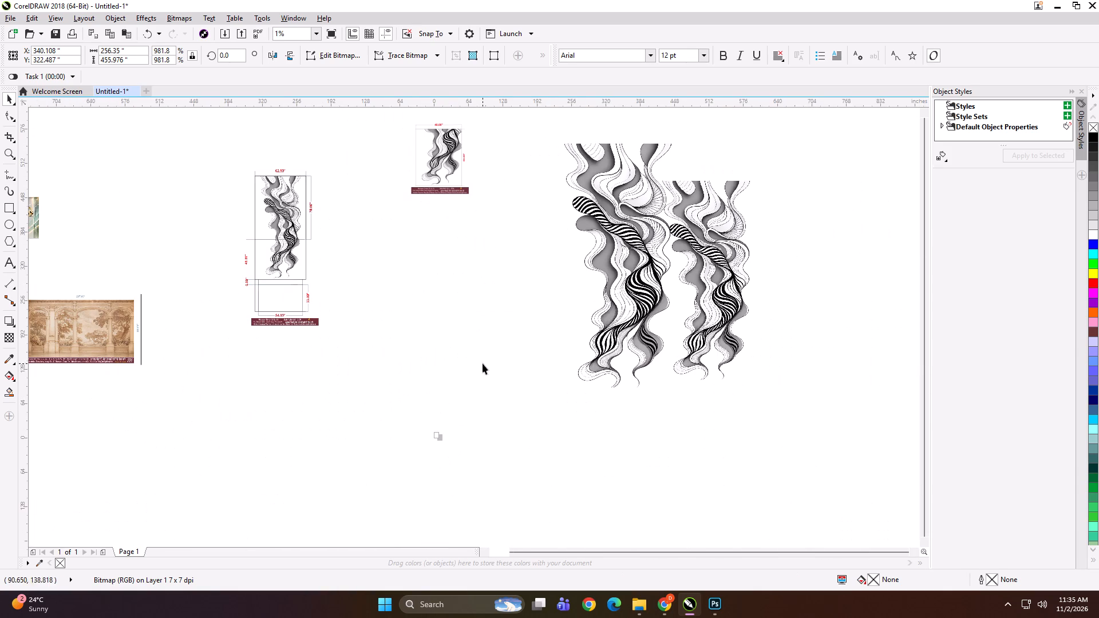
# Delete the larger wave artwork and move the remaining one into the space it left open, nearer the reference images.
pyautogui.click(483, 363)
pyautogui.click(598, 290)
pyautogui.press('Delete')
pyautogui.moveTo(741, 236); pyautogui.dragTo(539, 302)
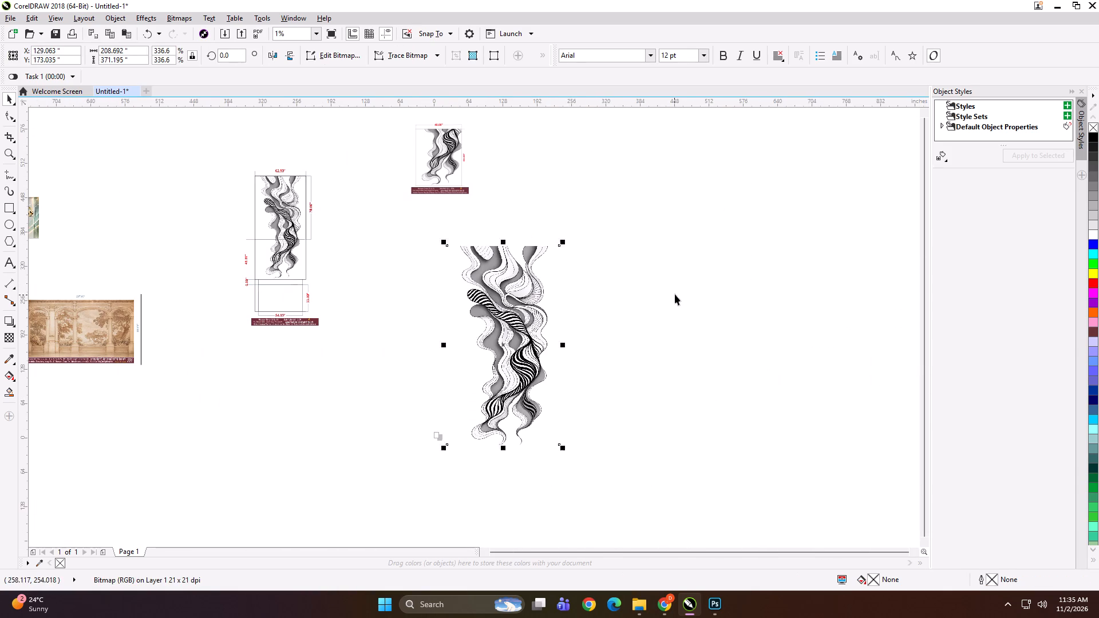
pyautogui.click(675, 294)
# Import the AK DESIGN CorelDRAW file from the DIGITECH_SHAREDRIVE drive into the open document.
pyautogui.click(634, 615)
pyautogui.scroll(8, 69, 439)
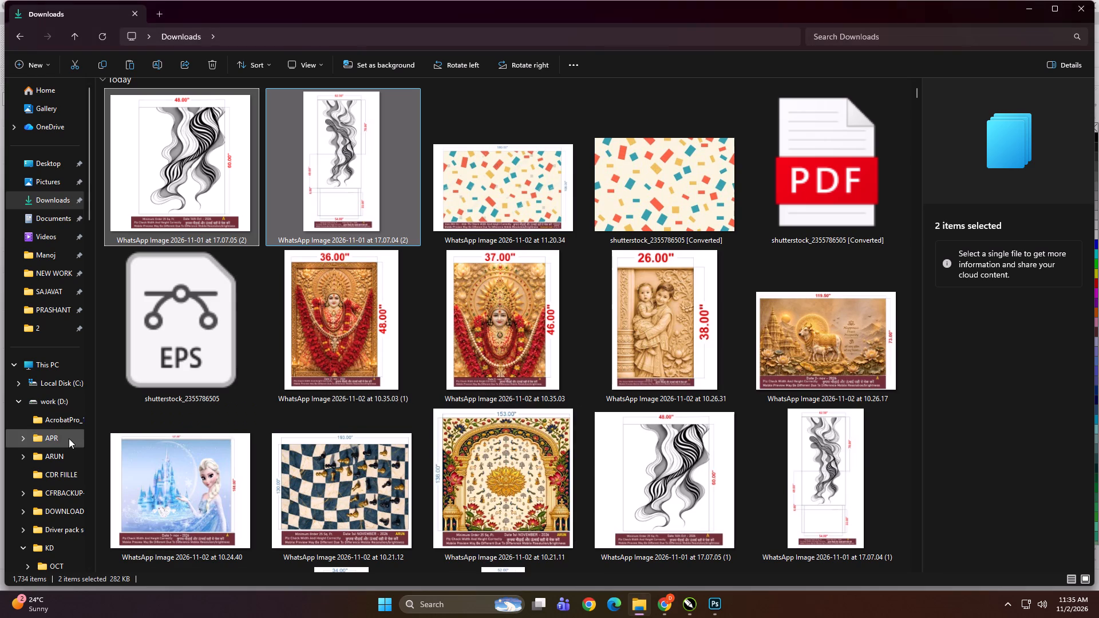
pyautogui.click(54, 356)
pyautogui.doubleClick(145, 231)
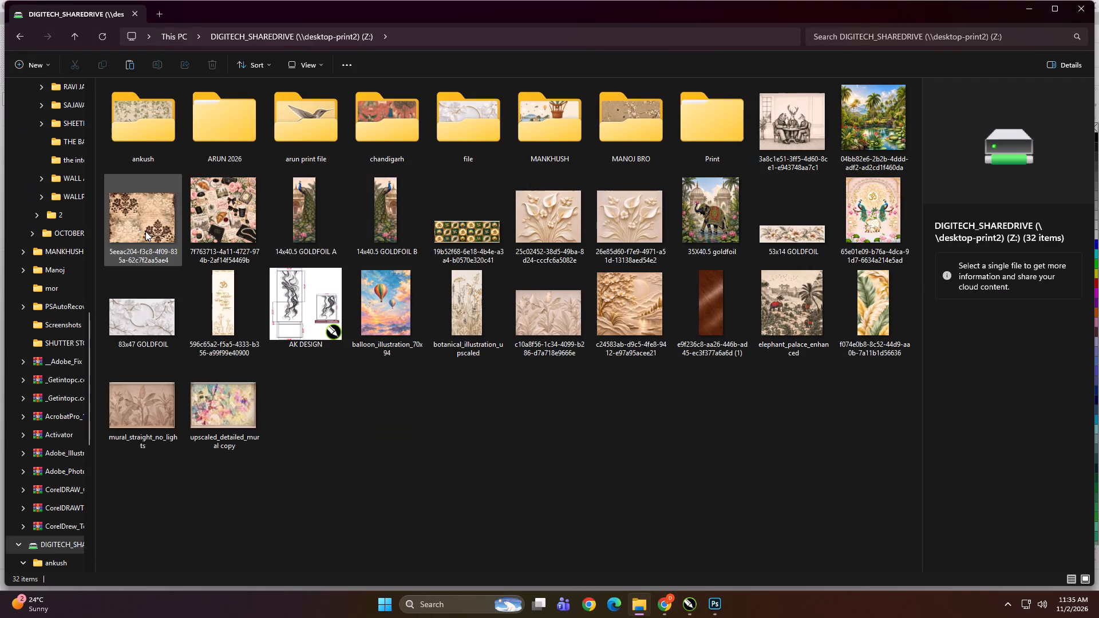
pyautogui.click(311, 403)
pyautogui.click(297, 322)
pyautogui.moveTo(295, 288); pyautogui.dragTo(695, 594)
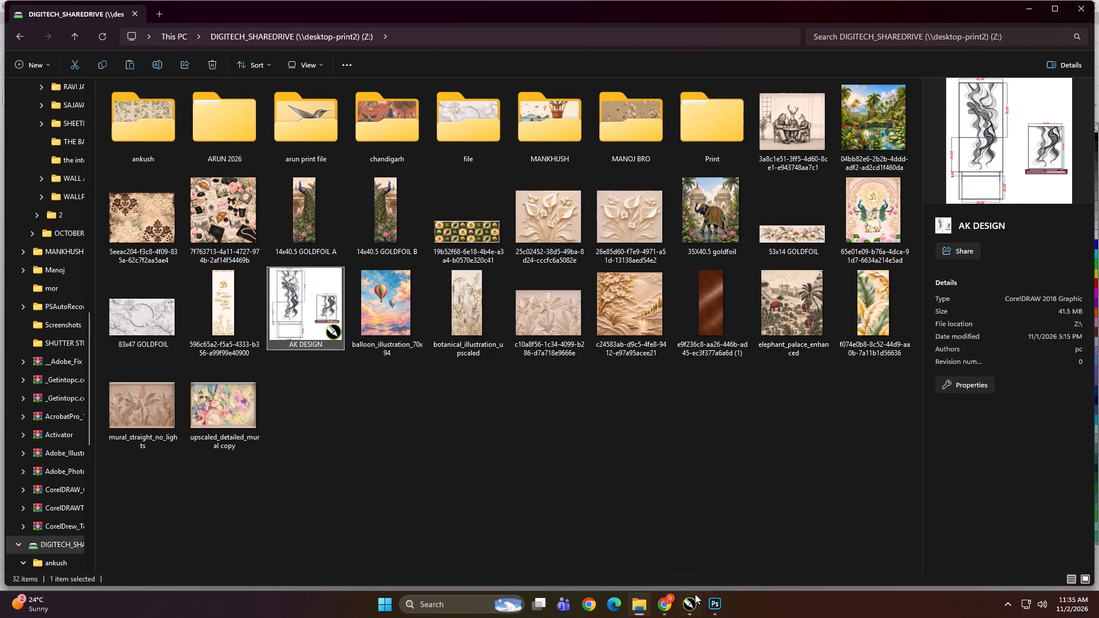
pyautogui.moveTo(695, 594); pyautogui.dragTo(349, 400)
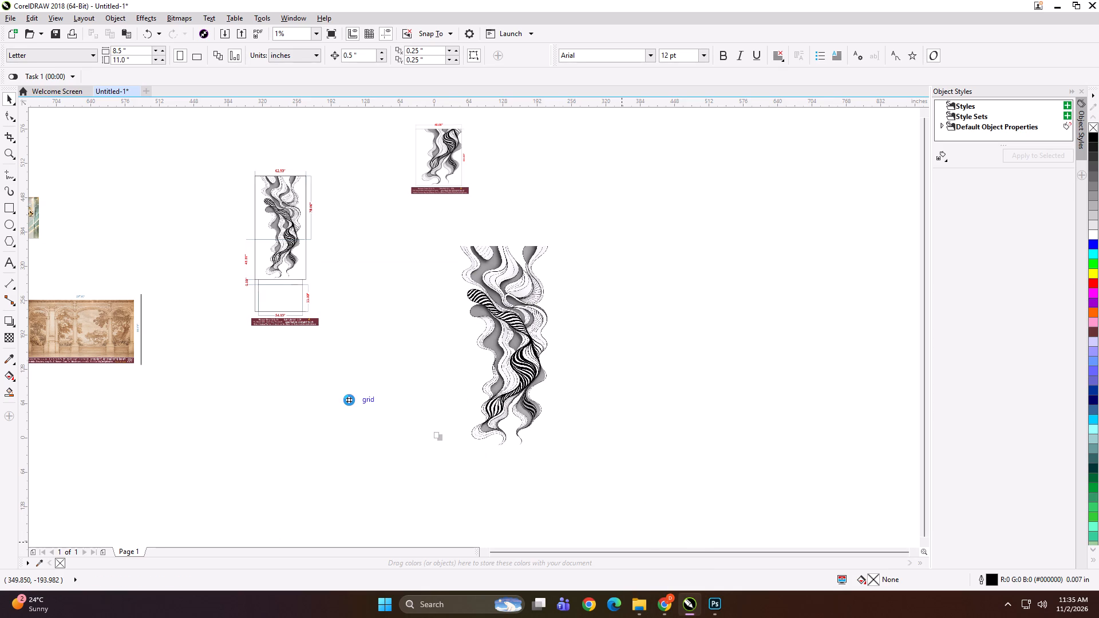
# Move the imported design to the empty area right of the wave artwork and ungroup it.
pyautogui.moveTo(334, 380); pyautogui.dragTo(673, 277)
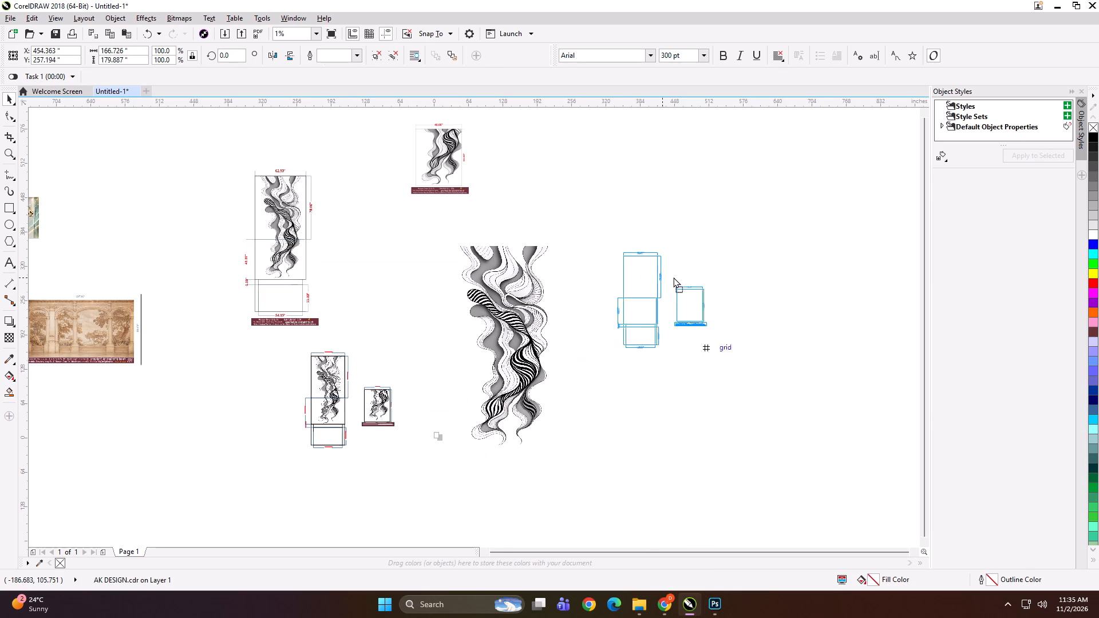
pyautogui.moveTo(673, 277); pyautogui.dragTo(691, 276)
pyautogui.hotkey('ctrl', 'u')
pyautogui.click(719, 193)
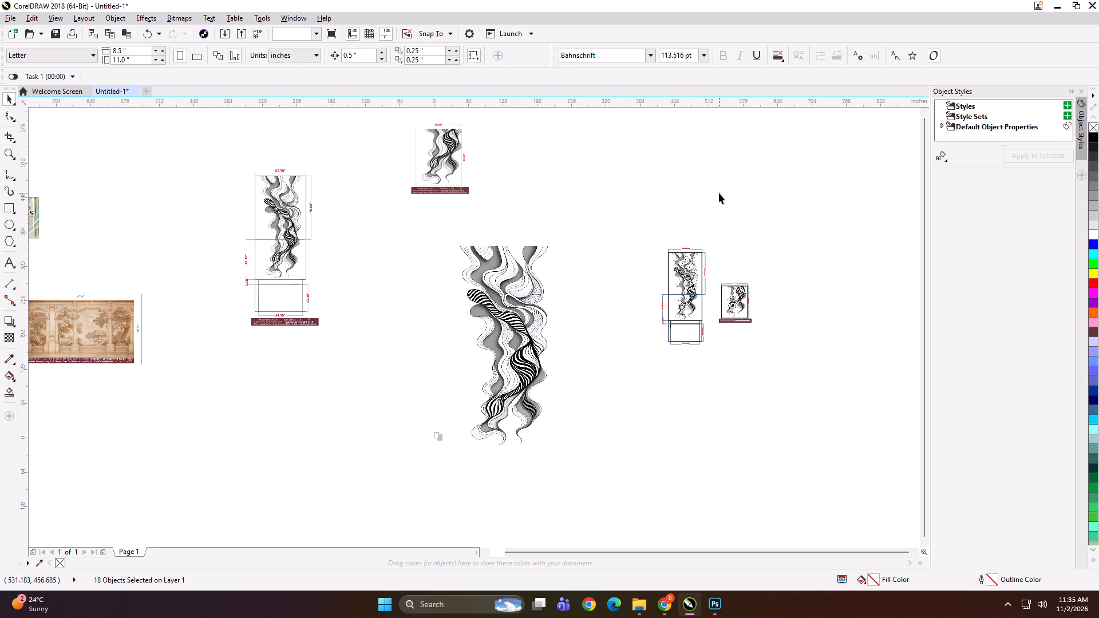
# Move the two wave reference images closer together, away from the large wave artwork.
pyautogui.click(515, 292)
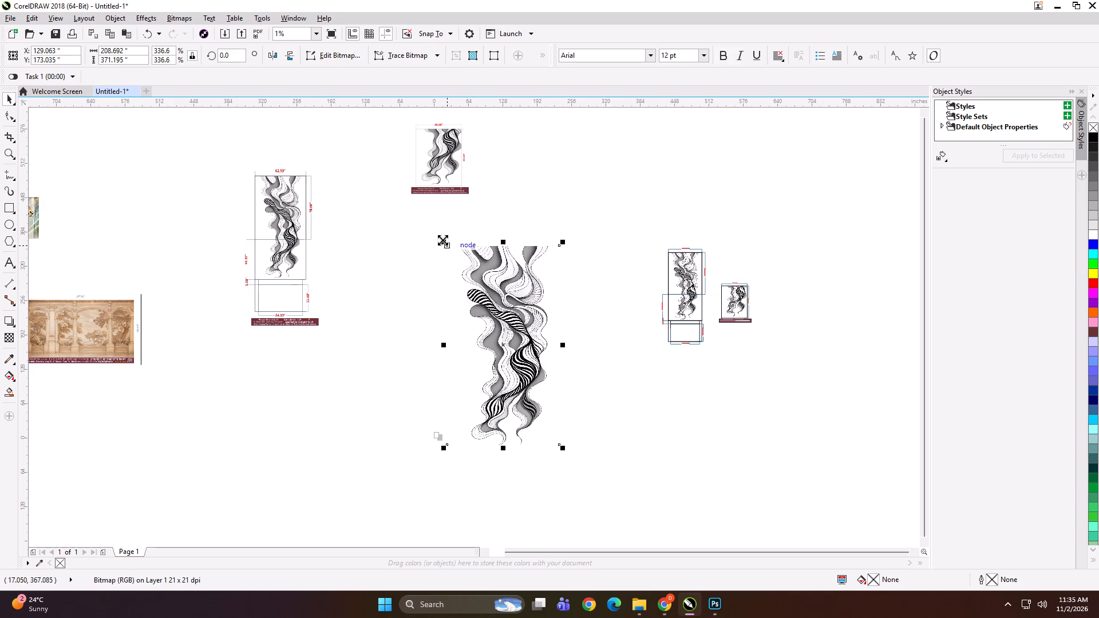
pyautogui.moveTo(301, 251); pyautogui.dragTo(363, 205)
pyautogui.moveTo(442, 168); pyautogui.dragTo(437, 188)
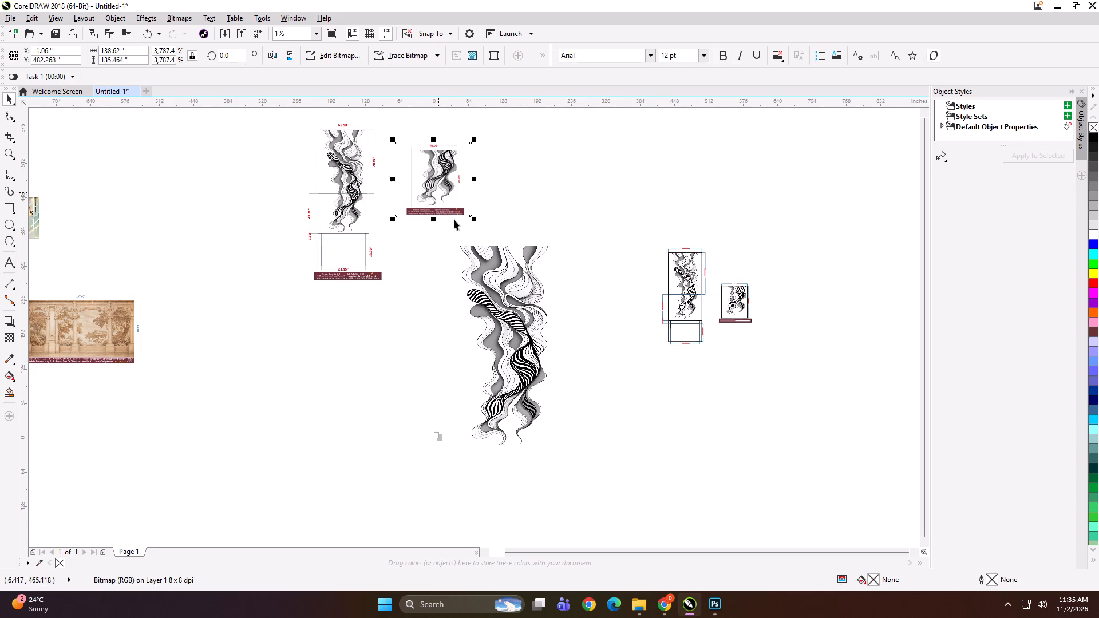
# Scale the wave artwork down to about 94 by 168 inches and place it beside the imported layout.
pyautogui.moveTo(507, 314); pyautogui.dragTo(590, 282)
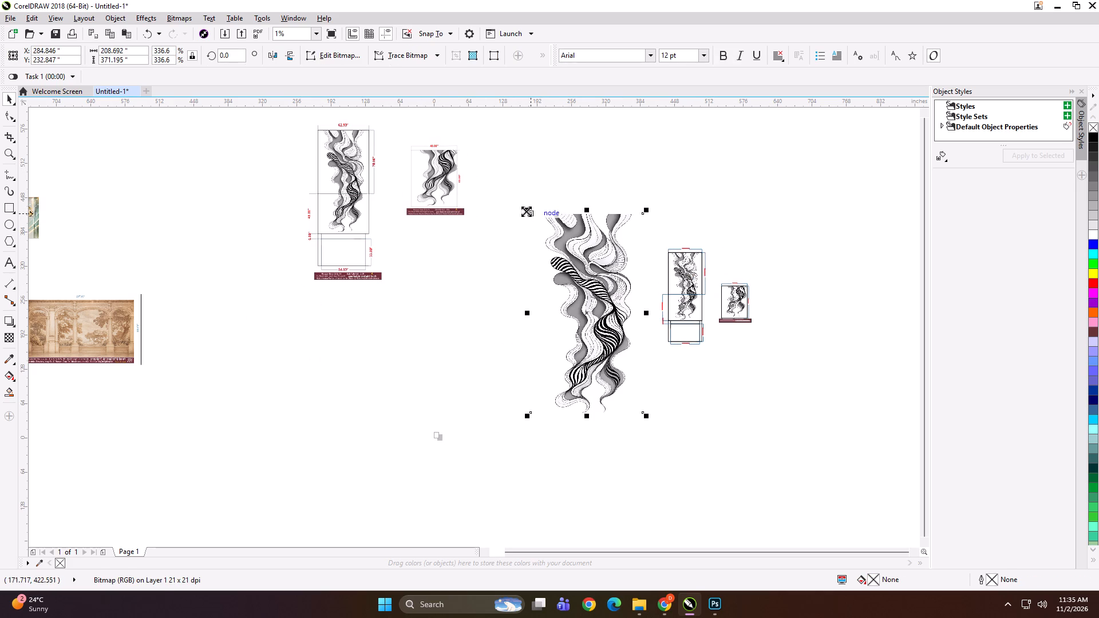
pyautogui.keyDown('shift'); pyautogui.moveTo(526, 211); pyautogui.dragTo(557, 241); pyautogui.keyUp('shift')
pyautogui.moveTo(599, 324); pyautogui.dragTo(635, 306)
# Delete the 49.00" and 6.00" dimensions from the left side of the imported tall layout.
pyautogui.scroll(1, 740, 308)
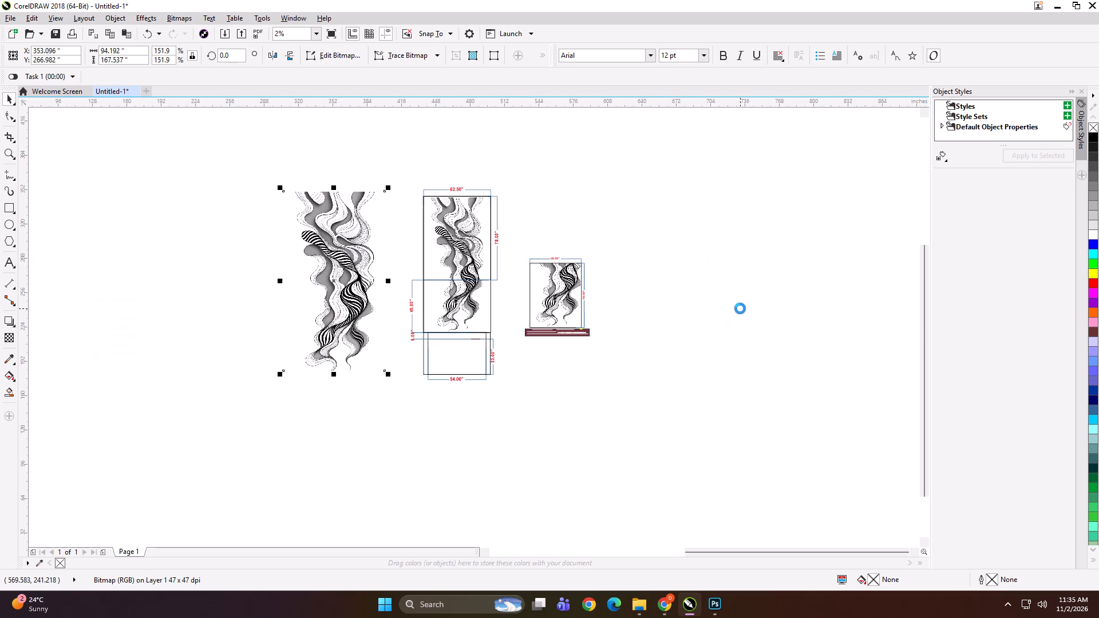
pyautogui.scroll(1, 540, 291)
pyautogui.click(282, 320)
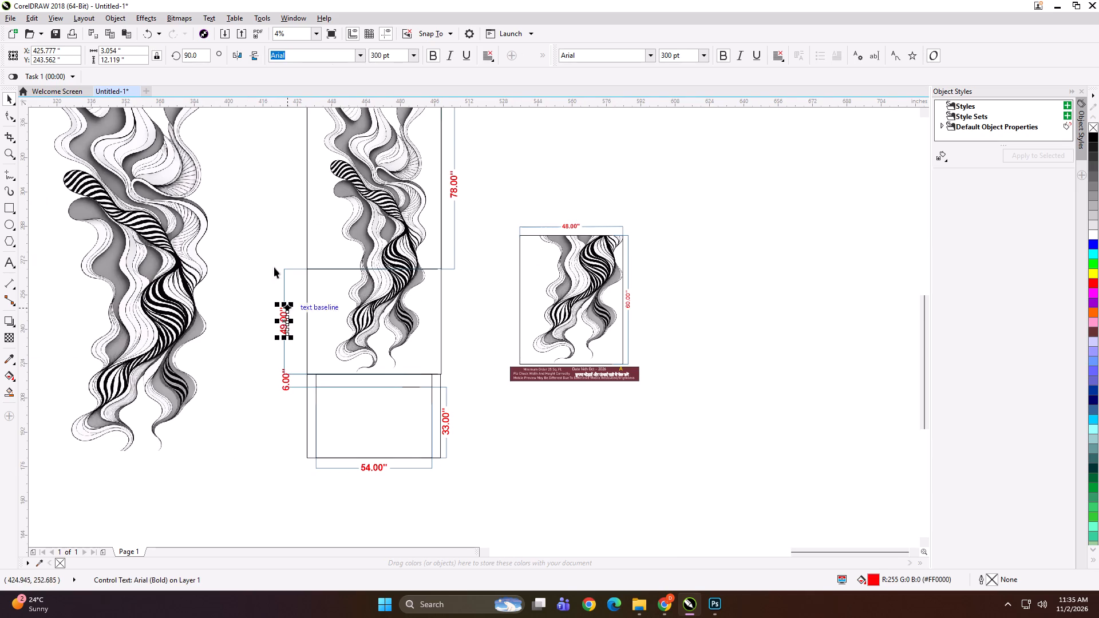
pyautogui.moveTo(271, 244); pyautogui.dragTo(325, 435)
pyautogui.press('Delete')
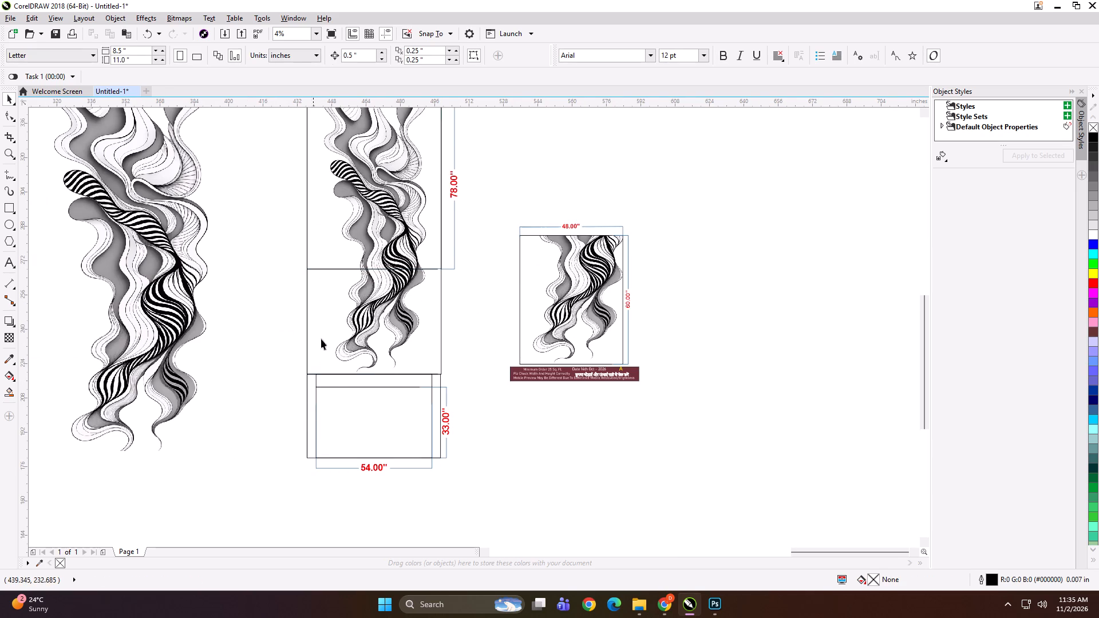
# Move the imported 48 by 60 inch layout farther right, well clear of the tall layout.
pyautogui.scroll(-1, 325, 330)
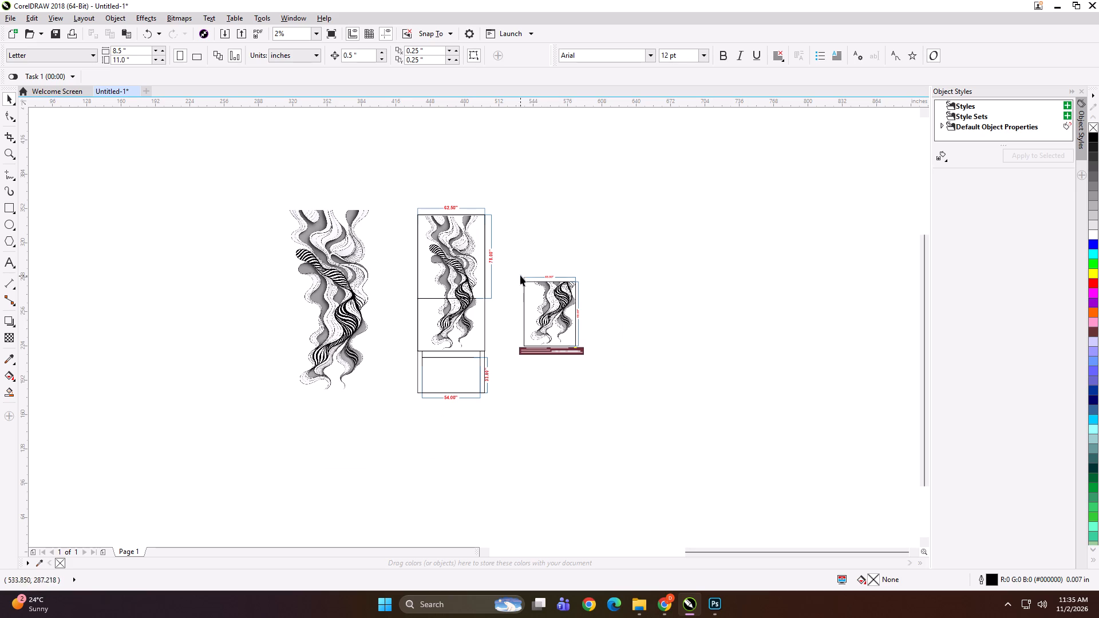
pyautogui.moveTo(516, 264); pyautogui.dragTo(619, 394)
pyautogui.moveTo(548, 307); pyautogui.dragTo(754, 292)
pyautogui.click(637, 371)
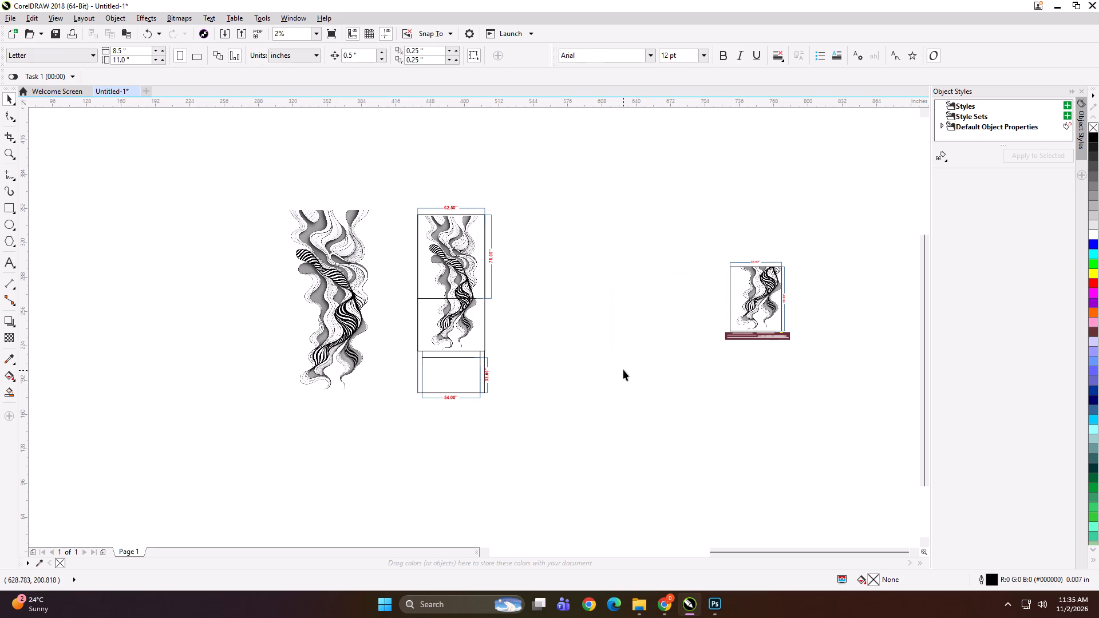
# Stretch the tall layout's 62.5-inch-wide rectangle down to the layout's bottom edge, making it about 166 inches high.
pyautogui.click(427, 262)
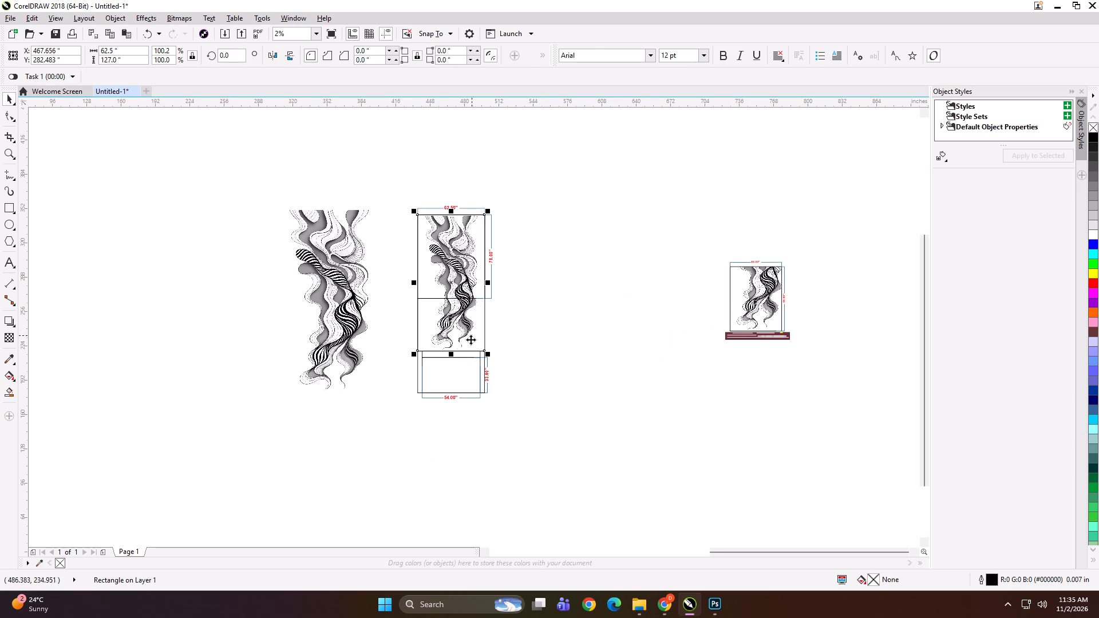
pyautogui.moveTo(449, 355); pyautogui.dragTo(454, 395)
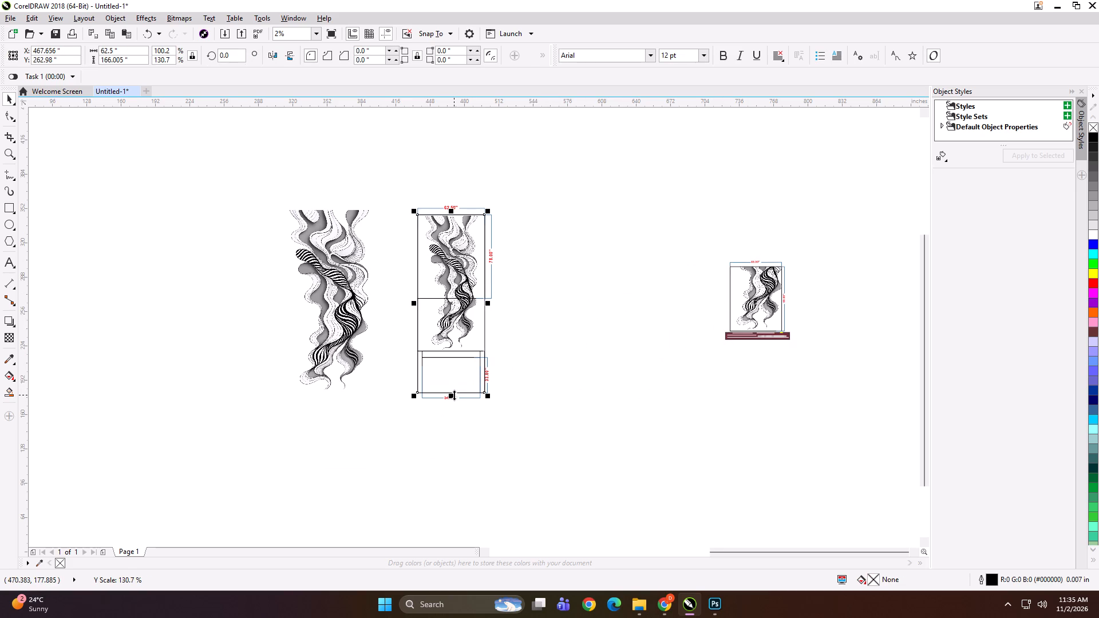
pyautogui.click(560, 367)
# Delete the 33.00" and 54.00" dimensions around the tall layout's bottom section.
pyautogui.moveTo(543, 310); pyautogui.dragTo(397, 423)
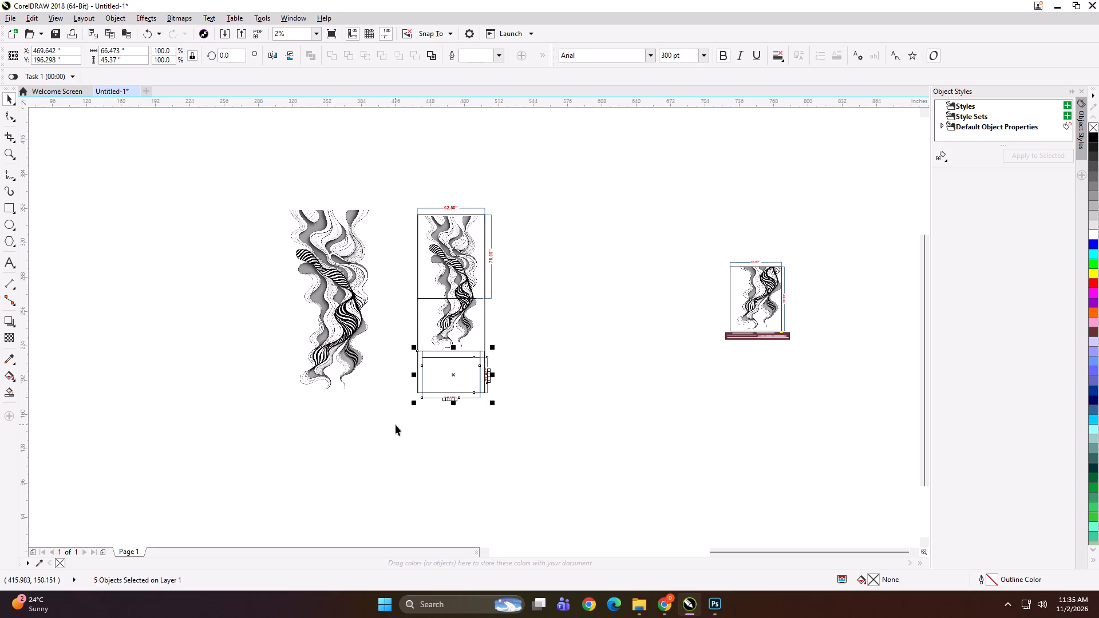
pyautogui.press('Delete')
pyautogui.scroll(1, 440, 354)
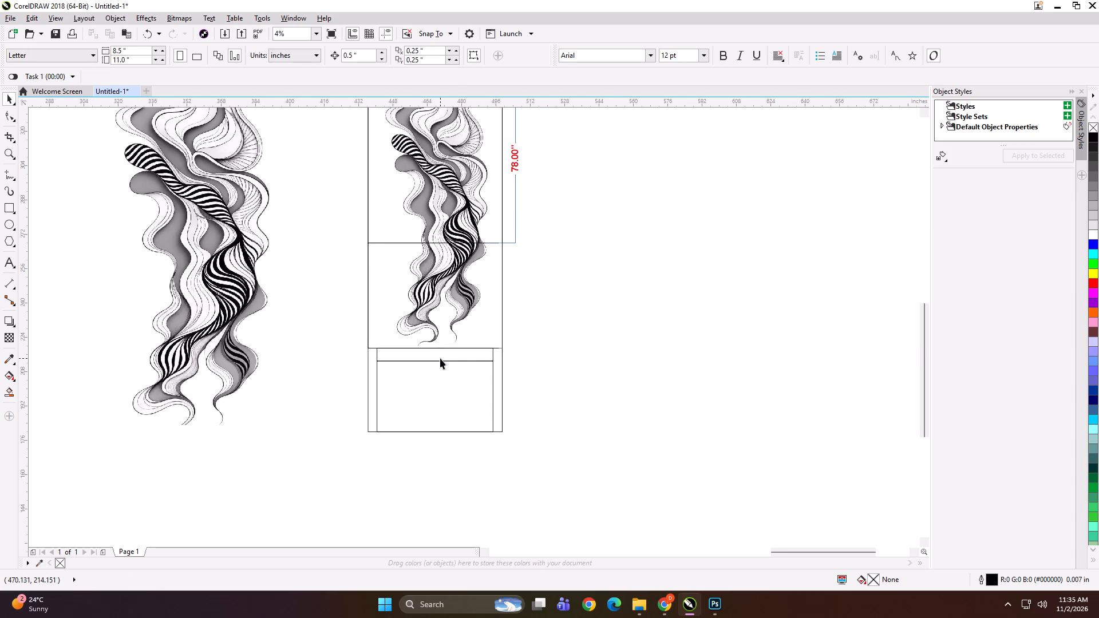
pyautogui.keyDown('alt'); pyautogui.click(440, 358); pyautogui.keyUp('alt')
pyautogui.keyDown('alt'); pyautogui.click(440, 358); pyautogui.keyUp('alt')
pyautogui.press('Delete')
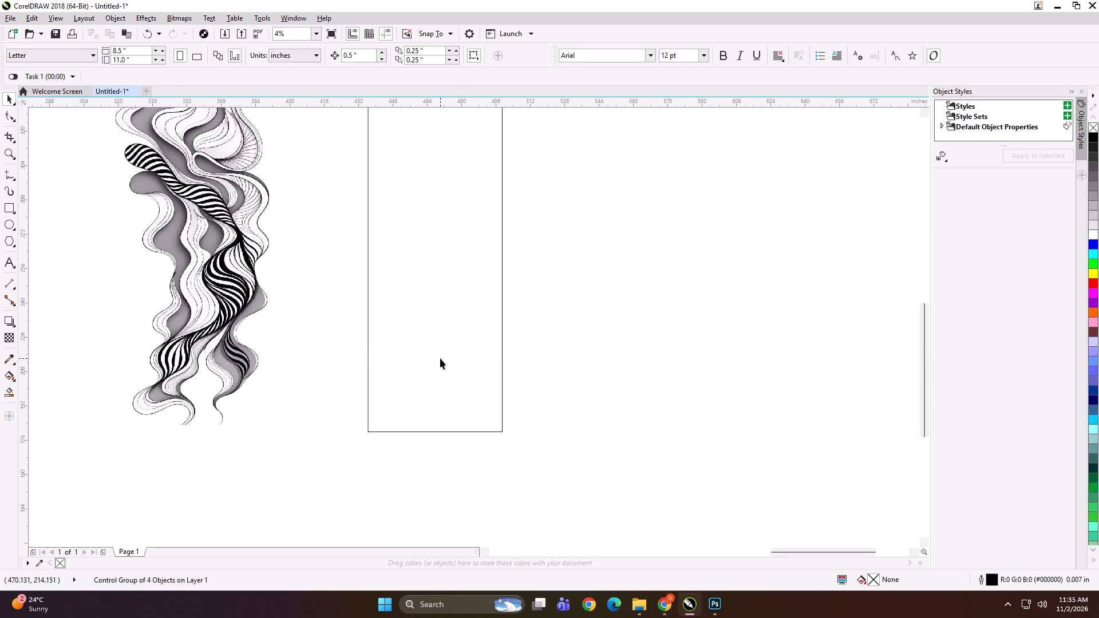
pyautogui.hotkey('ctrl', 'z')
# Ungroup the tall layout and delete its 63.50" top and 78.00" side dimensions.
pyautogui.hotkey('ctrl', 'u')
pyautogui.hotkey('ctrl', 'u')
pyautogui.hotkey('ctrl', 'u')
pyautogui.click(580, 311)
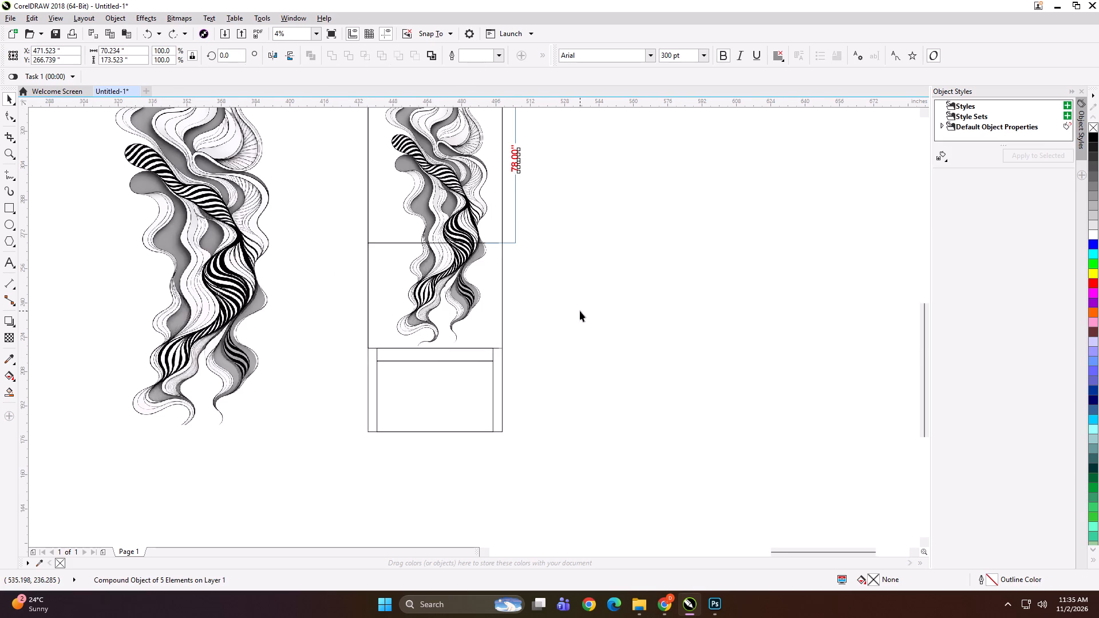
pyautogui.scroll(-1, 555, 327)
pyautogui.moveTo(464, 171); pyautogui.dragTo(546, 300)
pyautogui.press('Delete')
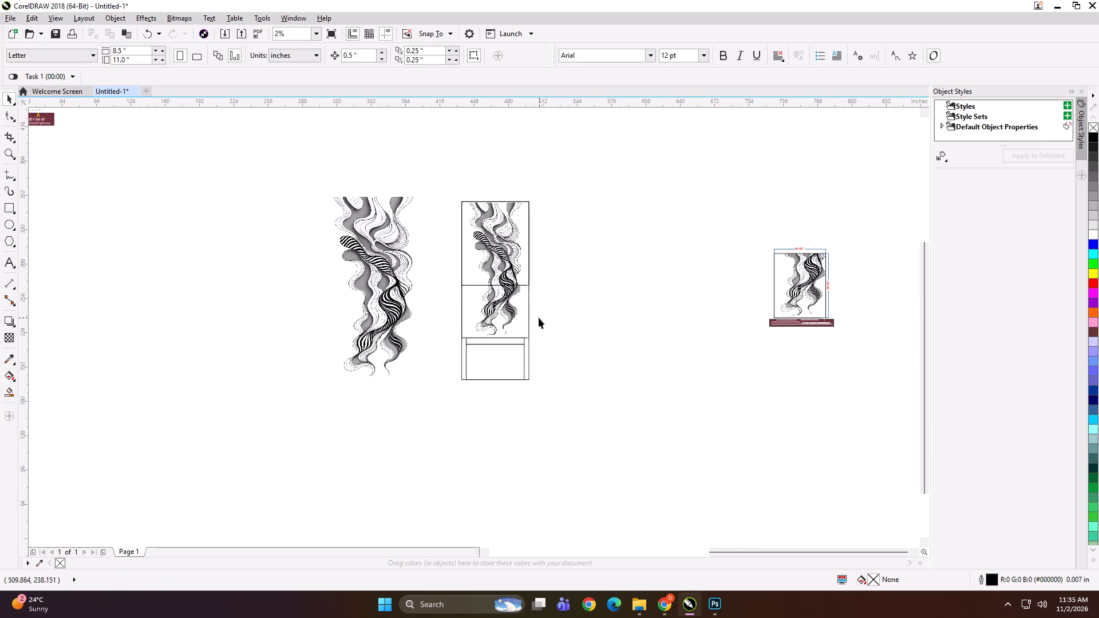
# Ungroup the tall layout's remaining panel frames into separate objects.
pyautogui.scroll(1, 487, 277)
pyautogui.click(456, 272)
pyautogui.keyDown('alt'); pyautogui.click(454, 272); pyautogui.keyUp('alt')
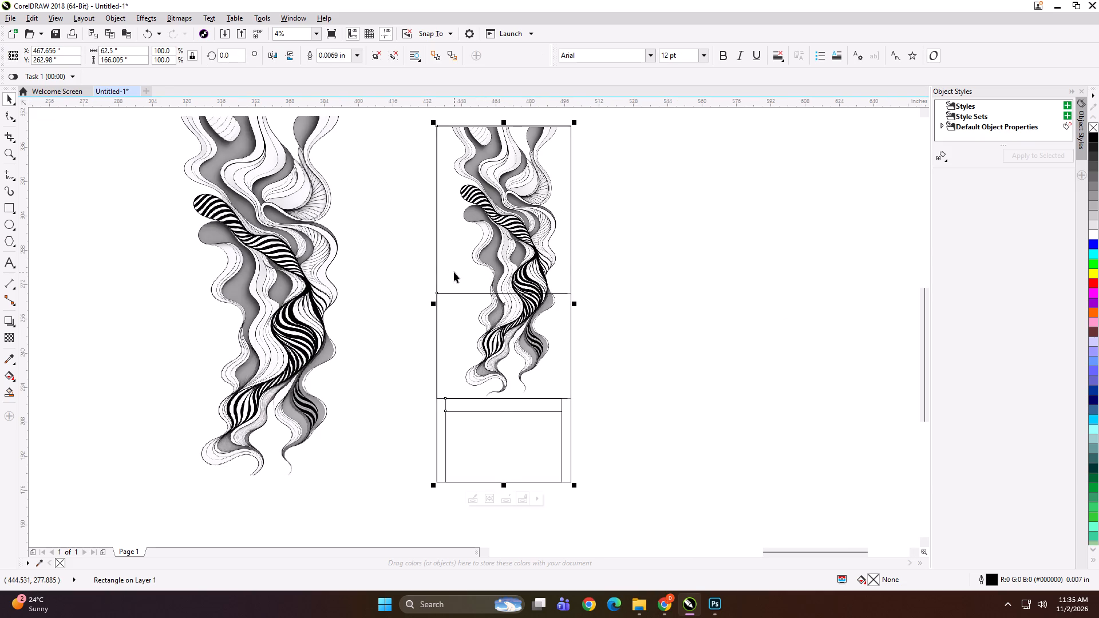
pyautogui.keyDown('alt'); pyautogui.click(454, 272); pyautogui.keyUp('alt')
pyautogui.click(657, 282)
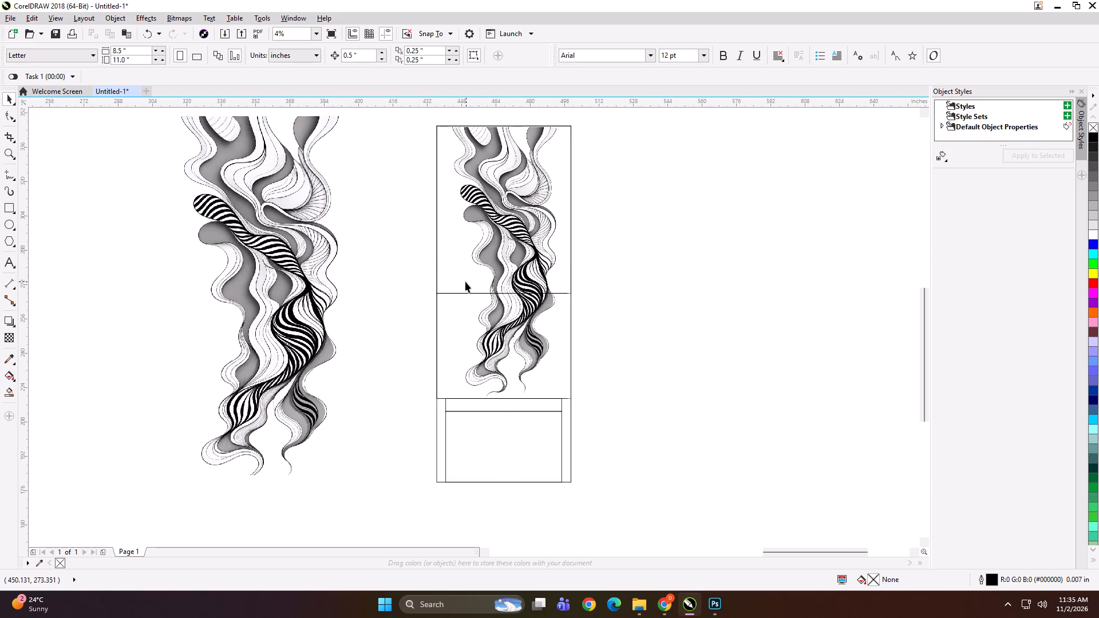
pyautogui.keyDown('alt'); pyautogui.click(484, 407); pyautogui.keyUp('alt')
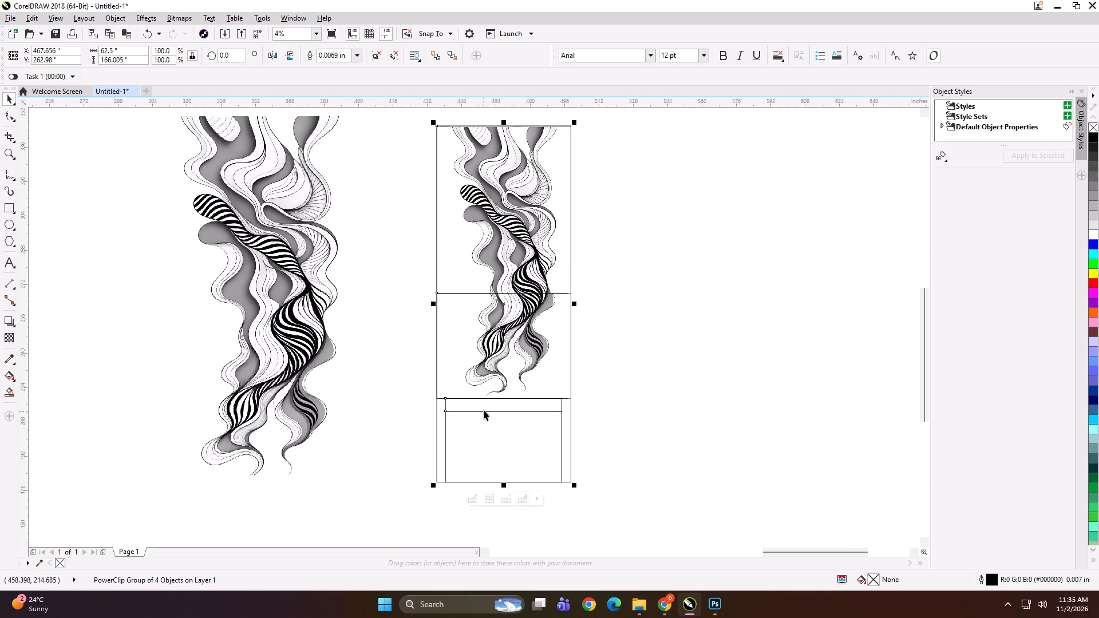
pyautogui.hotkey('ctrl', 'u')
pyautogui.hotkey('ctrl', 'u')
pyautogui.hotkey('ctrl', 'u')
pyautogui.click(739, 355)
# Delete the narrow strip frame and the inner rectangle from the tall layout's bottom section.
pyautogui.moveTo(644, 355); pyautogui.dragTo(430, 481)
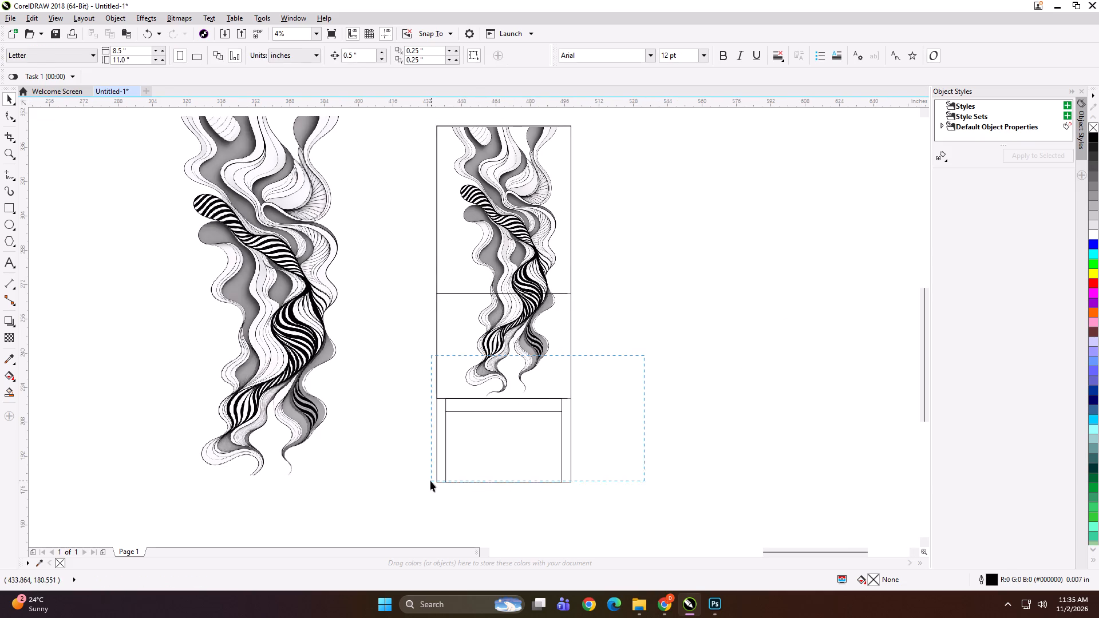
pyautogui.moveTo(430, 481); pyautogui.dragTo(430, 481)
pyautogui.press('Delete')
pyautogui.moveTo(616, 376); pyautogui.dragTo(616, 382)
pyautogui.click(530, 442)
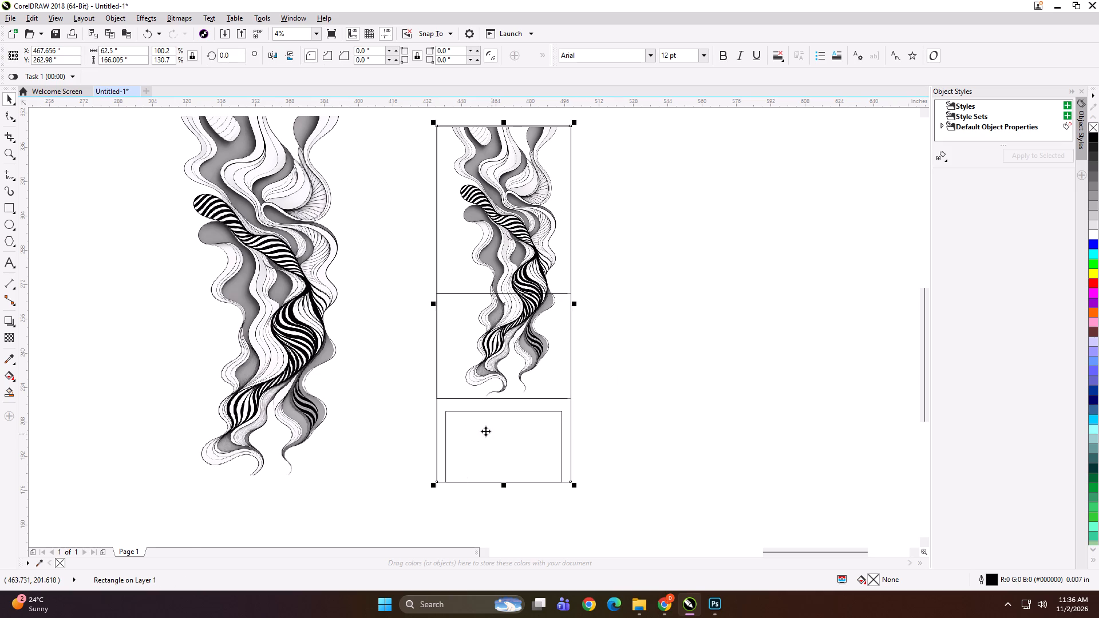
pyautogui.click(484, 430)
pyautogui.click(487, 410)
pyautogui.press('Delete')
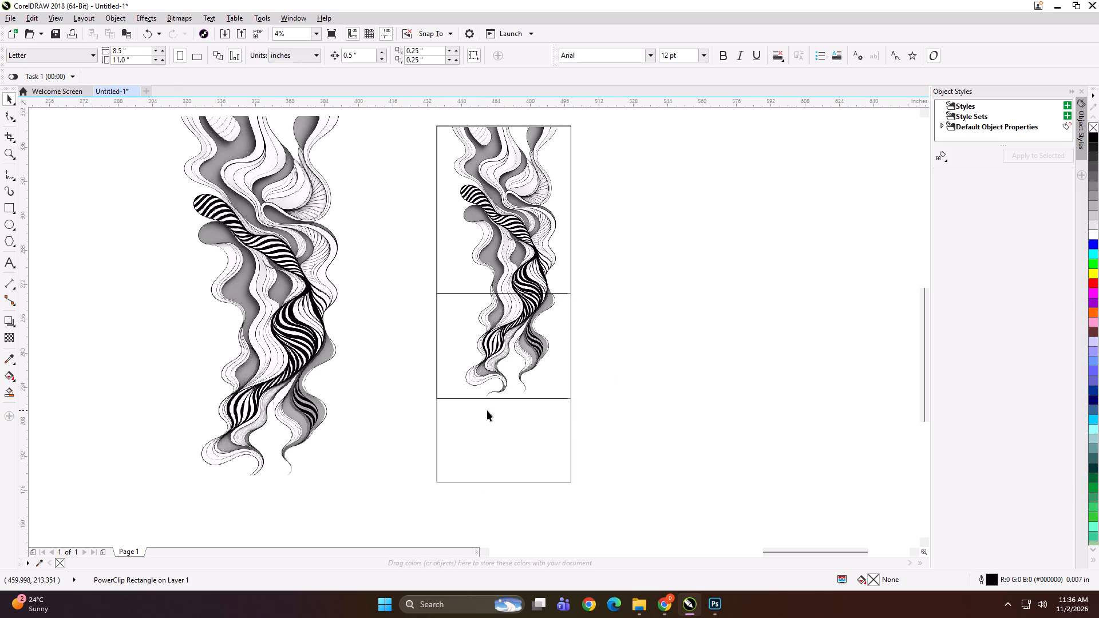
# Check the sizes of the separate wave artwork and the tall layout's panel frames.
pyautogui.scroll(-1, 493, 405)
pyautogui.click(580, 287)
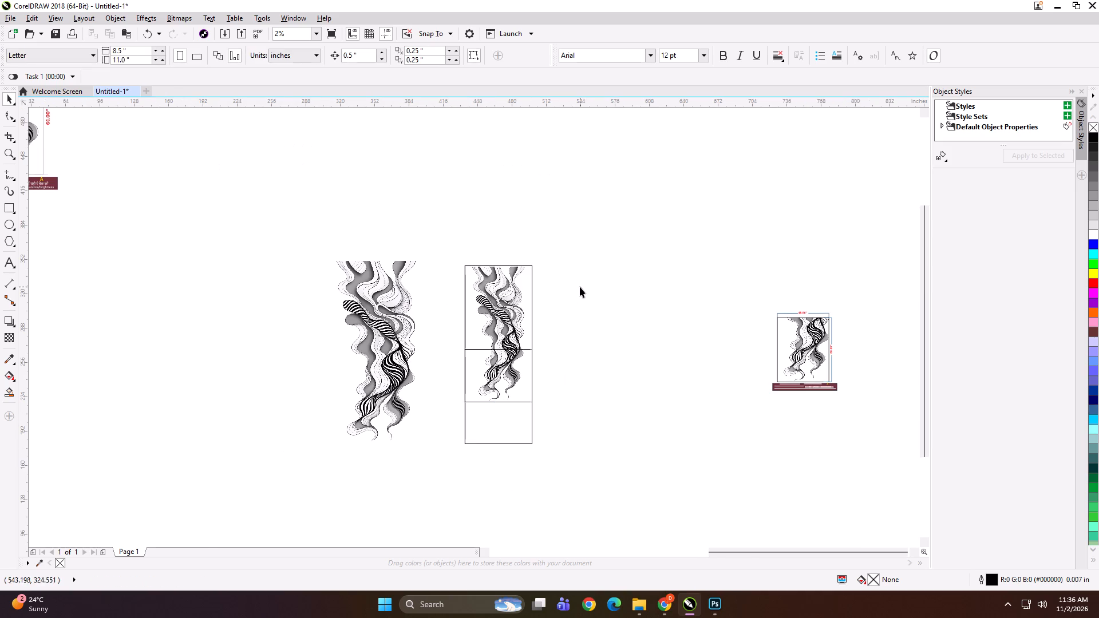
pyautogui.moveTo(579, 221); pyautogui.dragTo(451, 418)
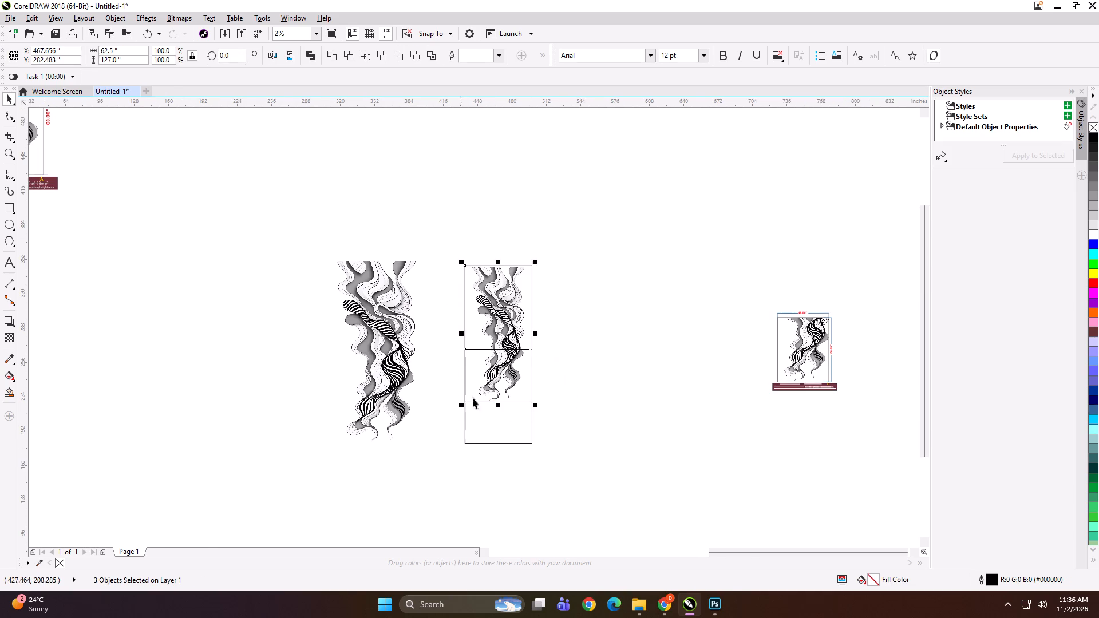
pyautogui.click(591, 334)
pyautogui.click(409, 301)
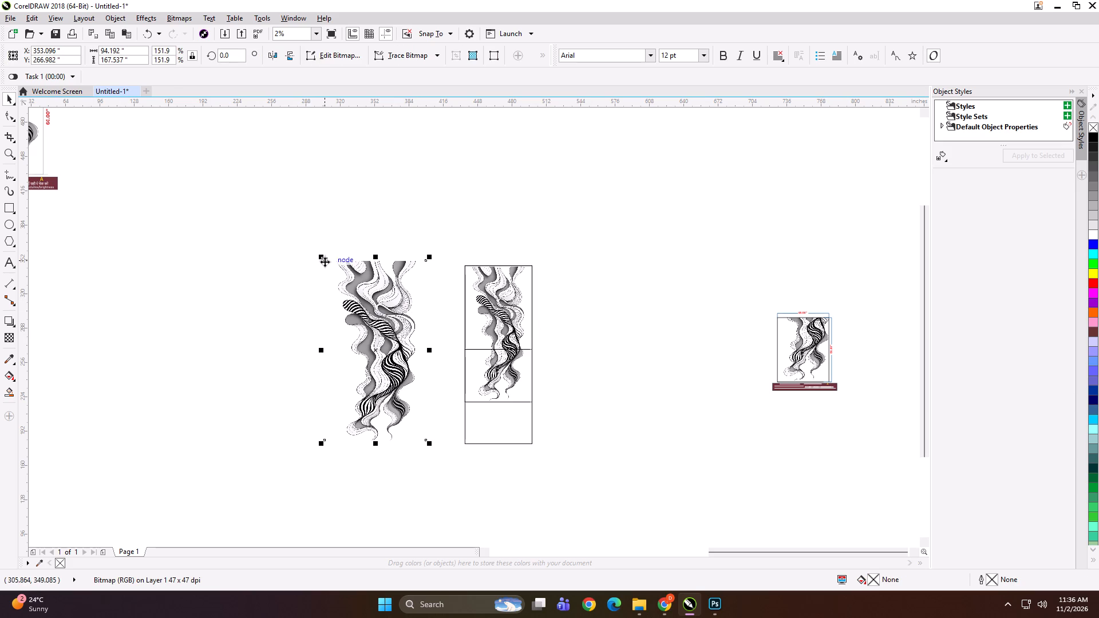
pyautogui.keyDown('alt'); pyautogui.click(489, 294); pyautogui.keyUp('alt')
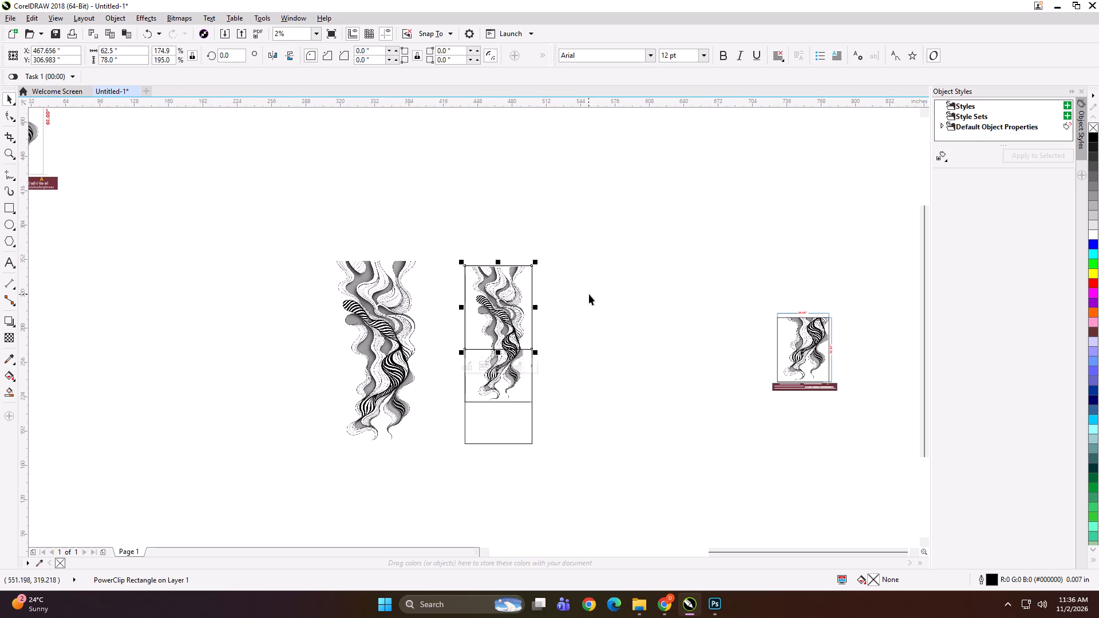
pyautogui.keyDown('alt'); pyautogui.click(589, 294); pyautogui.keyUp('alt')
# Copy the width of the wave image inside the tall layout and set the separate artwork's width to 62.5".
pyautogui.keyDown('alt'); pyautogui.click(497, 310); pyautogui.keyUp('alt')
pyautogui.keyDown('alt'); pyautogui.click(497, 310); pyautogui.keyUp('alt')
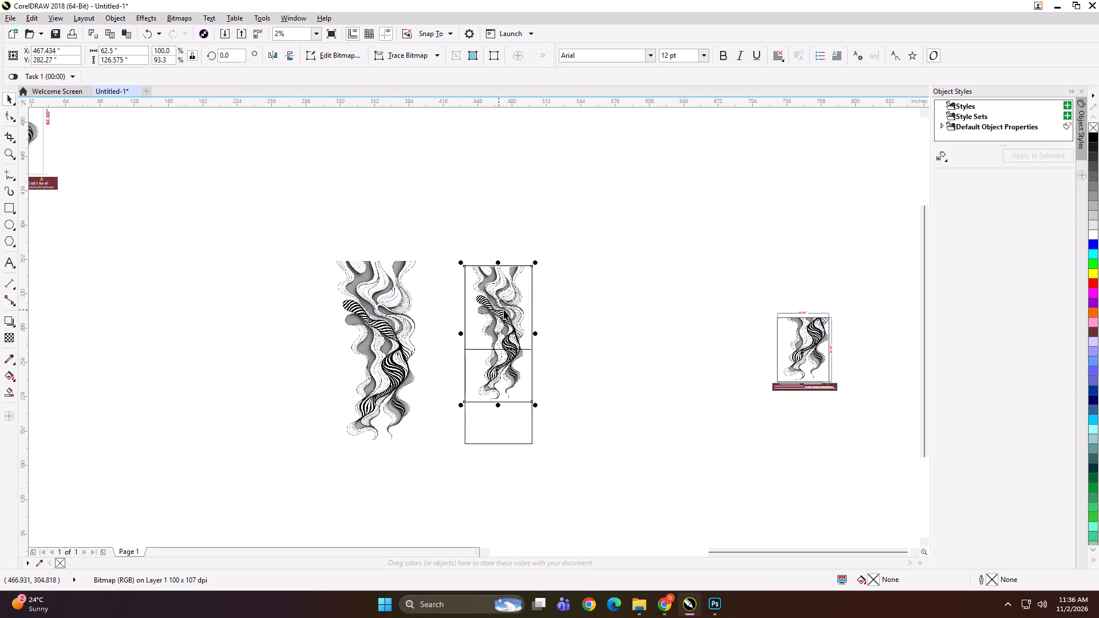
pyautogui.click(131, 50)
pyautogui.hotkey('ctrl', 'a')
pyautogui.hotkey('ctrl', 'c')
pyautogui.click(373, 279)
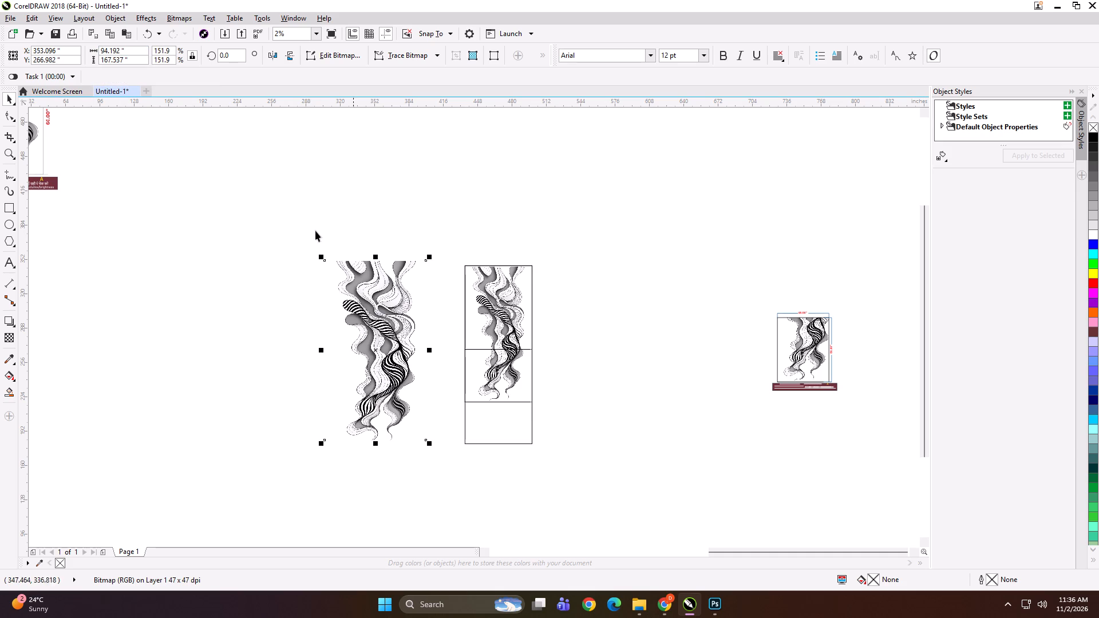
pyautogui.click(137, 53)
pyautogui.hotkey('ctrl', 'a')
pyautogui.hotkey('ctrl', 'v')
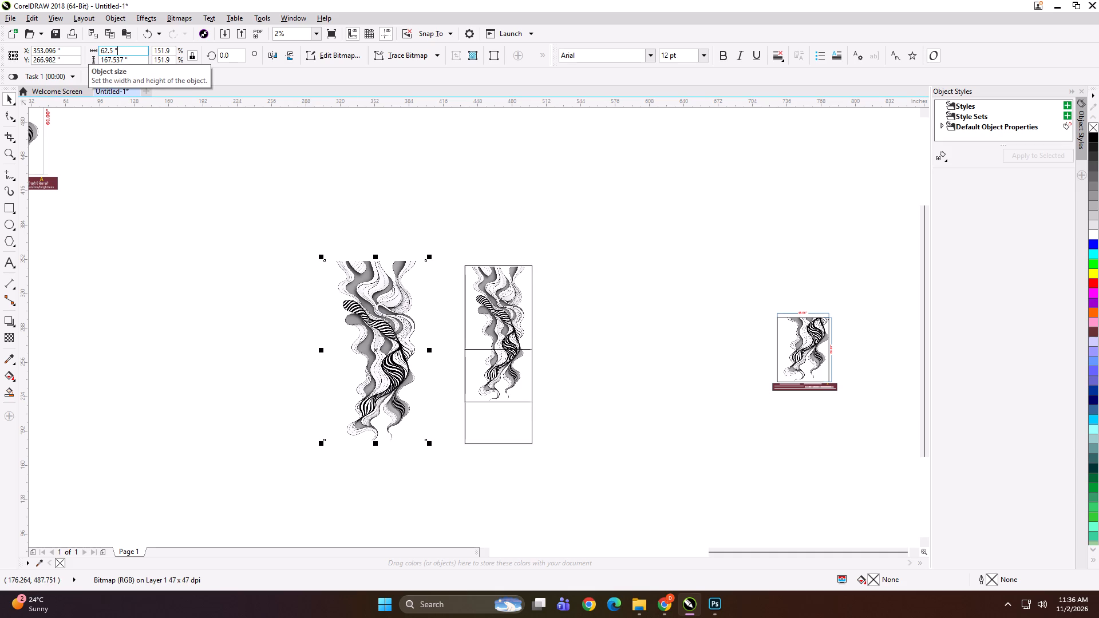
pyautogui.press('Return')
# Copy the layout image's height and set the separate wave artwork's height to 126.575".
pyautogui.keyDown('alt'); pyautogui.click(493, 302); pyautogui.keyUp('alt')
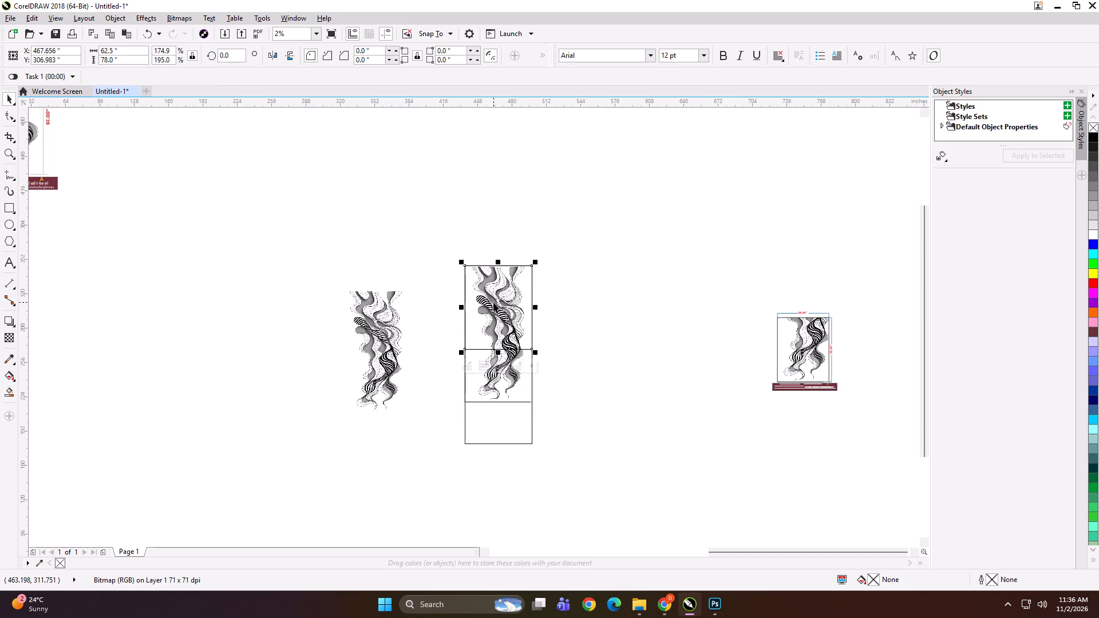
pyautogui.keyDown('alt'); pyautogui.click(519, 315); pyautogui.keyUp('alt')
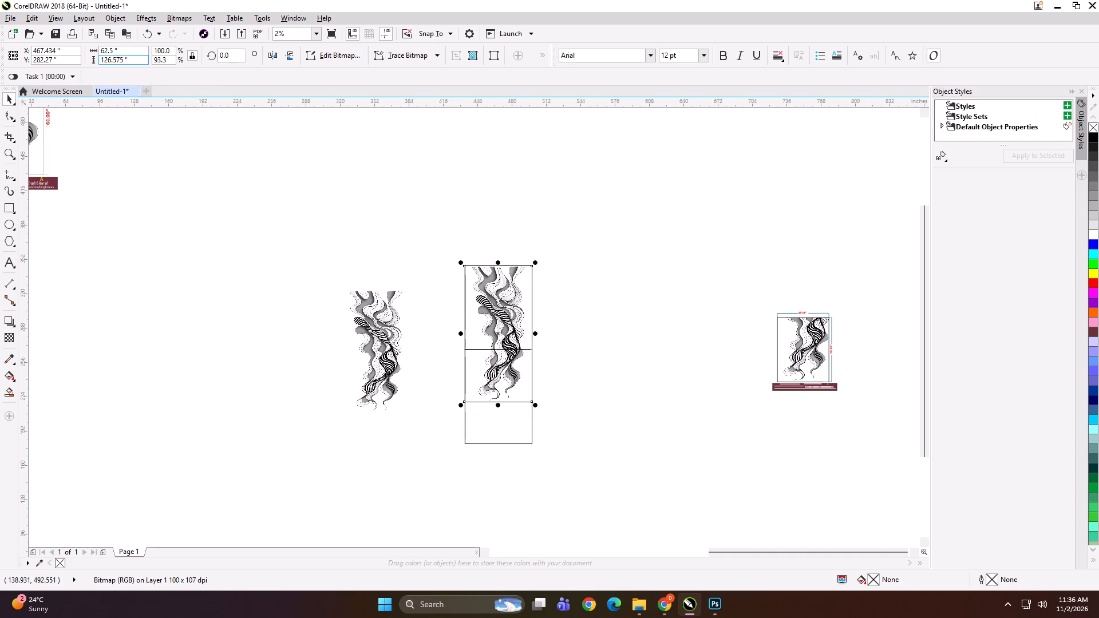
pyautogui.click(135, 57)
pyautogui.hotkey('ctrl', 'a')
pyautogui.hotkey('ctrl', 'c')
pyautogui.click(283, 302)
pyautogui.click(385, 334)
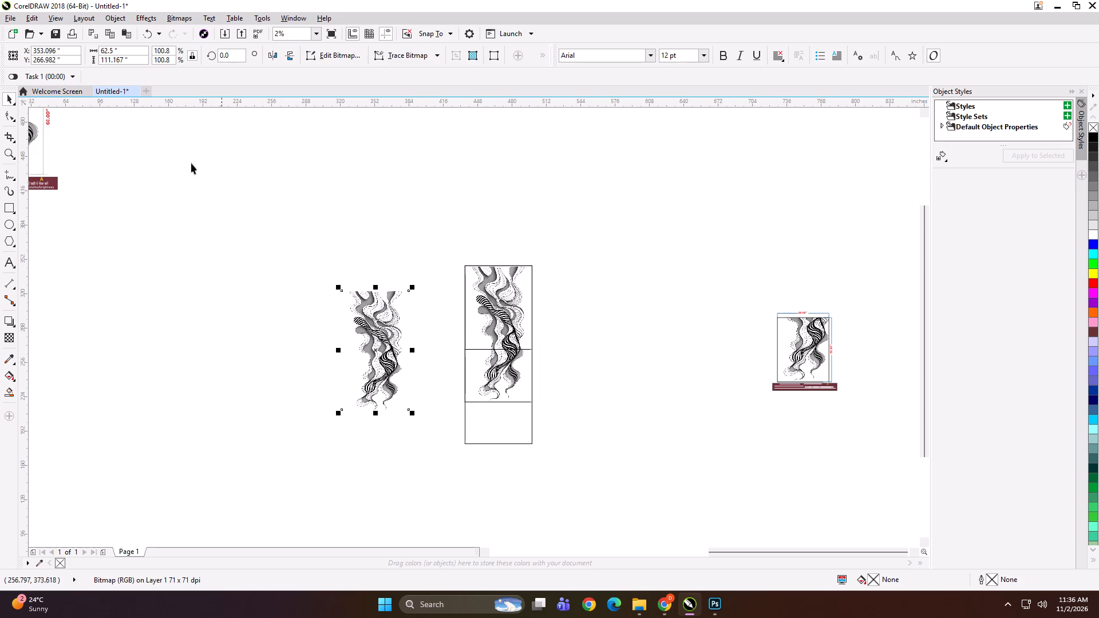
pyautogui.click(135, 60)
pyautogui.hotkey('ctrl', 'a')
pyautogui.hotkey('ctrl', 'v')
pyautogui.press('Return')
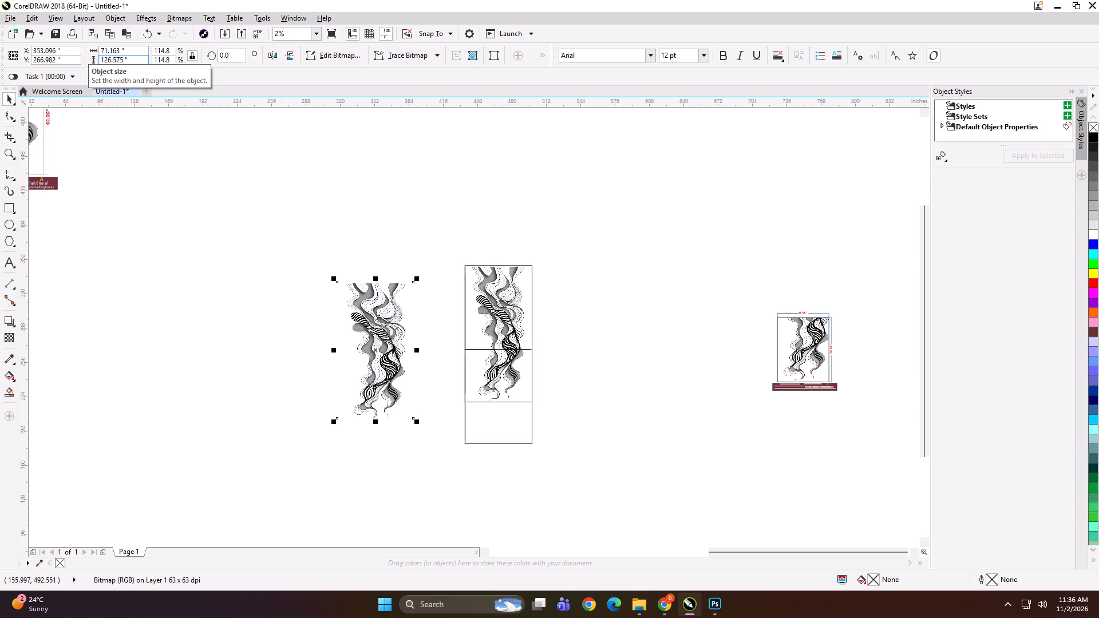
# Unlock the separate artwork's proportions and reapply the height of 126.575".
pyautogui.click(189, 51)
pyautogui.click(392, 211)
pyautogui.click(394, 319)
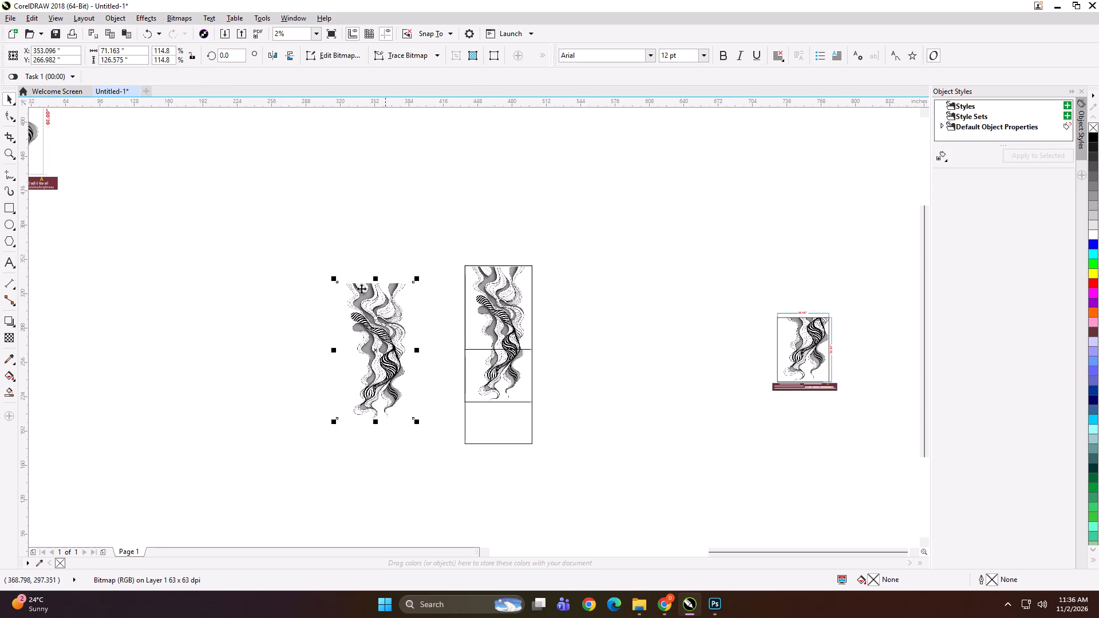
pyautogui.click(130, 58)
pyautogui.hotkey('ctrl', 'a')
pyautogui.hotkey('ctrl', 'v')
pyautogui.press('Return')
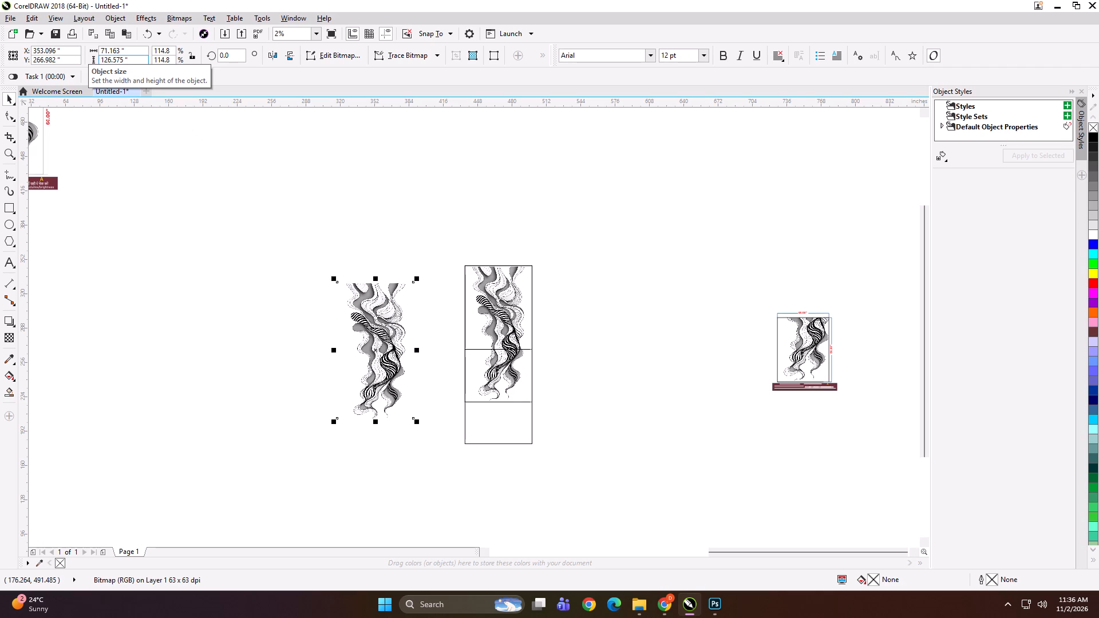
# Copy the width of the layout's top panel and set the separate artwork's width to 62.5" without changing its height.
pyautogui.click(485, 165)
pyautogui.keyDown('alt'); pyautogui.click(511, 312); pyautogui.keyUp('alt')
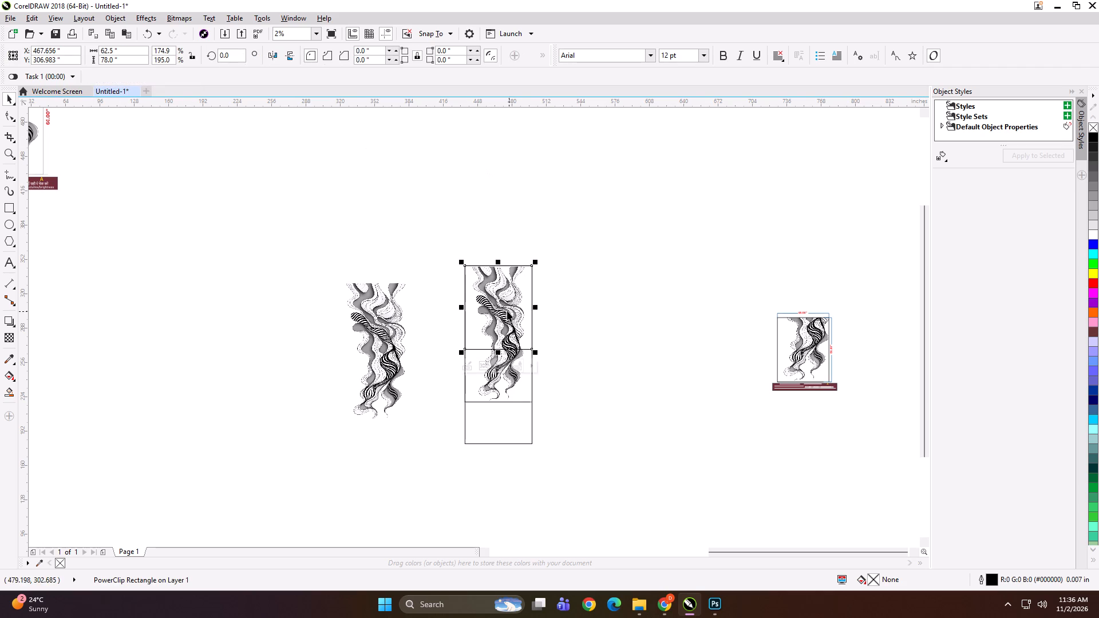
pyautogui.click(125, 45)
pyautogui.hotkey('ctrl', 'a')
pyautogui.hotkey('ctrl', 'c')
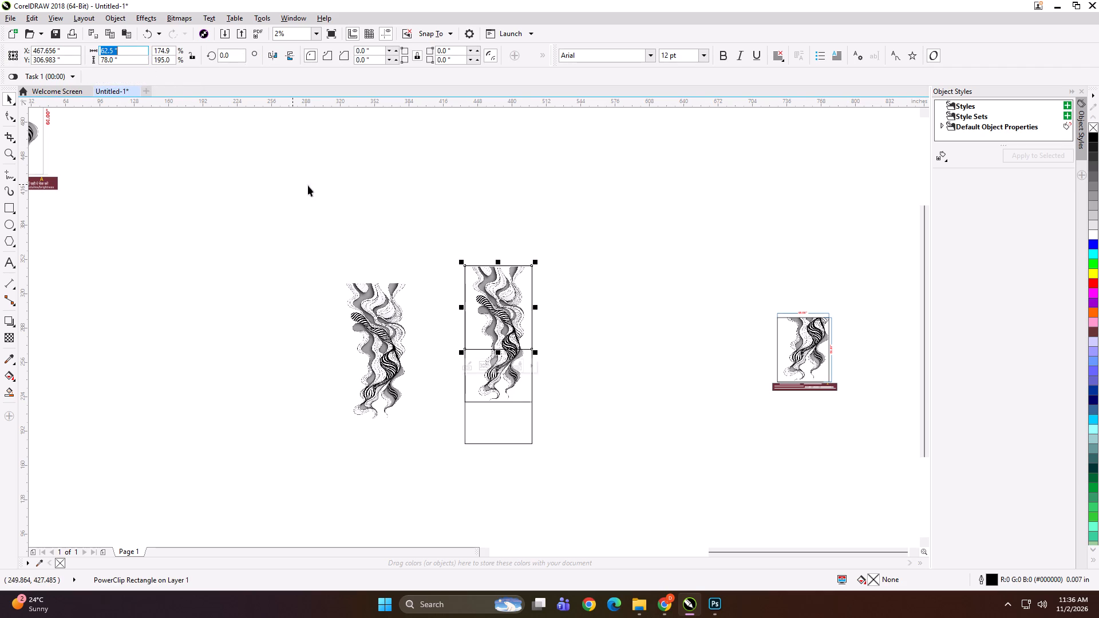
pyautogui.click(314, 185)
pyautogui.keyDown('alt'); pyautogui.click(363, 294); pyautogui.keyUp('alt')
pyautogui.click(141, 53)
pyautogui.hotkey('ctrl', 'a')
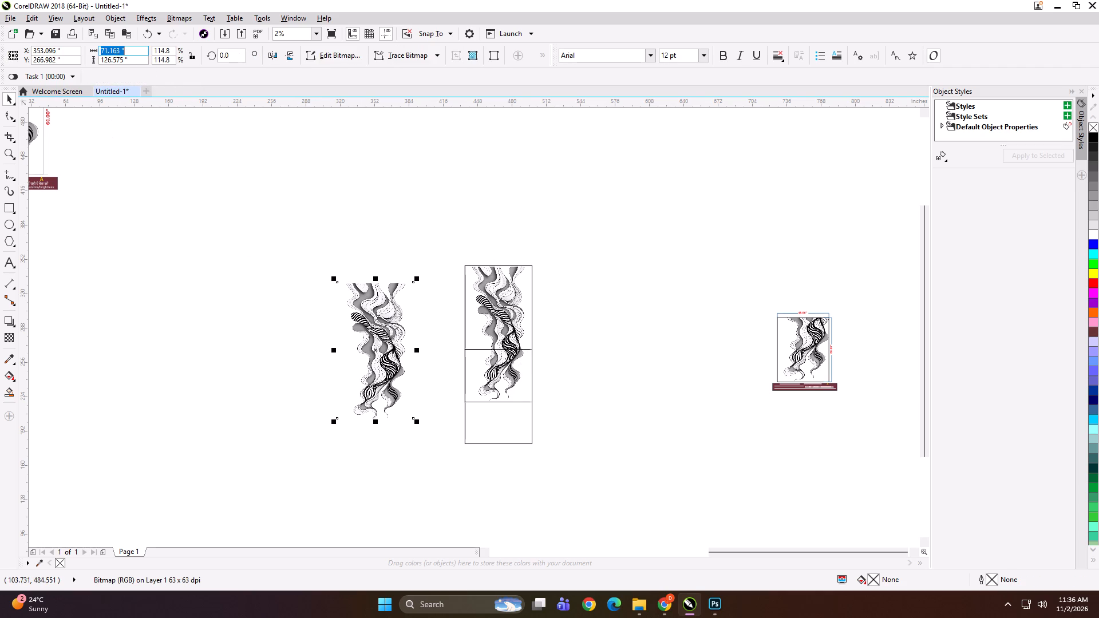
pyautogui.hotkey('ctrl', 'v')
pyautogui.press('Return')
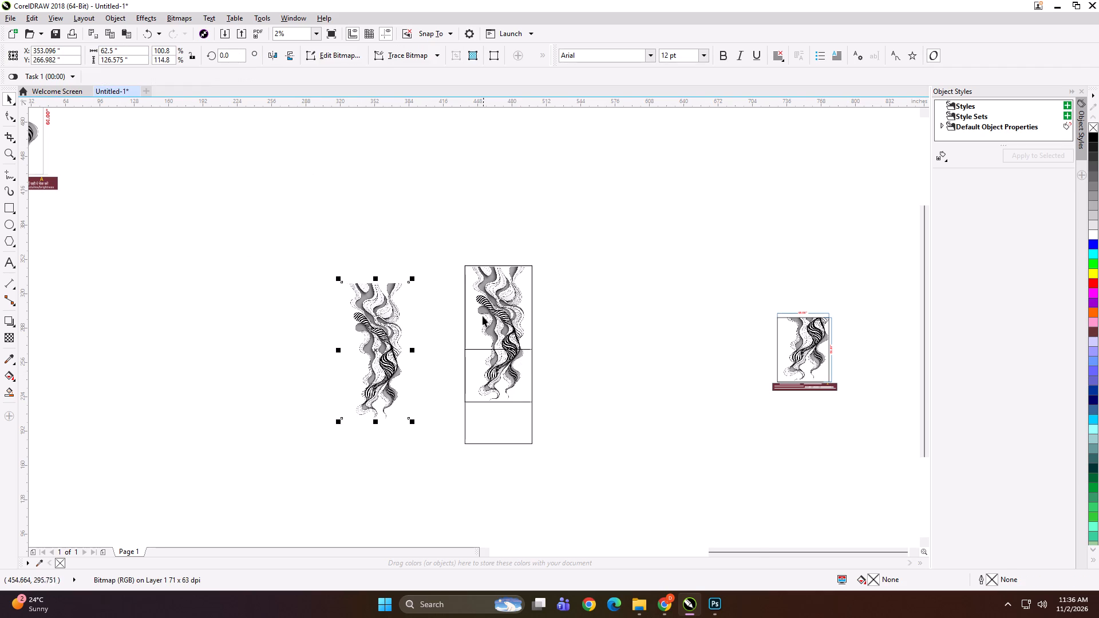
# Move the resized wave artwork onto the tall layout and bring it to the front.
pyautogui.scroll(1, 483, 315)
pyautogui.moveTo(288, 318); pyautogui.dragTo(370, 303)
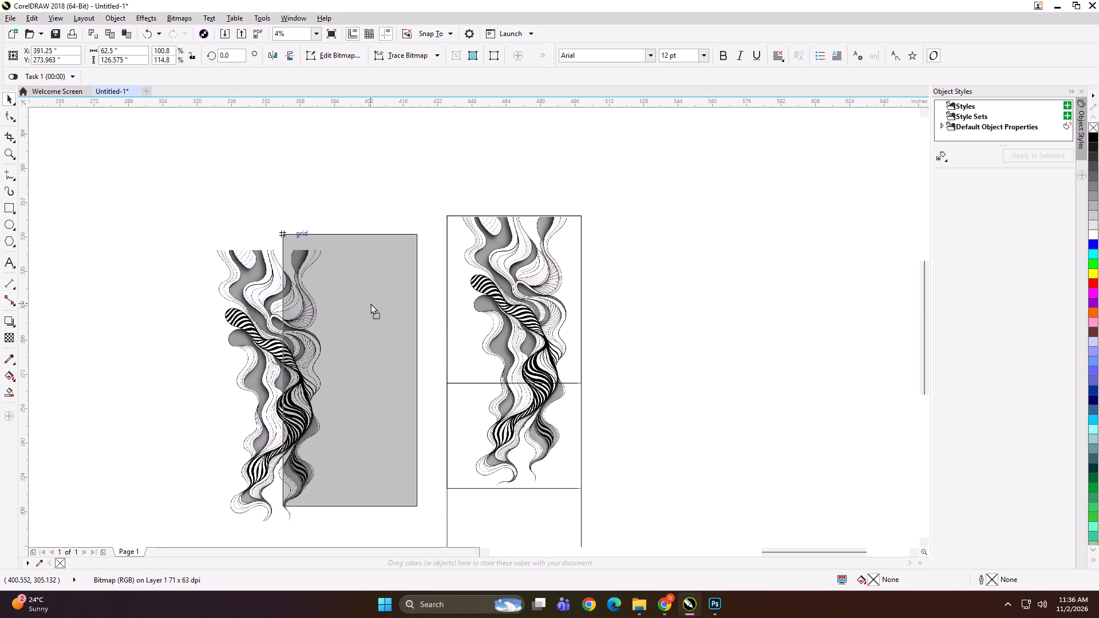
pyautogui.moveTo(370, 303); pyautogui.dragTo(498, 302)
pyautogui.hotkey('shift', 'pageup')
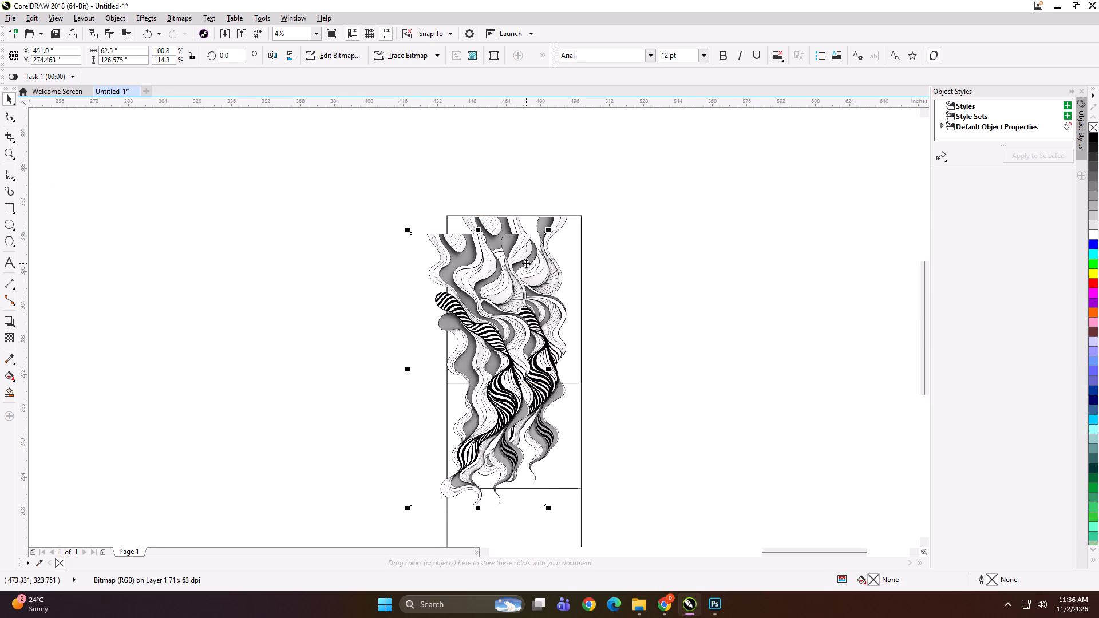
# Place a copy of the resized wave artwork in the empty space to the right of the tall layout.
pyautogui.scroll(1, 561, 220)
pyautogui.scroll(-1, 421, 345)
pyautogui.scroll(1, 426, 448)
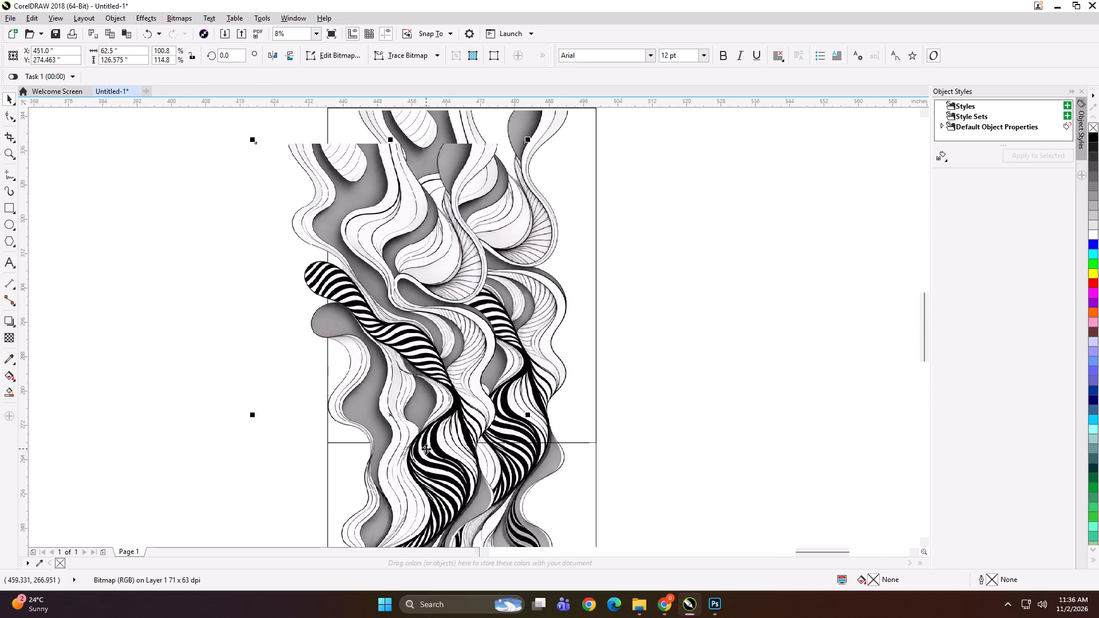
pyautogui.scroll(-1, 288, 340)
pyautogui.moveTo(337, 373); pyautogui.dragTo(592, 331)
pyautogui.rightClick(592, 331)
# Move the artwork lying over the tall layout up to the top edge of the layout's frame.
pyautogui.scroll(2, 597, 321)
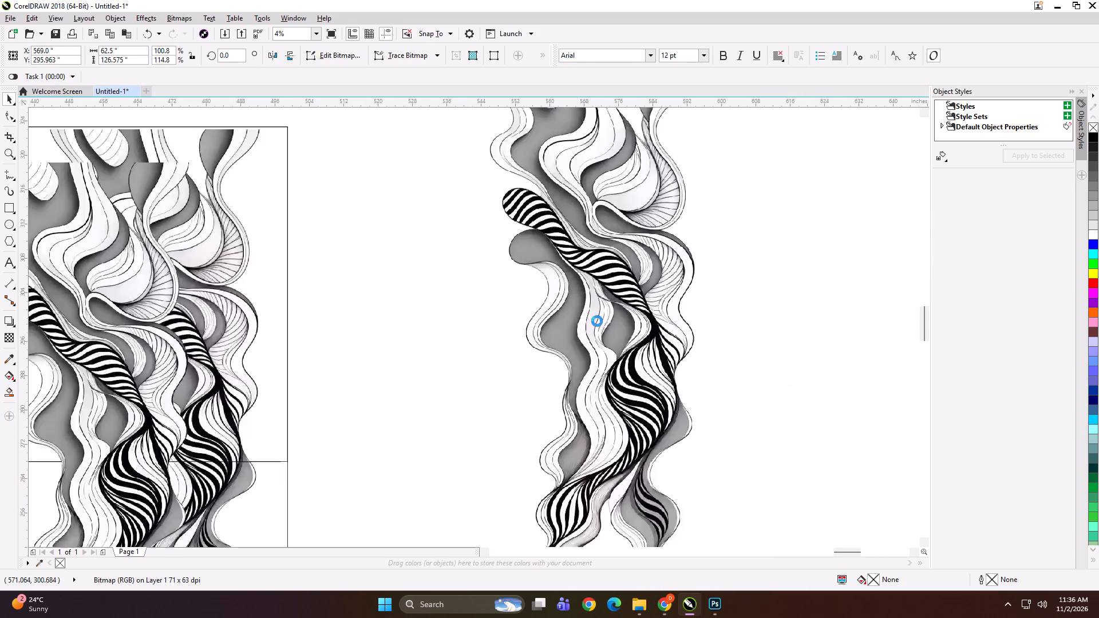
pyautogui.scroll(2, 597, 321)
pyautogui.scroll(-4, 615, 330)
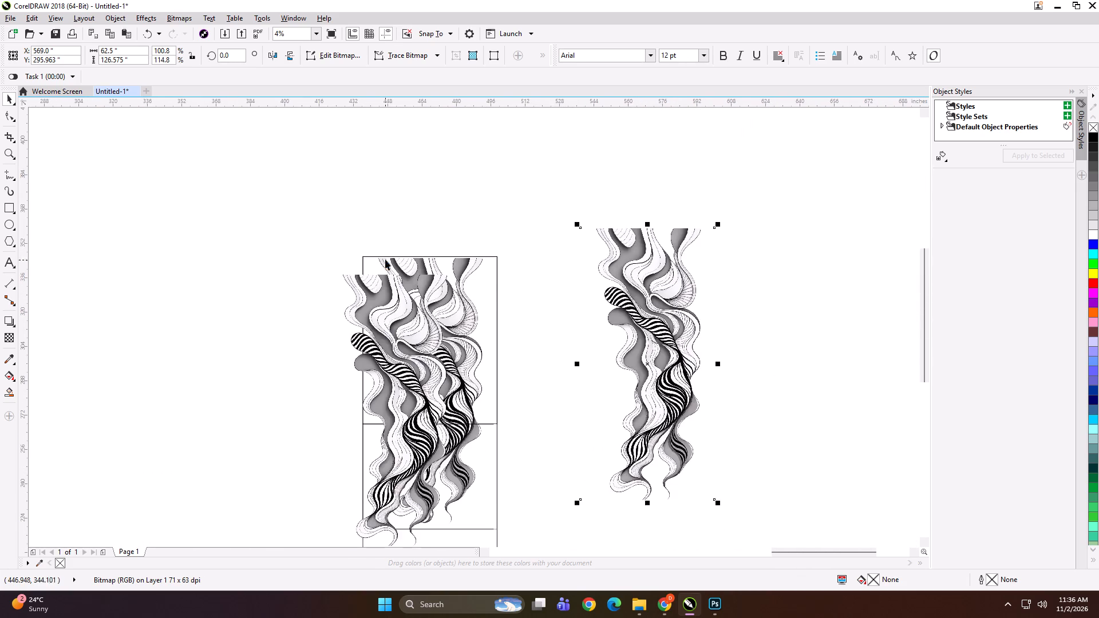
pyautogui.scroll(2, 385, 259)
pyautogui.scroll(1, 417, 312)
pyautogui.moveTo(430, 379); pyautogui.dragTo(562, 251)
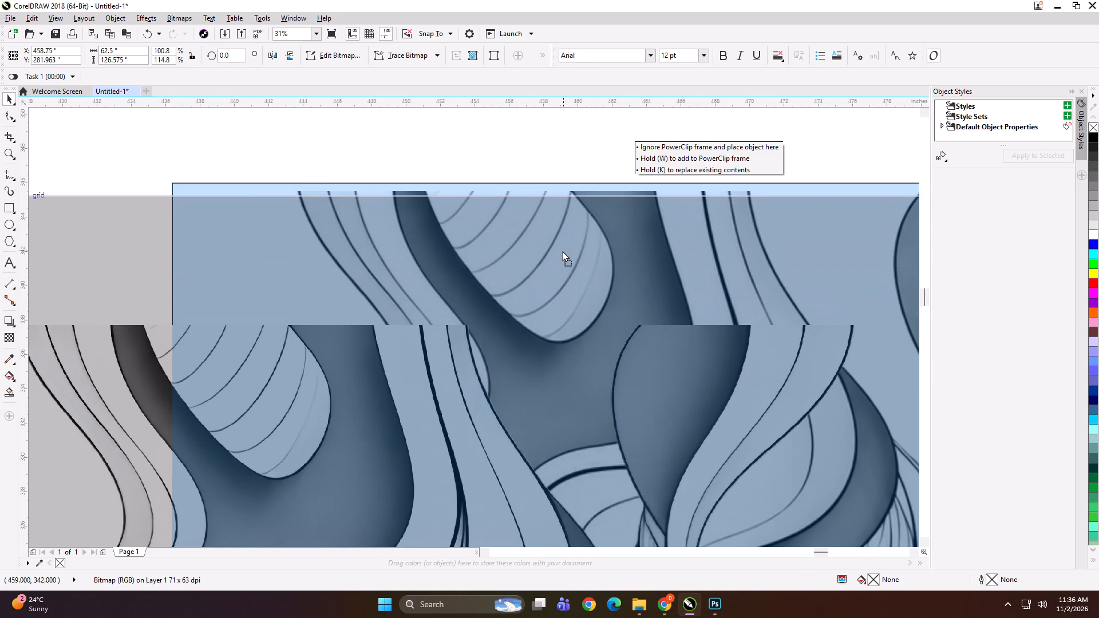
pyautogui.moveTo(562, 251); pyautogui.dragTo(572, 239)
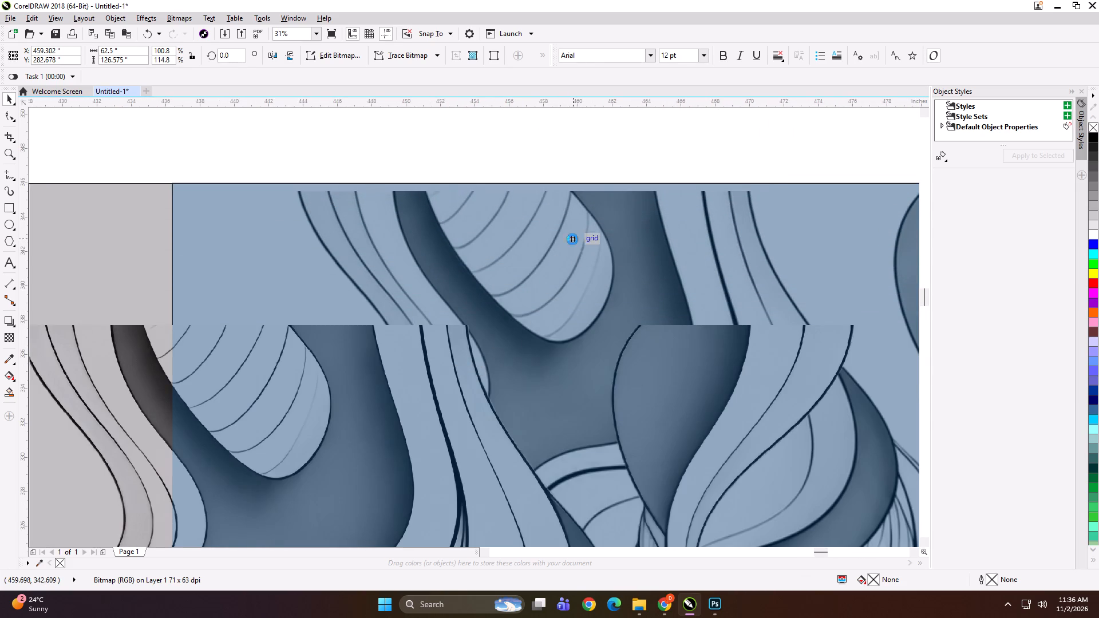
# Shift the front artwork right until its waves overlay the layout's existing image and its sides meet the frame.
pyautogui.scroll(-1, 416, 215)
pyautogui.scroll(-1, 371, 203)
pyautogui.scroll(2, 580, 209)
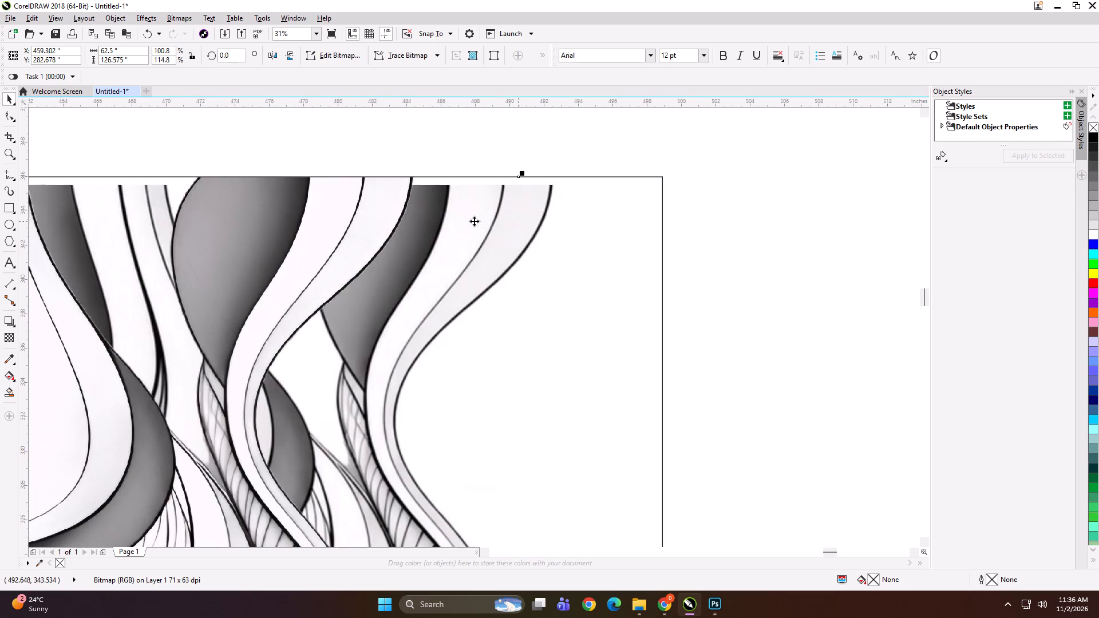
pyautogui.scroll(1, 411, 211)
pyautogui.moveTo(369, 203); pyautogui.dragTo(480, 196)
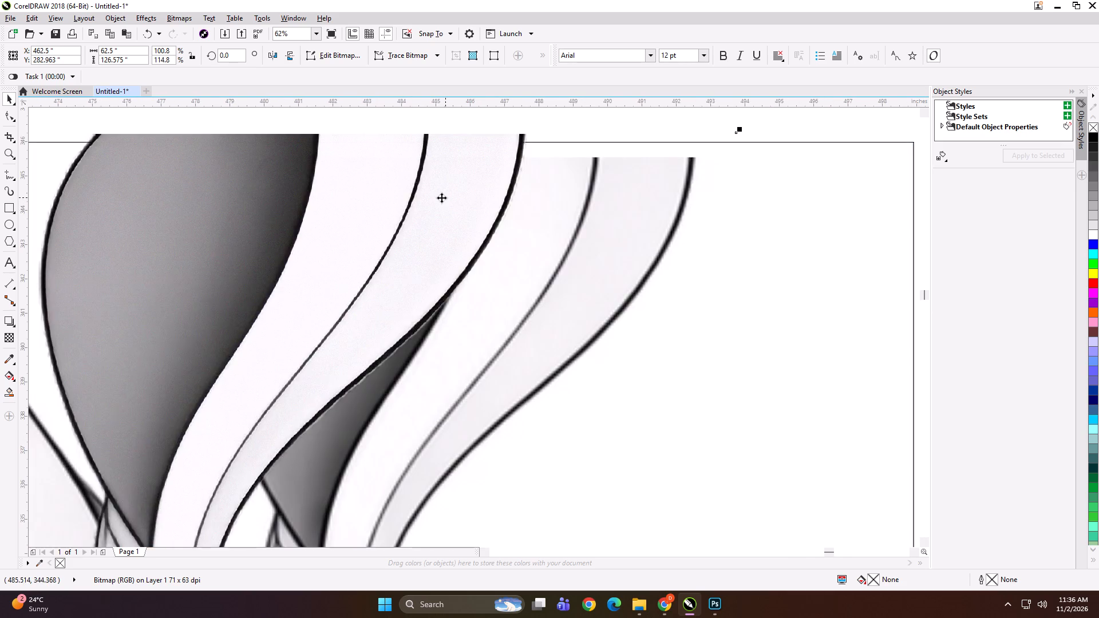
pyautogui.moveTo(440, 197); pyautogui.dragTo(547, 204)
pyautogui.moveTo(501, 209); pyautogui.dragTo(548, 212)
pyautogui.moveTo(537, 214); pyautogui.dragTo(558, 213)
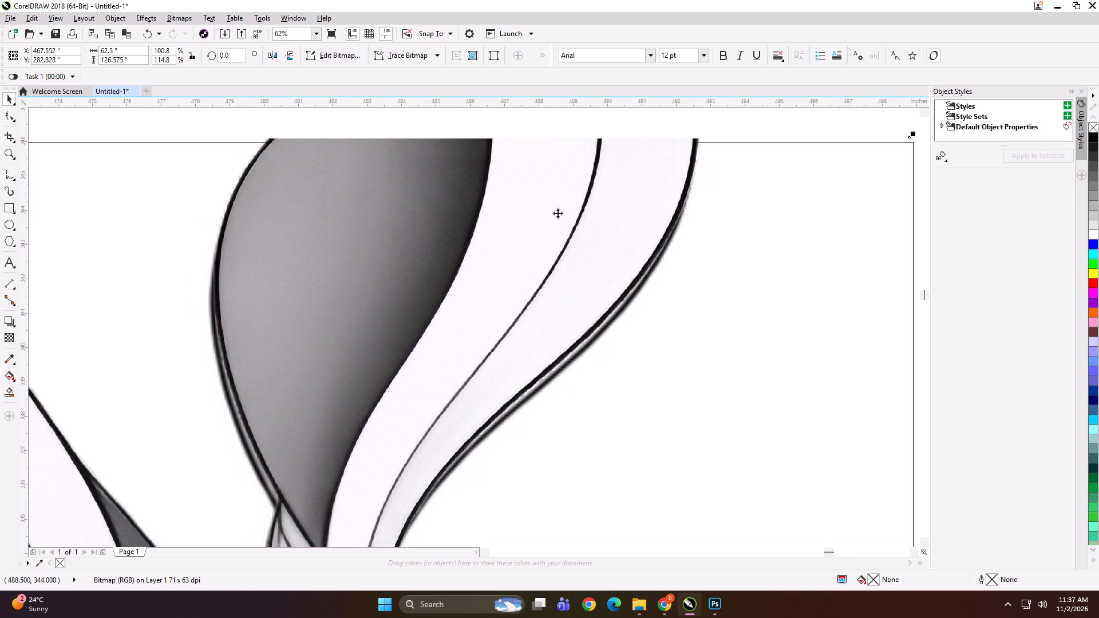
# Pull the front artwork's top edge down to the layout frame's top line, making its height 126.442".
pyautogui.scroll(-1, 551, 167)
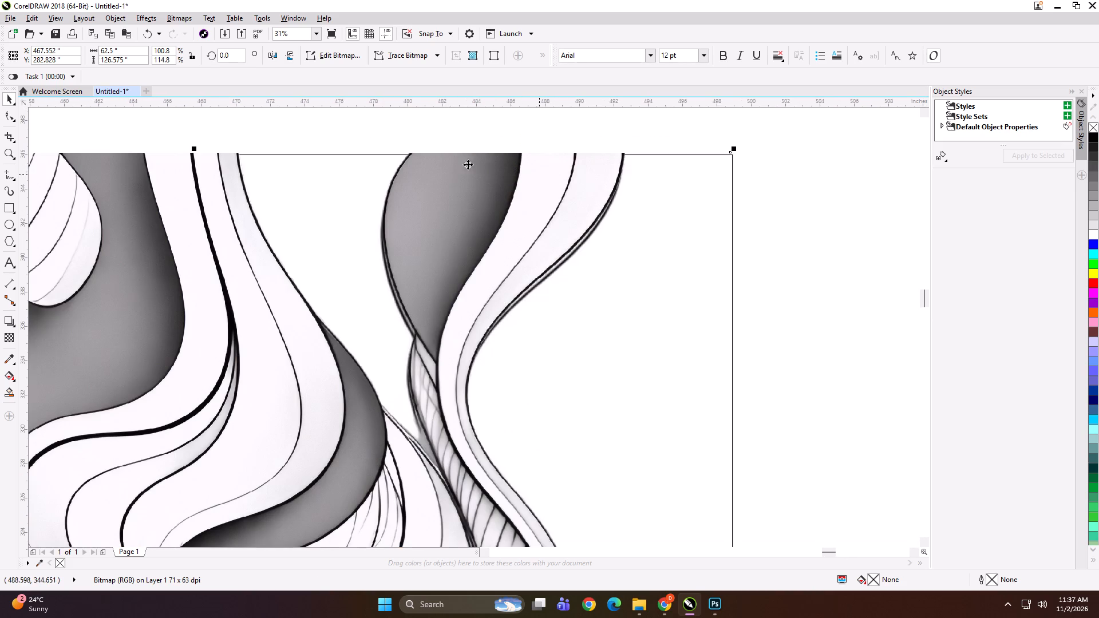
pyautogui.scroll(2, 173, 134)
pyautogui.scroll(2, 241, 180)
pyautogui.moveTo(294, 277); pyautogui.dragTo(297, 278)
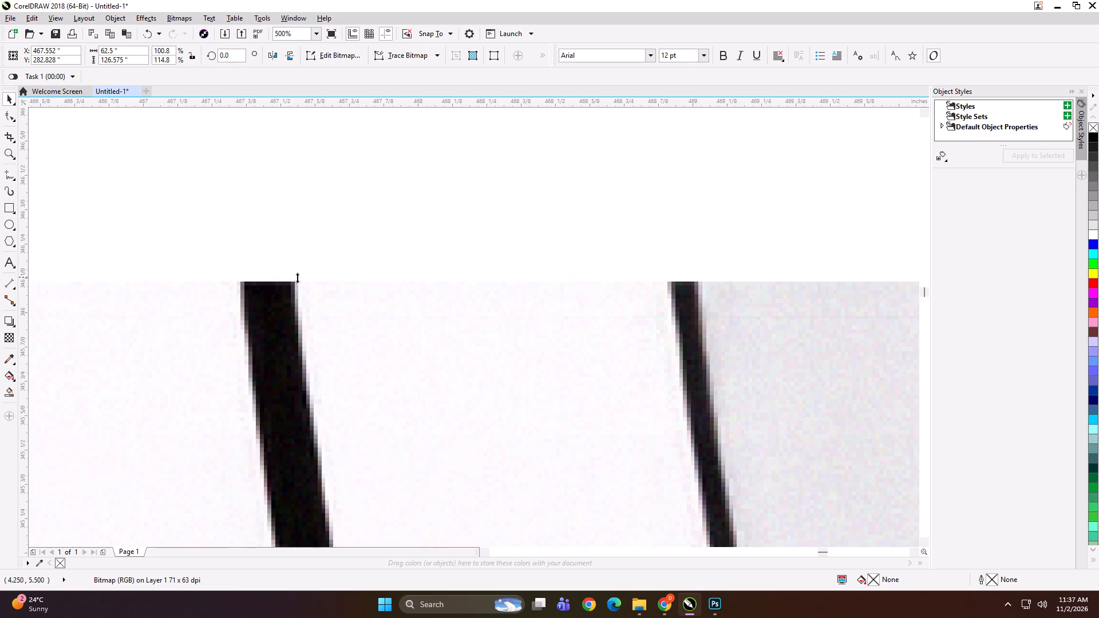
pyautogui.moveTo(297, 278); pyautogui.dragTo(309, 315)
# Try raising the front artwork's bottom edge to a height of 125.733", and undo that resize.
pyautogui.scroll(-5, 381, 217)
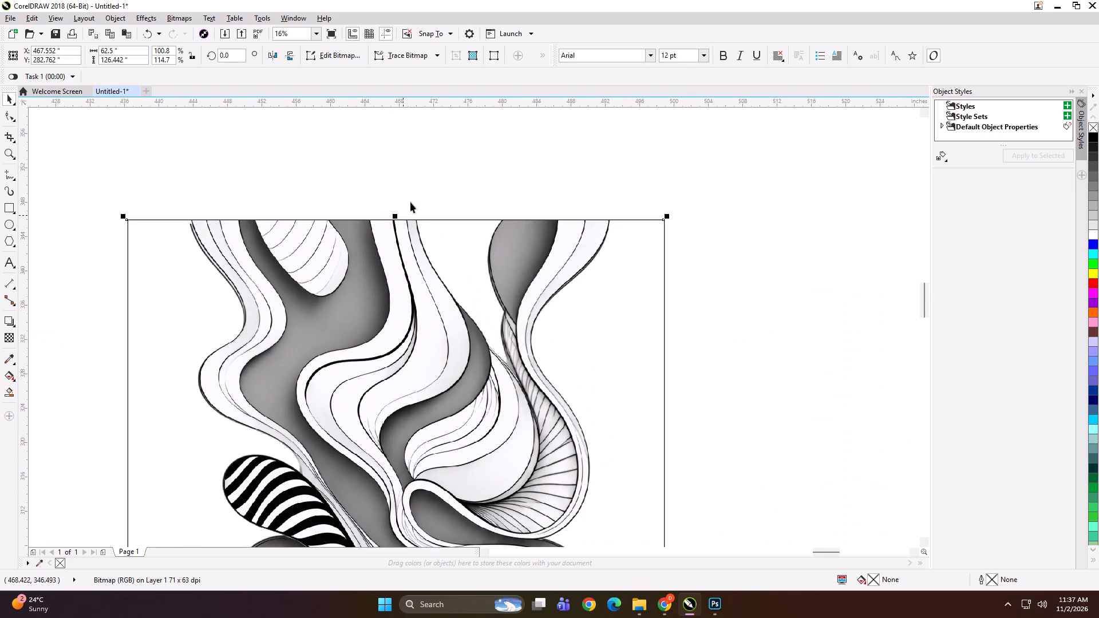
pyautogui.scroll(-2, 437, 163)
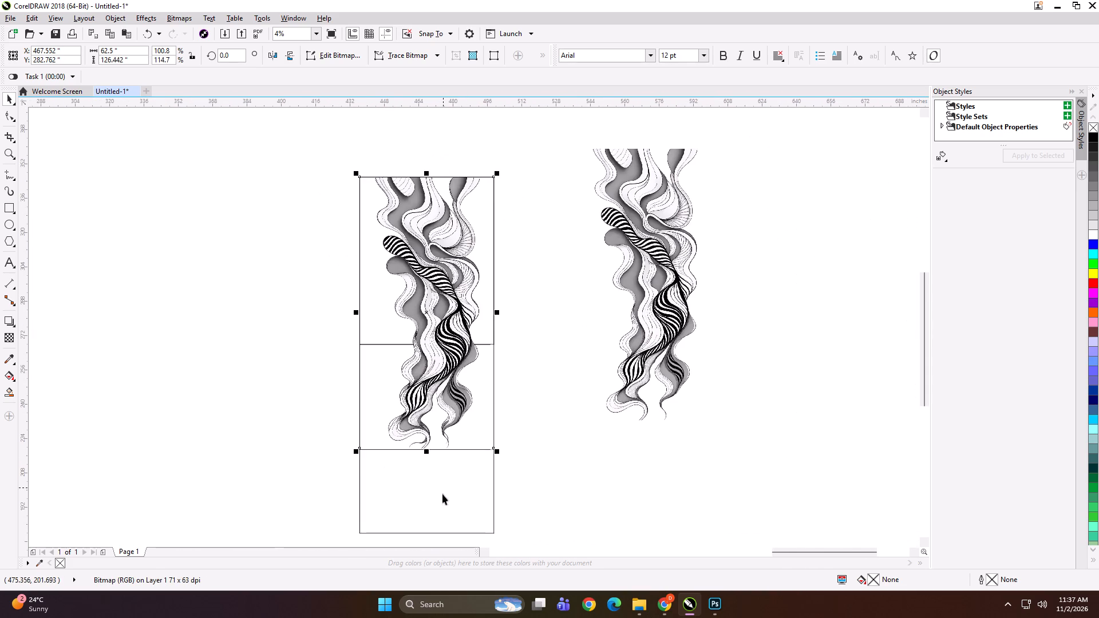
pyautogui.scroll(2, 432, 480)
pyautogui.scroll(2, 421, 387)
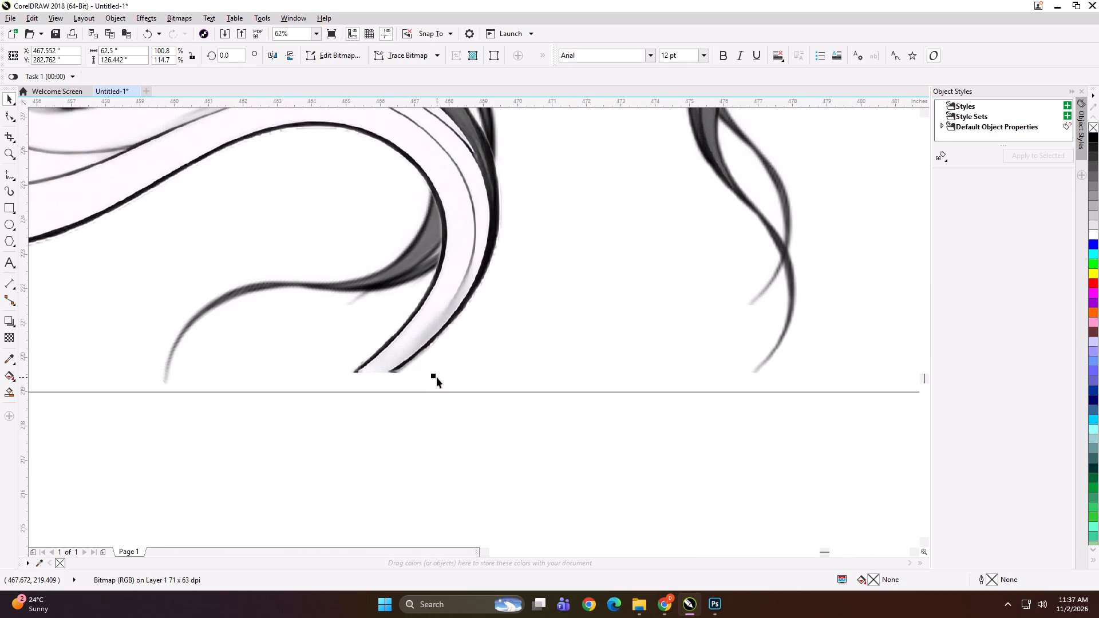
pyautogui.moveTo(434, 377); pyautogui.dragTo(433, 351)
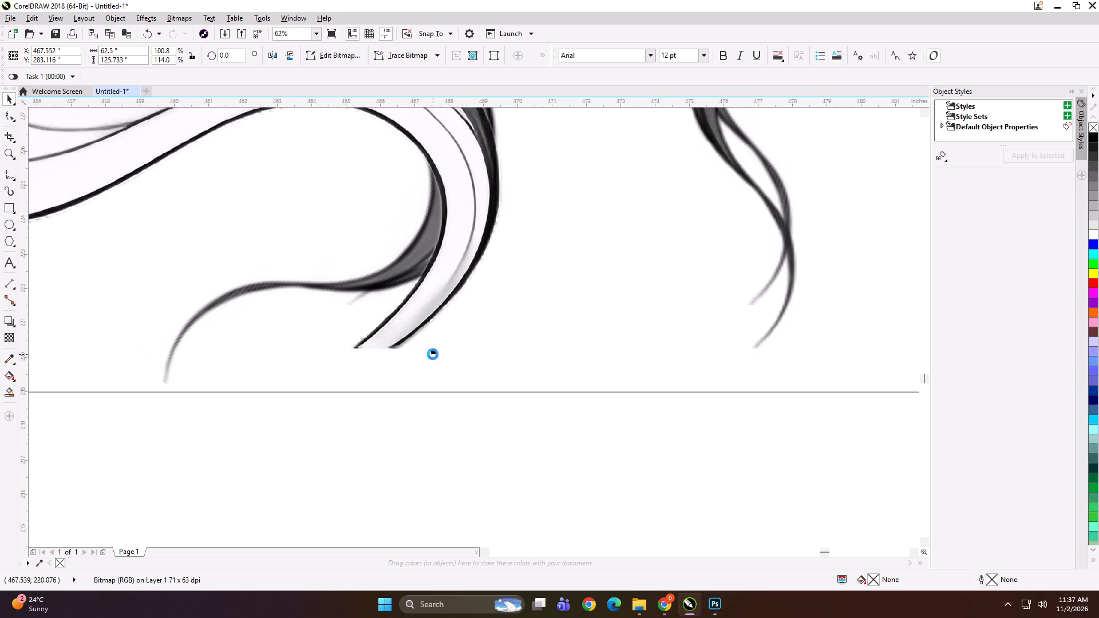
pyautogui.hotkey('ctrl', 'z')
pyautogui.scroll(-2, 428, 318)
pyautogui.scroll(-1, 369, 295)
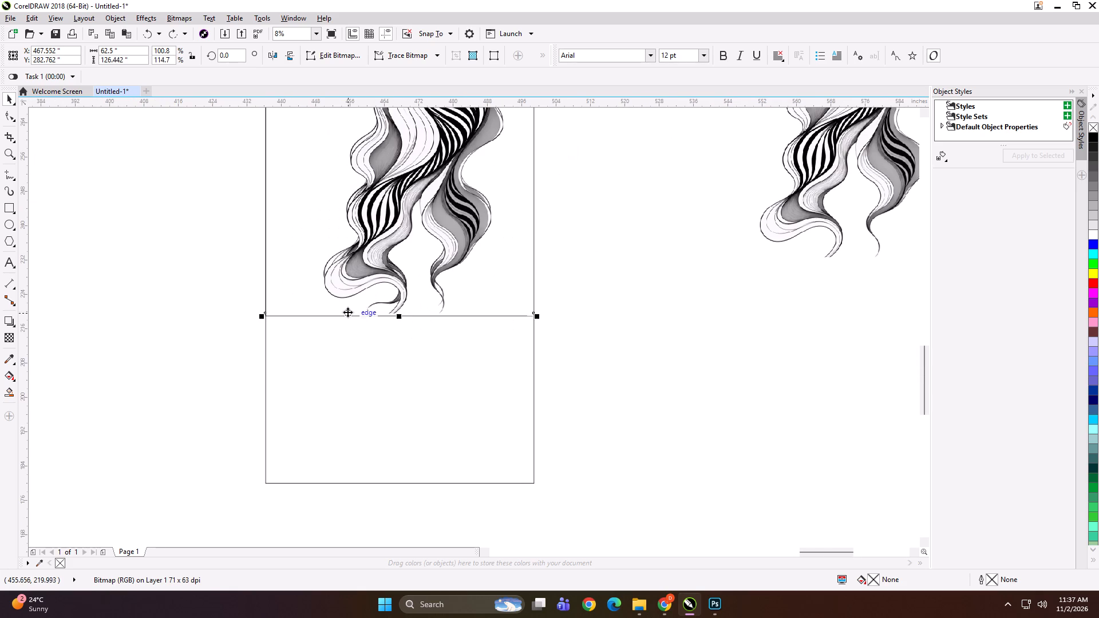
# Examine how the lower wave tips of the front artwork and the image behind it line up.
pyautogui.scroll(-1, 334, 320)
pyautogui.click(567, 349)
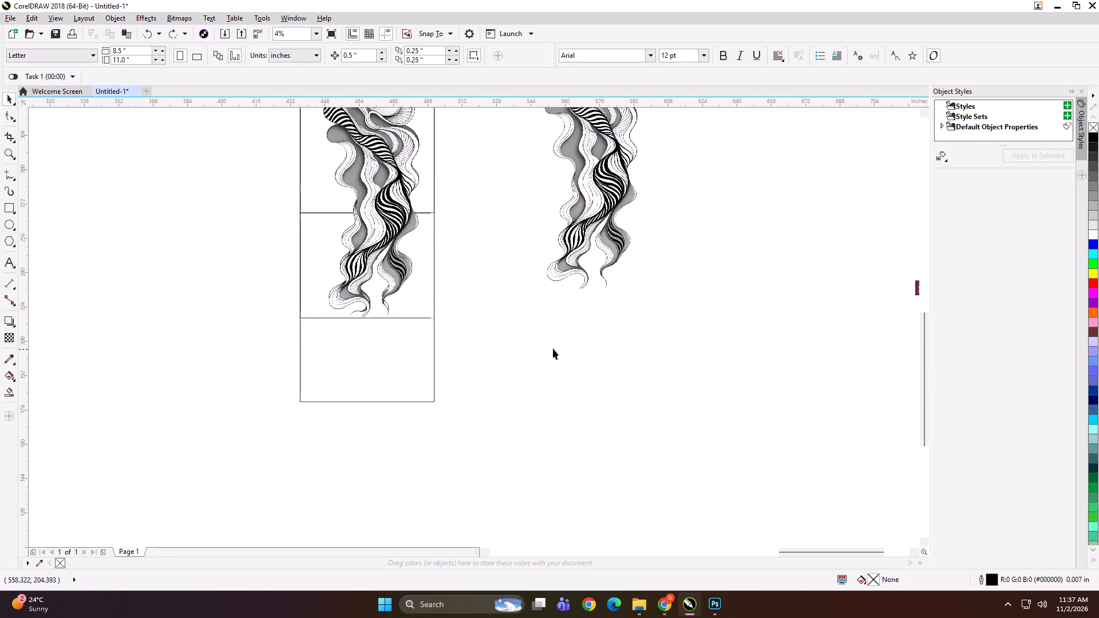
pyautogui.scroll(3, 342, 304)
pyautogui.scroll(2, 468, 390)
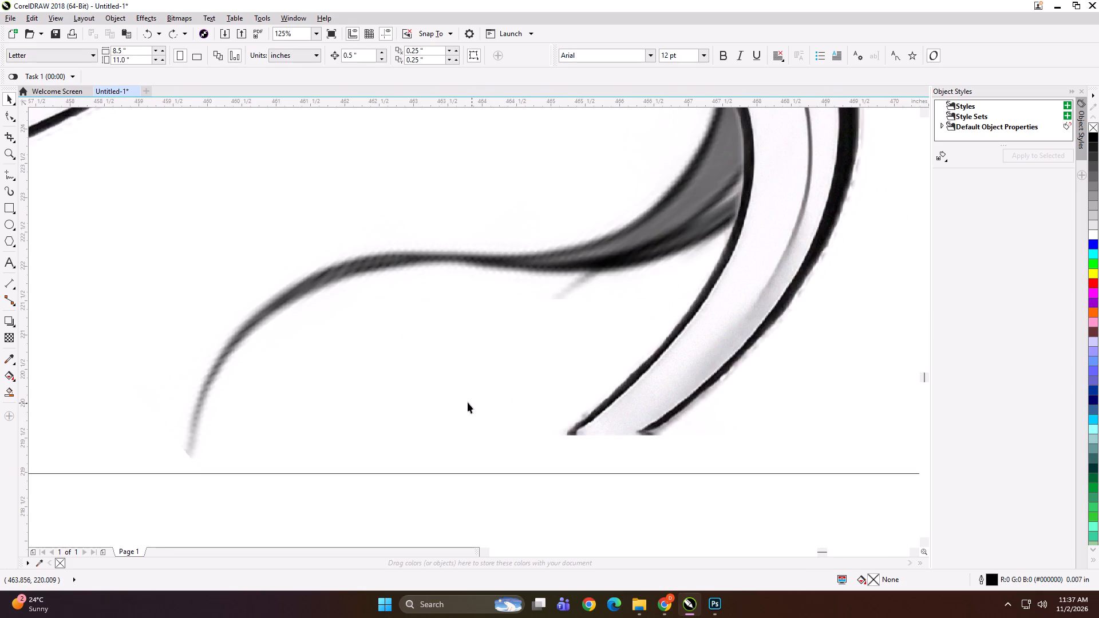
pyautogui.scroll(-1, 455, 403)
pyautogui.scroll(-1, 470, 289)
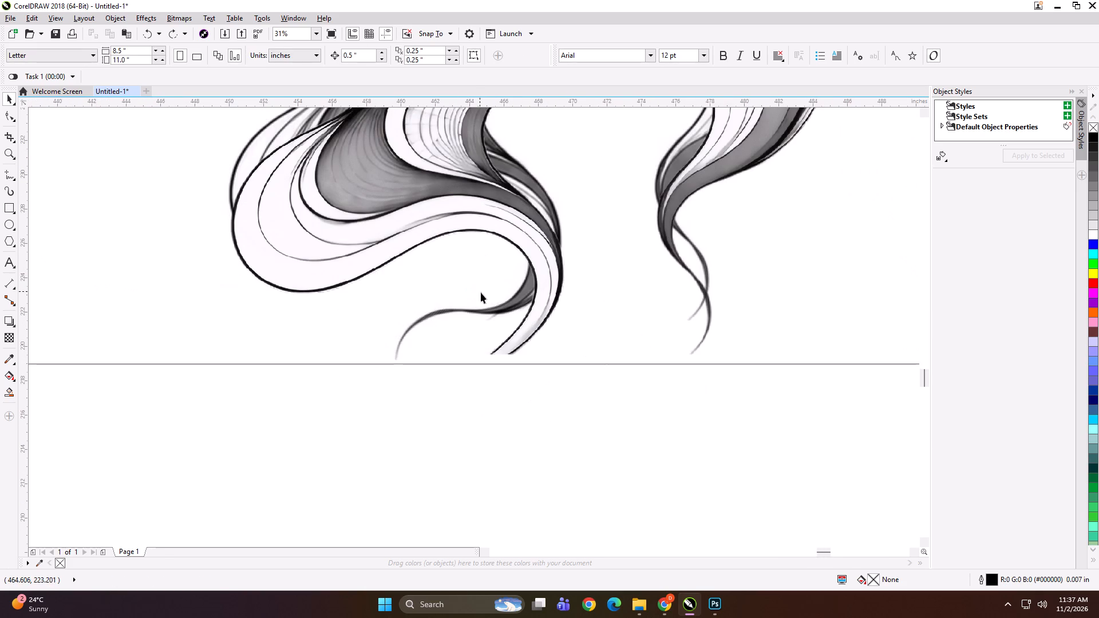
pyautogui.scroll(3, 502, 296)
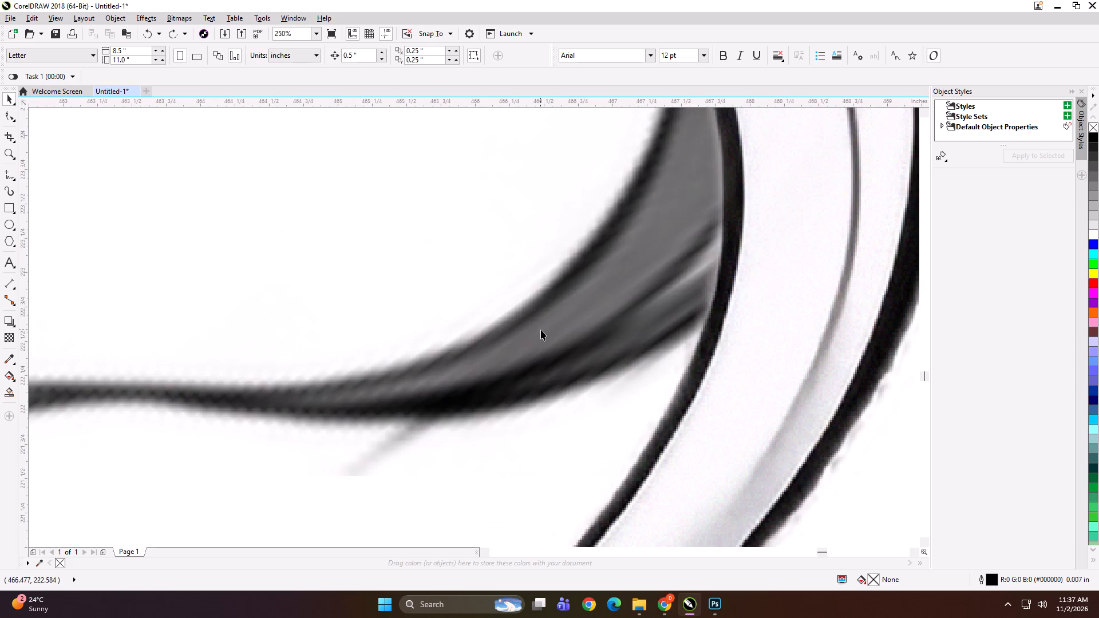
pyautogui.scroll(-3, 370, 318)
pyautogui.scroll(2, 580, 294)
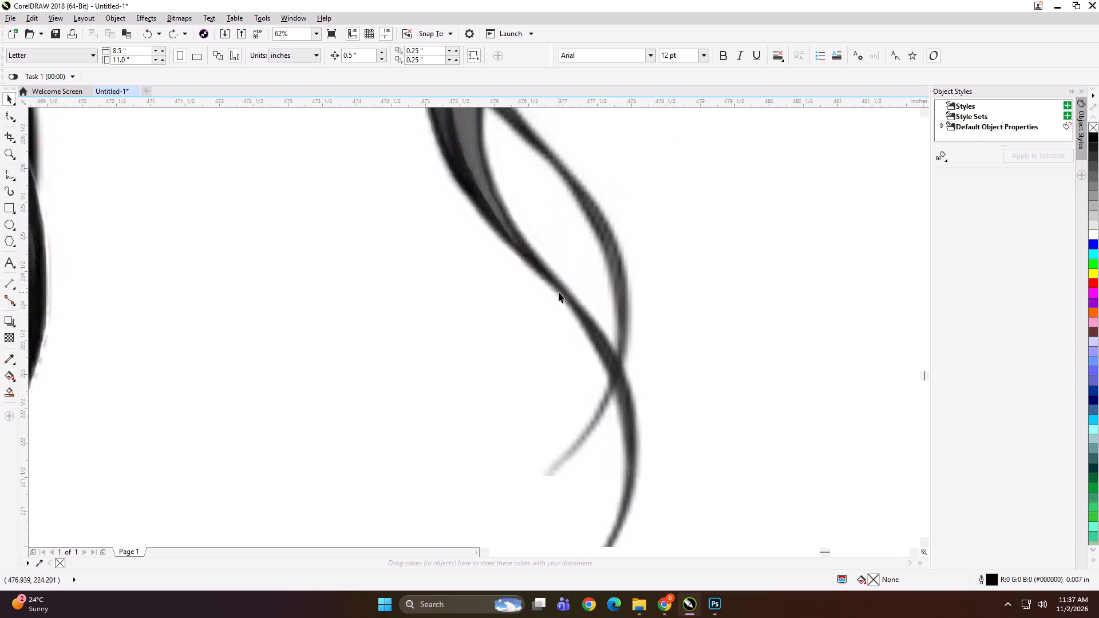
pyautogui.scroll(1, 559, 292)
pyautogui.scroll(-5, 562, 295)
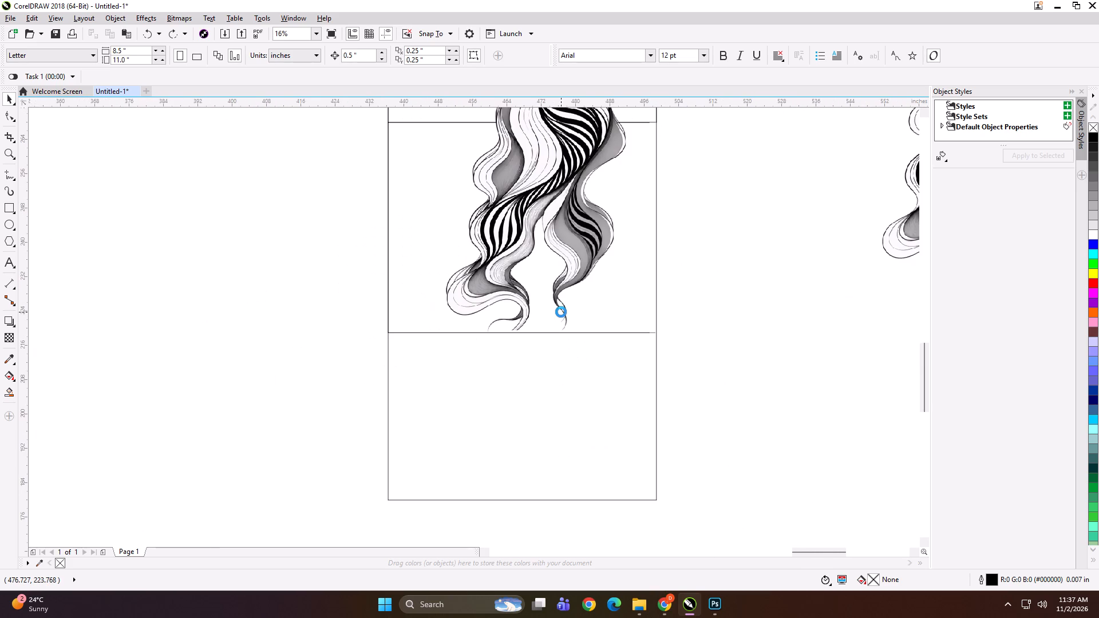
# Raise the front artwork's bottom edge until its lower curl overlays the image behind, making its height 124.483".
pyautogui.click(491, 269)
pyautogui.scroll(1, 504, 290)
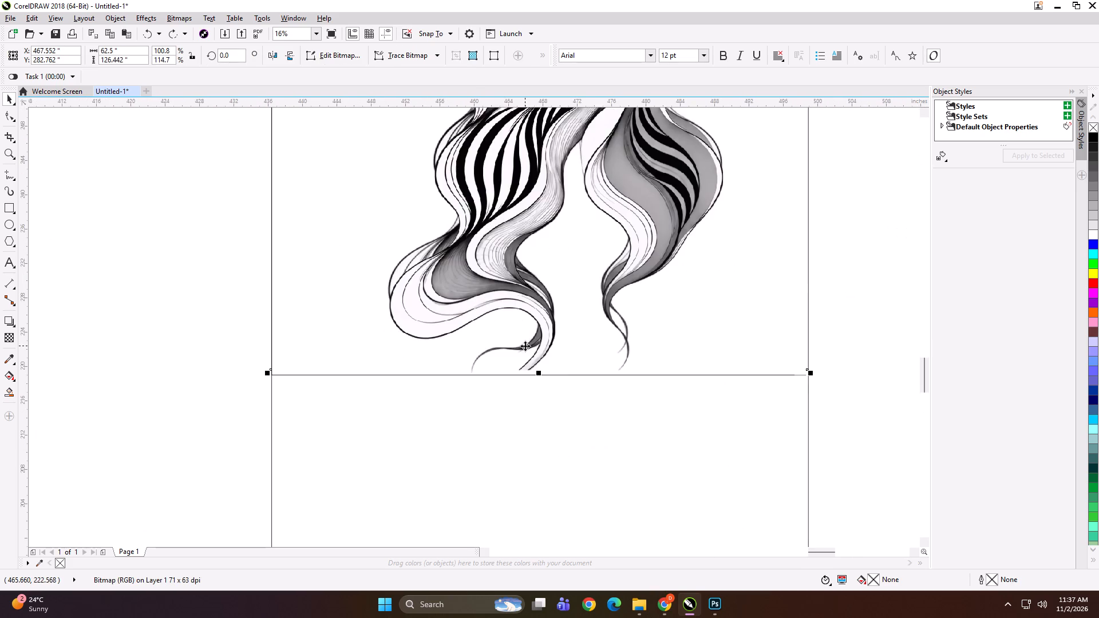
pyautogui.scroll(1, 525, 346)
pyautogui.moveTo(554, 399); pyautogui.dragTo(556, 339)
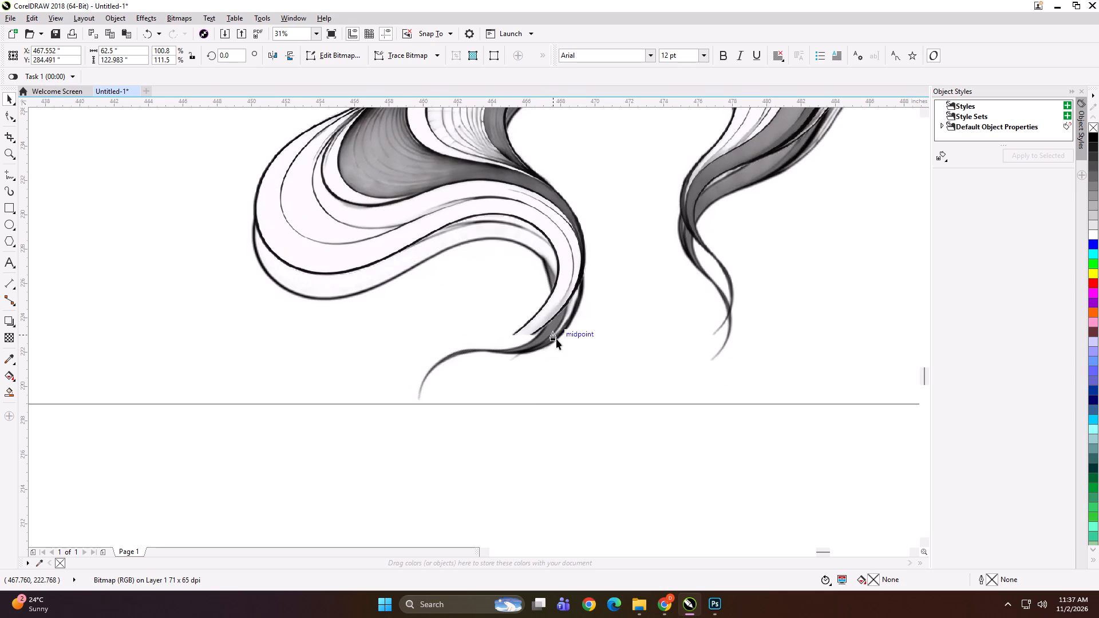
pyautogui.moveTo(553, 339); pyautogui.dragTo(553, 354)
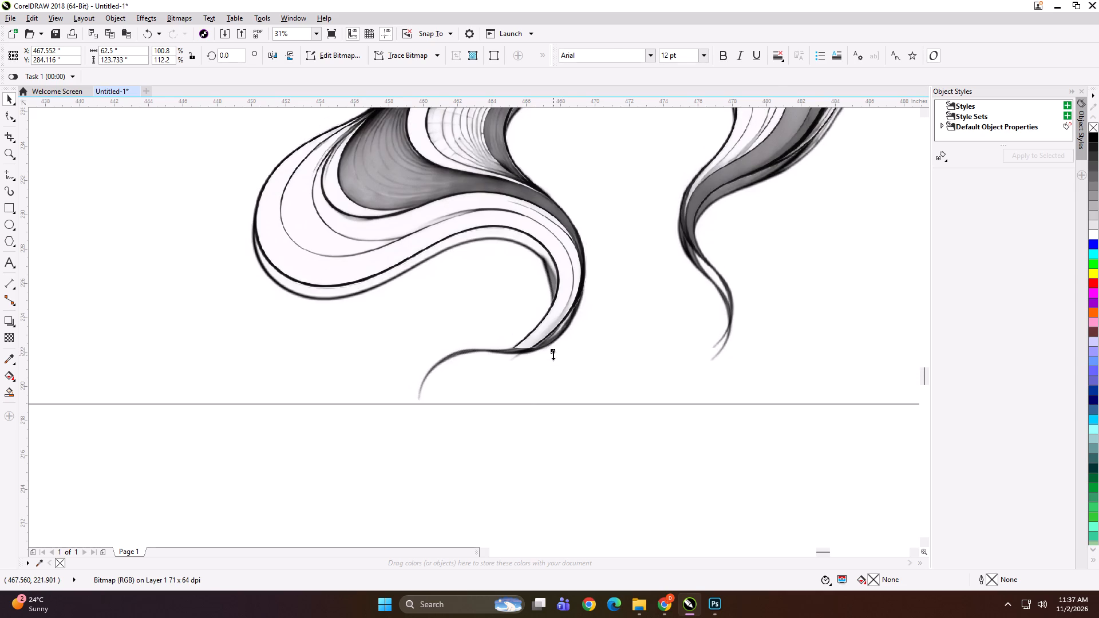
pyautogui.moveTo(552, 352); pyautogui.dragTo(555, 357)
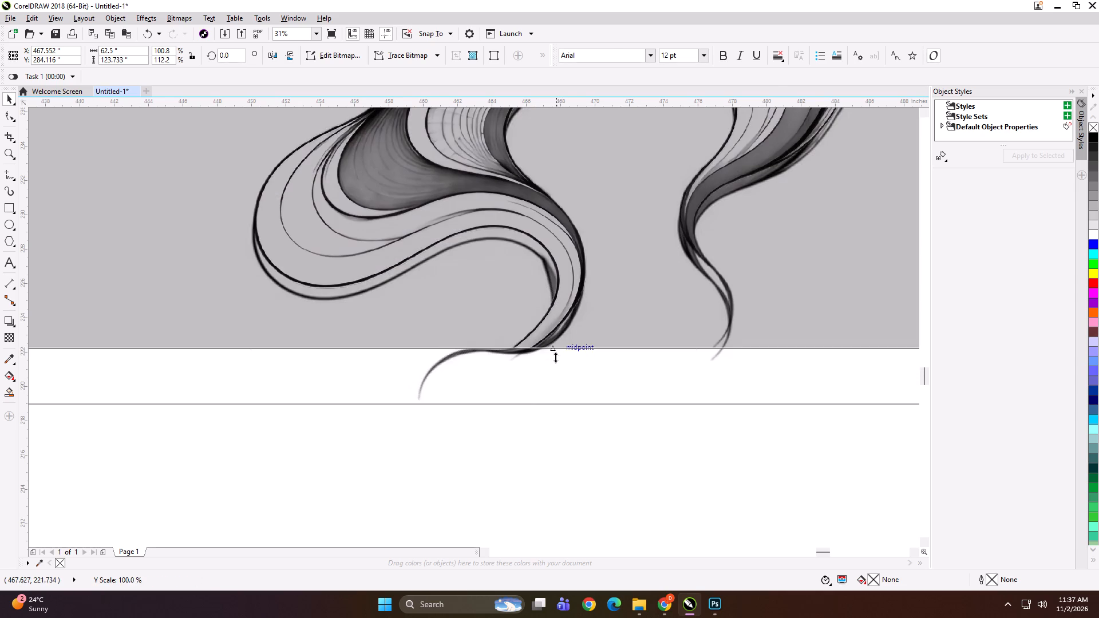
pyautogui.moveTo(555, 357); pyautogui.dragTo(556, 358)
pyautogui.moveTo(553, 358); pyautogui.dragTo(558, 358)
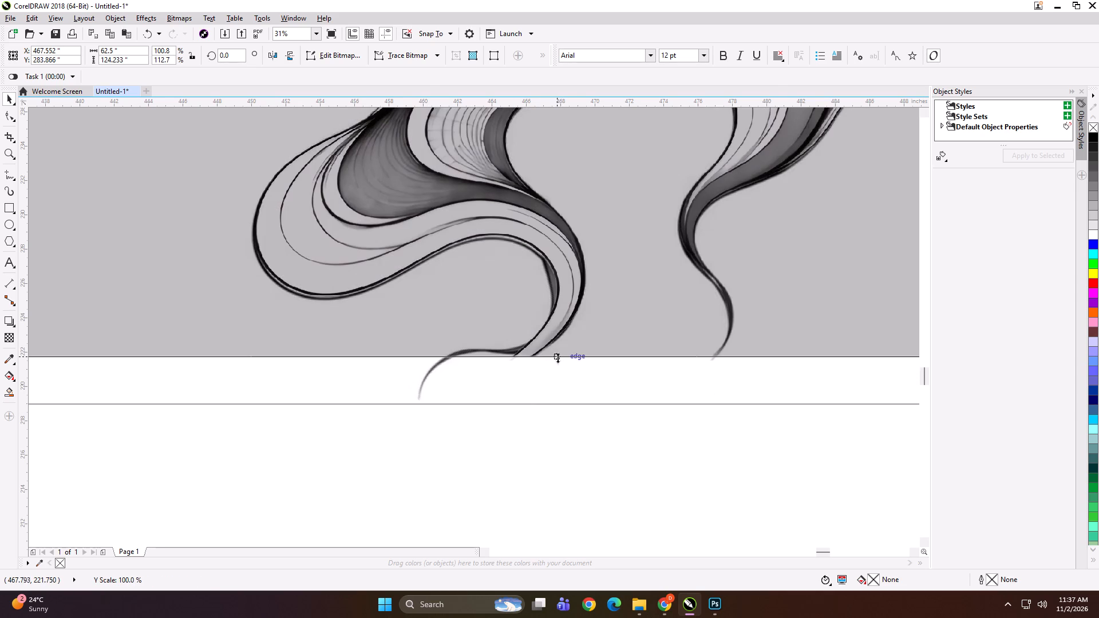
pyautogui.moveTo(558, 358); pyautogui.dragTo(563, 360)
# Examine the overlap at the lower wave tips and compare it with the separate artwork copy beside the layout.
pyautogui.scroll(-1, 509, 330)
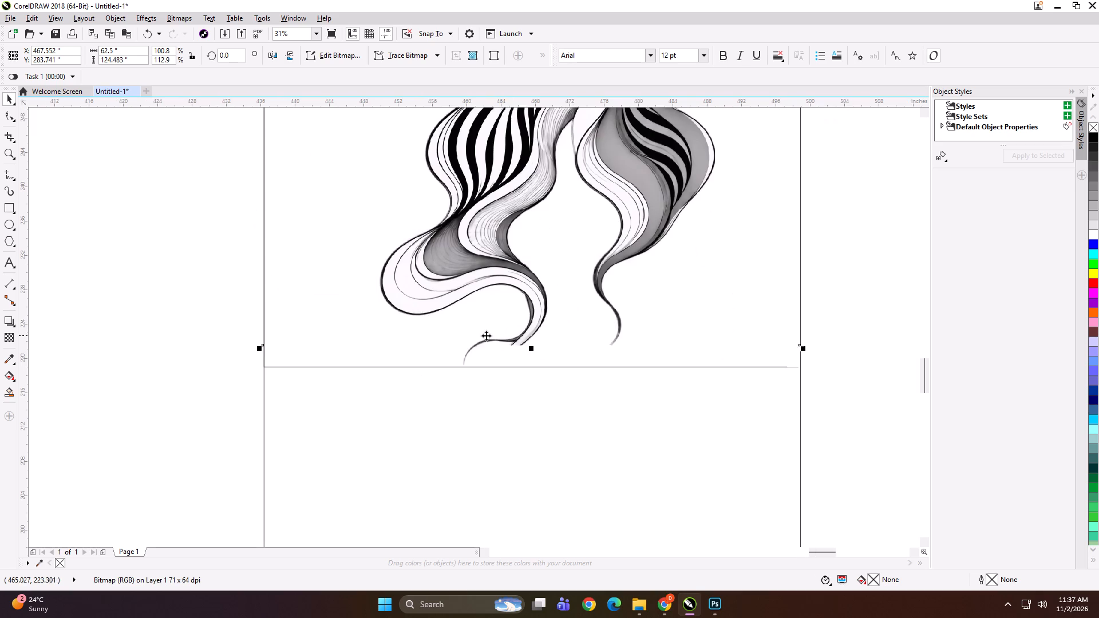
pyautogui.scroll(-2, 503, 338)
pyautogui.click(610, 287)
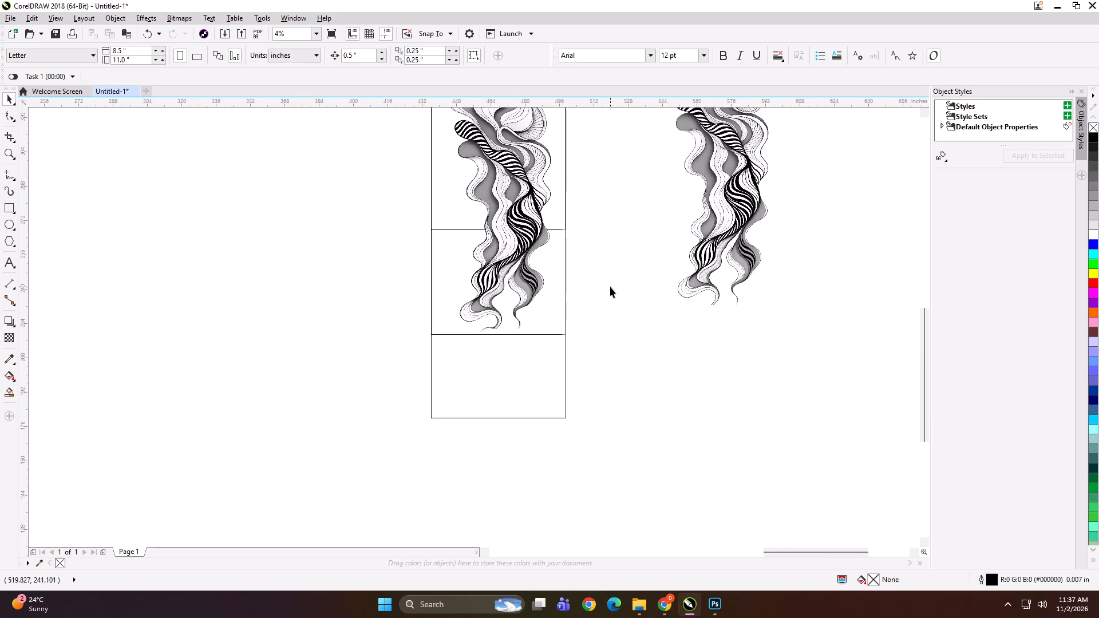
pyautogui.scroll(2, 485, 332)
pyautogui.scroll(2, 529, 306)
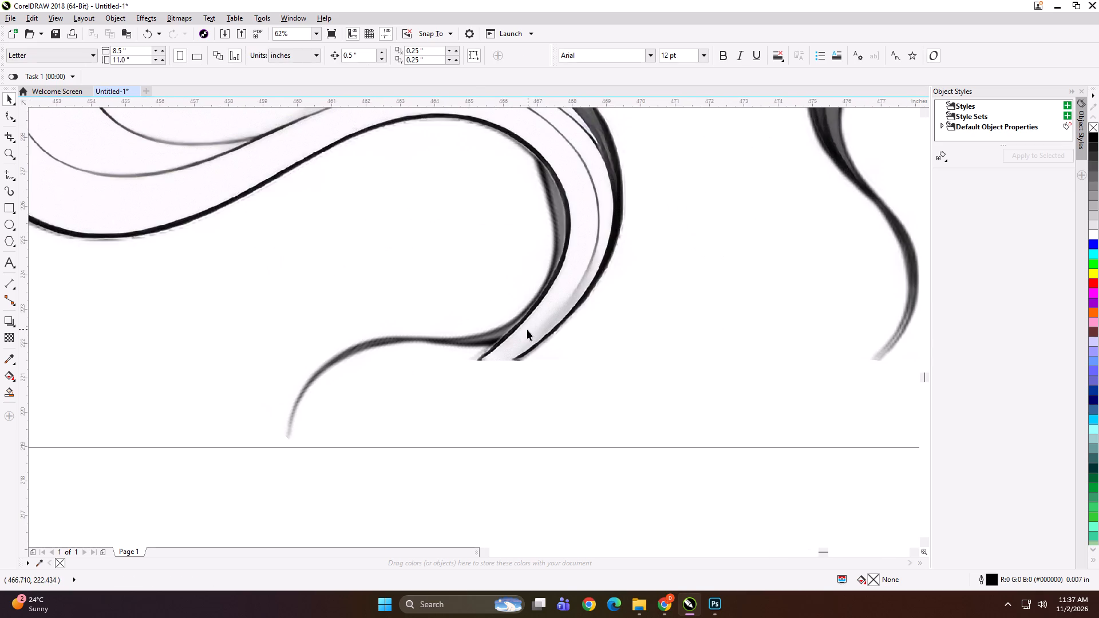
pyautogui.scroll(1, 527, 330)
pyautogui.scroll(-2, 525, 331)
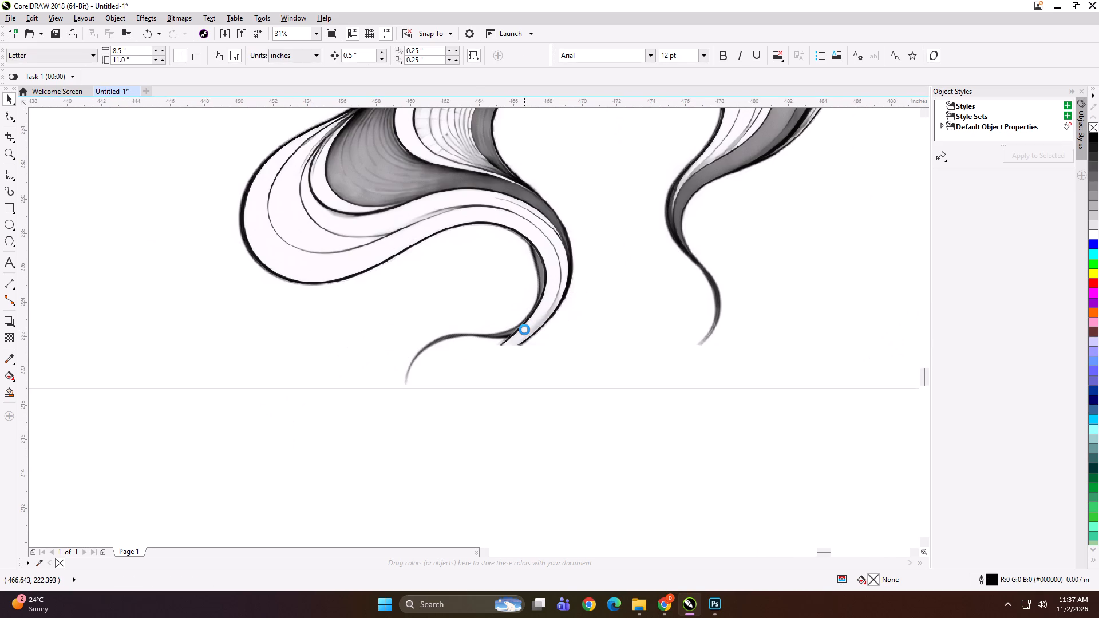
pyautogui.scroll(-2, 428, 328)
pyautogui.scroll(-1, 379, 328)
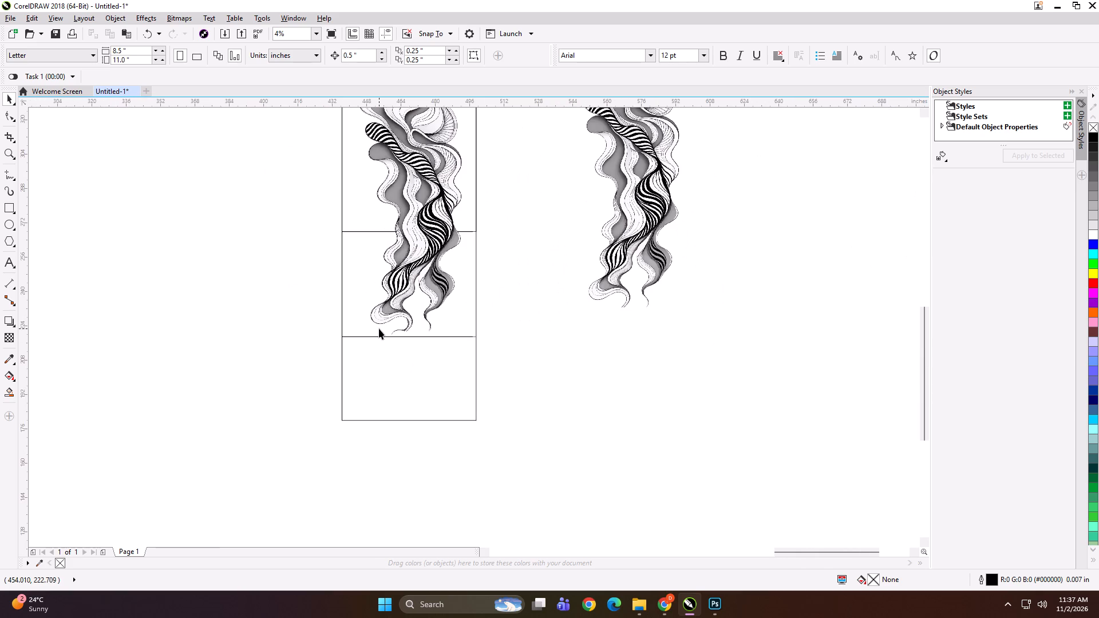
pyautogui.scroll(2, 622, 273)
pyautogui.scroll(2, 616, 327)
pyautogui.scroll(-2, 560, 309)
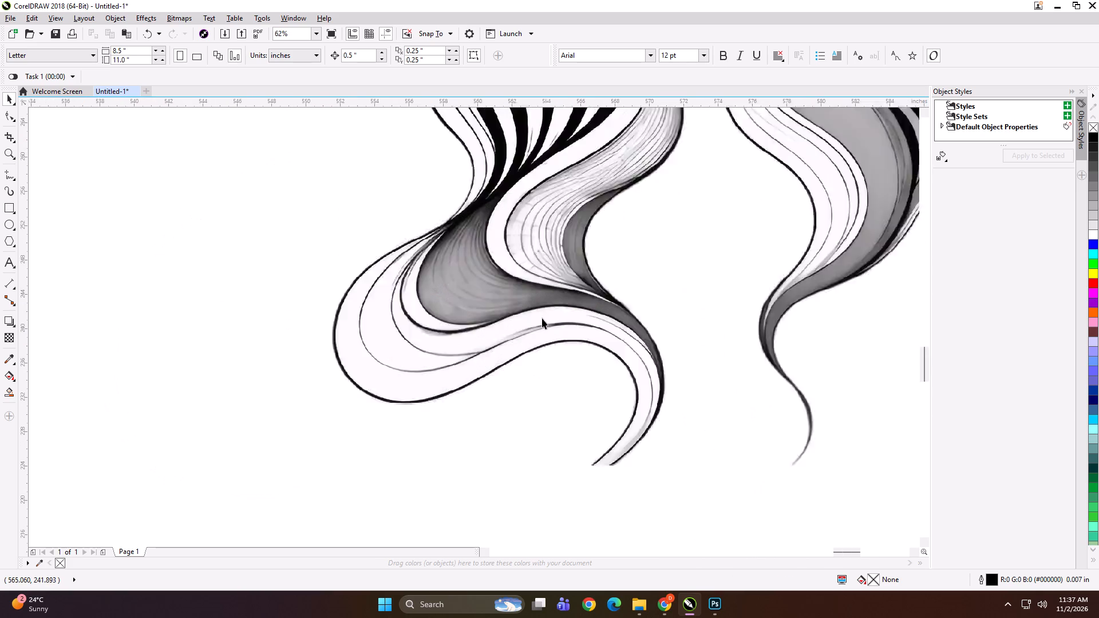
pyautogui.scroll(-2, 574, 326)
pyautogui.scroll(1, 606, 344)
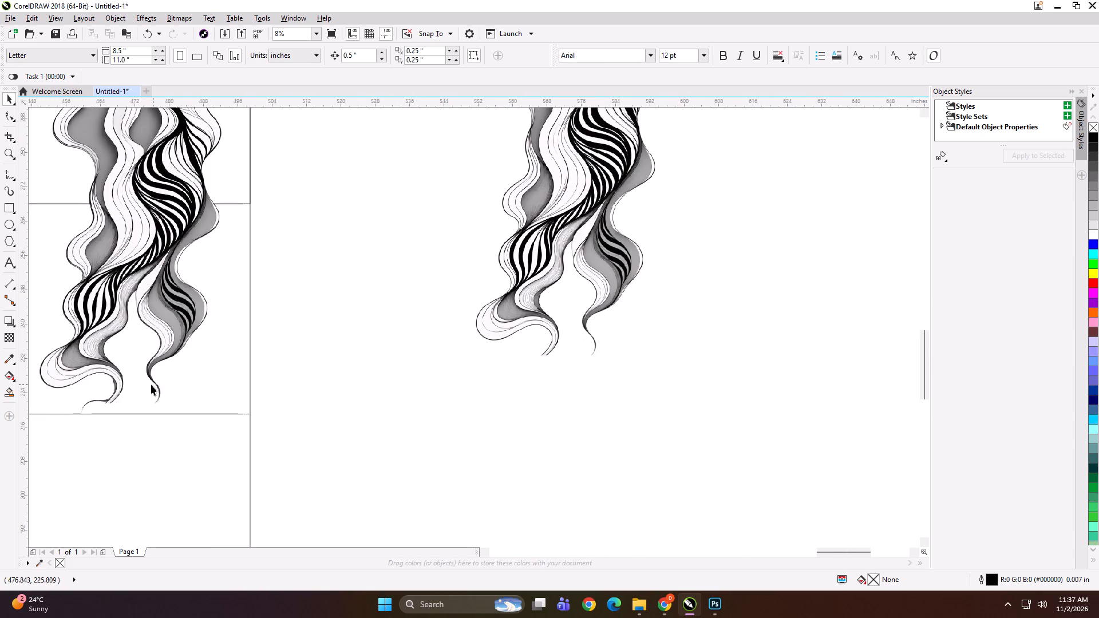
pyautogui.scroll(3, 151, 385)
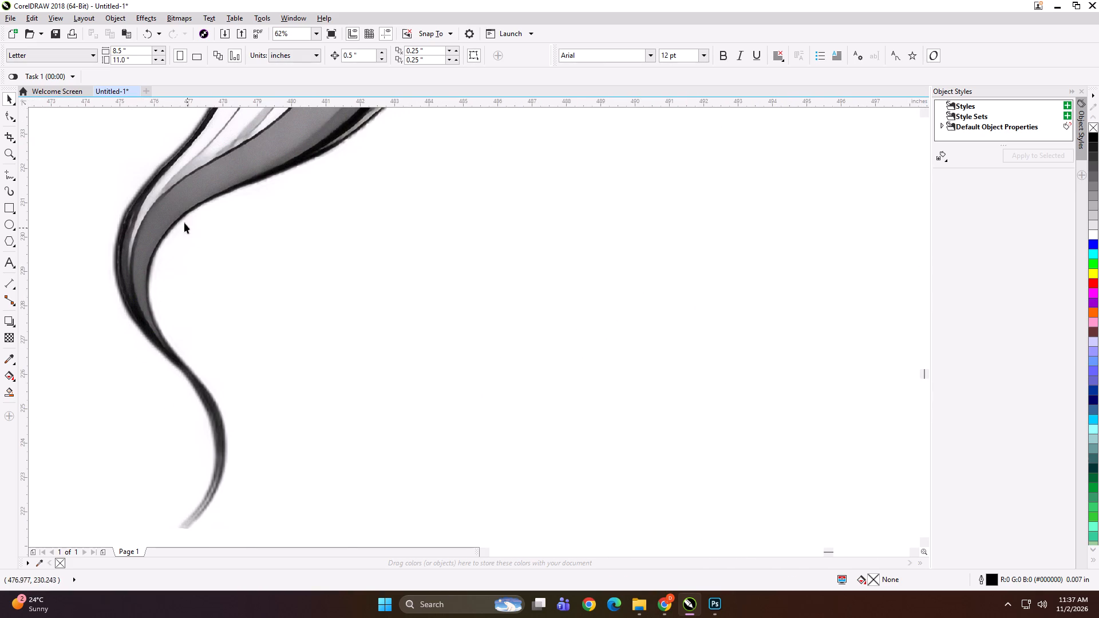
pyautogui.click(167, 184)
pyautogui.scroll(-1, 258, 203)
pyautogui.scroll(-2, 362, 232)
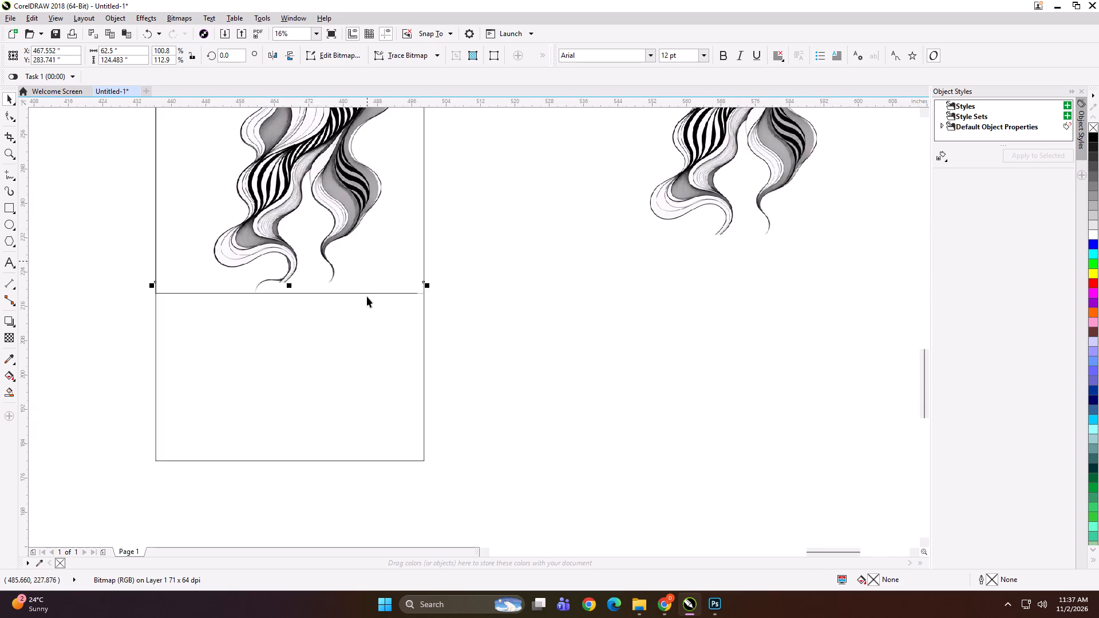
pyautogui.scroll(-1, 371, 302)
pyautogui.scroll(-1, 459, 298)
pyautogui.click(280, 370)
# Apply a downward linear transparency about 1" long to the front artwork across its large lower curl, ending at 100.
pyautogui.scroll(1, 440, 209)
pyautogui.scroll(2, 417, 402)
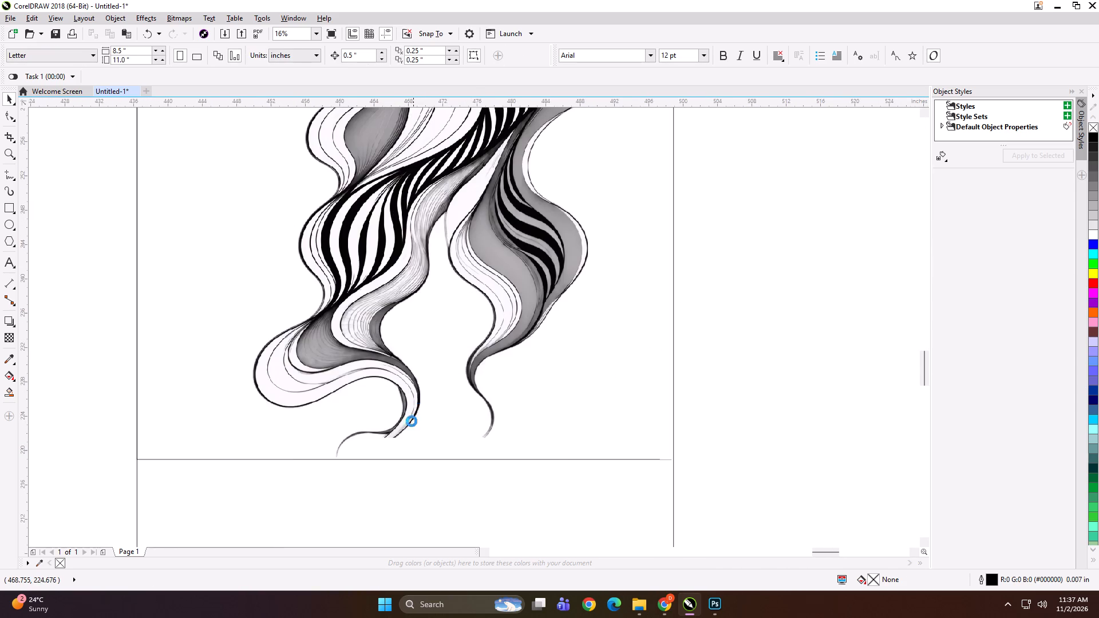
pyautogui.scroll(1, 412, 417)
pyautogui.scroll(2, 362, 461)
pyautogui.click(403, 403)
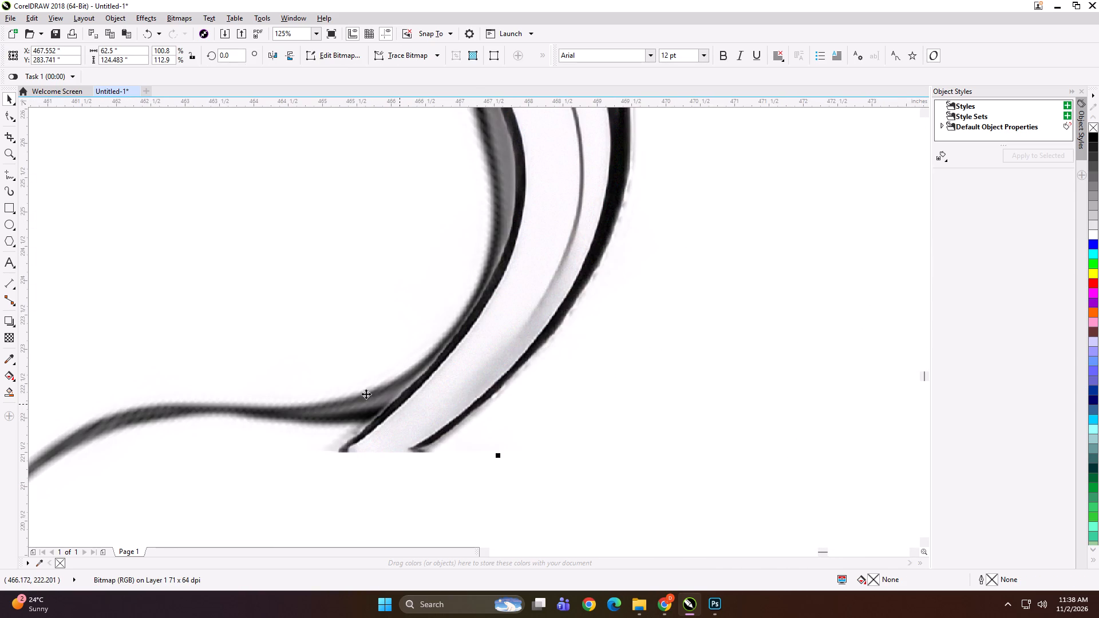
pyautogui.scroll(-2, 385, 373)
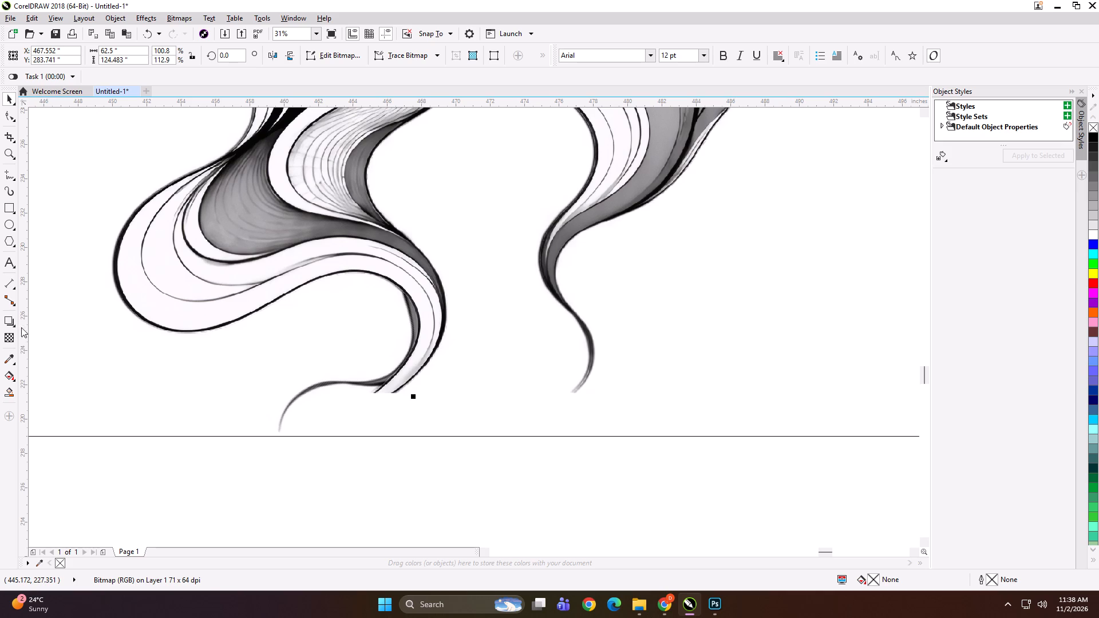
pyautogui.click(11, 337)
pyautogui.moveTo(425, 334); pyautogui.dragTo(425, 351)
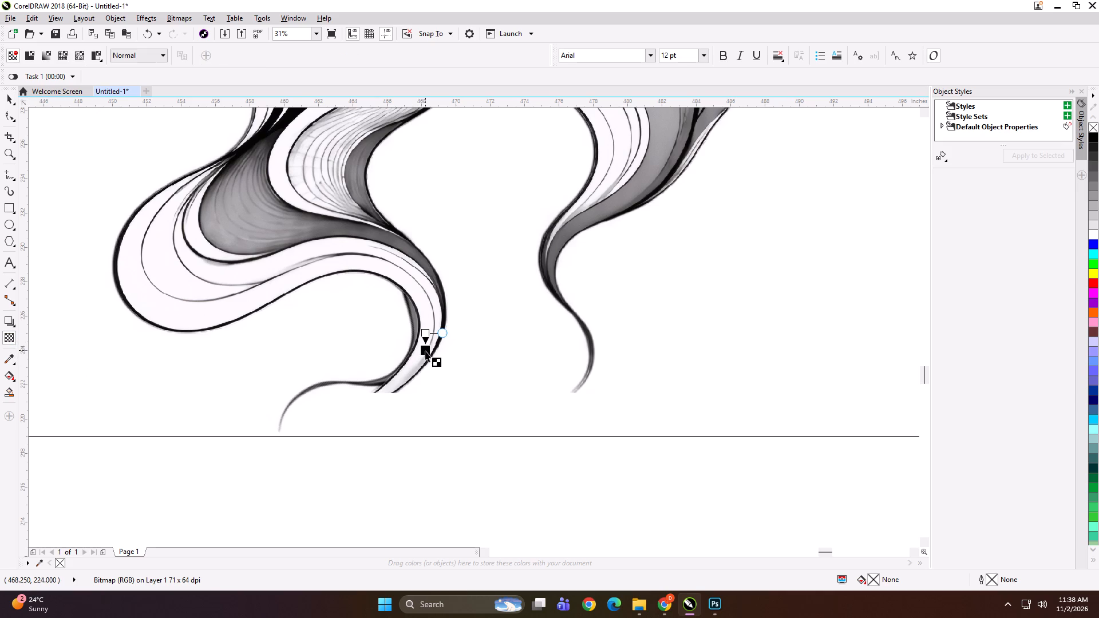
pyautogui.moveTo(425, 351); pyautogui.dragTo(425, 351)
# Move both ends of the transparency gradient higher on the curl, shortening the fade to about 0.6".
pyautogui.scroll(2, 426, 343)
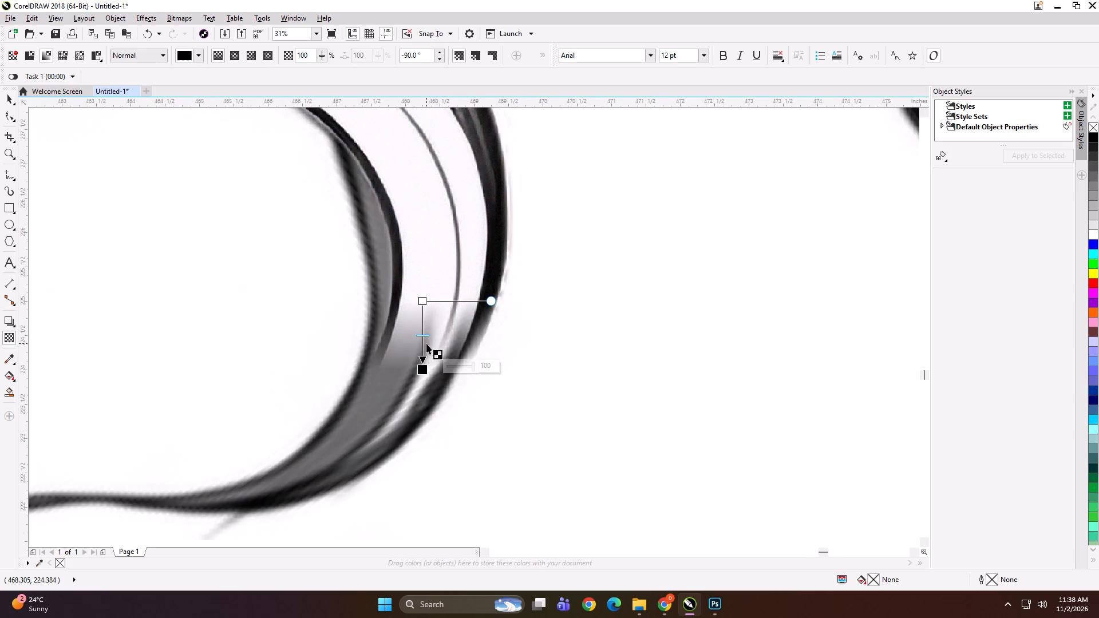
pyautogui.scroll(1, 420, 338)
pyautogui.scroll(-1, 504, 291)
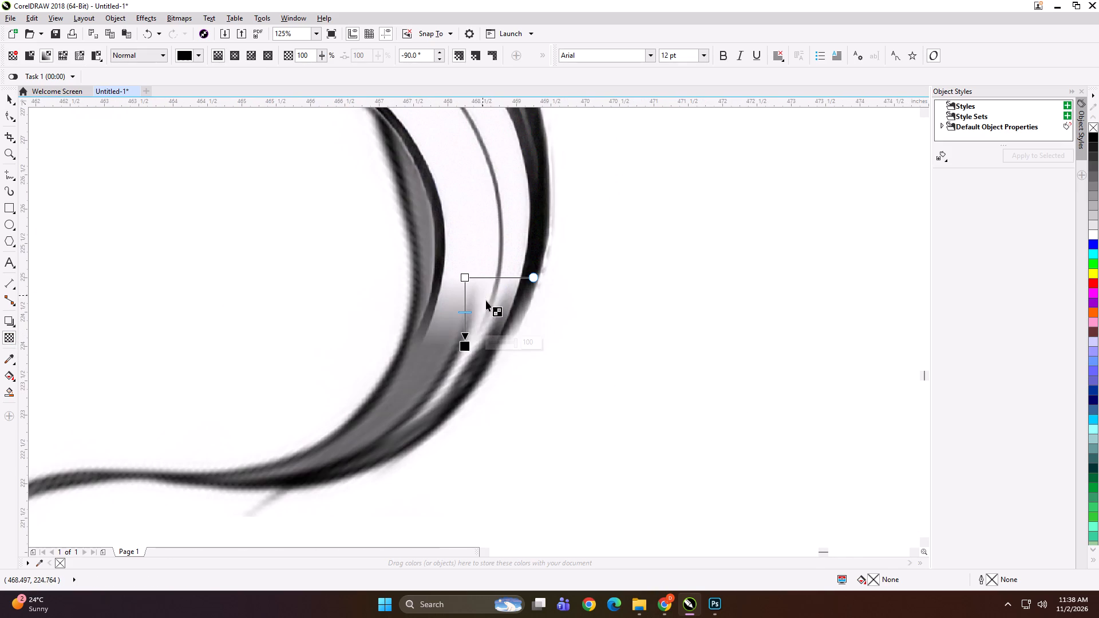
pyautogui.scroll(-1, 479, 295)
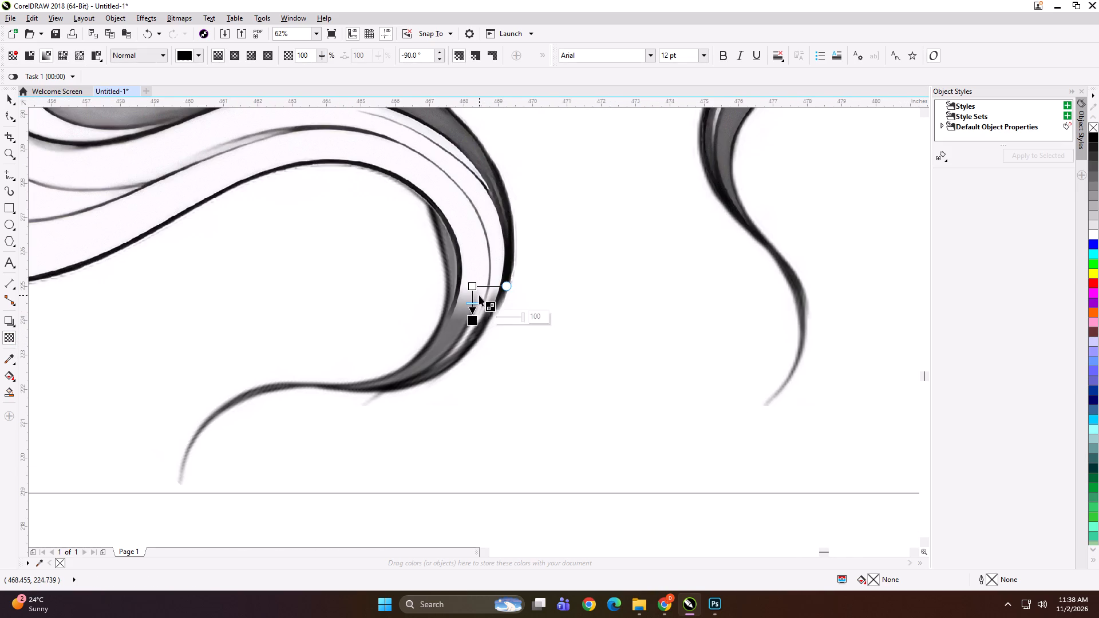
pyautogui.scroll(-1, 479, 295)
pyautogui.scroll(2, 425, 356)
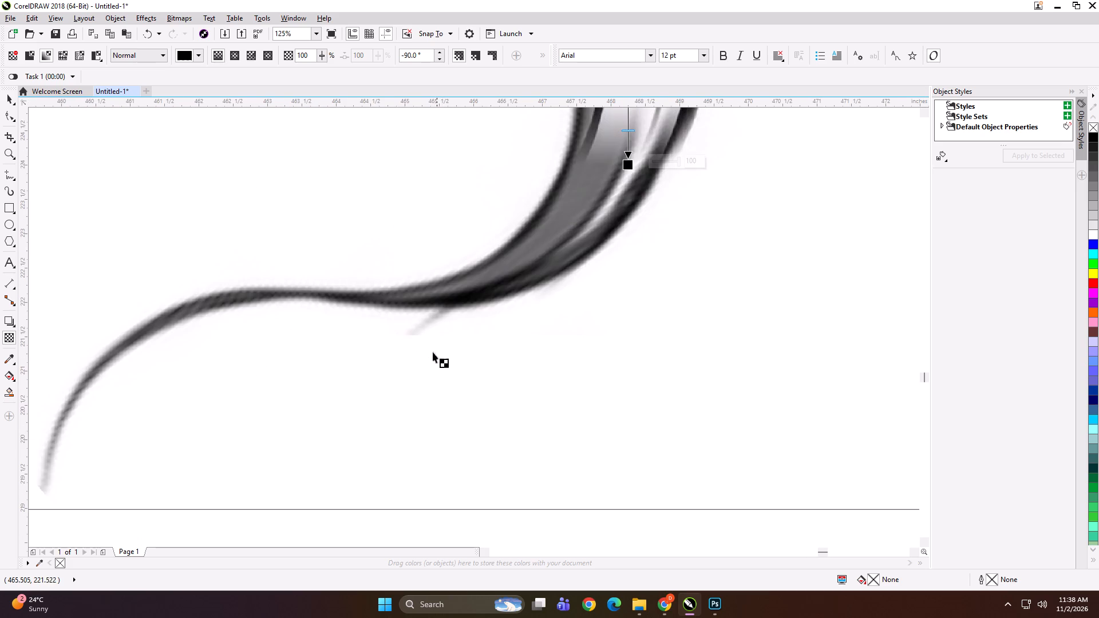
pyautogui.scroll(-1, 426, 375)
pyautogui.scroll(2, 525, 255)
pyautogui.scroll(-1, 524, 310)
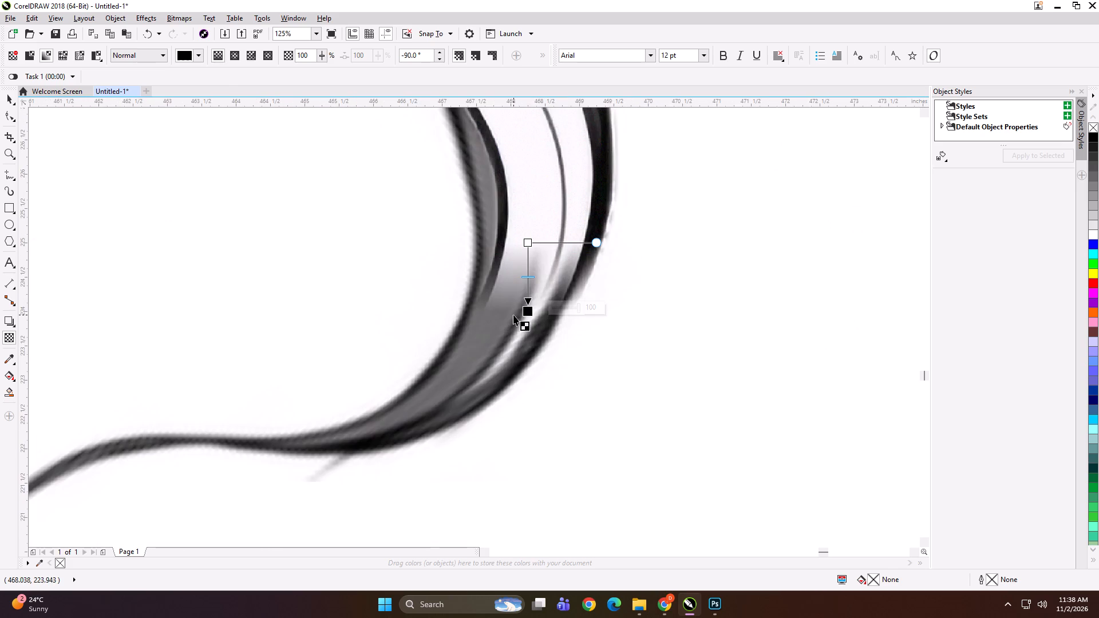
pyautogui.moveTo(530, 244); pyautogui.dragTo(529, 217)
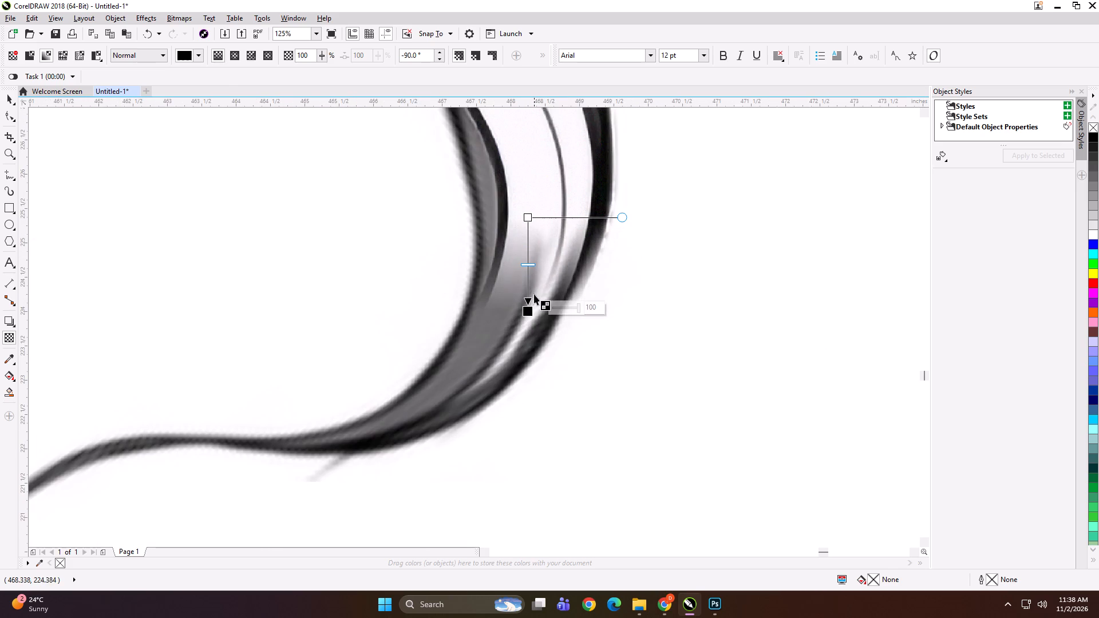
pyautogui.keyDown('shift'); pyautogui.moveTo(528, 311); pyautogui.dragTo(531, 258); pyautogui.keyUp('shift')
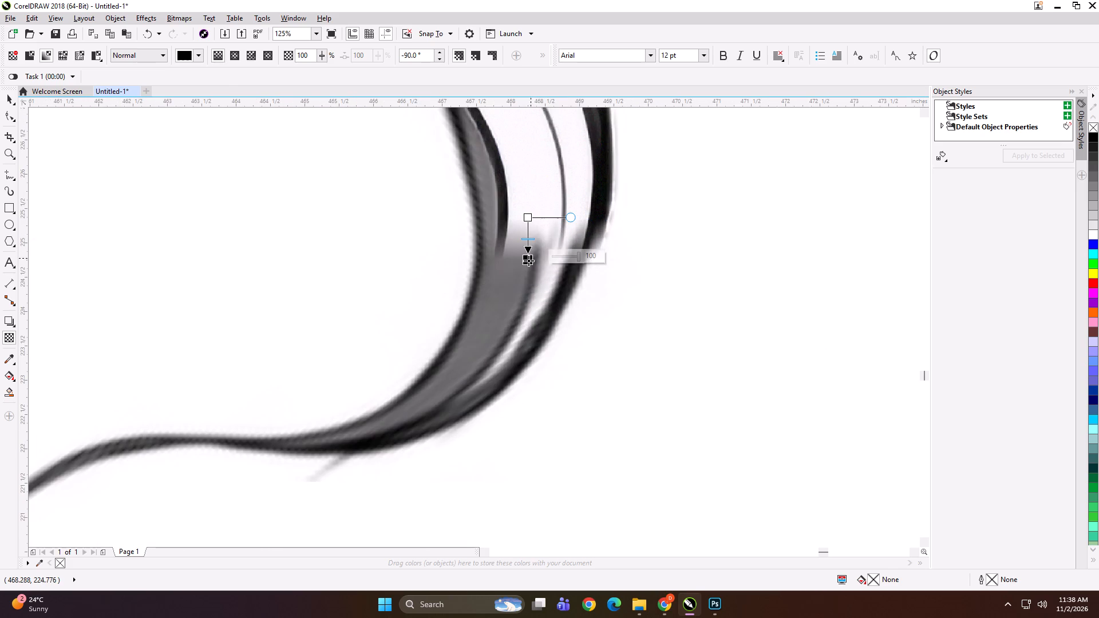
pyautogui.scroll(-2, 526, 277)
pyautogui.press('space')
# Inspect the blended curl up close and the whole tall layout beside the other artwork.
pyautogui.scroll(-1, 527, 284)
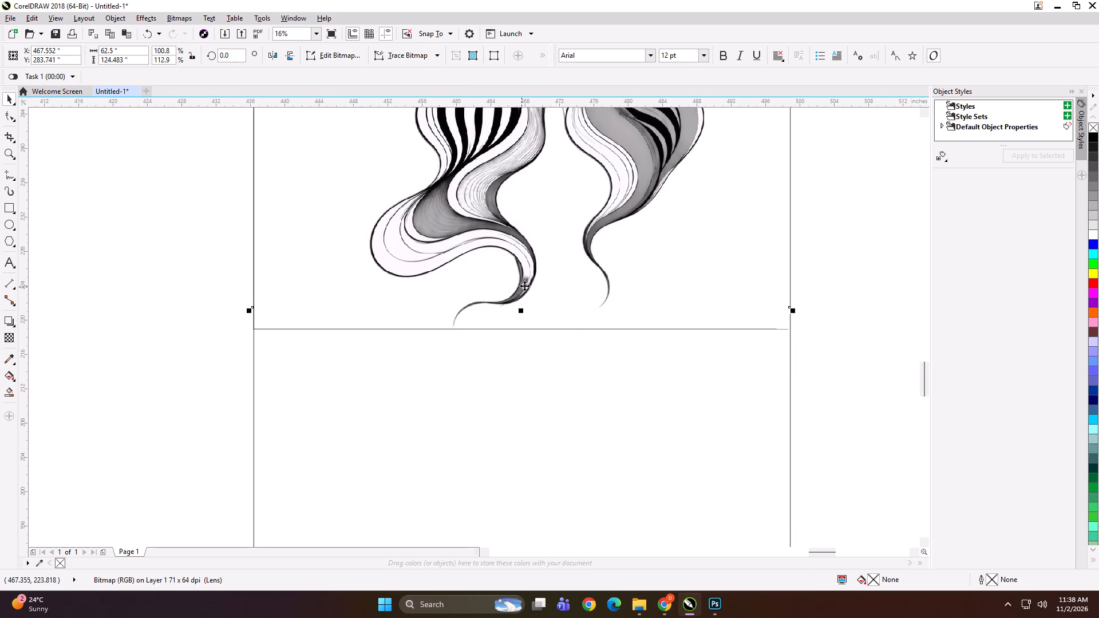
pyautogui.scroll(-1, 524, 286)
pyautogui.scroll(5, 524, 273)
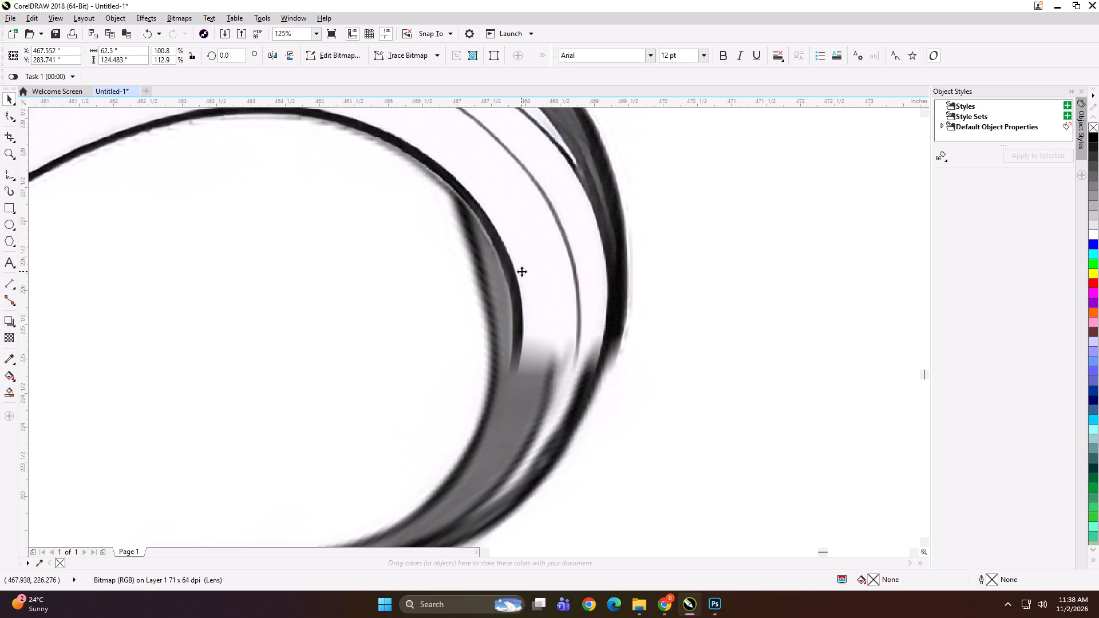
pyautogui.scroll(-4, 540, 271)
pyautogui.click(282, 330)
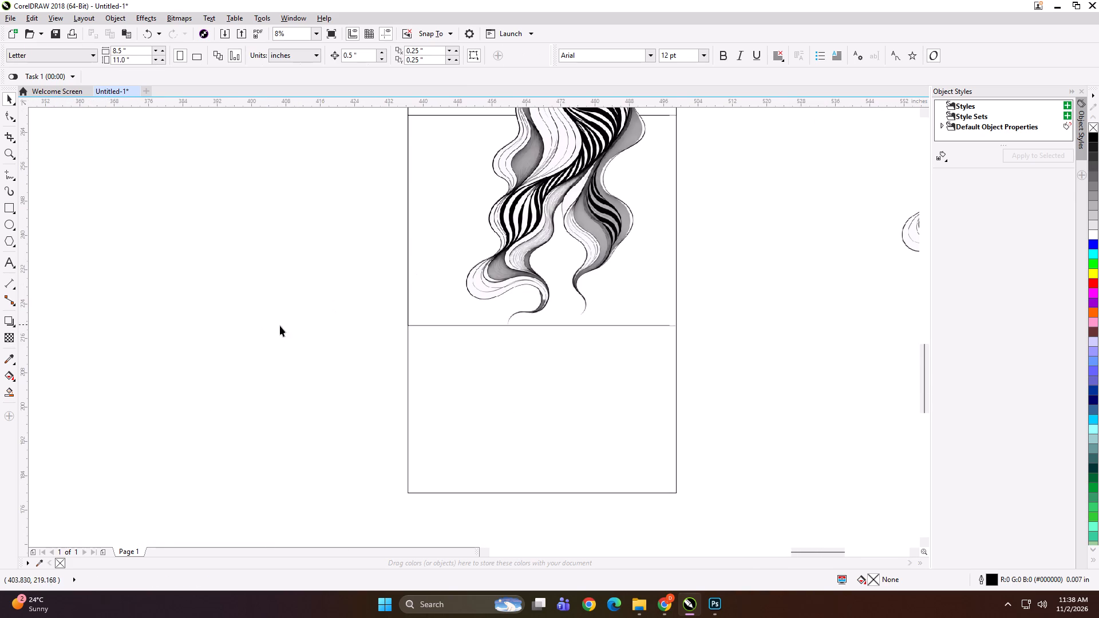
pyautogui.scroll(-2, 323, 378)
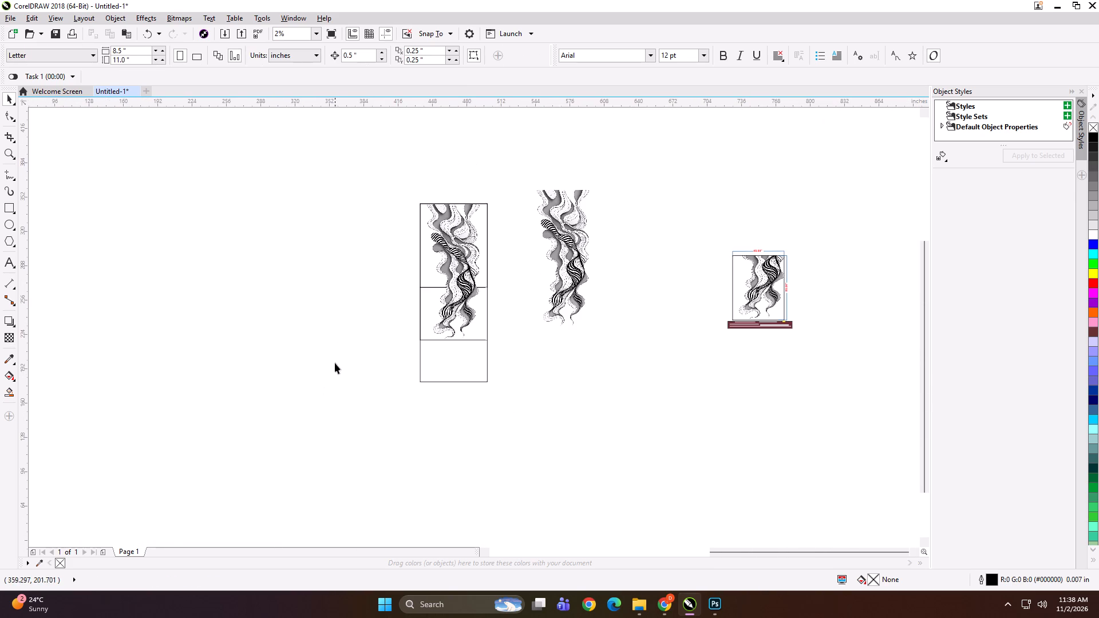
# Delete the extra tall outline frame overlaid on the full wave panel layout.
pyautogui.keyDown('alt'); pyautogui.click(425, 279); pyautogui.keyUp('alt')
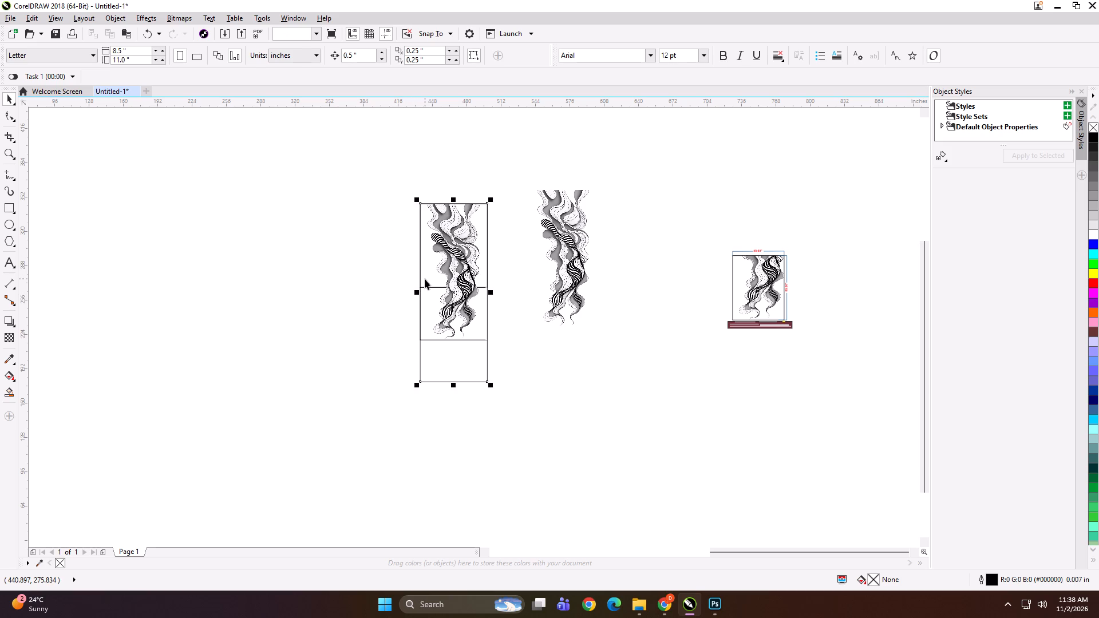
pyautogui.keyDown('alt'); pyautogui.click(425, 279); pyautogui.keyUp('alt')
pyautogui.press('Delete')
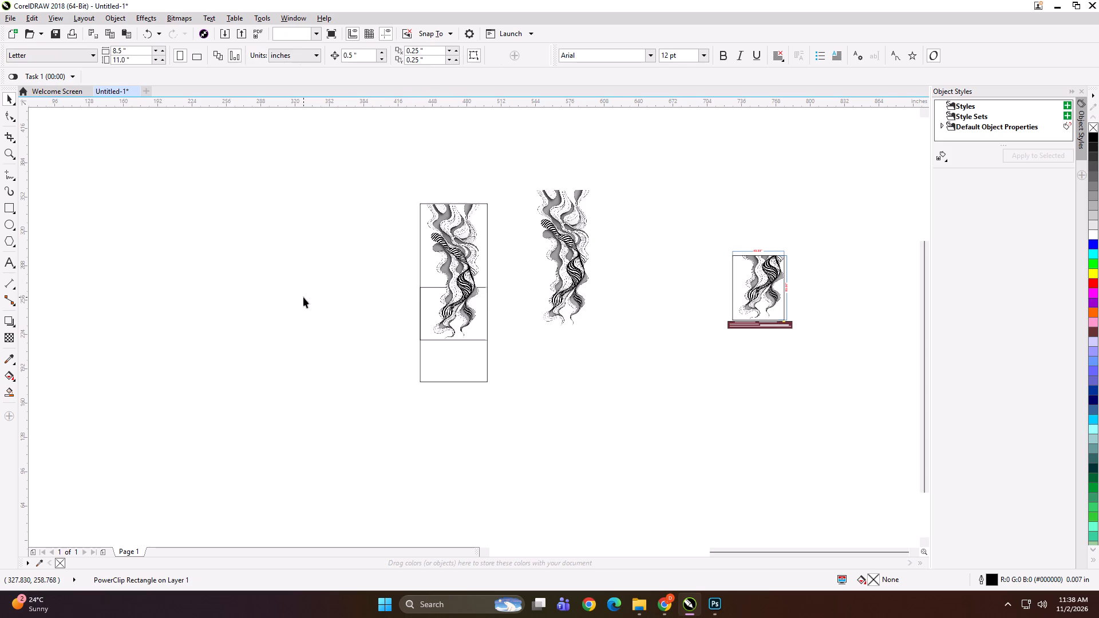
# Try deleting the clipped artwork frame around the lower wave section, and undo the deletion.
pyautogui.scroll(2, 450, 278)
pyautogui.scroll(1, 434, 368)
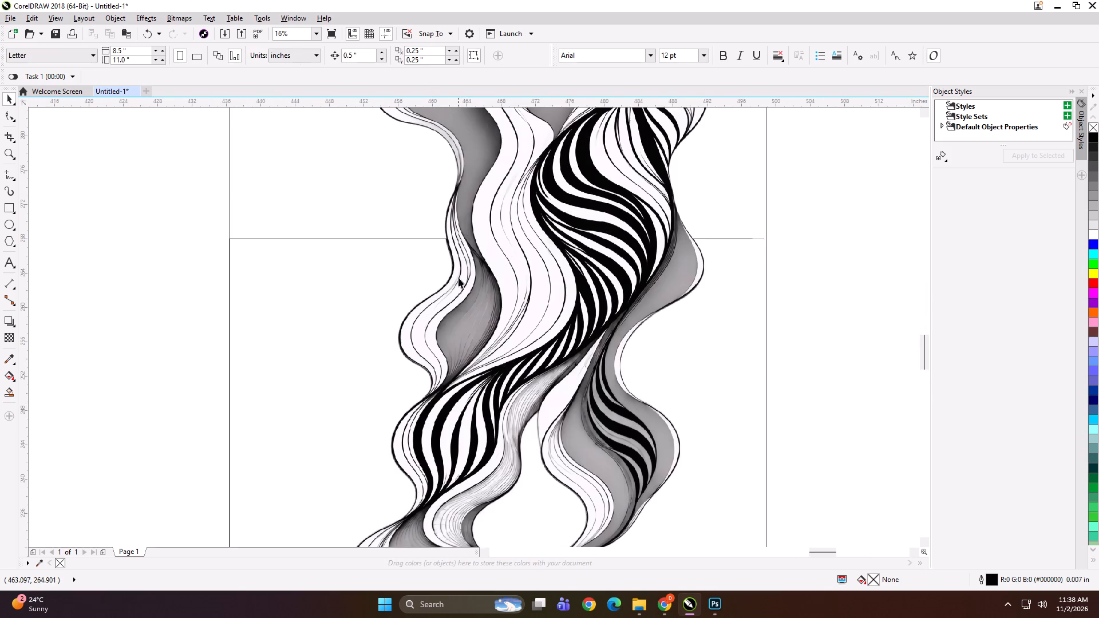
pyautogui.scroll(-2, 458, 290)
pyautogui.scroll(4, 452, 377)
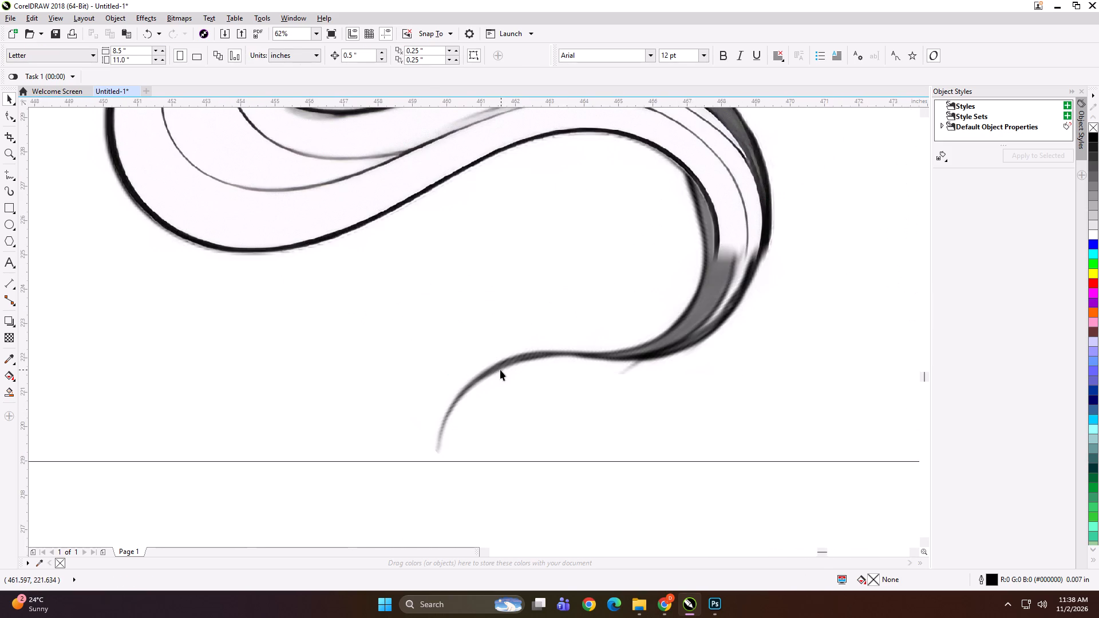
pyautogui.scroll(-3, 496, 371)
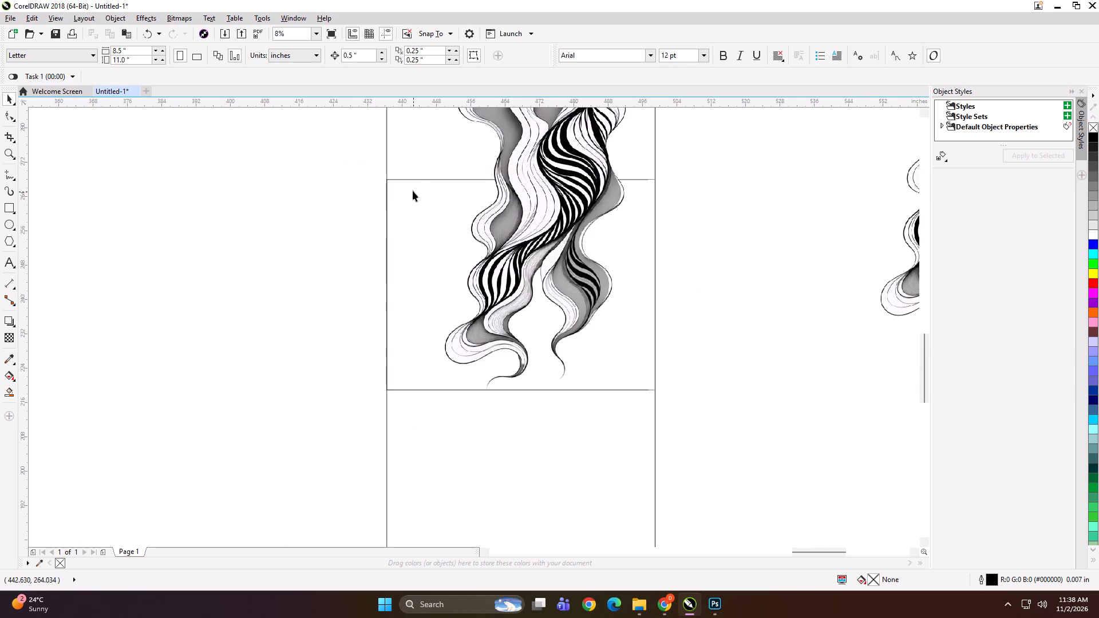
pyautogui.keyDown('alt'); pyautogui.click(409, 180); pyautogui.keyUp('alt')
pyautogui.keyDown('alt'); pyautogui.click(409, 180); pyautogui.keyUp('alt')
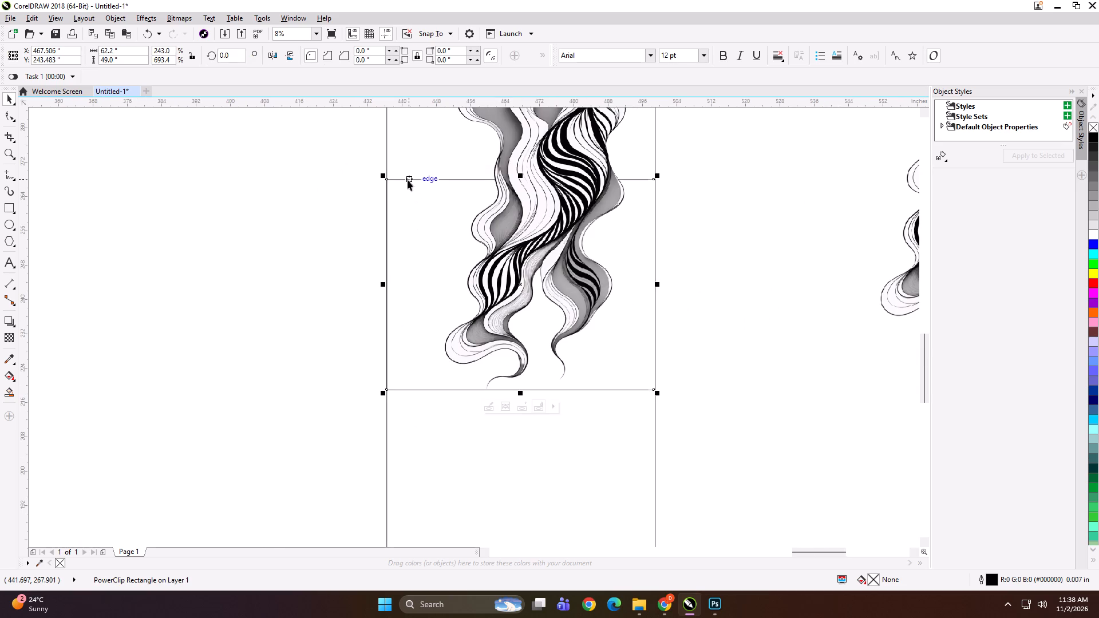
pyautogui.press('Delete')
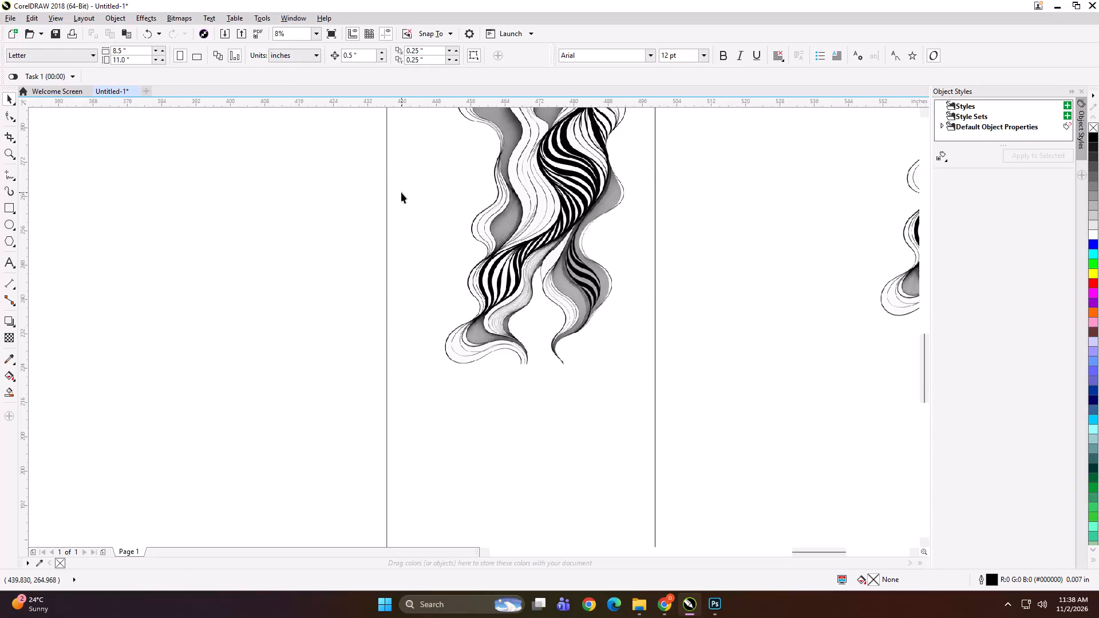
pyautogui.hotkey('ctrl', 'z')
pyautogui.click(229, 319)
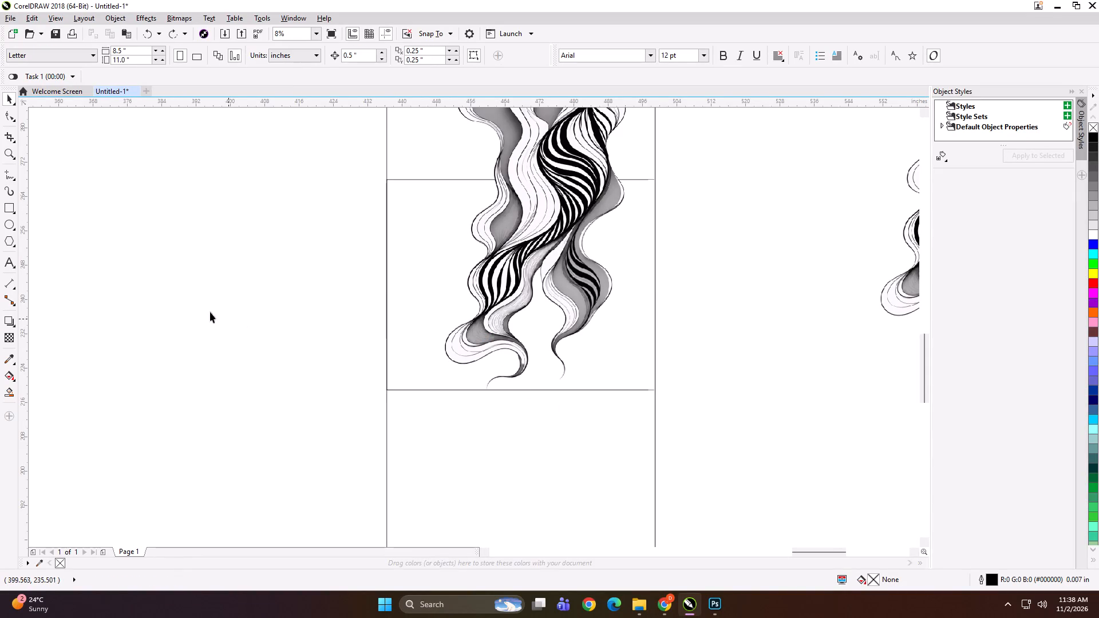
# Remove the outlines from both objects framing the lower wave section of the tall layout.
pyautogui.moveTo(370, 167); pyautogui.dragTo(694, 406)
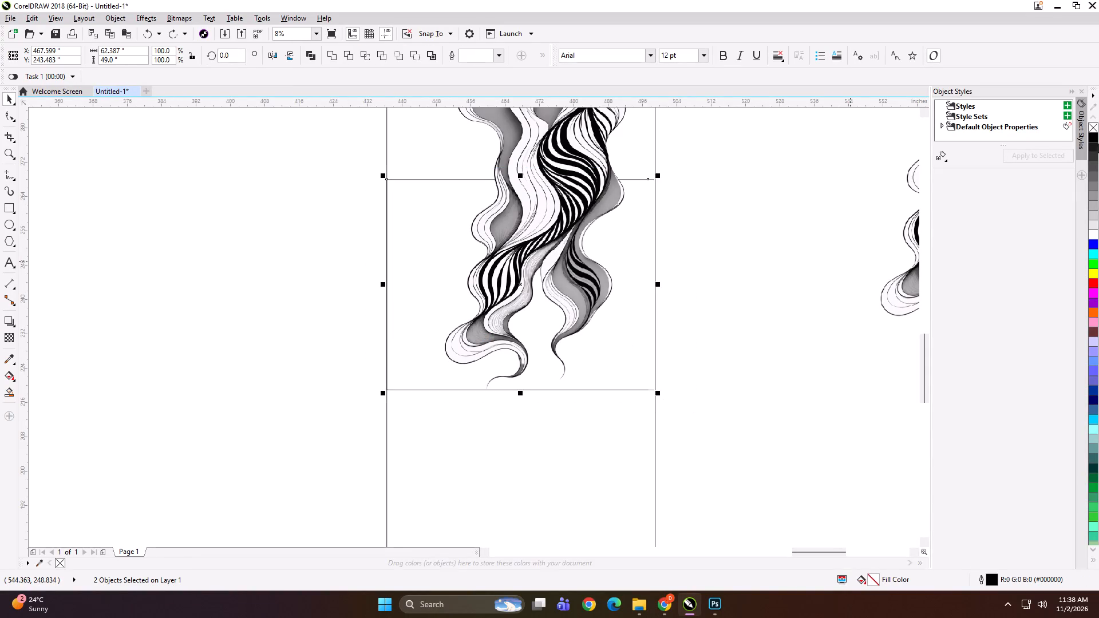
pyautogui.rightClick(1096, 128)
pyautogui.click(726, 284)
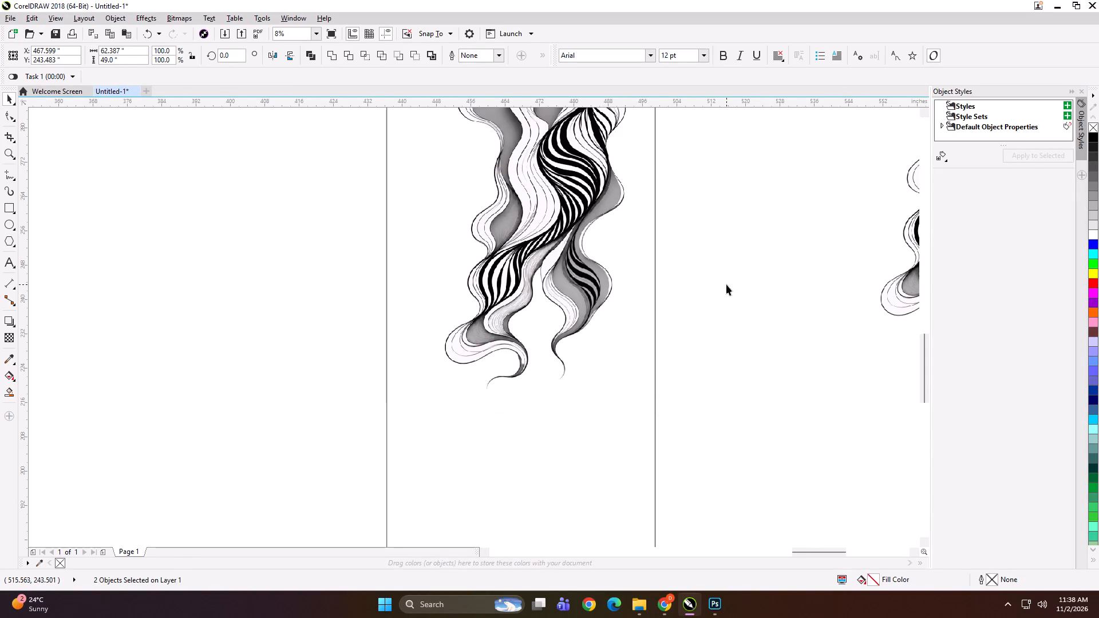
# Group all objects of the tall wave layout, including its outer frame.
pyautogui.scroll(-2, 523, 299)
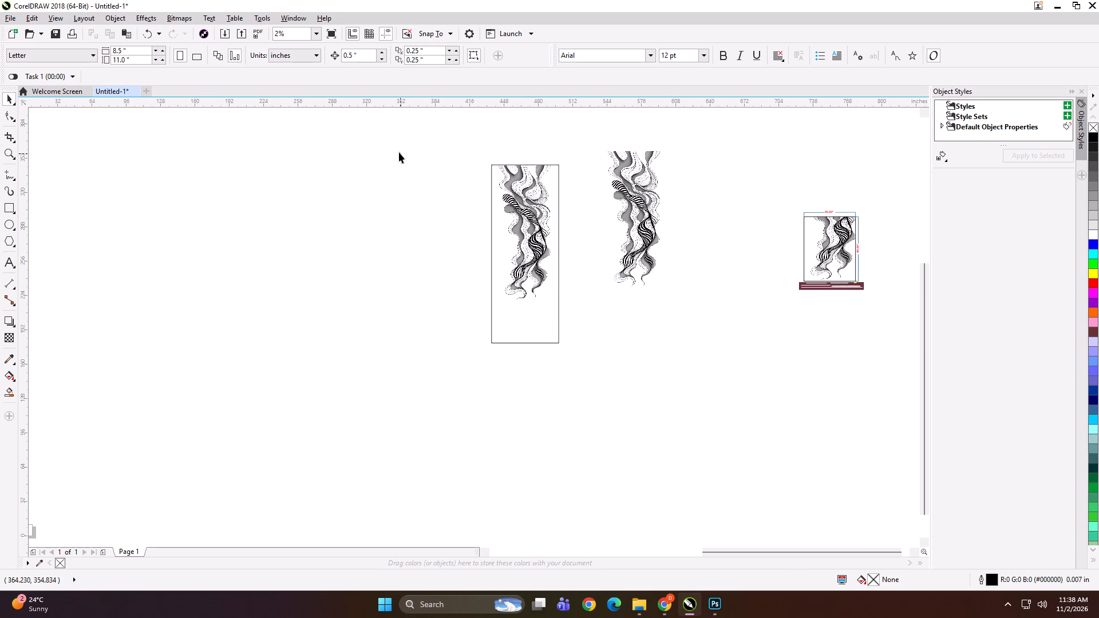
pyautogui.moveTo(430, 132); pyautogui.dragTo(571, 381)
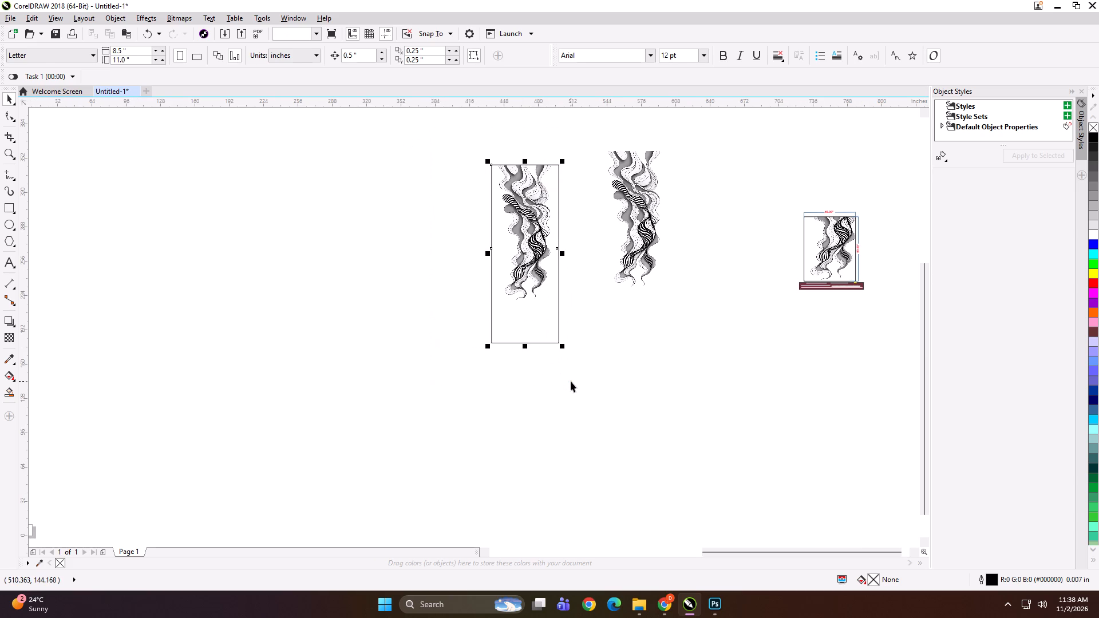
pyautogui.hotkey('ctrl', 'g')
pyautogui.click(657, 358)
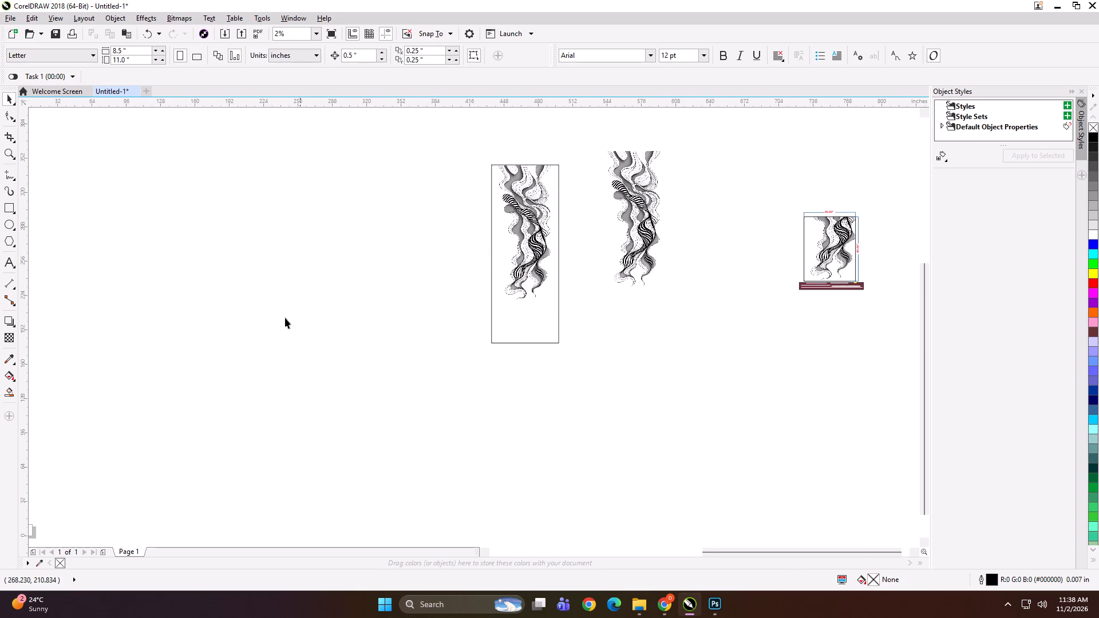
# Move the 62.50" wide and 48.00" wide dimensioned preview images over to the wave layouts.
pyautogui.scroll(-1, 271, 323)
pyautogui.moveTo(354, 152); pyautogui.dragTo(599, 266)
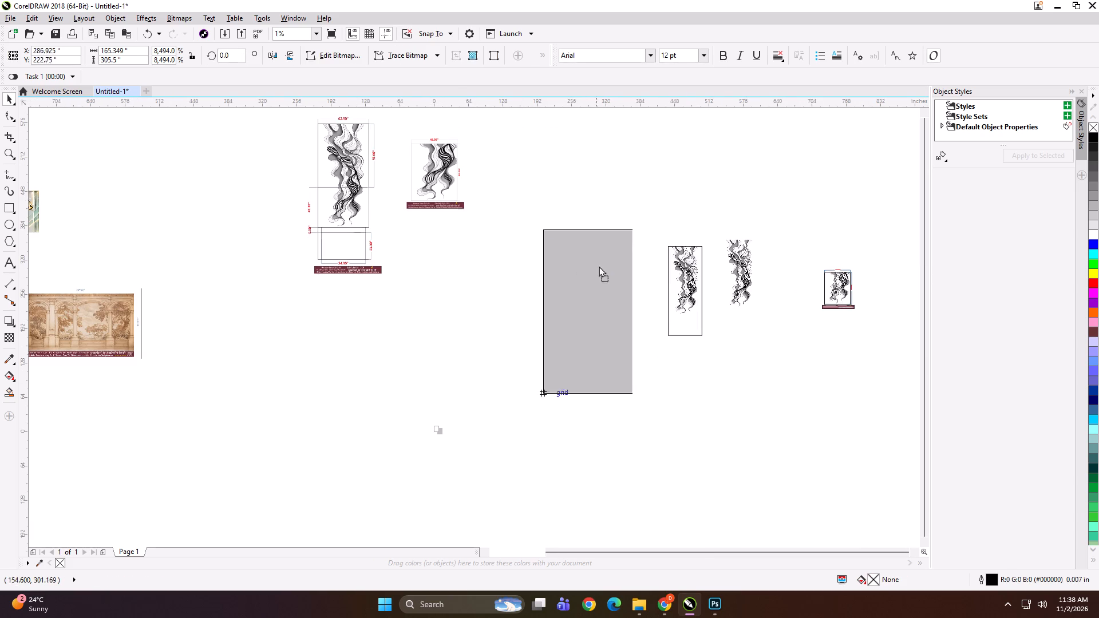
pyautogui.moveTo(599, 266); pyautogui.dragTo(630, 248)
pyautogui.moveTo(437, 170); pyautogui.dragTo(560, 195)
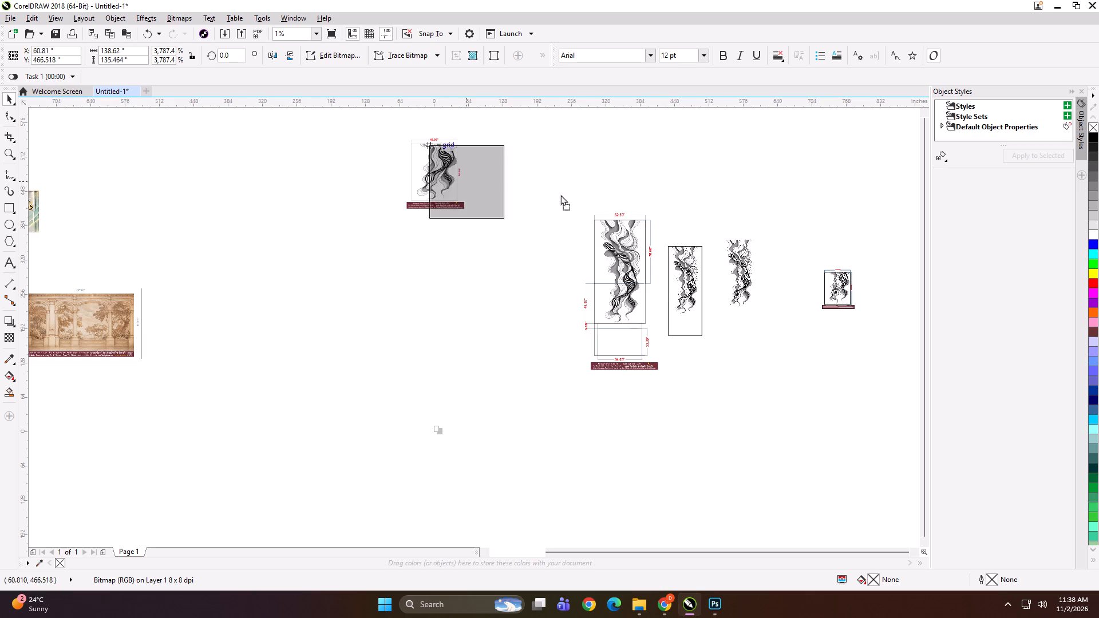
pyautogui.moveTo(560, 195); pyautogui.dragTo(802, 219)
pyautogui.scroll(1, 890, 225)
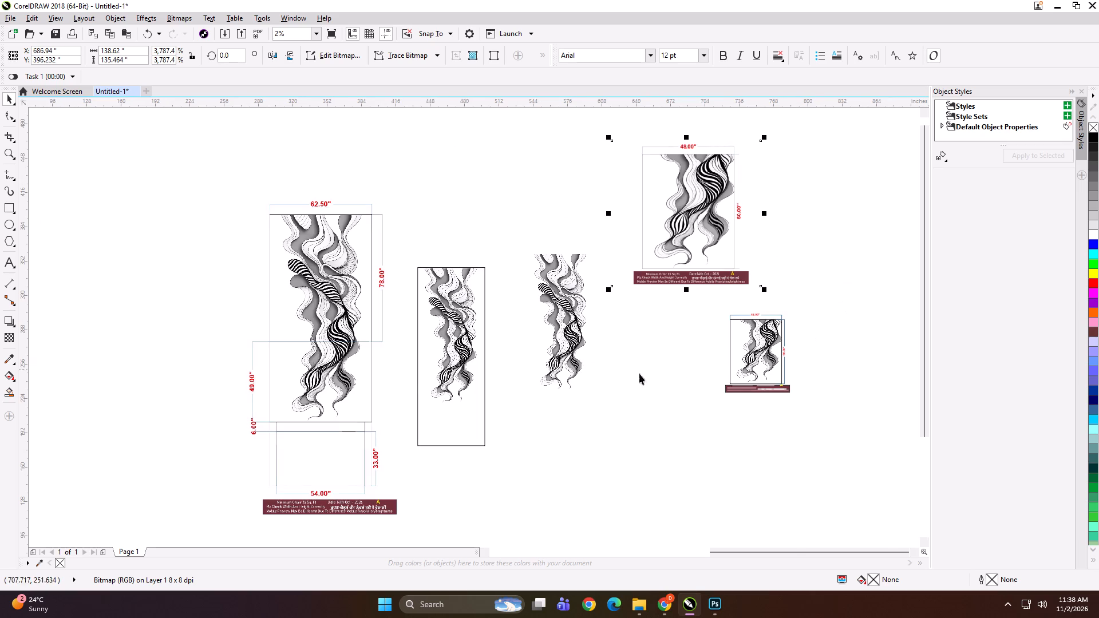
pyautogui.scroll(1, 544, 357)
pyautogui.scroll(-1, 369, 304)
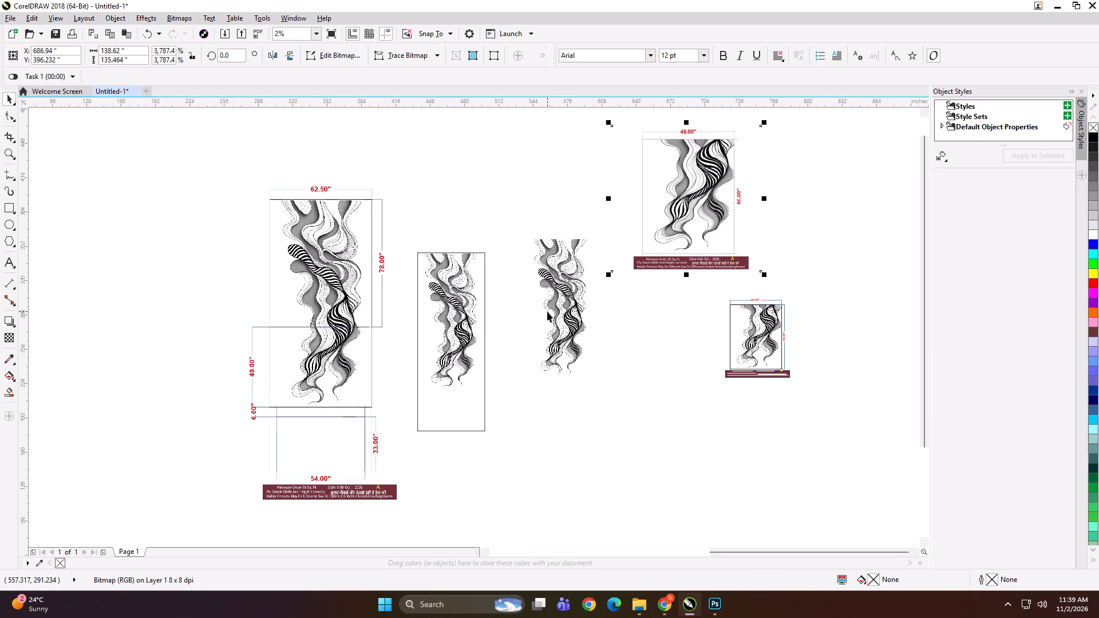
# Delete the loose, unframed wave artwork copy beside the tall layout.
pyautogui.click(547, 311)
pyautogui.press('Delete')
# Move the 48.00" wide preview image into the gap between the tall layout and the small 48 × 60" layout.
pyautogui.moveTo(704, 203); pyautogui.dragTo(679, 303)
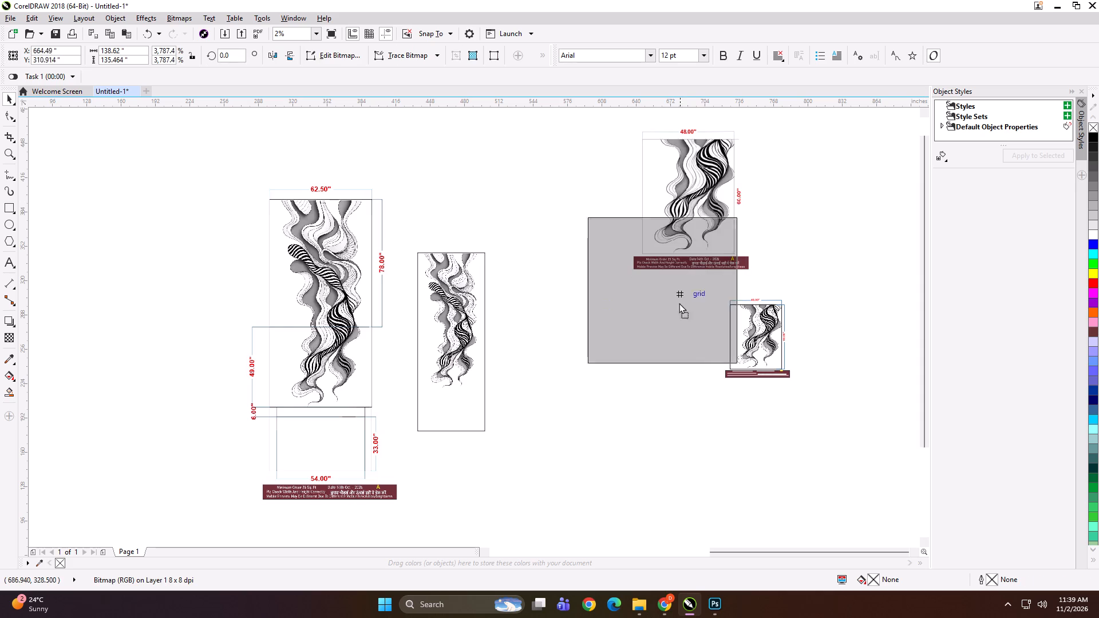
pyautogui.moveTo(679, 303); pyautogui.dragTo(657, 332)
# Create a white-filled rectangle matching the tall layout group's bounds and PowerClip the group inside it.
pyautogui.click(456, 324)
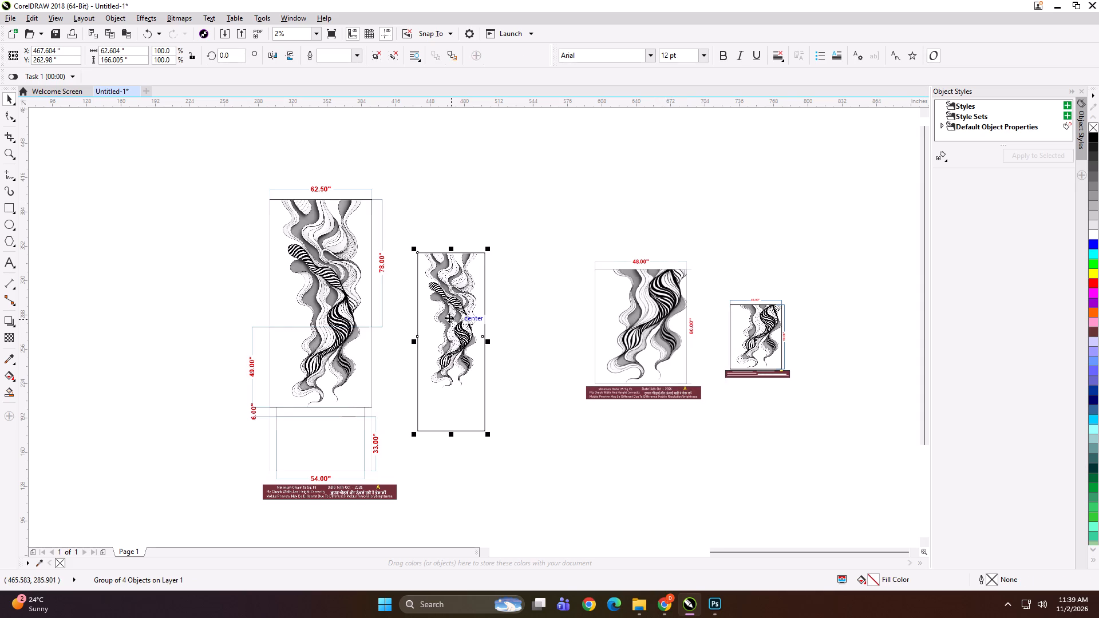
pyautogui.click(505, 215)
pyautogui.moveTo(505, 215); pyautogui.dragTo(401, 463)
pyautogui.hotkey('ctrl', 'g')
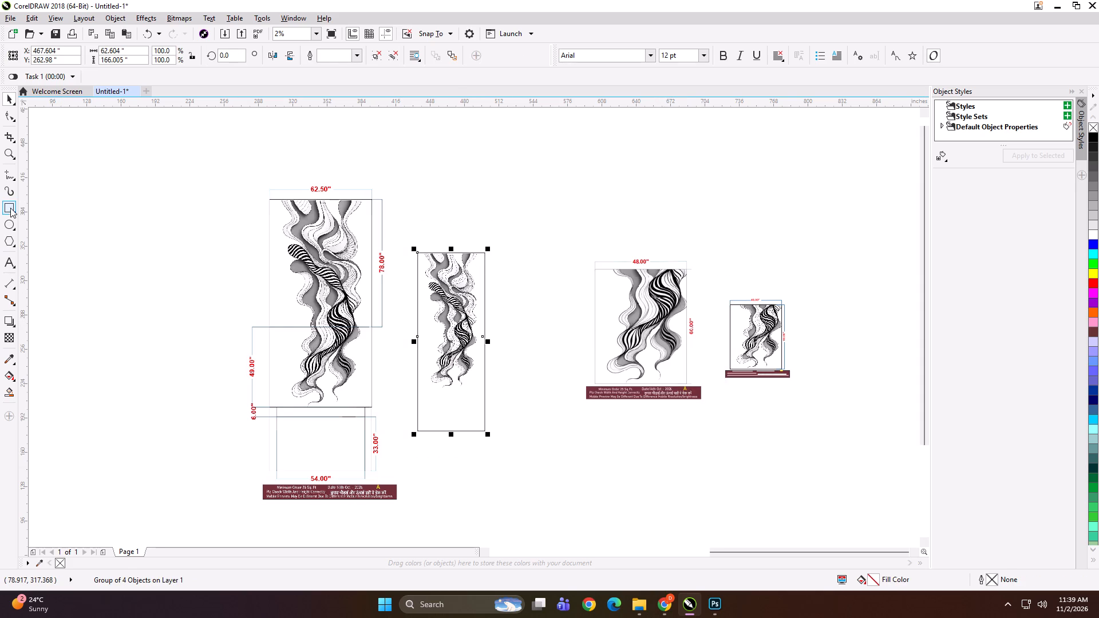
pyautogui.keyDown('shift'); pyautogui.doubleClick(10, 205); pyautogui.keyUp('shift')
pyautogui.hotkey('shift', 'space')
pyautogui.click(1092, 232)
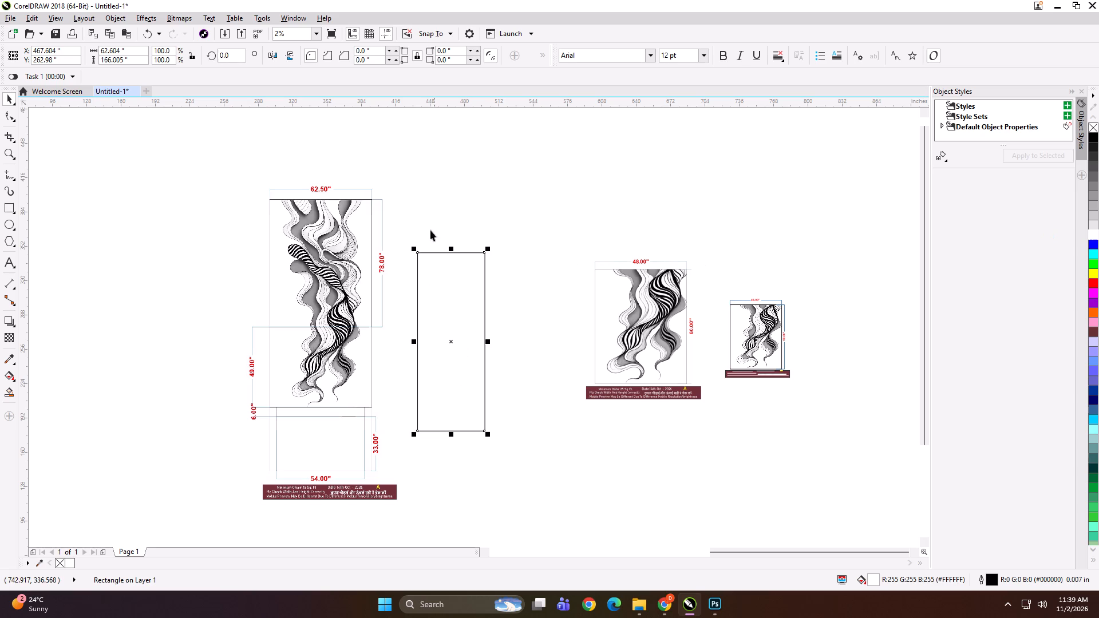
pyautogui.click(435, 205)
pyautogui.keyDown('alt'); pyautogui.click(453, 319); pyautogui.keyUp('alt')
pyautogui.hotkey('shift', 'Return')
pyautogui.click(453, 319)
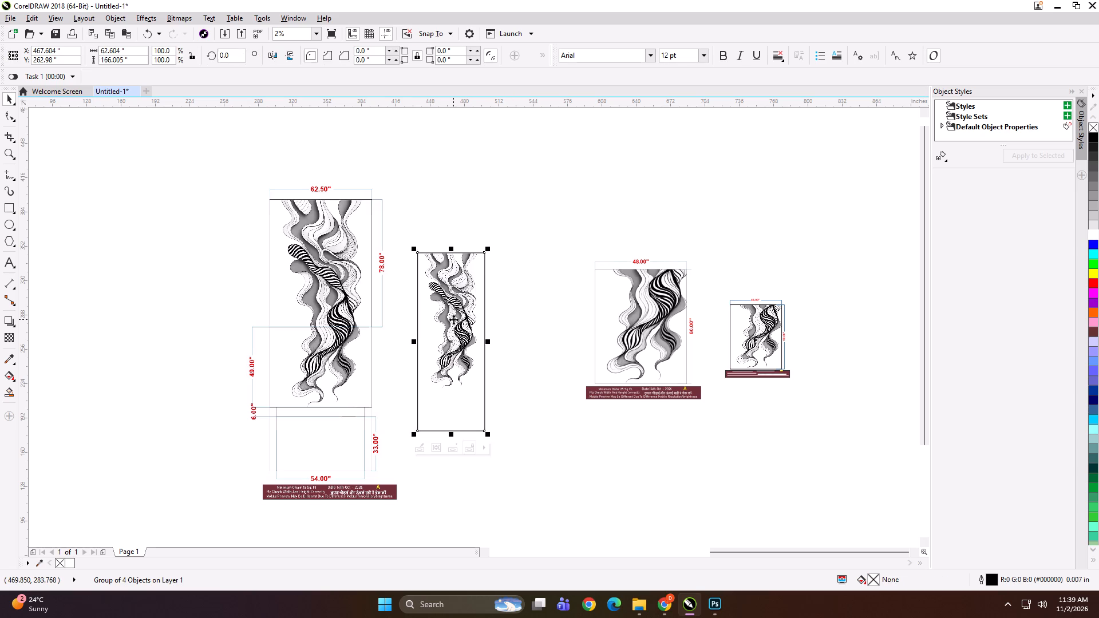
# Place a copy of the clipped tall layout just beyond the small 48 × 60" layout.
pyautogui.moveTo(448, 344); pyautogui.dragTo(829, 336)
pyautogui.rightClick(828, 338)
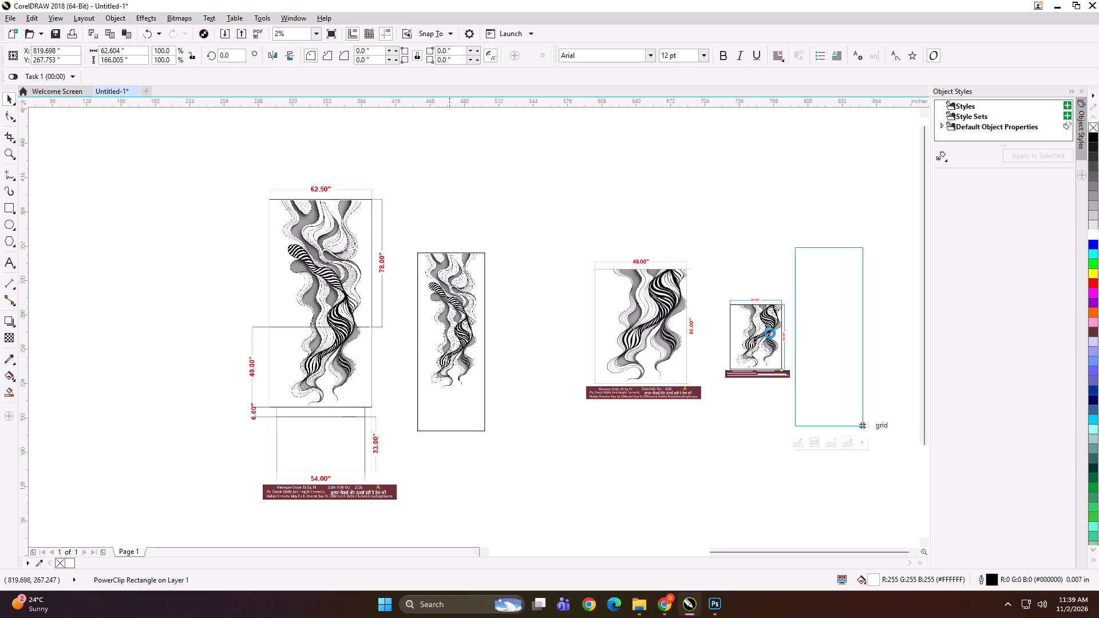
# Create a rectangle matching the tall copy's bounds and raise its bottom edge to just below the wave tips, about 127.3" high.
pyautogui.keyDown('shift'); pyautogui.click(762, 333); pyautogui.keyUp('shift')
pyautogui.keyDown('shift'); pyautogui.click(648, 319); pyautogui.keyUp('shift')
pyautogui.hotkey('shift', 'F2')
pyautogui.click(505, 172)
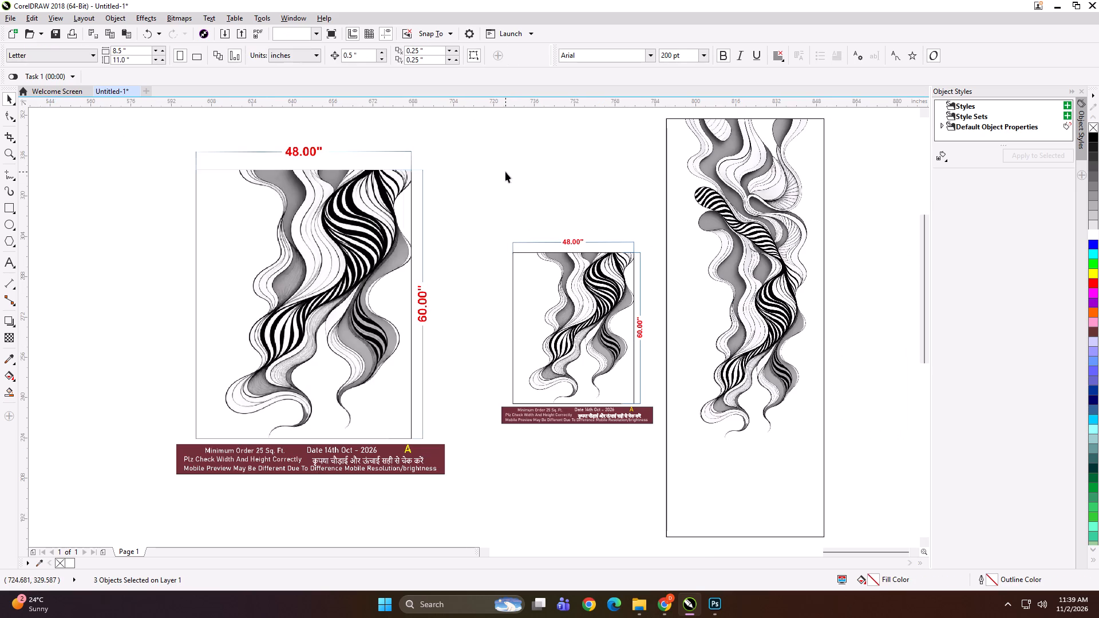
pyautogui.click(743, 238)
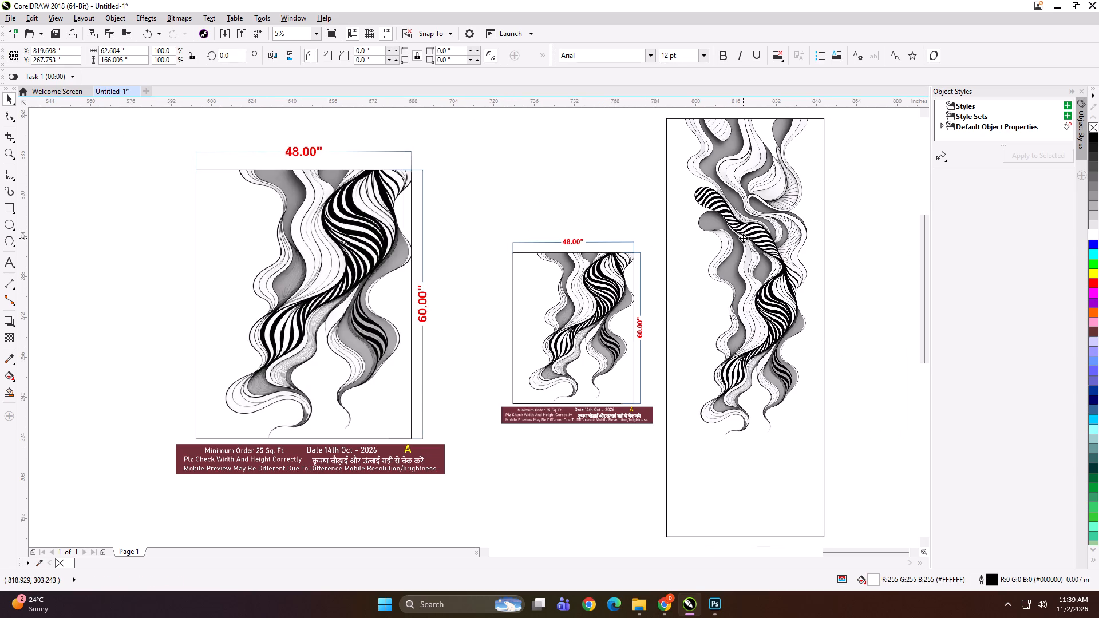
pyautogui.keyDown('shift'); pyautogui.doubleClick(8, 206); pyautogui.keyUp('shift')
pyautogui.hotkey('shift', 'space')
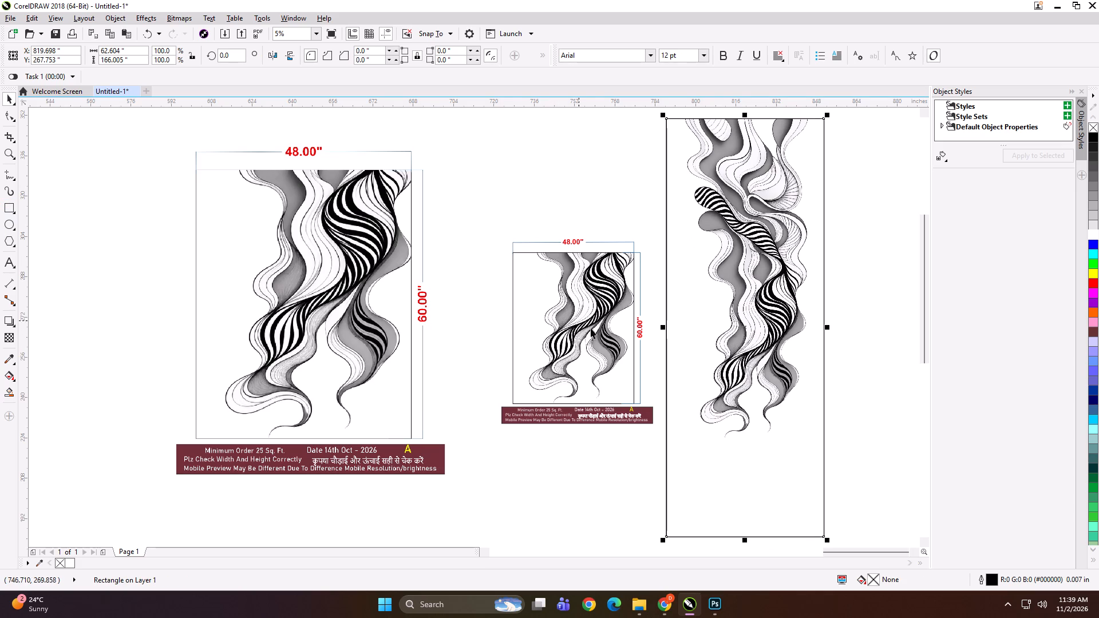
pyautogui.moveTo(746, 541); pyautogui.dragTo(744, 447)
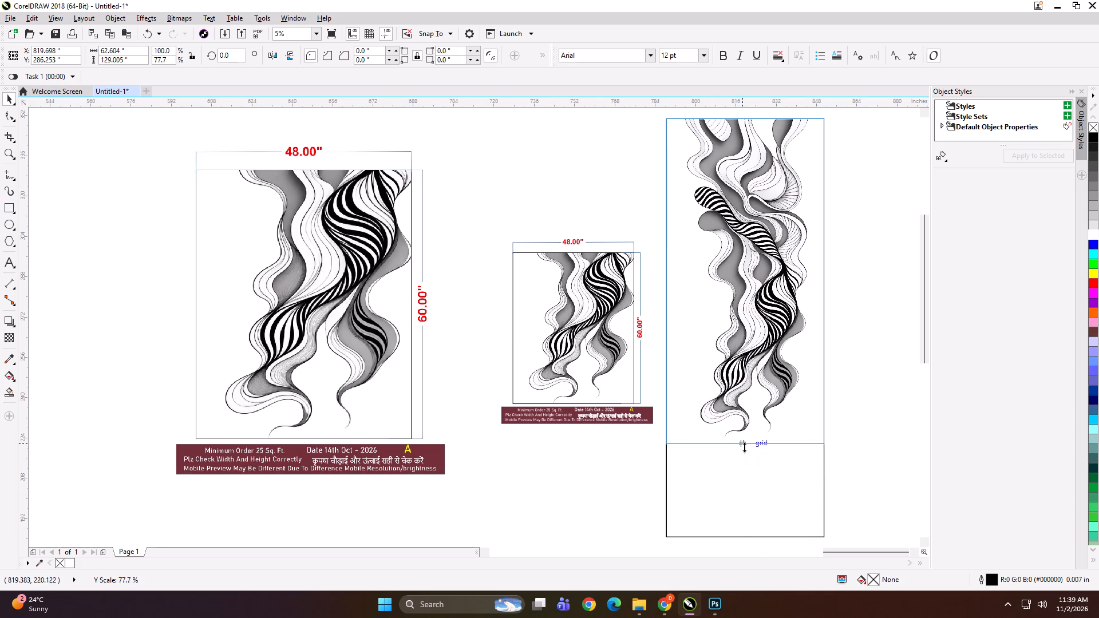
pyautogui.moveTo(744, 447); pyautogui.dragTo(744, 443)
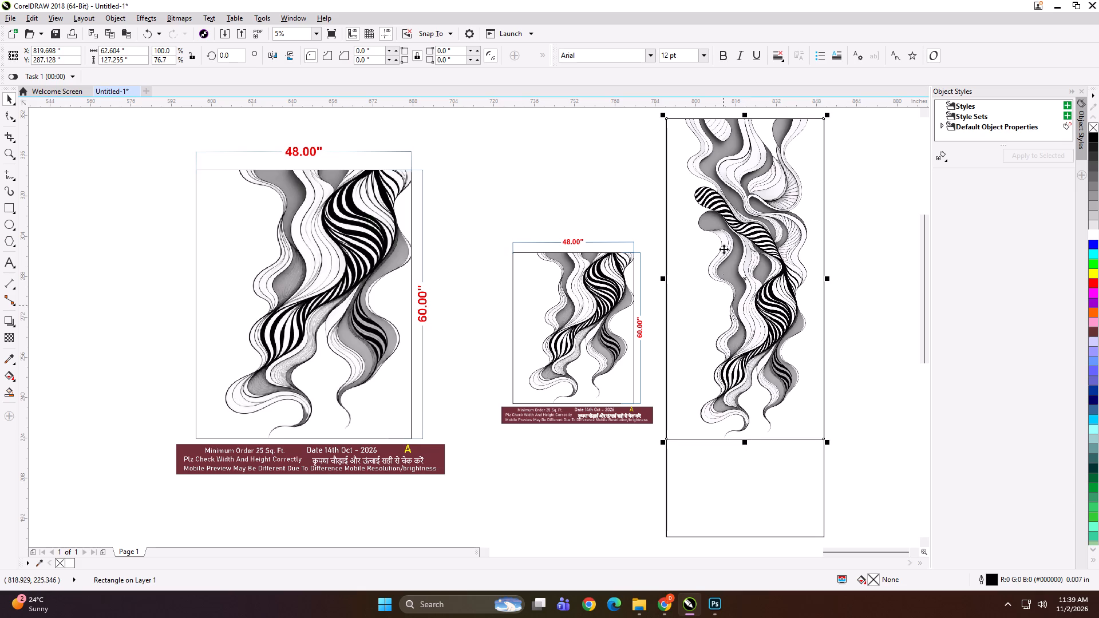
# Lower the new rectangle's top edge so it frames the lower wave section at about 60.75" high.
pyautogui.moveTo(748, 116); pyautogui.dragTo(748, 205)
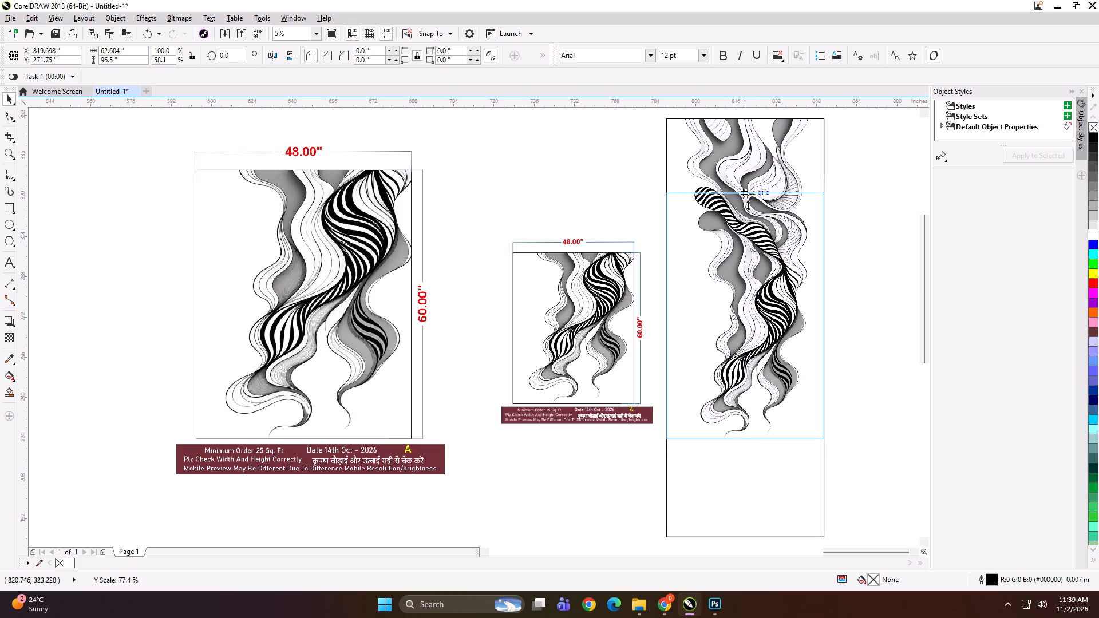
pyautogui.moveTo(748, 205); pyautogui.dragTo(746, 261)
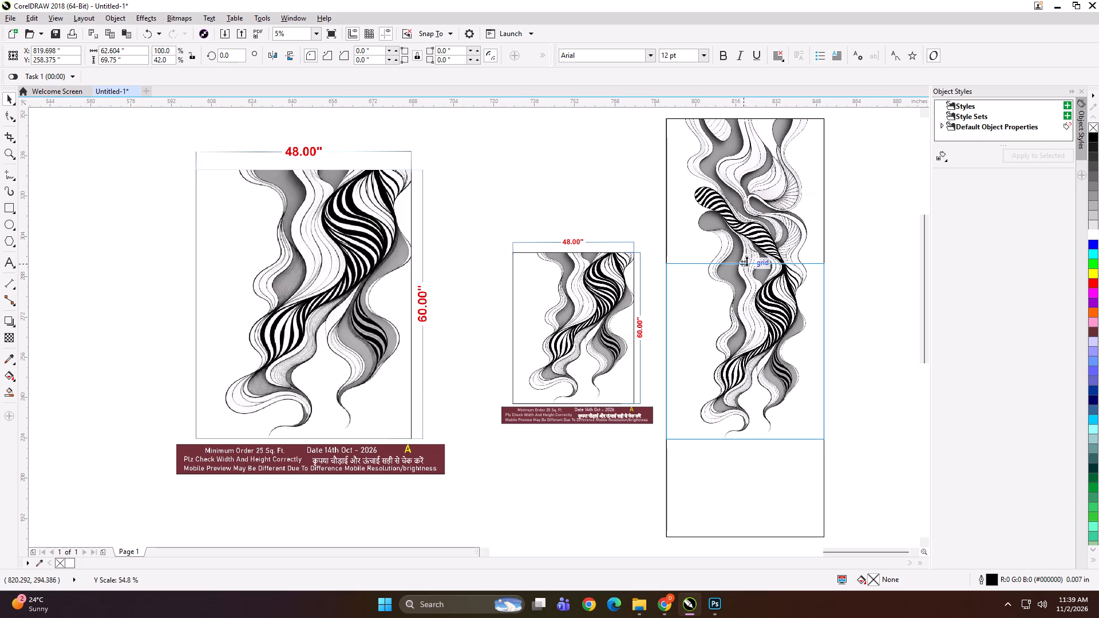
pyautogui.moveTo(746, 261); pyautogui.dragTo(751, 279)
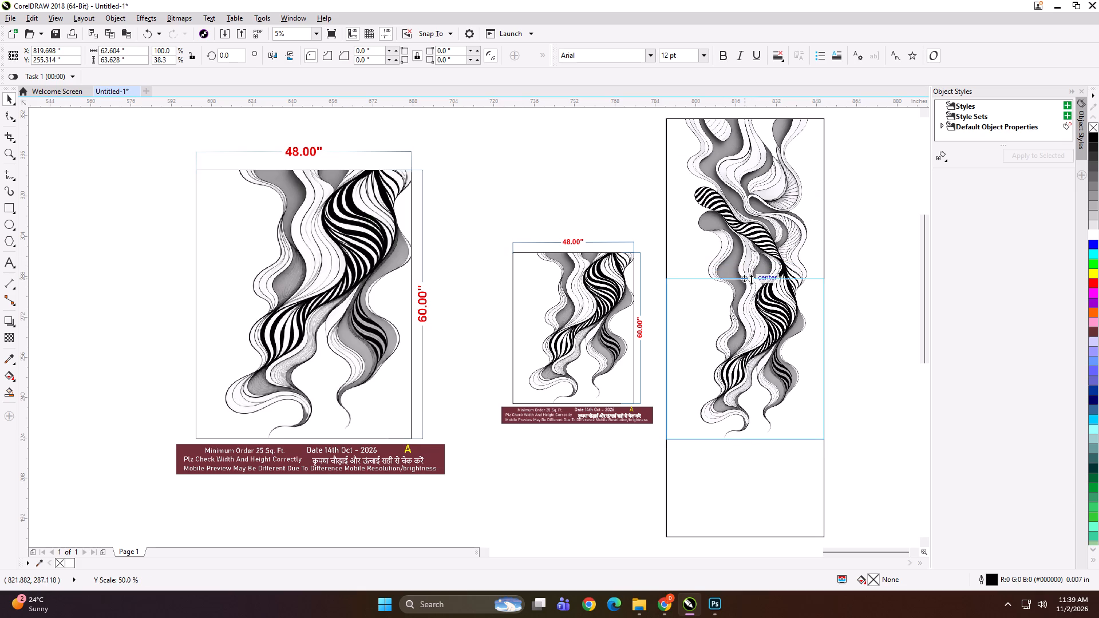
pyautogui.moveTo(751, 279); pyautogui.dragTo(751, 280)
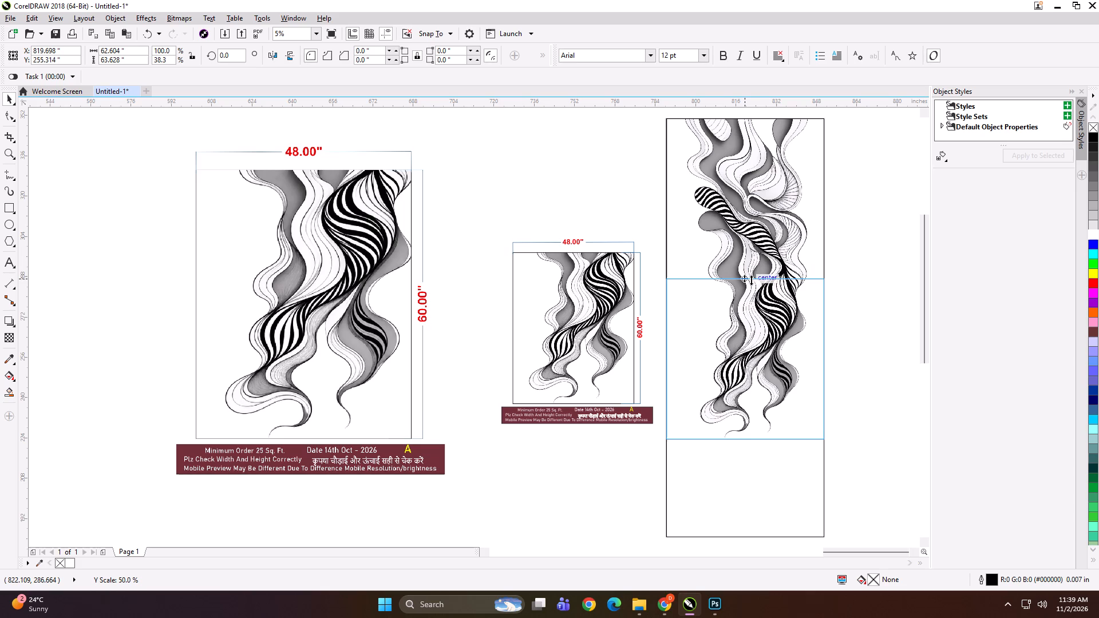
pyautogui.moveTo(751, 280); pyautogui.dragTo(753, 281)
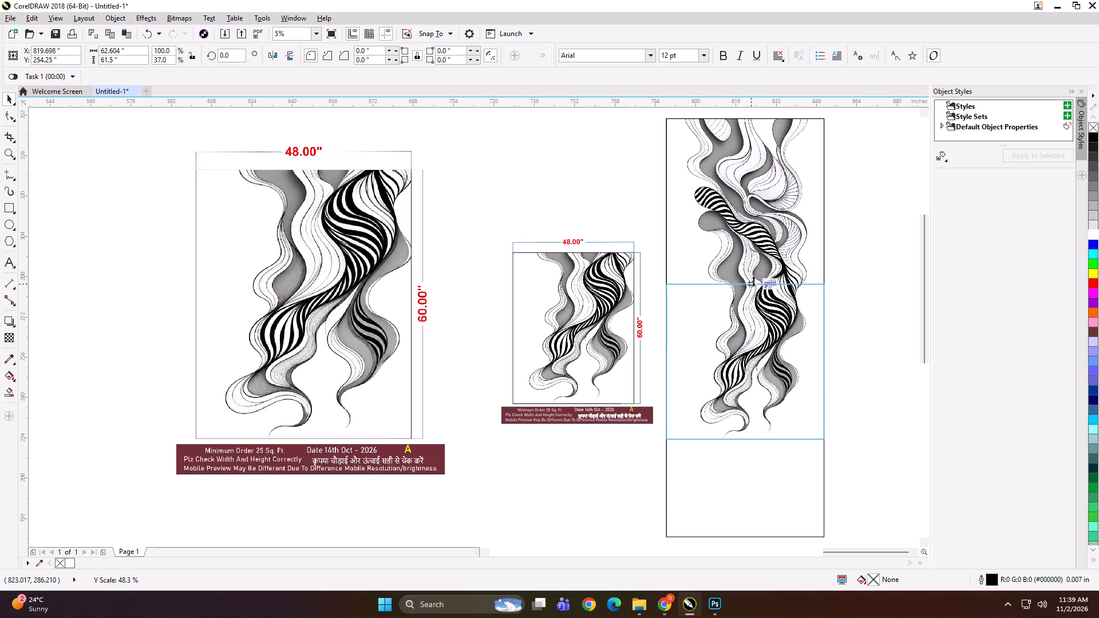
pyautogui.moveTo(753, 281); pyautogui.dragTo(758, 283)
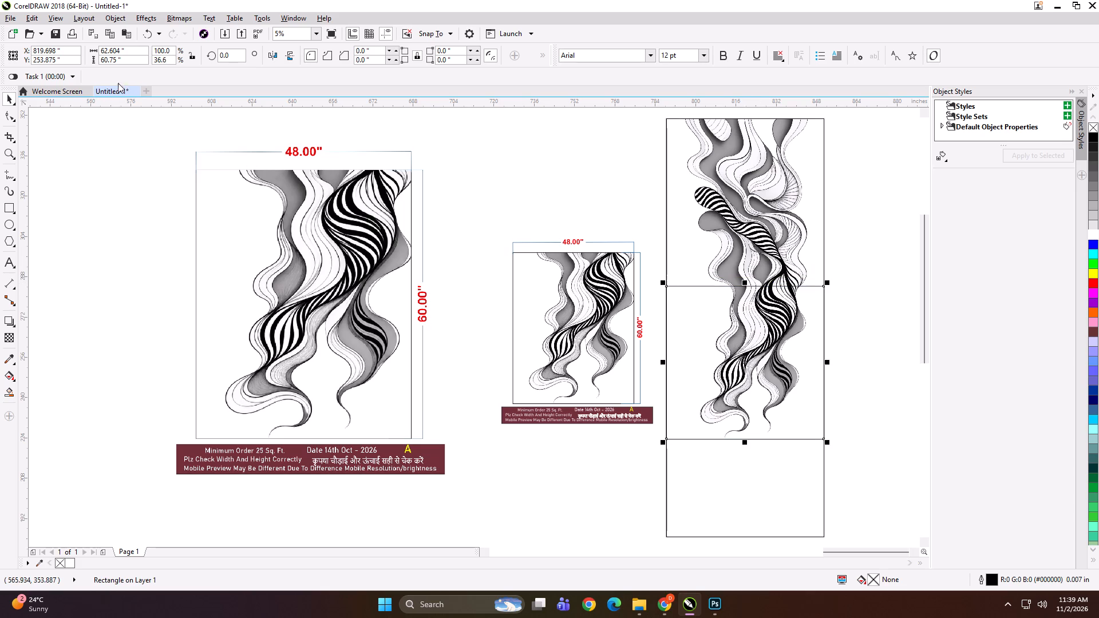
# Set the height of the rectangle framing the lower wave section to 60.5".
pyautogui.moveTo(132, 61); pyautogui.dragTo(90, 68)
pyautogui.write('60')
pyautogui.press('.')
pyautogui.press('Return')
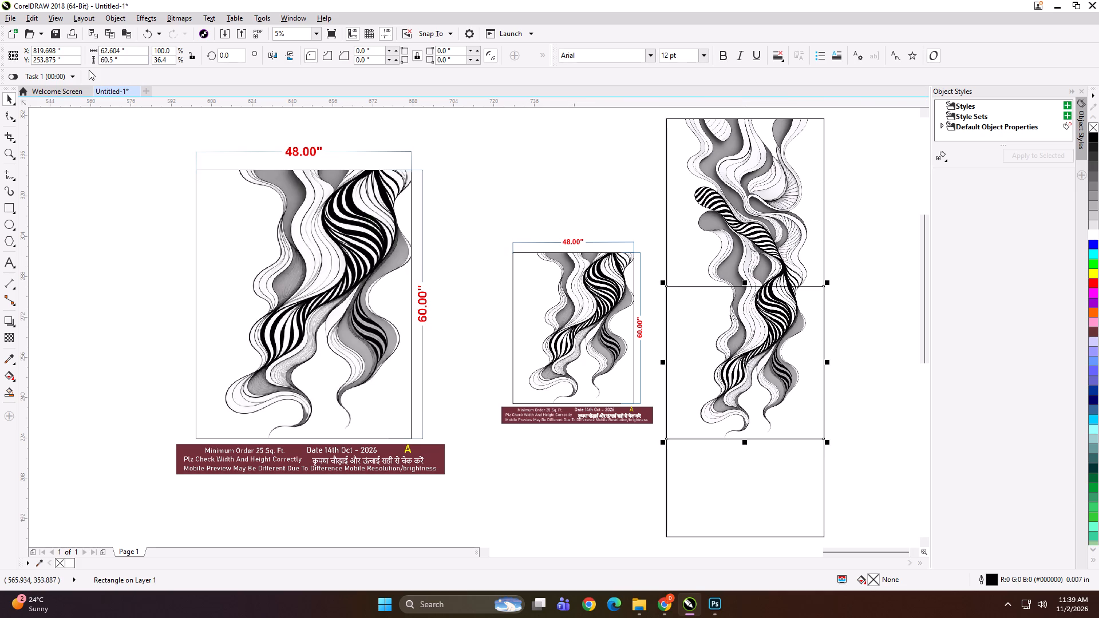
# PowerClip the tall artwork copy inside the 60.5" high rectangle, leaving only the lower wave section.
pyautogui.click(879, 304)
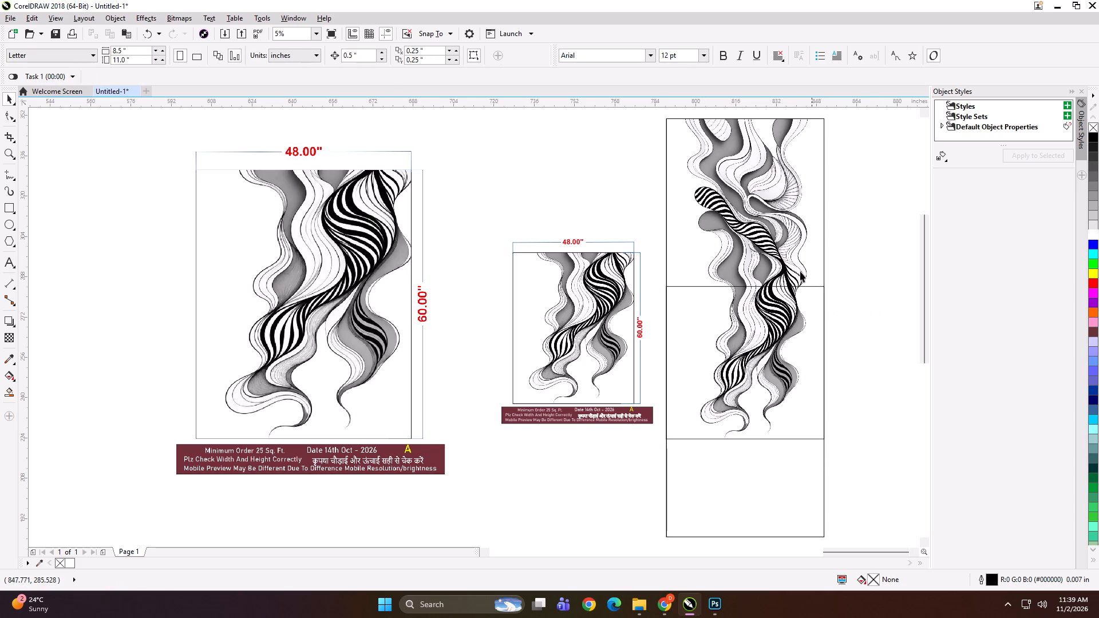
pyautogui.click(764, 242)
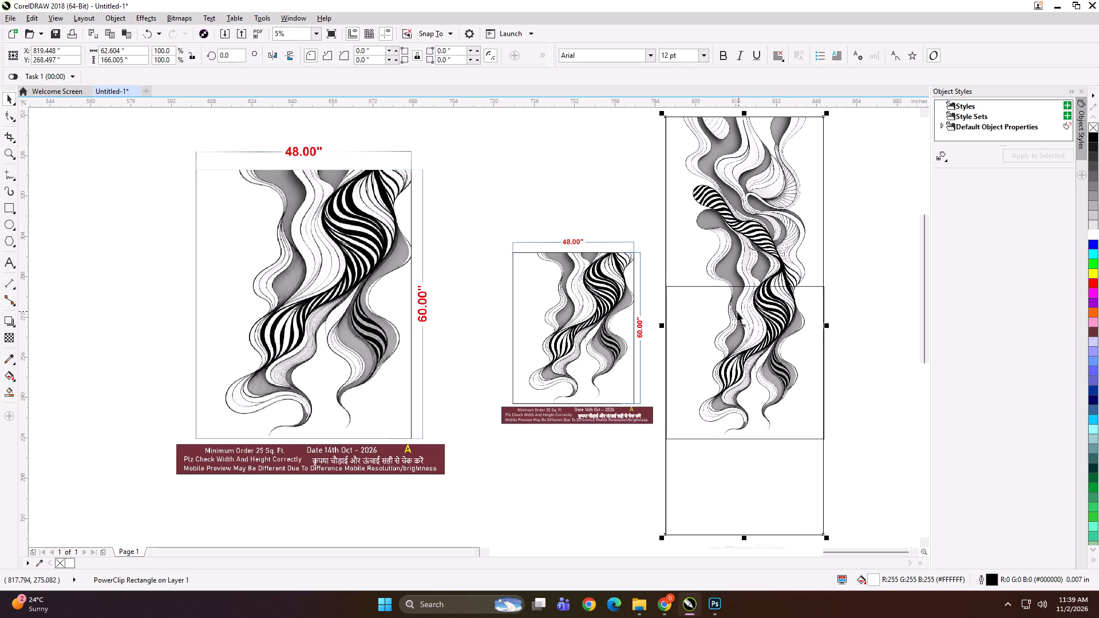
pyautogui.hotkey('ctrl', 'z')
pyautogui.click(837, 338)
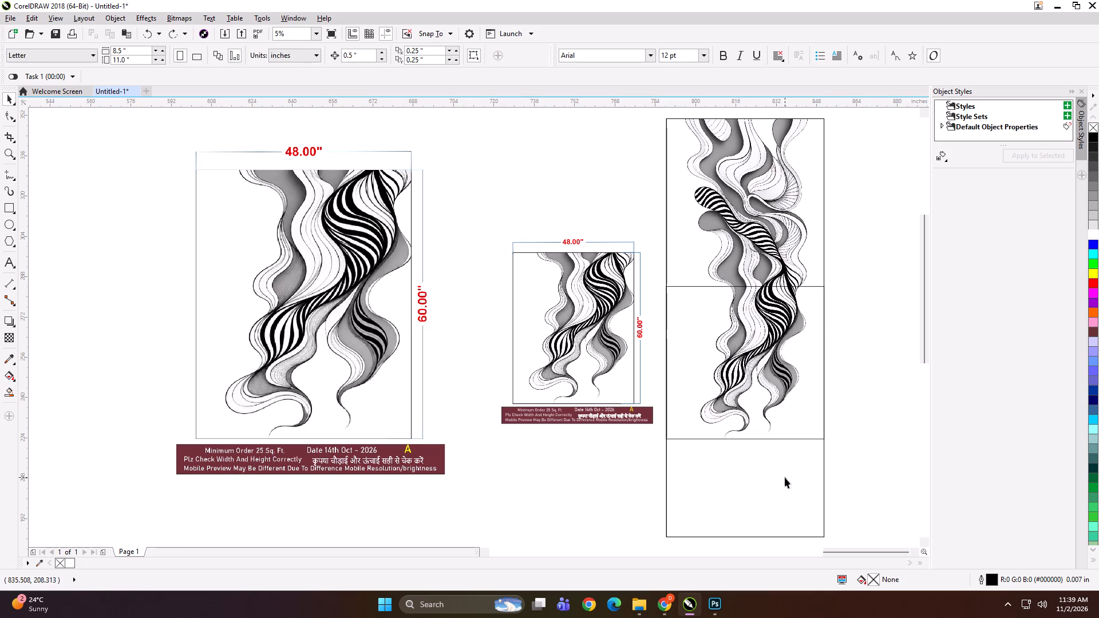
pyautogui.click(785, 477)
pyautogui.hotkey('shift', 'Return')
pyautogui.click(694, 378)
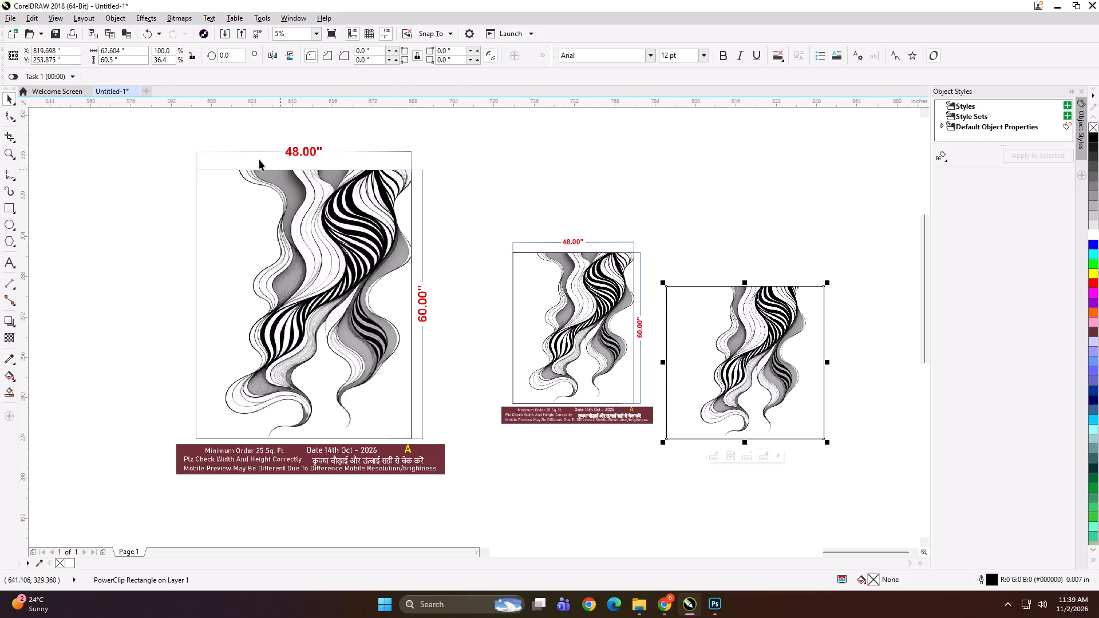
# Create a rectangle matching the bounds of the clipped lower wave section and set its width to 48".
pyautogui.moveTo(131, 47); pyautogui.dragTo(92, 61)
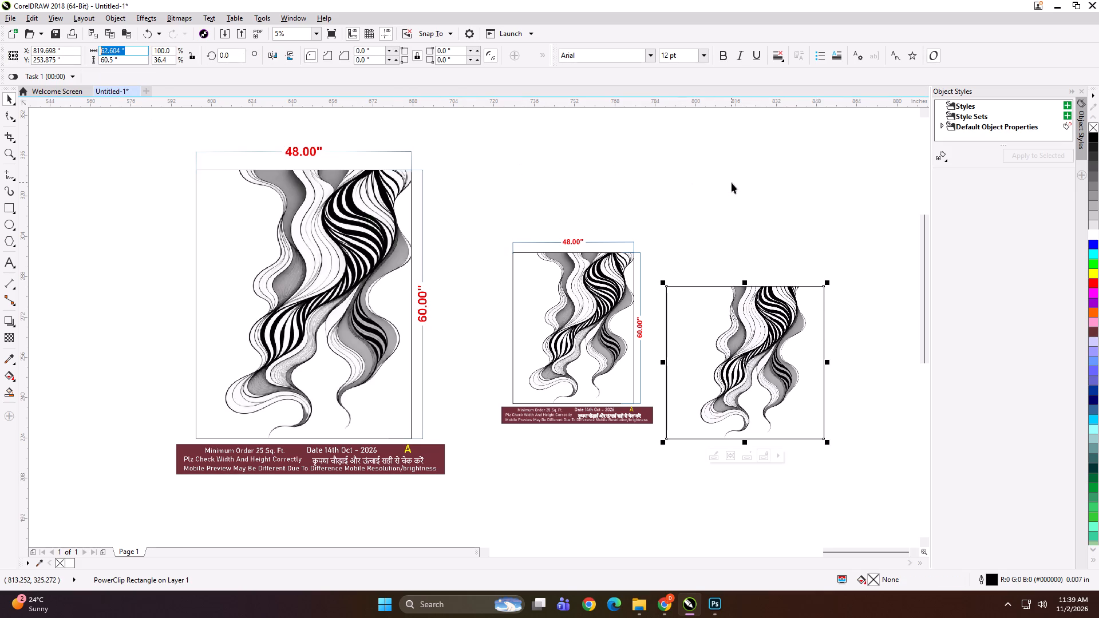
pyautogui.click(769, 185)
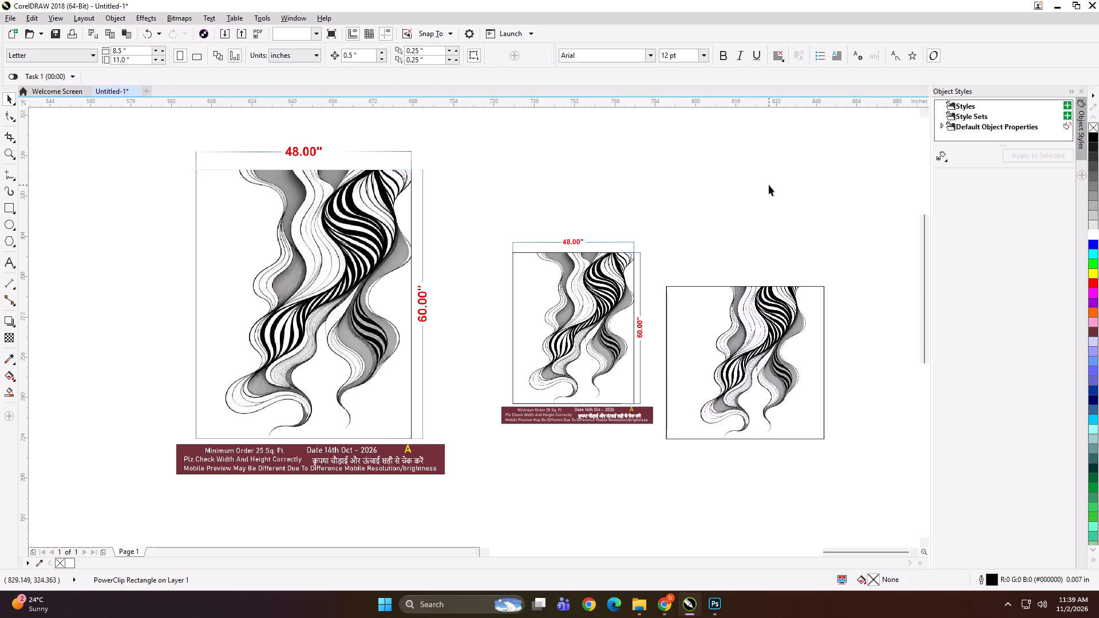
pyautogui.click(765, 300)
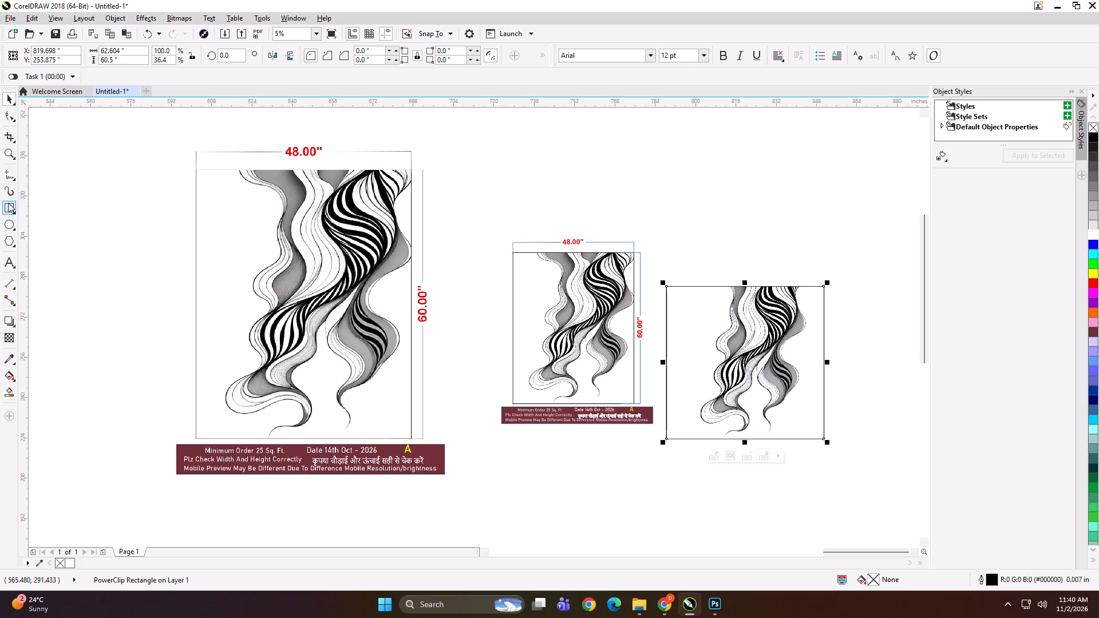
pyautogui.keyDown('shift'); pyautogui.doubleClick(10, 204); pyautogui.keyUp('shift')
pyautogui.hotkey('shift', 'space')
pyautogui.moveTo(131, 50); pyautogui.dragTo(97, 54)
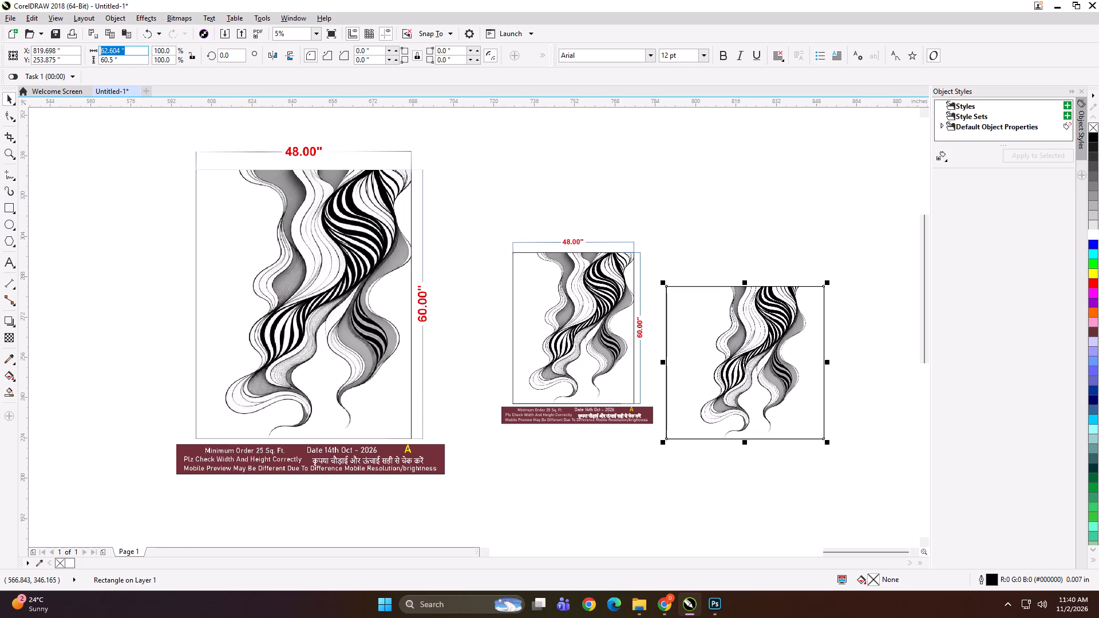
pyautogui.moveTo(97, 54); pyautogui.dragTo(84, 56)
pyautogui.write('48')
pyautogui.press('Return')
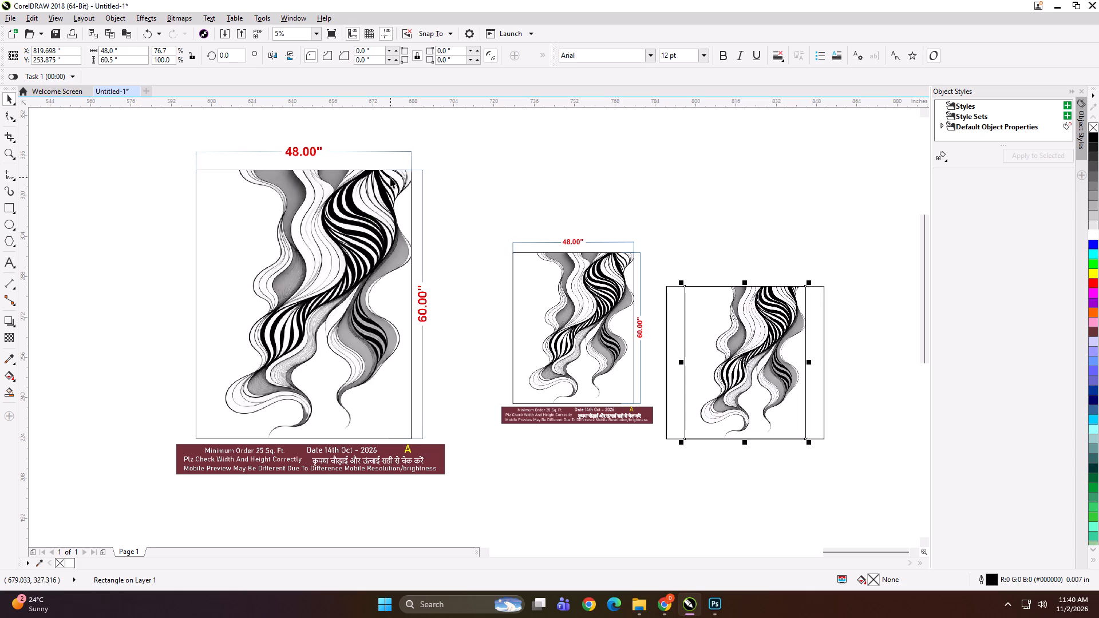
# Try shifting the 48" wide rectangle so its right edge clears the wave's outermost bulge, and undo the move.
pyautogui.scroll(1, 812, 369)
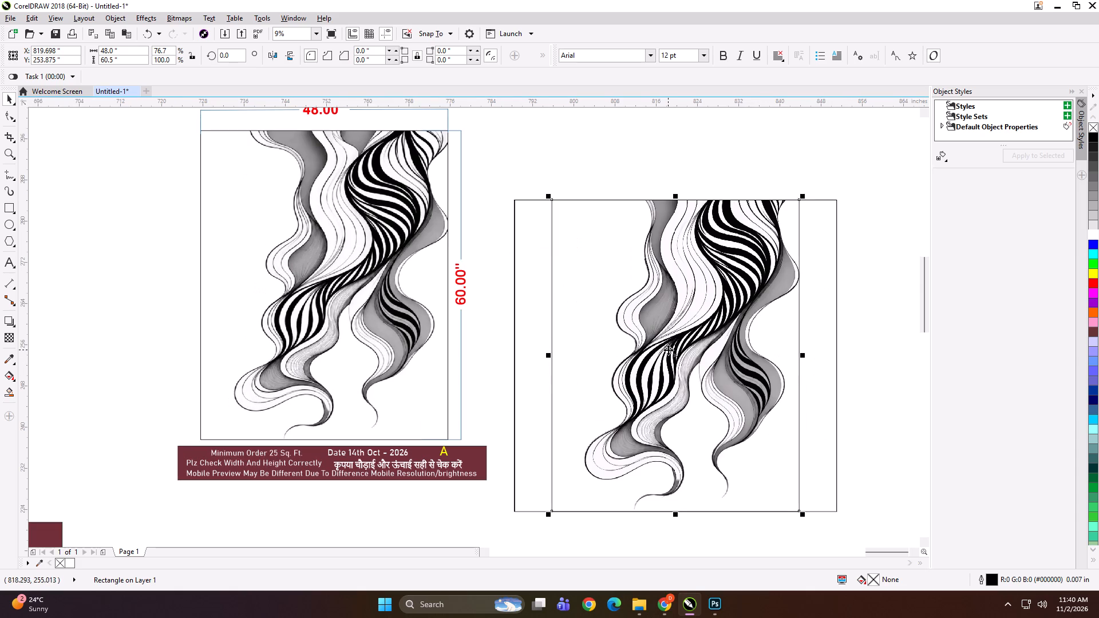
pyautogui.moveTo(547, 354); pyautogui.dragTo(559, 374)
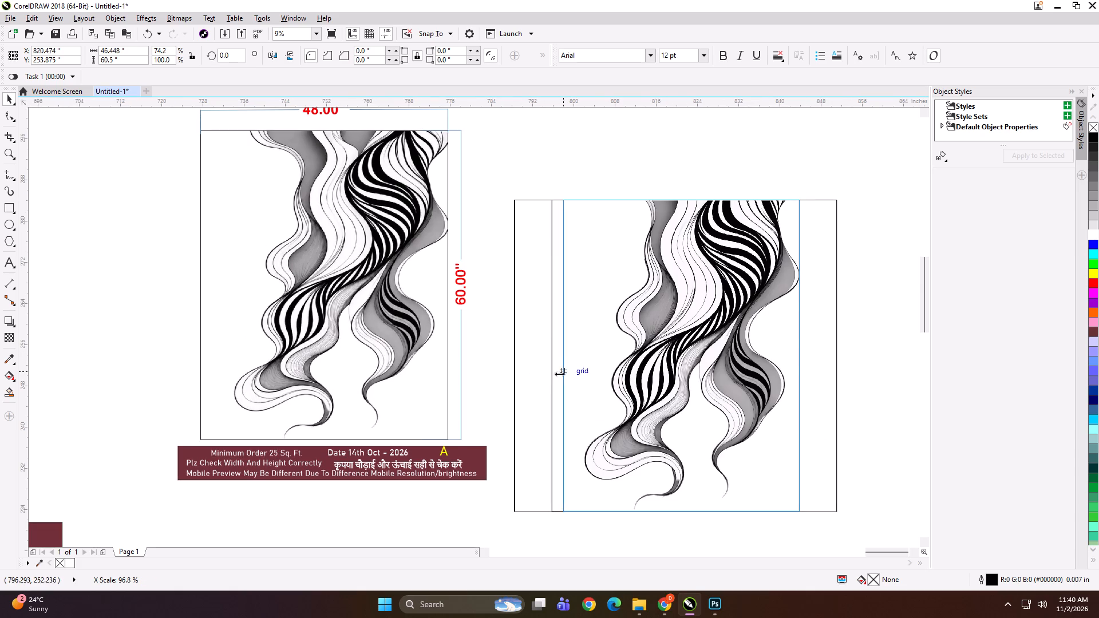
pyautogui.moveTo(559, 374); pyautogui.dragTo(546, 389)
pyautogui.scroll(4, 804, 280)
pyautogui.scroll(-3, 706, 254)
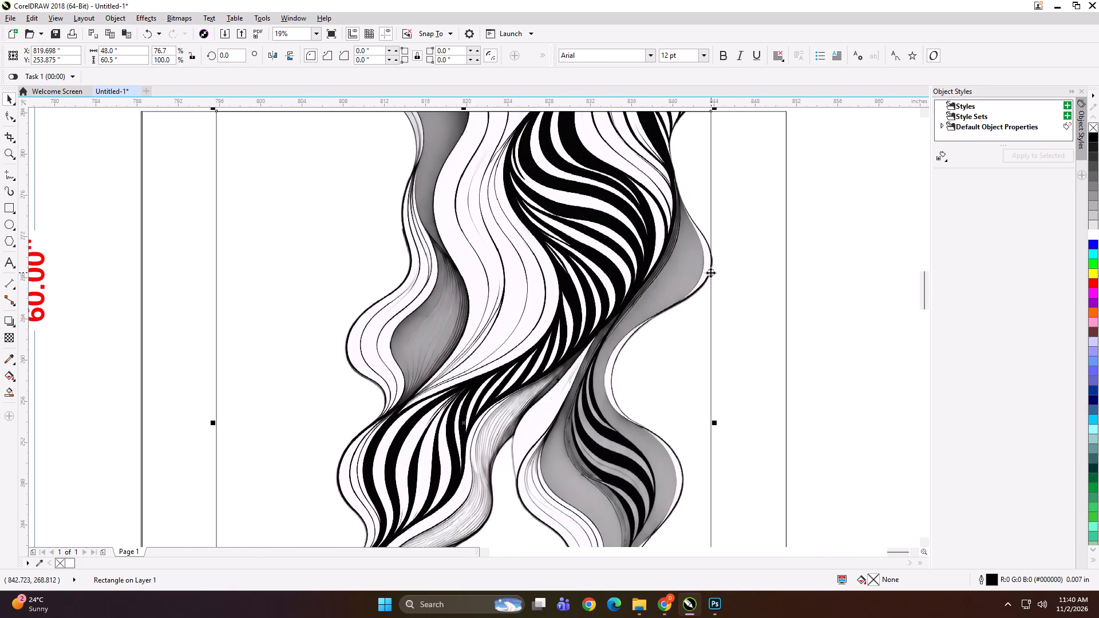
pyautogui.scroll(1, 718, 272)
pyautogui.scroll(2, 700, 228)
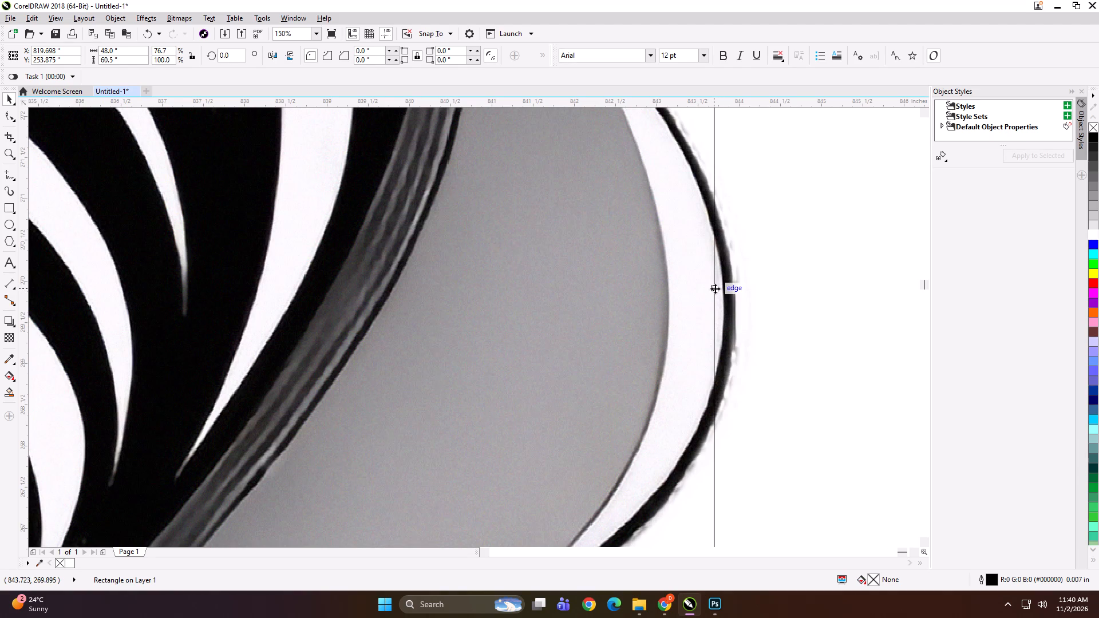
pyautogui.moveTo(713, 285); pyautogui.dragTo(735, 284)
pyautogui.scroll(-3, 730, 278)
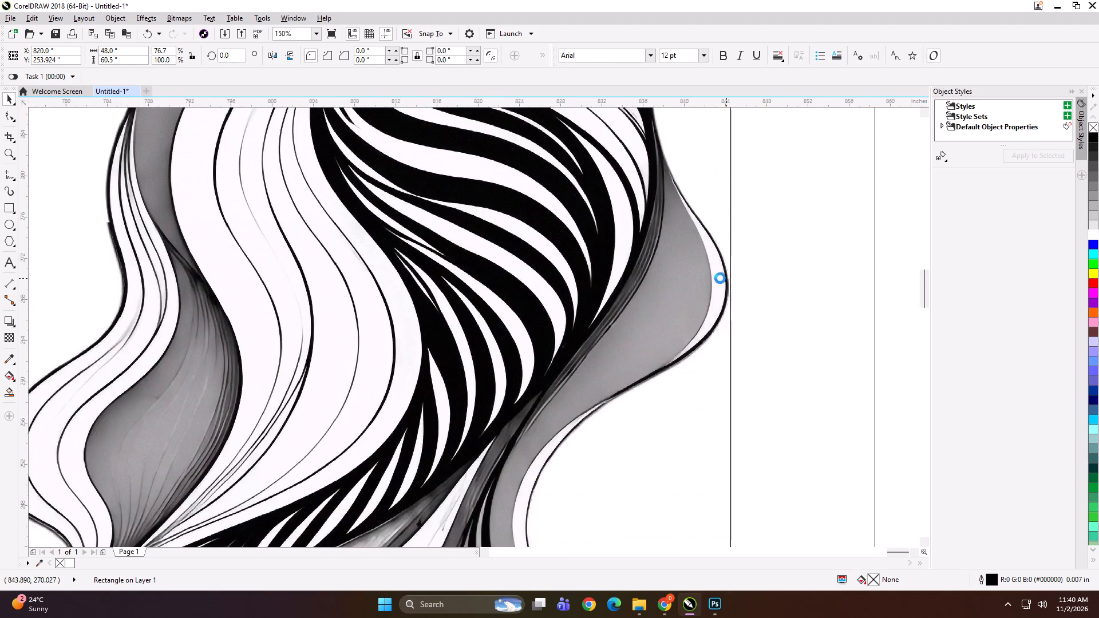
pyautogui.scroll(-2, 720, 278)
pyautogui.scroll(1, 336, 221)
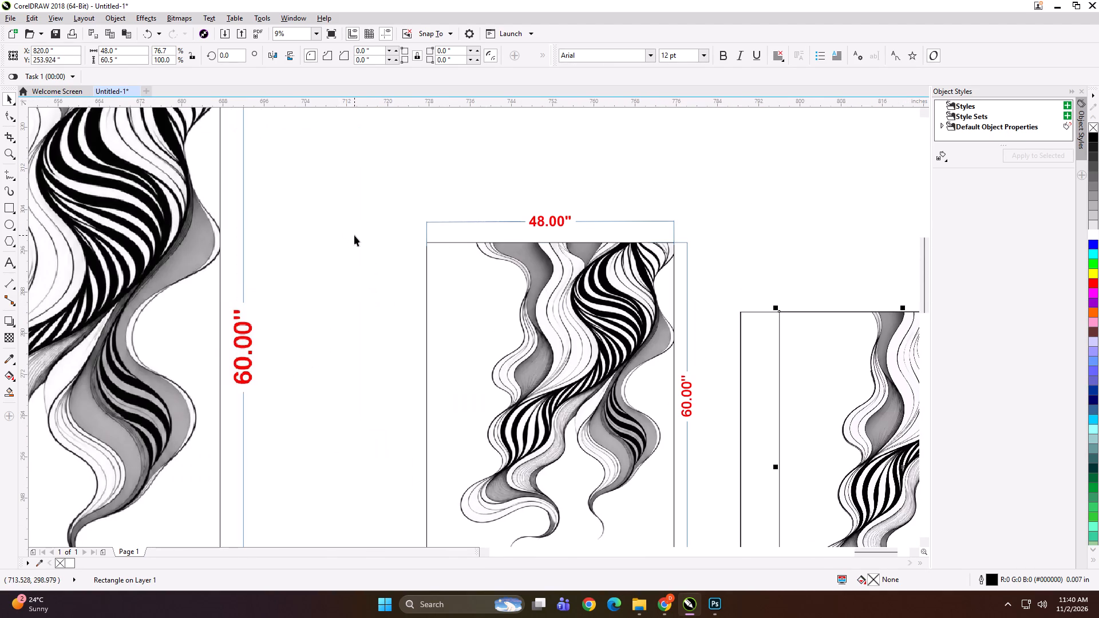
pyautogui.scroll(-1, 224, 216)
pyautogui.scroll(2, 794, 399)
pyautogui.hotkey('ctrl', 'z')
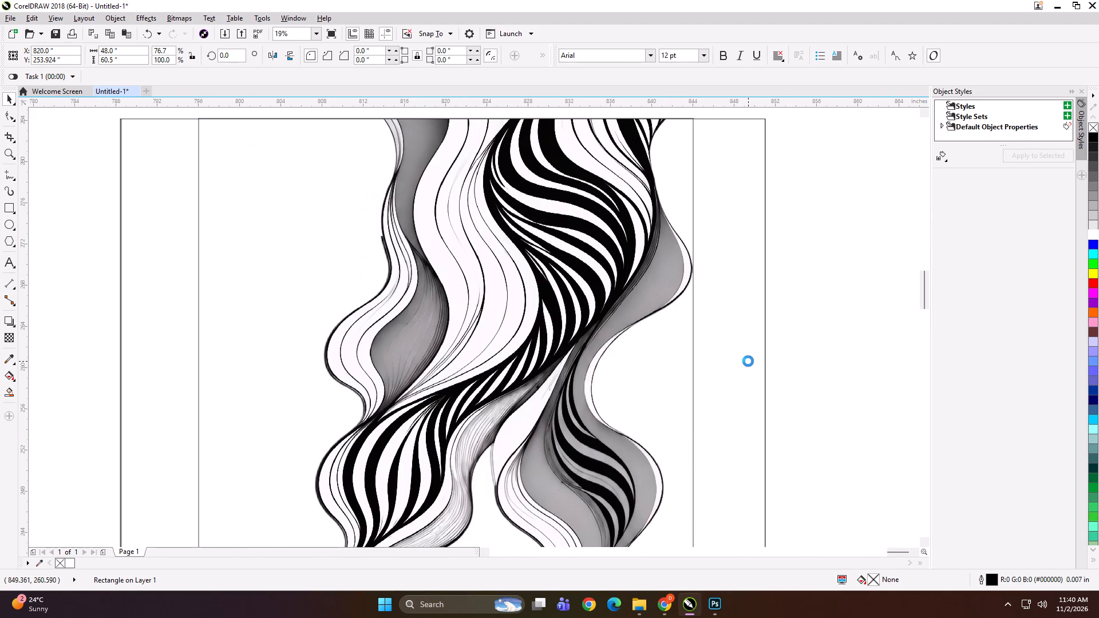
# Move the 48" wide rectangle about 0.1" to the right so its right edge meets the wave's outermost bulge.
pyautogui.click(841, 354)
pyautogui.scroll(3, 688, 264)
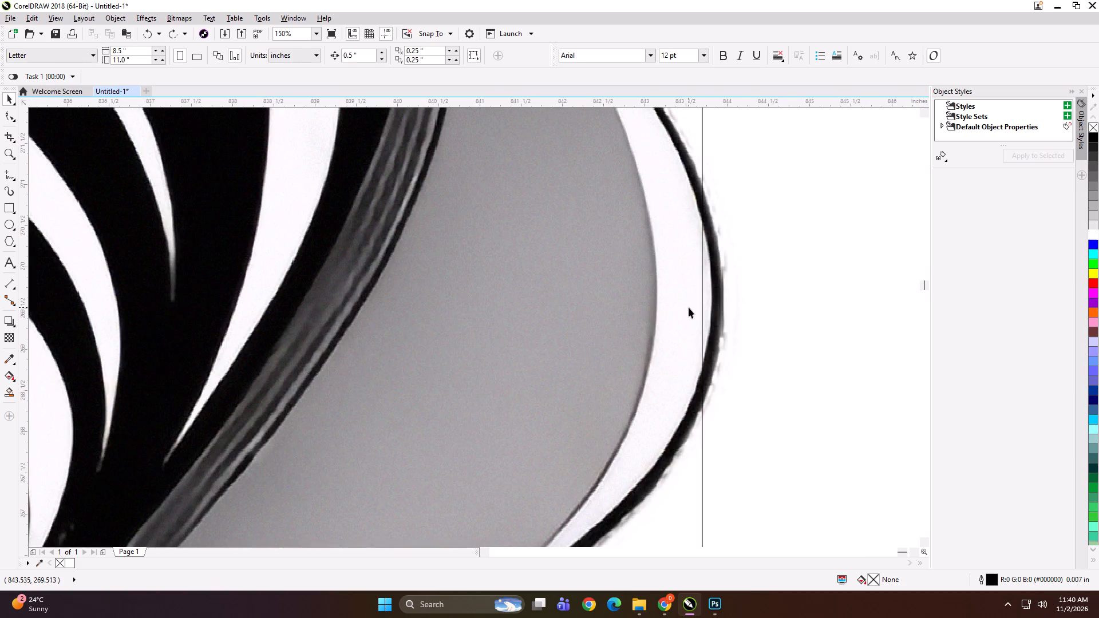
pyautogui.moveTo(689, 308); pyautogui.dragTo(698, 307)
pyautogui.scroll(-3, 707, 276)
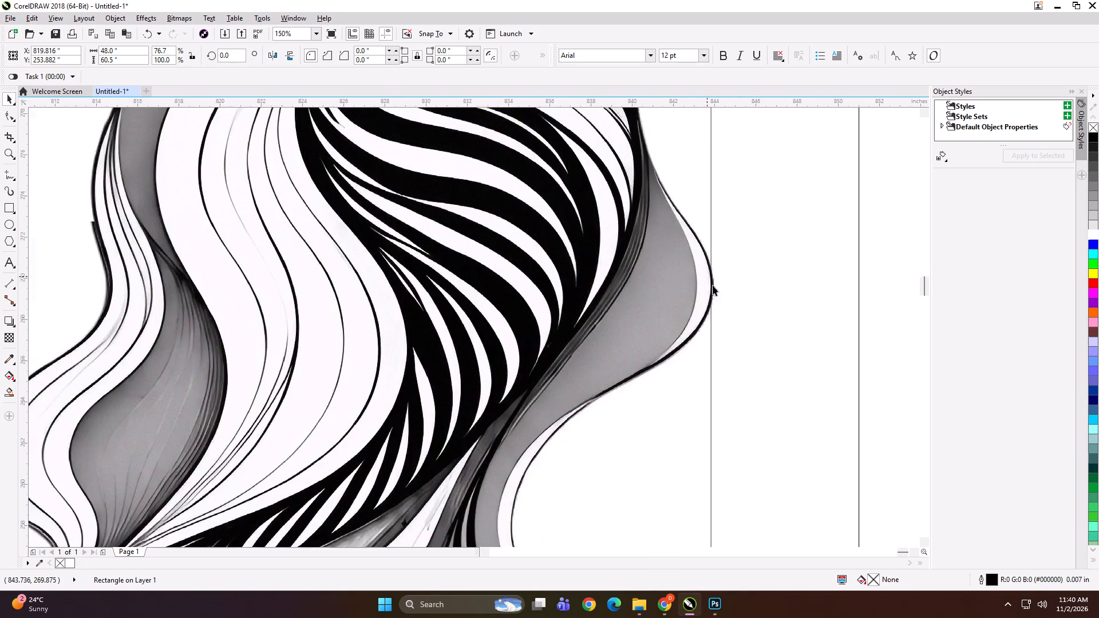
pyautogui.scroll(-1, 713, 280)
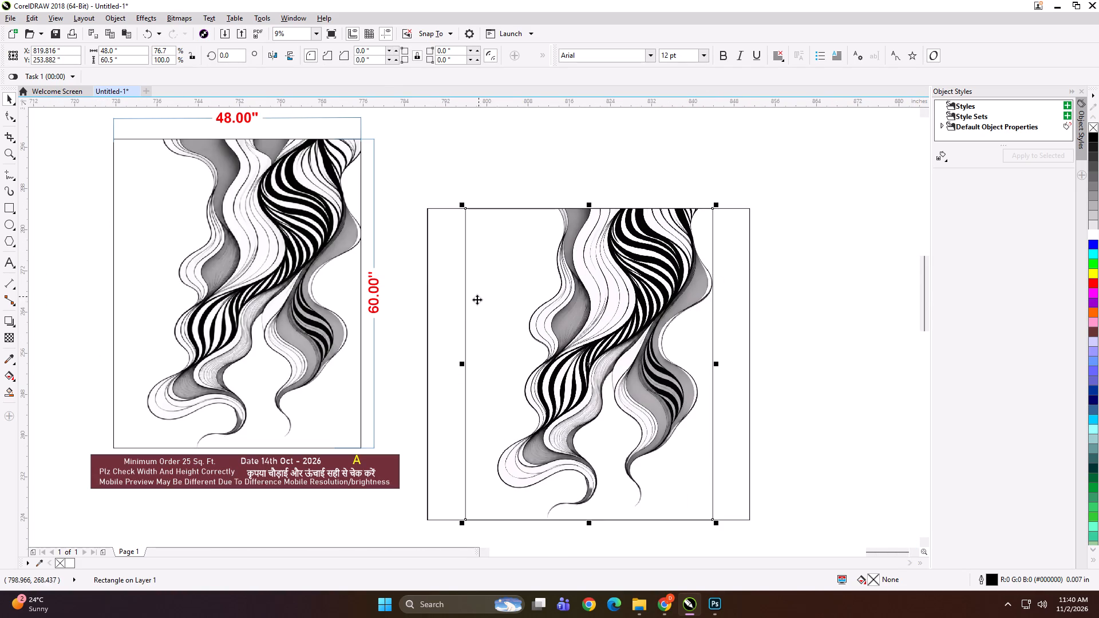
# PowerClip the lower wave section inside the 48 × 60.5" rectangle.
pyautogui.click(451, 311)
pyautogui.hotkey('shift', 'Return')
pyautogui.click(510, 299)
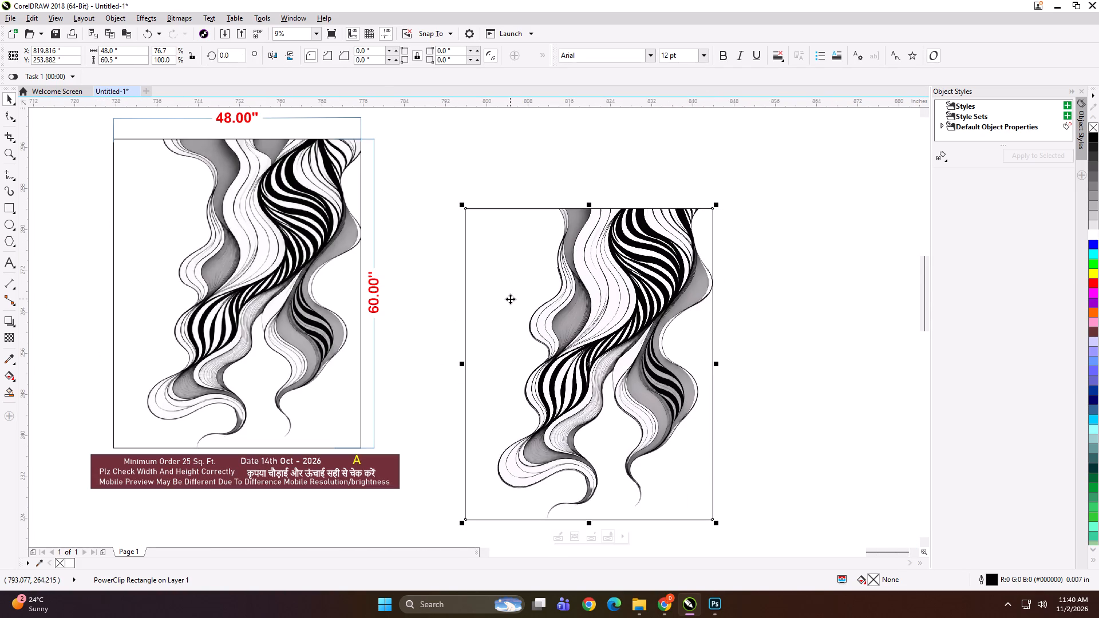
# Start a TIFF export of the selected 48 × 60.5" panel and browse to folder 1 under PRINT FILE, NOV.
pyautogui.scroll(-1, 630, 254)
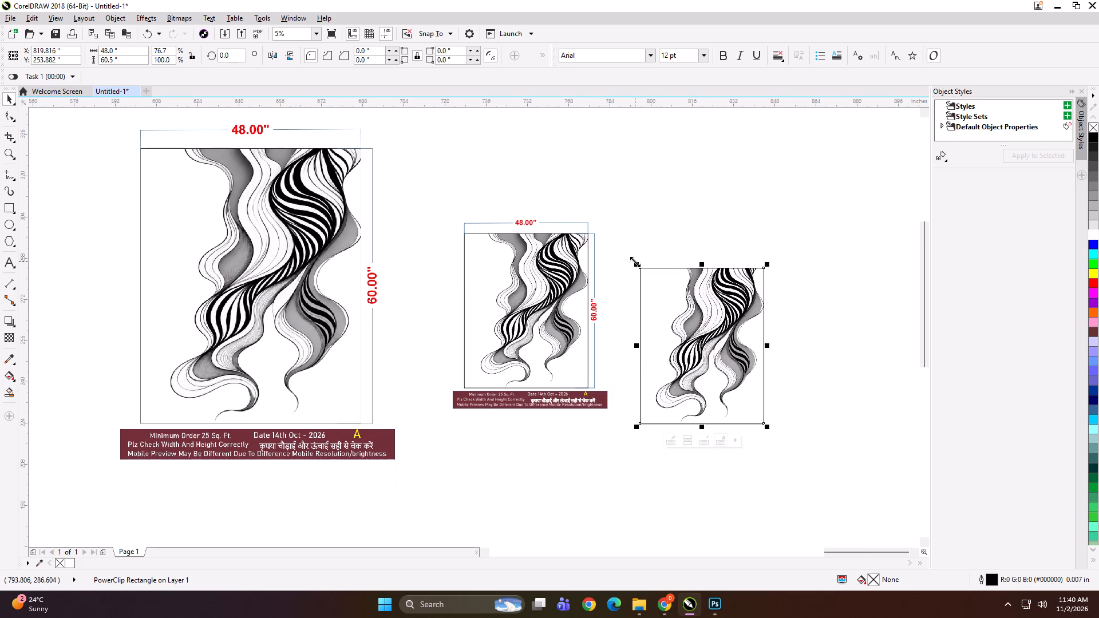
pyautogui.hotkey('ctrl', 'e')
pyautogui.click(323, 190)
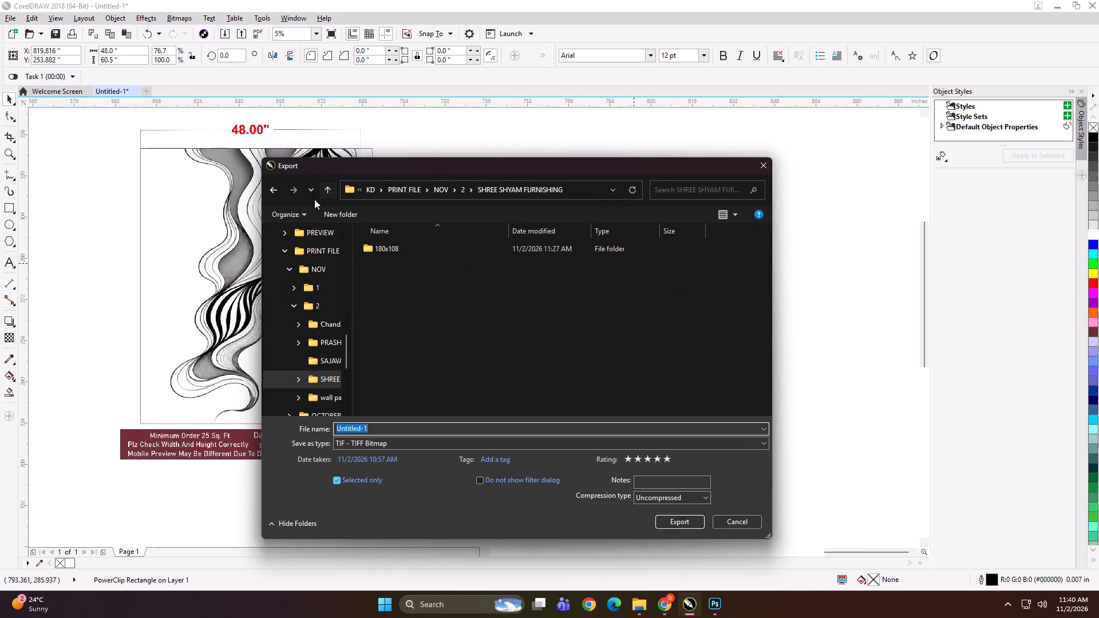
pyautogui.click(332, 191)
pyautogui.click(332, 191)
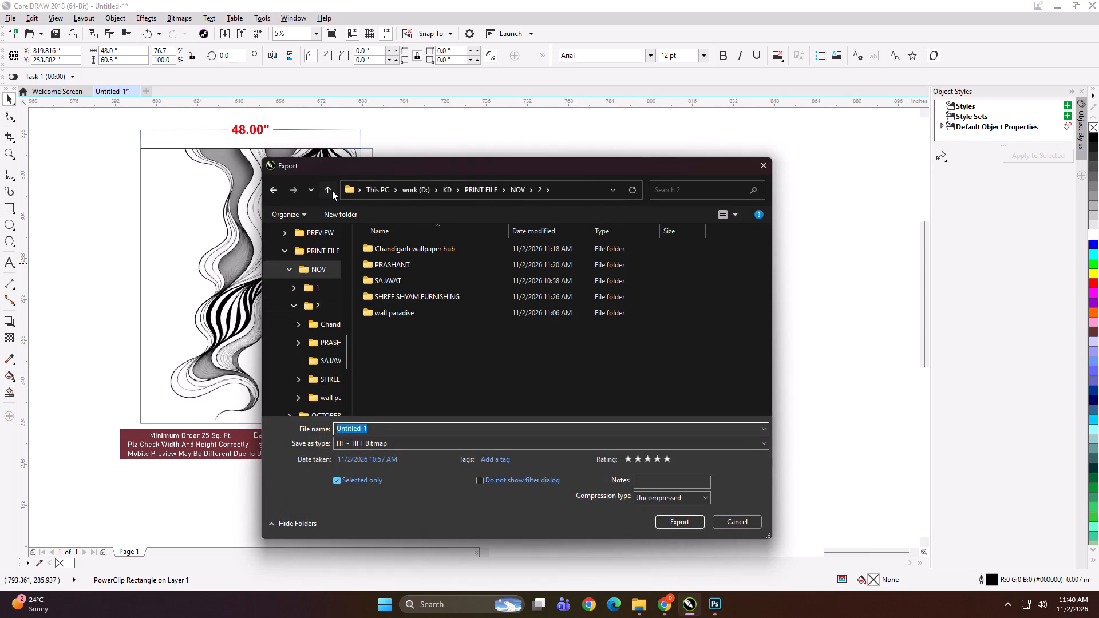
pyautogui.doubleClick(394, 248)
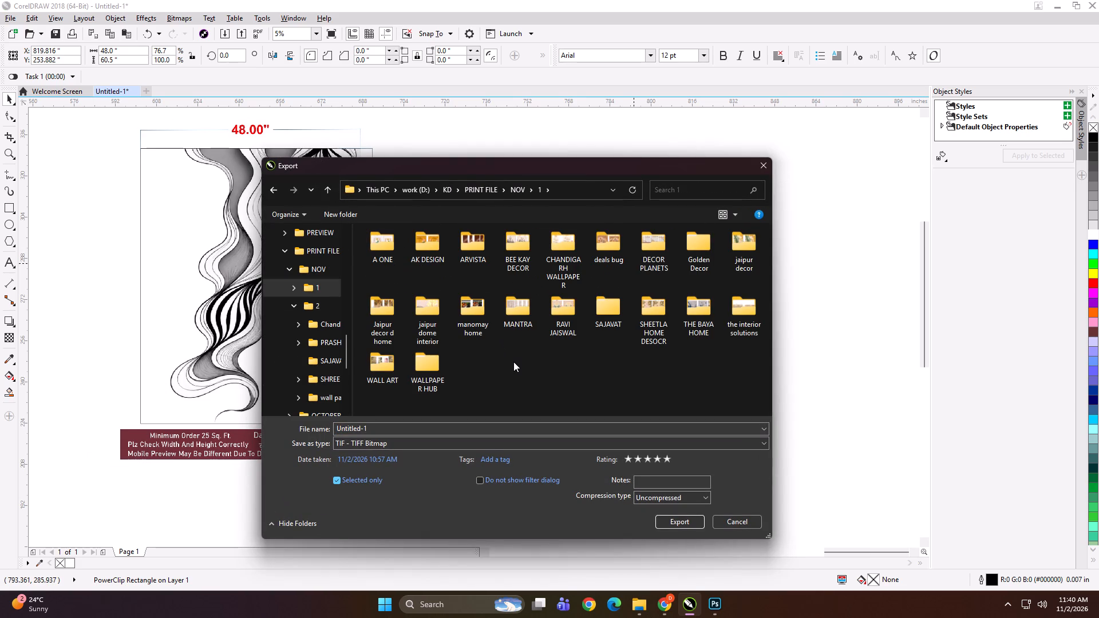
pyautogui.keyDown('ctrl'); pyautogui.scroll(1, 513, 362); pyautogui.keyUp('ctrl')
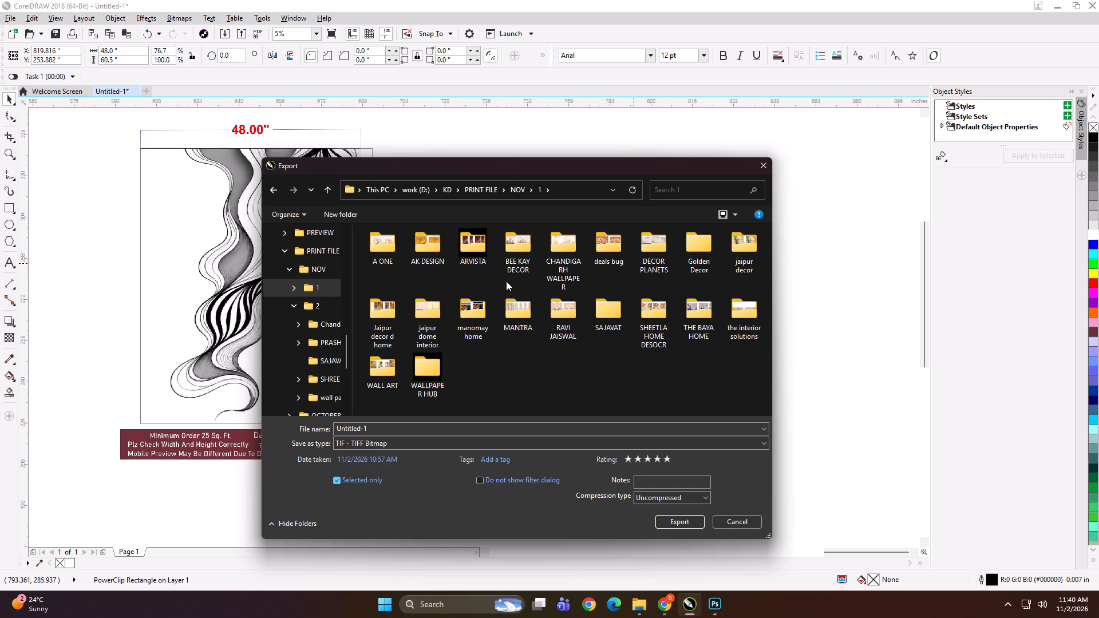
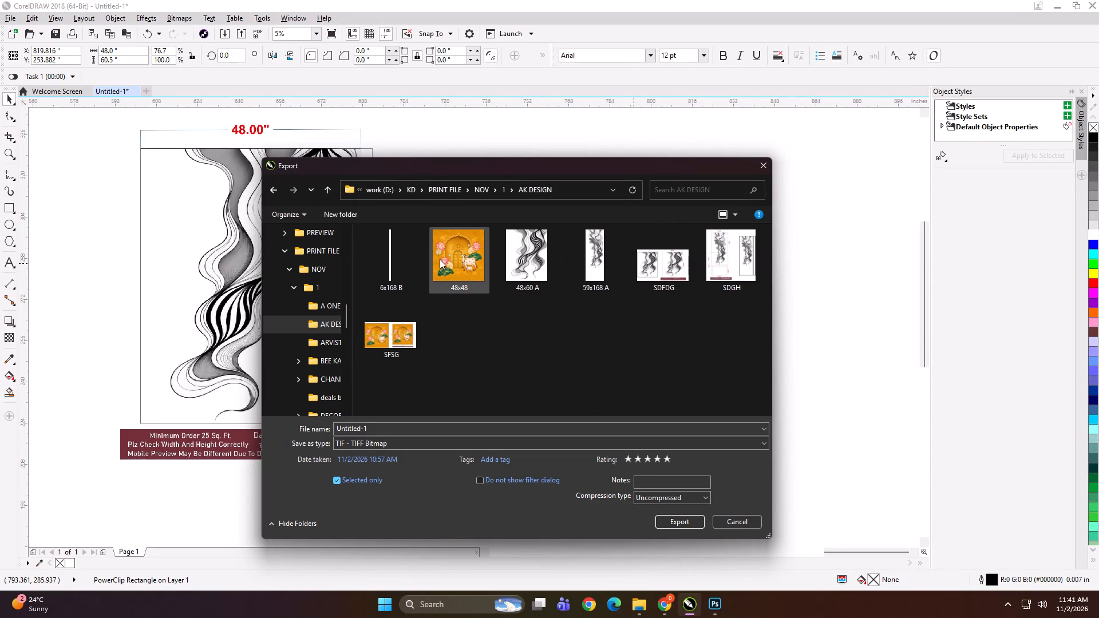
# Export the selected panel as an uncompressed TIFF to the AK DESIGN folder, replacing the existing 48x60 A file.
pyautogui.press('BackSpace')
pyautogui.doubleClick(433, 249)
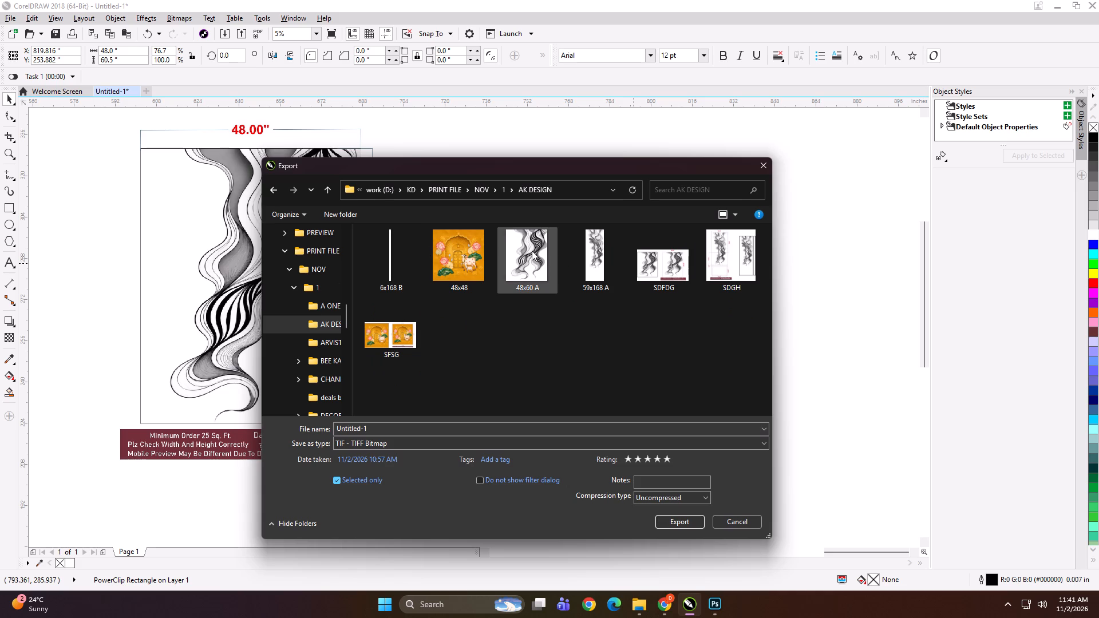
pyautogui.click(532, 251)
pyautogui.click(679, 522)
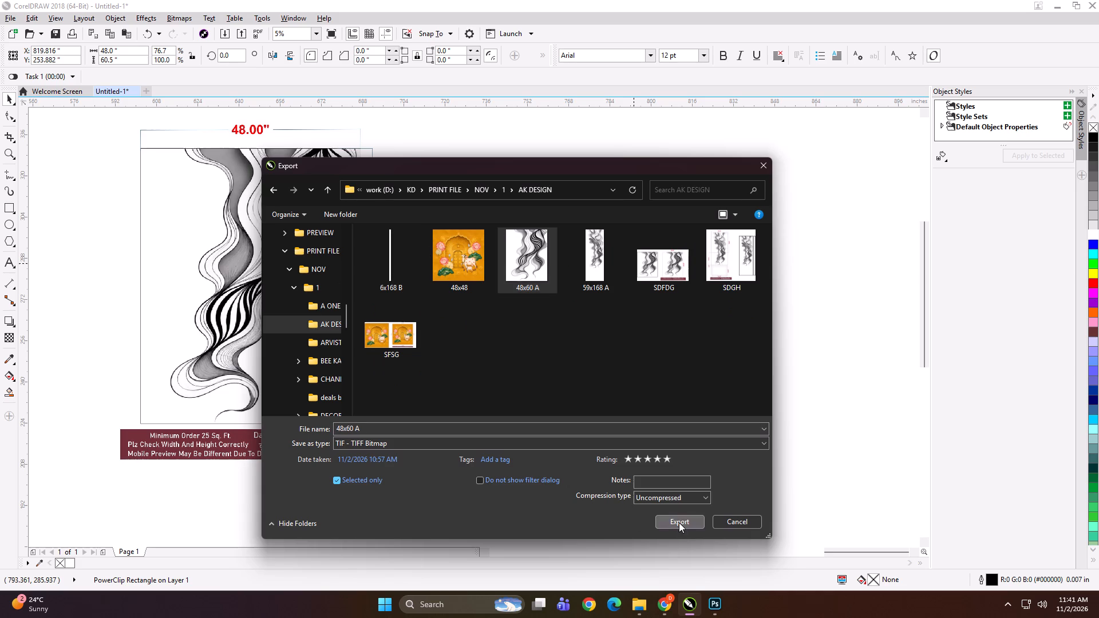
pyautogui.click(586, 304)
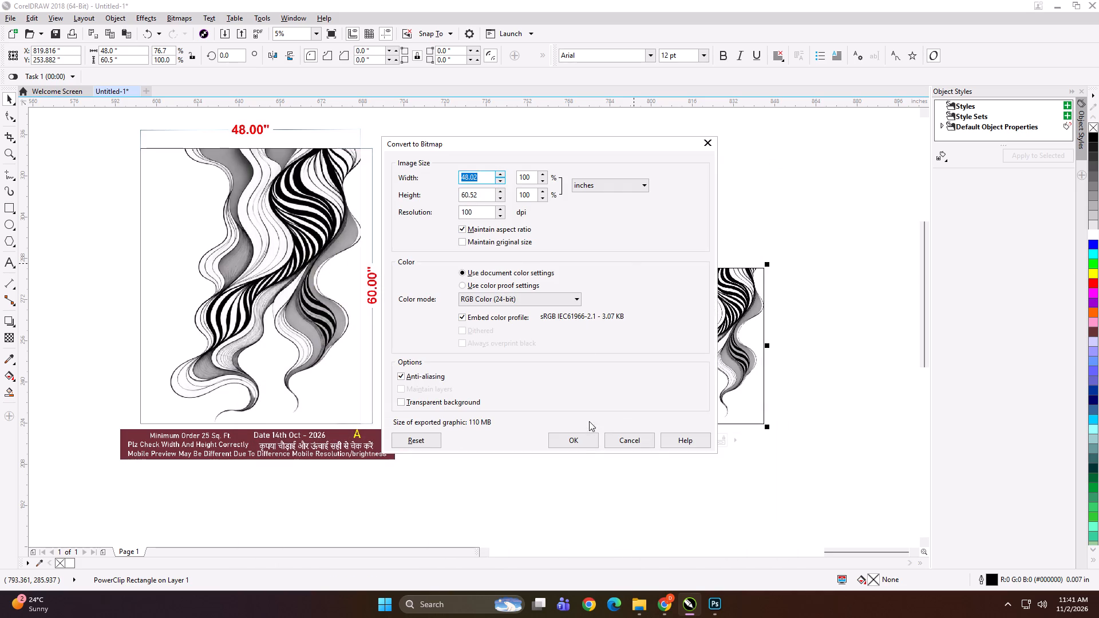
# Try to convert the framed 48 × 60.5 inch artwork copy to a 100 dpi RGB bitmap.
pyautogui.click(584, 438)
# Delete the small dimensioned artwork group with its note banner, located beside the framed artwork copy.
pyautogui.scroll(-1, 584, 295)
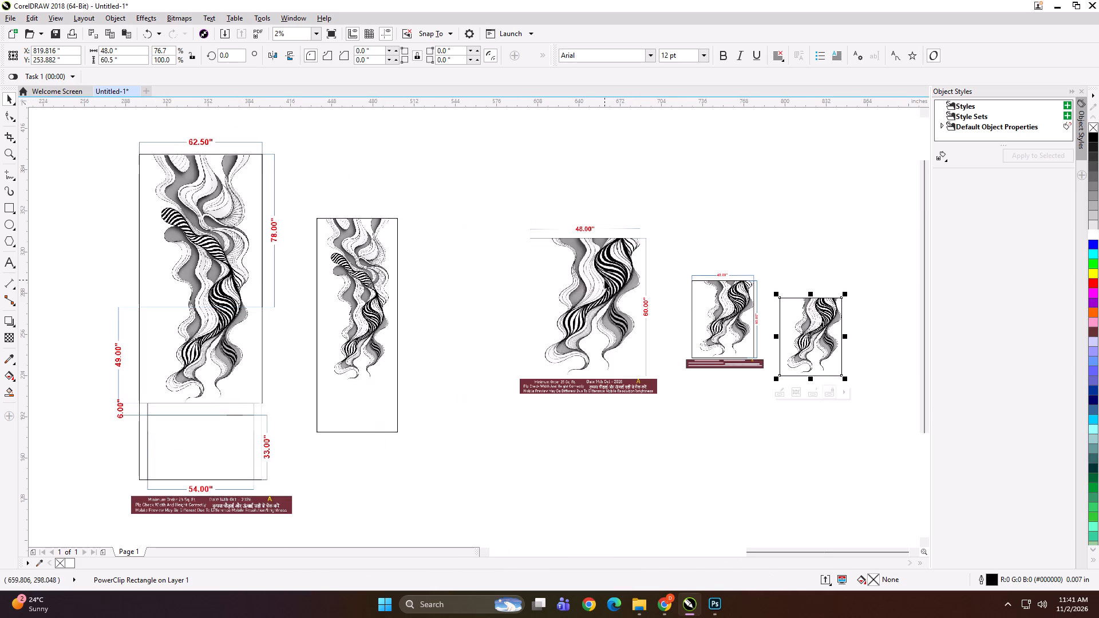
pyautogui.click(699, 299)
pyautogui.moveTo(790, 243); pyautogui.dragTo(687, 447)
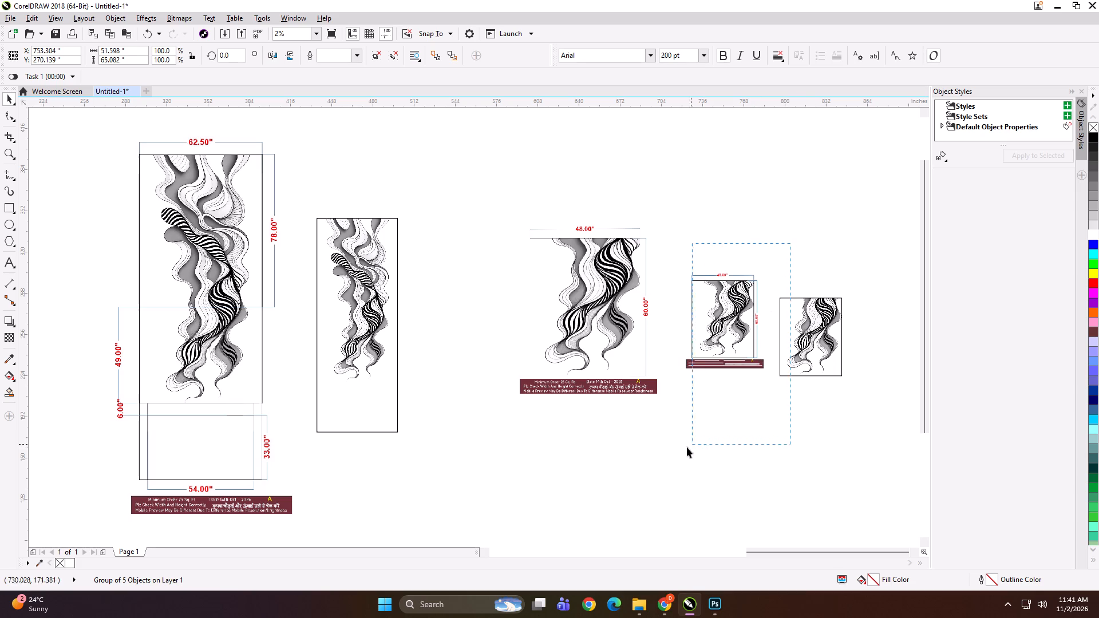
pyautogui.moveTo(687, 447); pyautogui.dragTo(674, 454)
pyautogui.press('Delete')
# Move the framed artwork copy beside the 48 × 60 inch layout and enlarge it proportionally to about the layout's height.
pyautogui.moveTo(812, 333); pyautogui.dragTo(728, 303)
pyautogui.scroll(2, 729, 303)
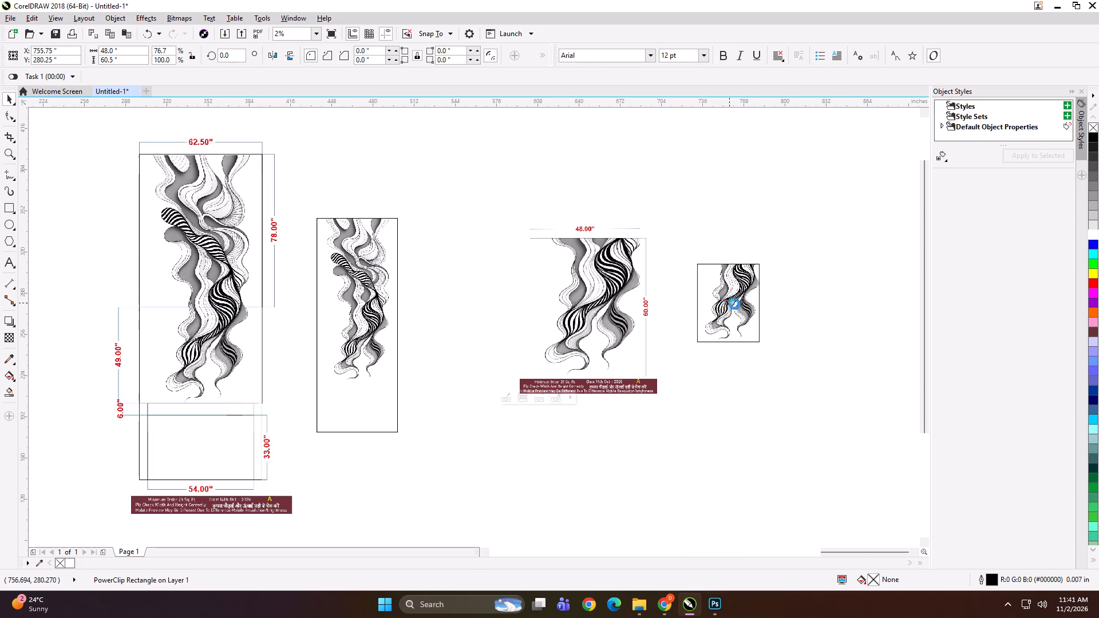
pyautogui.scroll(1, 713, 298)
pyautogui.scroll(-1, 637, 331)
pyautogui.scroll(3, 202, 296)
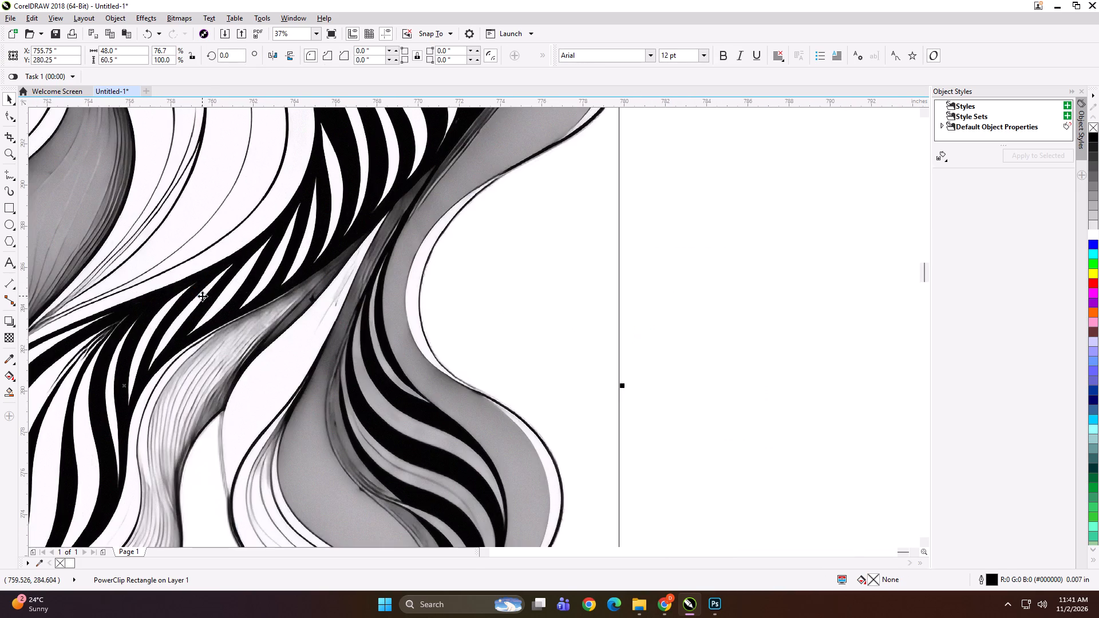
pyautogui.scroll(1, 232, 311)
pyautogui.scroll(-4, 680, 298)
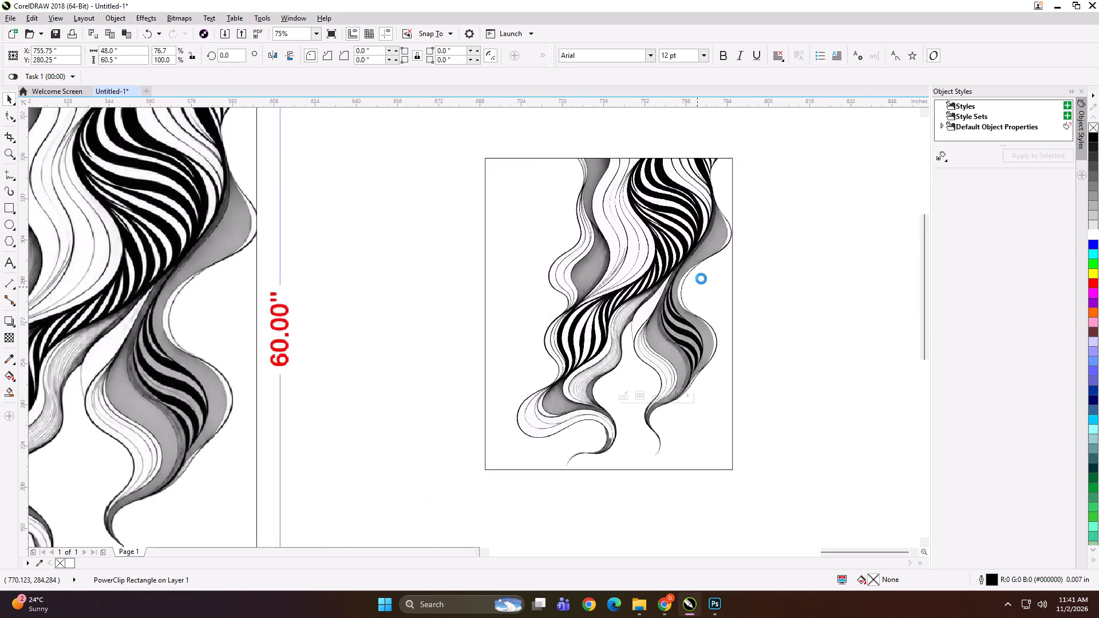
pyautogui.scroll(-1, 701, 280)
pyautogui.keyDown('shift'); pyautogui.moveTo(763, 359); pyautogui.dragTo(788, 372); pyautogui.keyUp('shift')
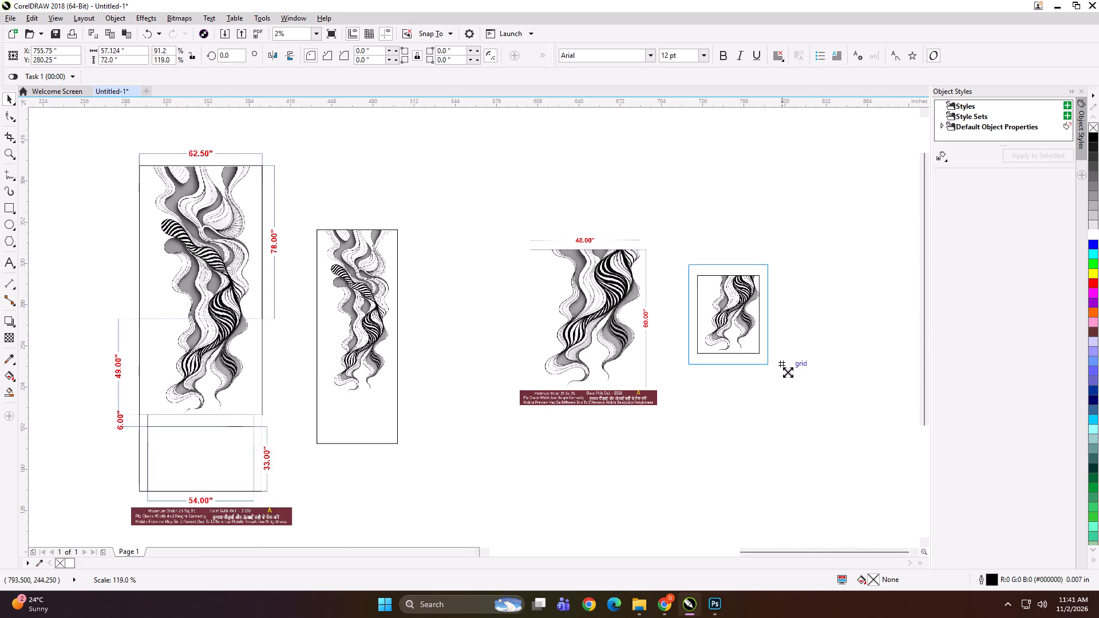
pyautogui.keyDown('shift'); pyautogui.moveTo(788, 372); pyautogui.dragTo(817, 390); pyautogui.keyUp('shift')
# Group the enlarged framed artwork with the adjacent 48 × 60 inch layout.
pyautogui.keyDown('shift'); pyautogui.click(592, 342); pyautogui.keyUp('shift')
pyautogui.hotkey('ctrl', 'g')
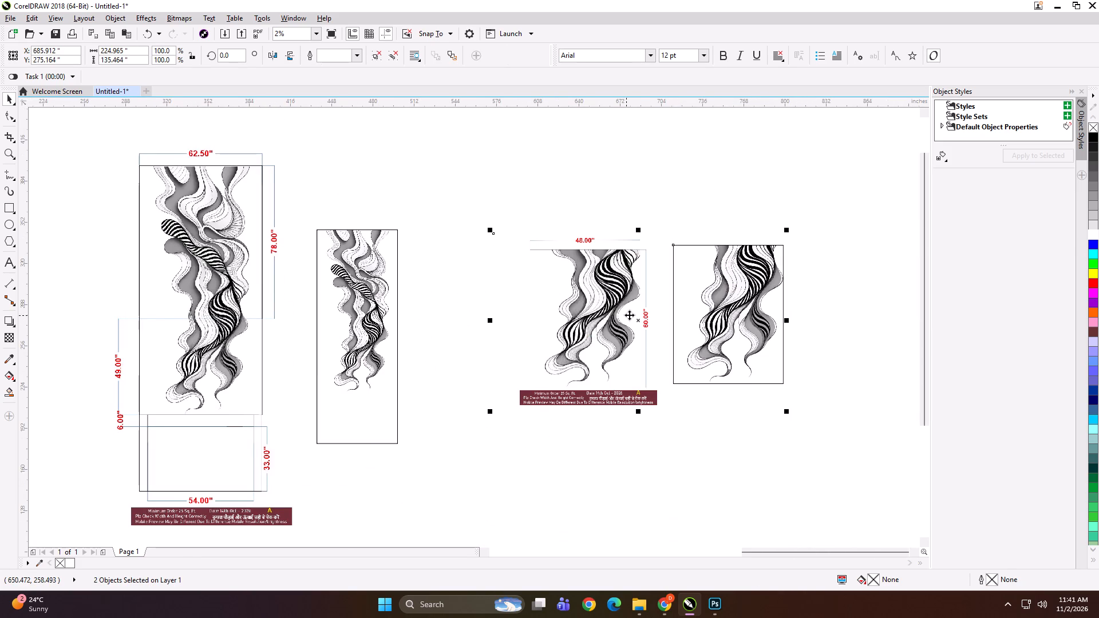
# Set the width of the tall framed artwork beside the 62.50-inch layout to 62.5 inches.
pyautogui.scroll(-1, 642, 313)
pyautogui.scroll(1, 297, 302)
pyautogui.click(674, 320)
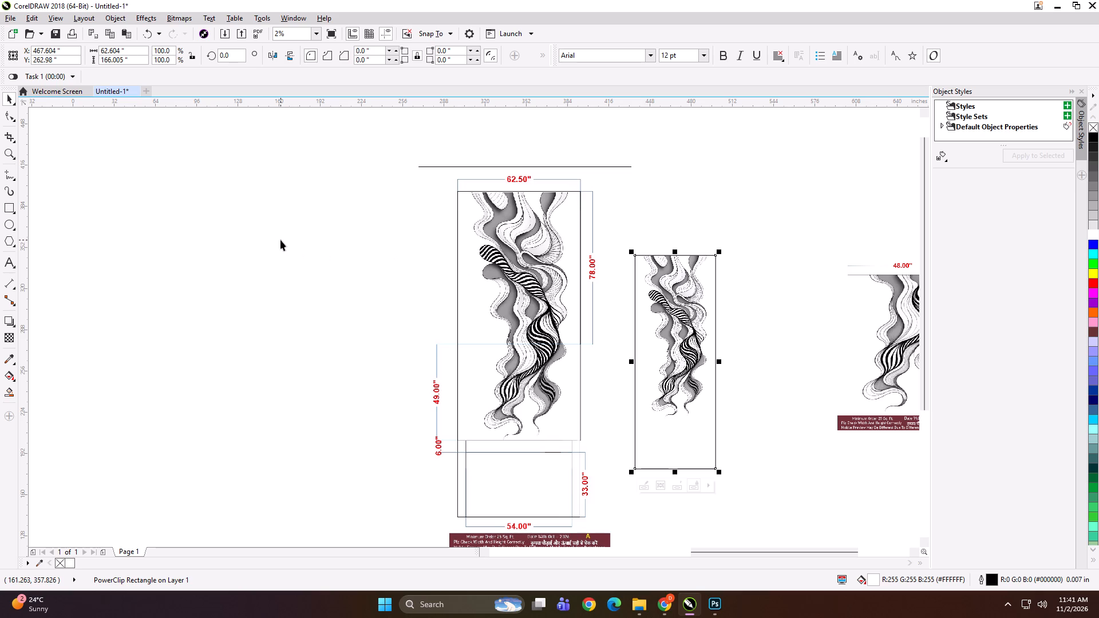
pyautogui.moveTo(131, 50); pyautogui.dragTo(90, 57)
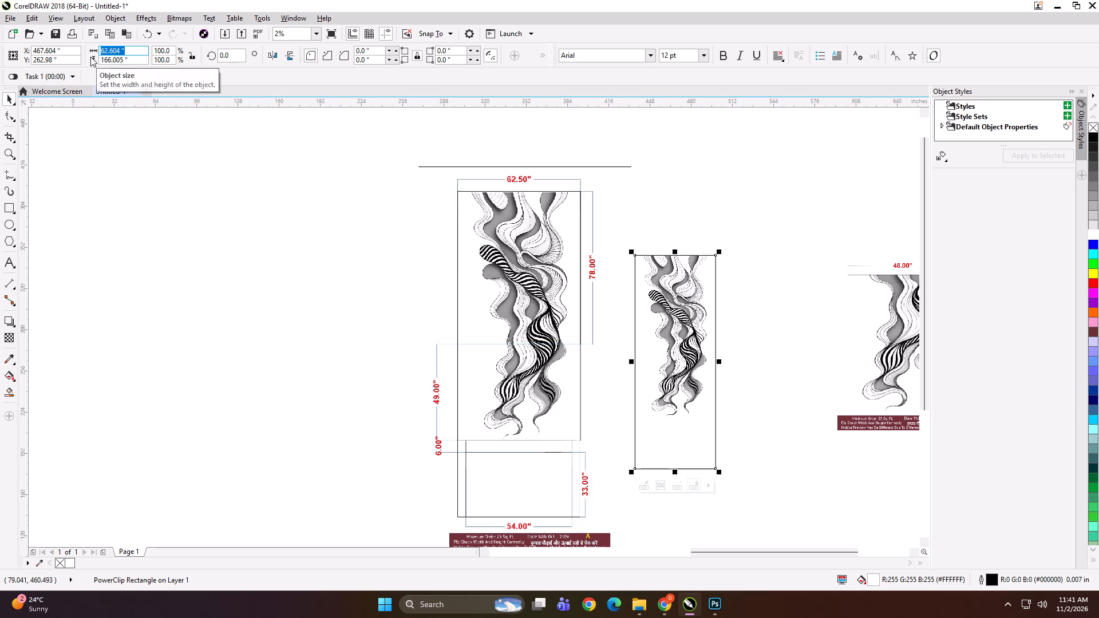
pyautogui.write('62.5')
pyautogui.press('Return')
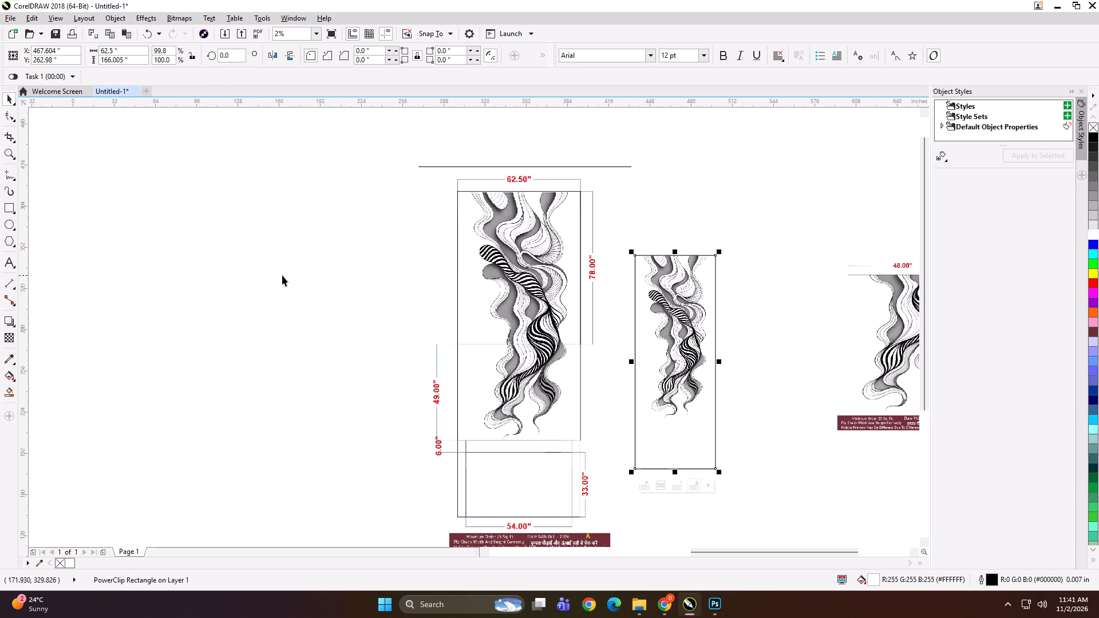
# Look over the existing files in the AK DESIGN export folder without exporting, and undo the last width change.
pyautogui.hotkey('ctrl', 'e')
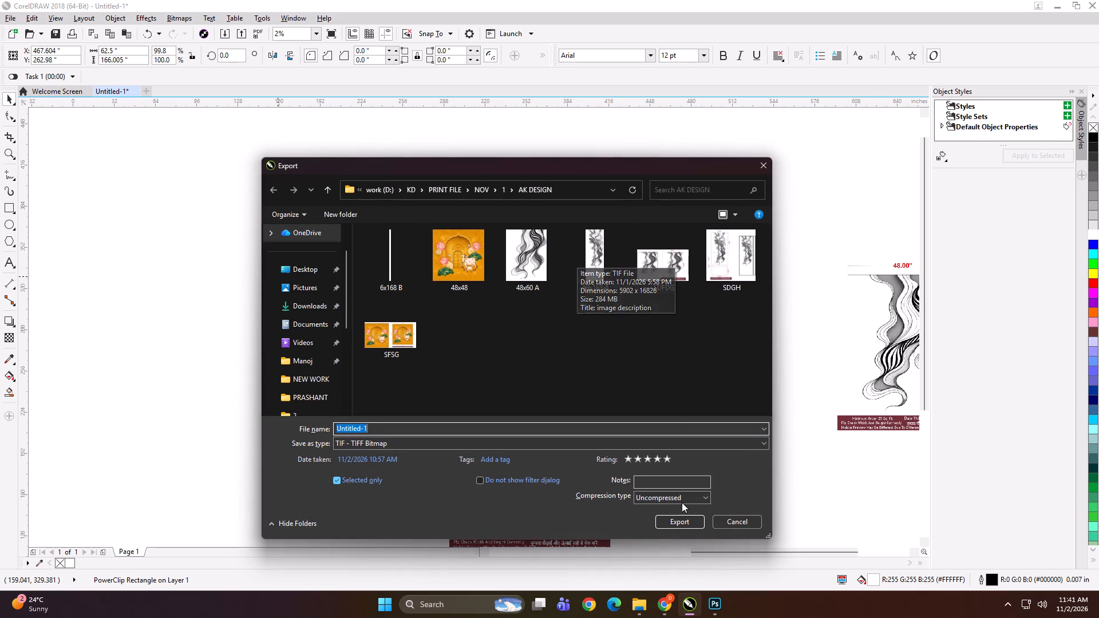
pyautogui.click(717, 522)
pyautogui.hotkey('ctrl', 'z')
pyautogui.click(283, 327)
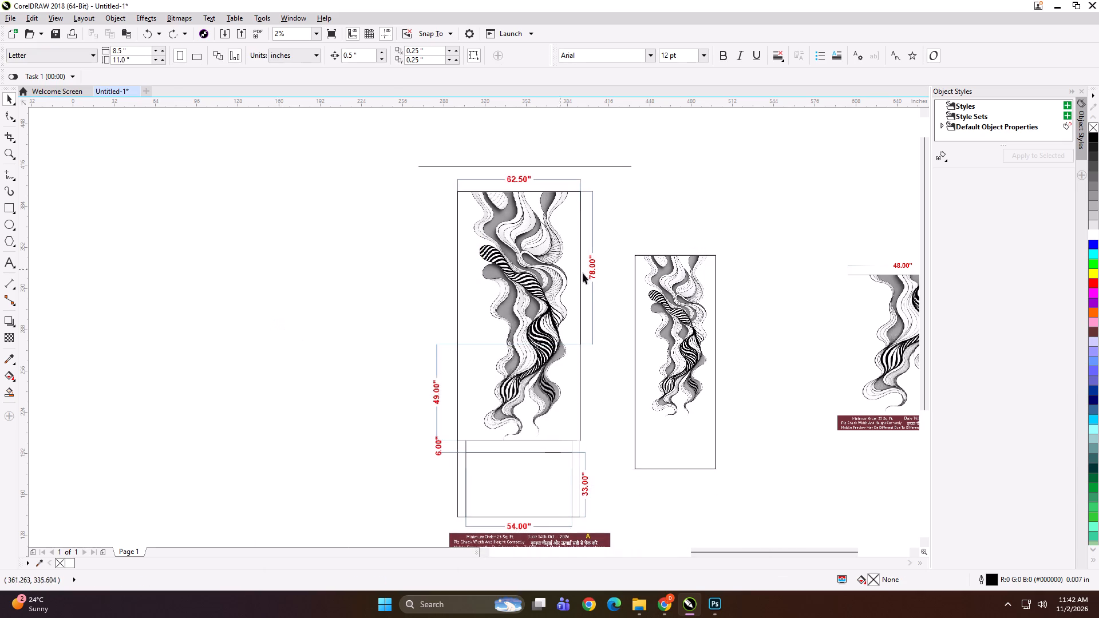
# Resize the tall framed artwork to 62.5+2 inches wide and 78+49+6+33 inches high.
pyautogui.click(686, 291)
pyautogui.moveTo(135, 49); pyautogui.dragTo(77, 62)
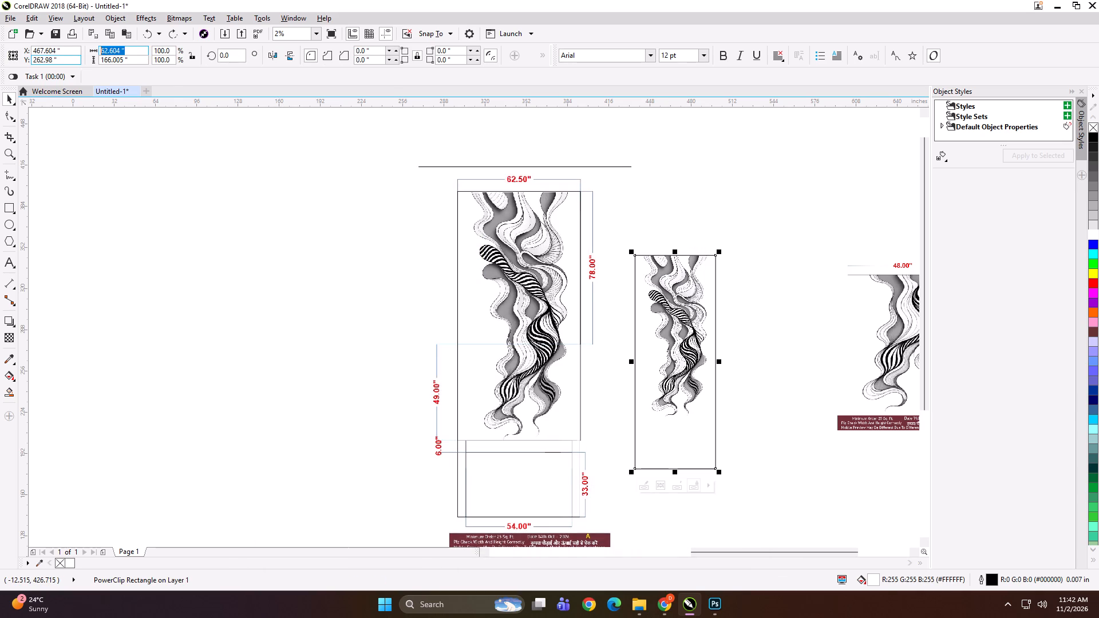
pyautogui.write('62.5')
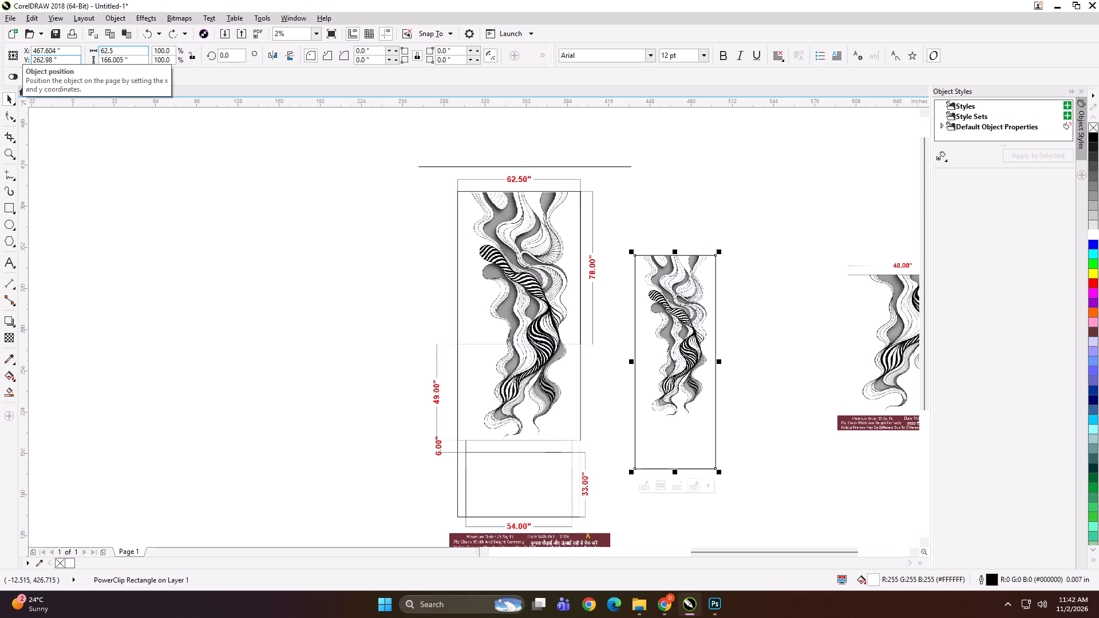
pyautogui.write('+2')
pyautogui.press('Tab')
pyautogui.write('78')
pyautogui.press('+')
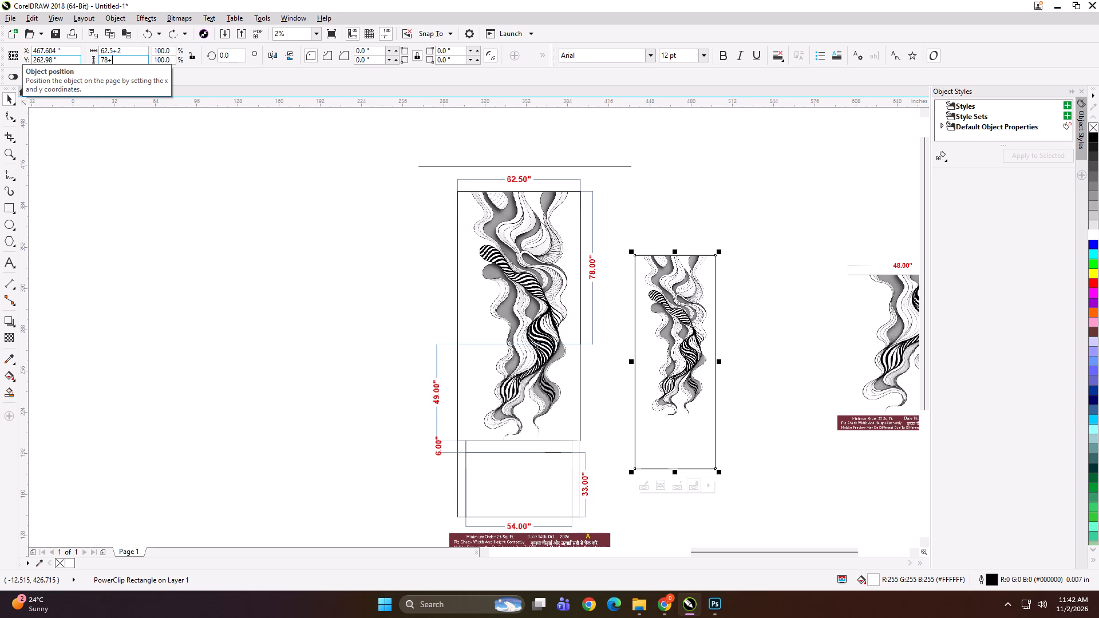
pyautogui.write('49+6+')
pyautogui.write('333')
pyautogui.press('BackSpace')
pyautogui.press('Return')
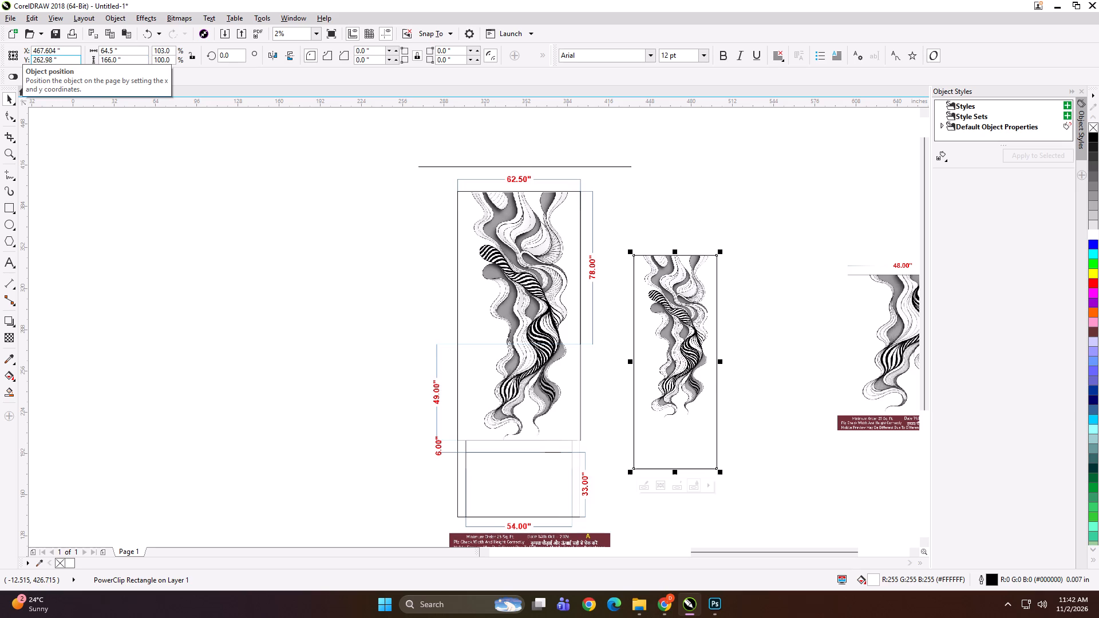
# Increase the tall framed artwork's height to 168 inches.
pyautogui.click(122, 58)
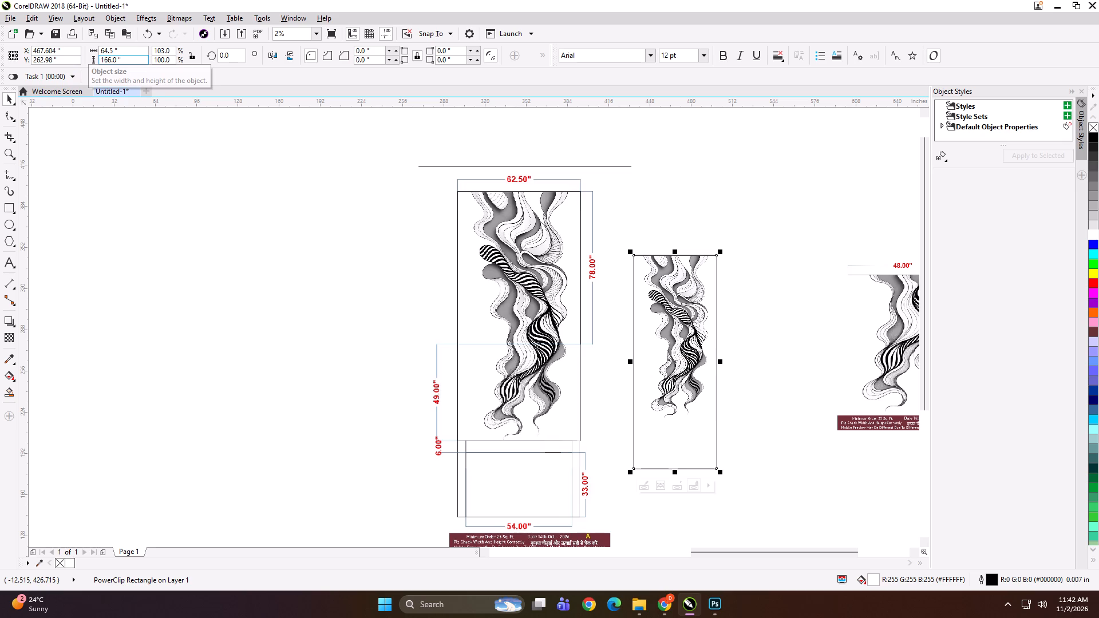
pyautogui.press('2')
pyautogui.press('Return')
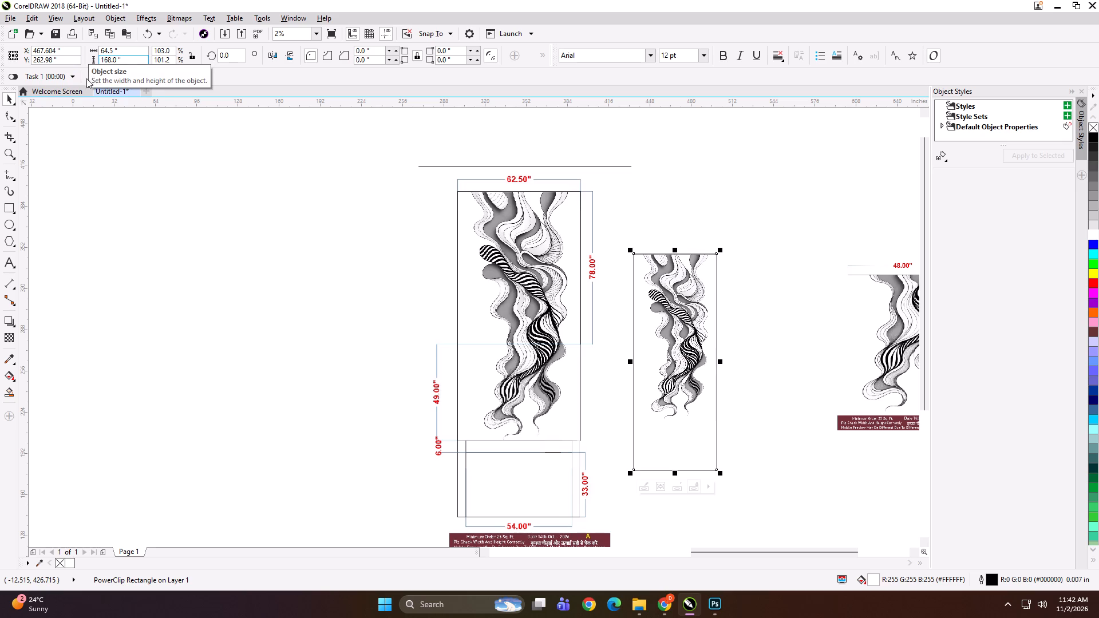
pyautogui.click(753, 199)
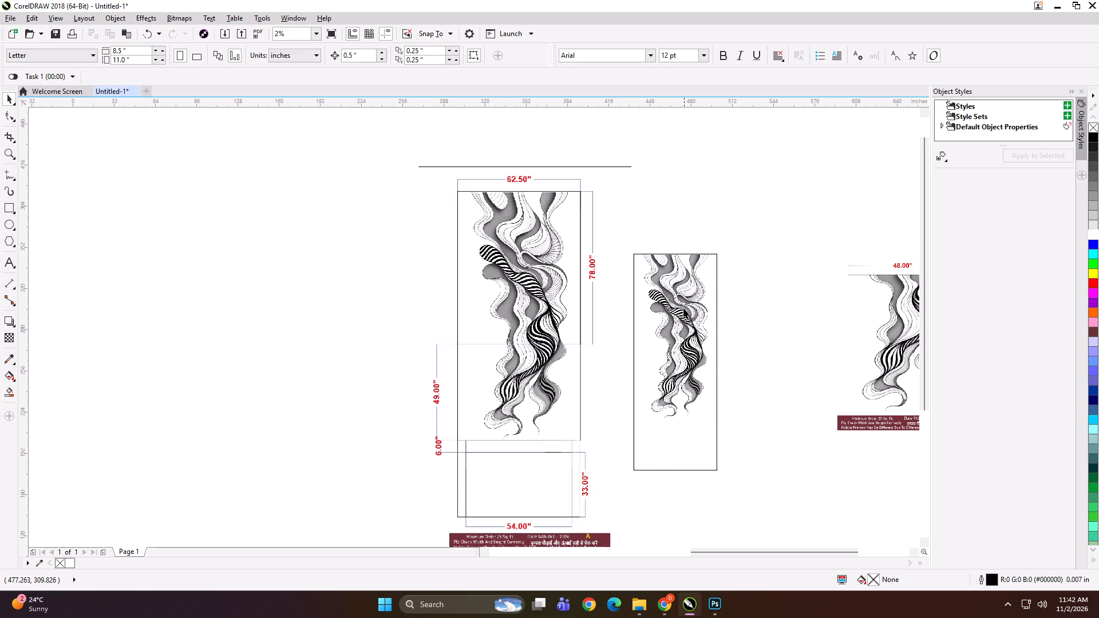
# Create a rectangle of the same size and position over the tall framed artwork.
pyautogui.click(683, 308)
pyautogui.scroll(1, 667, 454)
pyautogui.scroll(-1, 587, 409)
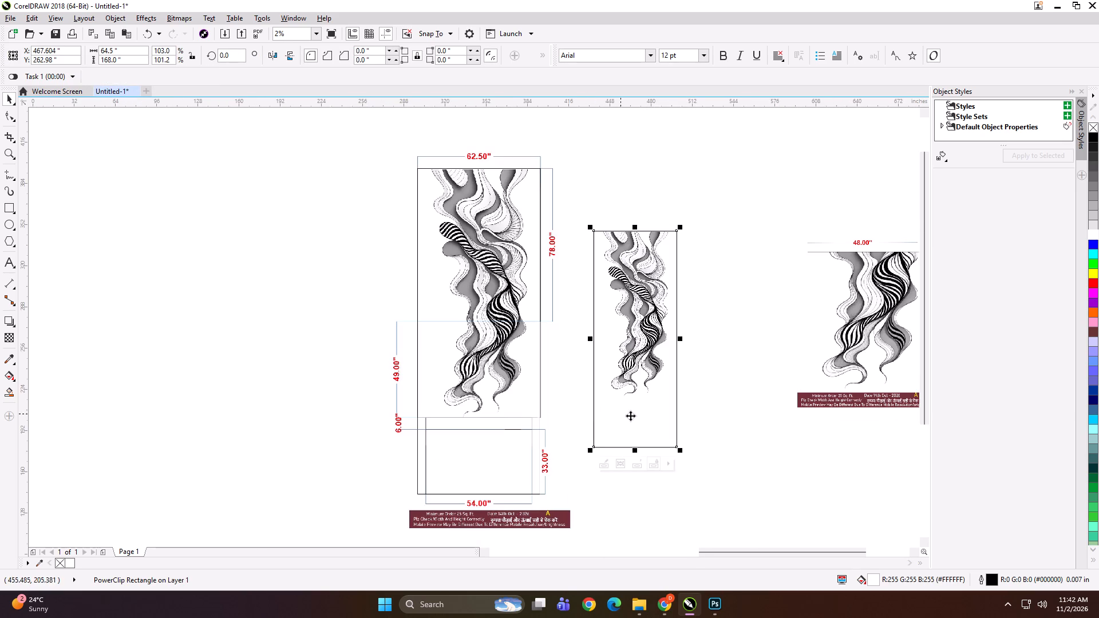
pyautogui.keyDown('shift'); pyautogui.doubleClick(8, 208); pyautogui.keyUp('shift')
pyautogui.press('space')
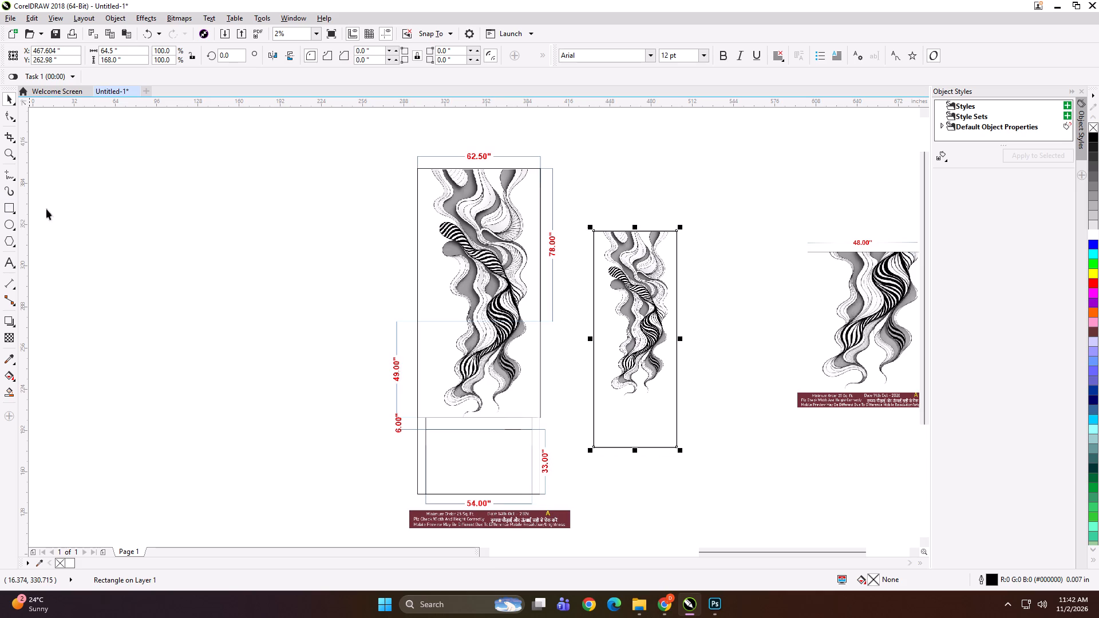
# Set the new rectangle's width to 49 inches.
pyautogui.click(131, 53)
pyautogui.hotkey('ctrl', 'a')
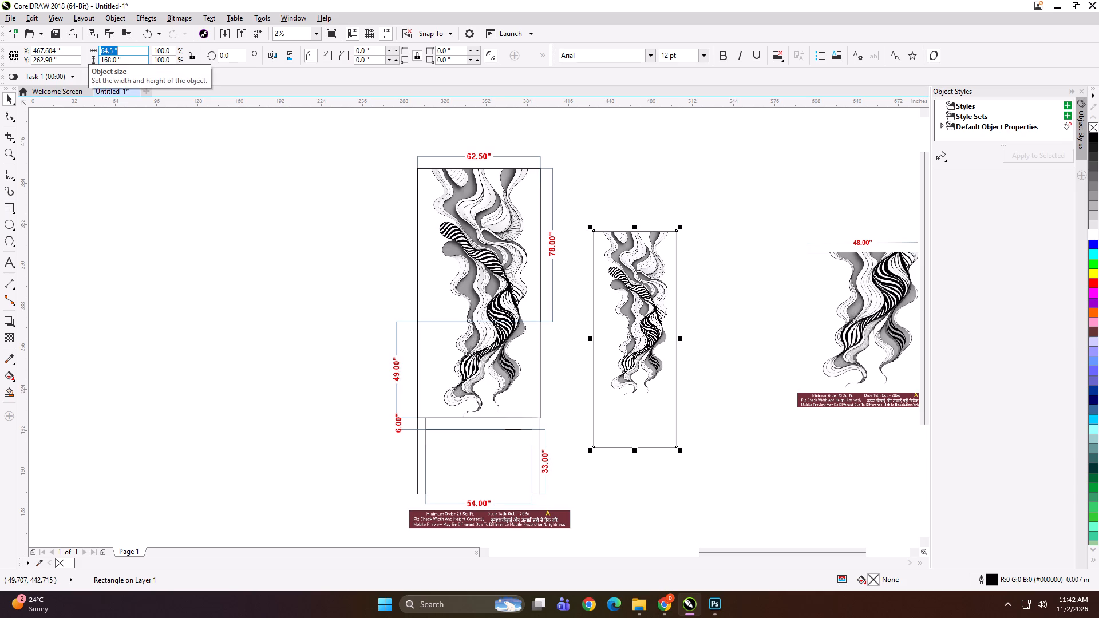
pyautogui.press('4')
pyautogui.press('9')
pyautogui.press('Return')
# Check the panel sizes in the file names of the AK DESIGN export folder without exporting.
pyautogui.hotkey('ctrl', 'e')
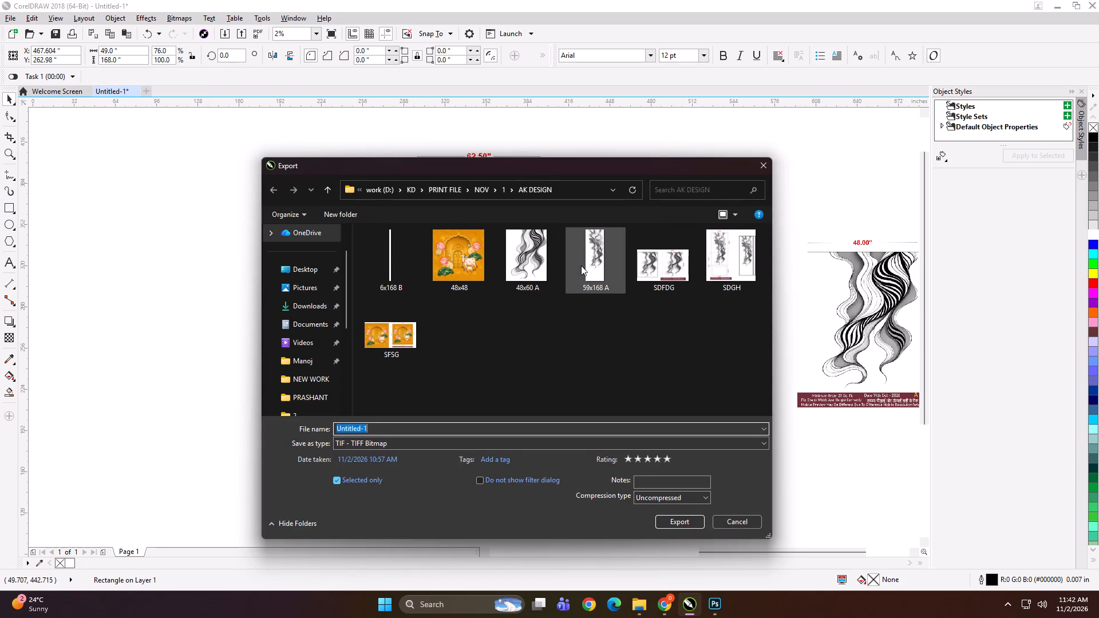
pyautogui.click(736, 527)
# Set the new rectangle's width to 59 inches.
pyautogui.click(125, 54)
pyautogui.hotkey('ctrl', 'a')
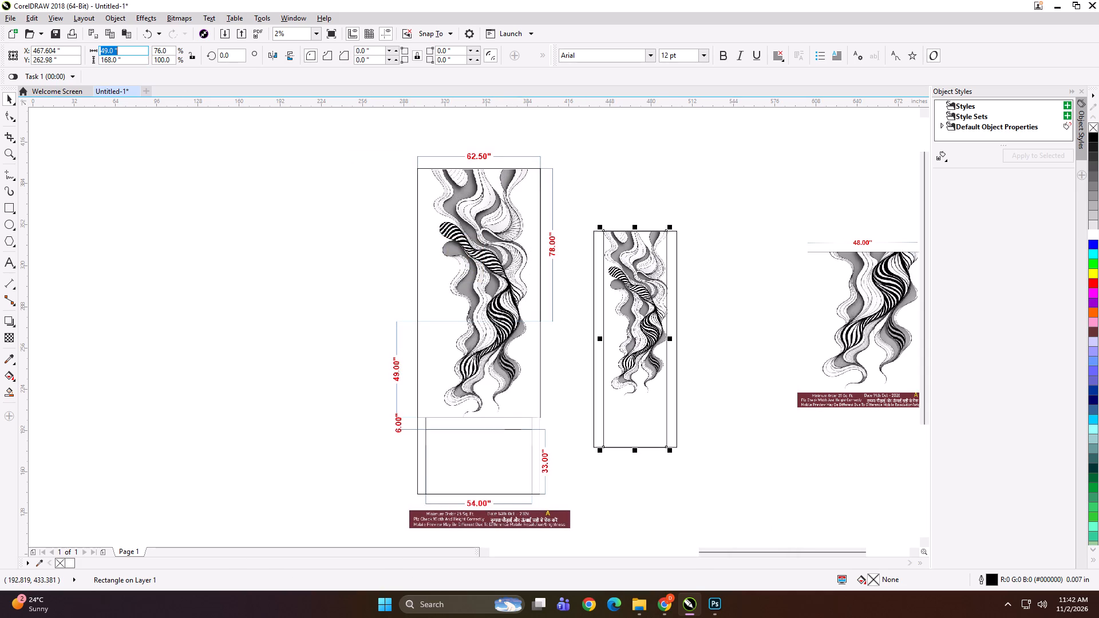
pyautogui.write('59')
pyautogui.press('Return')
# Align the 59-inch-wide rectangle to the left edge of the tall framed artwork.
pyautogui.scroll(1, 585, 309)
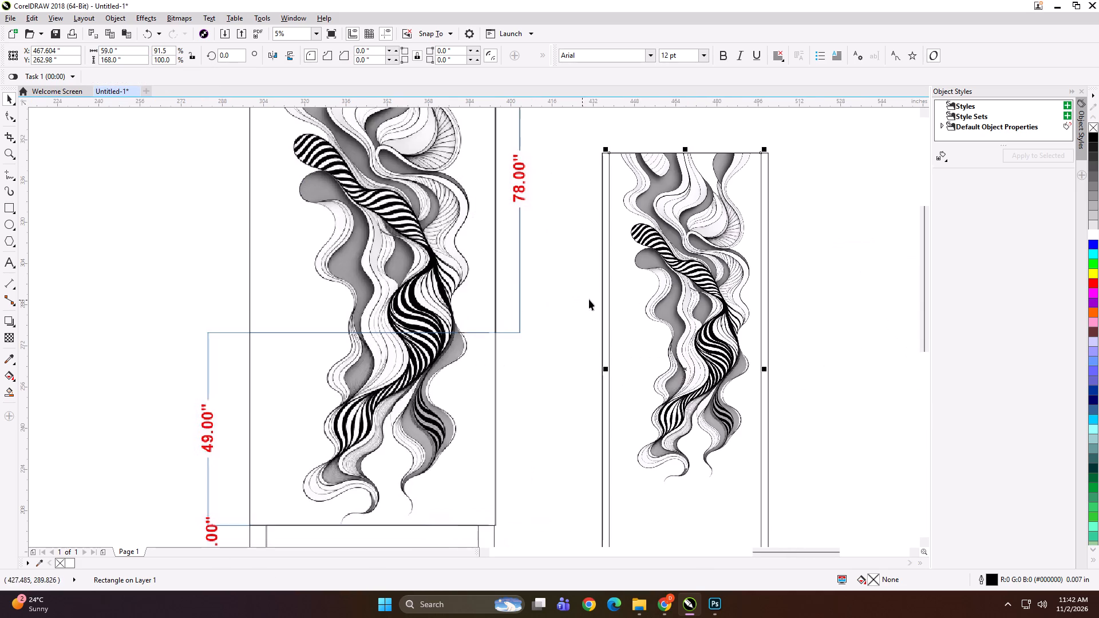
pyautogui.scroll(1, 610, 317)
pyautogui.keyDown('shift'); pyautogui.click(600, 309); pyautogui.keyUp('shift')
pyautogui.press('l')
pyautogui.scroll(-1, 535, 299)
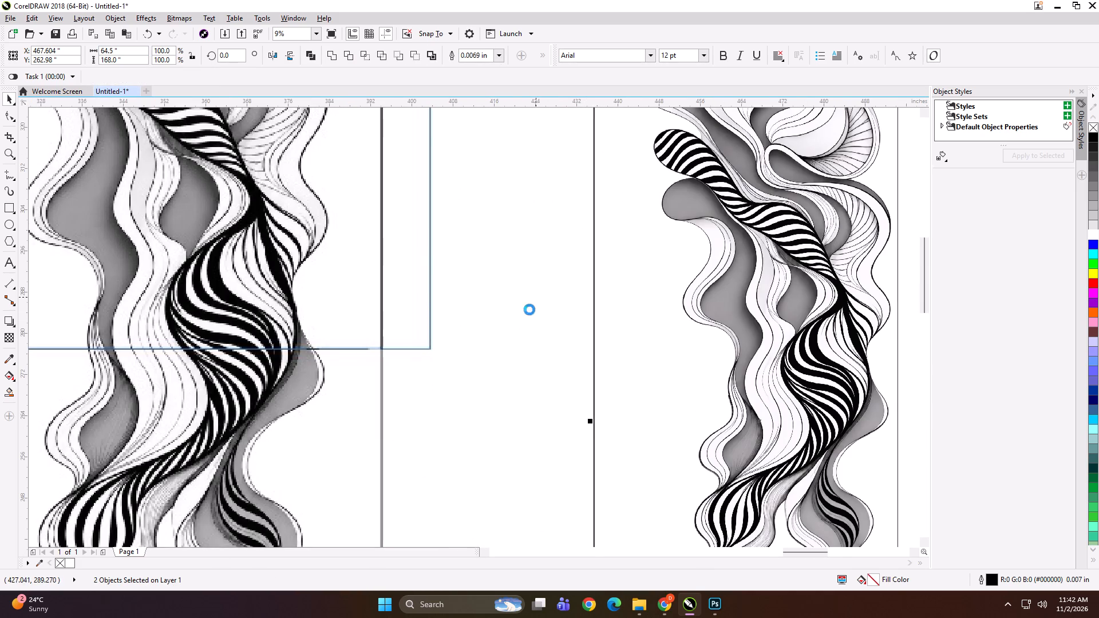
pyautogui.click(753, 286)
# Make a mirrored copy of the 59-inch-wide rectangle directly adjoining its right edge.
pyautogui.scroll(-1, 587, 248)
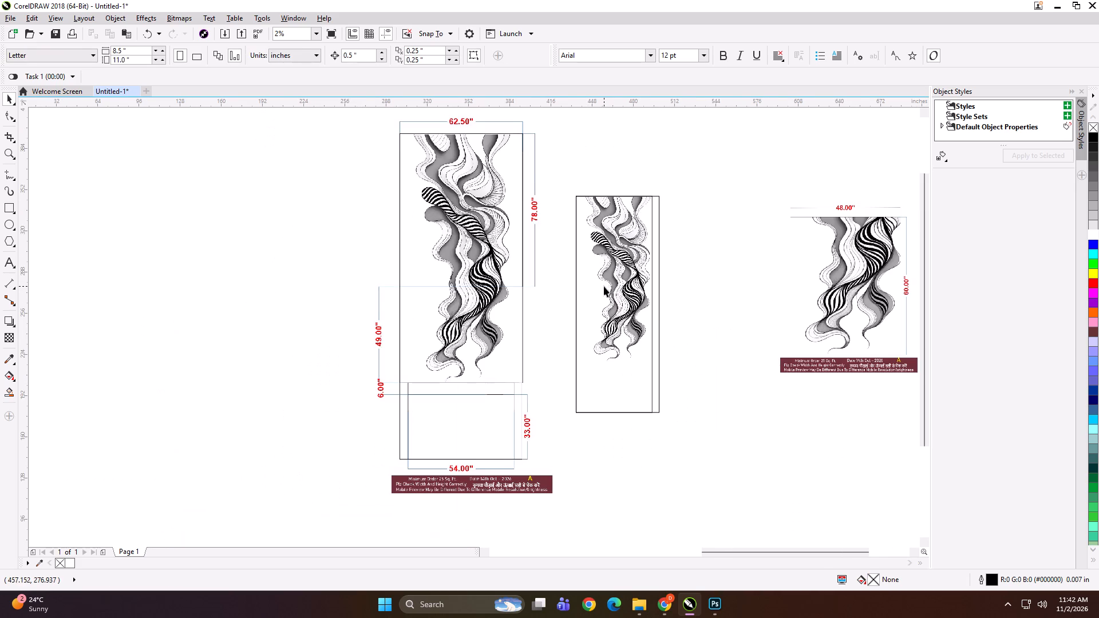
pyautogui.click(604, 286)
pyautogui.moveTo(572, 304); pyautogui.dragTo(717, 308)
pyautogui.keyDown('ctrl'); pyautogui.rightClick(717, 308); pyautogui.keyUp('ctrl')
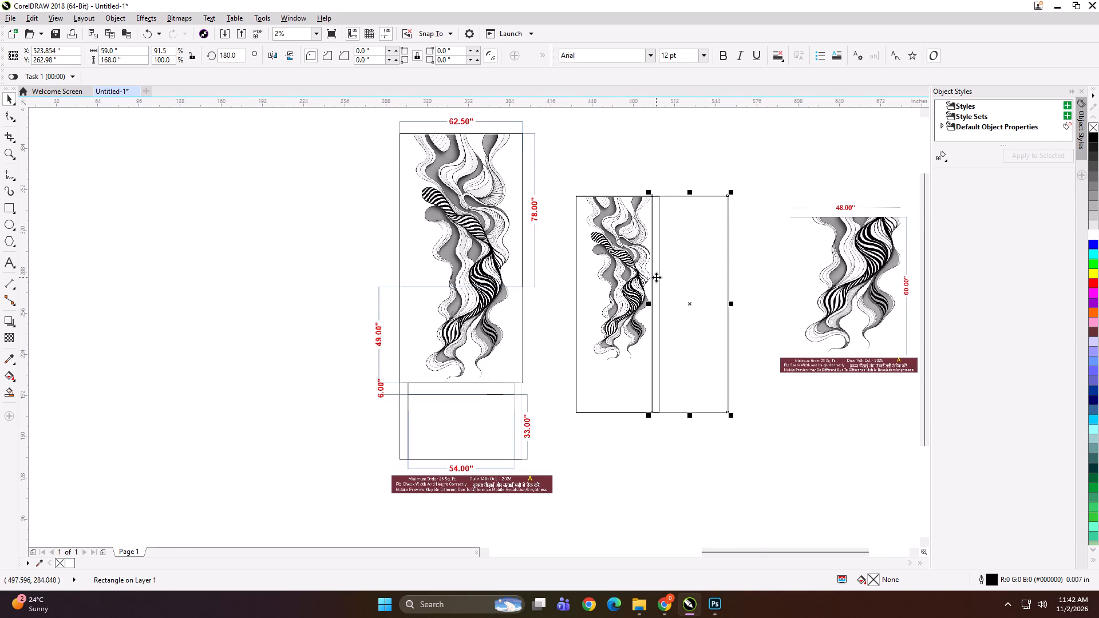
# Nudge the copied rectangle 0.5 inch left and narrow it to a strip ending at the tall artwork's right edge.
pyautogui.scroll(1, 656, 277)
pyautogui.press('Left')
pyautogui.moveTo(804, 330); pyautogui.dragTo(787, 328)
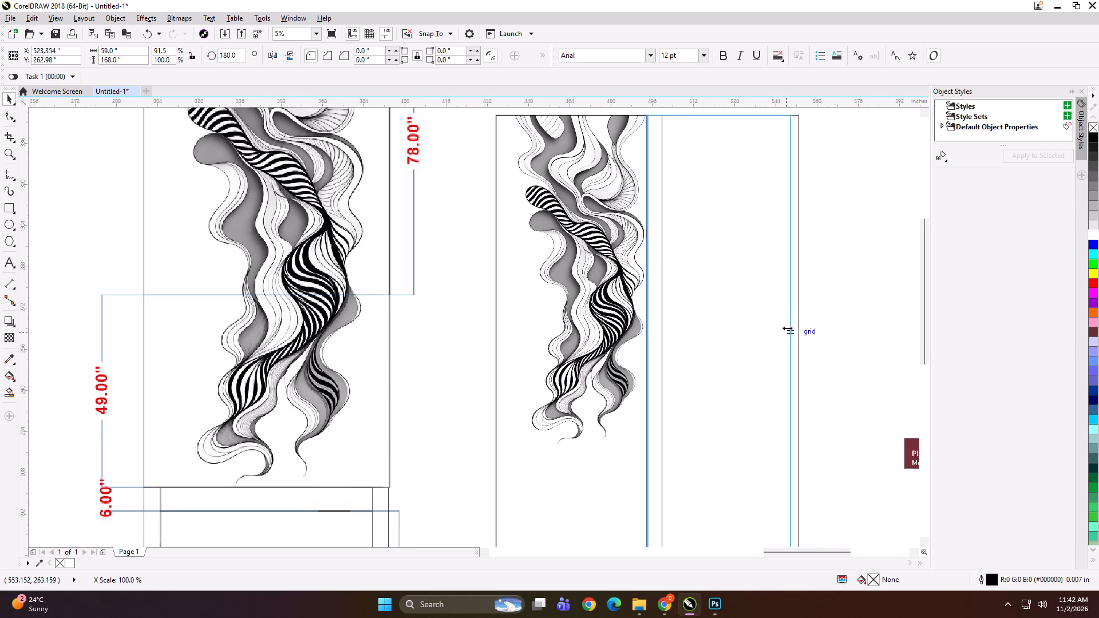
pyautogui.moveTo(787, 328); pyautogui.dragTo(665, 317)
# Group the narrow strip rectangle with the 59-inch-wide rectangle.
pyautogui.scroll(-1, 643, 293)
pyautogui.keyDown('shift'); pyautogui.click(592, 304); pyautogui.keyUp('shift')
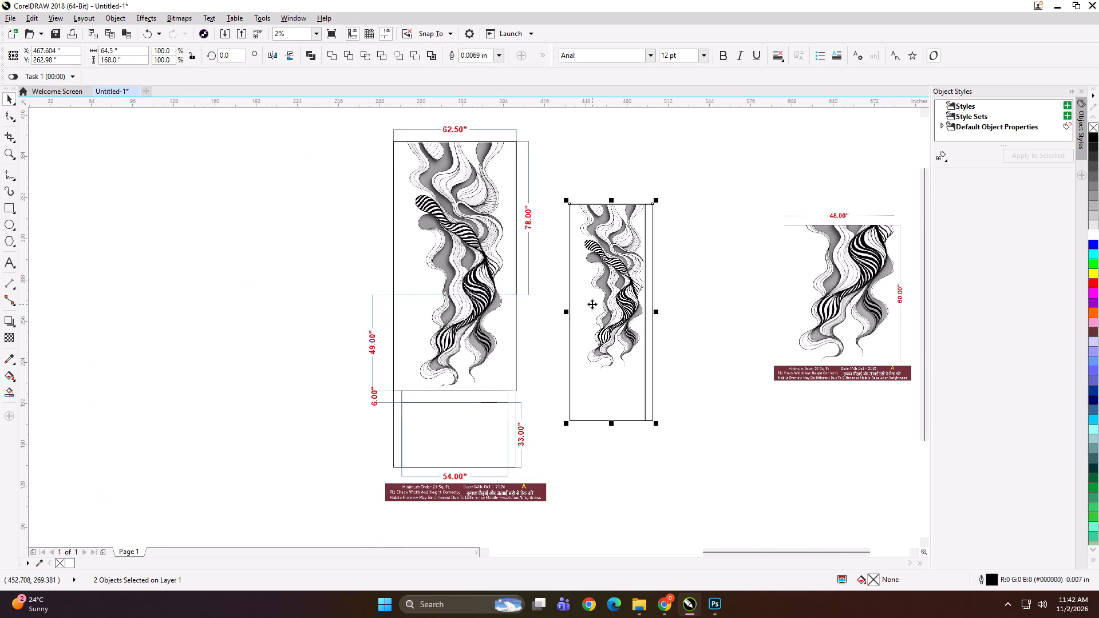
pyautogui.hotkey('ctrl', 'g')
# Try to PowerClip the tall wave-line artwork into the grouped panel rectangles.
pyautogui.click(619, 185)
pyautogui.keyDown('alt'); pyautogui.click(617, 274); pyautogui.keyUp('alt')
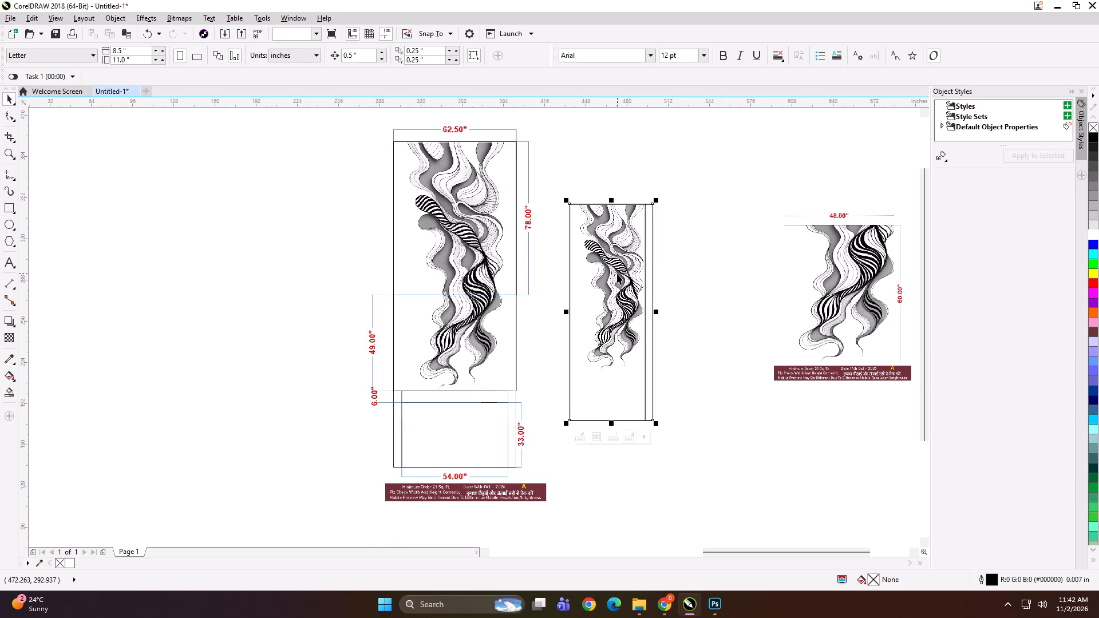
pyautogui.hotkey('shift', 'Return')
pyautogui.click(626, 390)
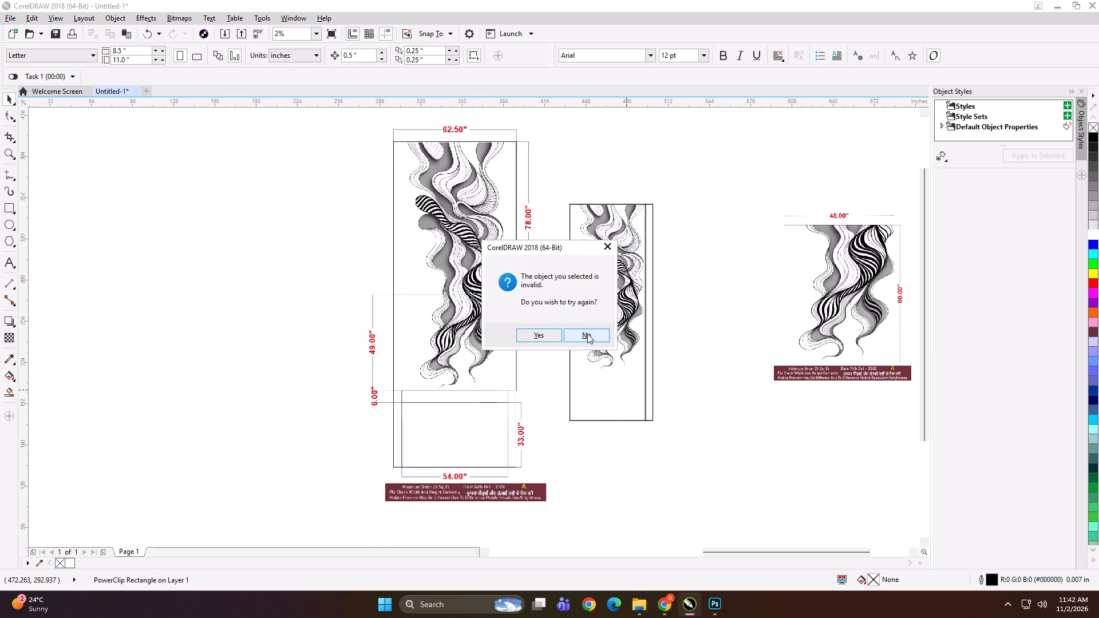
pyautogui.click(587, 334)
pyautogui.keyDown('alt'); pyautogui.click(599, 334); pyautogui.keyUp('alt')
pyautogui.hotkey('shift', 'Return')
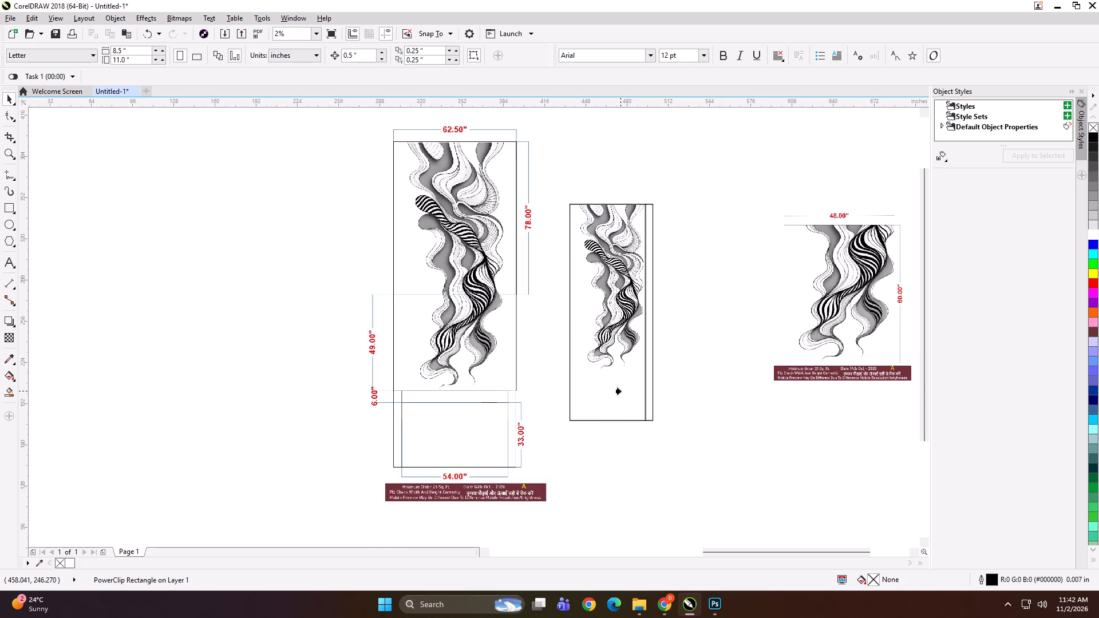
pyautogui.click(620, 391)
# Cut the tall artwork and PowerClip a centred placeholder rectangle, about 16 × 21.5 inches, into the grouped panel rectangles.
pyautogui.click(590, 336)
pyautogui.keyDown('alt'); pyautogui.click(590, 336); pyautogui.keyUp('alt')
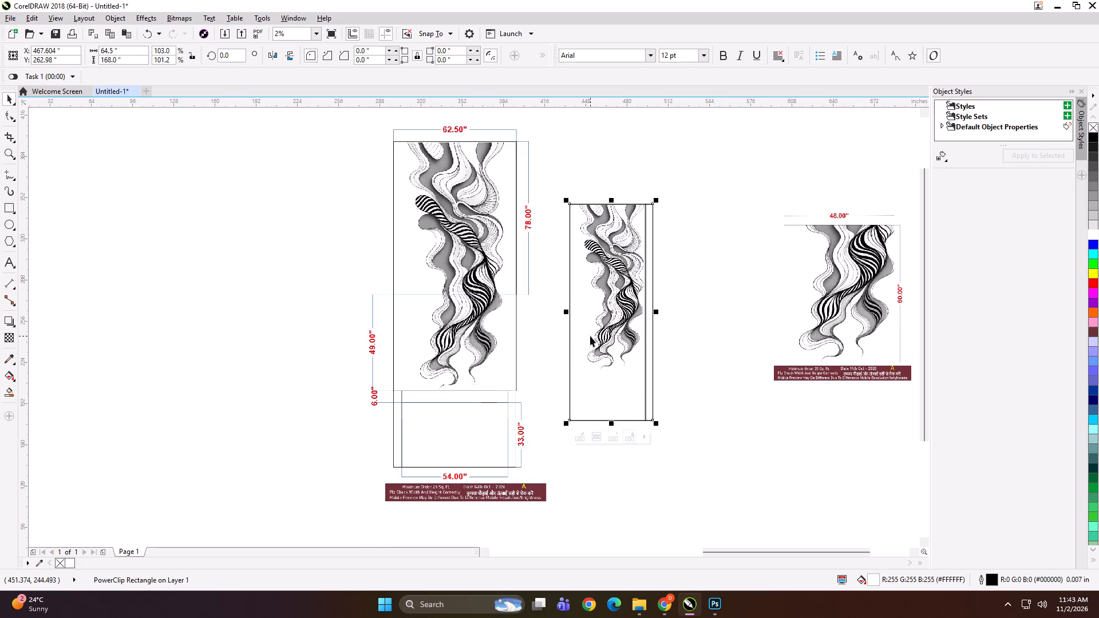
pyautogui.hotkey('ctrl', 'x')
pyautogui.click(15, 207)
pyautogui.moveTo(246, 304); pyautogui.dragTo(267, 332)
pyautogui.press('space')
pyautogui.keyDown('shift'); pyautogui.click(599, 328); pyautogui.keyUp('shift')
pyautogui.press('space')
pyautogui.write('CE')
pyautogui.click(689, 245)
pyautogui.moveTo(689, 245); pyautogui.dragTo(596, 354)
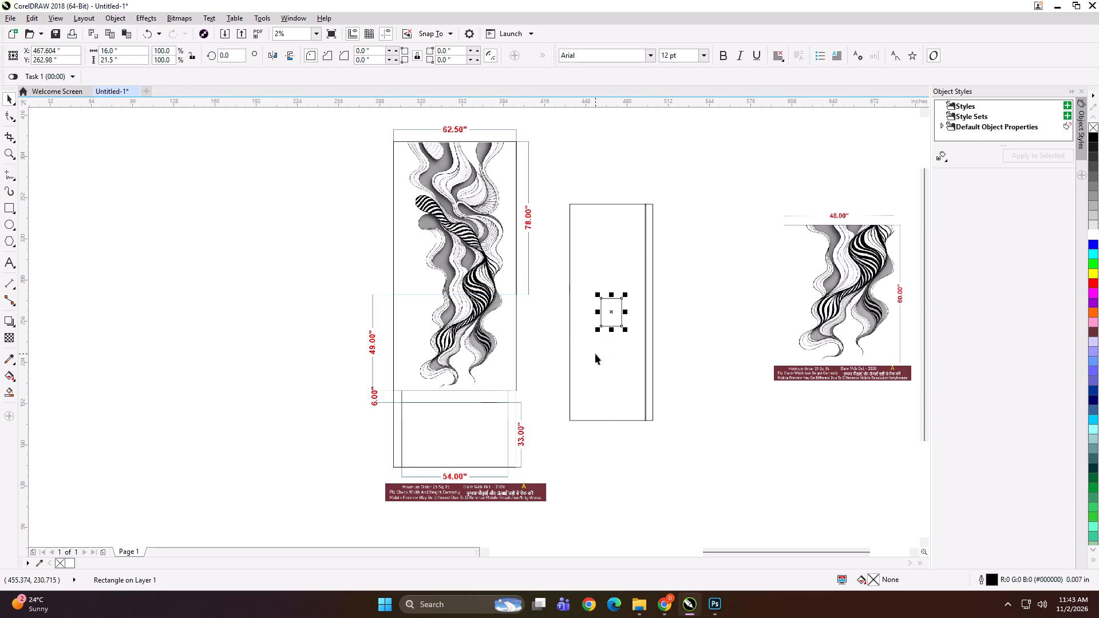
pyautogui.hotkey('shift', 'Return')
pyautogui.click(595, 354)
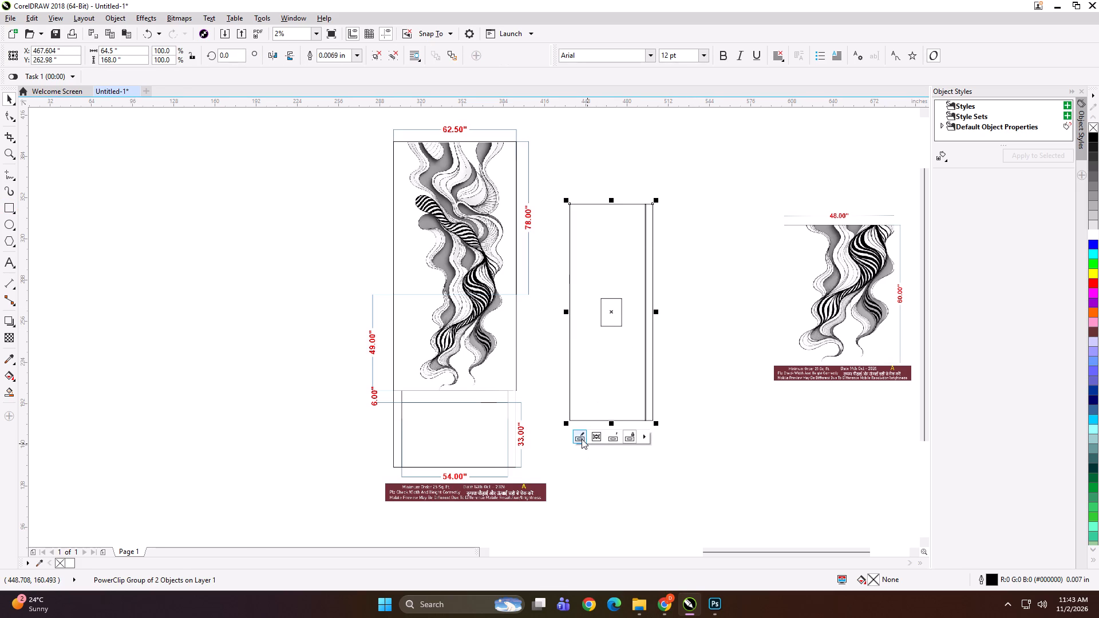
# Replace the placeholder rectangle inside the PowerClip with the cut wave-line artwork.
pyautogui.click(581, 438)
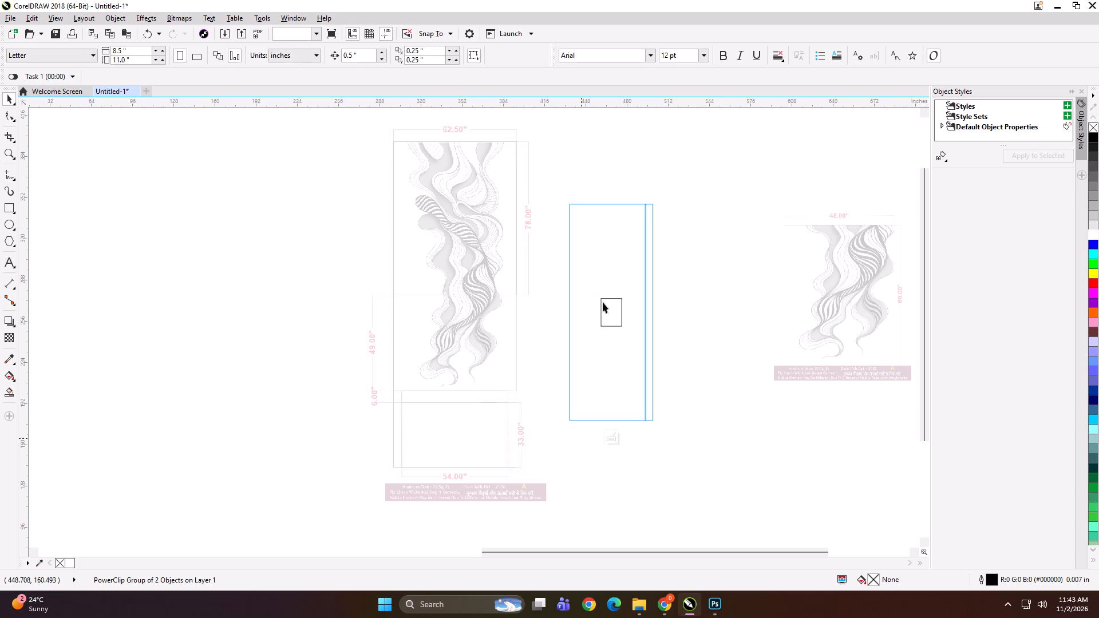
pyautogui.click(601, 298)
pyautogui.press('Delete')
pyautogui.hotkey('ctrl', 'v')
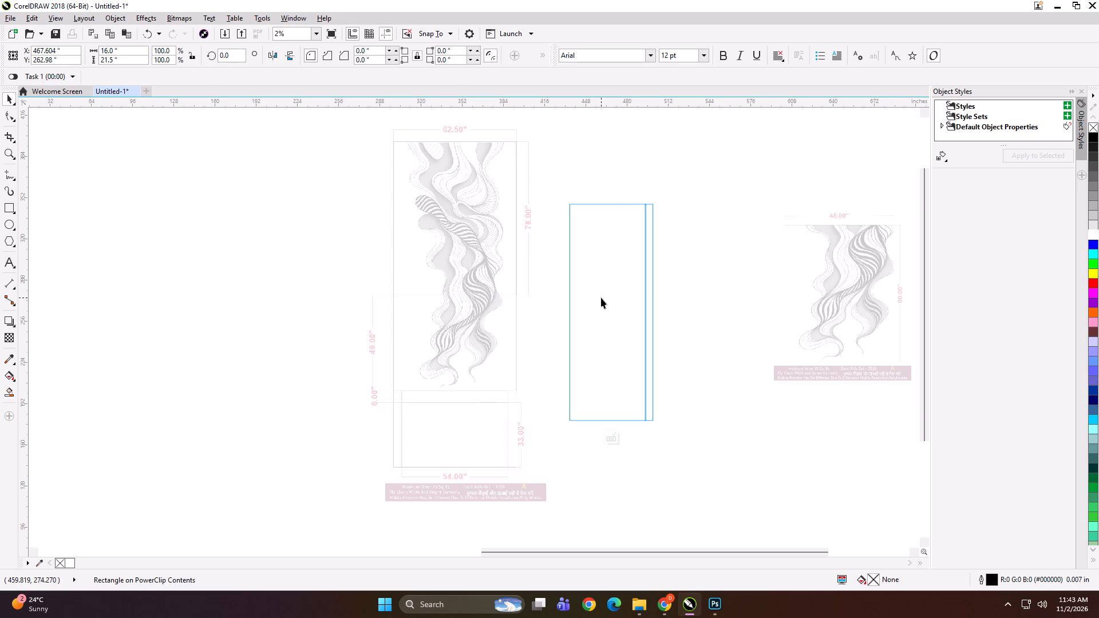
pyautogui.click(612, 169)
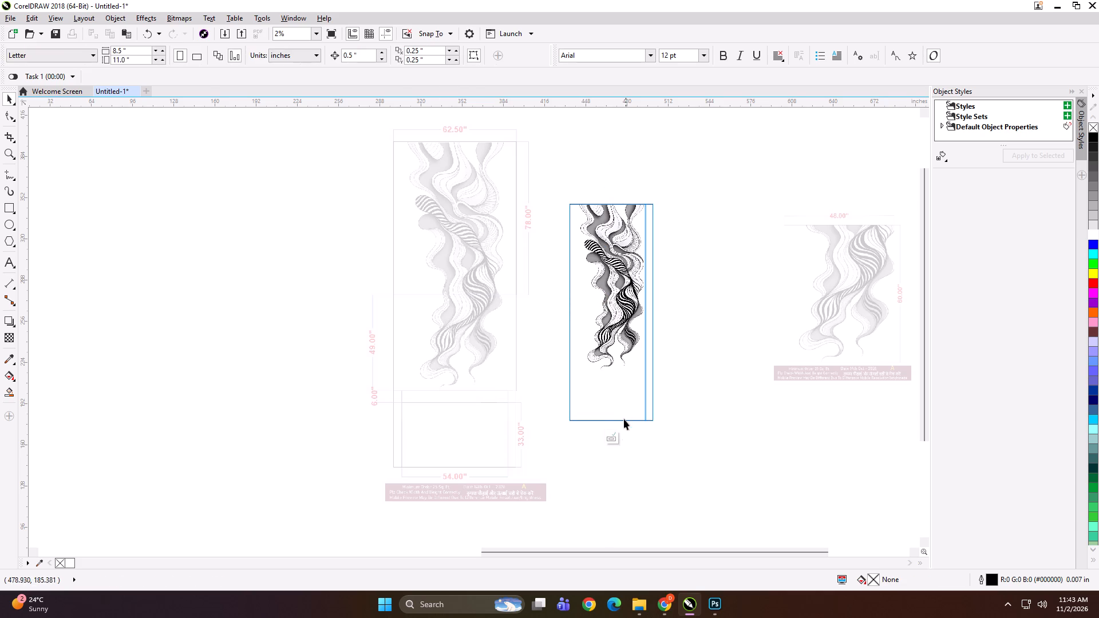
pyautogui.click(611, 439)
pyautogui.click(646, 480)
# Ungroup the PowerClipped artwork into a separate wide panel and narrow strip.
pyautogui.click(622, 334)
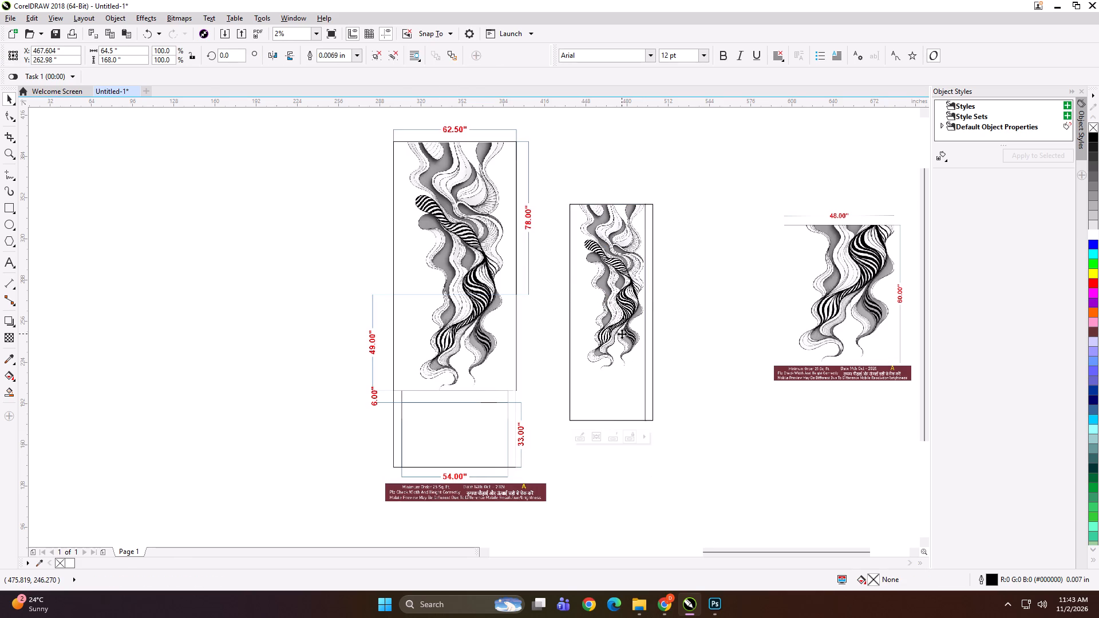
pyautogui.hotkey('ctrl', 'u')
pyautogui.hotkey('ctrl', 'u')
pyautogui.click(612, 181)
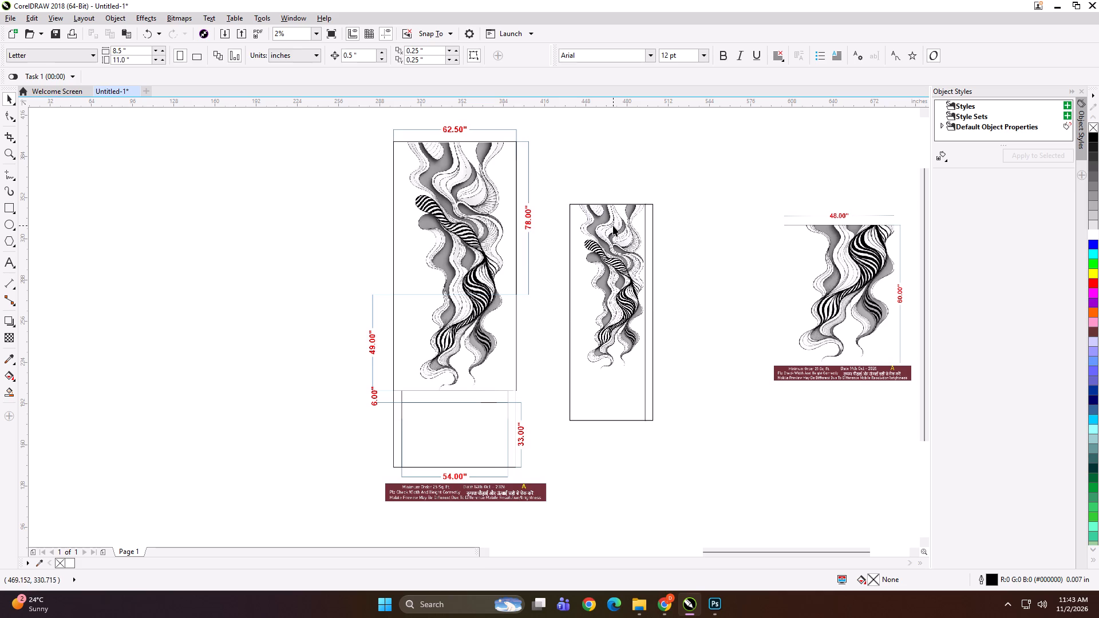
pyautogui.click(613, 225)
pyautogui.click(638, 163)
# Add the text label "62.5x166 PANEL 1" at the top edge of the wide panel.
pyautogui.click(7, 263)
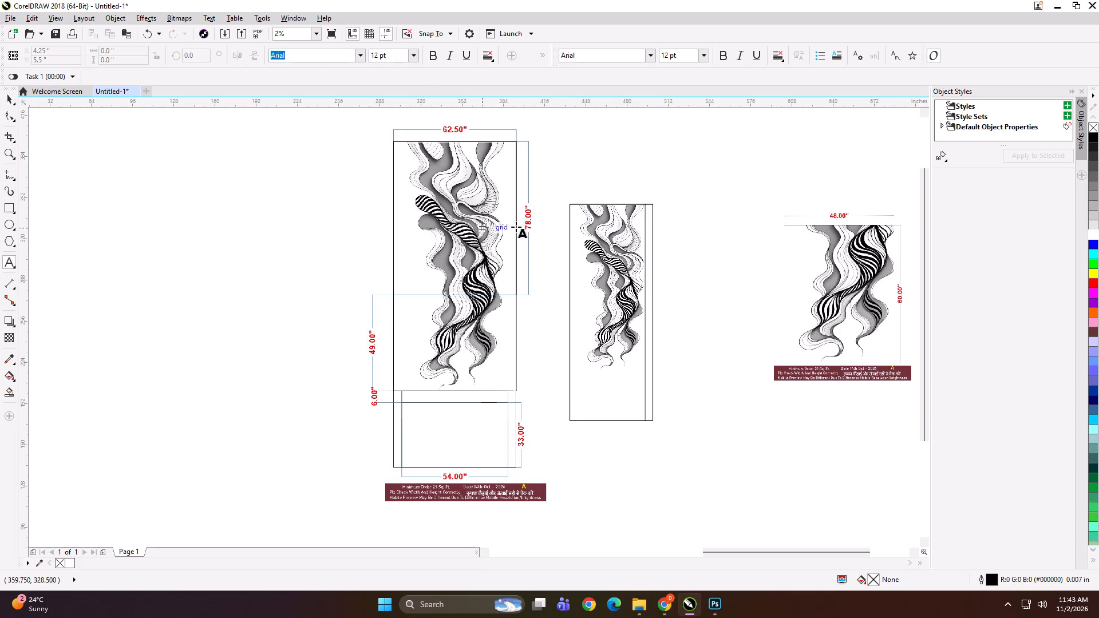
pyautogui.click(586, 202)
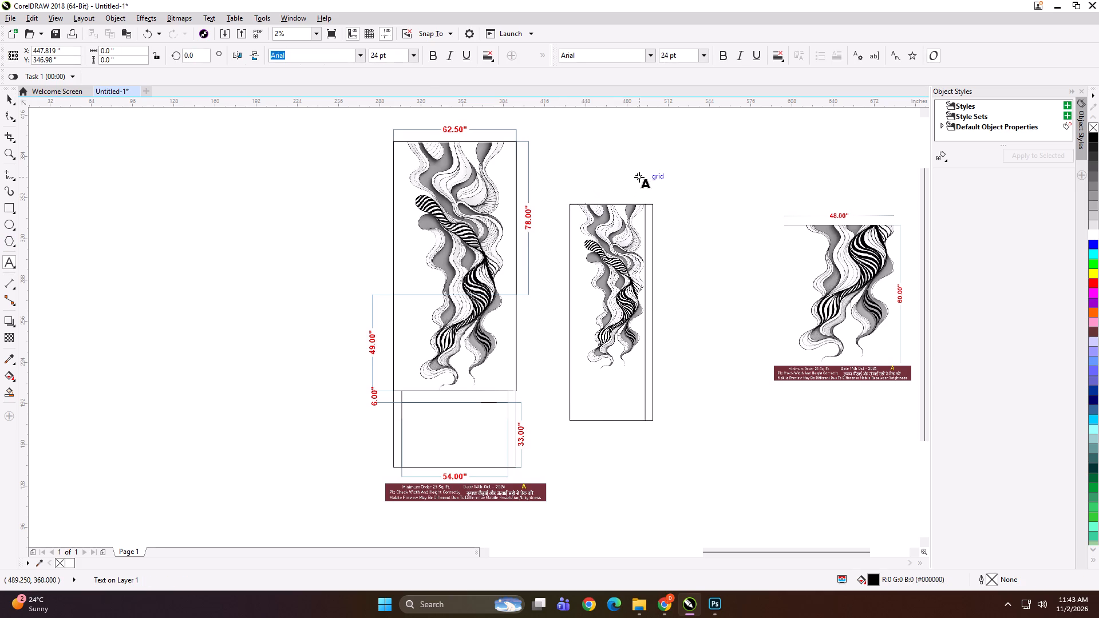
pyautogui.write('62.5')
pyautogui.press('Tab')
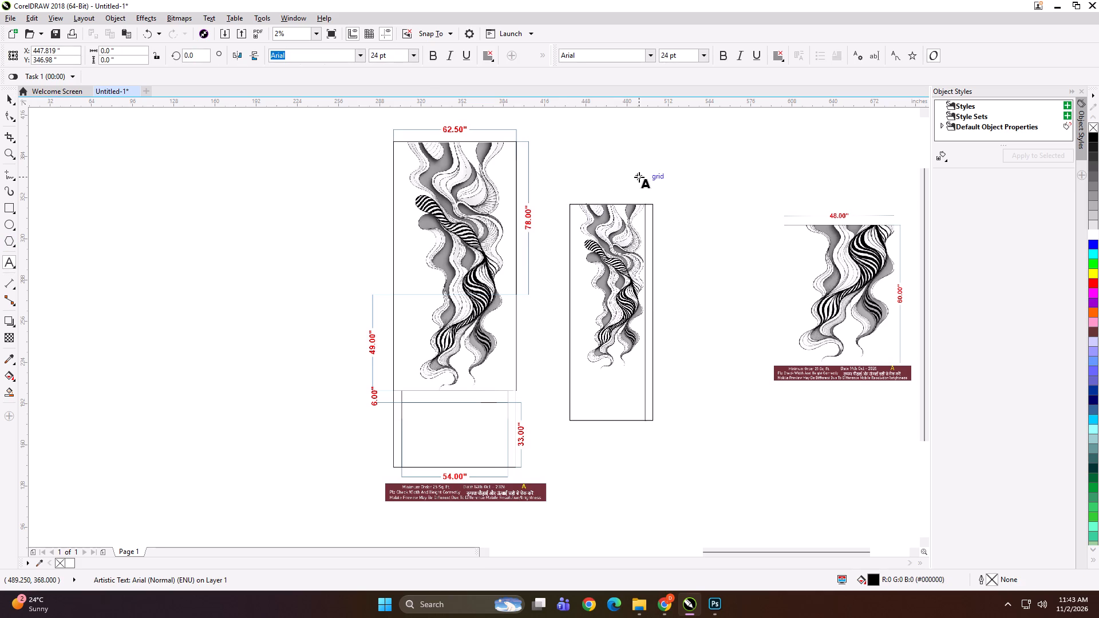
pyautogui.scroll(1, 589, 181)
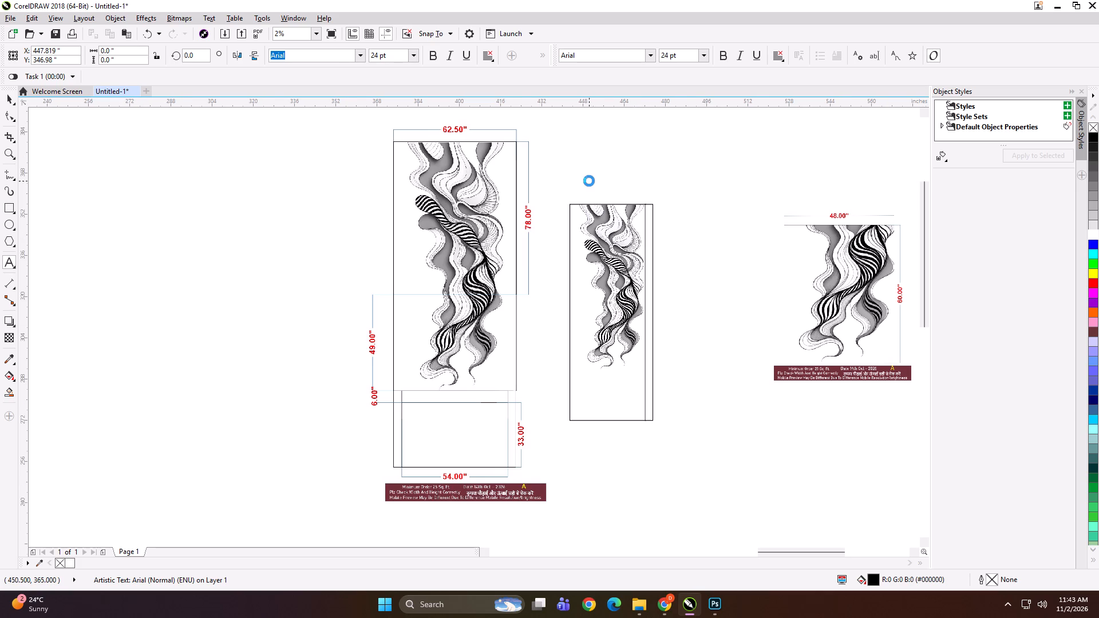
pyautogui.scroll(6, 583, 233)
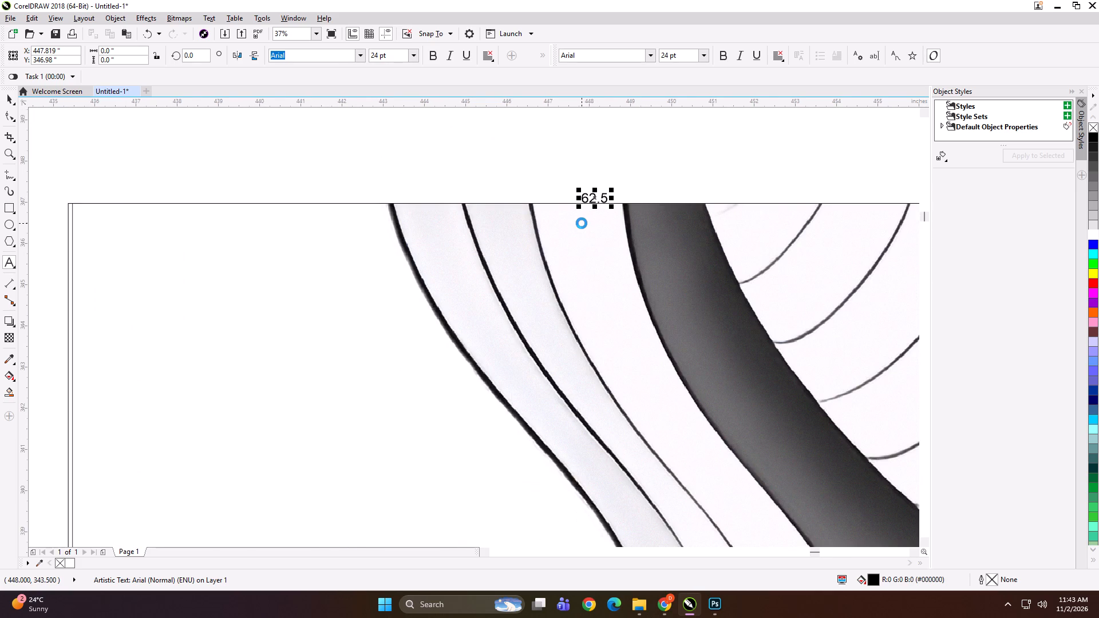
pyautogui.write('x166 PANEL 1')
# Copy the label to the top edge of the narrow strip and change its panel number to 2.
pyautogui.hotkey('ctrl', 'a')
pyautogui.hotkey('ctrl', 'c')
pyautogui.scroll(-5, 384, 195)
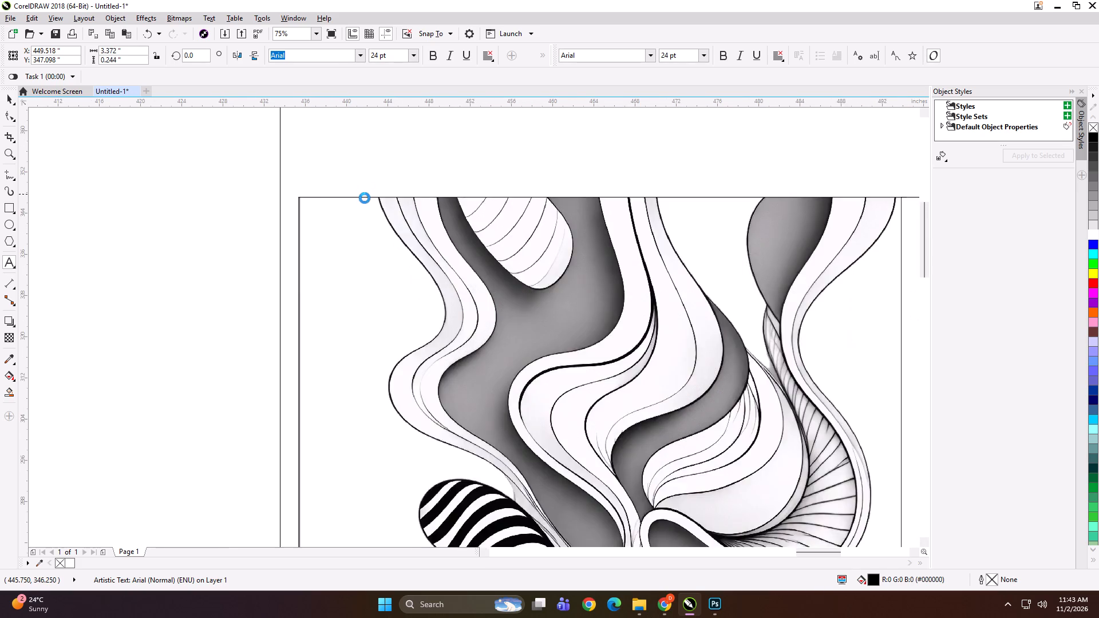
pyautogui.scroll(4, 653, 198)
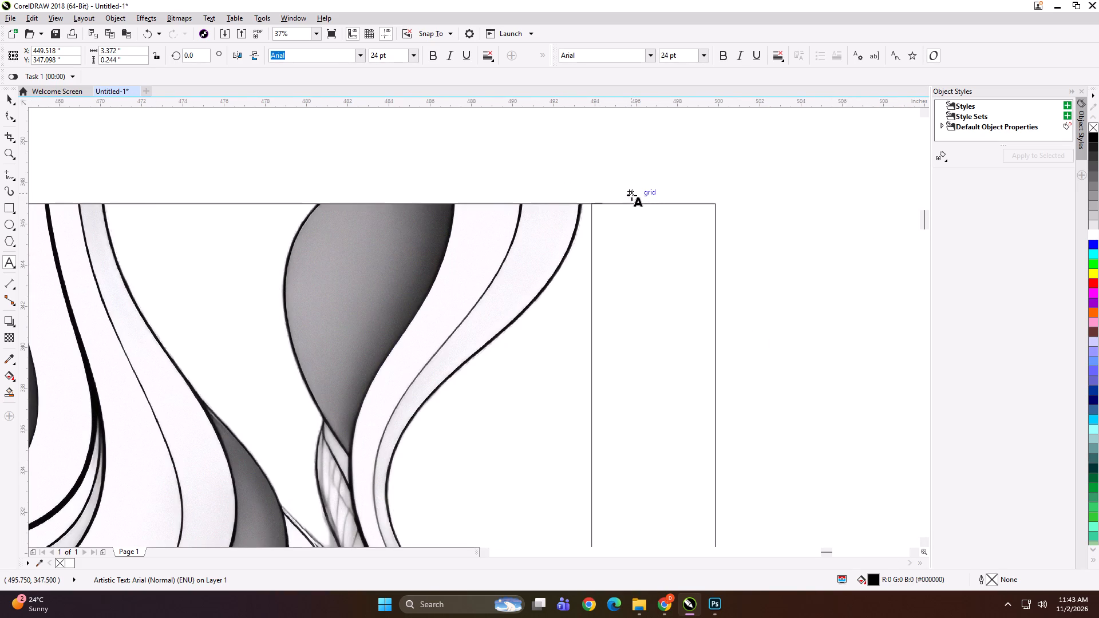
pyautogui.click(631, 201)
pyautogui.scroll(1, 637, 201)
pyautogui.hotkey('ctrl', 'v')
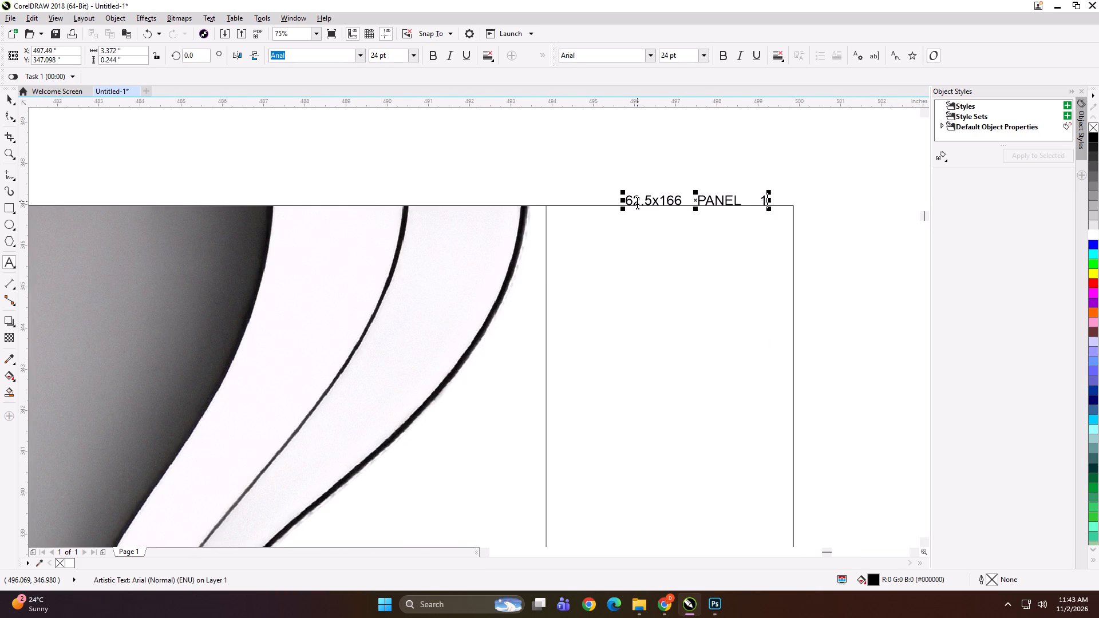
pyautogui.press('BackSpace')
pyautogui.press('2')
pyautogui.scroll(-4, 648, 202)
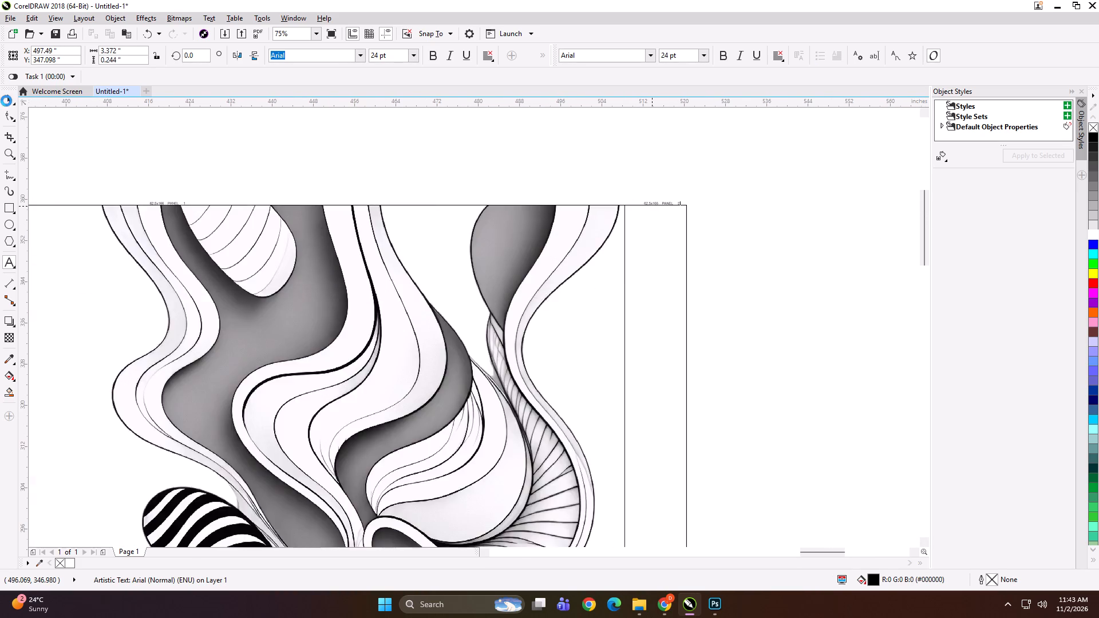
# Group the PANEL 2 label with the narrow strip.
pyautogui.click(6, 101)
pyautogui.scroll(-1, 489, 160)
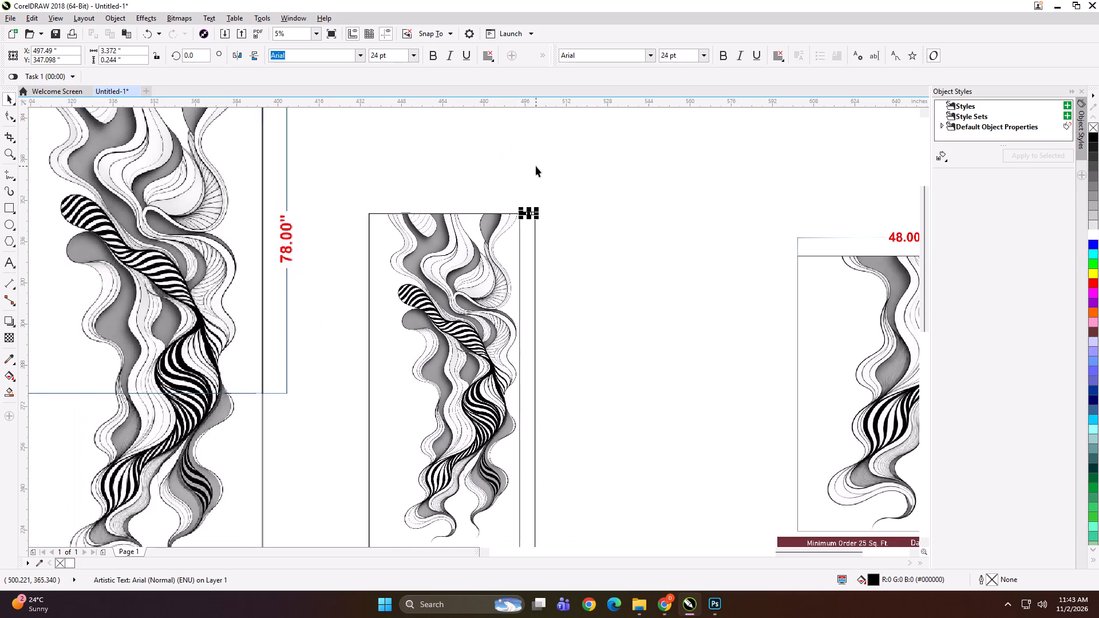
pyautogui.keyDown('shift'); pyautogui.click(525, 241); pyautogui.keyUp('shift')
pyautogui.hotkey('ctrl', 'g')
# Group the PANEL 1 label with the wide panel.
pyautogui.moveTo(457, 182); pyautogui.dragTo(388, 243)
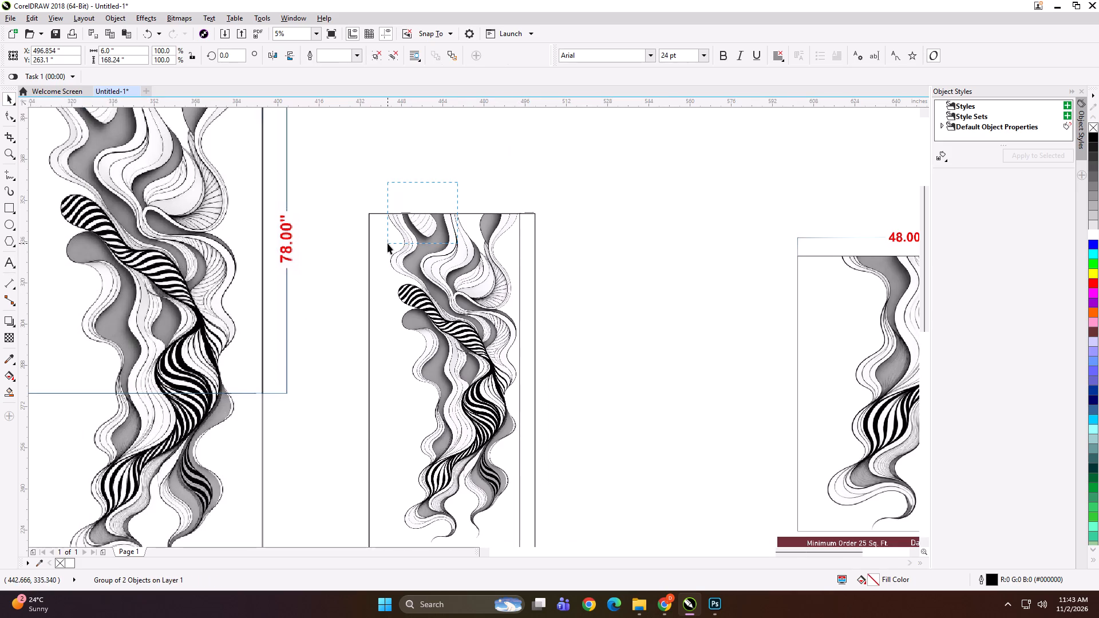
pyautogui.moveTo(388, 243); pyautogui.dragTo(387, 243)
pyautogui.keyDown('shift'); pyautogui.click(401, 247); pyautogui.keyUp('shift')
pyautogui.hotkey('ctrl', 'g')
# Export the wide panel group as an RGB TIFF at 100 dpi, overwriting "59x168 A" in the AK DESIGN folder.
pyautogui.scroll(-1, 537, 215)
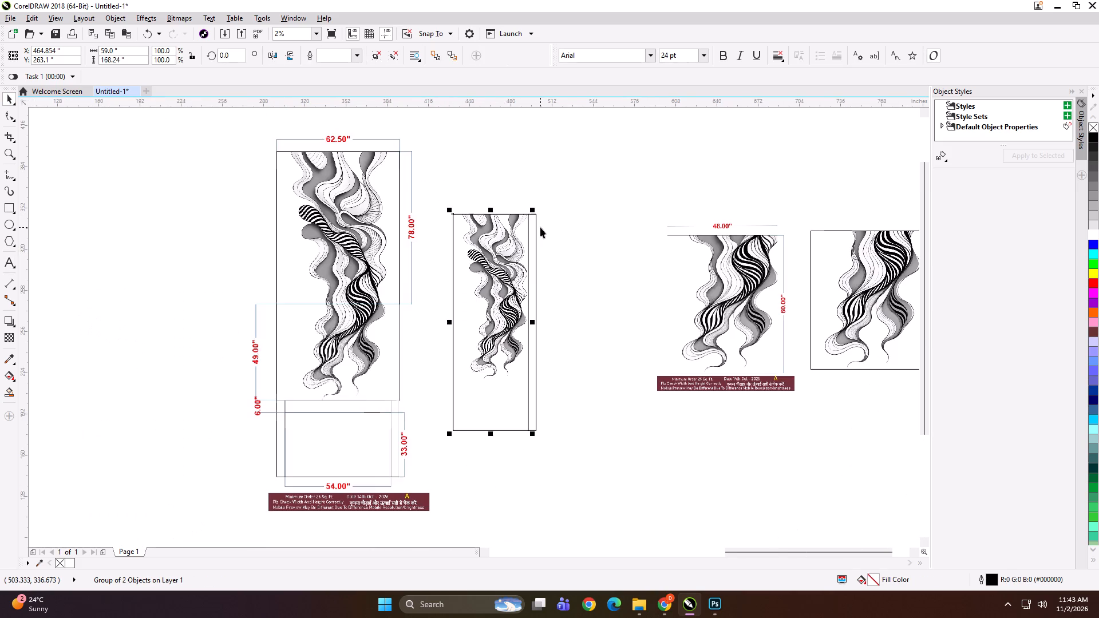
pyautogui.hotkey('ctrl', 'e')
pyautogui.click(586, 268)
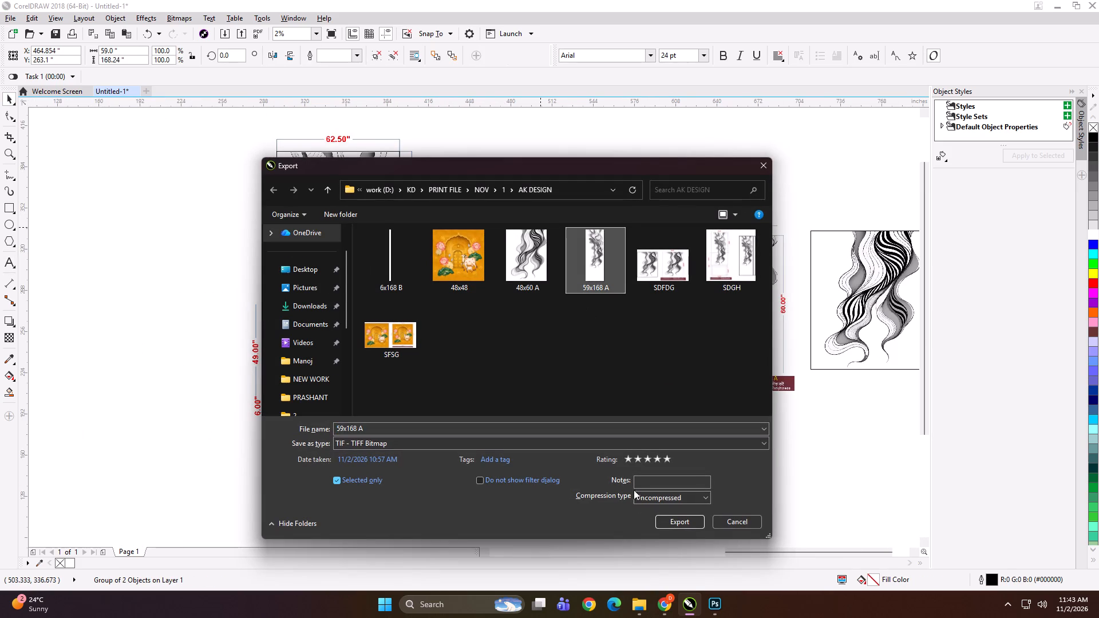
pyautogui.click(675, 525)
pyautogui.click(578, 303)
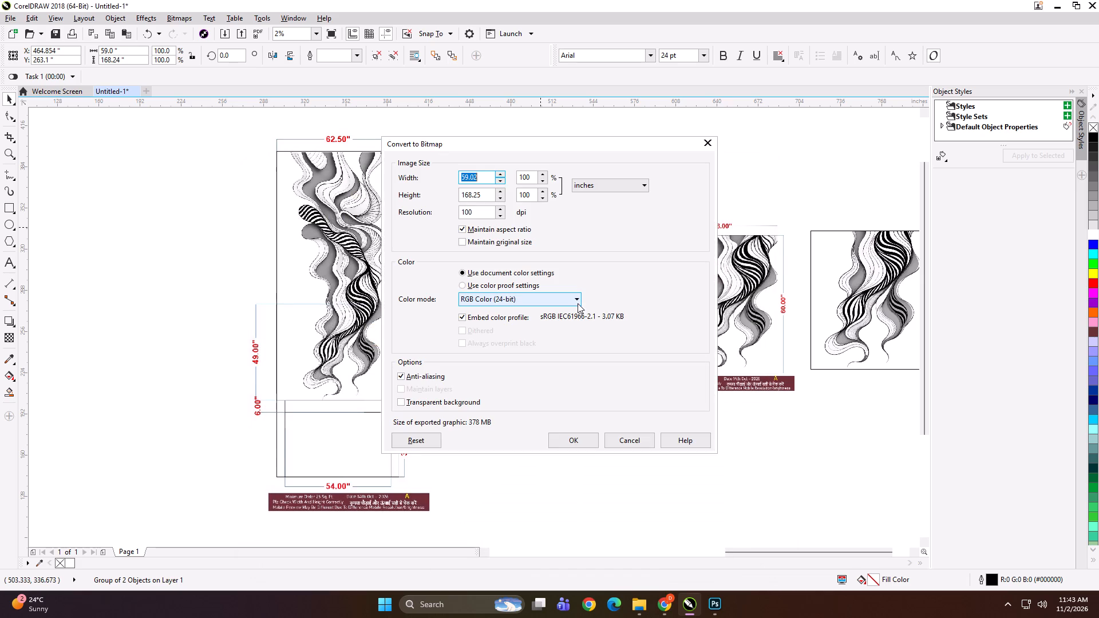
pyautogui.click(568, 439)
pyautogui.click(483, 297)
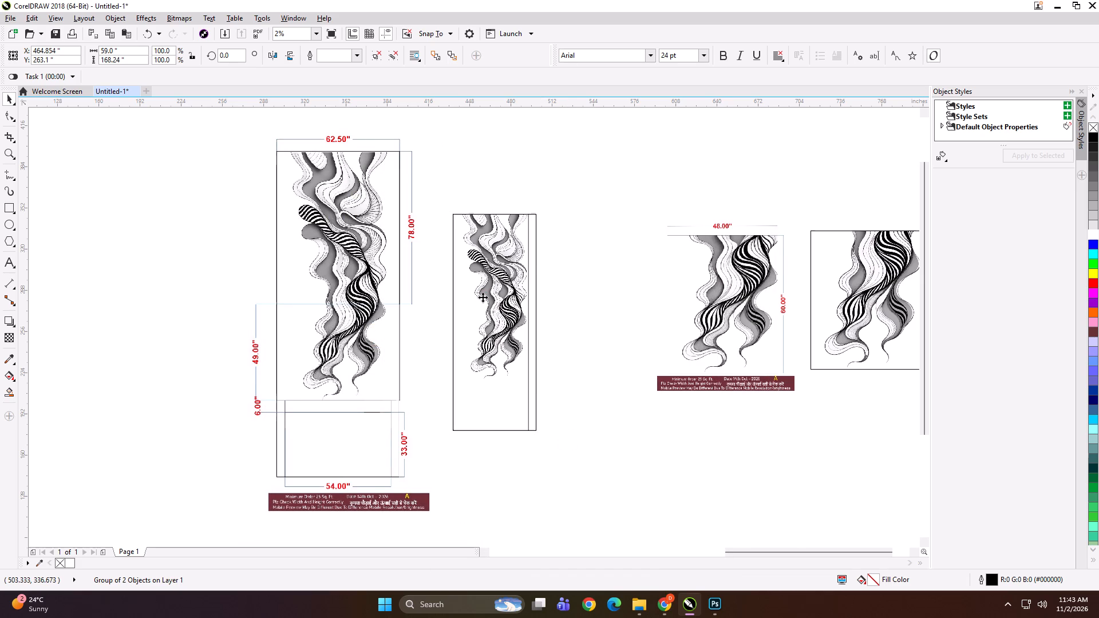
# Export the narrow strip group as an RGB TIFF at 100 dpi, overwriting "6x168 B" in the AK DESIGN folder.
pyautogui.click(533, 253)
pyautogui.hotkey('ctrl', 'e')
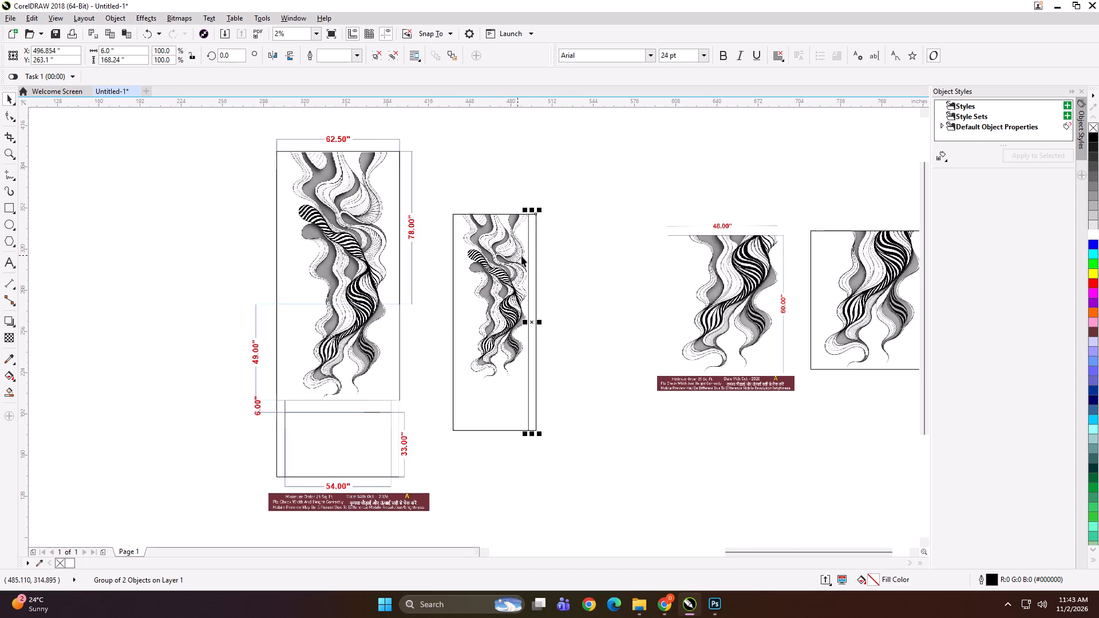
pyautogui.hotkey('ctrl', 'e')
pyautogui.click(520, 161)
pyautogui.moveTo(513, 186); pyautogui.dragTo(566, 468)
pyautogui.hotkey('ctrl', 'e')
pyautogui.click(383, 270)
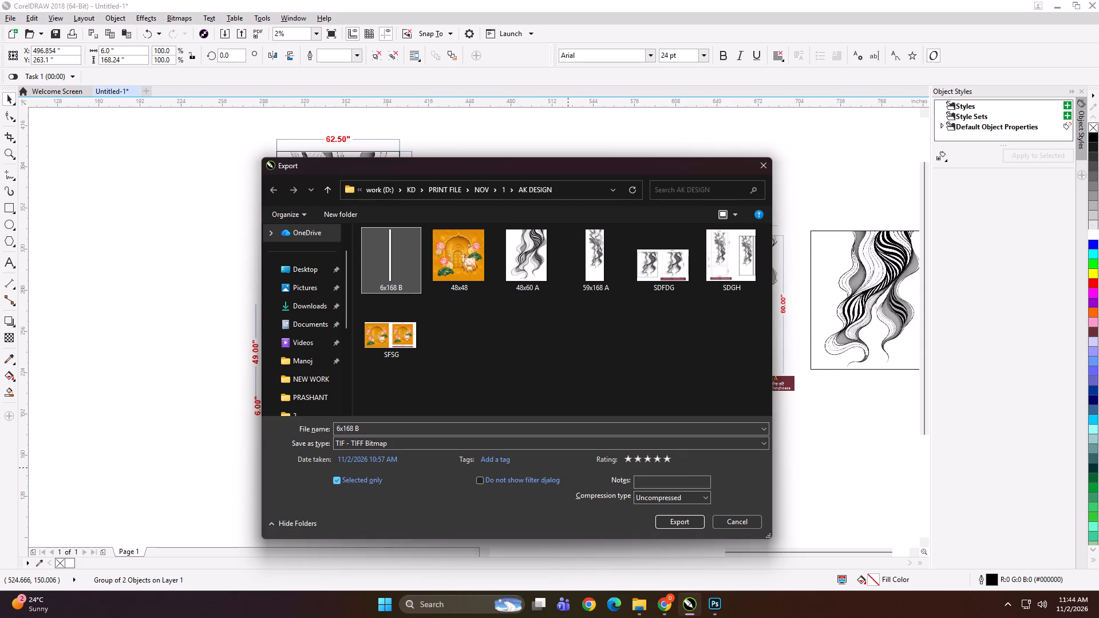
pyautogui.click(666, 520)
pyautogui.click(575, 300)
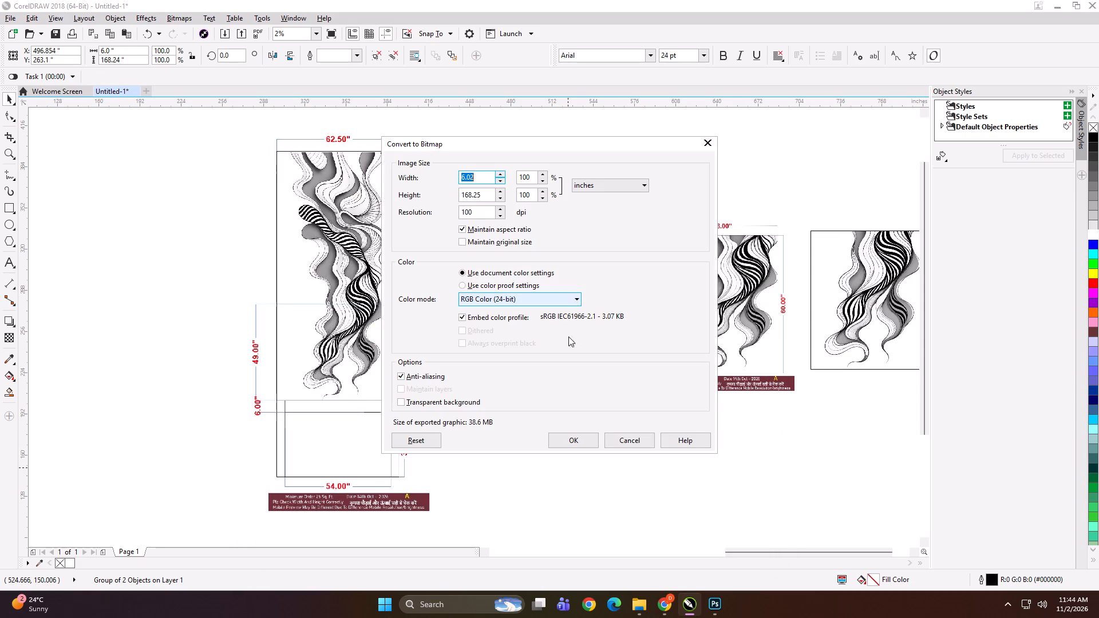
pyautogui.click(566, 443)
# Delete all the dimensioned layouts and artwork panels from the drawing.
pyautogui.scroll(-1, 525, 241)
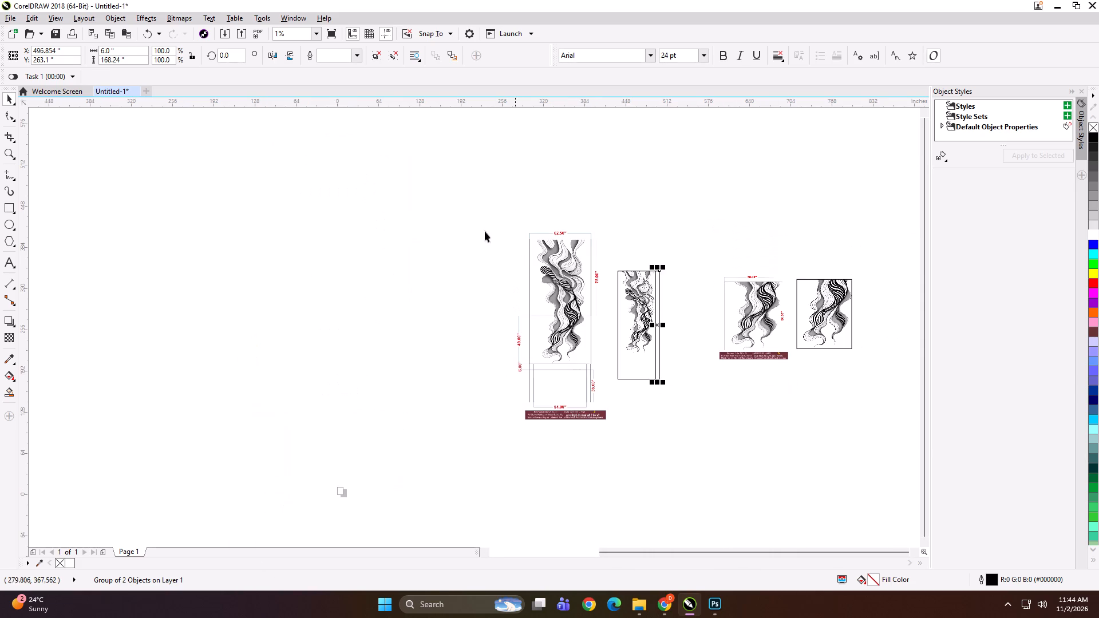
pyautogui.moveTo(424, 187); pyautogui.dragTo(876, 494)
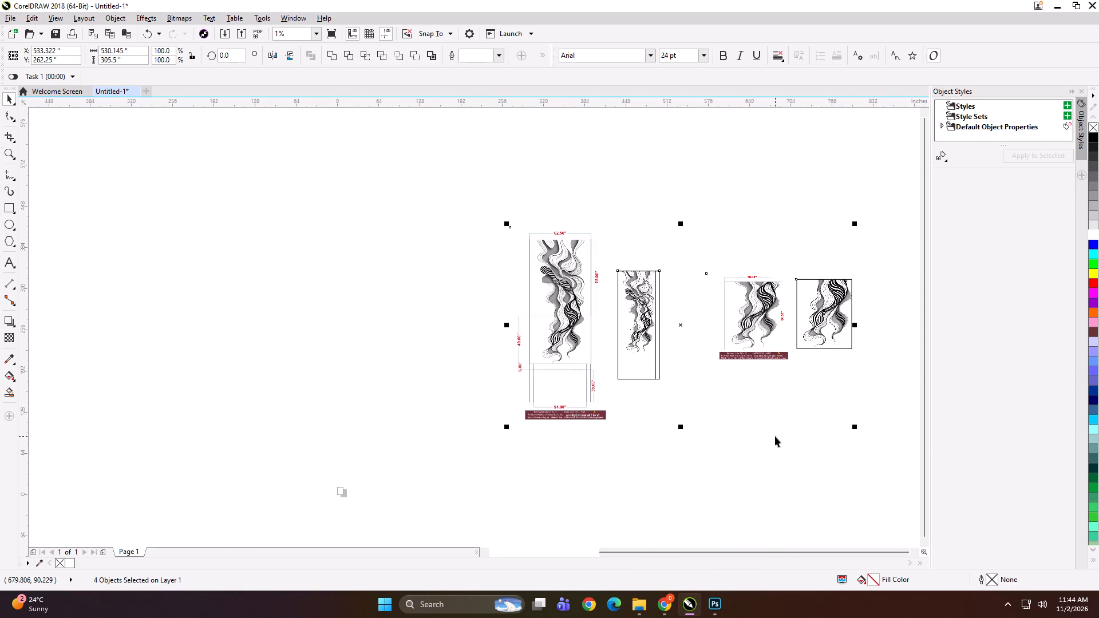
pyautogui.hotkey('ctrl', 'e')
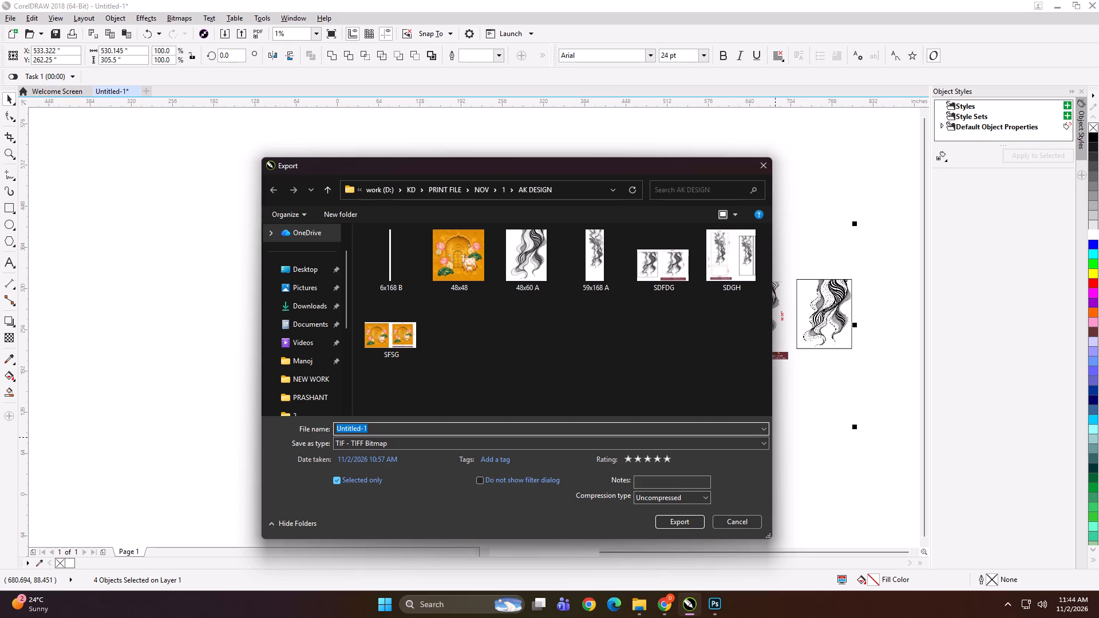
pyautogui.click(742, 524)
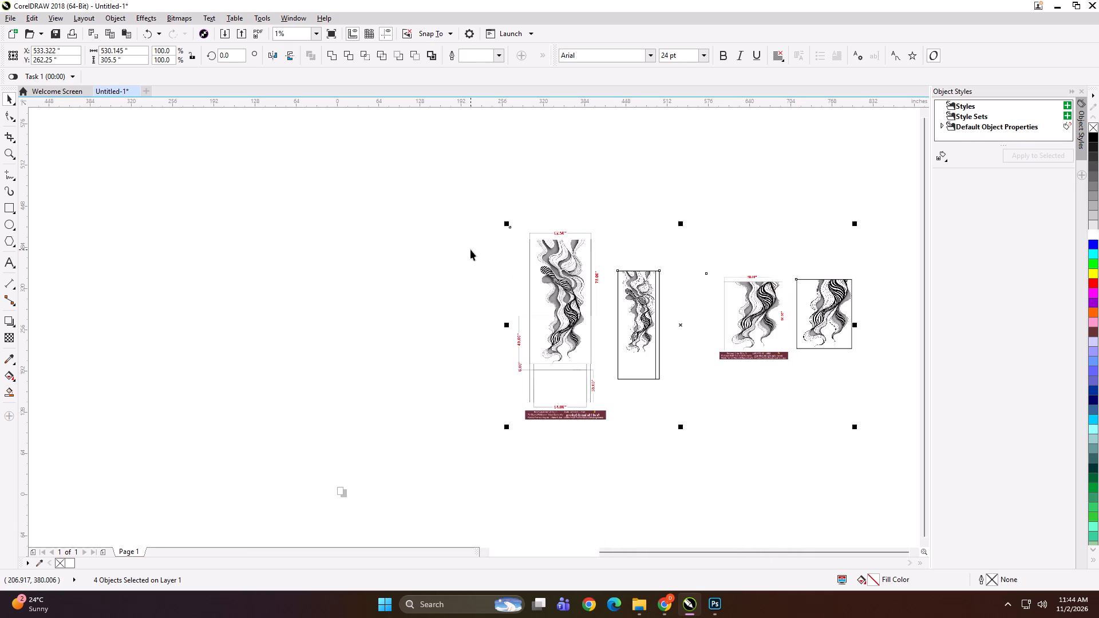
pyautogui.press('Delete')
pyautogui.click(488, 265)
# Switch to File Explorer and open folder 1 under KD, PRINT FILE, NOV on the work (D:) drive.
pyautogui.click(643, 609)
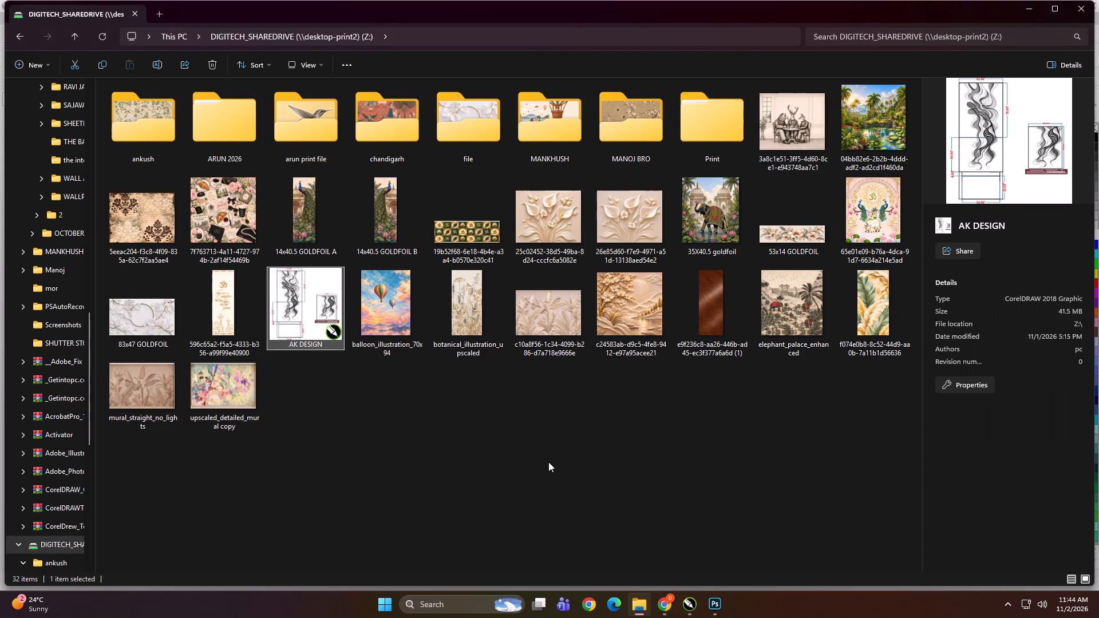
pyautogui.click(548, 462)
pyautogui.press('BackSpace')
pyautogui.press('BackSpace')
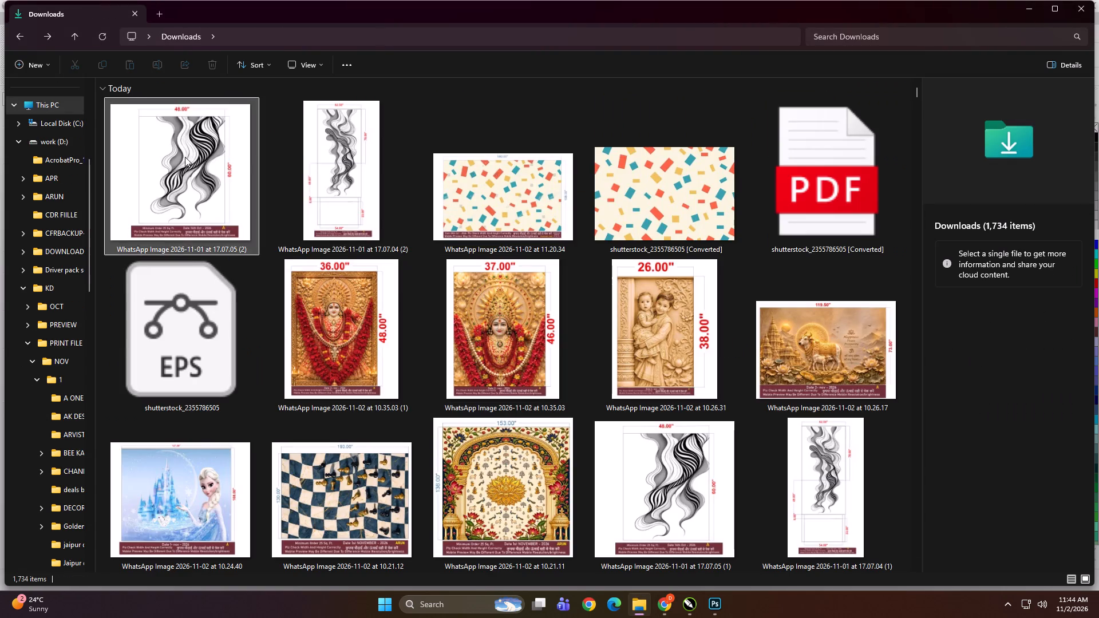
pyautogui.scroll(7, 30, 392)
pyautogui.click(45, 371)
pyautogui.doubleClick(222, 168)
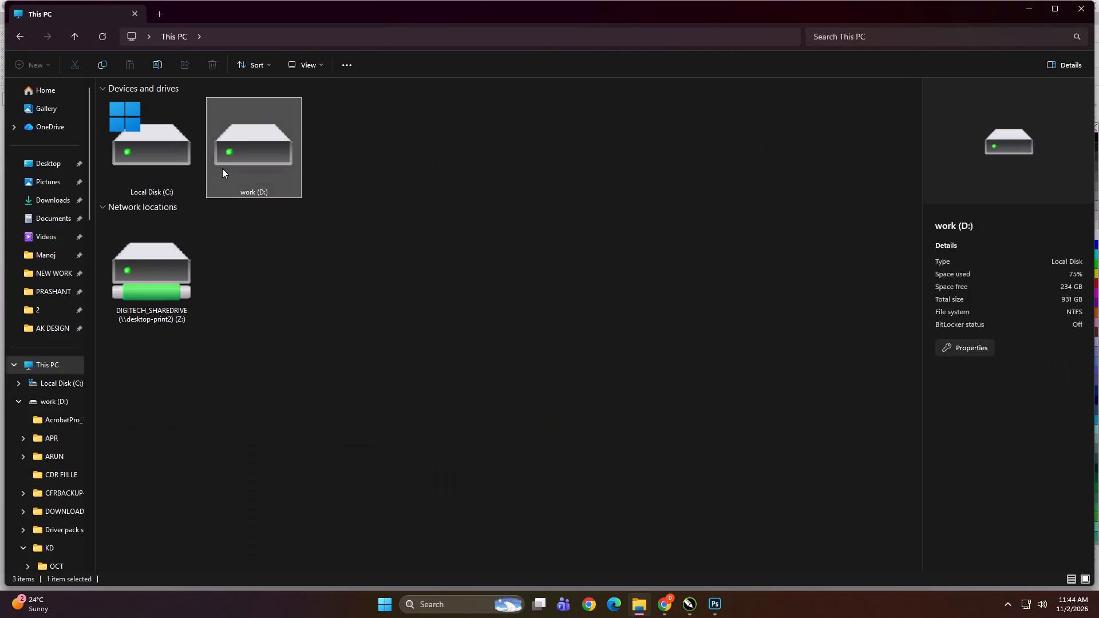
pyautogui.doubleClick(268, 271)
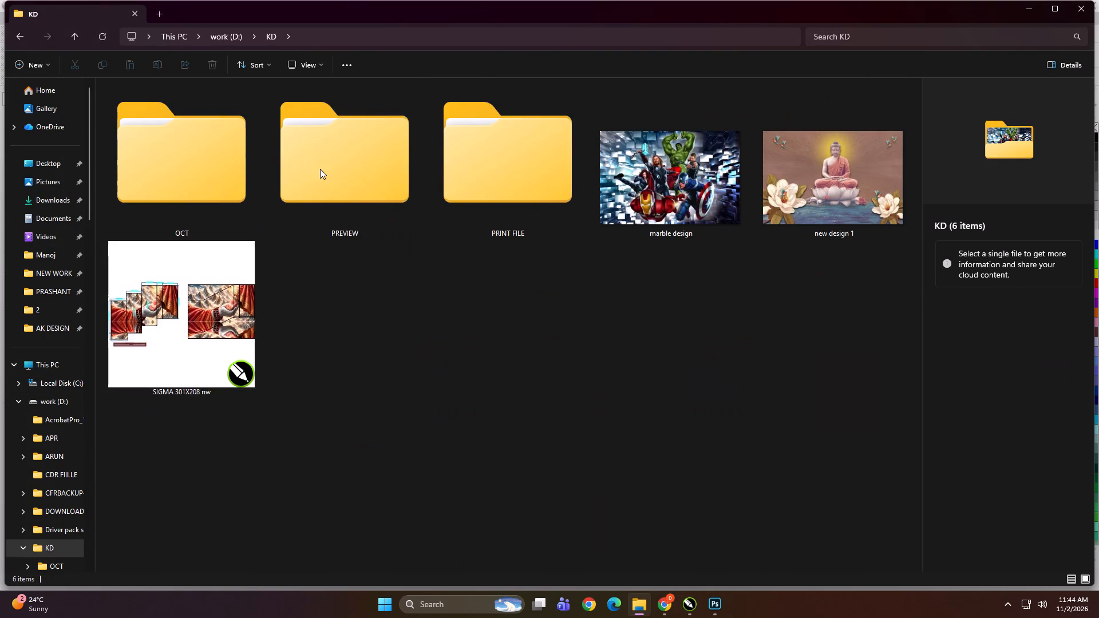
pyautogui.click(320, 169)
pyautogui.doubleClick(479, 178)
pyautogui.doubleClick(201, 189)
pyautogui.doubleClick(189, 145)
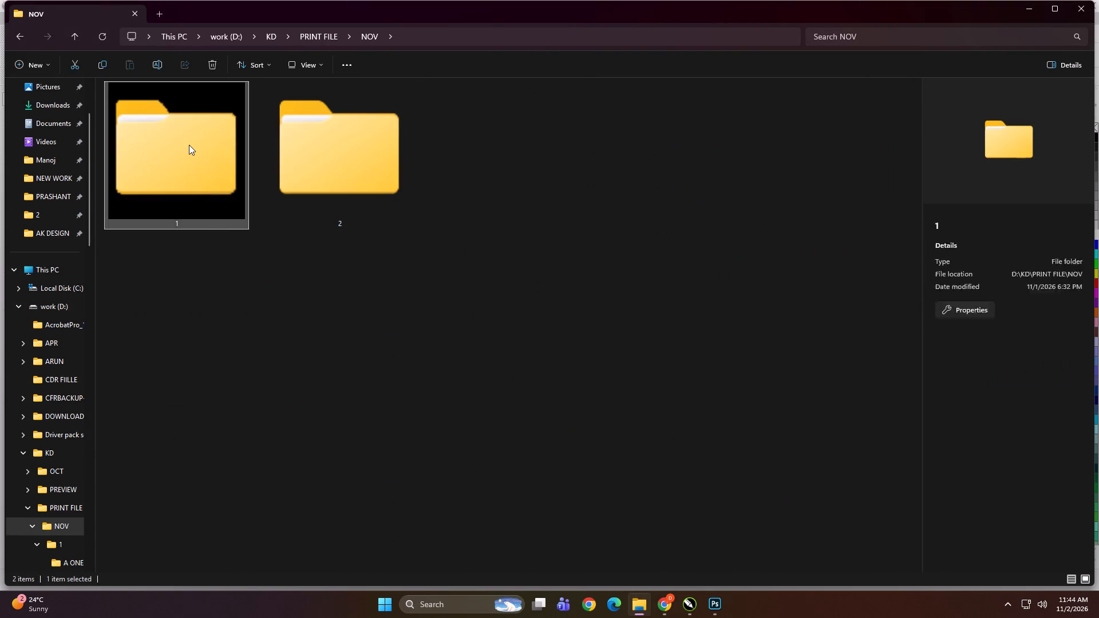
pyautogui.keyDown('ctrl'); pyautogui.scroll(-2, 326, 288); pyautogui.keyUp('ctrl')
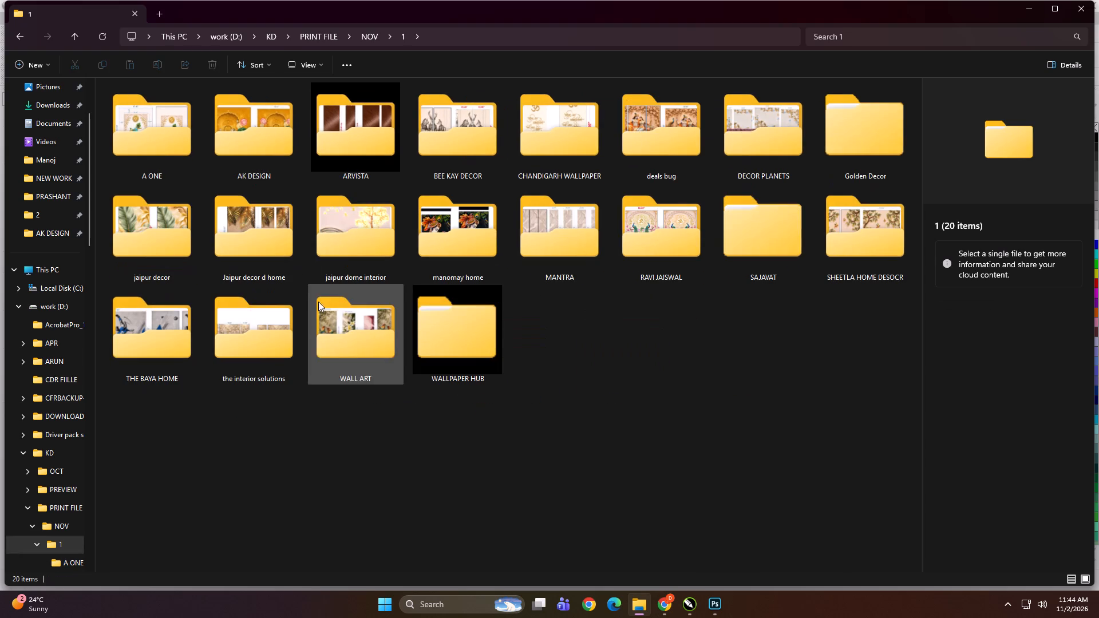
pyautogui.keyDown('ctrl'); pyautogui.scroll(1, 437, 458); pyautogui.keyUp('ctrl')
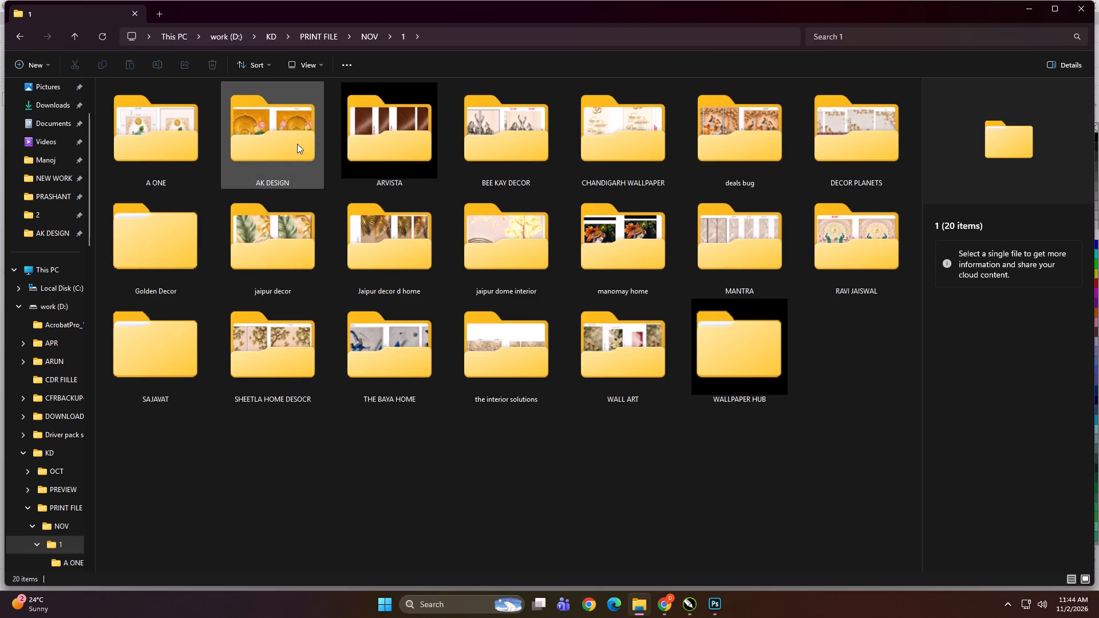
# Check inside the AK DESIGN folder and copy the whole folder.
pyautogui.doubleClick(297, 144)
pyautogui.click(586, 384)
pyautogui.press('BackSpace')
pyautogui.click(350, 433)
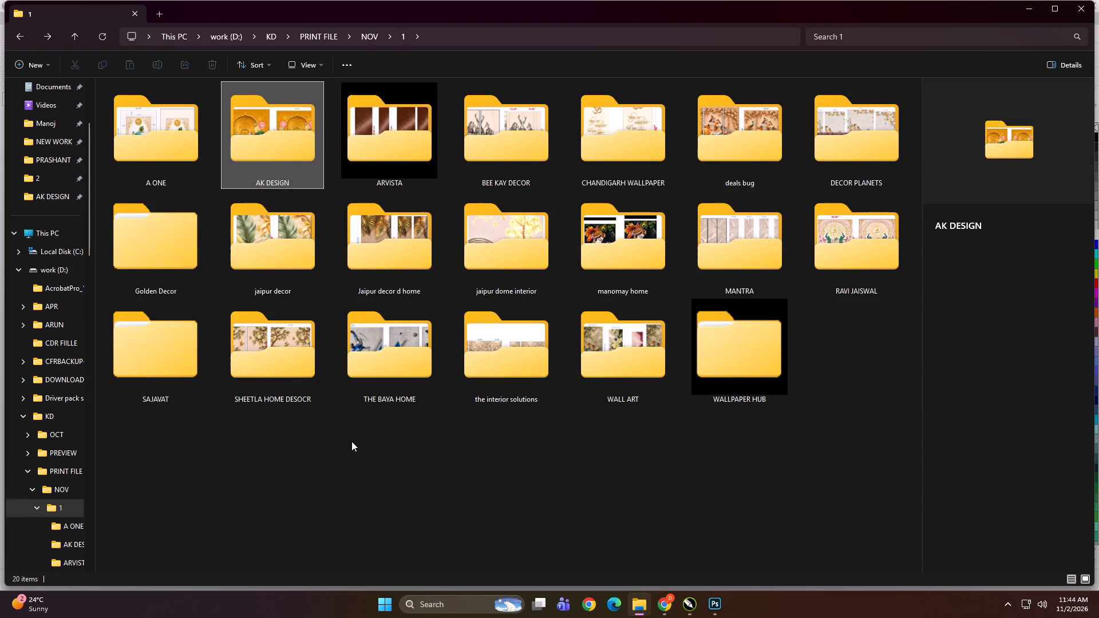
pyautogui.click(267, 148)
pyautogui.hotkey('ctrl', 'c')
# Open the DIGITECH_SHAREDRIVE (Z:) network drive.
pyautogui.scroll(4, 69, 352)
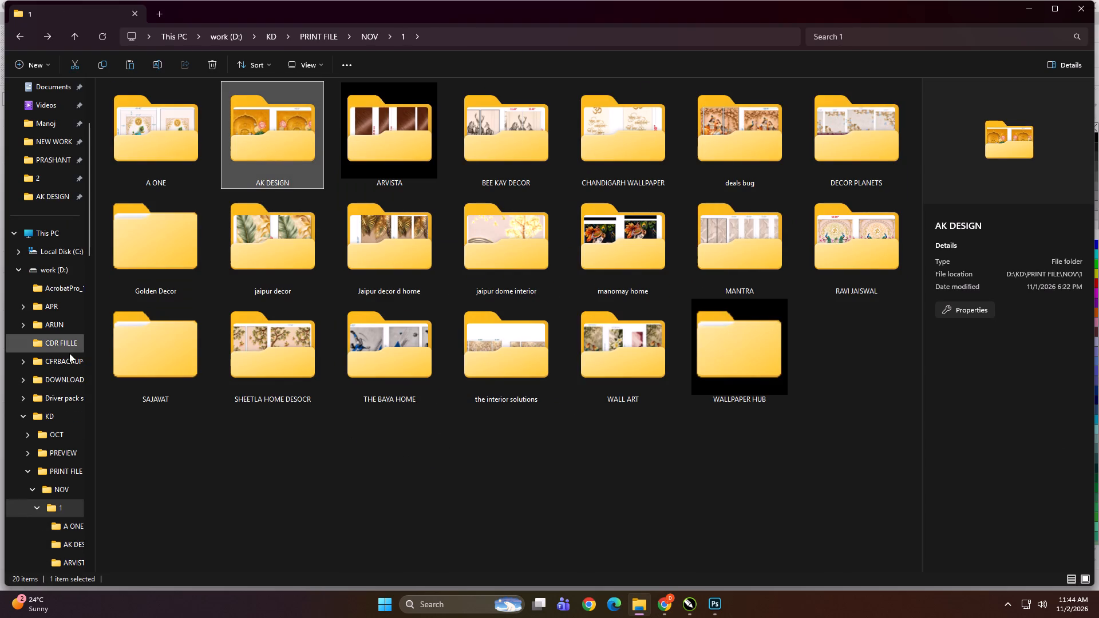
pyautogui.click(64, 366)
pyautogui.doubleClick(165, 271)
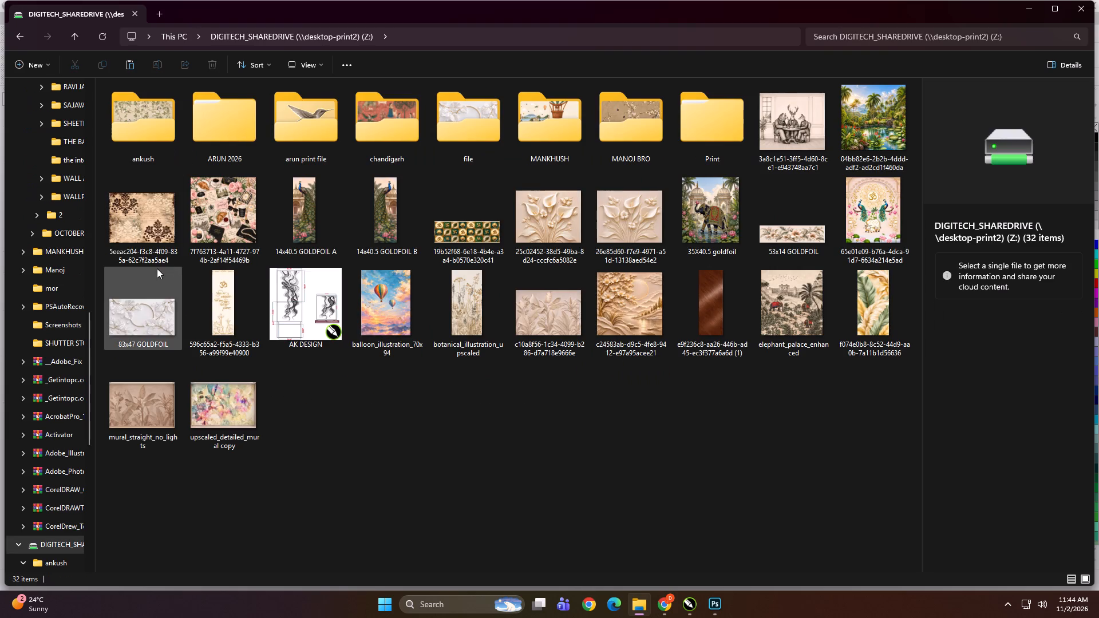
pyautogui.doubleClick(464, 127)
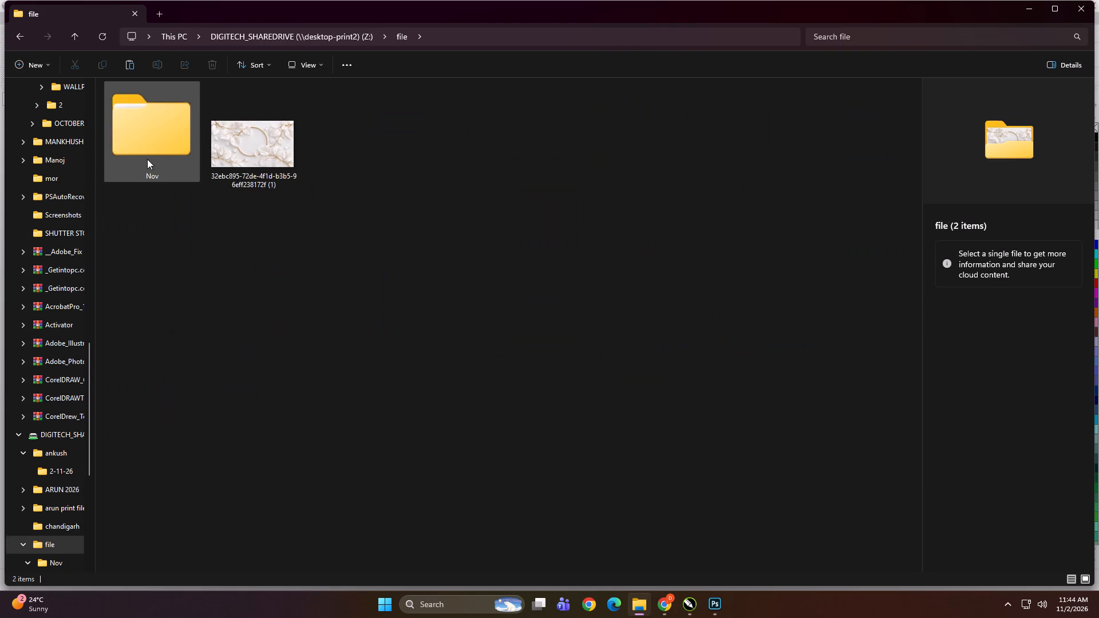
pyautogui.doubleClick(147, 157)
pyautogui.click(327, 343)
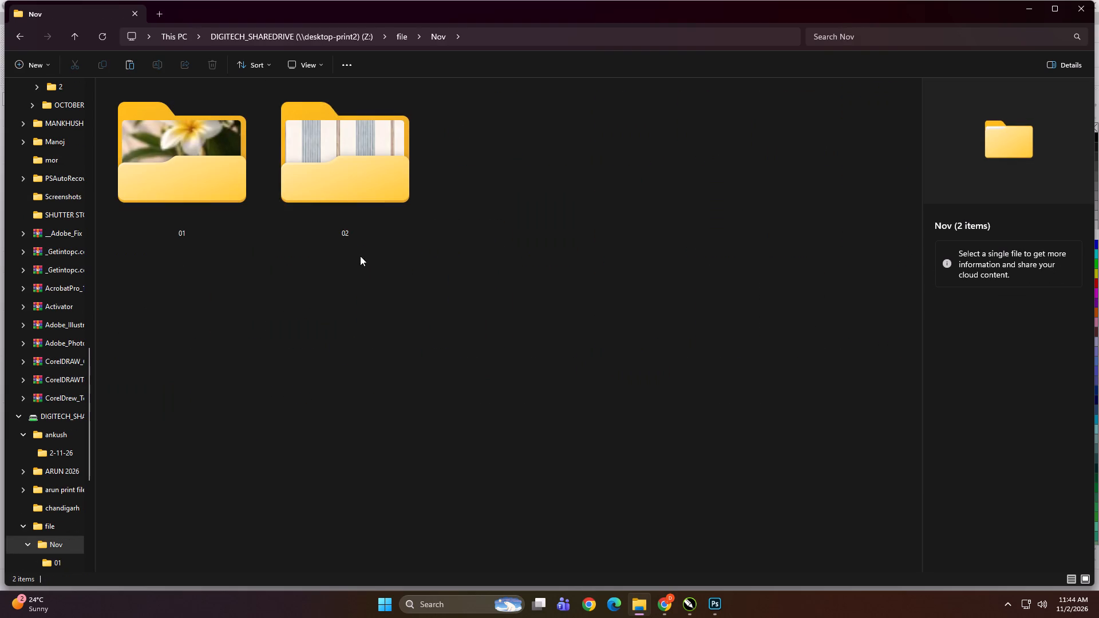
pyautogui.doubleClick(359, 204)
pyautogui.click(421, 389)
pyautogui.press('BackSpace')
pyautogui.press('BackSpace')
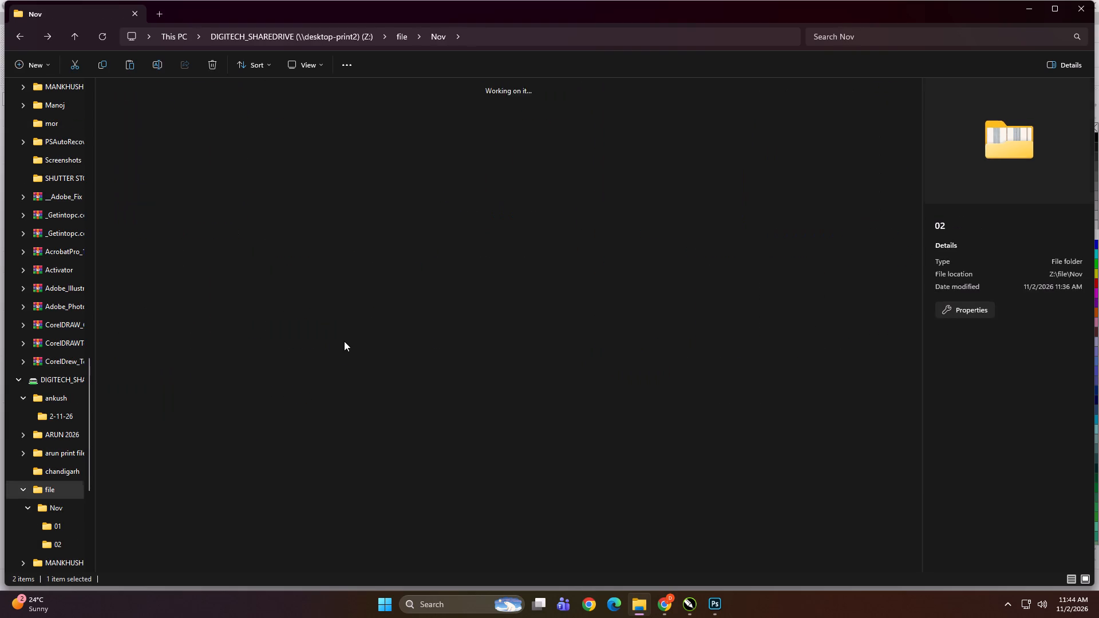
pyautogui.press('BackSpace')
# Paste the copied AK DESIGN folder into folder 2 under Print, NOV on the shared drive.
pyautogui.doubleClick(709, 124)
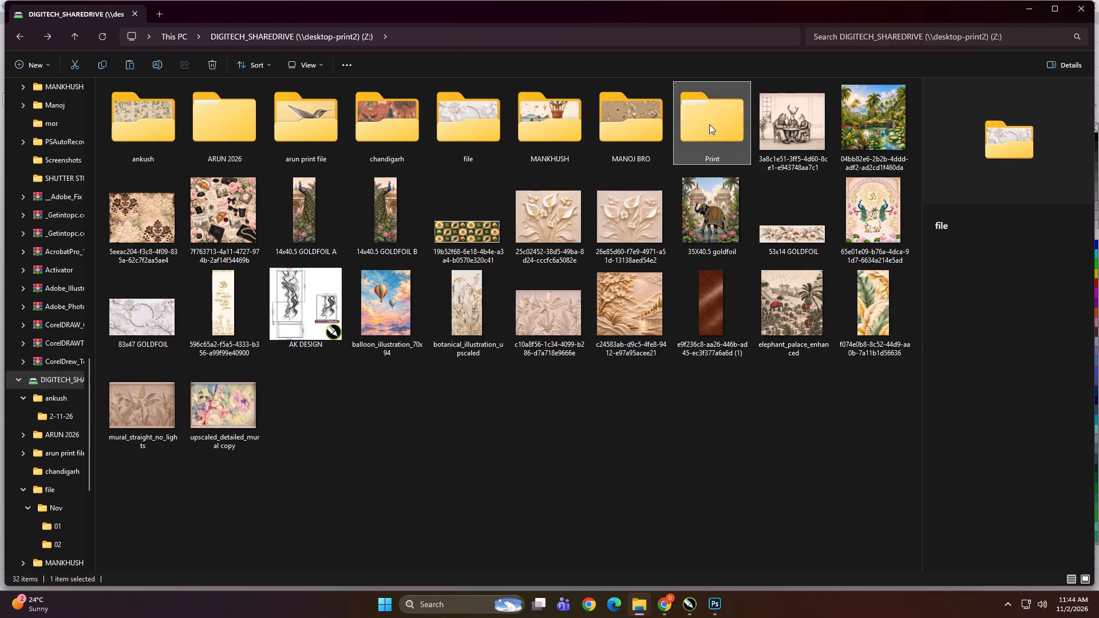
pyautogui.doubleClick(304, 150)
pyautogui.doubleClick(171, 116)
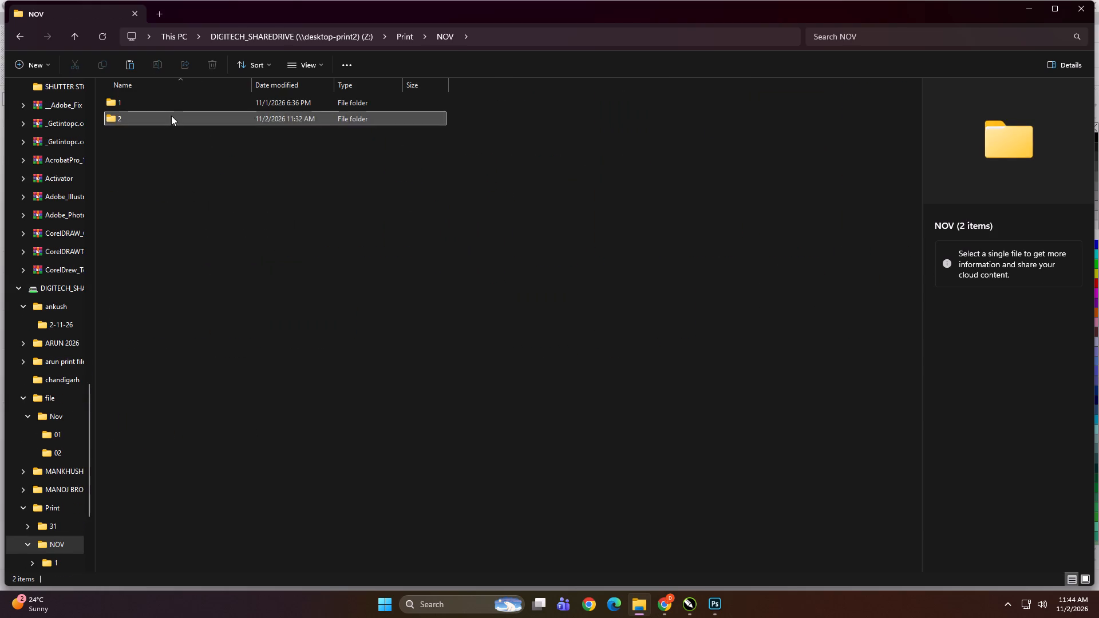
pyautogui.rightClick(420, 298)
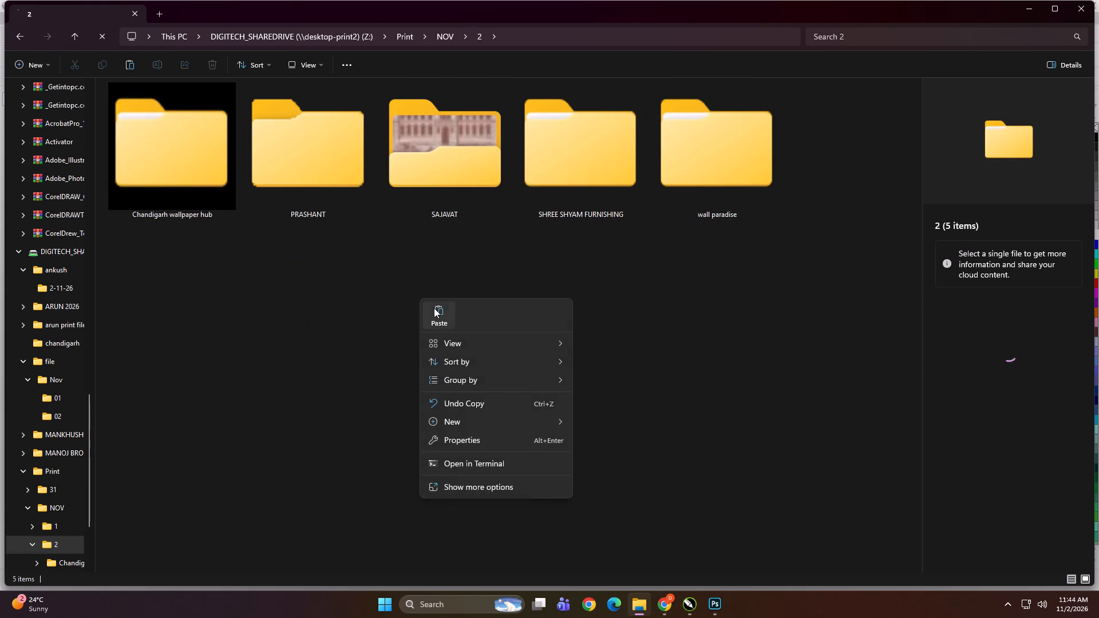
pyautogui.click(436, 309)
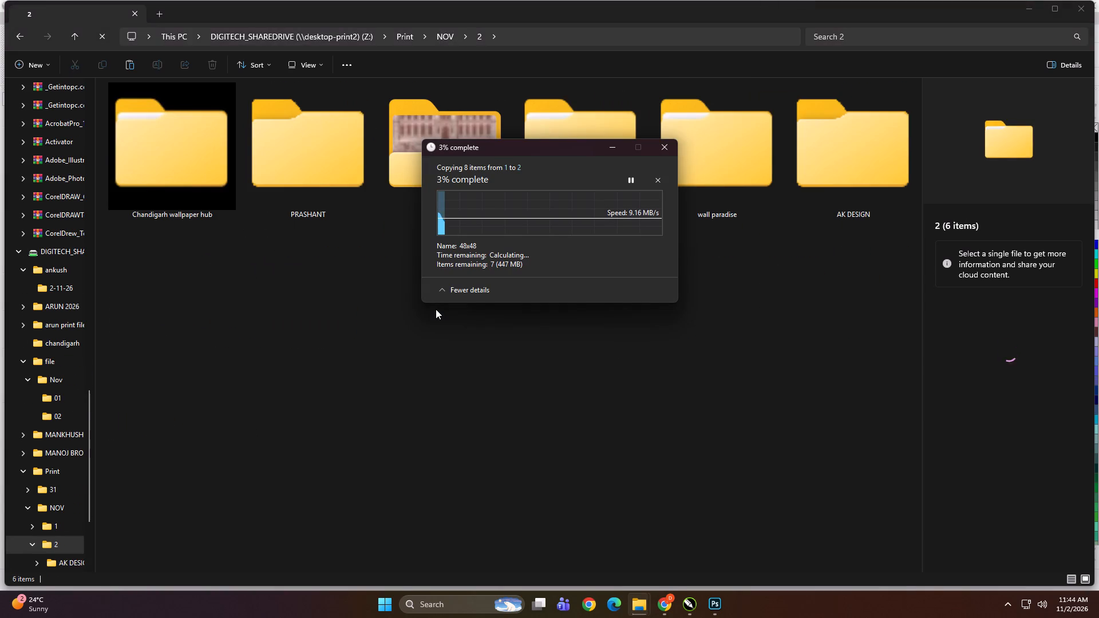
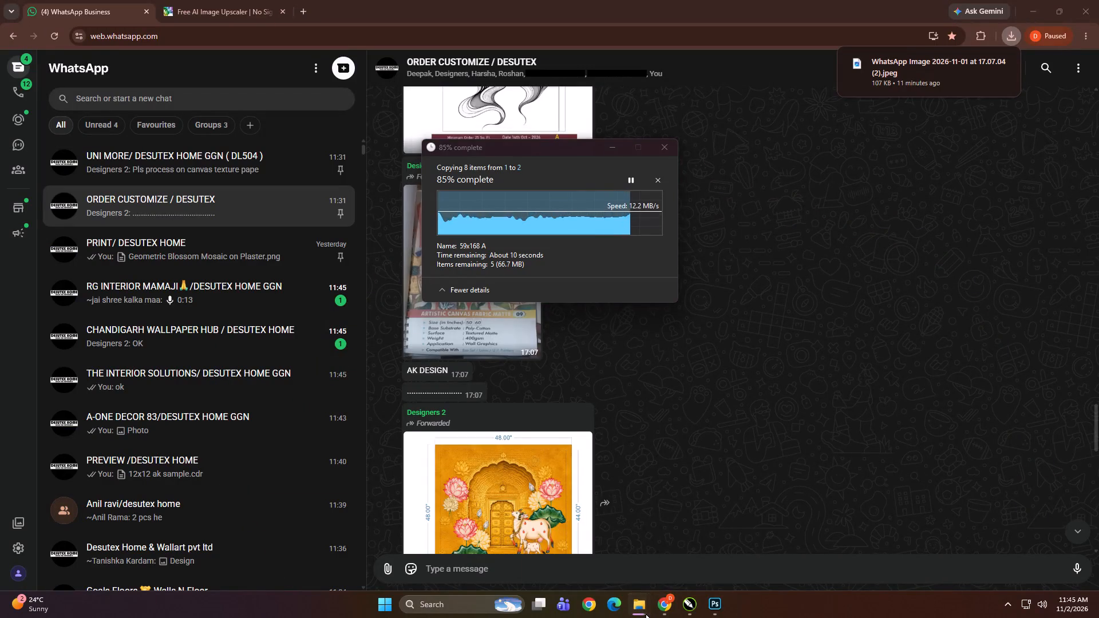
# Open the pasted AK DESIGN folder in folder 2 on the shared drive and check the copied print files at larger icon size.
pyautogui.click(615, 557)
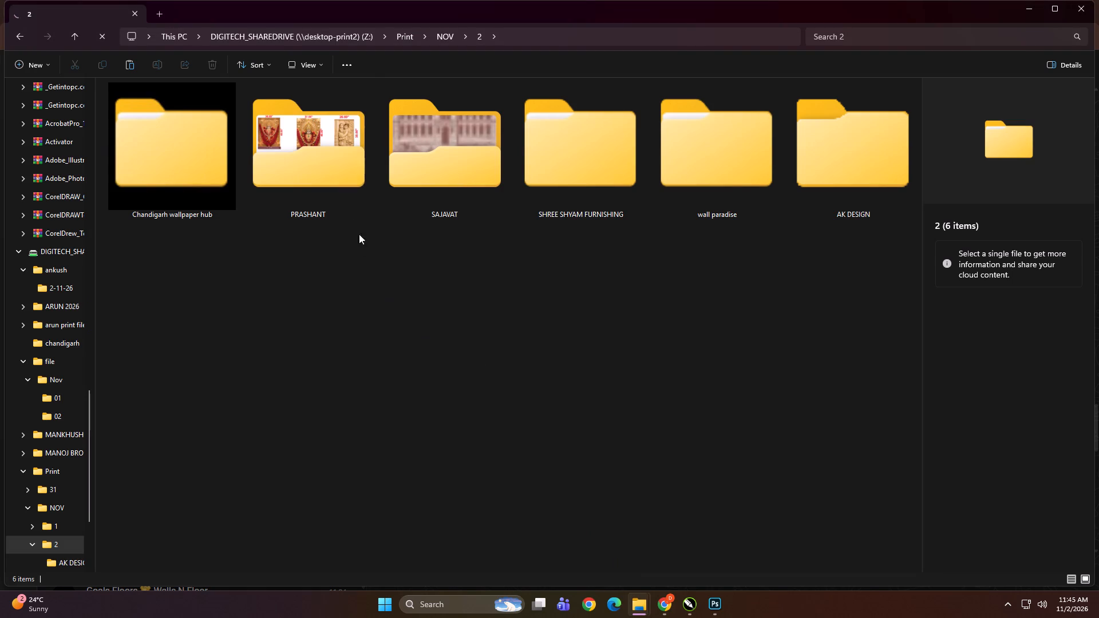
pyautogui.doubleClick(857, 159)
pyautogui.keyDown('ctrl'); pyautogui.scroll(15, 337, 313); pyautogui.keyUp('ctrl')
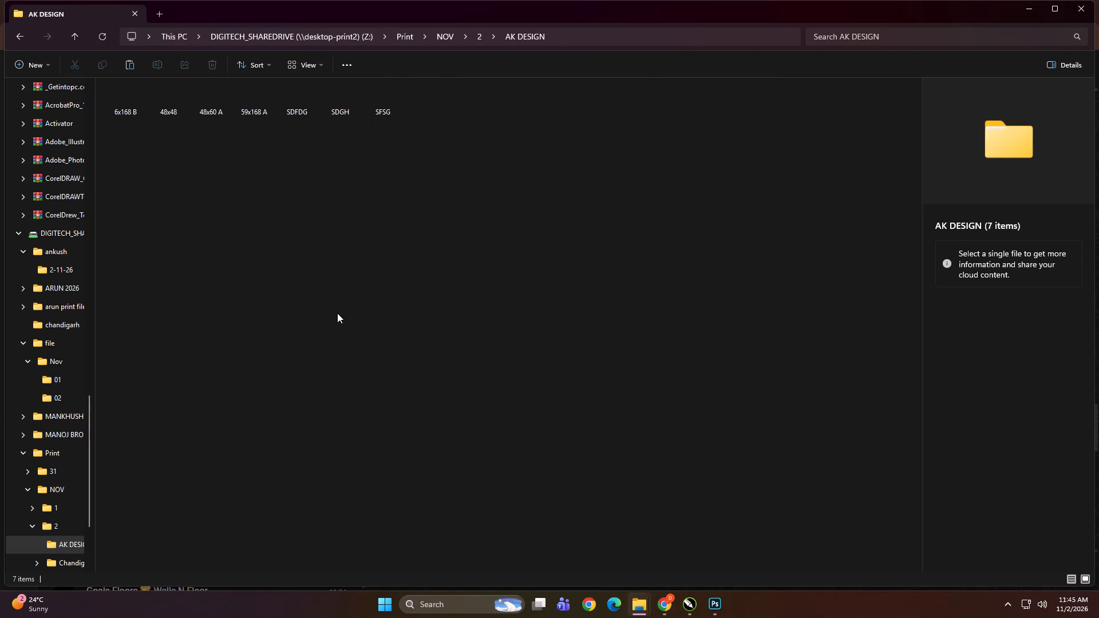
pyautogui.keyDown('ctrl'); pyautogui.scroll(19, 337, 313); pyautogui.keyUp('ctrl')
pyautogui.rightClick(337, 313)
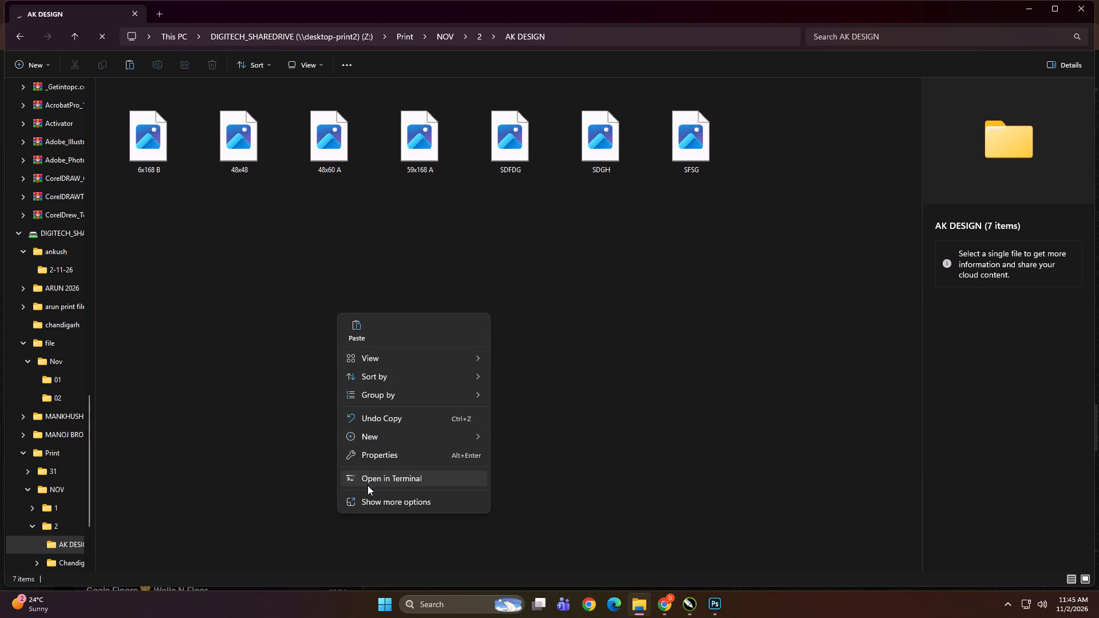
pyautogui.doubleClick(369, 493)
pyautogui.rightClick(277, 375)
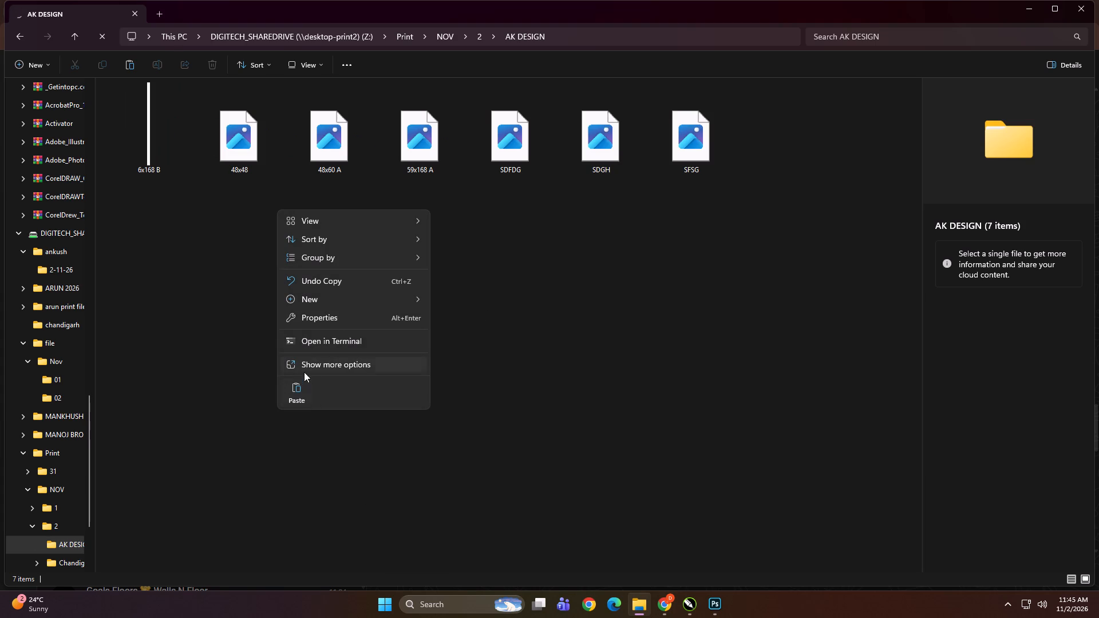
# Preview the 48x48 image in the shared drive's AK DESIGN folder and close the preview.
pyautogui.click(490, 348)
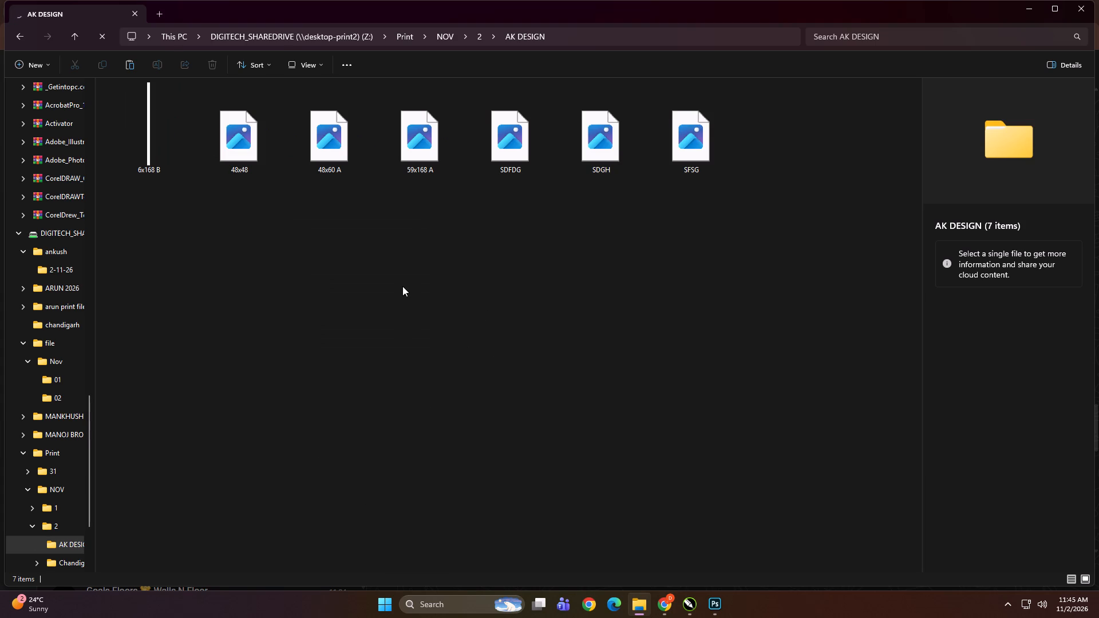
pyautogui.keyDown('ctrl'); pyautogui.scroll(5, 402, 286); pyautogui.keyUp('ctrl')
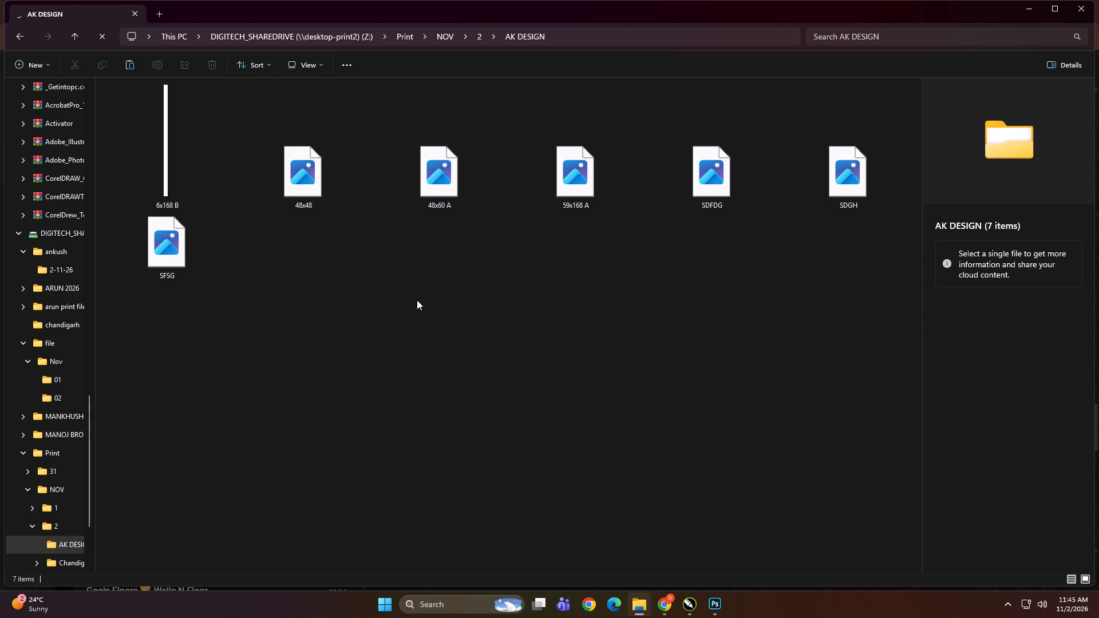
pyautogui.doubleClick(303, 178)
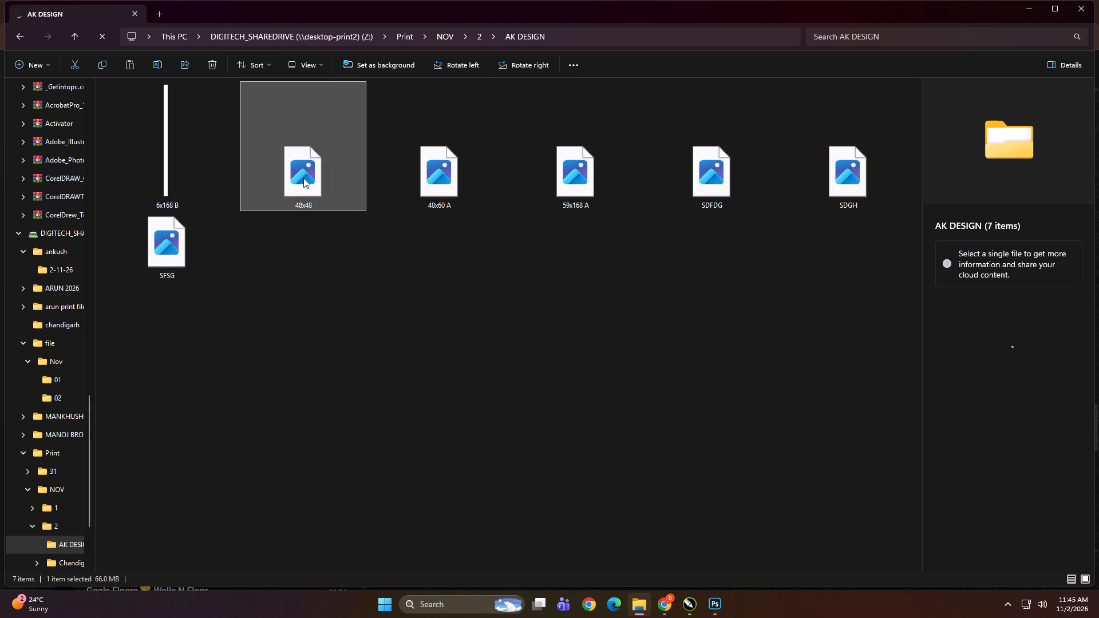
pyautogui.click(899, 93)
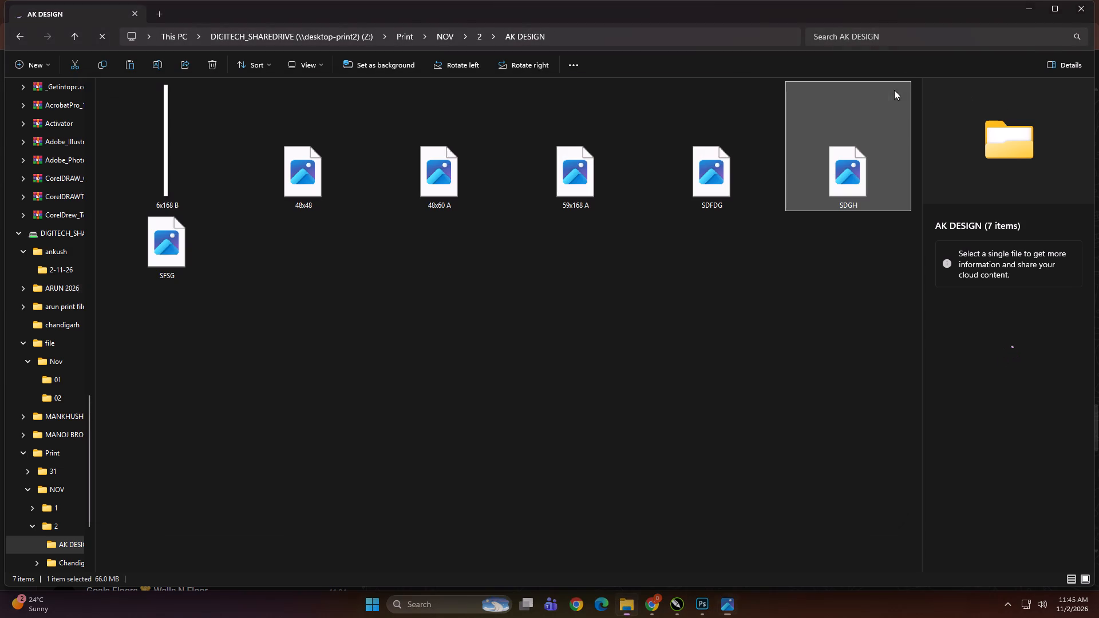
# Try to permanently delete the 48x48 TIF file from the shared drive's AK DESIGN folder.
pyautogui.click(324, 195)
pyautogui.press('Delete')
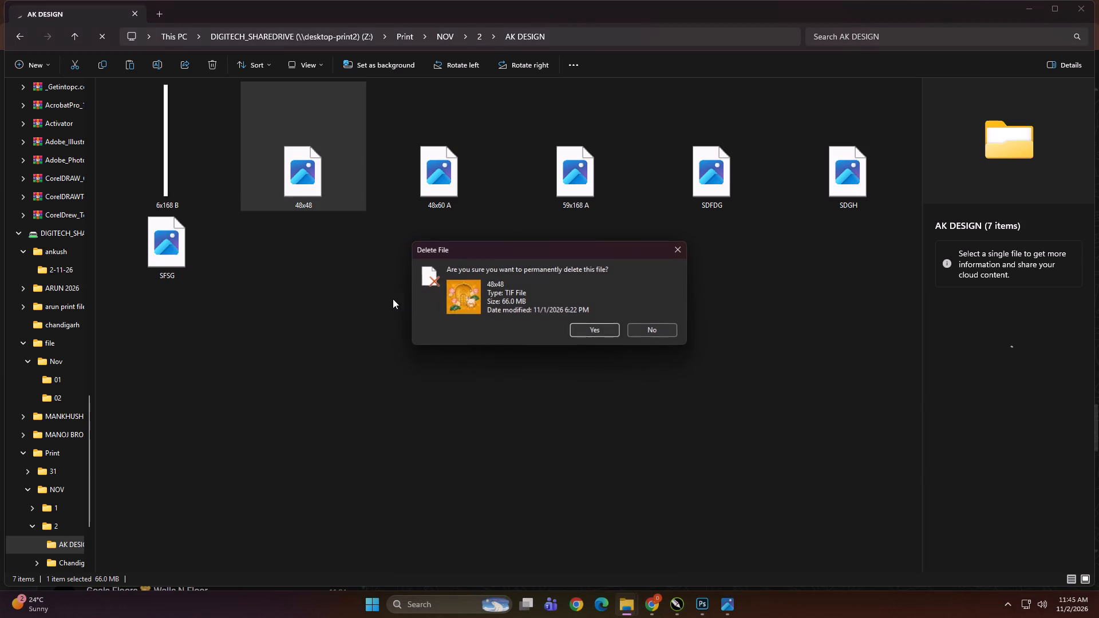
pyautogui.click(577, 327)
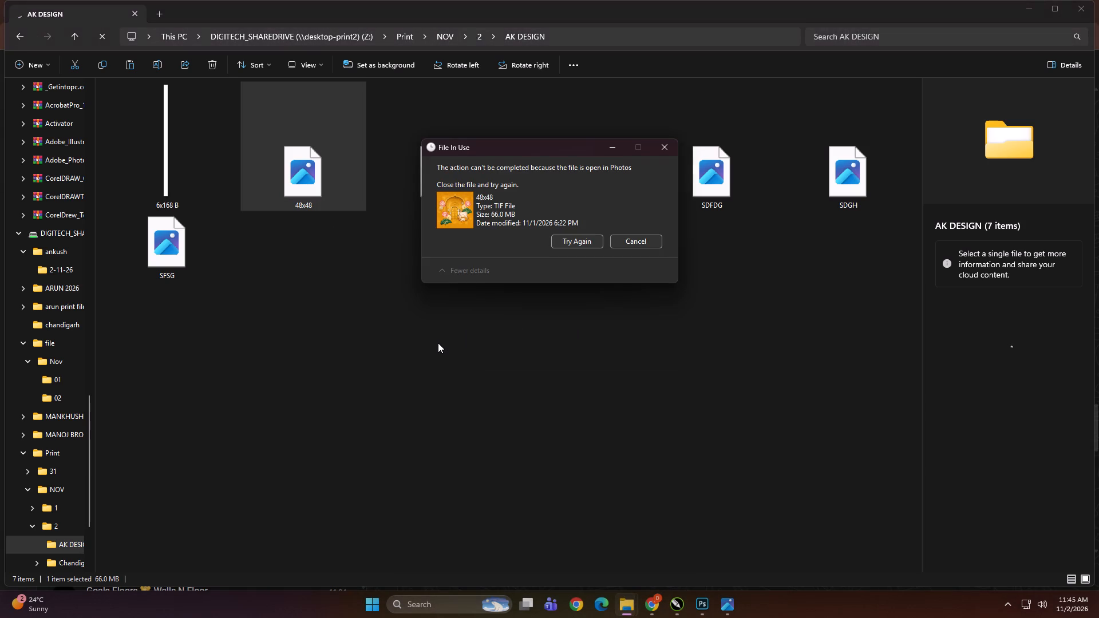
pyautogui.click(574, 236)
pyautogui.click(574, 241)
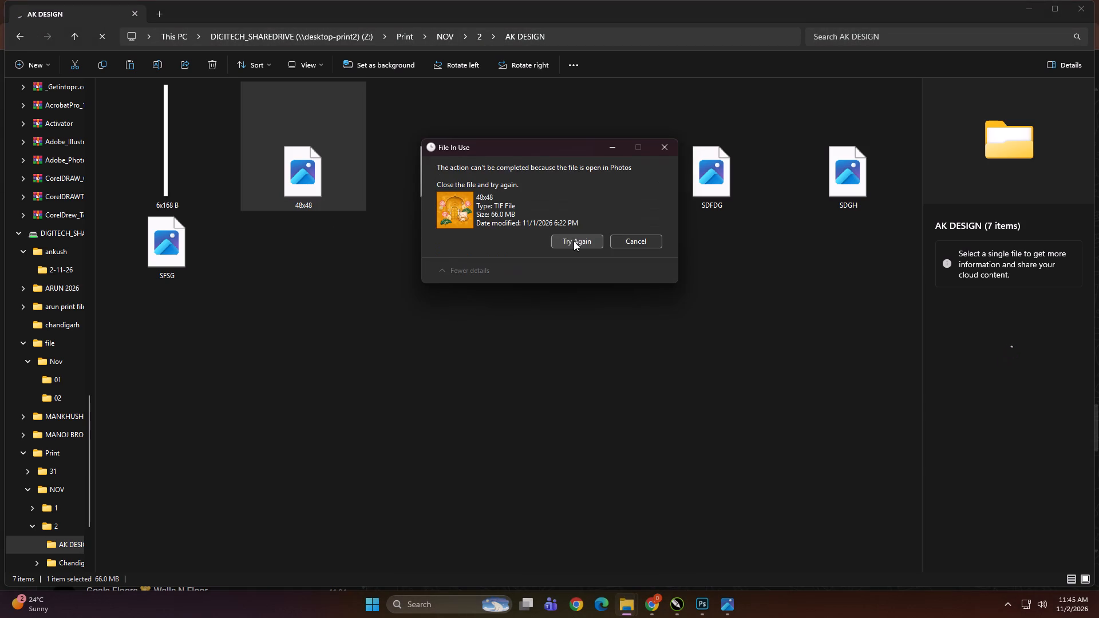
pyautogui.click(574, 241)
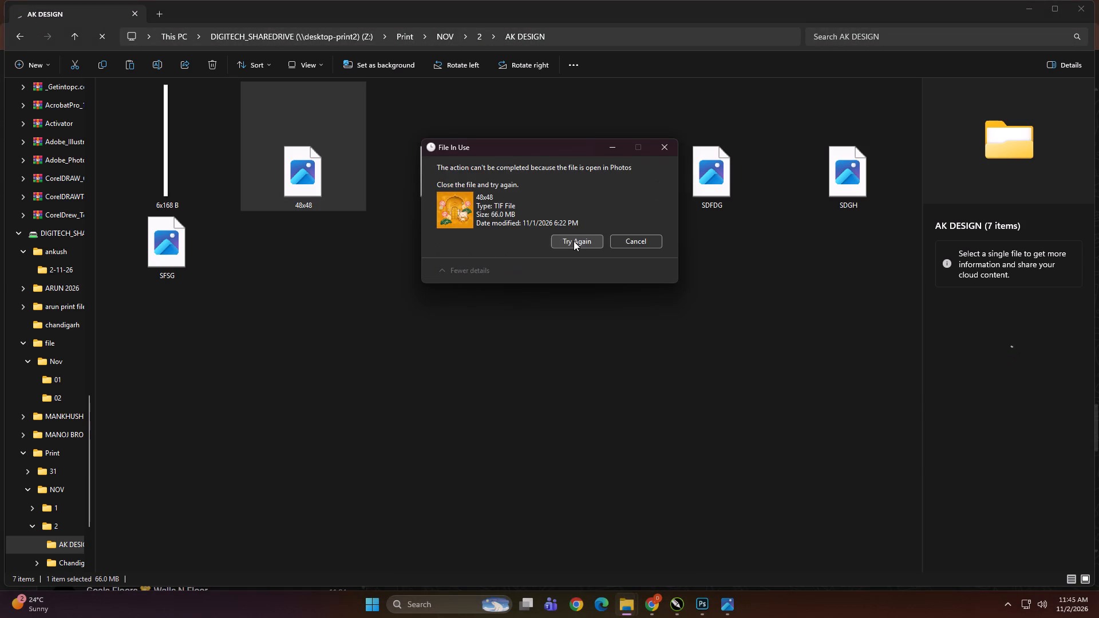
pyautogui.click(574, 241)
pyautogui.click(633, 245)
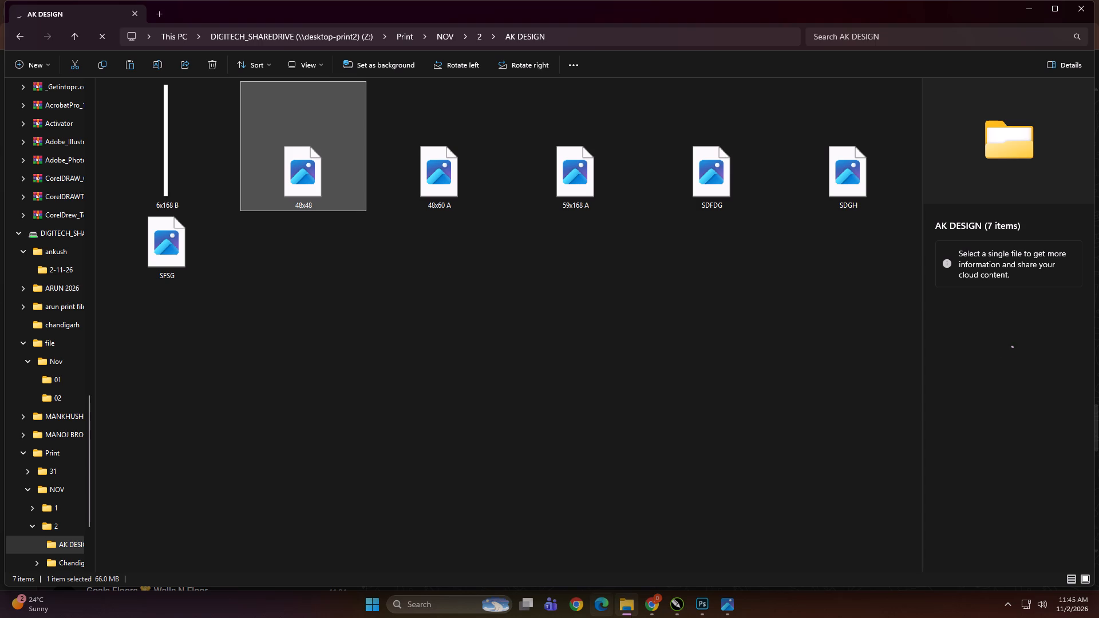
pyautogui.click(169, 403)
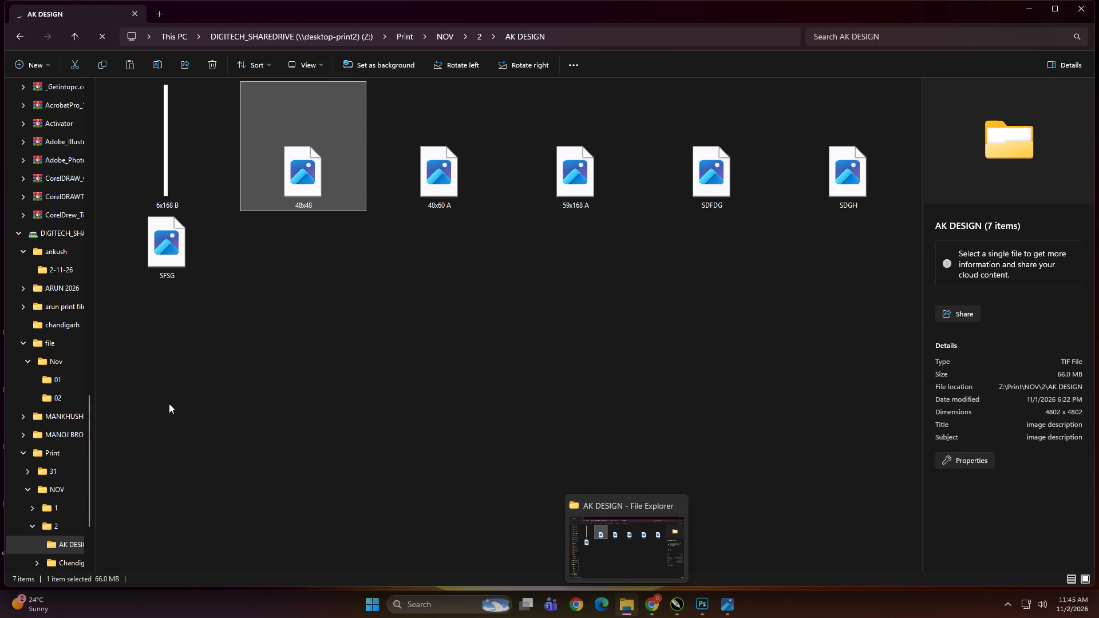
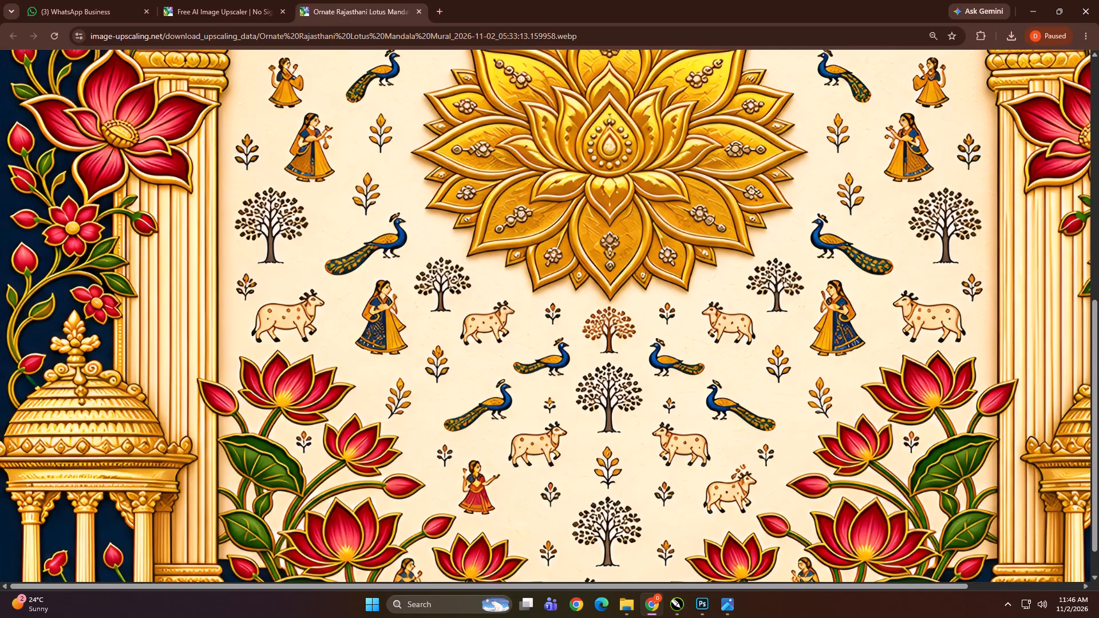
# Examine the detail of the upscaled Ornate Rajasthani Lotus Mandala mural from its lower lotuses up to the arch.
pyautogui.scroll(-1, 590, 336)
pyautogui.scroll(3, 500, 355)
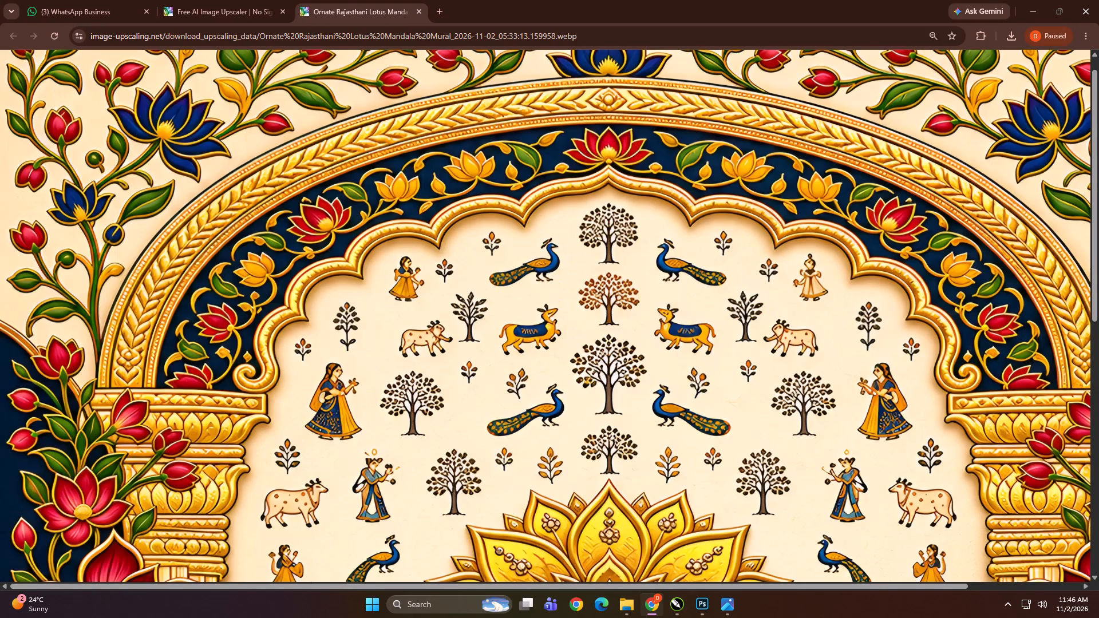
pyautogui.keyDown('ctrl'); pyautogui.scroll(2, 575, 325); pyautogui.keyUp('ctrl')
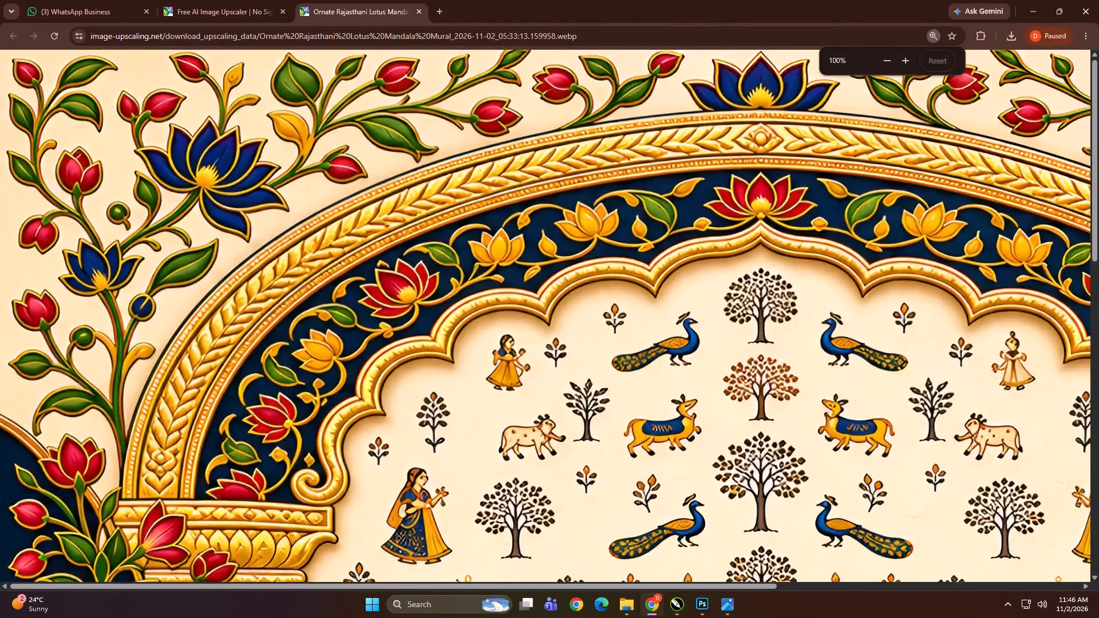
# Examine the upscaled mural's upper-corner flowers, pavilion pillars and lower lotuses up close, view the whole image, and close its tab.
pyautogui.keyDown('ctrl'); pyautogui.scroll(7, 575, 325); pyautogui.keyUp('ctrl')
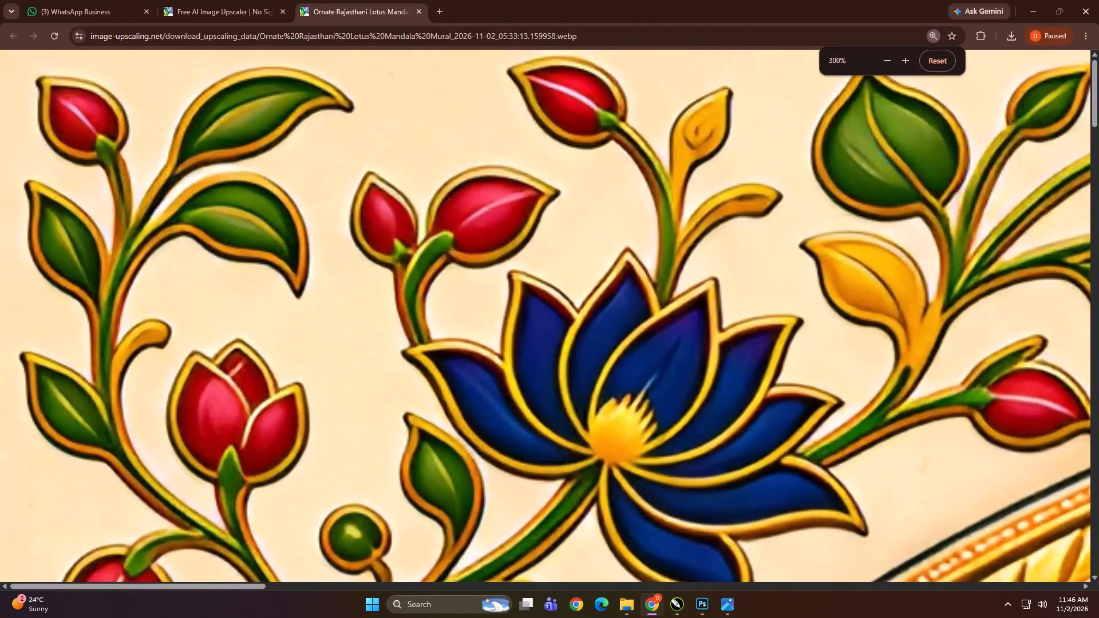
pyautogui.scroll(-3, 440, 316)
pyautogui.keyDown('ctrl'); pyautogui.scroll(-1, 418, 327); pyautogui.keyUp('ctrl')
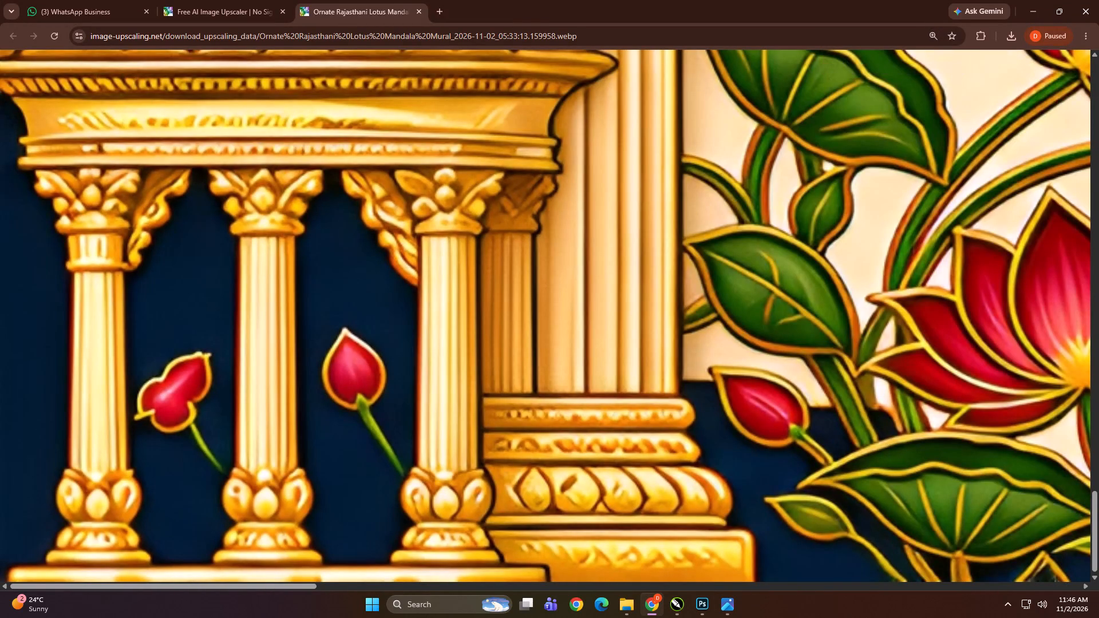
pyautogui.keyDown('ctrl'); pyautogui.scroll(-2, 491, 333); pyautogui.keyUp('ctrl')
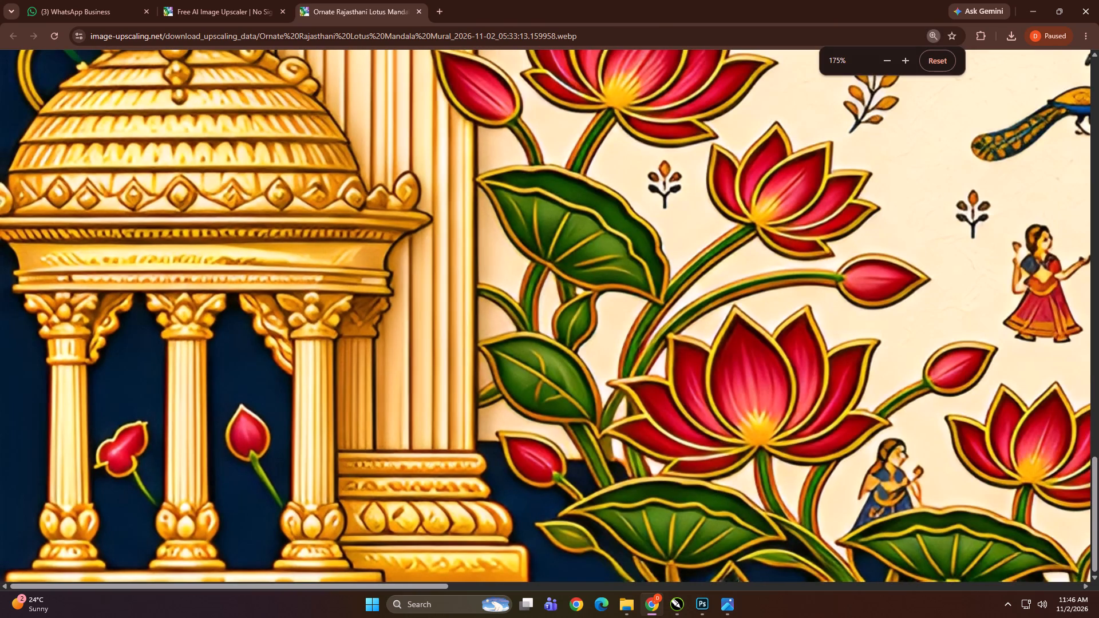
pyautogui.keyDown('ctrl'); pyautogui.scroll(-3, 527, 311); pyautogui.keyUp('ctrl')
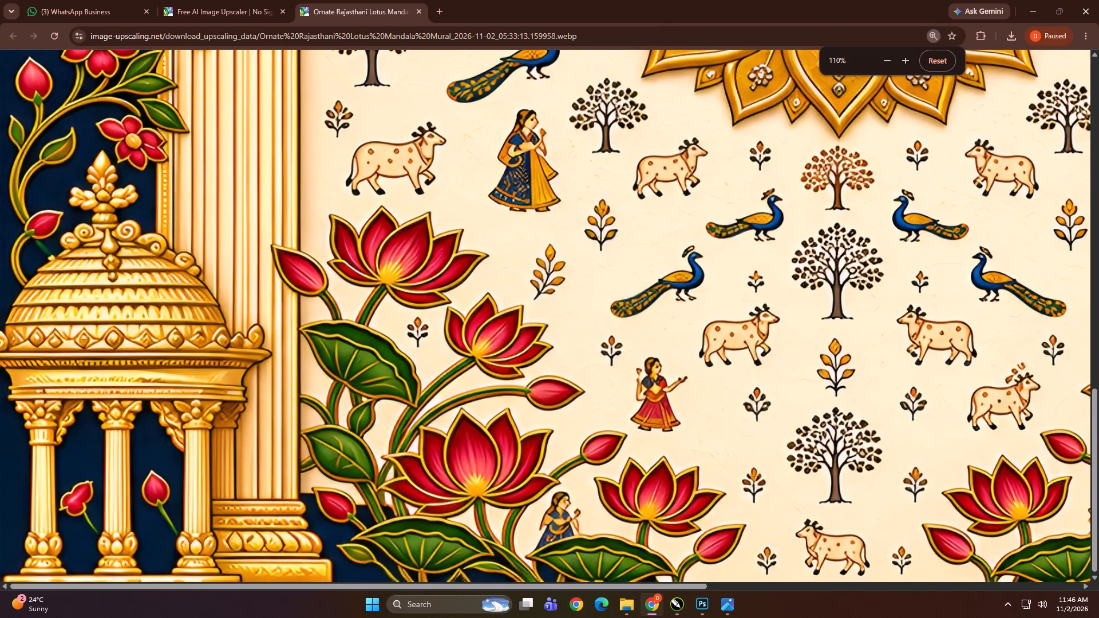
pyautogui.keyDown('ctrl'); pyautogui.scroll(-1, 533, 294); pyautogui.keyUp('ctrl')
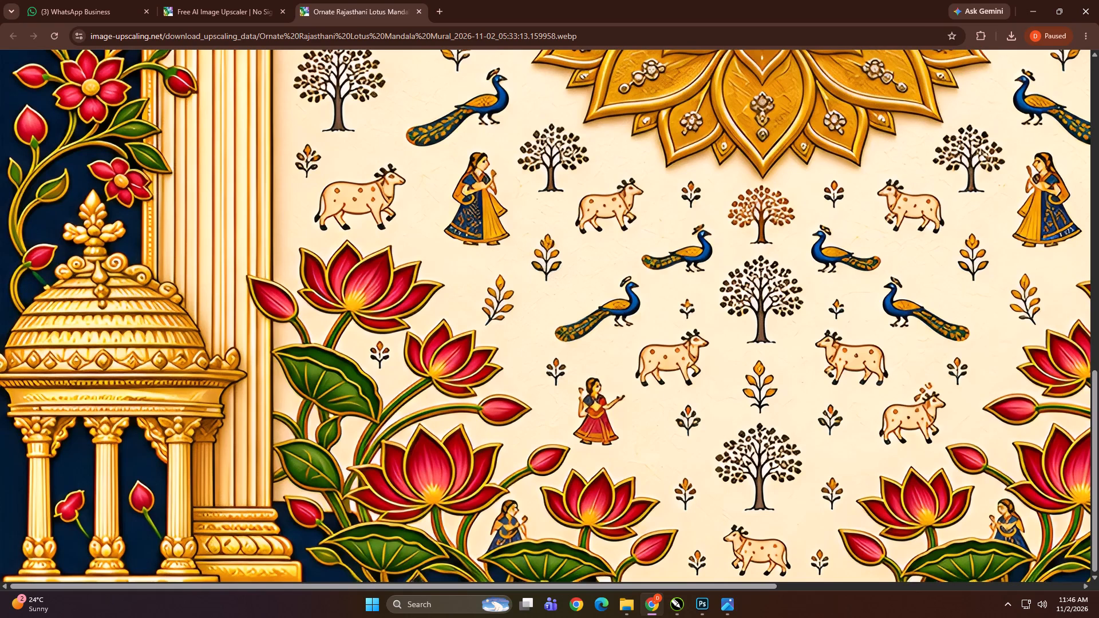
pyautogui.scroll(-5, 582, 284)
pyautogui.click(582, 284)
pyautogui.click(420, 17)
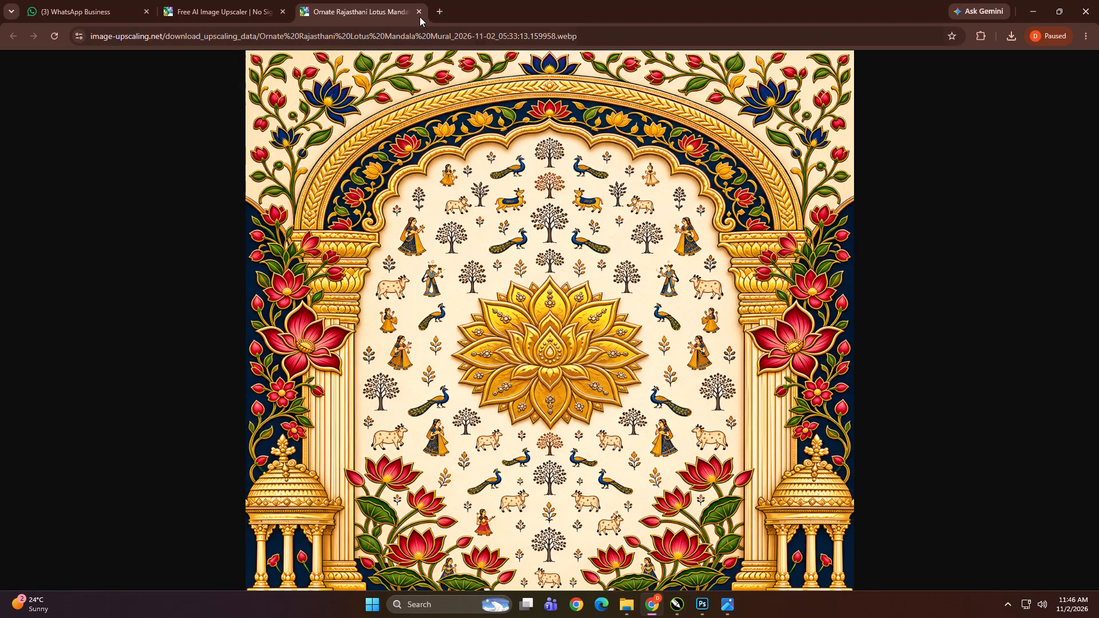
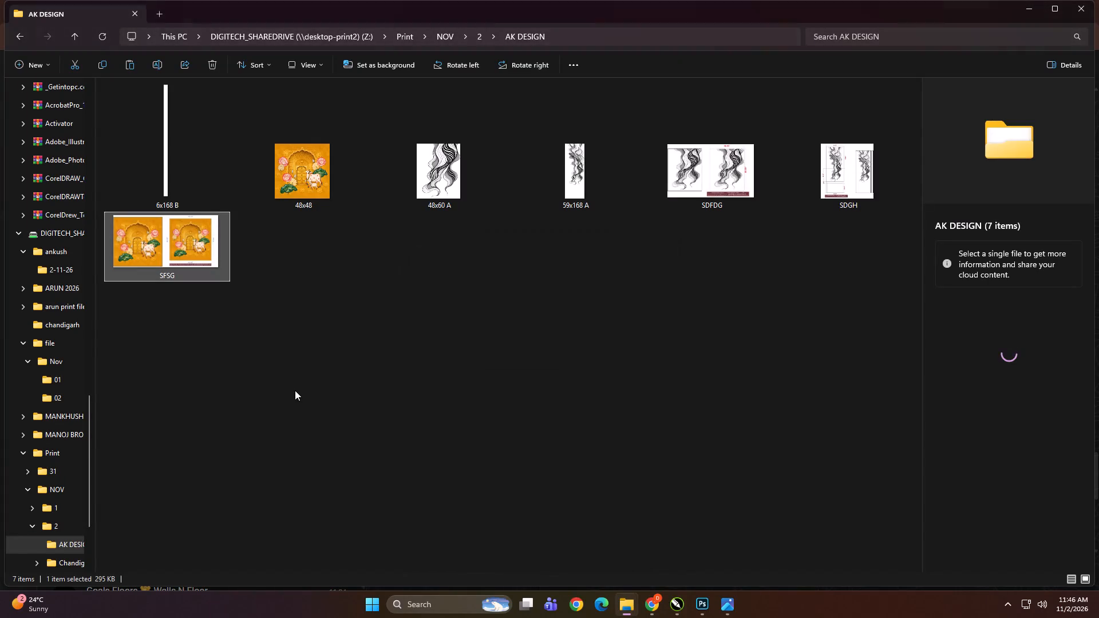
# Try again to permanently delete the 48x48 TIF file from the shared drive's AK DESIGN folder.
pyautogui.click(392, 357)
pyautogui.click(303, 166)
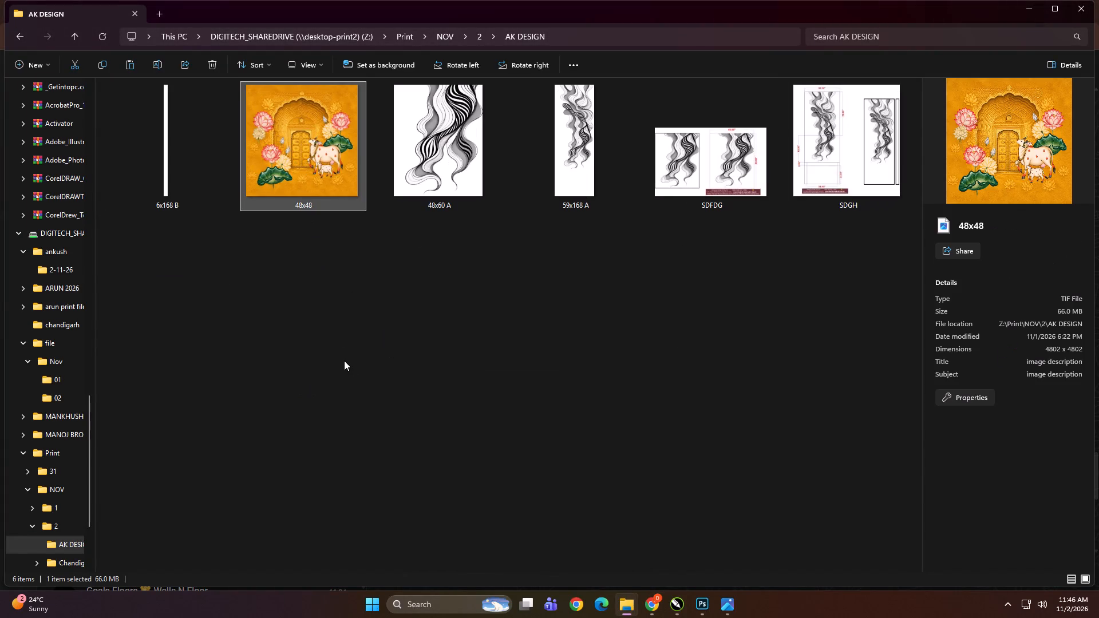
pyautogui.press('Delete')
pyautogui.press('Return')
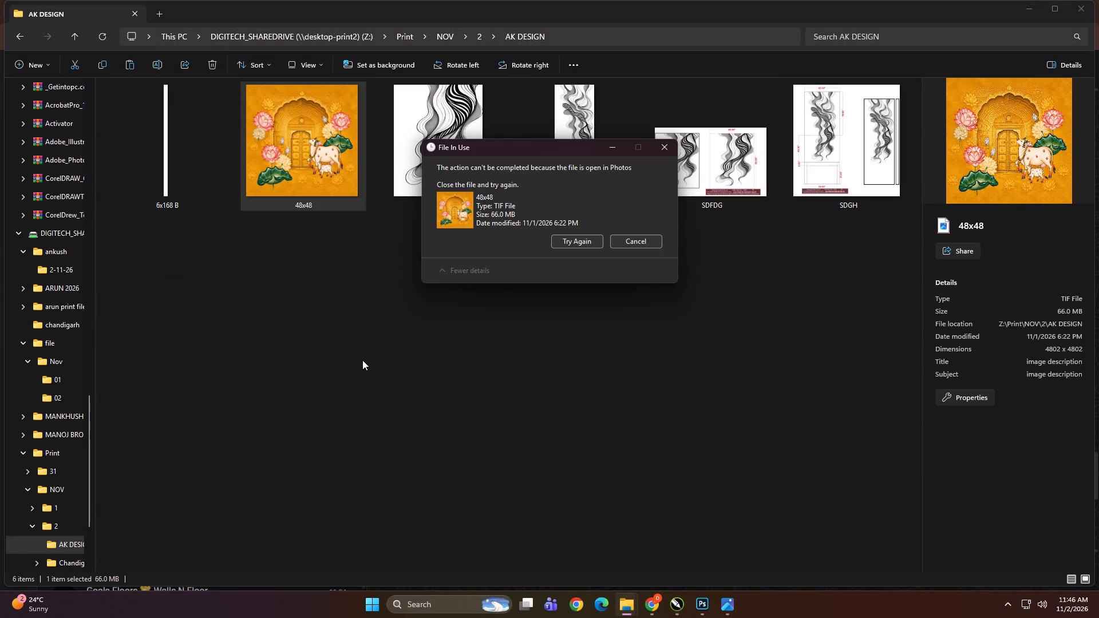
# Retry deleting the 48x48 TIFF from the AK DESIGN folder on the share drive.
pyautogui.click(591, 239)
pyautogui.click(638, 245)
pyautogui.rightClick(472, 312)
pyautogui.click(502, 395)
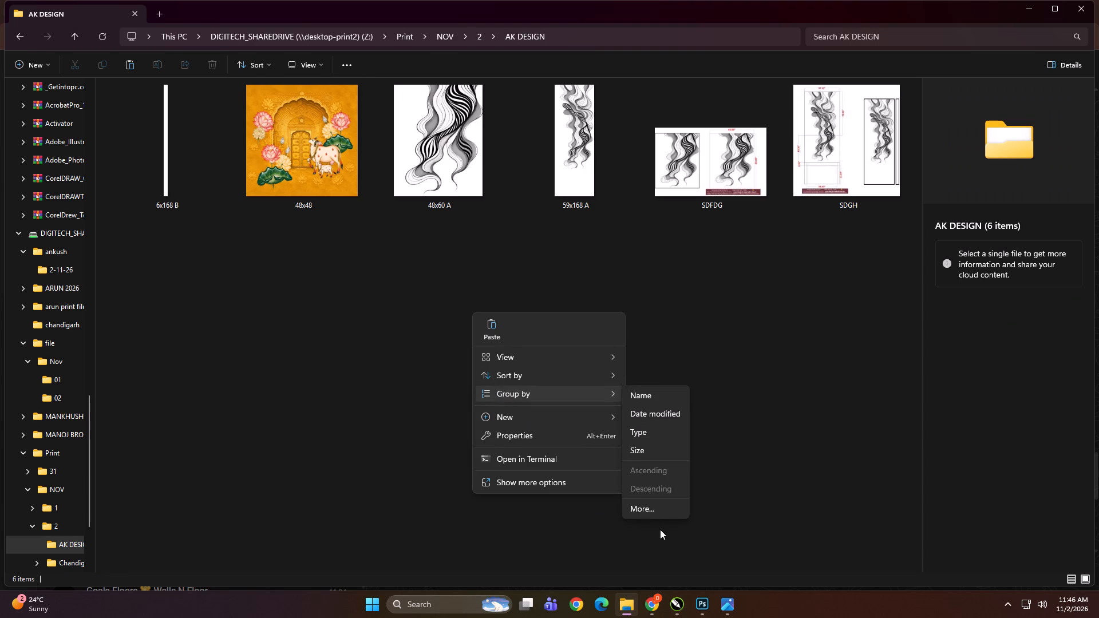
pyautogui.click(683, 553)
# Switch to CorelDRAW and undo the last deletion to restore the wave-line artwork.
pyautogui.click(681, 604)
pyautogui.click(445, 292)
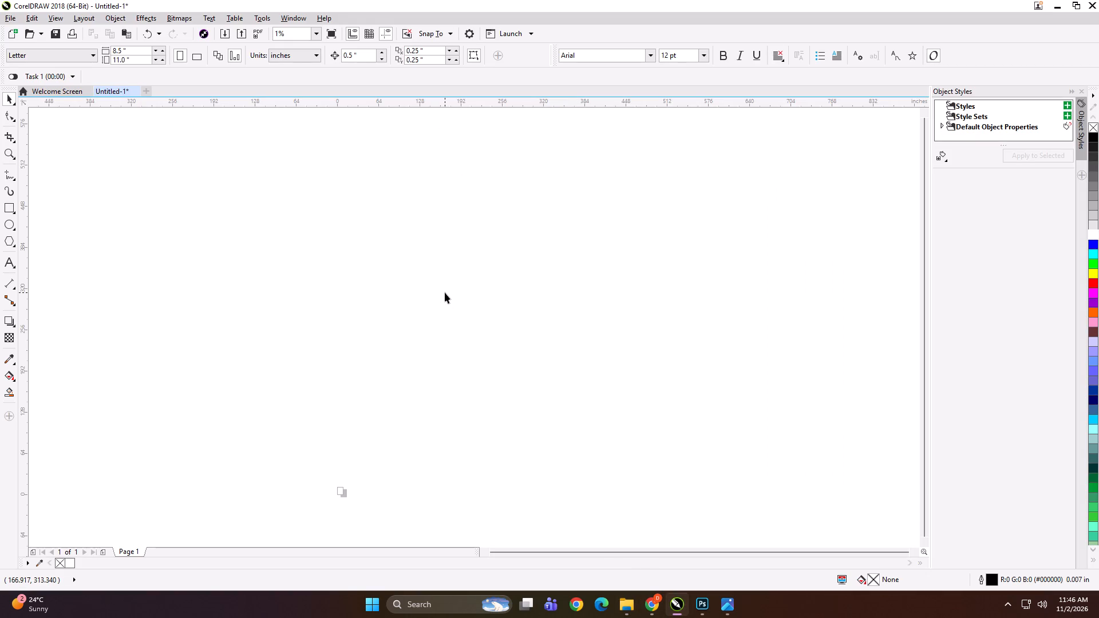
pyautogui.hotkey('ctrl', 'z')
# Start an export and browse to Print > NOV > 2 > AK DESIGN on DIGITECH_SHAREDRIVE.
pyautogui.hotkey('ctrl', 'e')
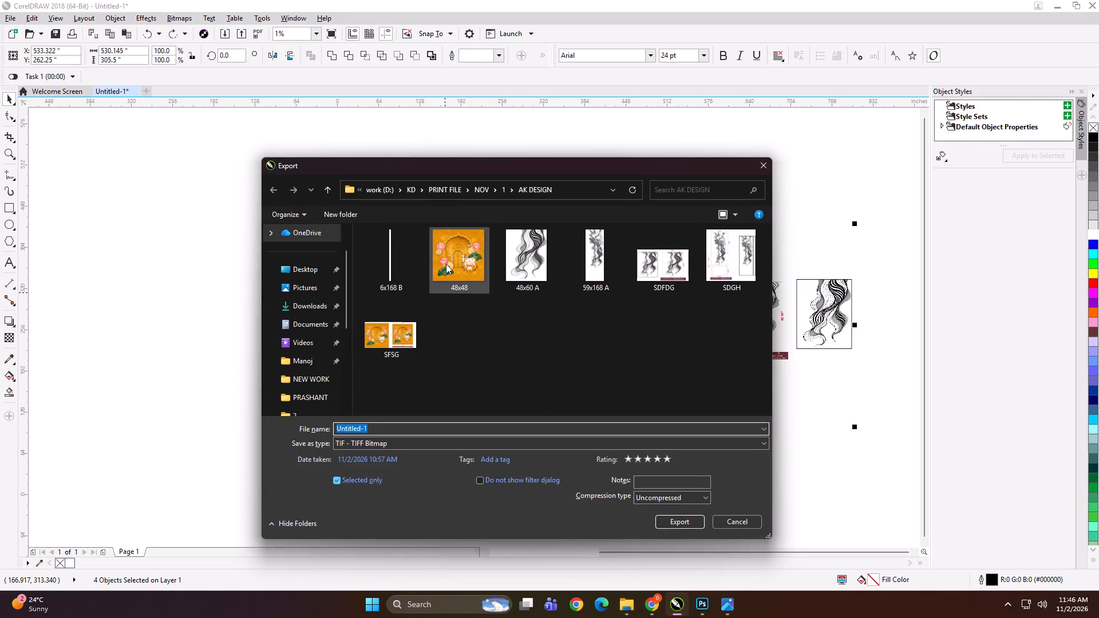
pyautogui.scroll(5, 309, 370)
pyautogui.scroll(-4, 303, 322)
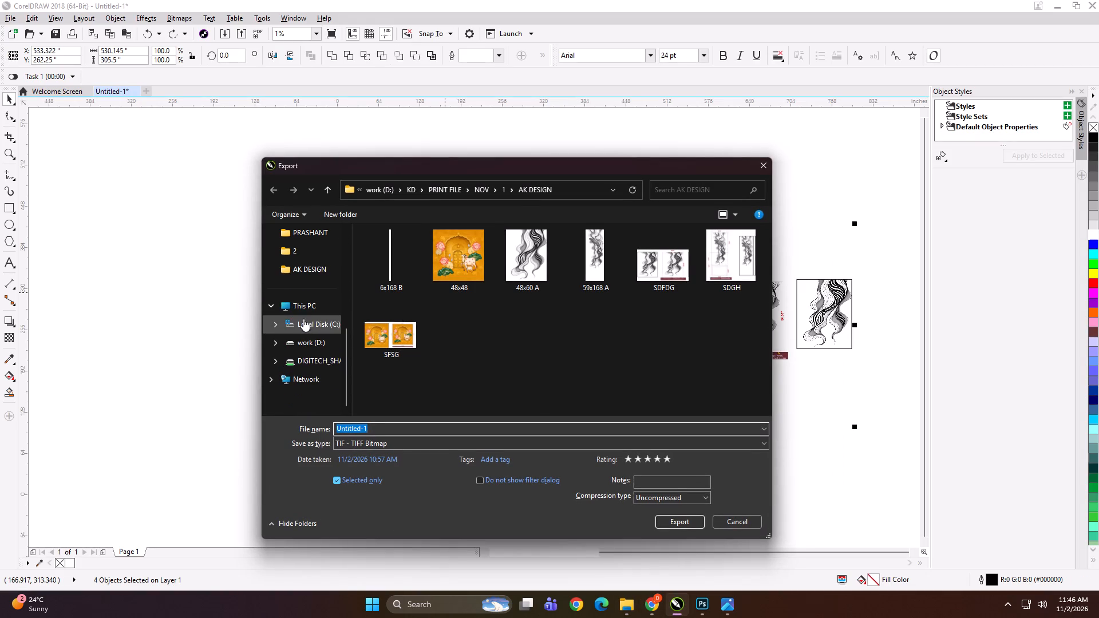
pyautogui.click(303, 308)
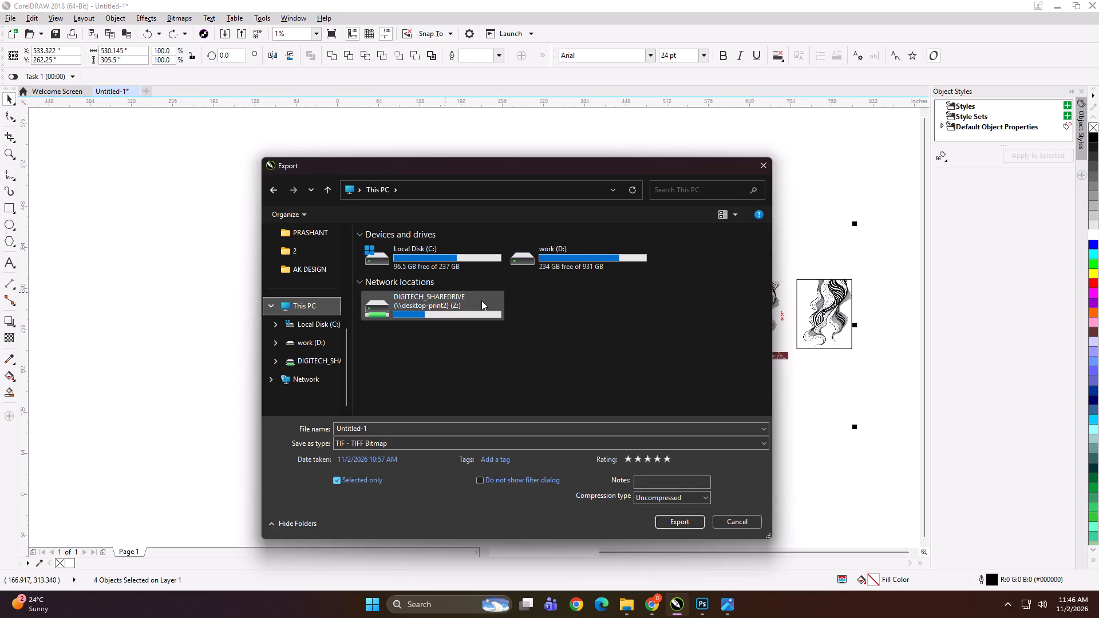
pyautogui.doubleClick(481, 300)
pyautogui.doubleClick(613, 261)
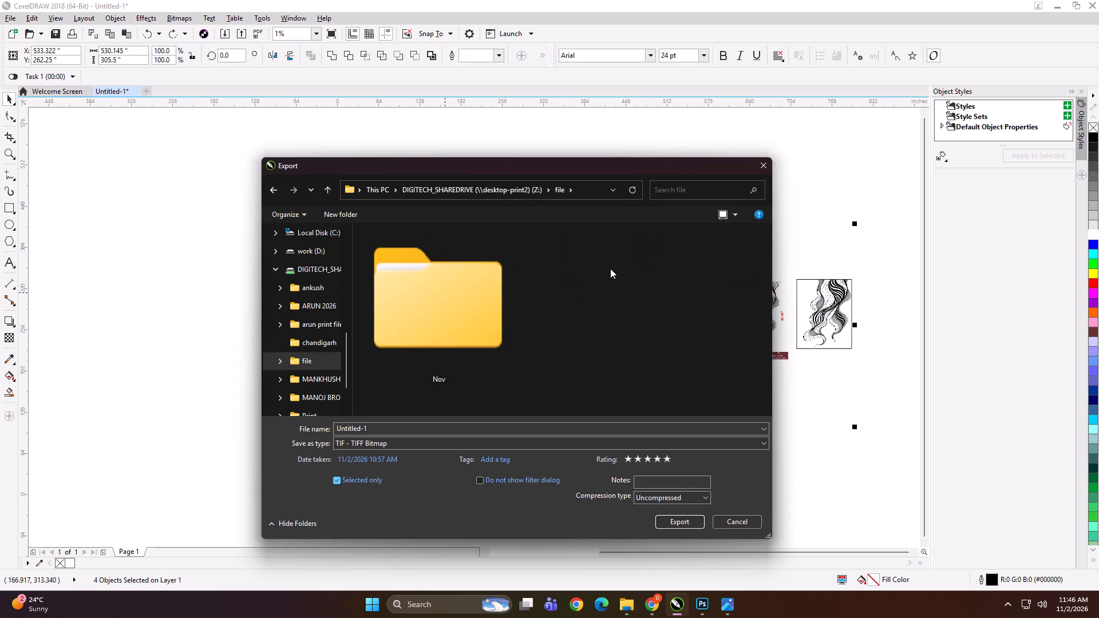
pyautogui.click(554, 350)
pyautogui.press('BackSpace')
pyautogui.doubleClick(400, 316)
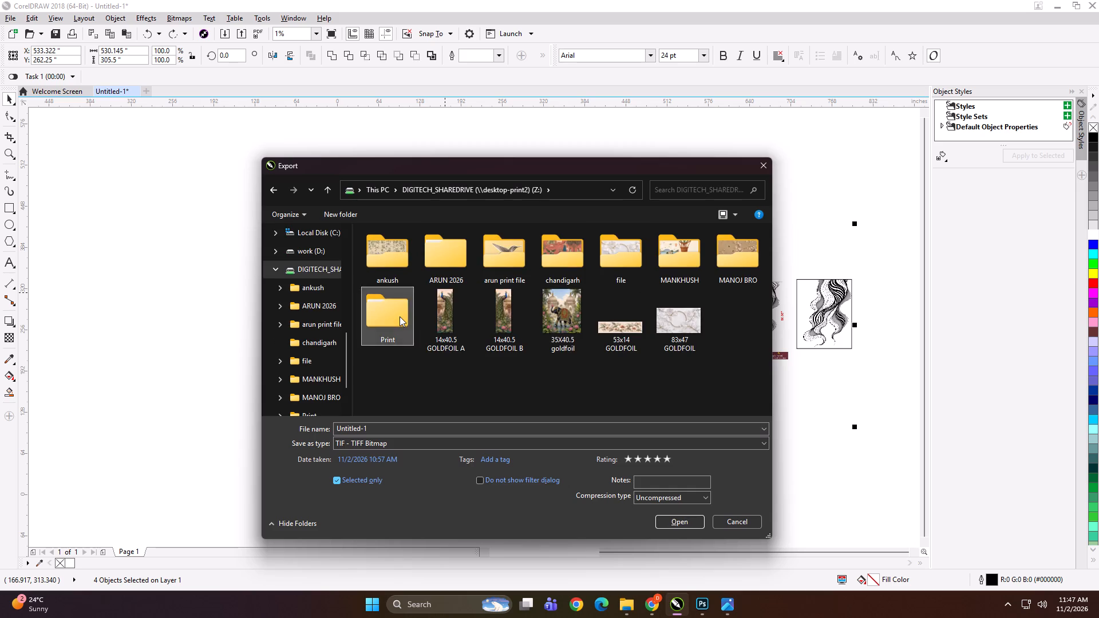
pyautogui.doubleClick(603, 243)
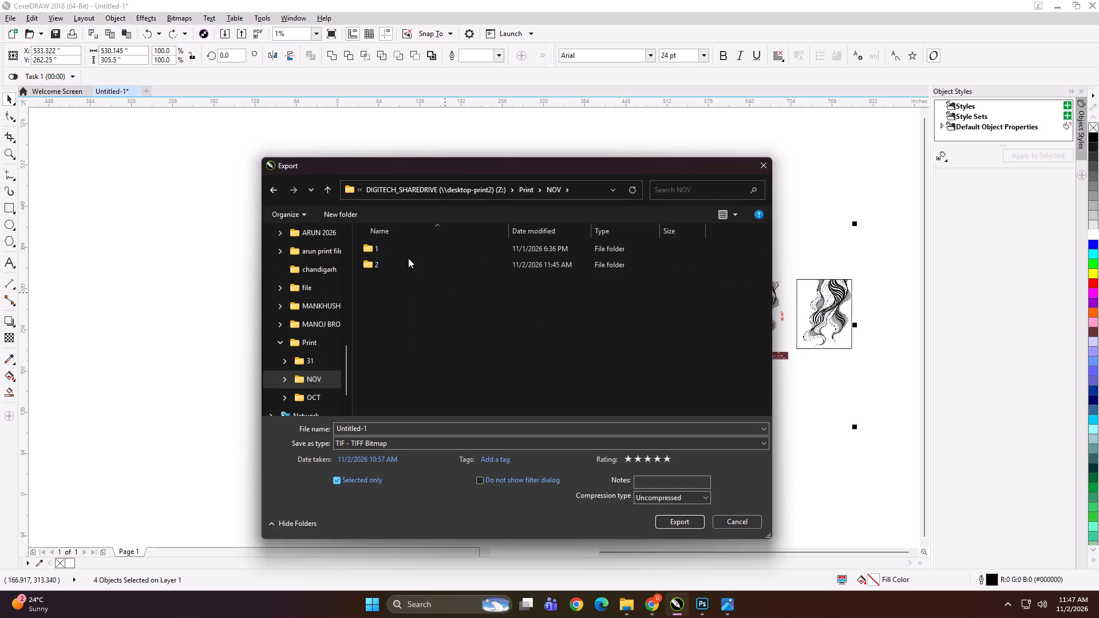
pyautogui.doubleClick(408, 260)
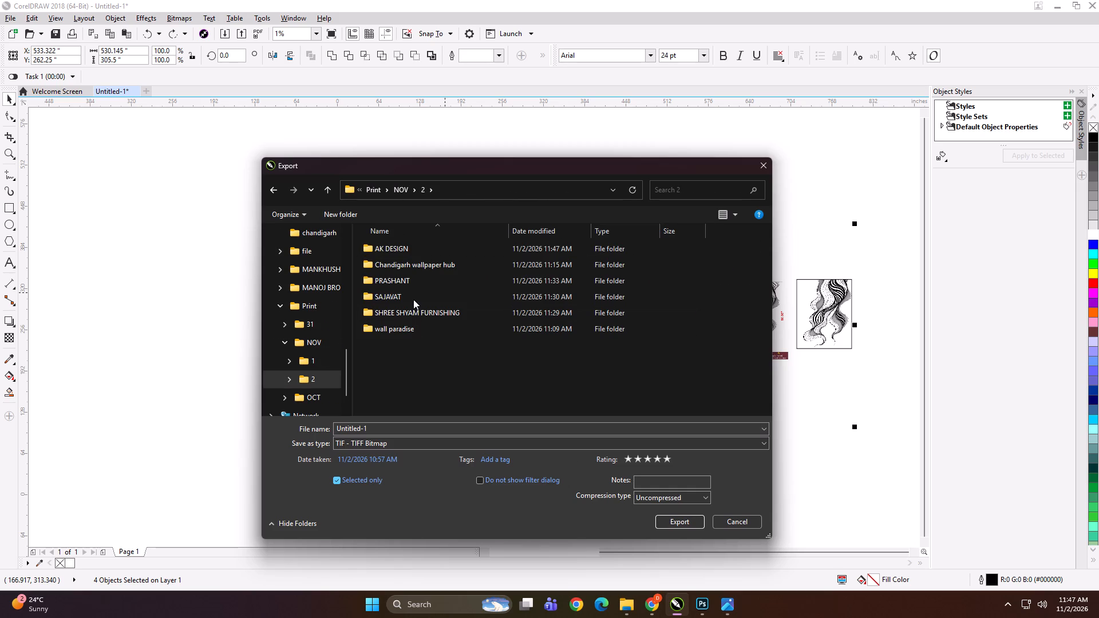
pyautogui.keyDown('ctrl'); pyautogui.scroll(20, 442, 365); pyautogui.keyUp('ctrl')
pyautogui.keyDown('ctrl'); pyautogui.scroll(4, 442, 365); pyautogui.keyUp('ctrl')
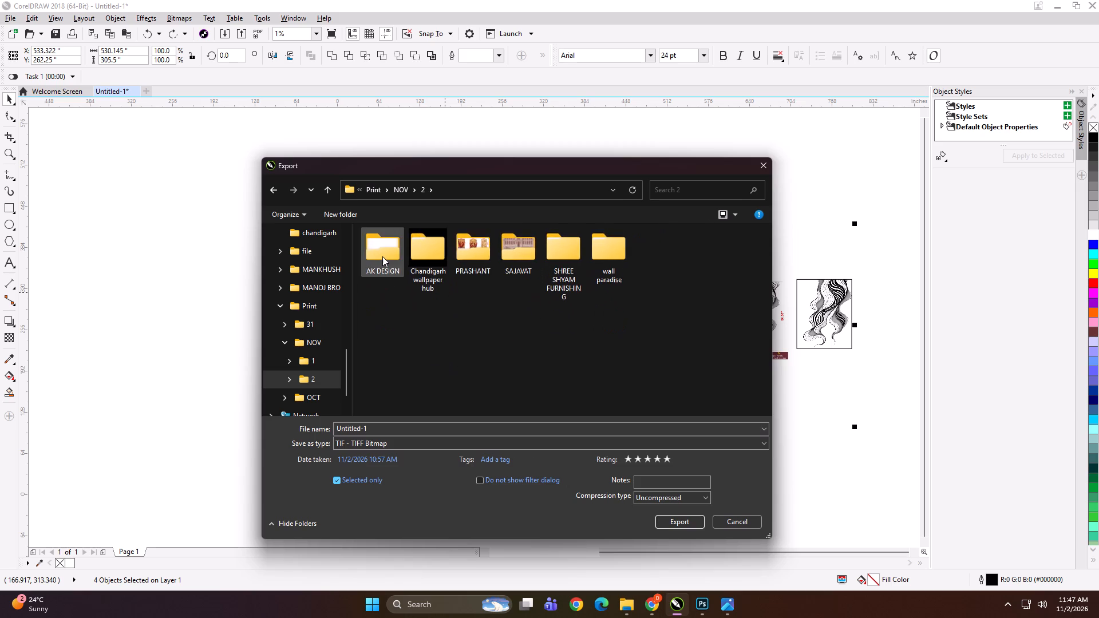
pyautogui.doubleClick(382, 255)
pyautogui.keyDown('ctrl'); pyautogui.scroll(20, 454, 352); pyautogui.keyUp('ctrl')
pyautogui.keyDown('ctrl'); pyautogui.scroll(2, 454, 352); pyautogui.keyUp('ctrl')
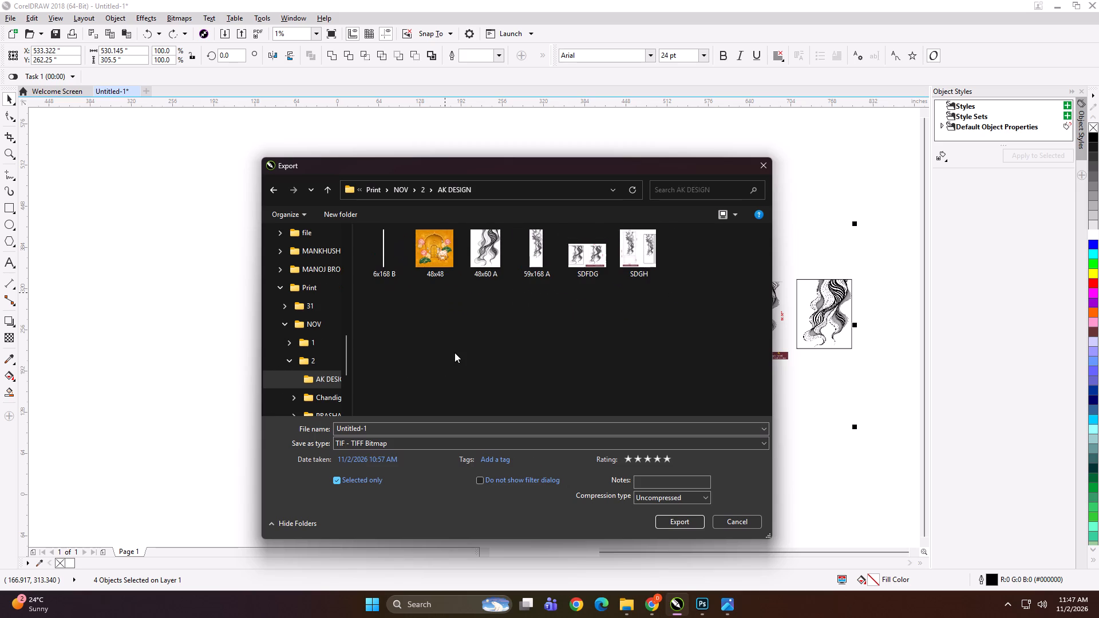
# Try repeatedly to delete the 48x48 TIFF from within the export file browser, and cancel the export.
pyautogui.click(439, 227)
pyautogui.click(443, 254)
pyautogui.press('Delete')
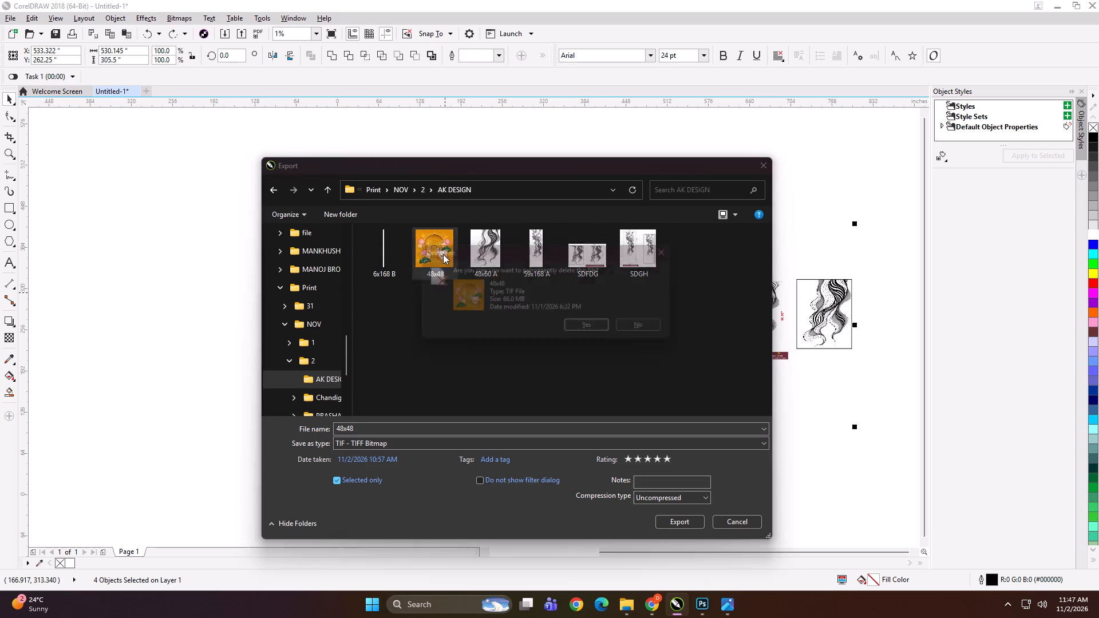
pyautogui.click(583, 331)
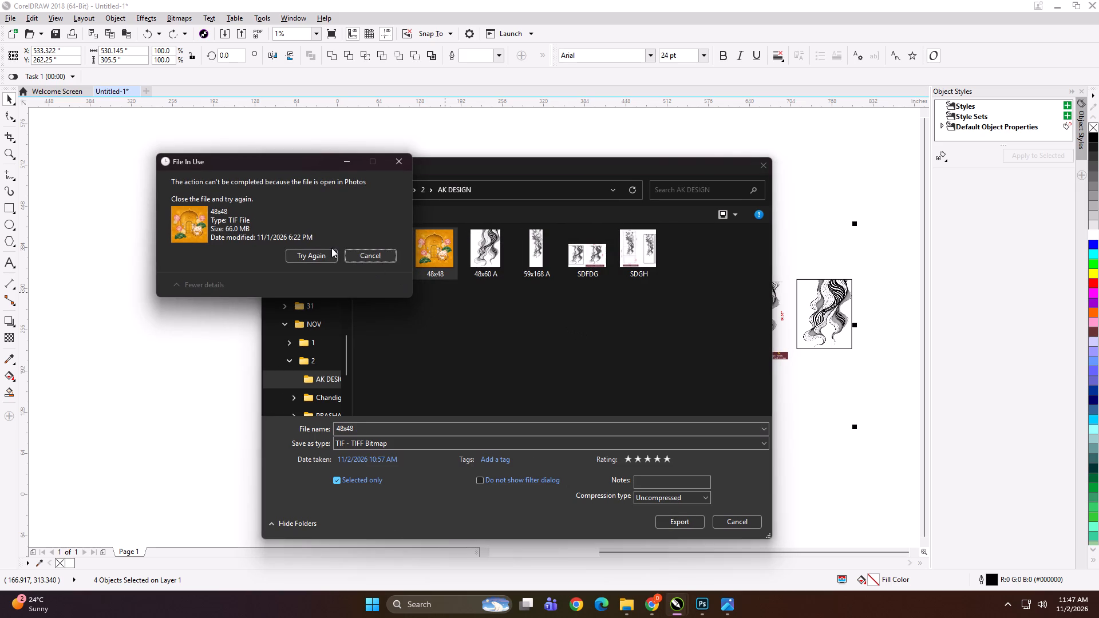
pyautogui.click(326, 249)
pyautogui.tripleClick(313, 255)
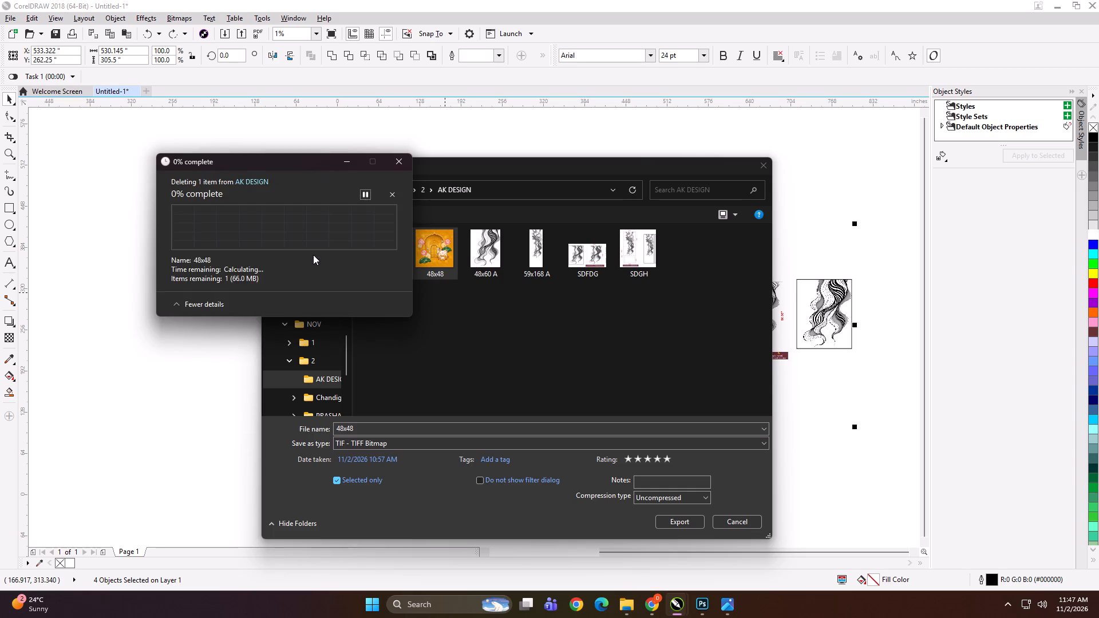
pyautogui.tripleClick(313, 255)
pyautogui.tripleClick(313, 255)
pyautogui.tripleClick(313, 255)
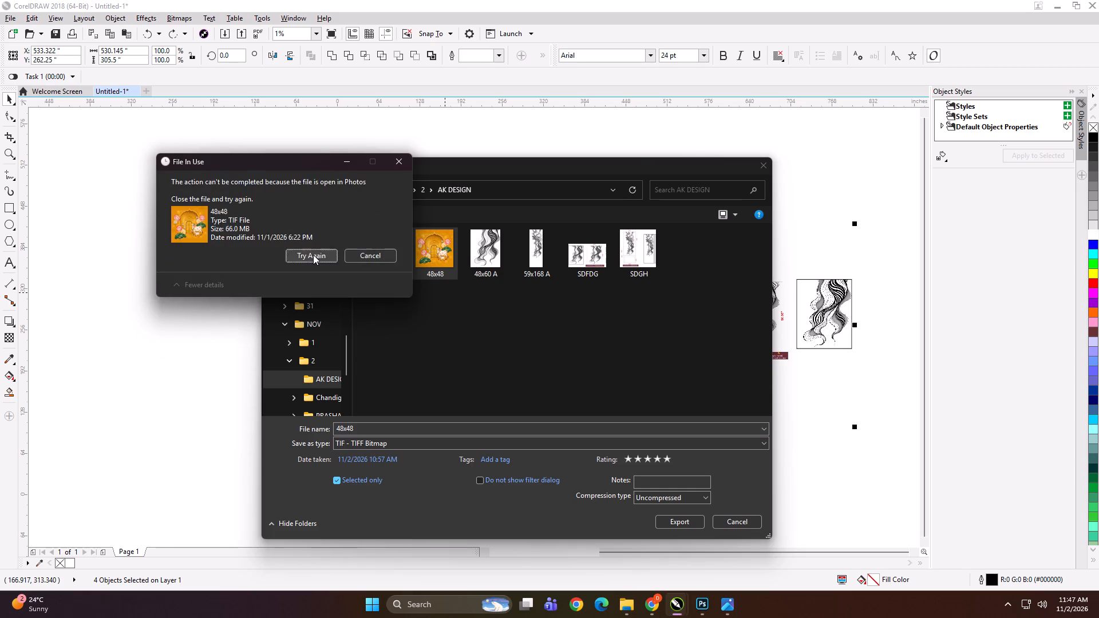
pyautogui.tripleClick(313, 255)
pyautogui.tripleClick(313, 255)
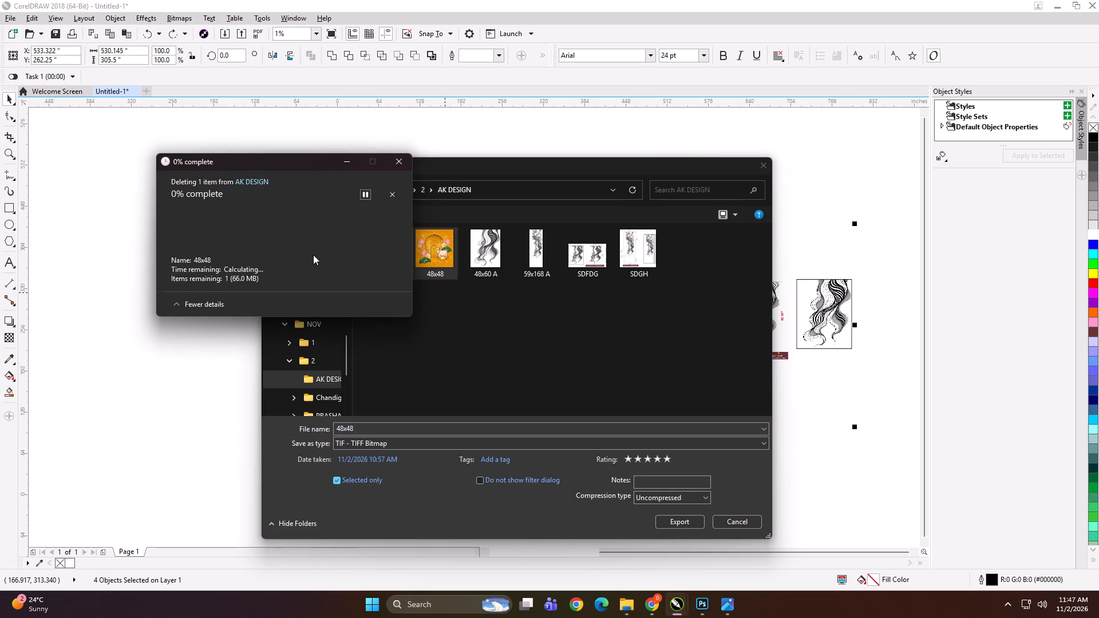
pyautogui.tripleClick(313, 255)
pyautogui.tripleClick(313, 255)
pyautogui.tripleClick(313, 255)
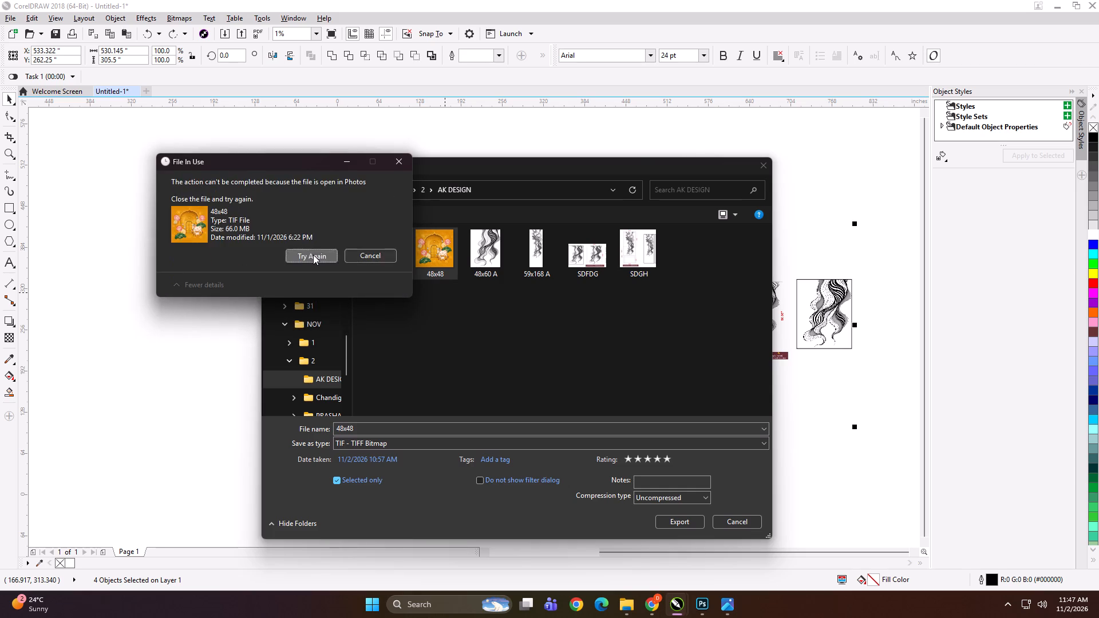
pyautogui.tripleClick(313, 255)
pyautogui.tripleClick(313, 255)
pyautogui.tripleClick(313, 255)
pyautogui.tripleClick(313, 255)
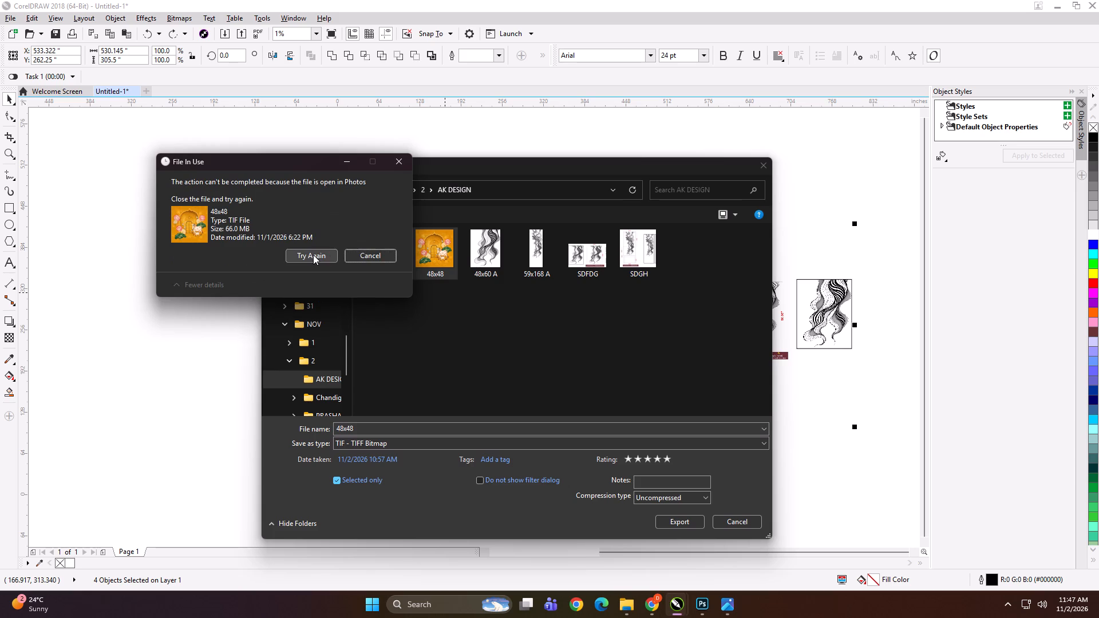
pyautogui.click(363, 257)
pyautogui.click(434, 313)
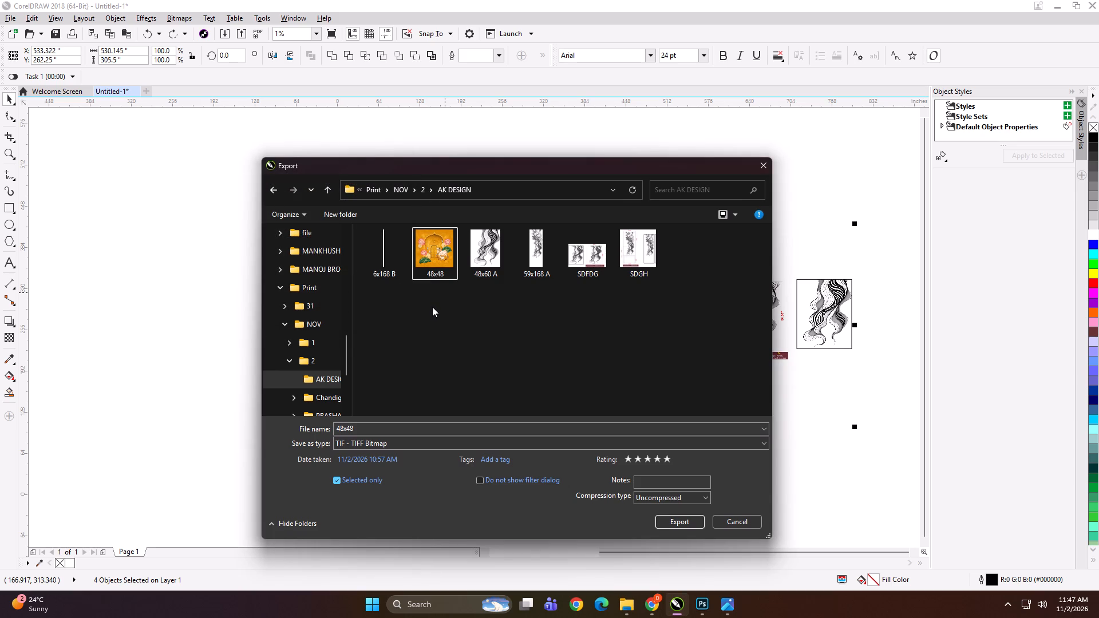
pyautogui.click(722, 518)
# Switch to Photos and close the open 48x48.tif image.
pyautogui.click(726, 617)
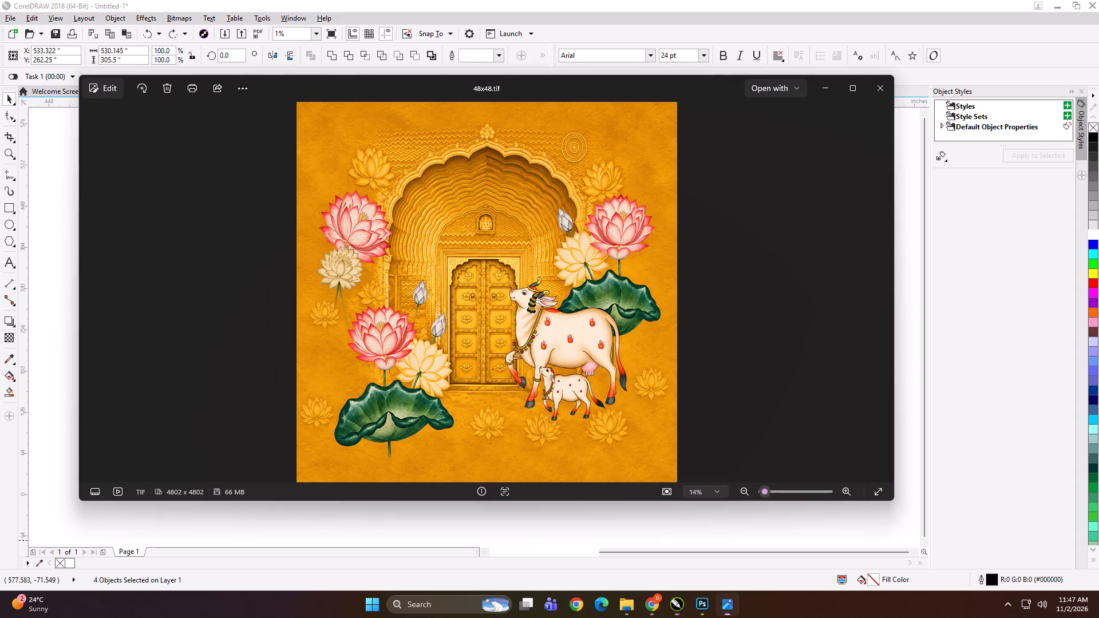
pyautogui.click(885, 89)
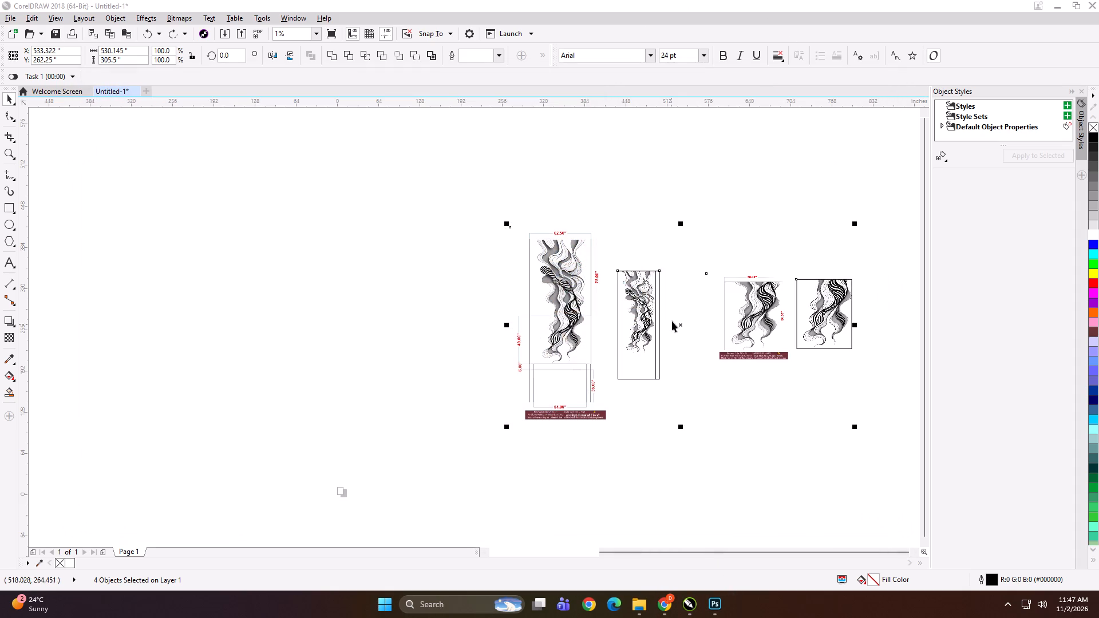
# Return to CorelDRAW, start an export and browse to Print > NOV > 2 > AK DESIGN on DIGITECH_SHAREDRIVE.
pyautogui.click(686, 609)
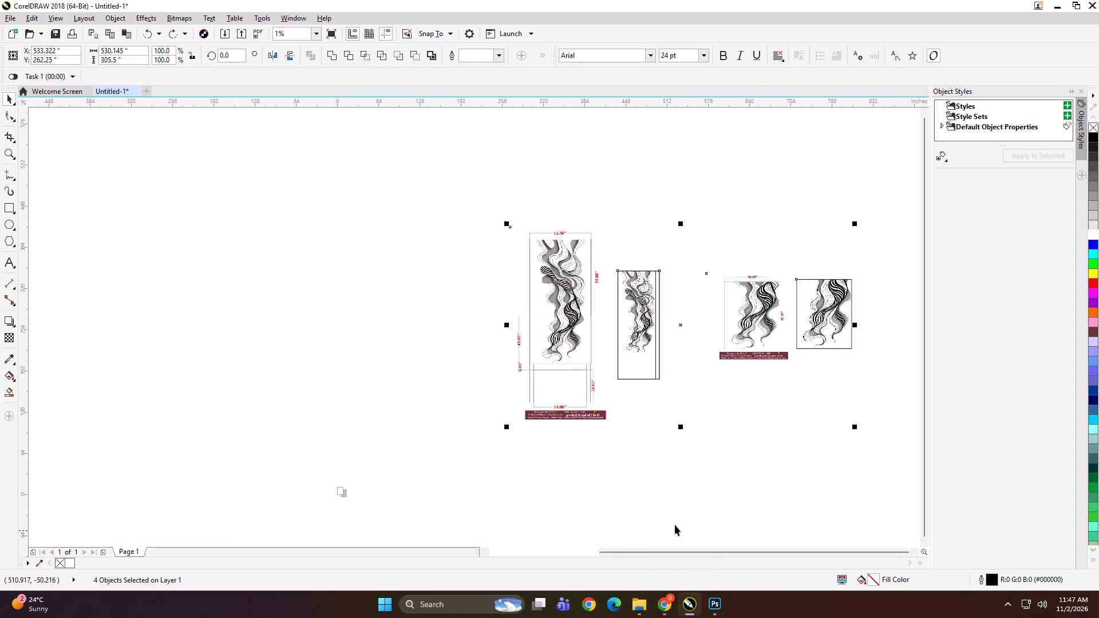
pyautogui.hotkey('ctrl', 'e')
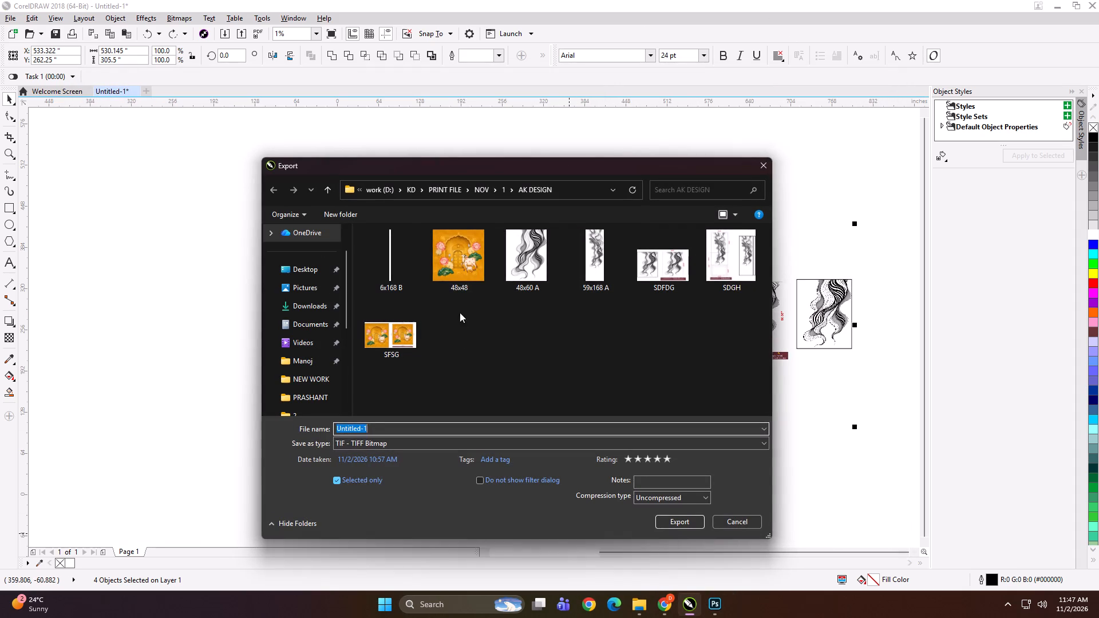
pyautogui.click(448, 272)
pyautogui.click(331, 187)
pyautogui.scroll(-1, 305, 341)
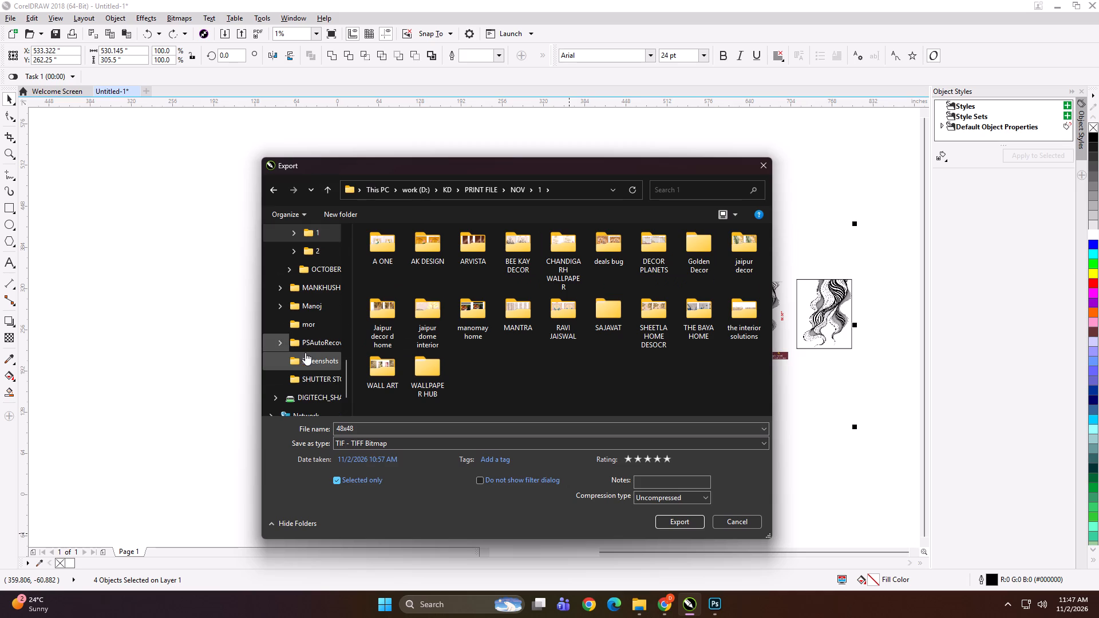
pyautogui.scroll(-1, 315, 381)
pyautogui.click(315, 374)
pyautogui.scroll(3, 312, 335)
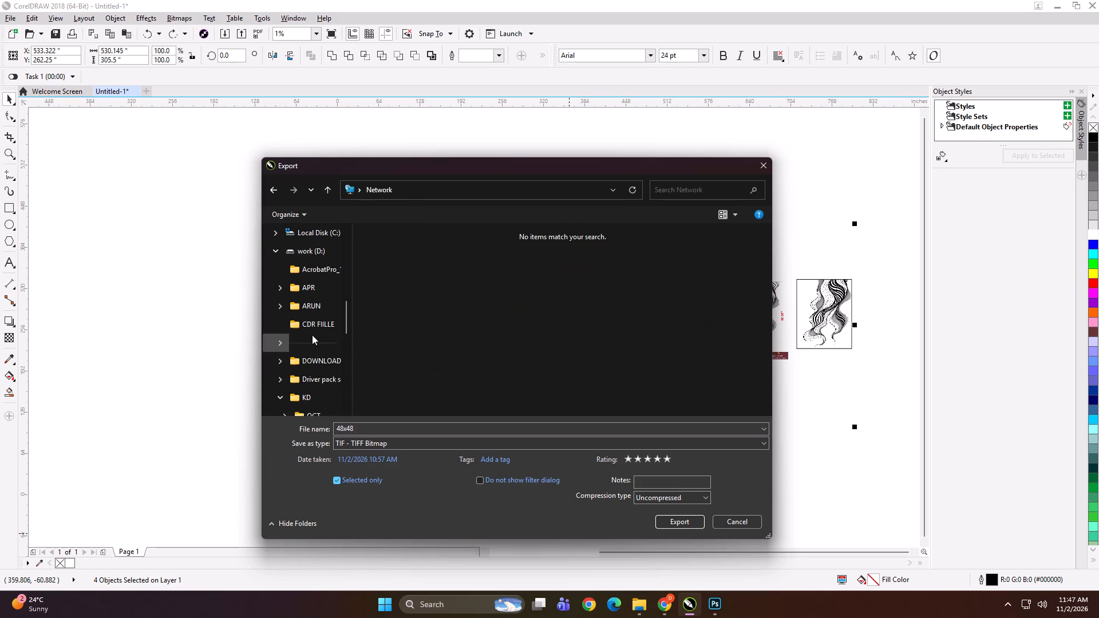
pyautogui.click(314, 370)
pyautogui.doubleClick(411, 287)
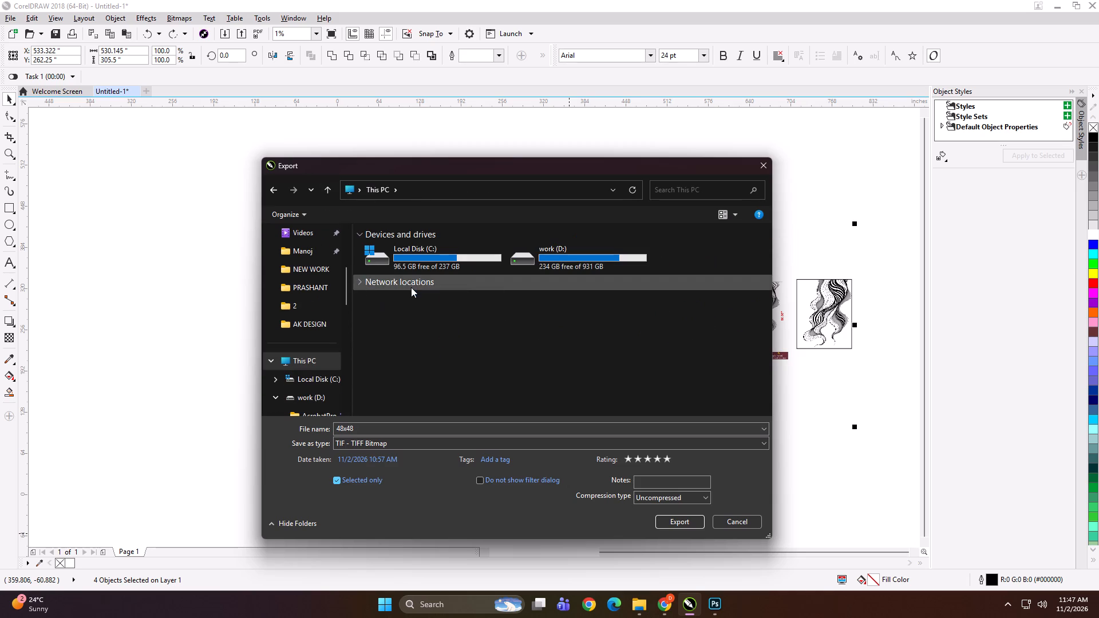
pyautogui.click(382, 277)
pyautogui.click(375, 282)
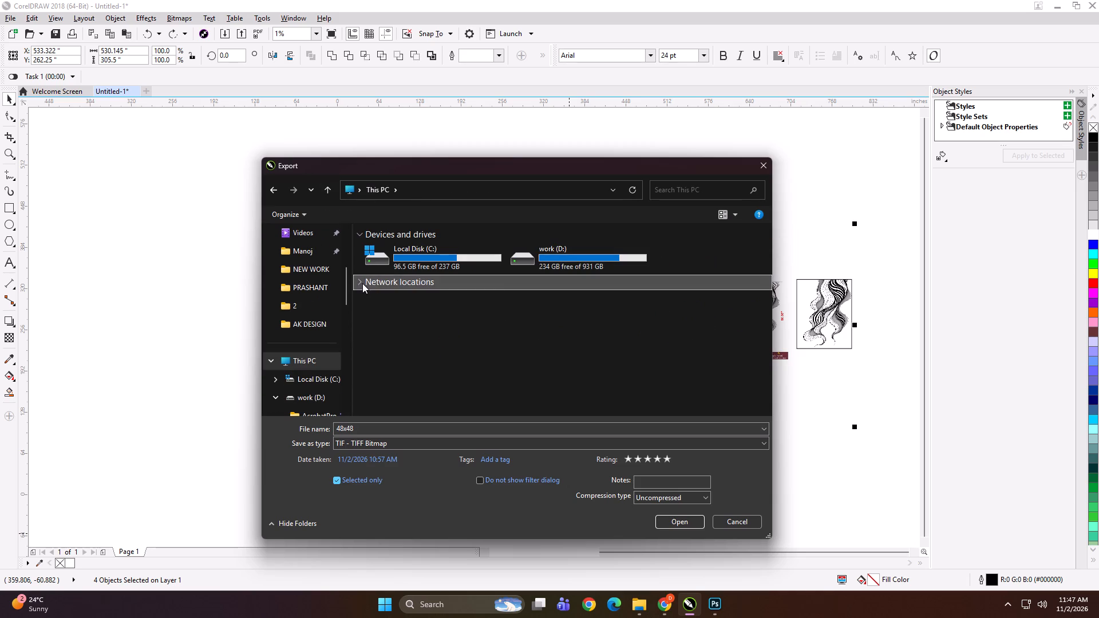
pyautogui.click(362, 283)
pyautogui.doubleClick(433, 311)
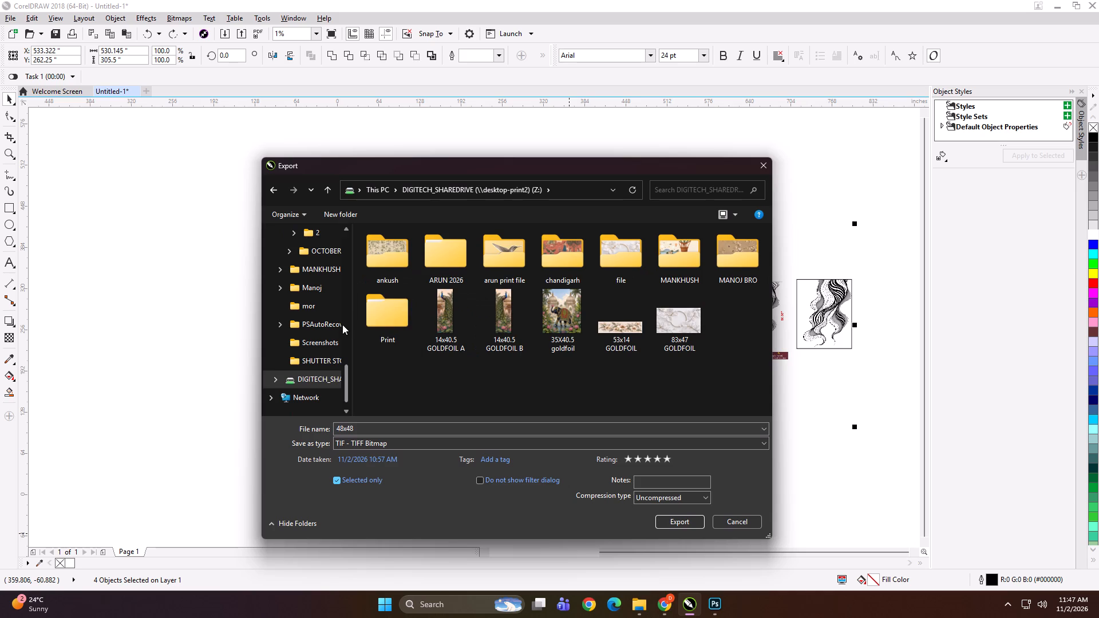
pyautogui.doubleClick(386, 318)
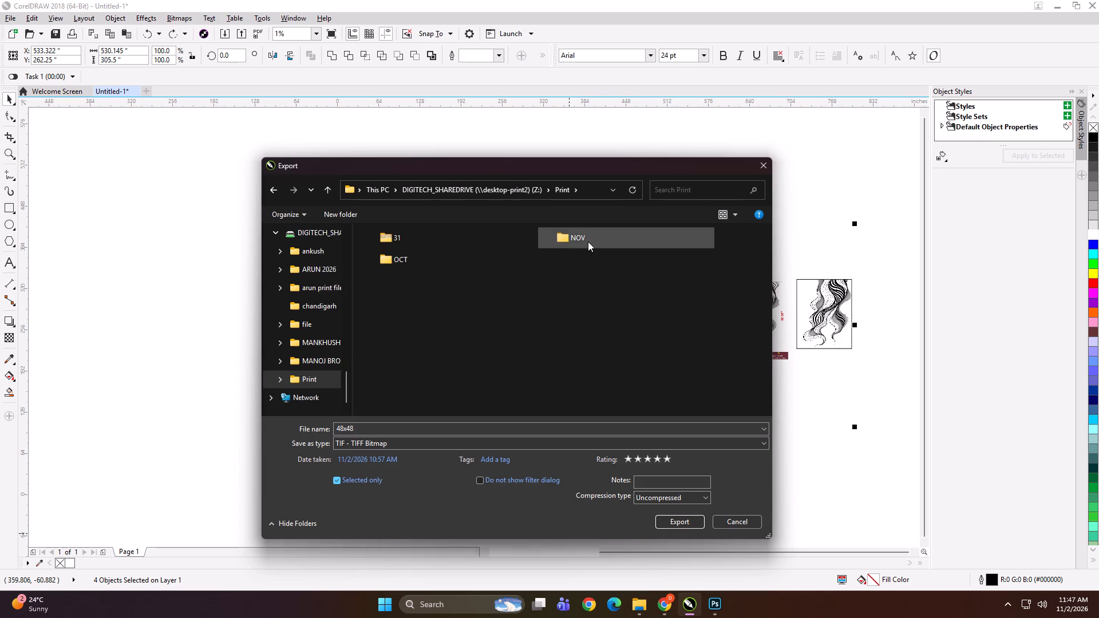
pyautogui.doubleClick(588, 241)
pyautogui.doubleClick(440, 263)
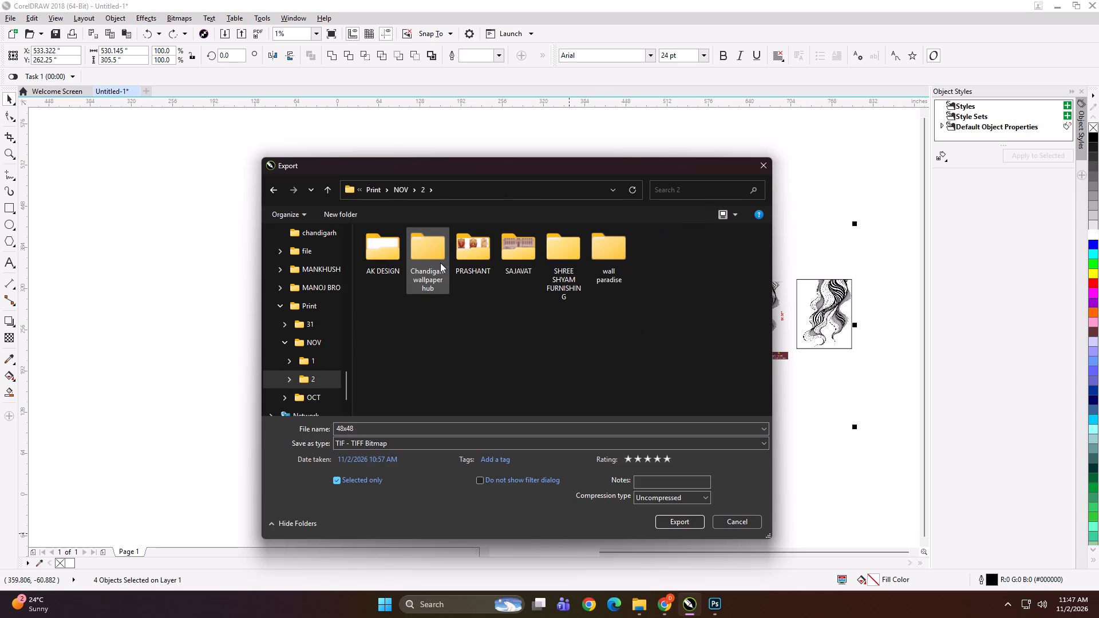
pyautogui.doubleClick(376, 252)
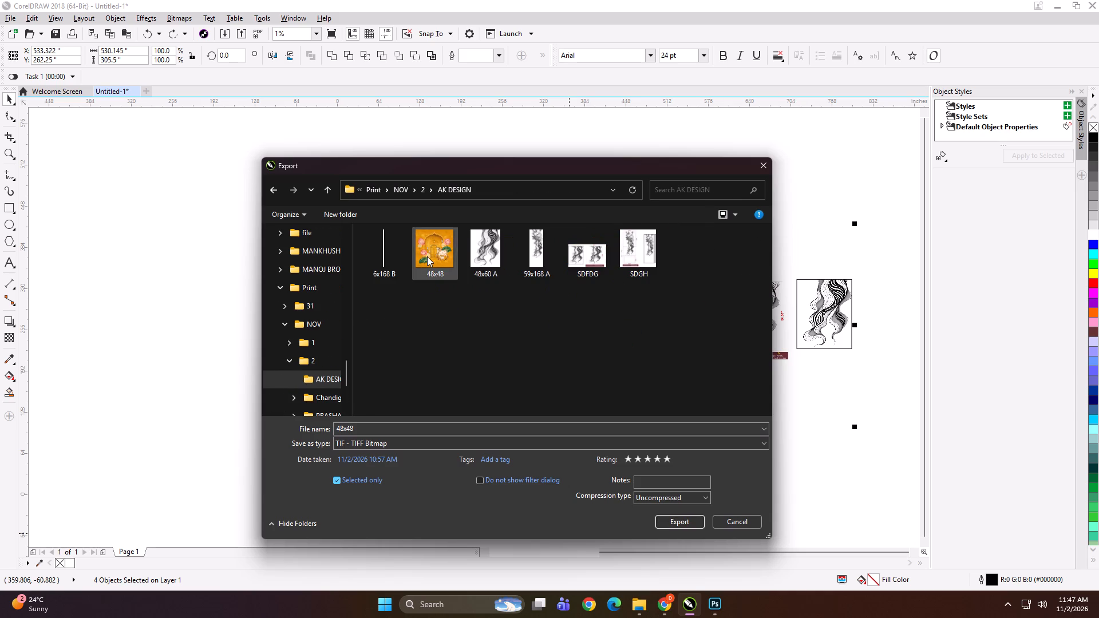
# Permanently delete the 48x48 TIFF from the AK DESIGN folder and cancel the export.
pyautogui.click(427, 256)
pyautogui.press('Delete')
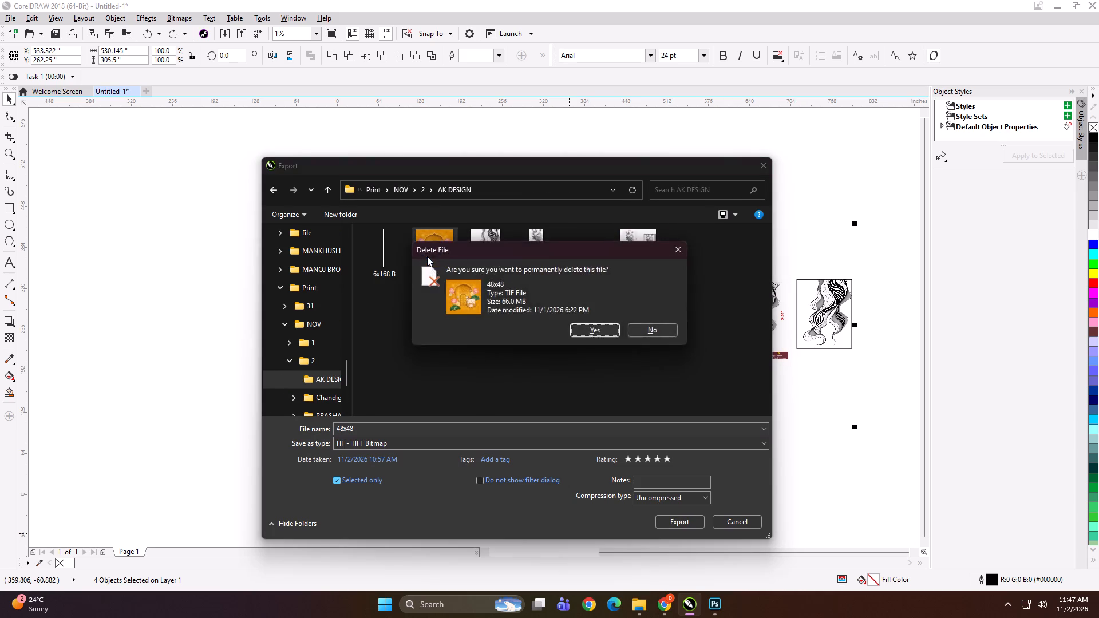
pyautogui.press('Return')
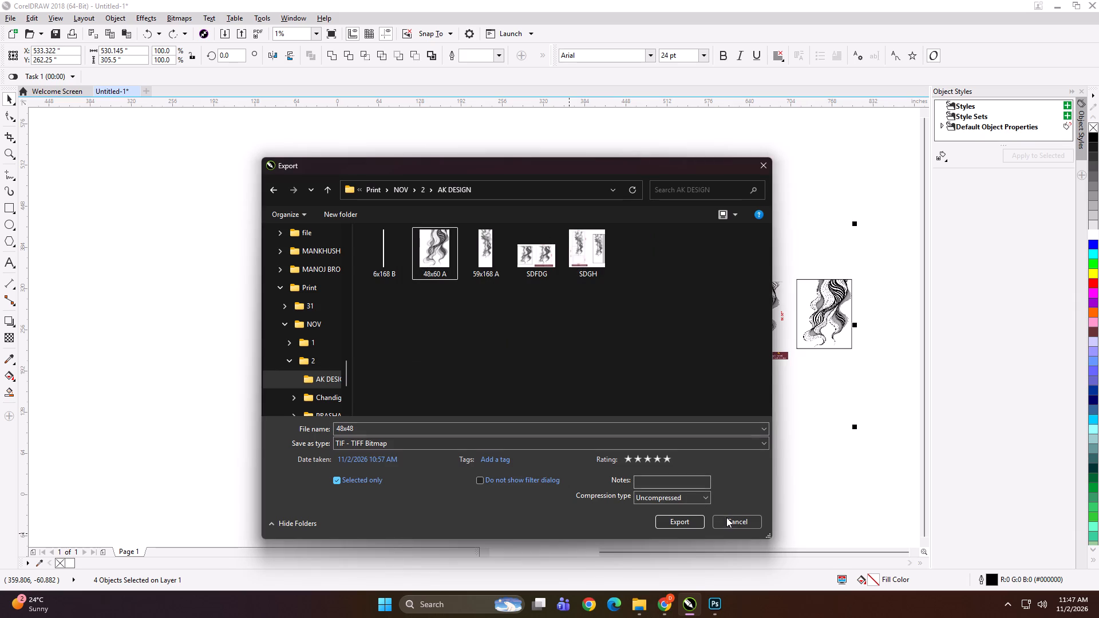
pyautogui.click(726, 517)
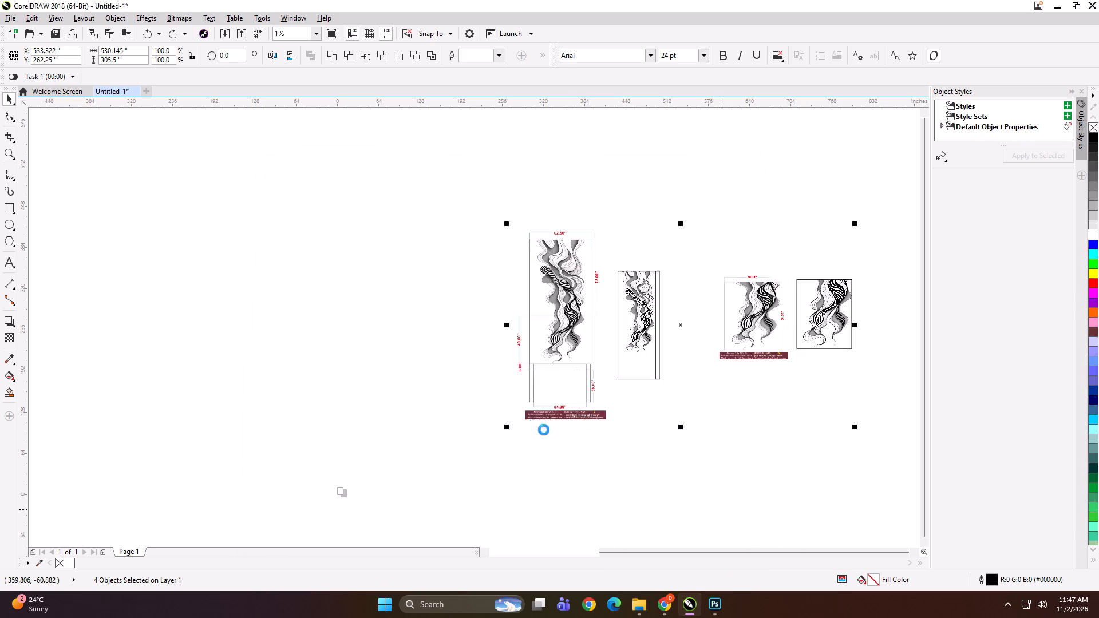
# Select all four wave-line objects, including both dimensioned references and their print panels.
pyautogui.click(409, 430)
pyautogui.scroll(-1, 427, 268)
pyautogui.moveTo(386, 207); pyautogui.dragTo(873, 468)
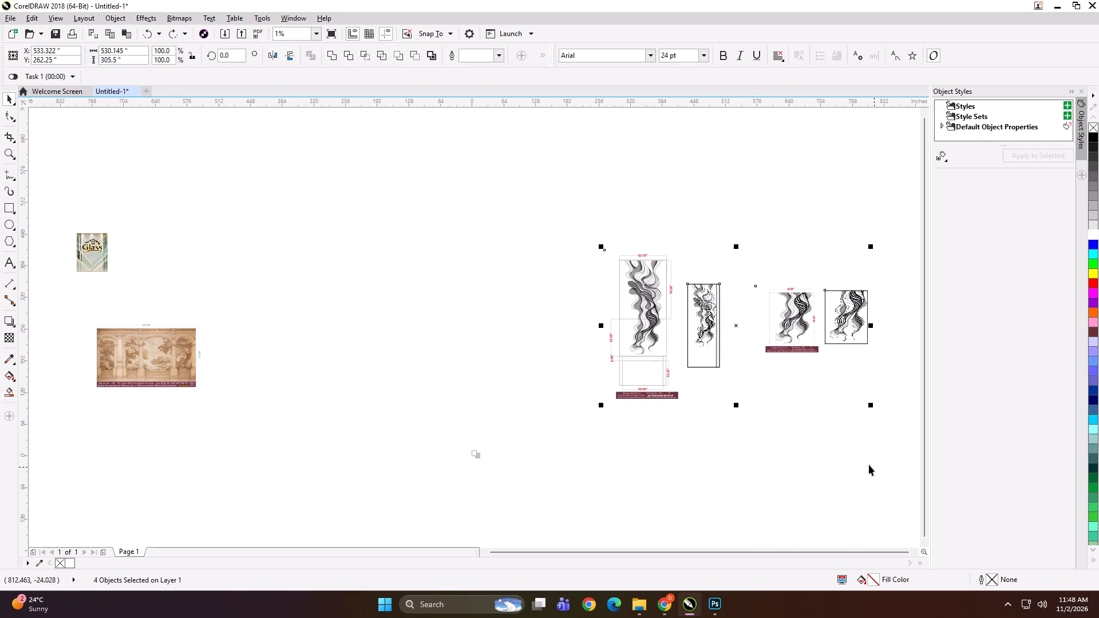
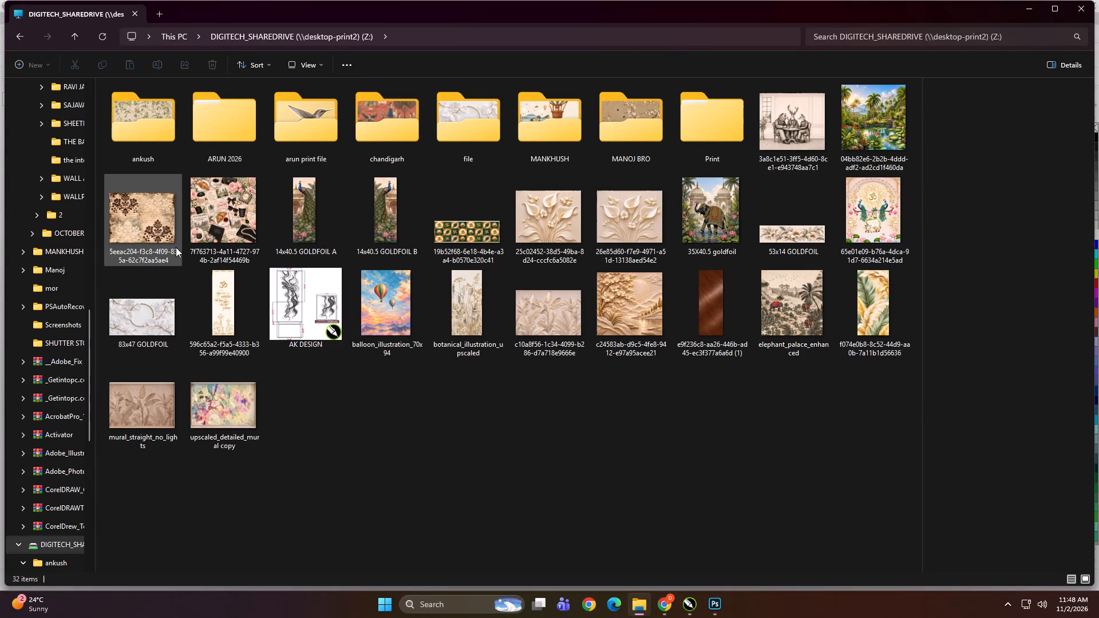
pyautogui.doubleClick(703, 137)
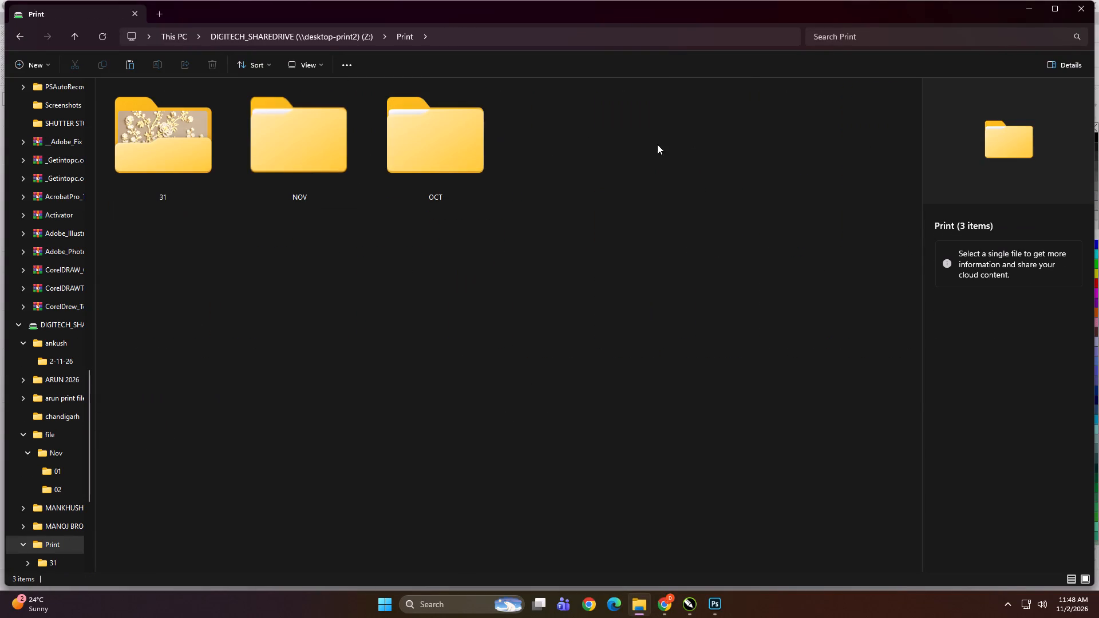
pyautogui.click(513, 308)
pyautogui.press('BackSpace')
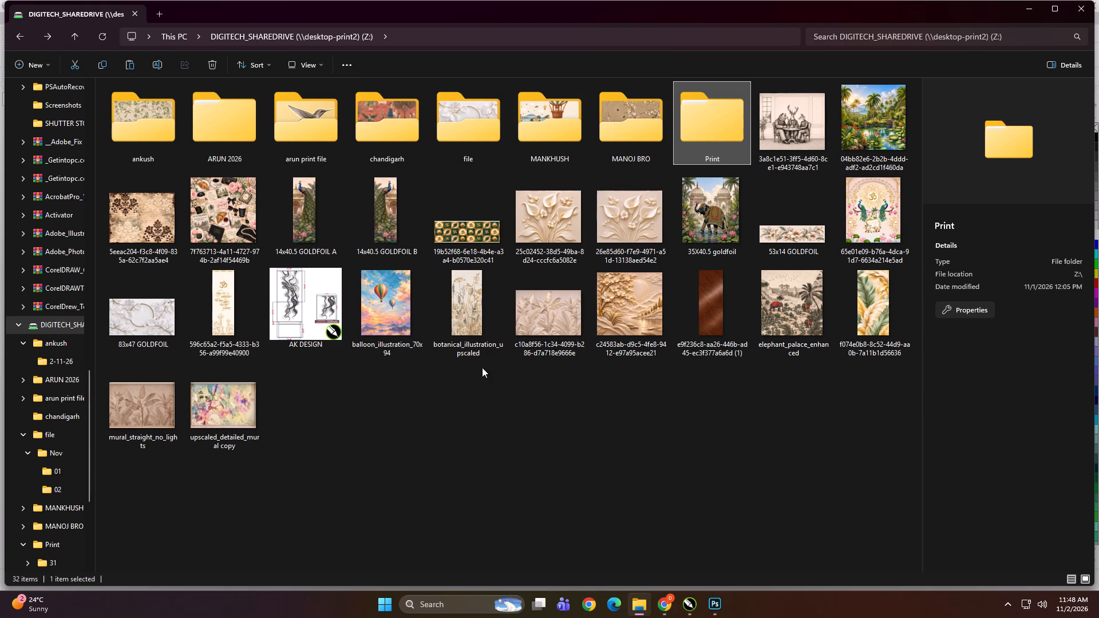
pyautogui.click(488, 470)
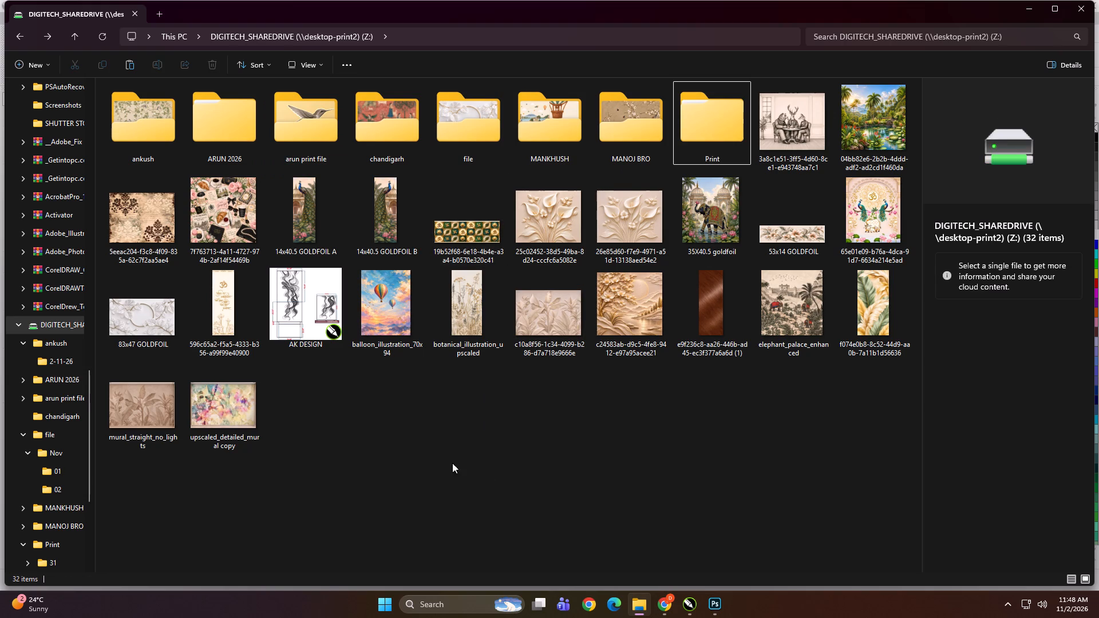
# Open file > Nov > 02 on the share drive and place the sepia arches mural PNG into the CorelDRAW document beside the reference.
pyautogui.doubleClick(458, 124)
pyautogui.doubleClick(165, 129)
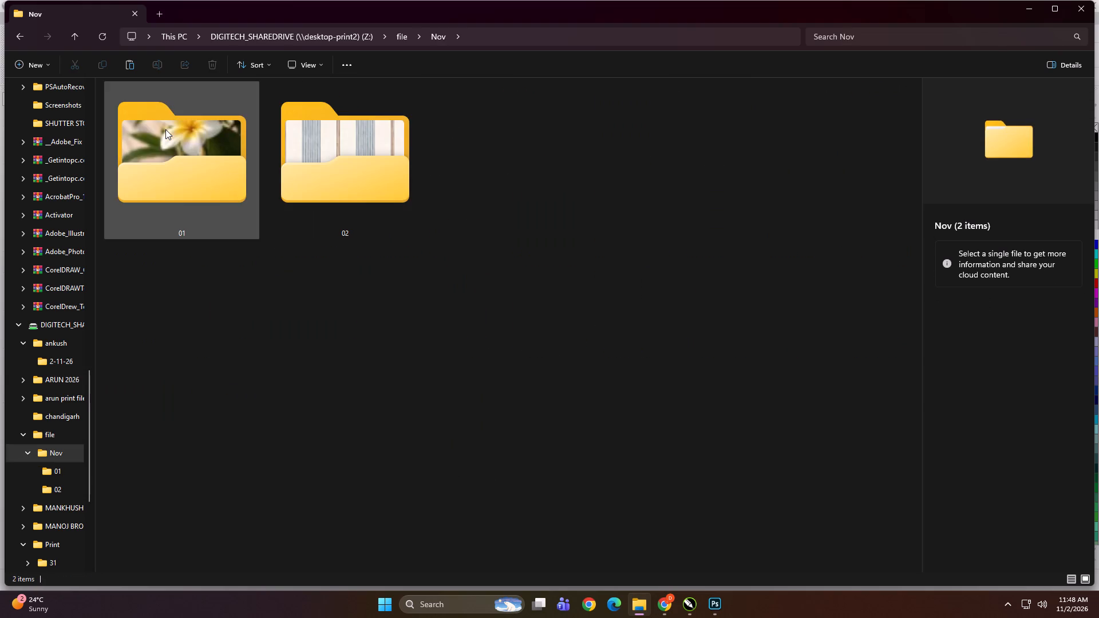
pyautogui.tripleClick(286, 173)
pyautogui.click(815, 206)
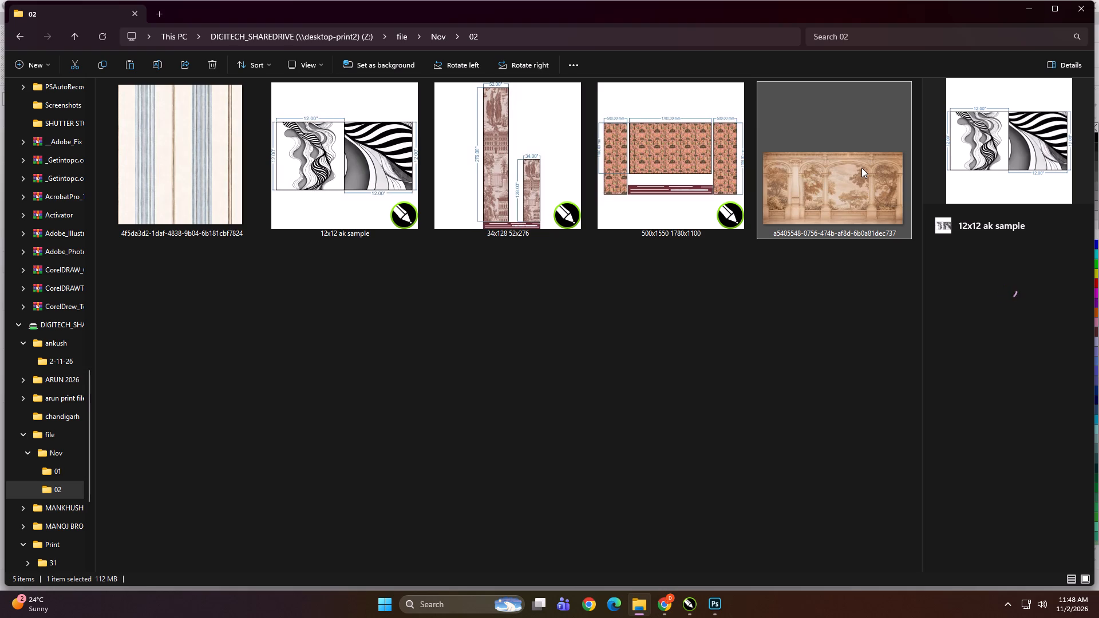
pyautogui.click(691, 168)
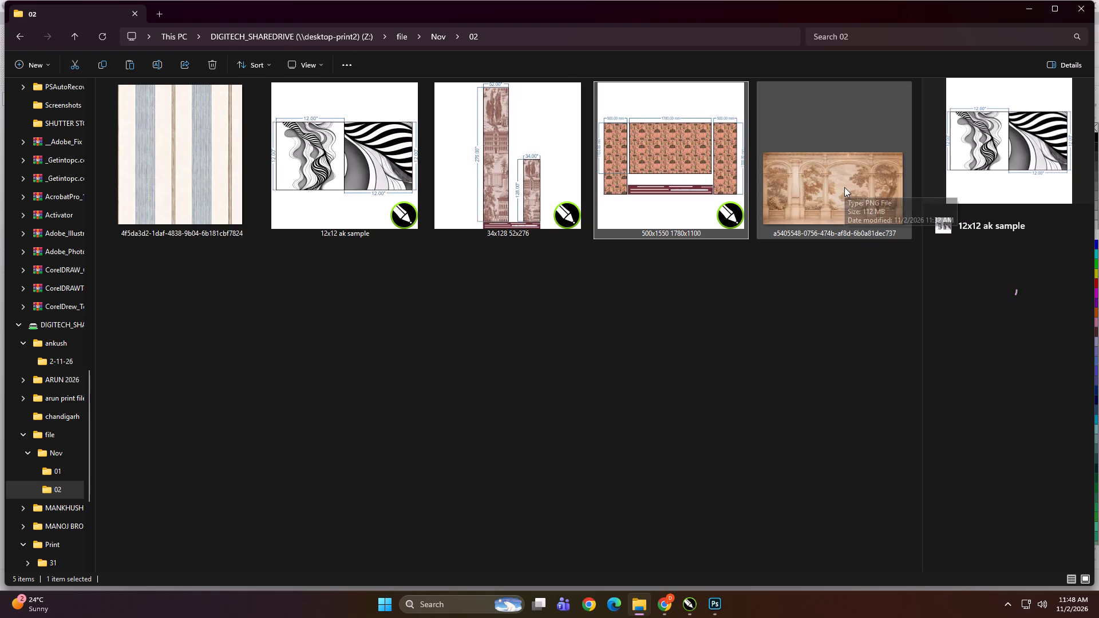
pyautogui.moveTo(852, 163); pyautogui.dragTo(689, 603)
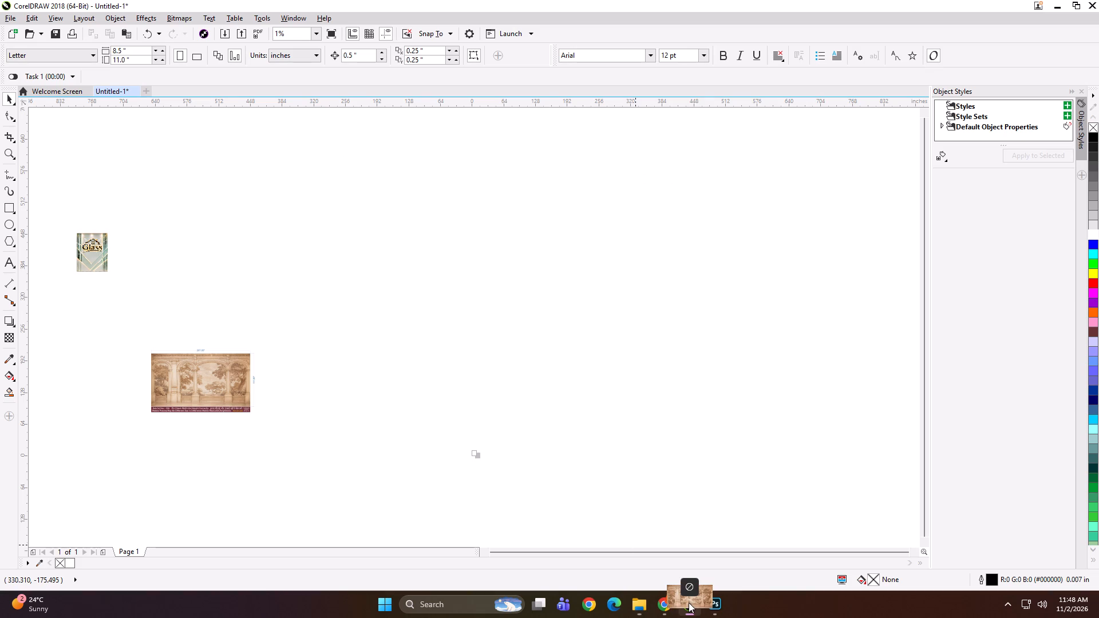
pyautogui.moveTo(689, 603); pyautogui.dragTo(309, 402)
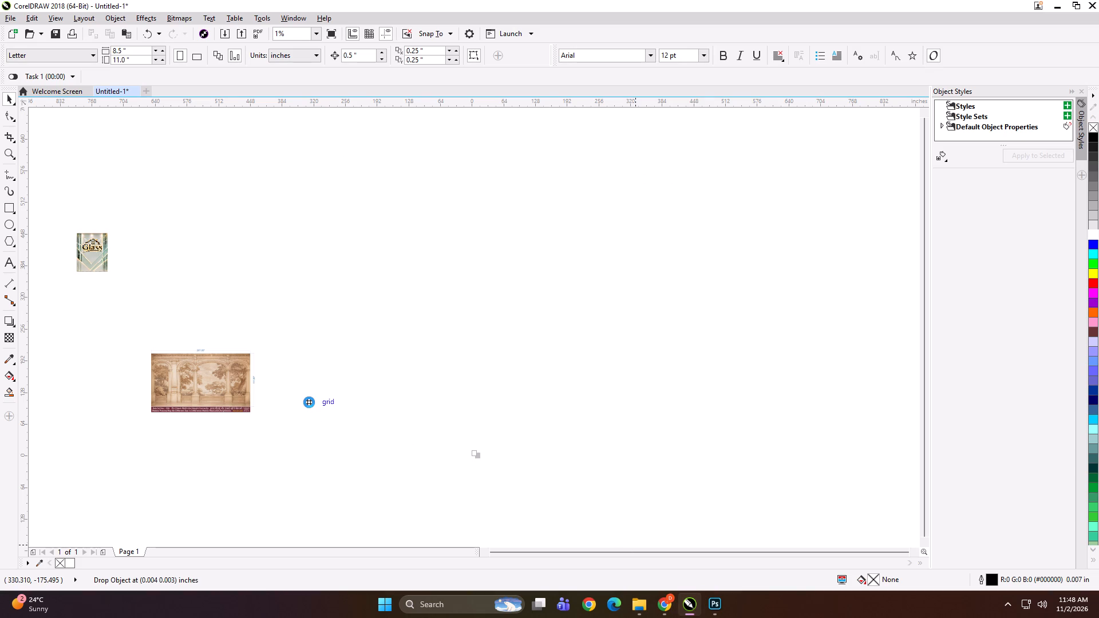
# Arrange the dimensioned arches reference and the placed mural side by side, roughly level, with a clear gap between them.
pyautogui.scroll(1, 114, 395)
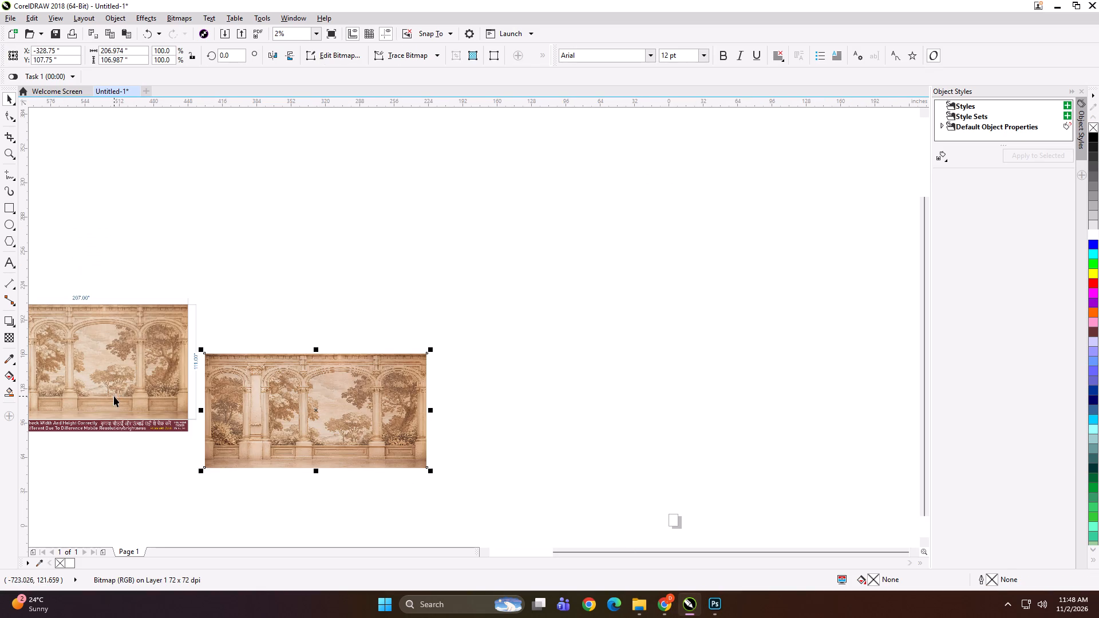
pyautogui.scroll(-1, 595, 375)
pyautogui.scroll(1, 219, 374)
pyautogui.scroll(1, 286, 309)
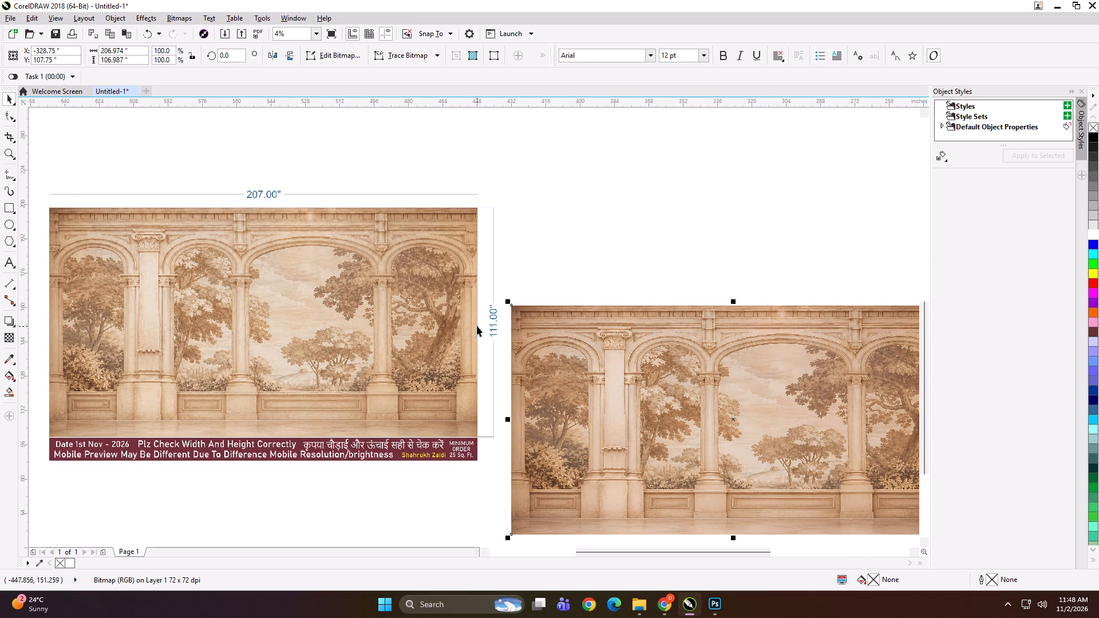
pyautogui.scroll(-1, 475, 329)
pyautogui.moveTo(533, 356); pyautogui.dragTo(547, 304)
pyautogui.keyDown('shift'); pyautogui.click(451, 323); pyautogui.keyUp('shift')
pyautogui.hotkey('shift', 'F2')
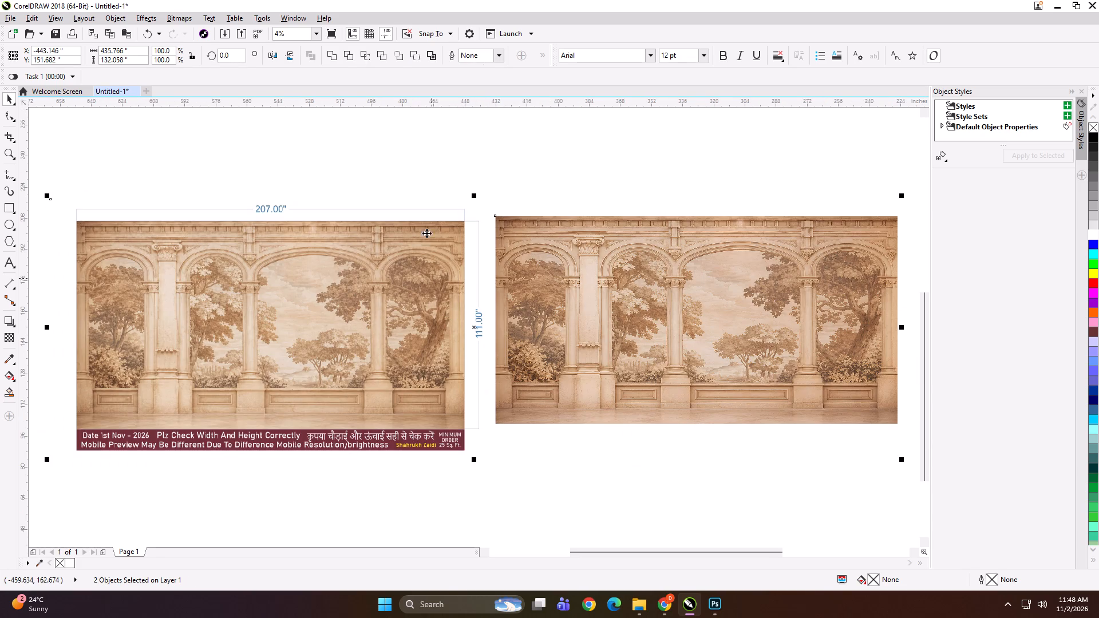
pyautogui.click(433, 181)
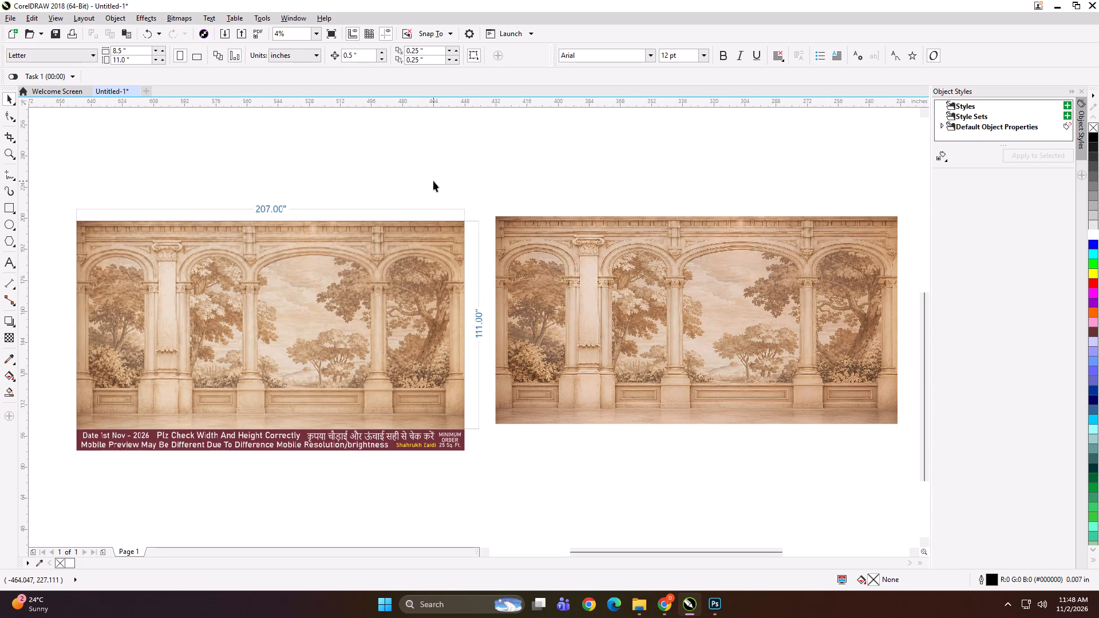
pyautogui.moveTo(344, 288); pyautogui.dragTo(330, 285)
pyautogui.moveTo(345, 294); pyautogui.dragTo(335, 291)
pyautogui.moveTo(545, 287); pyautogui.dragTo(545, 295)
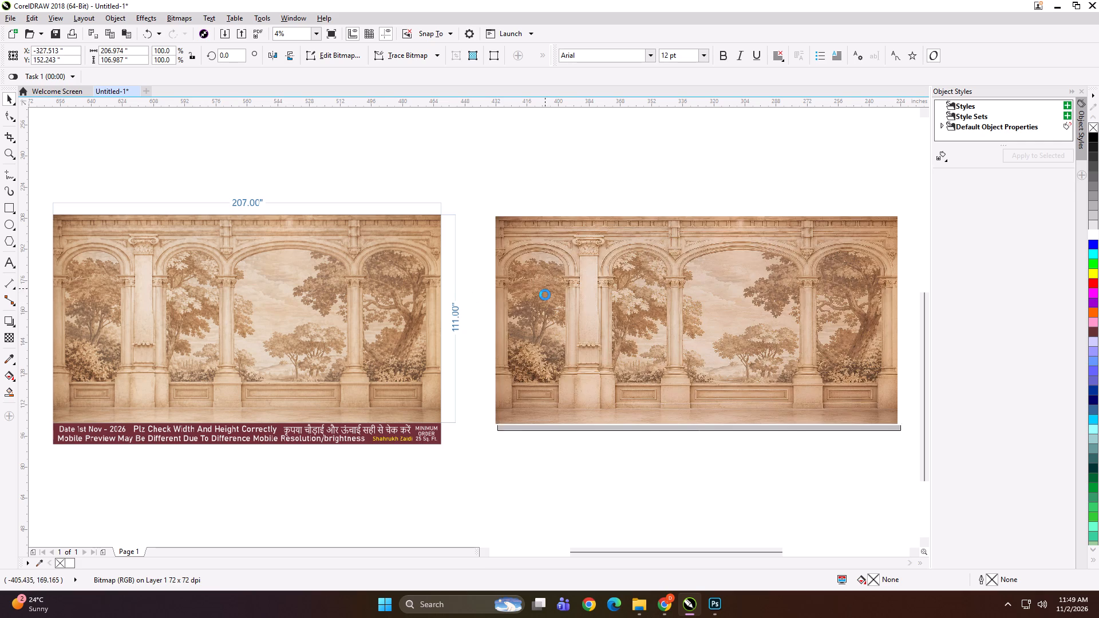
pyautogui.moveTo(545, 295); pyautogui.dragTo(547, 294)
# Resize the placed arches mural to 207 inches wide and 111 inches high.
pyautogui.click(132, 49)
pyautogui.hotkey('ctrl', 'a')
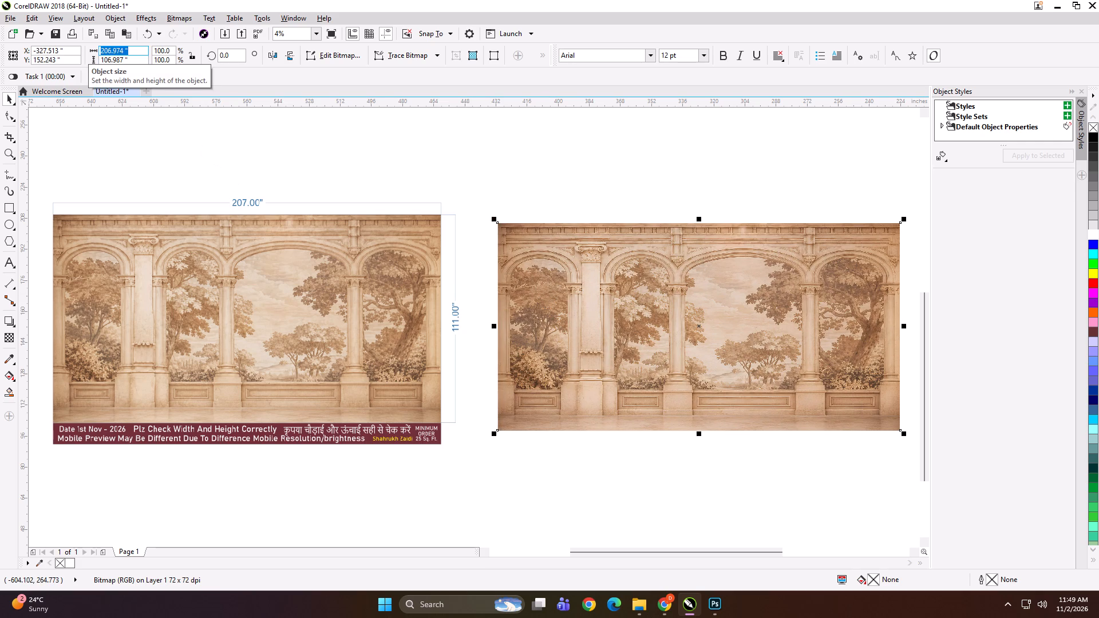
pyautogui.write('207')
pyautogui.press('Tab')
pyautogui.write('111')
pyautogui.press('Return')
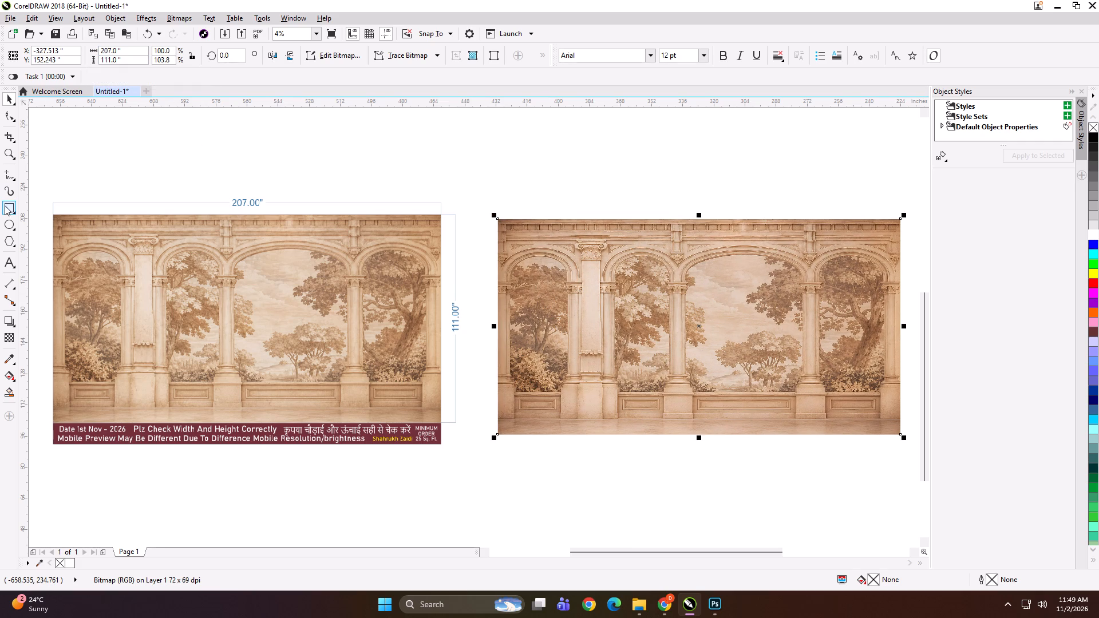
# Create a rectangle matching the placed mural's outline and open its width for editing.
pyautogui.keyDown('shift'); pyautogui.doubleClick(6, 211); pyautogui.keyUp('shift')
pyautogui.hotkey('shift', 'space')
pyautogui.click(134, 51)
pyautogui.hotkey('ctrl', 'a')
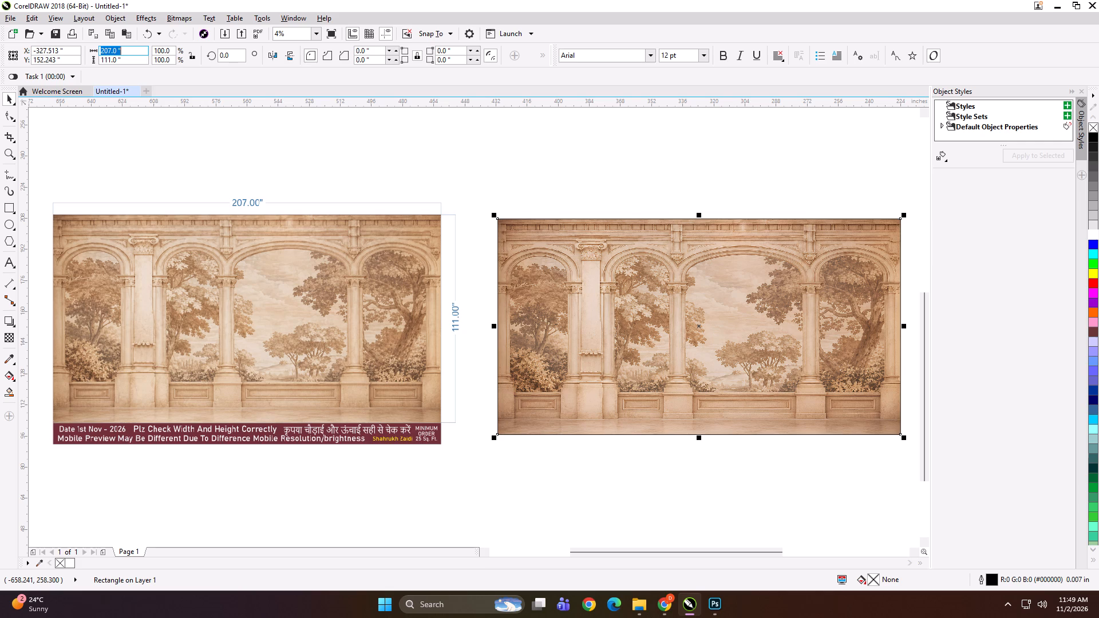
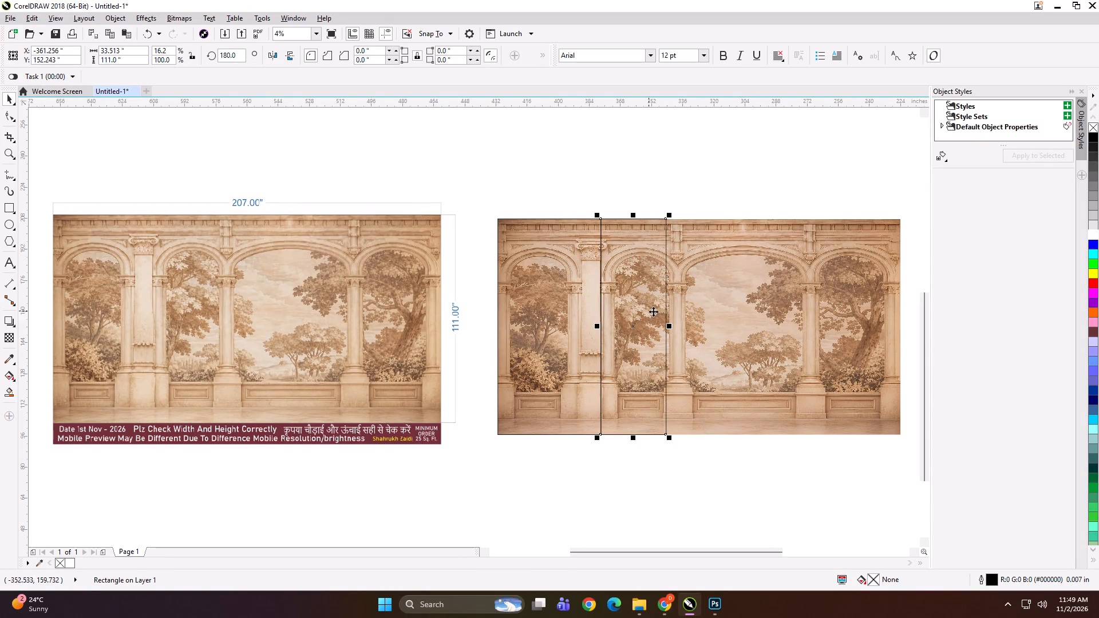
# Undo the last mirrored resize and cover the mural with four 53 by 111 inch panel rectangles, each overlapping its neighbour by 0.5 inch.
pyautogui.hotkey('ctrl', 'z')
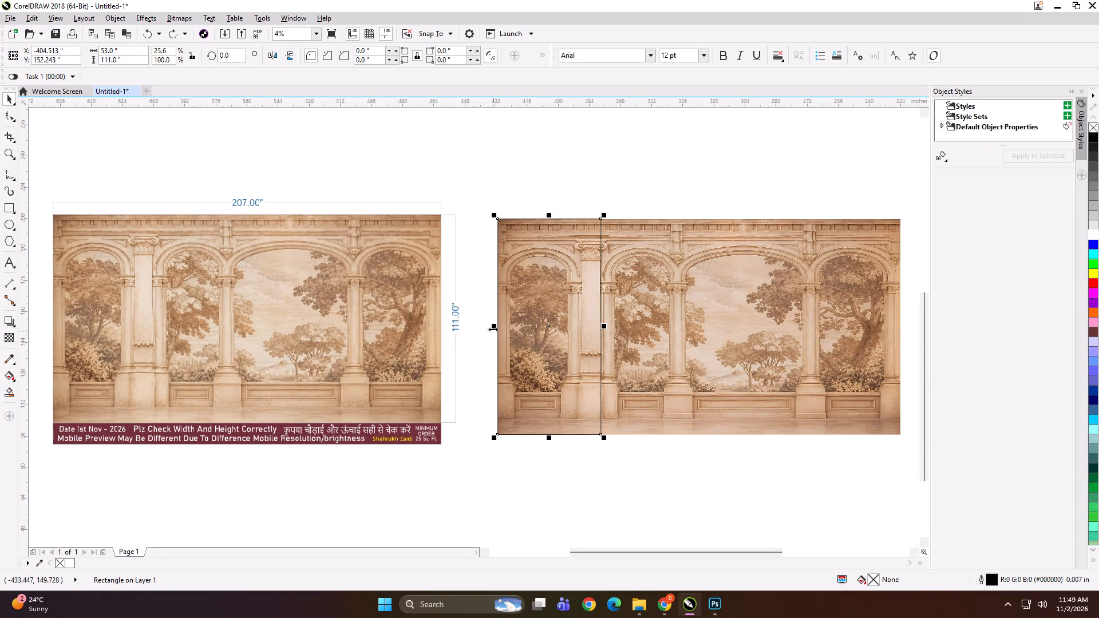
pyautogui.moveTo(493, 328); pyautogui.dragTo(673, 332)
pyautogui.keyDown('ctrl'); pyautogui.rightClick(673, 332); pyautogui.keyUp('ctrl')
pyautogui.scroll(1, 628, 329)
pyautogui.press('Left')
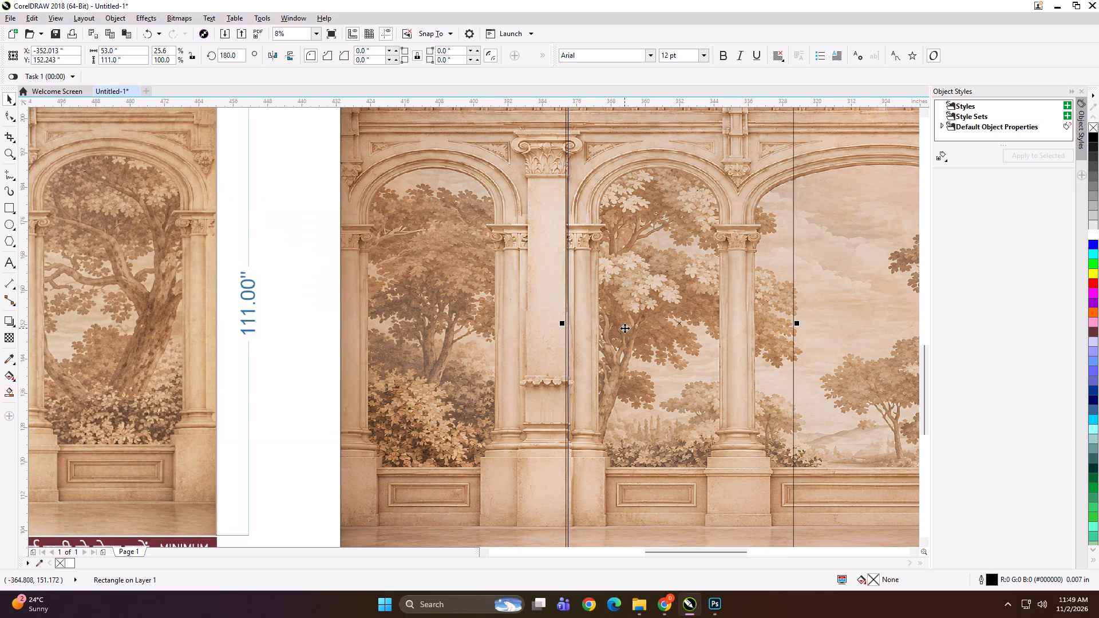
pyautogui.scroll(-1, 555, 310)
pyautogui.keyDown('shift'); pyautogui.click(521, 317); pyautogui.keyUp('shift')
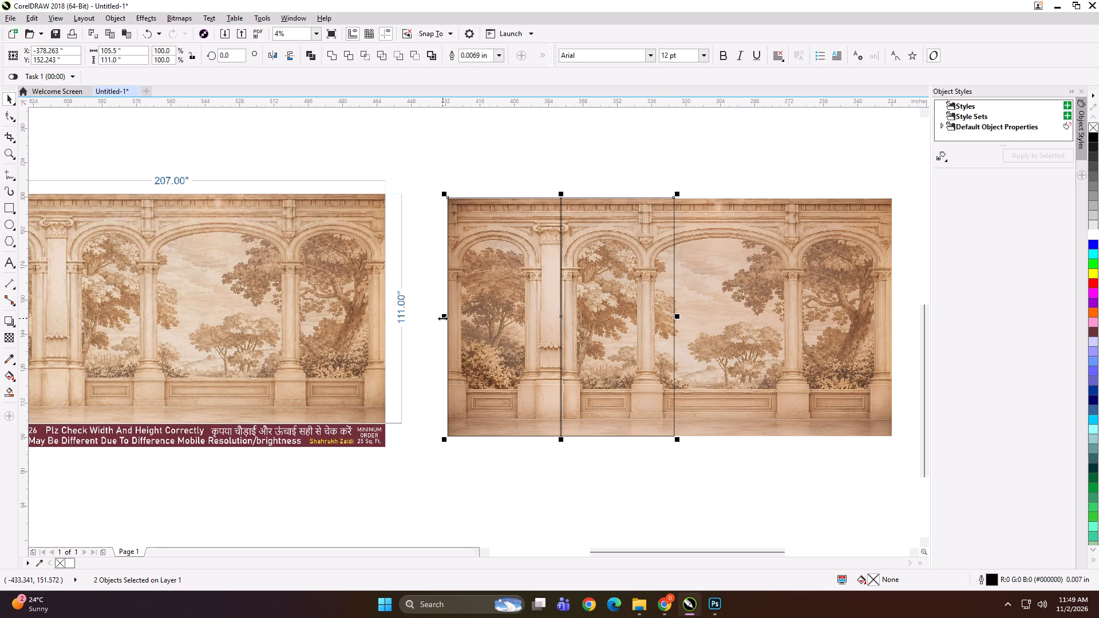
pyautogui.moveTo(442, 318); pyautogui.dragTo(741, 323)
pyautogui.keyDown('ctrl'); pyautogui.rightClick(741, 323); pyautogui.keyUp('ctrl')
pyautogui.press('Left')
# Narrow the fourth panel rectangle to 49.5 inches so its outer side meets the mural's edge.
pyautogui.click(750, 177)
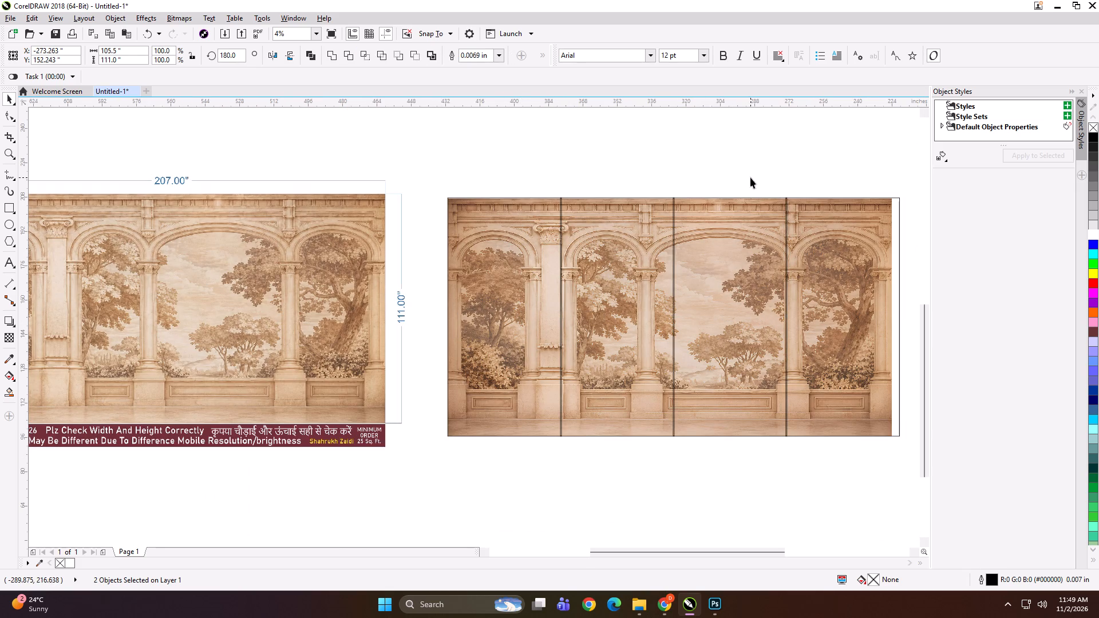
pyautogui.click(855, 319)
pyautogui.scroll(2, 899, 326)
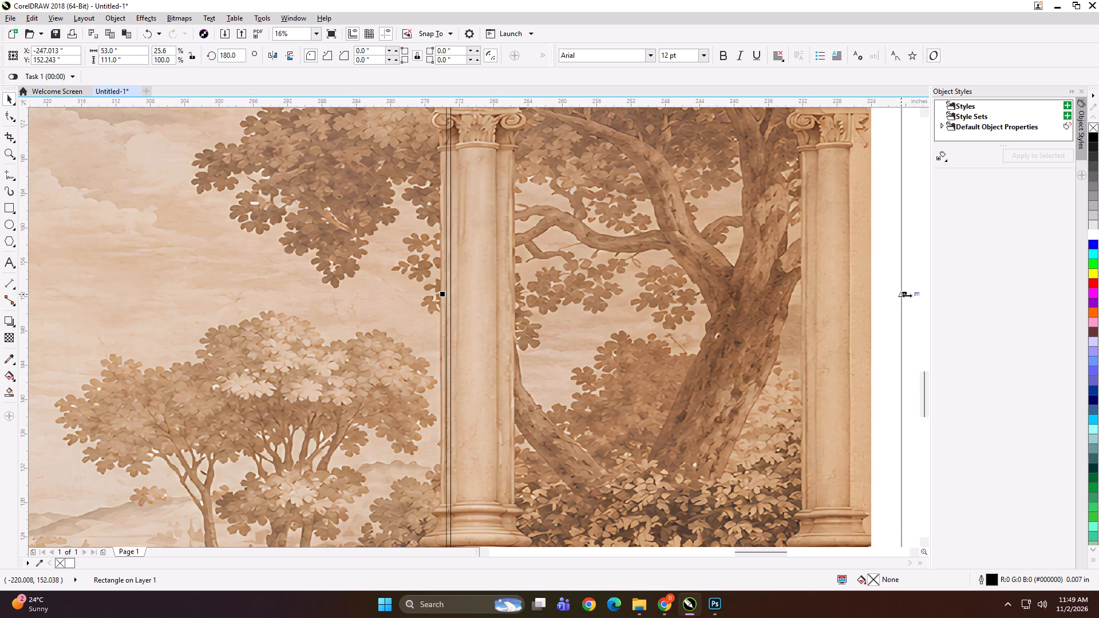
pyautogui.moveTo(907, 295); pyautogui.dragTo(877, 299)
pyautogui.scroll(-2, 721, 276)
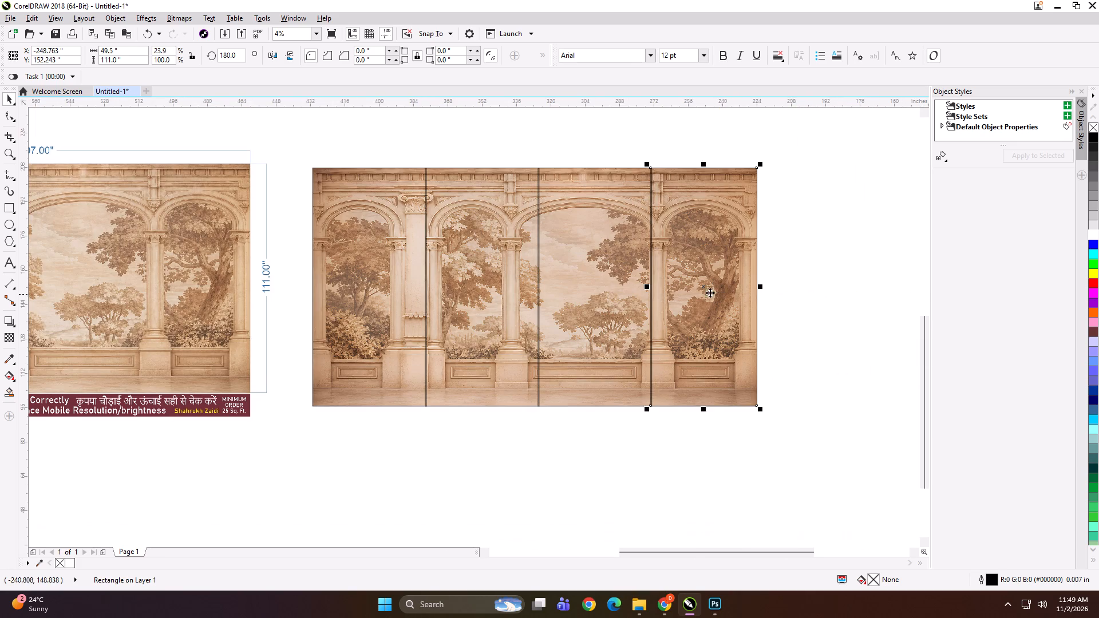
# PowerClip the arches mural into the four panel rectangles as one group and ungroup them into separate panels.
pyautogui.keyDown('shift'); pyautogui.click(585, 270); pyautogui.keyUp('shift')
pyautogui.click(662, 141)
pyautogui.click(701, 214)
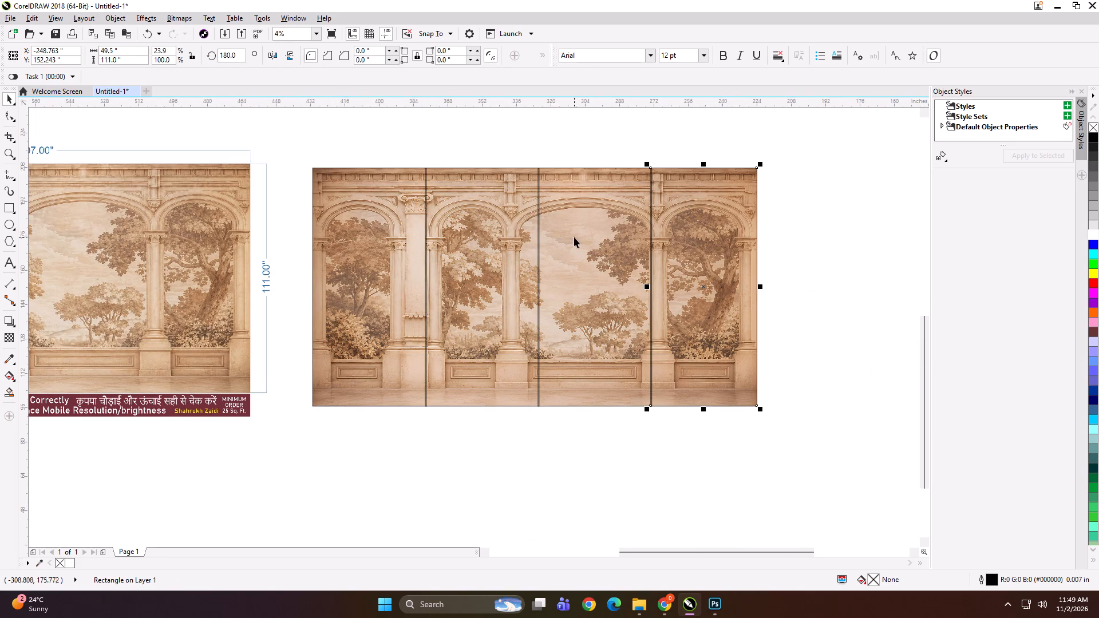
pyautogui.keyDown('shift'); pyautogui.click(587, 236); pyautogui.keyUp('shift')
pyautogui.keyDown('shift'); pyautogui.click(493, 240); pyautogui.keyUp('shift')
pyautogui.keyDown('shift'); pyautogui.click(385, 243); pyautogui.keyUp('shift')
pyautogui.hotkey('ctrl', 'g')
pyautogui.click(478, 420)
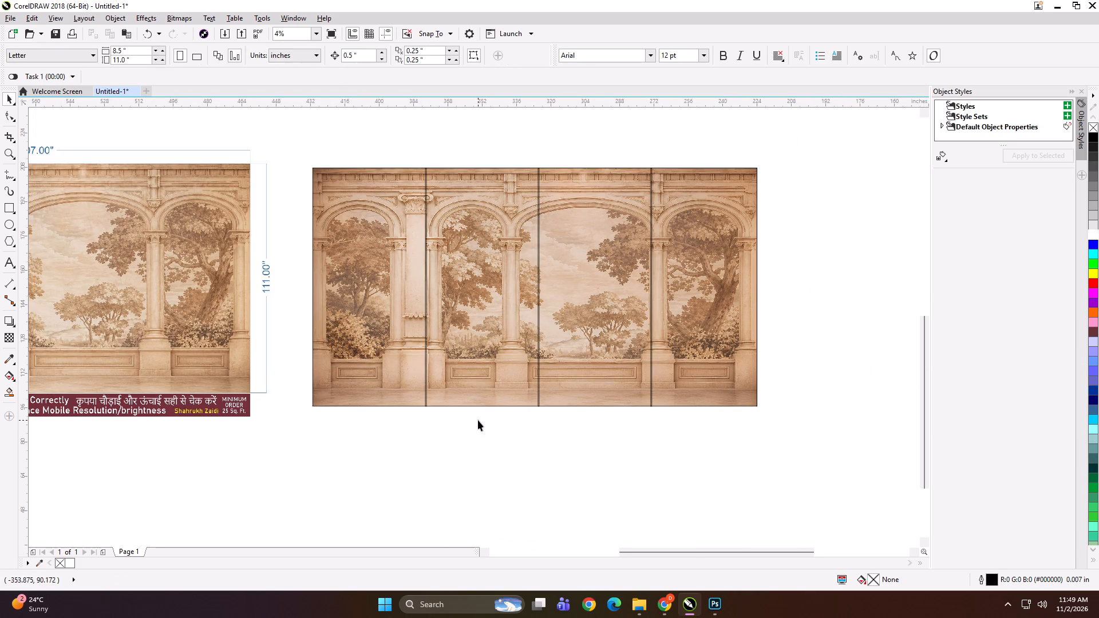
pyautogui.keyDown('alt'); pyautogui.click(470, 366); pyautogui.keyUp('alt')
pyautogui.hotkey('shift', 'Return')
pyautogui.click(528, 333)
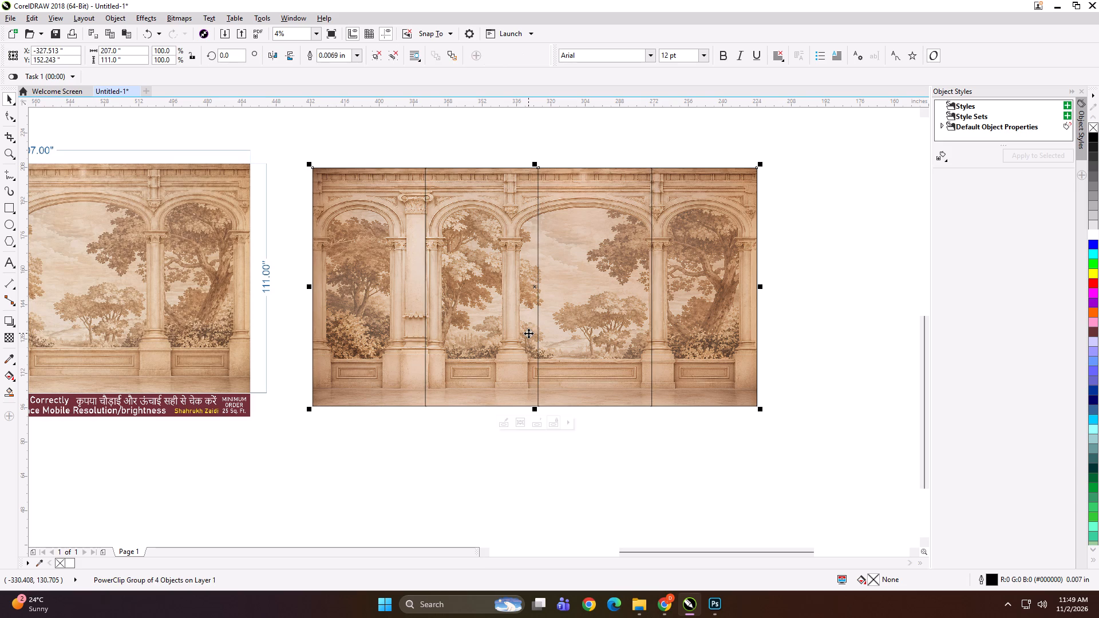
pyautogui.hotkey('ctrl', 'u')
pyautogui.click(480, 142)
# Add the text label "207*111 PANEL 1" at the top edge of the first panel and copy its text.
pyautogui.click(9, 262)
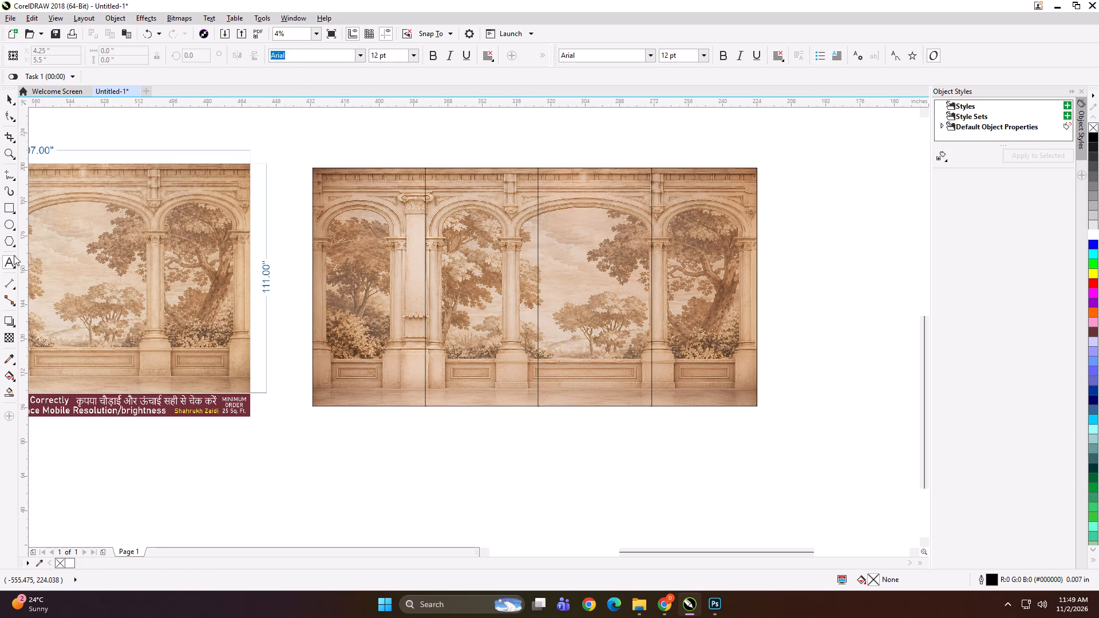
pyautogui.scroll(-1, 424, 203)
pyautogui.scroll(1, 296, 203)
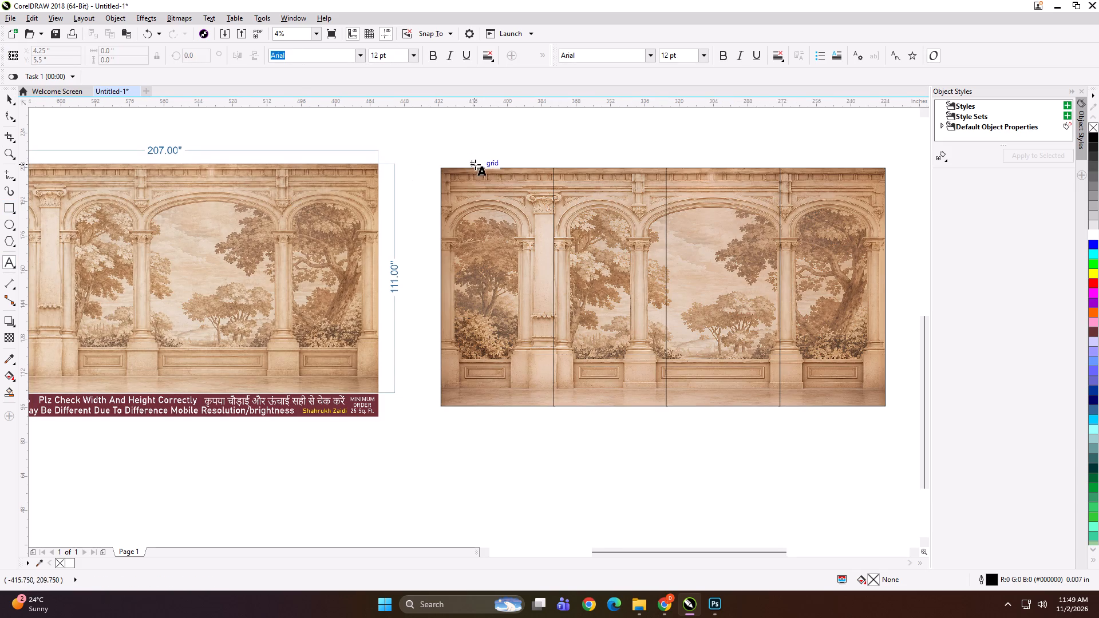
pyautogui.click(480, 165)
pyautogui.write('207*111 PANEL 1')
pyautogui.hotkey('ctrl', 'a')
pyautogui.hotkey('ctrl', 'c')
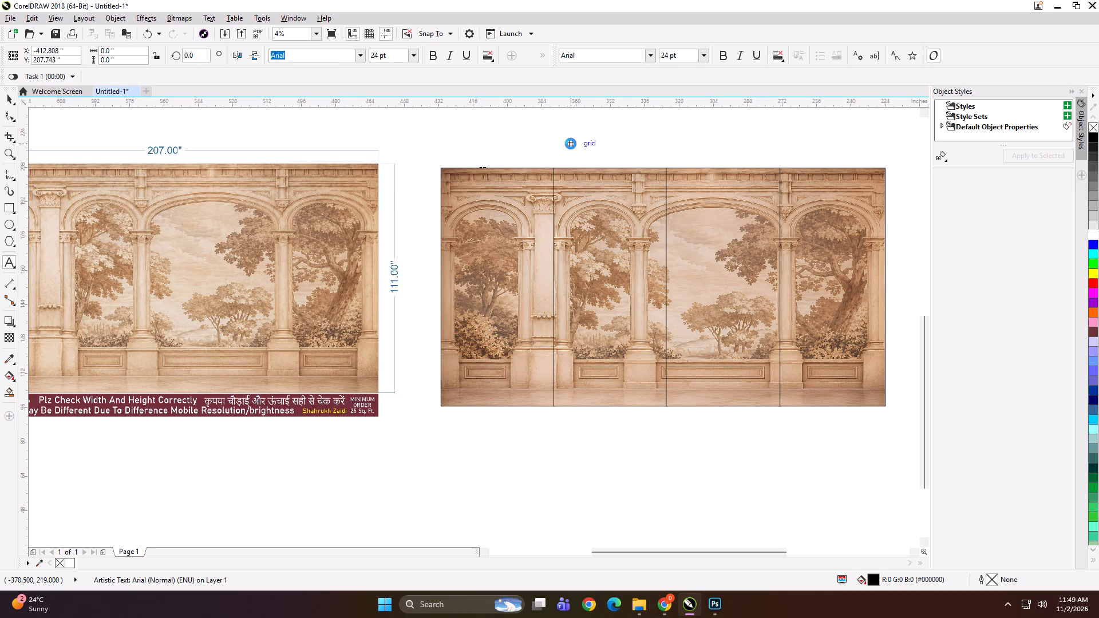
# Label the second panel "207*111 PANEL 2" at its top edge, reusing the copied text.
pyautogui.click(580, 165)
pyautogui.scroll(3, 582, 165)
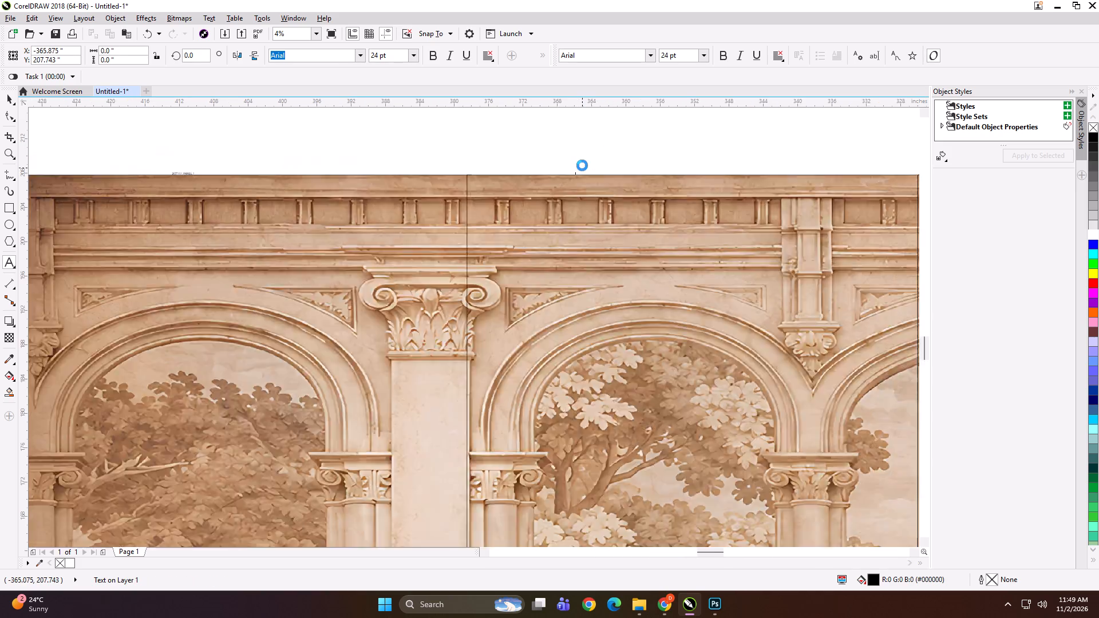
pyautogui.hotkey('ctrl', 'v')
pyautogui.press('BackSpace')
pyautogui.press('2')
pyautogui.scroll(-2, 464, 181)
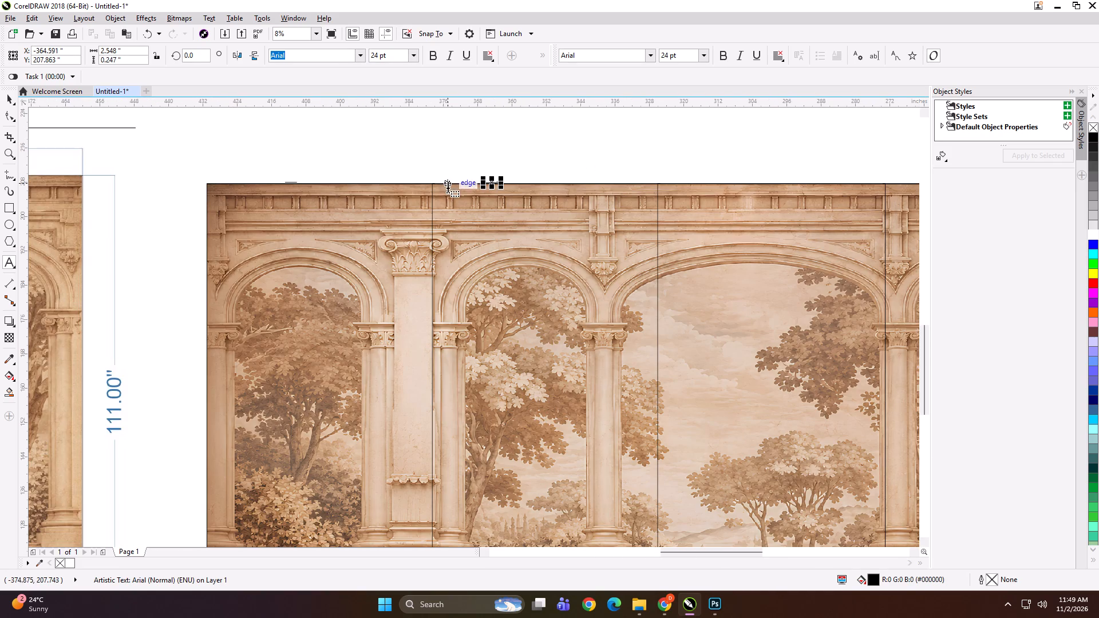
# Label the third panel "207*111 PANEL 3" at its top edge, reusing the copied text.
pyautogui.click(709, 181)
pyautogui.scroll(1, 717, 181)
pyautogui.hotkey('ctrl', 'v')
pyautogui.press('BackSpace')
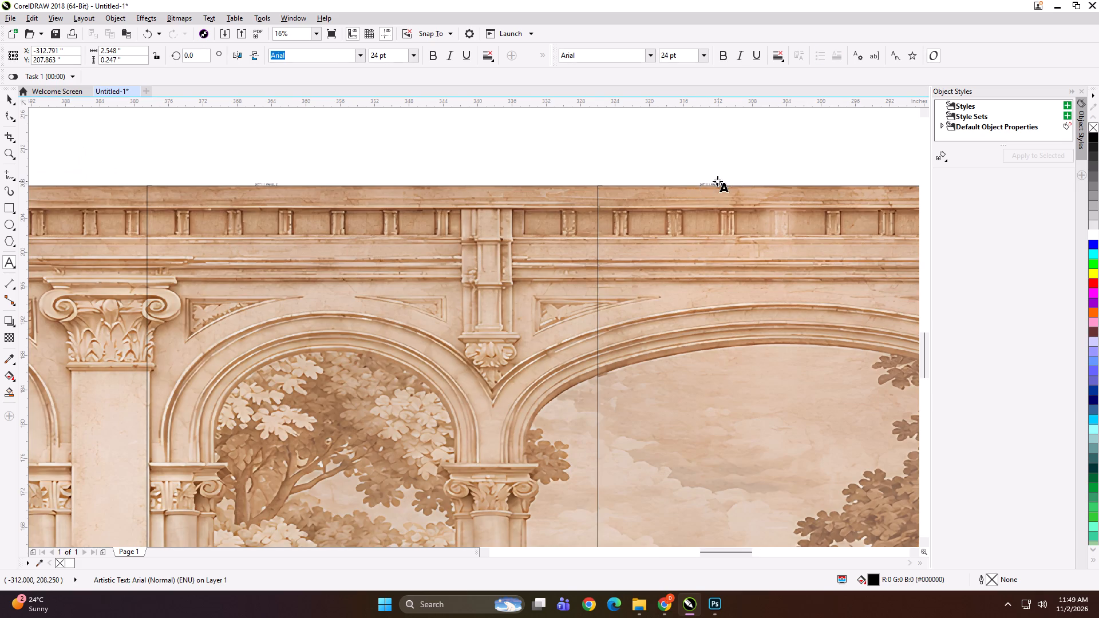
pyautogui.press('3')
pyautogui.scroll(2, 717, 181)
pyautogui.scroll(-3, 584, 166)
pyautogui.scroll(-2, 508, 176)
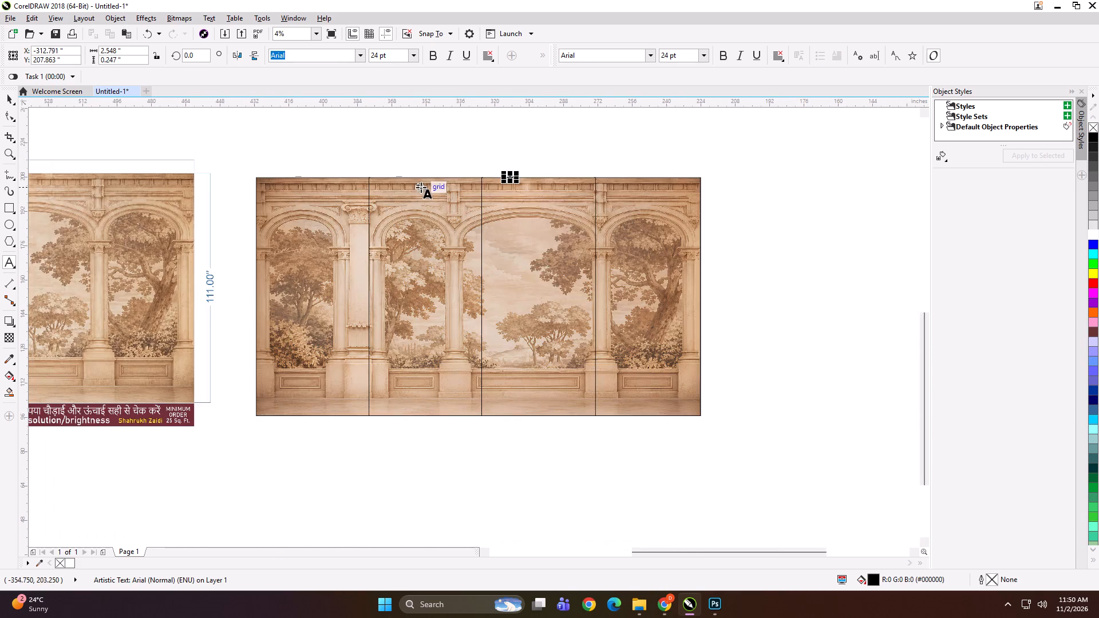
# Label the fourth panel "207*111 PANEL 4" at its top edge, reusing the copied text.
pyautogui.scroll(3, 637, 178)
pyautogui.click(649, 175)
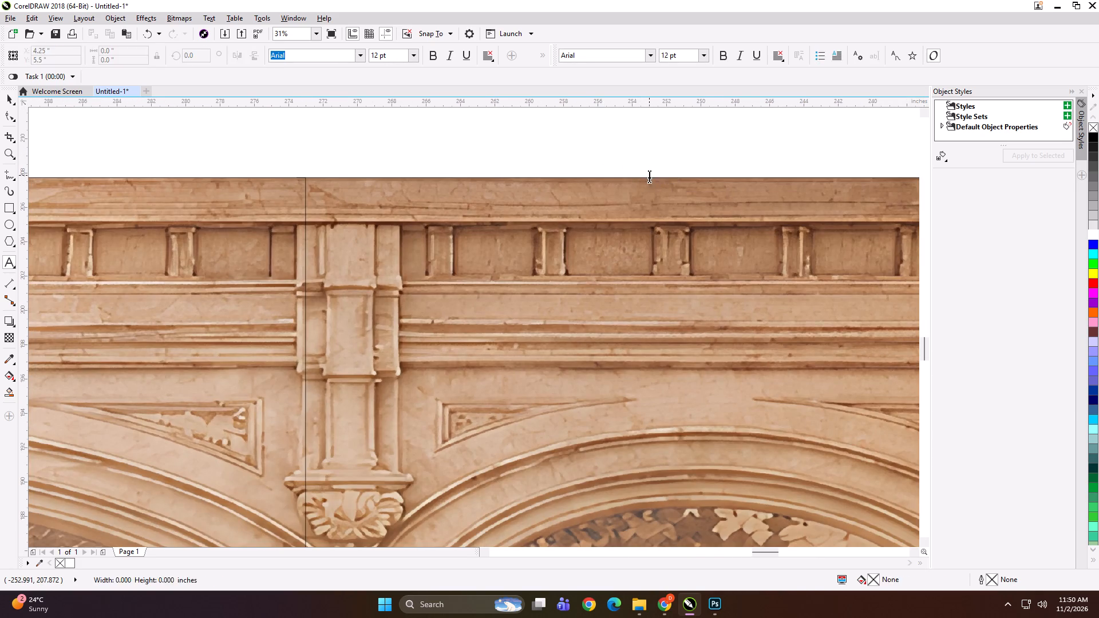
pyautogui.hotkey('ctrl', 'v')
pyautogui.press('BackSpace')
pyautogui.press('4')
pyautogui.scroll(-2, 649, 179)
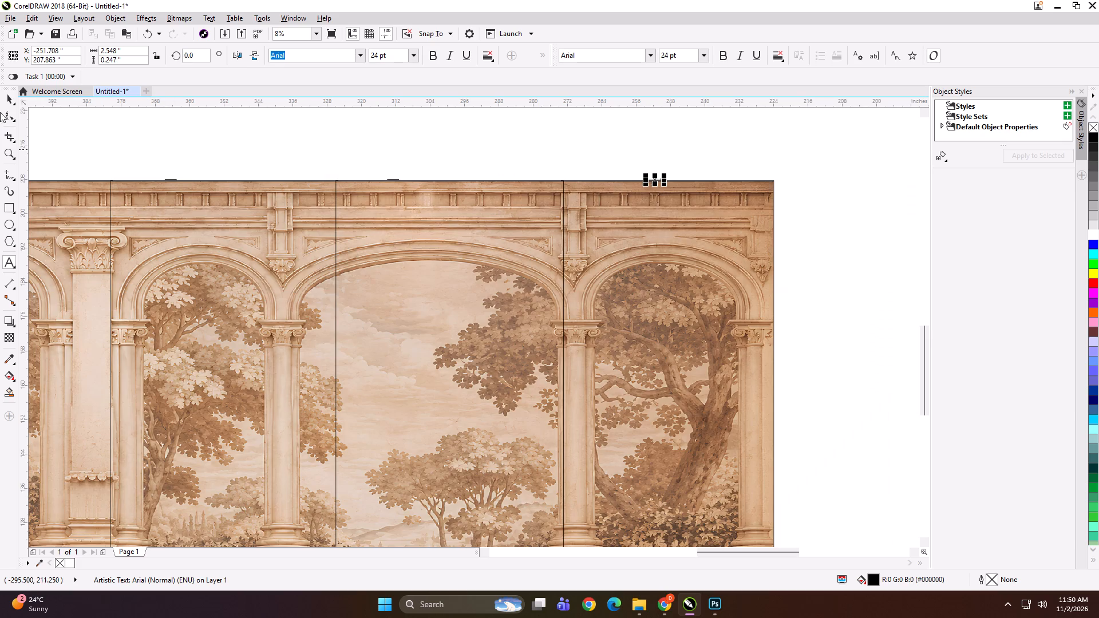
# Group each of the four mural panels with its own text label, working from the fourth panel back to the first.
pyautogui.click(5, 97)
pyautogui.keyDown('shift'); pyautogui.click(611, 283); pyautogui.keyUp('shift')
pyautogui.hotkey('ctrl', 'g')
pyautogui.scroll(-1, 616, 231)
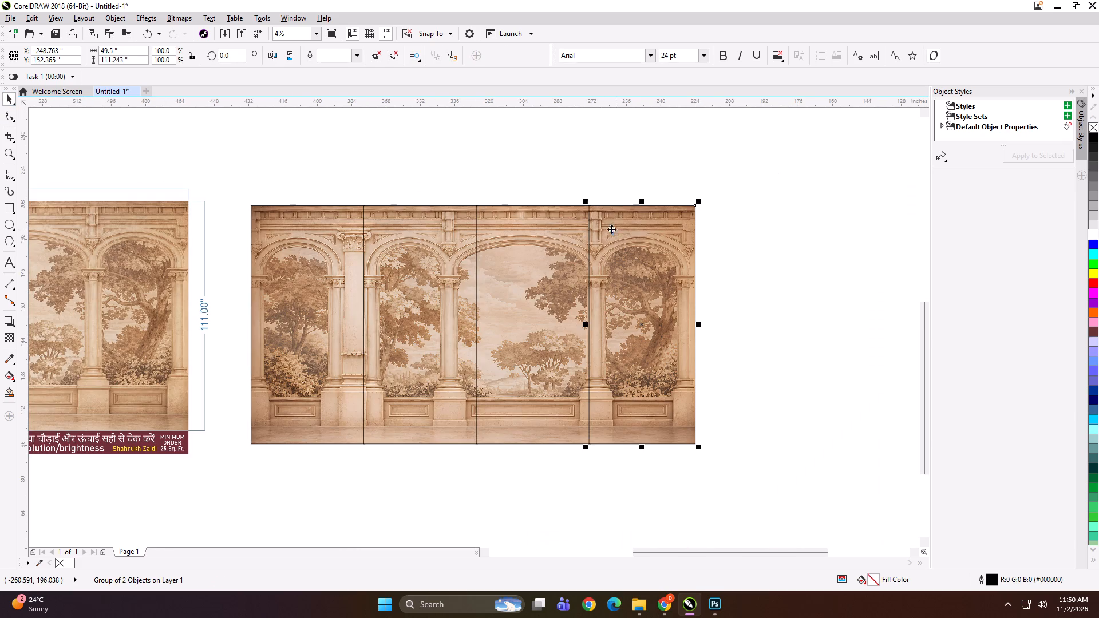
pyautogui.moveTo(545, 175); pyautogui.dragTo(490, 264)
pyautogui.keyDown('shift'); pyautogui.click(514, 258); pyautogui.keyUp('shift')
pyautogui.hotkey('ctrl', 'g')
pyautogui.moveTo(434, 160); pyautogui.dragTo(358, 271)
pyautogui.keyDown('shift'); pyautogui.click(395, 264); pyautogui.keyUp('shift')
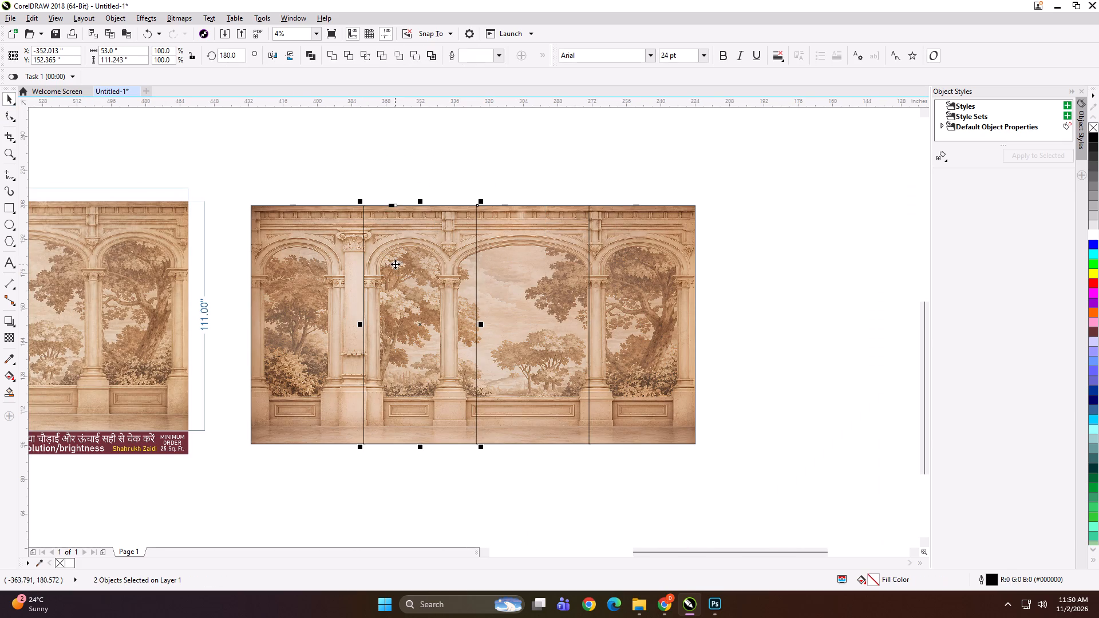
pyautogui.hotkey('ctrl', 'g')
pyautogui.moveTo(387, 173); pyautogui.dragTo(212, 498)
pyautogui.hotkey('ctrl', 'g')
pyautogui.scroll(-1, 413, 298)
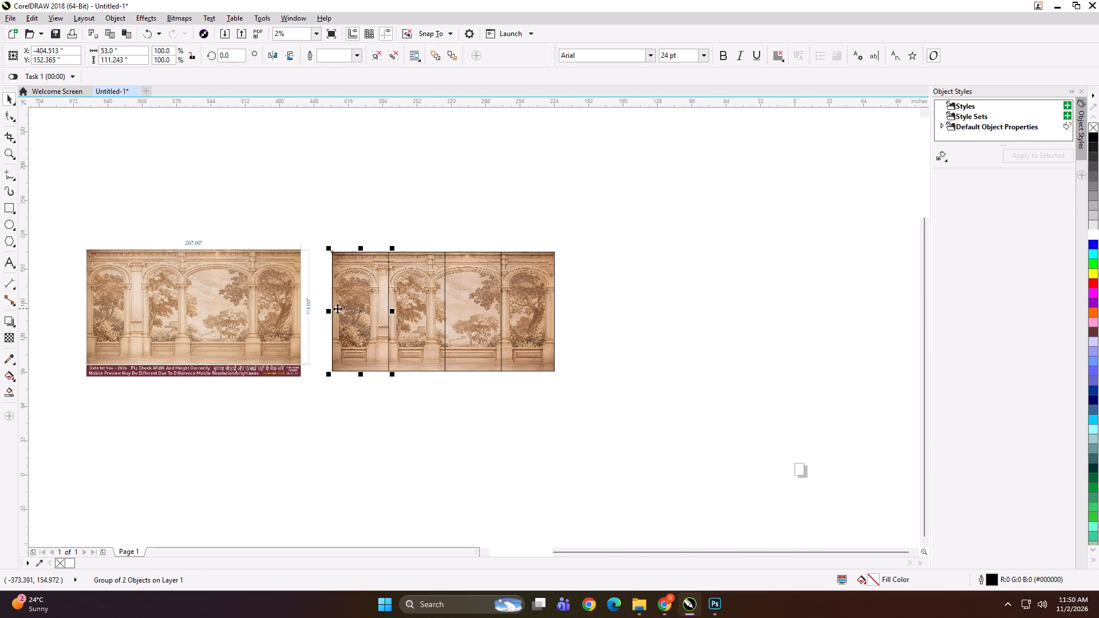
pyautogui.scroll(1, 238, 310)
pyautogui.scroll(-1, 341, 308)
# Start exporting the first labelled panel as an uncompressed TIFF, with PRINT FILE > NOV > 2 as the destination folder.
pyautogui.click(279, 295)
pyautogui.click(416, 283)
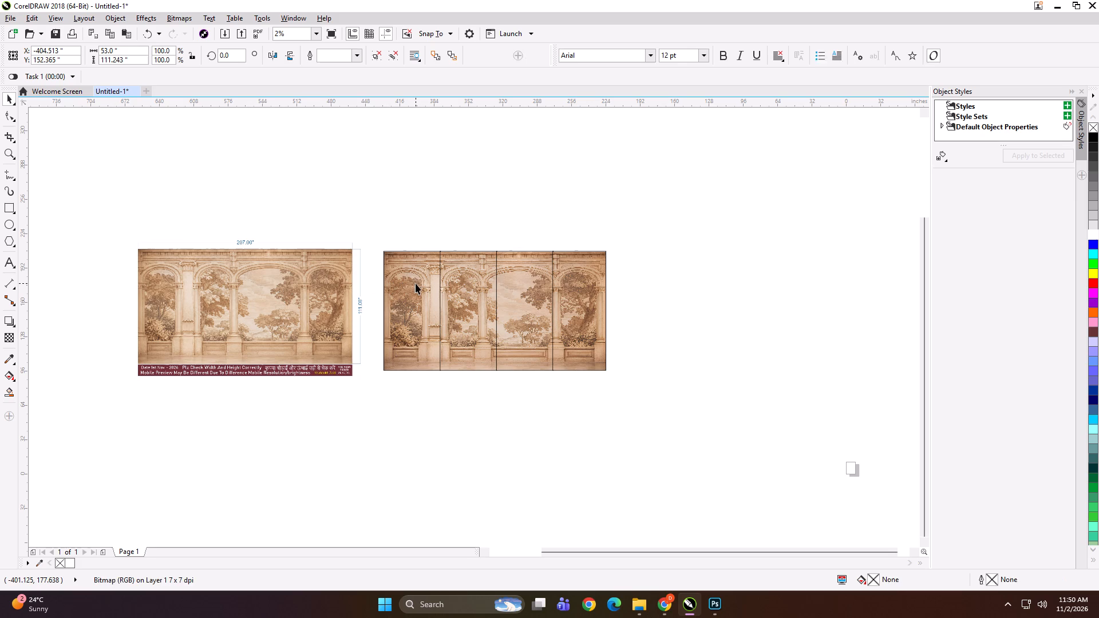
pyautogui.hotkey('ctrl', 'e')
pyautogui.click(326, 189)
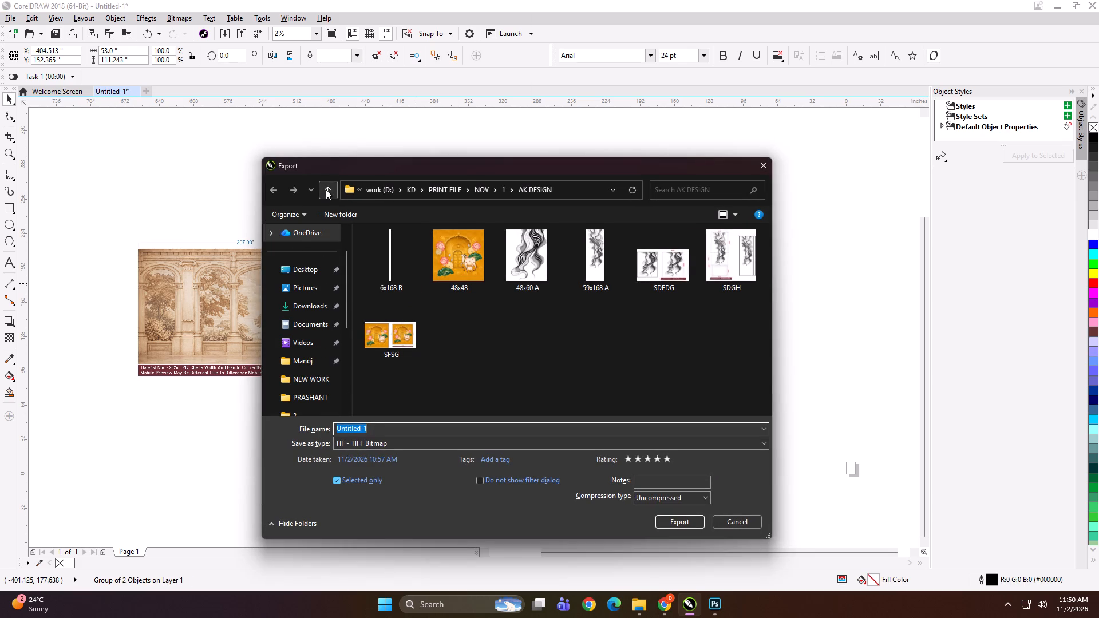
pyautogui.click(326, 189)
pyautogui.doubleClick(408, 262)
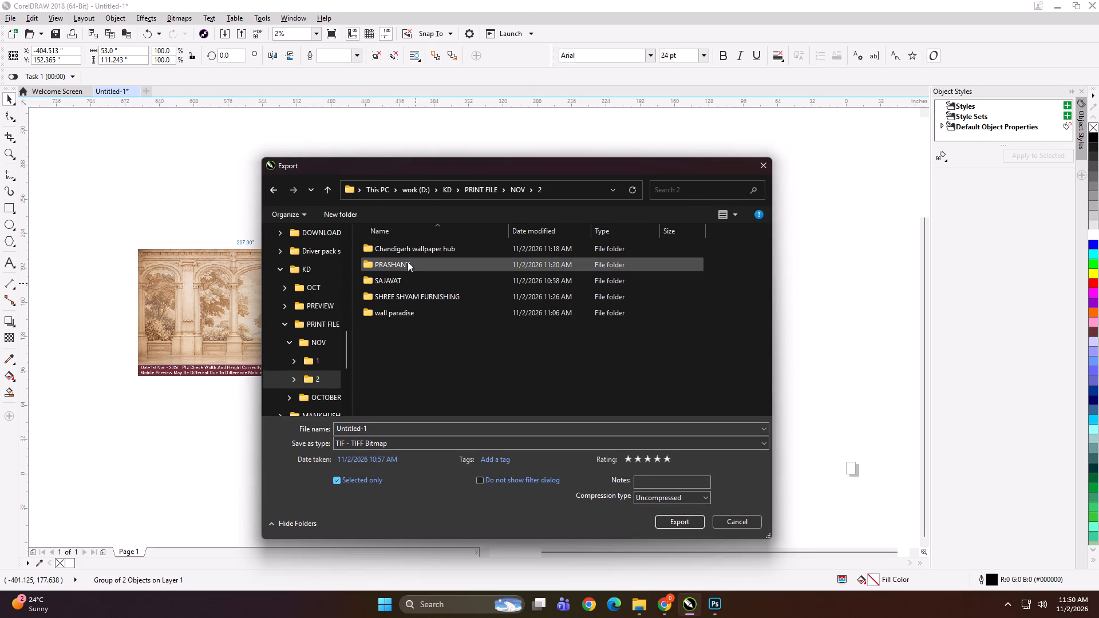
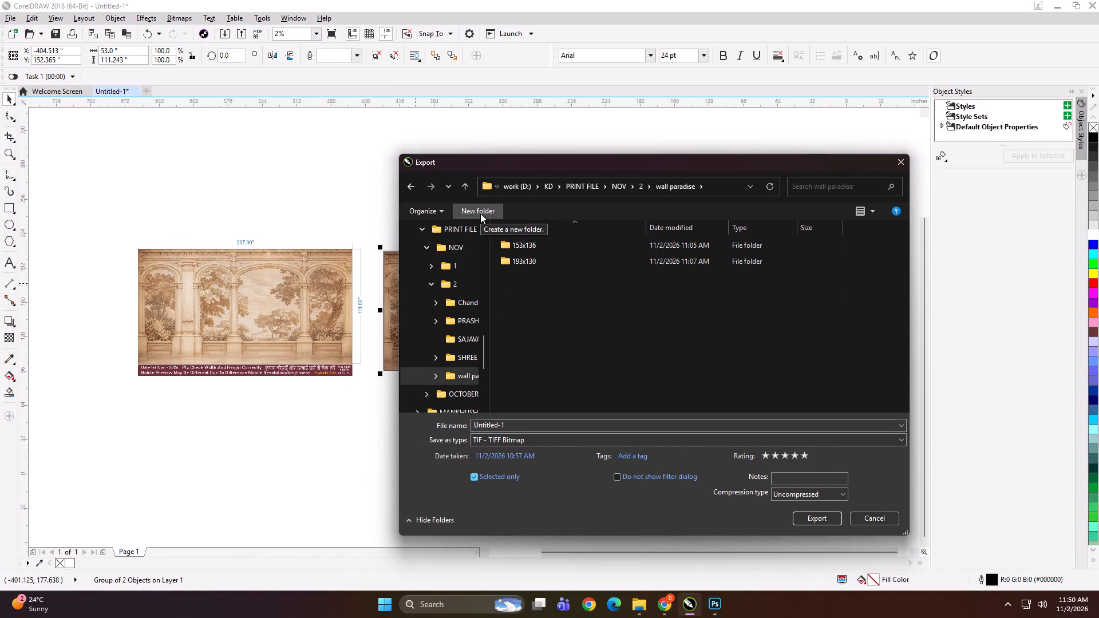
# Create a 207x111 folder inside the wall paradise folder and open it as the export destination.
pyautogui.click(480, 213)
pyautogui.write('207x111')
pyautogui.press('space')
pyautogui.press('Return')
pyautogui.doubleClick(543, 280)
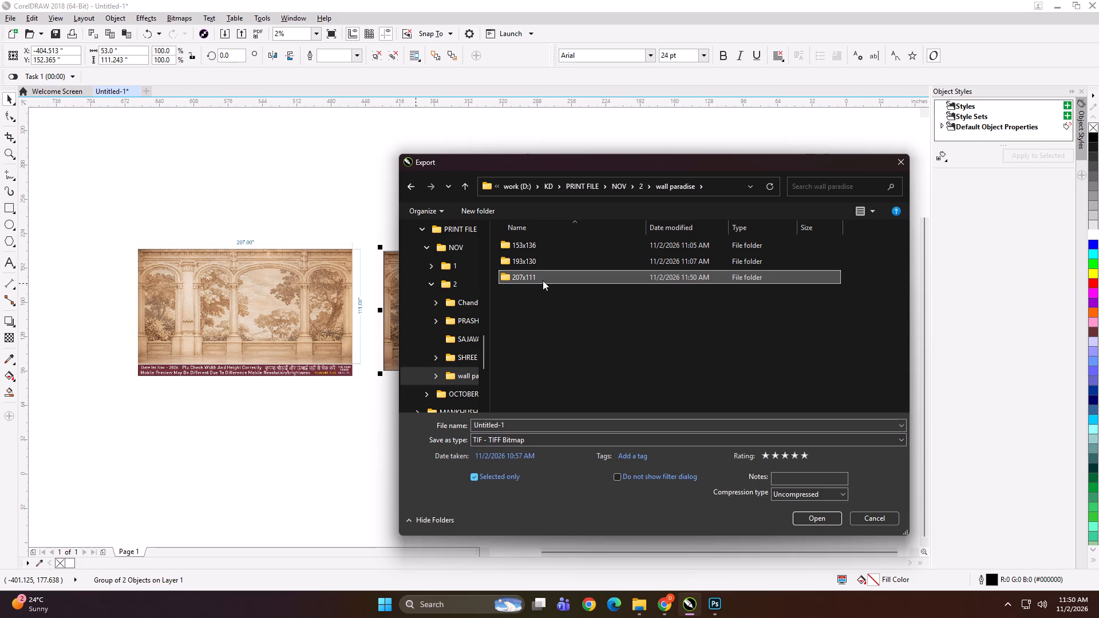
# Export the first mural panel as an uncompressed TIFF named "53x111 A" in the 207x111 folder.
pyautogui.click(545, 429)
pyautogui.write('53x111 A')
pyautogui.press('space')
pyautogui.press('Return')
pyautogui.press('Return')
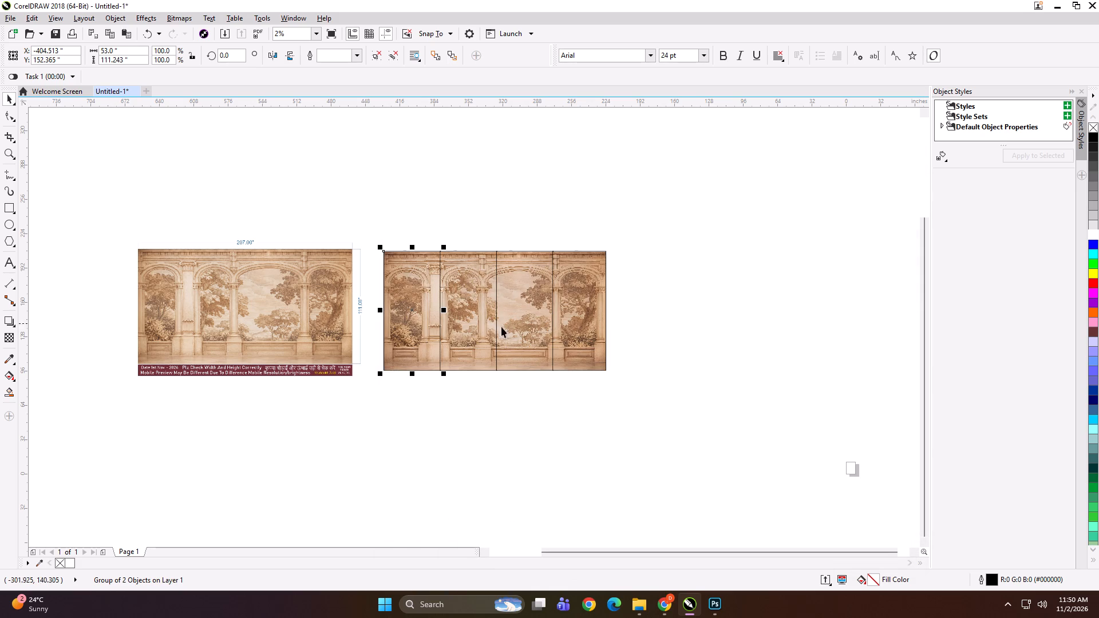
# Export the second mural panel as an uncompressed TIFF named "53x111 B" in the 207x111 folder.
pyautogui.click(470, 316)
pyautogui.hotkey('ctrl', 'e')
pyautogui.click(537, 251)
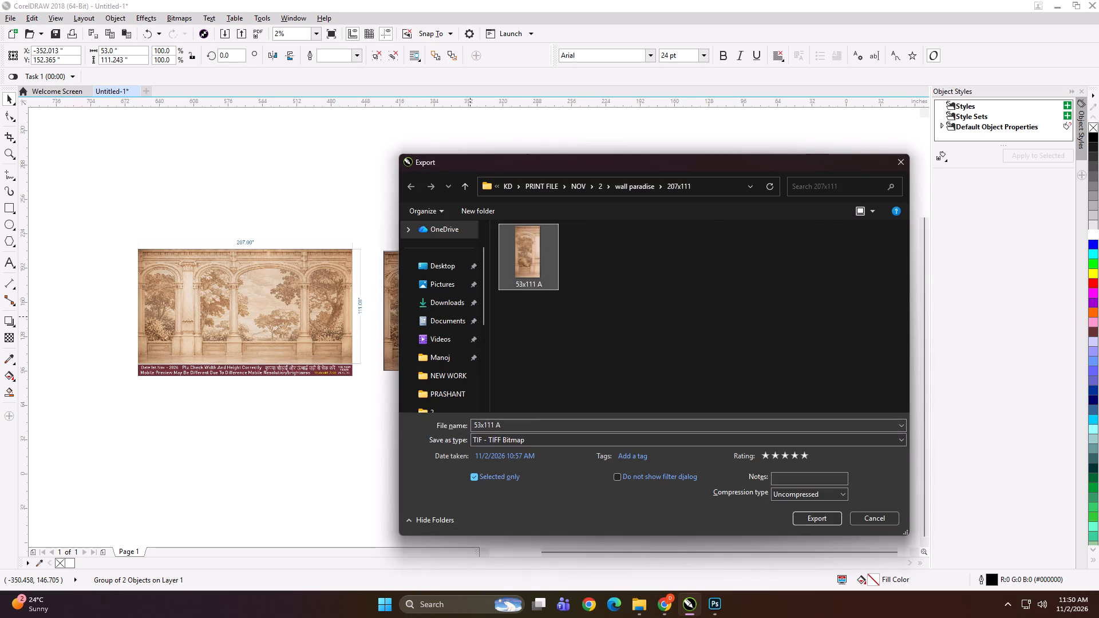
pyautogui.doubleClick(522, 423)
pyautogui.press('b')
pyautogui.press('Return')
pyautogui.press('Return')
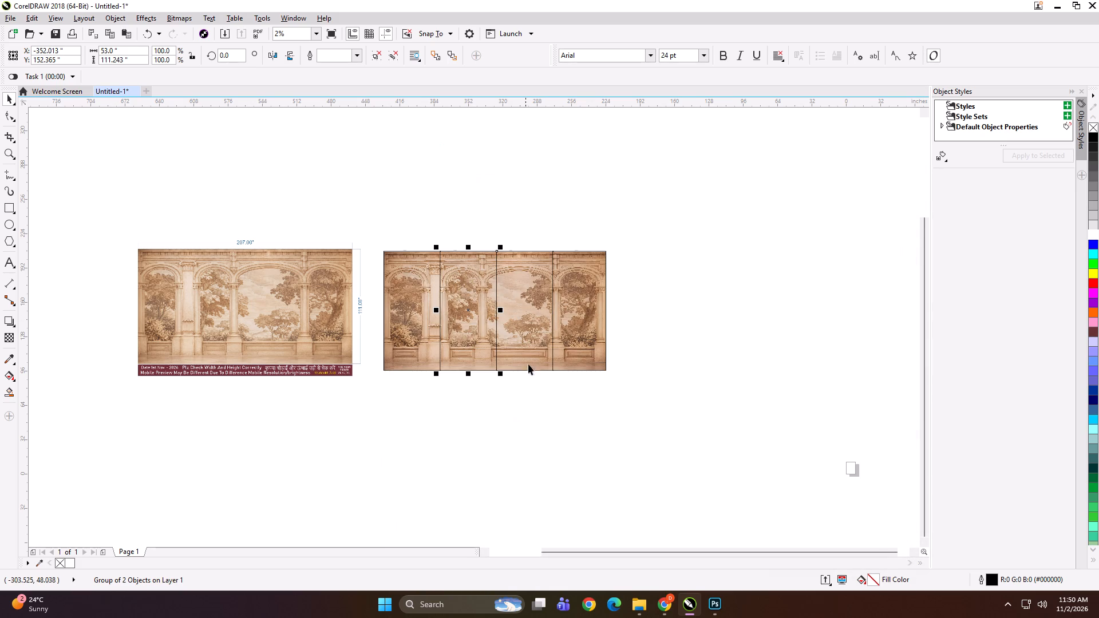
# Export the third mural panel as an uncompressed TIFF named "53x111 C" in the 207x111 folder.
pyautogui.click(528, 310)
pyautogui.hotkey('ctrl', 'e')
pyautogui.click(583, 271)
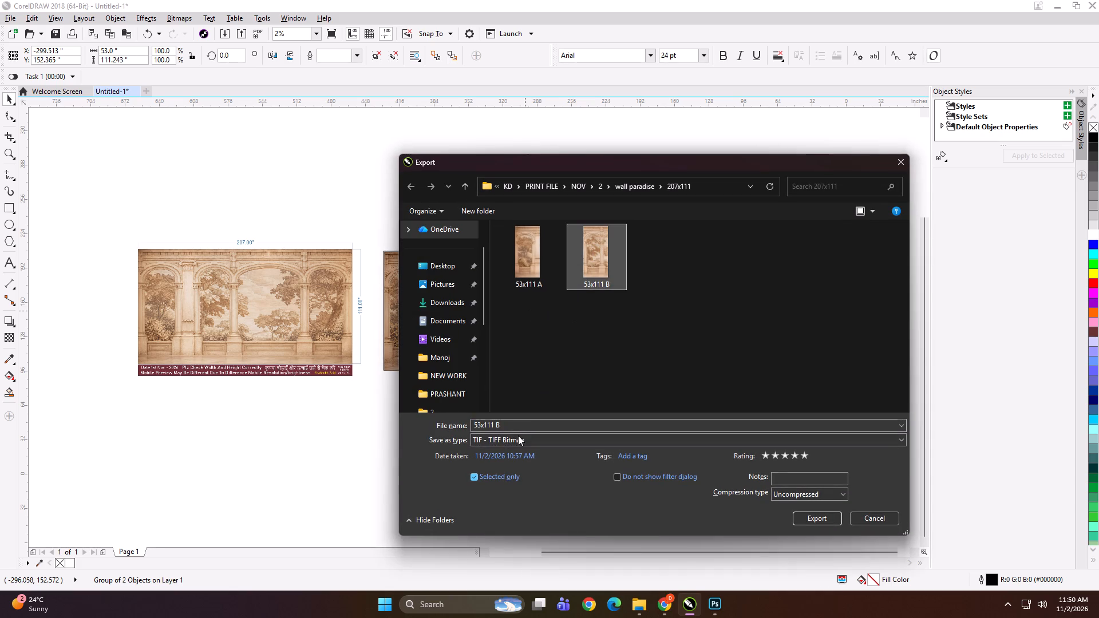
pyautogui.doubleClick(510, 426)
pyautogui.press('c')
pyautogui.press('Return')
pyautogui.press('Return')
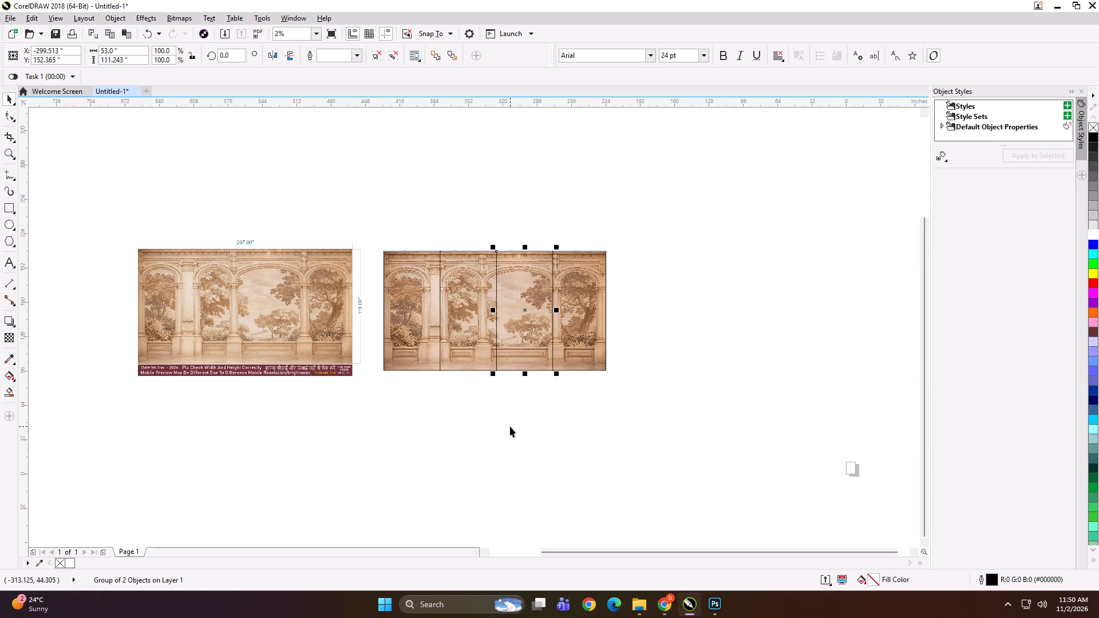
# Export the fourth mural panel as an uncompressed TIFF named "49.5x111 D" in the 207x111 folder.
pyautogui.click(578, 290)
pyautogui.hotkey('ctrl', 'e')
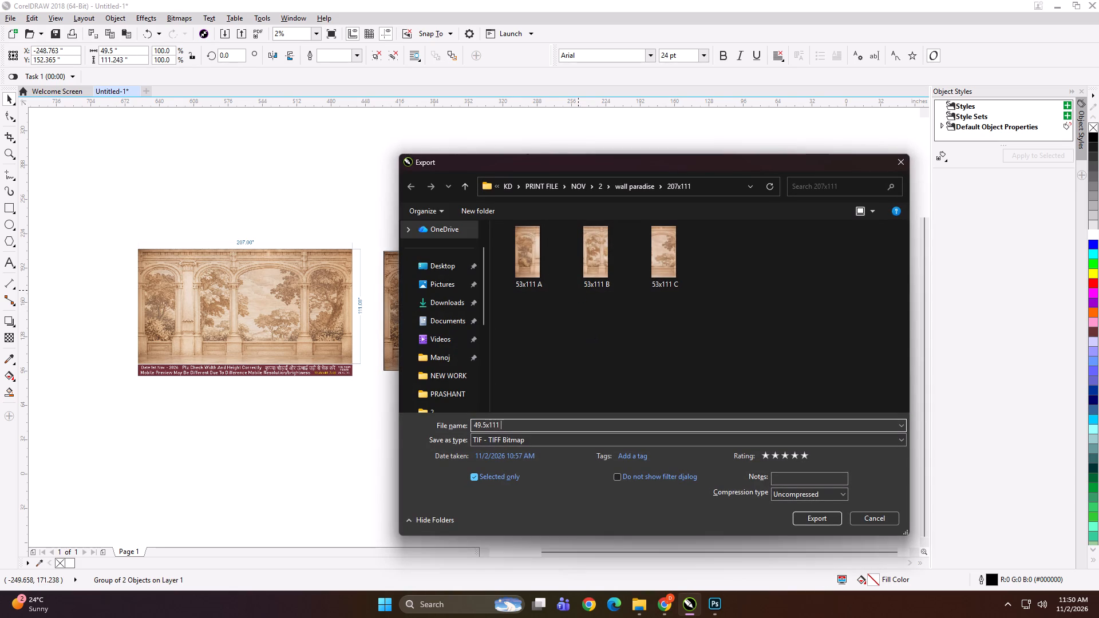
pyautogui.press('Return')
pyautogui.press('Return')
# Nudge the second, third and fourth mural panels together about 5 inches away from the first to open a gap.
pyautogui.moveTo(648, 224); pyautogui.dragTo(454, 391)
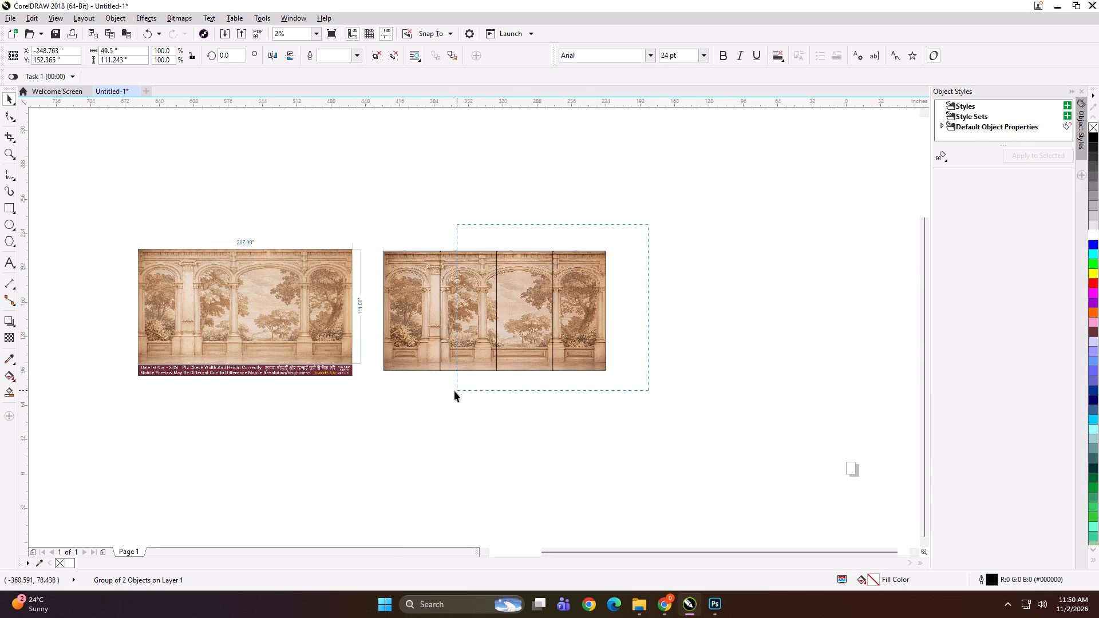
pyautogui.moveTo(454, 391); pyautogui.dragTo(428, 407)
pyautogui.press('Right')
pyautogui.press('Right')
pyautogui.press('Right')
pyautogui.press('Right')
pyautogui.press('Right')
pyautogui.press('Right')
pyautogui.press('Right')
pyautogui.press('Right')
pyautogui.press('Right')
pyautogui.press('Right')
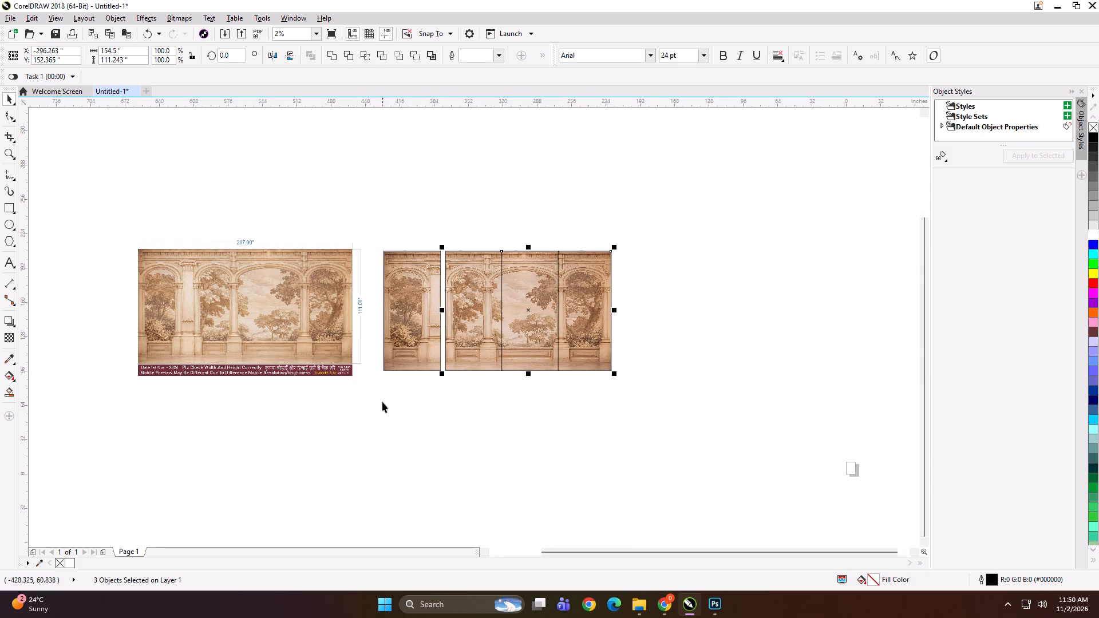
pyautogui.press('Right')
# Nudge the third and fourth mural panels together about 5 inches away from the second to open a gap.
pyautogui.click(468, 202)
pyautogui.moveTo(469, 202); pyautogui.dragTo(674, 419)
pyautogui.press('Right')
pyautogui.press('Right')
pyautogui.press('Right')
pyautogui.press('Right')
pyautogui.press('Right')
pyautogui.press('Right')
pyautogui.press('Right')
pyautogui.press('Right')
pyautogui.press('Right')
pyautogui.press('Right')
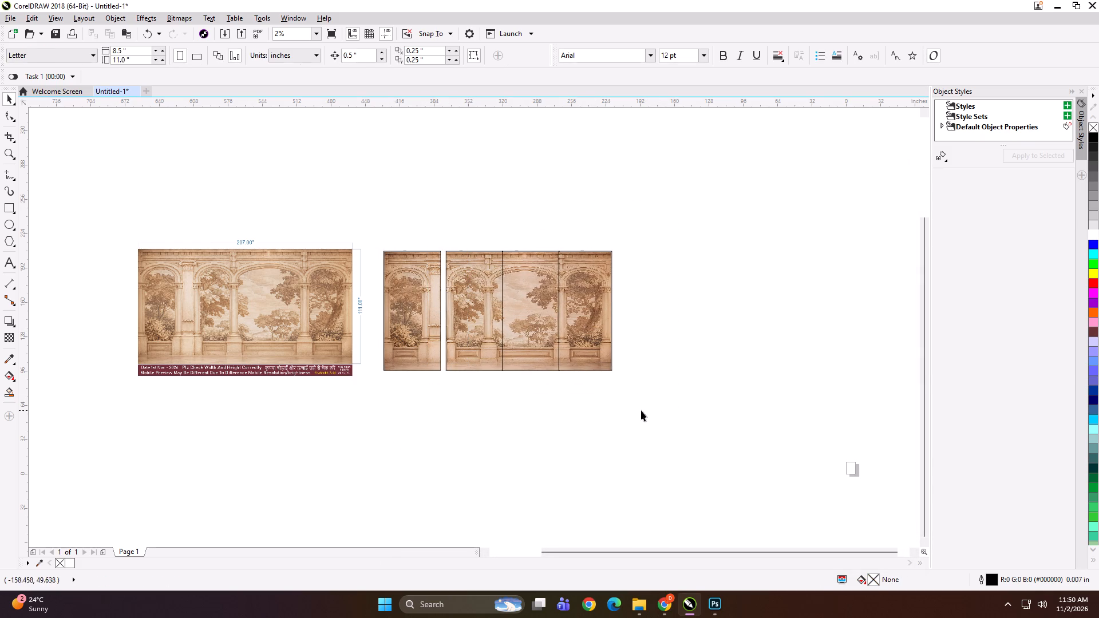
# Nudge the fourth mural panel about 6 inches away from the third to open a gap.
pyautogui.moveTo(525, 207); pyautogui.dragTo(660, 426)
pyautogui.press('Right')
pyautogui.press('Right')
pyautogui.press('Right')
pyautogui.press('Right')
pyautogui.press('Right')
pyautogui.press('Right')
pyautogui.press('Right')
pyautogui.press('Right')
pyautogui.press('Right')
pyautogui.press('Right')
pyautogui.press('Right')
pyautogui.press('Right')
pyautogui.press('Right')
# Group the dimensioned mural preview with the four separated panels.
pyautogui.moveTo(666, 226); pyautogui.dragTo(665, 236)
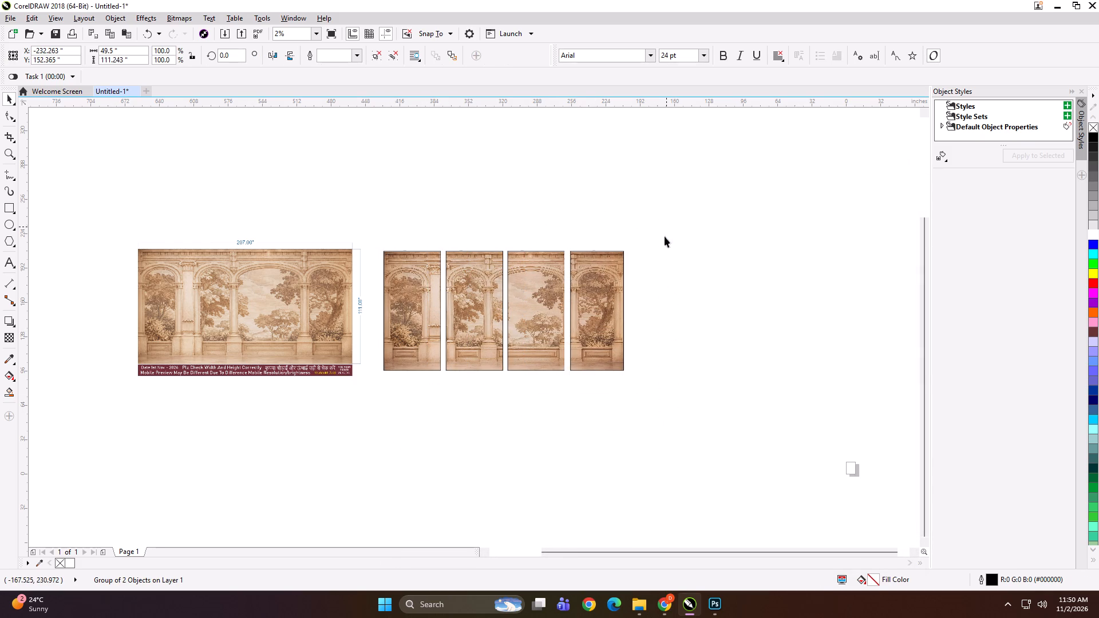
pyautogui.moveTo(665, 236); pyautogui.dragTo(395, 398)
pyautogui.keyDown('shift'); pyautogui.click(415, 332); pyautogui.keyUp('shift')
pyautogui.keyDown('shift'); pyautogui.click(362, 333); pyautogui.keyUp('shift')
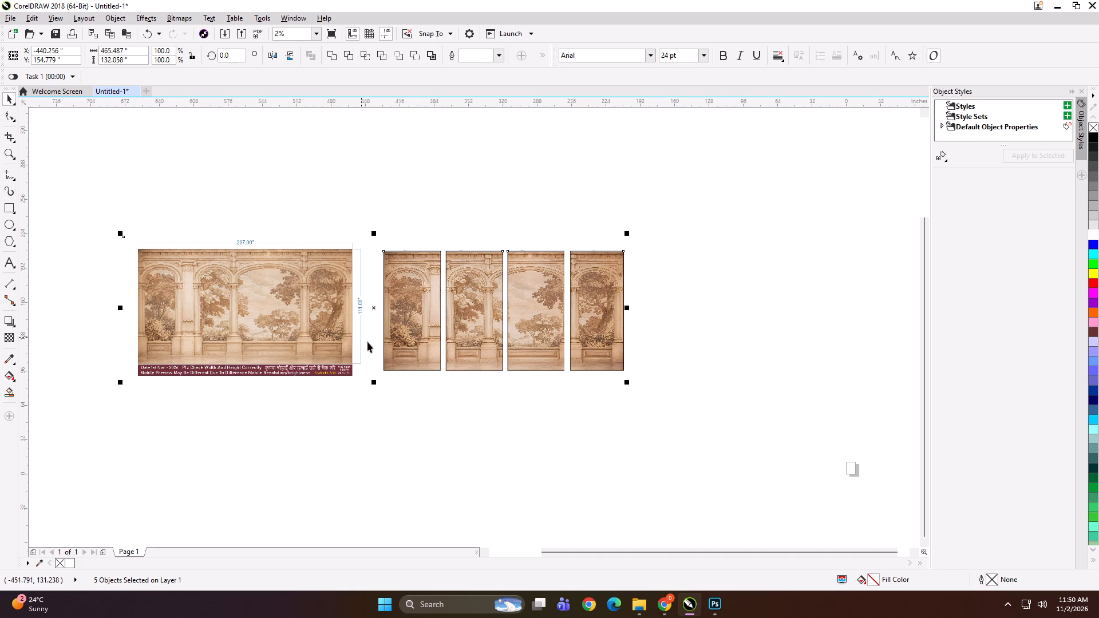
pyautogui.hotkey('ctrl', 'g')
# Scale the grouped preview and panels down about their centre to about 7 x 2 inches.
pyautogui.keyDown('shift'); pyautogui.moveTo(628, 385); pyautogui.dragTo(393, 327); pyautogui.keyUp('shift')
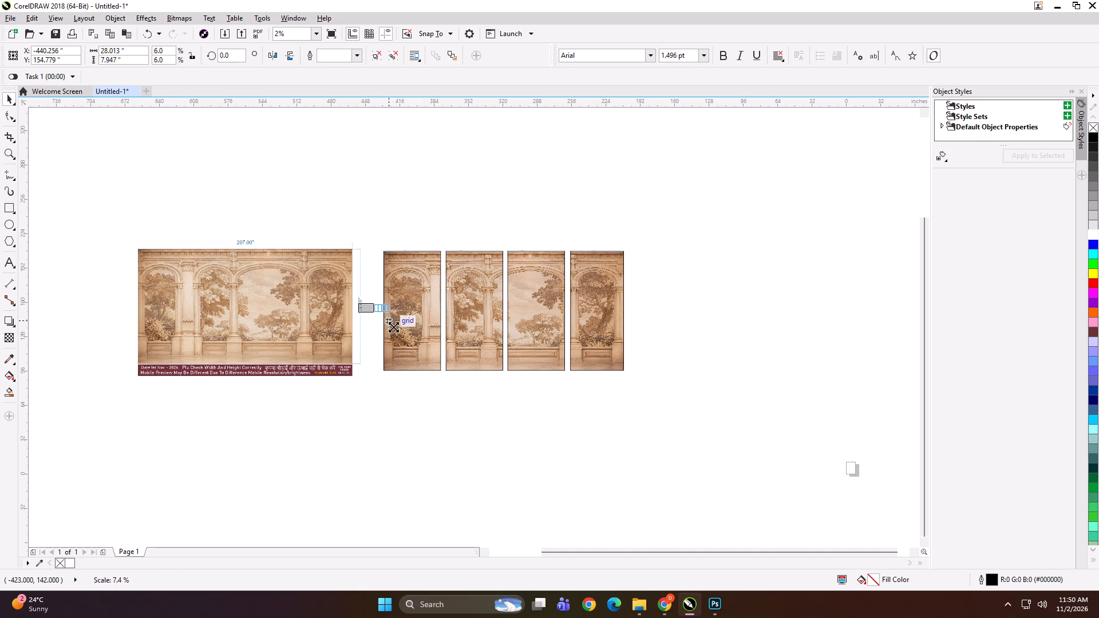
pyautogui.keyDown('shift'); pyautogui.moveTo(393, 327); pyautogui.dragTo(392, 326); pyautogui.keyUp('shift')
pyautogui.scroll(3, 379, 310)
pyautogui.scroll(1, 314, 300)
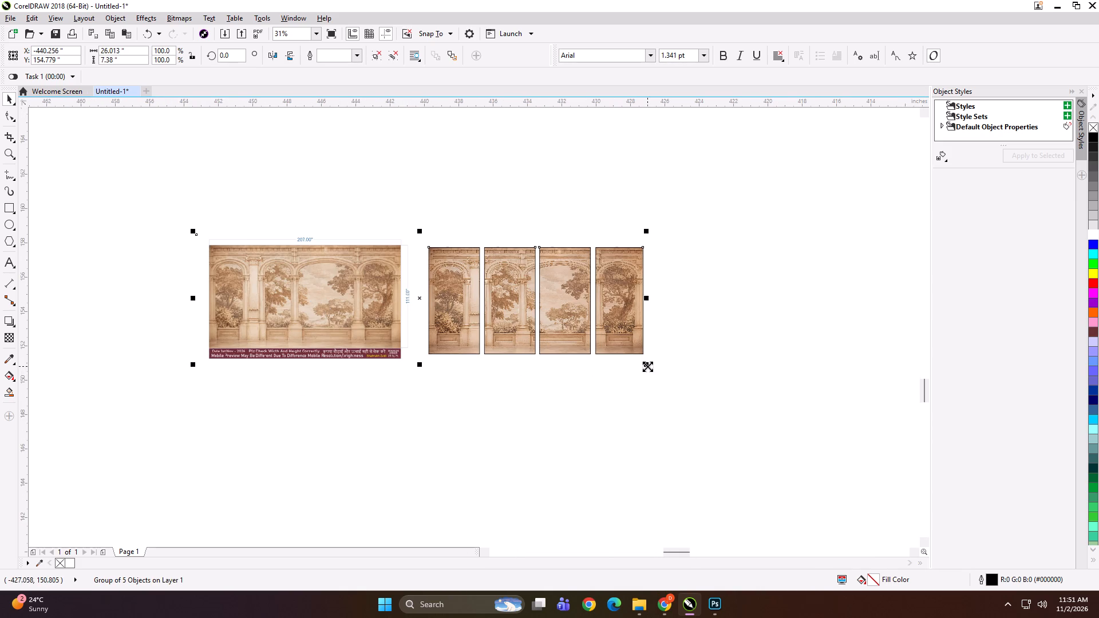
pyautogui.keyDown('shift'); pyautogui.moveTo(647, 366); pyautogui.dragTo(484, 338); pyautogui.keyUp('shift')
# Export the reduced mural group as a reference image named "SFSG".
pyautogui.hotkey('ctrl', 'e')
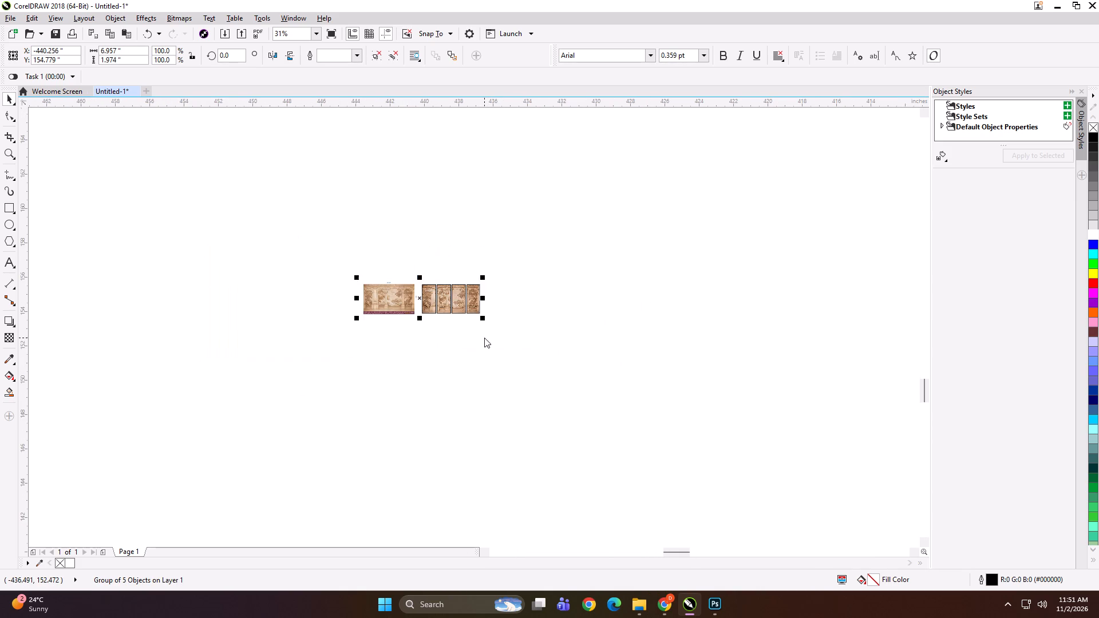
pyautogui.write('SFSG')
pyautogui.press('Return')
pyautogui.press('Return')
pyautogui.press('Return')
# Delete the reduced mural group and move the remaining Glass artwork slightly higher in the workspace.
pyautogui.press('Delete')
pyautogui.press('F4')
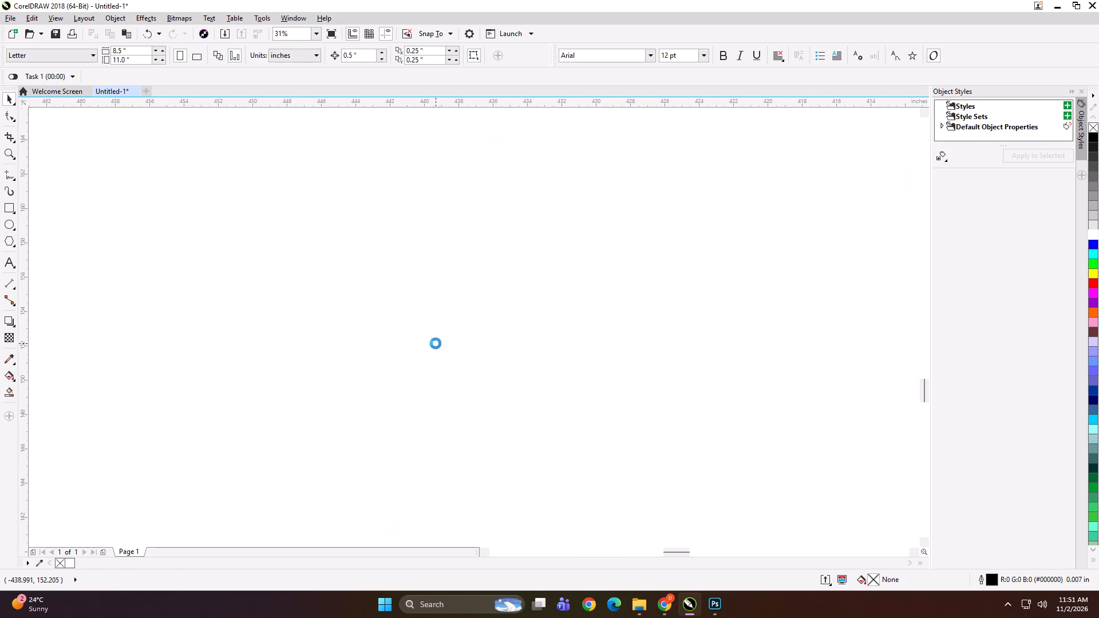
pyautogui.scroll(-3, 699, 324)
pyautogui.moveTo(111, 329); pyautogui.dragTo(128, 265)
pyautogui.click(448, 355)
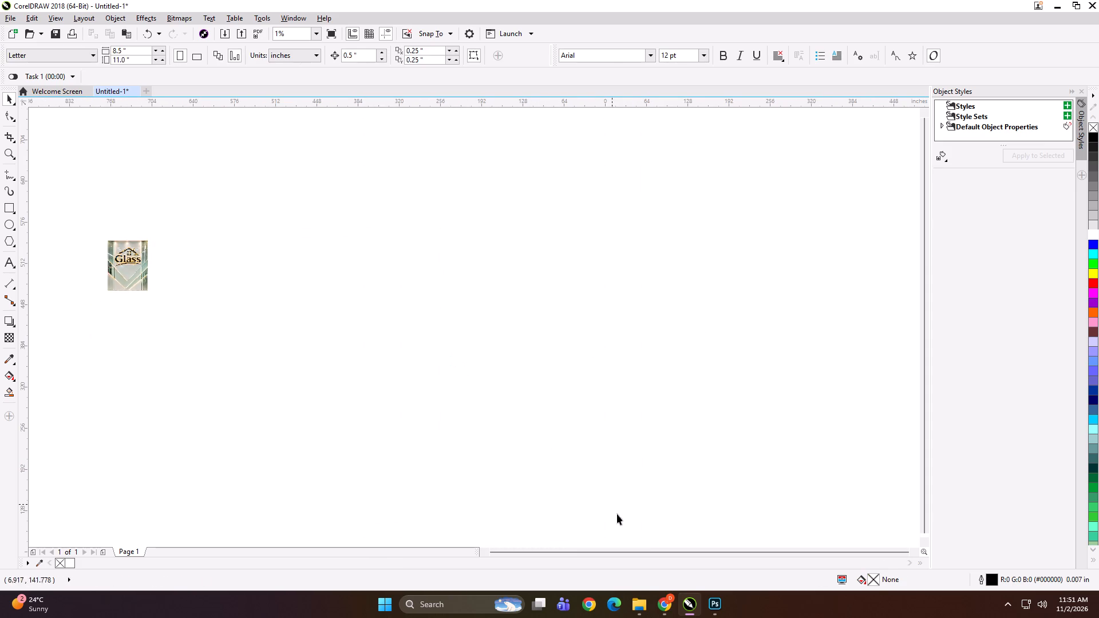
# In File Explorer, copy the 207x111 folder from D: > KD > PRINT FILE > NOV > 2 > wall paradise.
pyautogui.click(640, 617)
pyautogui.click(537, 387)
pyautogui.scroll(6, 87, 345)
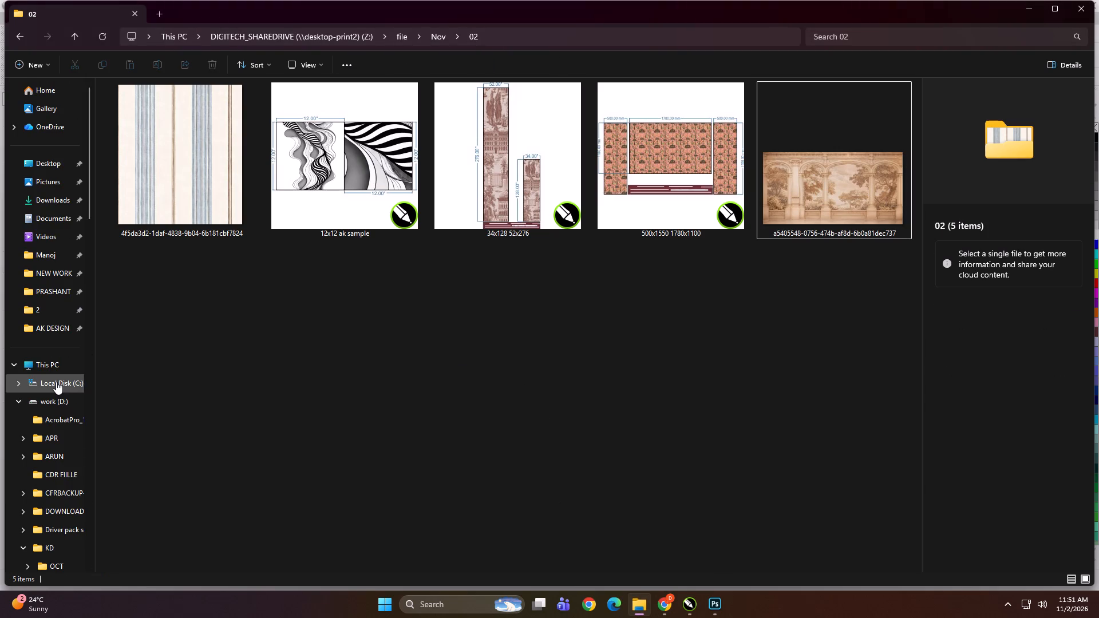
pyautogui.scroll(2, 56, 382)
pyautogui.click(54, 370)
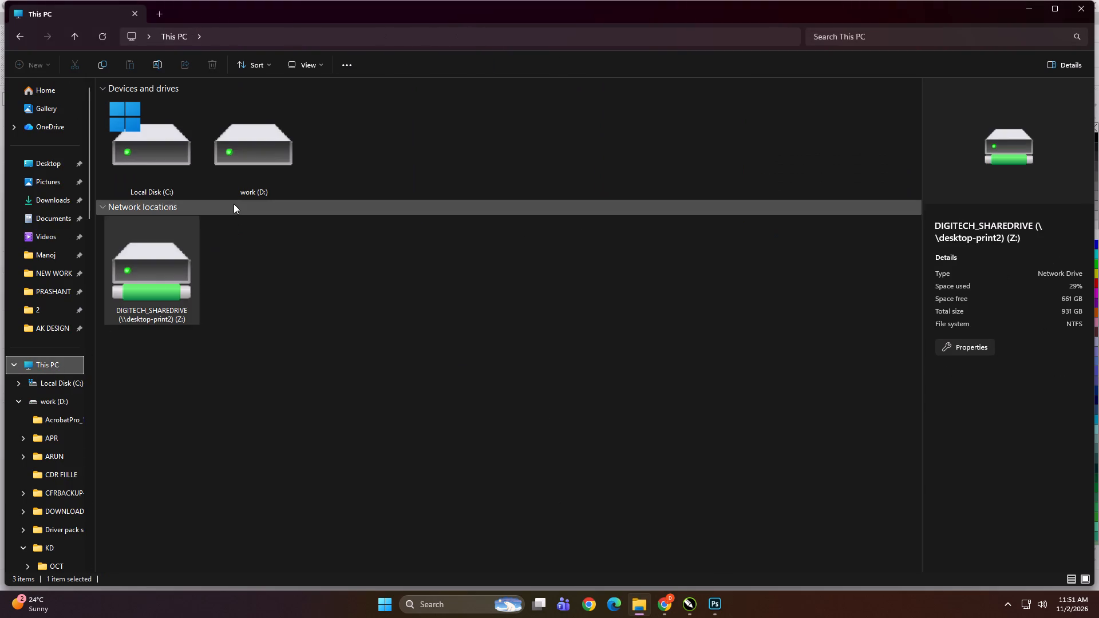
pyautogui.doubleClick(297, 117)
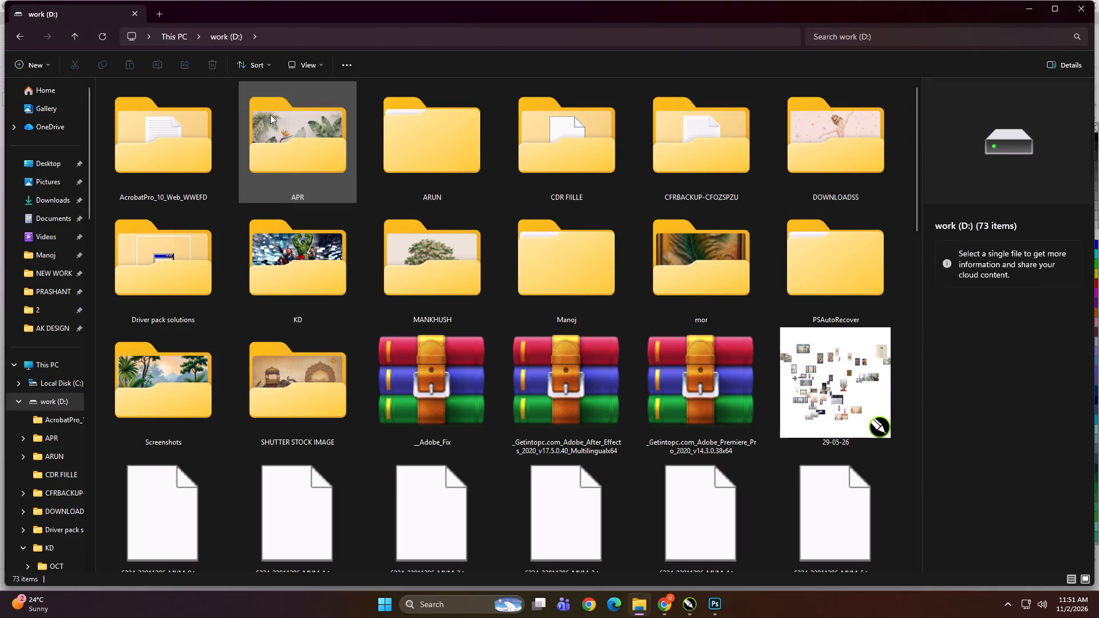
pyautogui.doubleClick(315, 272)
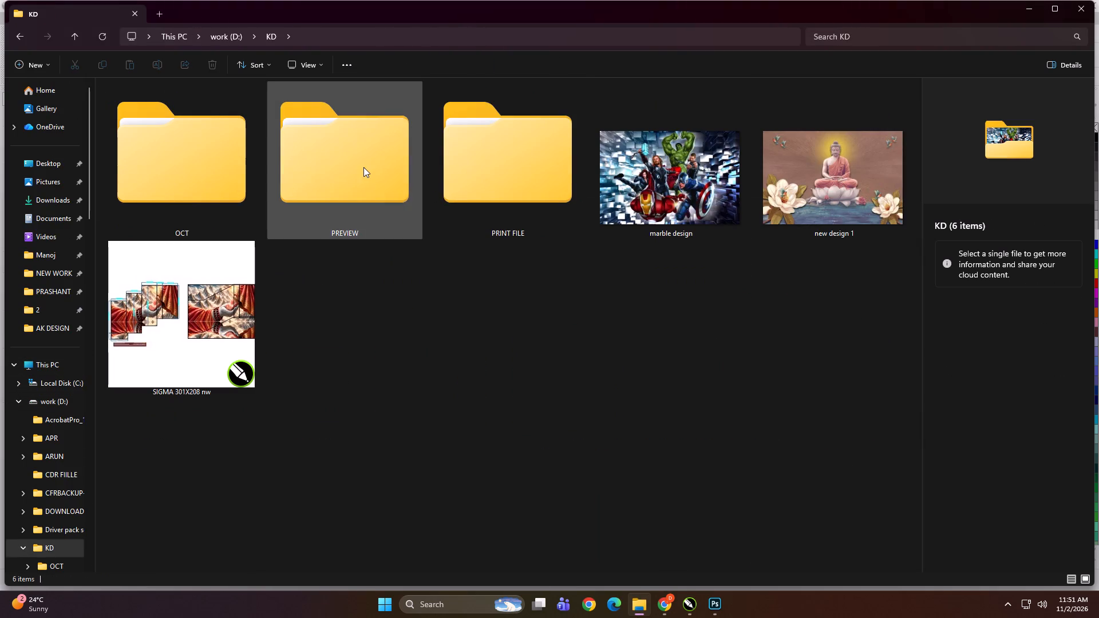
pyautogui.click(363, 167)
pyautogui.doubleClick(498, 181)
pyautogui.doubleClick(226, 166)
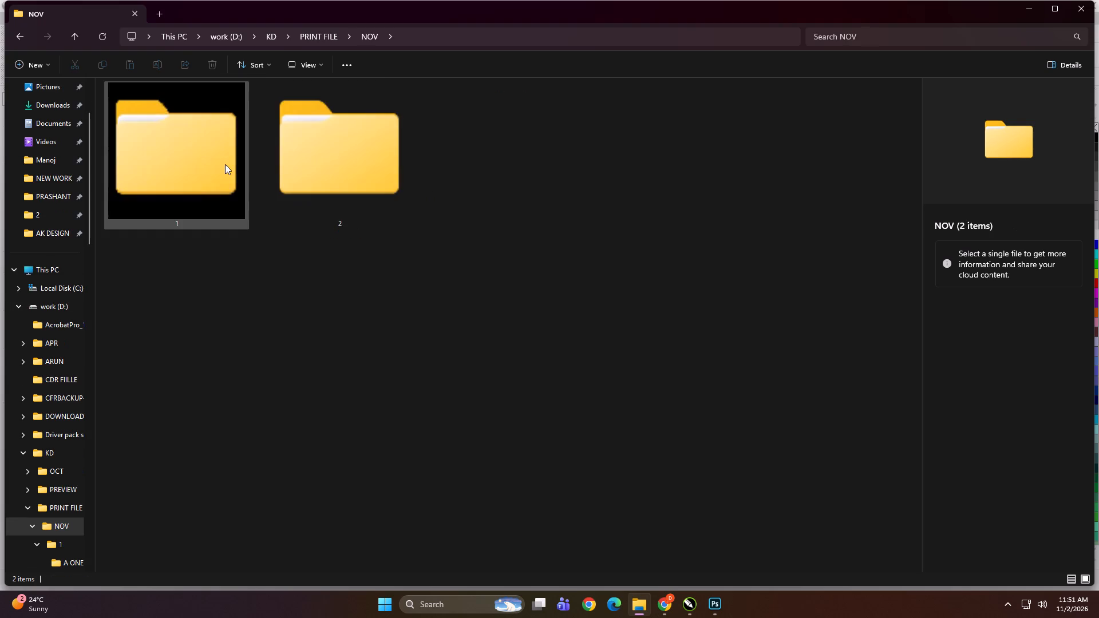
pyautogui.doubleClick(345, 169)
pyautogui.doubleClick(847, 189)
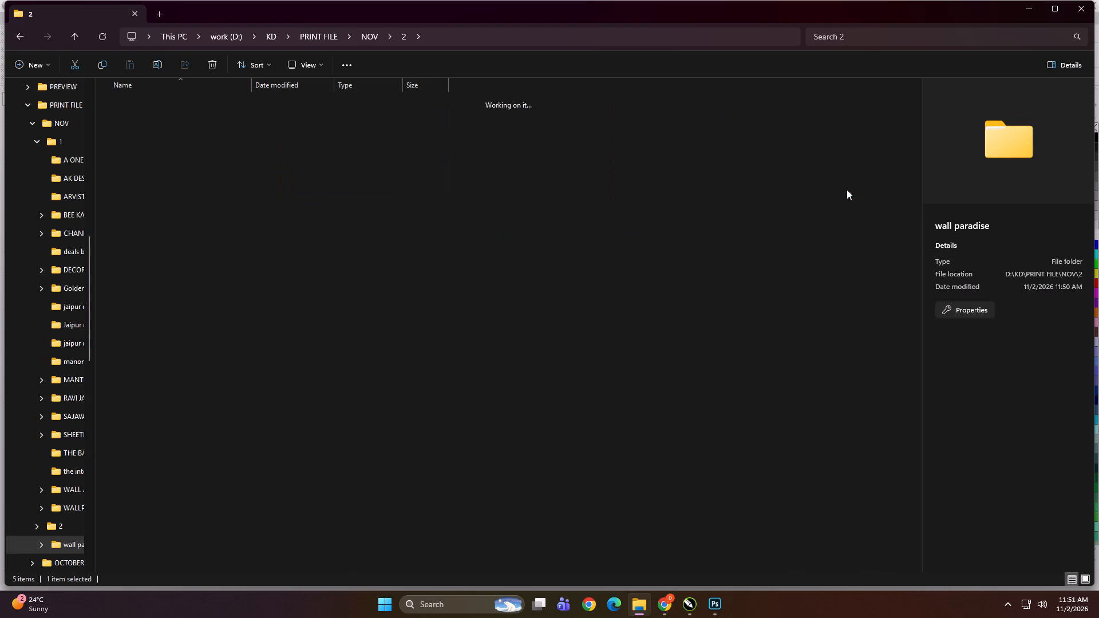
pyautogui.keyDown('ctrl'); pyautogui.scroll(20, 512, 291); pyautogui.keyUp('ctrl')
pyautogui.keyDown('ctrl'); pyautogui.scroll(13, 512, 291); pyautogui.keyUp('ctrl')
pyautogui.click(315, 114)
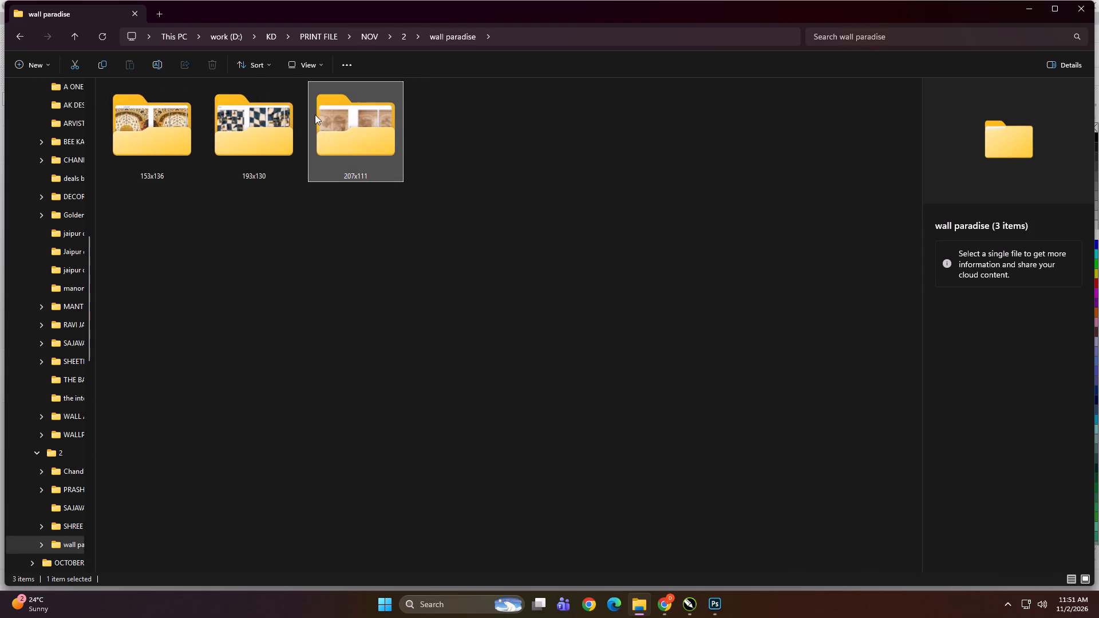
pyautogui.hotkey('ctrl', 'c')
pyautogui.hotkey('ctrl', 'c')
# Paste the copied 207x111 folder into Print > NOV > 2 > wall paradise on the DIGITECH_SHAREDRIVE (Z:) network drive.
pyautogui.scroll(5, 70, 346)
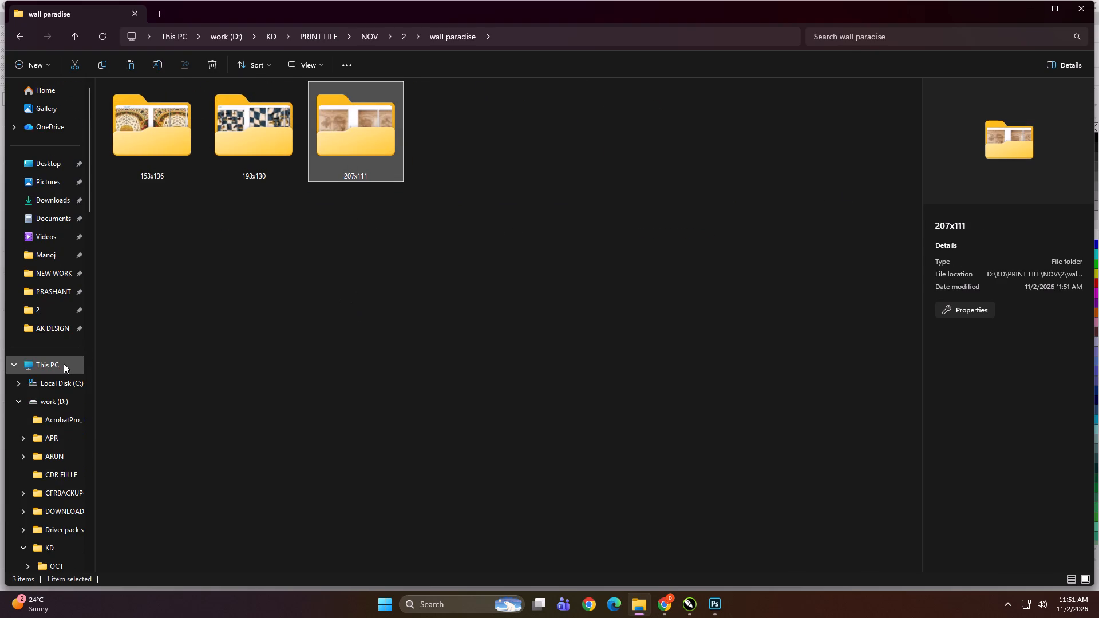
pyautogui.click(64, 363)
pyautogui.doubleClick(152, 269)
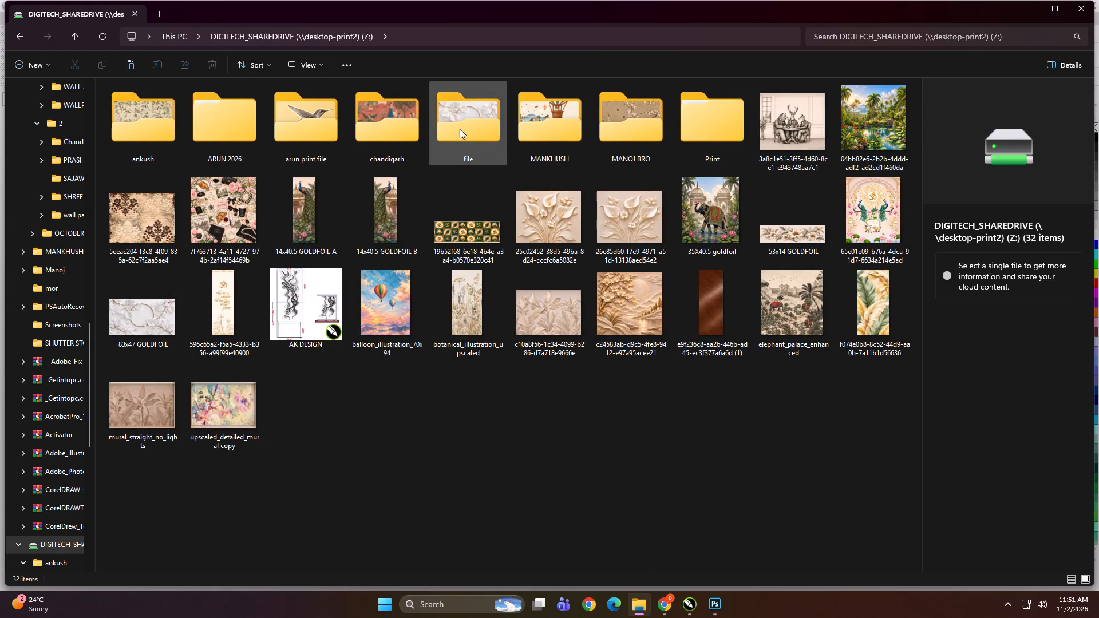
pyautogui.doubleClick(705, 121)
pyautogui.doubleClick(333, 144)
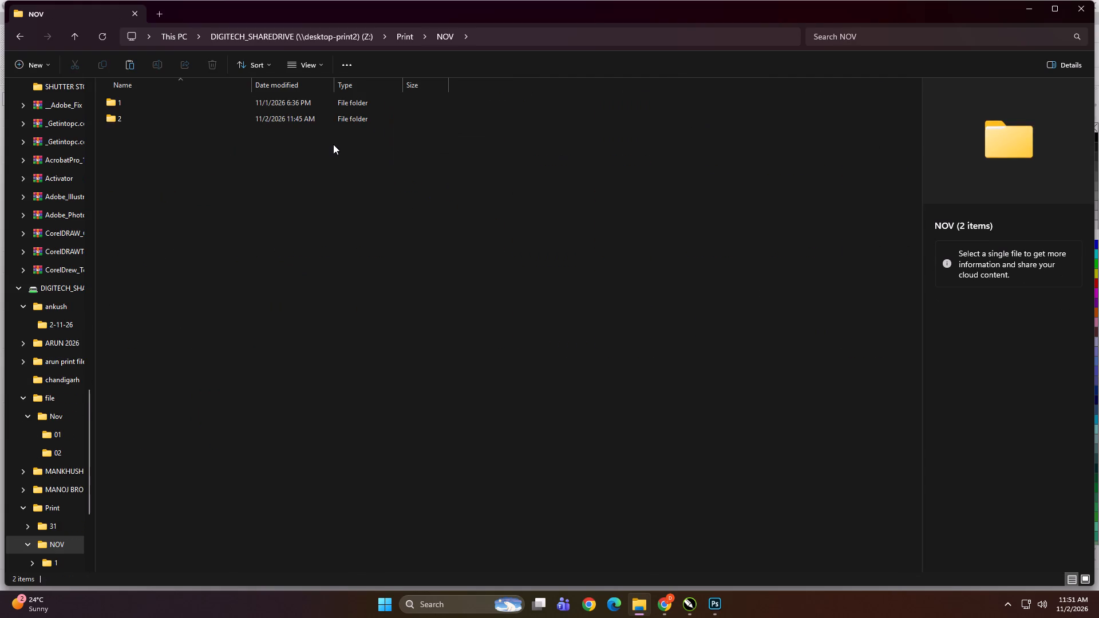
pyautogui.doubleClick(214, 122)
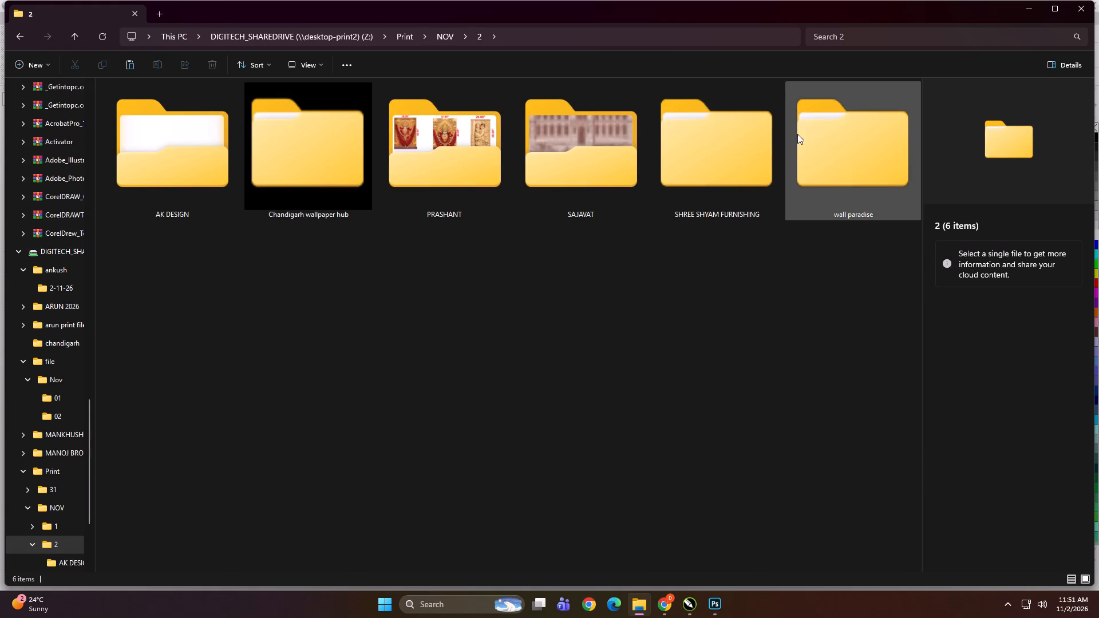
pyautogui.doubleClick(839, 148)
pyautogui.rightClick(539, 257)
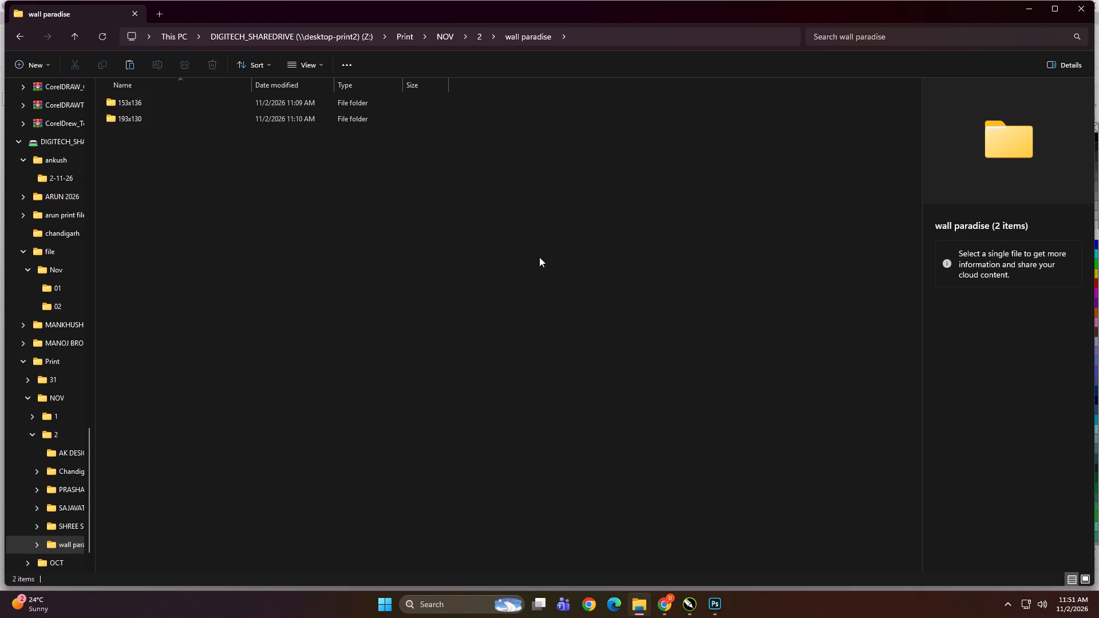
pyautogui.click(557, 269)
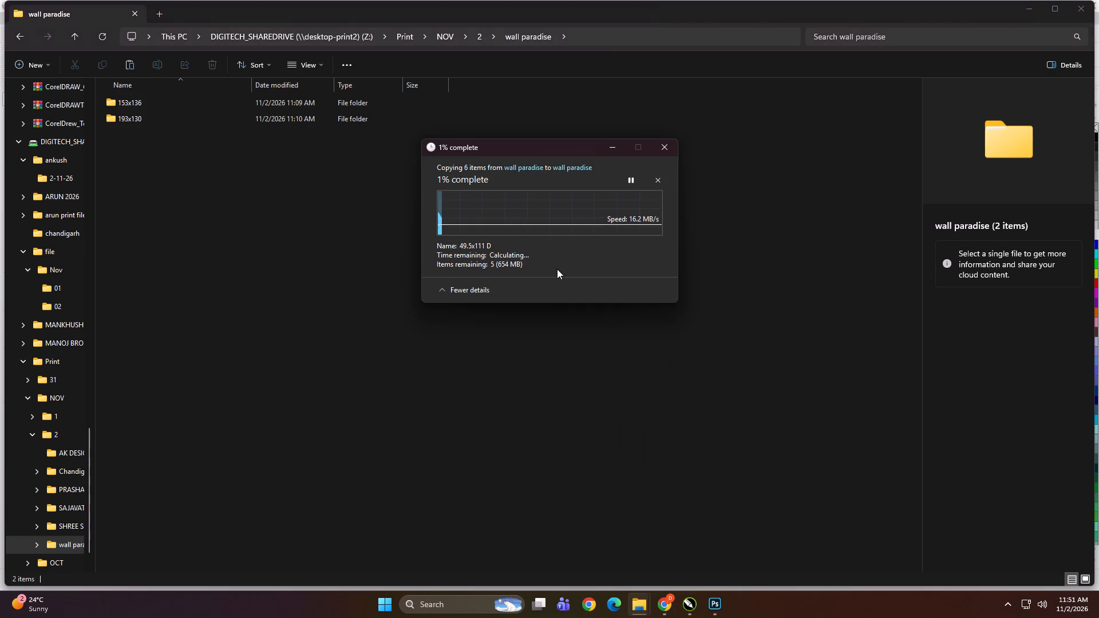
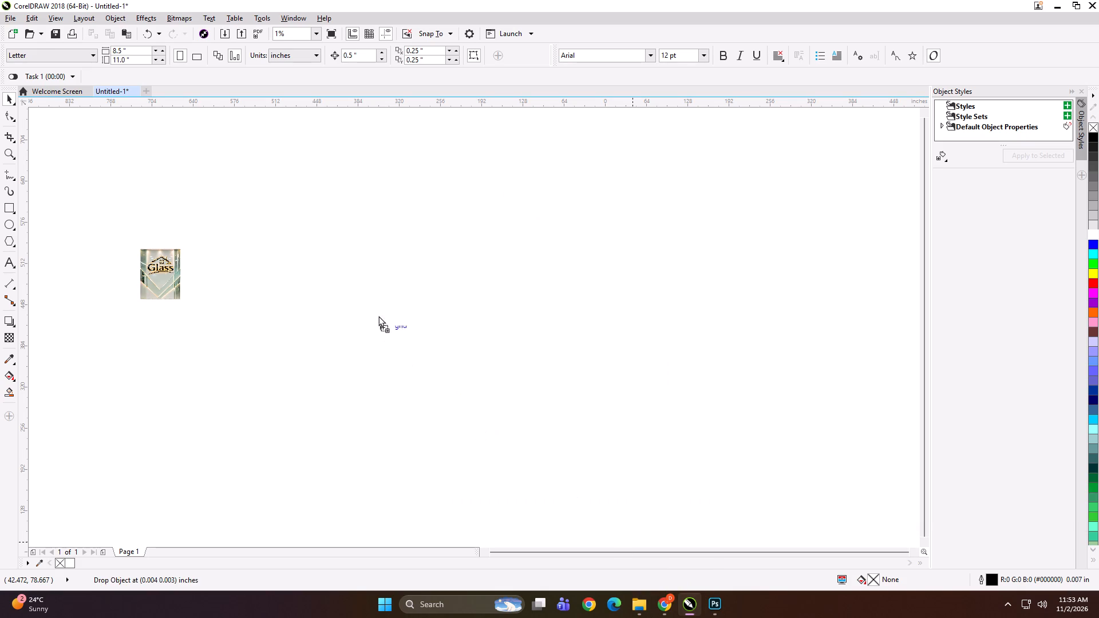
# Bring the Glass and orange leaf WhatsApp reference images from Downloads into the CorelDRAW workspace and arrange them beside the small Glass artwork.
pyautogui.moveTo(378, 316); pyautogui.dragTo(378, 315)
pyautogui.moveTo(349, 286); pyautogui.dragTo(425, 370)
pyautogui.keyDown('shift'); pyautogui.moveTo(385, 322); pyautogui.dragTo(457, 374); pyautogui.keyUp('shift')
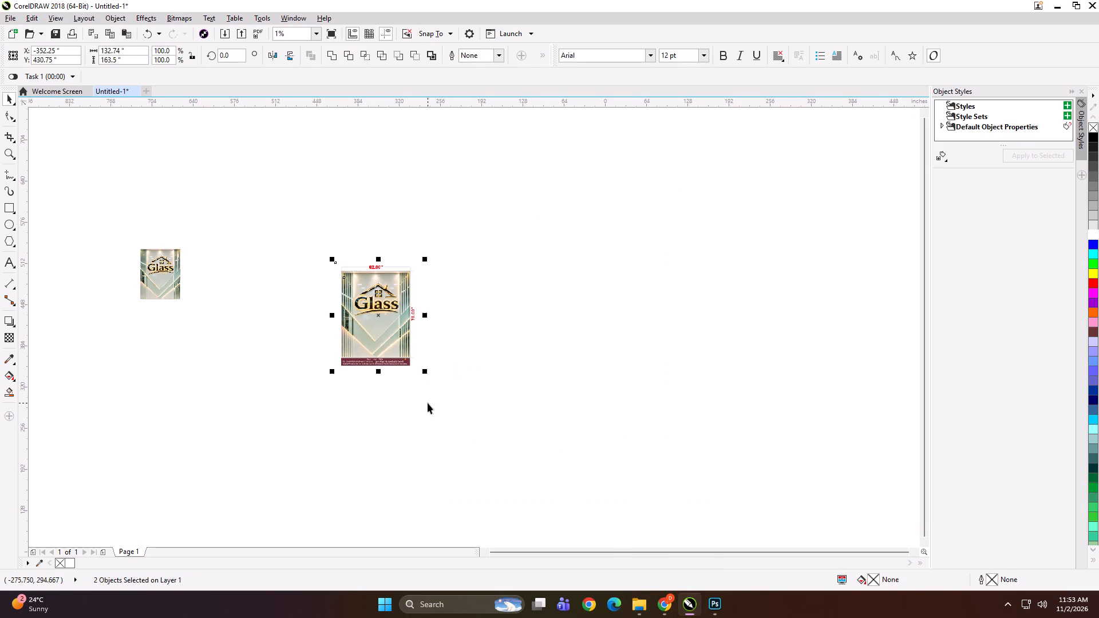
pyautogui.click(428, 403)
pyautogui.moveTo(381, 326); pyautogui.dragTo(237, 291)
pyautogui.moveTo(396, 320); pyautogui.dragTo(340, 283)
pyautogui.click(527, 324)
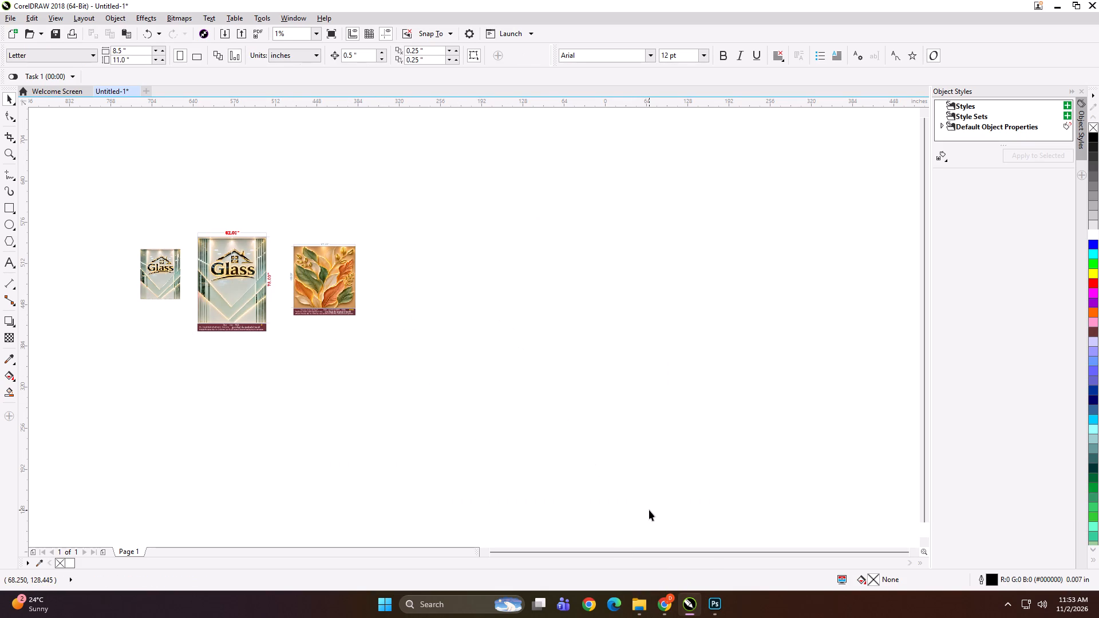
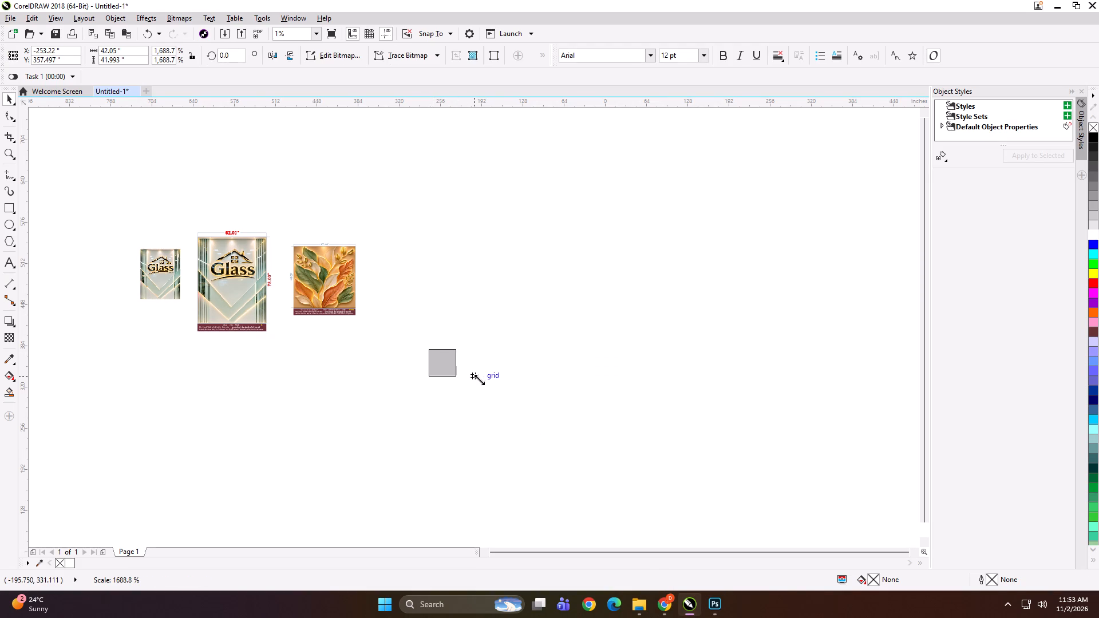
# Enlarge the imported floral arch mural reference image and place it diagonally below the leaf artwork, close to its lower right corner.
pyautogui.moveTo(479, 379); pyautogui.dragTo(515, 393)
pyautogui.moveTo(410, 348); pyautogui.dragTo(388, 374)
pyautogui.click(558, 391)
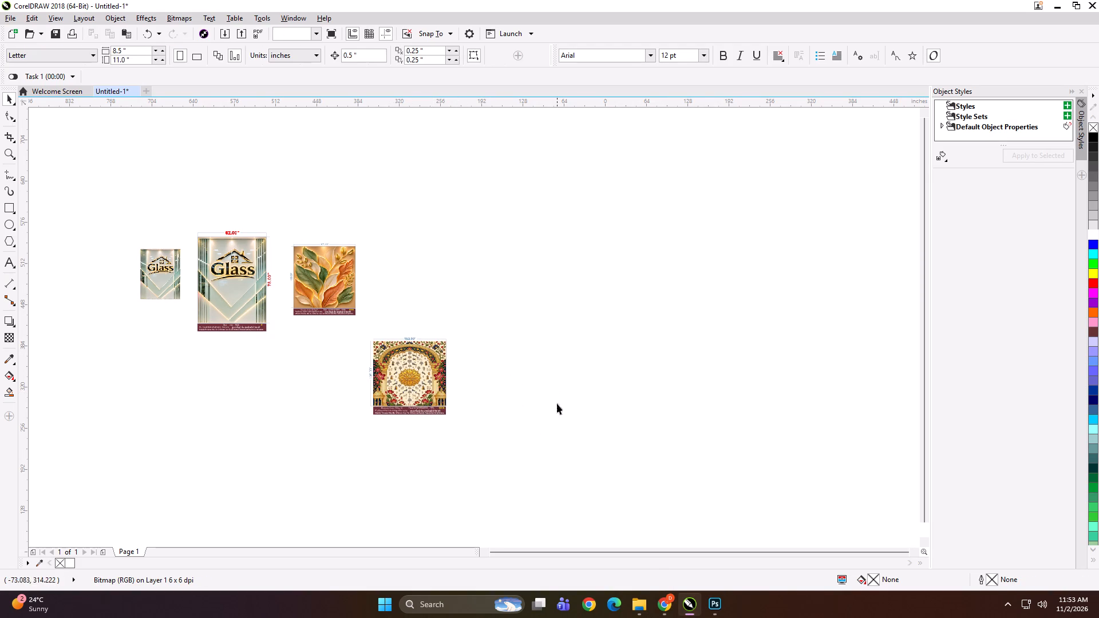
# Switch to File Explorer and browse from the Downloads folder of WhatsApp mural images.
pyautogui.click(643, 605)
pyautogui.scroll(3, 72, 402)
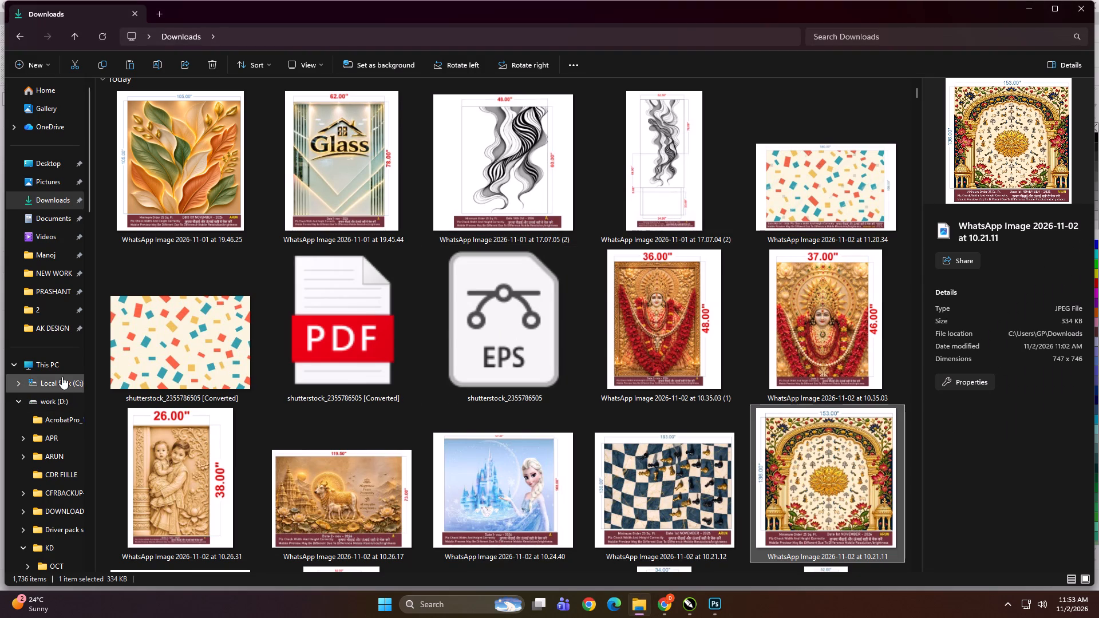
# Open the Print > NOV > 2 folder on the DIGITECH_SHAREDRIVE (Z:) network drive to review its client folders.
pyautogui.click(59, 368)
pyautogui.doubleClick(140, 293)
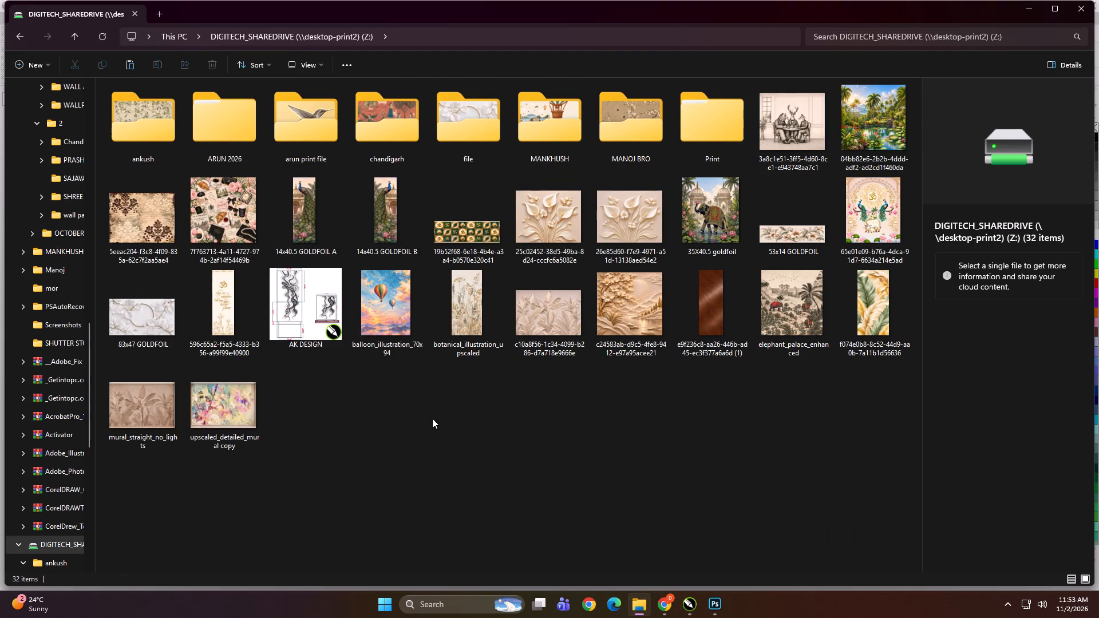
pyautogui.doubleClick(723, 135)
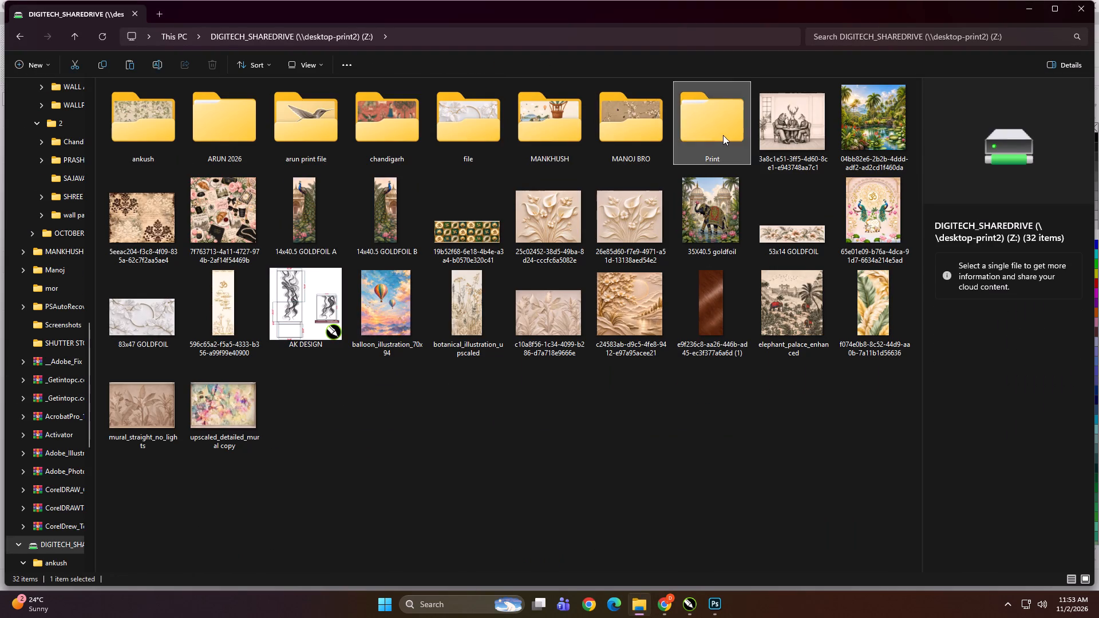
pyautogui.doubleClick(305, 146)
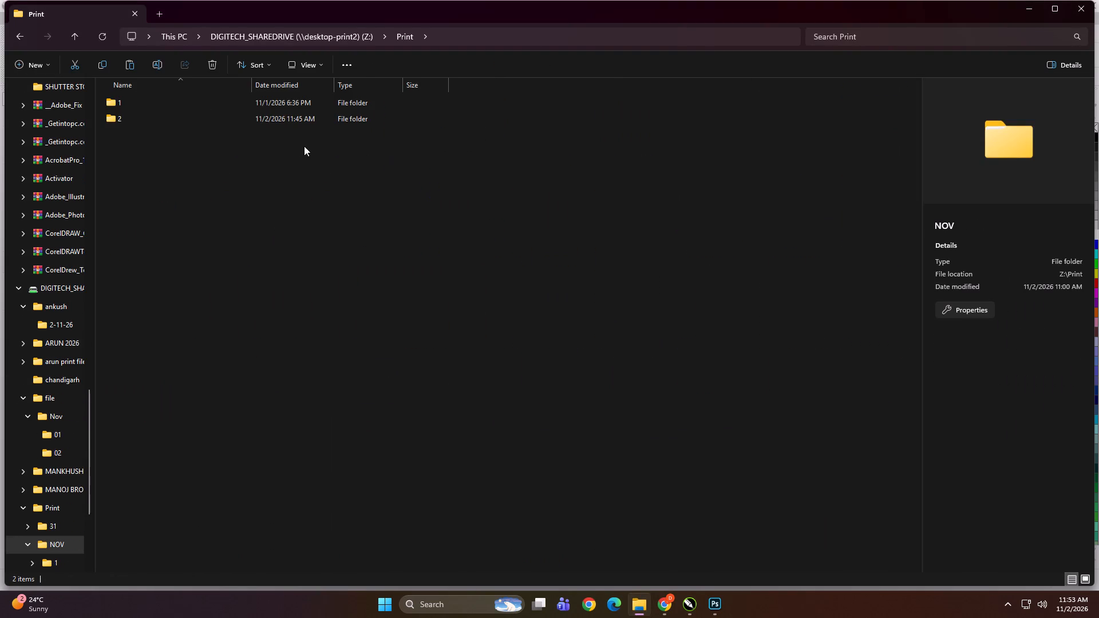
pyautogui.keyDown('ctrl'); pyautogui.scroll(20, 374, 310); pyautogui.keyUp('ctrl')
pyautogui.keyDown('ctrl'); pyautogui.scroll(18, 374, 310); pyautogui.keyUp('ctrl')
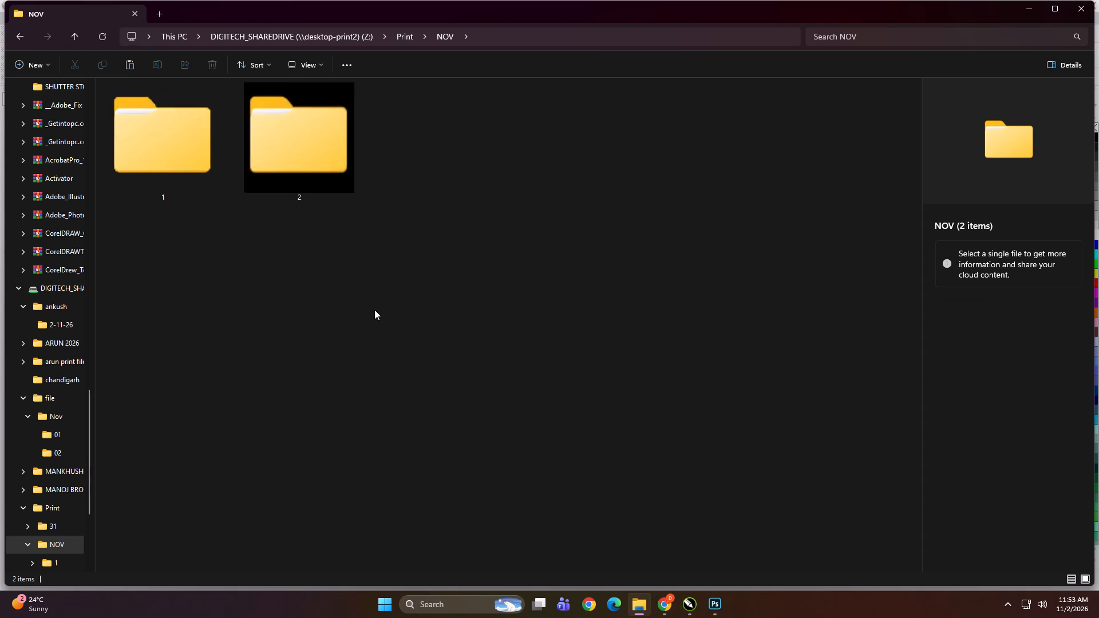
pyautogui.keyDown('ctrl'); pyautogui.scroll(1, 374, 310); pyautogui.keyUp('ctrl')
pyautogui.doubleClick(349, 202)
pyautogui.keyDown('ctrl'); pyautogui.scroll(7, 416, 382); pyautogui.keyUp('ctrl')
pyautogui.click(421, 403)
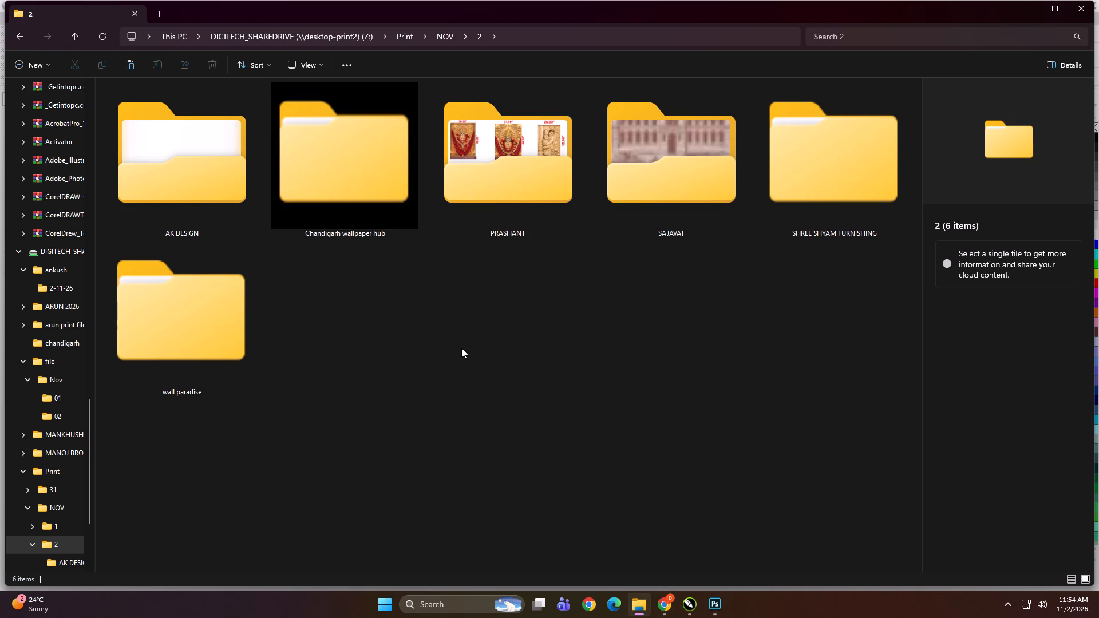
pyautogui.scroll(5, 57, 358)
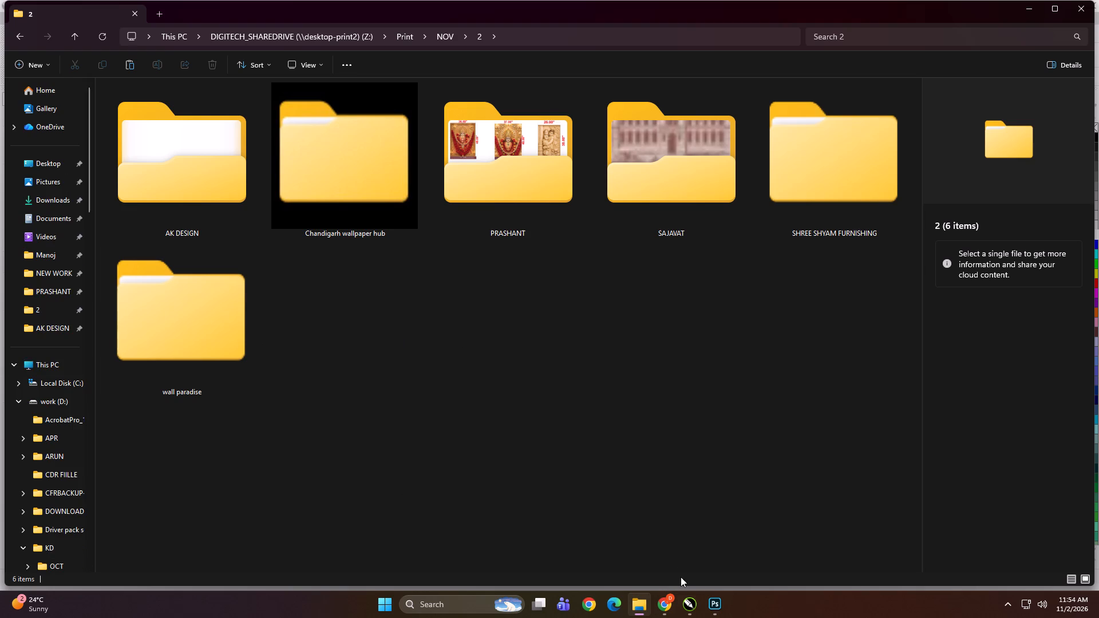
# Check the artwork waiting in CorelDRAW, and in File Explorer browse the AK DESIGN, Chandigarh wallpaper hub and PRASHANT folders.
pyautogui.click(684, 617)
pyautogui.moveTo(430, 370); pyautogui.dragTo(450, 403)
pyautogui.click(541, 407)
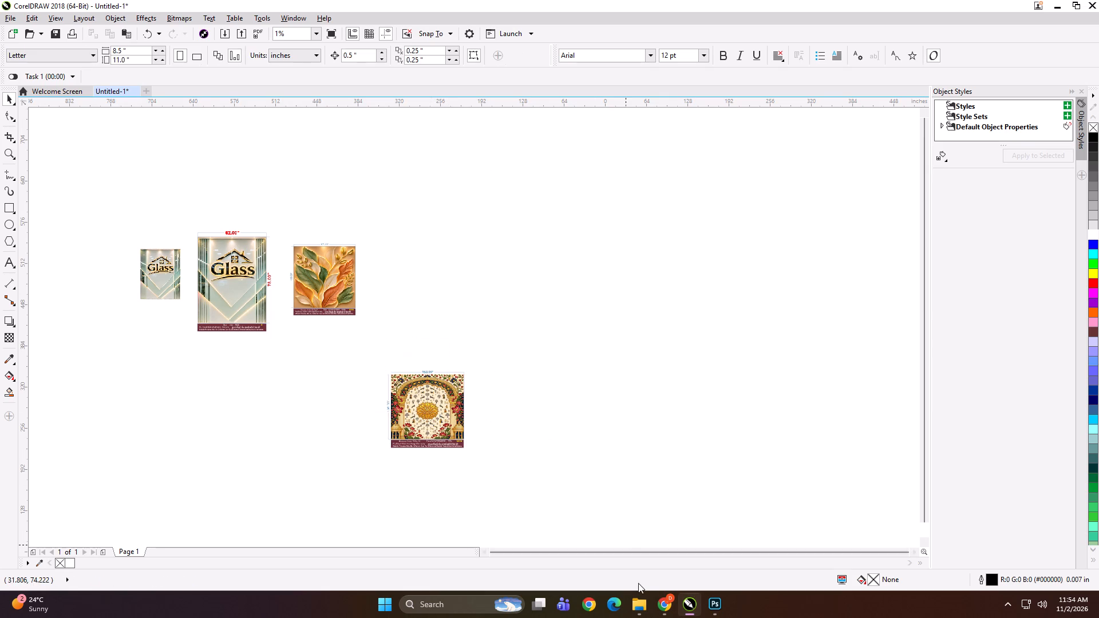
pyautogui.click(639, 599)
pyautogui.click(401, 397)
pyautogui.doubleClick(234, 202)
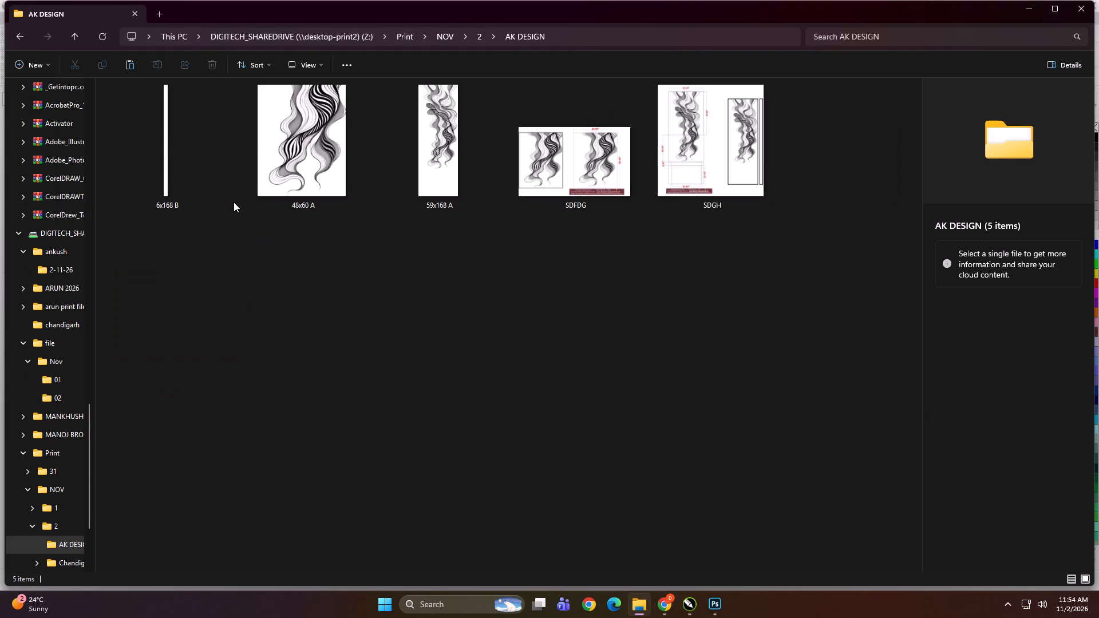
pyautogui.click(463, 332)
pyautogui.press('BackSpace')
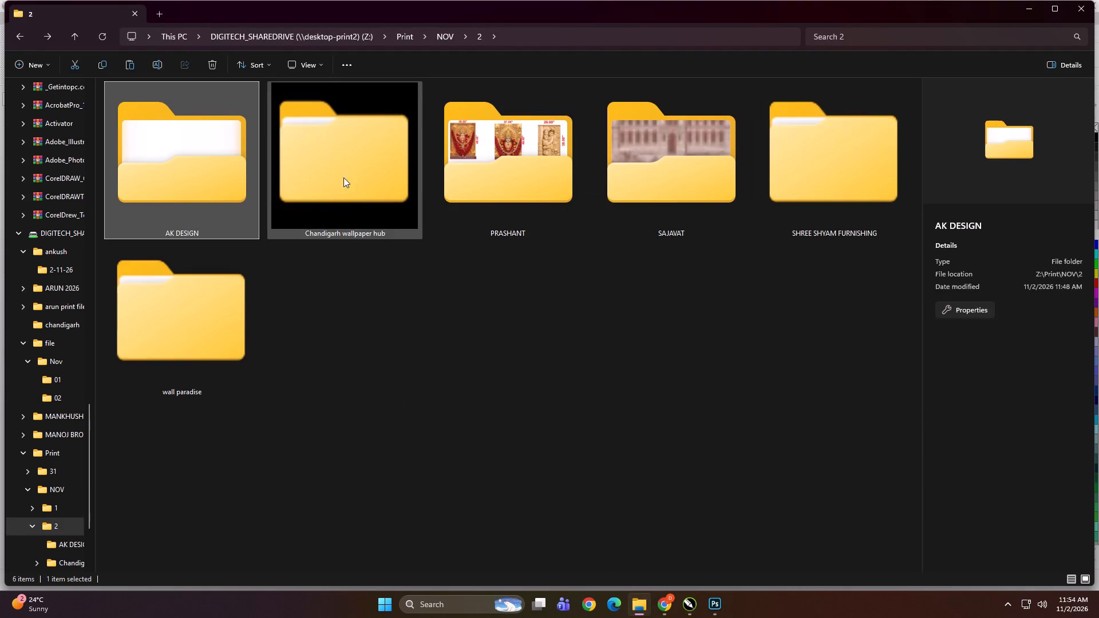
pyautogui.doubleClick(343, 168)
pyautogui.press('BackSpace')
pyautogui.doubleClick(528, 160)
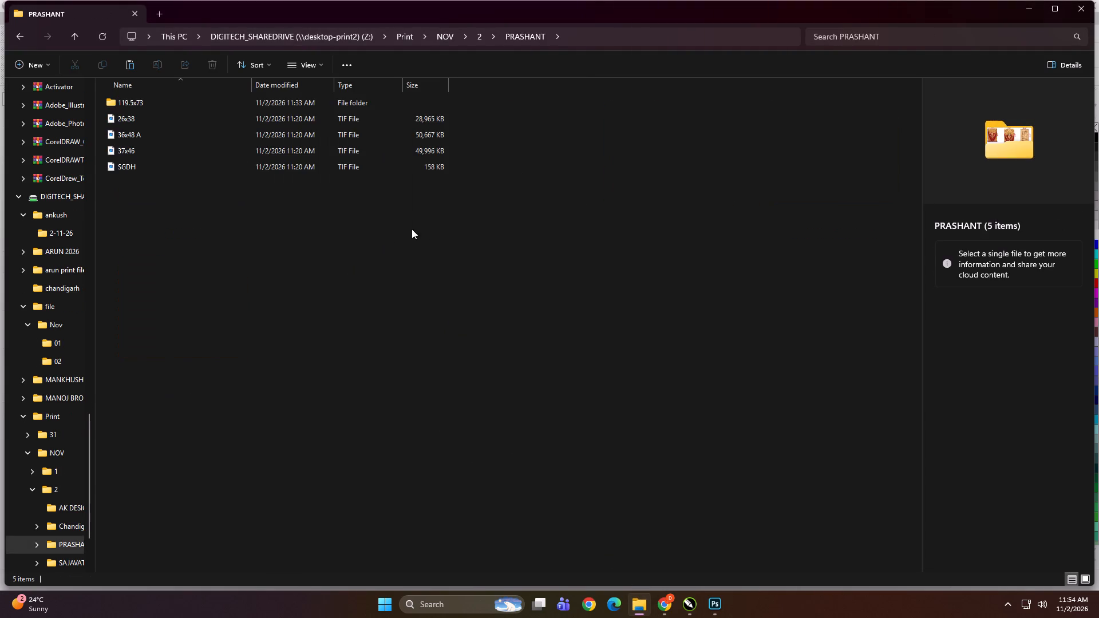
pyautogui.press('BackSpace')
pyautogui.click(444, 365)
pyautogui.press('BackSpace')
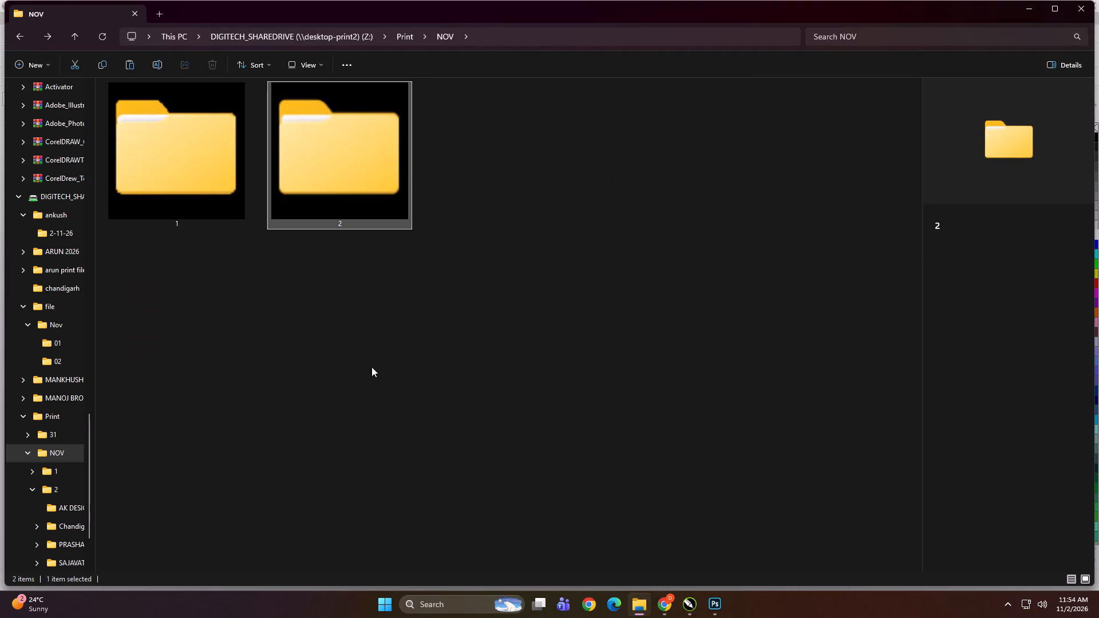
# Import the e7fac861 image and "illustration_element_153x136 copy" from ankush > 2-11-26 on the Z: share drive into the CorelDRAW document.
pyautogui.scroll(8, 58, 387)
pyautogui.click(49, 368)
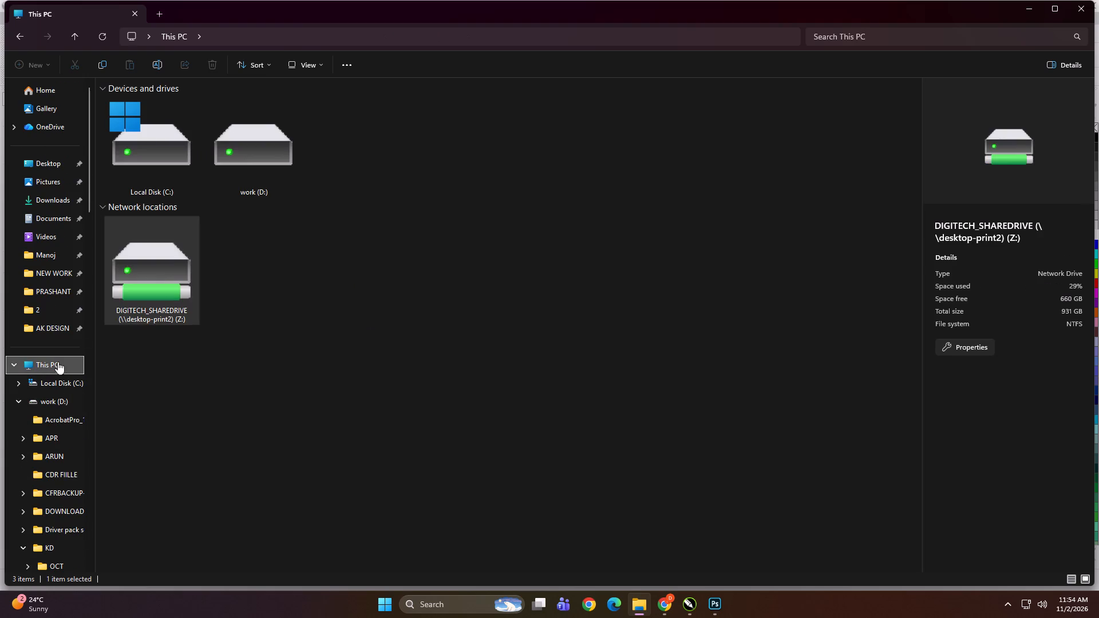
pyautogui.doubleClick(163, 270)
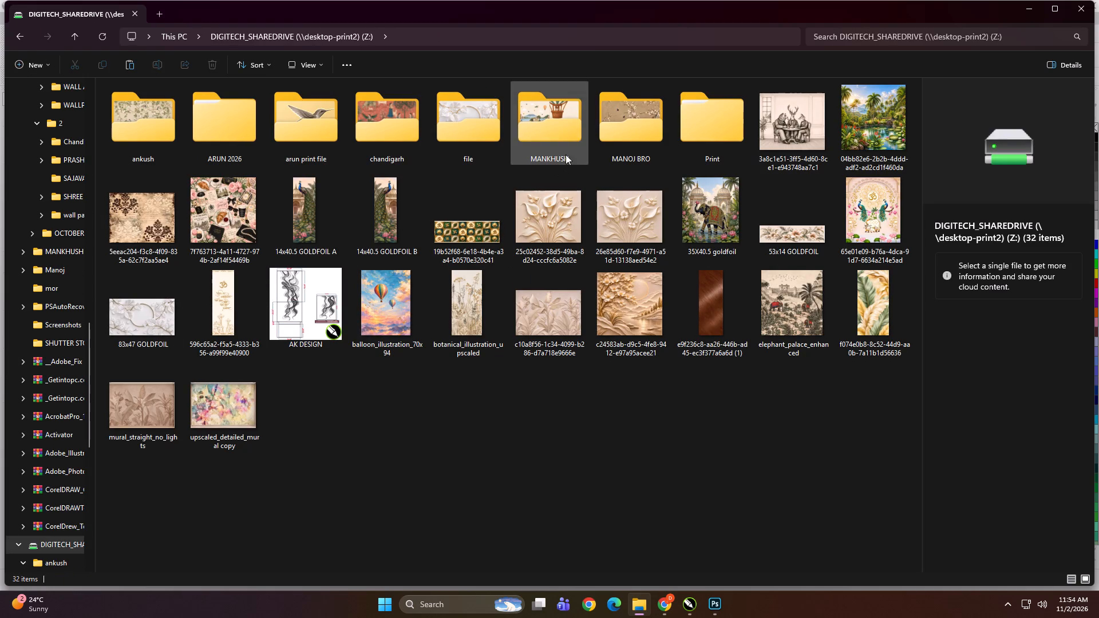
pyautogui.click(104, 135)
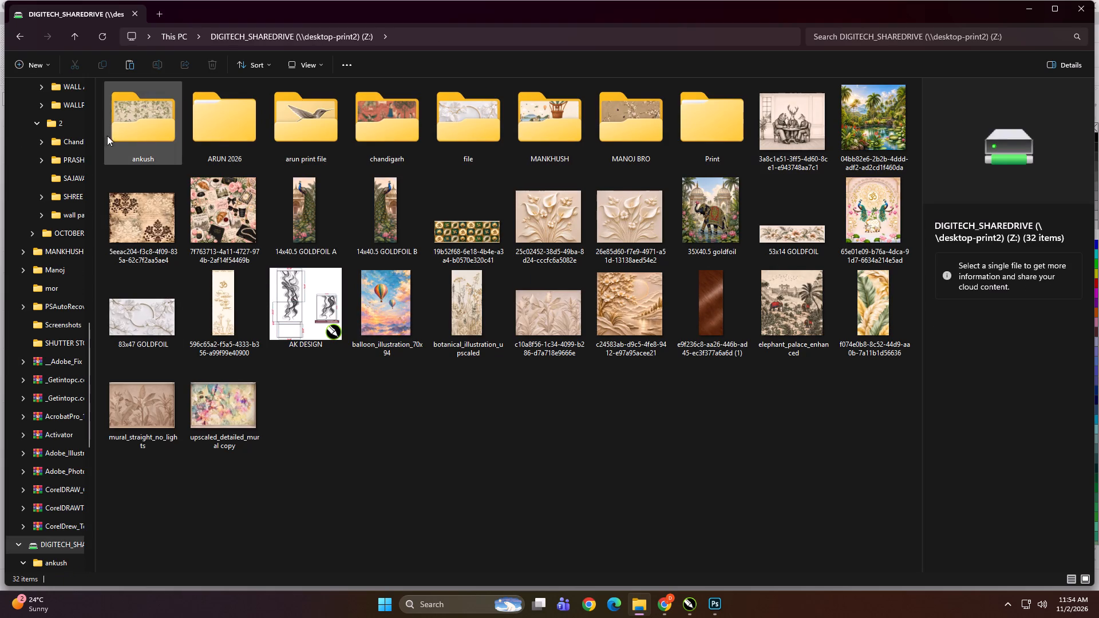
pyautogui.doubleClick(114, 134)
pyautogui.doubleClick(214, 191)
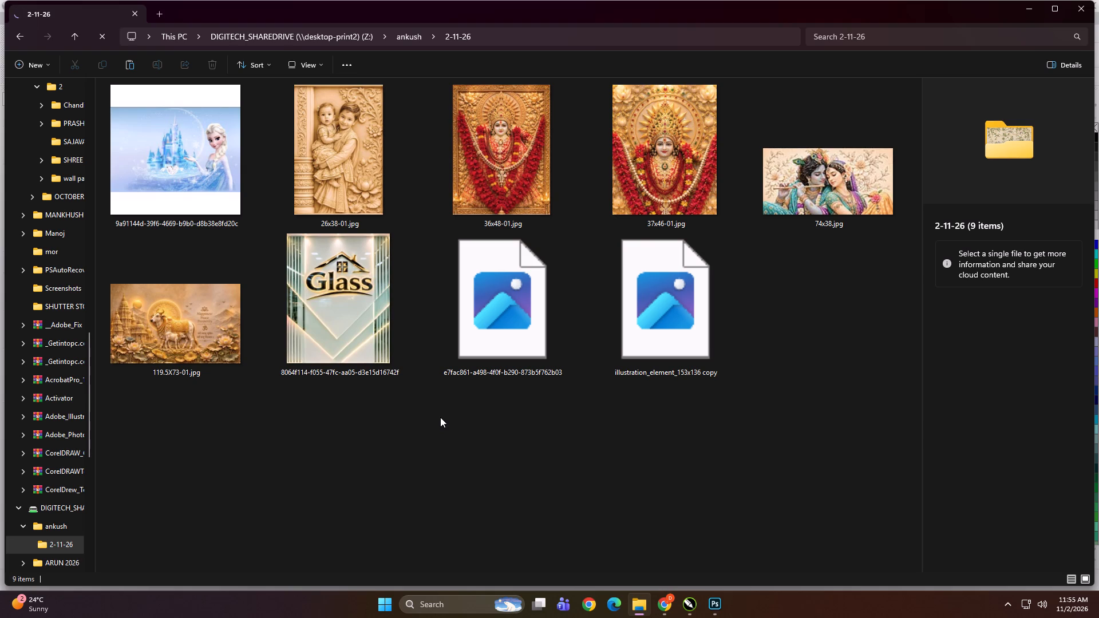
pyautogui.click(440, 417)
pyautogui.click(464, 435)
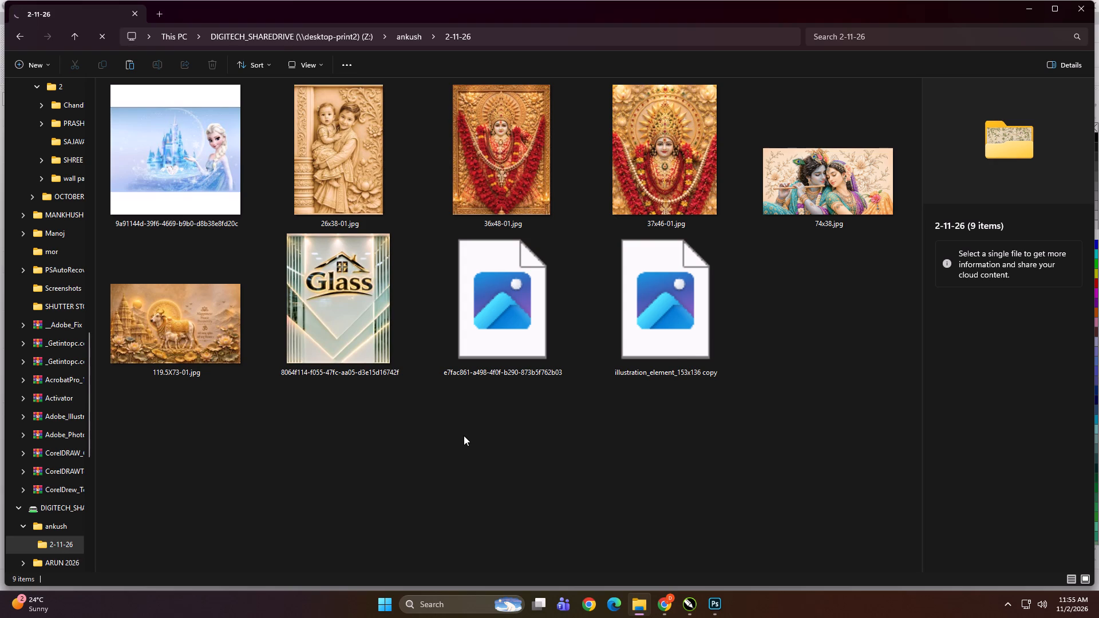
pyautogui.moveTo(464, 435); pyautogui.dragTo(697, 336)
pyautogui.moveTo(507, 286); pyautogui.dragTo(555, 418)
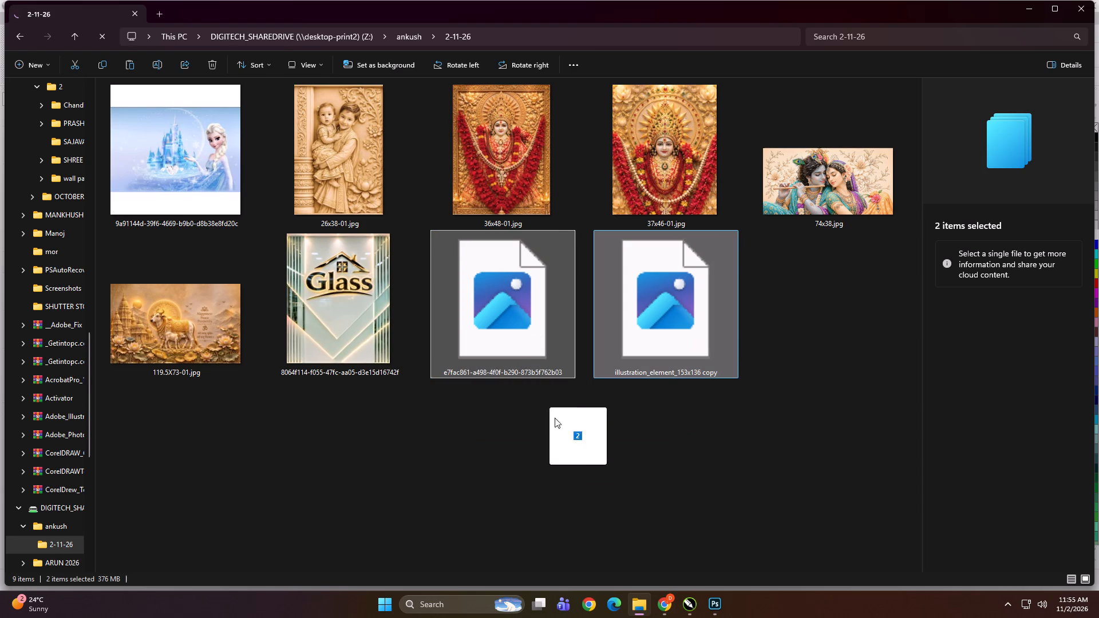
pyautogui.moveTo(555, 418); pyautogui.dragTo(600, 422)
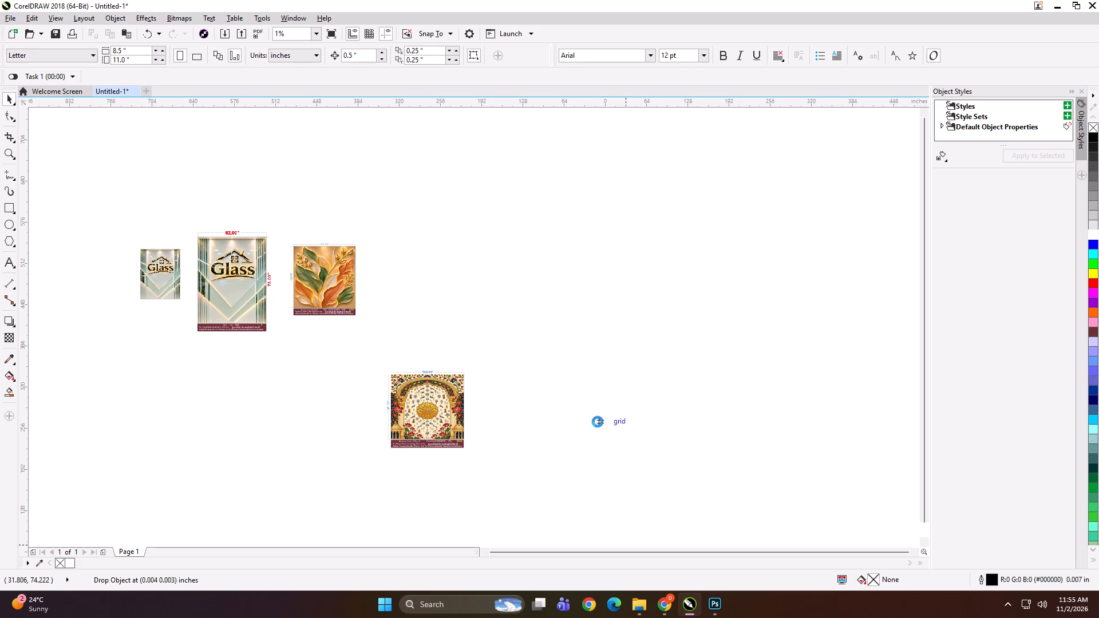
# Separate the two imported images, placing the arch mural beside its 153x136 order preview and the other image above it.
pyautogui.click(591, 354)
pyautogui.moveTo(600, 402); pyautogui.dragTo(524, 385)
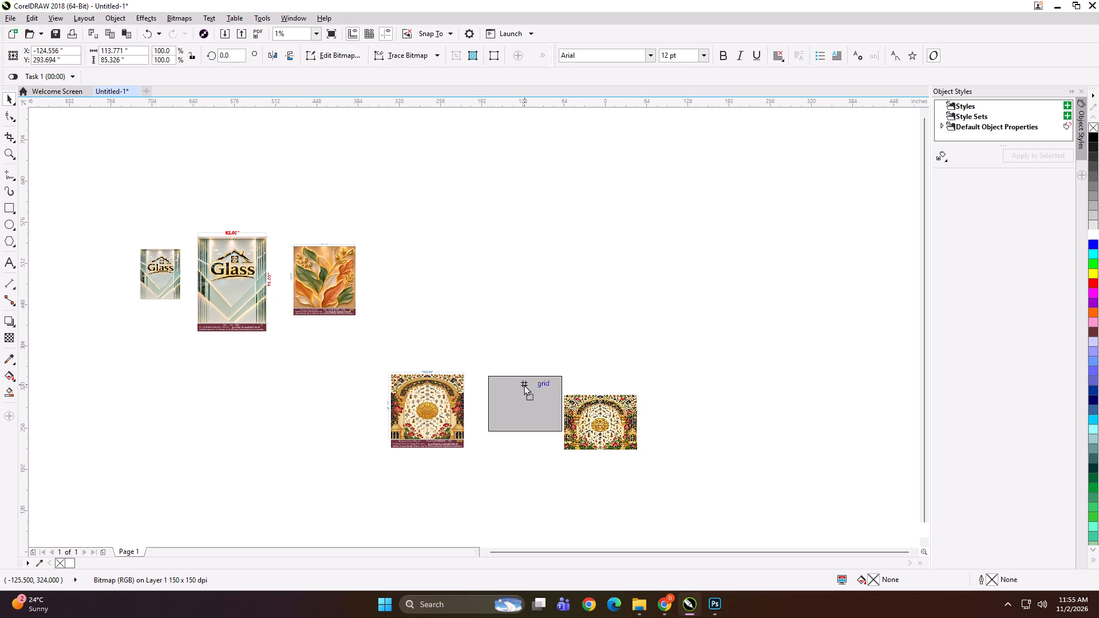
pyautogui.moveTo(524, 385); pyautogui.dragTo(520, 385)
pyautogui.moveTo(588, 415); pyautogui.dragTo(535, 277)
# Resize the imported arch mural to 153 inches wide and 136 inches high.
pyautogui.scroll(1, 448, 407)
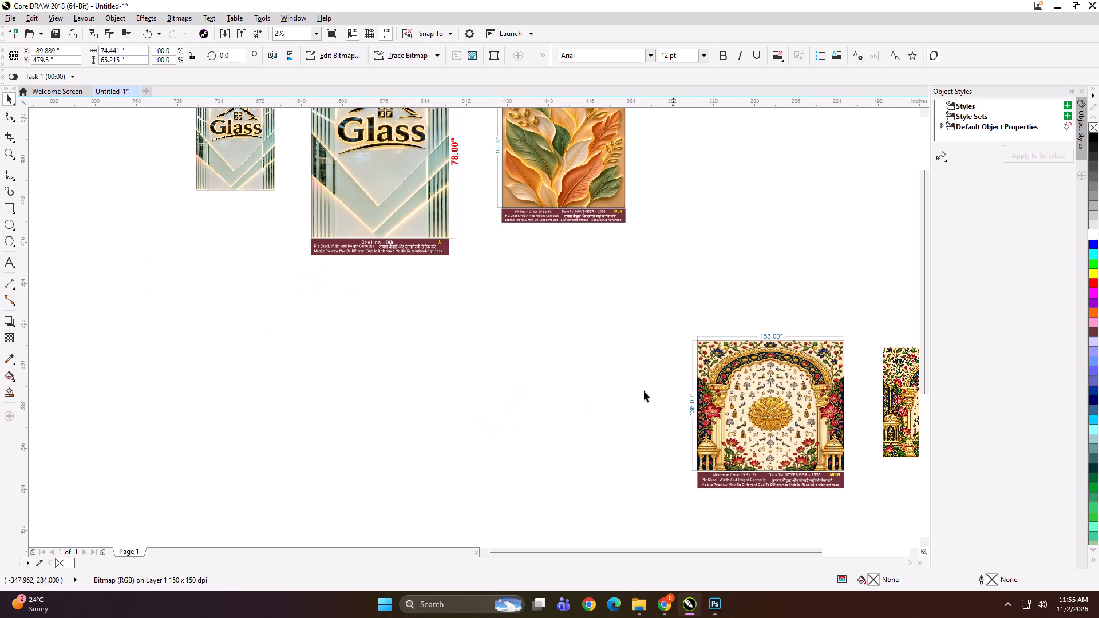
pyautogui.scroll(-1, 359, 377)
pyautogui.scroll(1, 543, 365)
pyautogui.scroll(1, 623, 387)
pyautogui.click(662, 321)
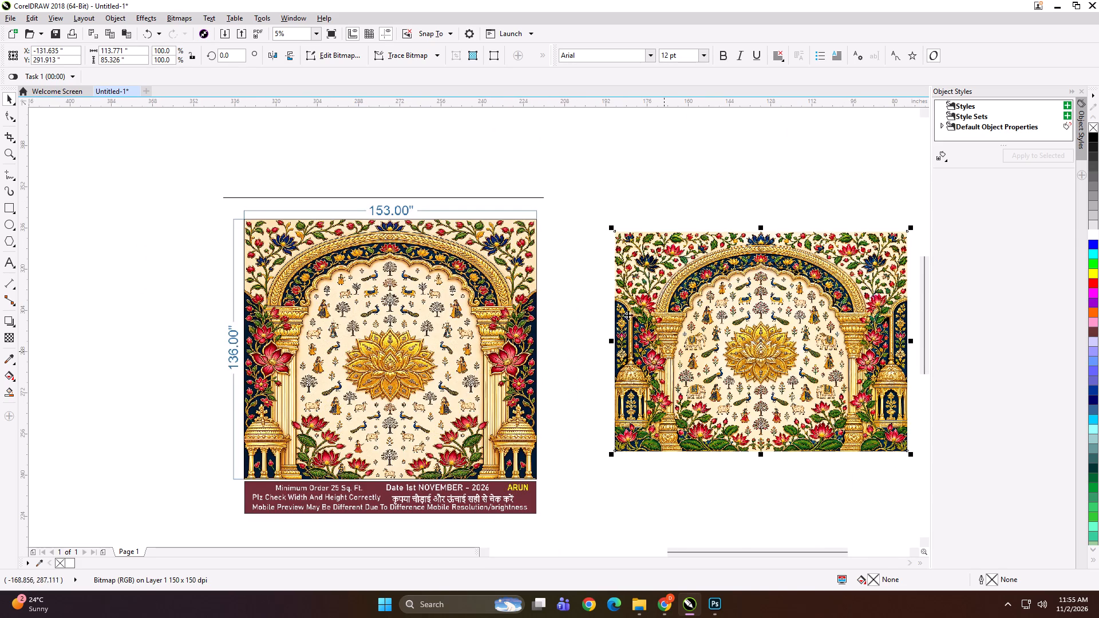
pyautogui.click(137, 51)
pyautogui.hotkey('ctrl', 'a')
pyautogui.write('13')
pyautogui.press('Tab')
pyautogui.write('136')
pyautogui.press('Return')
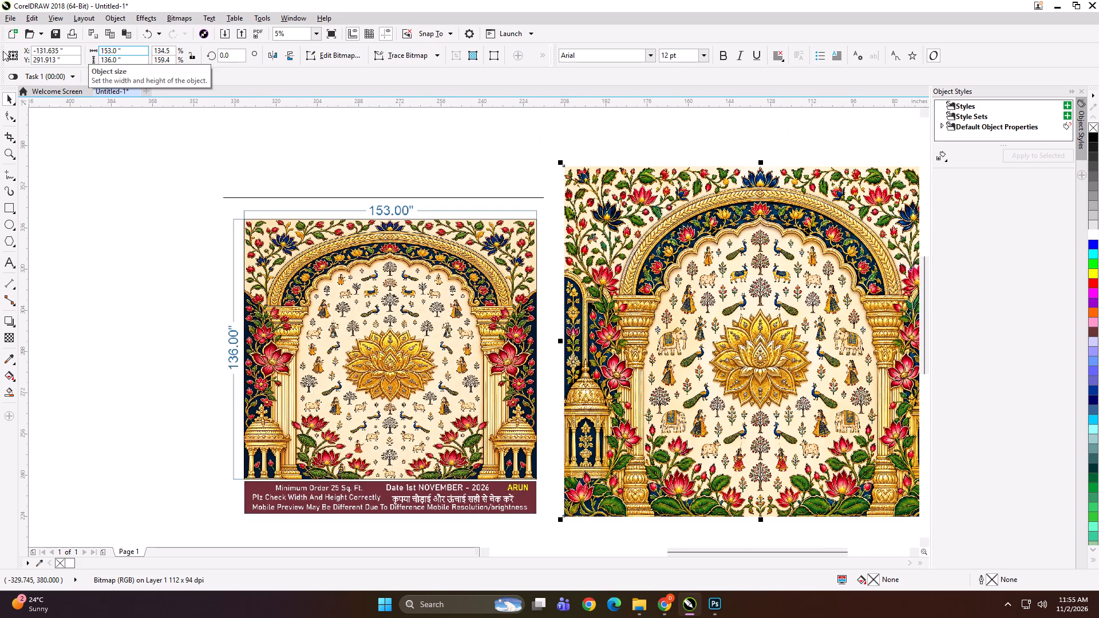
# Move the 153x136 order preview farther from the resized mural and inspect the mural's detail up close.
pyautogui.moveTo(397, 311); pyautogui.dragTo(314, 295)
pyautogui.scroll(4, 695, 284)
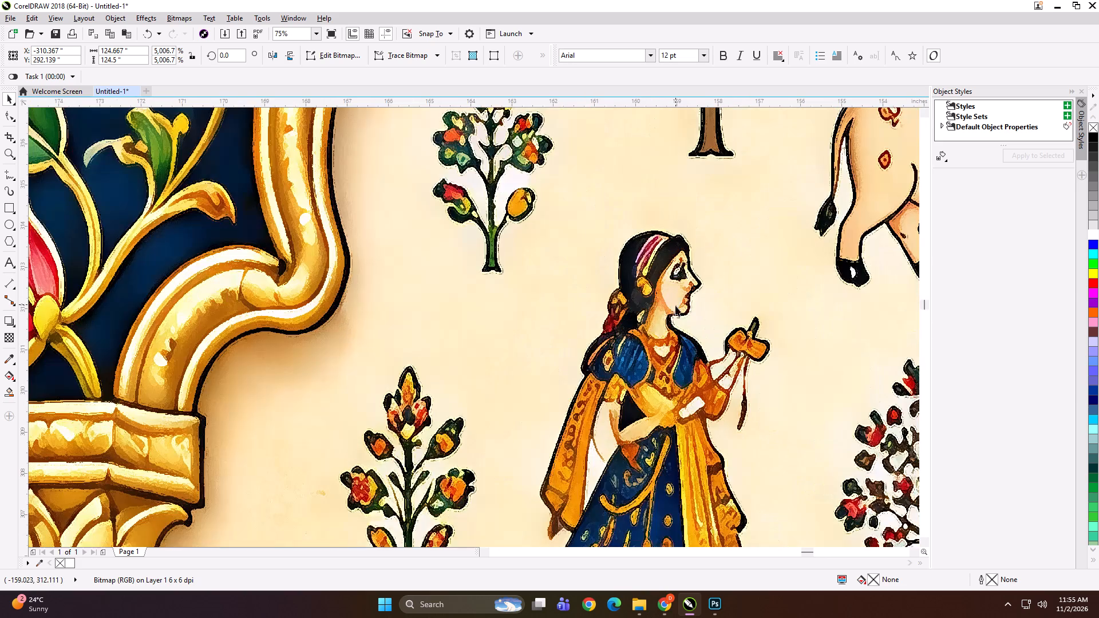
pyautogui.scroll(-4, 561, 238)
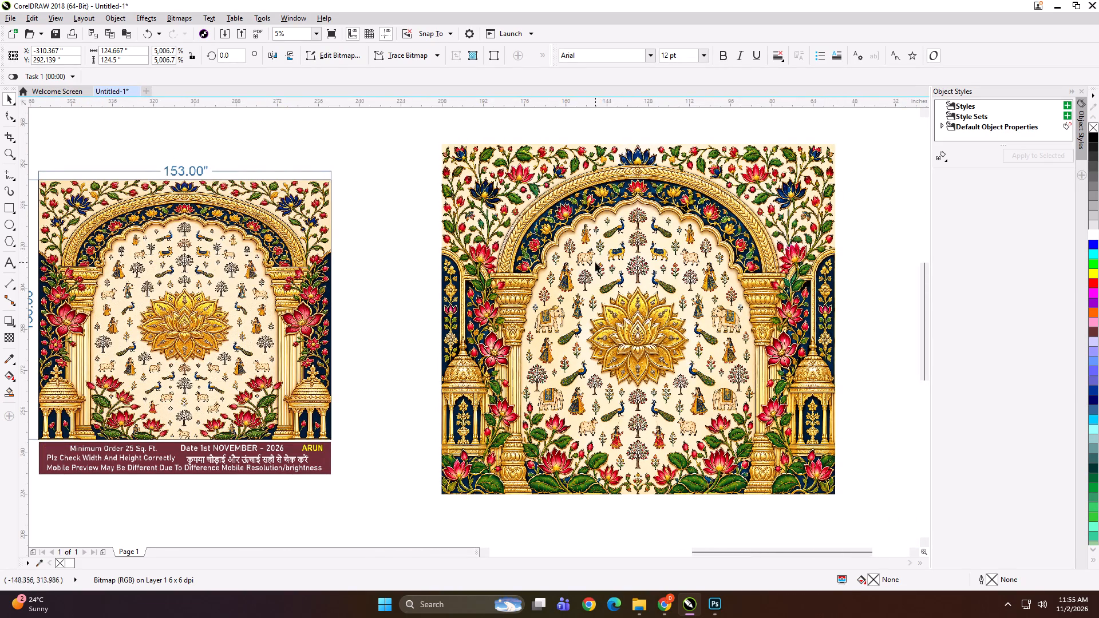
# Create a 53 x 136 inch panel rectangle over the arch mural and align it to the mural's left edge.
pyautogui.click(595, 262)
pyautogui.keyDown('shift'); pyautogui.doubleClick(6, 205); pyautogui.keyUp('shift')
pyautogui.hotkey('shift', 'space')
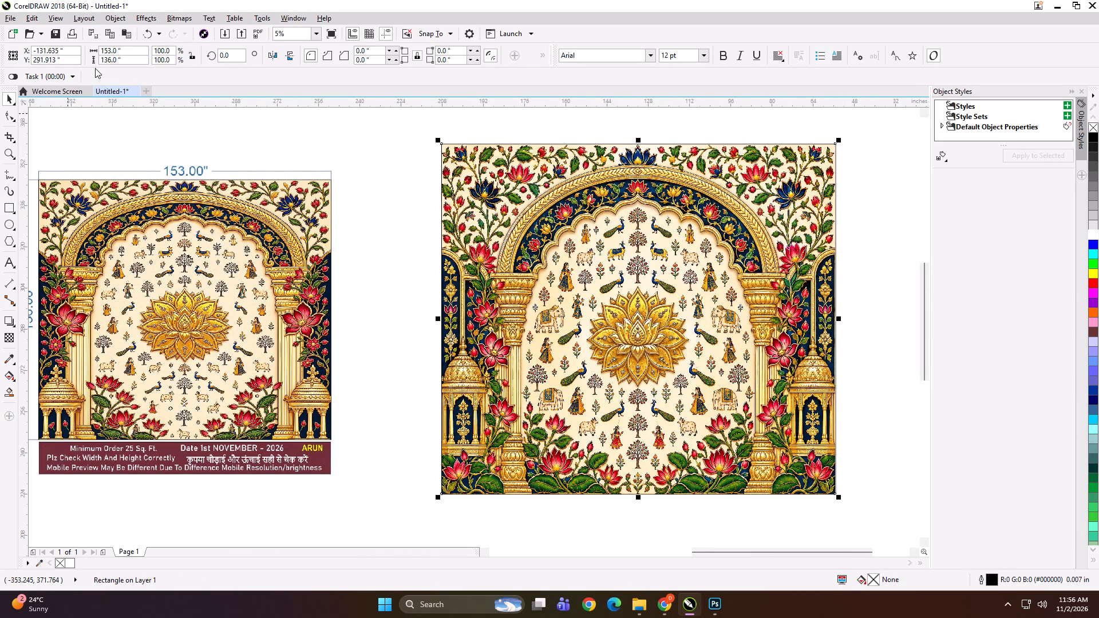
pyautogui.click(136, 46)
pyautogui.hotkey('ctrl', 'a')
pyautogui.write('53')
pyautogui.press('Return')
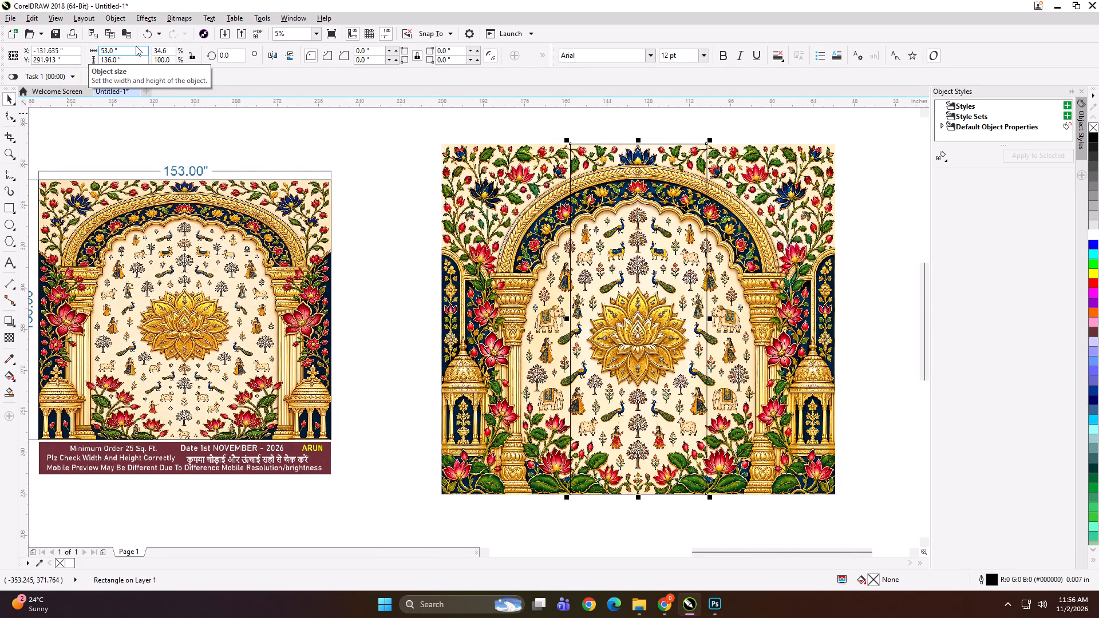
pyautogui.keyDown('shift'); pyautogui.click(464, 286); pyautogui.keyUp('shift')
pyautogui.press('l')
pyautogui.click(472, 129)
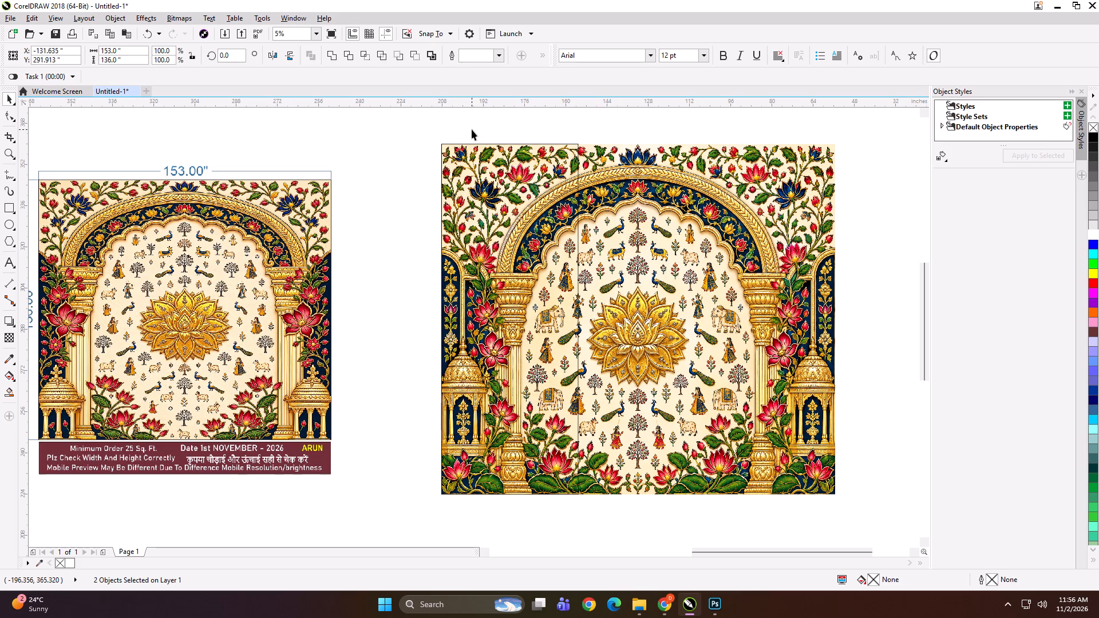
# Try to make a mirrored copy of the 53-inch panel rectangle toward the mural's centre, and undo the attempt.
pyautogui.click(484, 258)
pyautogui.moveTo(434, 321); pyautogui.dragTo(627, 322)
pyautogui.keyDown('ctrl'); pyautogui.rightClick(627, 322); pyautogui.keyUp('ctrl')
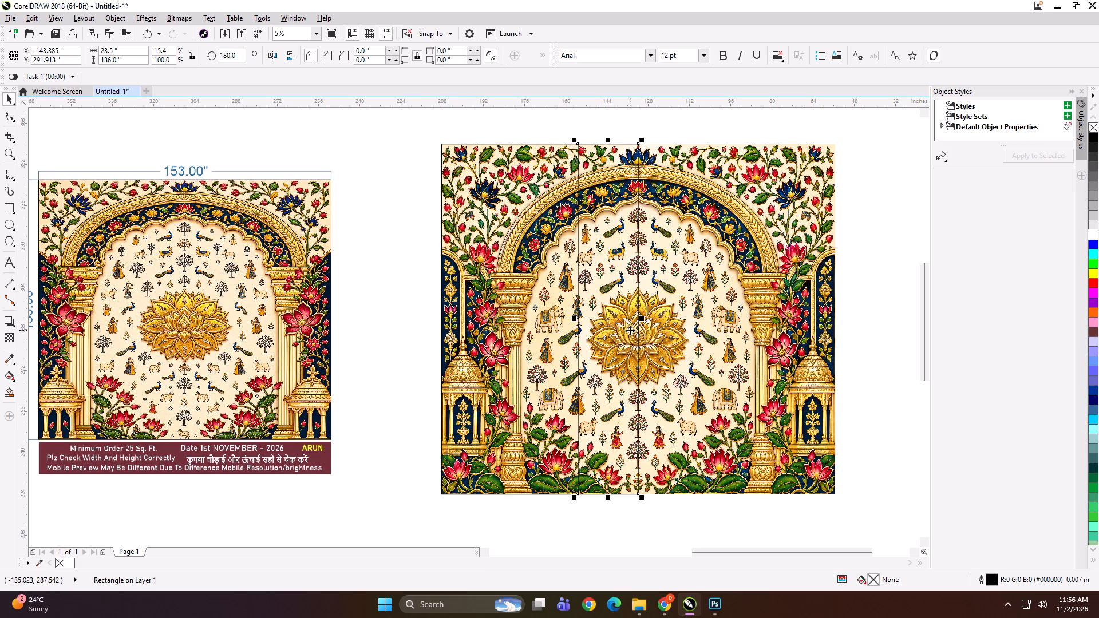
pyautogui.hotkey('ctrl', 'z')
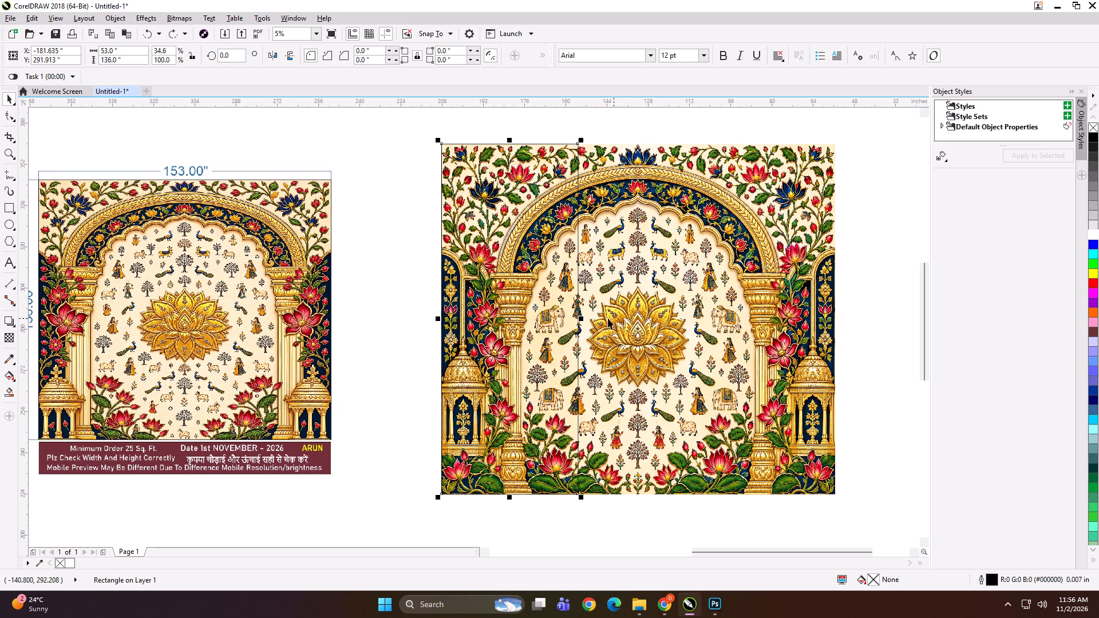
# Mirror a copy of the 53-inch rectangle to its right as the second panel, overlapping the first by 0.5 inch.
pyautogui.moveTo(438, 319); pyautogui.dragTo(667, 322)
pyautogui.keyDown('ctrl'); pyautogui.rightClick(667, 322); pyautogui.keyUp('ctrl')
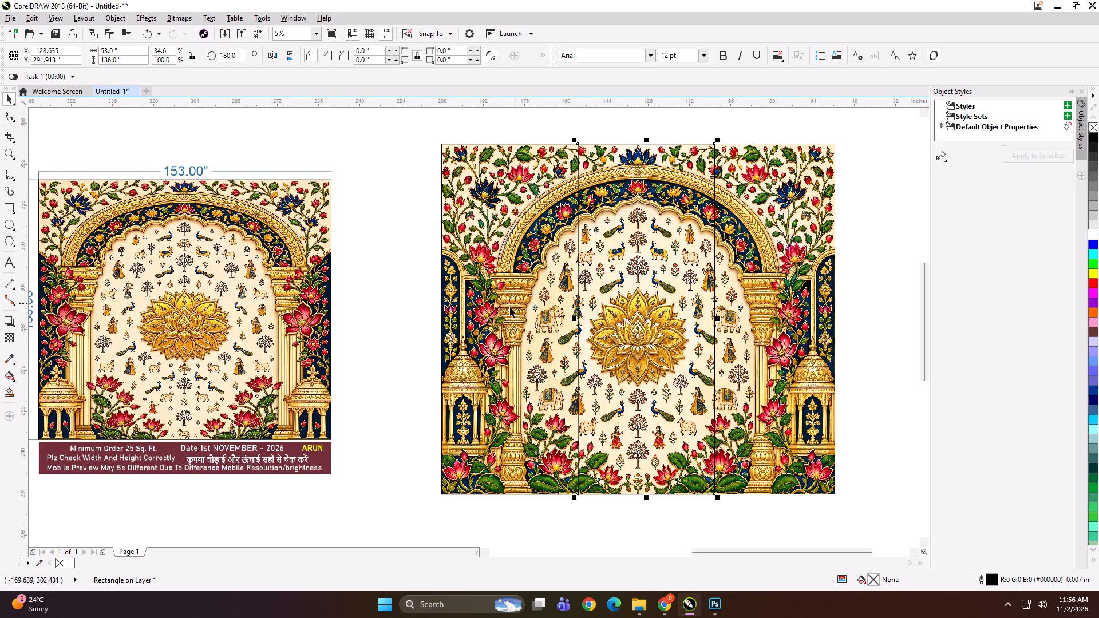
pyautogui.scroll(-1, 477, 329)
pyautogui.scroll(1, 587, 326)
pyautogui.press('Left')
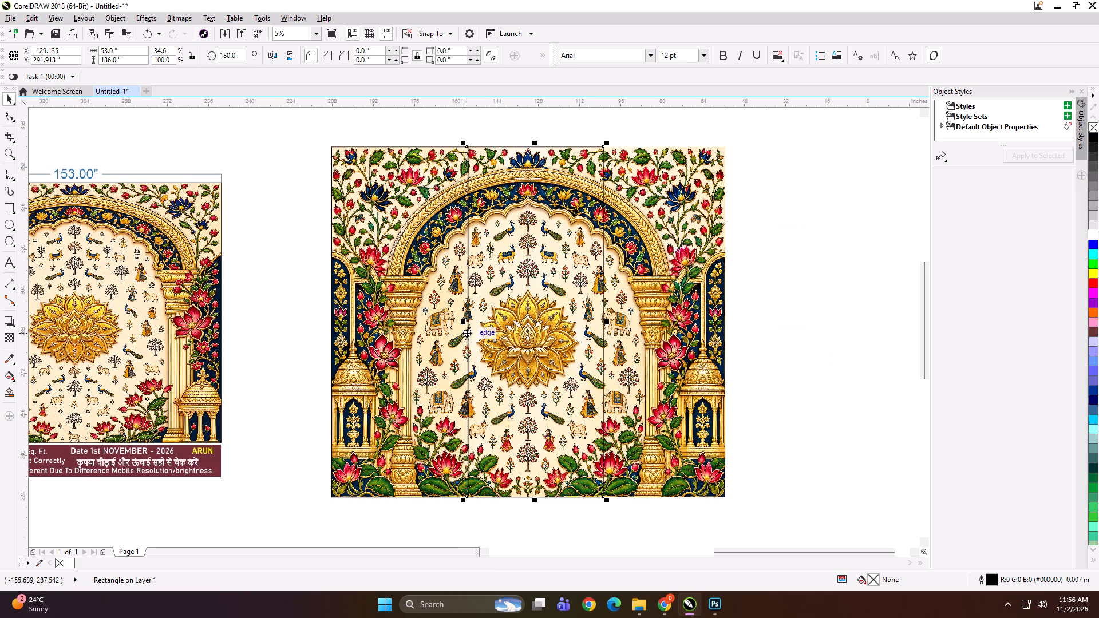
# Mirror a third panel rectangle from the second with a 0.5-inch overlap, and narrow it to end at the mural's right edge.
pyautogui.moveTo(464, 323); pyautogui.dragTo(675, 335)
pyautogui.keyDown('ctrl'); pyautogui.rightClick(675, 335); pyautogui.keyUp('ctrl')
pyautogui.press('Left')
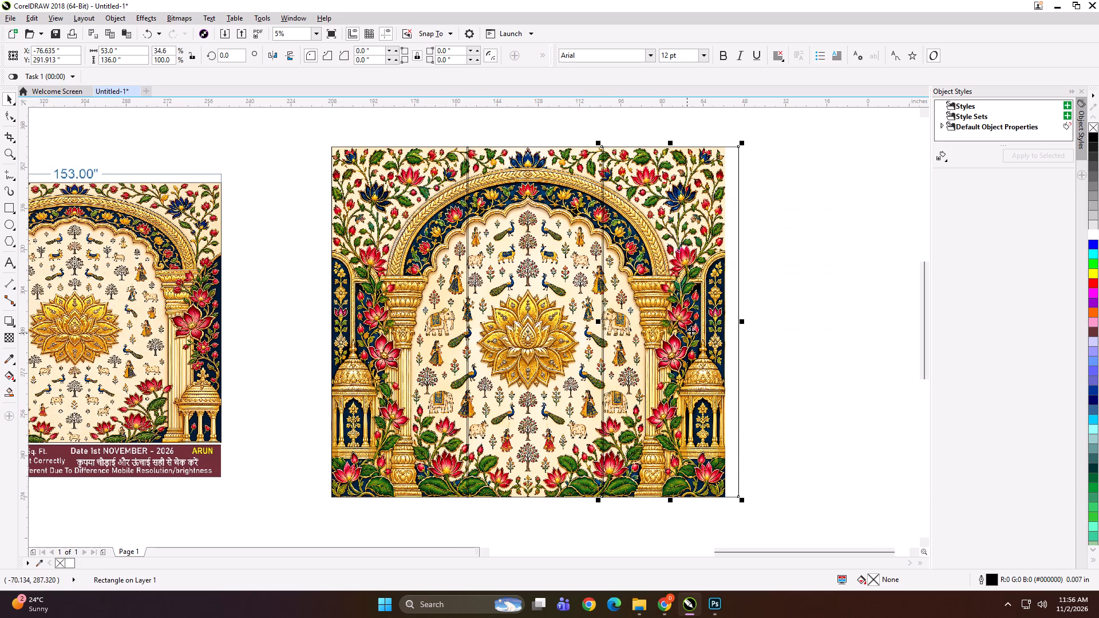
pyautogui.moveTo(743, 323); pyautogui.dragTo(732, 323)
# Group the three panel rectangles covering the arch mural.
pyautogui.keyDown('shift'); pyautogui.click(552, 306); pyautogui.keyUp('shift')
pyautogui.keyDown('shift'); pyautogui.click(450, 300); pyautogui.keyUp('shift')
pyautogui.hotkey('ctrl', 'g')
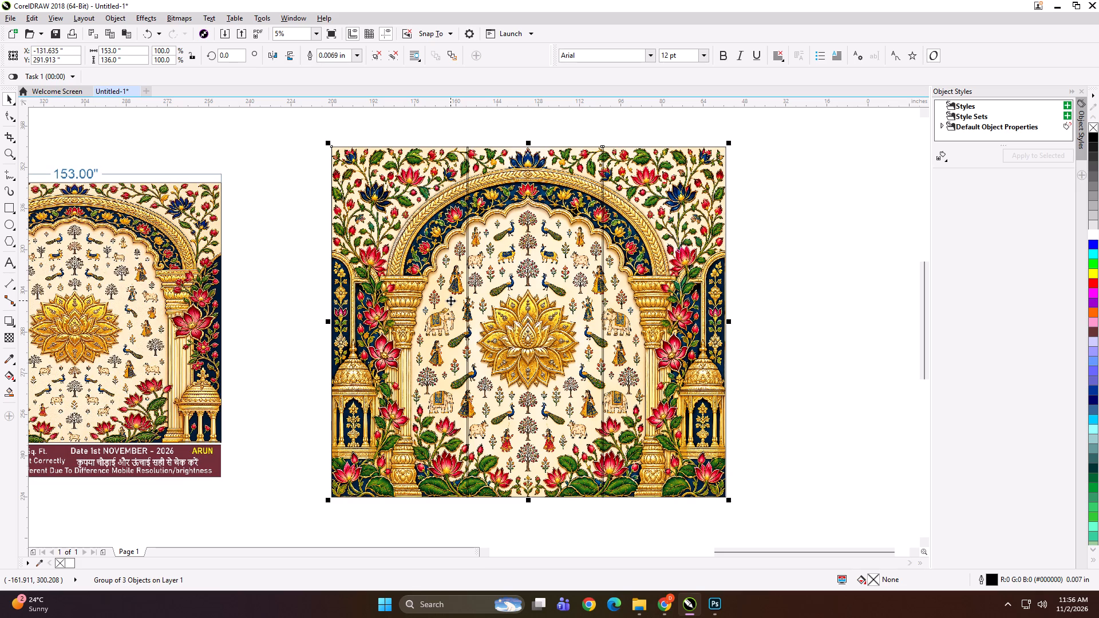
# PowerClip the arch mural image inside the grouped panel rectangles, and ungroup them into three separate panels.
pyautogui.click(774, 322)
pyautogui.keyDown('alt'); pyautogui.click(554, 327); pyautogui.keyUp('alt')
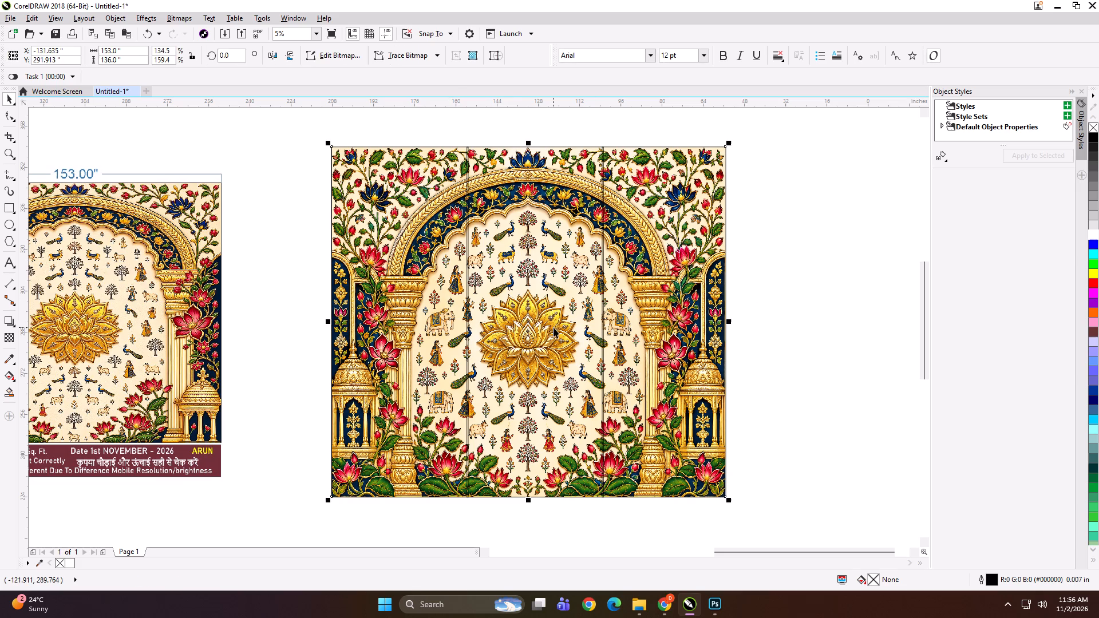
pyautogui.hotkey('shift', 'Return')
pyautogui.click(578, 263)
pyautogui.hotkey('ctrl', 'u')
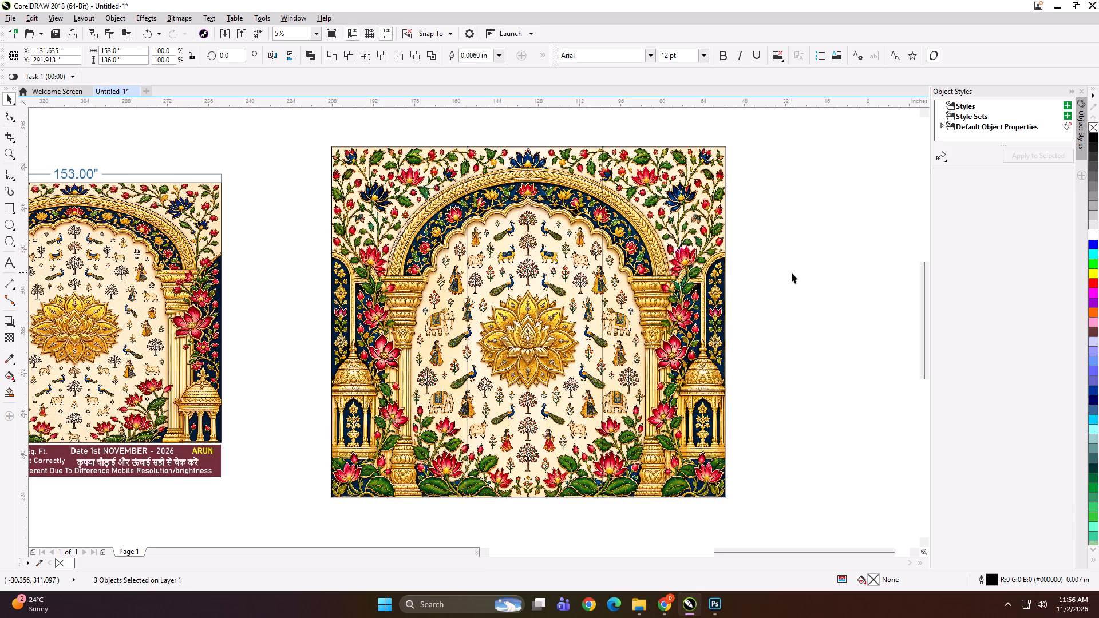
pyautogui.click(792, 272)
pyautogui.click(659, 263)
pyautogui.click(780, 271)
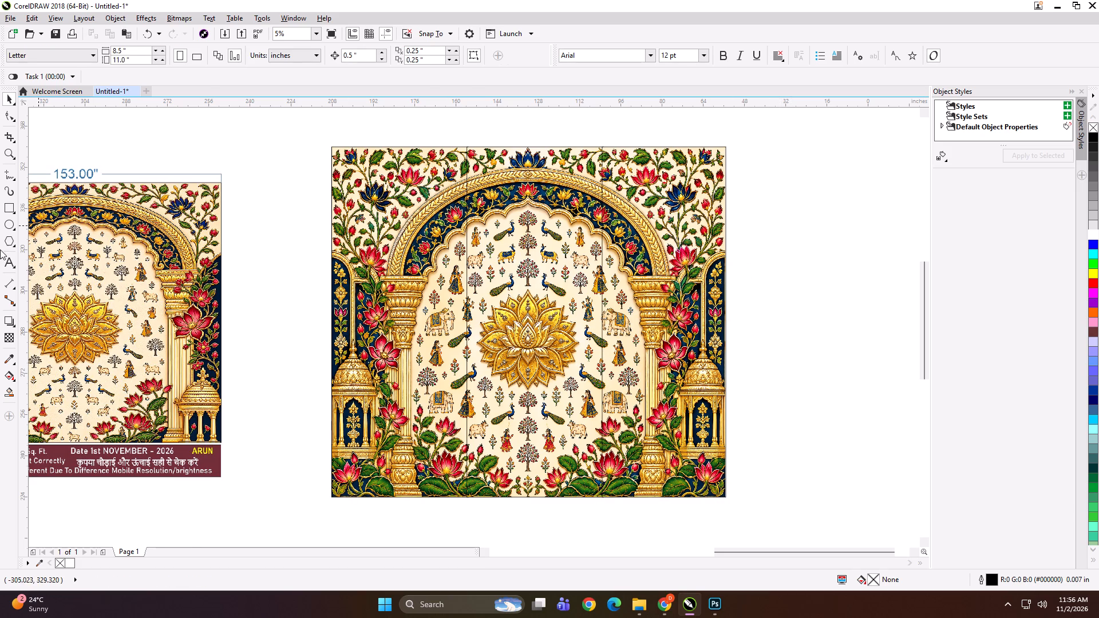
# Add the text label "153*136 PANEL 1" on the top edge of the mural's left panel.
pyautogui.click(9, 263)
pyautogui.click(372, 146)
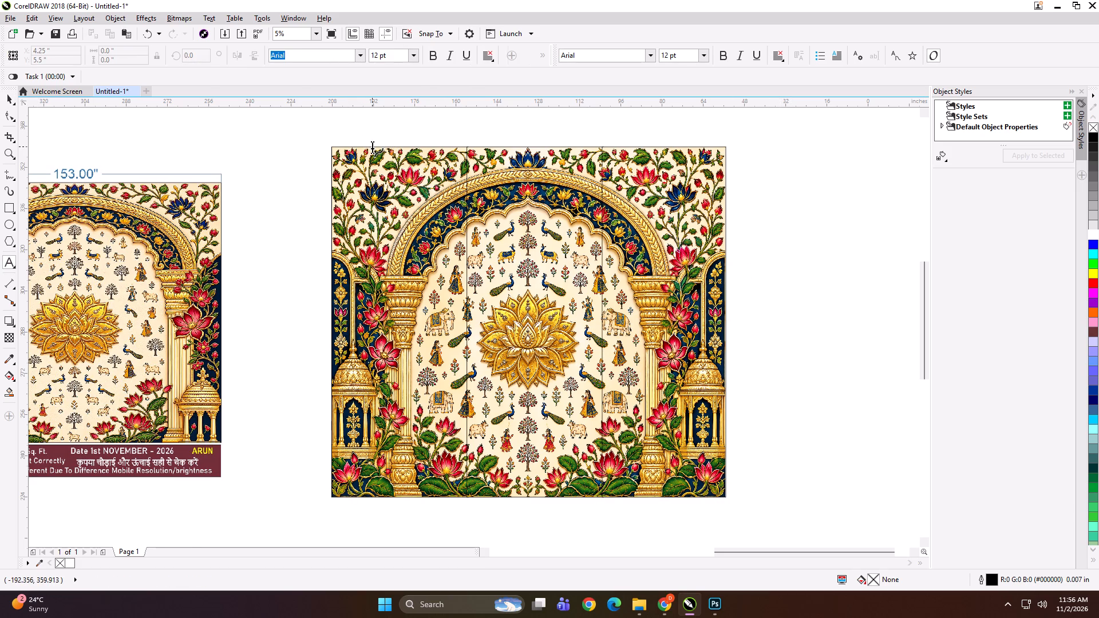
pyautogui.write('153*')
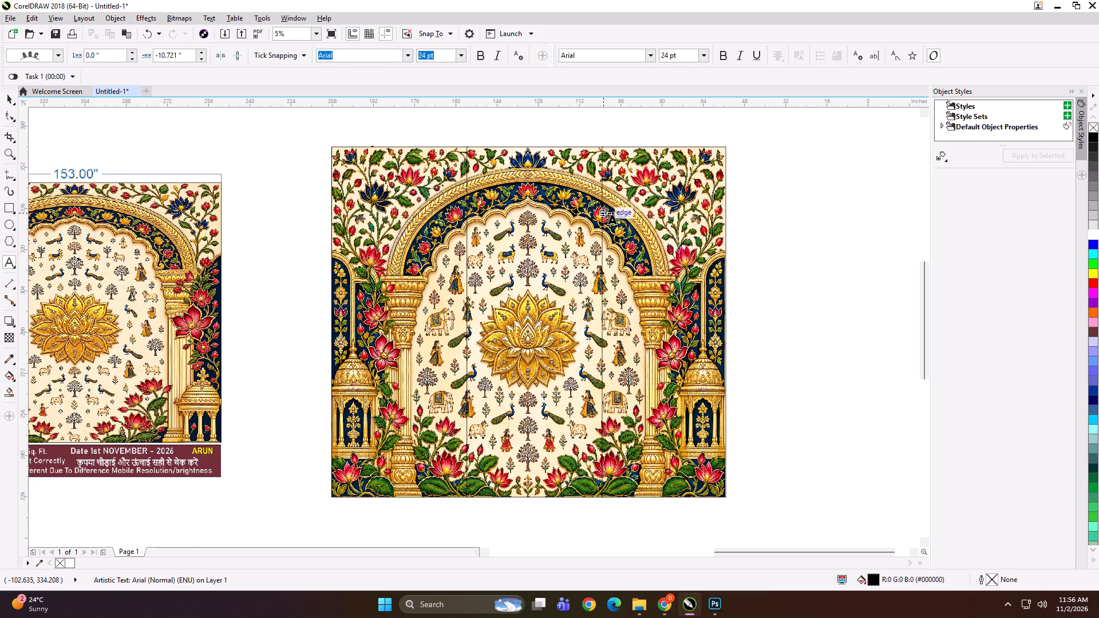
pyautogui.scroll(-1, 685, 325)
pyautogui.scroll(1, 493, 285)
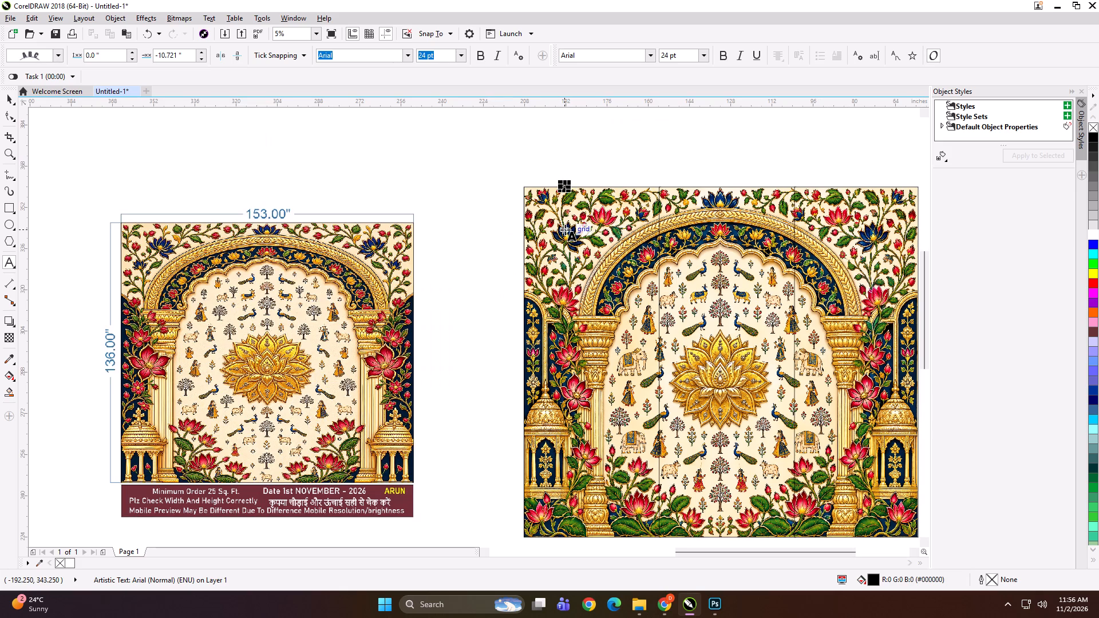
pyautogui.write('136 PAM')
pyautogui.press('BackSpace')
pyautogui.scroll(5, 566, 185)
pyautogui.write('NEL 1')
# Copy the label text to the top edge of the middle panel and change it to end in PANEL 2.
pyautogui.hotkey('ctrl', 'a')
pyautogui.hotkey('ctrl', 'c')
pyautogui.scroll(-5, 450, 168)
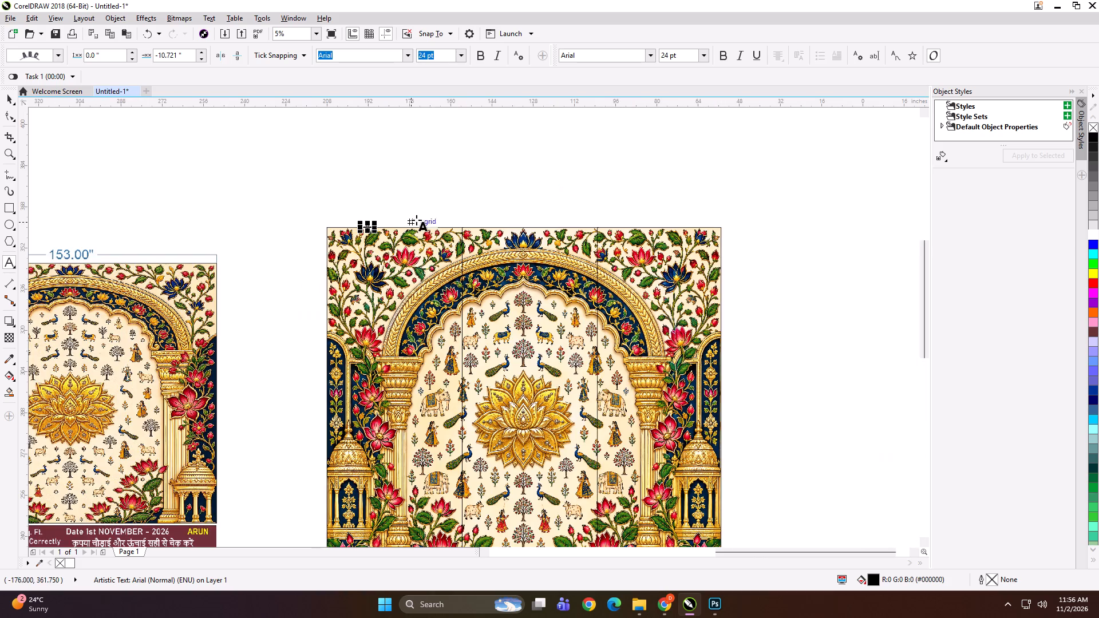
pyautogui.scroll(3, 499, 225)
pyautogui.click(513, 210)
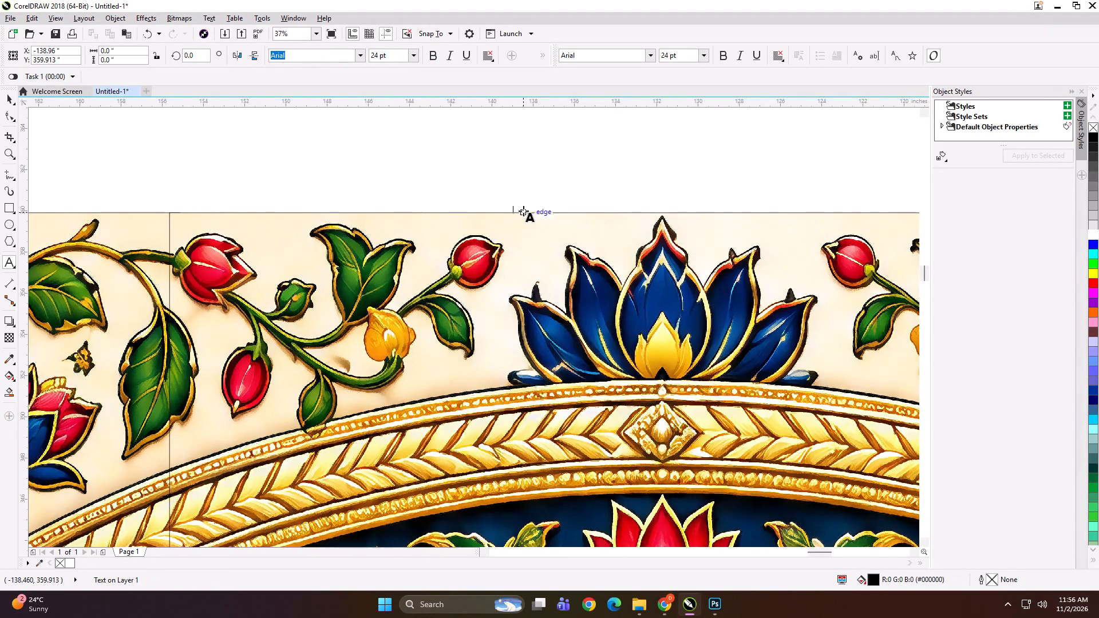
pyautogui.hotkey('ctrl', 'v')
pyautogui.press('BackSpace')
pyautogui.press('2')
pyautogui.scroll(-2, 377, 204)
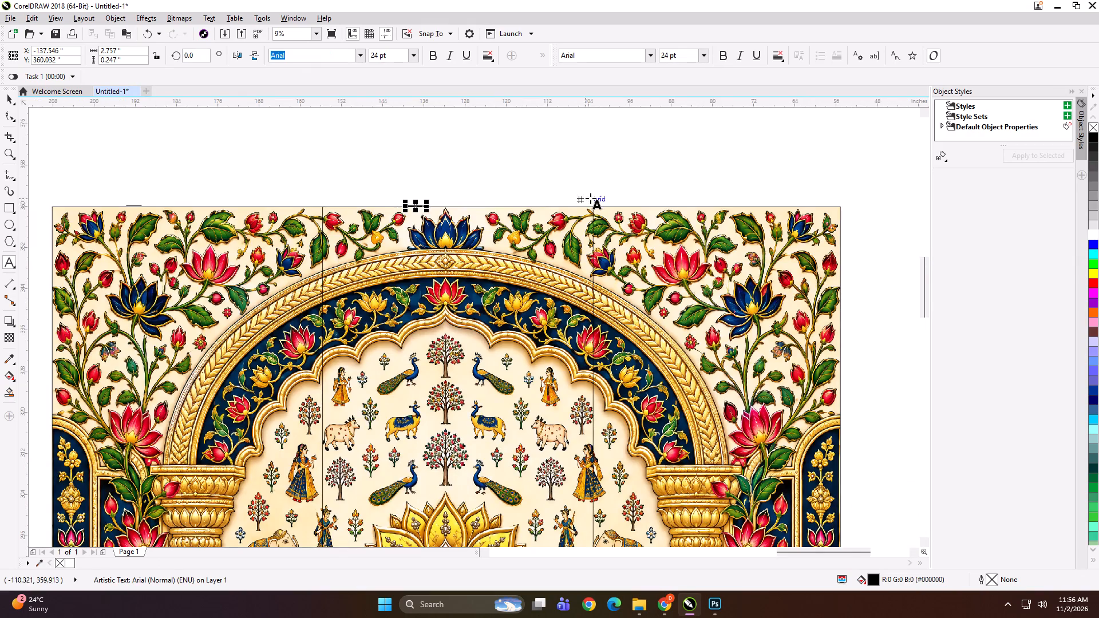
# Paste the label text on the top edge of the right panel and change it to end in PANEL 3.
pyautogui.scroll(2, 661, 205)
pyautogui.click(685, 209)
pyautogui.hotkey('ctrl', 'v')
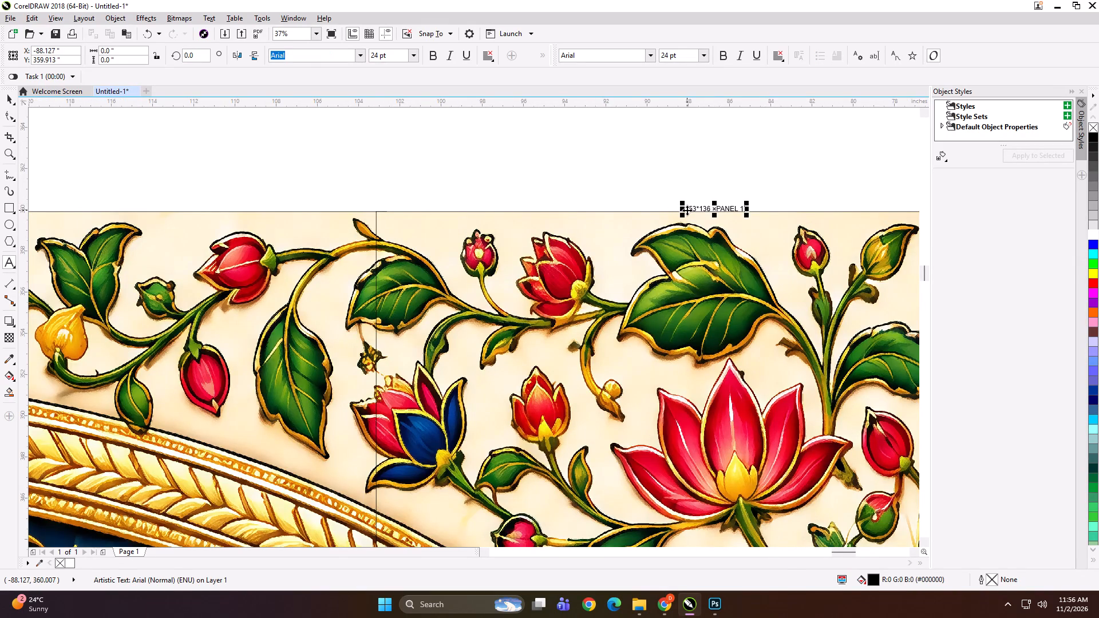
pyautogui.press('BackSpace')
pyautogui.press('3')
pyautogui.scroll(-2, 687, 210)
# Group each of the three size labels with the mural panel it sits on.
pyautogui.click(6, 100)
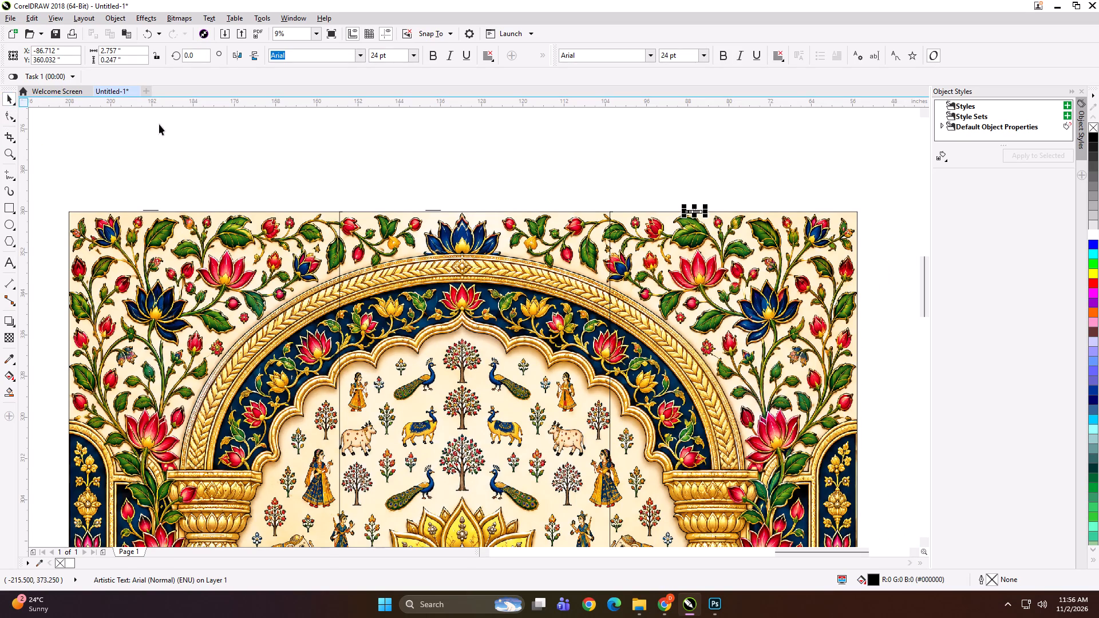
pyautogui.keyDown('shift'); pyautogui.click(689, 267); pyautogui.keyUp('shift')
pyautogui.hotkey('ctrl', 'g')
pyautogui.scroll(-1, 677, 220)
pyautogui.moveTo(606, 187); pyautogui.dragTo(495, 263)
pyautogui.keyDown('shift'); pyautogui.click(570, 252); pyautogui.keyUp('shift')
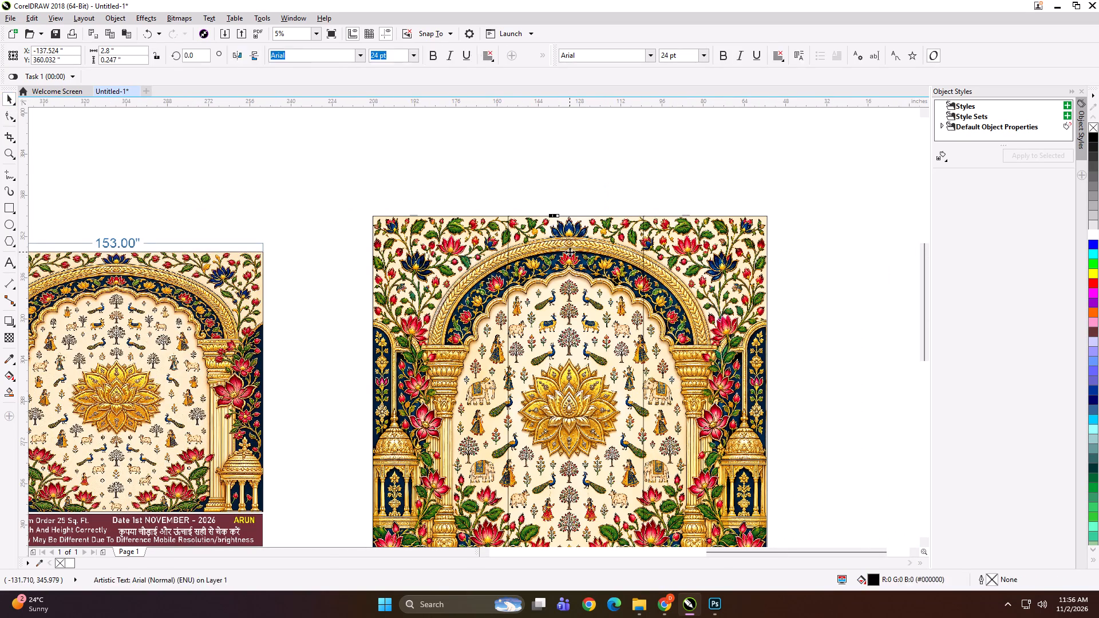
pyautogui.hotkey('ctrl', 'g')
pyautogui.moveTo(509, 168); pyautogui.dragTo(384, 253)
pyautogui.keyDown('shift'); pyautogui.doubleClick(423, 248); pyautogui.keyUp('shift')
pyautogui.hotkey('ctrl', 'g')
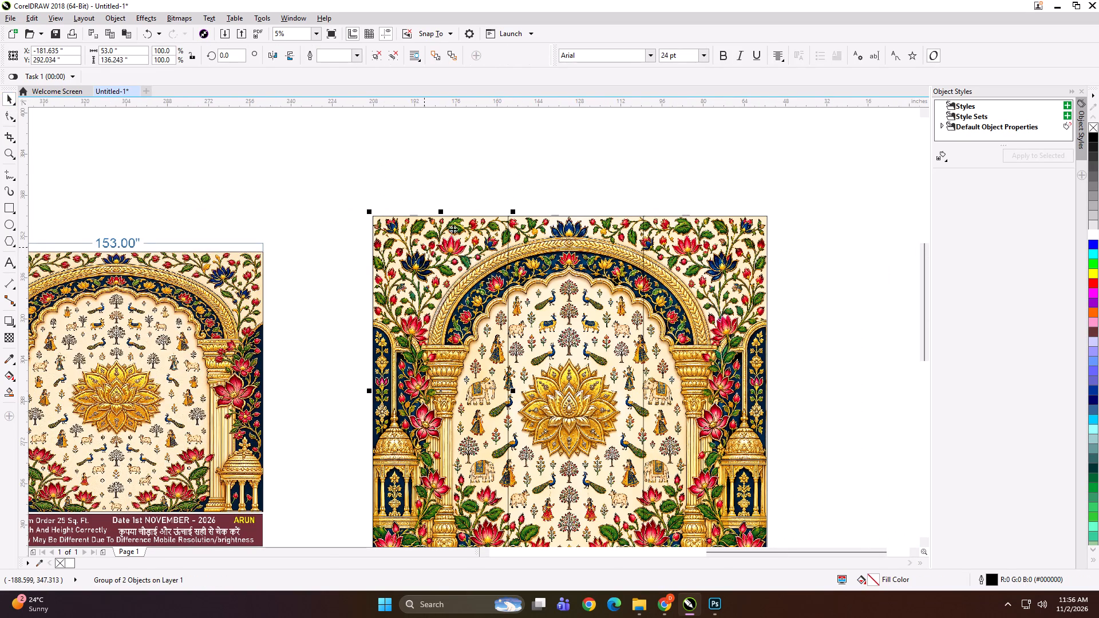
# Start exporting only the selected left panel group as a TIFF bitmap.
pyautogui.scroll(-1, 521, 204)
pyautogui.hotkey('ctrl', 'e')
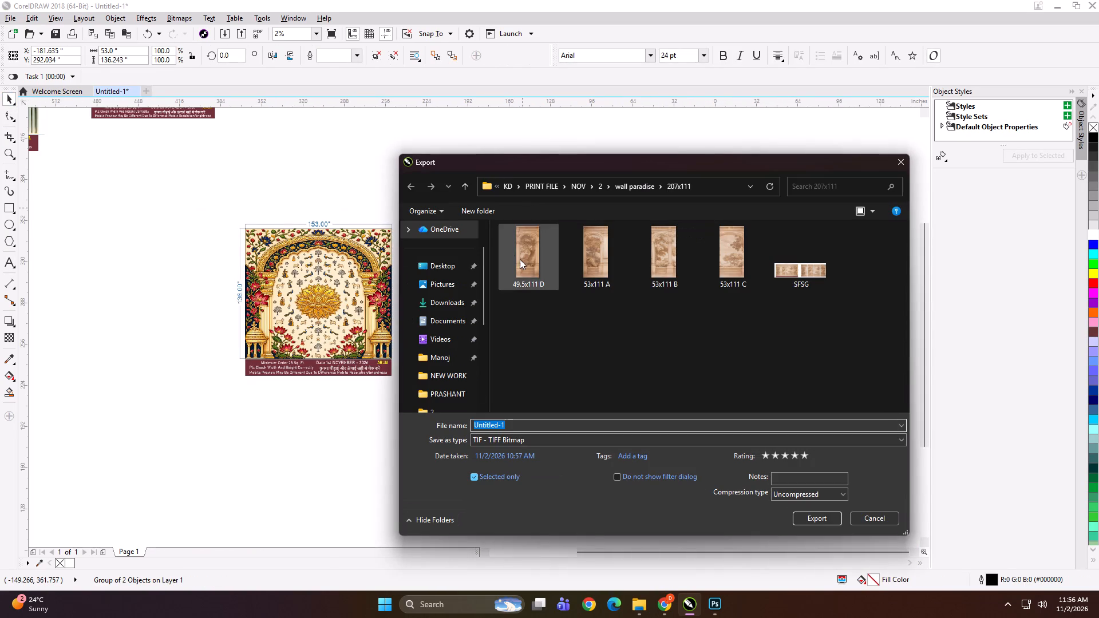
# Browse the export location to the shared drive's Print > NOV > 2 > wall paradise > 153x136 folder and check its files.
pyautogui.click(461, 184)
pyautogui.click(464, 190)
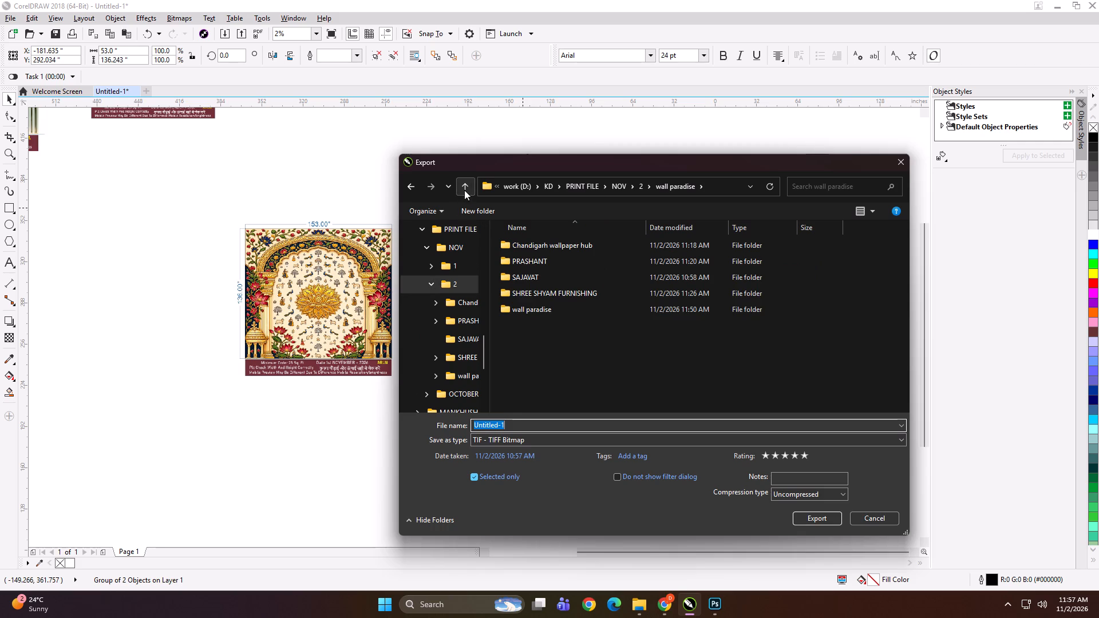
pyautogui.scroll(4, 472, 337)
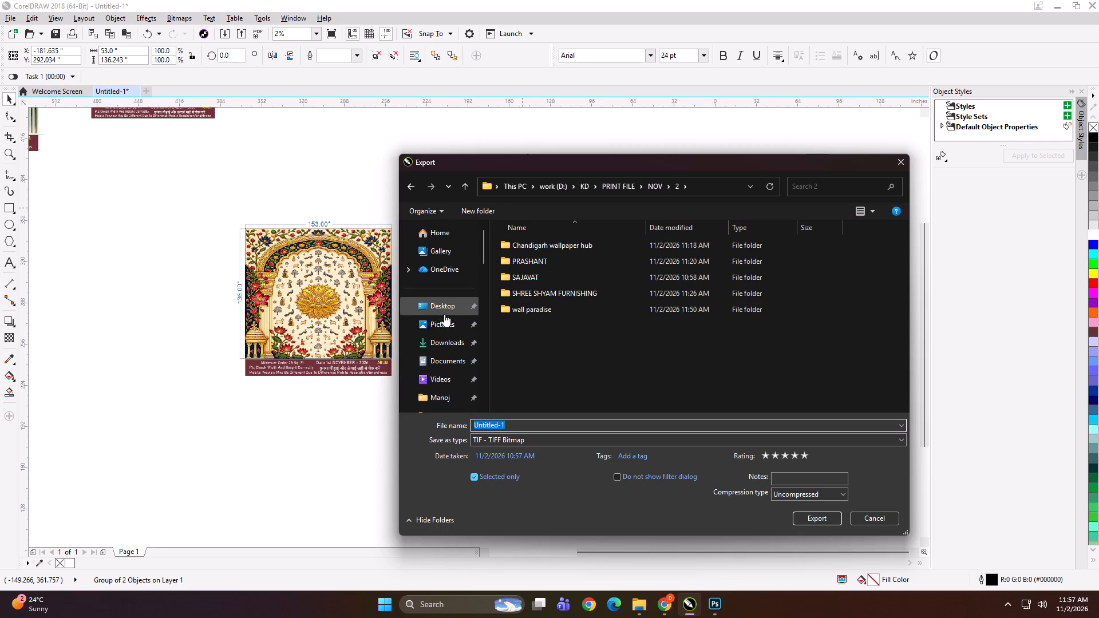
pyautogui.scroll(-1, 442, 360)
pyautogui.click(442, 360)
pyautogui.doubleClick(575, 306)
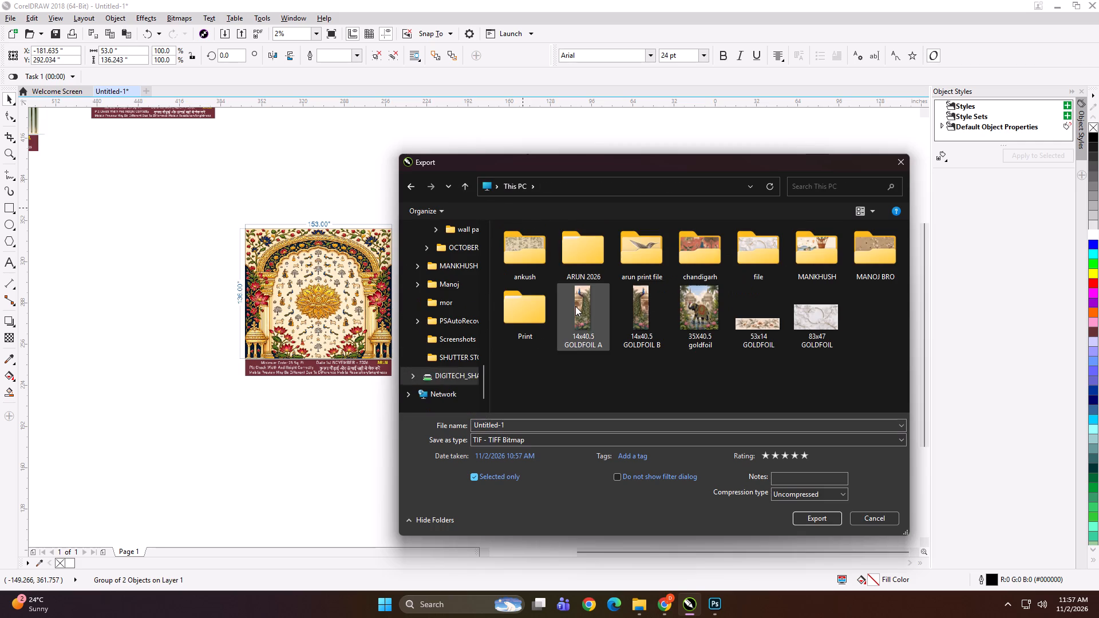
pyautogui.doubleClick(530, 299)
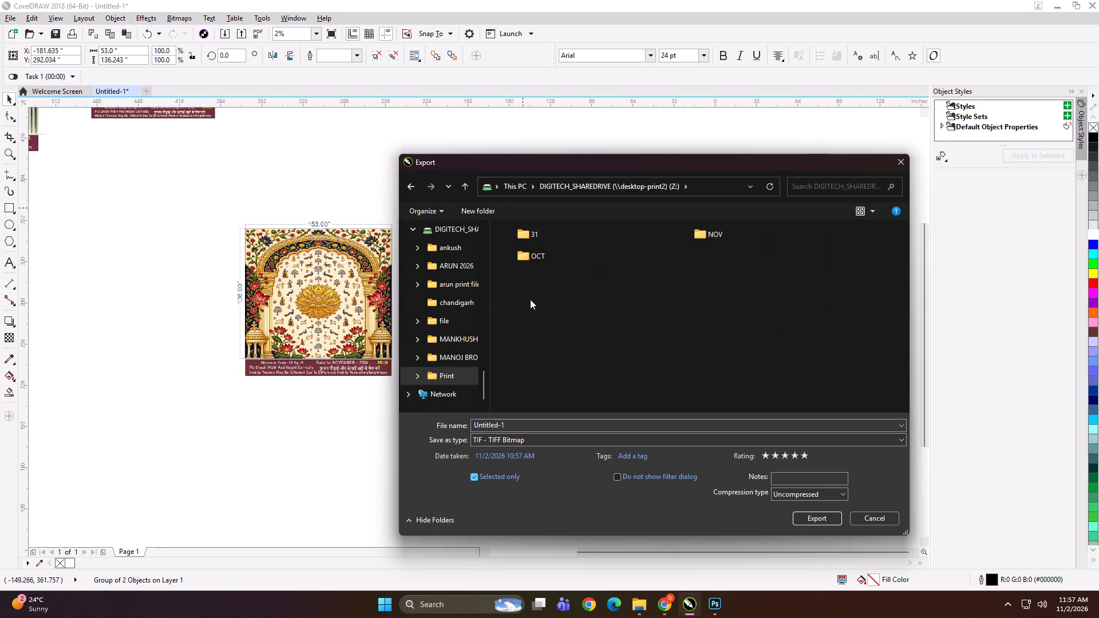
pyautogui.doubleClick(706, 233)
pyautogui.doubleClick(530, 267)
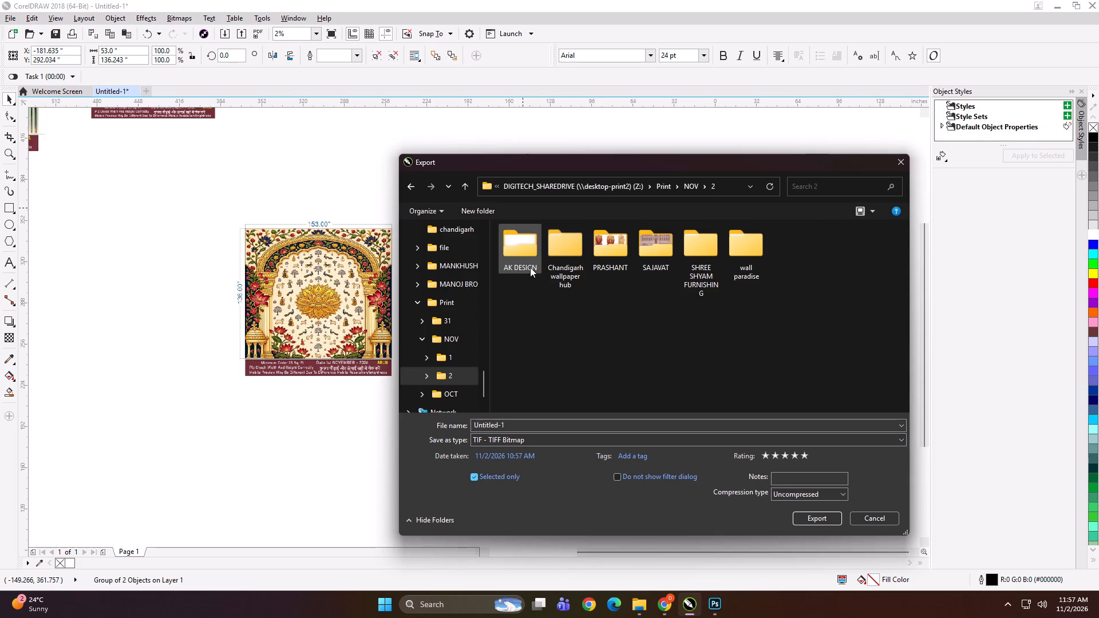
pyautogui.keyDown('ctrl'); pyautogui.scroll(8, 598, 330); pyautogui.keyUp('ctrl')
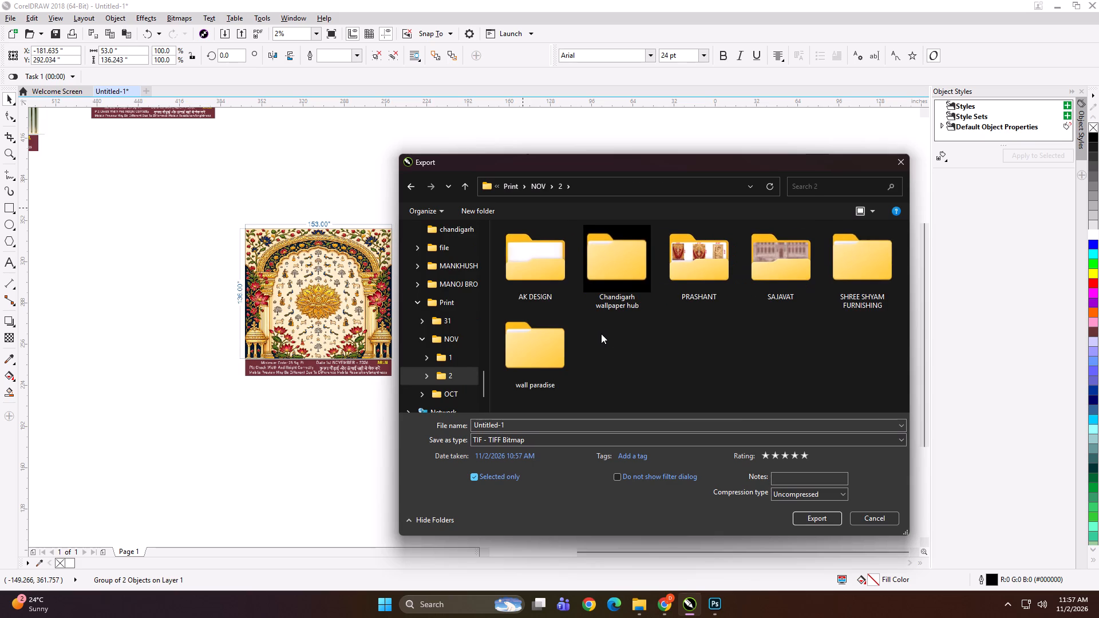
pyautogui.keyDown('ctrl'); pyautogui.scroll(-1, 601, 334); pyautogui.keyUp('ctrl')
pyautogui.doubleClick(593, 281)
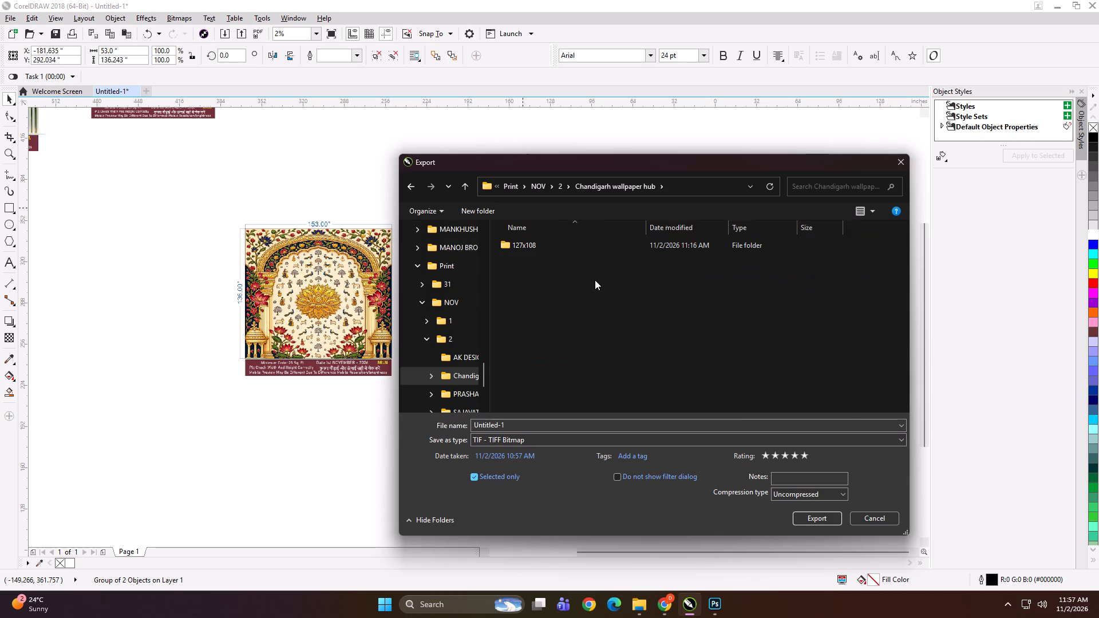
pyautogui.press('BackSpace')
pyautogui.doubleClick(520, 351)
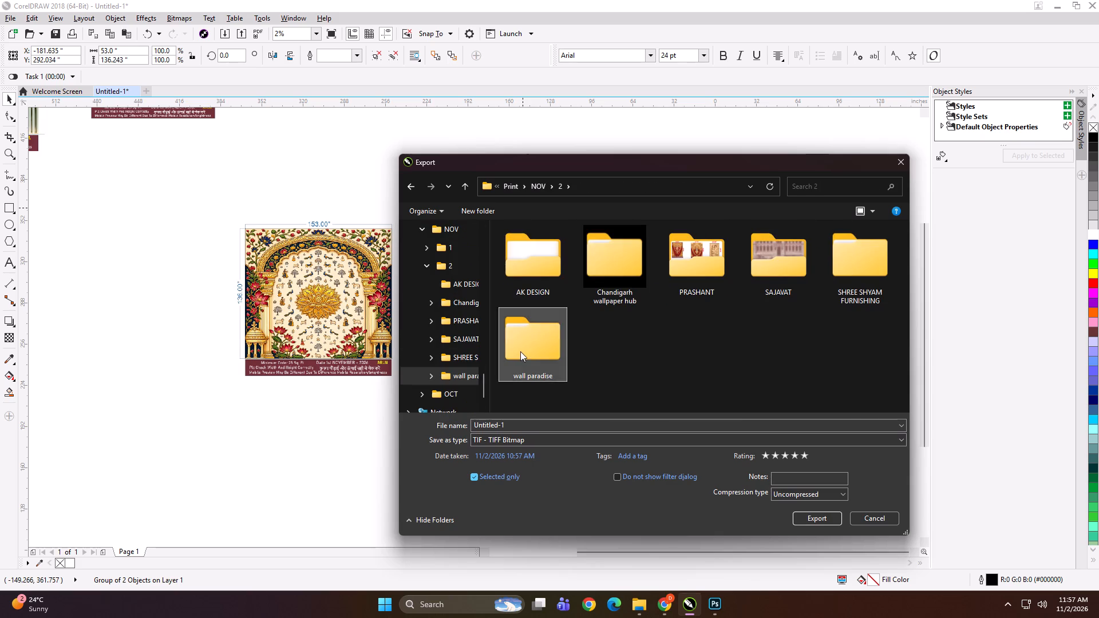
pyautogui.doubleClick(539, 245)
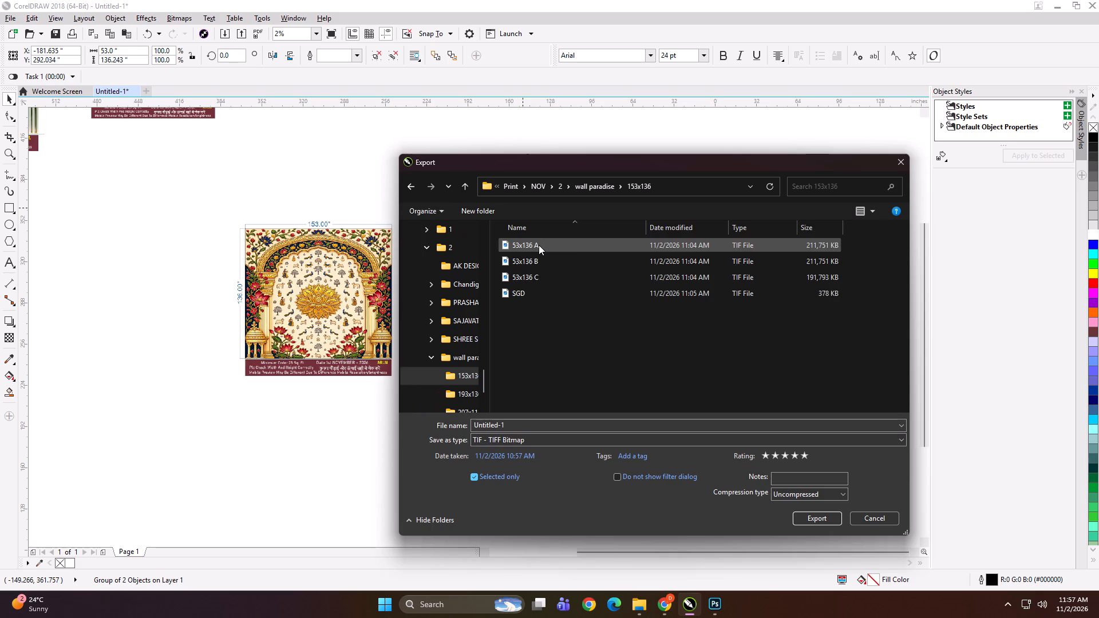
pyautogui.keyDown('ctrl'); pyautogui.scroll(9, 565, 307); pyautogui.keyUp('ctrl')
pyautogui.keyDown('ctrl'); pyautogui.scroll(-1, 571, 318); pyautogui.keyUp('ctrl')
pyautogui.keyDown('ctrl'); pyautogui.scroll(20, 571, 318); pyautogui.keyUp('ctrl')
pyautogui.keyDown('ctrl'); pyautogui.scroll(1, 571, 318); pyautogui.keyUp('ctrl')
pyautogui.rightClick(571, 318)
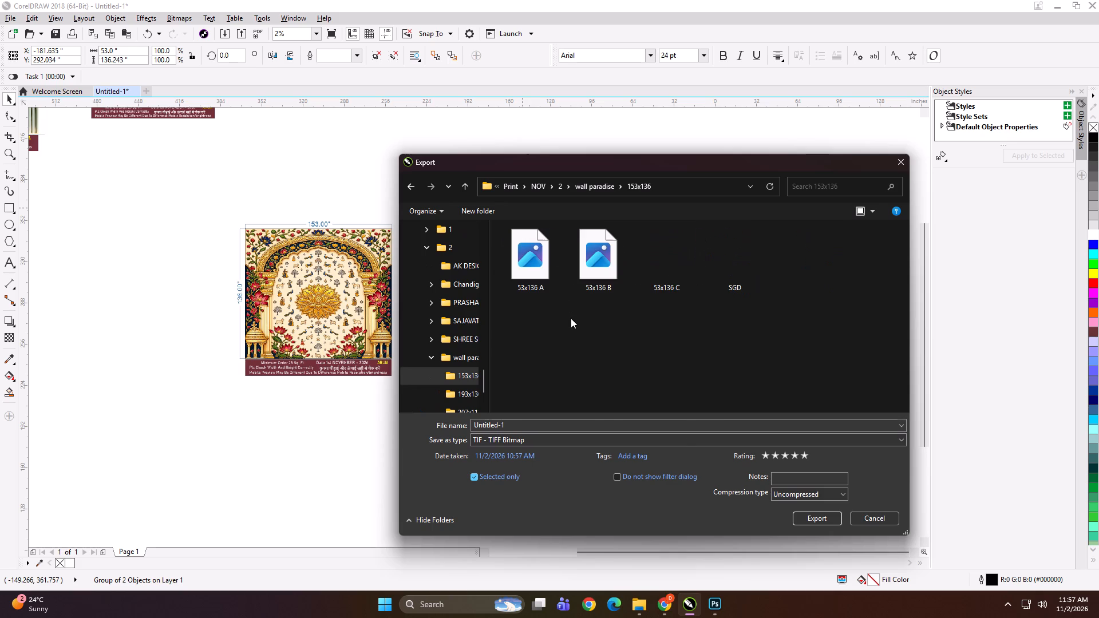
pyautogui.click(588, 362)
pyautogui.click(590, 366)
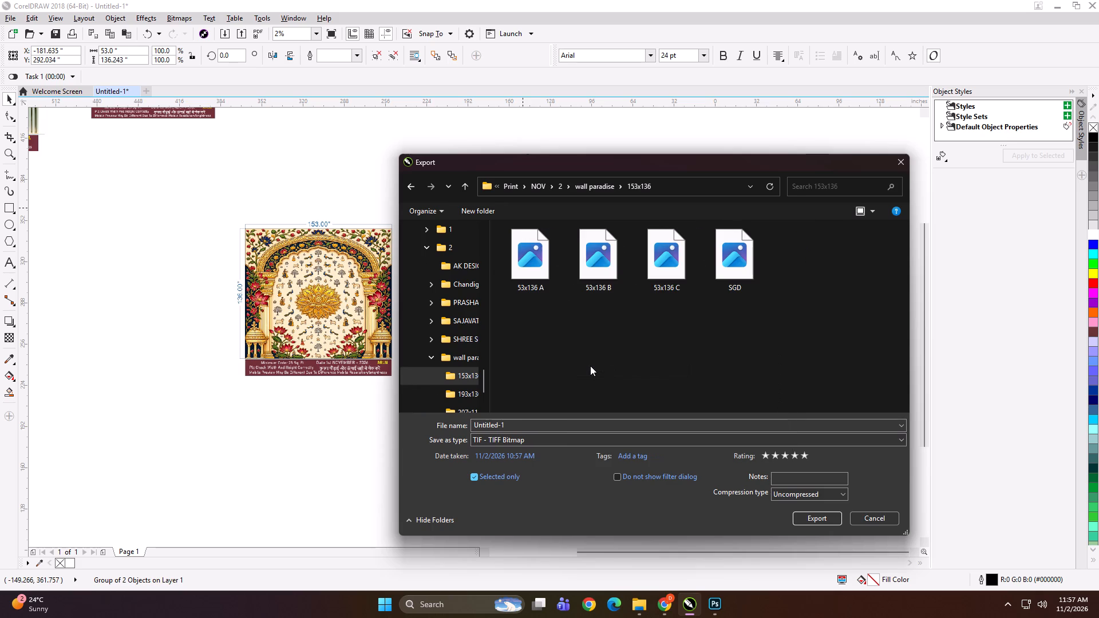
# Export the left panel as 53x136 A in work (D:) > KD > PRINT FILE > NOV > 2 > wall paradise > 153x136, replacing the existing file.
pyautogui.scroll(12, 458, 370)
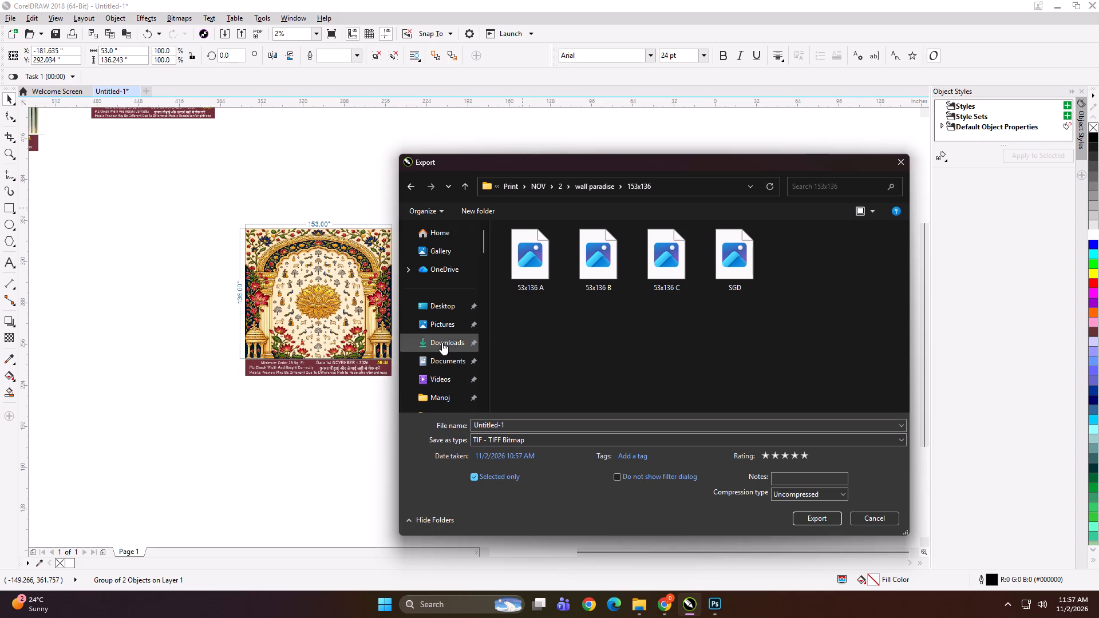
pyautogui.scroll(-2, 443, 319)
pyautogui.scroll(1, 444, 319)
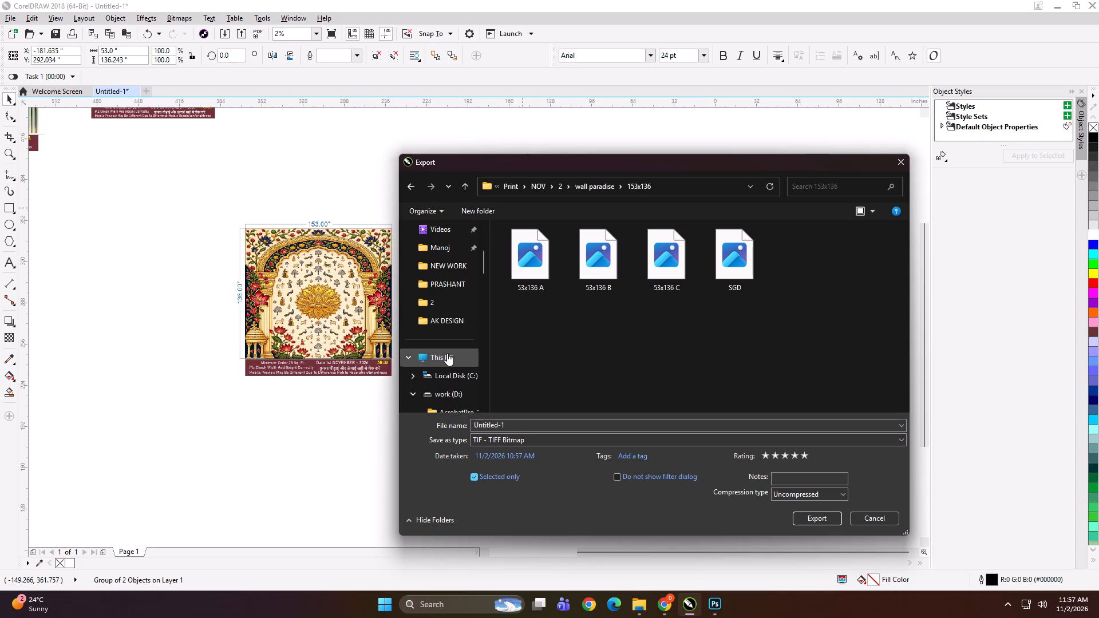
pyautogui.click(447, 359)
pyautogui.doubleClick(718, 252)
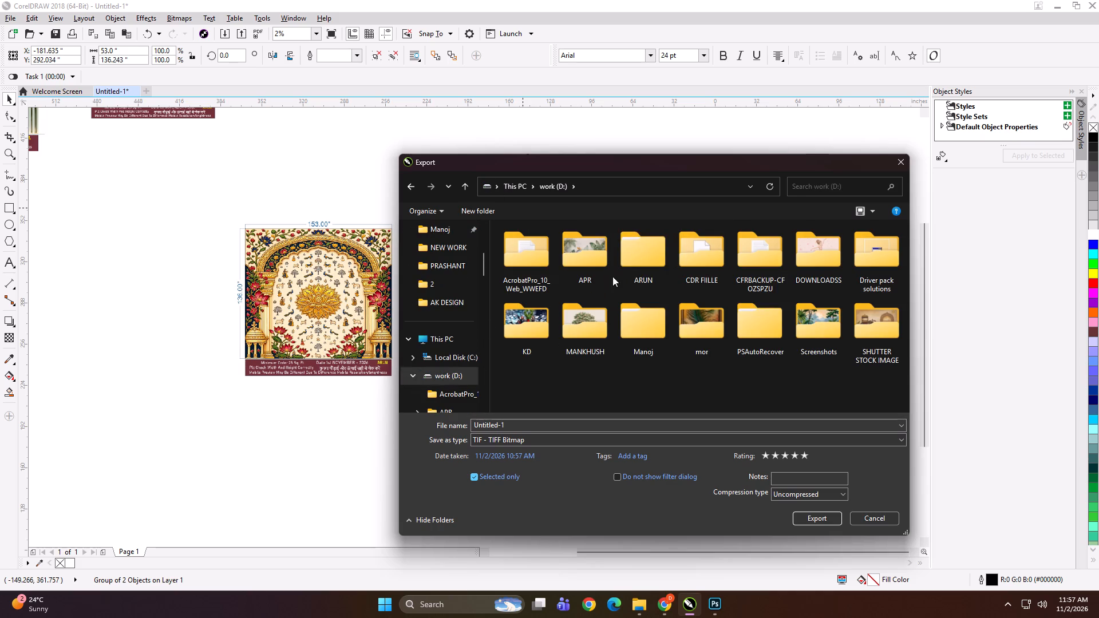
pyautogui.doubleClick(520, 333)
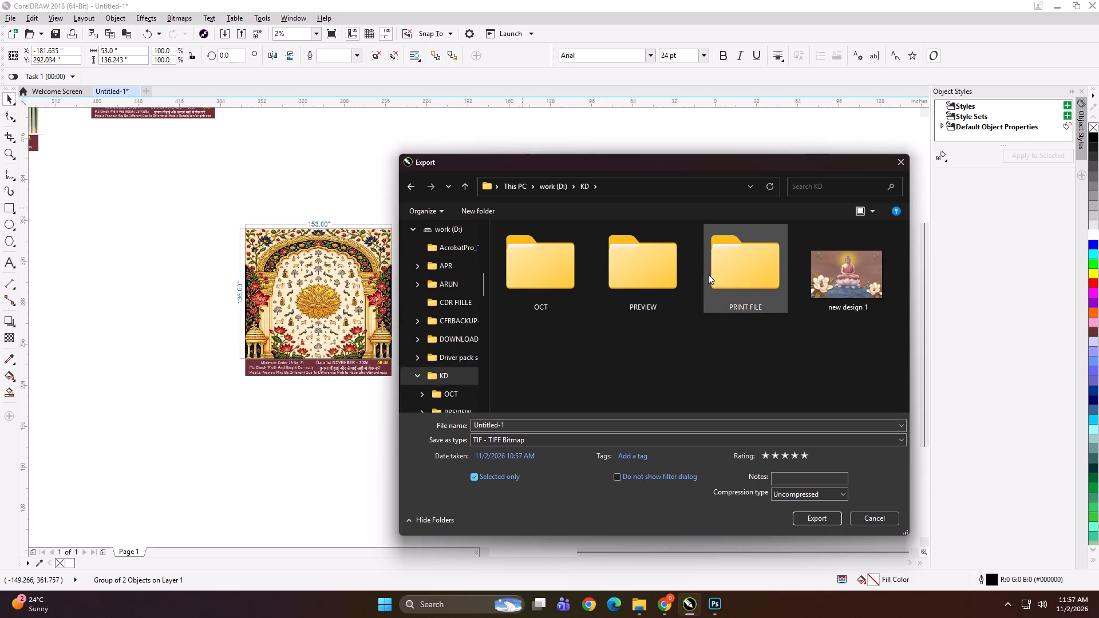
pyautogui.click(783, 284)
pyautogui.doubleClick(768, 278)
pyautogui.doubleClick(548, 257)
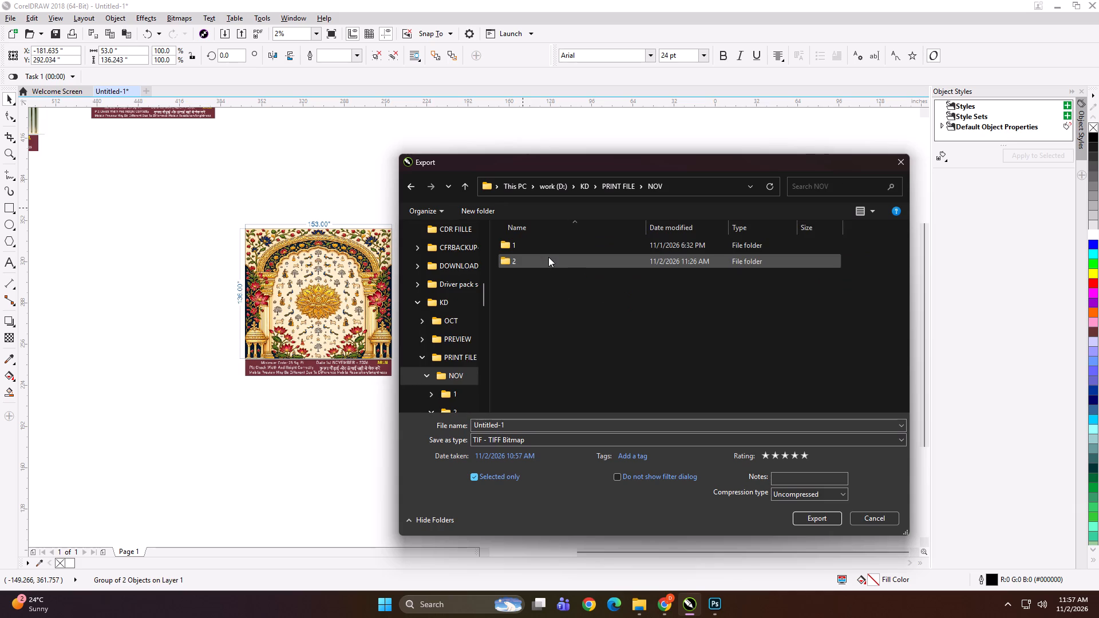
pyautogui.doubleClick(548, 257)
pyautogui.doubleClick(548, 305)
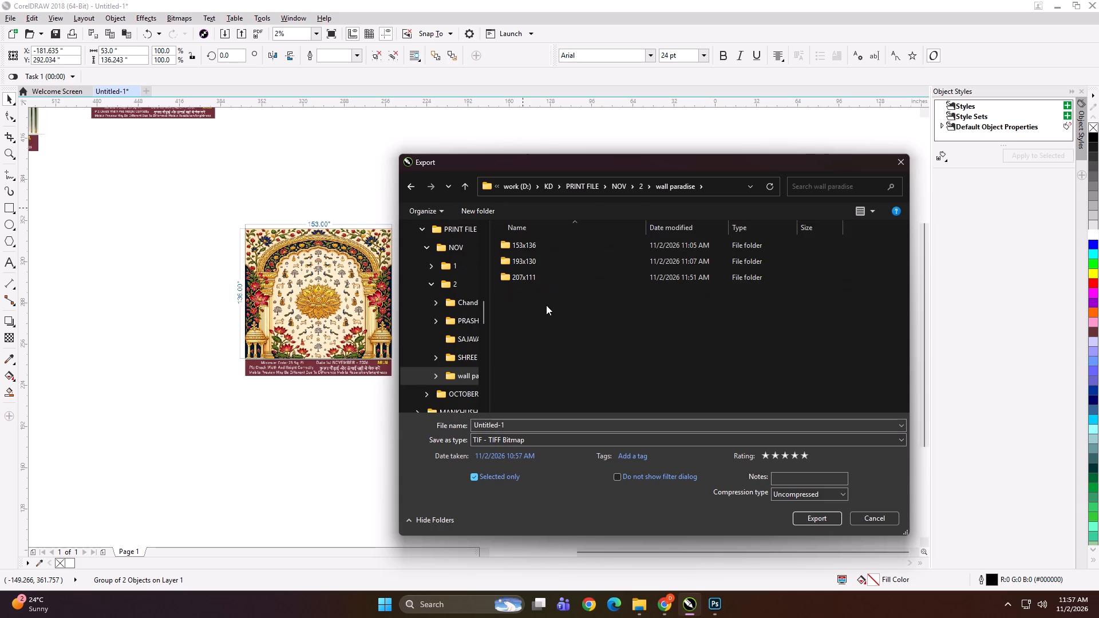
pyautogui.doubleClick(546, 246)
pyautogui.keyDown('ctrl'); pyautogui.scroll(3, 587, 392); pyautogui.keyUp('ctrl')
pyautogui.click(544, 292)
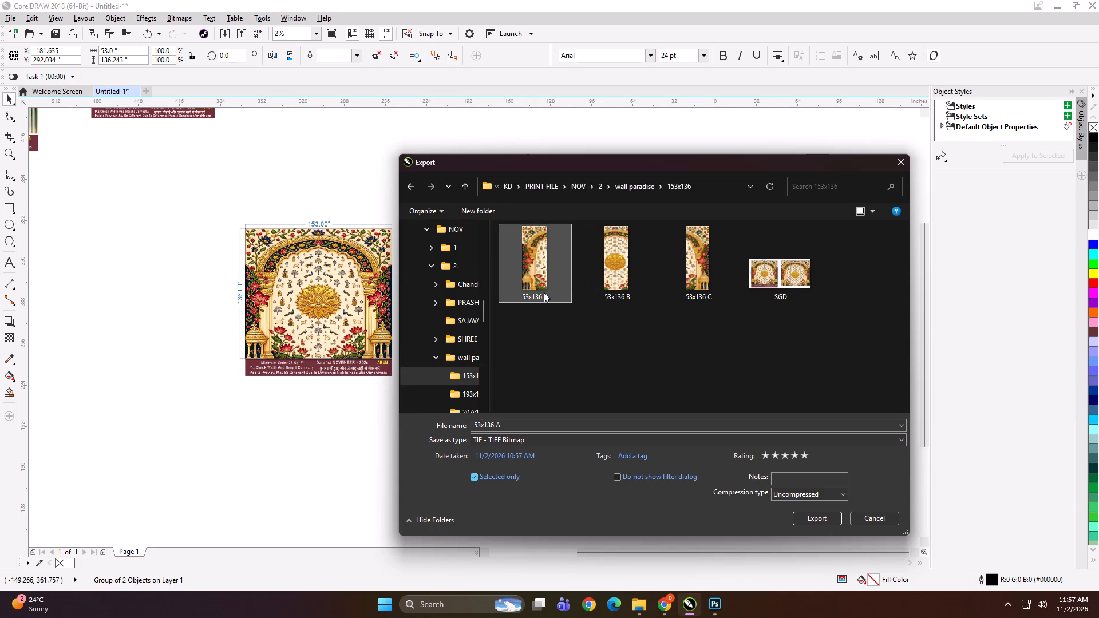
pyautogui.click(804, 517)
pyautogui.click(580, 300)
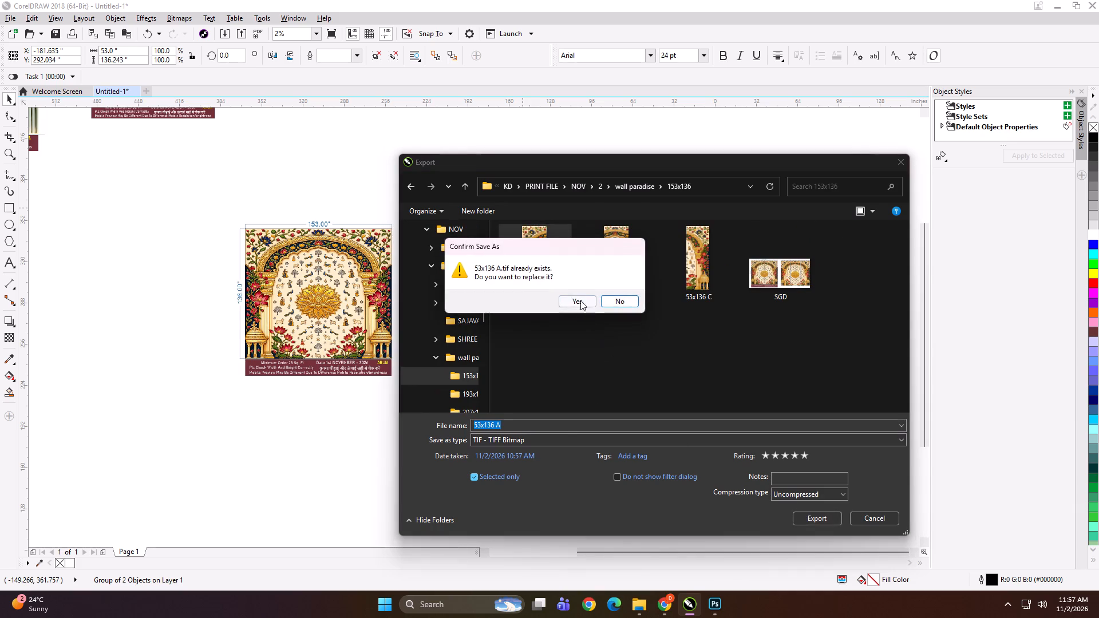
pyautogui.click(568, 439)
# Export the middle mural panel group as the TIFF bitmap 53x136 B in the 153x136 folder, replacing the existing file.
pyautogui.click(549, 329)
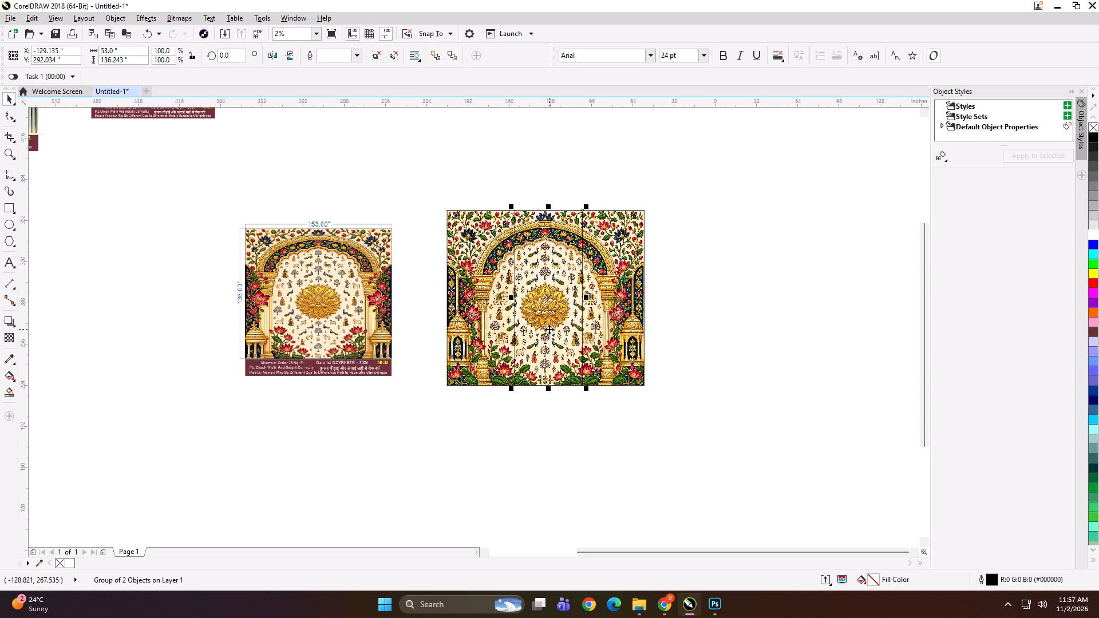
pyautogui.hotkey('ctrl', 'e')
pyautogui.hotkey('ctrl', 'e')
pyautogui.click(558, 425)
pyautogui.click(556, 372)
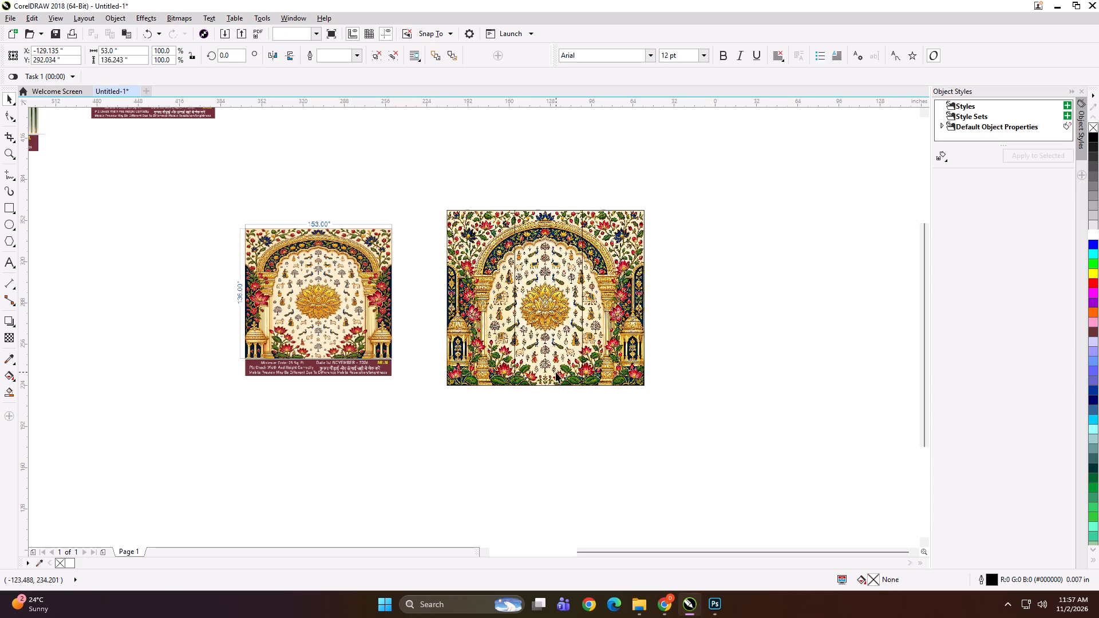
pyautogui.hotkey('ctrl', 'e')
pyautogui.click(616, 286)
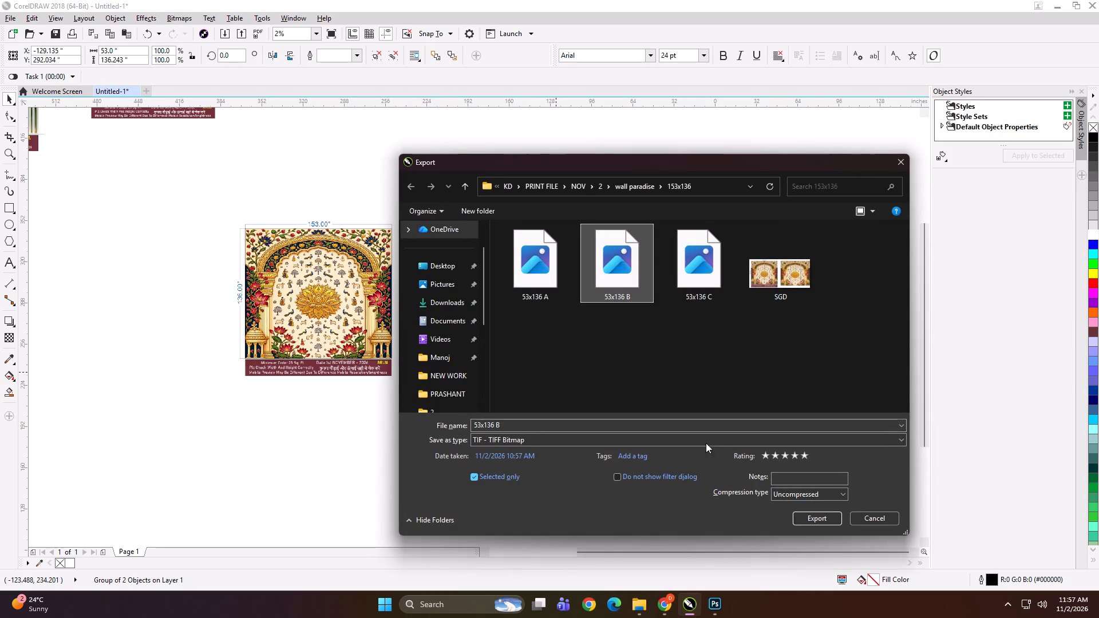
pyautogui.click(798, 519)
pyautogui.click(581, 303)
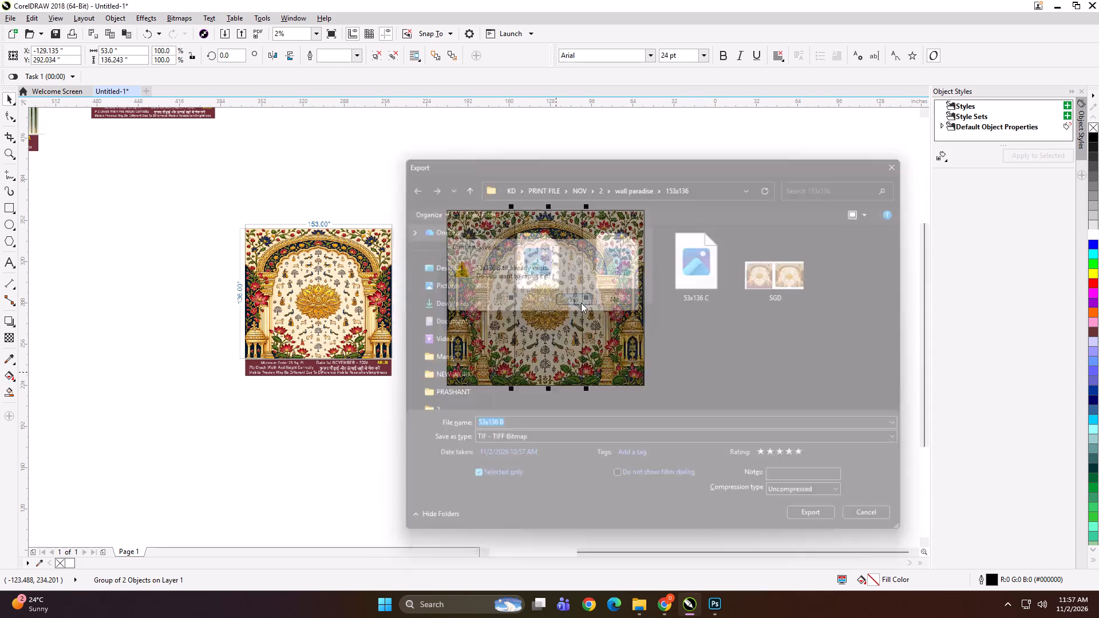
pyautogui.click(577, 437)
# Export the right mural panel group as the TIFF bitmap 53x136 C in the 153x136 folder, replacing the existing file.
pyautogui.click(605, 348)
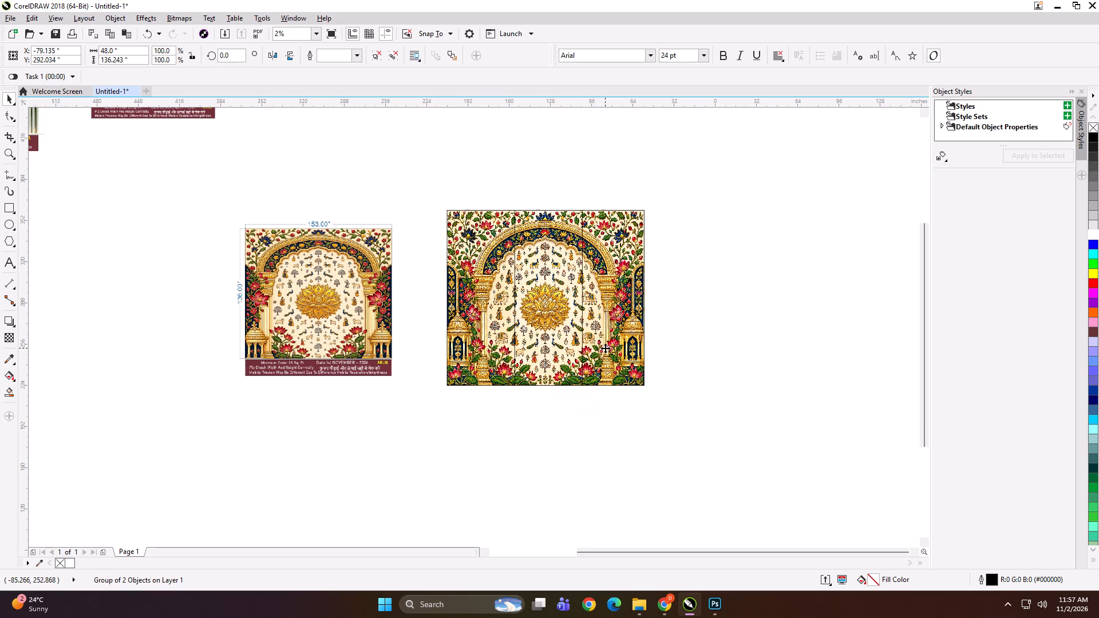
pyautogui.hotkey('ctrl', 'e')
pyautogui.hotkey('ctrl', 'e')
pyautogui.click(604, 447)
pyautogui.click(604, 367)
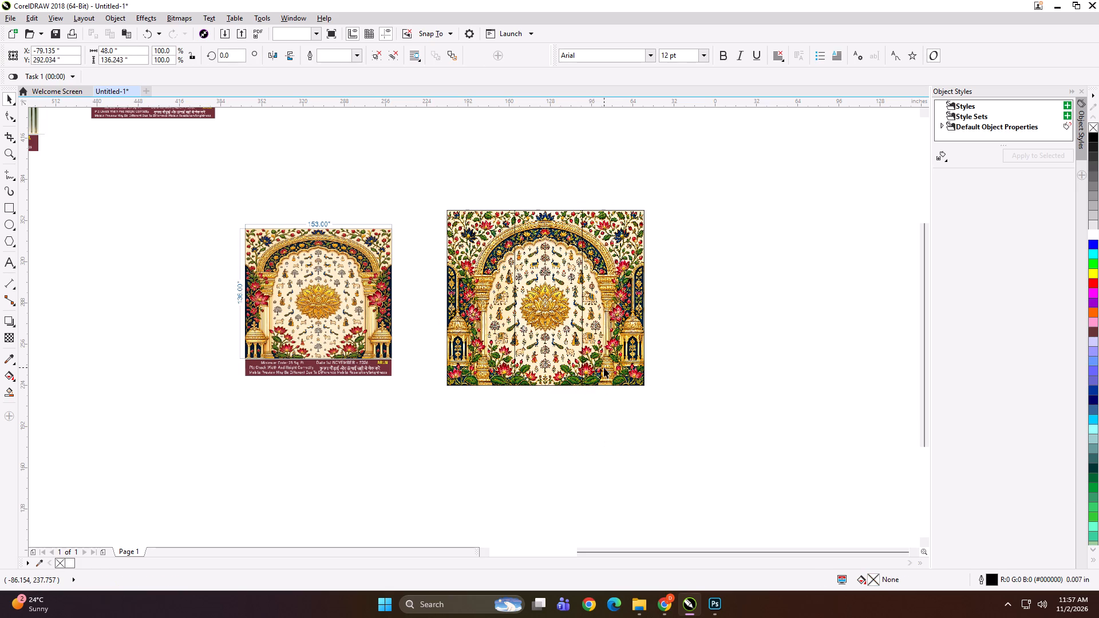
pyautogui.hotkey('ctrl', 'e')
pyautogui.click(687, 279)
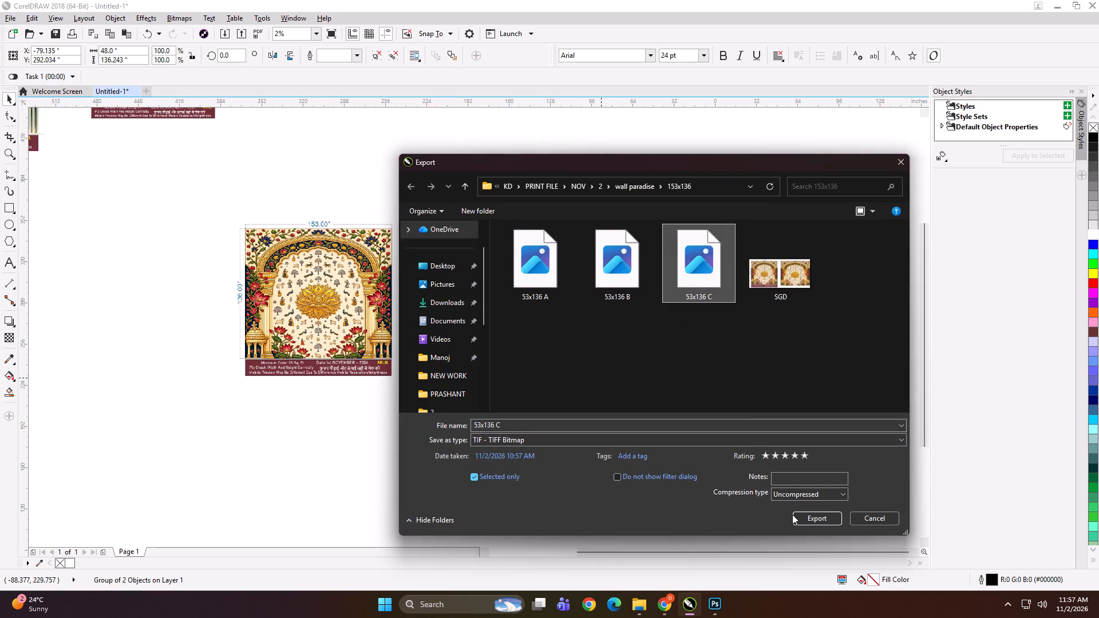
pyautogui.click(798, 522)
pyautogui.click(575, 303)
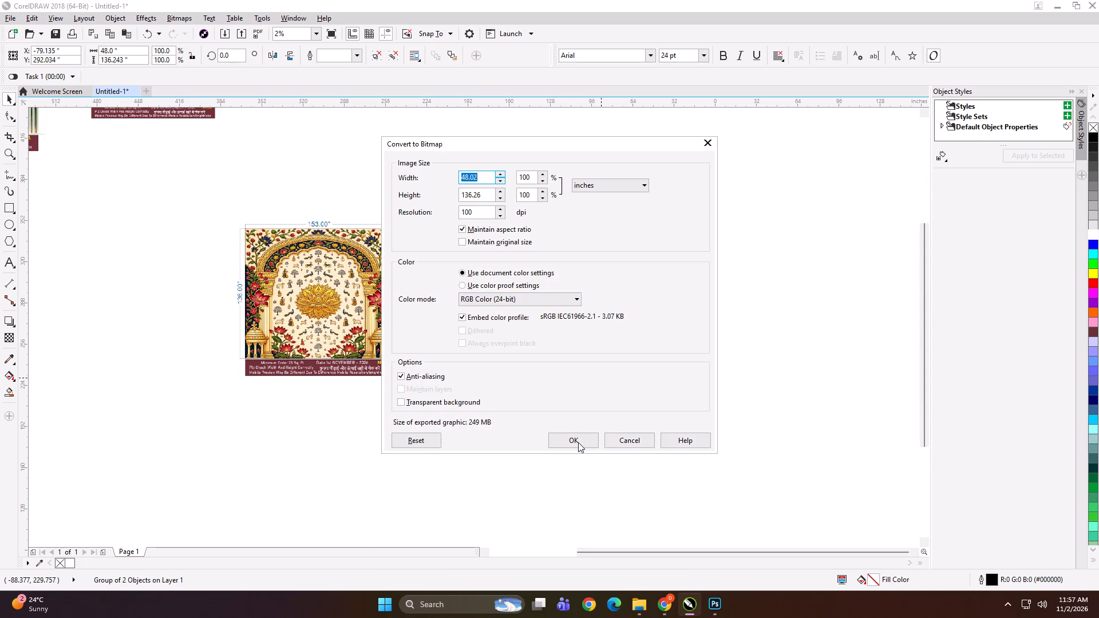
pyautogui.click(576, 441)
# Delete the three exported mural panels and the 153x136 preview mural beside them from the drawing.
pyautogui.moveTo(430, 188); pyautogui.dragTo(693, 437)
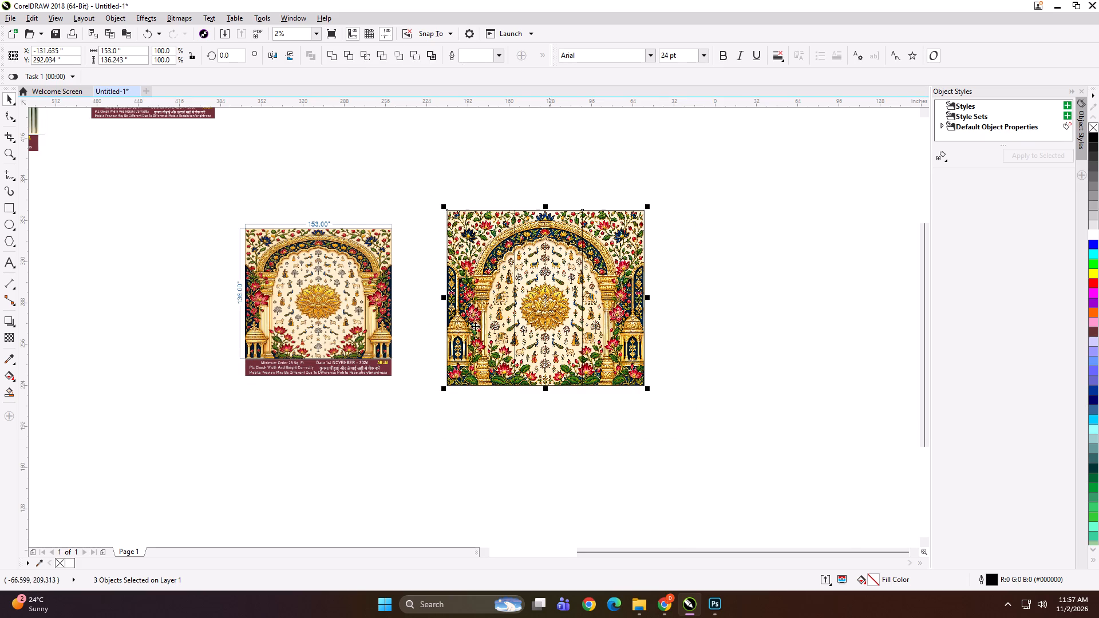
pyautogui.scroll(1, 356, 235)
pyautogui.keyDown('shift'); pyautogui.click(292, 271); pyautogui.keyUp('shift')
pyautogui.press('Delete')
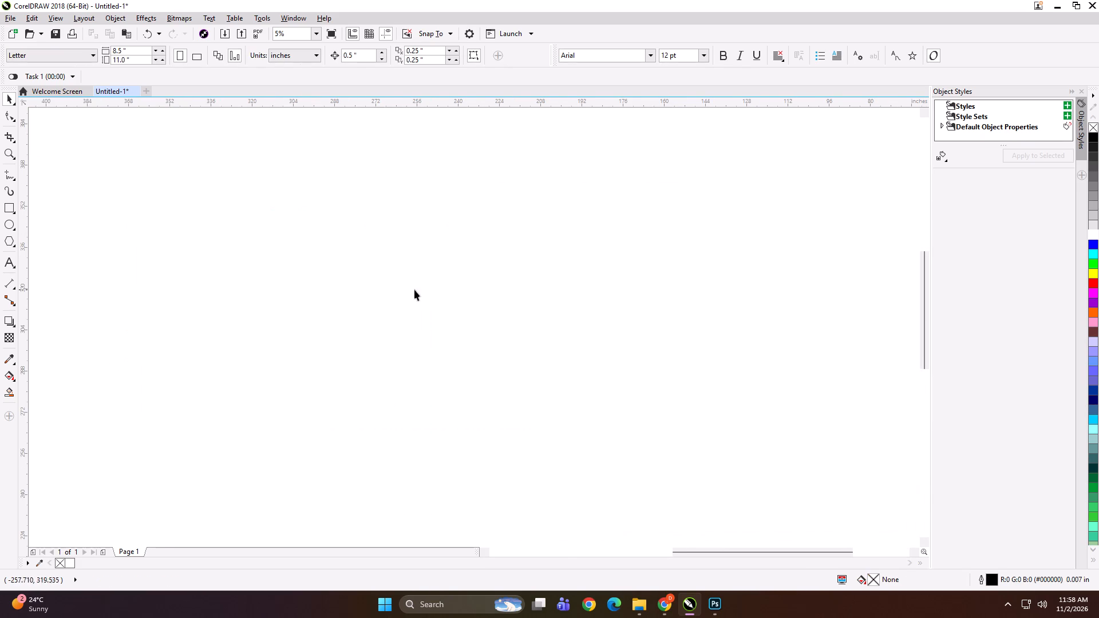
pyautogui.scroll(-2, 426, 310)
# Switch to File Explorer and copy the 153x136 folder from work (D:) > KD > PRINT FILE > NOV > 2 > wall paradise.
pyautogui.click(628, 607)
pyautogui.click(562, 423)
pyautogui.scroll(2, 0, 385)
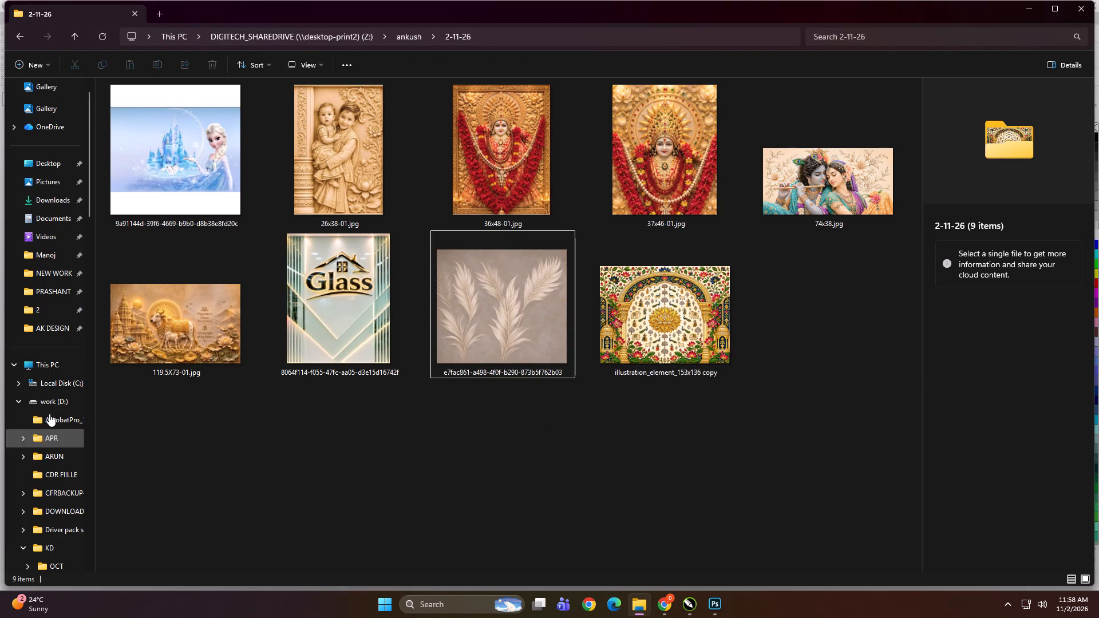
pyautogui.scroll(6, 49, 414)
pyautogui.click(50, 369)
pyautogui.doubleClick(219, 157)
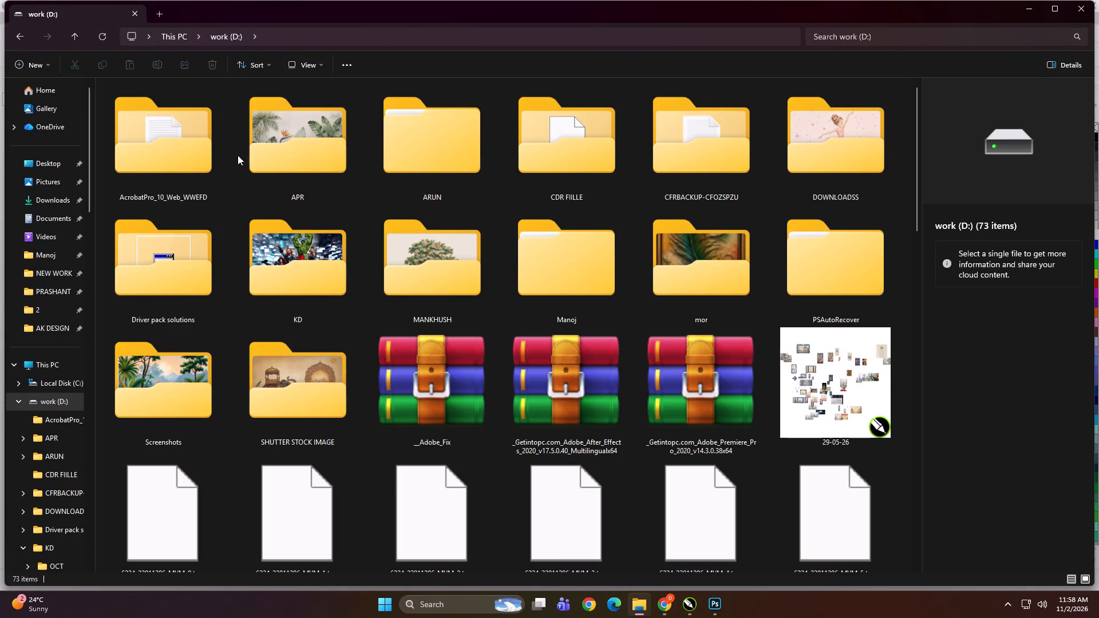
pyautogui.doubleClick(288, 275)
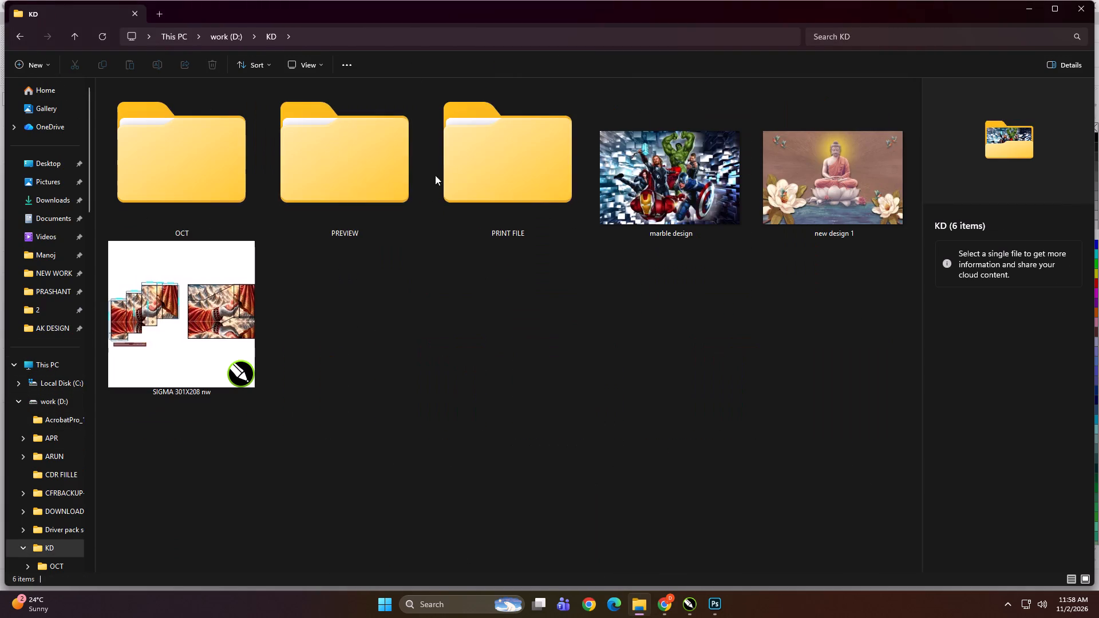
pyautogui.doubleClick(456, 175)
pyautogui.doubleClick(230, 177)
pyautogui.doubleClick(350, 178)
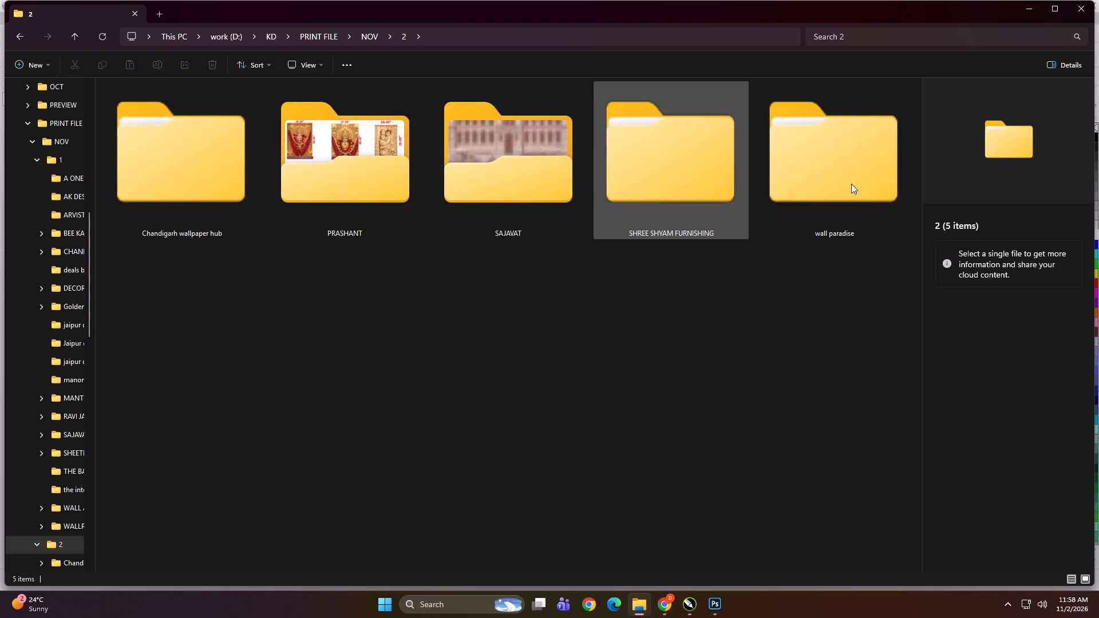
pyautogui.doubleClick(856, 184)
pyautogui.keyDown('ctrl'); pyautogui.scroll(13, 454, 247); pyautogui.keyUp('ctrl')
pyautogui.click(241, 202)
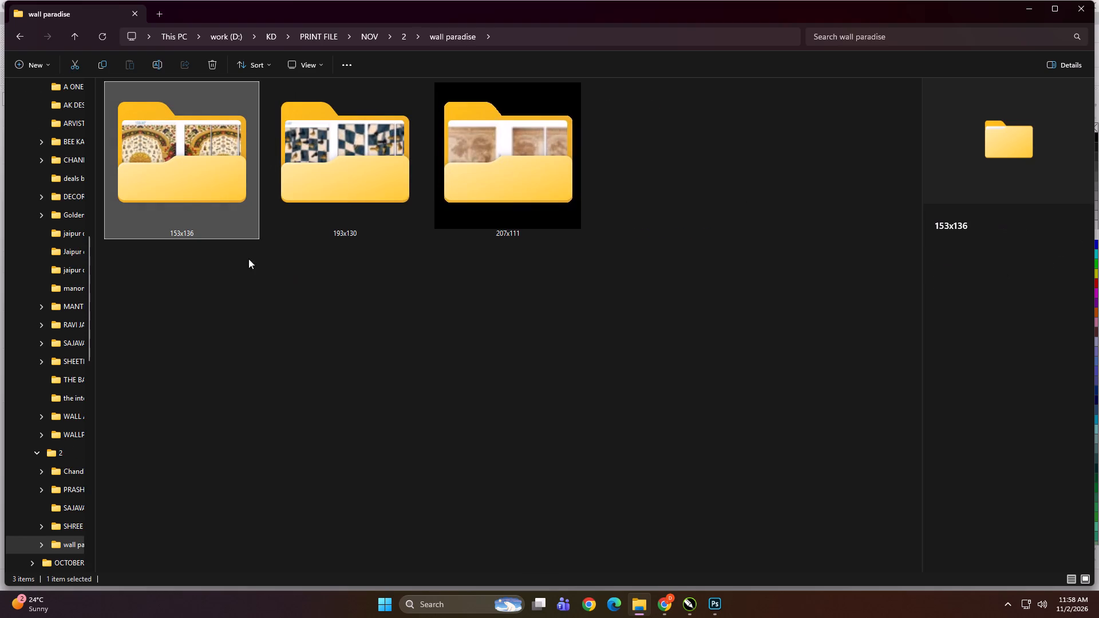
pyautogui.hotkey('ctrl', 'c')
pyautogui.hotkey('ctrl', 'c')
# Open the Print > NOV > 2 > wall paradise folder on the DIGITECH_SHAREDRIVE (Z:) drive.
pyautogui.scroll(8, 34, 385)
pyautogui.click(42, 366)
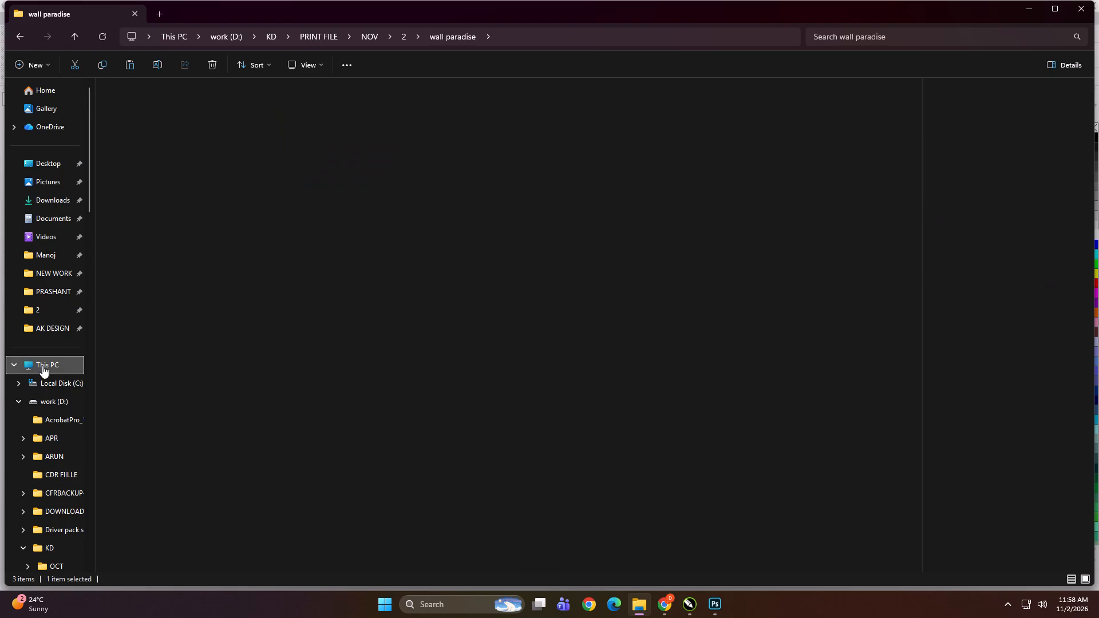
pyautogui.doubleClick(165, 240)
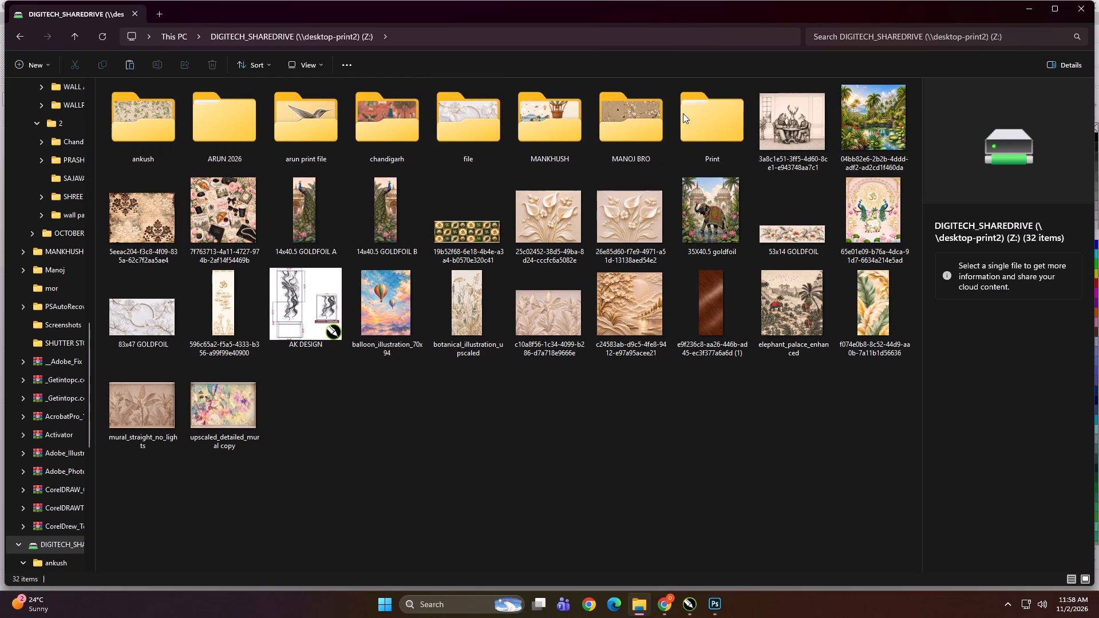
pyautogui.doubleClick(691, 113)
pyautogui.tripleClick(236, 154)
pyautogui.doubleClick(259, 158)
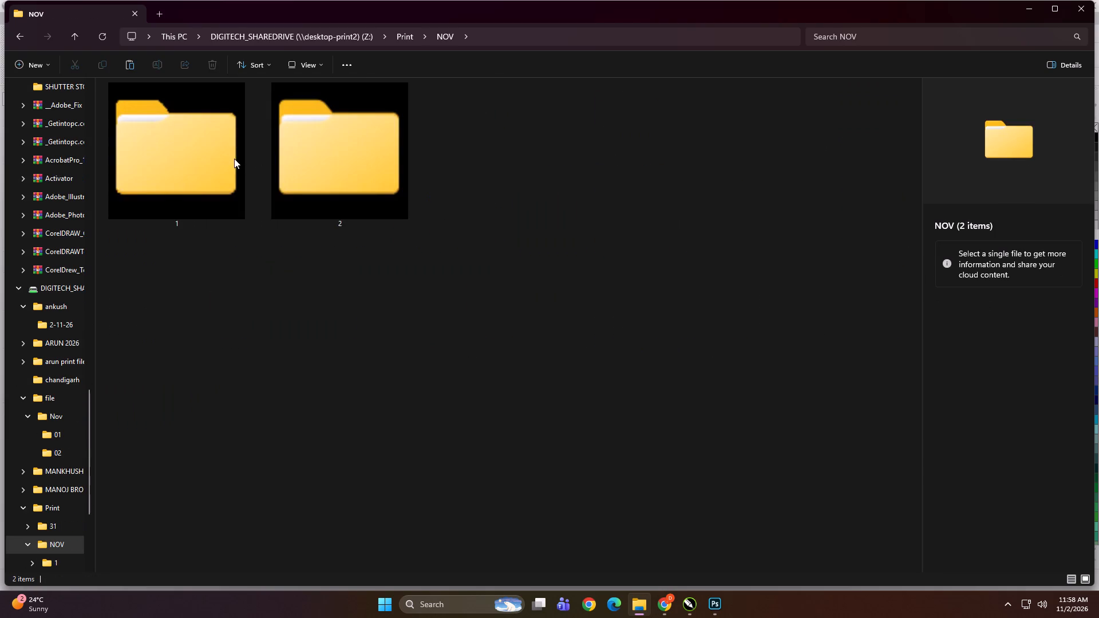
pyautogui.doubleClick(347, 164)
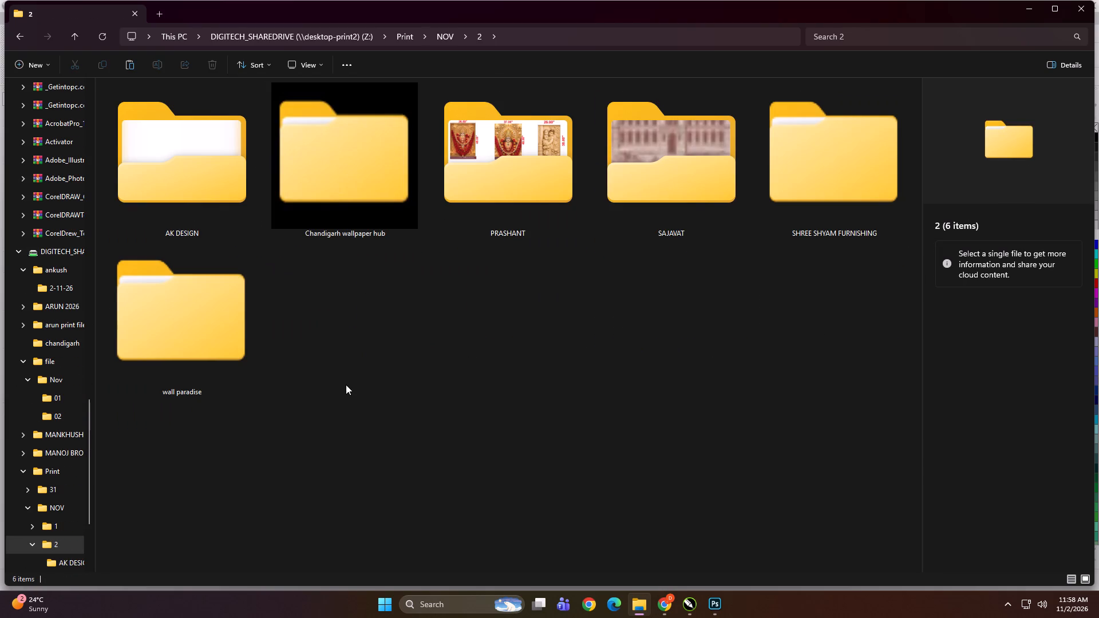
pyautogui.doubleClick(228, 323)
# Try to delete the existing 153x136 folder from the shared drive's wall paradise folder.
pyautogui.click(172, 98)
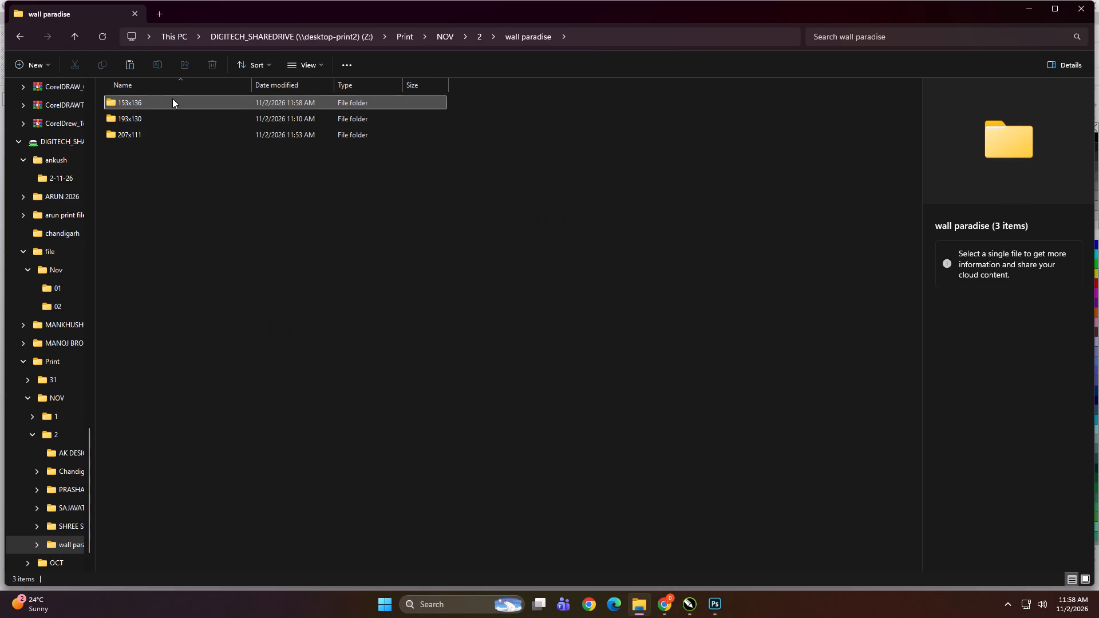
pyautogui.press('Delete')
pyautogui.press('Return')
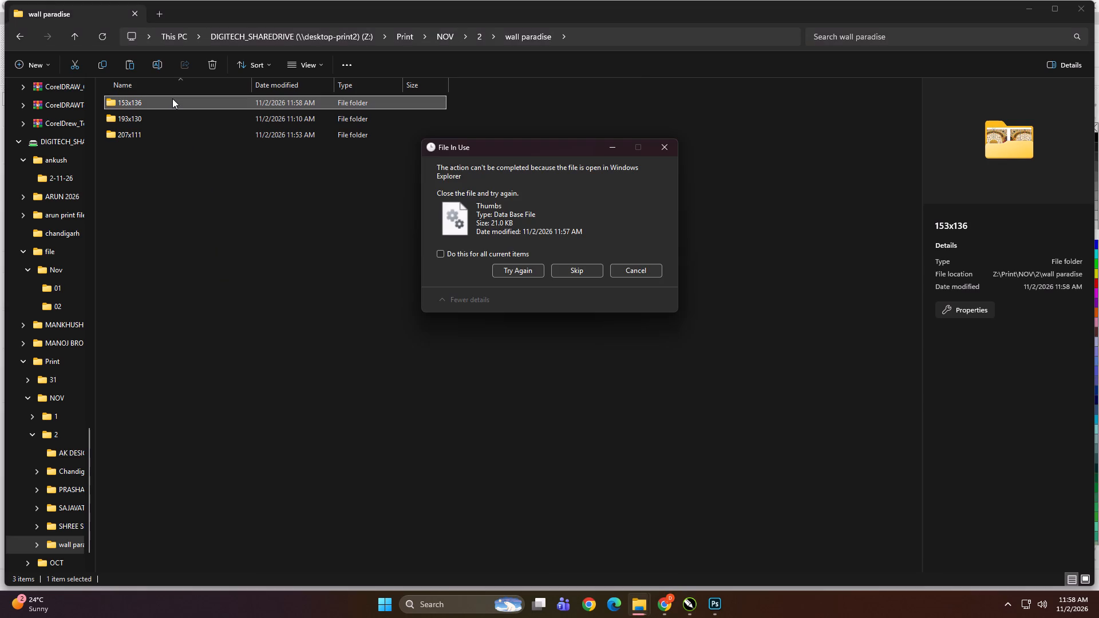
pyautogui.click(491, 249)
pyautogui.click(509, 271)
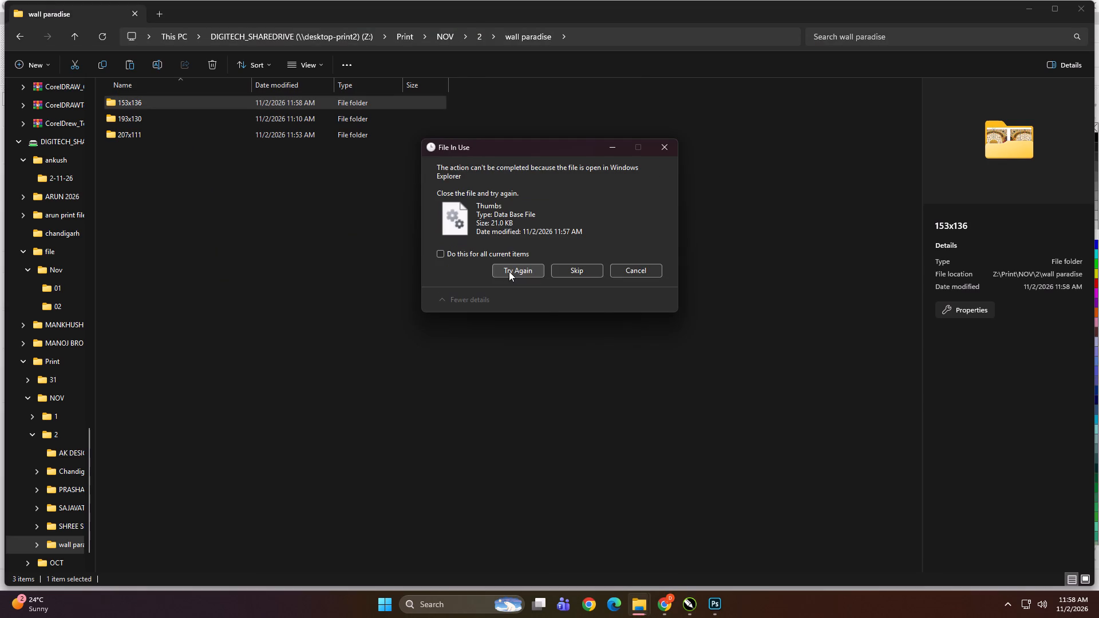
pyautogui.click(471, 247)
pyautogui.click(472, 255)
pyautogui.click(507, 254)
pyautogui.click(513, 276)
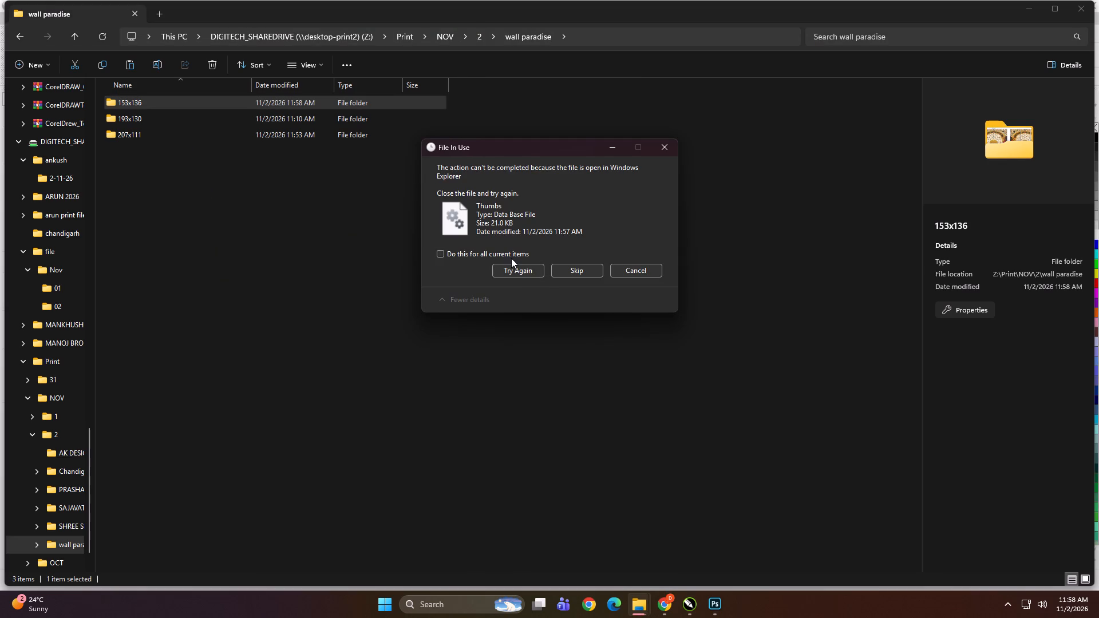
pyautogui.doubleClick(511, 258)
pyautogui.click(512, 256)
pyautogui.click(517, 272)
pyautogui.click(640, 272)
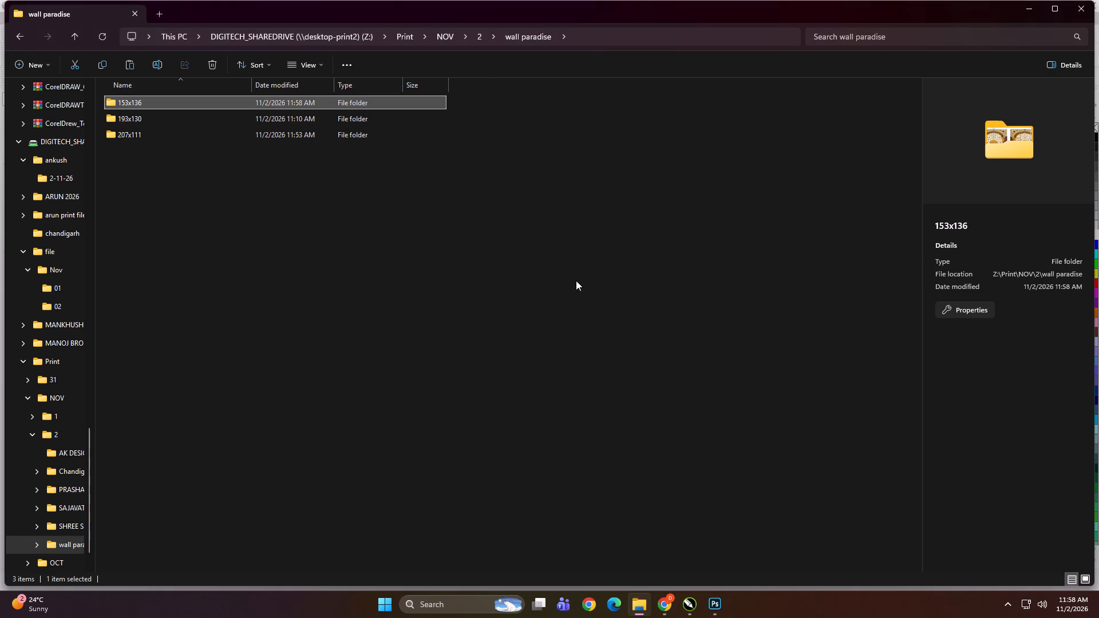
# Paste the copied 153x136 folder into the shared drive's wall paradise folder.
pyautogui.rightClick(464, 285)
pyautogui.click(483, 293)
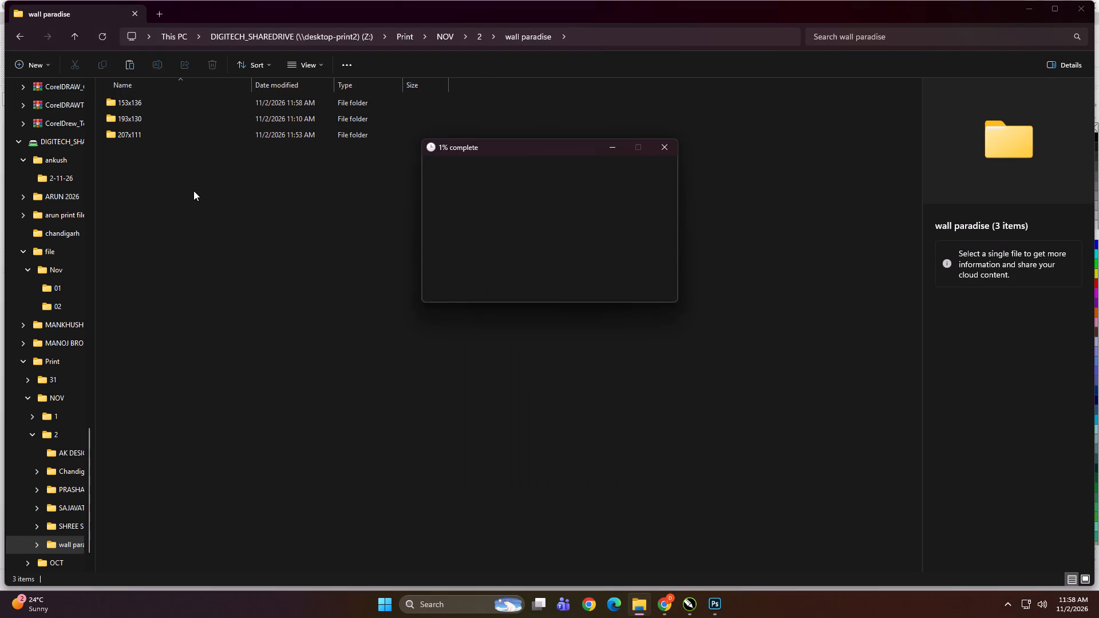
# Open the 153x136 folder in the shared drive's wall paradise folder.
pyautogui.tripleClick(171, 97)
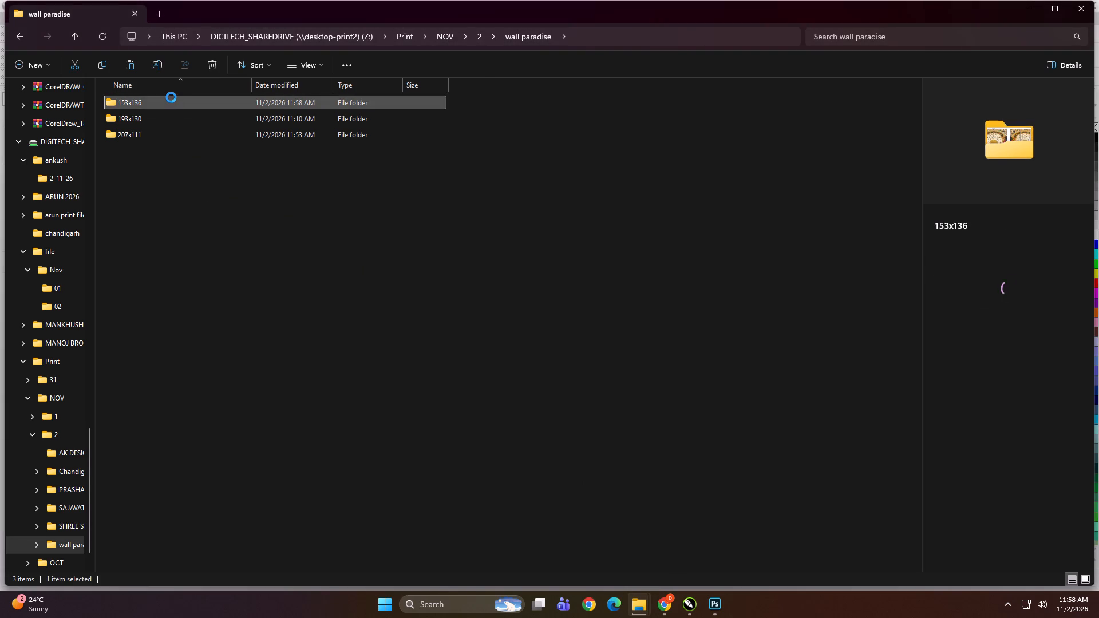
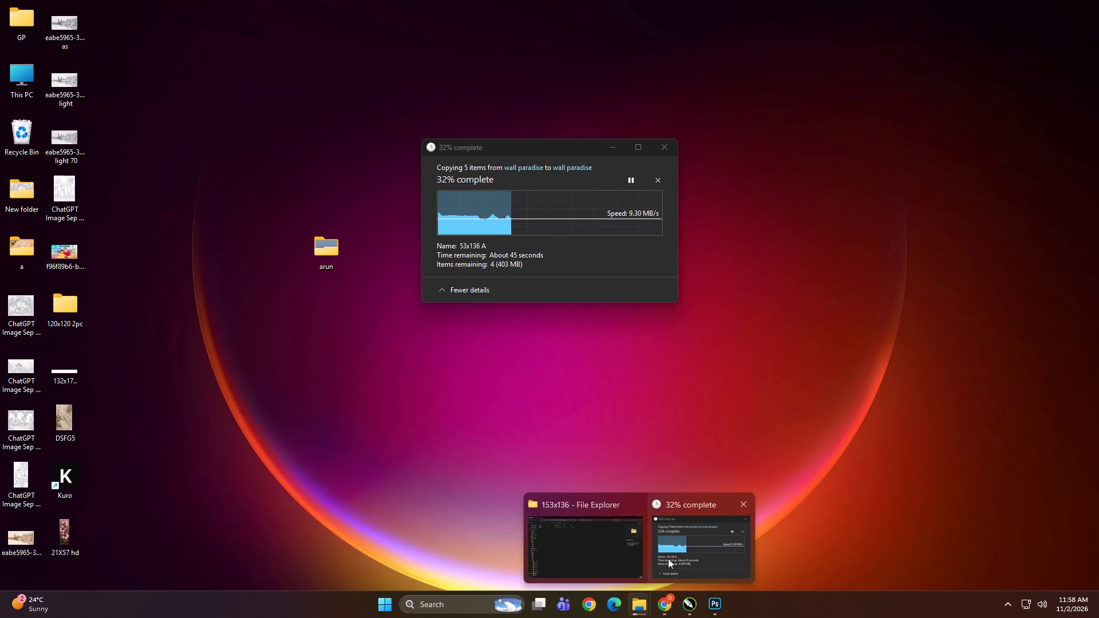
# Bring up the shared drive's 153x136 folder window and refresh its file list to check the copy.
pyautogui.click(581, 541)
pyautogui.rightClick(404, 318)
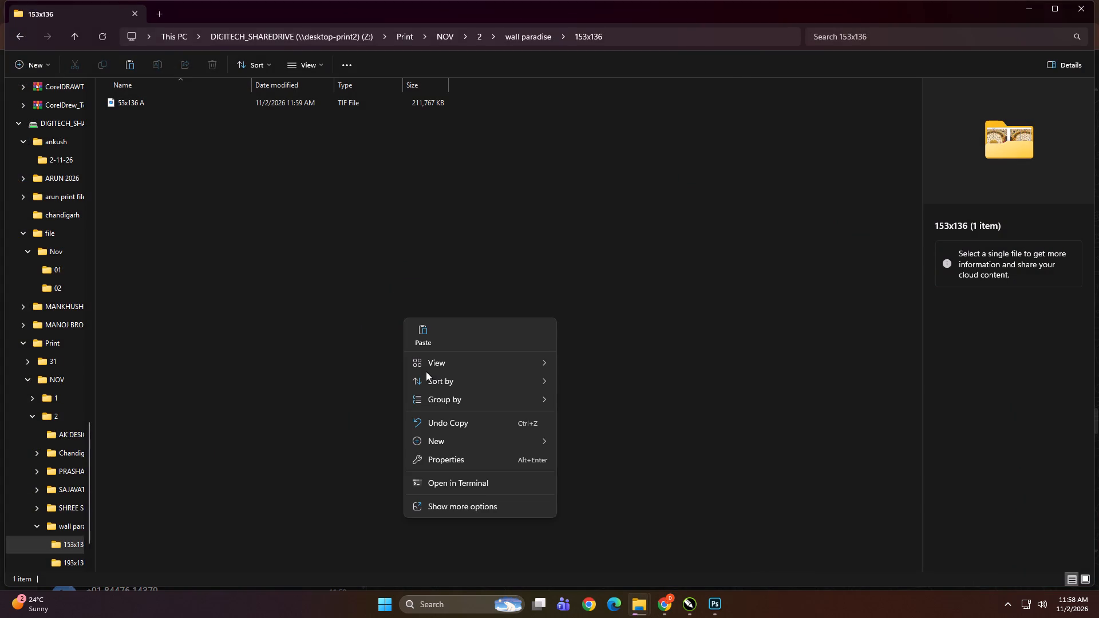
pyautogui.click(450, 502)
pyautogui.click(436, 369)
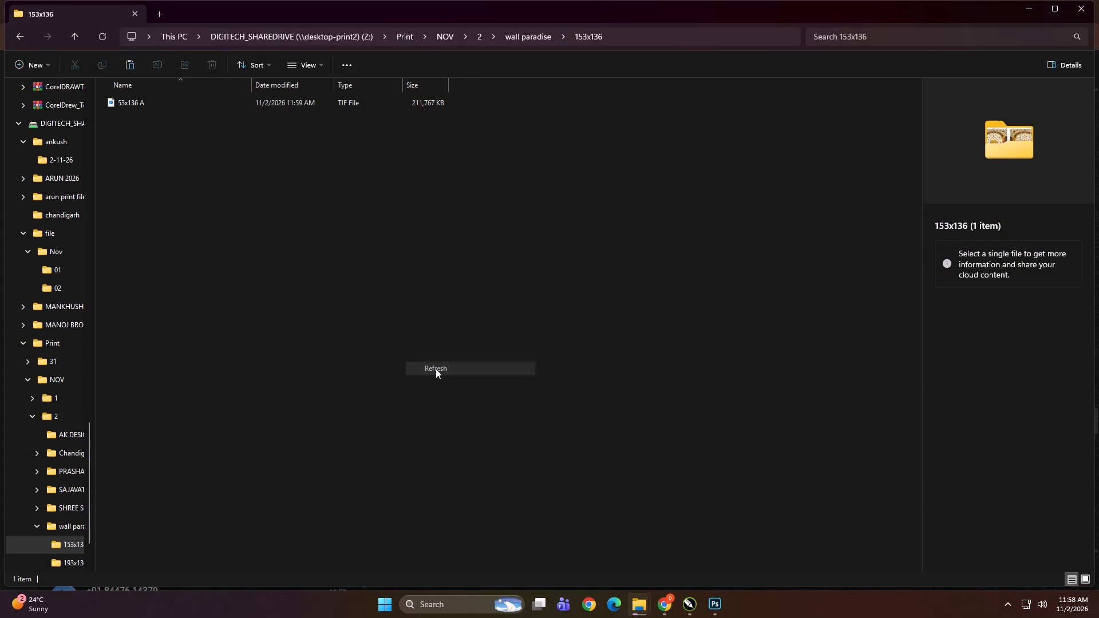
pyautogui.click(337, 320)
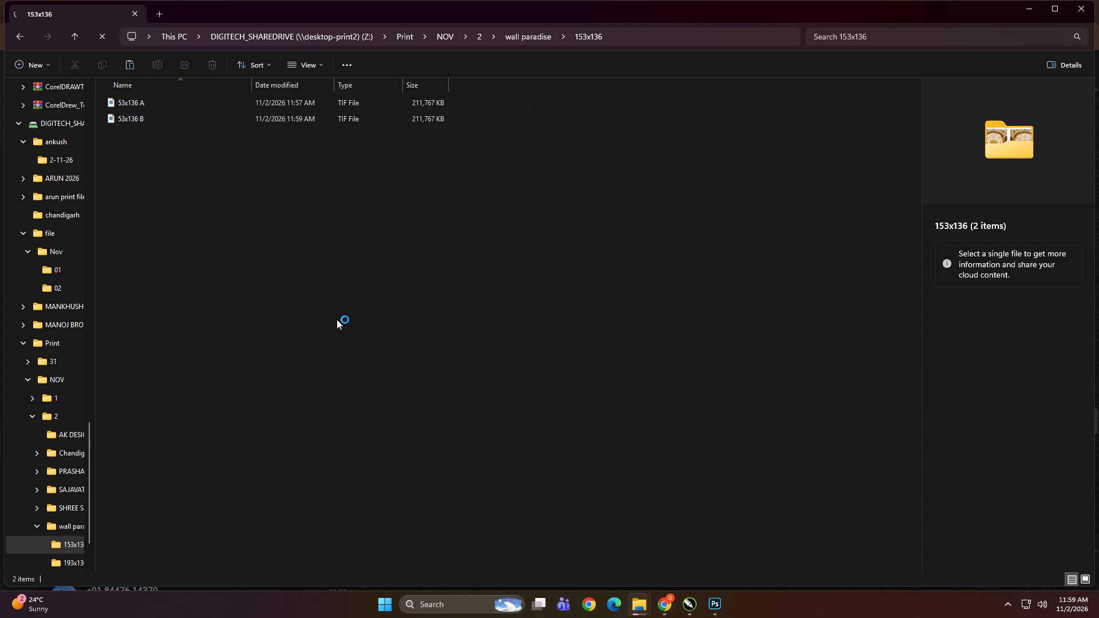
# Enlarge the file icons in the shared drive's 153x136 folder to view the copied panels as large thumbnails.
pyautogui.keyDown('ctrl'); pyautogui.scroll(15, 359, 332); pyautogui.keyUp('ctrl')
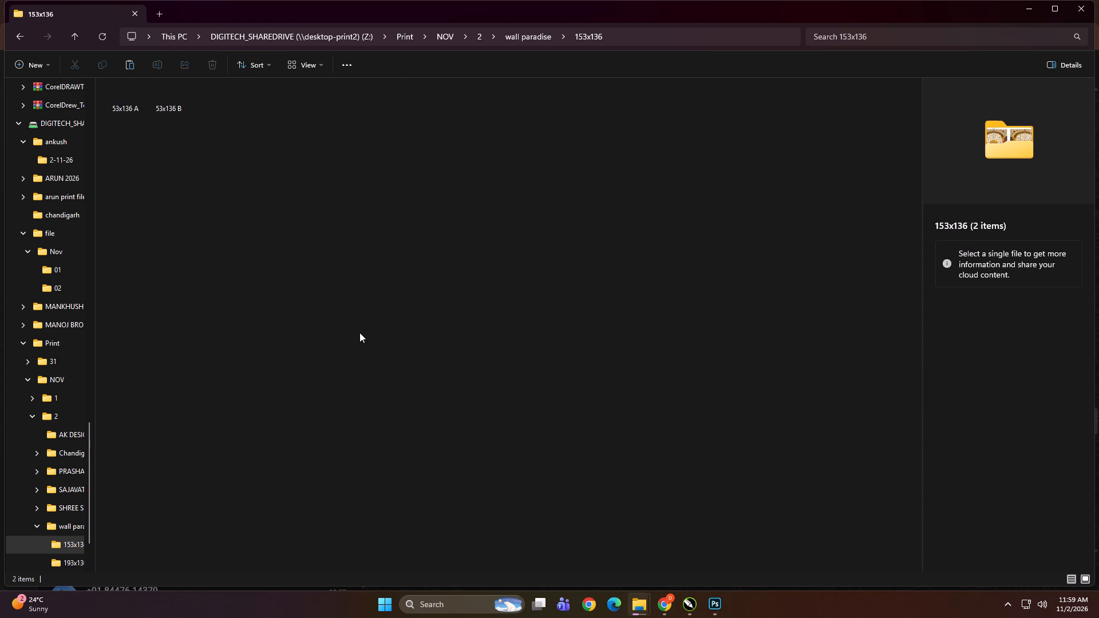
pyautogui.keyDown('ctrl'); pyautogui.scroll(20, 359, 332); pyautogui.keyUp('ctrl')
pyautogui.keyDown('ctrl'); pyautogui.scroll(16, 359, 332); pyautogui.keyUp('ctrl')
pyautogui.rightClick(359, 332)
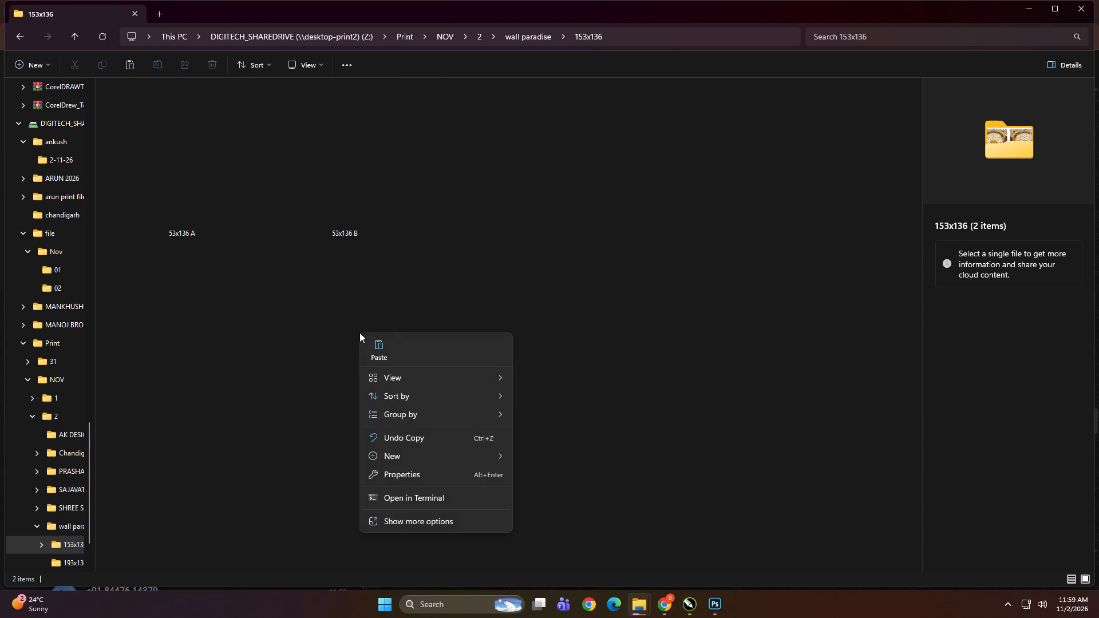
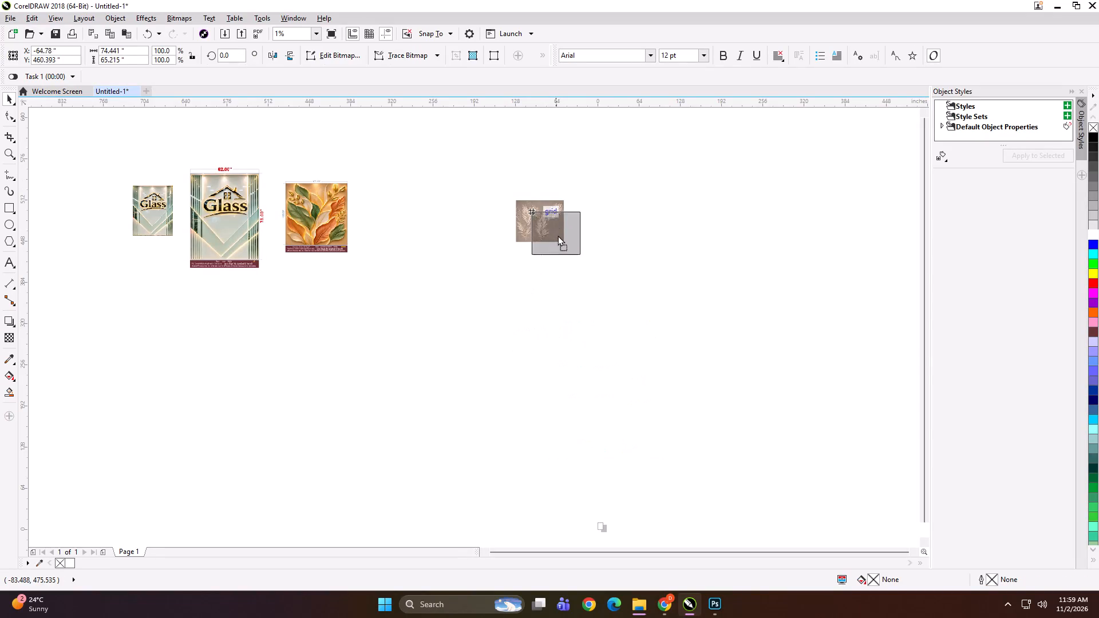
# Shift the beige leaf image slightly right and down in the empty drawing area, and clear the selection.
pyautogui.moveTo(558, 235); pyautogui.dragTo(560, 239)
pyautogui.click(523, 318)
pyautogui.scroll(-2, 527, 307)
pyautogui.moveTo(647, 395); pyautogui.dragTo(649, 402)
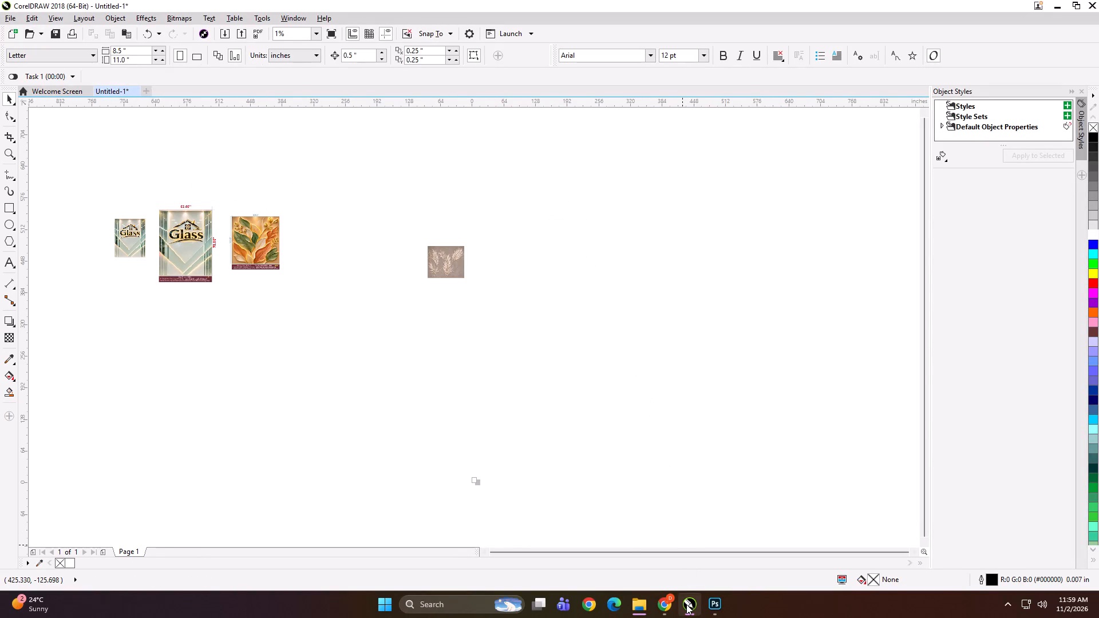
pyautogui.click(687, 549)
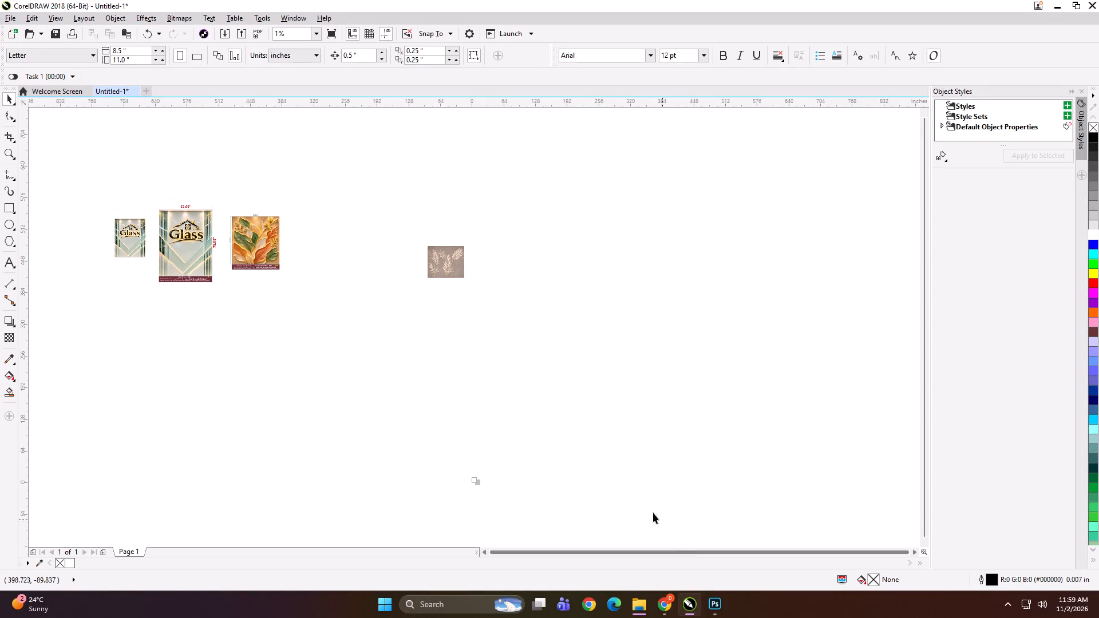
pyautogui.click(604, 435)
# Switch to File Explorer and refresh the shared drive's 153x136 folder to reload its file thumbnails.
pyautogui.click(649, 617)
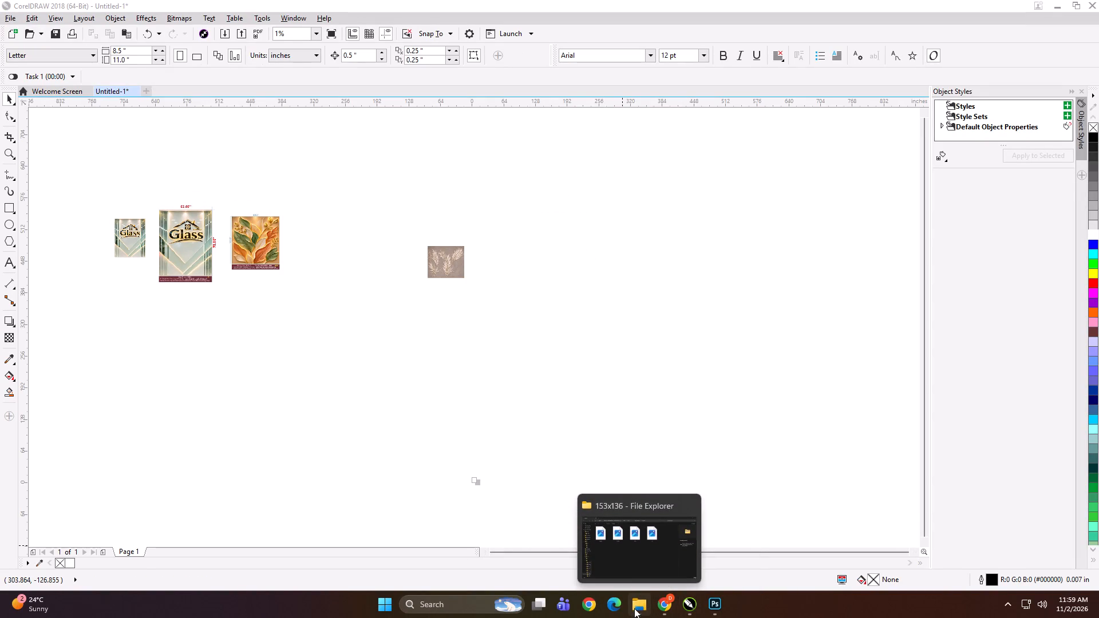
pyautogui.click(634, 562)
pyautogui.rightClick(468, 323)
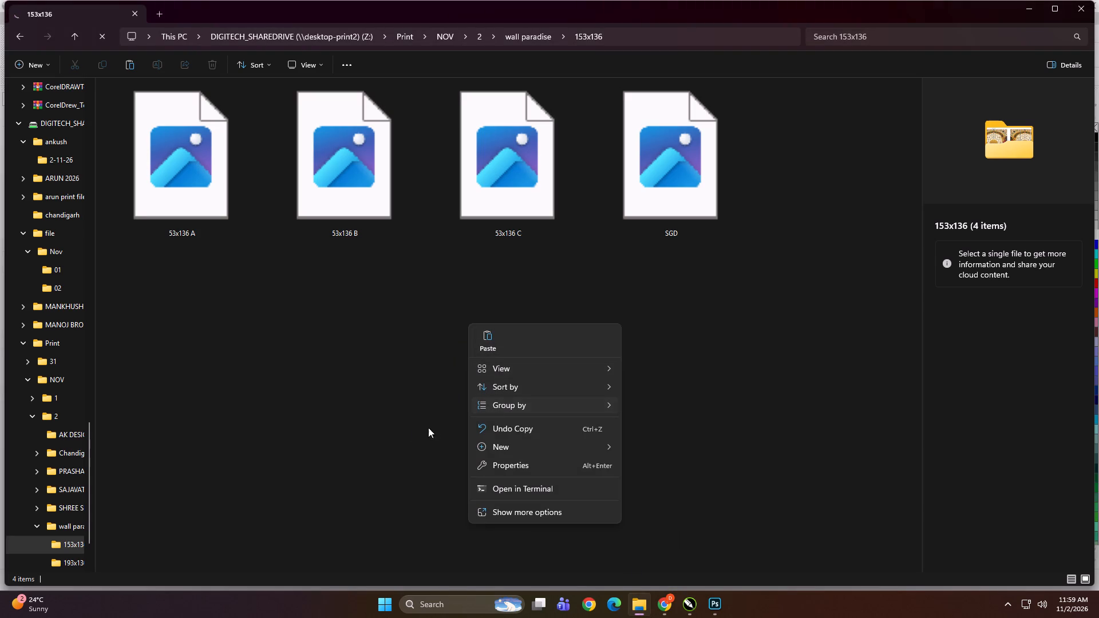
pyautogui.click(394, 422)
pyautogui.rightClick(393, 421)
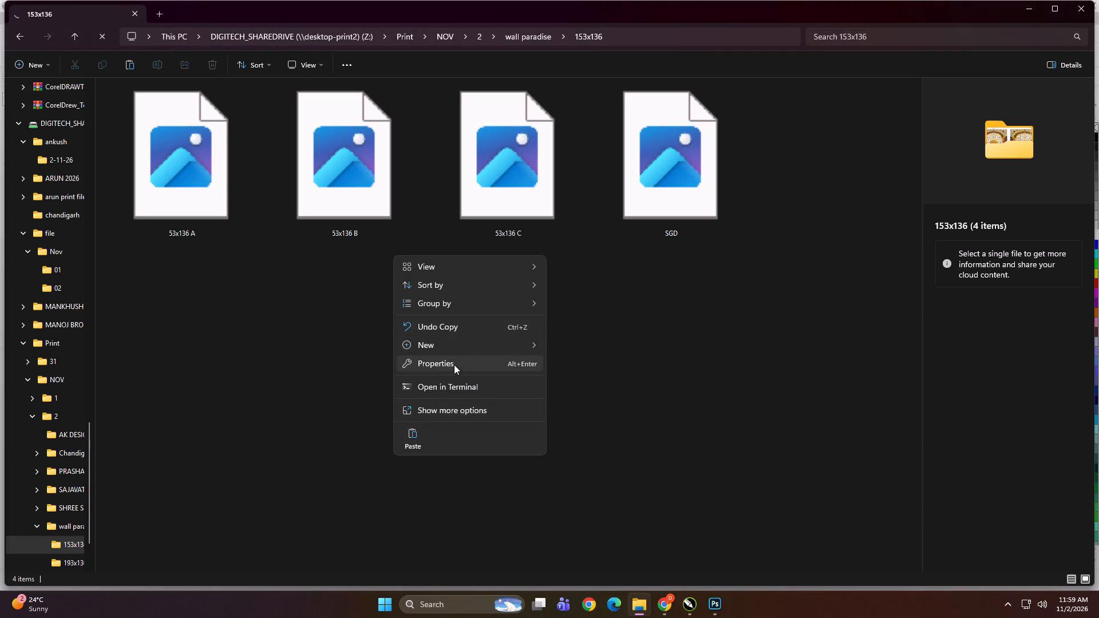
pyautogui.click(455, 406)
pyautogui.click(443, 301)
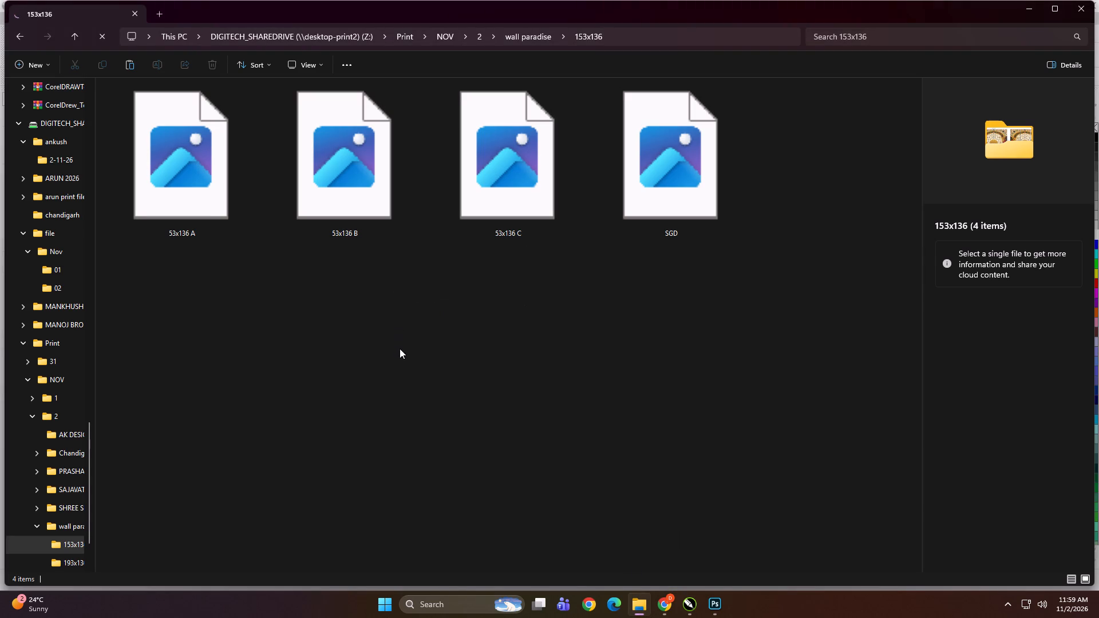
# Open the 53x136 A panel image from the 153x136 folder to check it, and close the viewer.
pyautogui.doubleClick(187, 183)
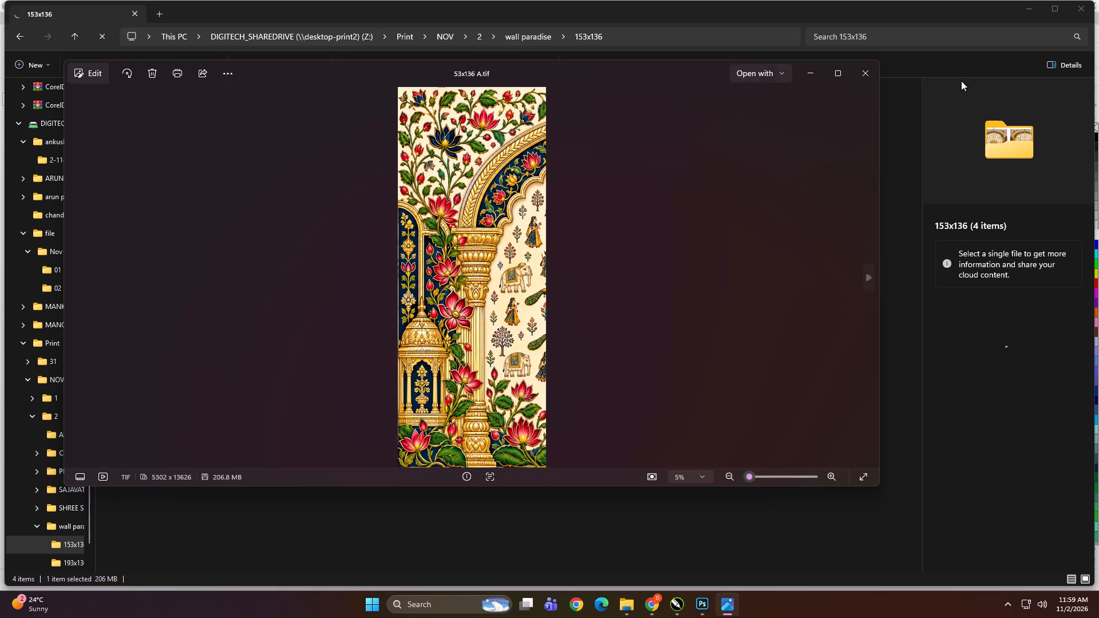
pyautogui.click(875, 73)
# Go up to the shared drive's wall paradise folder, enlarge its folder icons and refresh the view.
pyautogui.click(342, 382)
pyautogui.press('BackSpace')
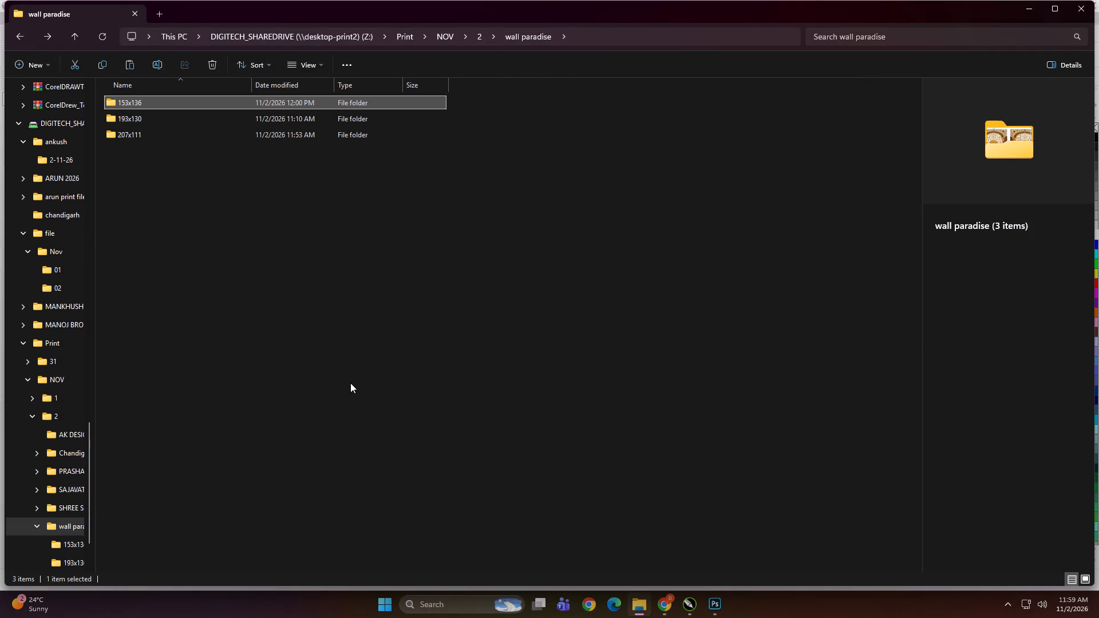
pyautogui.click(320, 344)
pyautogui.keyDown('ctrl'); pyautogui.scroll(20, 320, 344); pyautogui.keyUp('ctrl')
pyautogui.keyDown('ctrl'); pyautogui.scroll(20, 320, 344); pyautogui.keyUp('ctrl')
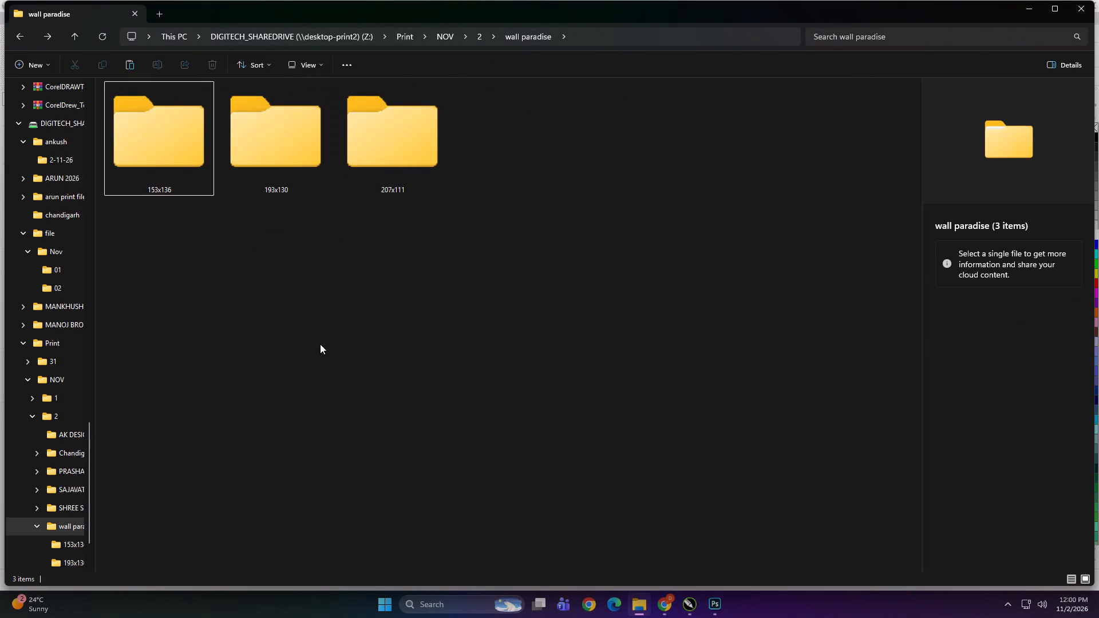
pyautogui.rightClick(320, 344)
pyautogui.click(286, 367)
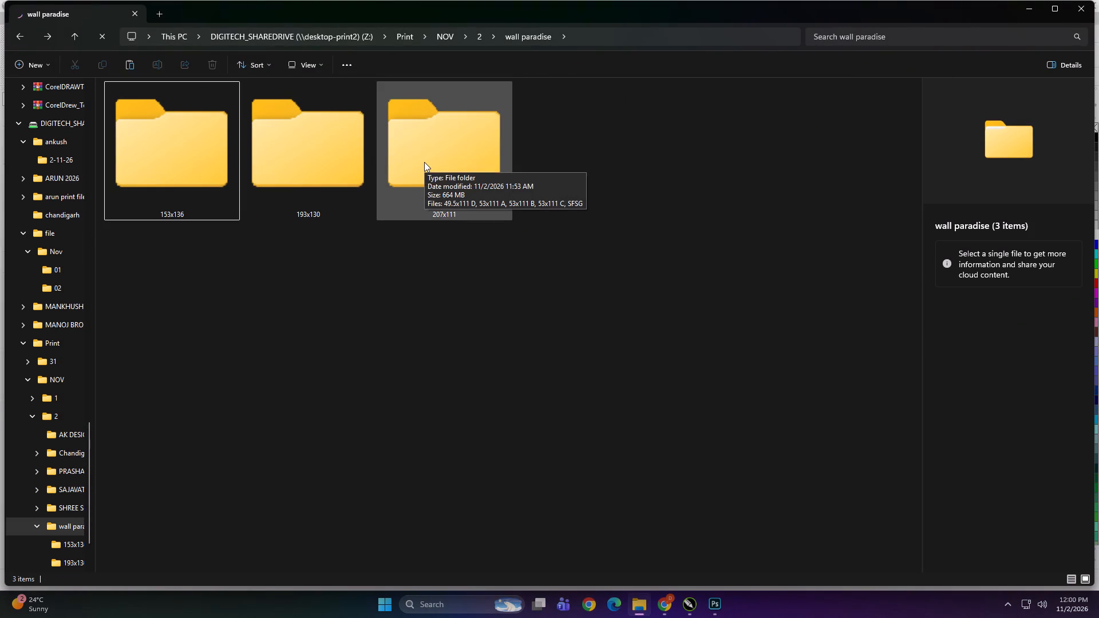
# Try to delete the 153x136 folder from wall paradise, retrying the deletion for all current items.
pyautogui.click(145, 157)
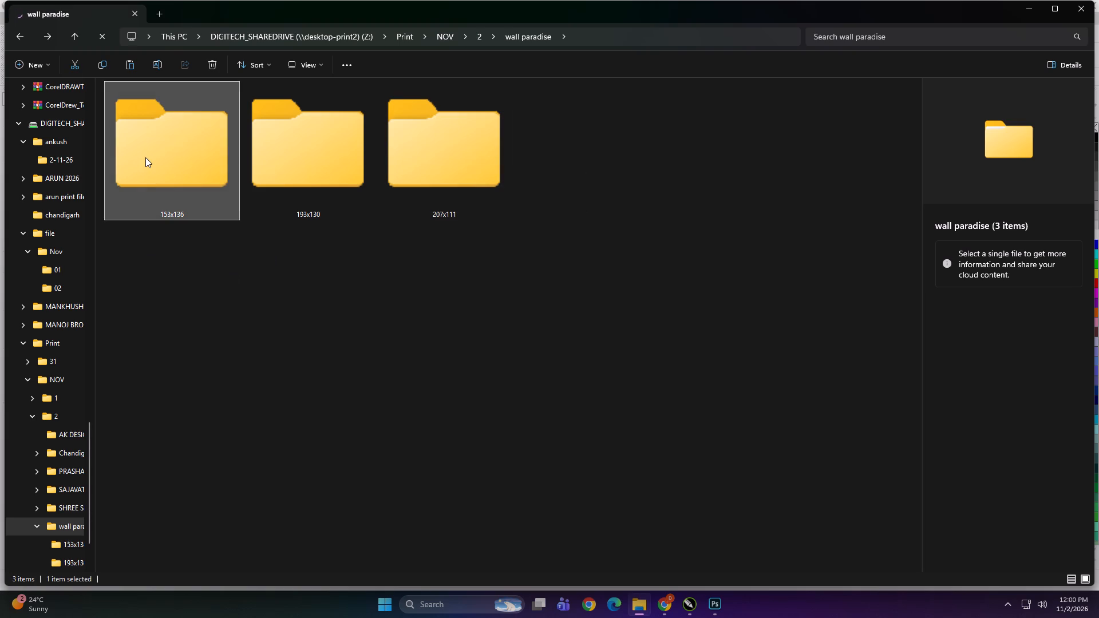
pyautogui.press('Delete')
pyautogui.press('Return')
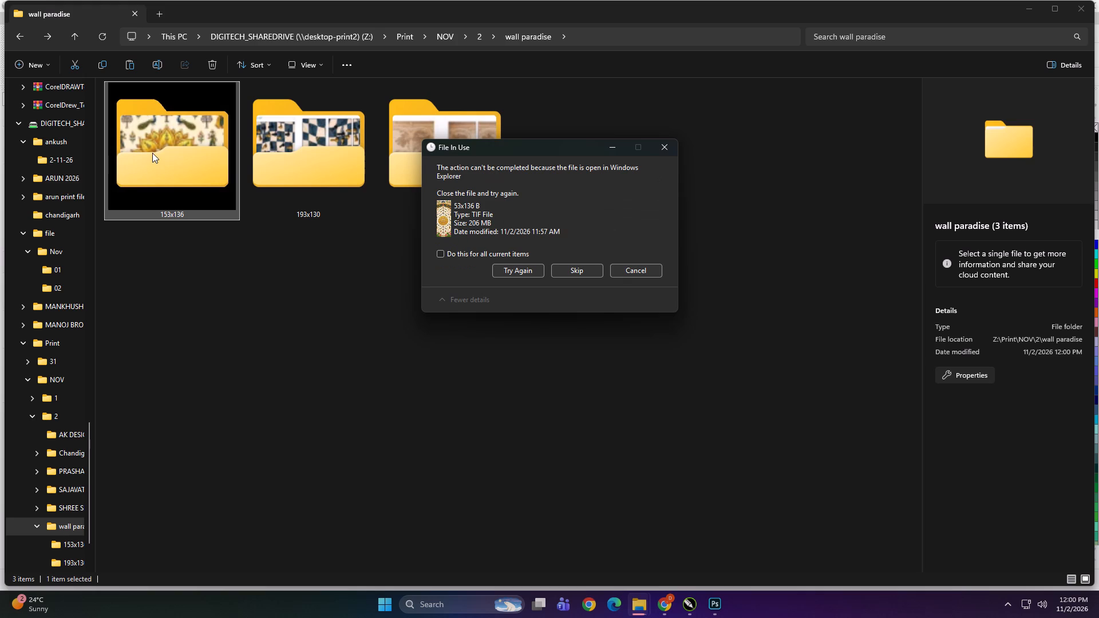
pyautogui.click(467, 255)
pyautogui.click(533, 273)
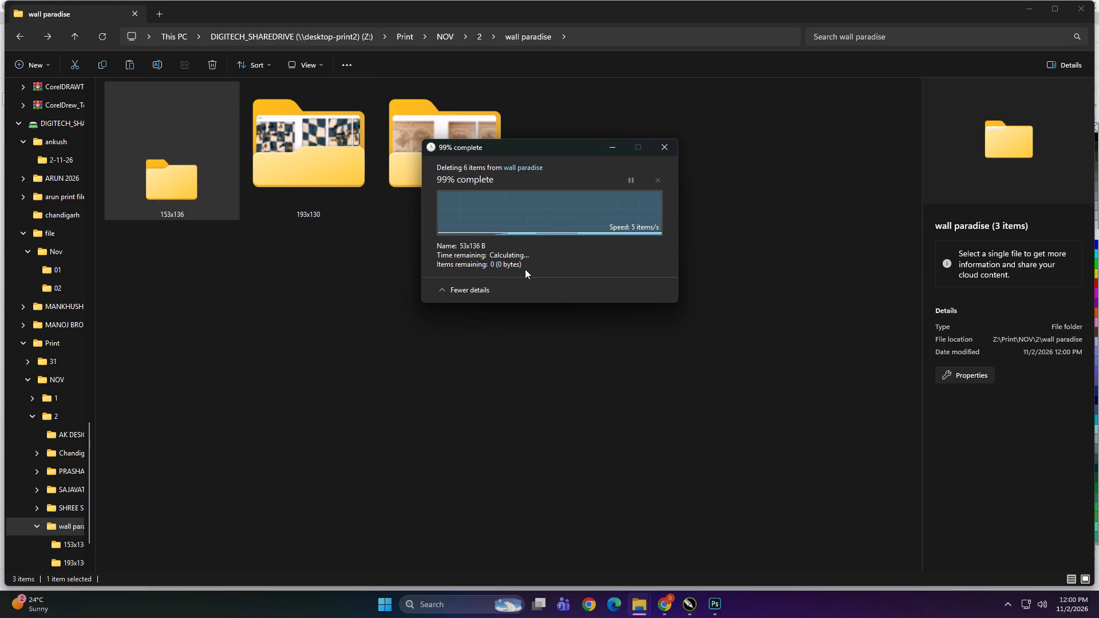
# Look inside the remaining 153x136 folder, return to wall paradise and permanently delete that folder.
pyautogui.doubleClick(172, 163)
pyautogui.click(400, 295)
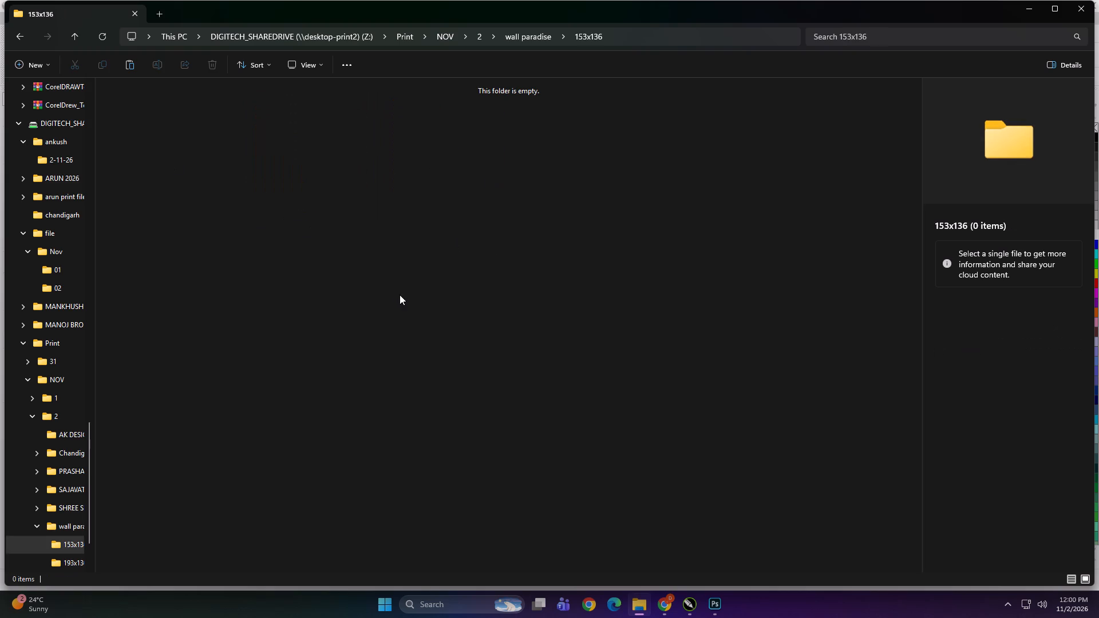
pyautogui.press('BackSpace')
pyautogui.click(390, 345)
pyautogui.click(168, 161)
pyautogui.press('Delete')
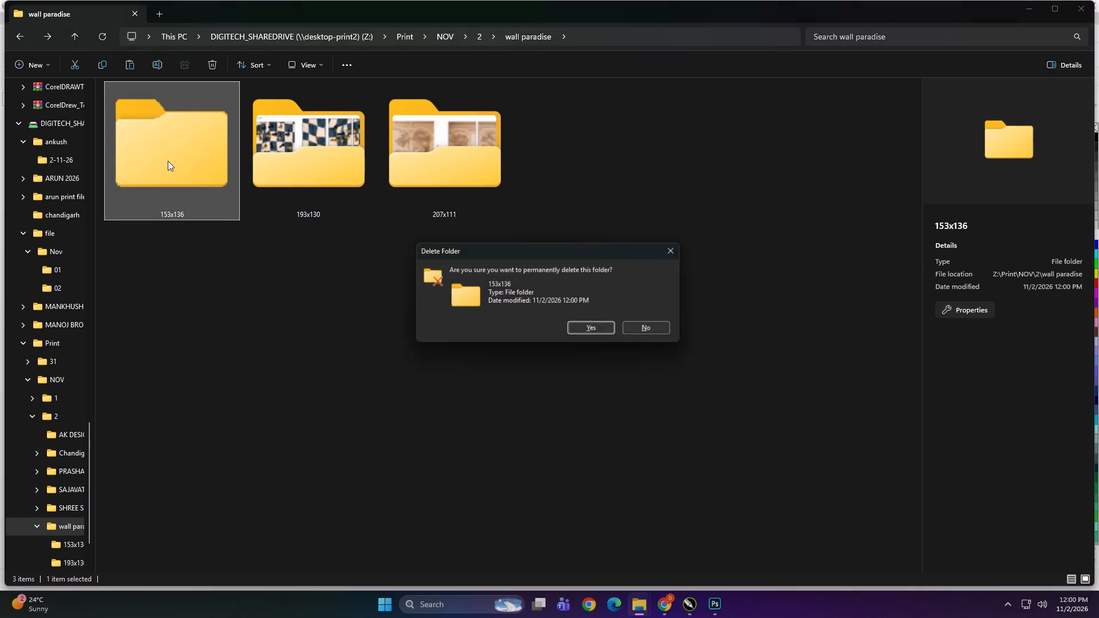
pyautogui.press('Return')
pyautogui.click(366, 243)
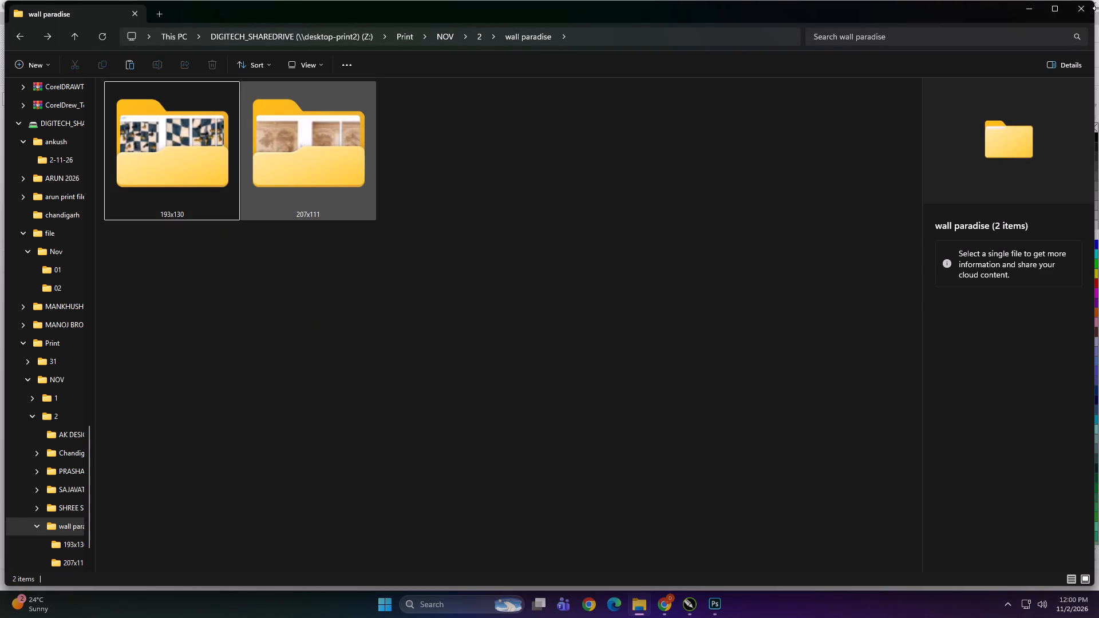
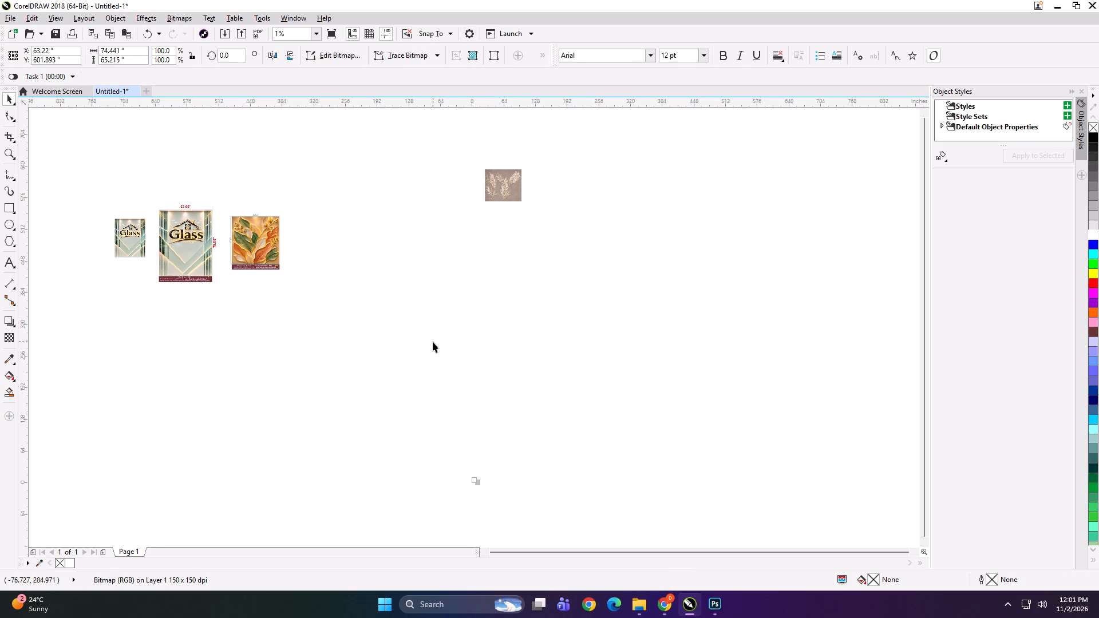
# Switch to File Explorer and open the 2-11-26 folder inside the ankush folder on the DIGITECH_SHAREDRIVE (Z:) drive.
pyautogui.click(641, 604)
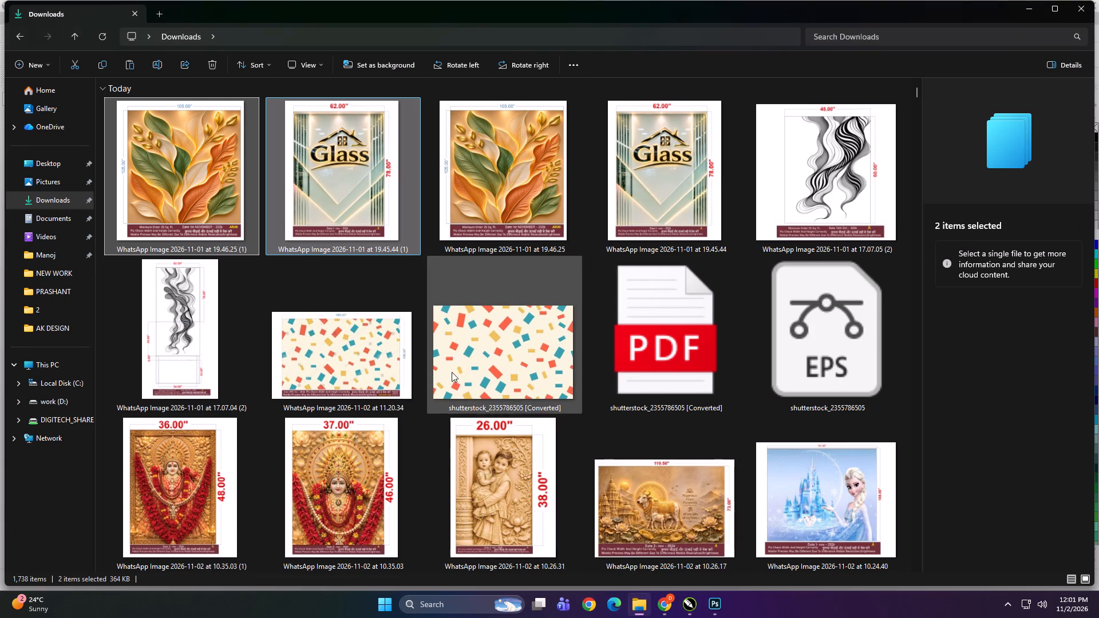
pyautogui.scroll(3, 117, 347)
pyautogui.click(69, 356)
pyautogui.doubleClick(177, 260)
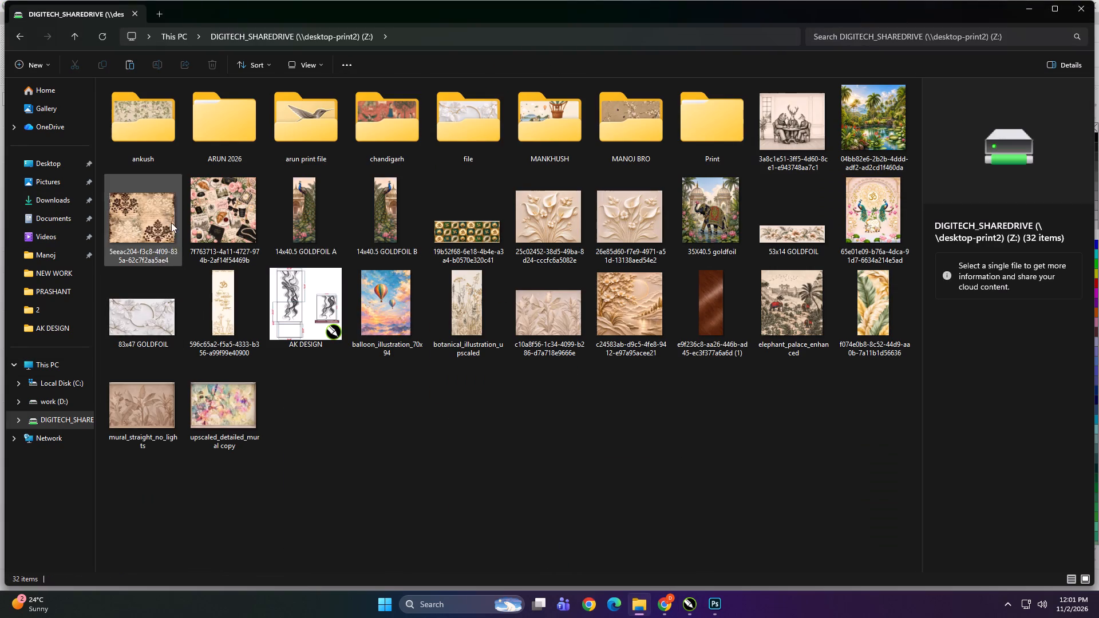
pyautogui.doubleClick(160, 107)
pyautogui.doubleClick(200, 132)
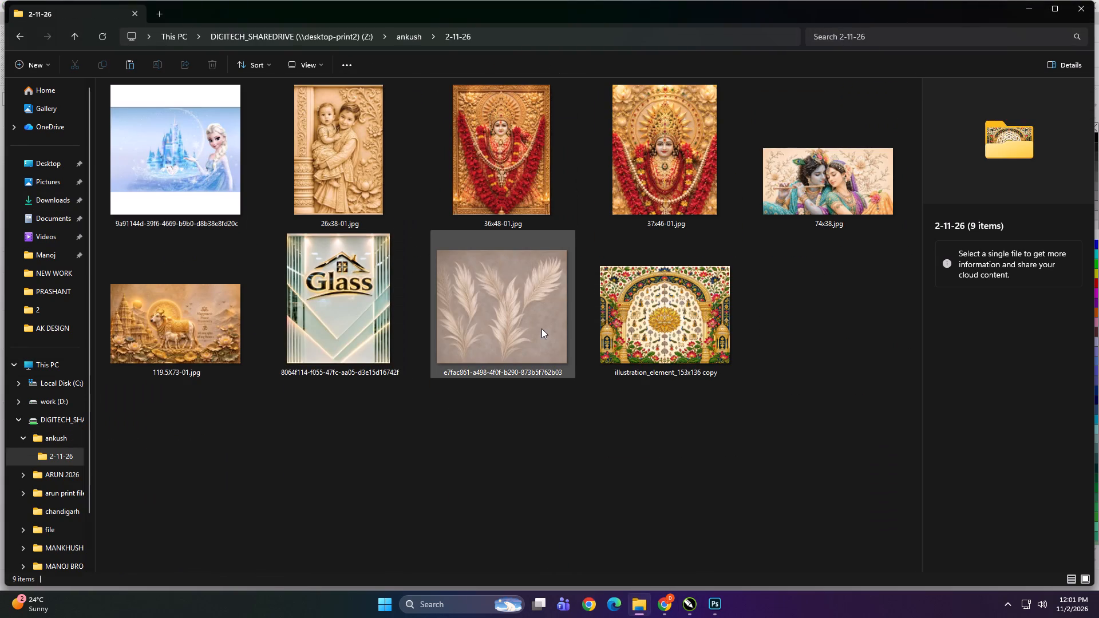
# Check the contents of the ankush folder and look through its 2-11-26 subfolder again, ending back in ankush.
pyautogui.click(419, 423)
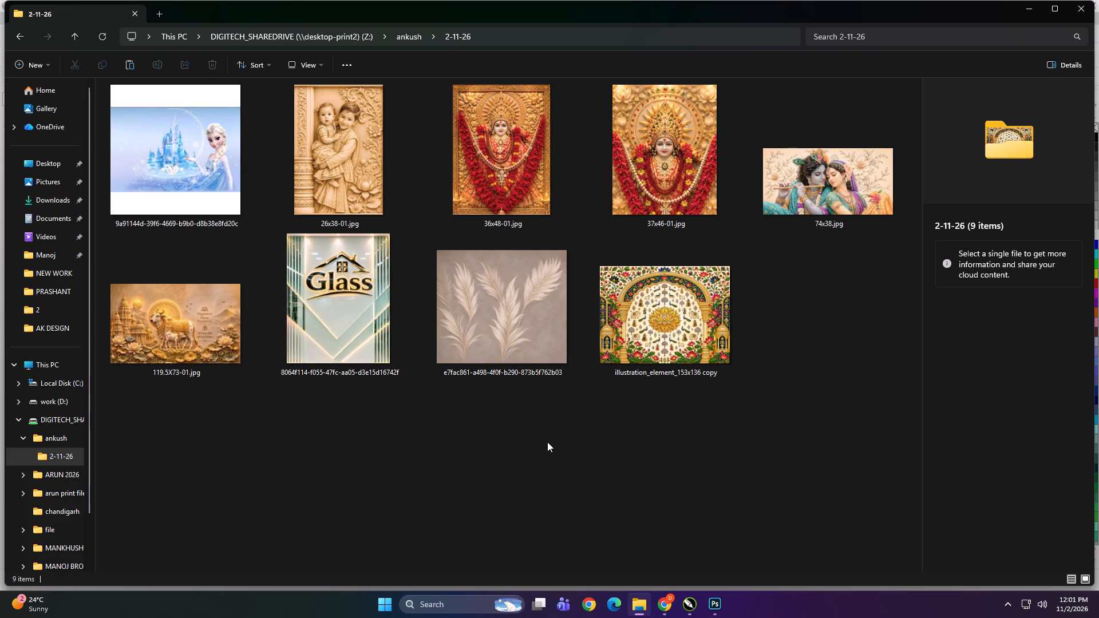
pyautogui.click(552, 443)
pyautogui.press('BackSpace')
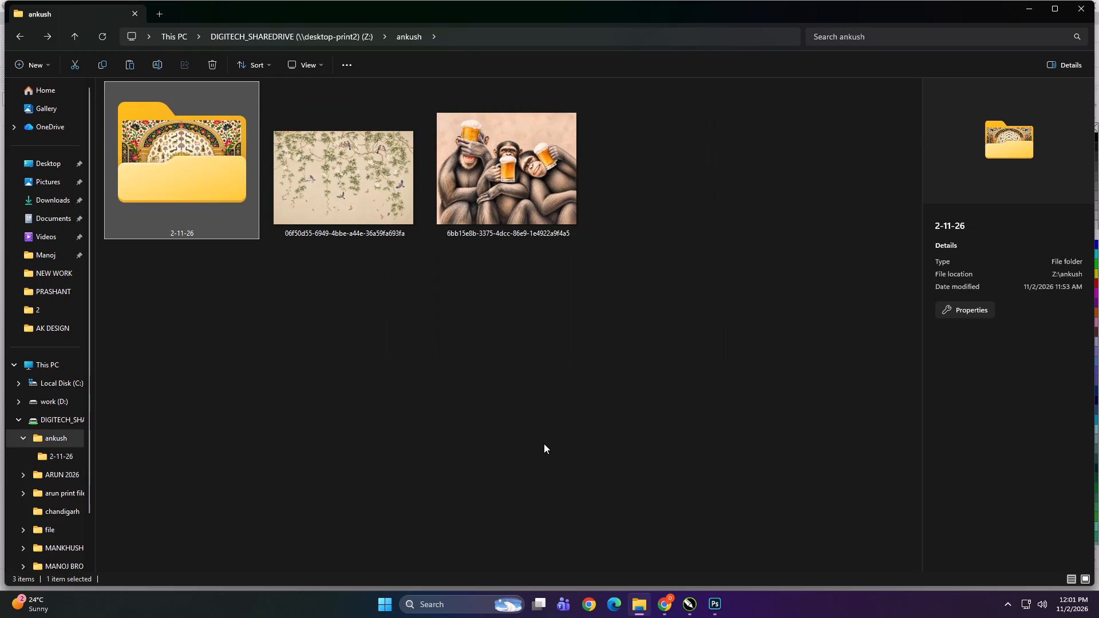
pyautogui.doubleClick(143, 180)
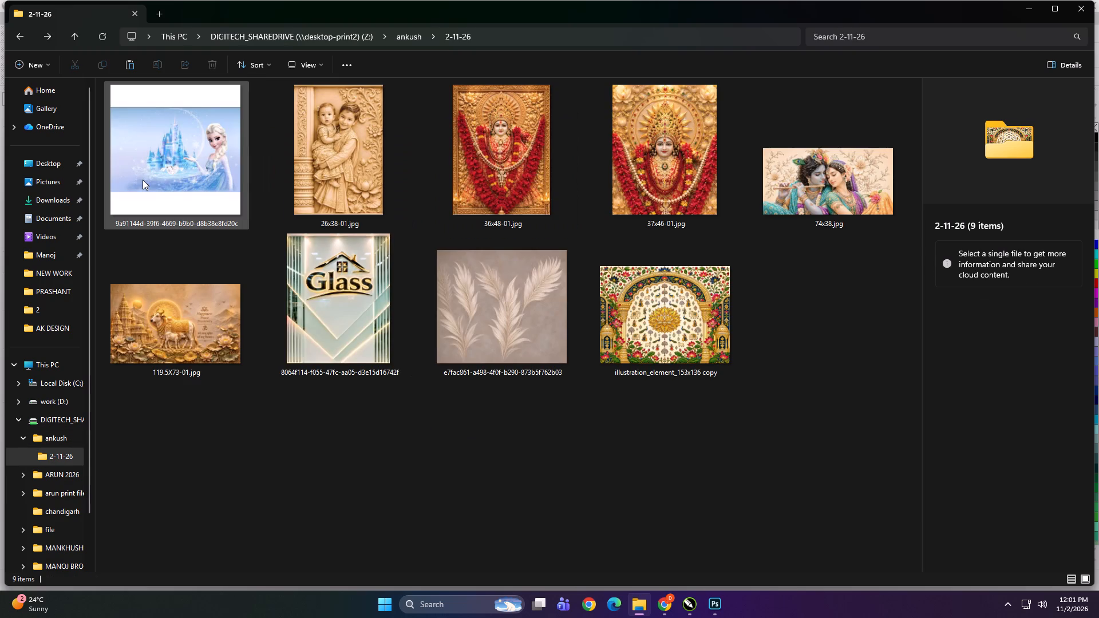
pyautogui.press('BackSpace')
pyautogui.click(477, 416)
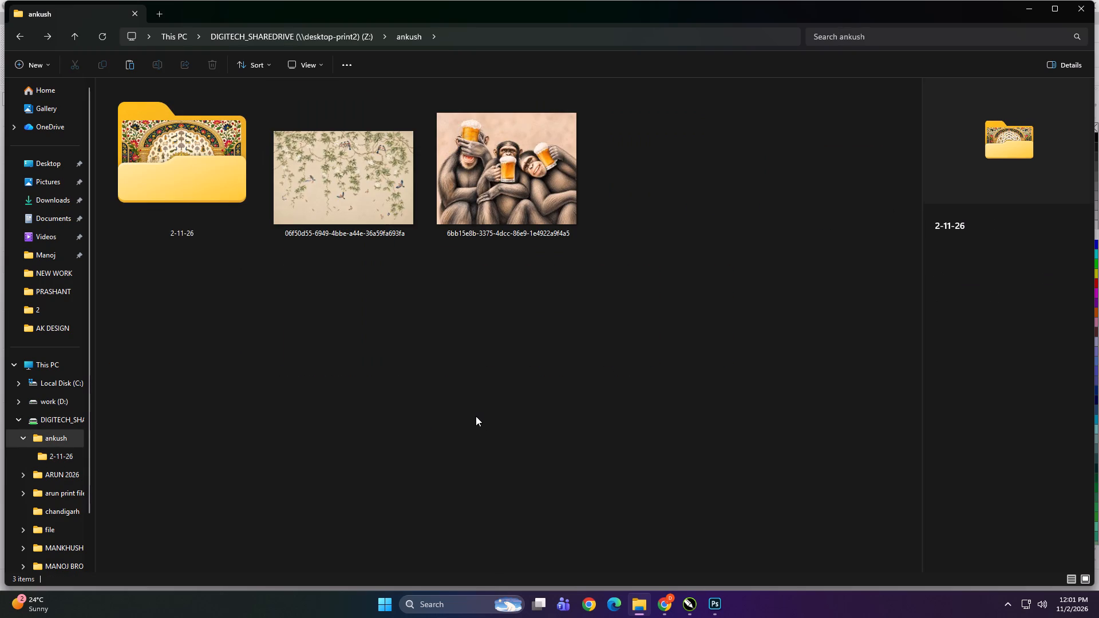
# Go up to the root of the DIGITECH_SHAREDRIVE (Z:) drive and open the arun print file folder.
pyautogui.press('BackSpace')
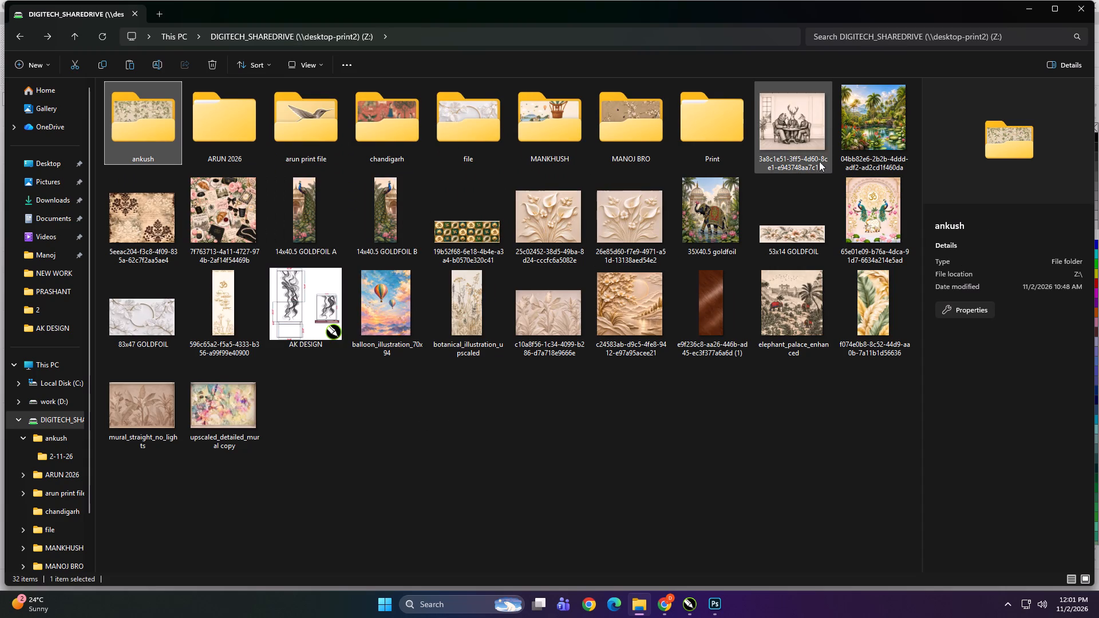
pyautogui.doubleClick(317, 124)
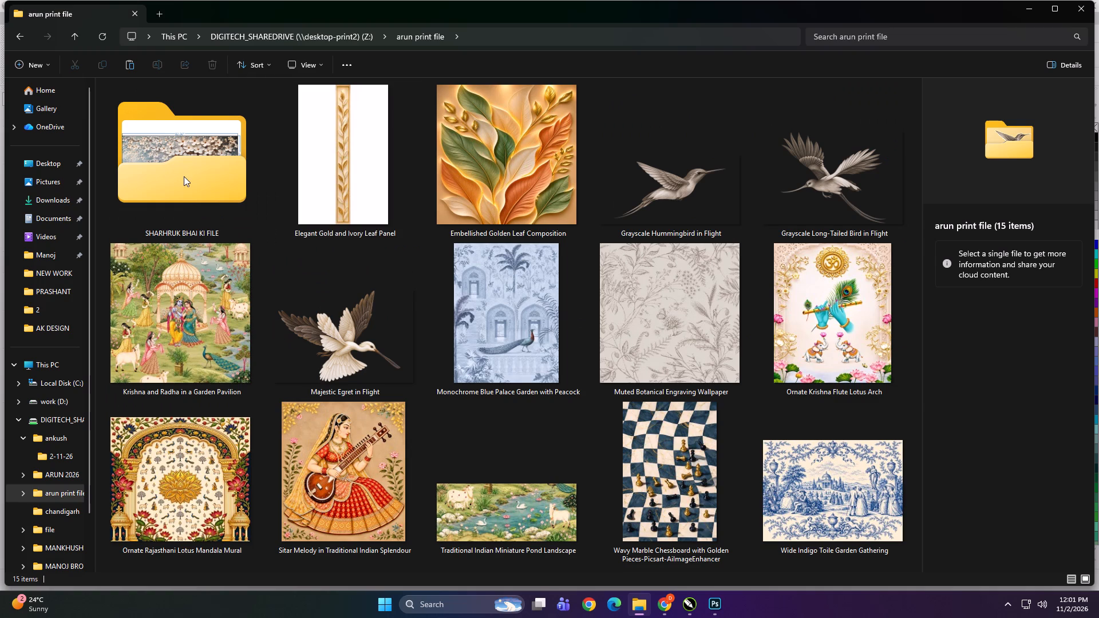
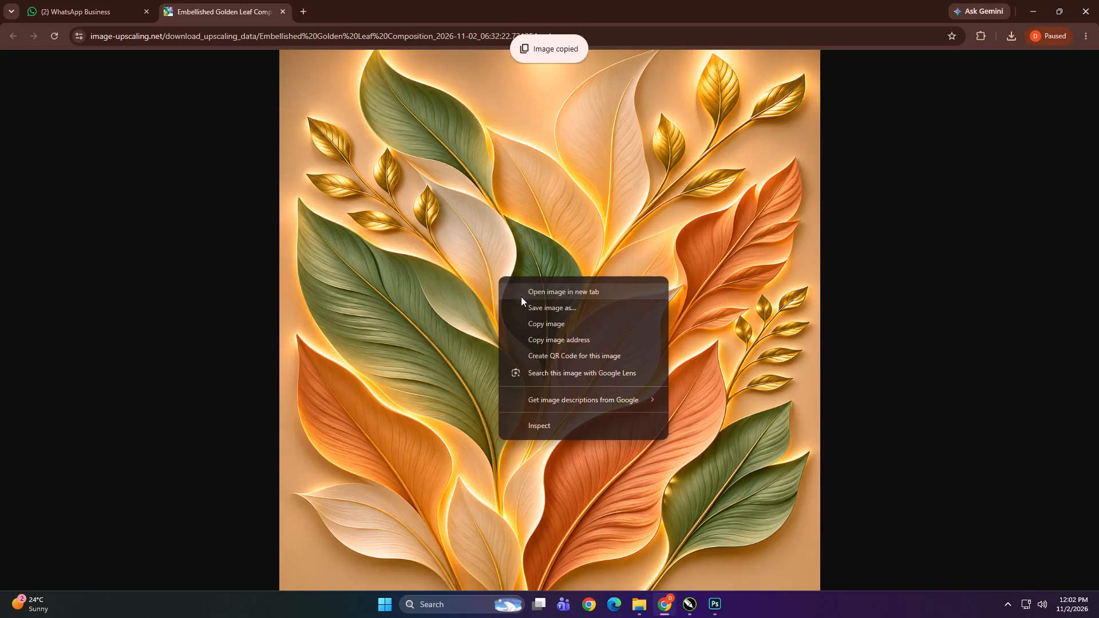
# Save the upscaled Embellished Golden Leaf Composition .webp image from the browser to the computer.
pyautogui.rightClick(531, 308)
pyautogui.click(351, 0)
pyautogui.click(224, 0)
pyautogui.moveTo(445, 233); pyautogui.dragTo(446, 241, button='right')
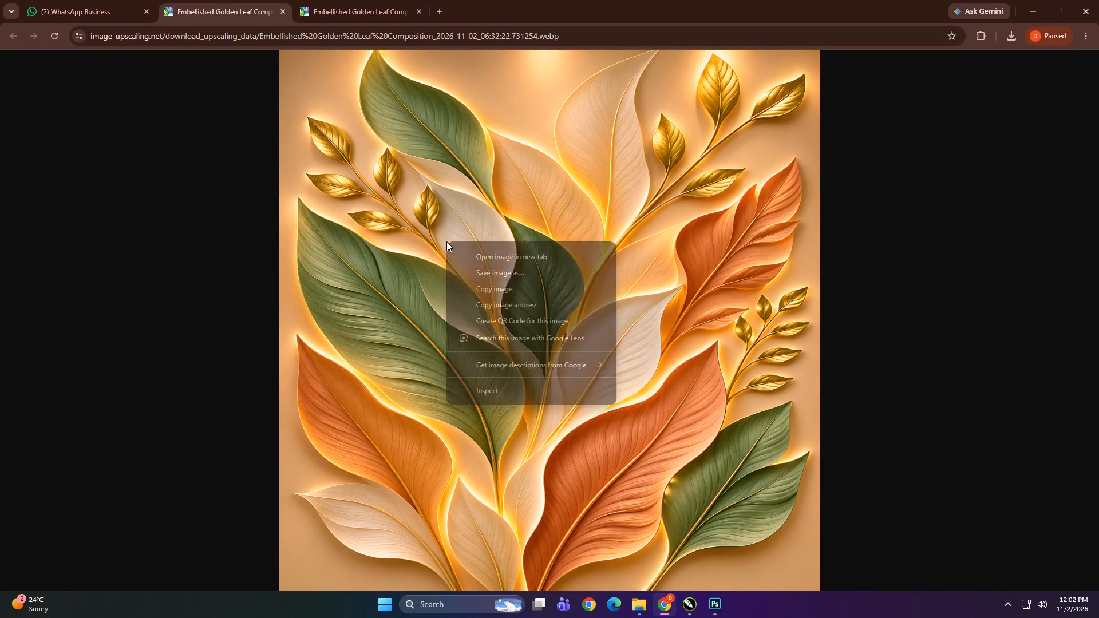
pyautogui.click(472, 272)
pyautogui.press('Return')
pyautogui.press('Return')
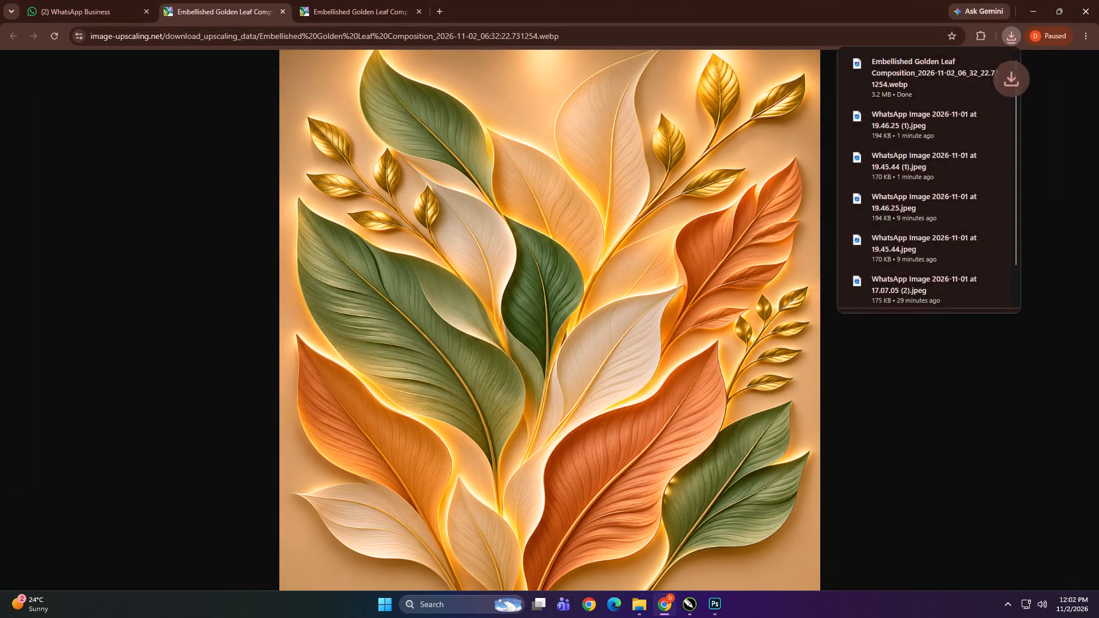
# Copy the upscaled leaf image, paste it into the CorelDRAW document and place it beside the 105 x 105 inch leaf layout.
pyautogui.rightClick(417, 283)
pyautogui.click(458, 327)
pyautogui.click(689, 613)
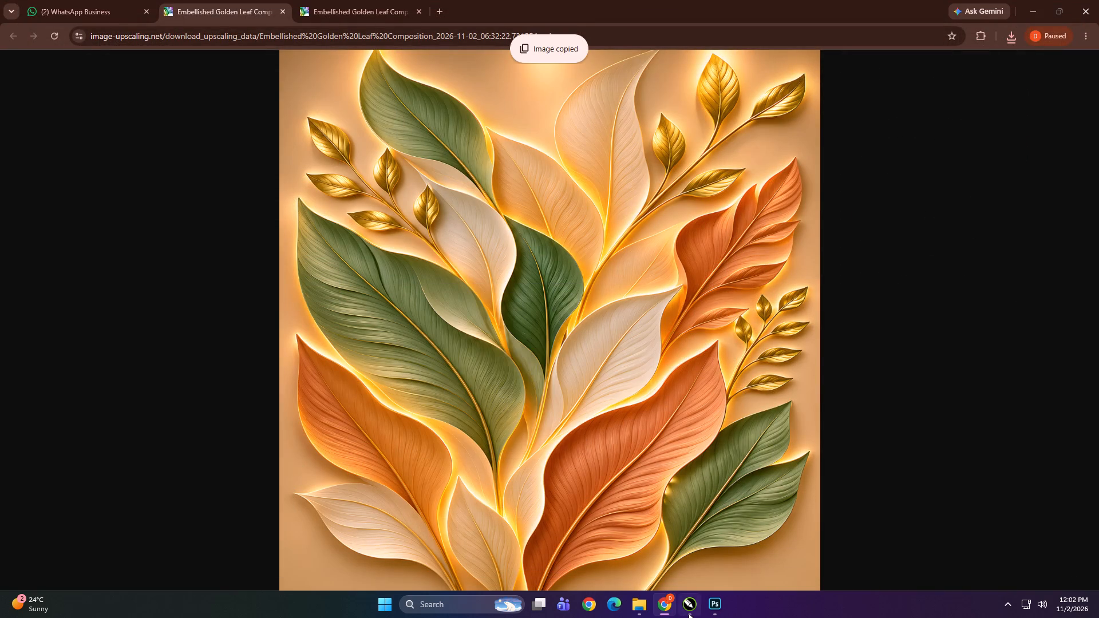
pyautogui.click(433, 333)
pyautogui.hotkey('ctrl', 'v')
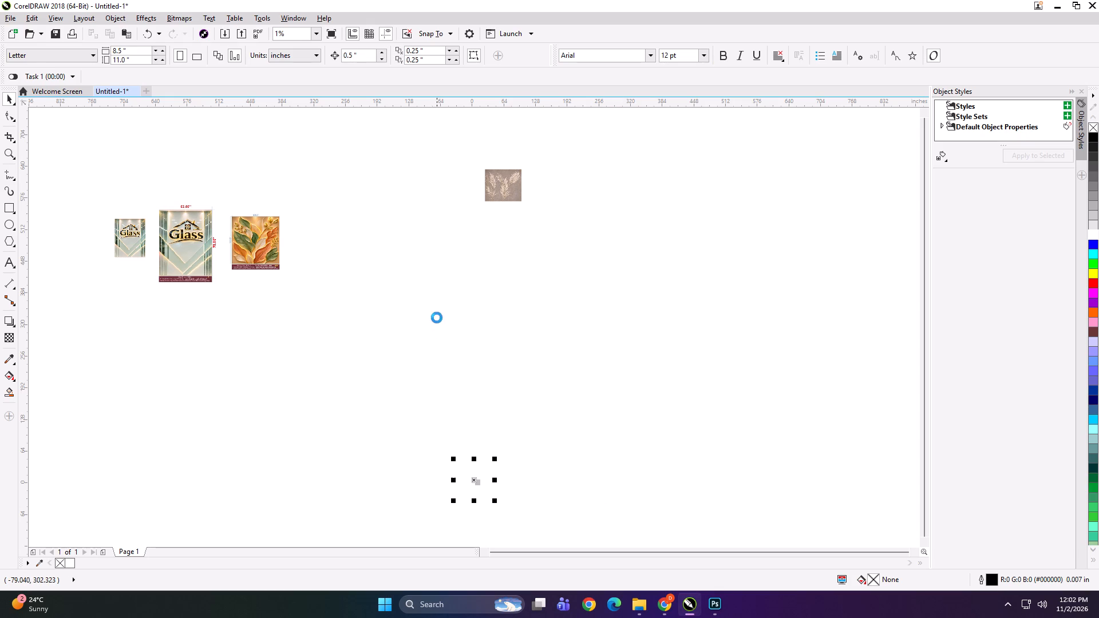
pyautogui.moveTo(472, 484); pyautogui.dragTo(311, 241)
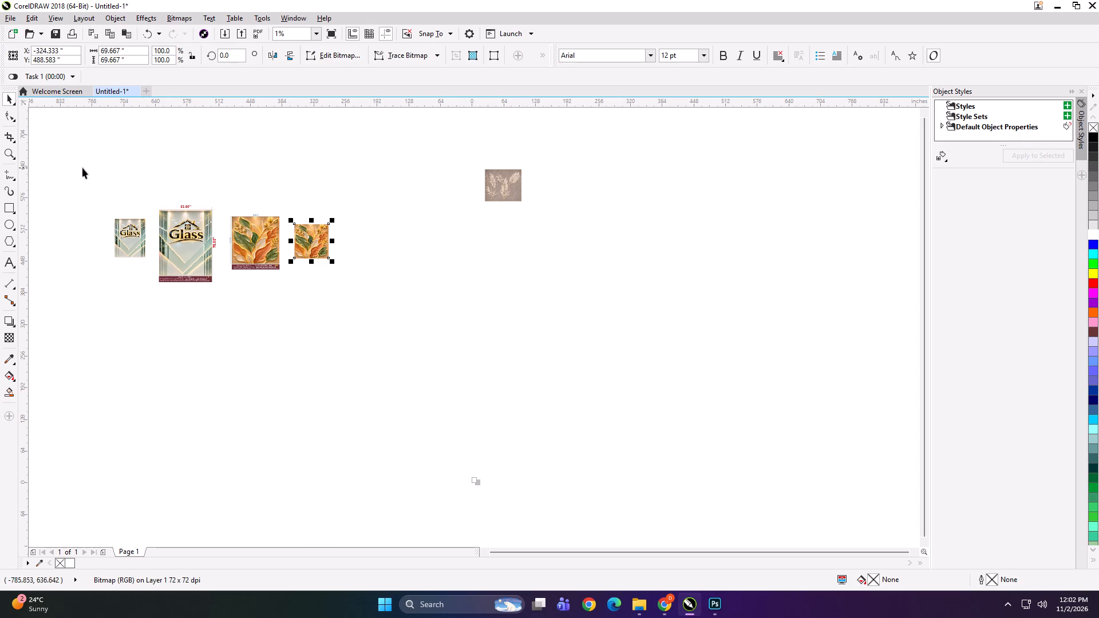
# Resize the pasted leaf image to 105 x 105 inches and reposition it clear of the existing leaf layout.
pyautogui.moveTo(82, 168); pyautogui.dragTo(451, 391)
pyautogui.hotkey('shift', 'F2')
pyautogui.click(528, 138)
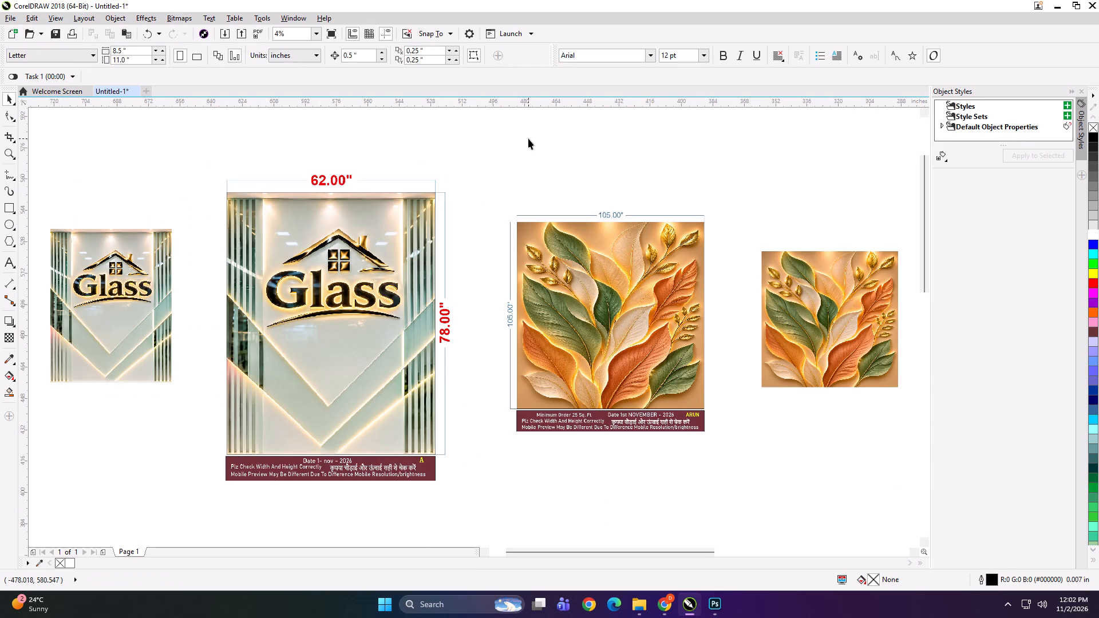
pyautogui.scroll(-1, 410, 227)
pyautogui.scroll(1, 640, 272)
pyautogui.click(653, 270)
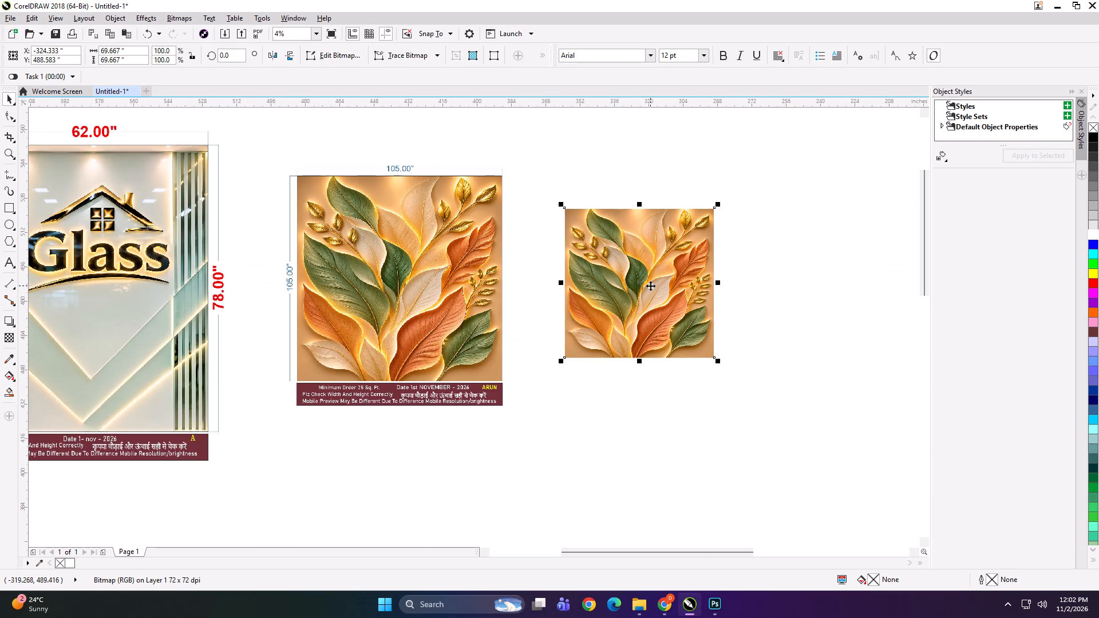
pyautogui.click(137, 53)
pyautogui.hotkey('ctrl', 'a')
pyautogui.write('105')
pyautogui.press('Tab')
pyautogui.write('105')
pyautogui.press('Return')
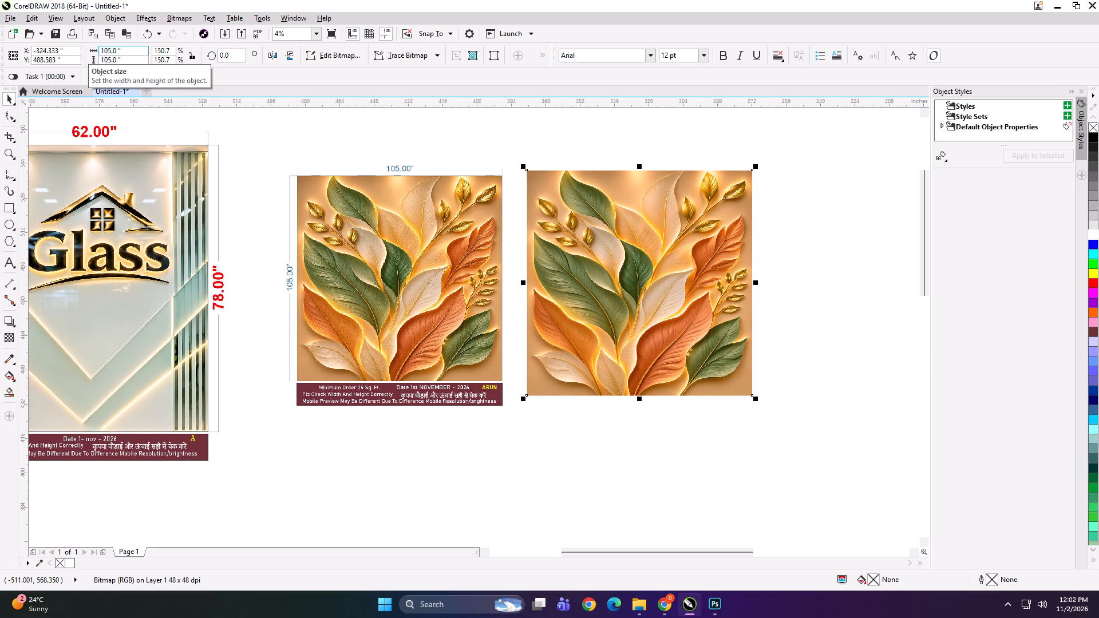
pyautogui.moveTo(638, 267); pyautogui.dragTo(671, 278)
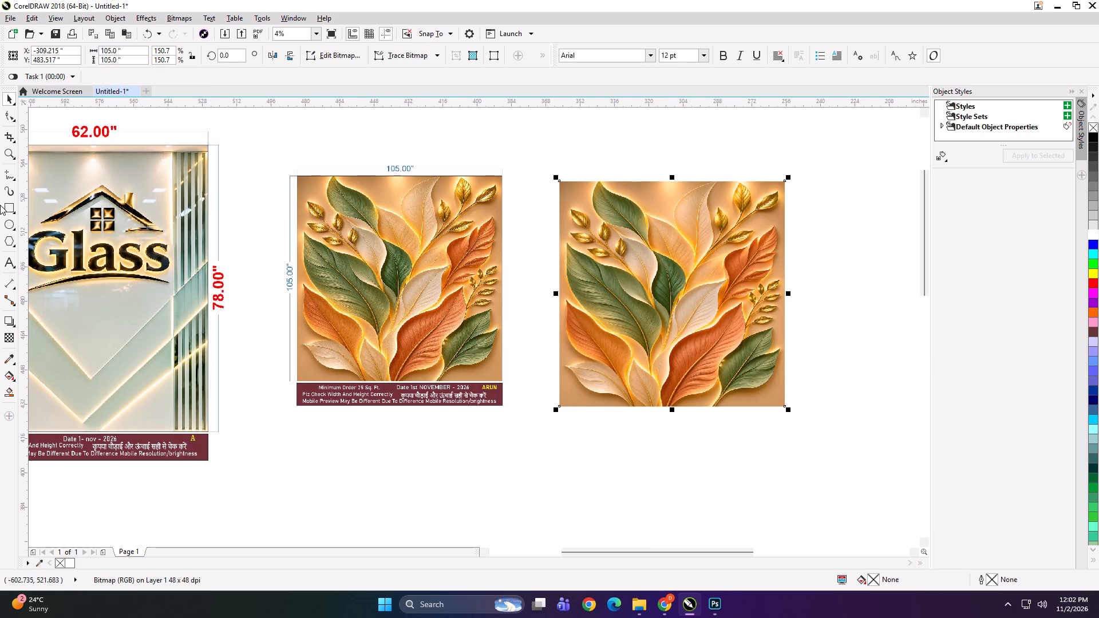
# Draw a rectangle over the leaf image, set its width to 41 inches and align it to the image's left edge.
pyautogui.keyDown('shift'); pyautogui.doubleClick(11, 207); pyautogui.keyUp('shift')
pyautogui.hotkey('shift', 'space')
pyautogui.click(125, 54)
pyautogui.hotkey('ctrl', 'a')
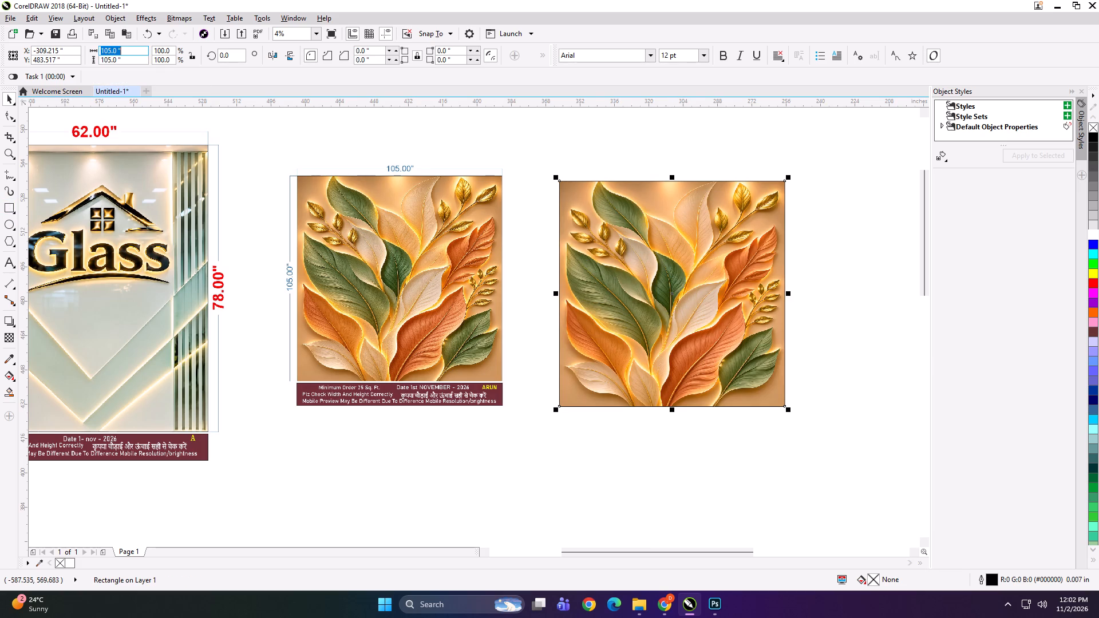
pyautogui.write('41')
pyautogui.press('Return')
pyautogui.keyDown('shift'); pyautogui.click(582, 247); pyautogui.keyUp('shift')
pyautogui.press('l')
pyautogui.click(595, 146)
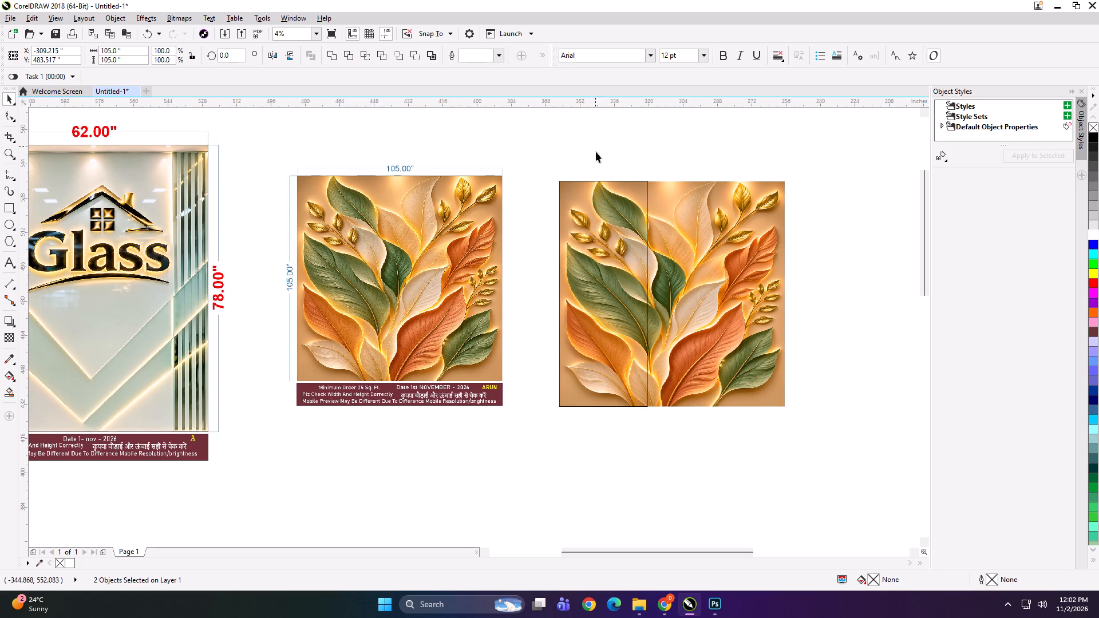
# Duplicate the 41 inch panel twice across the image with 0.5 inch overlaps, and narrow the last panel to the image's right edge.
pyautogui.click(622, 268)
pyautogui.moveTo(555, 295); pyautogui.dragTo(736, 288)
pyautogui.keyDown('ctrl'); pyautogui.rightClick(736, 288); pyautogui.keyUp('ctrl')
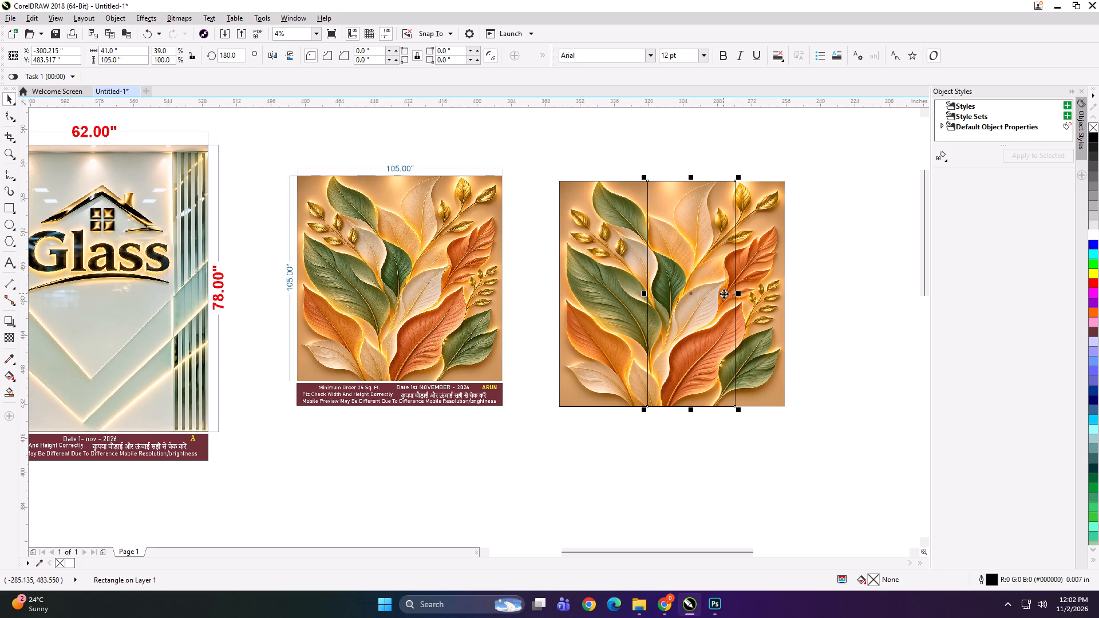
pyautogui.press('Left')
pyautogui.moveTo(641, 293); pyautogui.dragTo(833, 287)
pyautogui.keyDown('ctrl'); pyautogui.rightClick(833, 287); pyautogui.keyUp('ctrl')
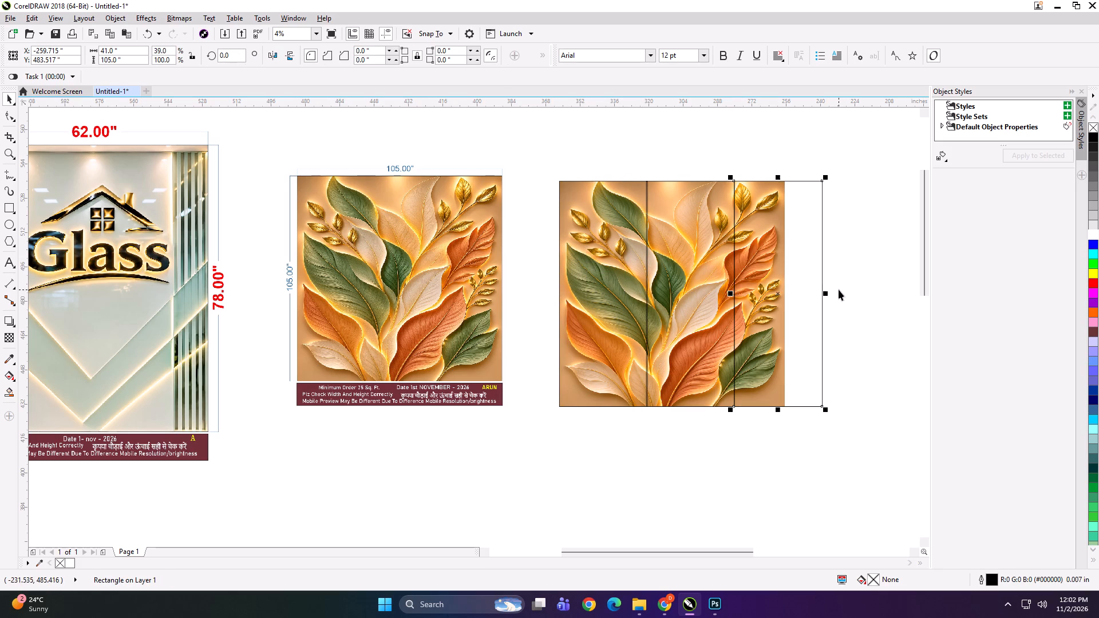
pyautogui.press('Left')
pyautogui.moveTo(828, 296); pyautogui.dragTo(796, 297)
# Group the three panel rectangles, PowerClip the leaf image into them, and ungroup the result into separate panels.
pyautogui.keyDown('shift'); pyautogui.click(701, 272); pyautogui.keyUp('shift')
pyautogui.keyDown('shift'); pyautogui.click(618, 265); pyautogui.keyUp('shift')
pyautogui.hotkey('ctrl', 'g')
pyautogui.click(635, 141)
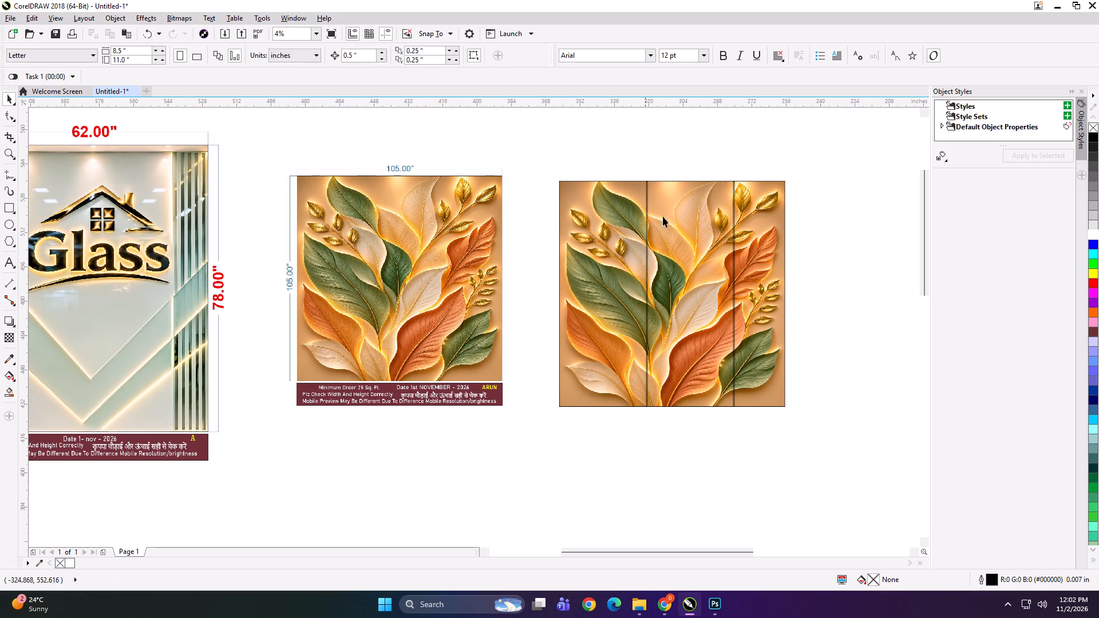
pyautogui.keyDown('alt'); pyautogui.click(672, 232); pyautogui.keyUp('alt')
pyautogui.hotkey('shift', 'Return')
pyautogui.click(672, 232)
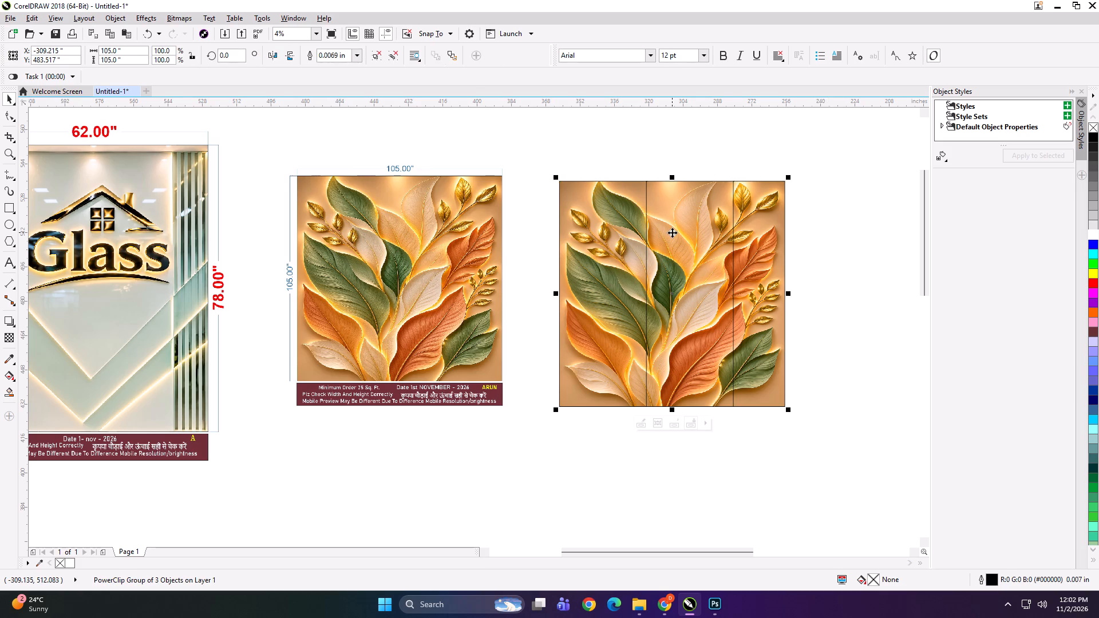
pyautogui.hotkey('ctrl', 'u')
pyautogui.hotkey('ctrl', 'u')
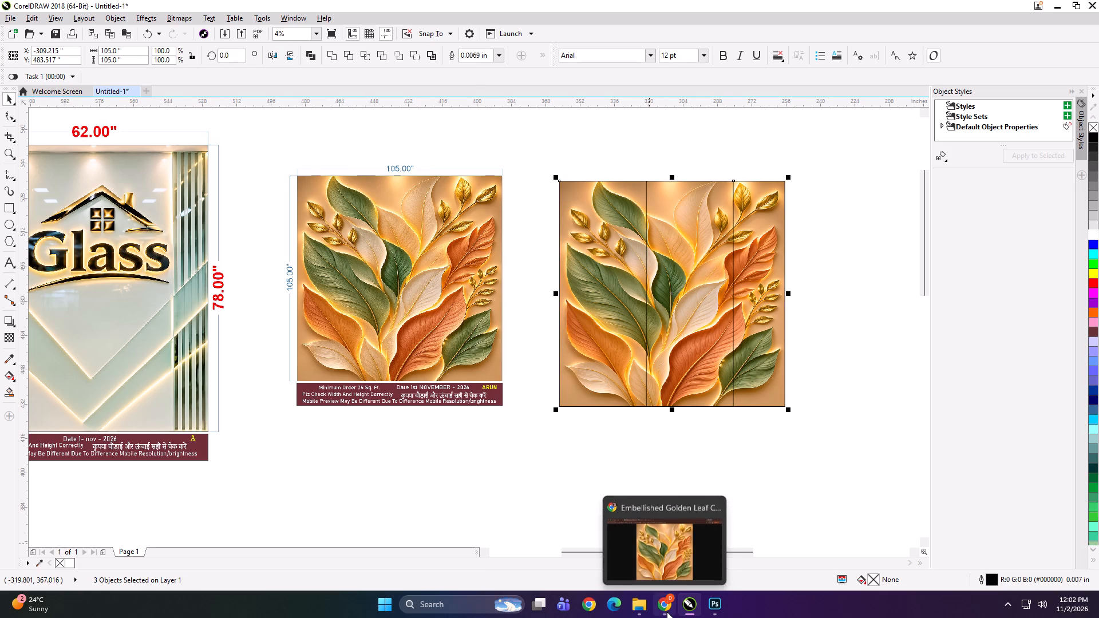
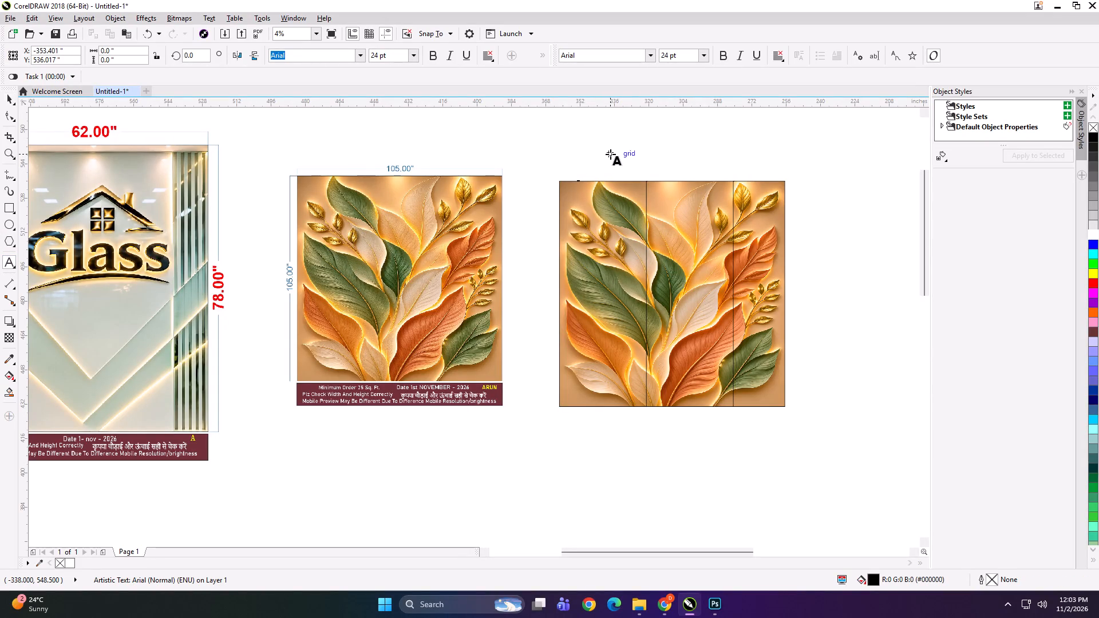
# Label the three leaf panels along their top edges as PANEL 1, PANEL 2 and PANEL 3, reusing the first label's text.
pyautogui.write('PANEL 1')
pyautogui.hotkey('ctrl', 'a')
pyautogui.hotkey('ctrl', 'c')
pyautogui.click(665, 180)
pyautogui.hotkey('ctrl', 'v')
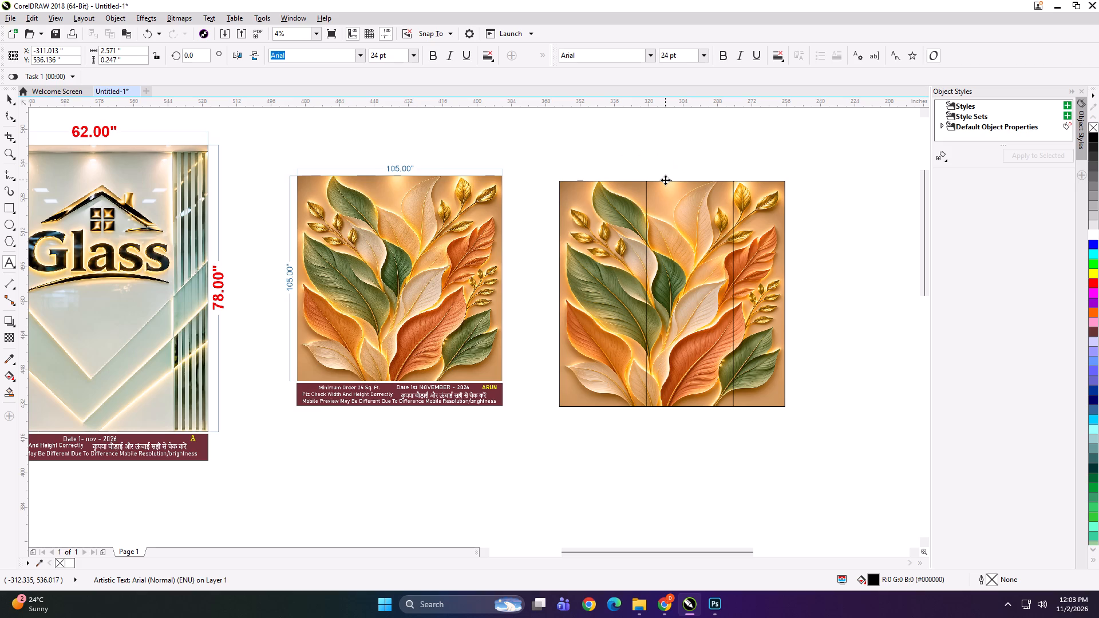
pyautogui.press('BackSpace')
pyautogui.press('2')
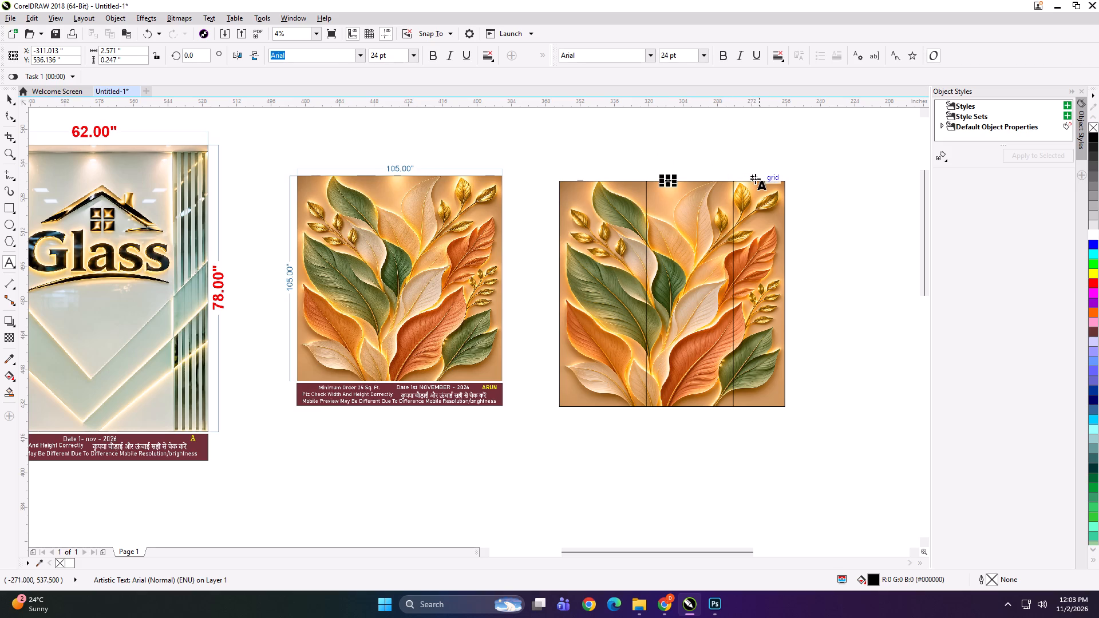
pyautogui.click(756, 180)
pyautogui.hotkey('ctrl', 'v')
pyautogui.press('BackSpace')
pyautogui.press('3')
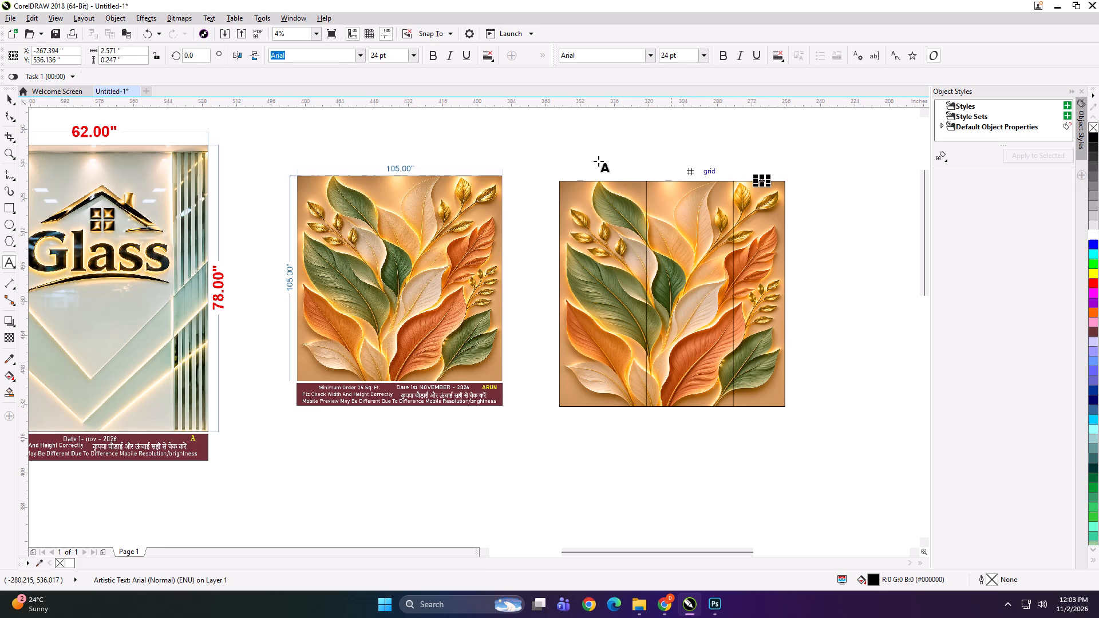
# Group each of the three leaf panels with its own text label, working from the third panel to the first.
pyautogui.click(11, 97)
pyautogui.keyDown('shift'); pyautogui.click(751, 239); pyautogui.keyUp('shift')
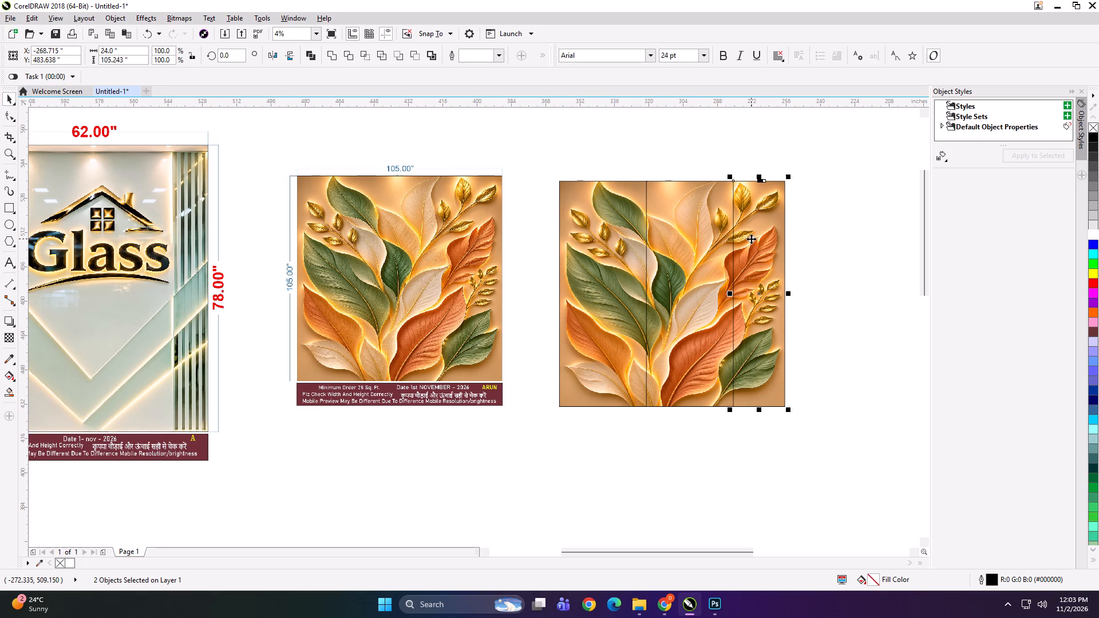
pyautogui.hotkey('ctrl', 'g')
pyautogui.moveTo(661, 150); pyautogui.dragTo(683, 229)
pyautogui.keyDown('shift'); pyautogui.click(683, 229); pyautogui.keyUp('shift')
pyautogui.hotkey('ctrl', 'g')
pyautogui.moveTo(665, 158); pyautogui.dragTo(542, 231)
pyautogui.keyDown('shift'); pyautogui.click(588, 219); pyautogui.keyUp('shift')
pyautogui.hotkey('ctrl', 'g')
# Start exporting the selected first leaf panel group as a TIFF bitmap.
pyautogui.hotkey('ctrl', 'e')
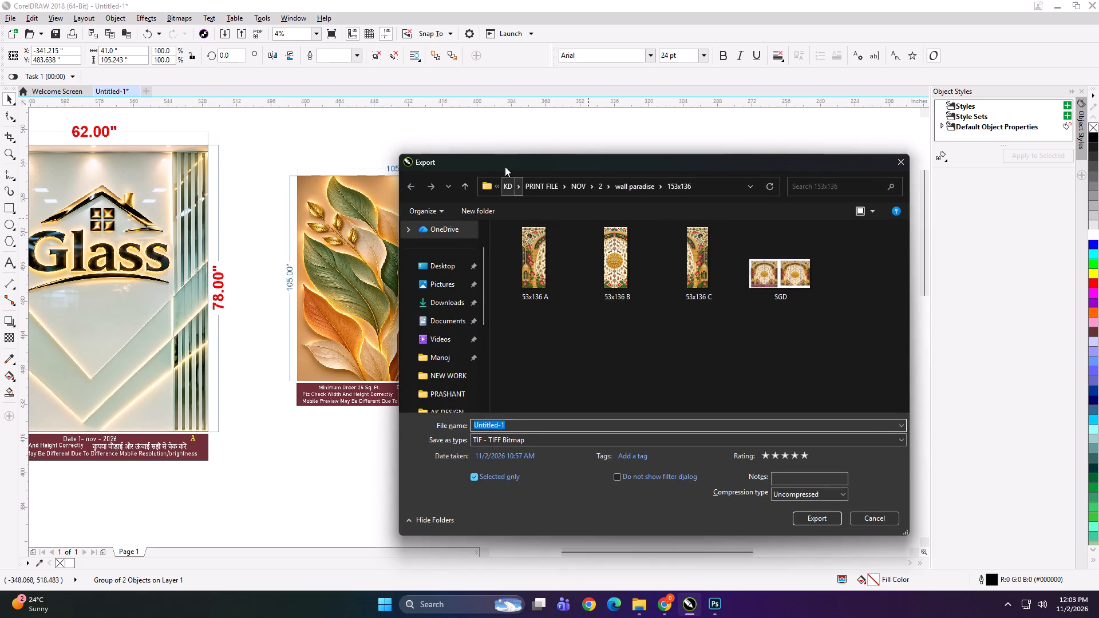
pyautogui.moveTo(502, 163); pyautogui.dragTo(635, 140)
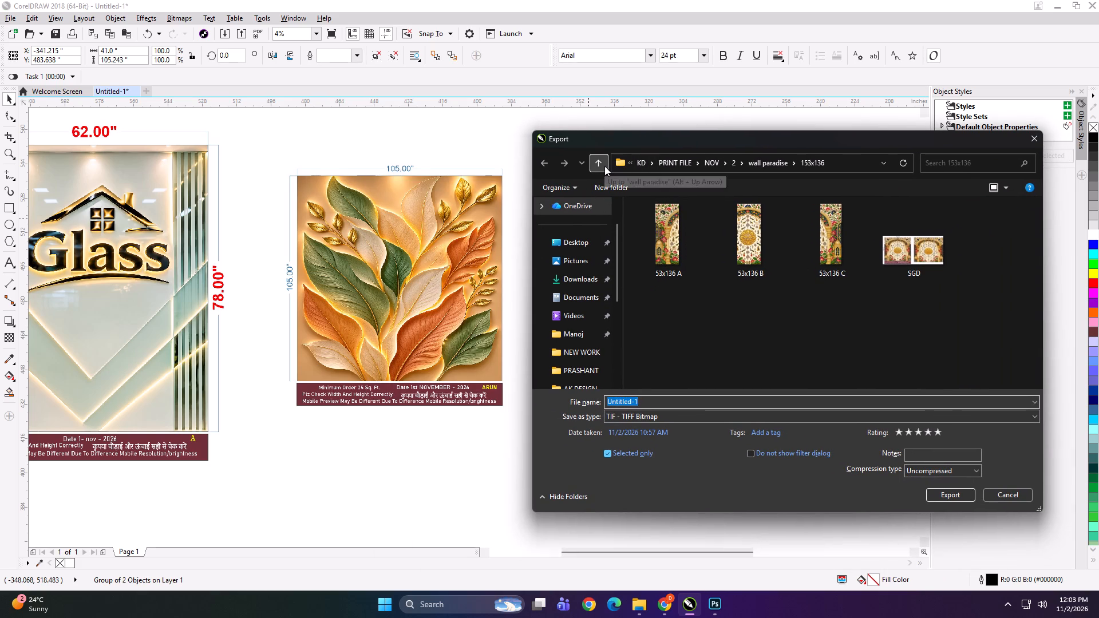
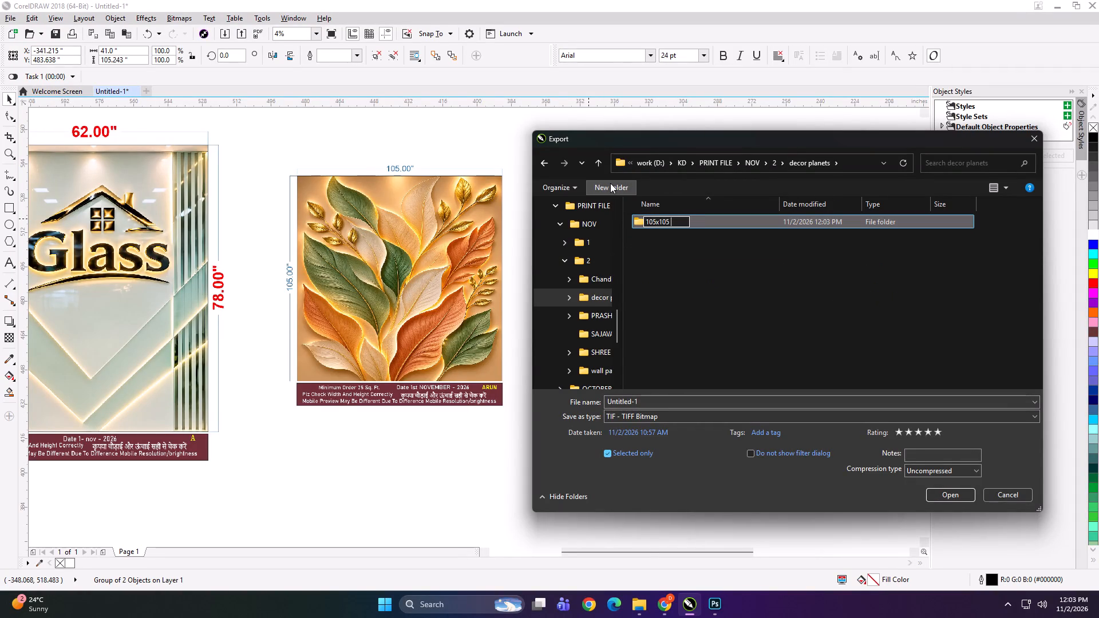
# Name the new folder inside decor planets 105x105 and open it as the export destination.
pyautogui.press('Return')
pyautogui.doubleClick(687, 220)
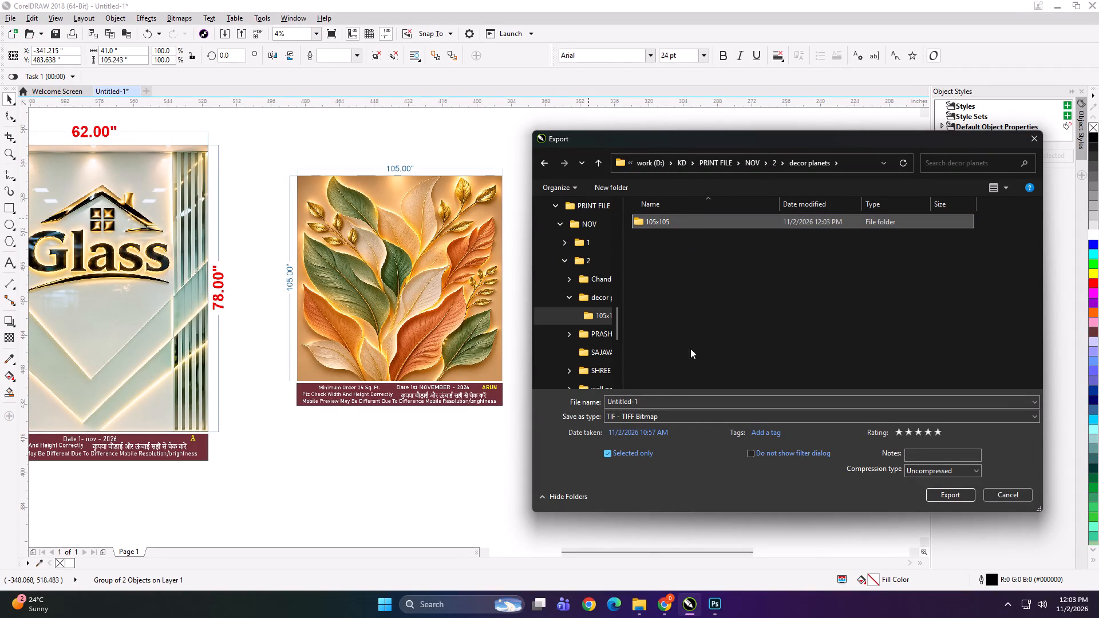
# Export the first leaf panel as a TIFF named 41x105 A NW in the 105x105 folder.
pyautogui.click(671, 407)
pyautogui.write('41x05 A')
pyautogui.press('space')
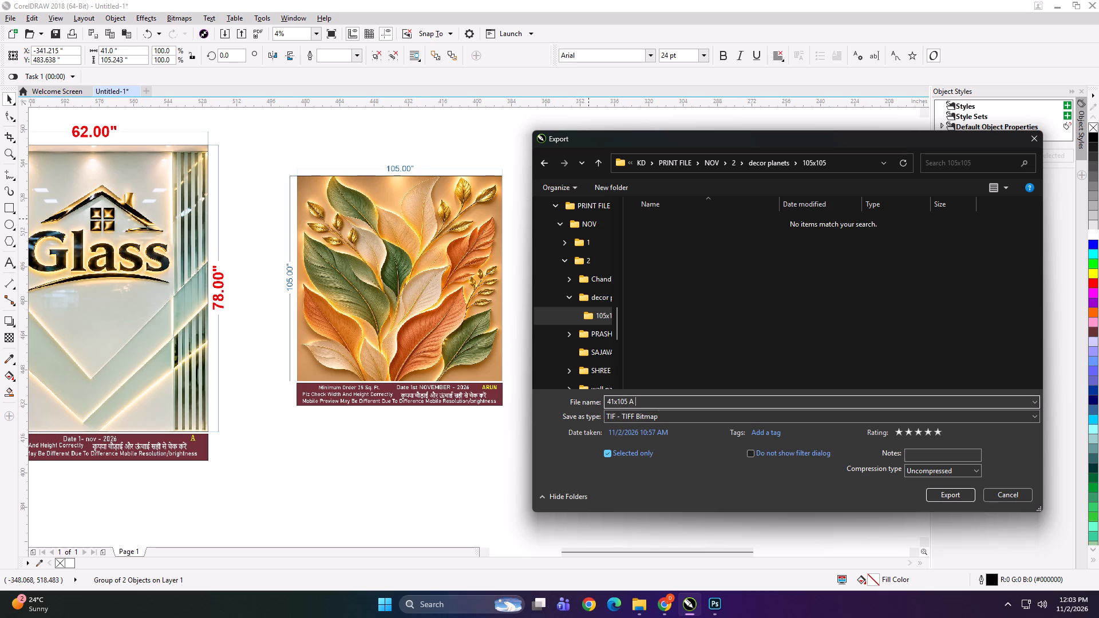
pyautogui.write('NW')
pyautogui.press('Return')
pyautogui.press('Return')
# While starting another panel export, rename the 105x105 destination folder to 105x105 CANVAS and open it.
pyautogui.click(677, 228)
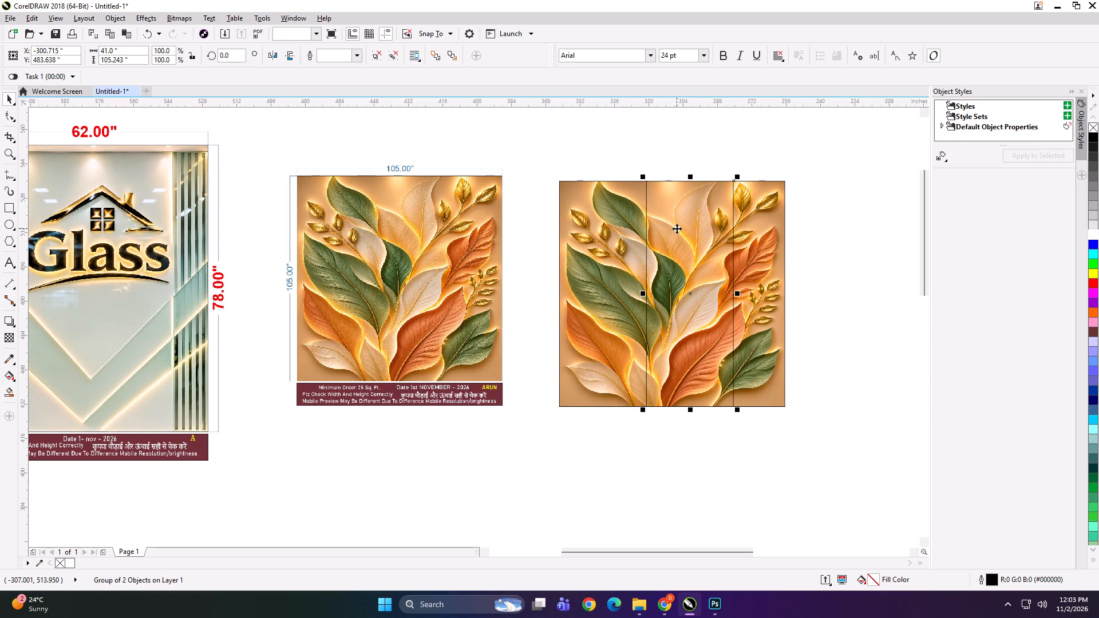
pyautogui.click(605, 242)
pyautogui.hotkey('ctrl', 'e')
pyautogui.click(665, 221)
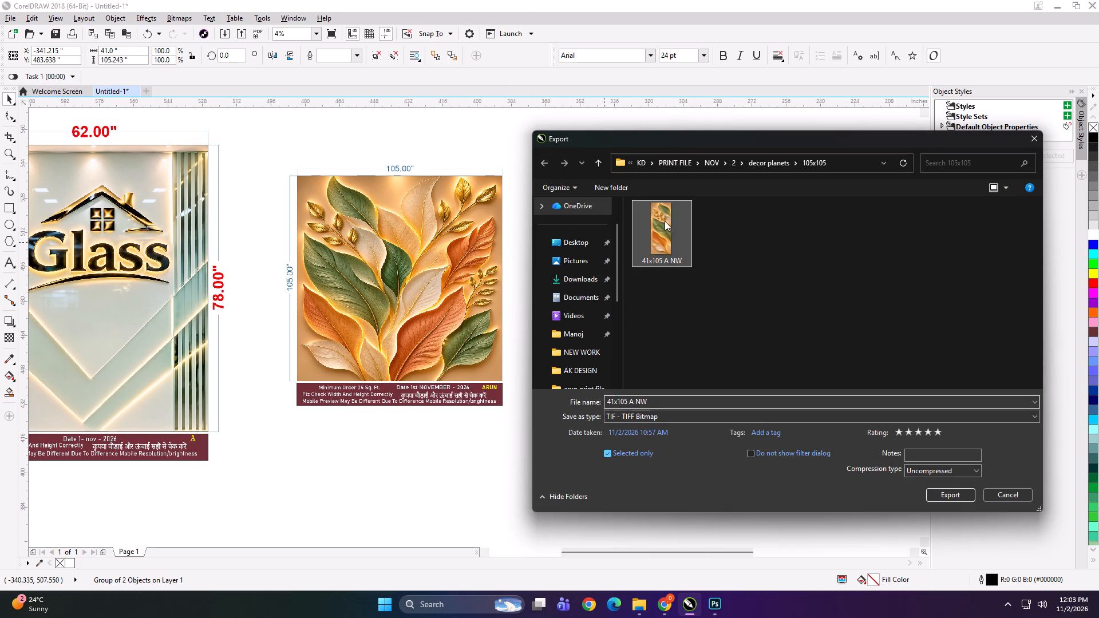
pyautogui.rightClick(665, 221)
pyautogui.click(646, 323)
pyautogui.click(651, 243)
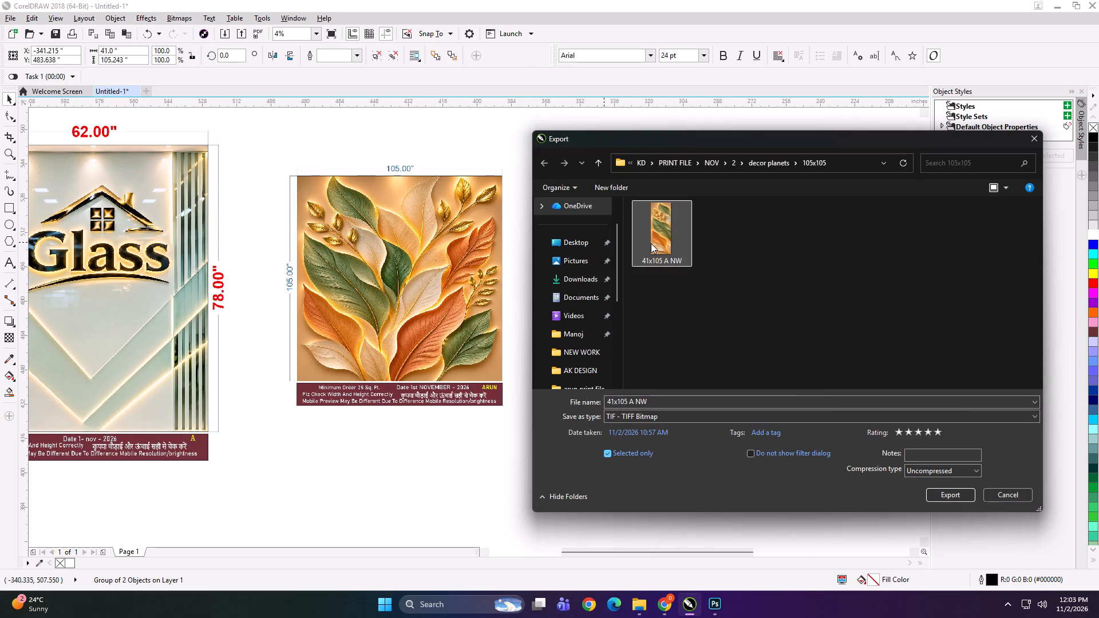
pyautogui.click(598, 164)
pyautogui.click(649, 219)
pyautogui.rightClick(649, 219)
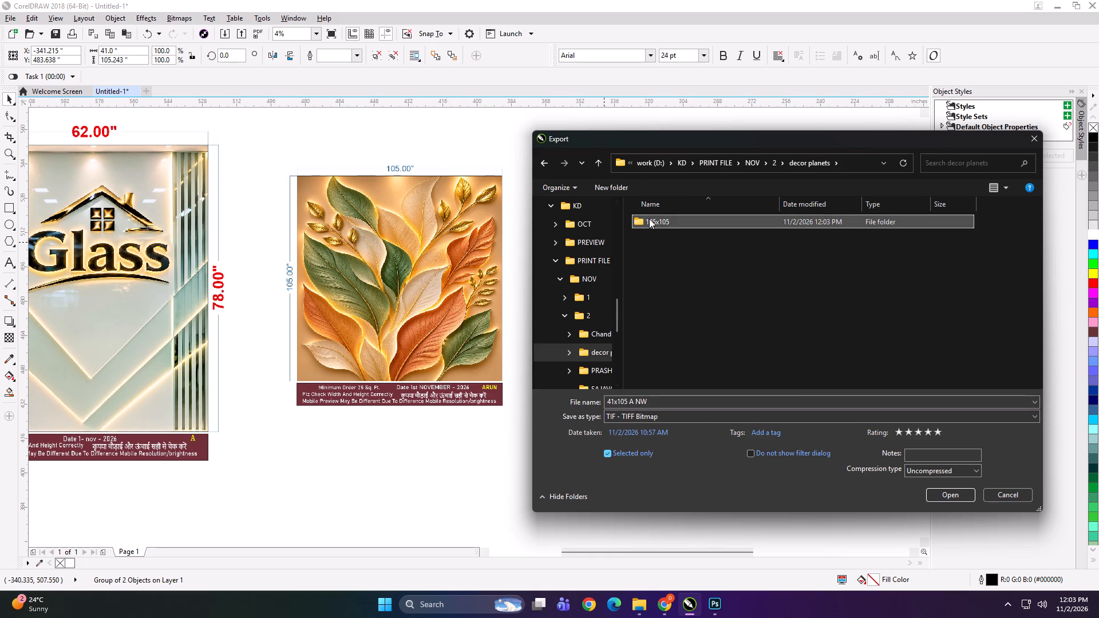
pyautogui.click(690, 529)
pyautogui.press('Right')
pyautogui.press('space')
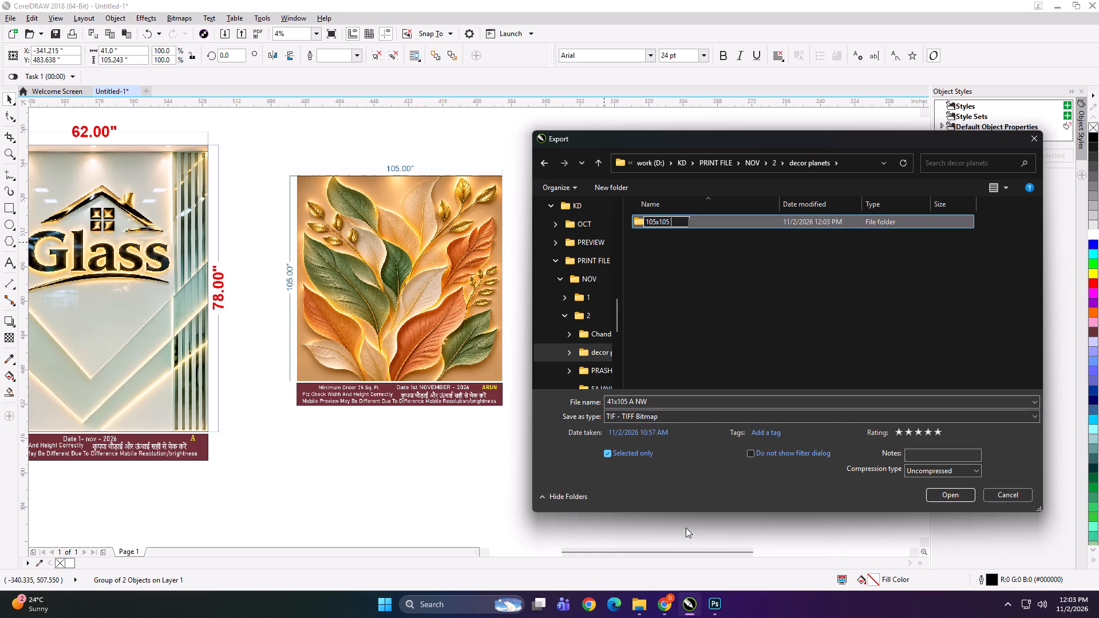
pyautogui.write('CANVAS')
pyautogui.press('space')
pyautogui.press('Return')
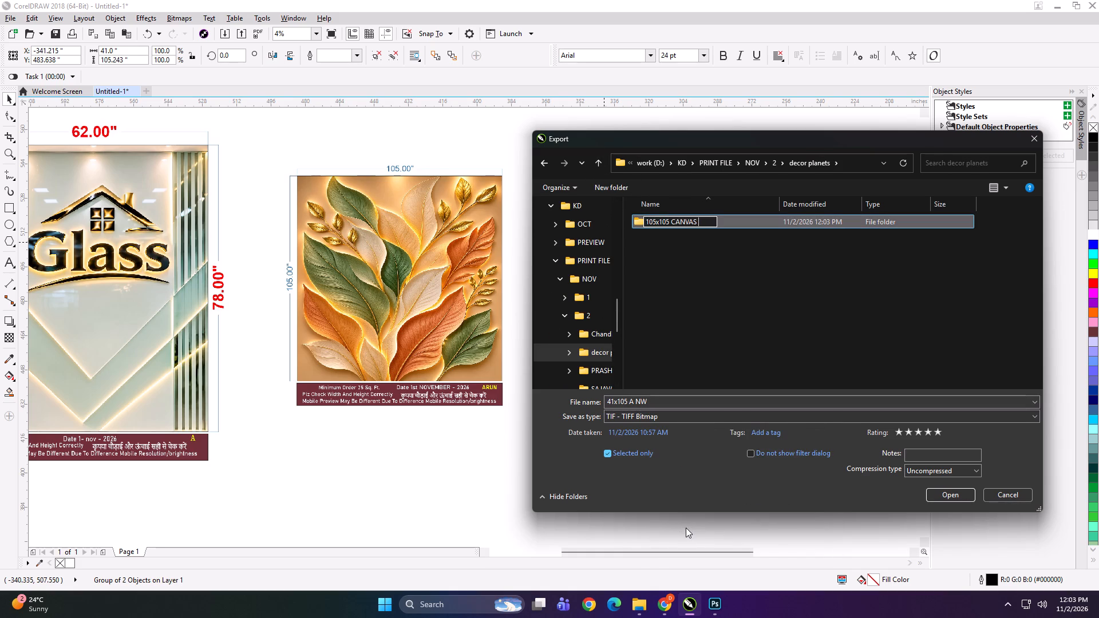
pyautogui.doubleClick(670, 224)
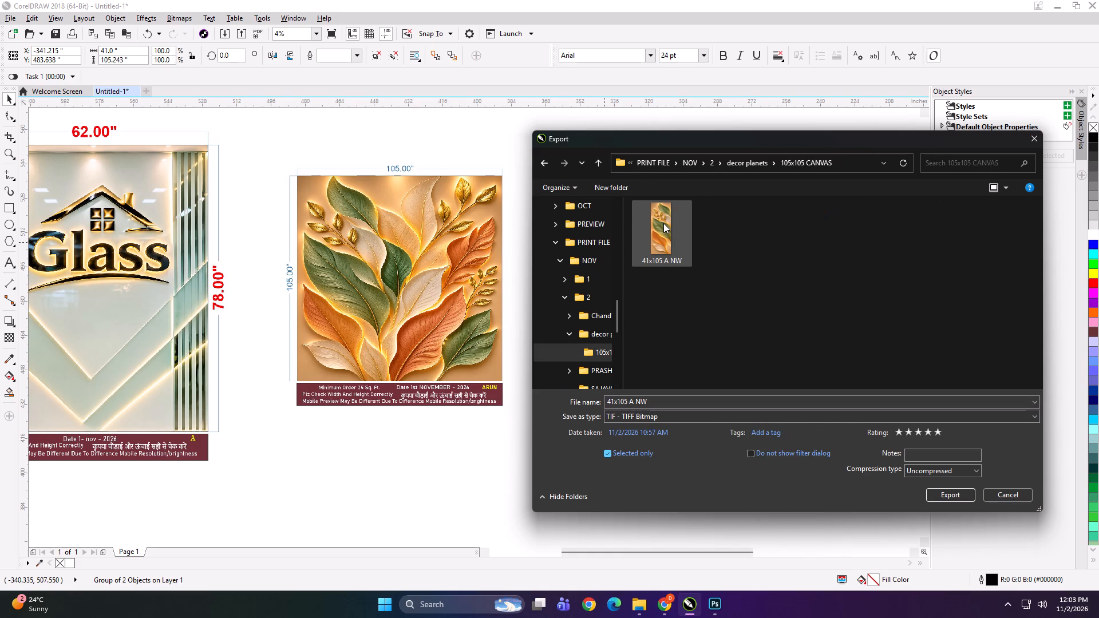
# Rename the exported first panel file 41x105 A NW to 41x105 A.
pyautogui.click(663, 223)
pyautogui.click(656, 399)
pyautogui.click(666, 250)
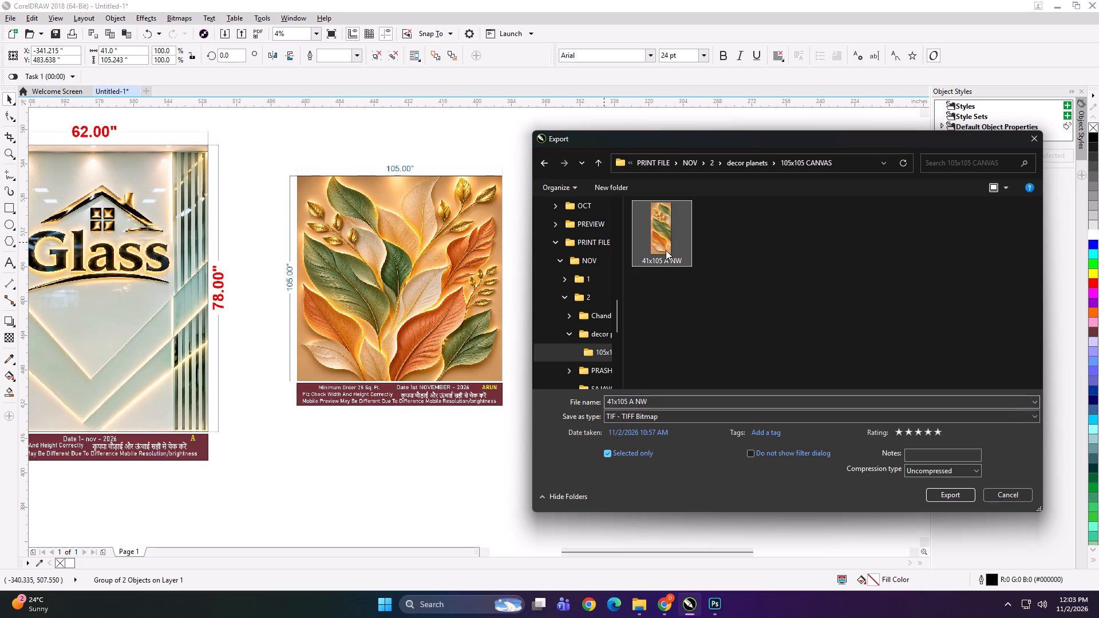
pyautogui.rightClick(666, 250)
pyautogui.click(715, 556)
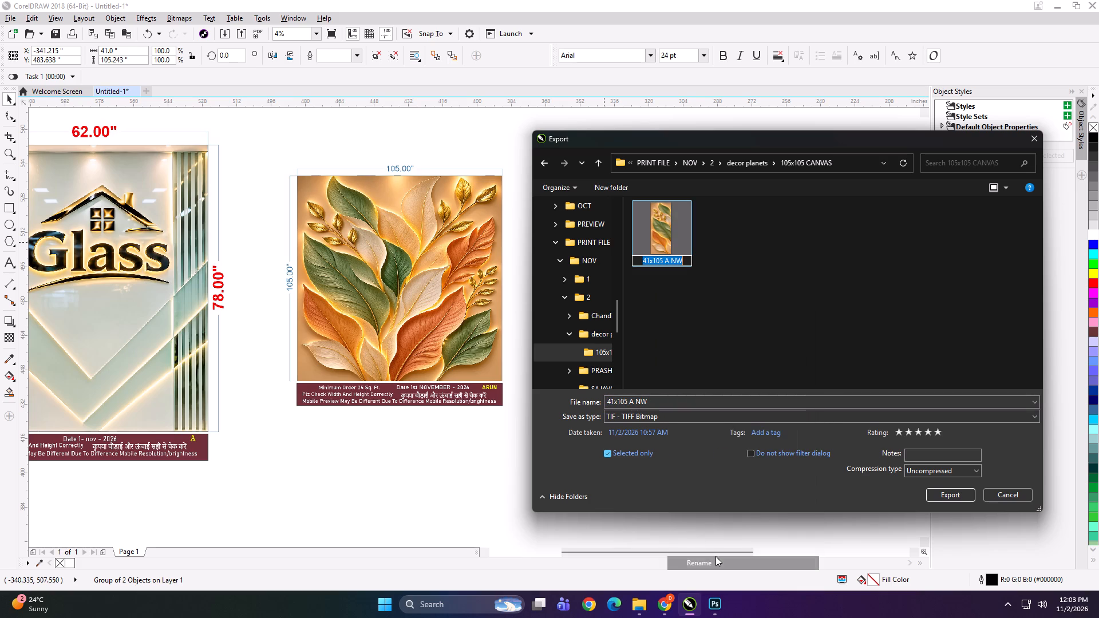
pyautogui.press('Right')
pyautogui.press('BackSpace')
pyautogui.press('BackSpace')
pyautogui.click(697, 303)
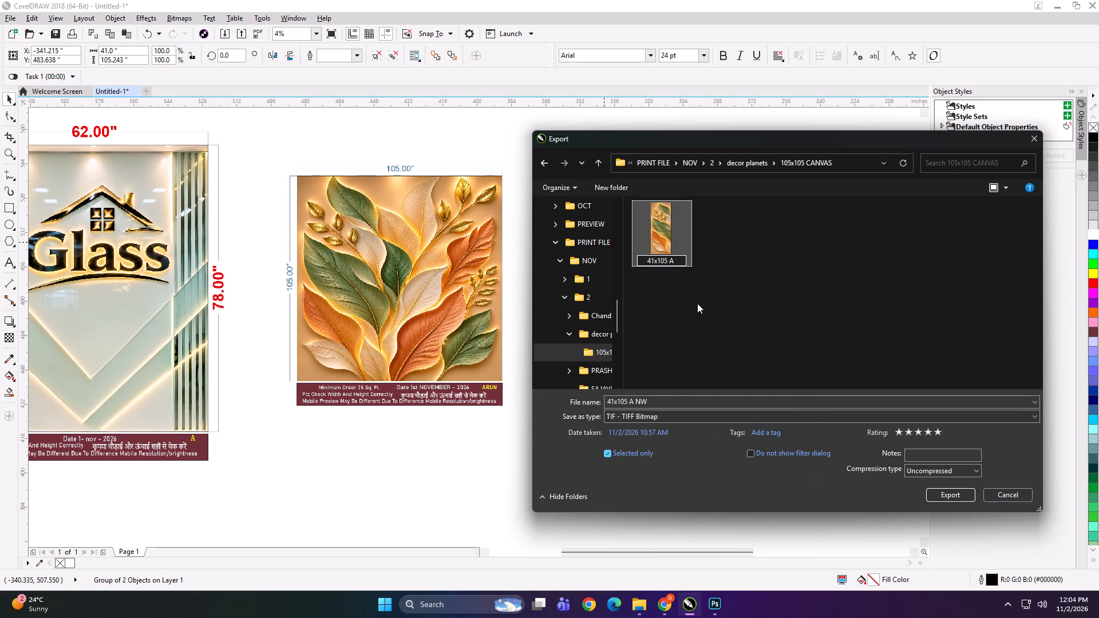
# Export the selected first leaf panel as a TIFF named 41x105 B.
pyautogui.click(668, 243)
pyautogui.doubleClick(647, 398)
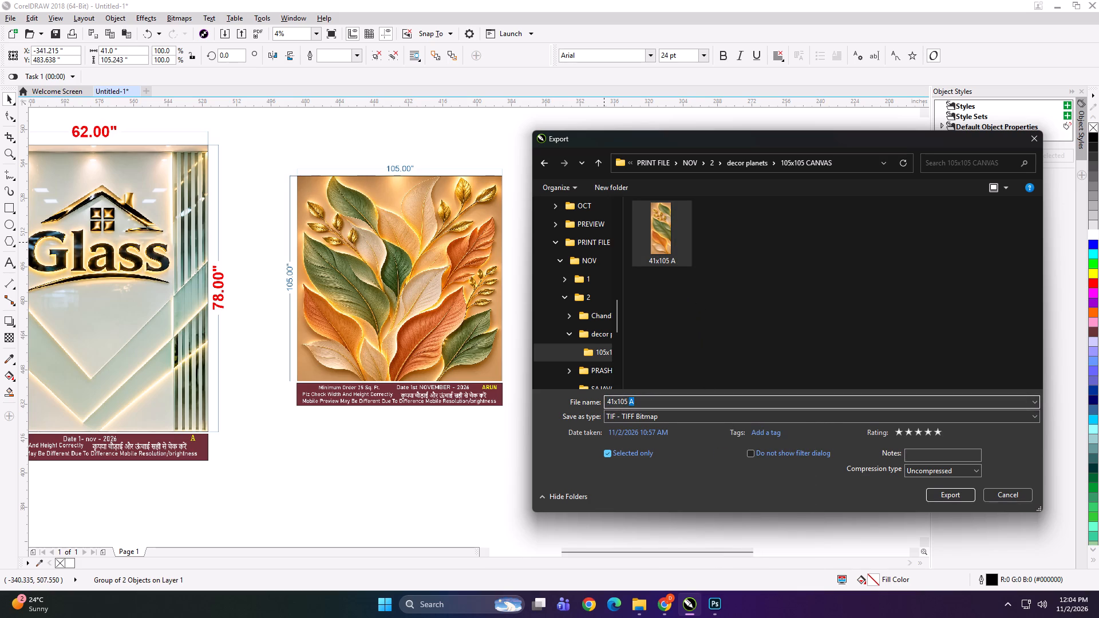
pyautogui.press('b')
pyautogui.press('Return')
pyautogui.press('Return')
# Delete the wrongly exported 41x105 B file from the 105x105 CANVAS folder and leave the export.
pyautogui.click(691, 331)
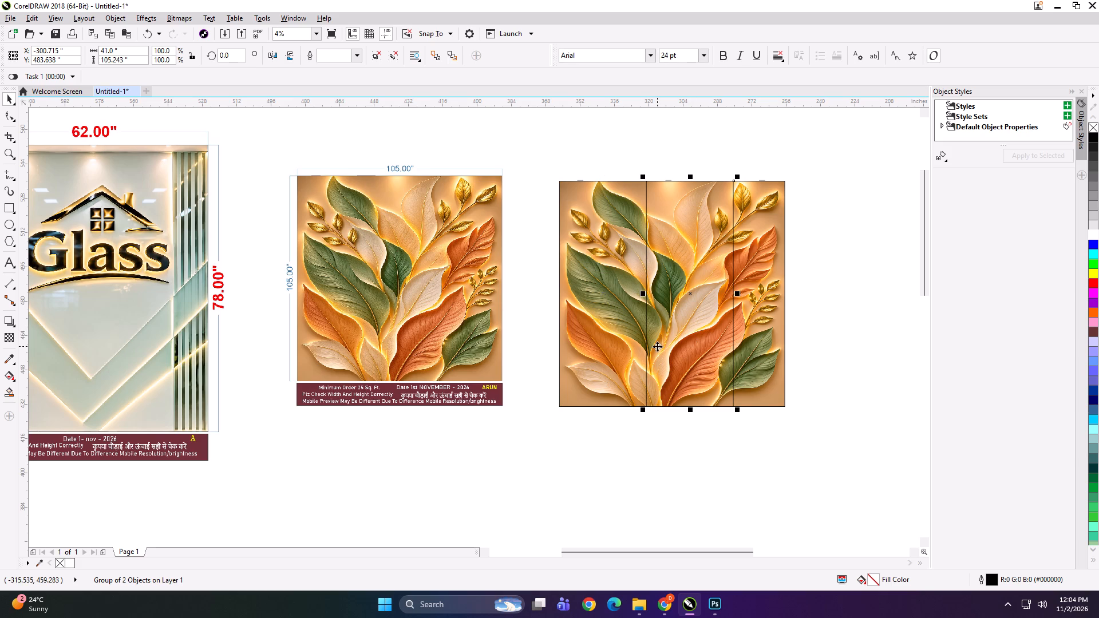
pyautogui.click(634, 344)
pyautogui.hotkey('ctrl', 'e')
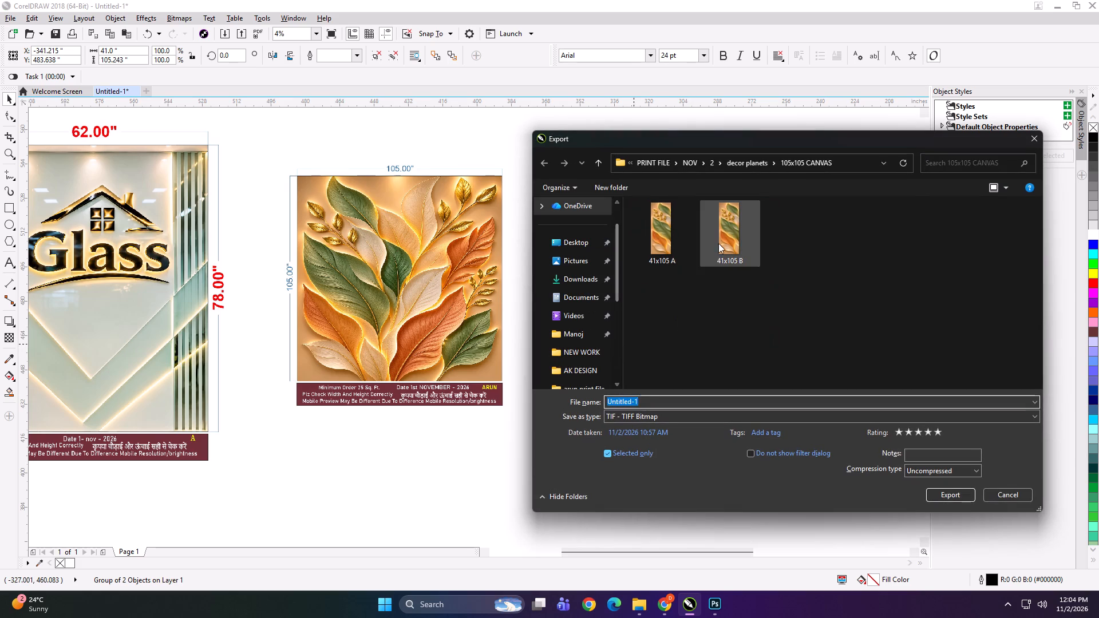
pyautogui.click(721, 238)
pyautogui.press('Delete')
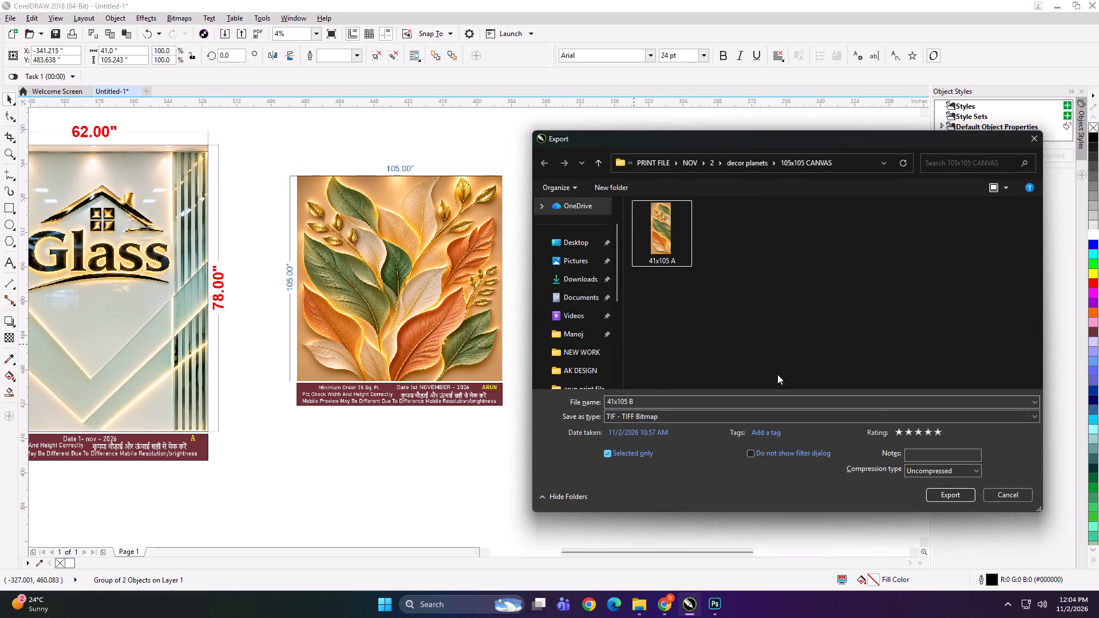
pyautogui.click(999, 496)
# Export the middle leaf panel as a TIFF named 41x105 B in the 105x105 CANVAS folder.
pyautogui.click(710, 448)
pyautogui.click(682, 359)
pyautogui.hotkey('ctrl', 'e')
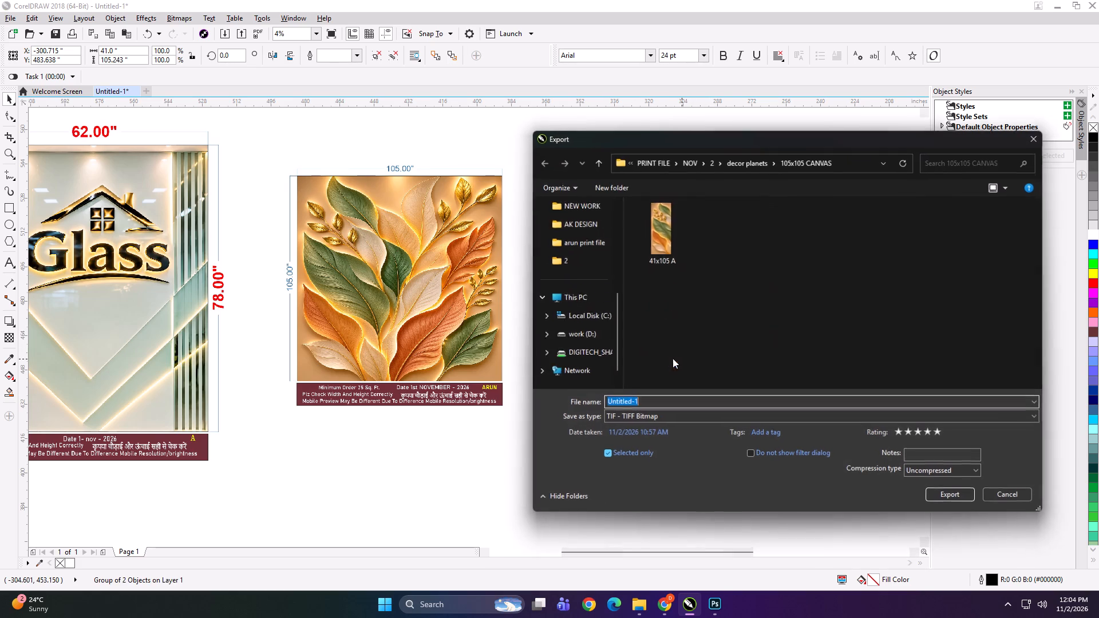
pyautogui.click(664, 235)
pyautogui.doubleClick(638, 405)
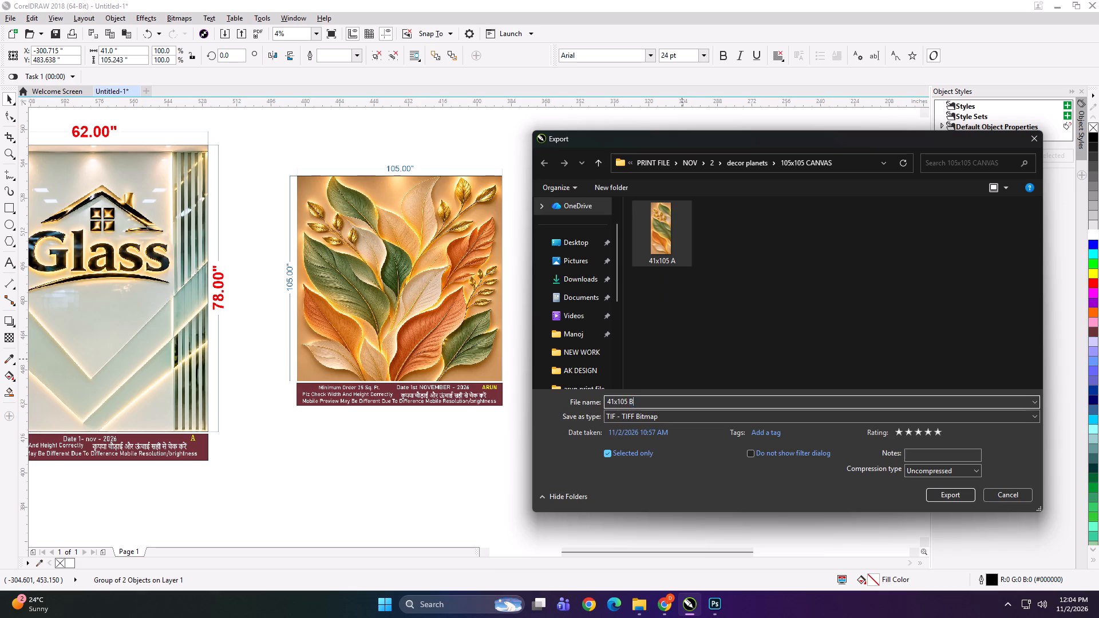
pyautogui.press('b')
pyautogui.press('Return')
pyautogui.press('Return')
# Export the third leaf panel as a TIFF named 24x105 C in the same folder.
pyautogui.click(756, 270)
pyautogui.hotkey('ctrl', 'e')
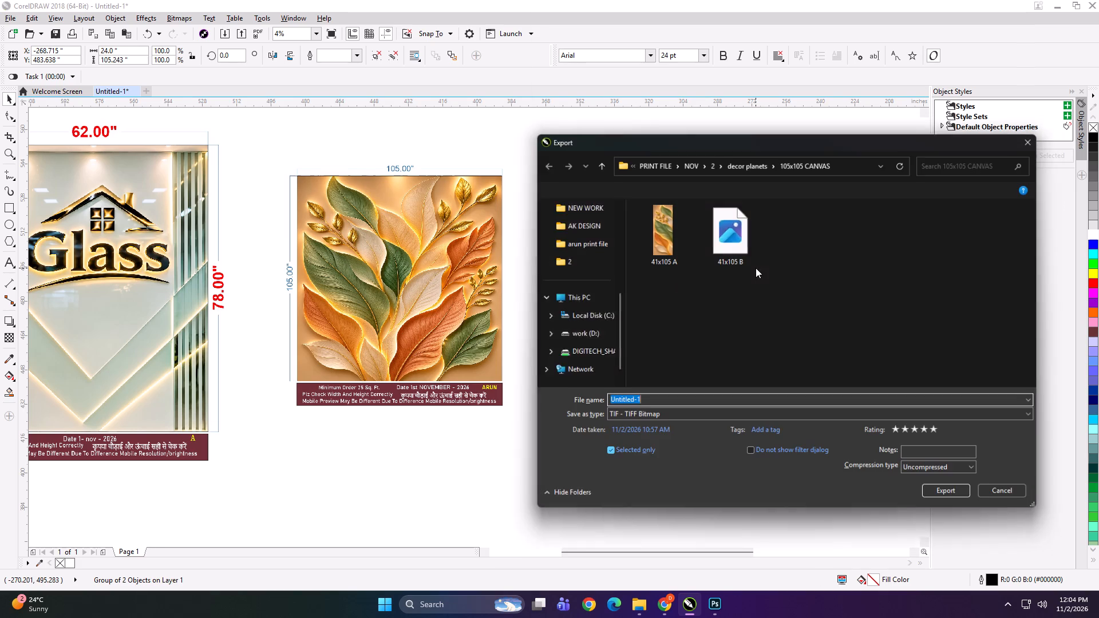
pyautogui.write('24x105 C')
pyautogui.press('Return')
pyautogui.press('Return')
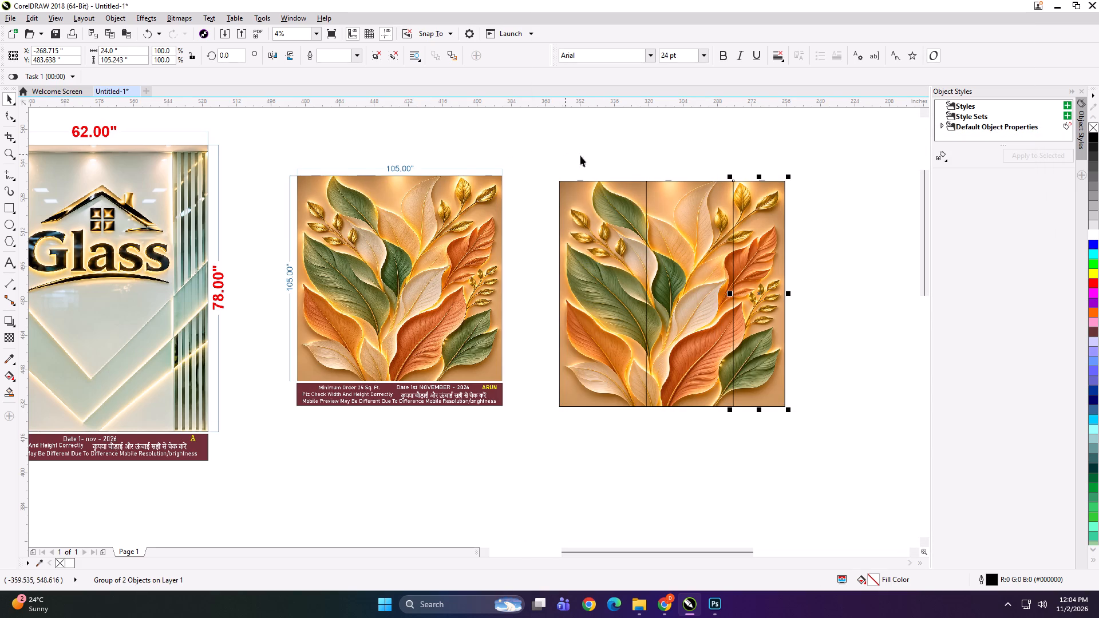
# Separate the leaf panels by nudging the second and third 5 inches right, and the third another 5 inches.
pyautogui.moveTo(612, 153); pyautogui.dragTo(833, 462)
pyautogui.press('Right')
pyautogui.press('Right')
pyautogui.press('Right')
pyautogui.press('Right')
pyautogui.press('Right')
pyautogui.press('Right')
pyautogui.press('Right')
pyautogui.press('Right')
pyautogui.press('Right')
pyautogui.press('Right')
pyautogui.moveTo(701, 146); pyautogui.dragTo(833, 447)
pyautogui.press('Right')
pyautogui.press('Right')
pyautogui.press('Right')
pyautogui.press('Right')
pyautogui.press('Right')
pyautogui.press('Right')
pyautogui.press('Right')
pyautogui.press('Right')
pyautogui.press('Right')
pyautogui.press('Right')
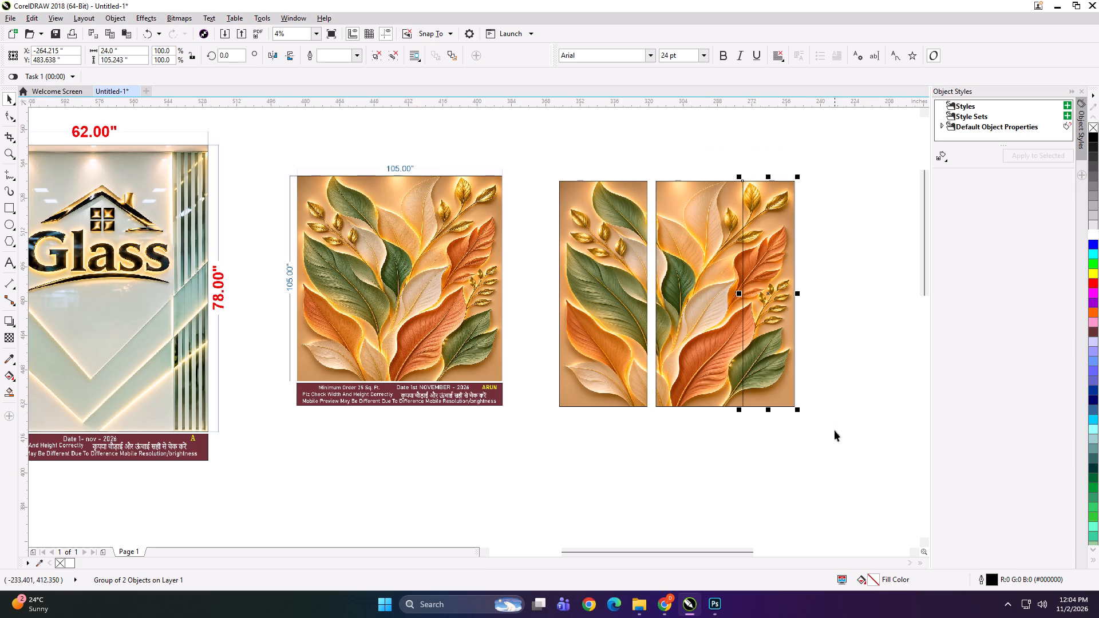
# Move the three spaced leaf panels closer to the dimensioned leaf preview and group them together with it.
pyautogui.moveTo(834, 137); pyautogui.dragTo(370, 433)
pyautogui.moveTo(586, 274); pyautogui.dragTo(562, 268)
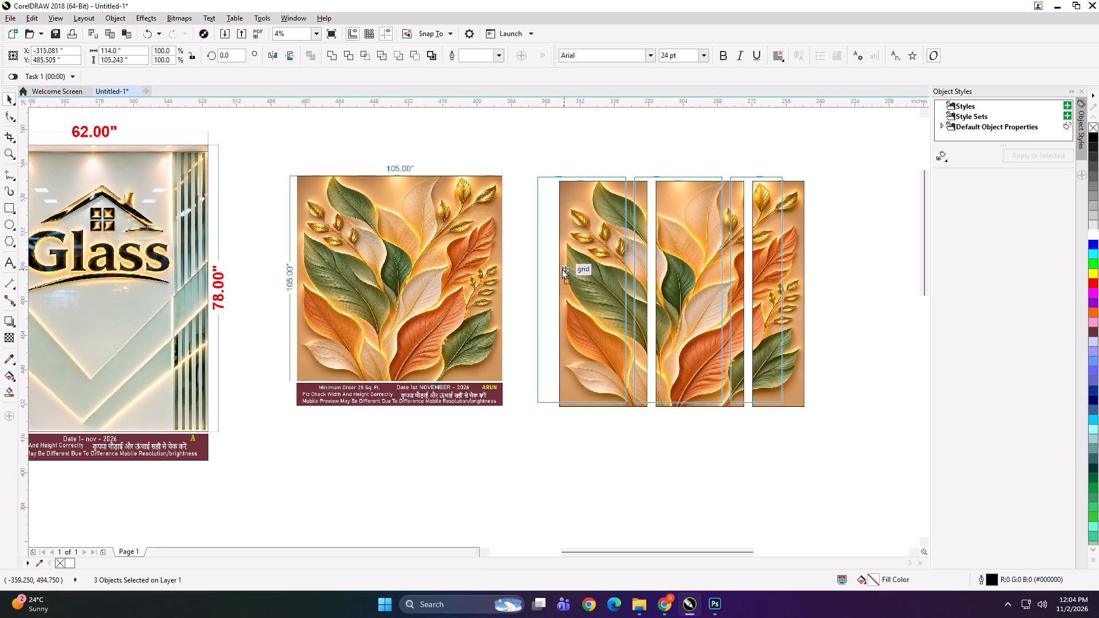
pyautogui.moveTo(562, 268); pyautogui.dragTo(559, 263)
pyautogui.keyDown('shift'); pyautogui.click(471, 275); pyautogui.keyUp('shift')
pyautogui.hotkey('ctrl', 'g')
# Scale the combined leaf preview and panel group down to about 4.18 x 2.12 inches.
pyautogui.keyDown('shift'); pyautogui.moveTo(781, 417); pyautogui.dragTo(608, 366); pyautogui.keyUp('shift')
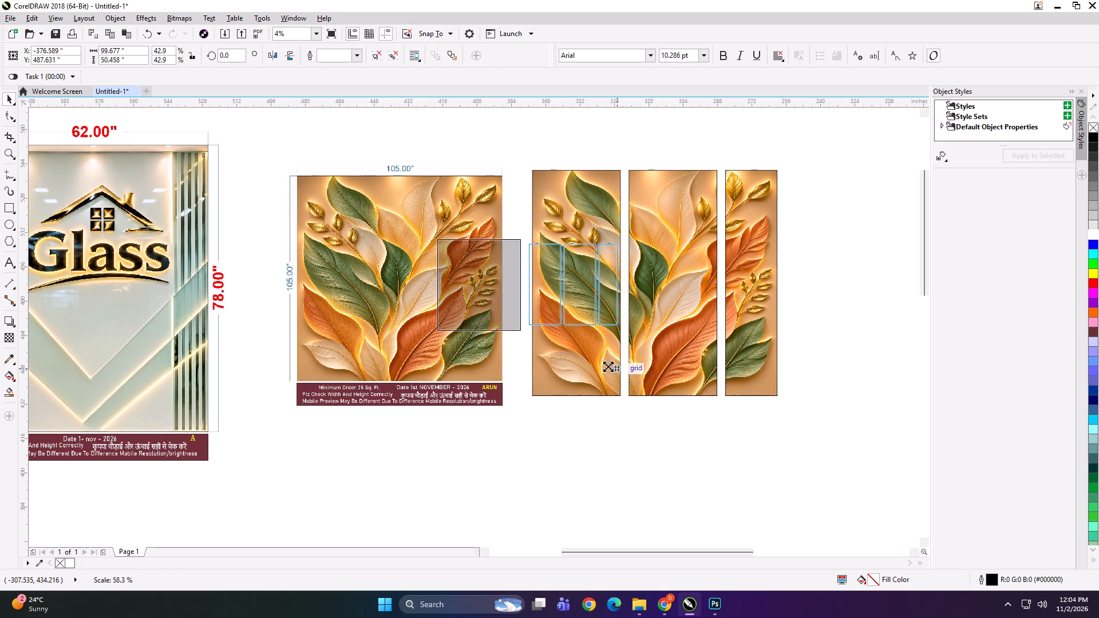
pyautogui.keyDown('shift'); pyautogui.moveTo(608, 366); pyautogui.dragTo(541, 304); pyautogui.keyUp('shift')
pyautogui.scroll(4, 525, 284)
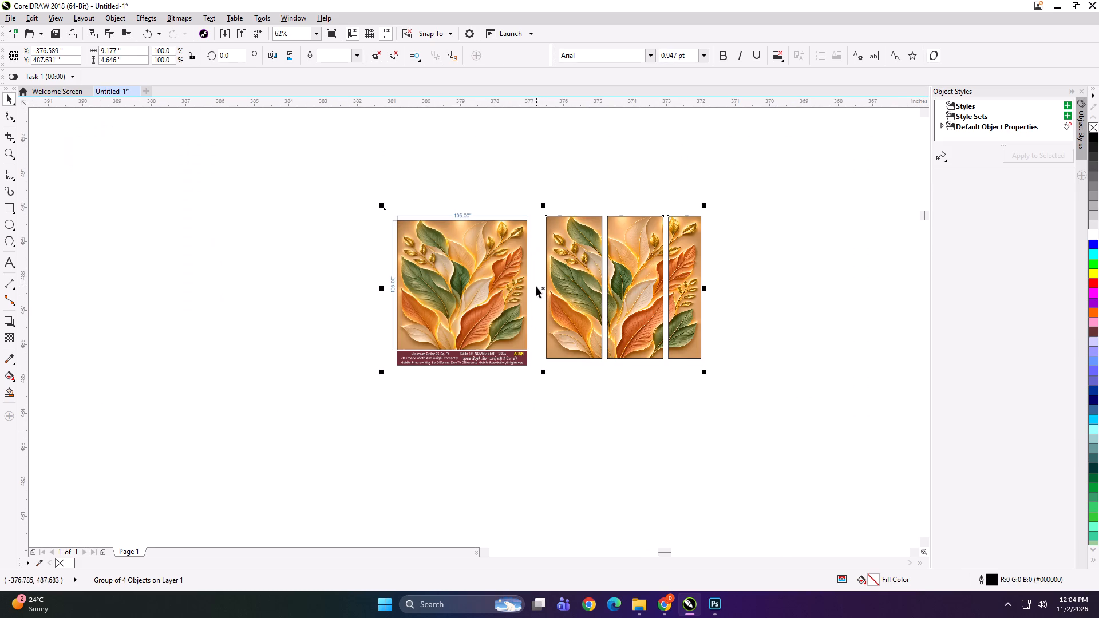
pyautogui.keyDown('shift'); pyautogui.moveTo(704, 373); pyautogui.dragTo(620, 349); pyautogui.keyUp('shift')
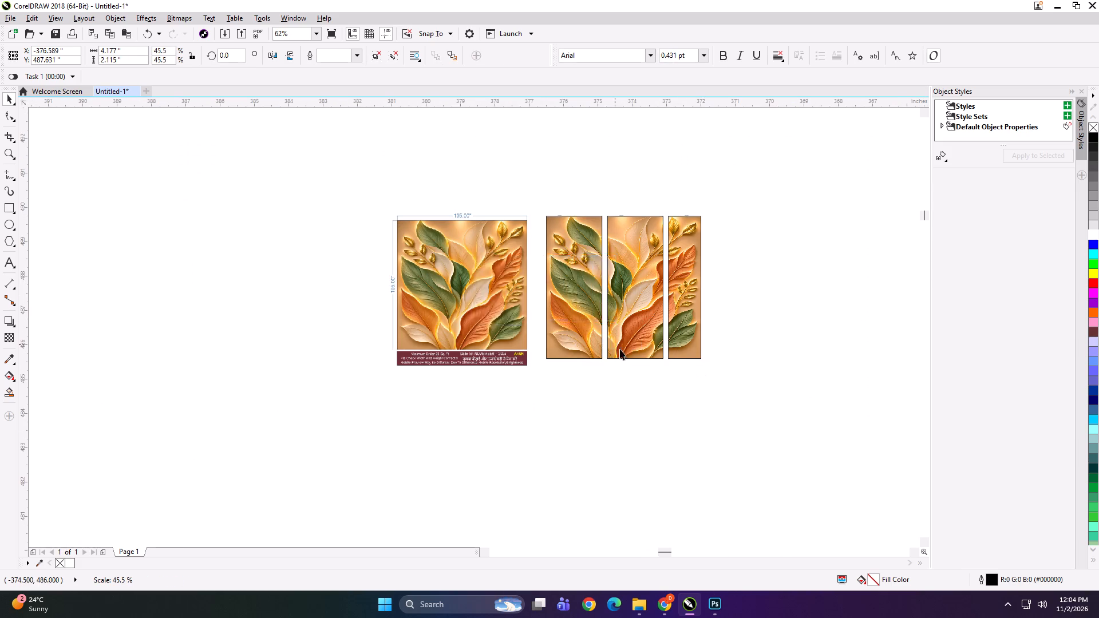
# Export the reduced leaf preview group under the file name FDSGD.
pyautogui.hotkey('ctrl', 'e')
pyautogui.write('FDSGD')
pyautogui.press('Return')
pyautogui.press('Return')
pyautogui.press('Return')
# Delete the reduced leaf preview group from the drawing.
pyautogui.press('Delete')
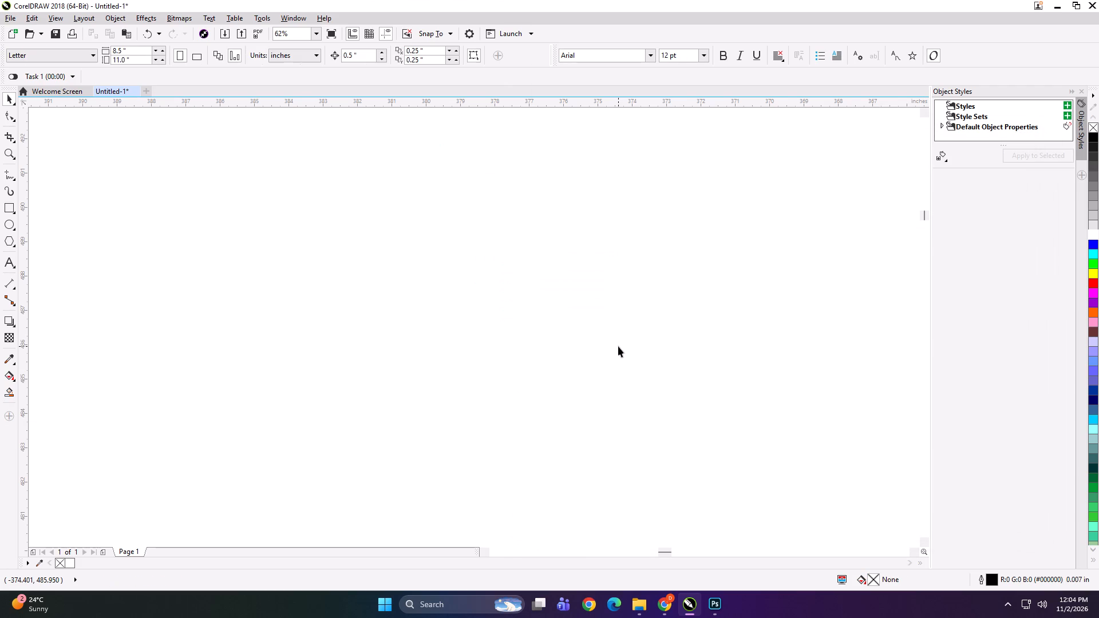
# Move the dimensioned Glass preview about 26 inches farther right of the plain Glass bitmap.
pyautogui.press('F4')
pyautogui.click(618, 346)
pyautogui.scroll(1, 95, 359)
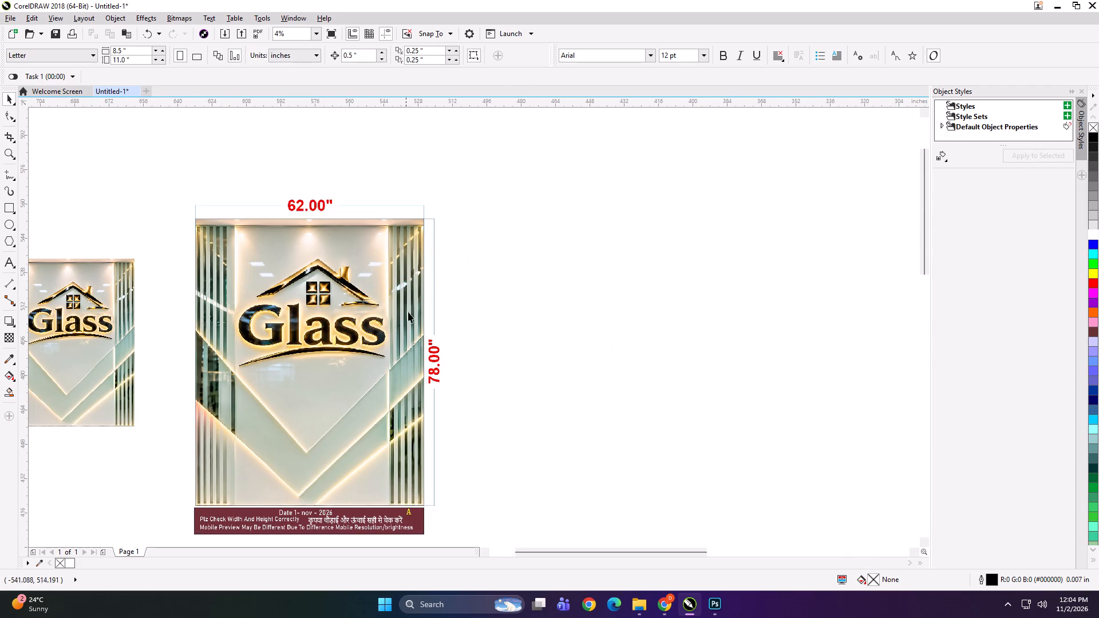
pyautogui.scroll(-1, 367, 314)
pyautogui.scroll(1, 192, 336)
pyautogui.moveTo(393, 304); pyautogui.dragTo(448, 299)
# Resize the plain Glass bitmap to 62 inches wide and 78 inches high.
pyautogui.click(255, 329)
pyautogui.click(144, 50)
pyautogui.hotkey('ctrl', 'a')
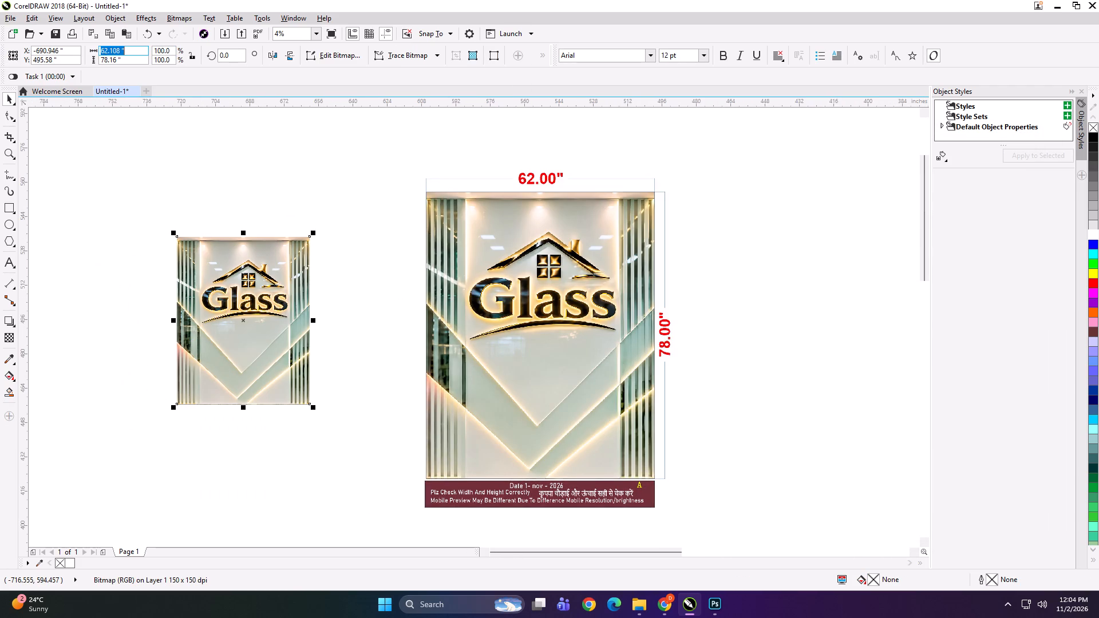
pyautogui.write('62')
pyautogui.press('Tab')
pyautogui.write('78')
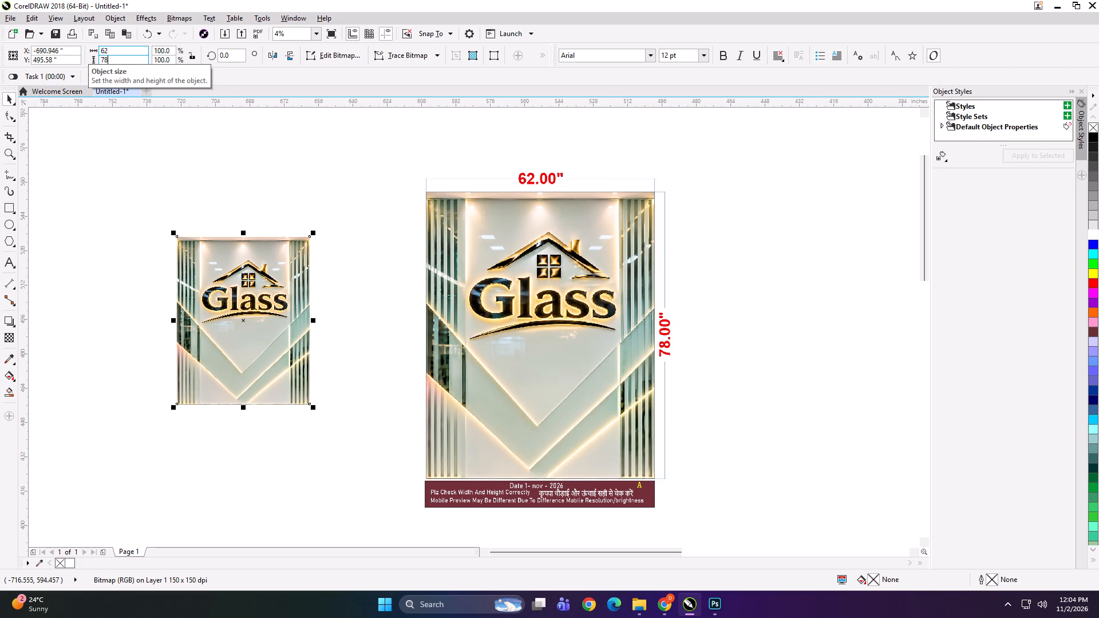
pyautogui.press('Return')
# Create a rectangle matching the 62 x 78 inch bounds of the plain Glass bitmap.
pyautogui.scroll(2, 250, 405)
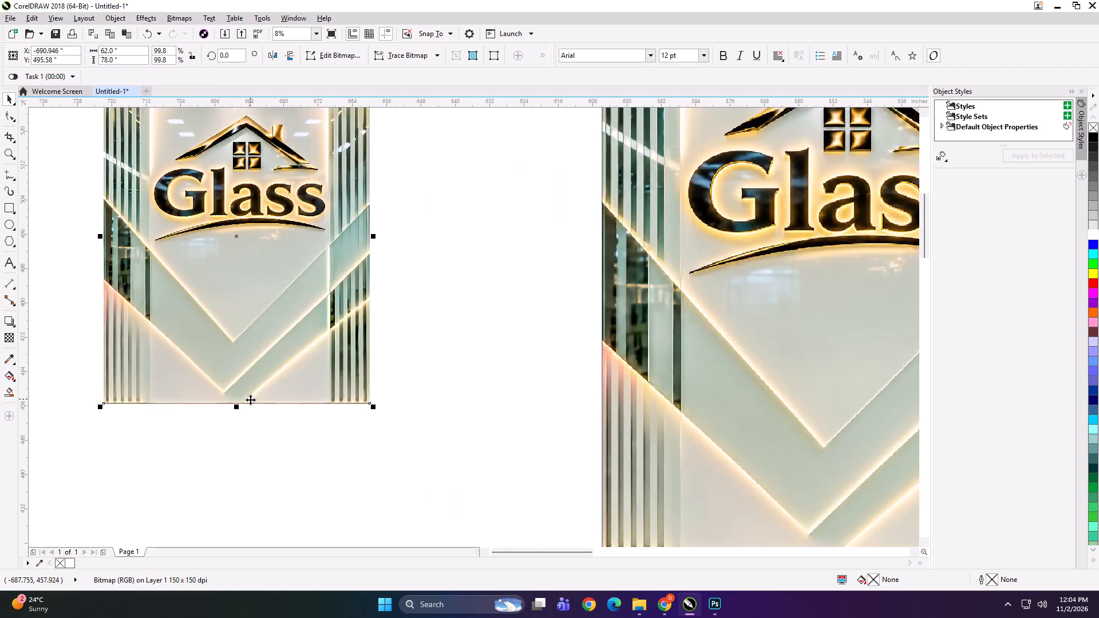
pyautogui.scroll(2, 250, 399)
pyautogui.scroll(-4, 329, 399)
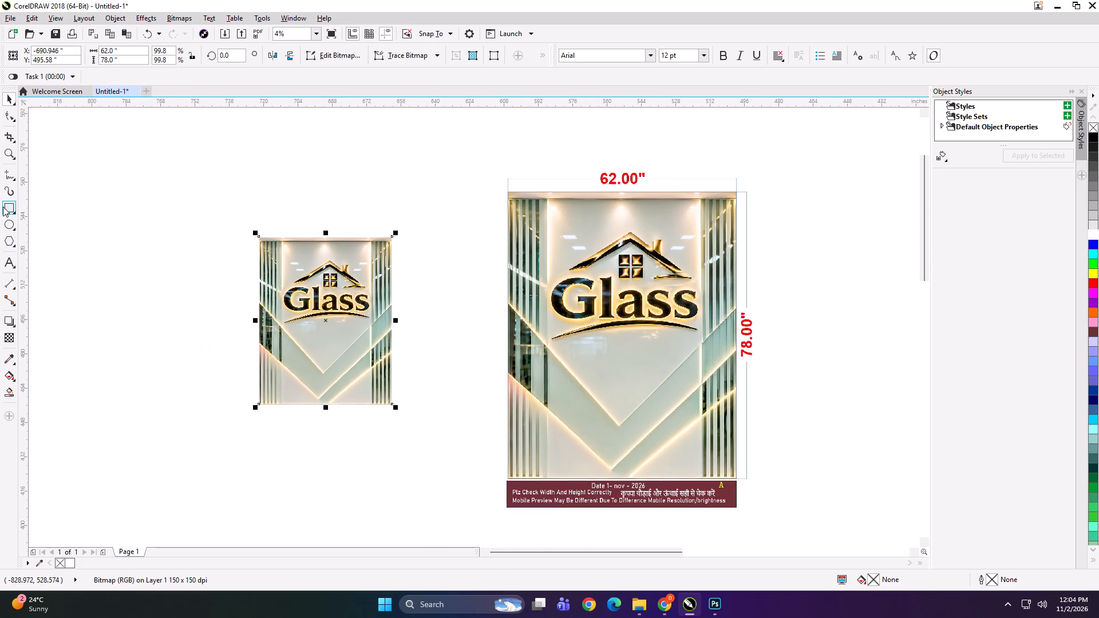
pyautogui.keyDown('shift'); pyautogui.doubleClick(3, 206); pyautogui.keyUp('shift')
pyautogui.hotkey('shift', 'space')
# Raise the rectangle's bottom edge above the dark strip of the Glass bitmap, making it 77.648 inches high.
pyautogui.scroll(1, 274, 419)
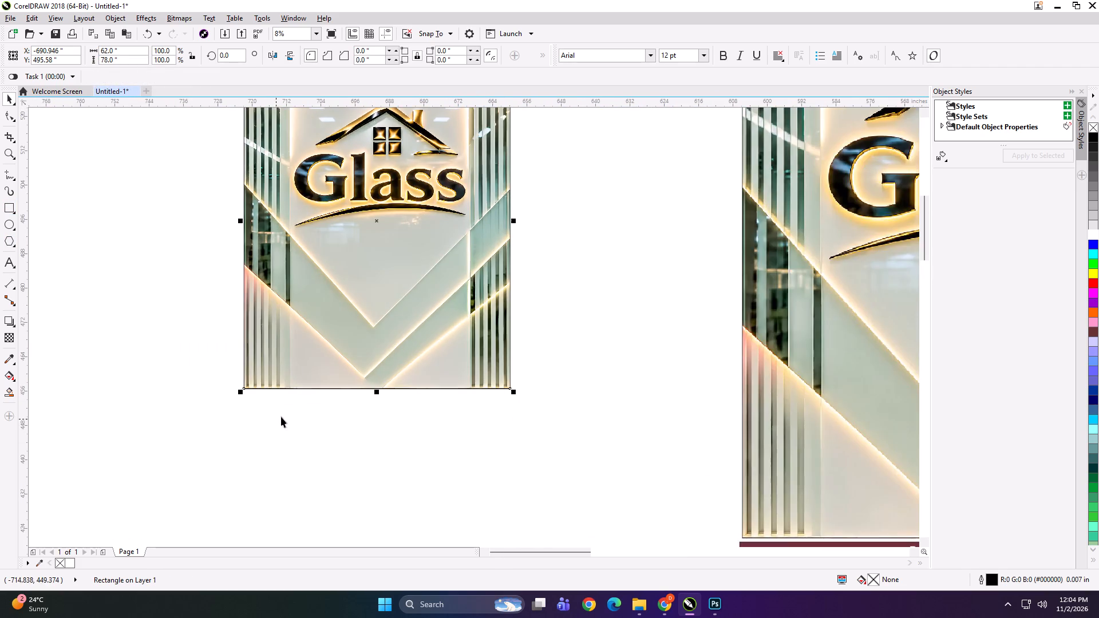
pyautogui.scroll(2, 366, 390)
pyautogui.scroll(3, 421, 383)
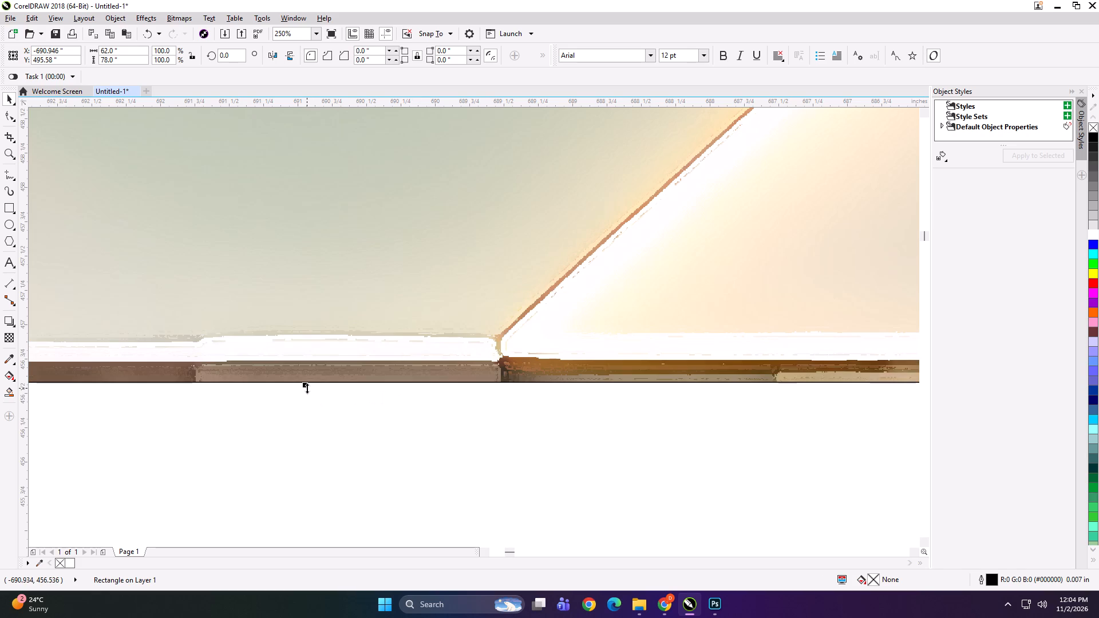
pyautogui.moveTo(306, 385); pyautogui.dragTo(317, 337)
# PowerClip the Glass bitmap inside the shortened rectangle to crop off its dark bottom strip.
pyautogui.click(319, 349)
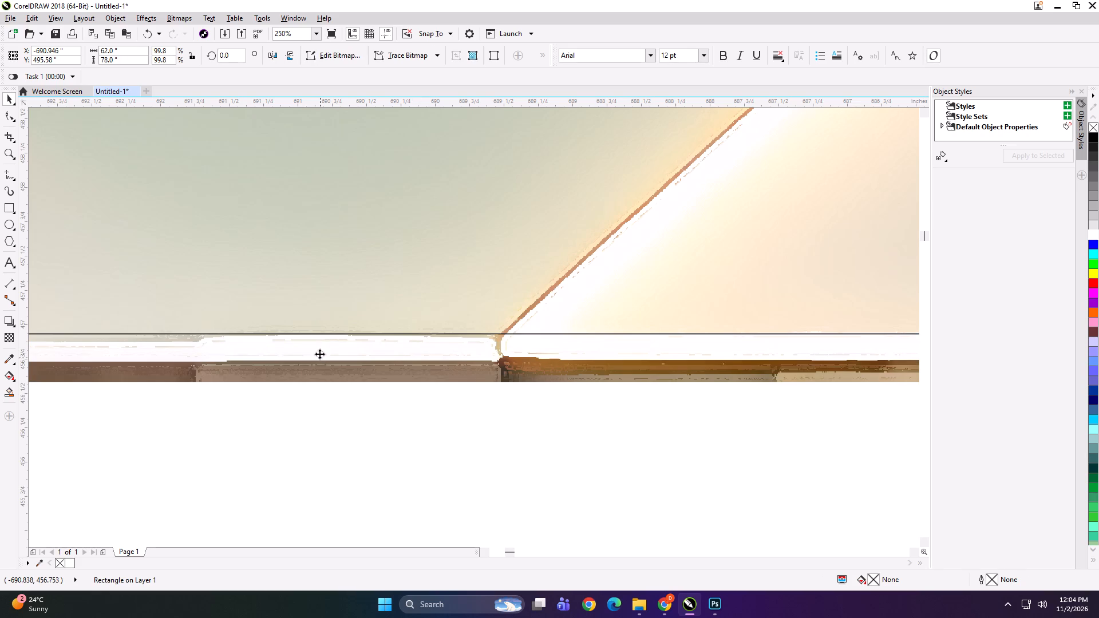
pyautogui.hotkey('shift', '|')
pyautogui.hotkey('shift', 'Return')
pyautogui.click(322, 293)
pyautogui.scroll(-3, 319, 303)
pyautogui.scroll(-1, 298, 370)
pyautogui.scroll(-1, 302, 320)
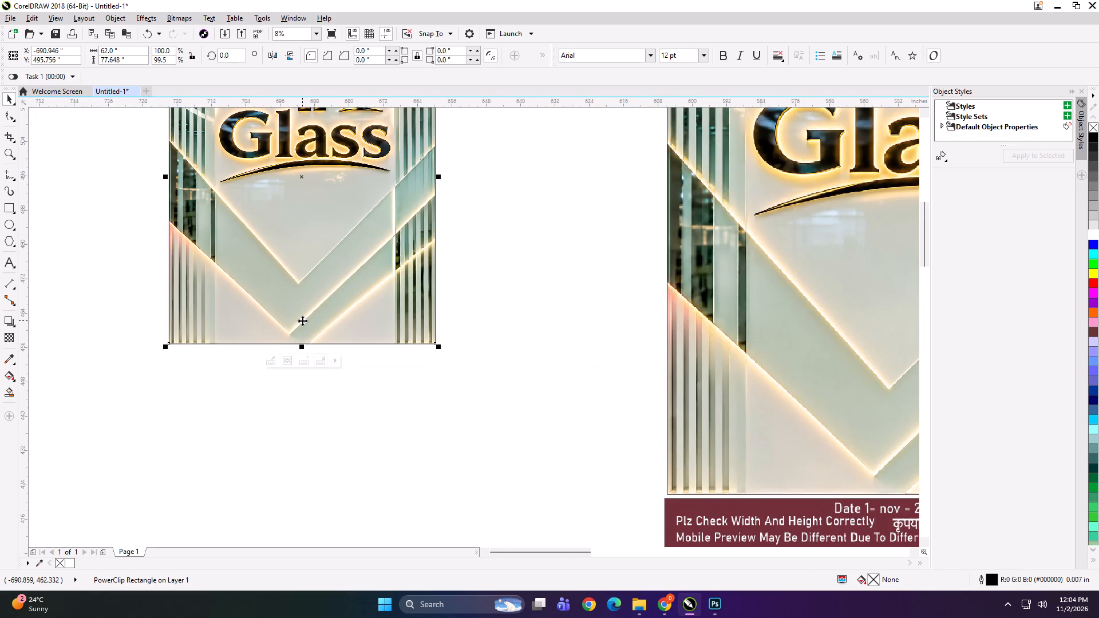
# Set the PowerClipped Glass artwork's height to 78 inches.
pyautogui.scroll(-1, 302, 320)
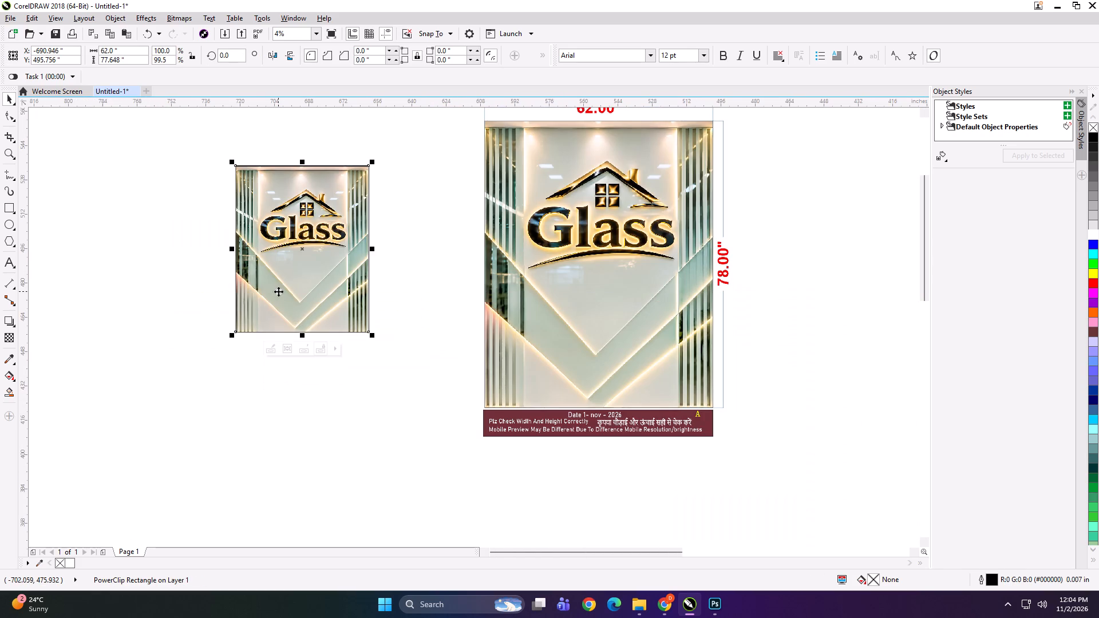
pyautogui.scroll(2, 301, 180)
pyautogui.scroll(-2, 264, 180)
pyautogui.scroll(3, 260, 177)
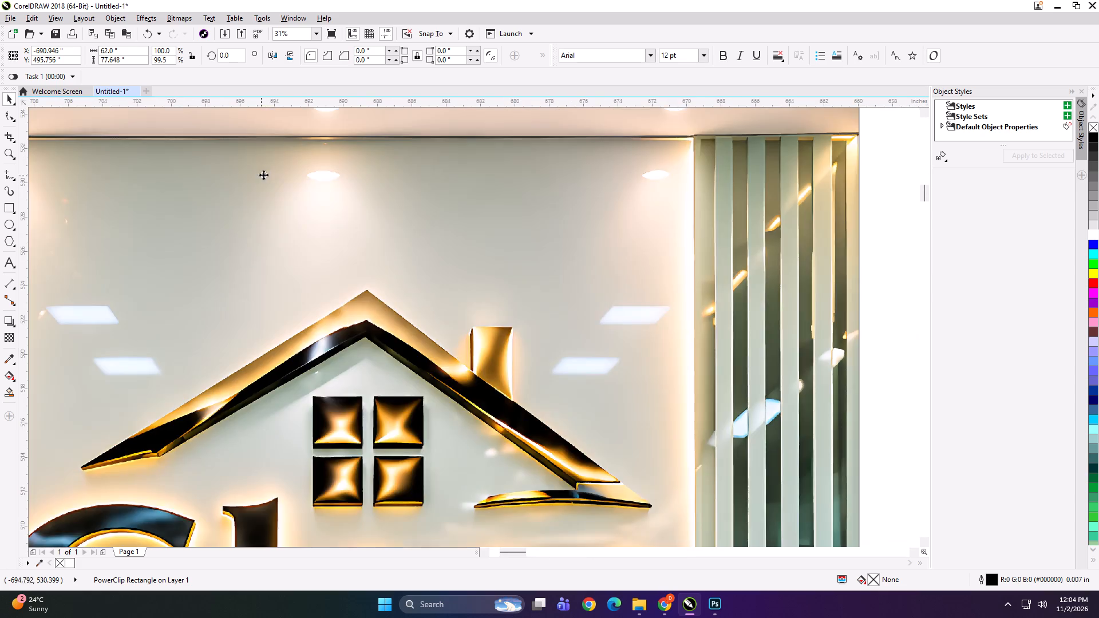
pyautogui.scroll(1, 289, 137)
pyautogui.scroll(-4, 289, 163)
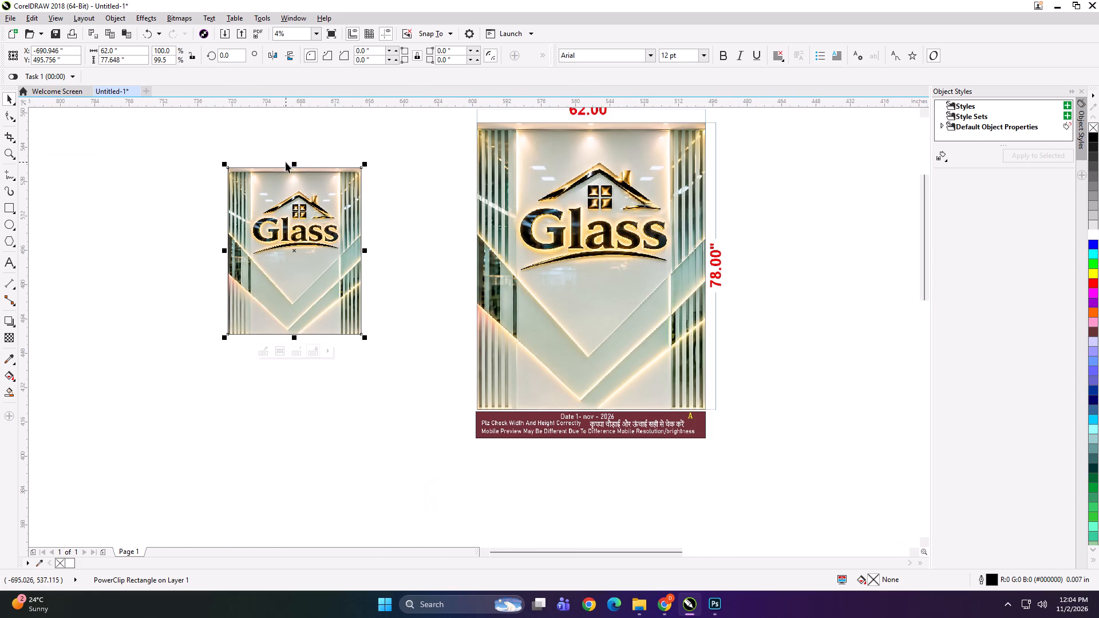
pyautogui.scroll(-1, 287, 179)
pyautogui.scroll(1, 290, 216)
pyautogui.moveTo(134, 60); pyautogui.dragTo(110, 64)
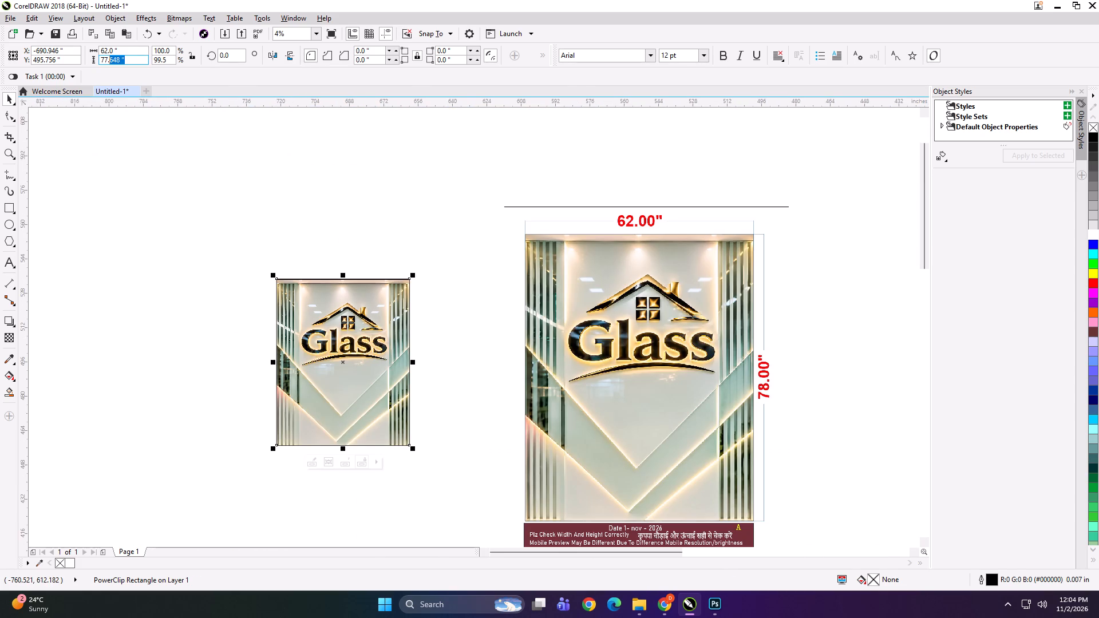
pyautogui.moveTo(110, 64); pyautogui.dragTo(96, 65)
pyautogui.write('78')
pyautogui.press('Return')
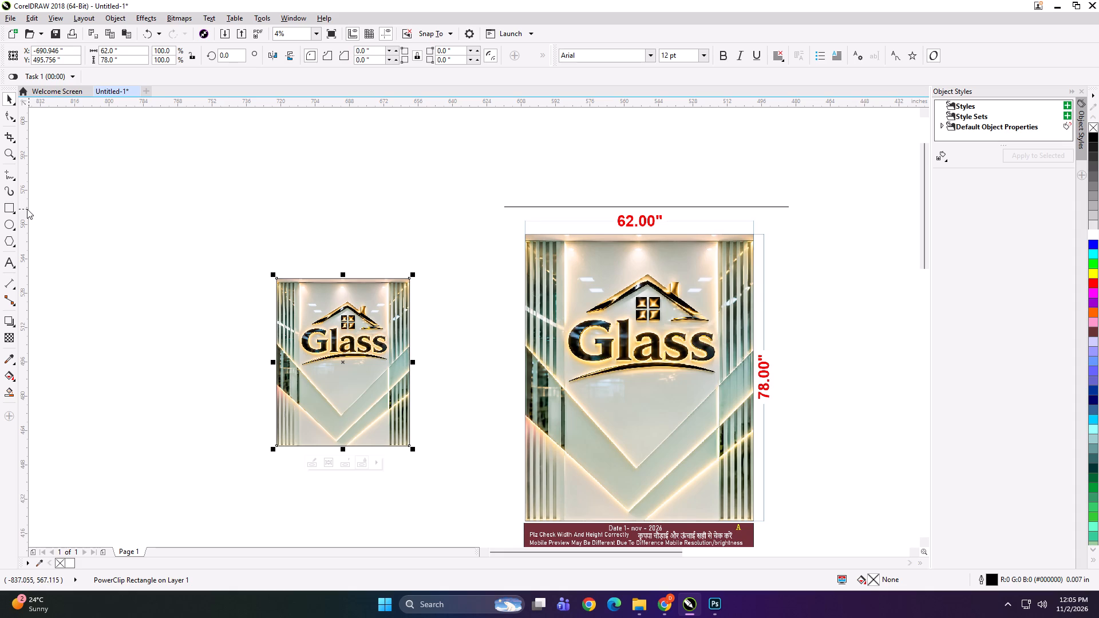
# Create a rectangle over the Glass artwork, set its width to 41 inches, and left-align it with the artwork.
pyautogui.keyDown('shift'); pyautogui.doubleClick(7, 206); pyautogui.keyUp('shift')
pyautogui.hotkey('shift', 'space')
pyautogui.click(121, 49)
pyautogui.hotkey('ctrl', 'a')
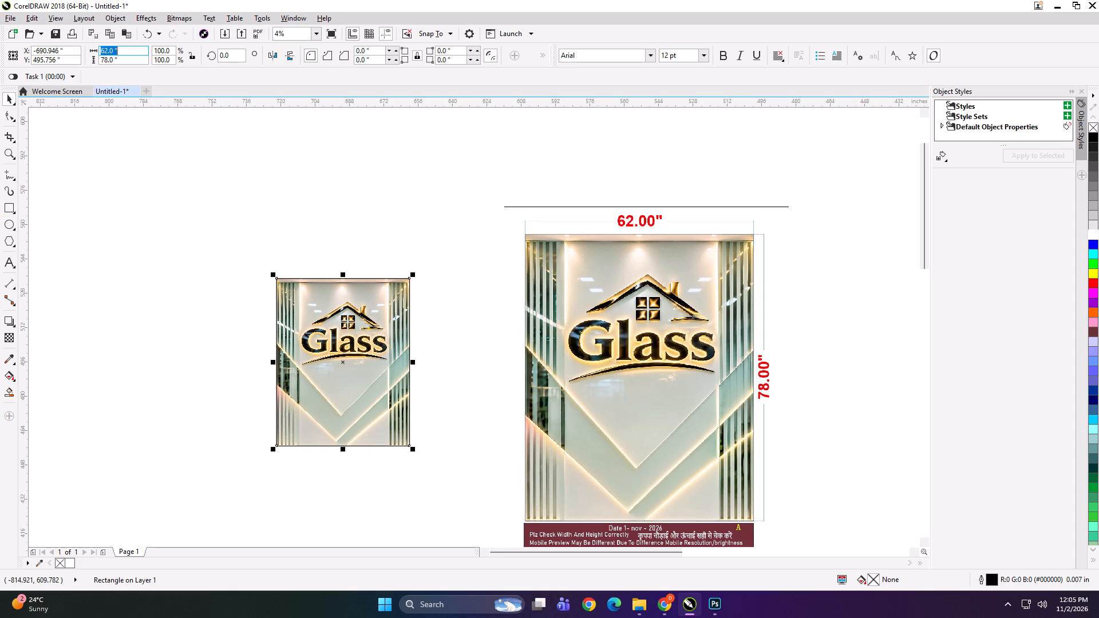
pyautogui.write('41')
pyautogui.press('Return')
pyautogui.keyDown('shift'); pyautogui.click(294, 324); pyautogui.keyUp('shift')
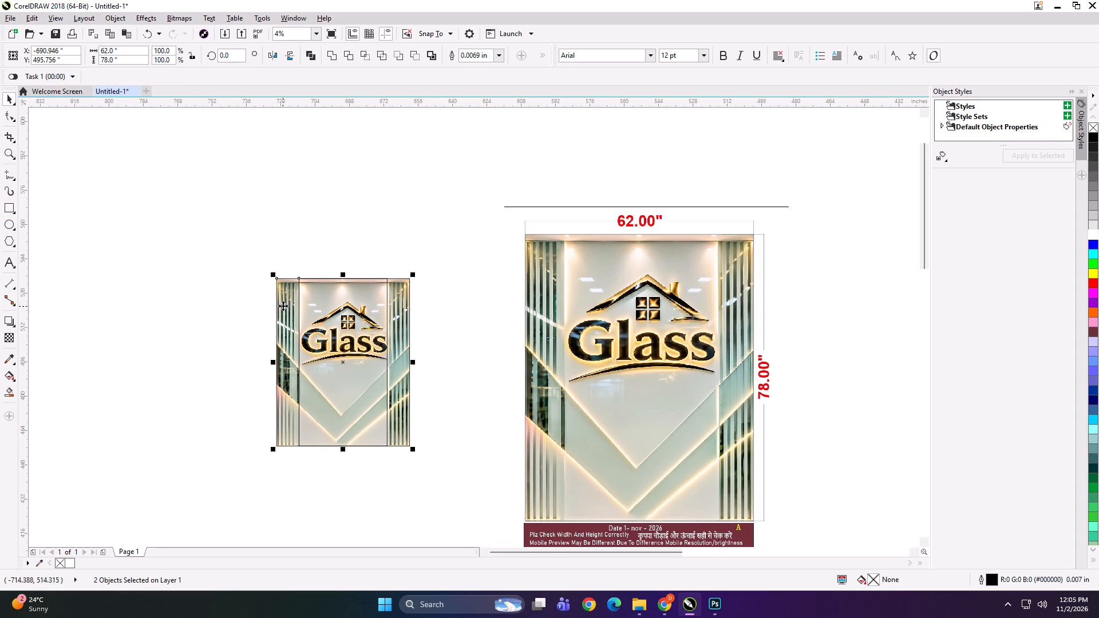
pyautogui.press('l')
pyautogui.click(241, 286)
# Mirror a copy of the 41-inch rectangle rightward, overlap the original by 0.5 inch, and shorten it to the artwork's right edge, 21.5 inches wide.
pyautogui.click(333, 330)
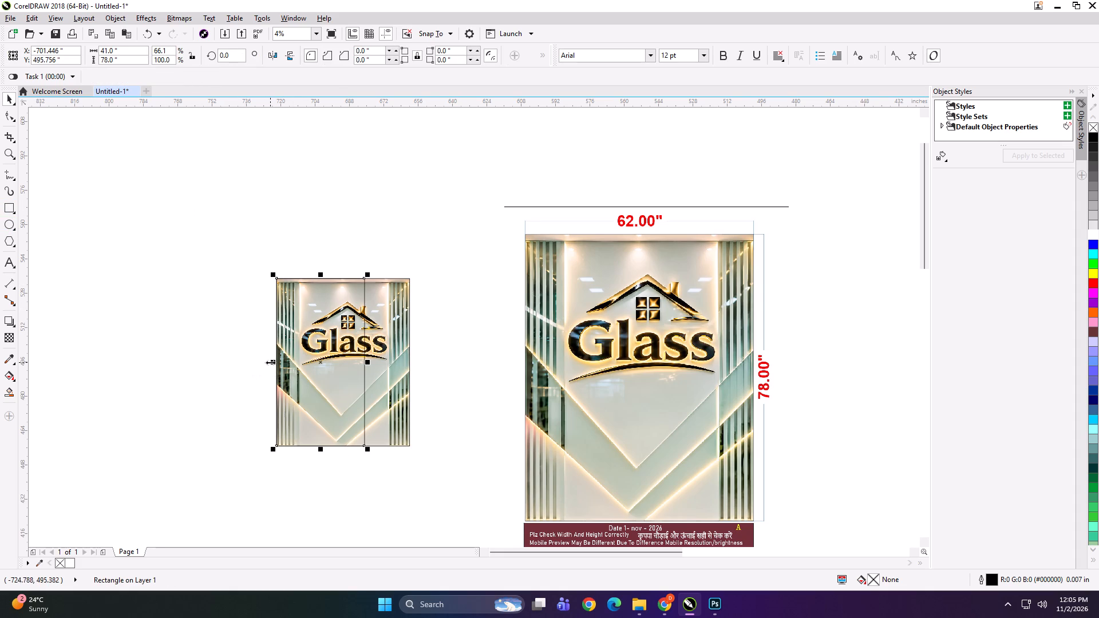
pyautogui.moveTo(270, 362); pyautogui.dragTo(437, 358)
pyautogui.keyDown('ctrl'); pyautogui.rightClick(436, 359); pyautogui.keyUp('ctrl')
pyautogui.press('Left')
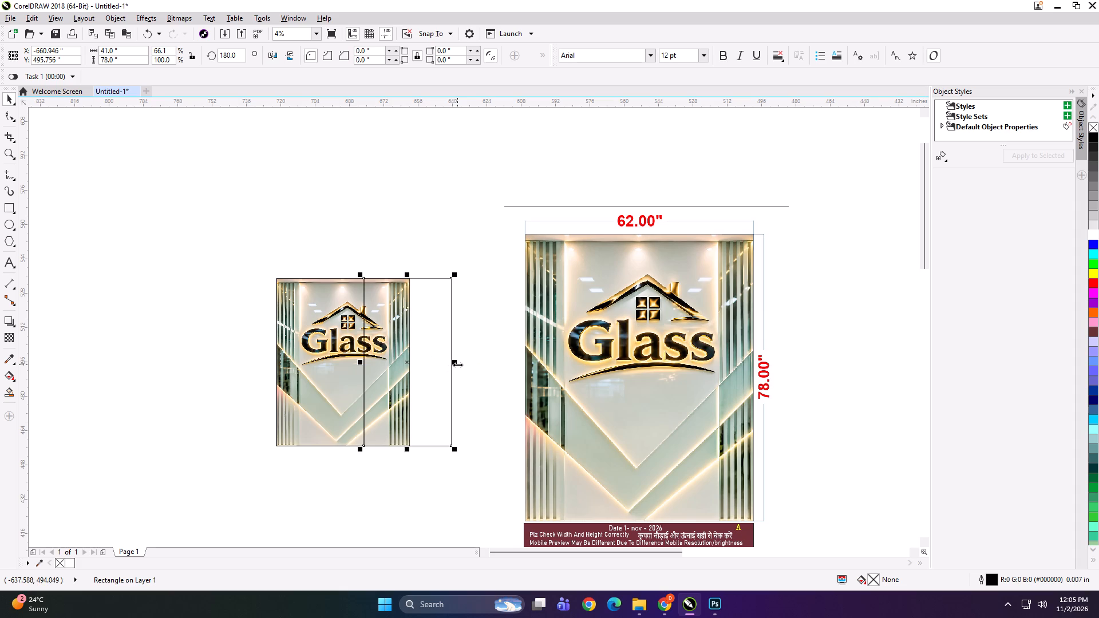
pyautogui.moveTo(457, 365); pyautogui.dragTo(418, 362)
# Group the two panel rectangles, PowerClip the Glass artwork inside them, and ungroup the clipped panels.
pyautogui.keyDown('shift'); pyautogui.click(334, 350); pyautogui.keyUp('shift')
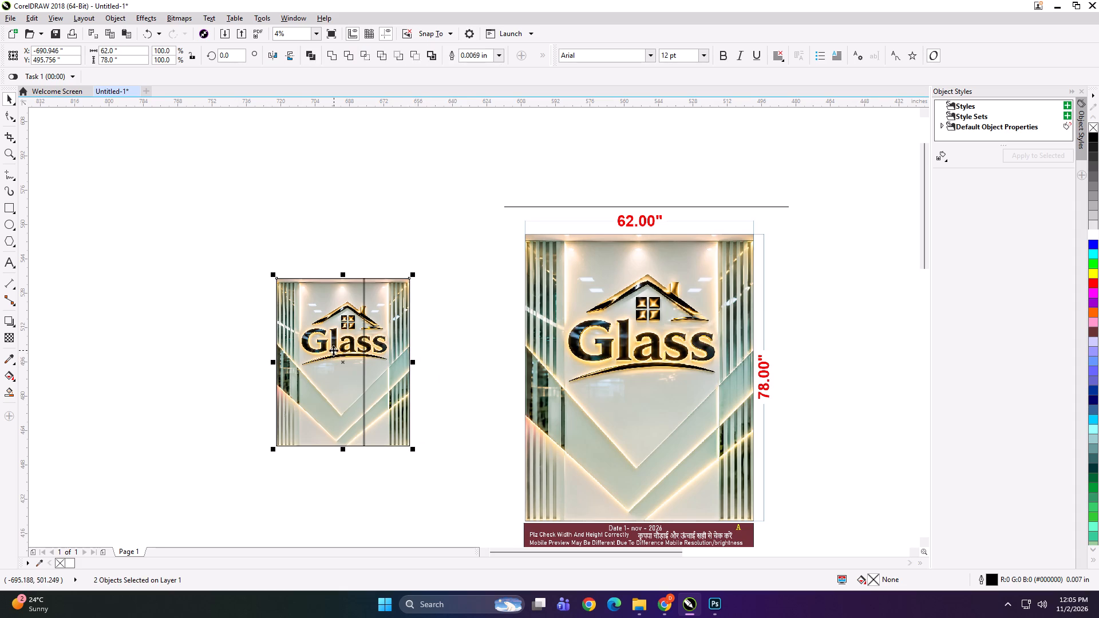
pyautogui.hotkey('ctrl', 'g')
pyautogui.click(246, 348)
pyautogui.keyDown('alt'); pyautogui.click(312, 356); pyautogui.keyUp('alt')
pyautogui.hotkey('shift', 'Return')
pyautogui.click(316, 356)
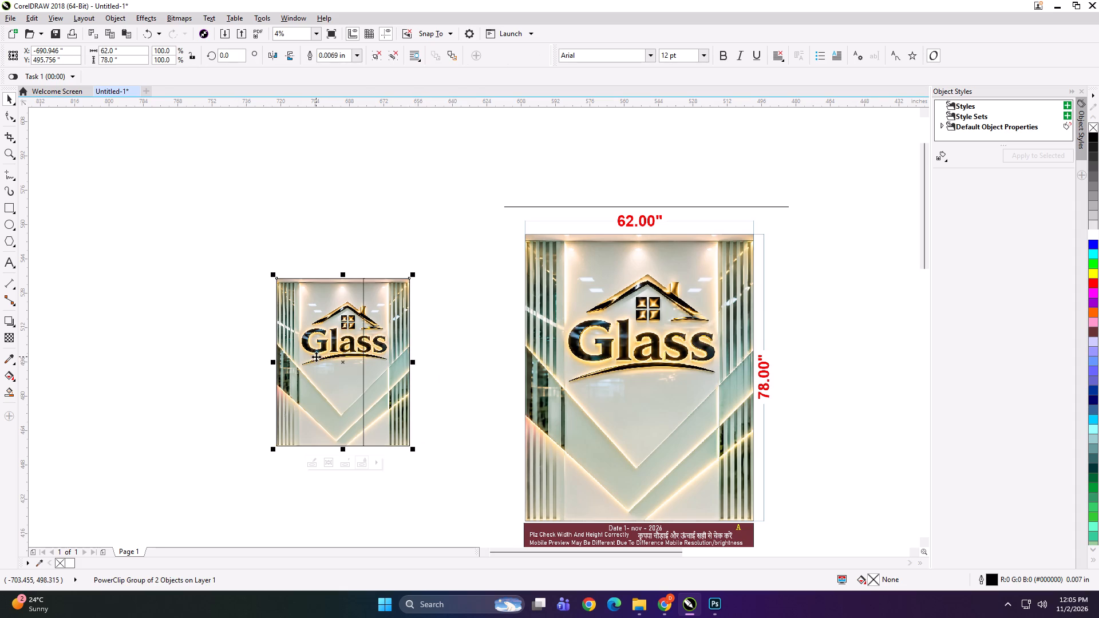
pyautogui.hotkey('ctrl', 'u')
pyautogui.click(234, 331)
# Add the text label 62*78 PANEL 1 on the top edge of the 41-inch panel.
pyautogui.click(8, 259)
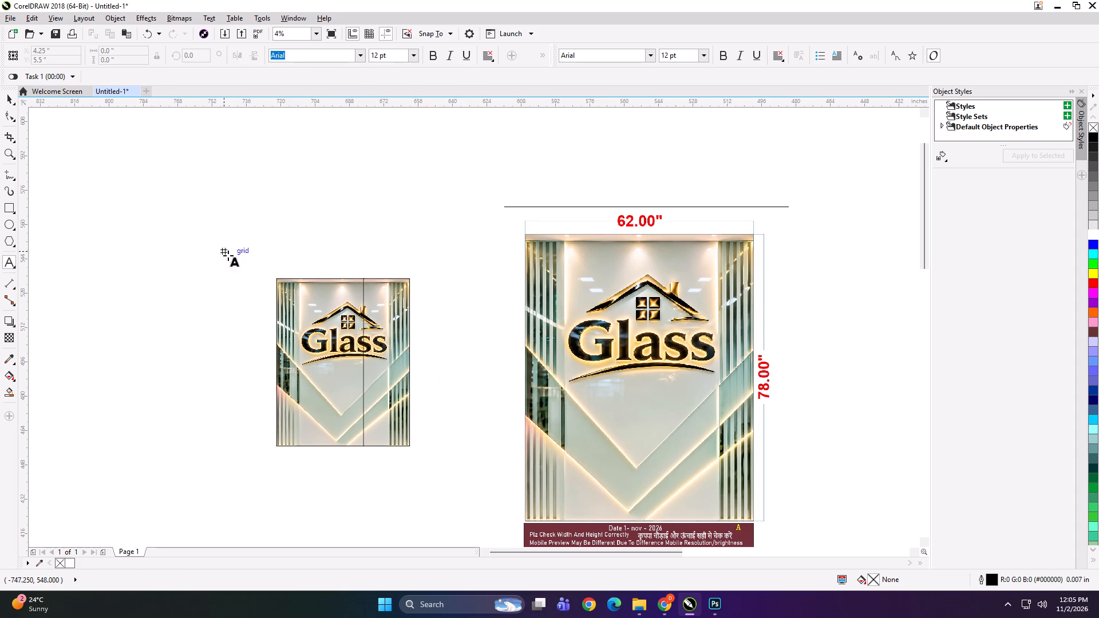
pyautogui.click(295, 277)
pyautogui.write('62*1')
pyautogui.press('BackSpace')
pyautogui.write('78 PANEL 1')
# Copy the label to the top edge of the narrower panel and change it to 62*78 PANEL 2.
pyautogui.hotkey('ctrl', 'a')
pyautogui.hotkey('ctrl', 'c')
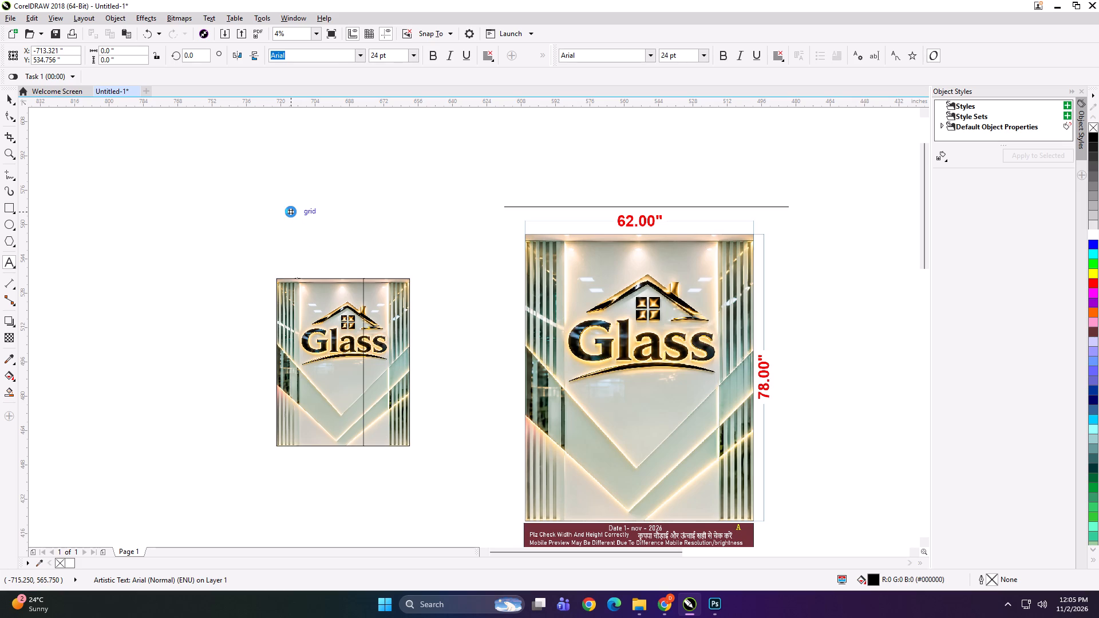
pyautogui.click(374, 276)
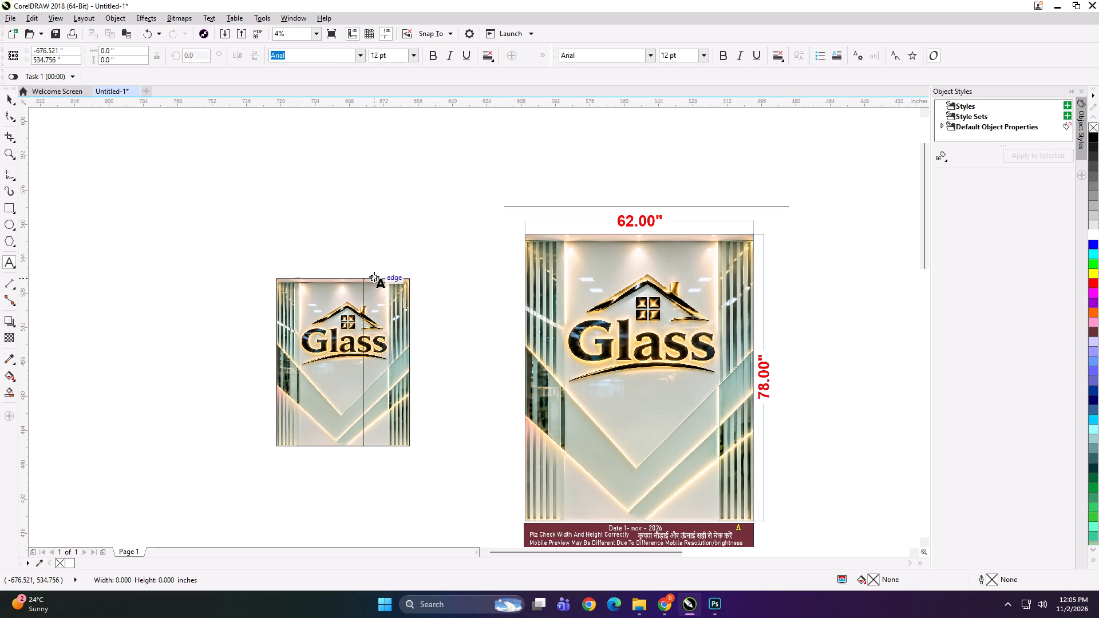
pyautogui.hotkey('ctrl', 'v')
pyautogui.press('BackSpace')
pyautogui.press('2')
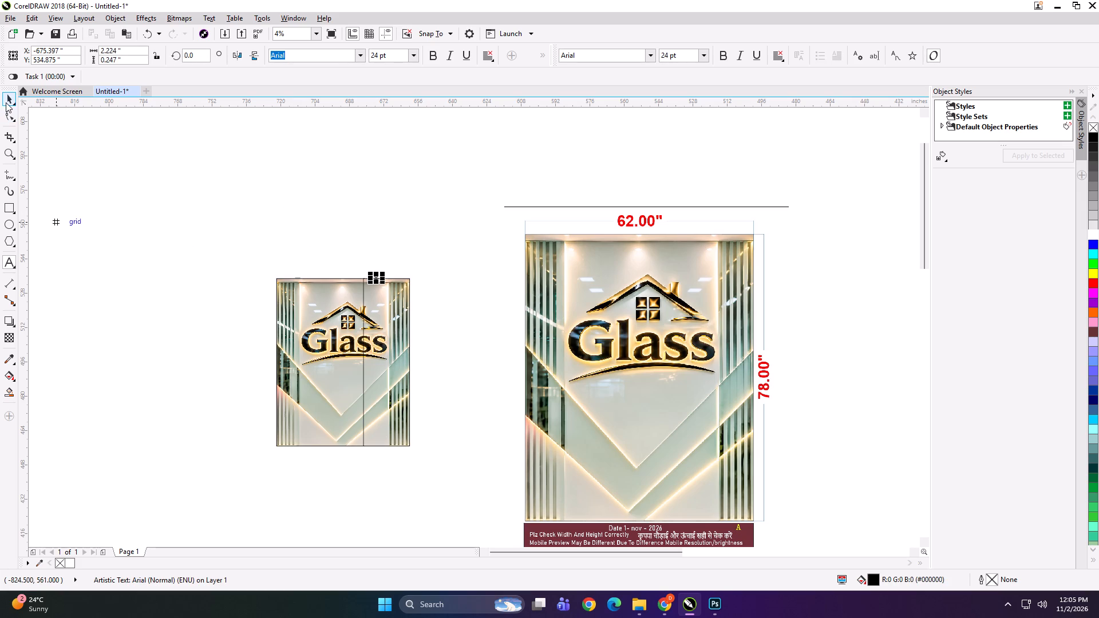
pyautogui.click(6, 102)
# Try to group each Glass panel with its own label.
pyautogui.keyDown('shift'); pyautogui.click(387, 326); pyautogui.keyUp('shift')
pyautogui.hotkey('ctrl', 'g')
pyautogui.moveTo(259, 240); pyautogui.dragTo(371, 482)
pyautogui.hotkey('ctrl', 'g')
# Start an export and create a folder named 62x78 NW inside decor planets.
pyautogui.hotkey('ctrl', 'e')
pyautogui.moveTo(697, 141); pyautogui.dragTo(248, 148)
pyautogui.click(148, 172)
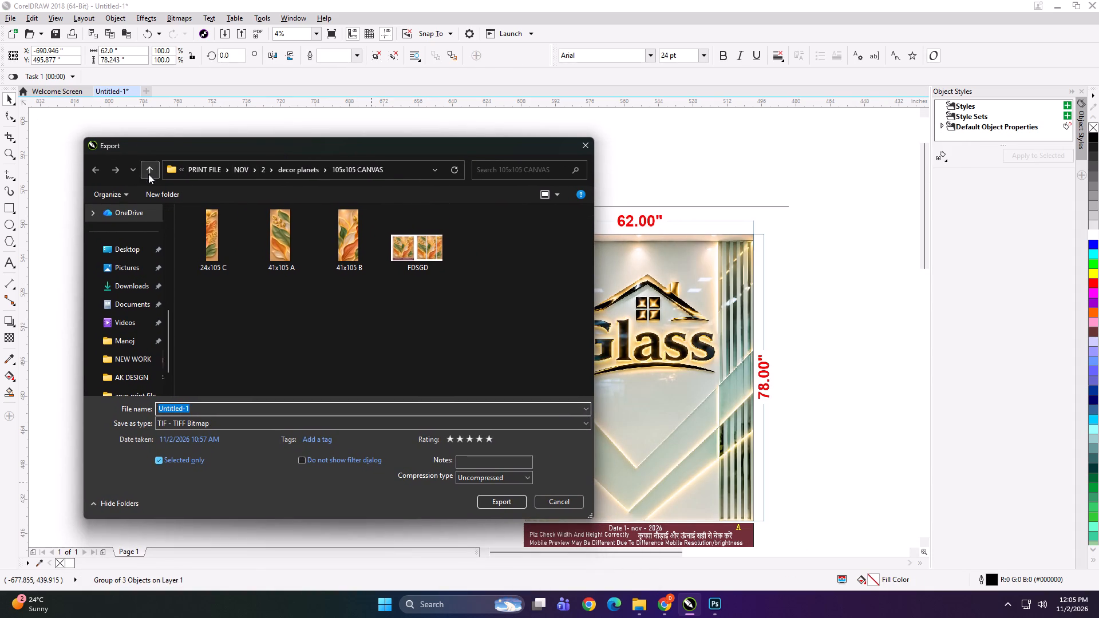
pyautogui.click(154, 194)
pyautogui.write('62x78')
pyautogui.press('space')
pyautogui.write('NW')
pyautogui.press('Return')
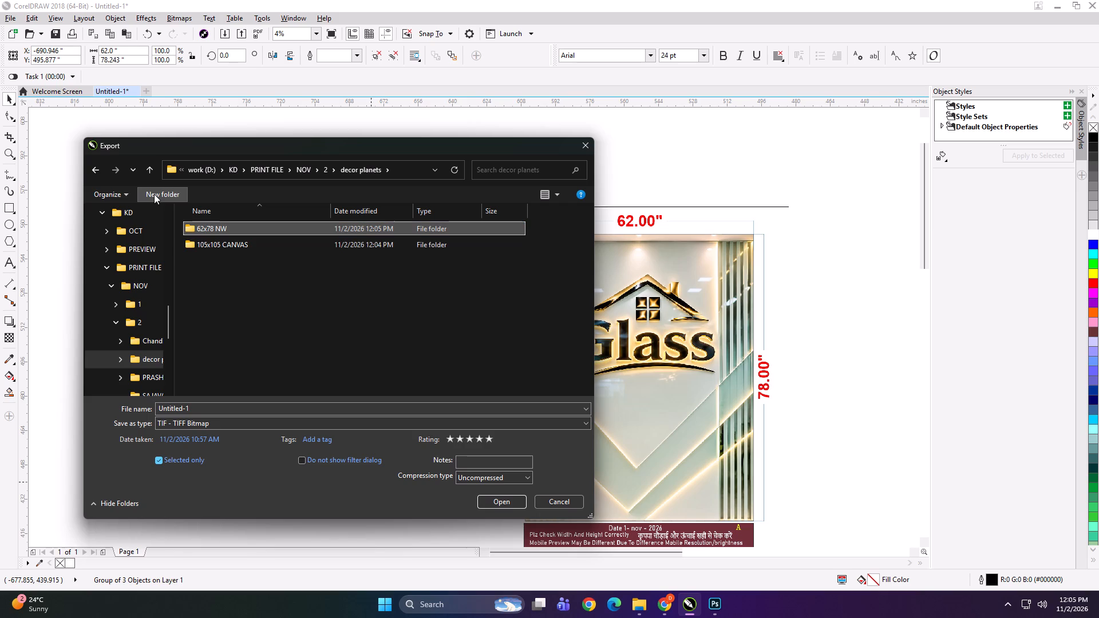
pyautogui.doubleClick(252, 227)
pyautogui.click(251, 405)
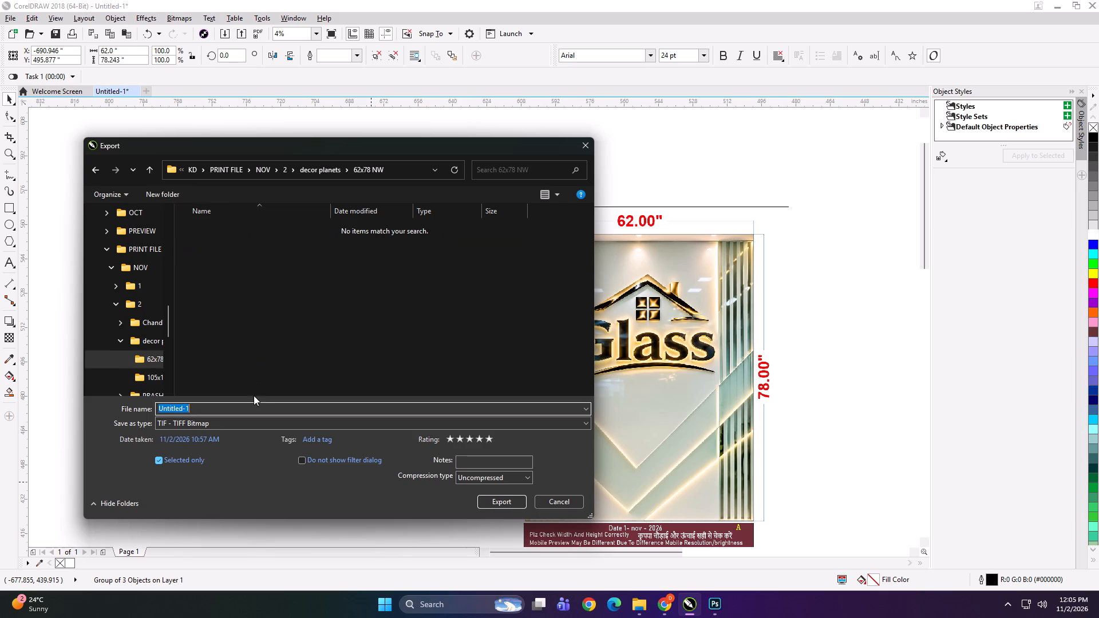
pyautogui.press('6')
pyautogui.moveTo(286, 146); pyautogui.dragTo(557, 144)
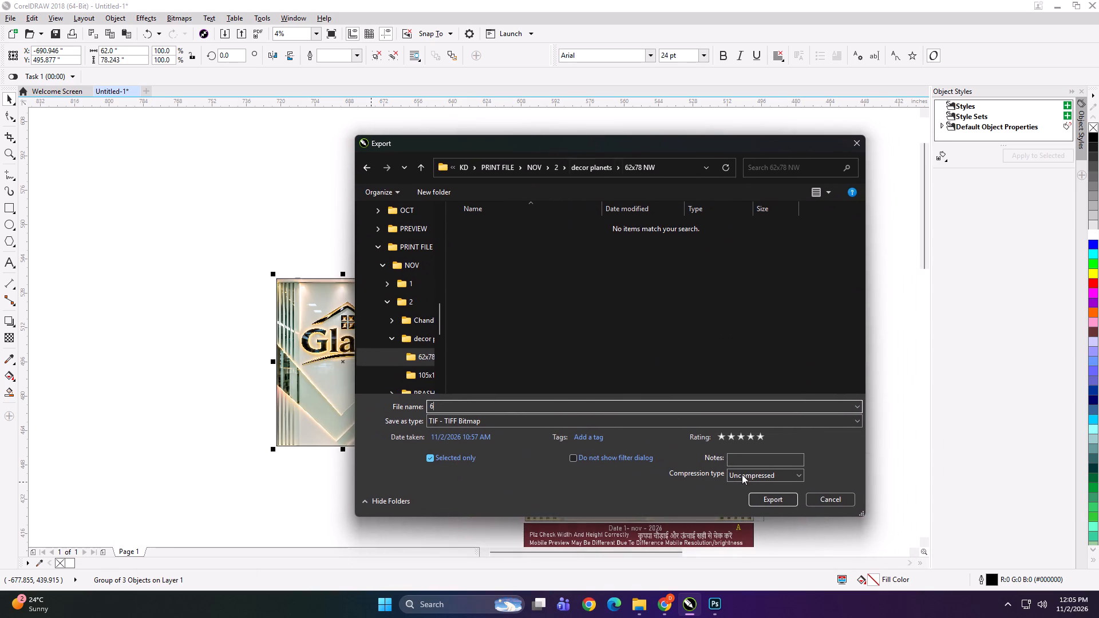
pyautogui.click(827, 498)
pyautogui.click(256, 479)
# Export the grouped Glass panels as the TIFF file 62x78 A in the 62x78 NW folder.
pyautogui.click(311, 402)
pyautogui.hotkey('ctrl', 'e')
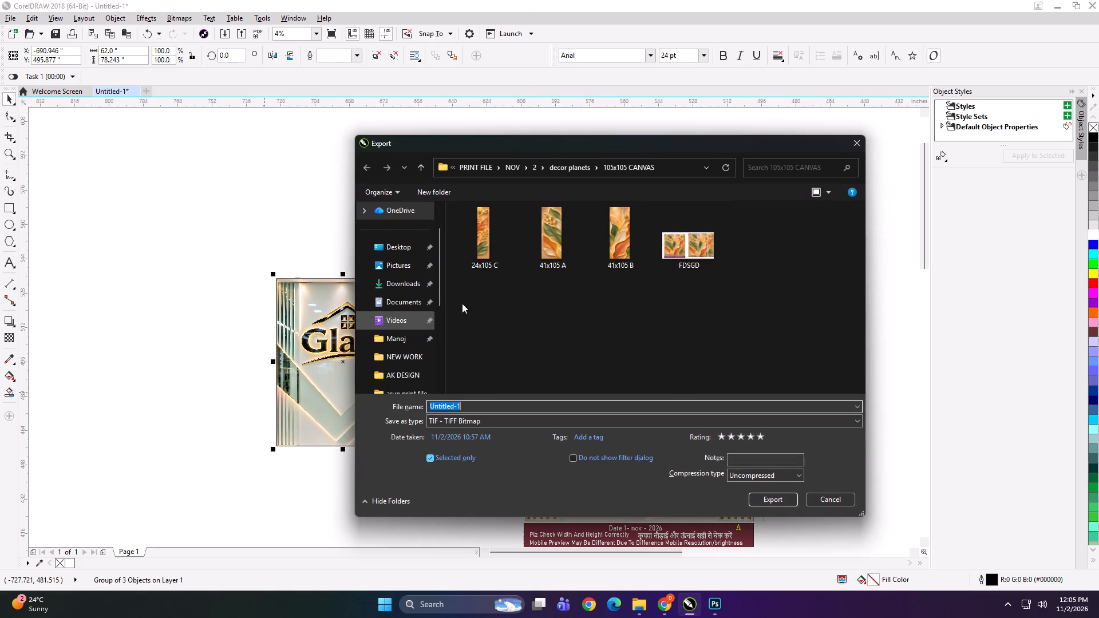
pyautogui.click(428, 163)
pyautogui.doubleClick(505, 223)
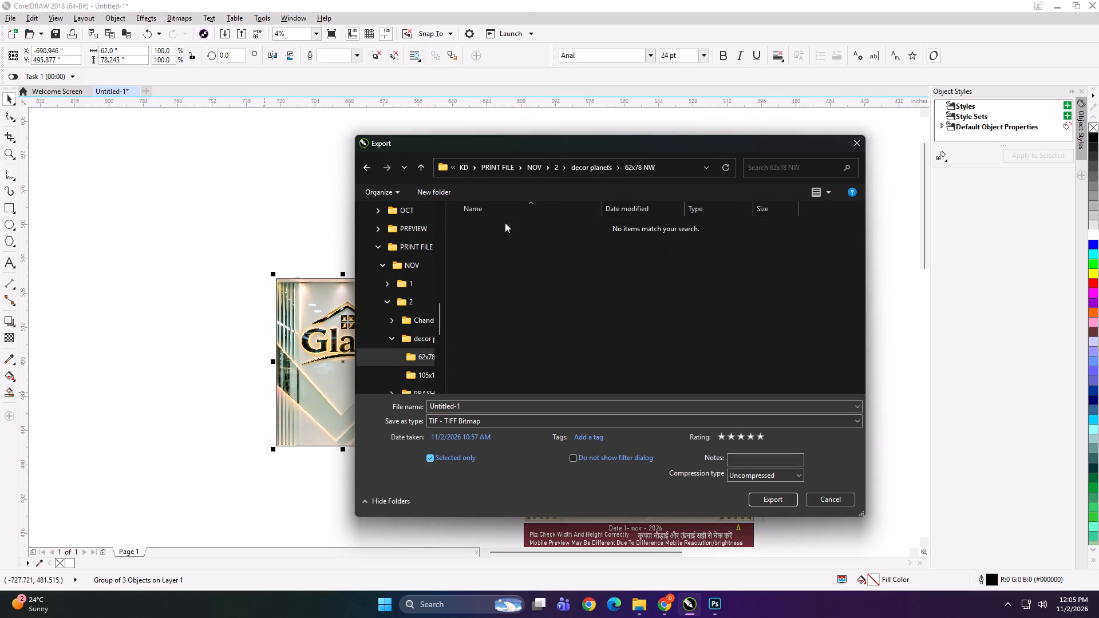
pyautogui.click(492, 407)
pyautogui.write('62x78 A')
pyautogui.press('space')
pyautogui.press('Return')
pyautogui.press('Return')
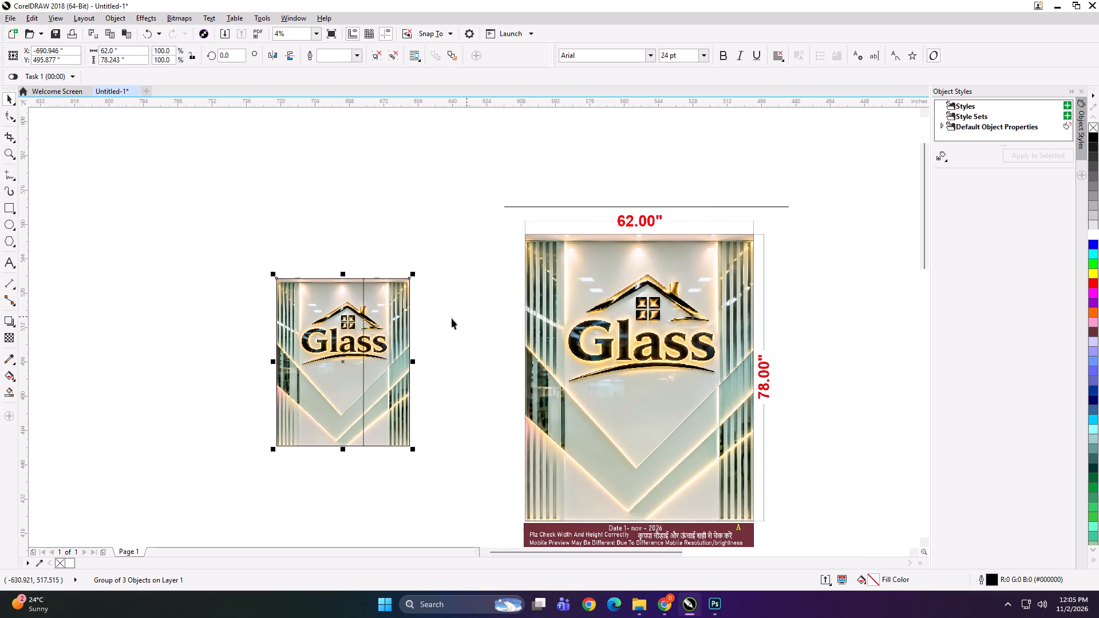
# Ungroup the Glass panels completely and regroup each panel separately with its own label.
pyautogui.click(412, 318)
pyautogui.click(367, 244)
pyautogui.click(362, 320)
pyautogui.hotkey('ctrl', 'u')
pyautogui.hotkey('ctrl', 'u')
pyautogui.hotkey('ctrl', 'u')
pyautogui.click(311, 253)
pyautogui.click(317, 298)
pyautogui.moveTo(285, 249); pyautogui.dragTo(327, 350)
pyautogui.keyDown('shift'); pyautogui.click(327, 351); pyautogui.keyUp('shift')
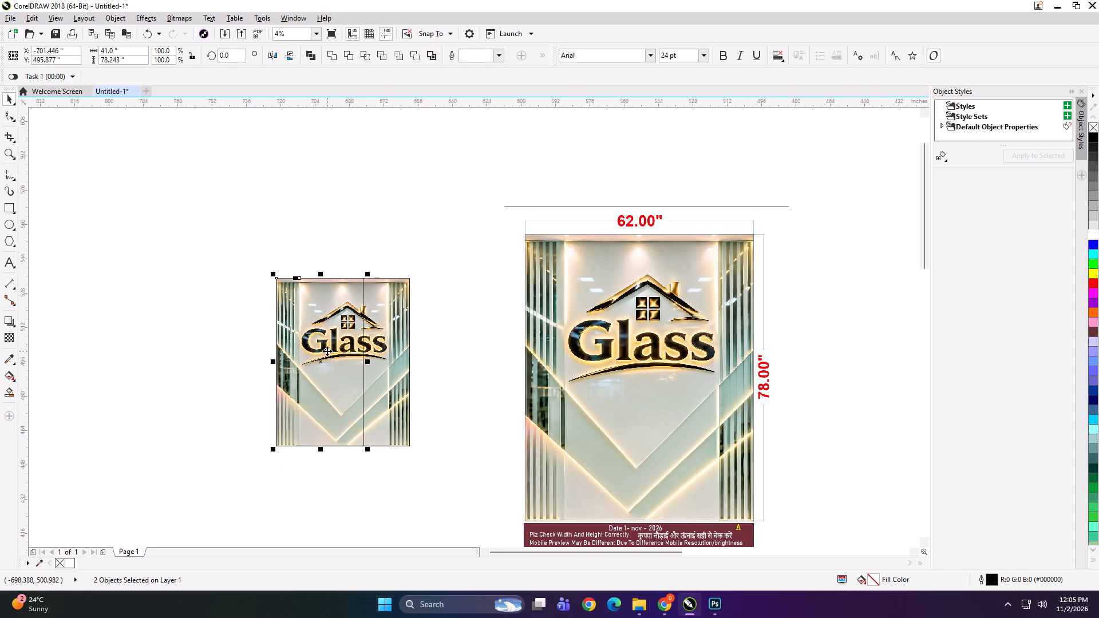
pyautogui.hotkey('ctrl', 'g')
pyautogui.moveTo(335, 229); pyautogui.dragTo(441, 525)
pyautogui.hotkey('ctrl', 'g')
# Open the export for the 41-inch panel and delete the 62x78 A file from the 62x78 NW folder.
pyautogui.click(347, 401)
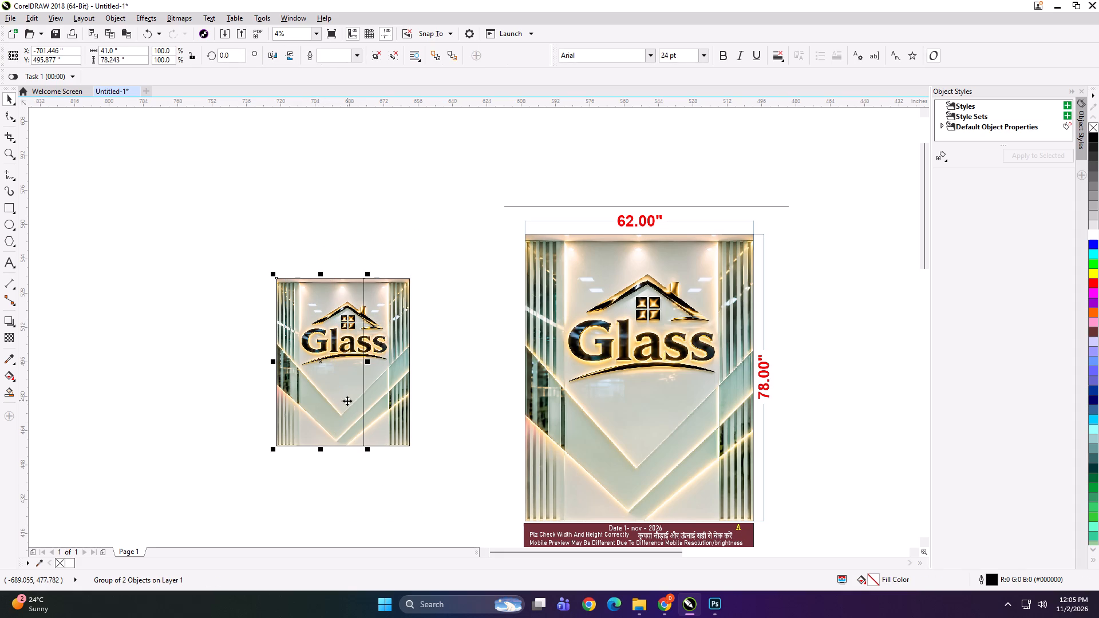
pyautogui.hotkey('ctrl', 'e')
pyautogui.click(487, 248)
pyautogui.click(471, 413)
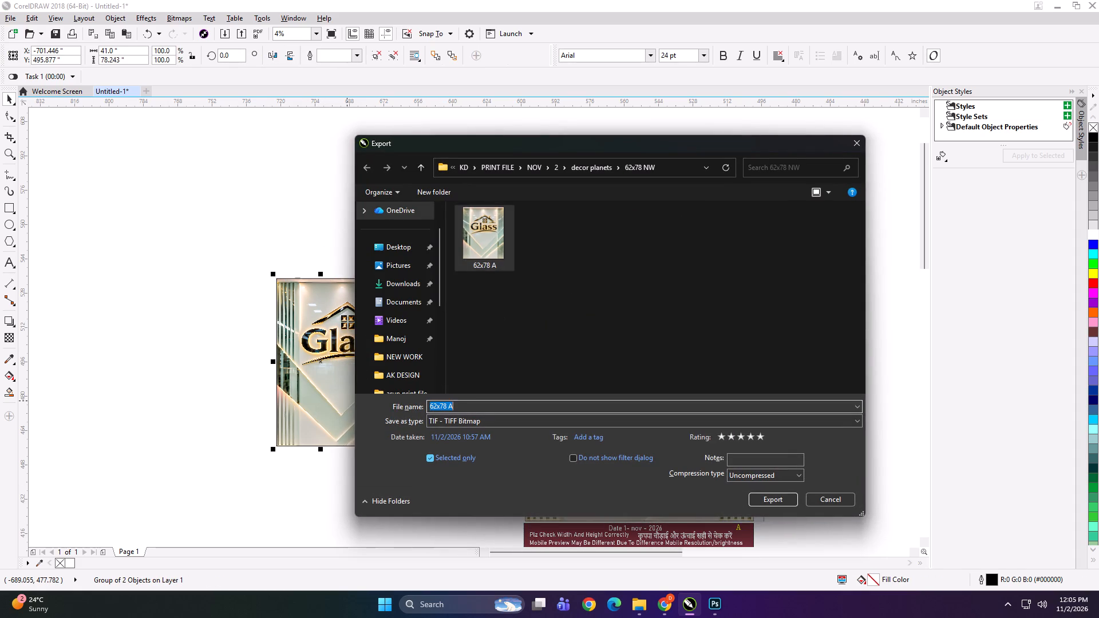
pyautogui.click(472, 261)
pyautogui.click(477, 241)
pyautogui.press('Delete')
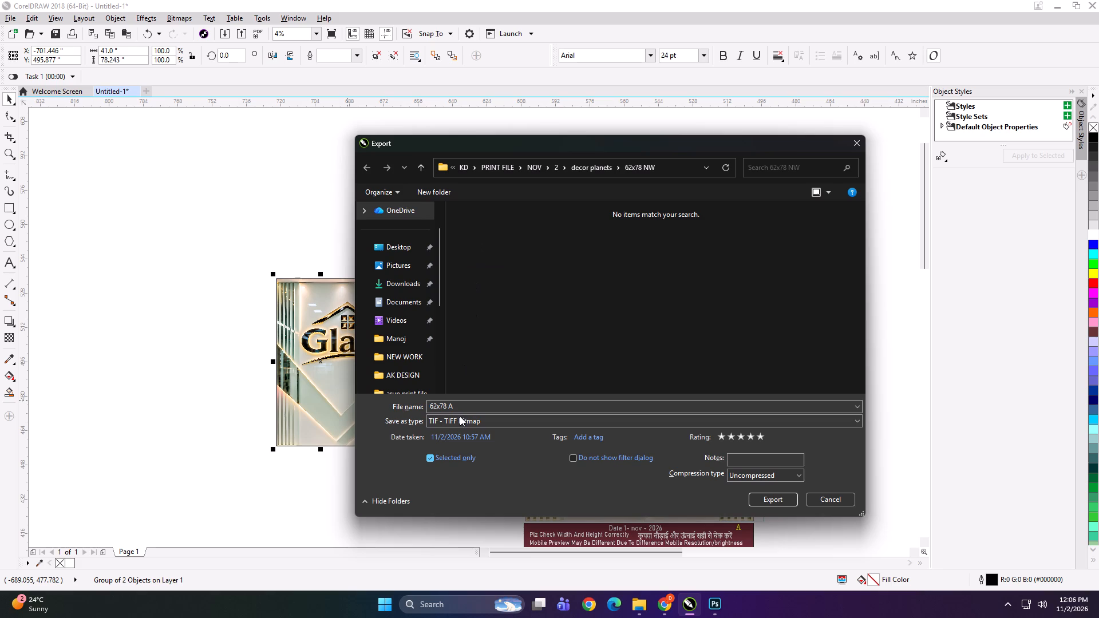
# Export the 41-inch panel as the TIFF file 41x78 A in the 62x78 NW folder.
pyautogui.click(458, 406)
pyautogui.write('41x78 A')
pyautogui.press('space')
pyautogui.press('Return')
pyautogui.press('Return')
# Export the narrower Glass panel as a TIFF in the same folder, with a file name beginning with 21.
pyautogui.click(396, 328)
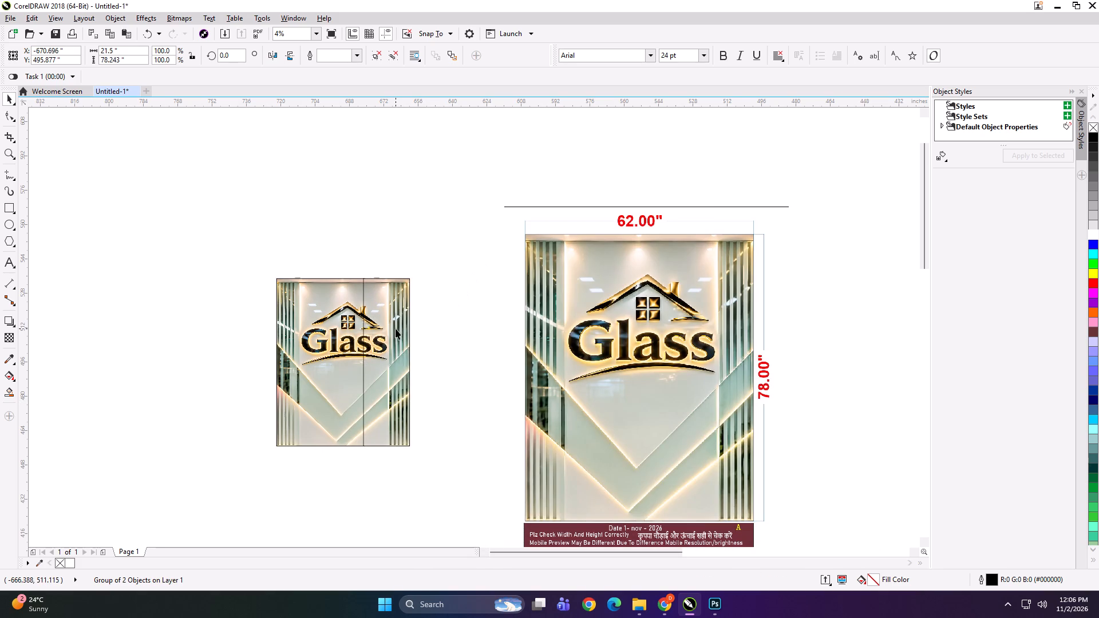
pyautogui.hotkey('ctrl', 'e')
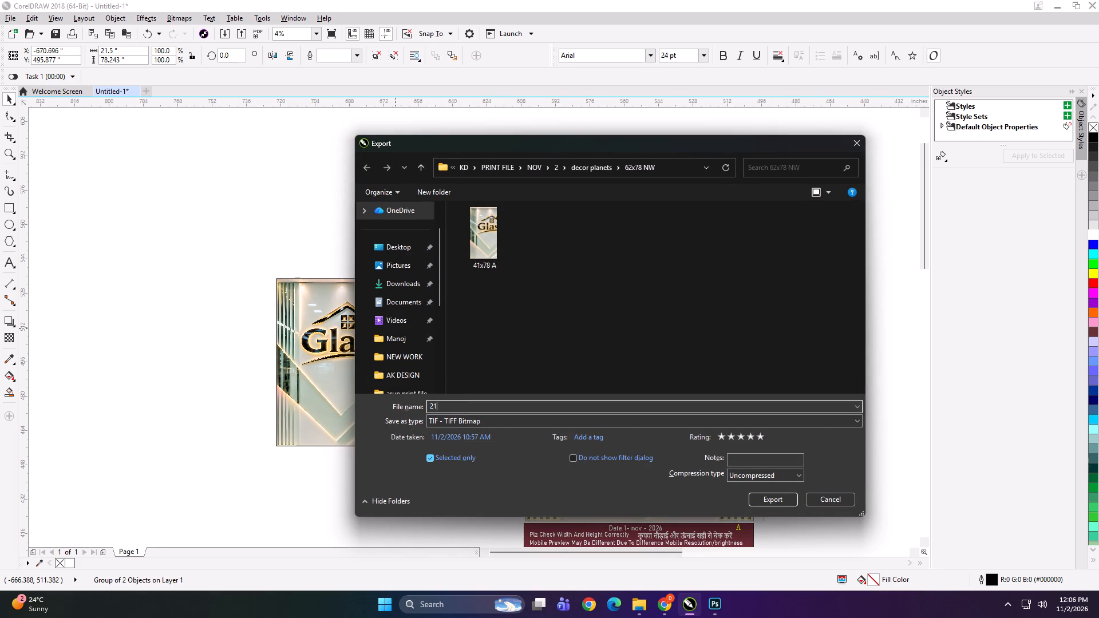
pyautogui.press('Return')
pyautogui.press('Return')
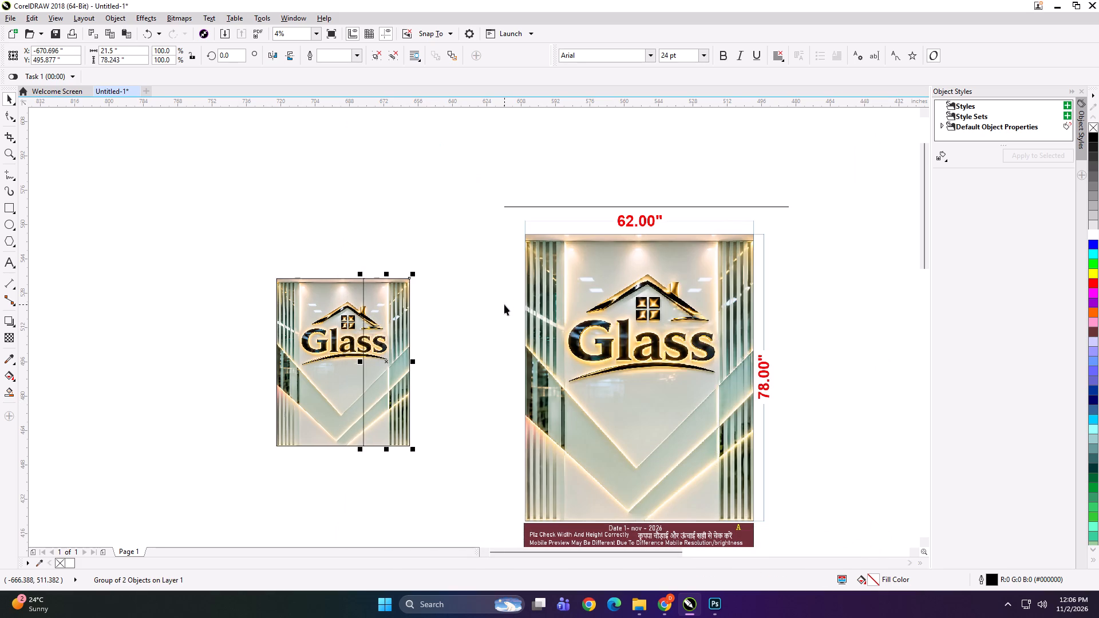
# Move the narrower Glass panel 5 inches to the right, away from the 41-inch panel.
pyautogui.press('Right')
pyautogui.press('Right')
pyautogui.press('Right')
pyautogui.press('Right')
pyautogui.press('Right')
pyautogui.press('Right')
pyautogui.press('Right')
pyautogui.press('Right')
pyautogui.press('Right')
pyautogui.press('Right')
# Enlarge both Glass panels together to about 113.7 inches wide and place them beside the dimensioned preview.
pyautogui.moveTo(240, 239); pyautogui.dragTo(465, 492)
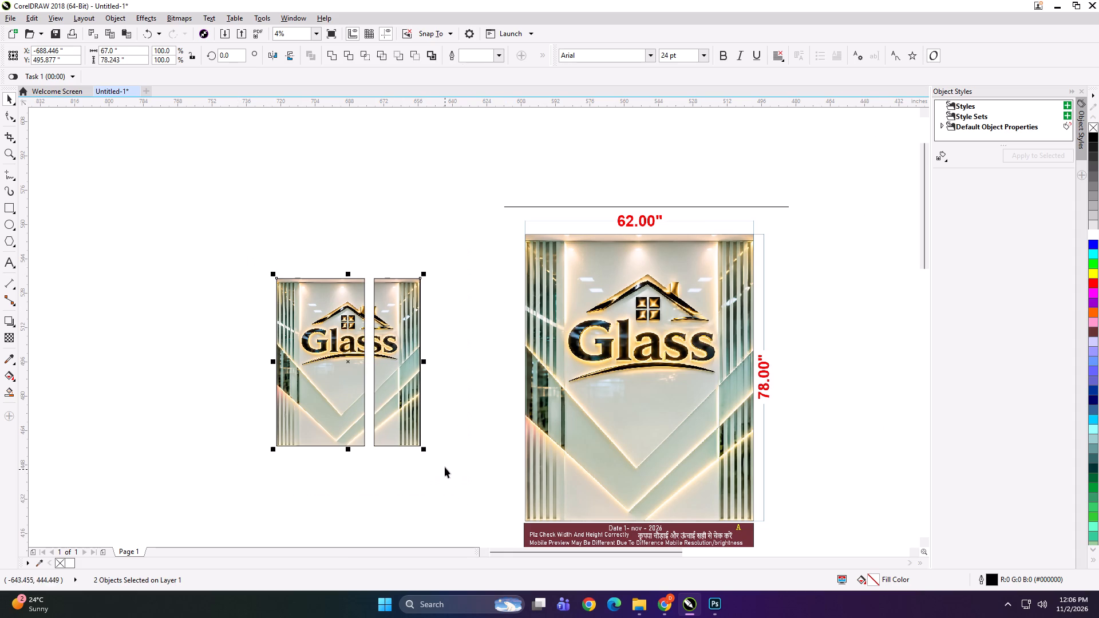
pyautogui.keyDown('shift'); pyautogui.moveTo(427, 451); pyautogui.dragTo(489, 509); pyautogui.keyUp('shift')
pyautogui.moveTo(454, 369); pyautogui.dragTo(467, 372)
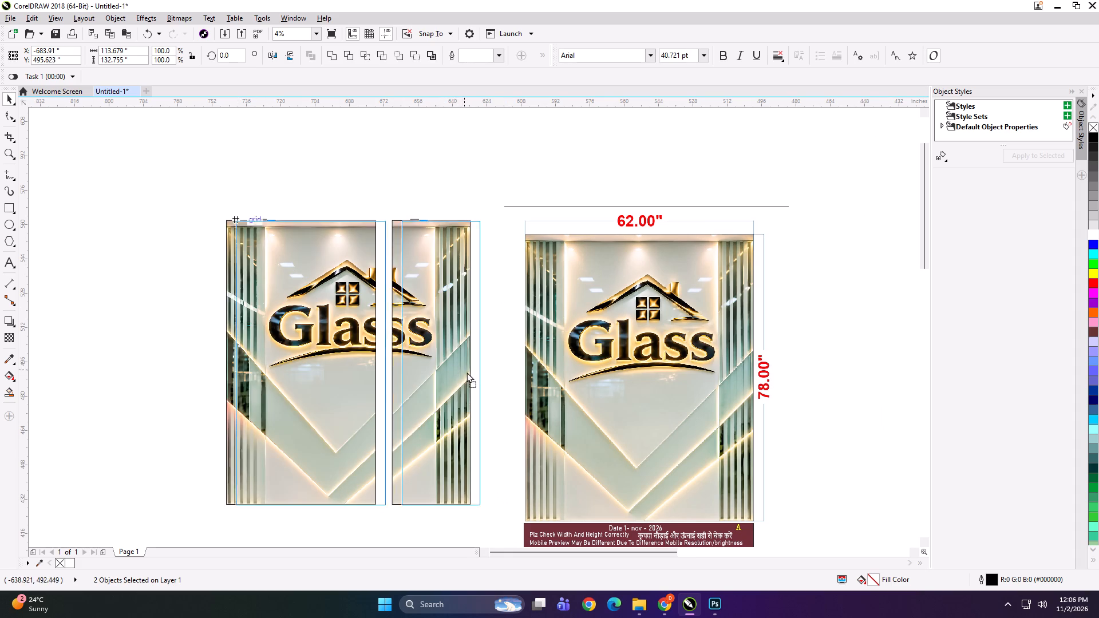
pyautogui.moveTo(467, 372); pyautogui.dragTo(476, 383)
# Group the enlarged panels with the dimensioned Glass preview and scale the group down to under 7 inches wide.
pyautogui.keyDown('shift'); pyautogui.click(613, 389); pyautogui.keyUp('shift')
pyautogui.hotkey('ctrl', 'g')
pyautogui.moveTo(626, 412); pyautogui.dragTo(574, 369)
pyautogui.keyDown('shift'); pyautogui.moveTo(742, 519); pyautogui.dragTo(479, 359); pyautogui.keyUp('shift')
pyautogui.scroll(4, 473, 340)
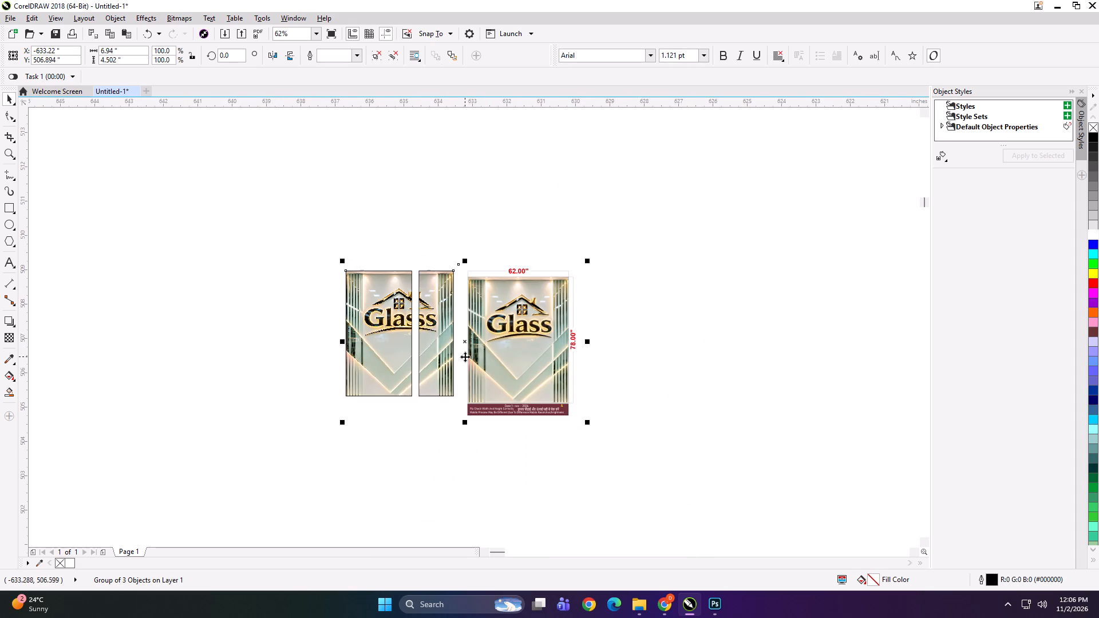
pyautogui.scroll(1, 465, 356)
pyautogui.keyDown('shift'); pyautogui.moveTo(709, 486); pyautogui.dragTo(583, 393); pyautogui.keyUp('shift')
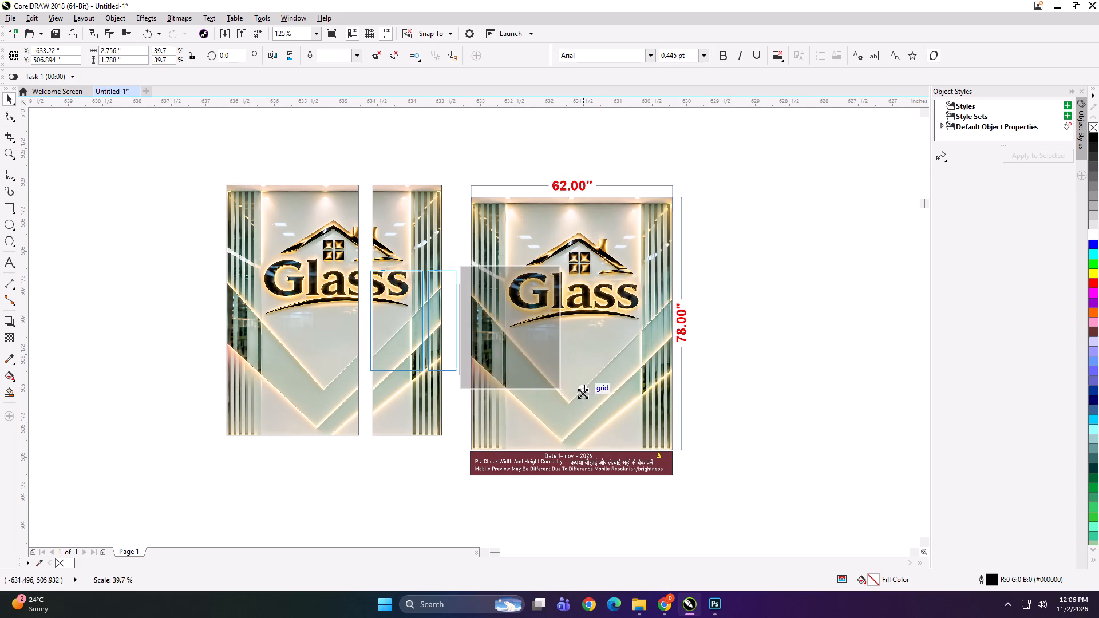
pyautogui.keyDown('shift'); pyautogui.moveTo(583, 393); pyautogui.dragTo(602, 398); pyautogui.keyUp('shift')
# Export the reduced Glass preview group under the file name SFDG.
pyautogui.hotkey('ctrl', 'e')
pyautogui.write('SFDG')
pyautogui.press('Return')
pyautogui.press('Return')
pyautogui.press('Return')
# Delete the exported Glass preview group and bring the remaining feather artwork into view.
pyautogui.press('Delete')
pyautogui.press('F4')
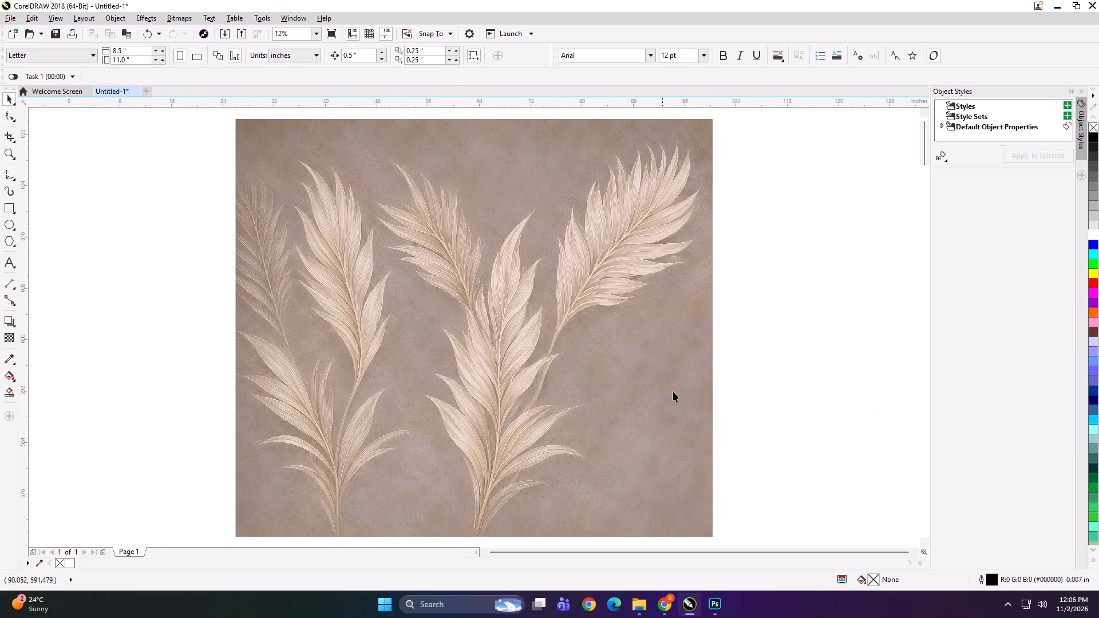
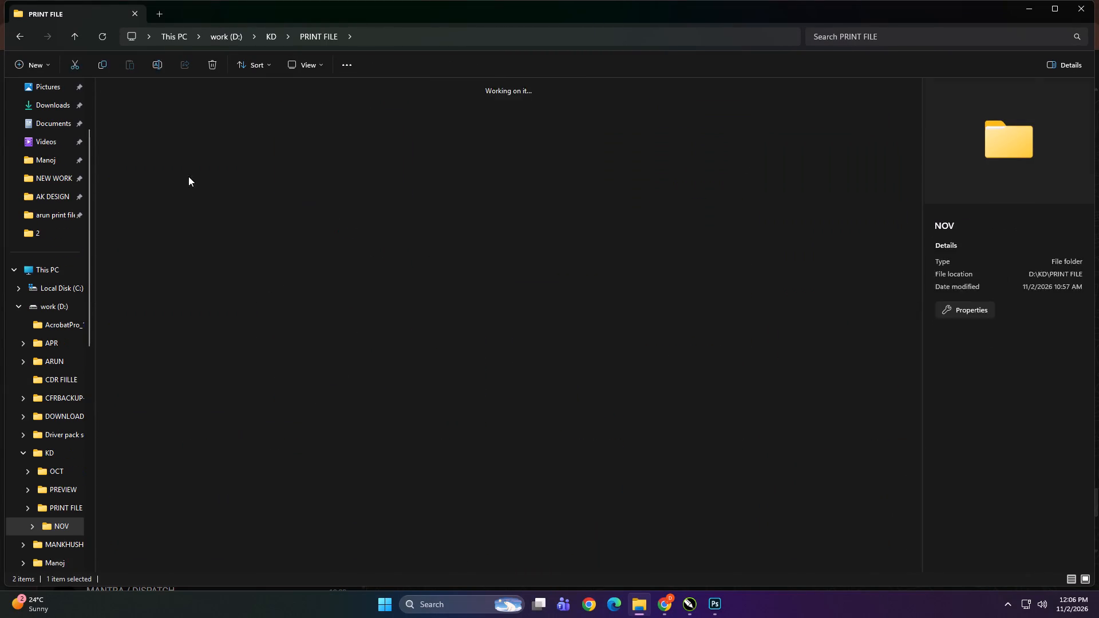
# Copy the decor planets folder from KD\PRINT FILE\NOV\2 on the work drive (D:) into Print\NOV\2 on DIGITECH_SHAREDRIVE (Z:).
pyautogui.doubleClick(323, 156)
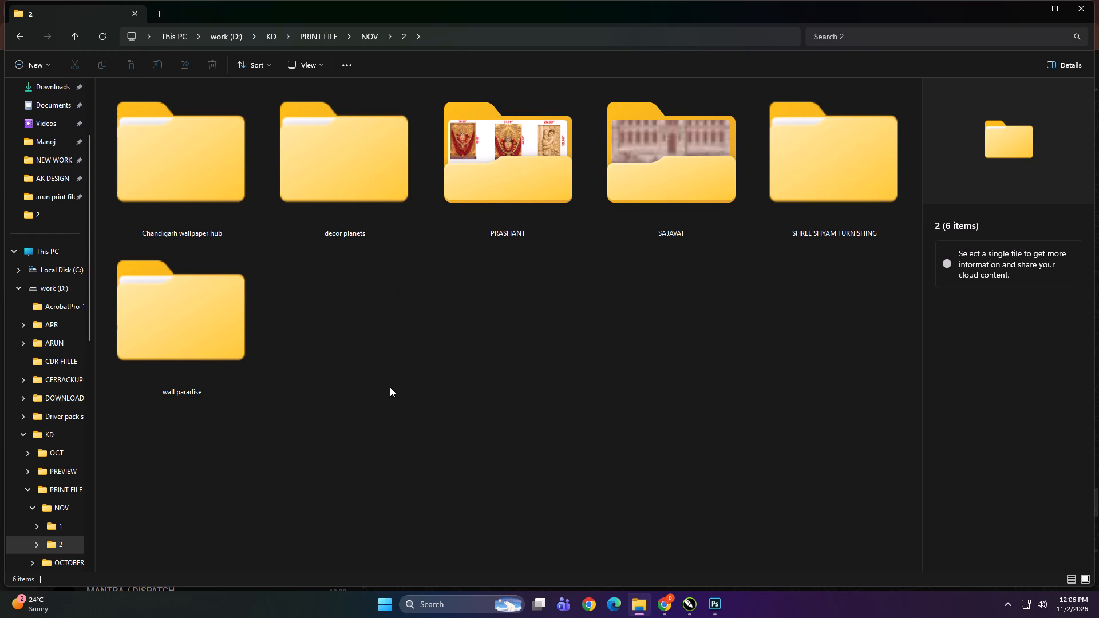
pyautogui.click(320, 195)
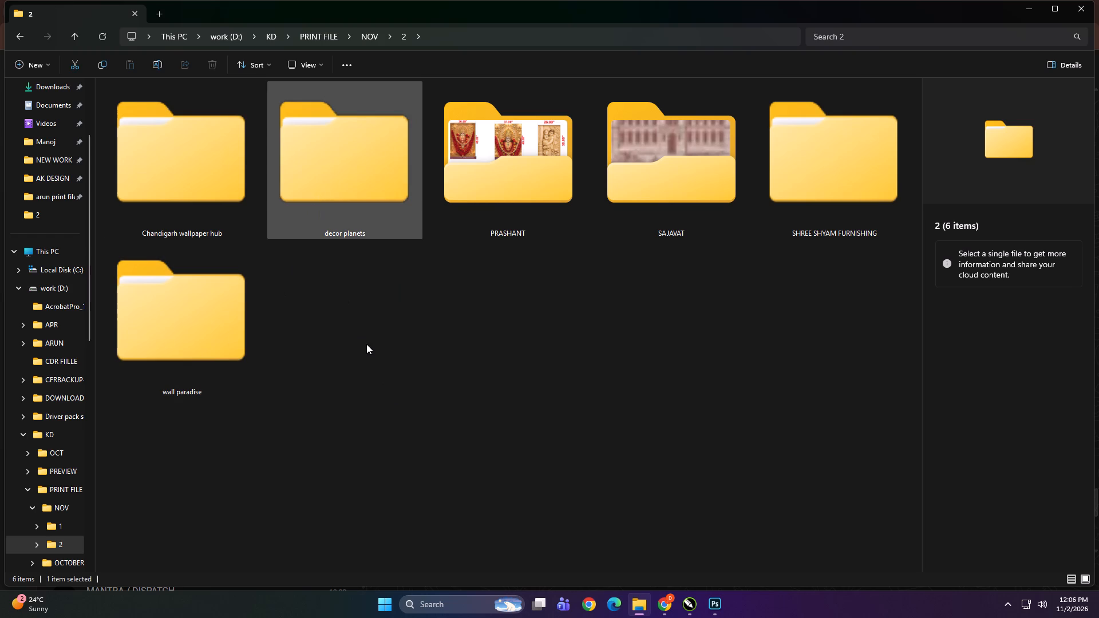
pyautogui.hotkey('ctrl', 'c')
pyautogui.scroll(5, 0, 377)
pyautogui.click(34, 370)
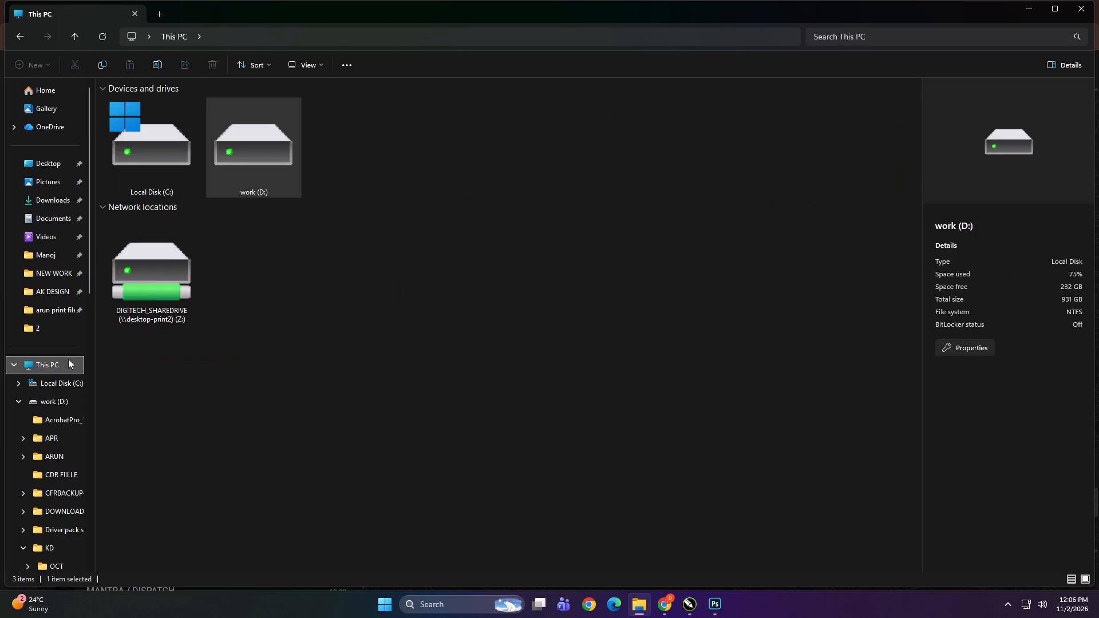
pyautogui.doubleClick(145, 297)
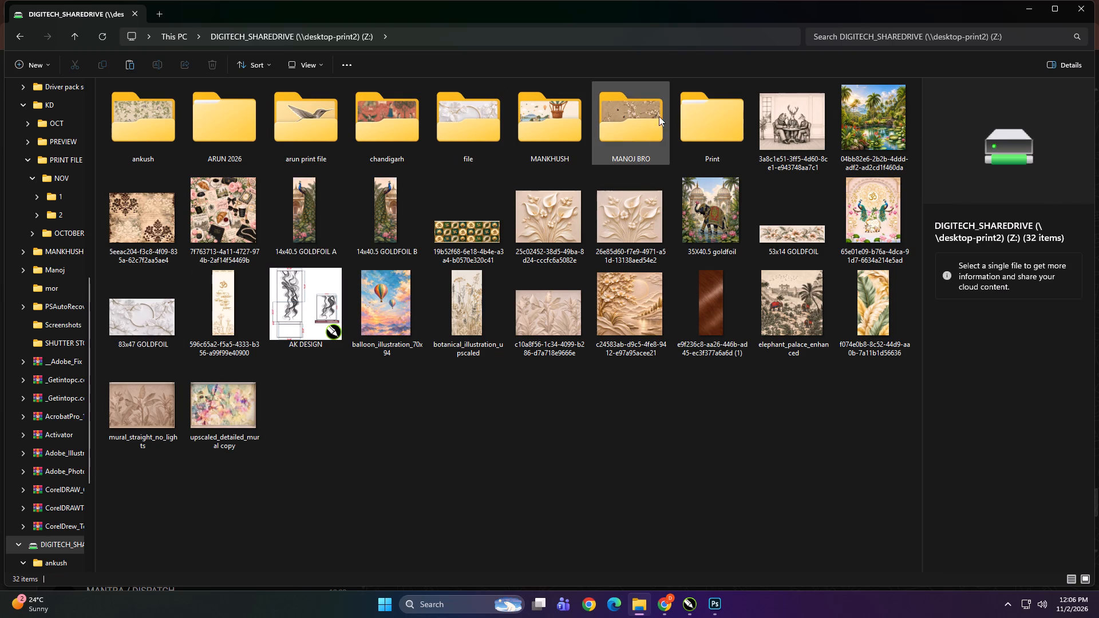
pyautogui.doubleClick(702, 111)
pyautogui.click(459, 163)
pyautogui.doubleClick(307, 155)
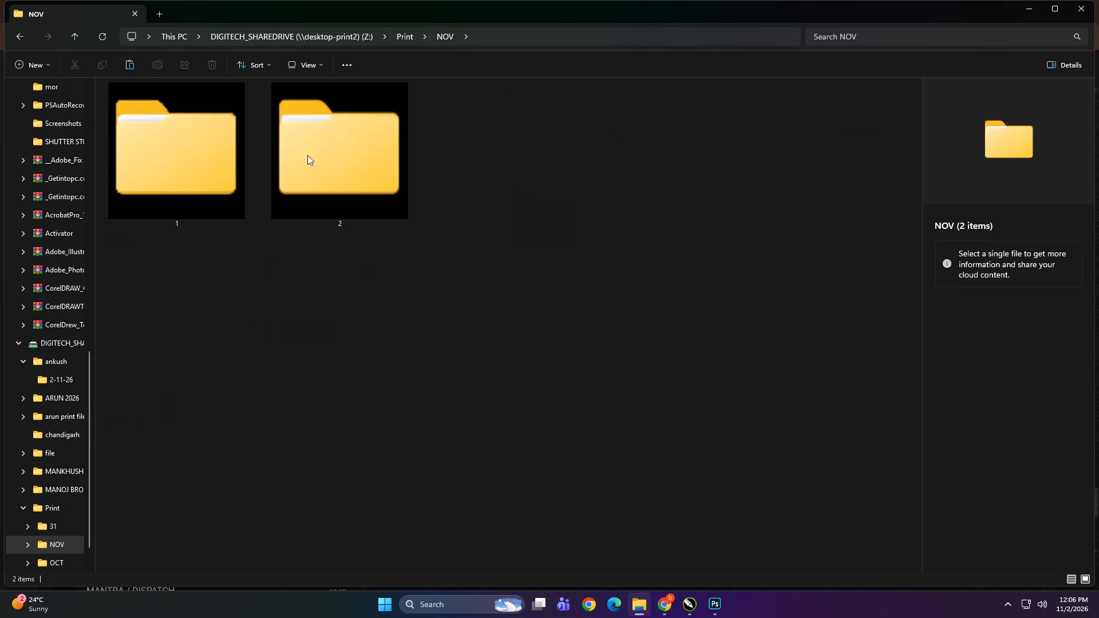
pyautogui.doubleClick(335, 173)
pyautogui.rightClick(343, 344)
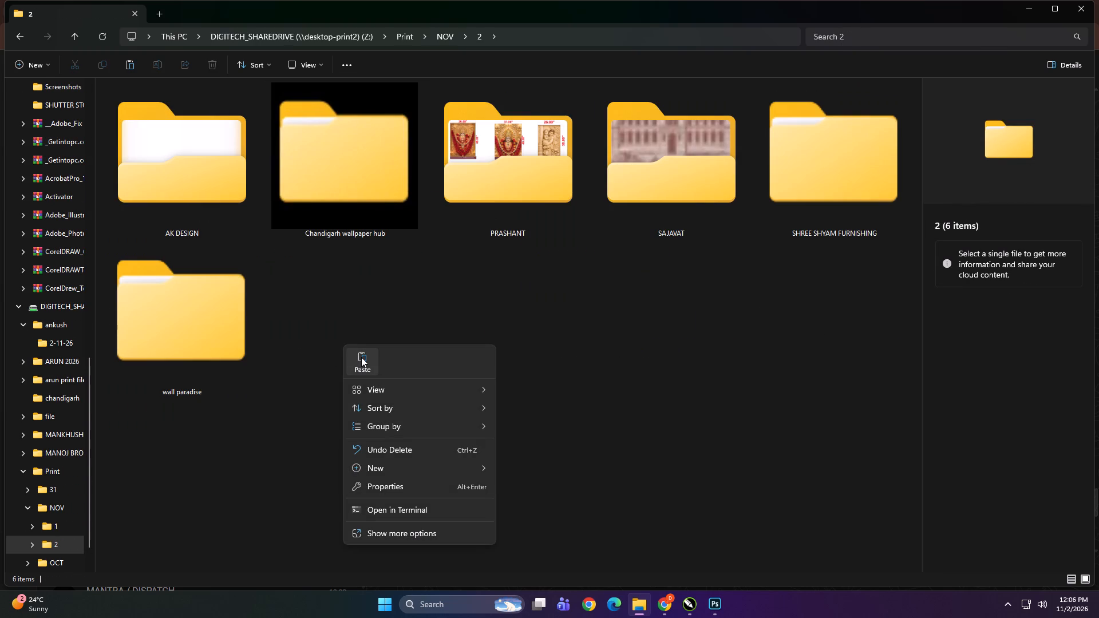
pyautogui.click(361, 357)
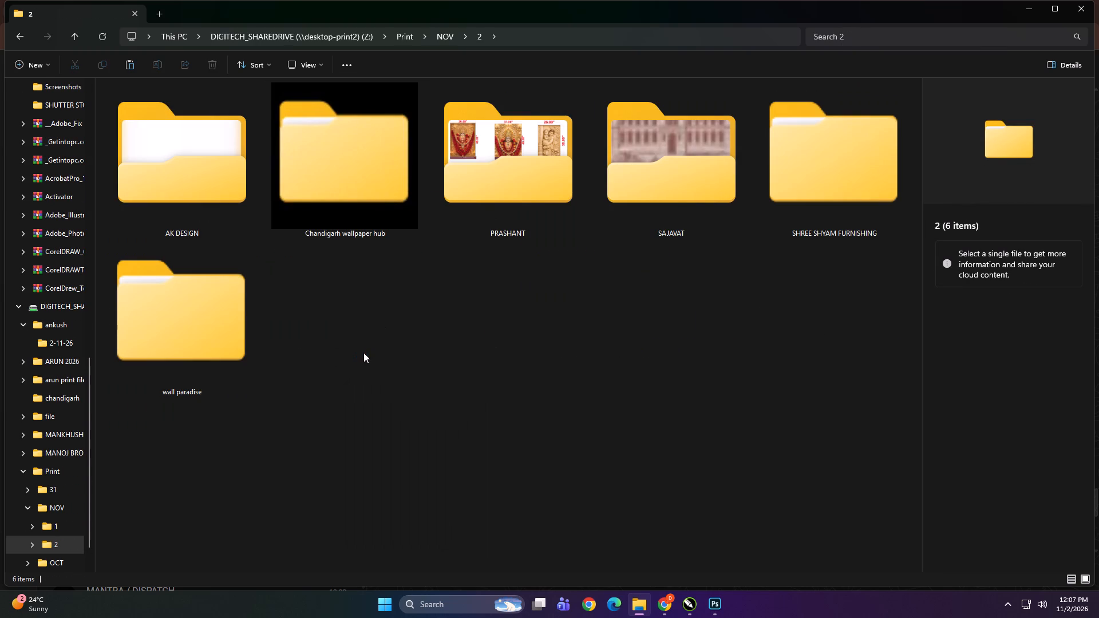
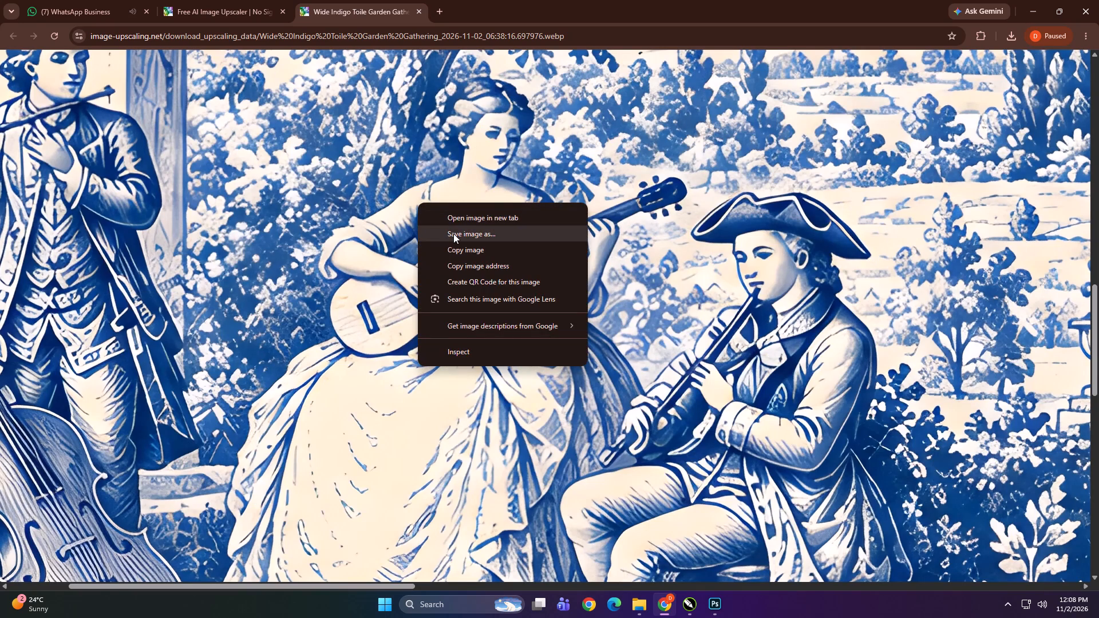
# Save the upscaled Wide Indigo Toile Garden Gathering image to the computer.
pyautogui.click(453, 233)
pyautogui.press('Return')
# Copy the upscaled toile image and paste it into a new 6144 x 4096 px Photoshop document.
pyautogui.rightClick(453, 233)
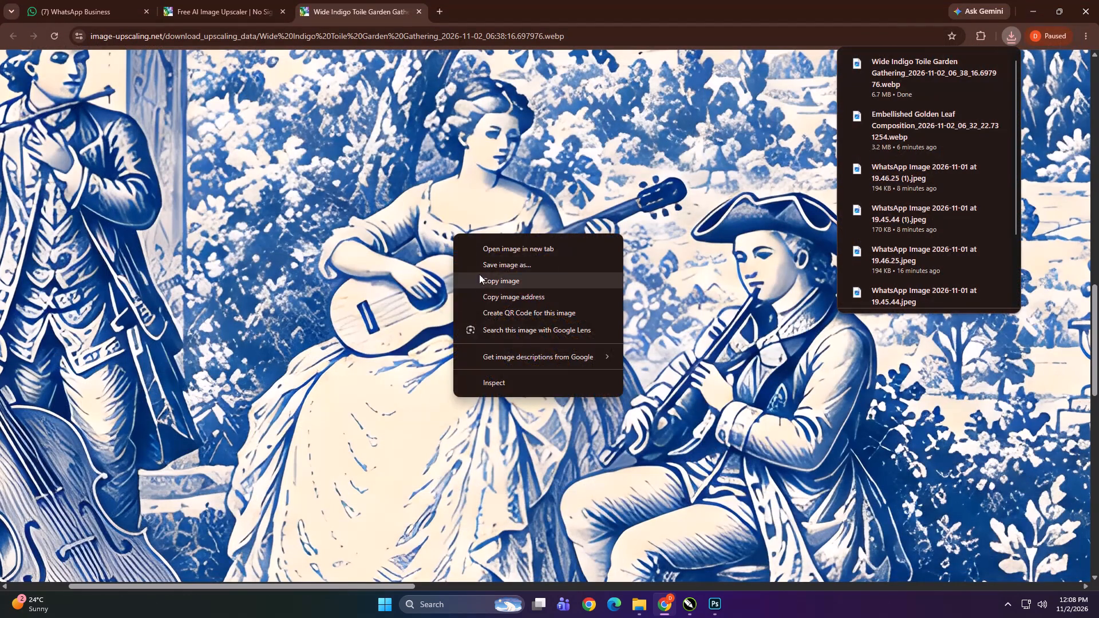
pyautogui.click(485, 284)
pyautogui.click(727, 606)
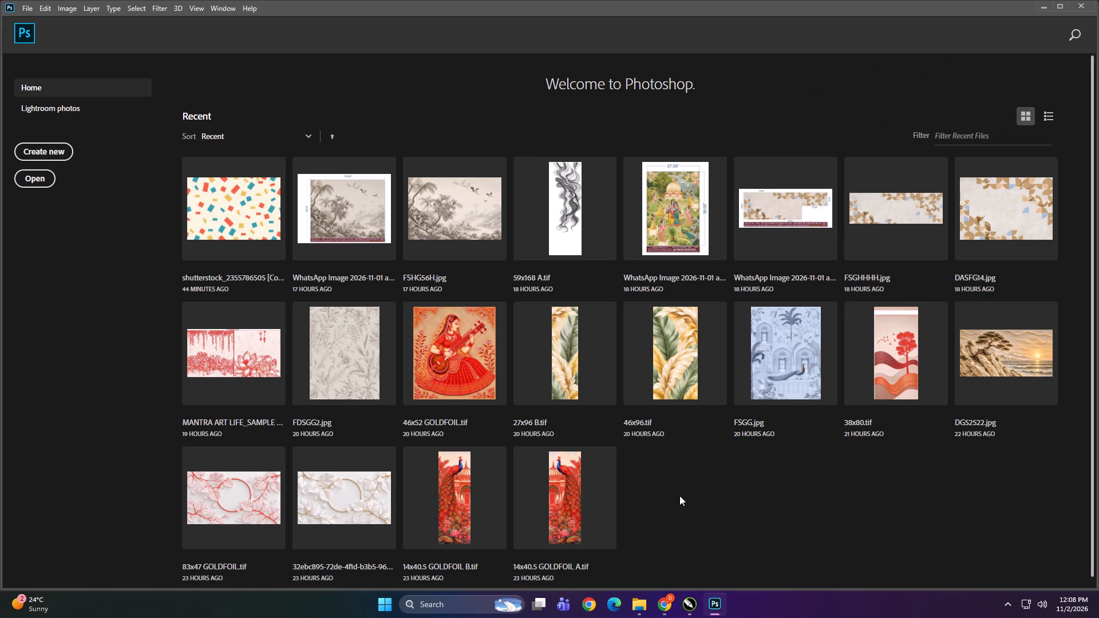
pyautogui.hotkey('ctrl', 'n')
pyautogui.press('Return')
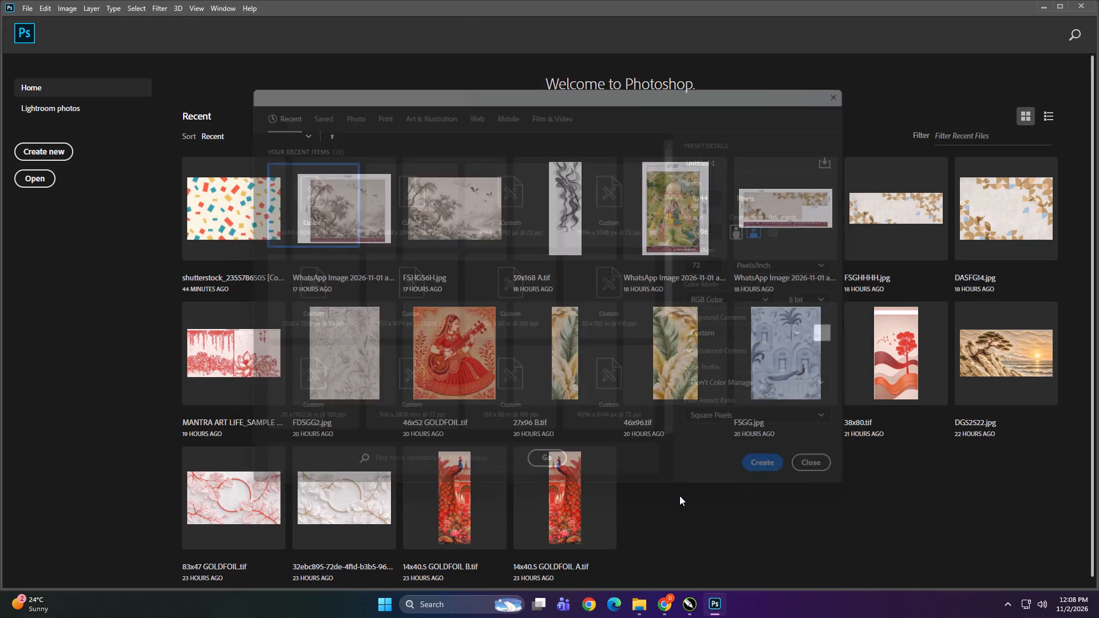
pyautogui.hotkey('ctrl', 'v')
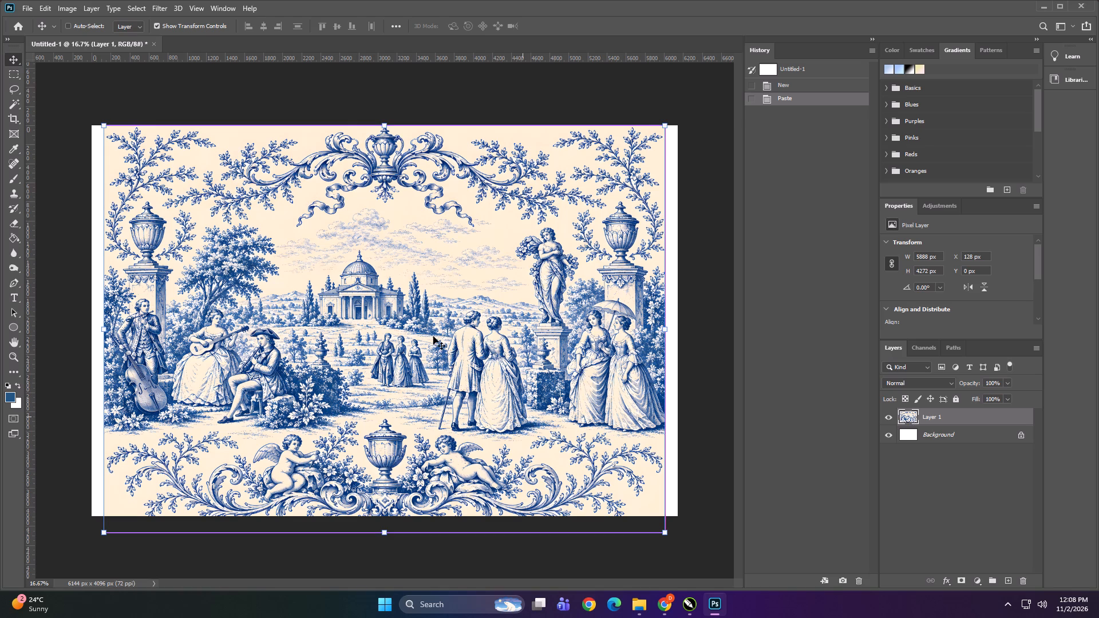
# Align the pasted toile layer with the canvas corner and stretch it non-proportionally to fill the full 6144 x 4096 px canvas.
pyautogui.moveTo(469, 350); pyautogui.dragTo(457, 352)
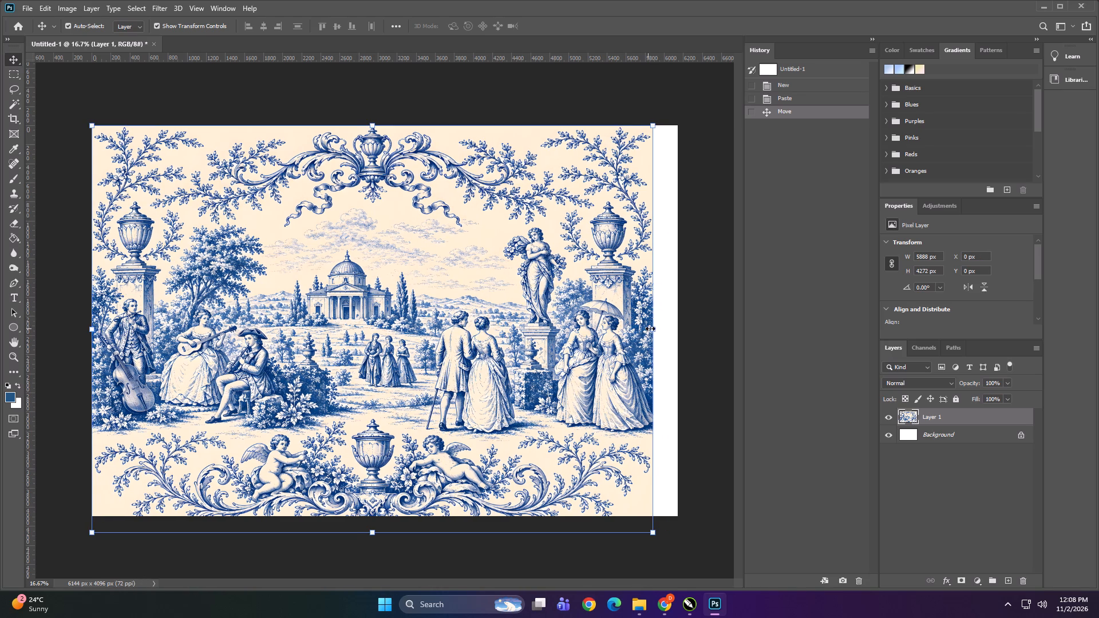
pyautogui.keyDown('shift'); pyautogui.moveTo(657, 329); pyautogui.dragTo(681, 326); pyautogui.keyUp('shift')
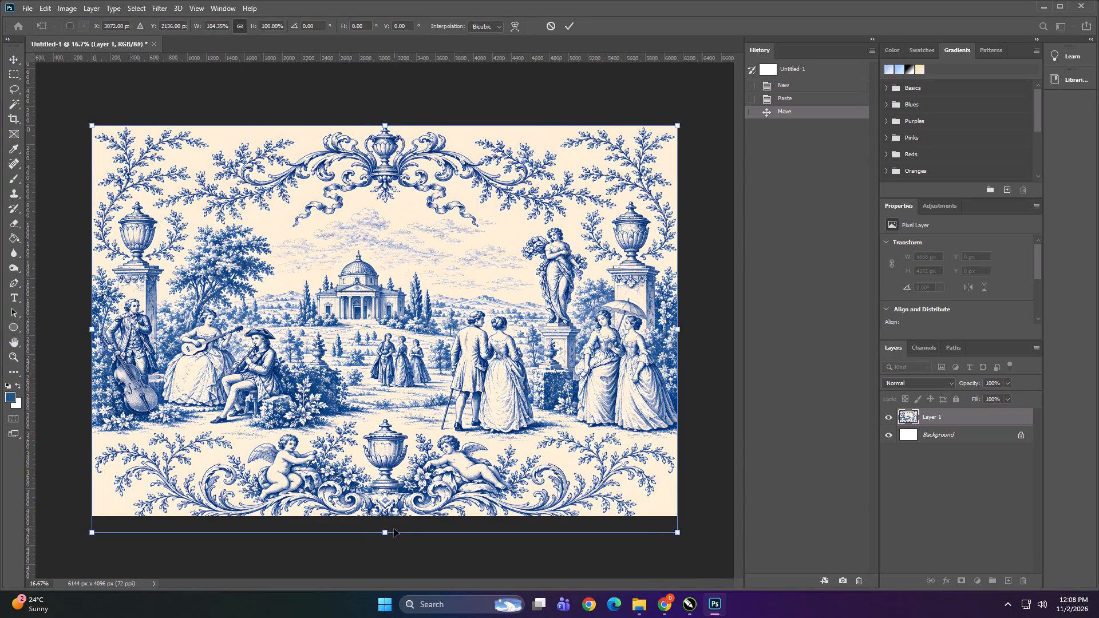
pyautogui.moveTo(386, 534); pyautogui.dragTo(388, 522)
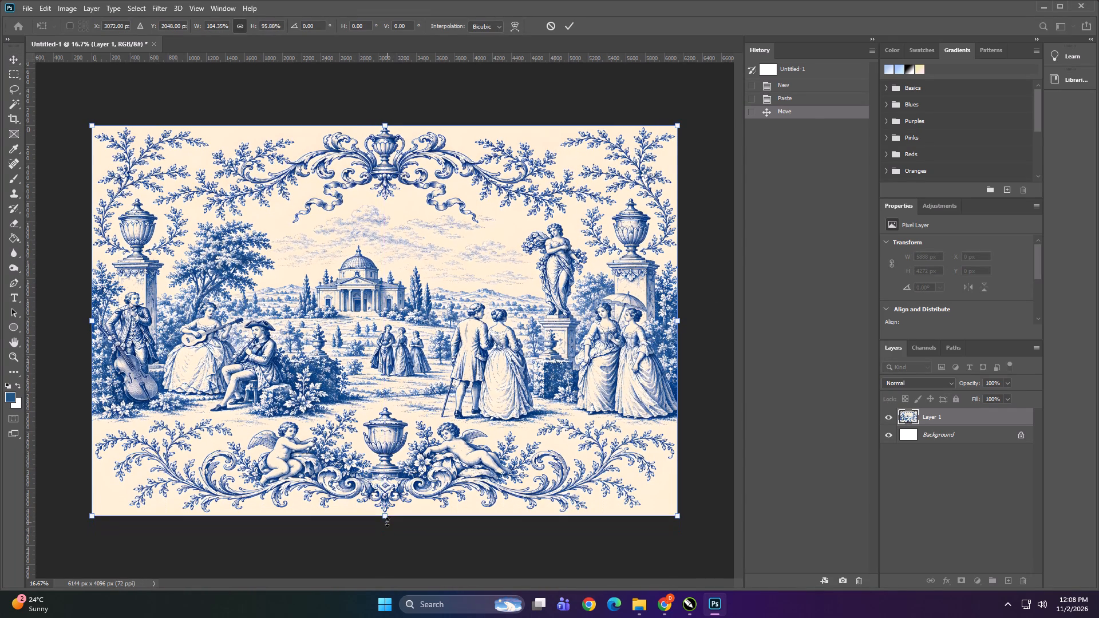
pyautogui.press('Return')
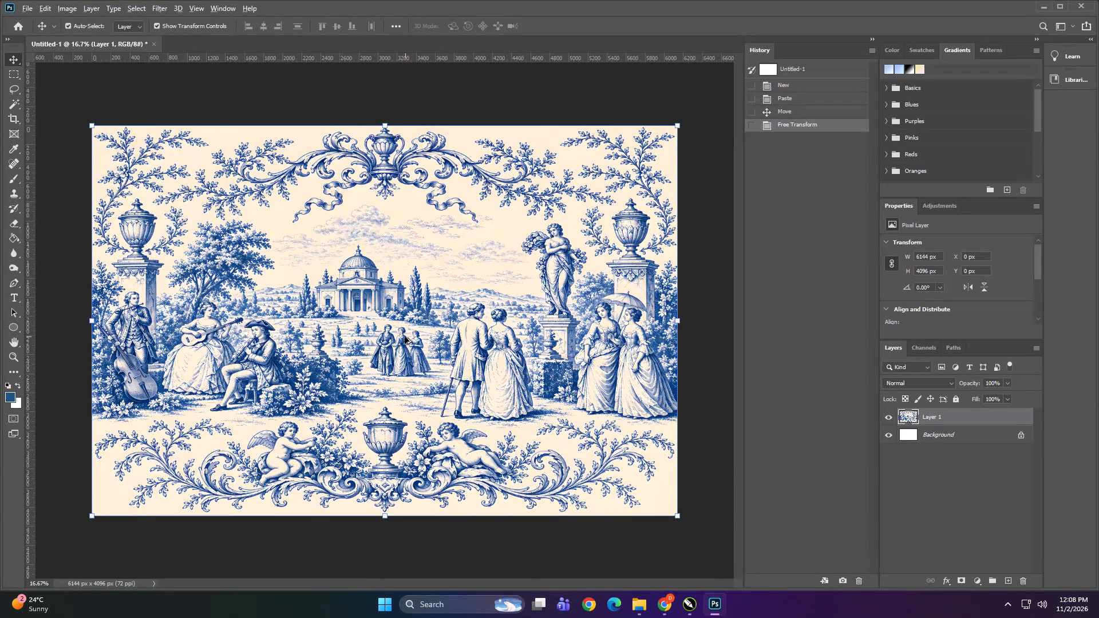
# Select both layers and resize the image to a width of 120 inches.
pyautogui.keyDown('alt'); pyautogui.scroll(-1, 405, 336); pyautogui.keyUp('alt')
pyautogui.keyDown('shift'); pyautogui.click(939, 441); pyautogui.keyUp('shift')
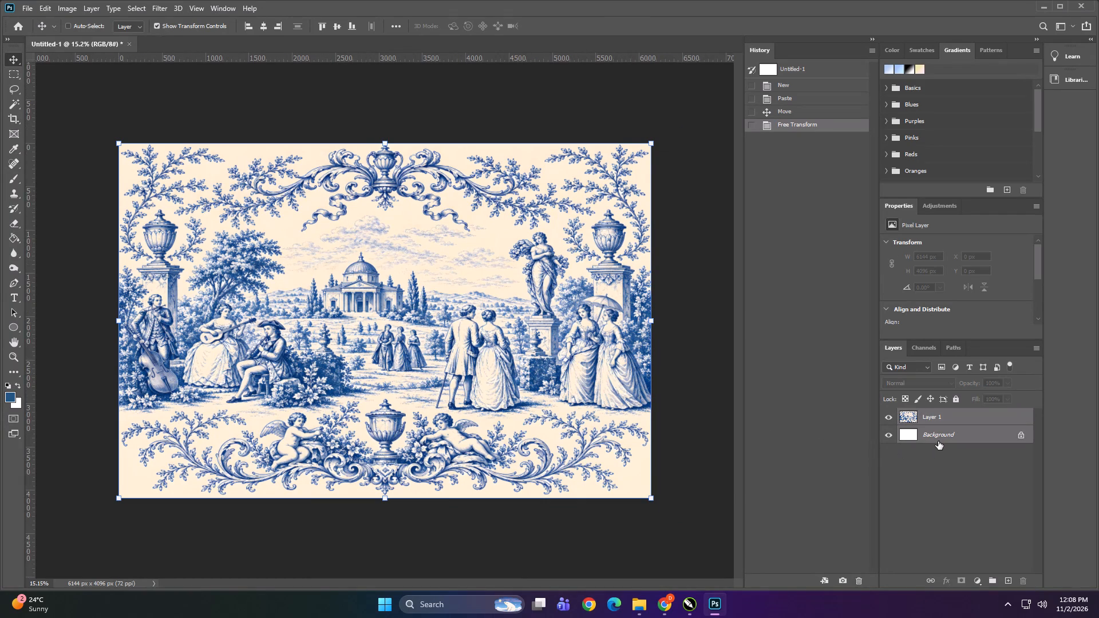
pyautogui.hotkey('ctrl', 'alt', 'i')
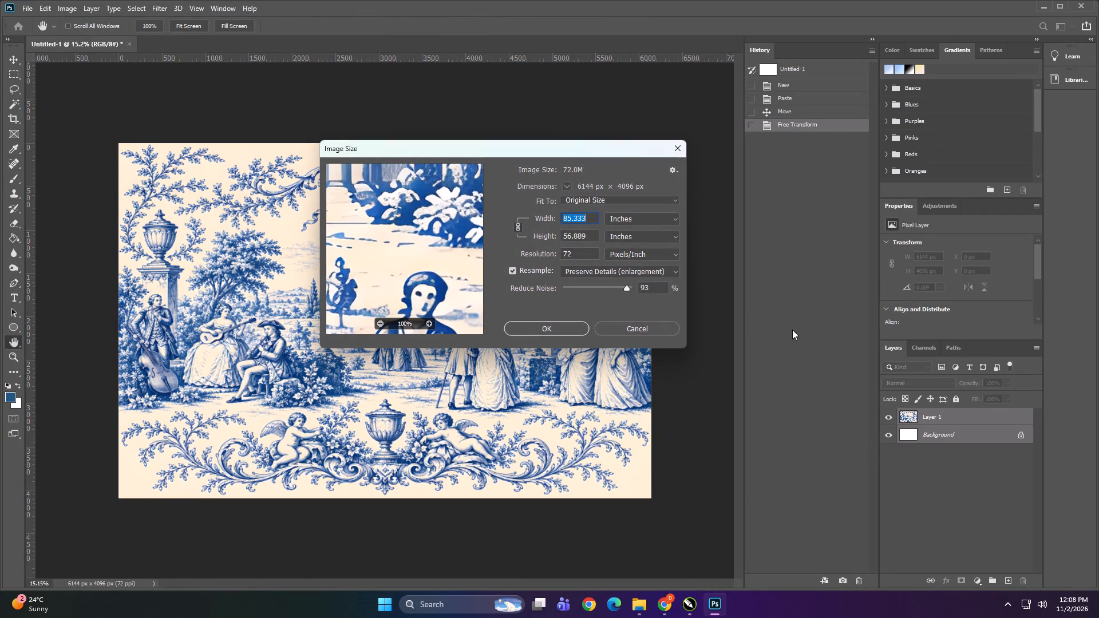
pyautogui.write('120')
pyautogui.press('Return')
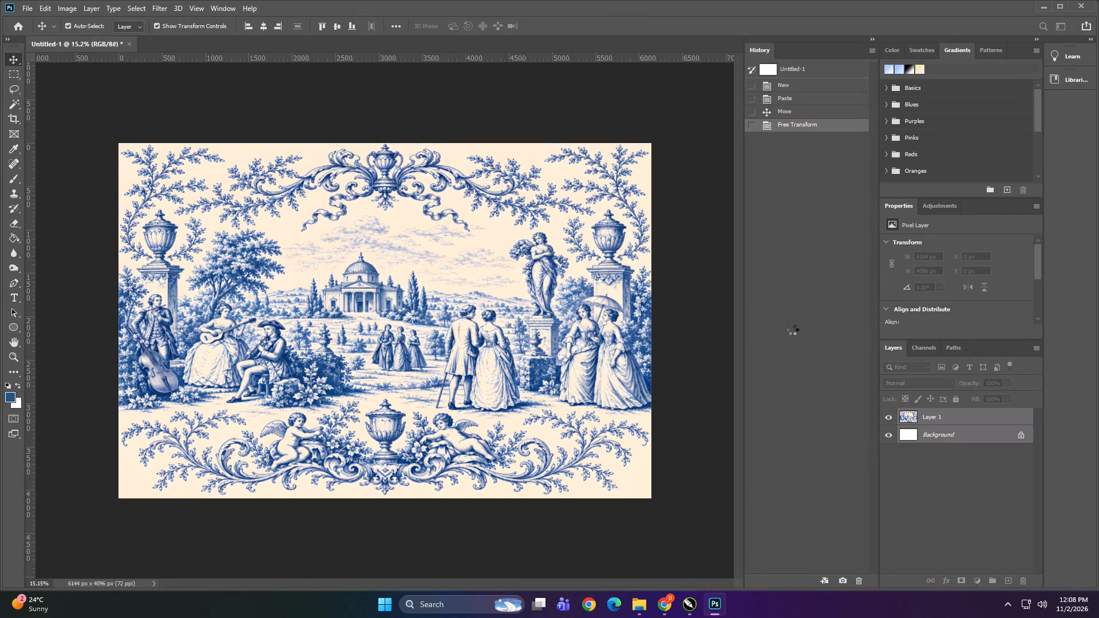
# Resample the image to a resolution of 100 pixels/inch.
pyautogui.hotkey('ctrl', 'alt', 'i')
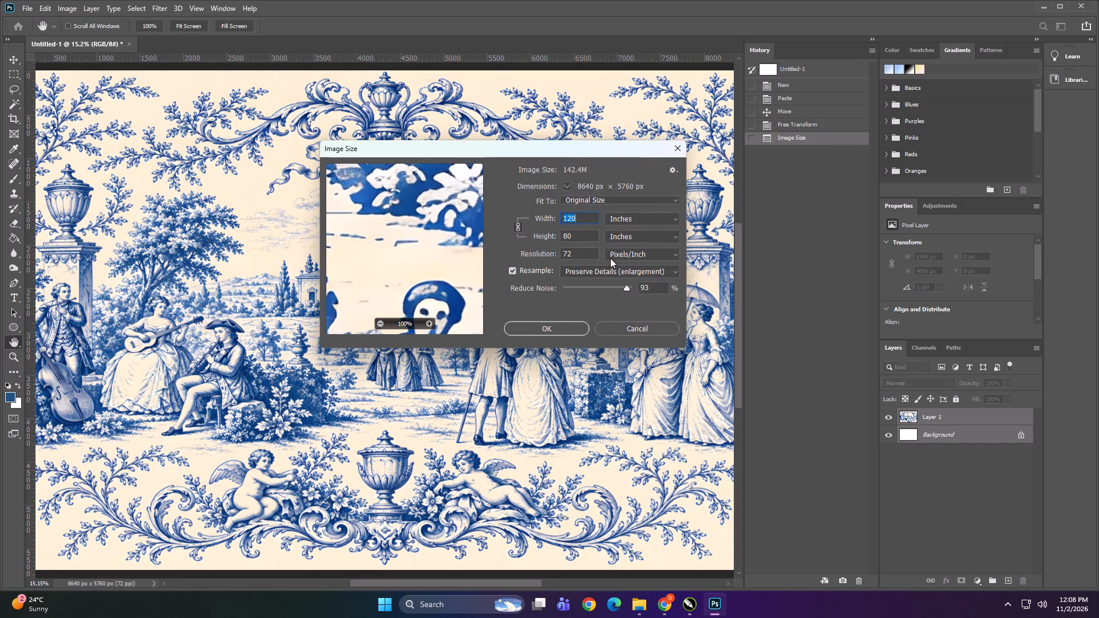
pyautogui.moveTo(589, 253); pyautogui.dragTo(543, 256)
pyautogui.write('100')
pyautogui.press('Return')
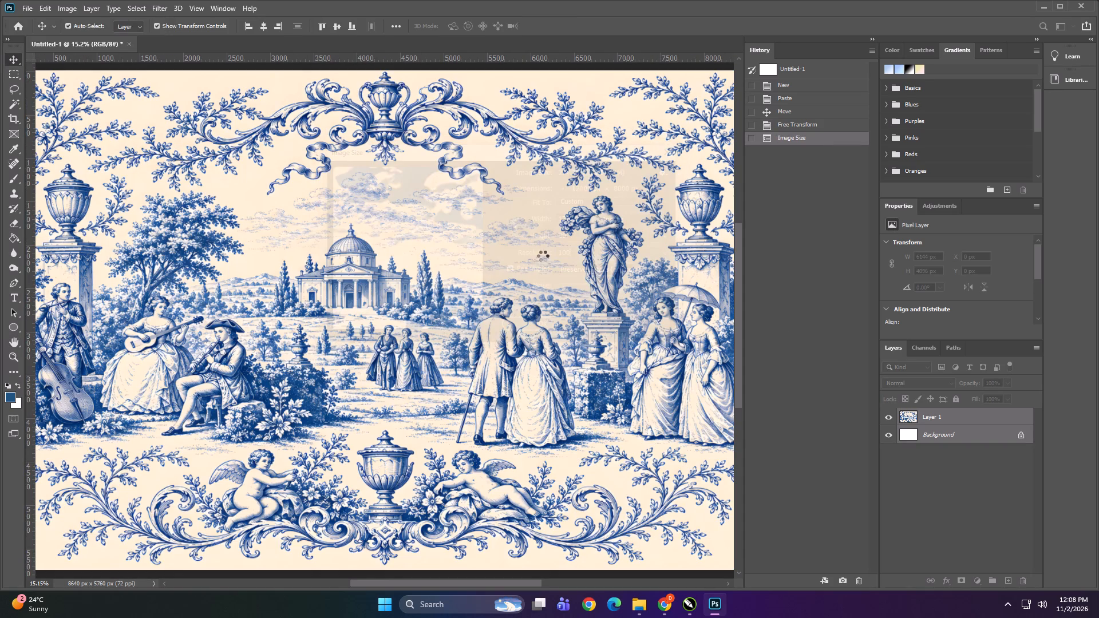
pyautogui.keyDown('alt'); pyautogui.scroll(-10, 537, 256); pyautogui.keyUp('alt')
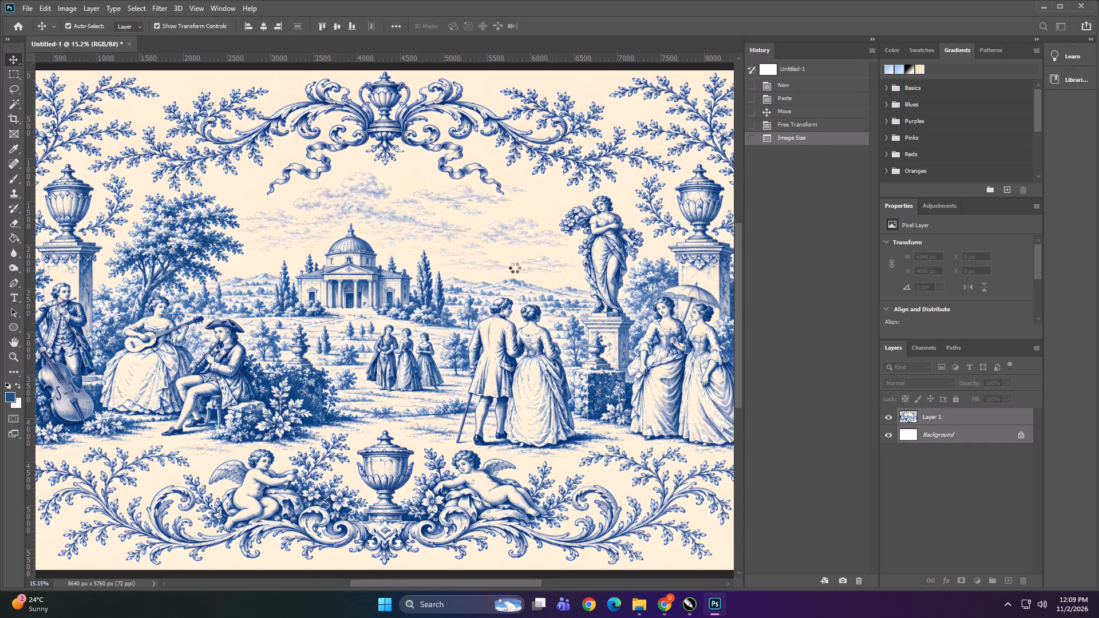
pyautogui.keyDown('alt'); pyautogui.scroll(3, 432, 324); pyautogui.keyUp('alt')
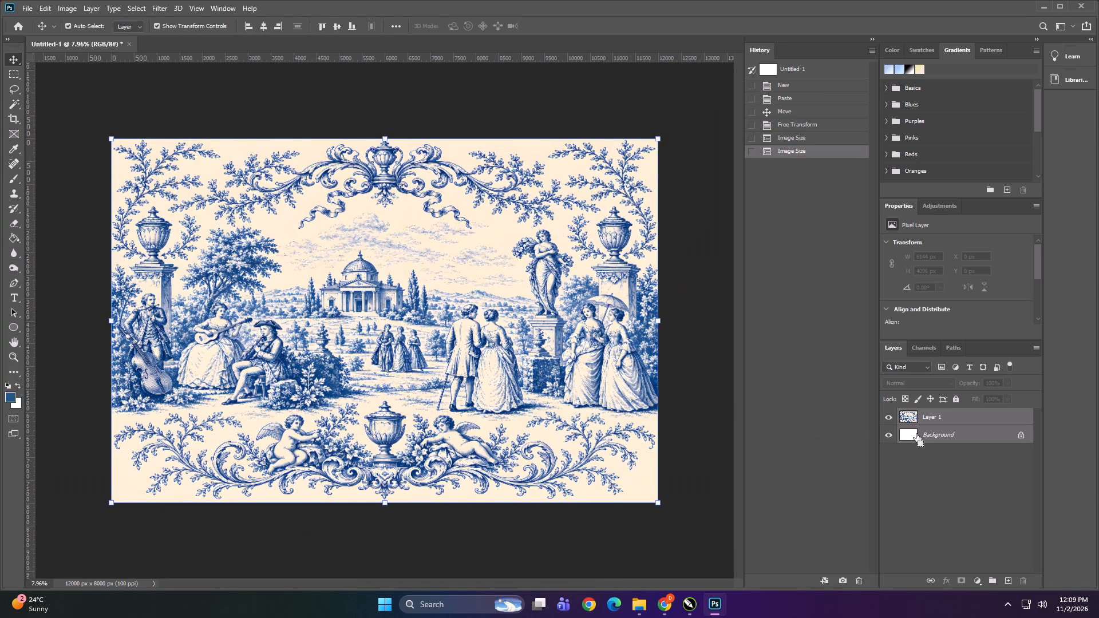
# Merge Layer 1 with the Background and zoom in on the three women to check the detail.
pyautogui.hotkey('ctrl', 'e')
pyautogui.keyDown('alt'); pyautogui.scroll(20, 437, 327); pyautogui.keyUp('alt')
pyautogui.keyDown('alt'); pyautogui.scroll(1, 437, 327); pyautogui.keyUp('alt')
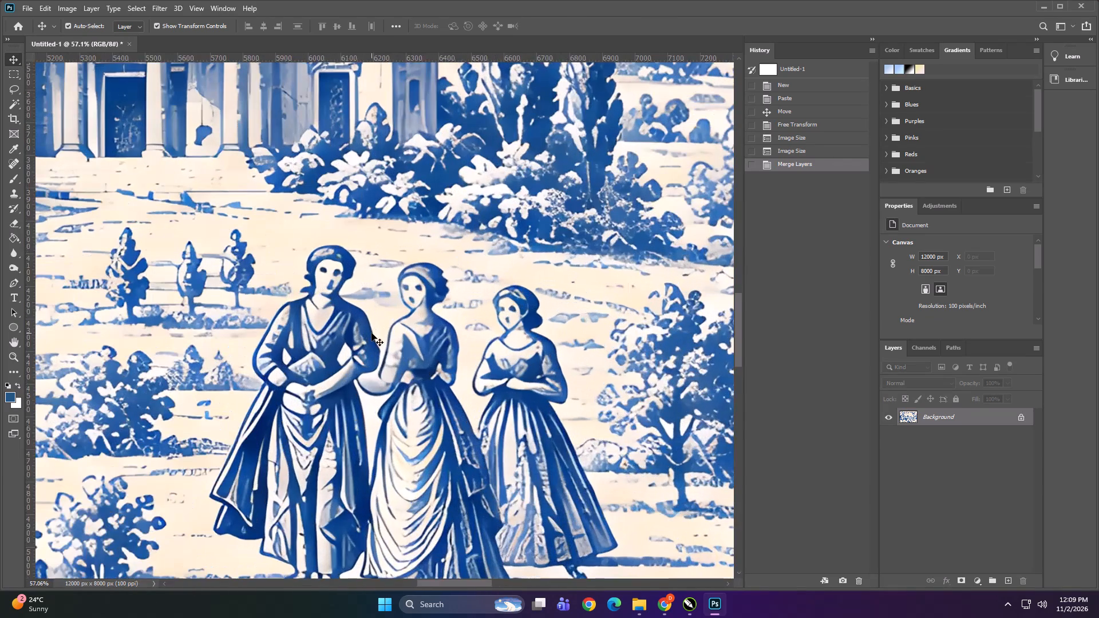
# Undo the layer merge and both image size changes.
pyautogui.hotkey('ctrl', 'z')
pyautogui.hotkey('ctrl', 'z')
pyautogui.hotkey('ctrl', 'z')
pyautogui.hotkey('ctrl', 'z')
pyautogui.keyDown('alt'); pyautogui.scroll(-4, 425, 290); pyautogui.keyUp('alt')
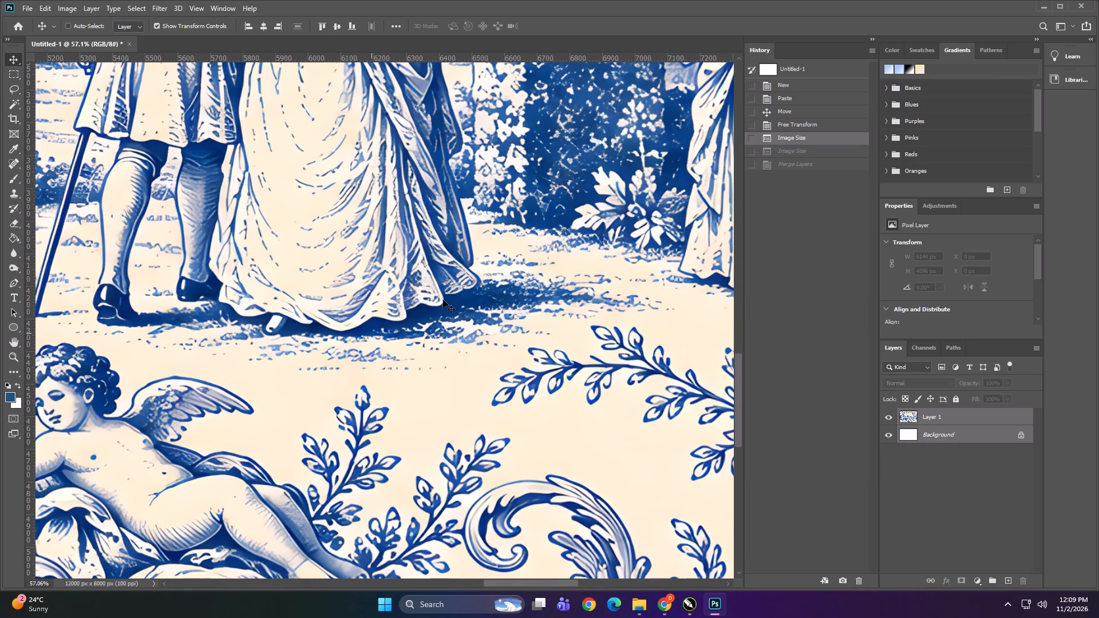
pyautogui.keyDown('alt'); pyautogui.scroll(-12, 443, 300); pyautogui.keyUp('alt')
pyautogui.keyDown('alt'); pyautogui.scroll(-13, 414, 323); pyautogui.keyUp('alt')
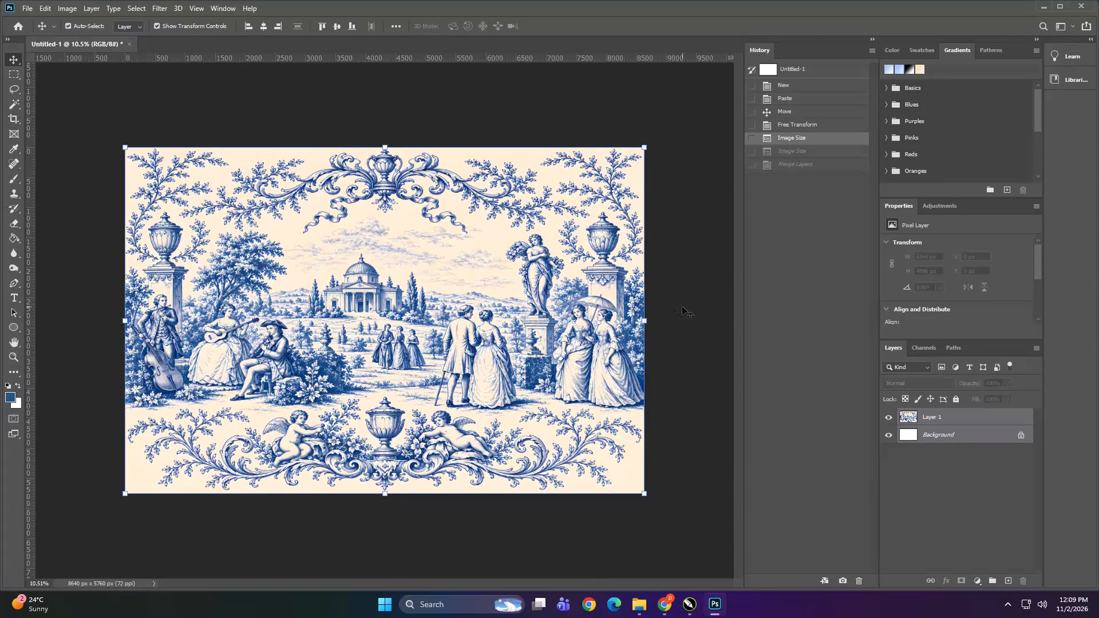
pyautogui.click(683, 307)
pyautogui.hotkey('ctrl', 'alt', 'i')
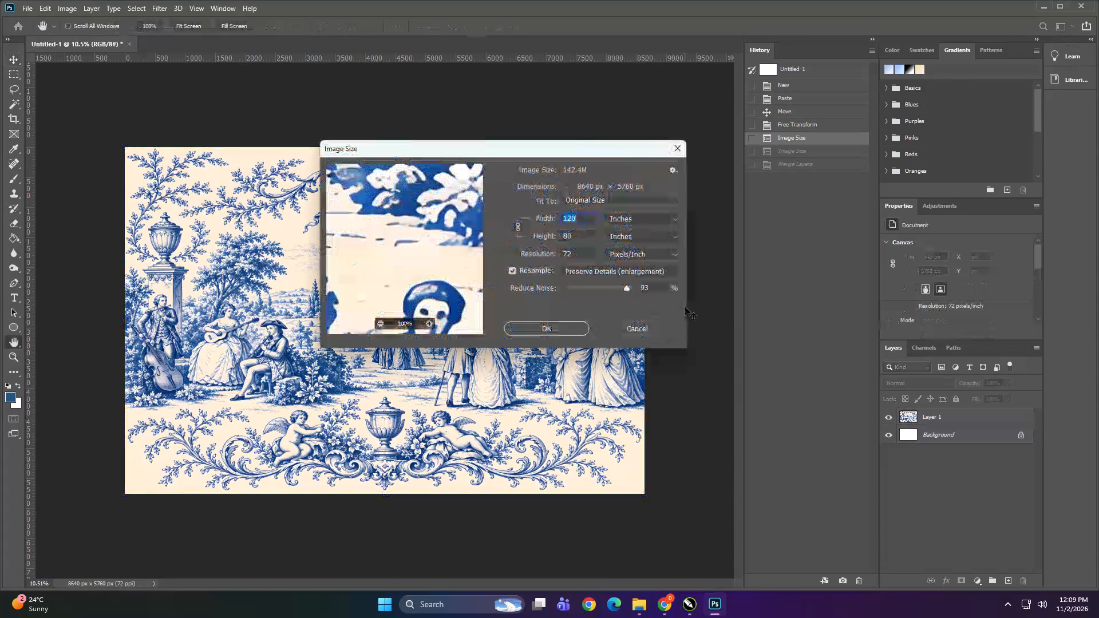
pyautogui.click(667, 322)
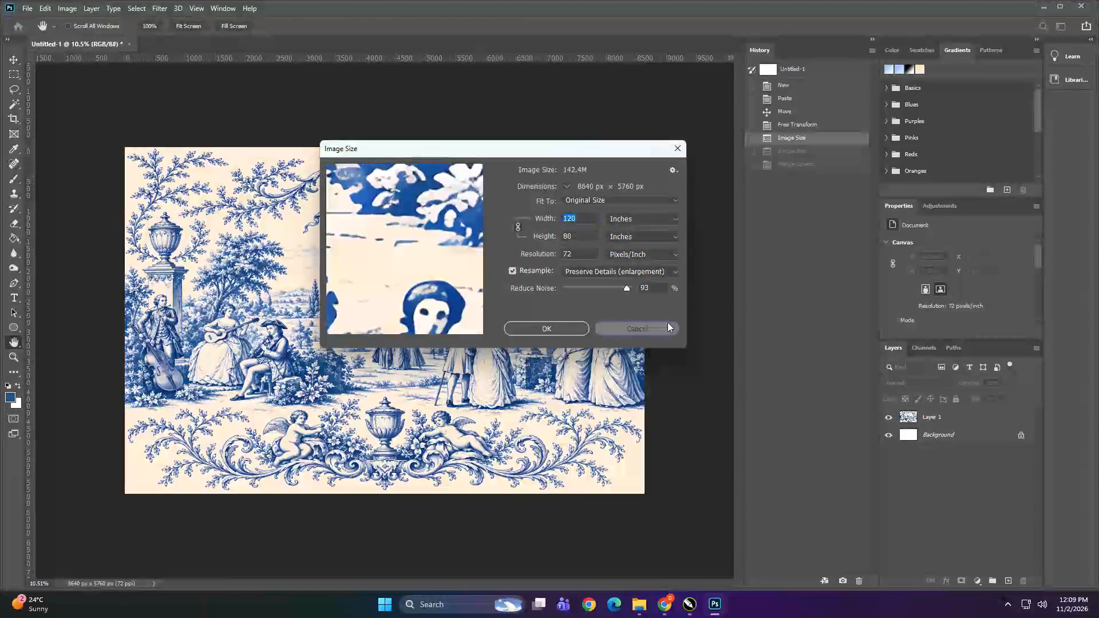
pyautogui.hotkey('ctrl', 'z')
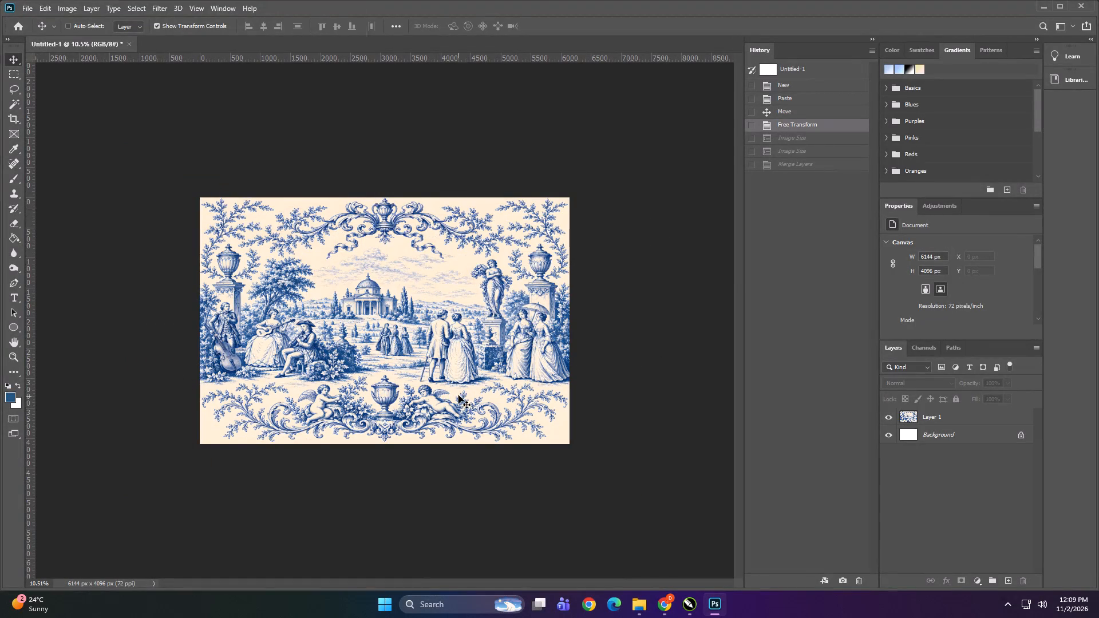
# Set the image size to 120 inches wide at 100 pixels/inch in a single resample.
pyautogui.hotkey('ctrl', 'alt', 'i')
pyautogui.write('120')
pyautogui.press('Tab')
pyautogui.press('Tab')
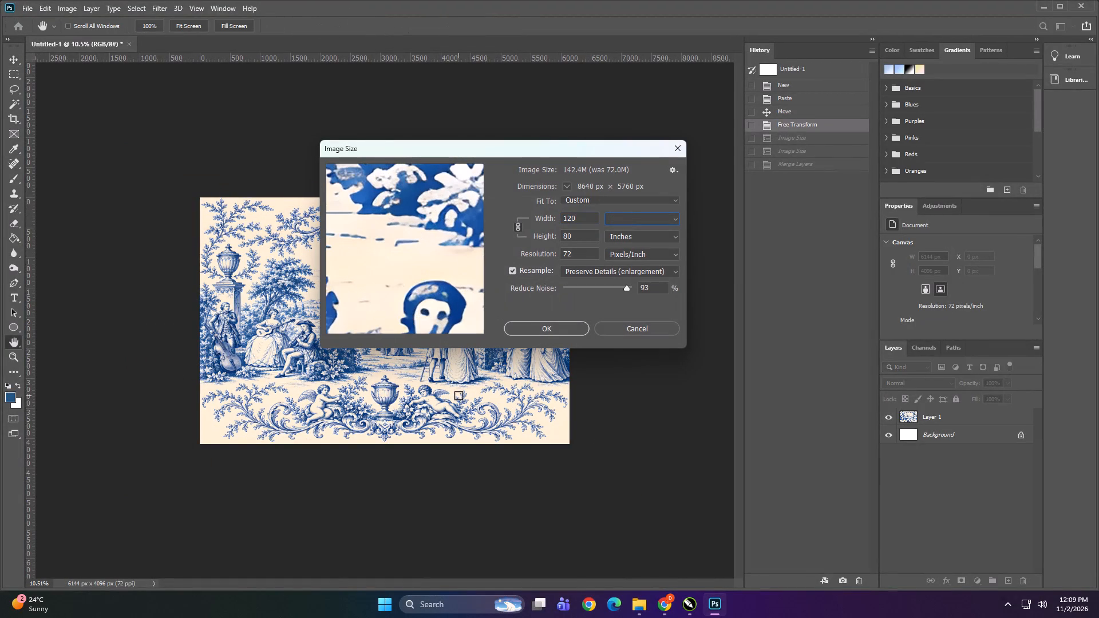
pyautogui.press('Tab')
pyautogui.press('Tab')
pyautogui.write('100')
pyautogui.press('Return')
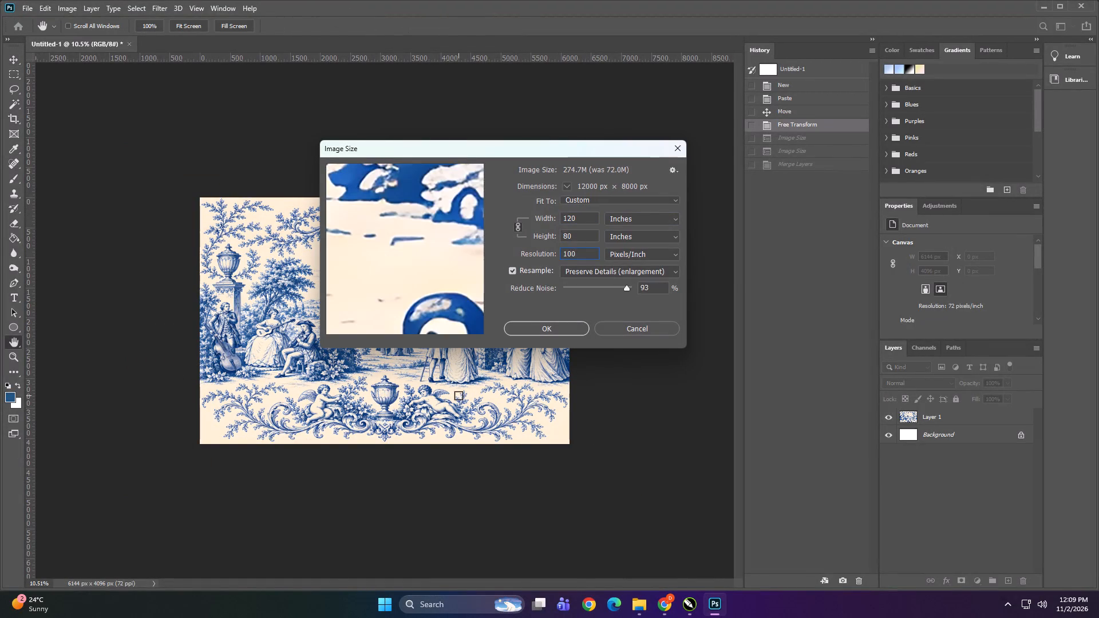
# Examine the detail quality of the enlarged toile artwork across the figures, temple and surrounding scenery.
pyautogui.keyDown('alt'); pyautogui.scroll(6, 450, 380); pyautogui.keyUp('alt')
pyautogui.keyDown('alt'); pyautogui.scroll(5, 395, 366); pyautogui.keyUp('alt')
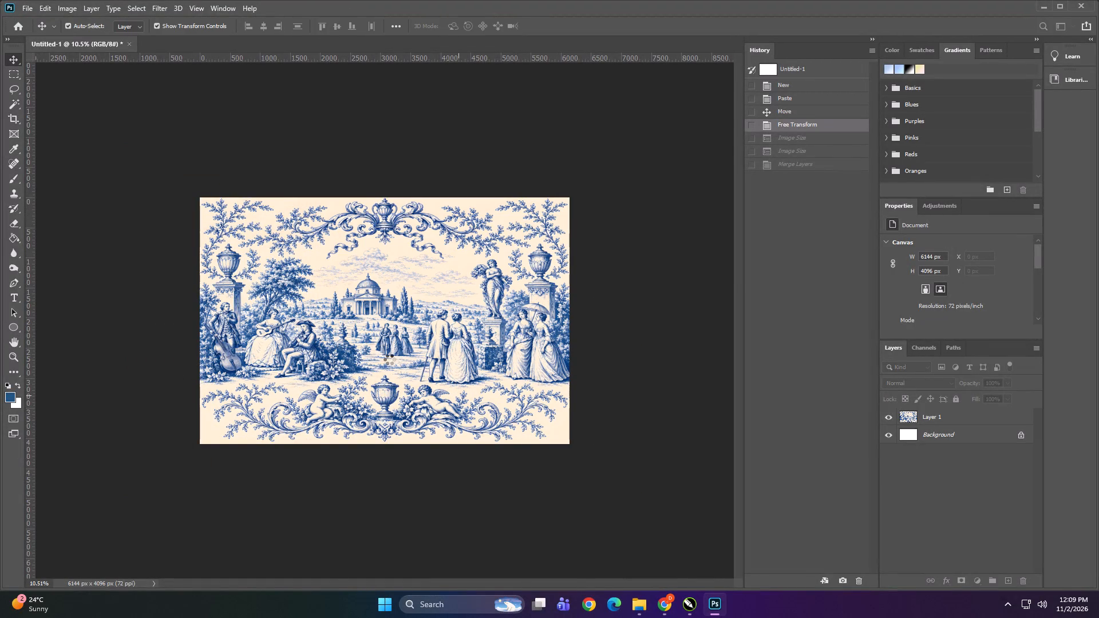
pyautogui.keyDown('alt'); pyautogui.scroll(2, 389, 359); pyautogui.keyUp('alt')
pyautogui.keyDown('alt'); pyautogui.scroll(8, 415, 518); pyautogui.keyUp('alt')
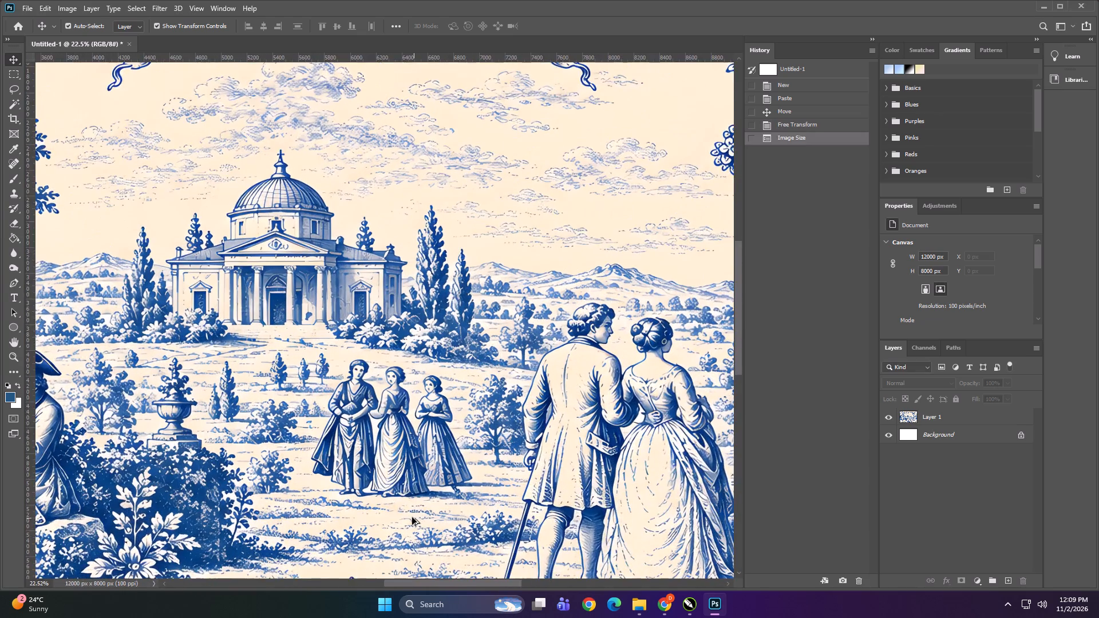
pyautogui.keyDown('alt'); pyautogui.scroll(3, 407, 476); pyautogui.keyUp('alt')
pyautogui.keyDown('alt'); pyautogui.scroll(-7, 266, 290); pyautogui.keyUp('alt')
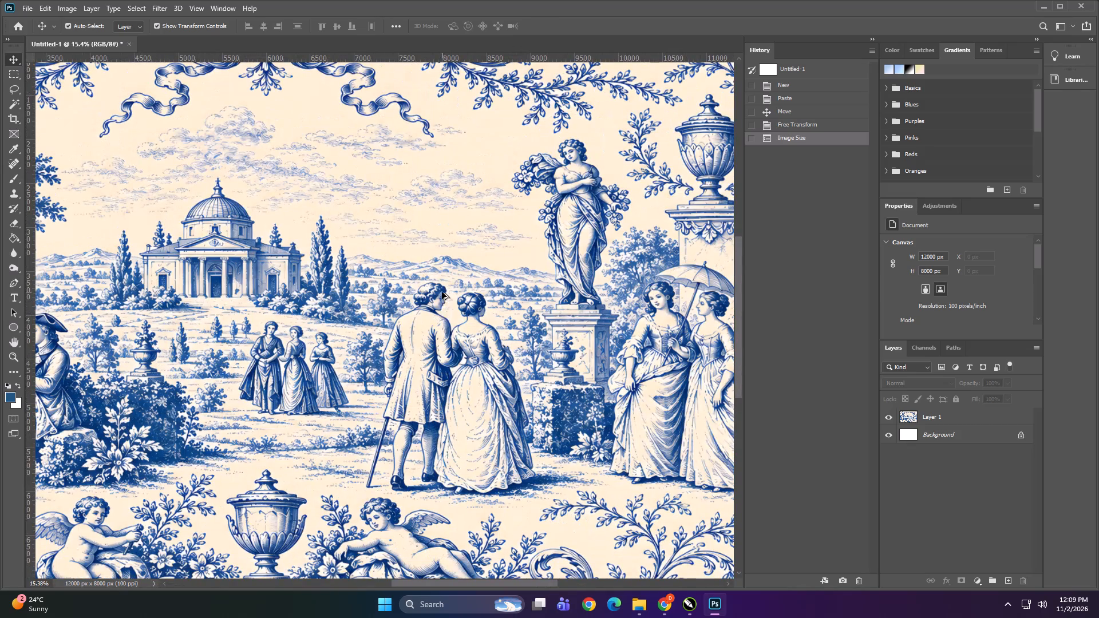
pyautogui.keyDown('alt'); pyautogui.scroll(-5, 572, 276); pyautogui.keyUp('alt')
pyautogui.keyDown('alt'); pyautogui.scroll(6, 216, 319); pyautogui.keyUp('alt')
pyautogui.keyDown('alt'); pyautogui.scroll(-2, 532, 318); pyautogui.keyUp('alt')
pyautogui.keyDown('alt'); pyautogui.scroll(10, 224, 298); pyautogui.keyUp('alt')
pyautogui.keyDown('alt'); pyautogui.scroll(-12, 238, 240); pyautogui.keyUp('alt')
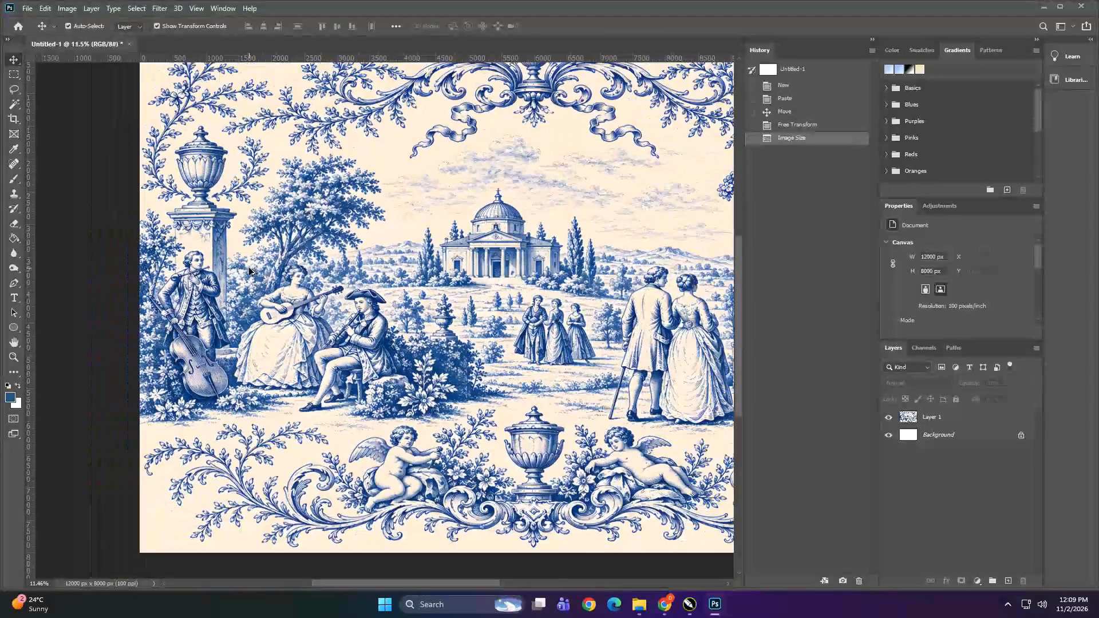
pyautogui.keyDown('alt'); pyautogui.scroll(-2, 249, 268); pyautogui.keyUp('alt')
# Merge Layer 1 with the Background layer.
pyautogui.click(964, 412)
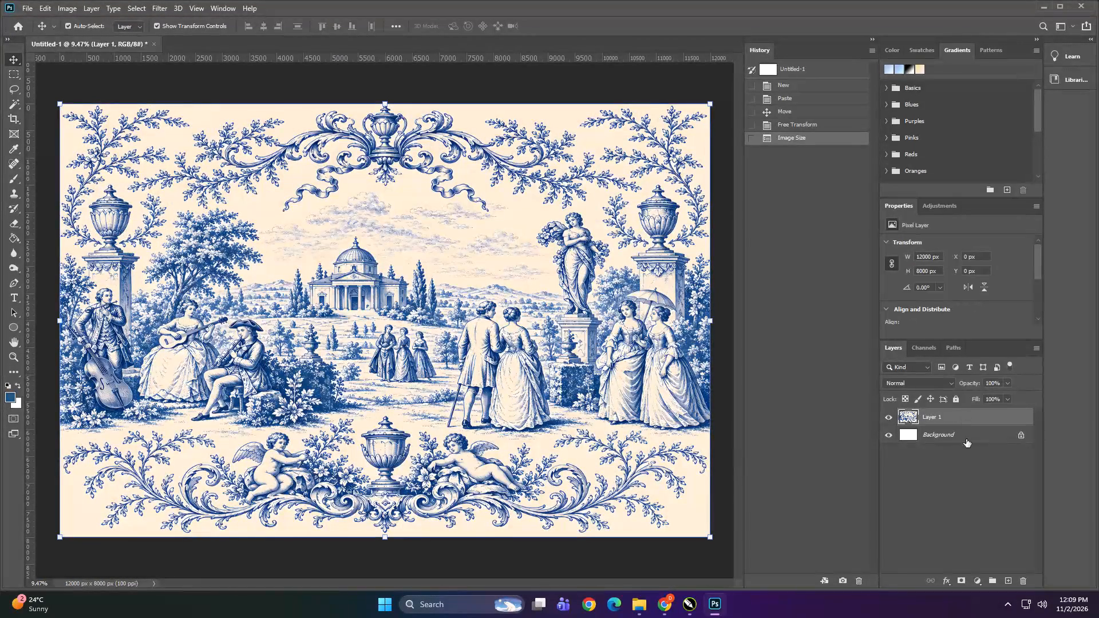
pyautogui.keyDown('shift'); pyautogui.click(966, 439); pyautogui.keyUp('shift')
pyautogui.hotkey('ctrl', 'e')
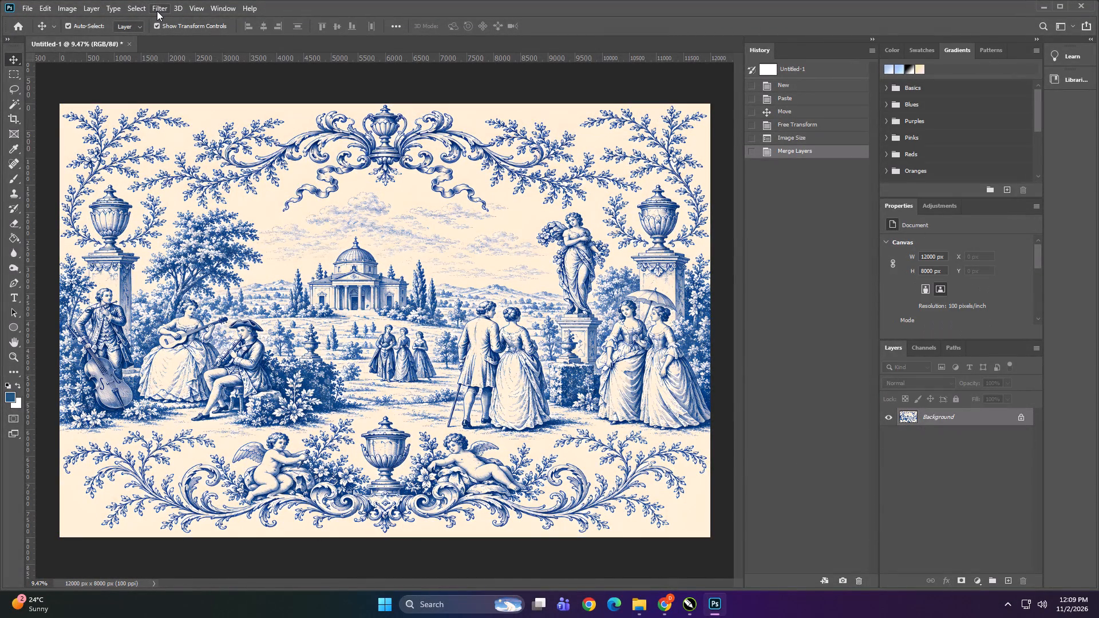
# Apply the Dry Brush filter to the merged artwork with brush size 0, brush detail 10 and texture 1.
pyautogui.click(157, 11)
pyautogui.click(178, 52)
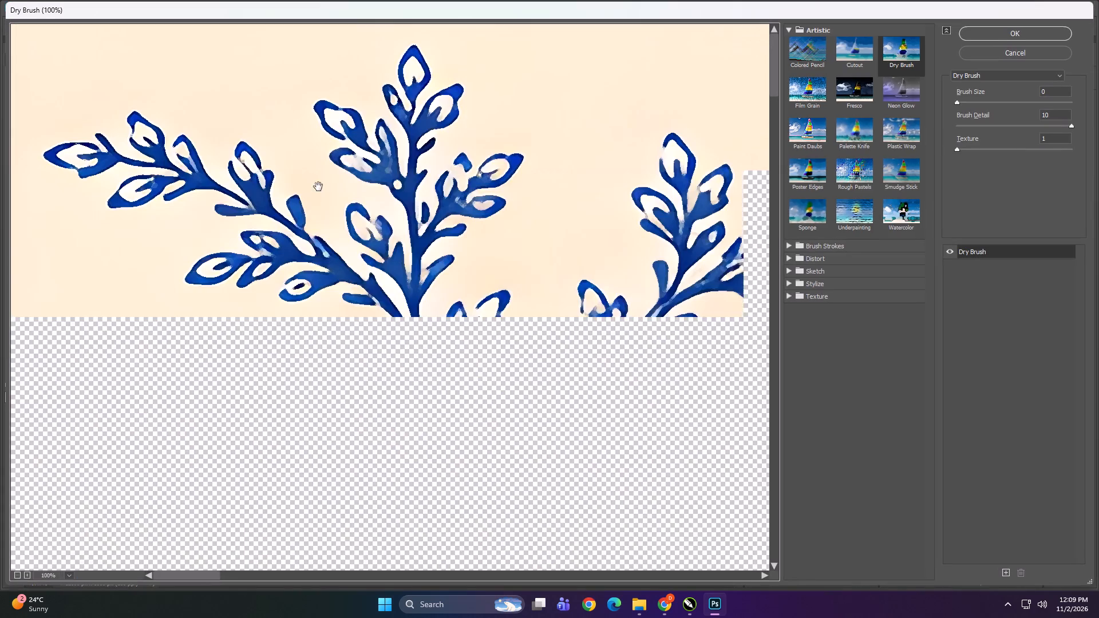
pyautogui.click(1019, 30)
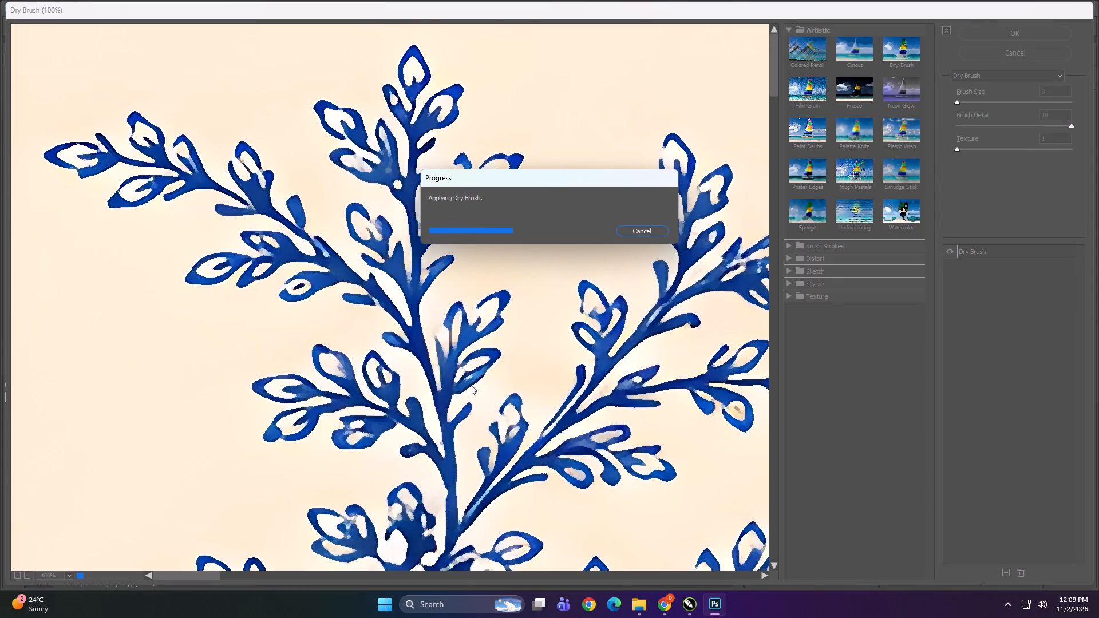
# Switch to Chrome while the filter is being applied.
pyautogui.click(657, 605)
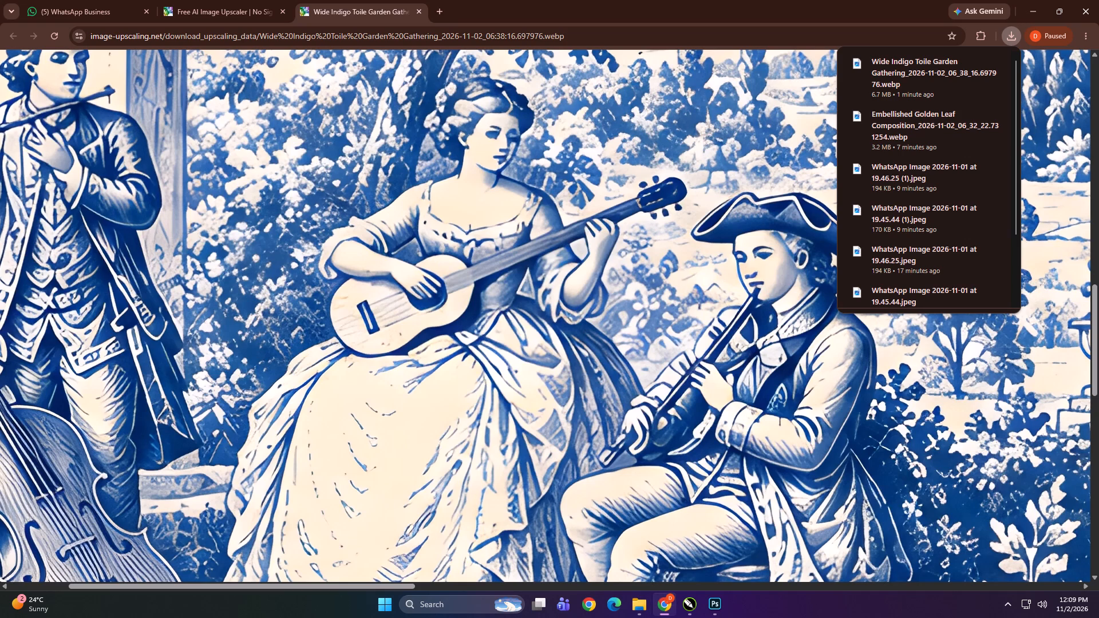
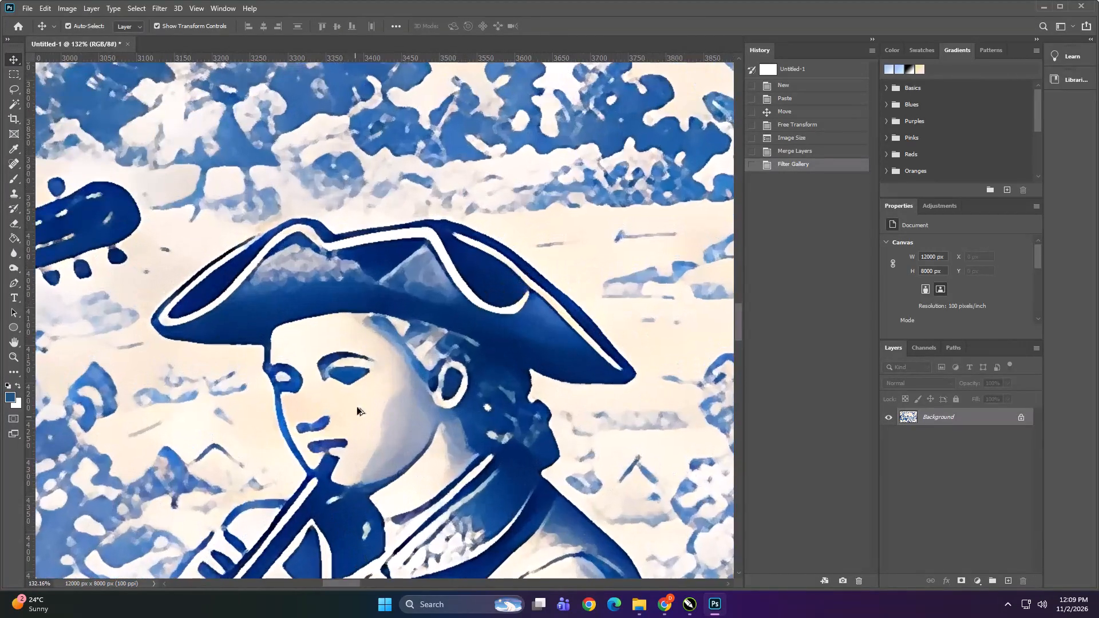
# Save the filtered toile artwork as a JPEG named DSF5G in the Downloads folder.
pyautogui.scroll(-14, 458, 266)
pyautogui.scroll(-13, 402, 301)
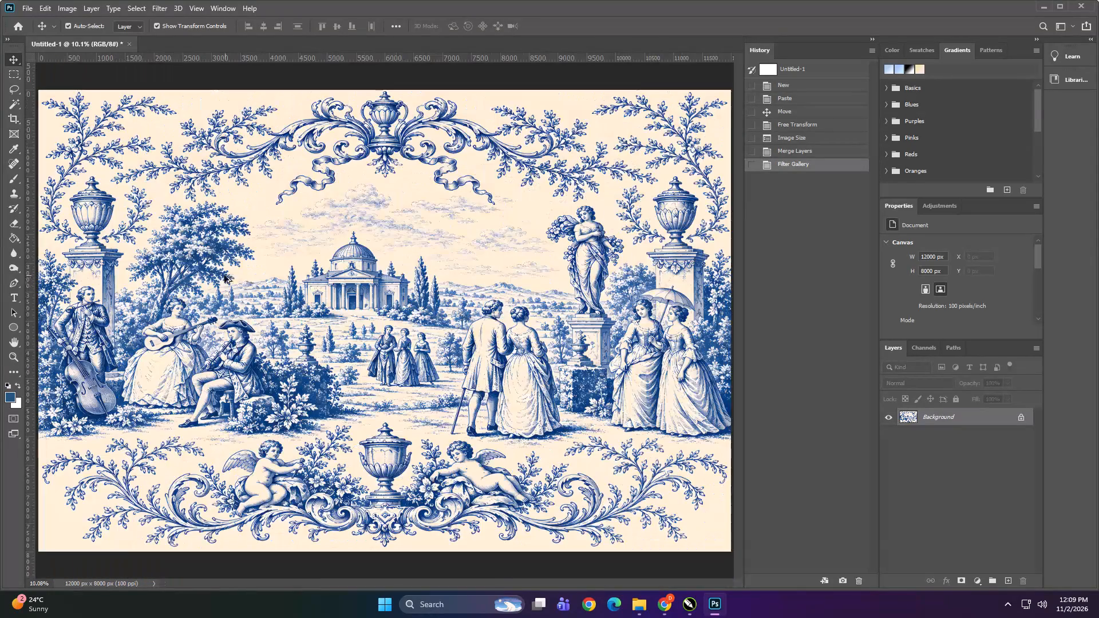
pyautogui.scroll(-2, 214, 269)
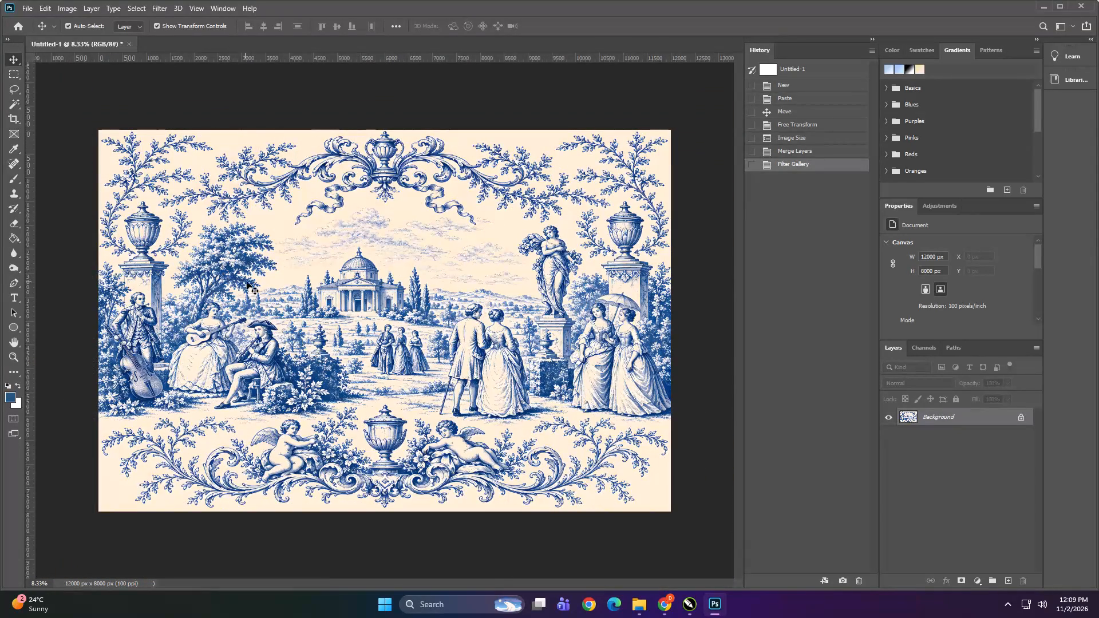
pyautogui.hotkey('ctrl', 'shift', 's')
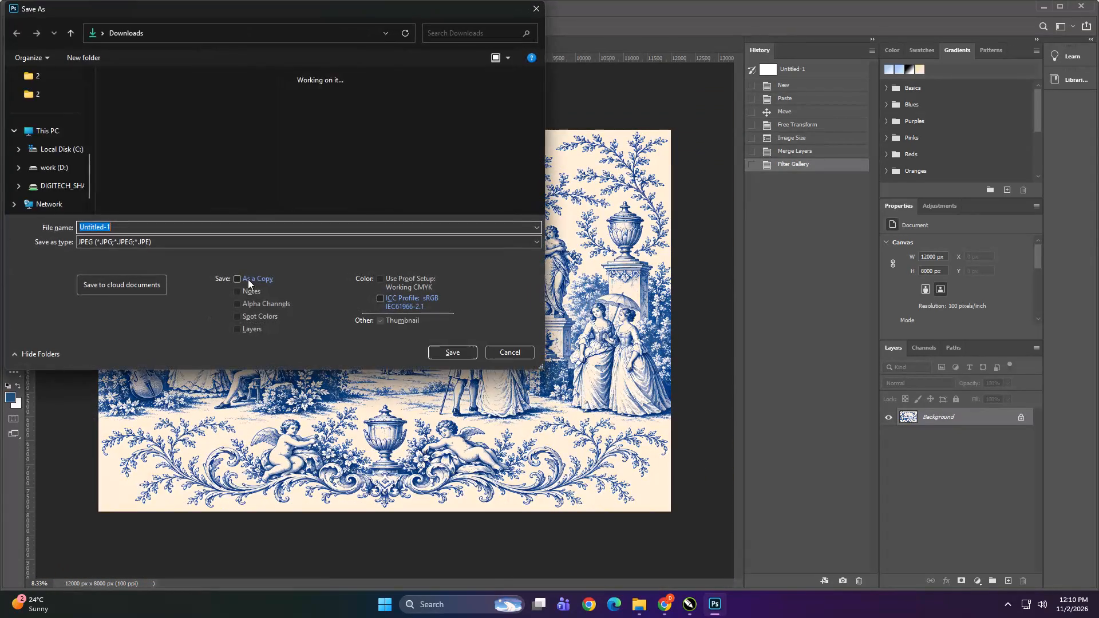
pyautogui.write("]D'+GF")
pyautogui.hotkey('ctrl', 'a')
pyautogui.write('DSF5G')
pyautogui.click(60, 144)
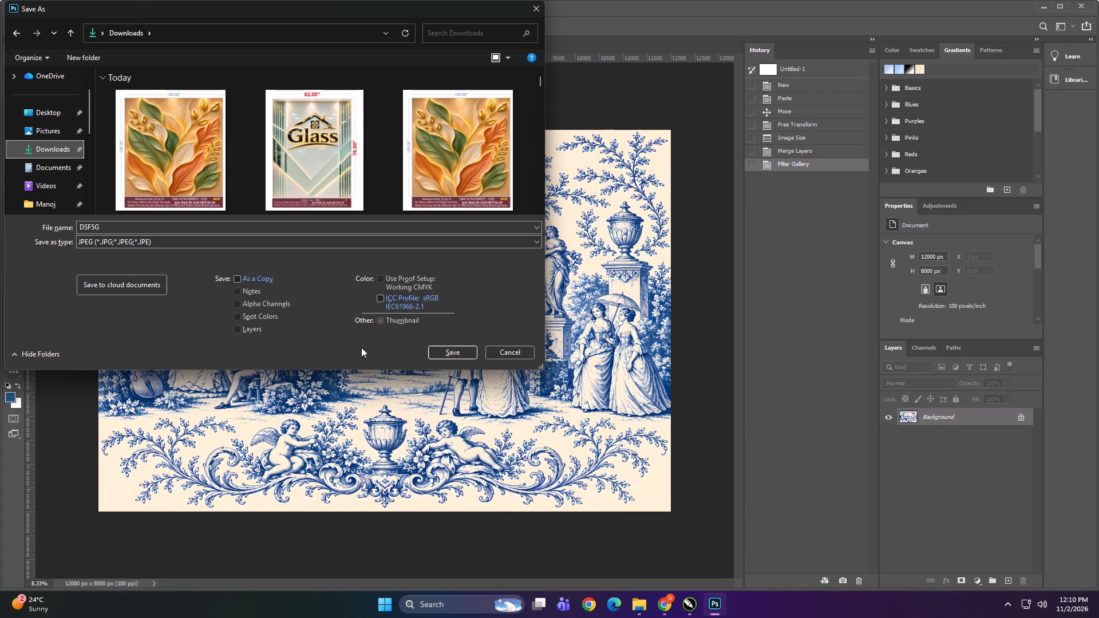
pyautogui.click(456, 354)
pyautogui.click(602, 150)
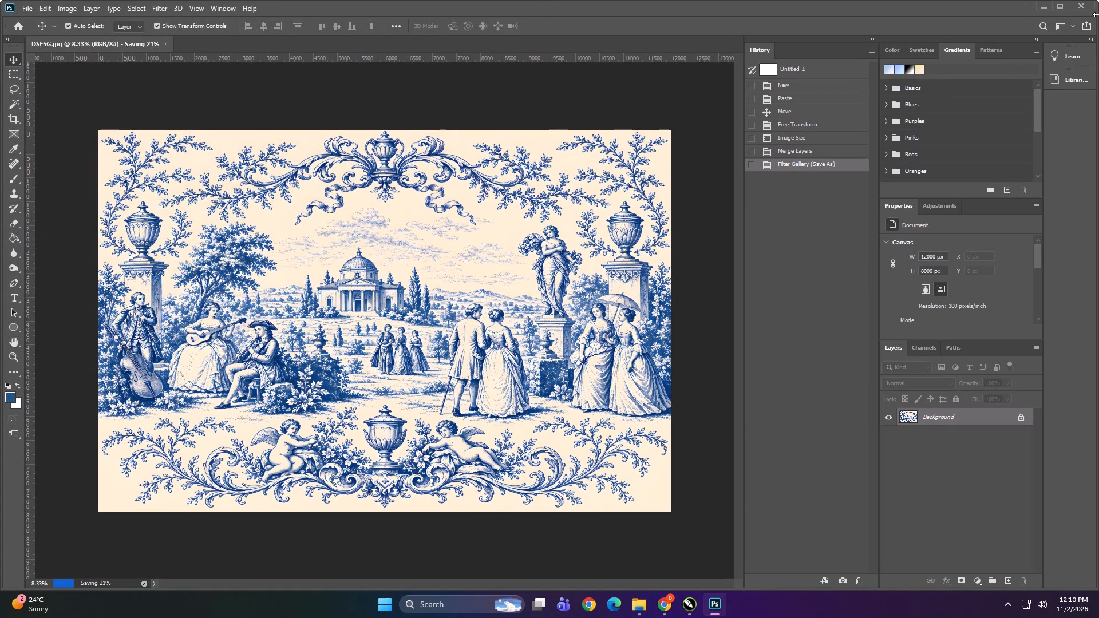
# Close Photoshop and return to the Untitled-1 drawing in CorelDRAW.
pyautogui.click(1079, 4)
pyautogui.click(567, 231)
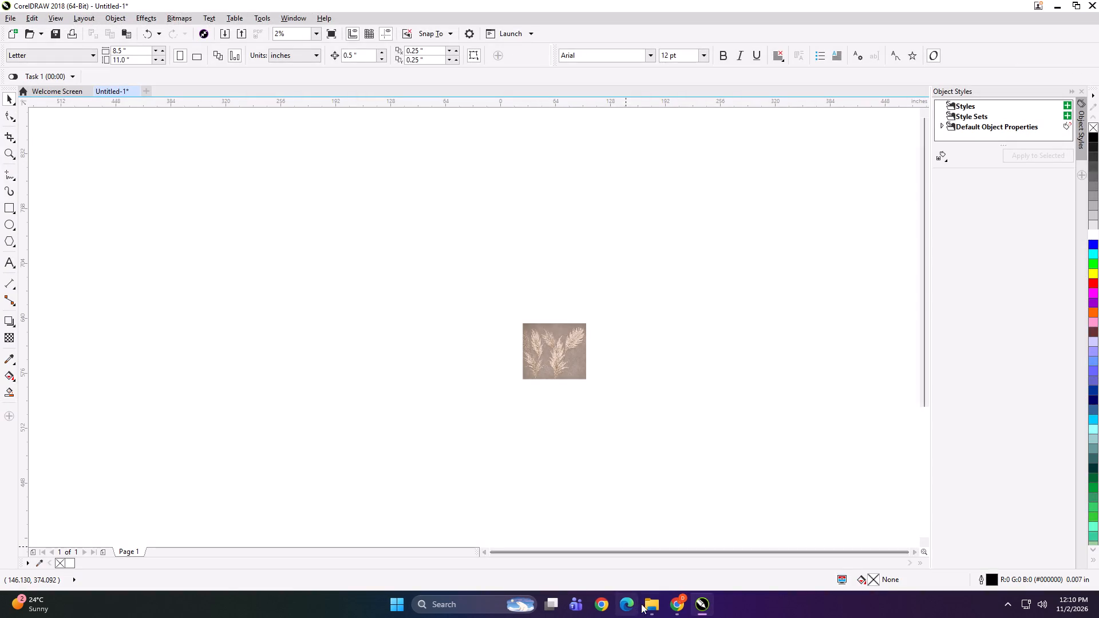
# Bring the saved blue toile JPEG from the Downloads folder into the CorelDRAW drawing, on the empty area beside the leaf artwork.
pyautogui.click(651, 605)
pyautogui.scroll(10, 12, 188)
pyautogui.click(46, 200)
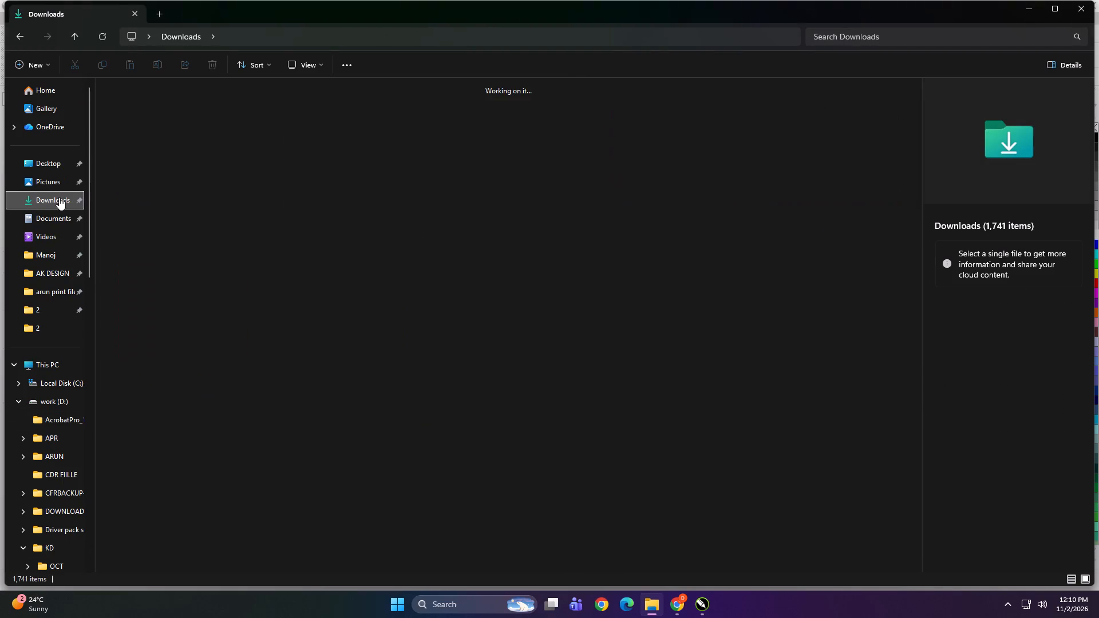
pyautogui.click(196, 184)
pyautogui.moveTo(167, 183); pyautogui.dragTo(706, 607)
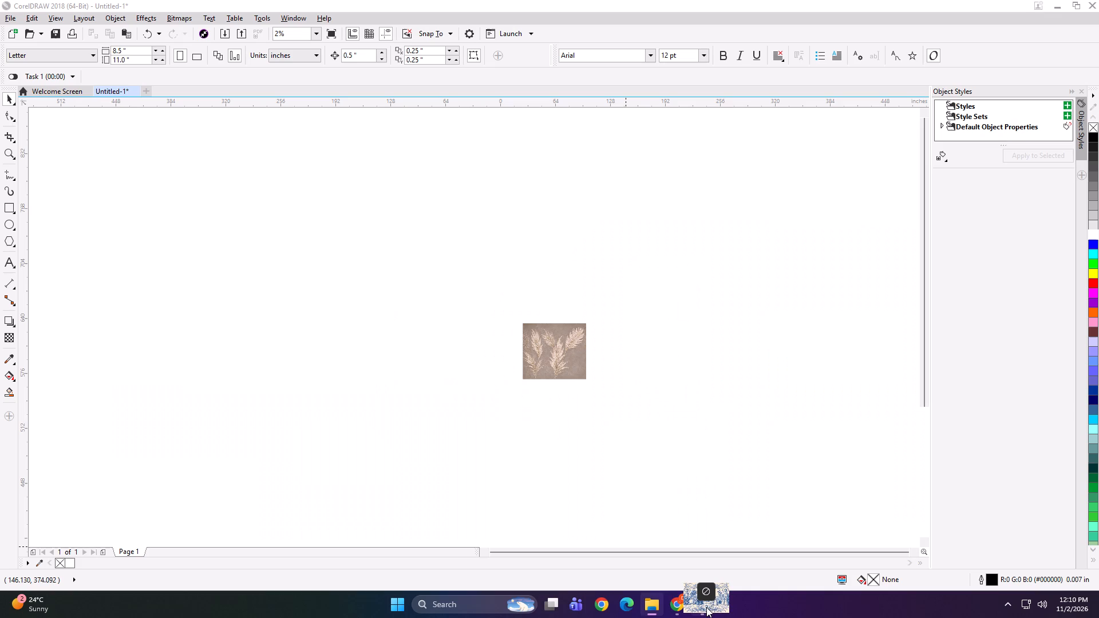
pyautogui.moveTo(706, 607); pyautogui.dragTo(323, 319)
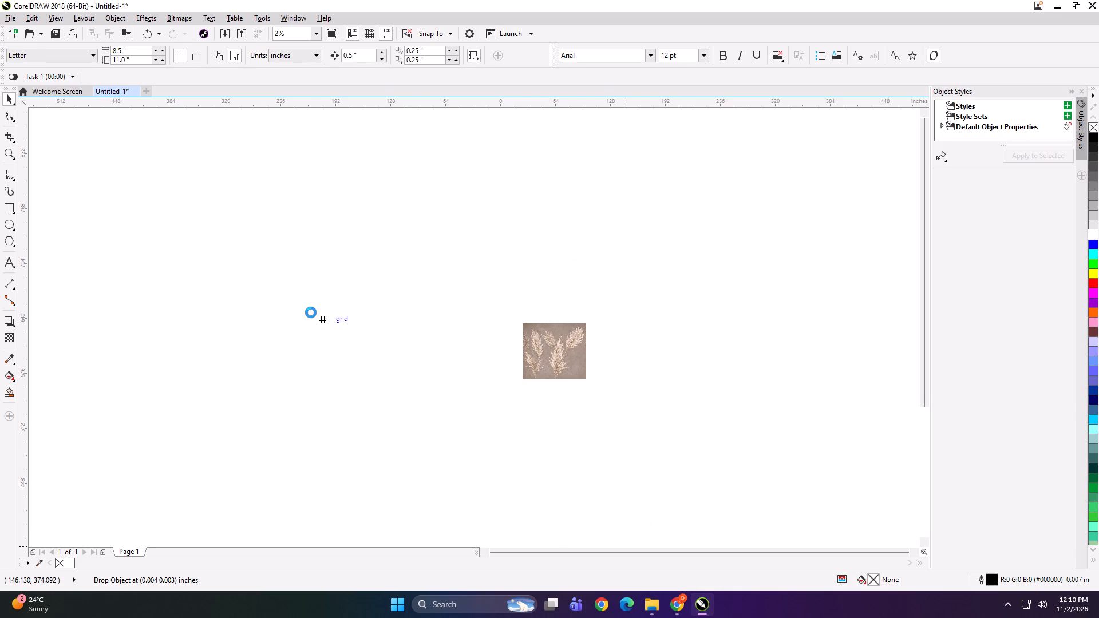
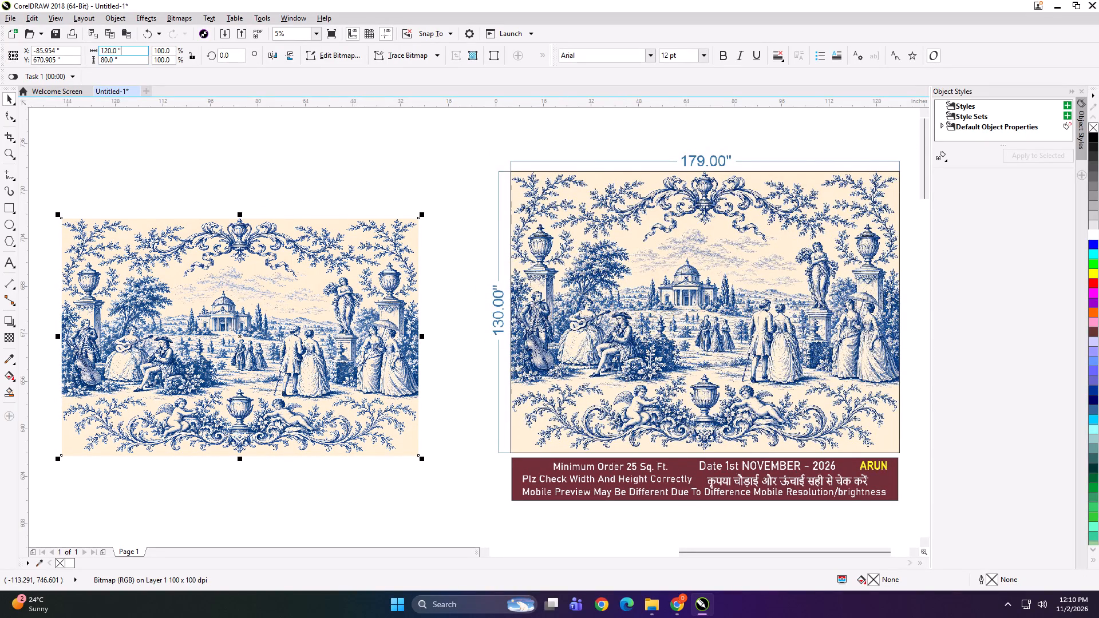
# Resize the imported blue toile bitmap to 179 inches wide by 130 inches high.
pyautogui.hotkey('ctrl', 'a')
pyautogui.write('179')
pyautogui.press('Tab')
pyautogui.write('130')
pyautogui.press('Return')
# Check the resized toile's detail up close and move the captioned preview group sideways, clear of the toile's edge.
pyautogui.scroll(3, 271, 355)
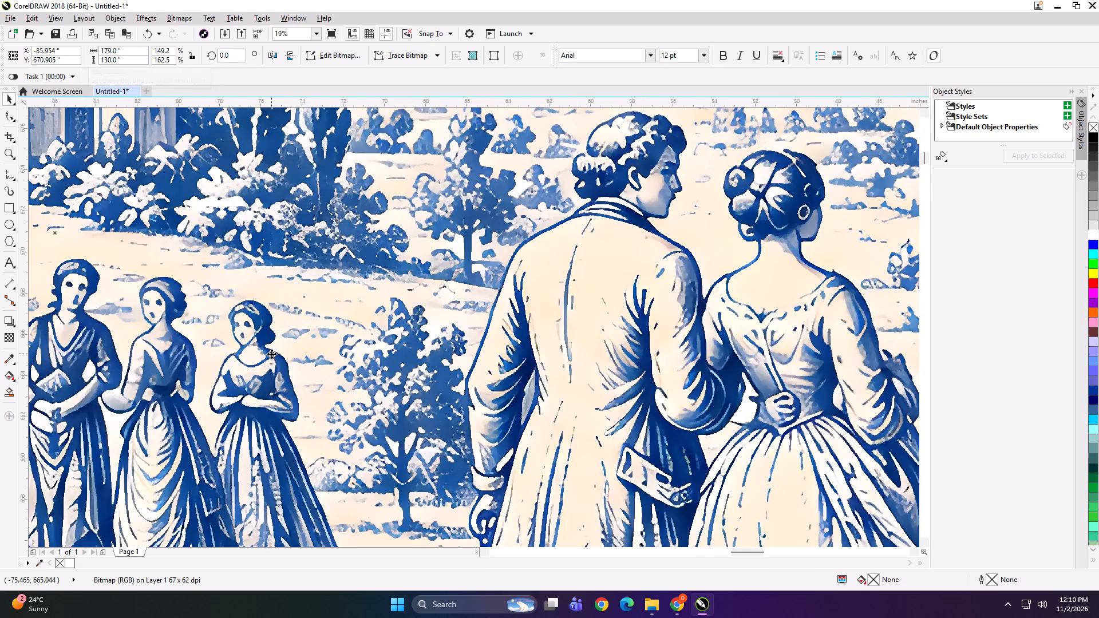
pyautogui.scroll(1, 195, 347)
pyautogui.scroll(-1, 396, 240)
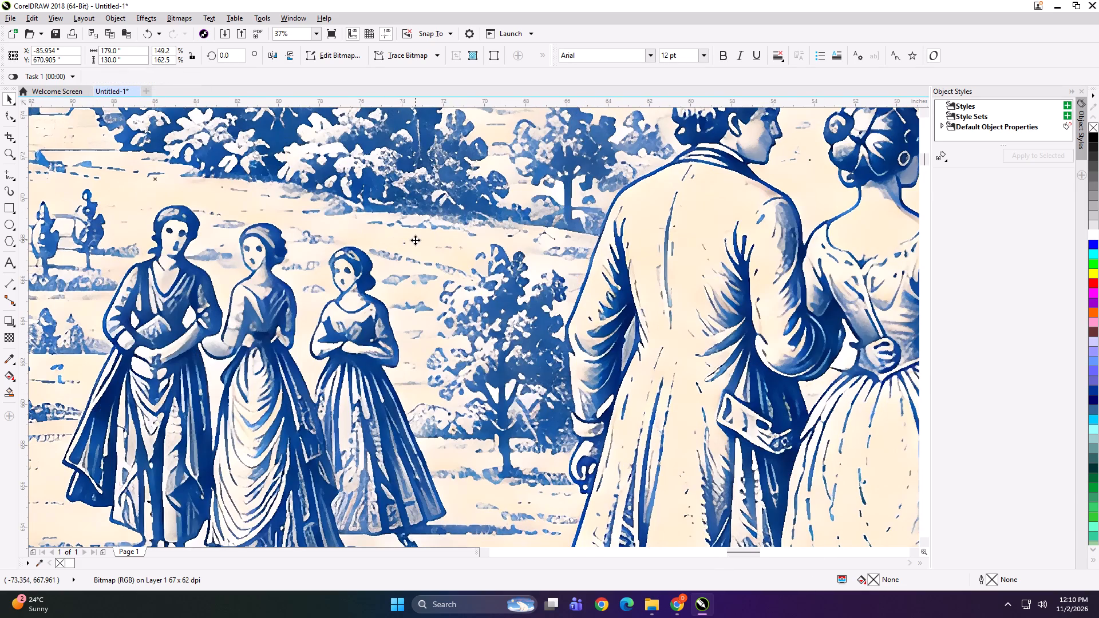
pyautogui.scroll(-1, 319, 222)
pyautogui.scroll(-1, 286, 264)
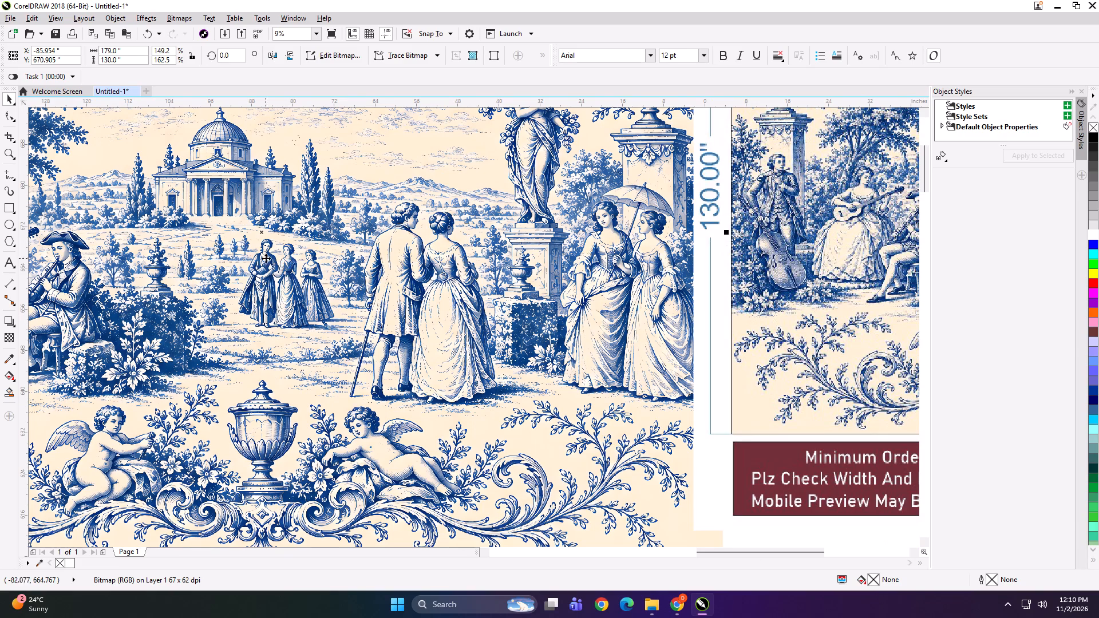
pyautogui.scroll(-1, 266, 258)
pyautogui.scroll(-1, 367, 300)
pyautogui.moveTo(473, 263); pyautogui.dragTo(482, 263)
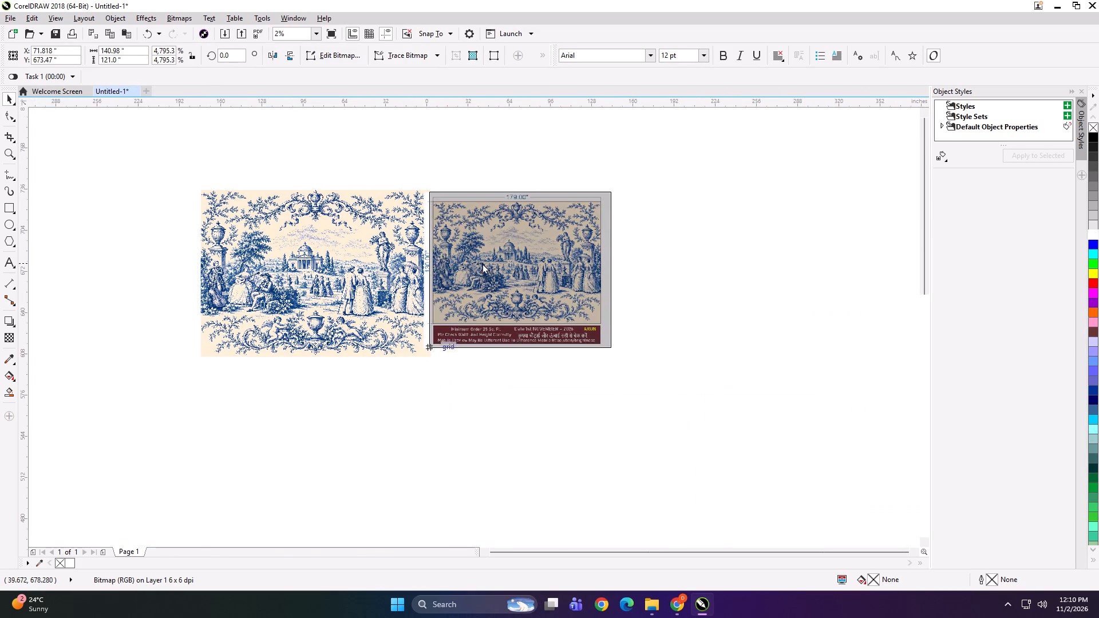
pyautogui.moveTo(482, 263); pyautogui.dragTo(486, 264)
pyautogui.keyDown('shift'); pyautogui.click(374, 278); pyautogui.keyUp('shift')
pyautogui.moveTo(480, 270); pyautogui.dragTo(496, 269)
pyautogui.click(380, 399)
pyautogui.moveTo(505, 284); pyautogui.dragTo(520, 283)
# Add a rectangle that frames the resized toile and set its width to 41 inches, keeping the full height.
pyautogui.keyDown('shift'); pyautogui.click(393, 283); pyautogui.keyUp('shift')
pyautogui.hotkey('shift', 'F2')
pyautogui.click(327, 119)
pyautogui.click(331, 239)
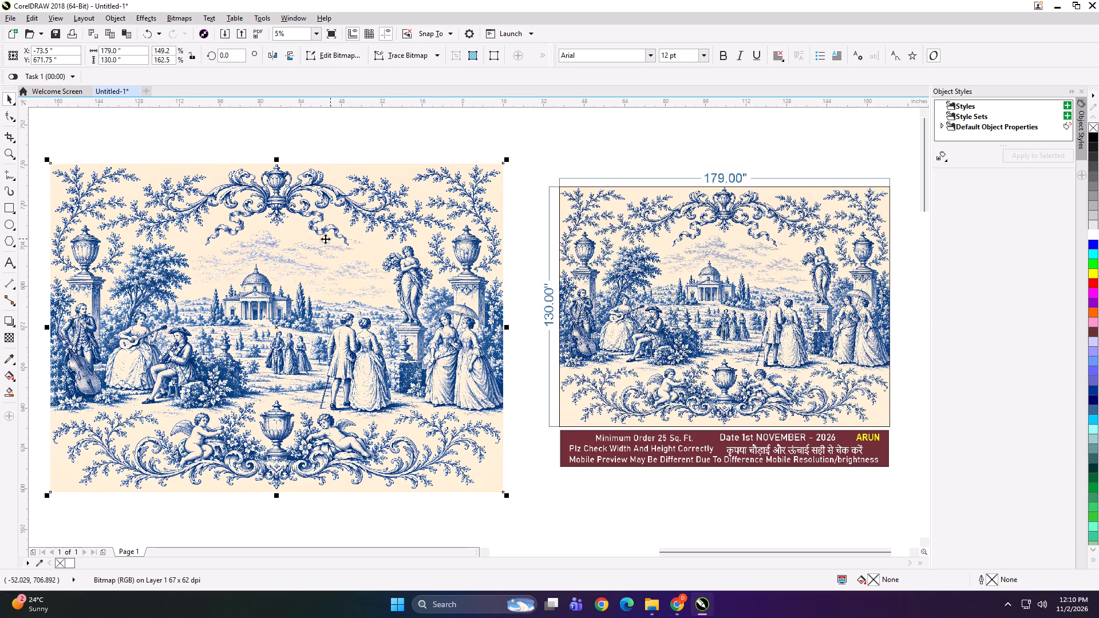
pyautogui.keyDown('shift'); pyautogui.doubleClick(7, 207); pyautogui.keyUp('shift')
pyautogui.hotkey('shift', 'space')
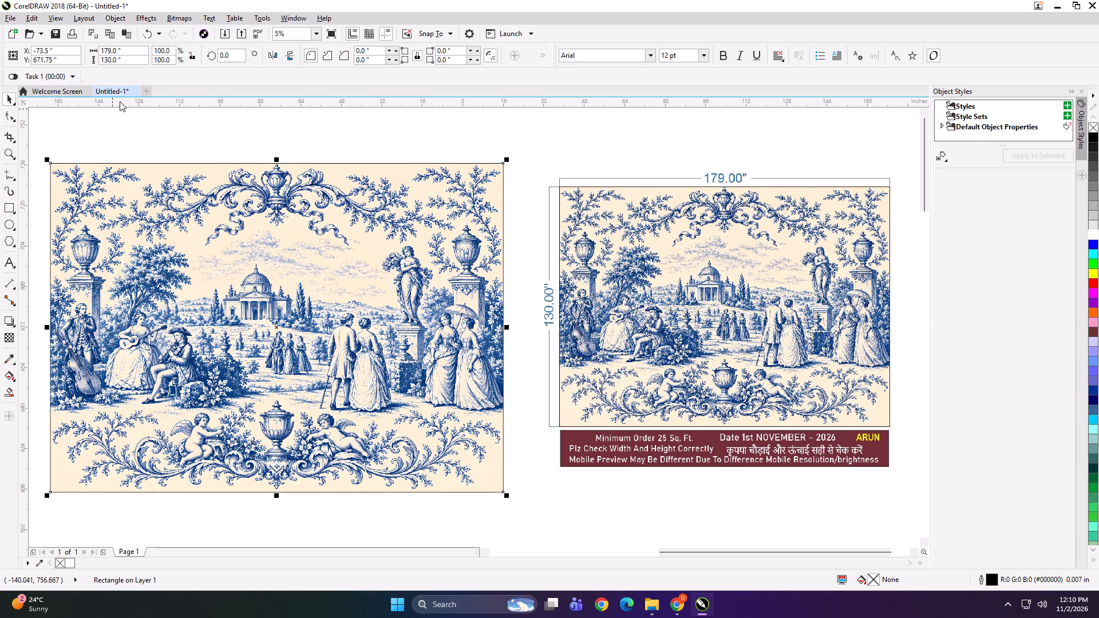
pyautogui.click(128, 51)
pyautogui.hotkey('ctrl', 'a')
pyautogui.write('41')
pyautogui.press('Return')
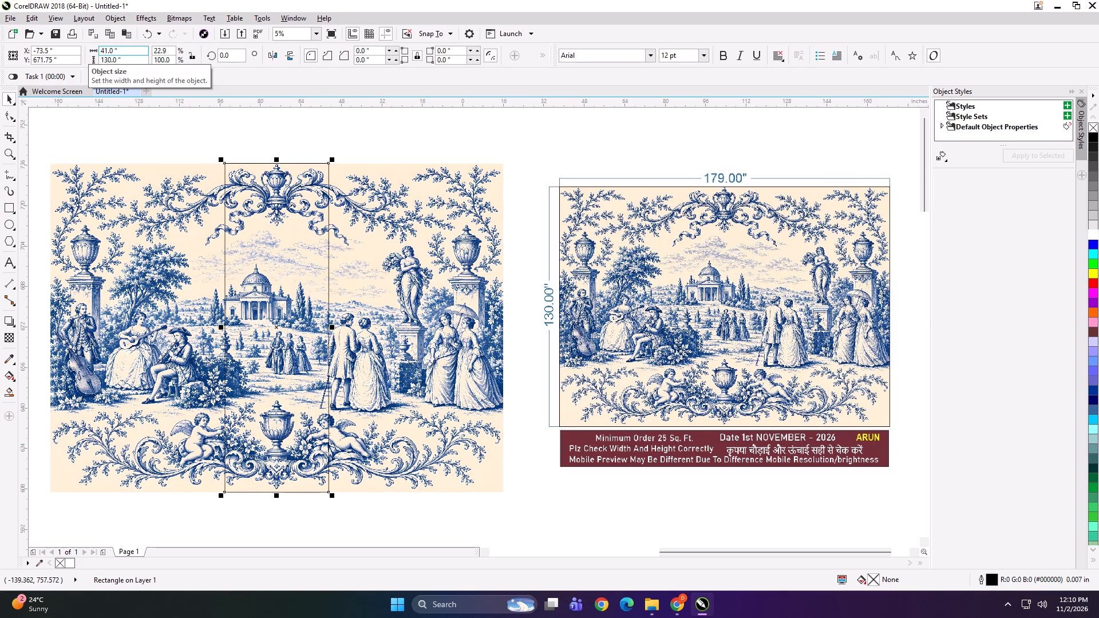
# Align the 41-inch-wide rectangle with the left edge of the toile bitmap.
pyautogui.keyDown('shift'); pyautogui.click(125, 212); pyautogui.keyUp('shift')
pyautogui.press('l')
pyautogui.click(124, 145)
# Mirror a copy of the panel rectangle onto its right side and nudge it 0.5 inch left to overlap the first.
pyautogui.click(132, 241)
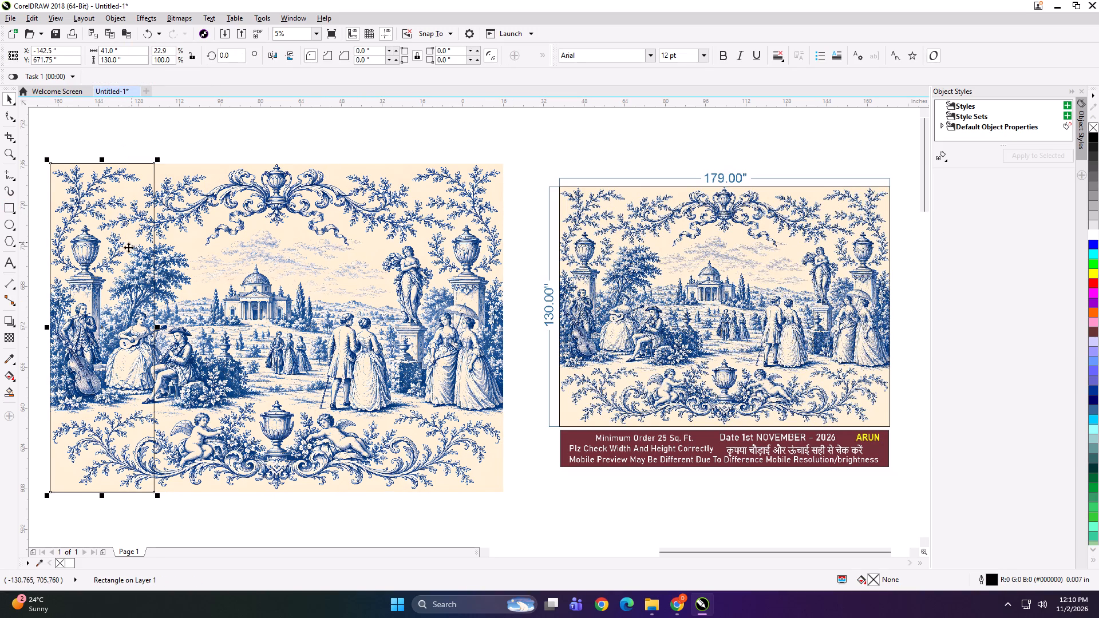
pyautogui.moveTo(47, 327); pyautogui.dragTo(233, 334)
pyautogui.keyDown('ctrl'); pyautogui.rightClick(233, 334); pyautogui.keyUp('ctrl')
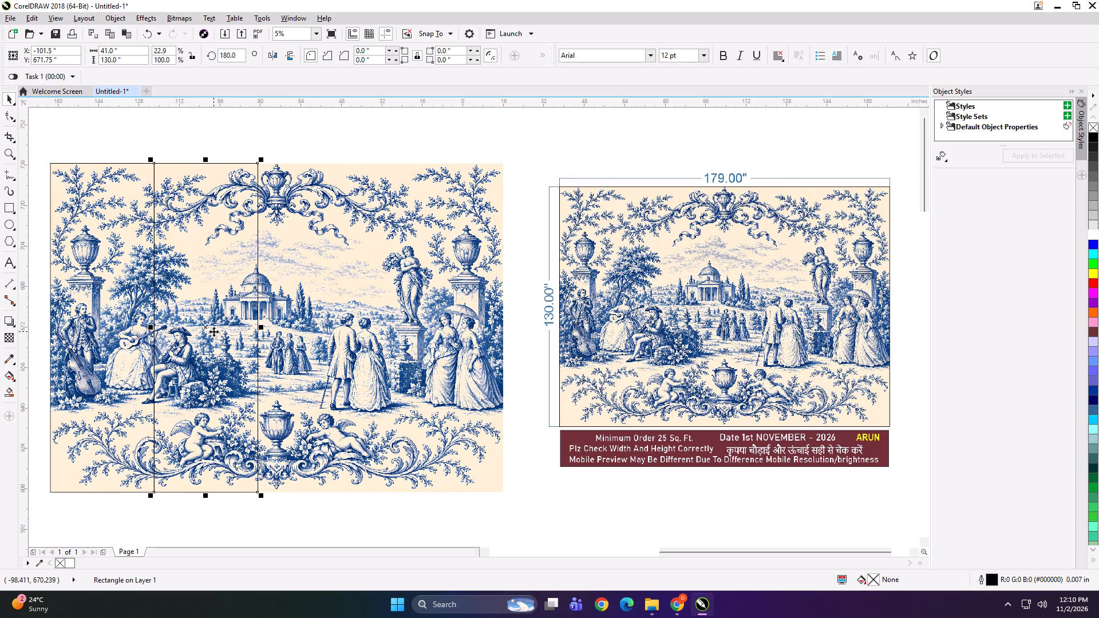
pyautogui.press('Left')
# Mirror a copy of both panel rectangles to the right and nudge the pair 0.5 inch left, making four overlapping panels.
pyautogui.keyDown('shift'); pyautogui.click(120, 275); pyautogui.keyUp('shift')
pyautogui.moveTo(45, 330); pyautogui.dragTo(456, 344)
pyautogui.keyDown('ctrl'); pyautogui.rightClick(456, 344); pyautogui.keyUp('ctrl')
pyautogui.press('Left')
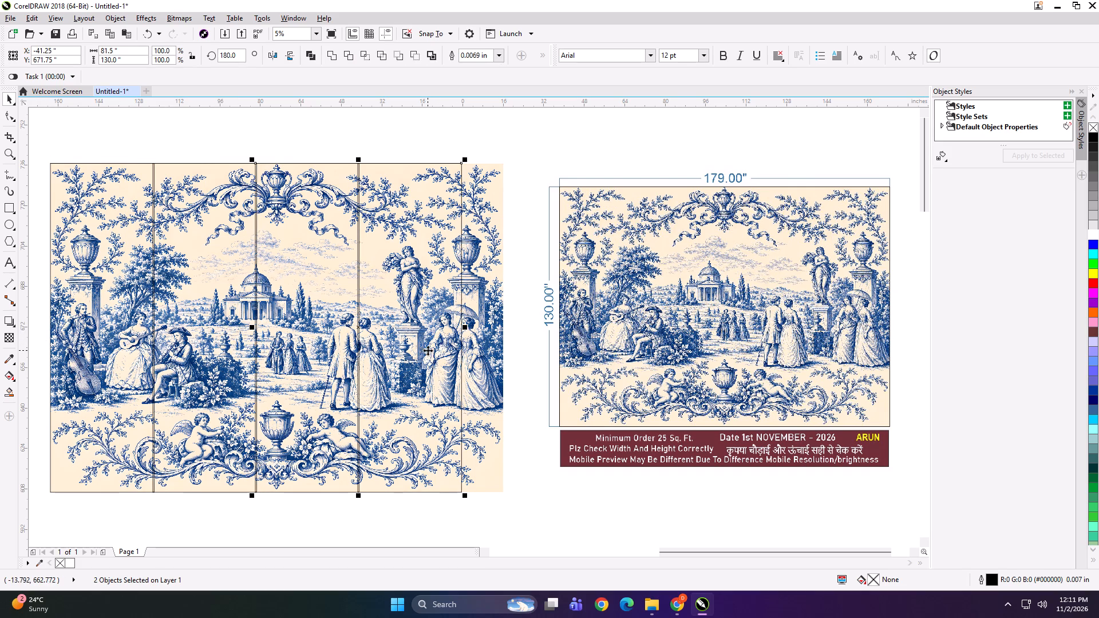
pyautogui.click(306, 146)
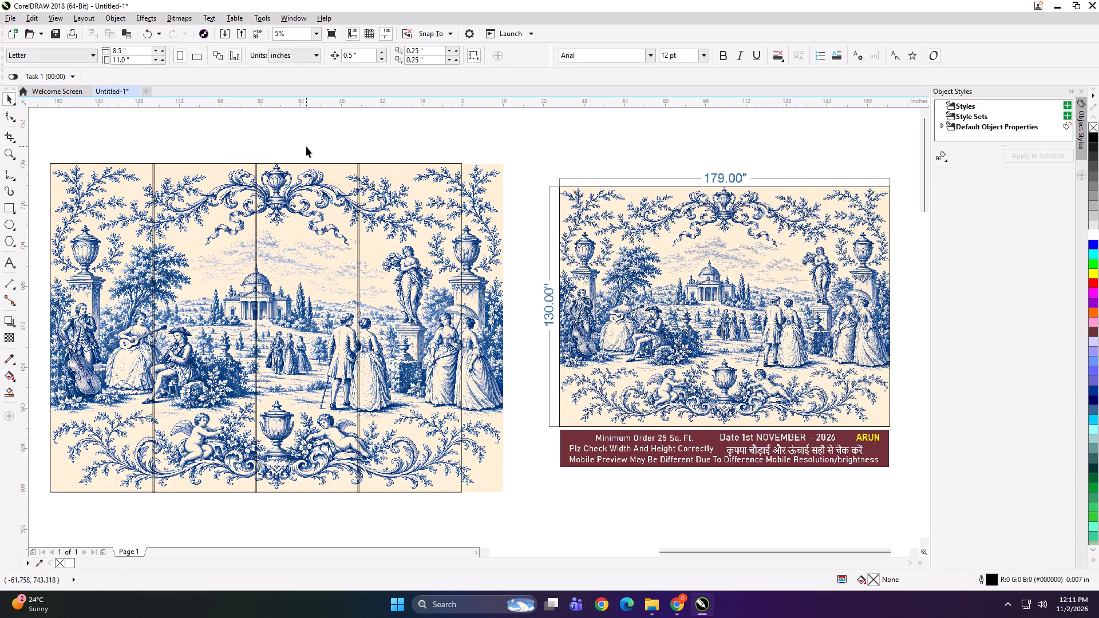
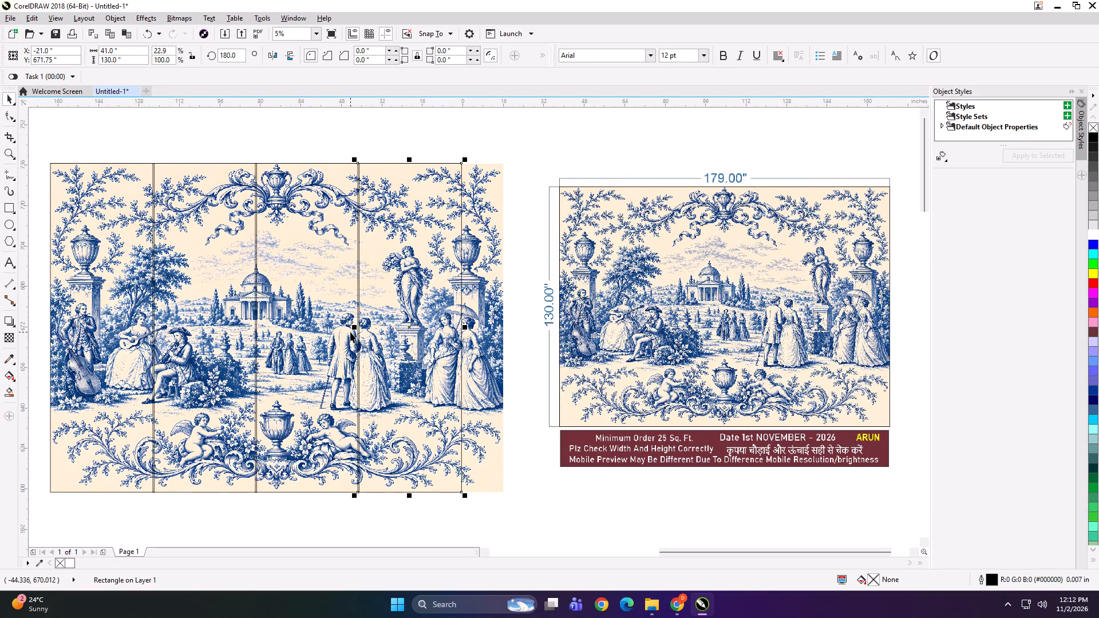
# Mirror a copy of the fourth panel rectangle onto its right side and nudge it 0.5 inch left as the fifth overlapping panel.
pyautogui.moveTo(354, 328); pyautogui.dragTo(528, 322)
pyautogui.keyDown('ctrl'); pyautogui.rightClick(528, 322); pyautogui.keyUp('ctrl')
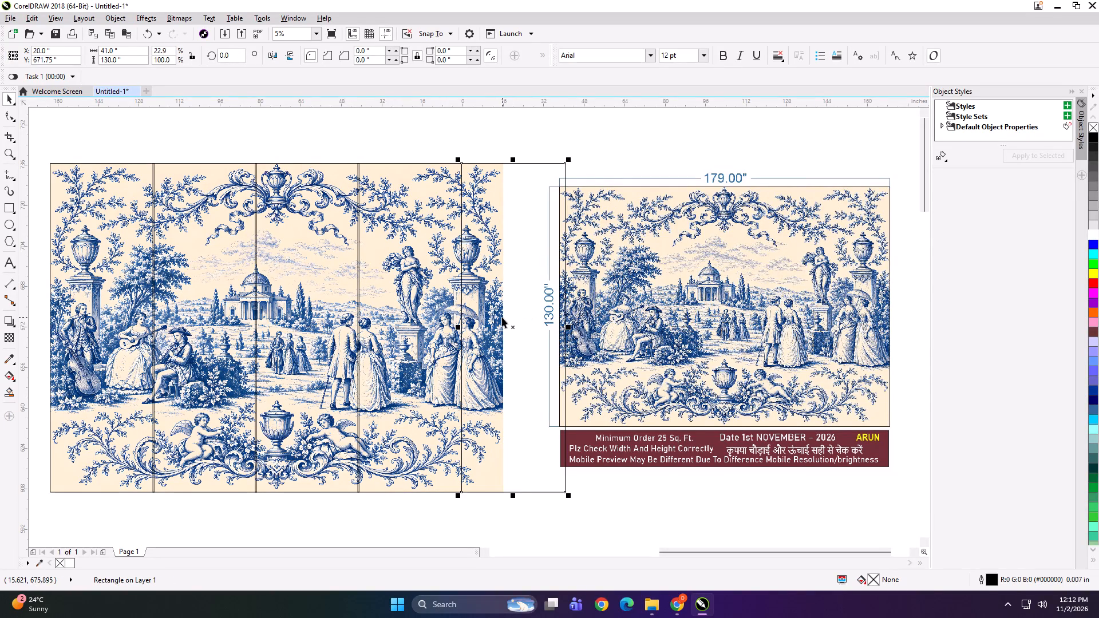
pyautogui.press('Left')
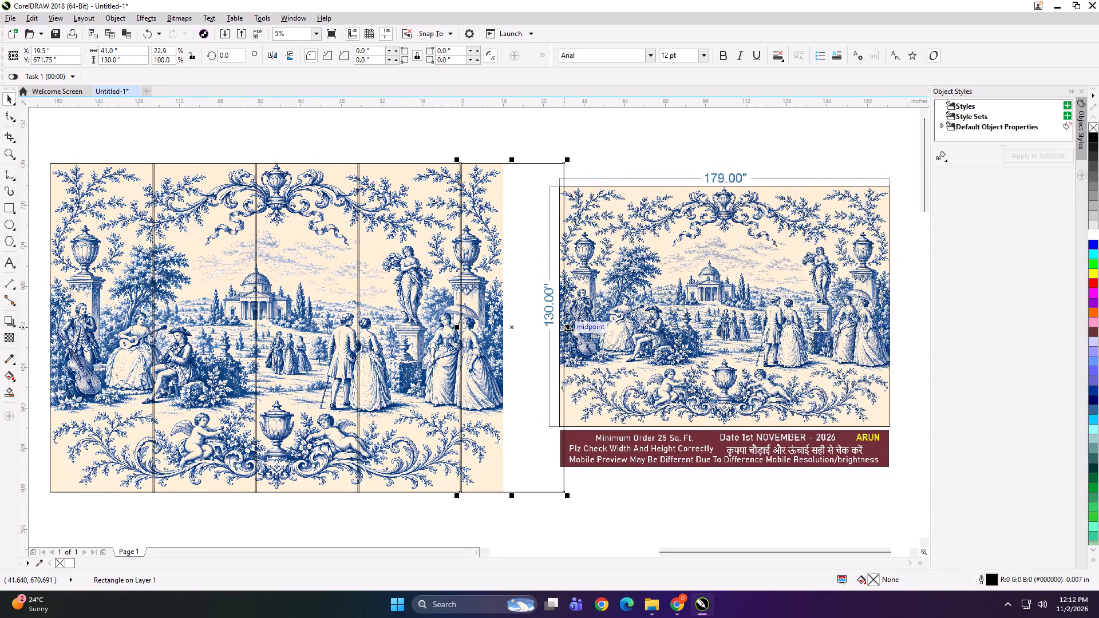
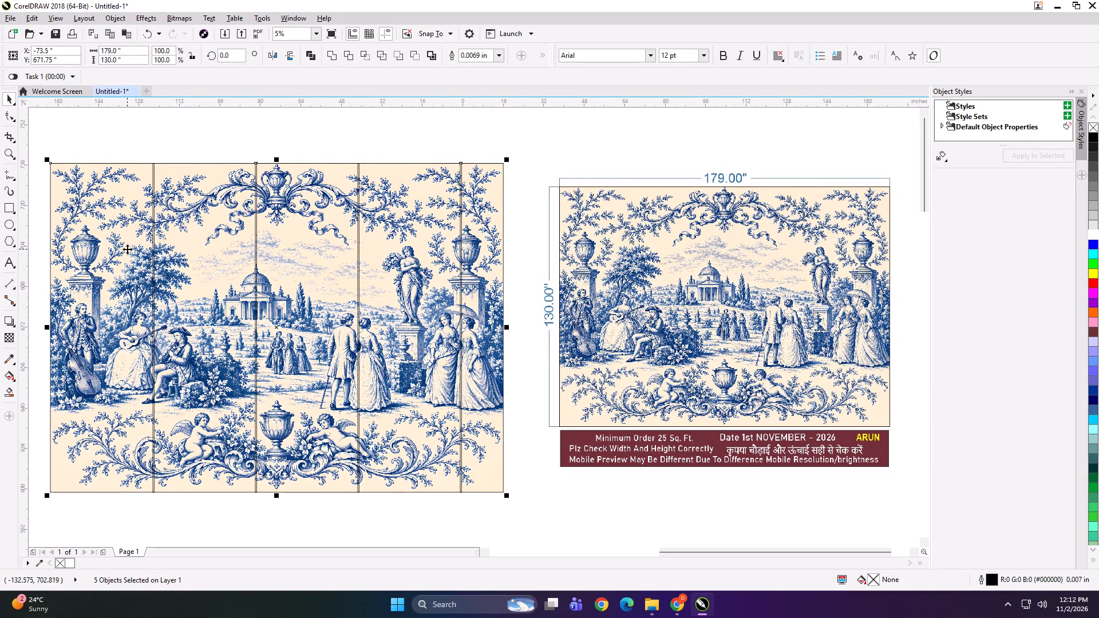
# Group the five panel rectangles, PowerClip the large artwork inside them, and ungroup them into separate panels.
pyautogui.hotkey('ctrl', 'g')
pyautogui.click(186, 163)
pyautogui.click(195, 150)
pyautogui.keyDown('alt'); pyautogui.click(208, 224); pyautogui.keyUp('alt')
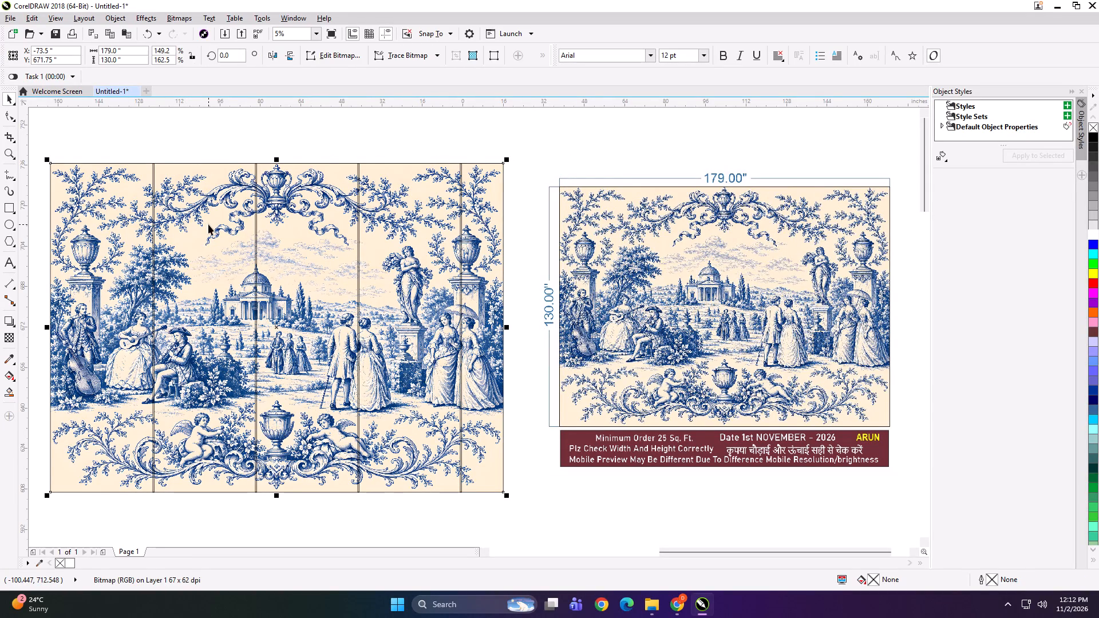
pyautogui.hotkey('shift', 'Return')
pyautogui.click(208, 224)
pyautogui.hotkey('ctrl', 'u')
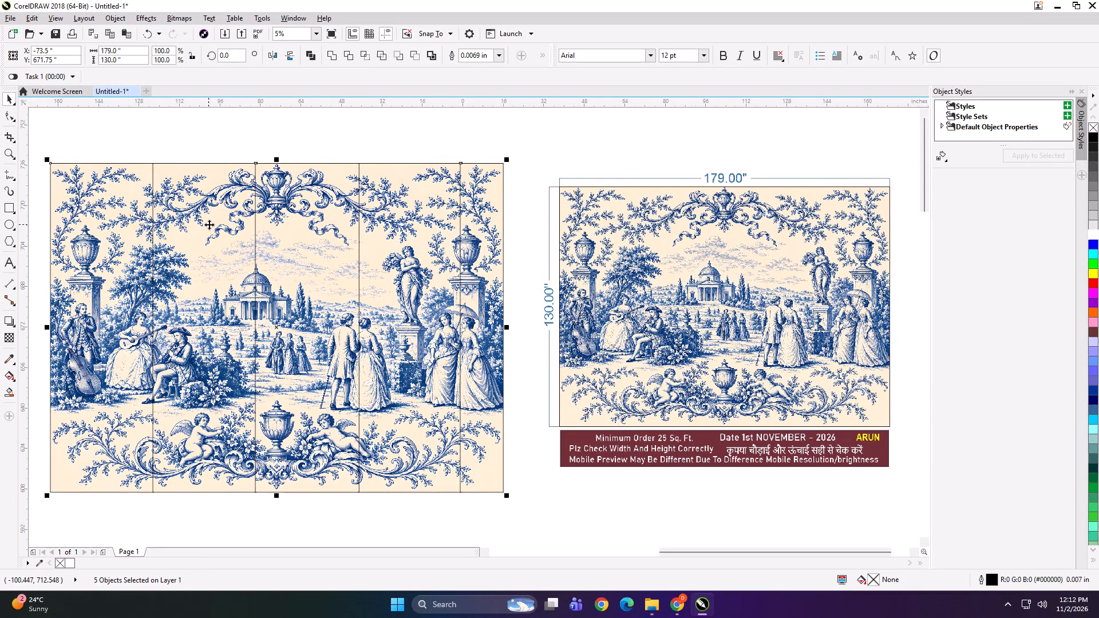
pyautogui.click(215, 152)
# Add the text label "179*130 PANEL 1" along the top edge of the first panel.
pyautogui.click(7, 265)
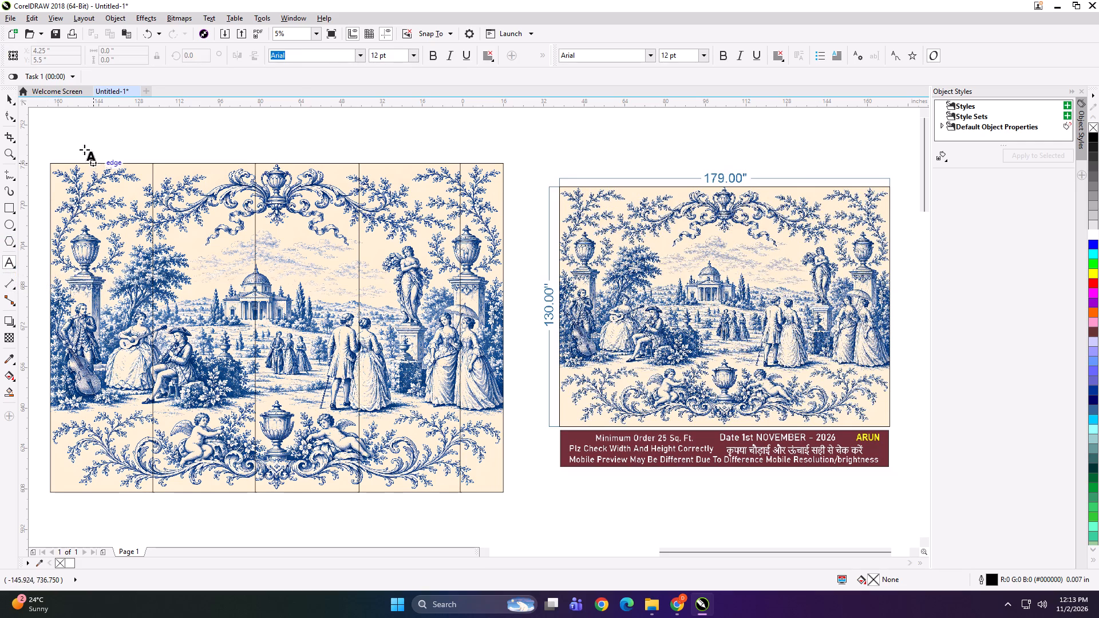
pyautogui.click(13, 101)
pyautogui.click(94, 131)
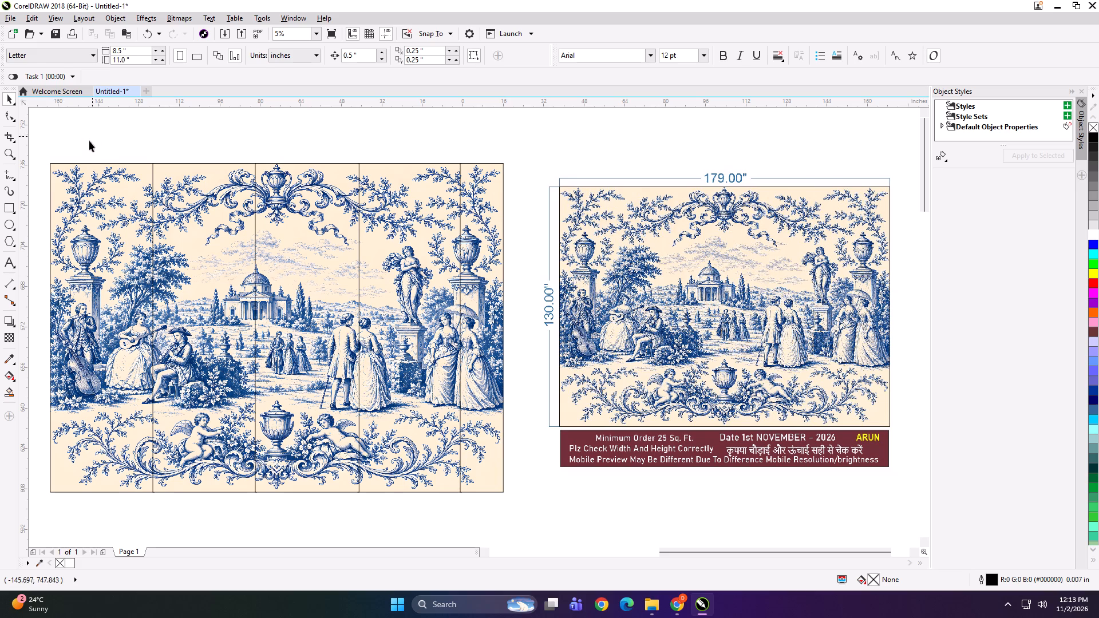
pyautogui.press('space')
pyautogui.press('space')
pyautogui.click(491, 212)
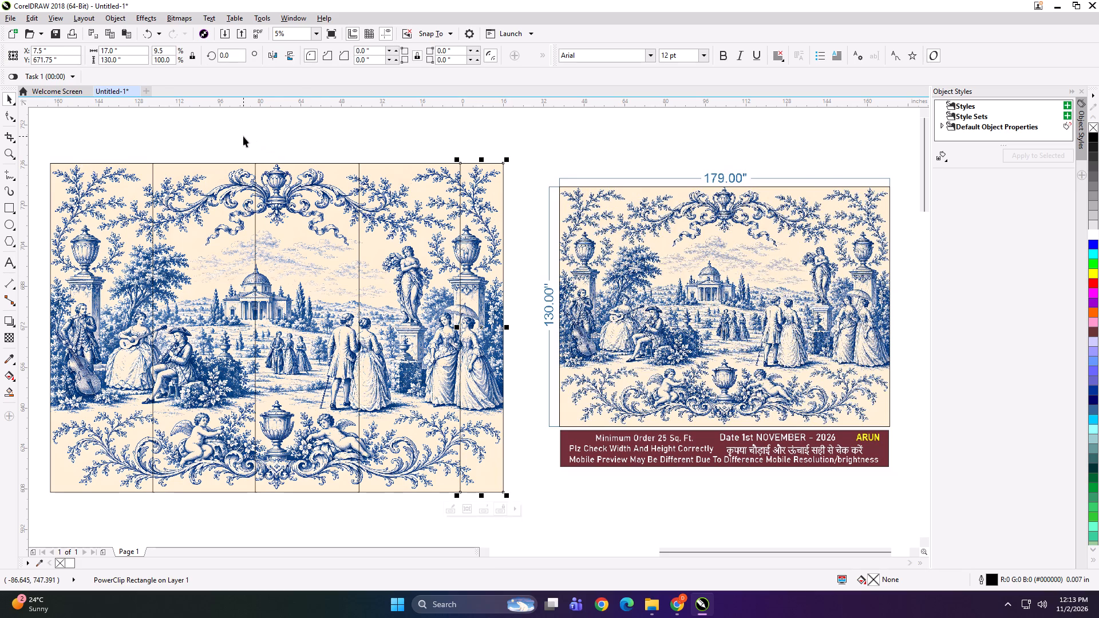
pyautogui.press('space')
pyautogui.click(88, 161)
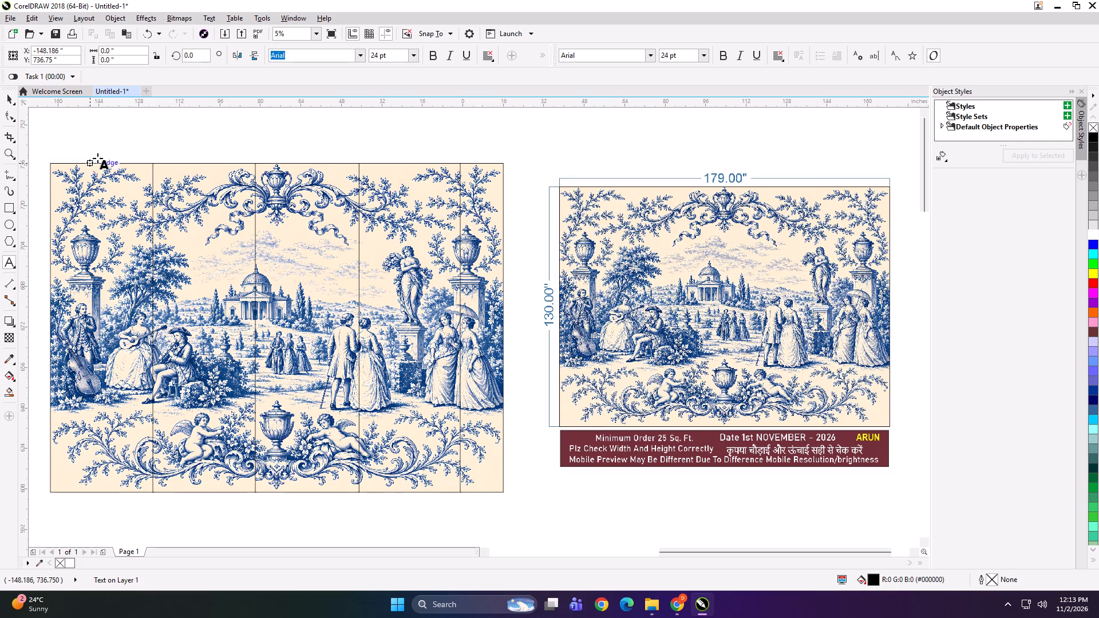
pyautogui.press('1')
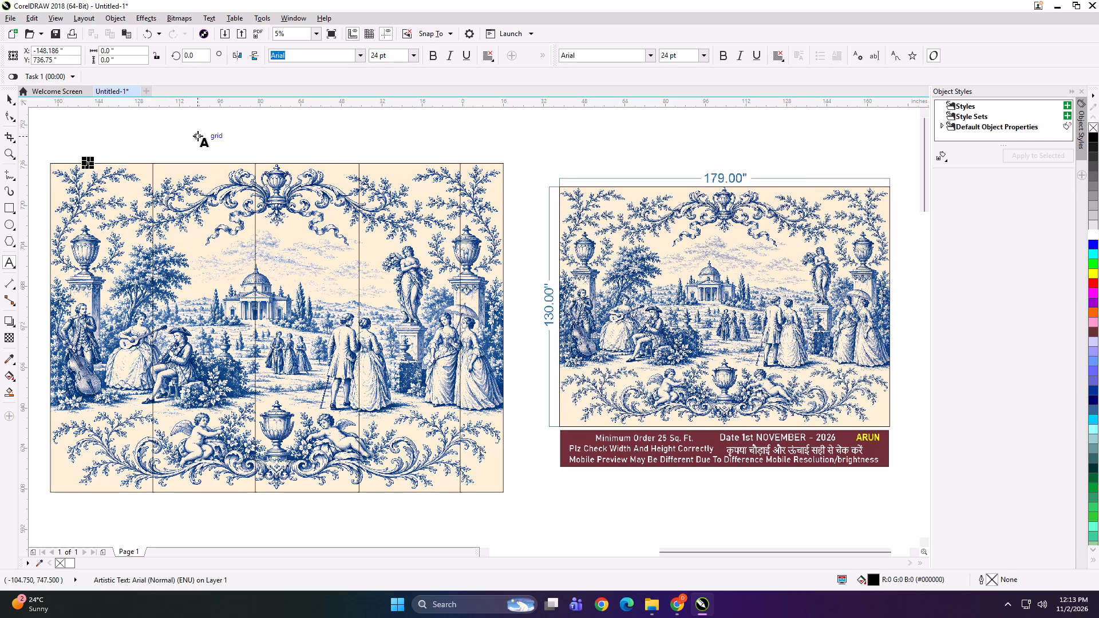
pyautogui.hotkey('ctrl', 'a')
pyautogui.write('17')
pyautogui.press('9')
pyautogui.write('*130')
pyautogui.press('space')
pyautogui.write('PANEL 1')
# Copy the label to the top edge of the second panel and change its panel number to 2.
pyautogui.hotkey('ctrl', 'a')
pyautogui.hotkey('ctrl', 'c')
pyautogui.click(188, 162)
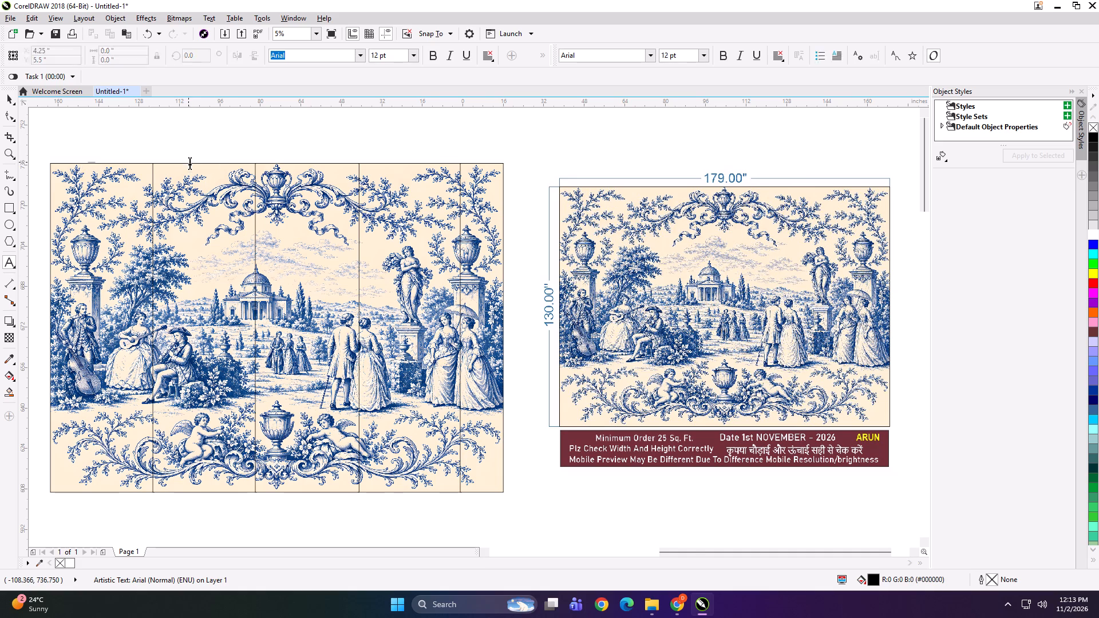
pyautogui.scroll(3, 190, 161)
pyautogui.hotkey('ctrl', 'v')
pyautogui.press('BackSpace')
pyautogui.press('2')
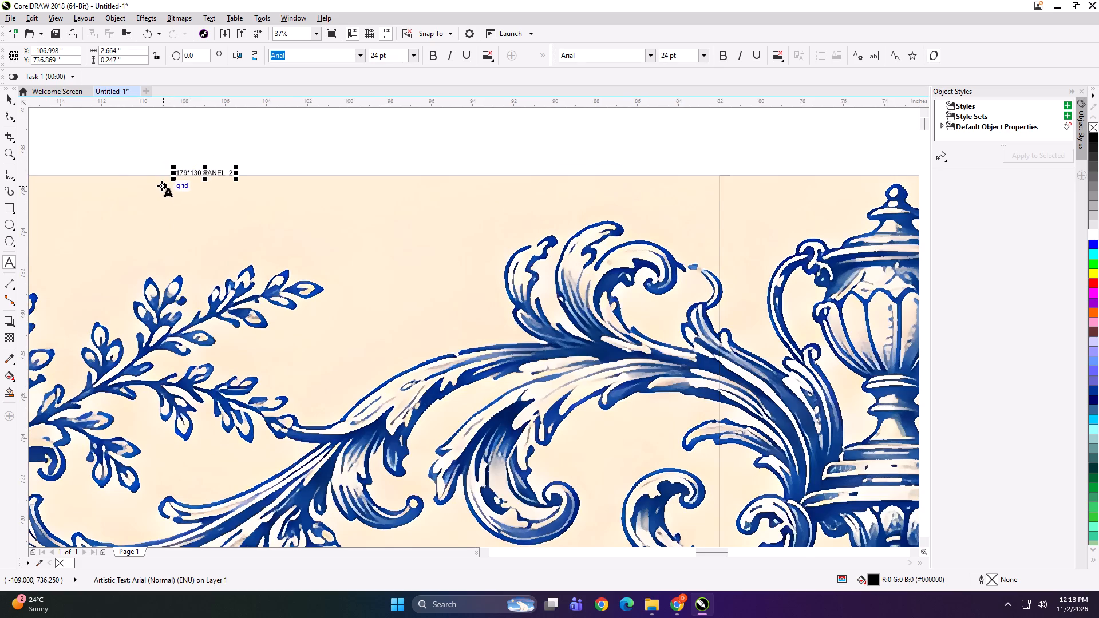
# Paste the label at the top edge of the third panel and change its panel number to 3.
pyautogui.scroll(-2, 149, 180)
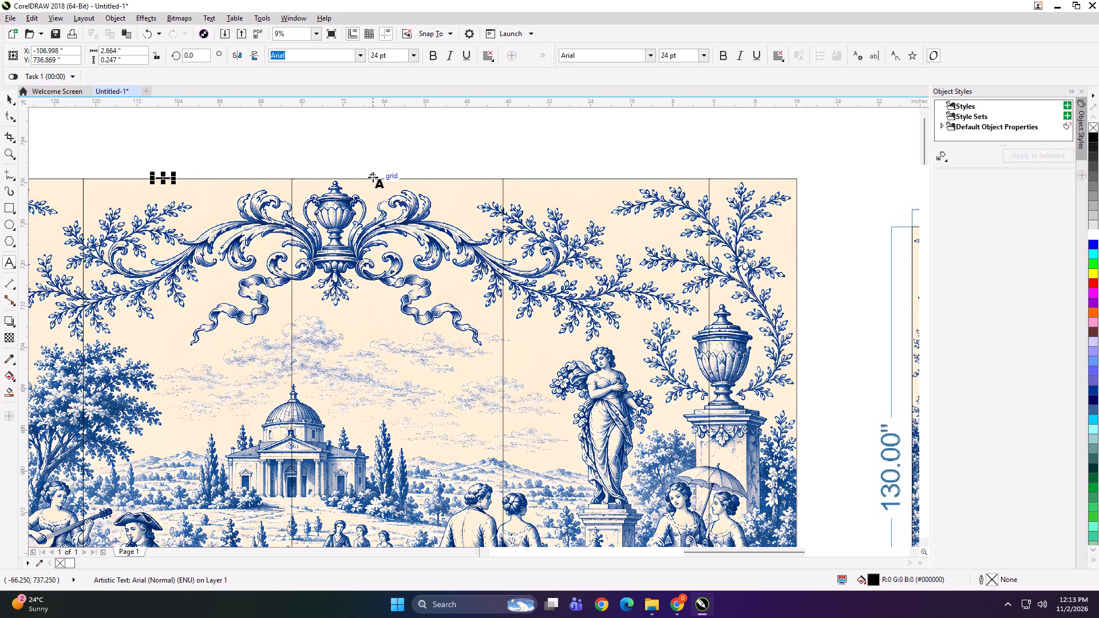
pyautogui.click(373, 177)
pyautogui.hotkey('ctrl', 'v')
pyautogui.press('BackSpace')
pyautogui.press('3')
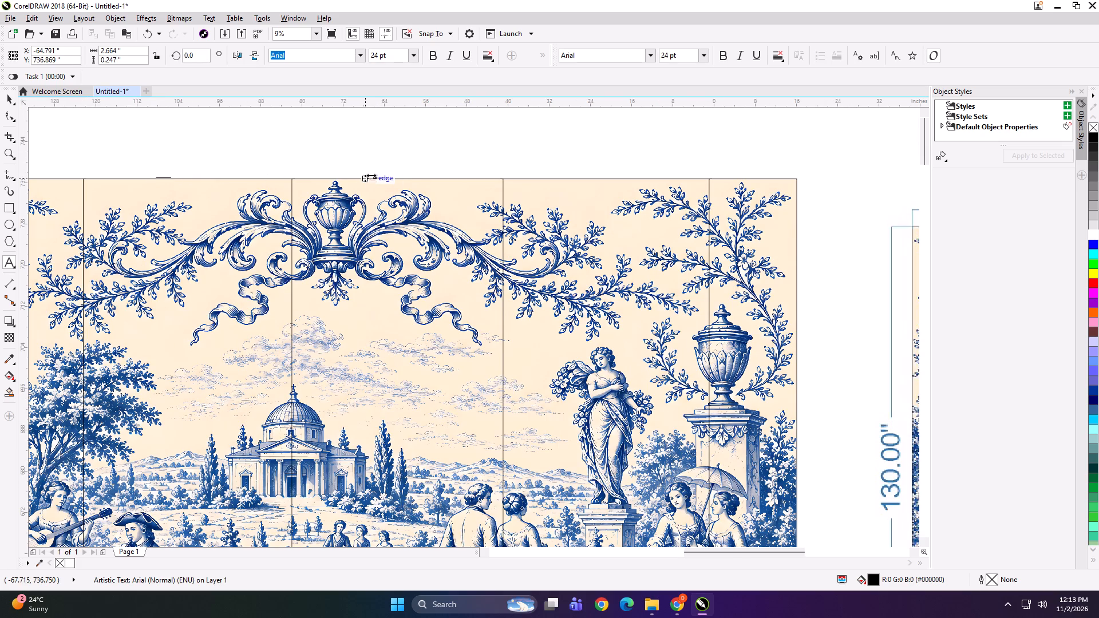
# Paste the label at the top edge of the fourth panel and change its panel number to 4.
pyautogui.click(562, 177)
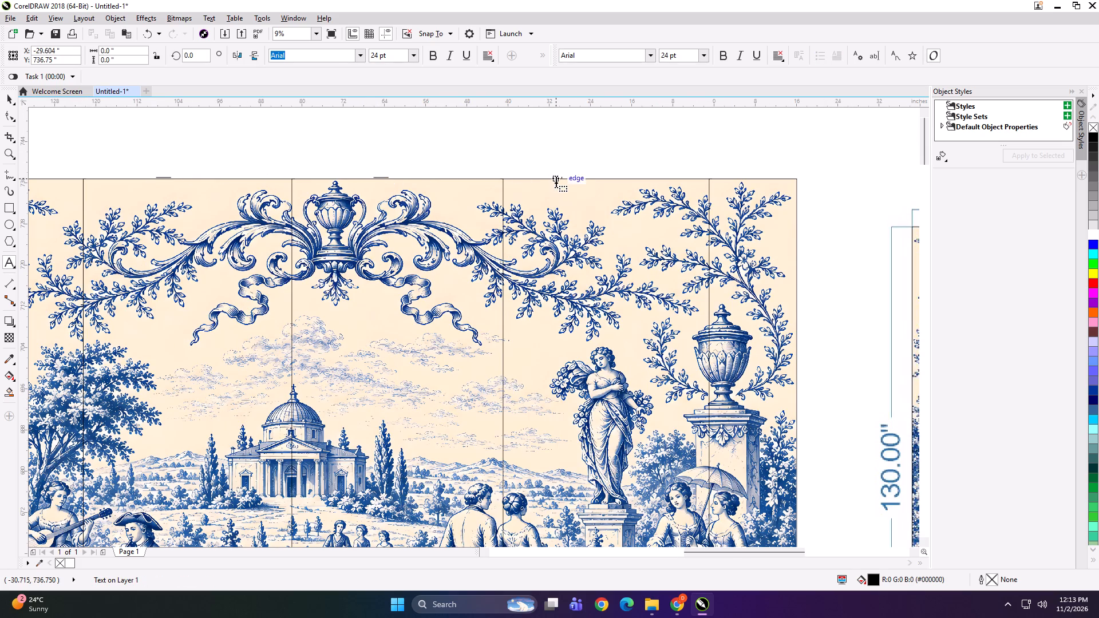
pyautogui.hotkey('ctrl', 'v')
pyautogui.press('BackSpace')
pyautogui.press('4')
# Paste the label at the top edge of the narrow fifth panel and change its panel number to 4.
pyautogui.scroll(2, 760, 173)
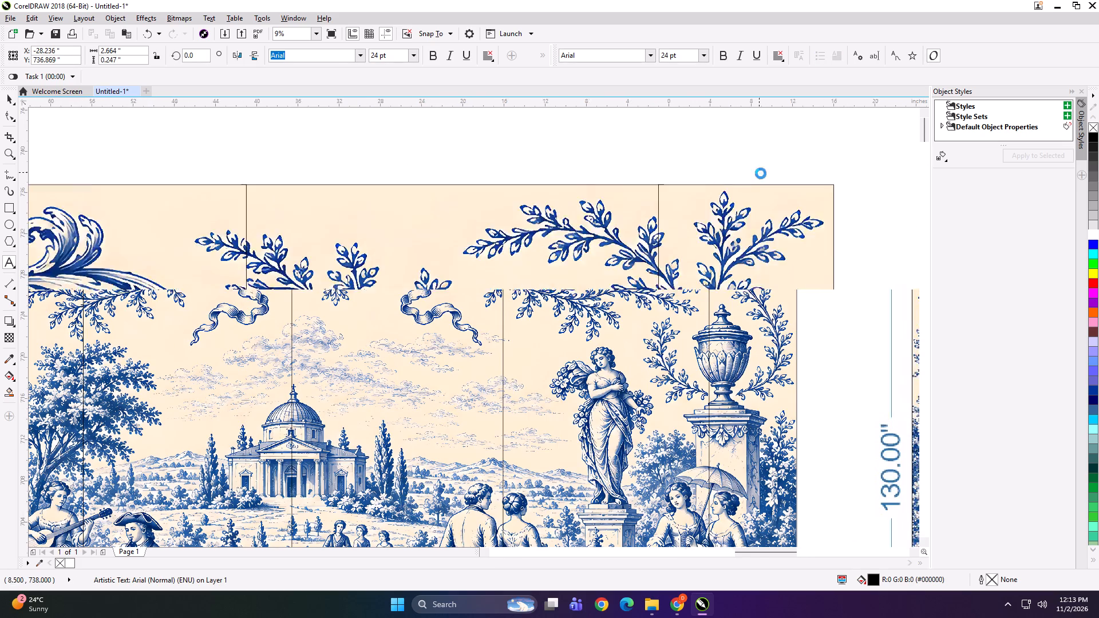
pyautogui.scroll(2, 698, 189)
pyautogui.click(578, 216)
pyautogui.hotkey('ctrl', 'v')
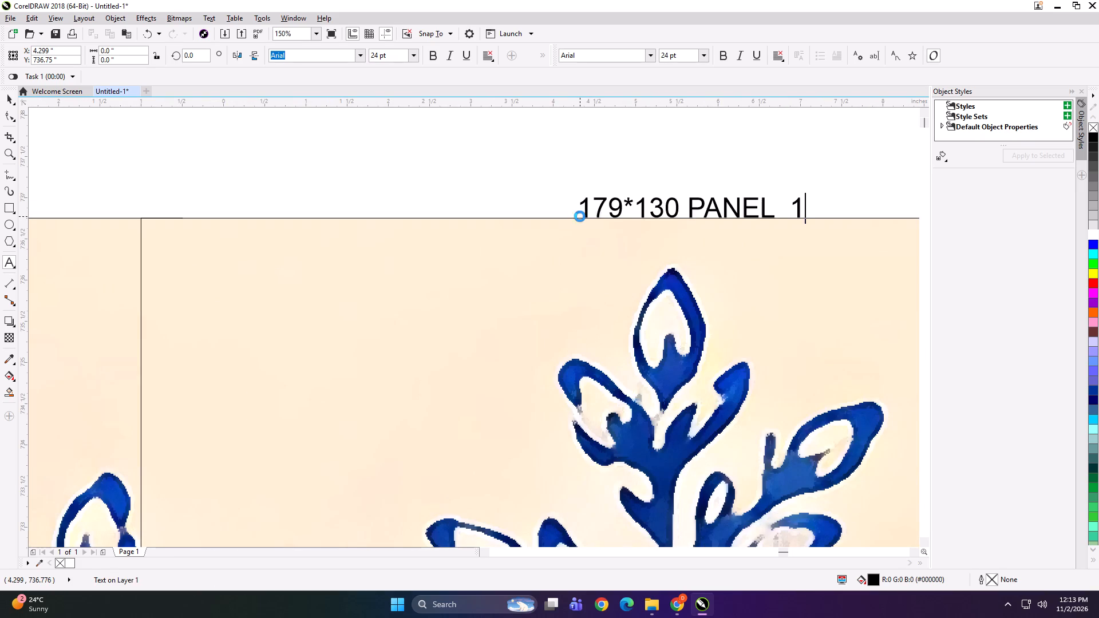
pyautogui.press('BackSpace')
pyautogui.press('4')
pyautogui.scroll(-4, 571, 224)
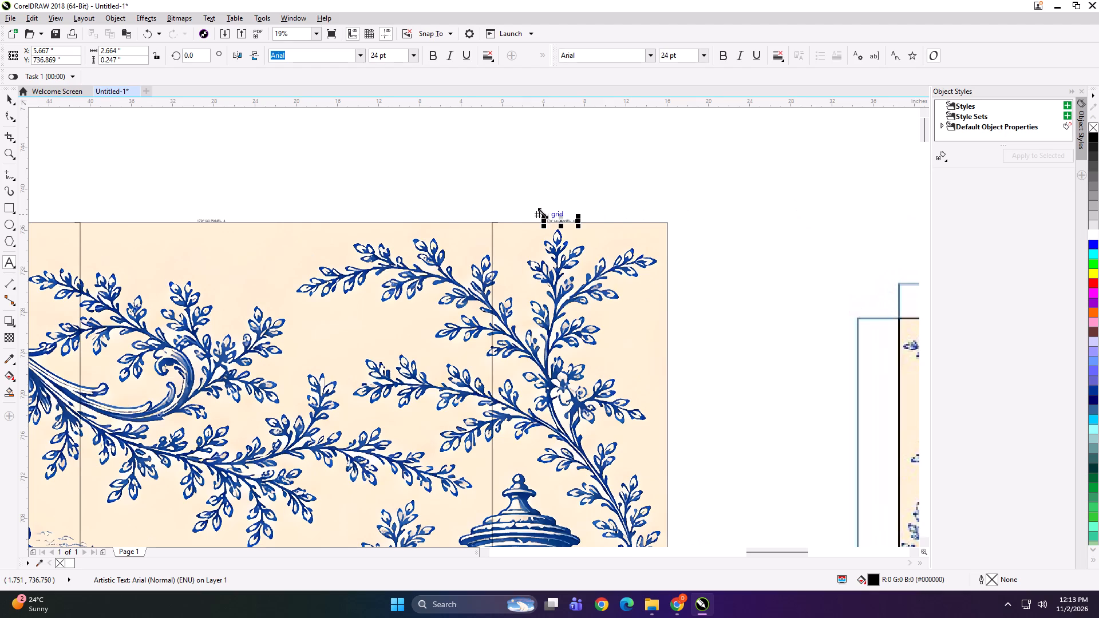
pyautogui.scroll(-3, 543, 213)
# Group each of the five panels with its own text label, working from the fifth panel back to the first.
pyautogui.click(8, 100)
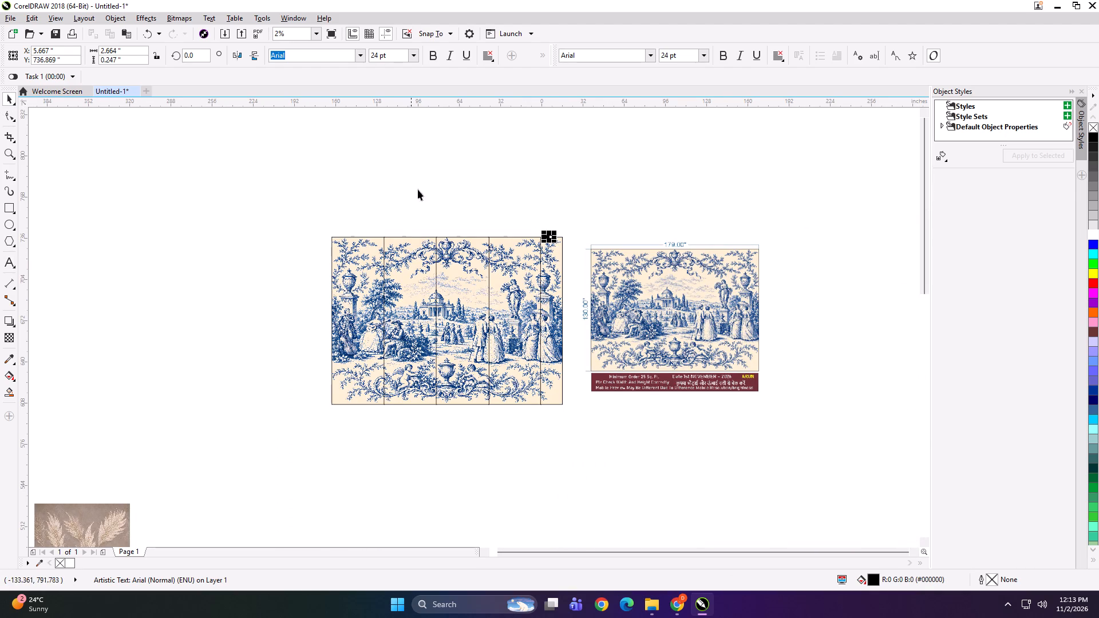
pyautogui.keyDown('shift'); pyautogui.click(550, 304); pyautogui.keyUp('shift')
pyautogui.hotkey('ctrl', 'g')
pyautogui.moveTo(488, 218); pyautogui.dragTo(517, 291)
pyautogui.keyDown('shift'); pyautogui.click(517, 291); pyautogui.keyUp('shift')
pyautogui.hotkey('ctrl', 'g')
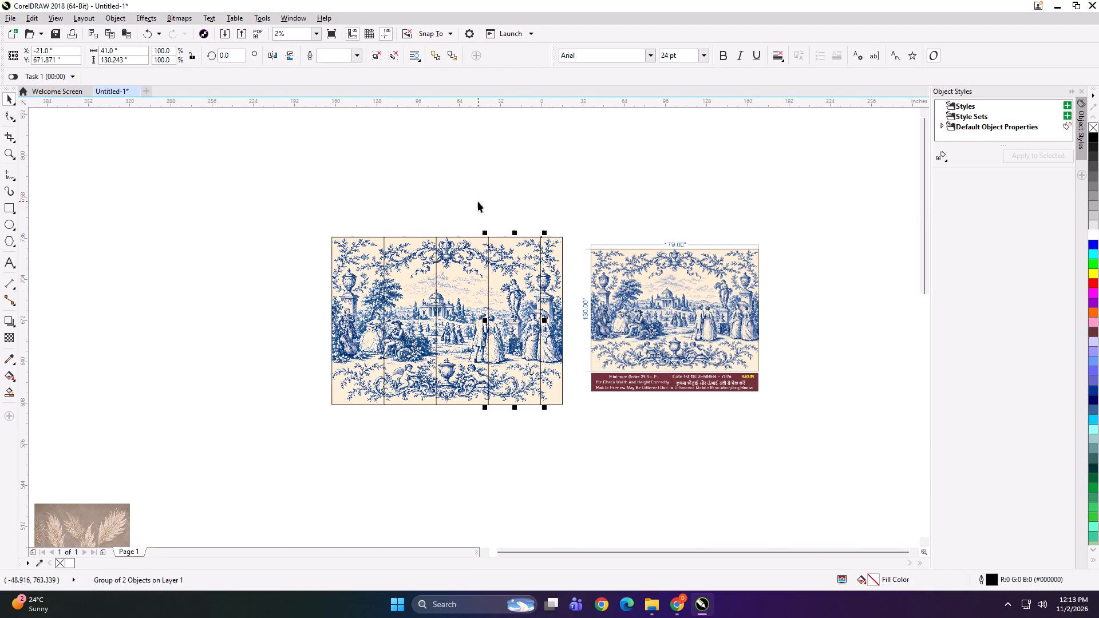
pyautogui.moveTo(477, 201); pyautogui.dragTo(451, 273)
pyautogui.keyDown('shift'); pyautogui.click(452, 273); pyautogui.keyUp('shift')
pyautogui.hotkey('ctrl', 'g')
pyautogui.moveTo(434, 200); pyautogui.dragTo(385, 289)
pyautogui.keyDown('shift'); pyautogui.click(397, 286); pyautogui.keyUp('shift')
pyautogui.hotkey('ctrl', 'g')
pyautogui.moveTo(389, 208); pyautogui.dragTo(385, 225)
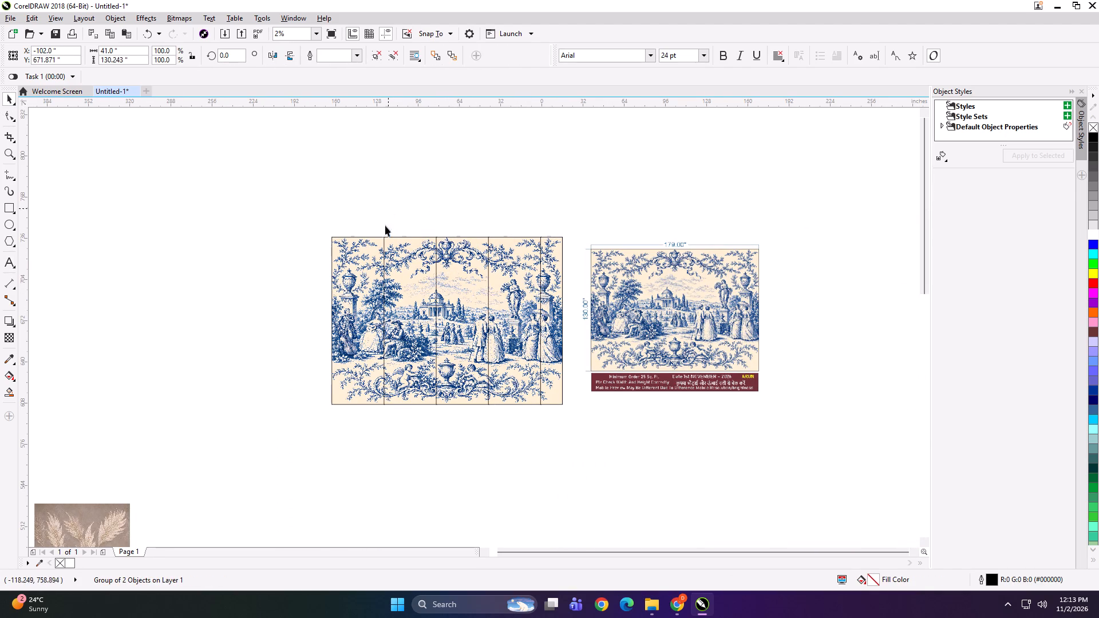
pyautogui.moveTo(385, 225); pyautogui.dragTo(295, 448)
pyautogui.hotkey('ctrl', 'g')
# Start exporting the grouped first panel and browse to the wall paradise folder under PRINT FILE, NOV, 2.
pyautogui.keyDown('shift'); pyautogui.click(700, 343); pyautogui.keyUp('shift')
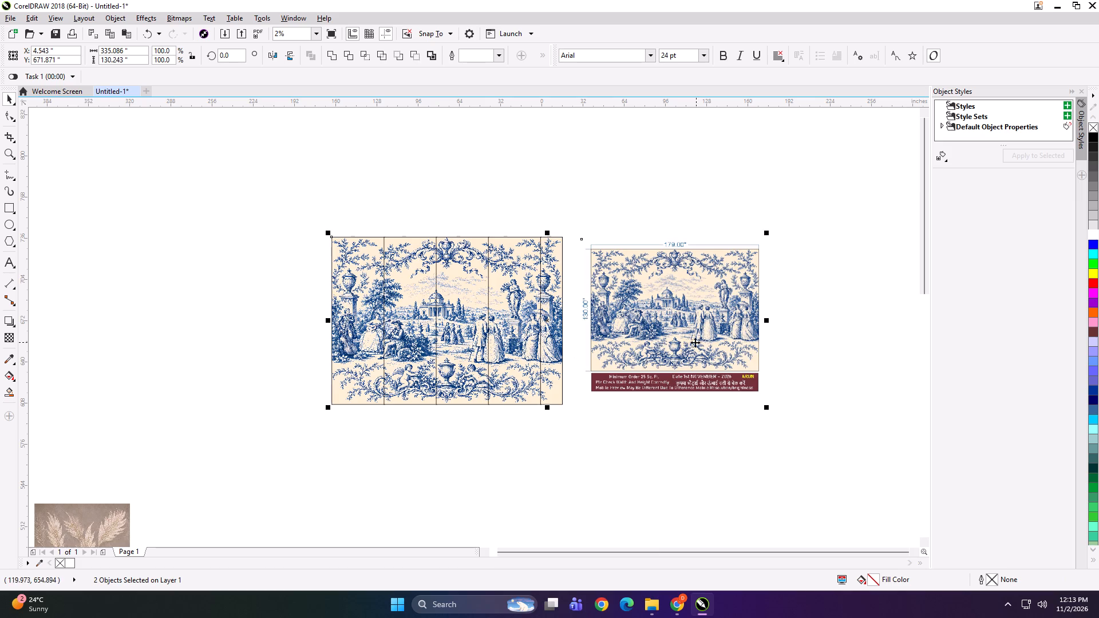
pyautogui.hotkey('shift', 'F2')
pyautogui.click(528, 119)
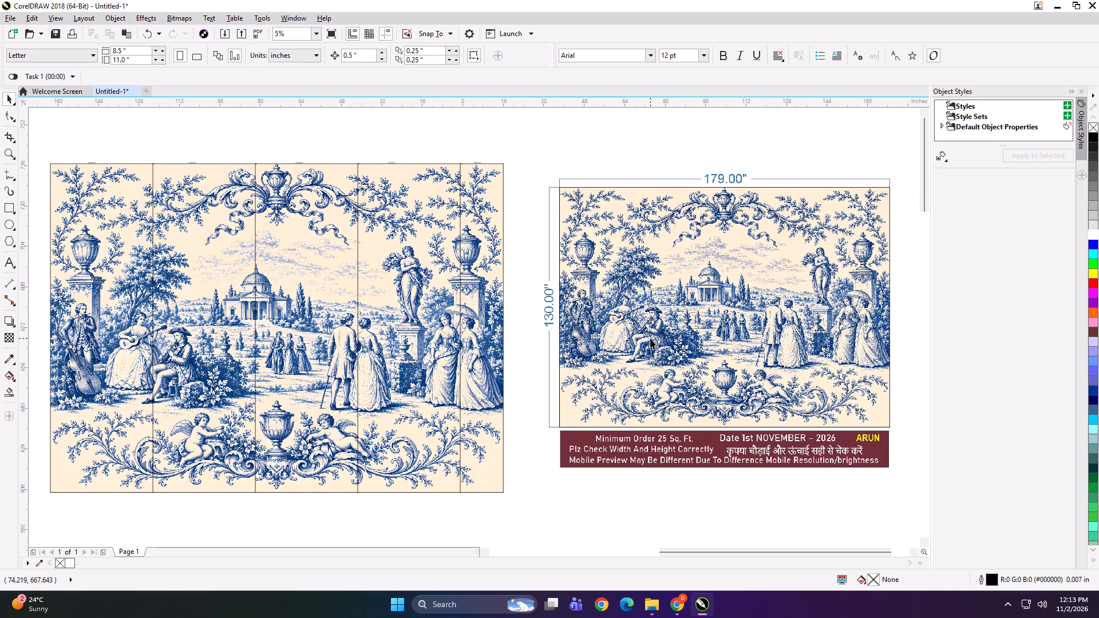
pyautogui.click(88, 299)
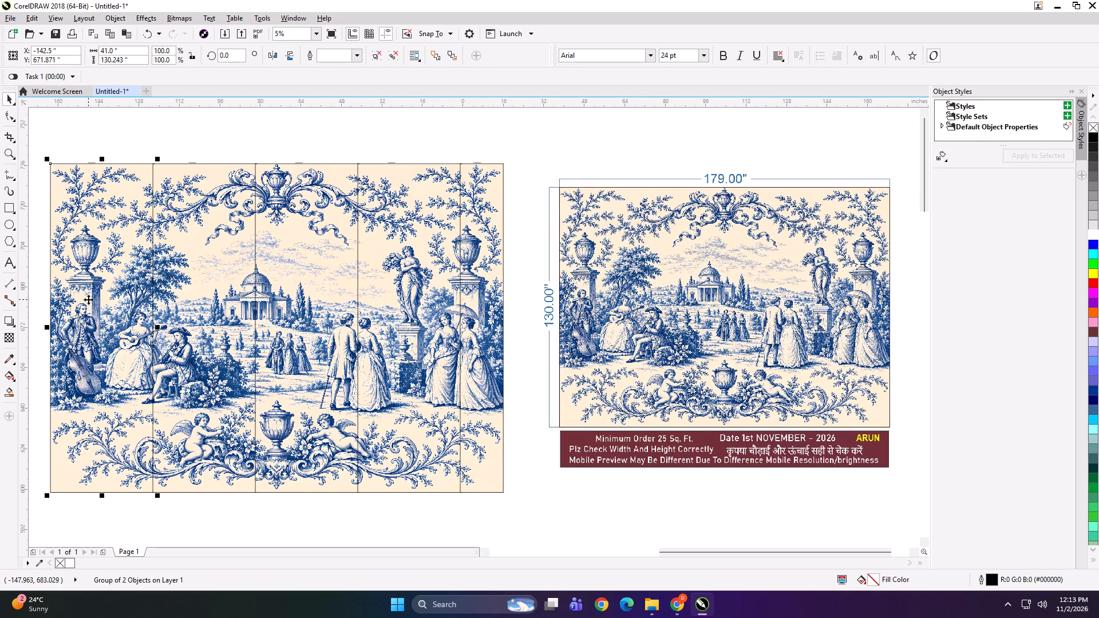
pyautogui.hotkey('ctrl', 'e')
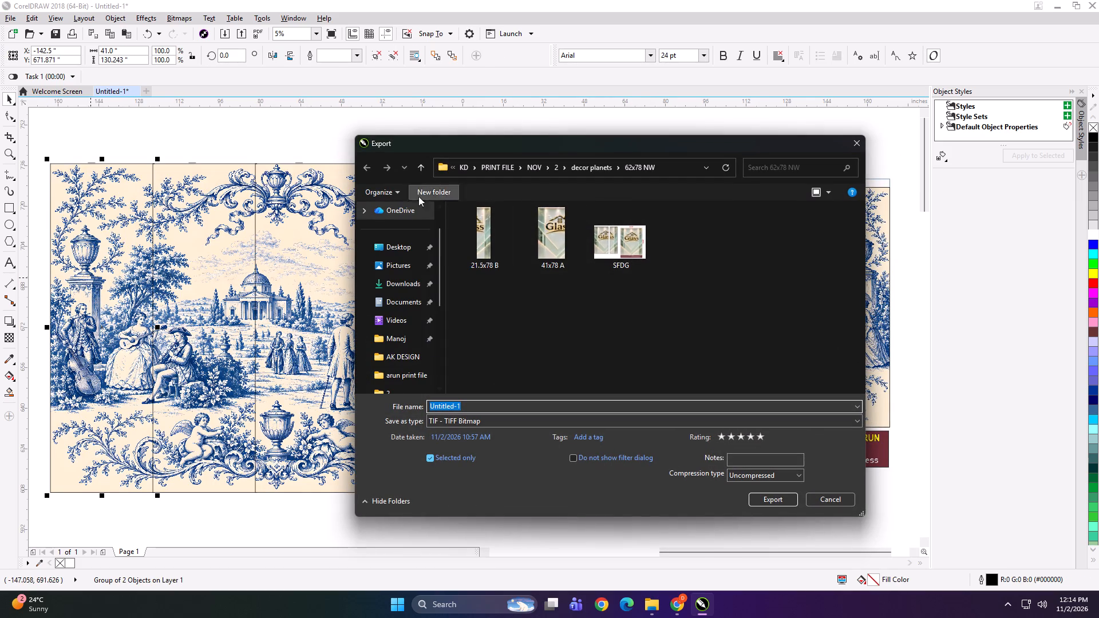
pyautogui.click(417, 168)
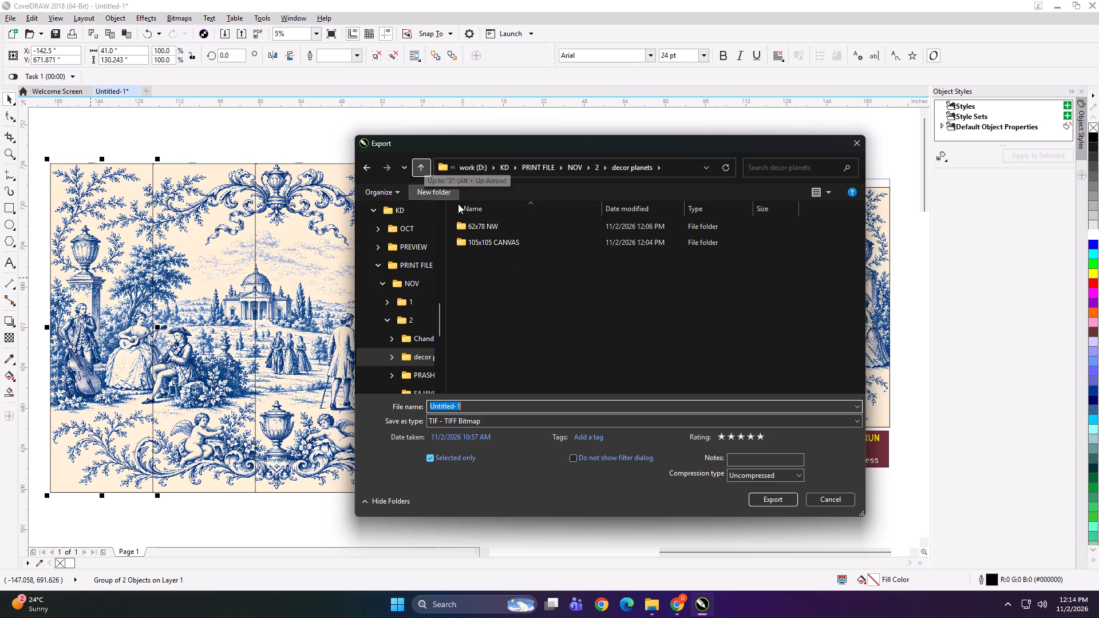
pyautogui.click(422, 165)
pyautogui.moveTo(520, 144); pyautogui.dragTo(519, 160)
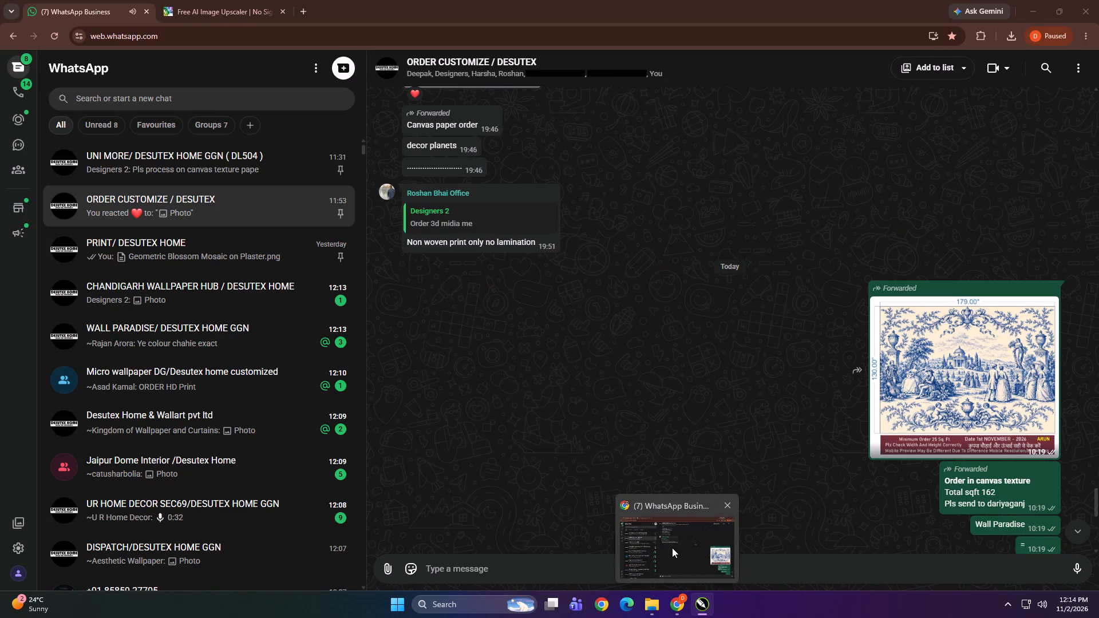
pyautogui.doubleClick(501, 326)
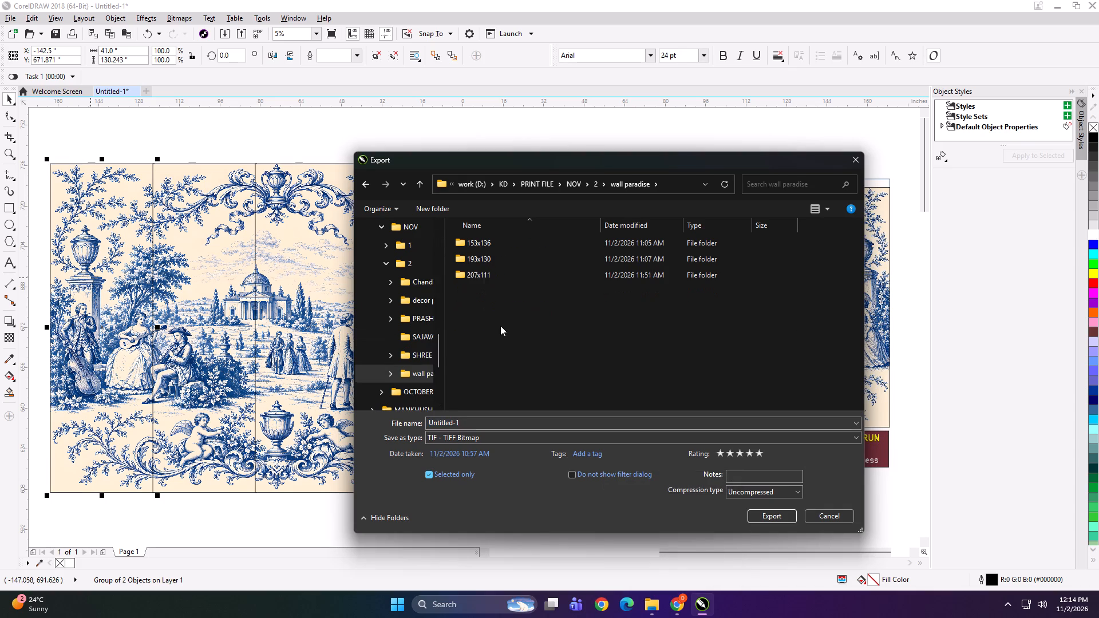
pyautogui.doubleClick(495, 240)
pyautogui.click(418, 180)
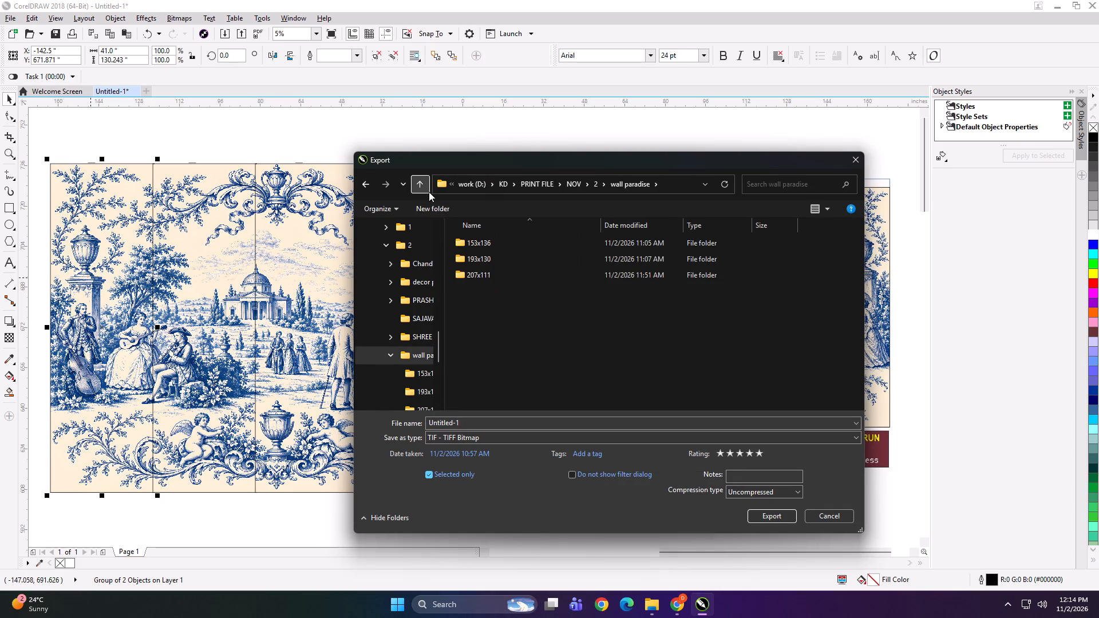
pyautogui.moveTo(525, 159); pyautogui.dragTo(347, 183)
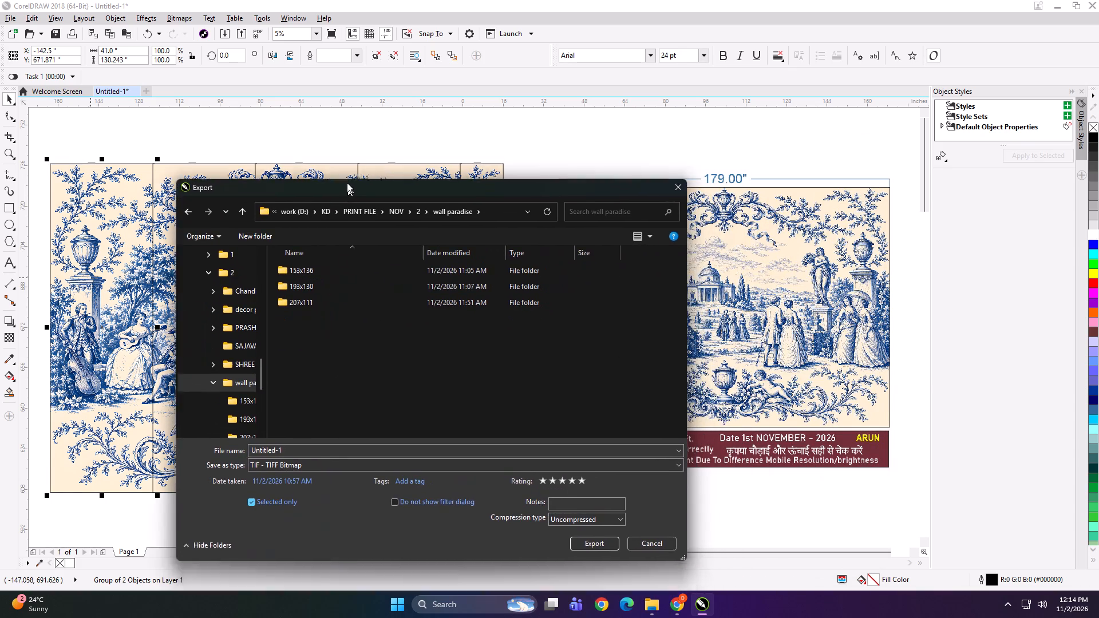
pyautogui.moveTo(347, 183); pyautogui.dragTo(337, 125)
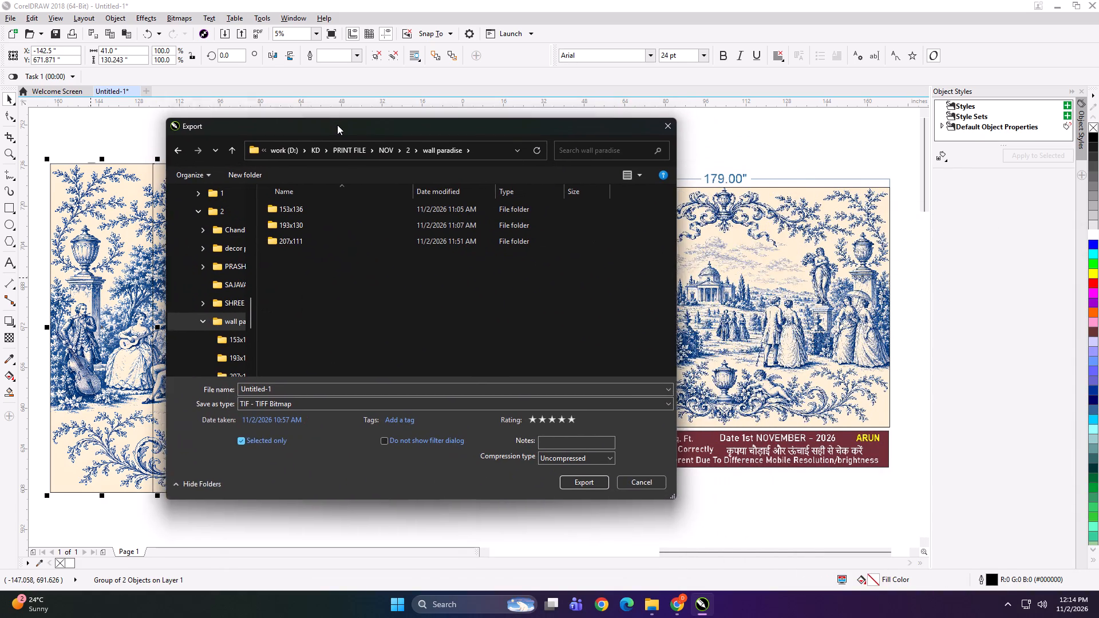
pyautogui.moveTo(337, 125); pyautogui.dragTo(433, 125)
# Create a folder named 179x130 inside wall paradise and open it as the export destination.
pyautogui.click(351, 173)
pyautogui.write('179x130')
pyautogui.press('Return')
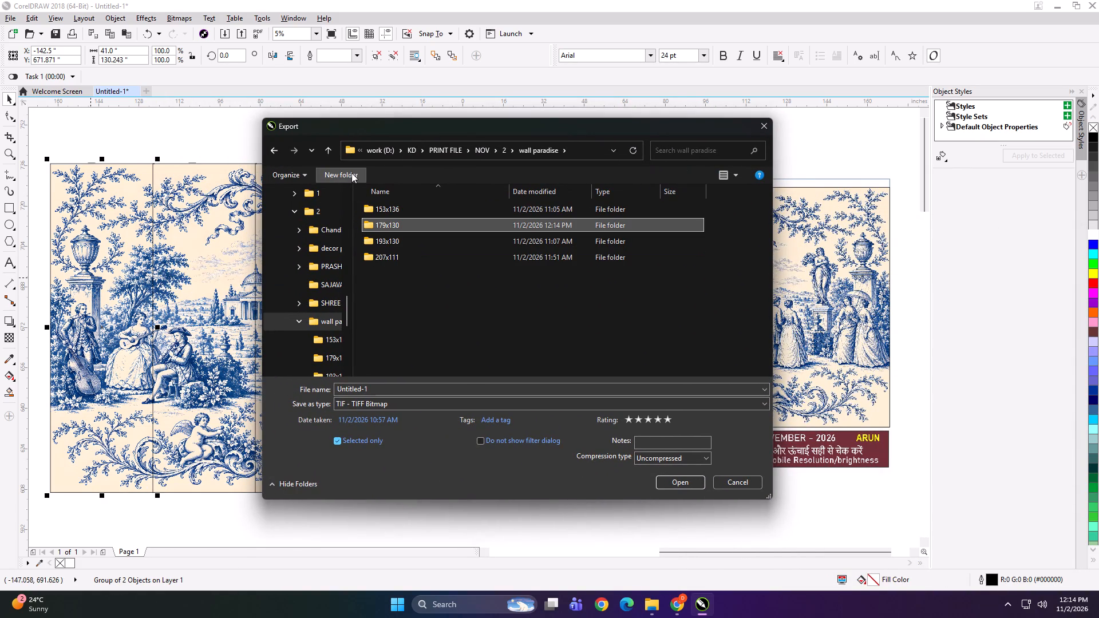
pyautogui.doubleClick(416, 224)
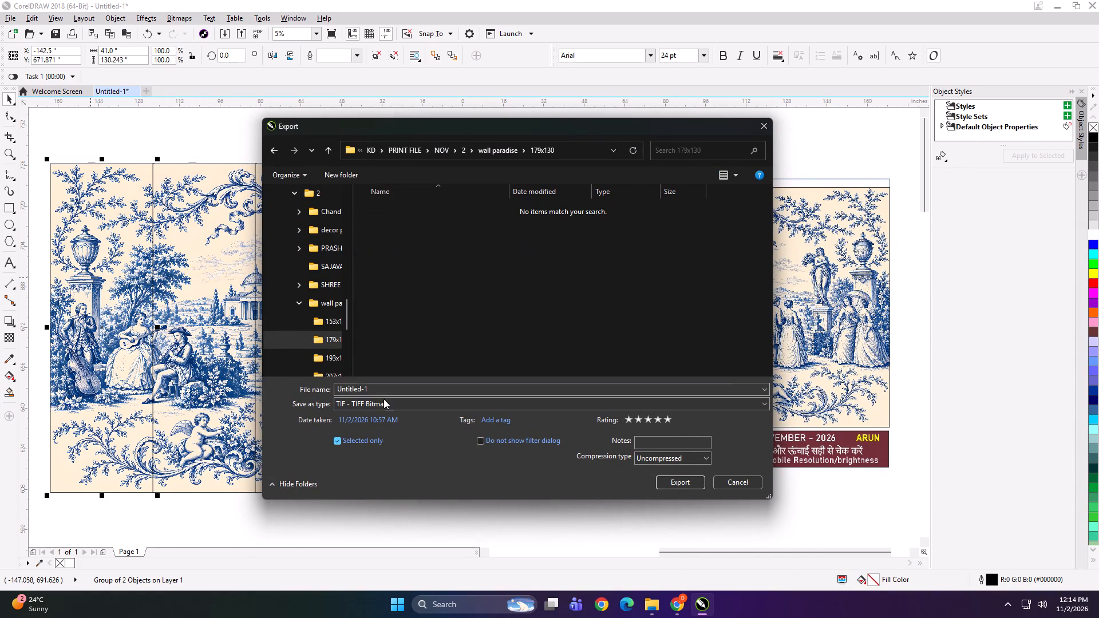
# Export the first panel as an uncompressed TIFF named "41x30 A" in the 179x130 folder.
pyautogui.click(383, 387)
pyautogui.write('41x30 A')
pyautogui.press('space')
pyautogui.press('Return')
pyautogui.press('Return')
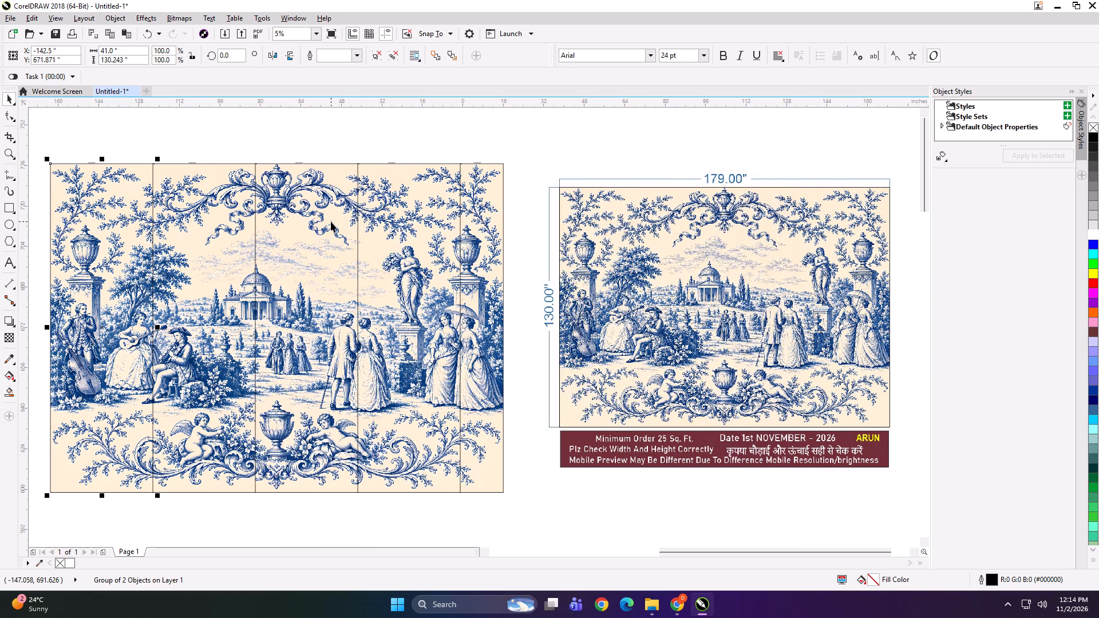
# Export the grouped second panel as an uncompressed TIFF named "41x130 B" in the 179x130 folder.
pyautogui.click(246, 260)
pyautogui.hotkey('ctrl', 'e')
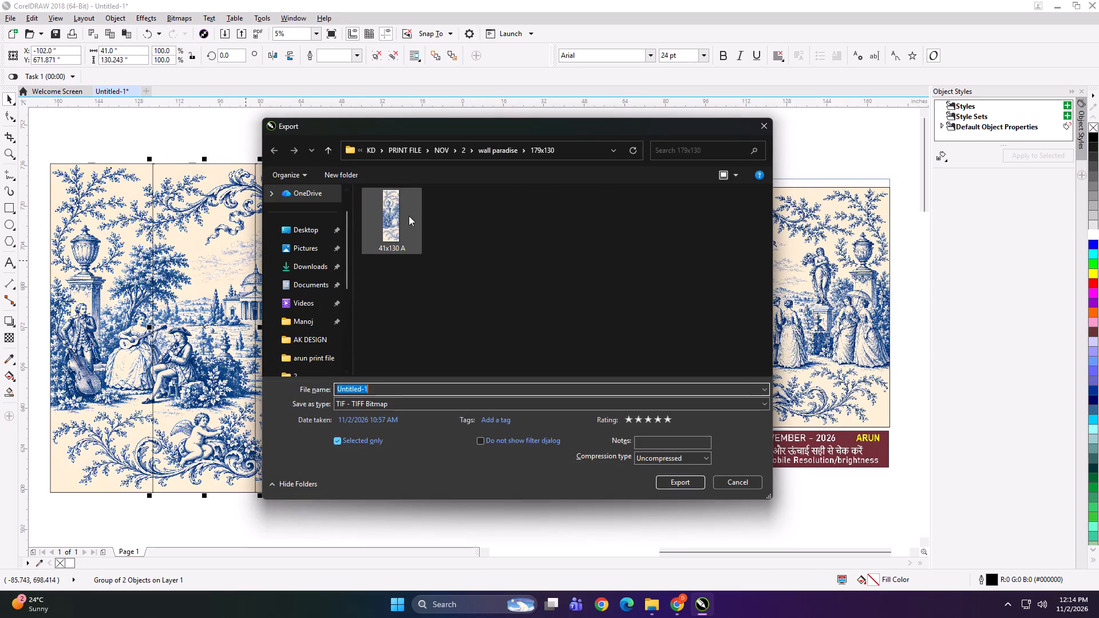
pyautogui.click(409, 215)
pyautogui.doubleClick(379, 387)
pyautogui.press('b')
pyautogui.press('Return')
pyautogui.press('Return')
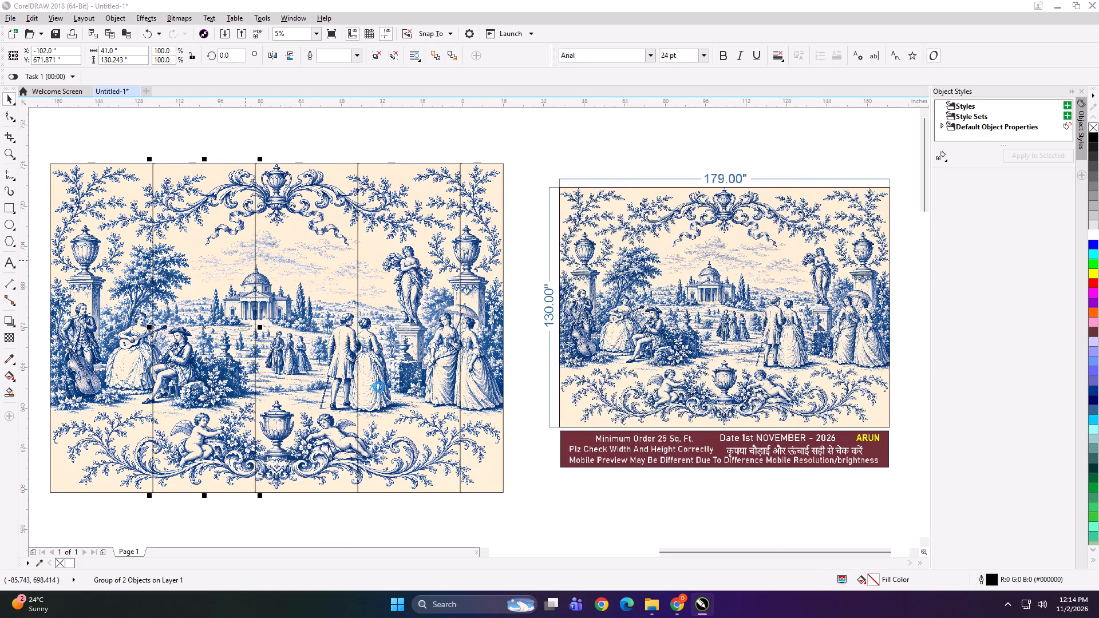
# Export the grouped third panel as an uncompressed TIFF named "41x130 C" in the 179x130 folder.
pyautogui.click(326, 358)
pyautogui.hotkey('ctrl', 'e')
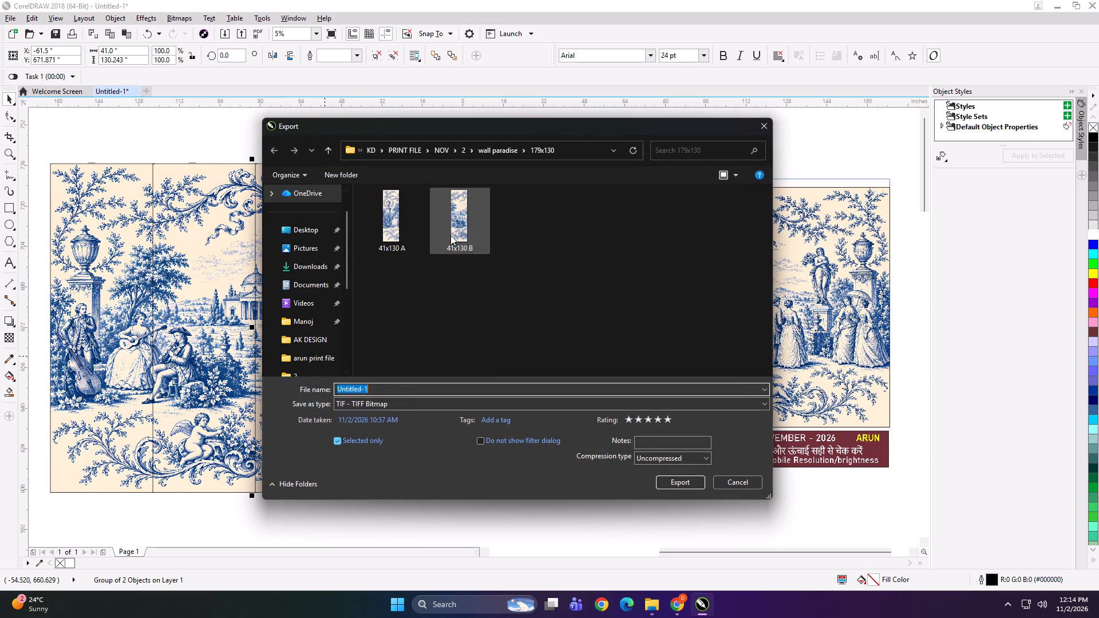
pyautogui.click(450, 235)
pyautogui.doubleClick(368, 386)
pyautogui.press('c')
pyautogui.press('Return')
pyautogui.press('Return')
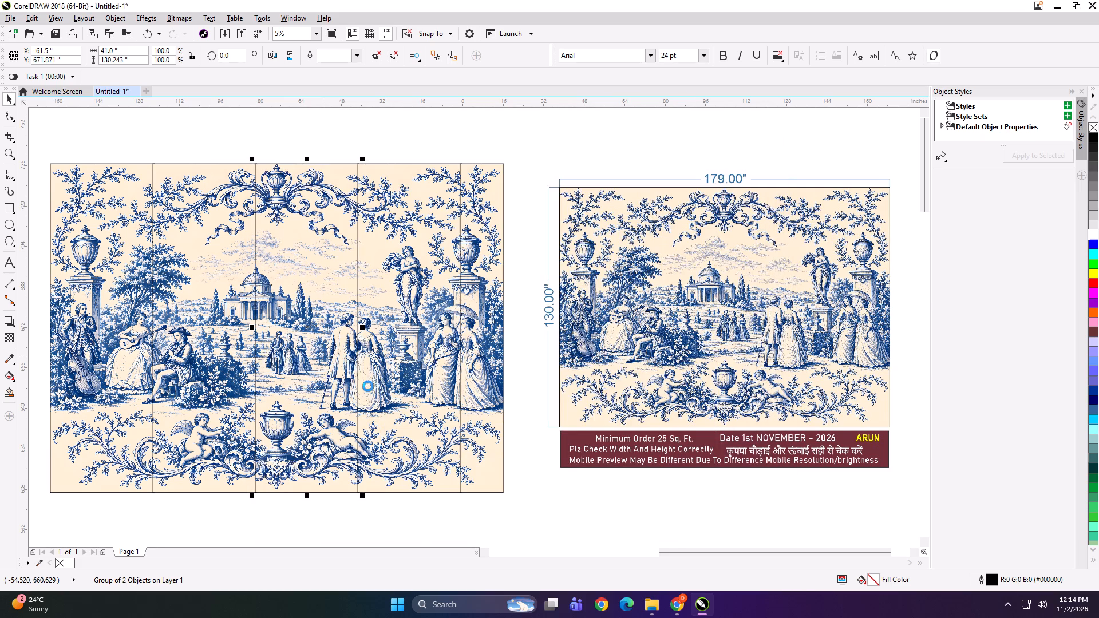
# Export the grouped fourth panel as an uncompressed TIFF named "41x130 D" in the 179x130 folder.
pyautogui.click(368, 386)
pyautogui.hotkey('ctrl', 'e')
pyautogui.hotkey('ctrl', 'e')
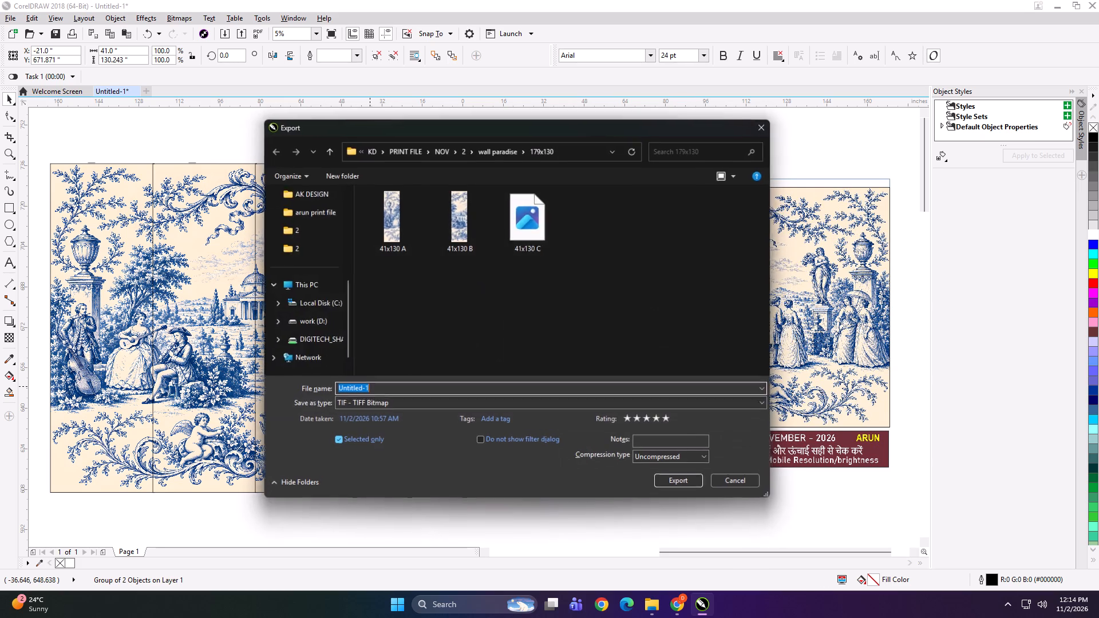
pyautogui.keyDown('ctrl'); pyautogui.scroll(19, 453, 292); pyautogui.keyUp('ctrl')
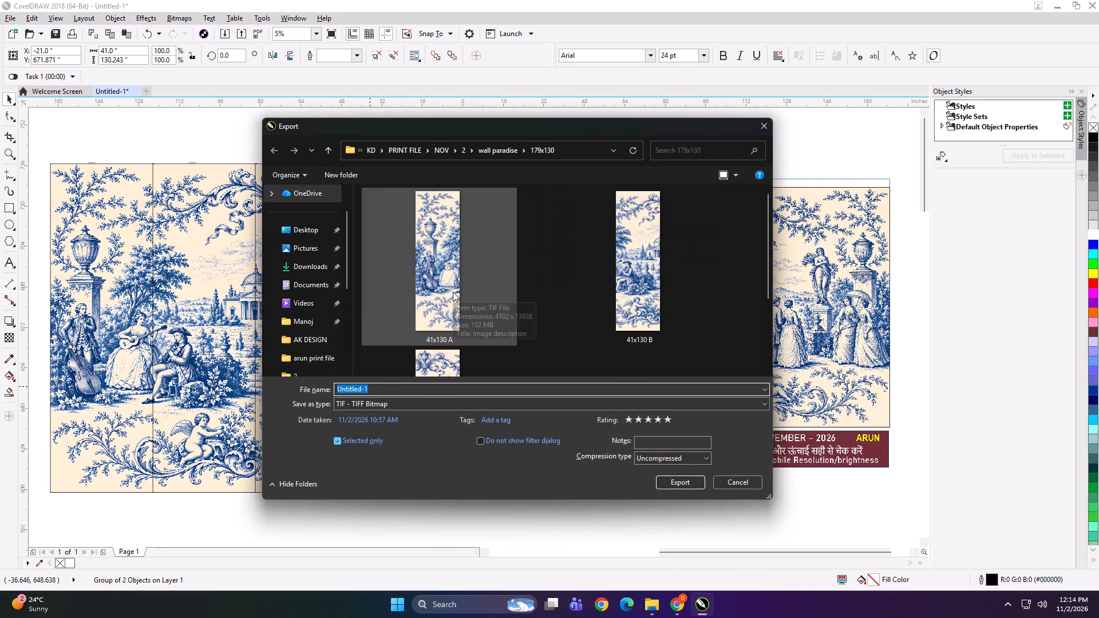
pyautogui.keyDown('ctrl'); pyautogui.scroll(-7, 466, 290); pyautogui.keyUp('ctrl')
pyautogui.click(612, 260)
pyautogui.doubleClick(371, 391)
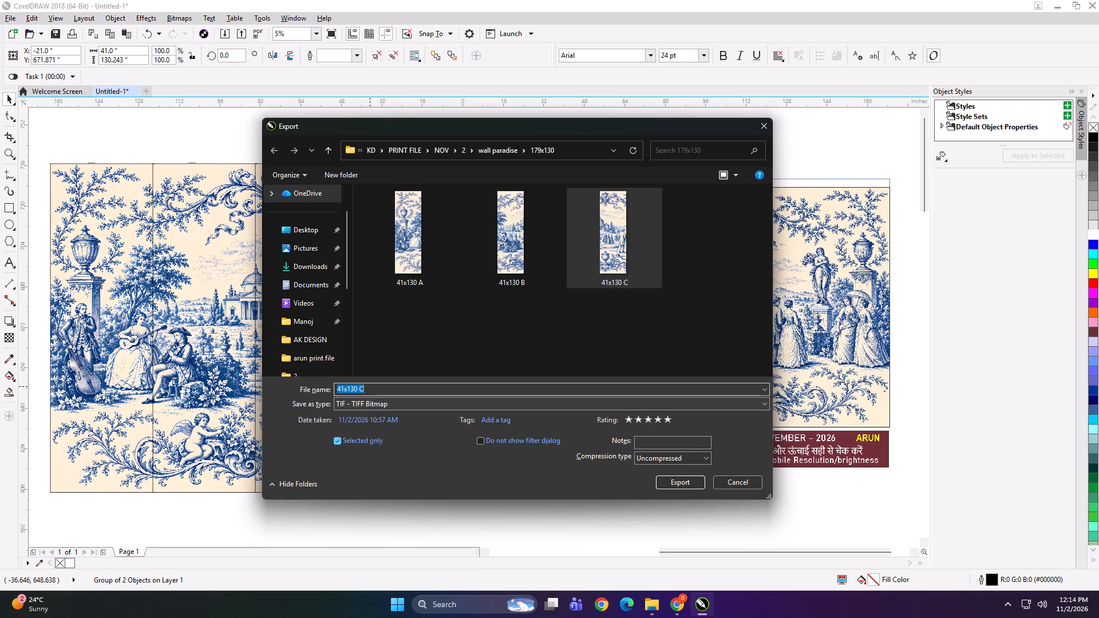
pyautogui.press('d')
pyautogui.press('Return')
pyautogui.press('Return')
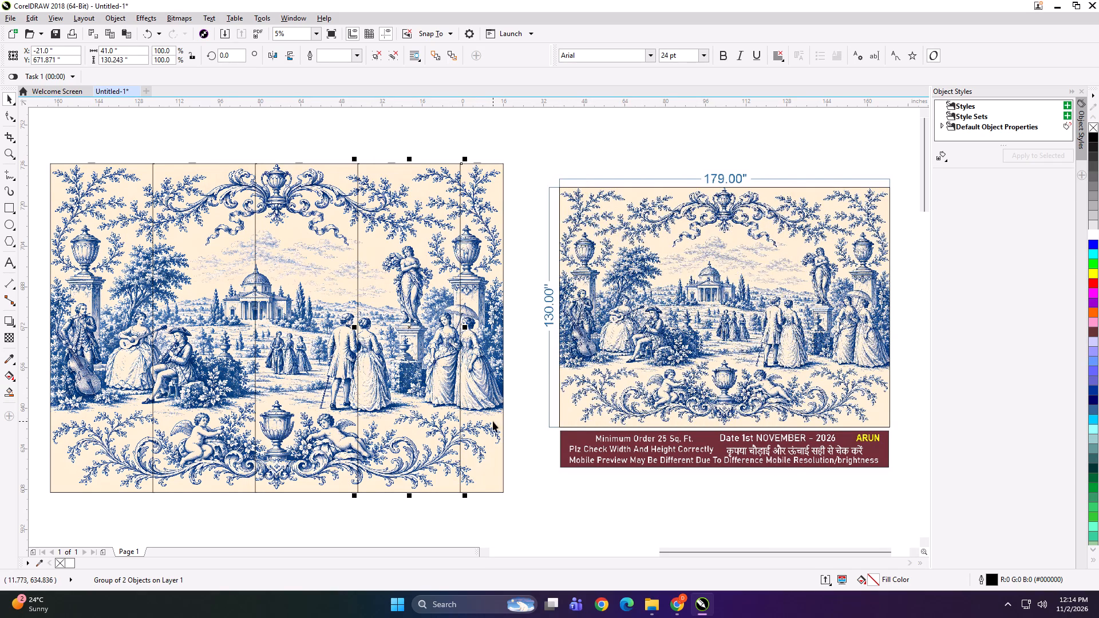
# Export the narrow fifth panel as an uncompressed TIFF named "17x130 E" in the 179x130 folder.
pyautogui.click(493, 421)
pyautogui.hotkey('ctrl', 'e')
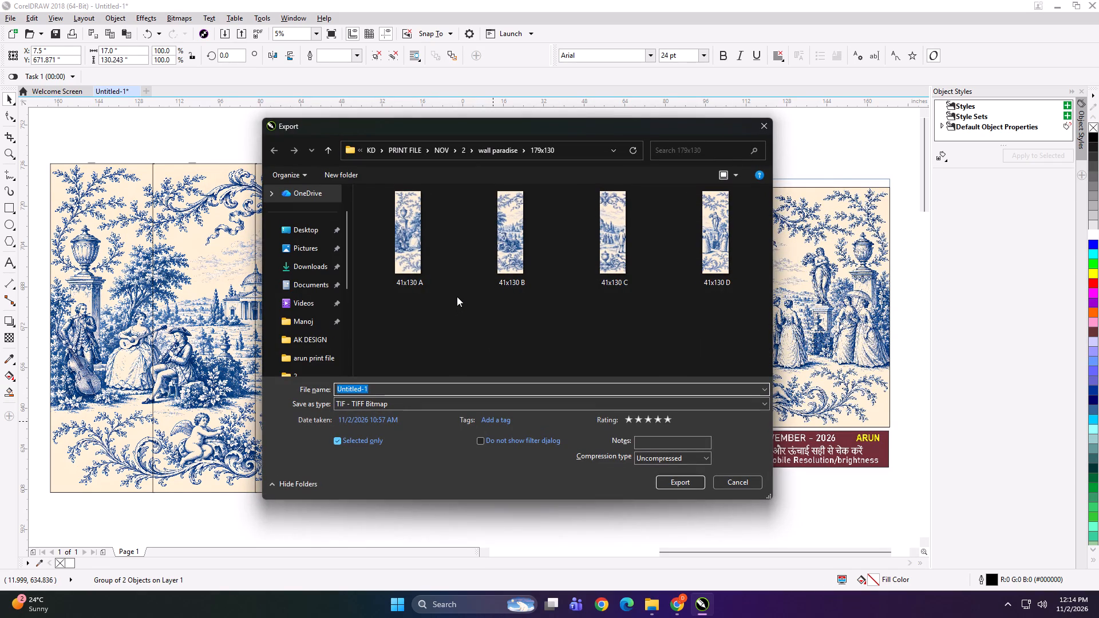
pyautogui.write('17x130')
pyautogui.press('space')
pyautogui.press('e')
pyautogui.press('Return')
pyautogui.press('Return')
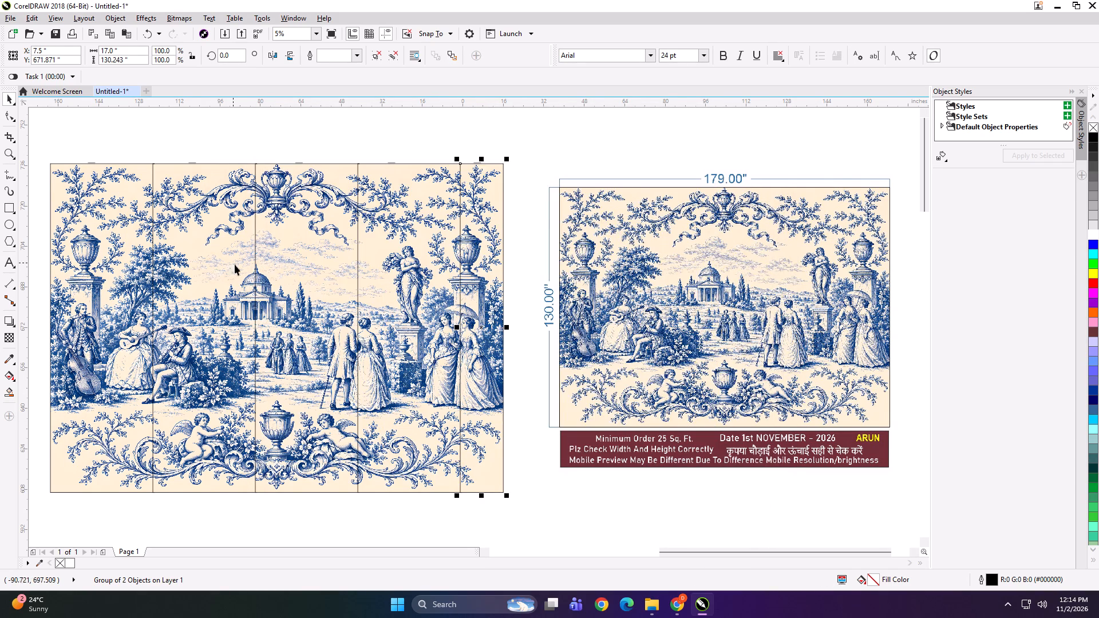
# Nudge the first four panels leftward in successively smaller selections, leaving even gaps between all five panels.
pyautogui.scroll(-1, 237, 267)
pyautogui.moveTo(118, 192); pyautogui.dragTo(359, 459)
pyautogui.press('Left')
pyautogui.press('Left')
pyautogui.press('Left')
pyautogui.press('Left')
pyautogui.press('Left')
pyautogui.press('Left')
pyautogui.press('Left')
pyautogui.press('Left')
pyautogui.press('Left')
pyautogui.press('Left')
pyautogui.press('Left')
pyautogui.press('Left')
pyautogui.press('Left')
pyautogui.press('Left')
pyautogui.press('Left')
pyautogui.press('Left')
pyautogui.press('Left')
pyautogui.press('Left')
pyautogui.press('Left')
pyautogui.press('Left')
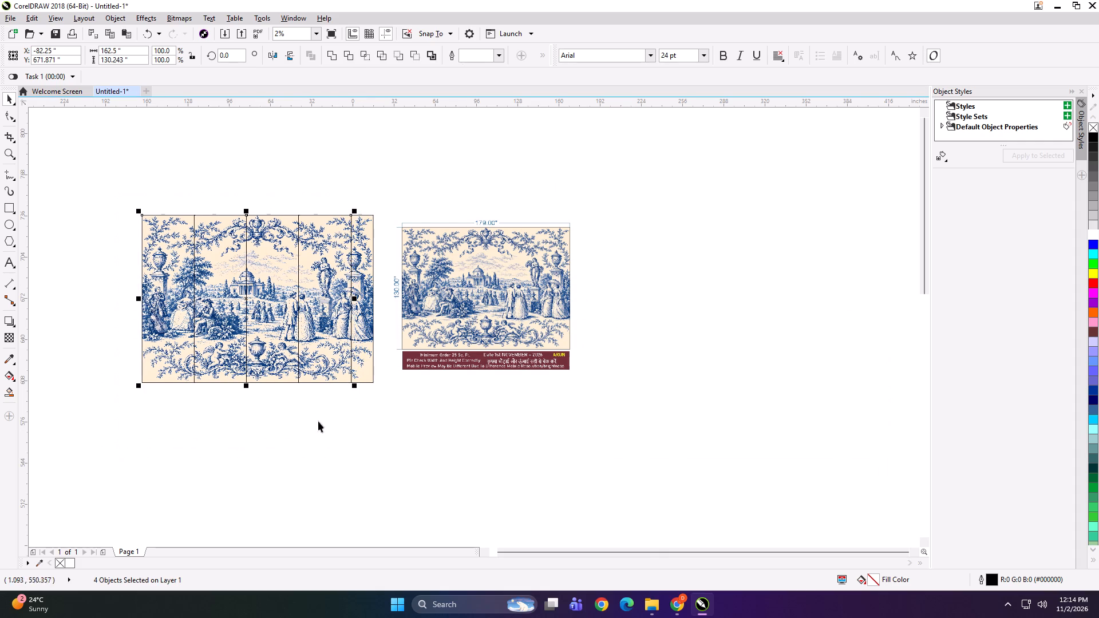
pyautogui.moveTo(115, 185); pyautogui.dragTo(305, 414)
pyautogui.moveTo(108, 188); pyautogui.dragTo(194, 332)
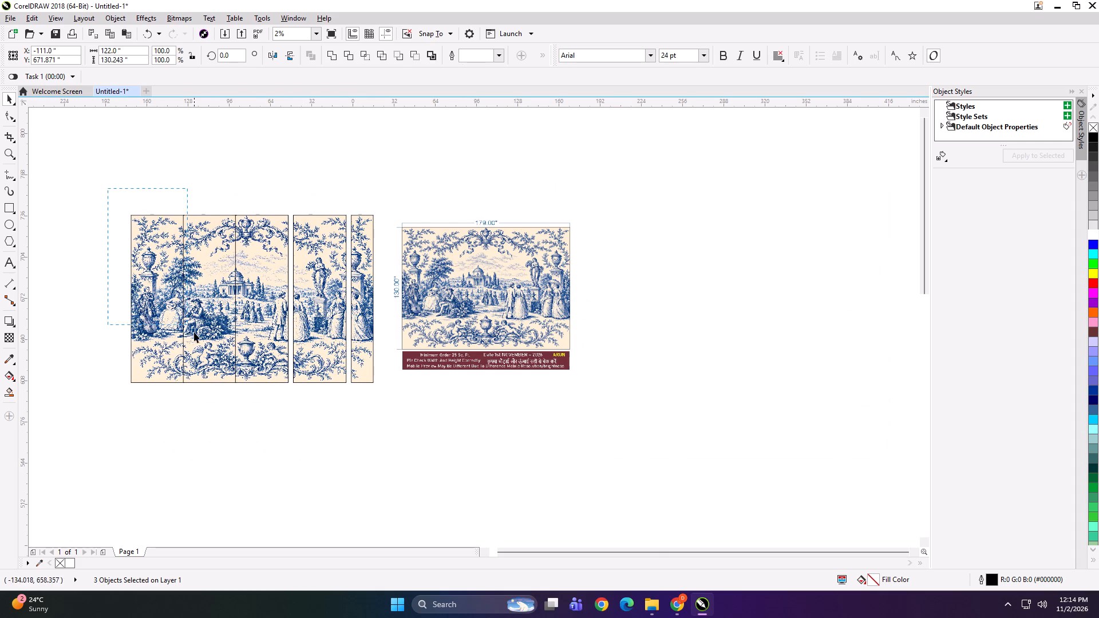
pyautogui.moveTo(194, 332); pyautogui.dragTo(268, 443)
pyautogui.press('Left')
pyautogui.press('Left')
pyautogui.press('Left')
pyautogui.press('Left')
pyautogui.press('Left')
pyautogui.press('Left')
pyautogui.press('Left')
pyautogui.press('Left')
pyautogui.press('Left')
pyautogui.press('Left')
pyautogui.moveTo(90, 185); pyautogui.dragTo(215, 422)
pyautogui.press('Left')
pyautogui.press('Left')
pyautogui.press('Left')
pyautogui.press('Left')
pyautogui.press('Left')
pyautogui.press('Left')
pyautogui.press('Left')
pyautogui.press('Left')
pyautogui.press('Left')
pyautogui.press('Left')
pyautogui.press('Left')
pyautogui.press('Left')
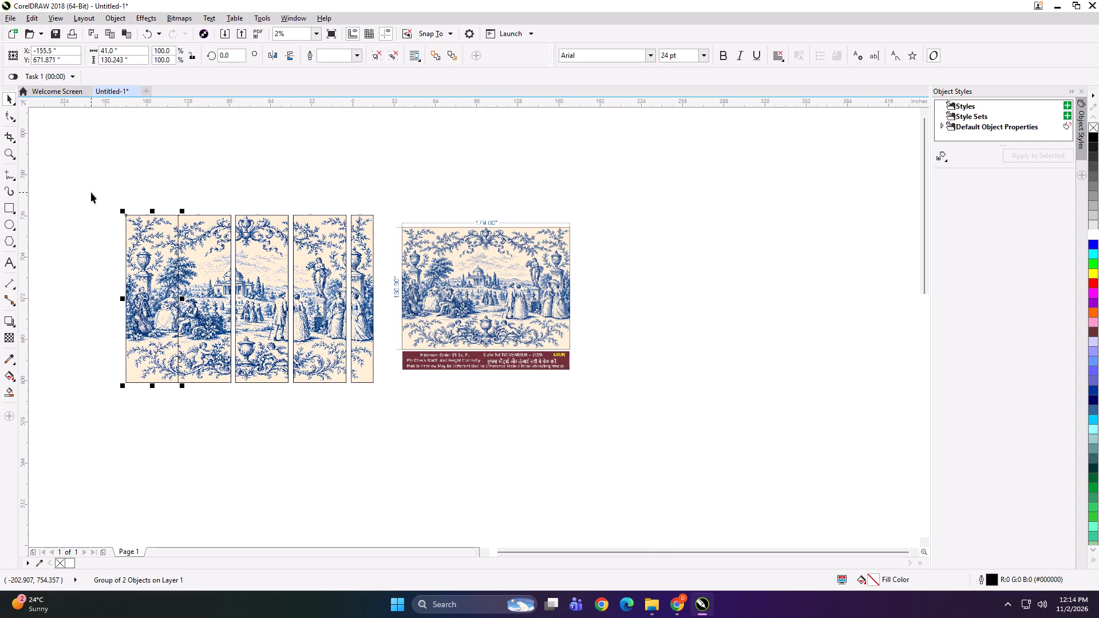
# Scale the five spaced panels down together and place them beside the dimensioned 179 x 130 preview at a similar height.
pyautogui.moveTo(91, 189); pyautogui.dragTo(400, 430)
pyautogui.keyDown('shift'); pyautogui.moveTo(375, 387); pyautogui.dragTo(332, 377); pyautogui.keyUp('shift')
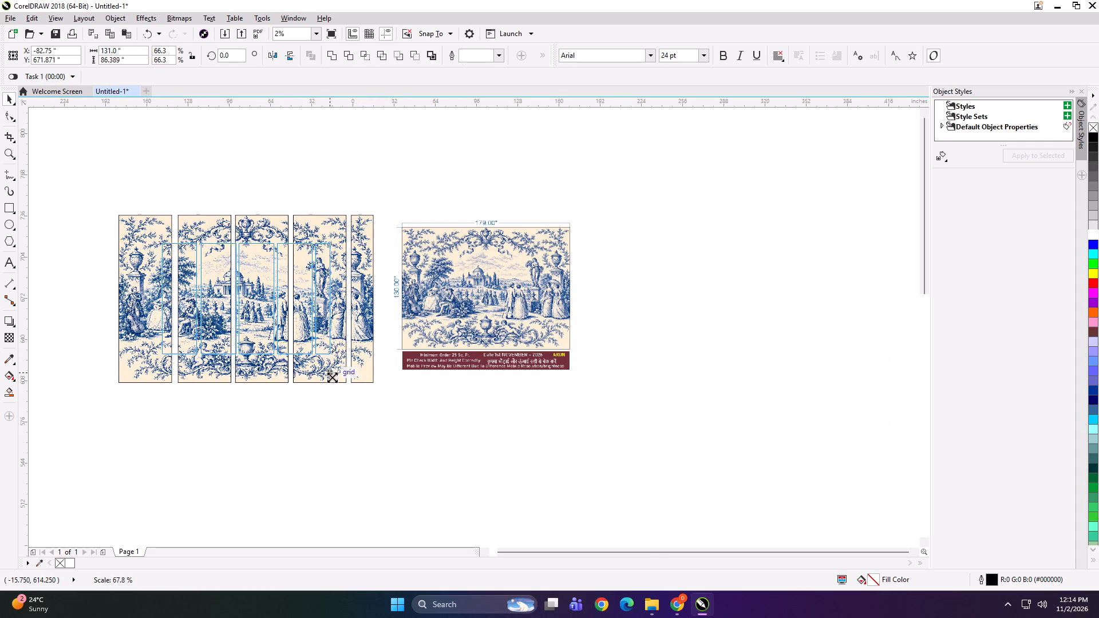
pyautogui.keyDown('shift'); pyautogui.moveTo(332, 377); pyautogui.dragTo(331, 377); pyautogui.keyUp('shift')
pyautogui.moveTo(252, 292); pyautogui.dragTo(299, 279)
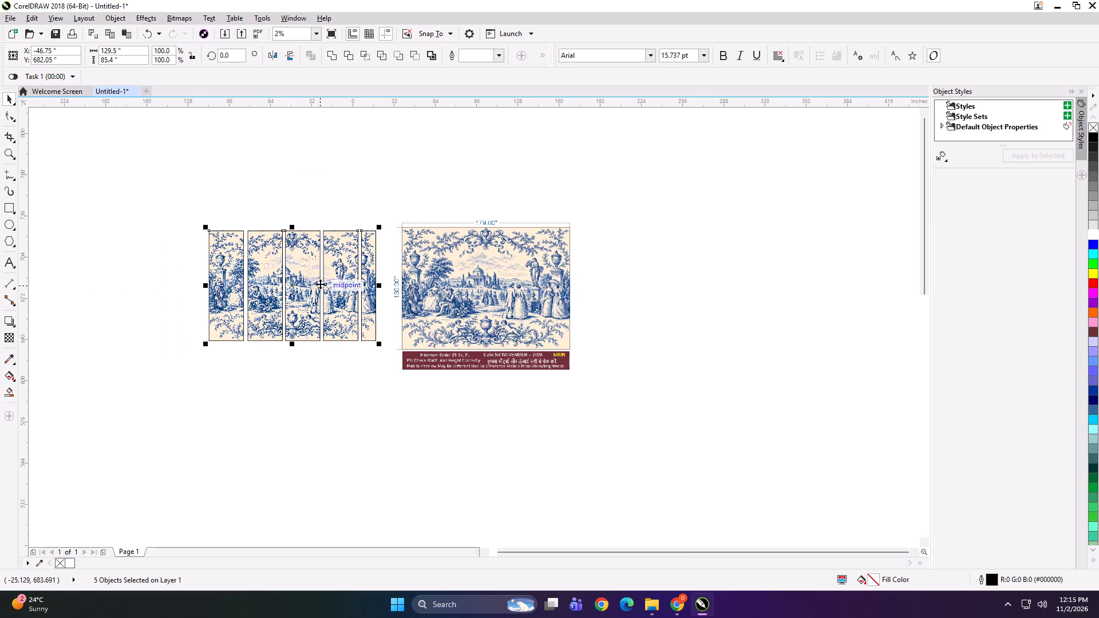
pyautogui.scroll(1, 320, 284)
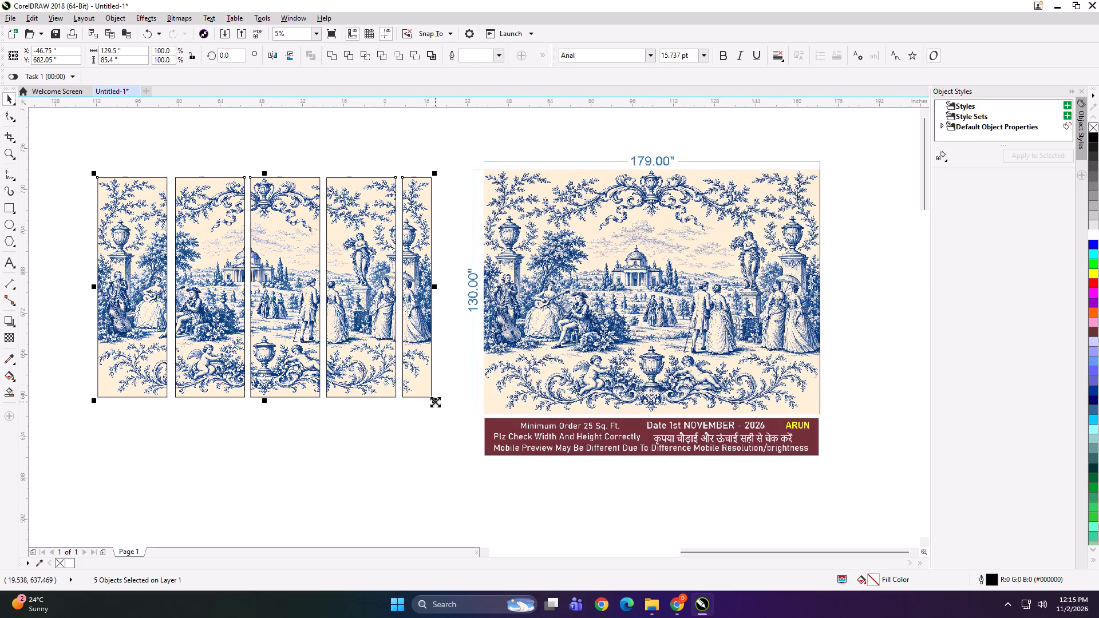
pyautogui.keyDown('shift'); pyautogui.moveTo(435, 402); pyautogui.dragTo(458, 415); pyautogui.keyUp('shift')
# Group the five panels with the dimensioned preview and scale the group down to a small preview size.
pyautogui.keyDown('shift'); pyautogui.click(524, 339); pyautogui.keyUp('shift')
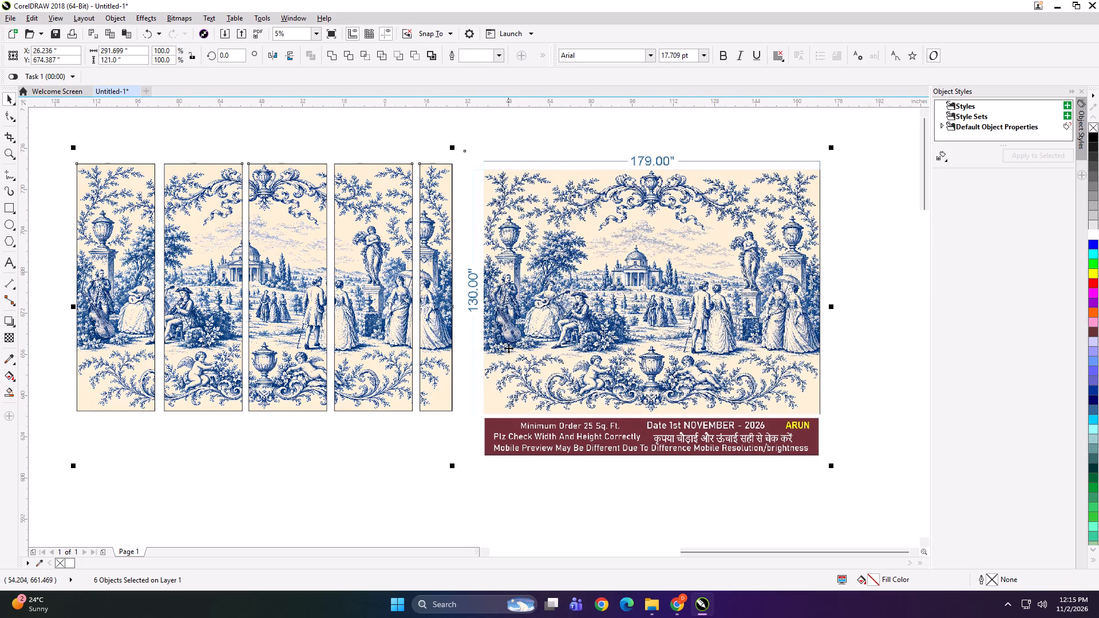
pyautogui.hotkey('ctrl', 'g')
pyautogui.scroll(-1, 487, 335)
pyautogui.keyDown('shift'); pyautogui.moveTo(664, 406); pyautogui.dragTo(531, 358); pyautogui.keyUp('shift')
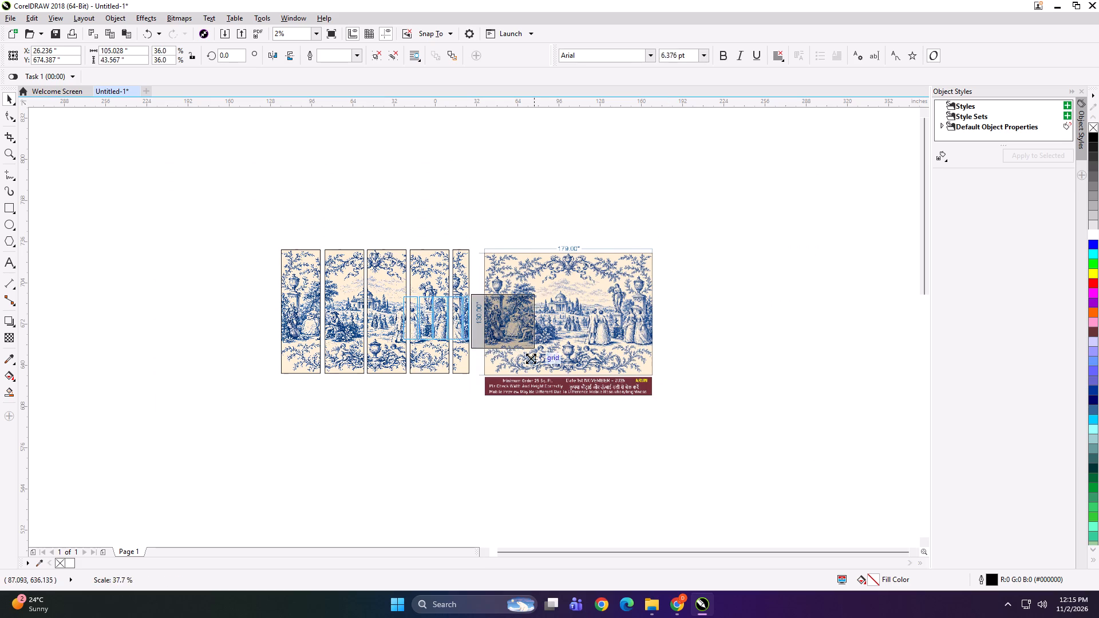
pyautogui.keyDown('shift'); pyautogui.moveTo(531, 358); pyautogui.dragTo(487, 336); pyautogui.keyUp('shift')
pyautogui.scroll(5, 473, 323)
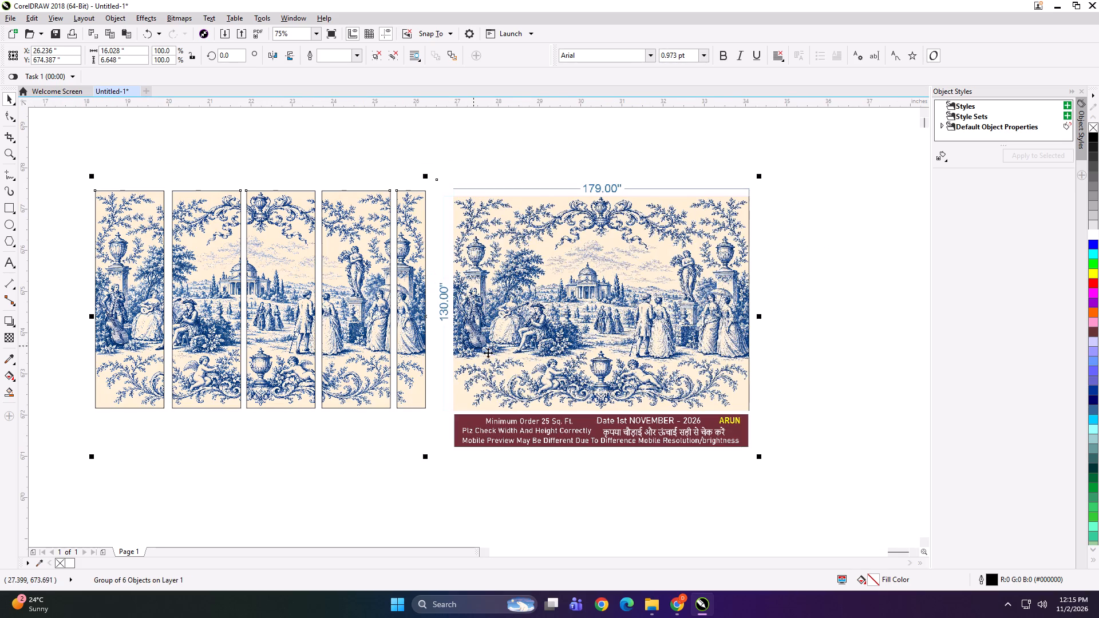
pyautogui.keyDown('shift'); pyautogui.moveTo(762, 458); pyautogui.dragTo(742, 452); pyautogui.keyUp('shift')
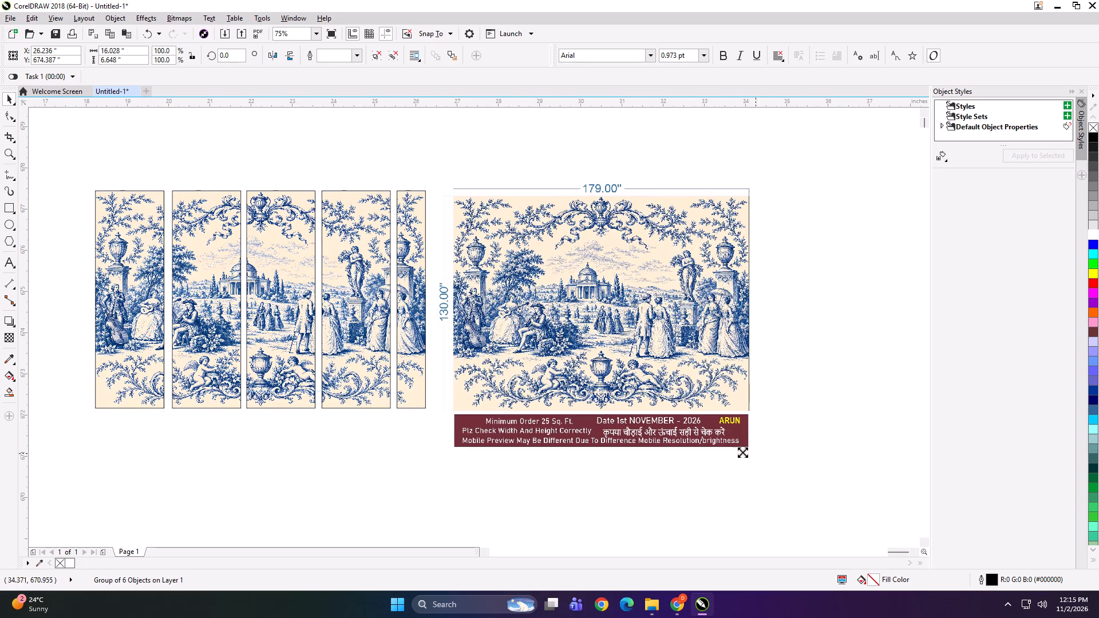
pyautogui.keyDown('shift'); pyautogui.moveTo(742, 452); pyautogui.dragTo(566, 370); pyautogui.keyUp('shift')
# Export the reduced group of panels and dimensioned preview under the name SFD.
pyautogui.hotkey('ctrl', 'e')
pyautogui.write('SFD')
pyautogui.press('Return')
pyautogui.press('h')
pyautogui.press('Return')
pyautogui.press('Return')
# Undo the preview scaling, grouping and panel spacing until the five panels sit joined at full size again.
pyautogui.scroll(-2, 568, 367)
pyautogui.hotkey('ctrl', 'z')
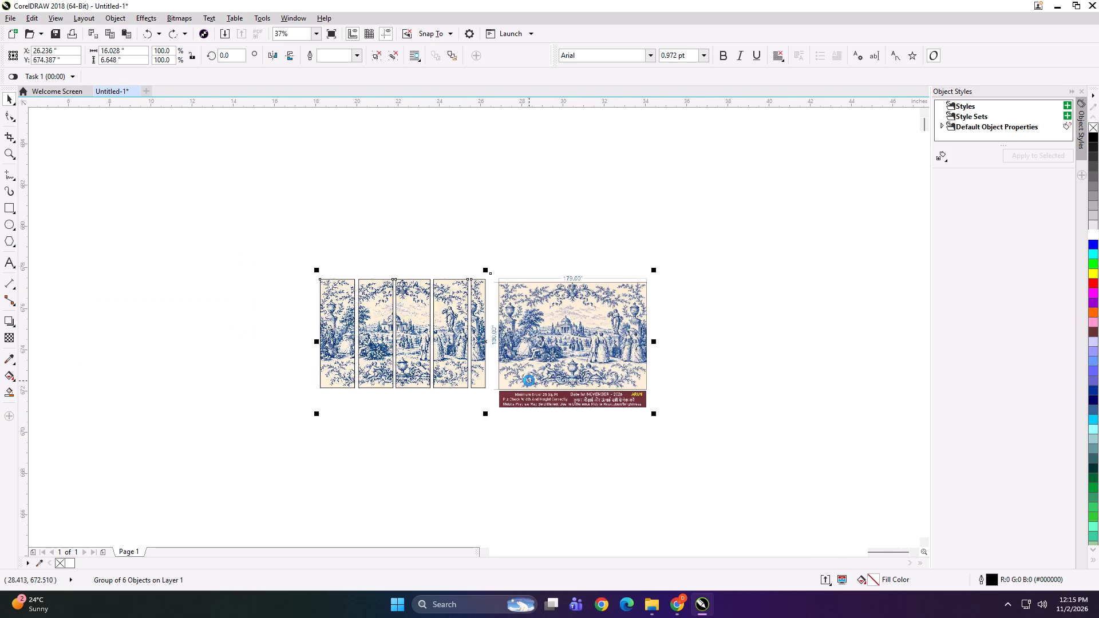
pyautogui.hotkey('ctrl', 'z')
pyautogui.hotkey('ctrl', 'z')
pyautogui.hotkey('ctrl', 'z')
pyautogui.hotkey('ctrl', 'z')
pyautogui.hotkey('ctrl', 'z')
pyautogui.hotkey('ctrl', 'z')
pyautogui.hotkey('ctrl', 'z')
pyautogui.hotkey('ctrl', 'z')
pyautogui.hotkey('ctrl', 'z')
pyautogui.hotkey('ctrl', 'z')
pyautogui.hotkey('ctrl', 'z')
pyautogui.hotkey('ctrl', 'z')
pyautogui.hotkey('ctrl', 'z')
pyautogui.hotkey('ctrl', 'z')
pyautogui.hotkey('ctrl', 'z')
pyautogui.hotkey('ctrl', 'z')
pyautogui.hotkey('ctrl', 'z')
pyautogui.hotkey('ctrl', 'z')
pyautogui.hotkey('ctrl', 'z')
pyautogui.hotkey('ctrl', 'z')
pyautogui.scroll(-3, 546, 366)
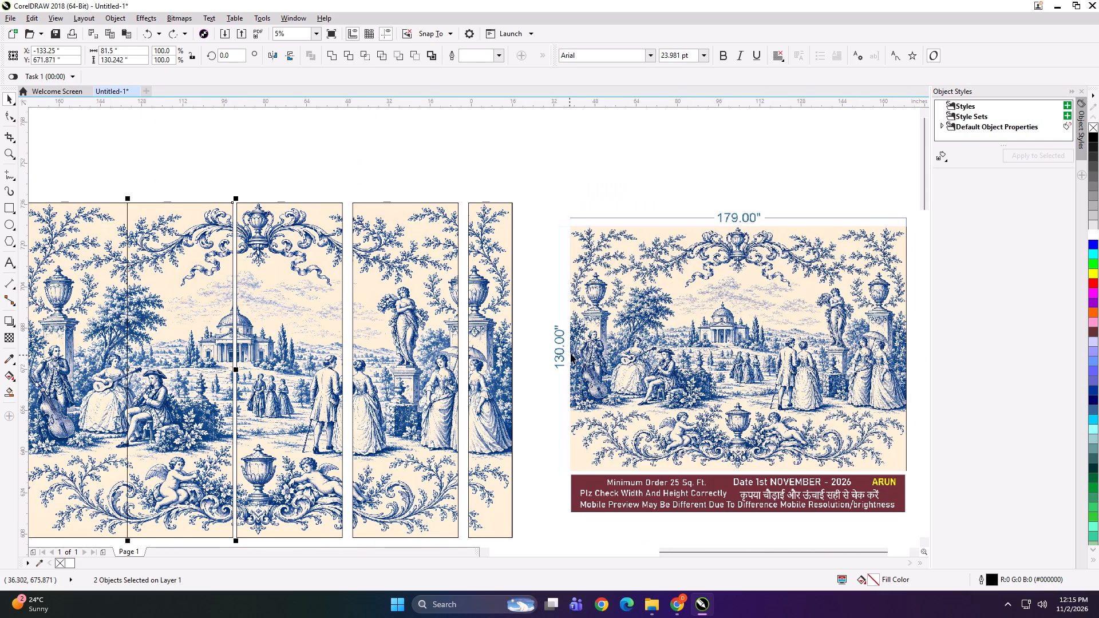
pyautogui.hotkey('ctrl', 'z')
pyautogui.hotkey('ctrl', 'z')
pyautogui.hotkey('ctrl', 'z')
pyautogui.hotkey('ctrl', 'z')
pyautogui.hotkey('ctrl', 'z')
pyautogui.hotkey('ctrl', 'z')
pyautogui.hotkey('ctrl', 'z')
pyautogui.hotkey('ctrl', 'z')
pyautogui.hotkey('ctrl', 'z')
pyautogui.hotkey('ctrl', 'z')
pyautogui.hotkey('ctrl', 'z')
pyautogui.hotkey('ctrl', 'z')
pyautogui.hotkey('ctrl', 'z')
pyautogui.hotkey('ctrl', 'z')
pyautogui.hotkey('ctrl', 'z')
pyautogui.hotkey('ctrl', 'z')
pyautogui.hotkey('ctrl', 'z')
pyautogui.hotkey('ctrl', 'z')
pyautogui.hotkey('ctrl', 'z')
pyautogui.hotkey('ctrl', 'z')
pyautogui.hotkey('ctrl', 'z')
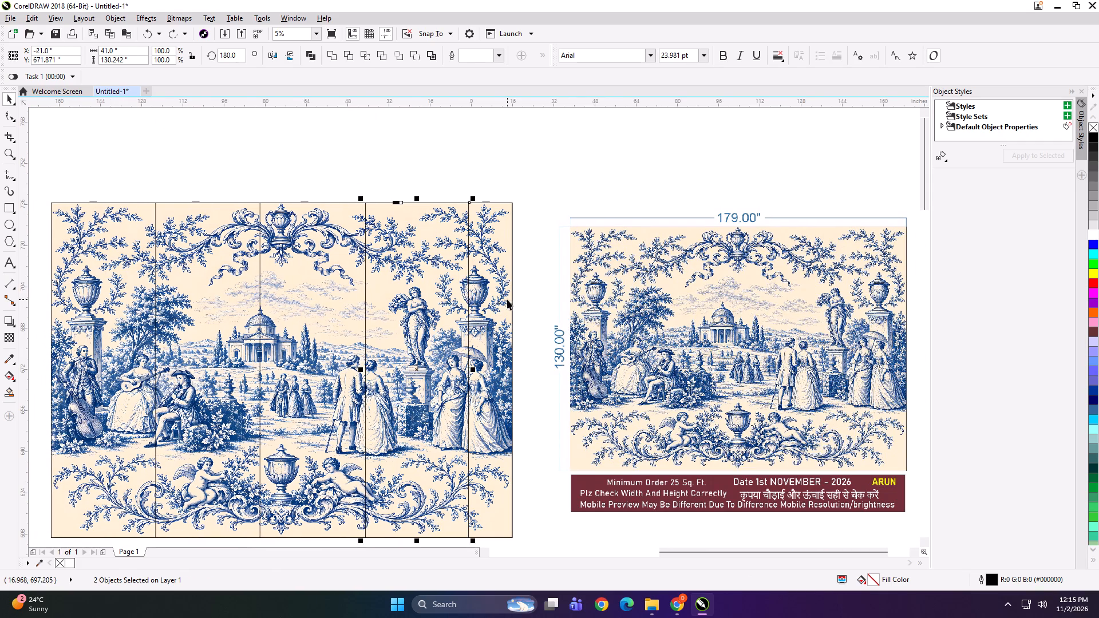
# Delete all the blue toile panels together with their labels and the dimensioned preview.
pyautogui.scroll(-1, 511, 291)
pyautogui.click(241, 213)
pyautogui.moveTo(241, 213); pyautogui.dragTo(622, 534)
pyautogui.scroll(1, 587, 256)
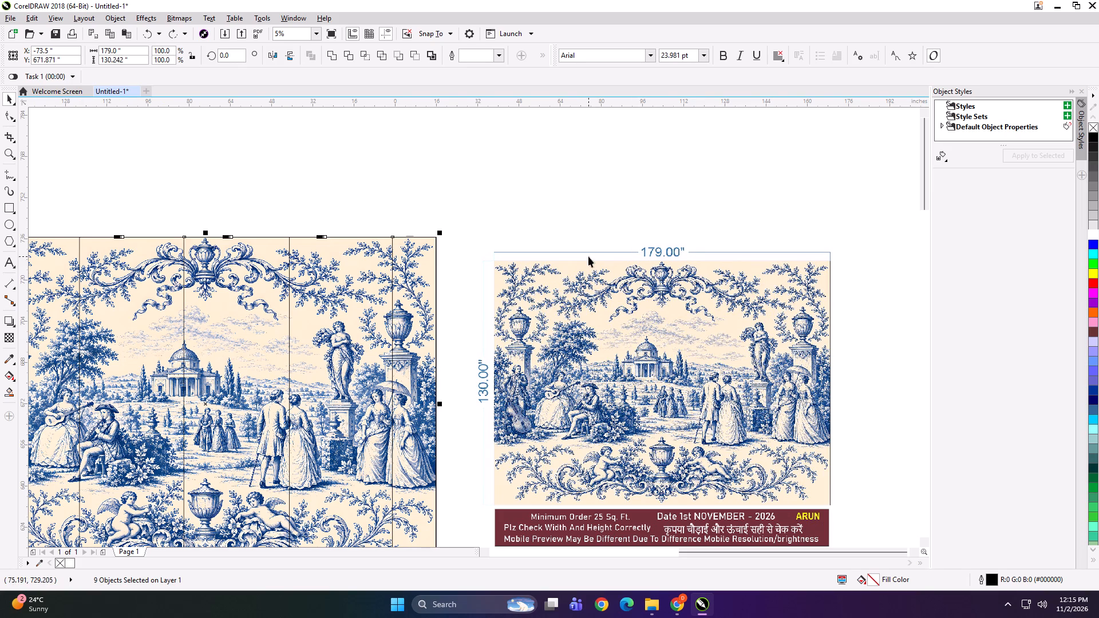
pyautogui.scroll(-1, 611, 263)
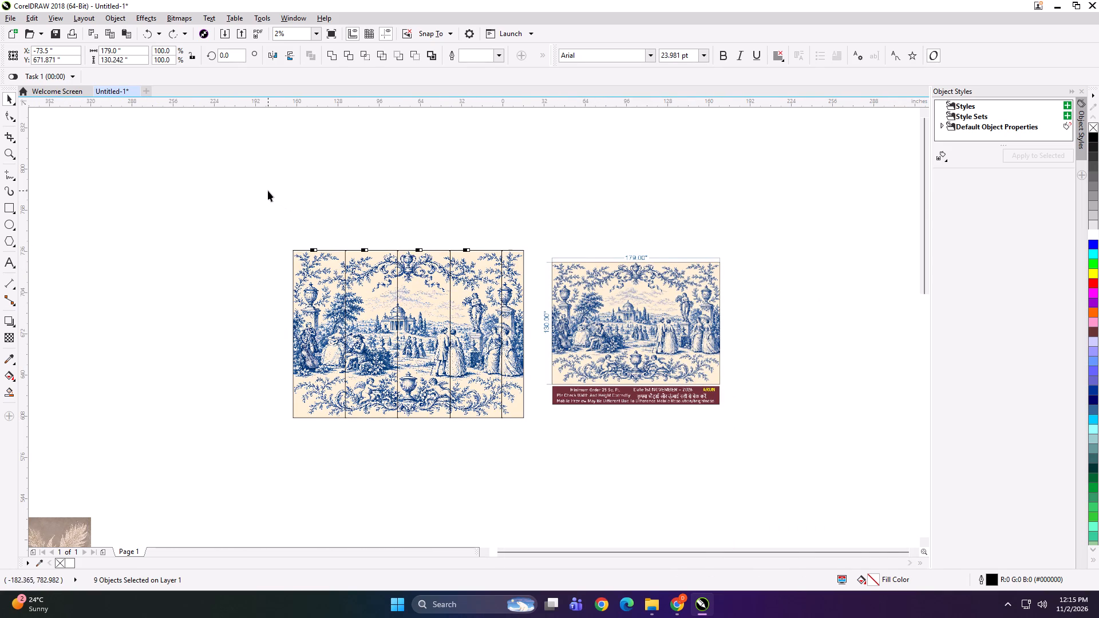
pyautogui.click(268, 191)
pyautogui.moveTo(249, 188); pyautogui.dragTo(776, 518)
pyautogui.press('Delete')
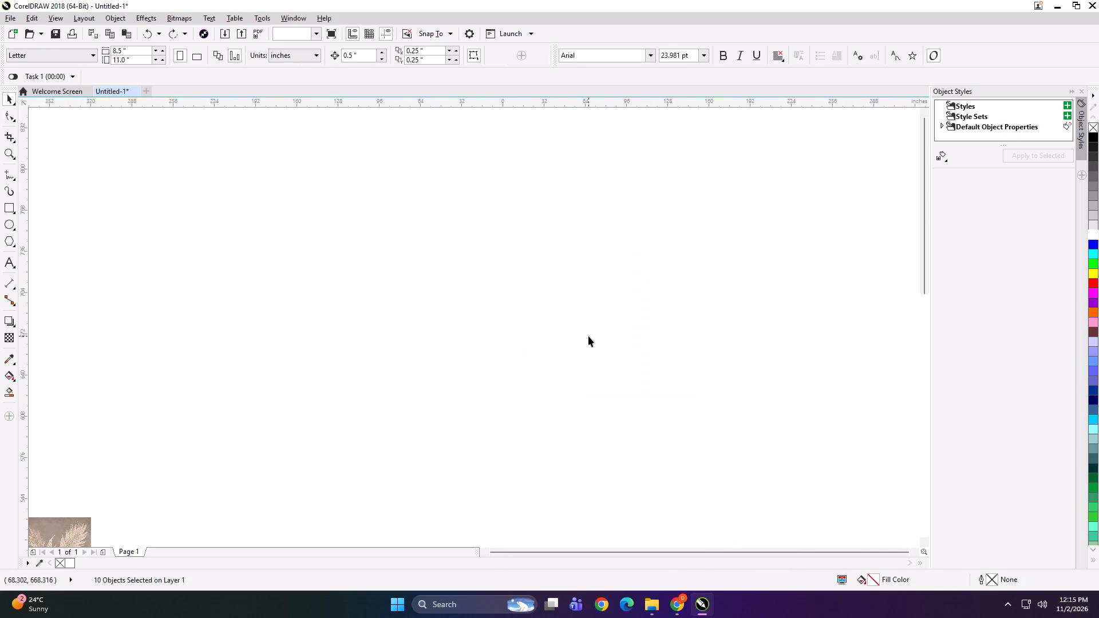
# Move the remaining feather artwork further left and slightly down in the drawing.
pyautogui.press('F4')
pyautogui.scroll(-1, 450, 290)
pyautogui.moveTo(465, 297); pyautogui.dragTo(329, 324)
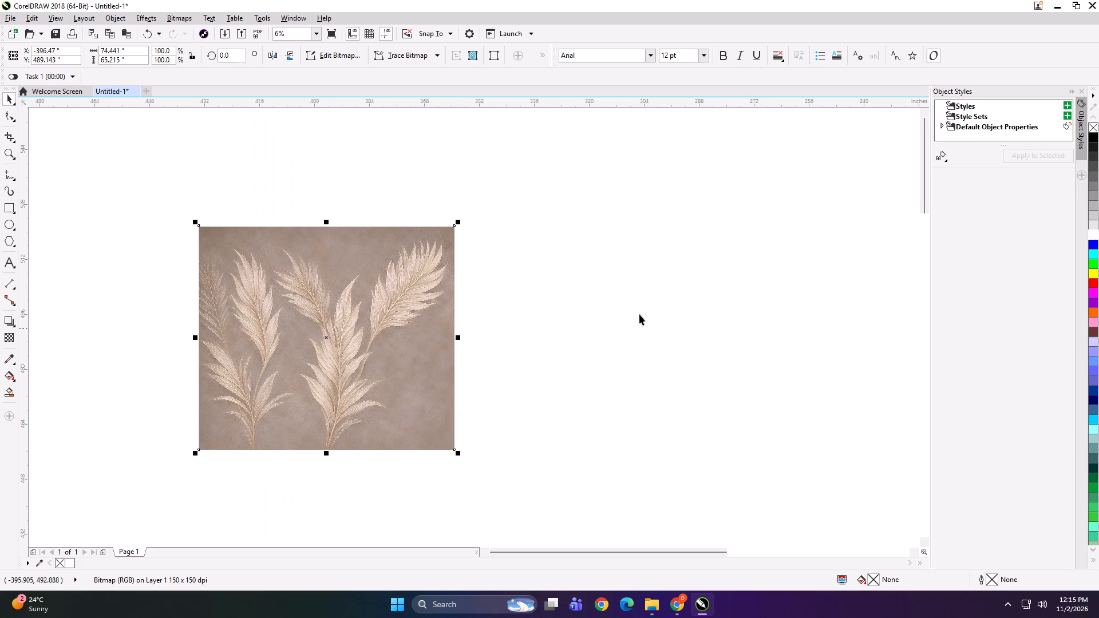
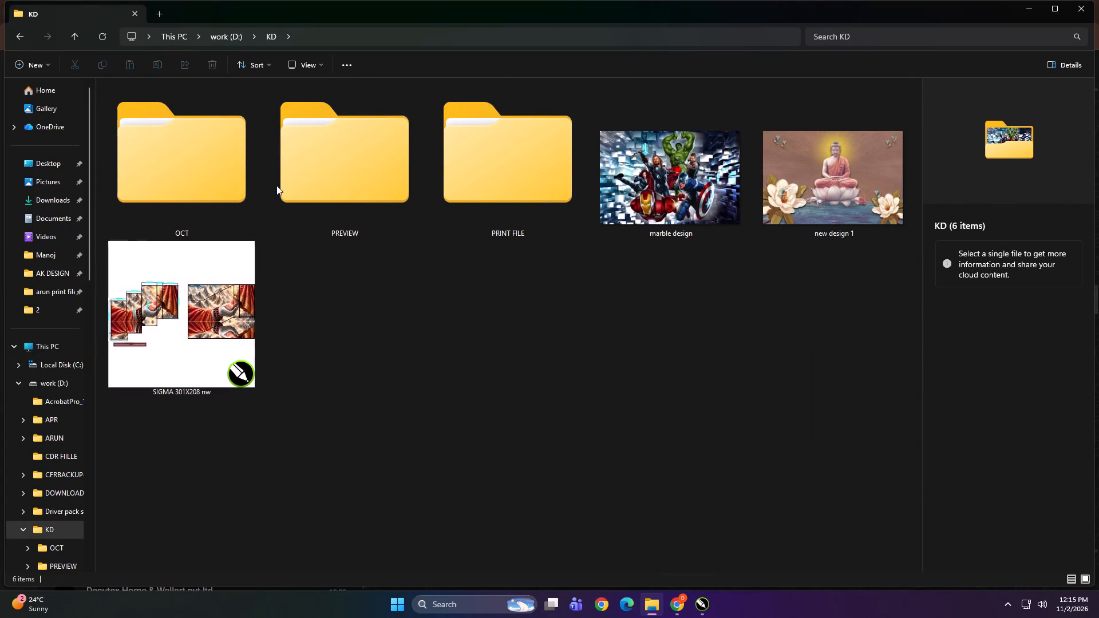
# Copy the 179x130 folder from KD > PRINT FILE > NOV > 2 > wall paradise on the work drive.
pyautogui.doubleClick(487, 188)
pyautogui.doubleClick(211, 169)
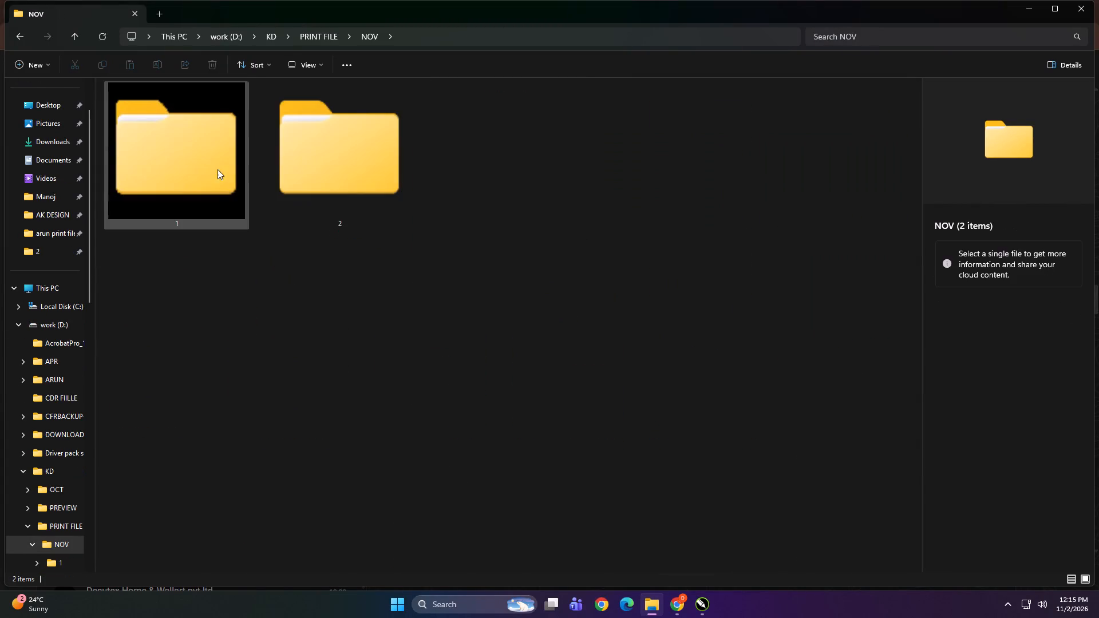
pyautogui.doubleClick(294, 167)
pyautogui.doubleClick(196, 284)
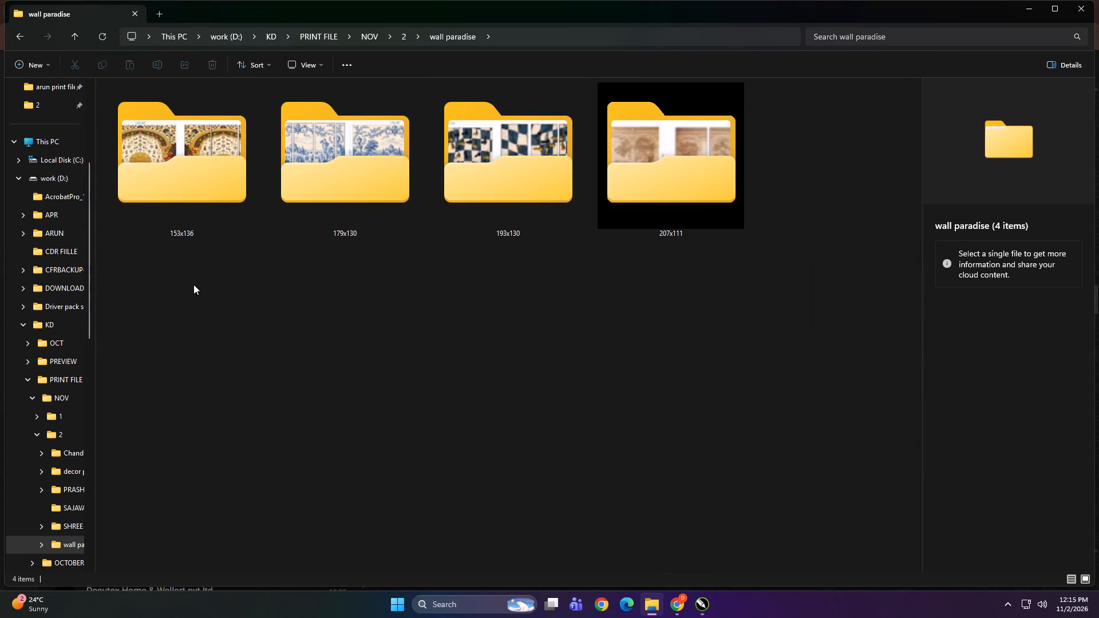
pyautogui.click(378, 196)
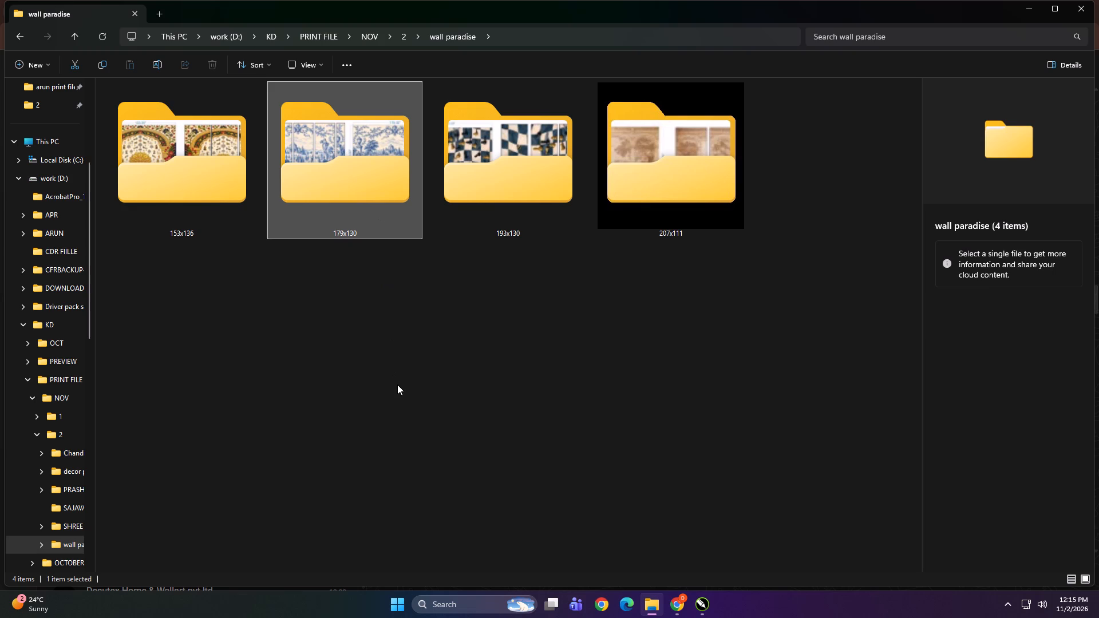
pyautogui.hotkey('ctrl', 'c')
# Paste the copied folder into Print > NOV > 2 > wall paradise on the DIGITECH_SHAREDRIVE network drive.
pyautogui.scroll(5, 35, 439)
pyautogui.click(48, 354)
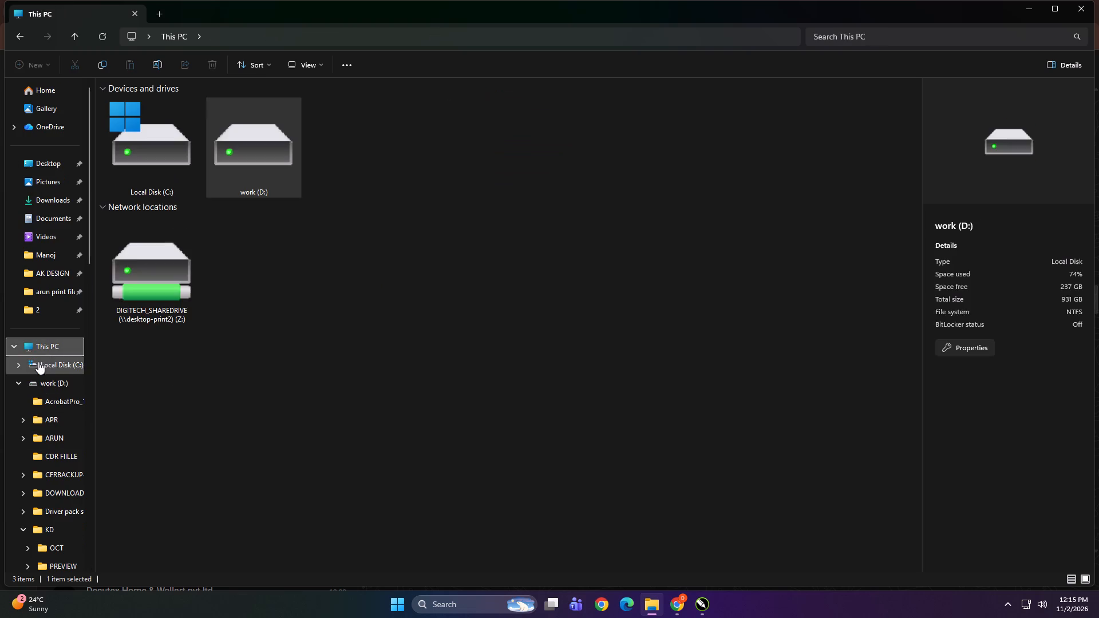
pyautogui.doubleClick(180, 263)
pyautogui.doubleClick(693, 129)
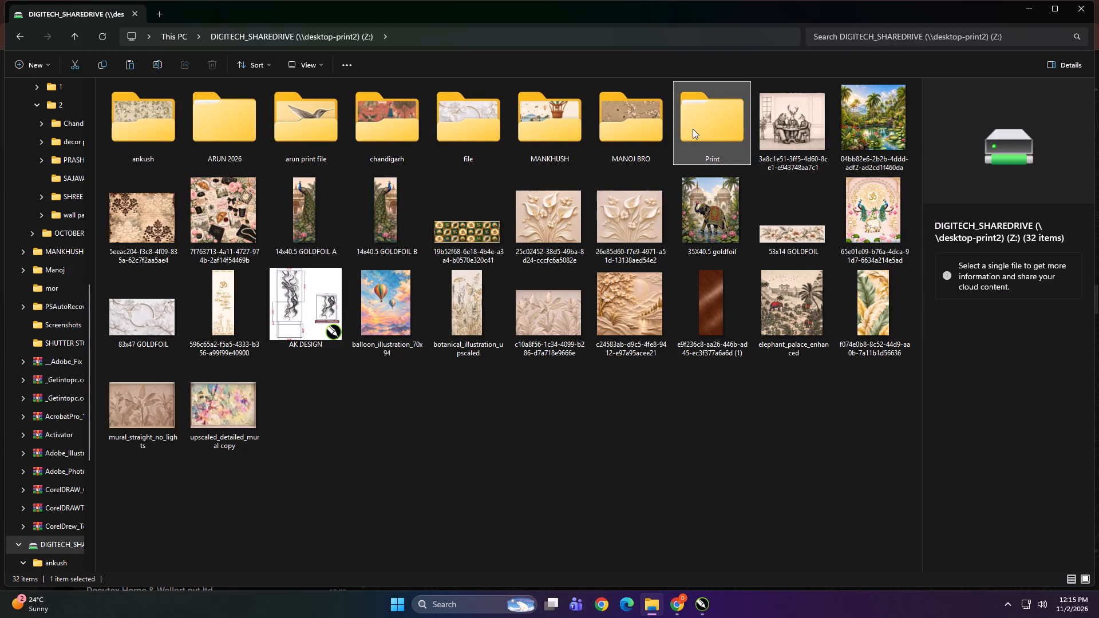
pyautogui.doubleClick(302, 144)
pyautogui.doubleClick(357, 173)
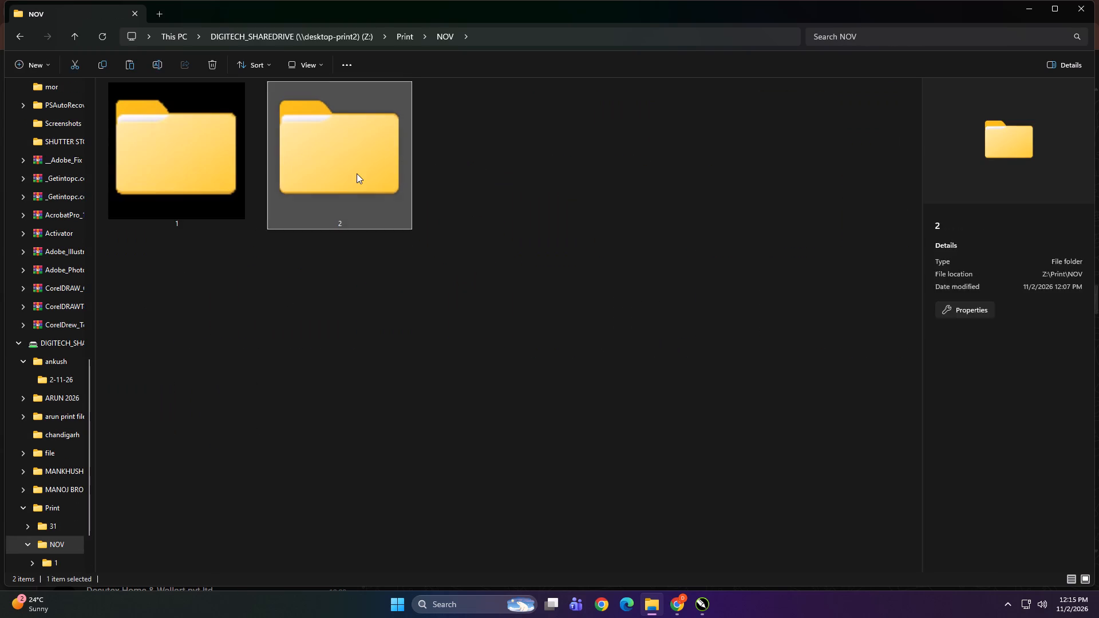
pyautogui.doubleClick(307, 333)
pyautogui.rightClick(347, 321)
pyautogui.click(366, 331)
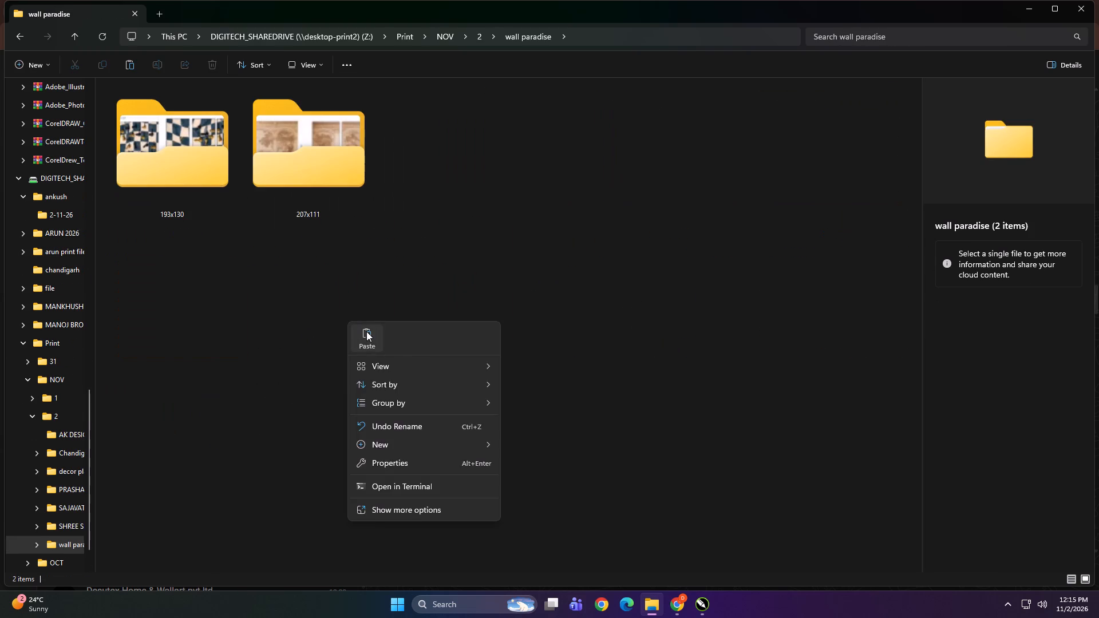
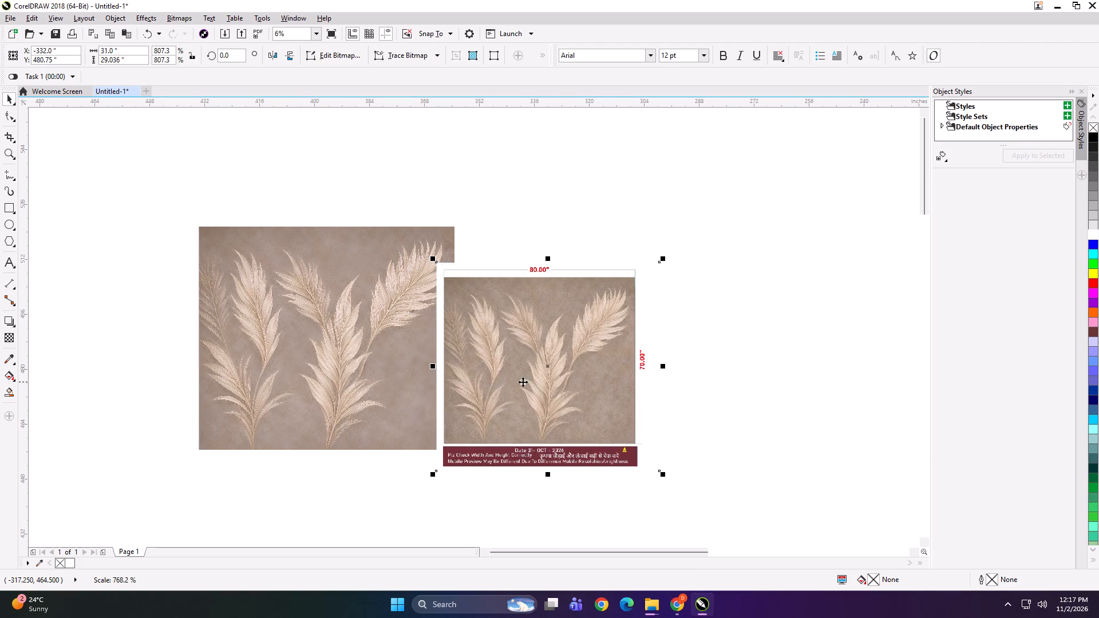
# Move the dimensioned feather preview up and to the right so it sits clear of the larger feather artwork.
pyautogui.moveTo(508, 380); pyautogui.dragTo(567, 346)
# Examine the large feather artwork and its dimensioned preview side by side at close range to compare them.
pyautogui.keyDown('shift'); pyautogui.click(386, 317); pyautogui.keyUp('shift')
pyautogui.hotkey('shift', 'F2')
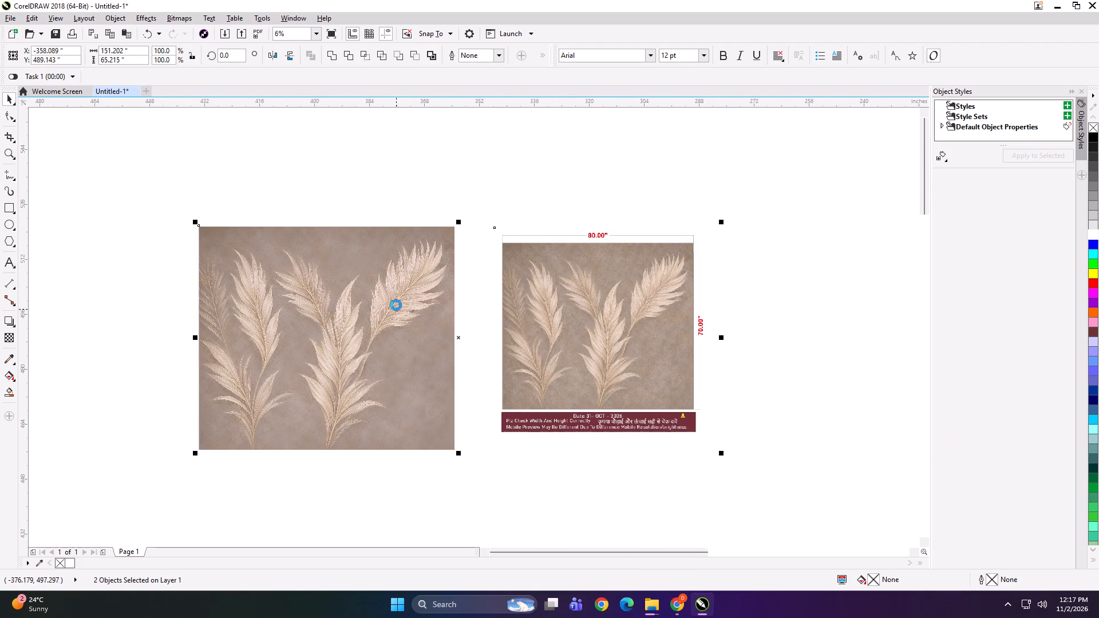
pyautogui.click(318, 123)
pyautogui.scroll(-1, 307, 220)
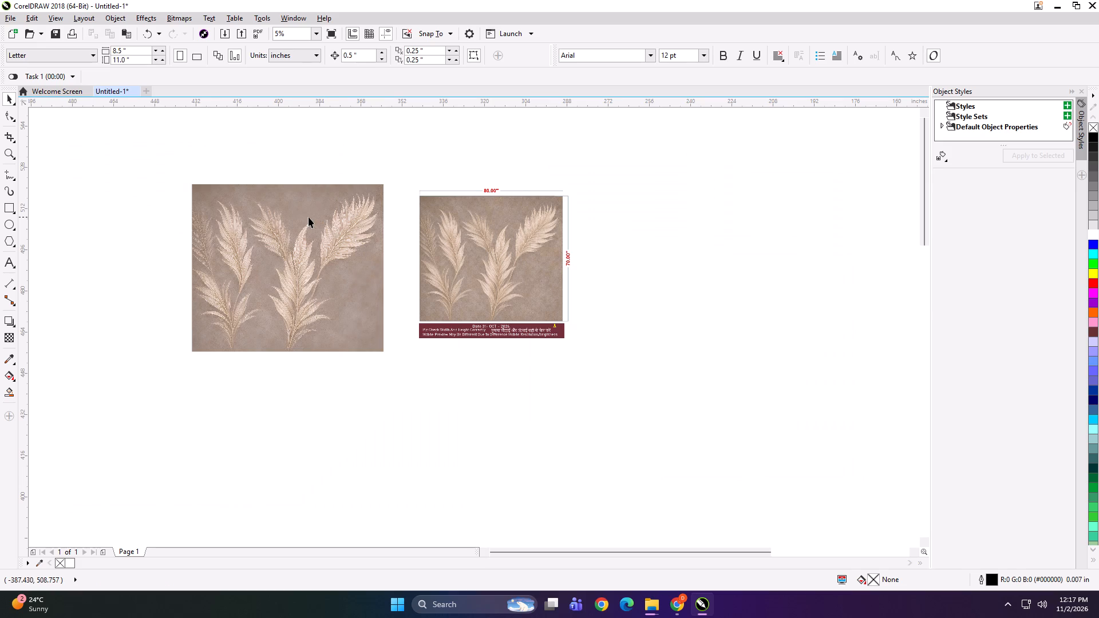
pyautogui.click(309, 217)
pyautogui.keyDown('shift'); pyautogui.click(463, 243); pyautogui.keyUp('shift')
pyautogui.hotkey('shift', 'F2')
pyautogui.click(369, 127)
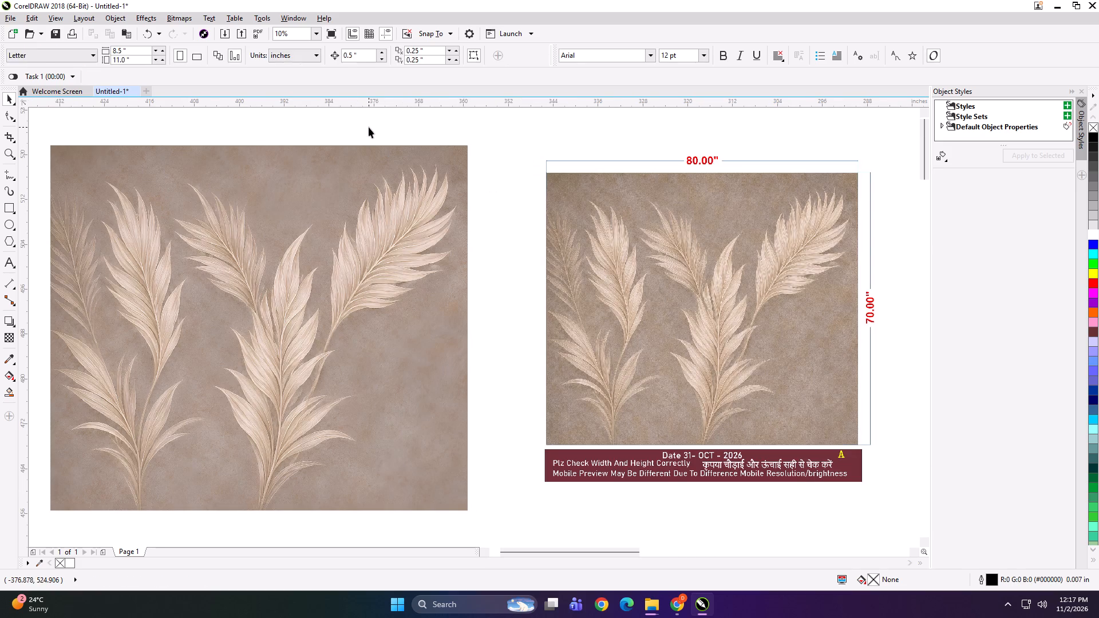
# Resize the large feather artwork to 80 inches wide and 70 inches high.
pyautogui.click(346, 211)
pyautogui.click(135, 45)
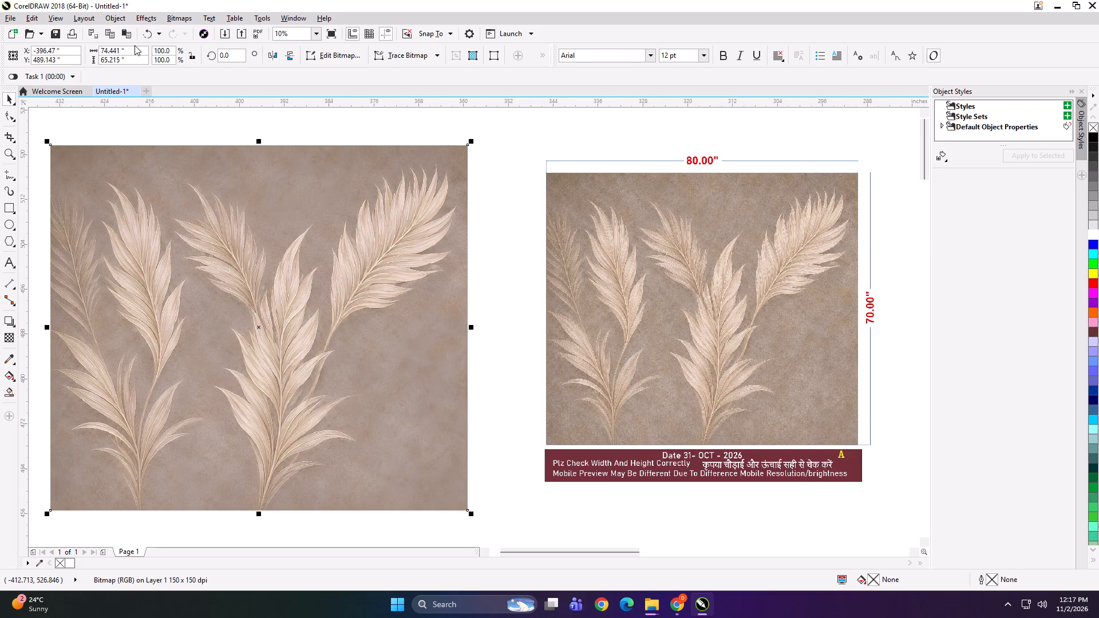
pyautogui.click(136, 50)
pyautogui.hotkey('ctrl', 'a')
pyautogui.write('80')
pyautogui.press('Tab')
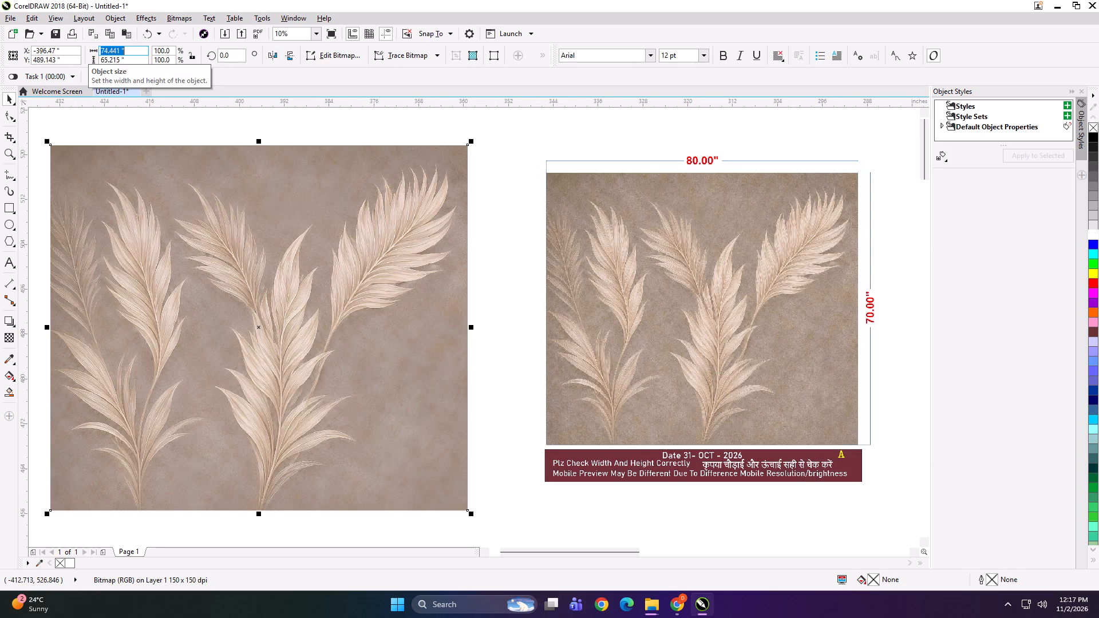
pyautogui.press('7')
pyautogui.press('0')
pyautogui.press('Return')
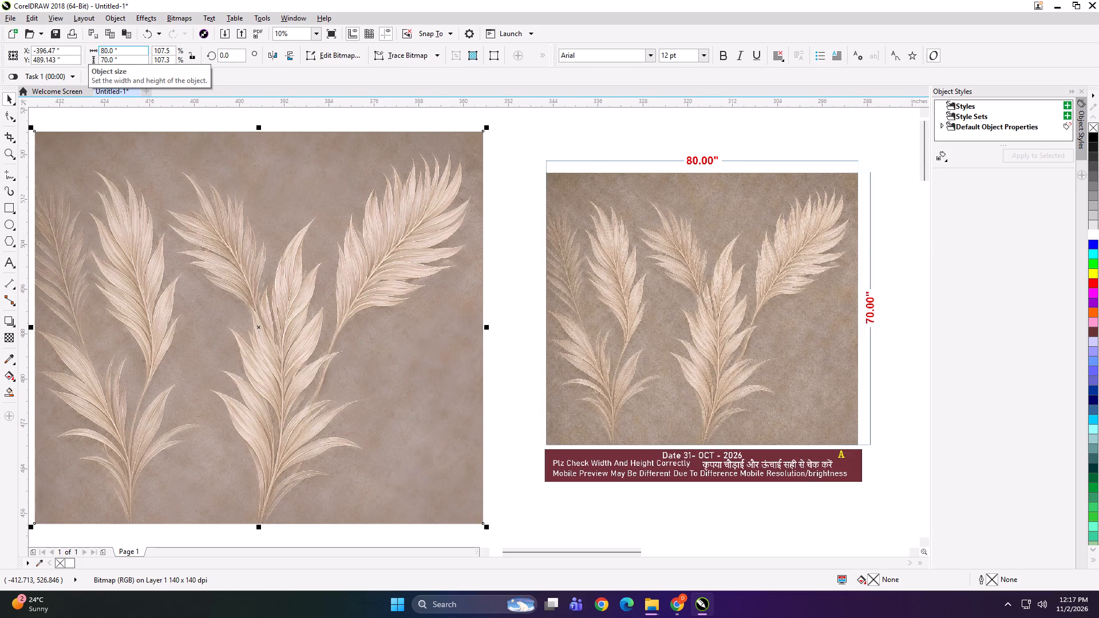
# Enlarge the customer reference preview to about 77.4 inches high and move it slightly away from the feather artwork.
pyautogui.scroll(-2, 326, 238)
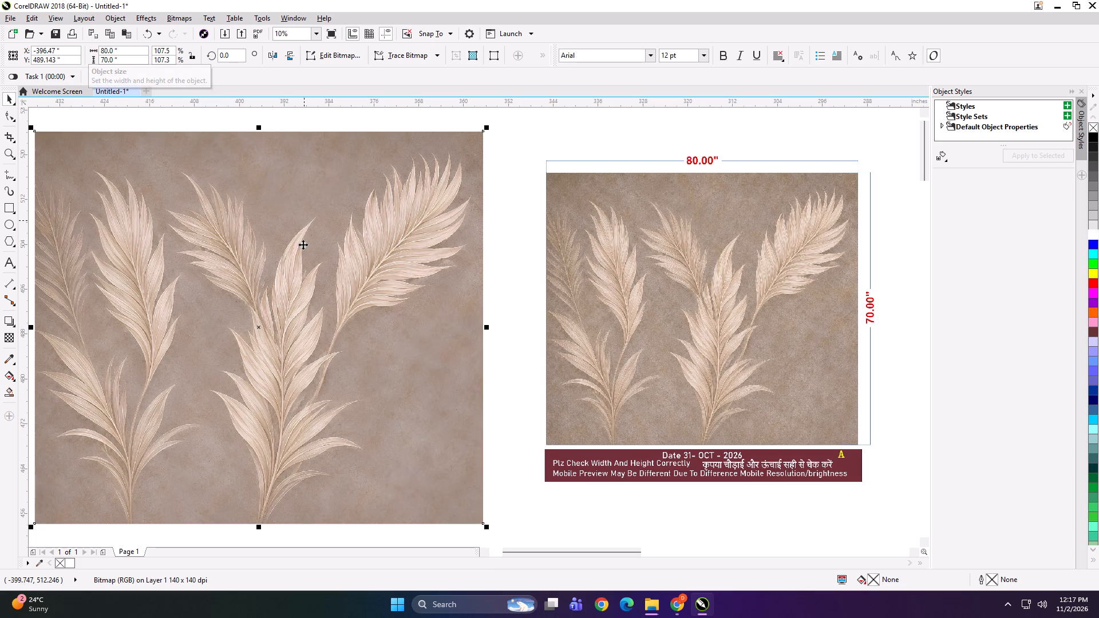
pyautogui.scroll(-1, 299, 253)
pyautogui.click(333, 300)
pyautogui.click(362, 180)
pyautogui.click(544, 281)
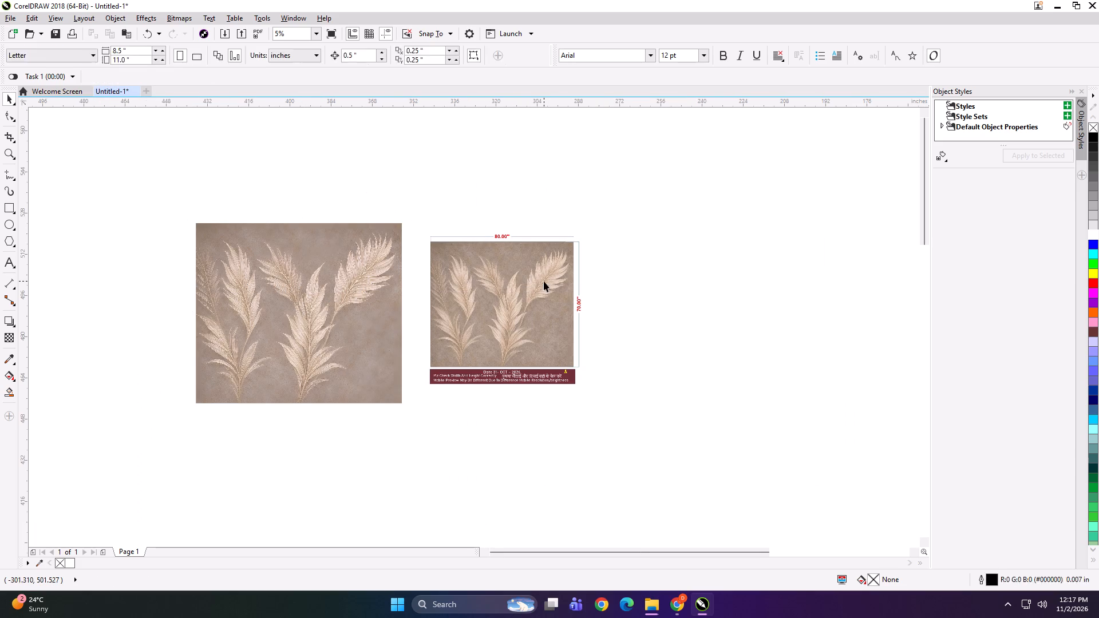
pyautogui.moveTo(547, 315); pyautogui.dragTo(548, 289)
pyautogui.moveTo(512, 320); pyautogui.dragTo(501, 289)
pyautogui.click(500, 282)
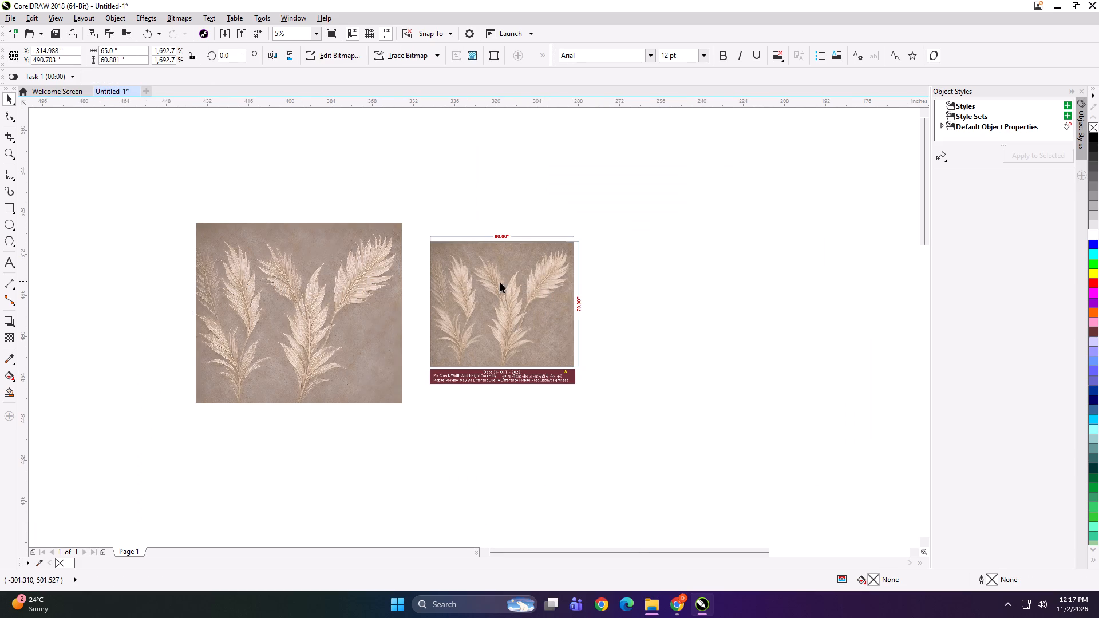
pyautogui.click(503, 271)
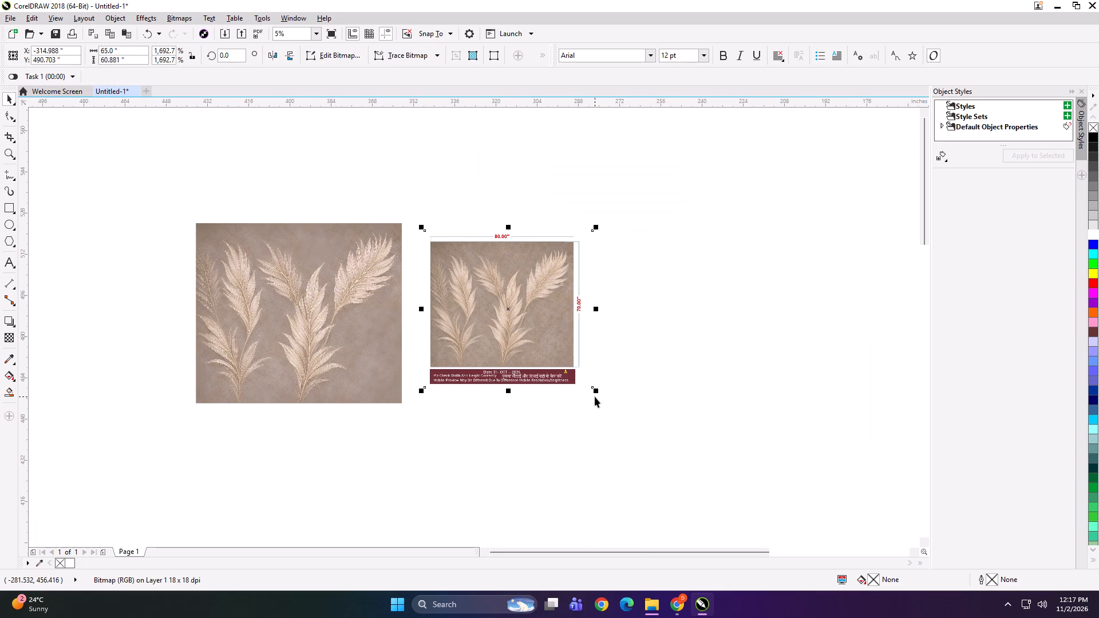
pyautogui.moveTo(595, 394); pyautogui.dragTo(631, 414)
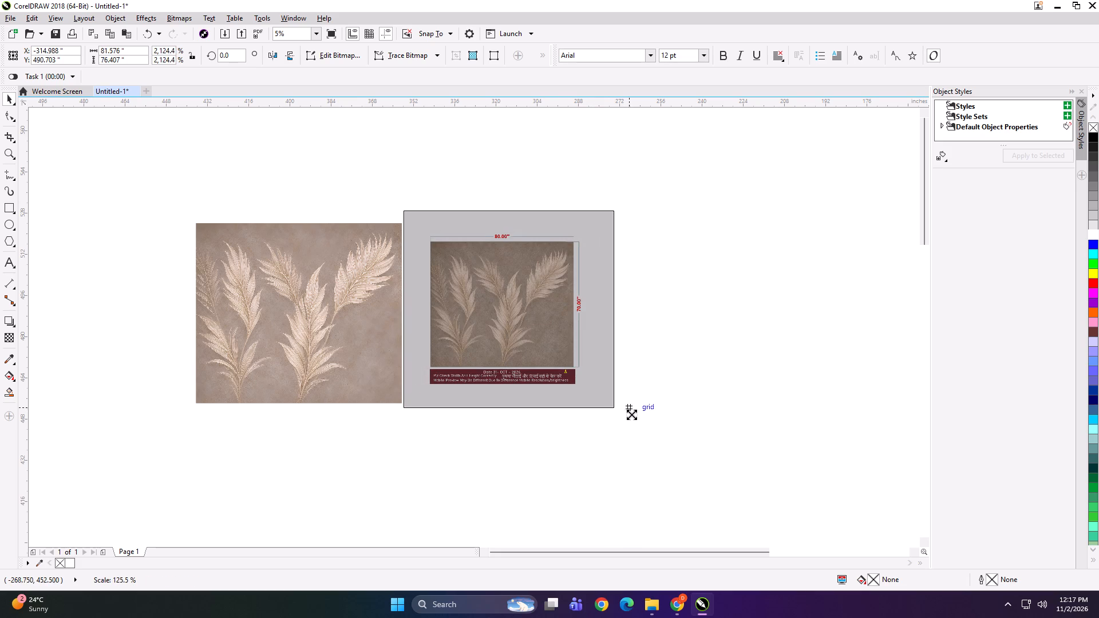
pyautogui.moveTo(631, 414); pyautogui.dragTo(632, 415)
pyautogui.moveTo(465, 309); pyautogui.dragTo(481, 309)
# Create a rectangle over the feather artwork and set its width to 41 inches, keeping the 70-inch height.
pyautogui.keyDown('shift'); pyautogui.click(357, 305); pyautogui.keyUp('shift')
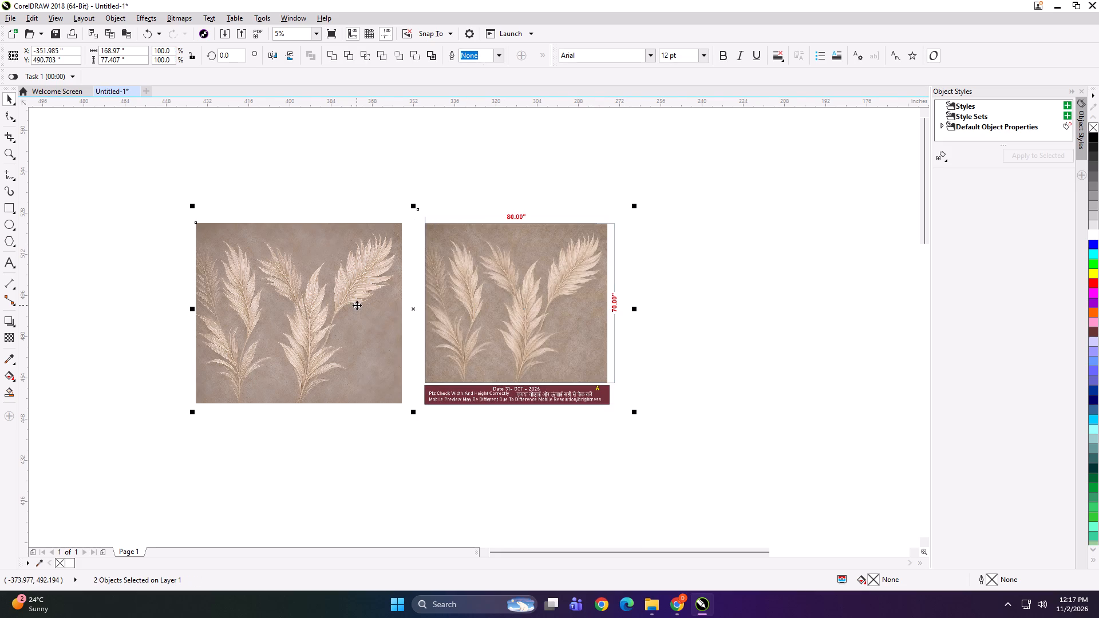
pyautogui.hotkey('shift', 'F2')
pyautogui.click(278, 129)
pyautogui.click(300, 191)
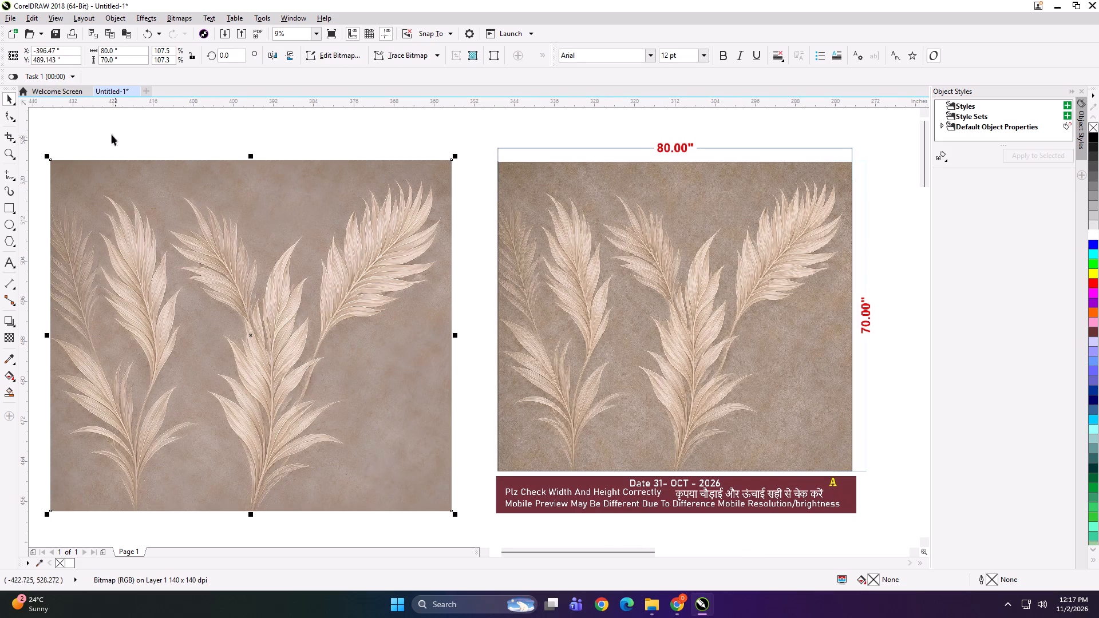
pyautogui.keyDown('shift'); pyautogui.doubleClick(9, 203); pyautogui.keyUp('shift')
pyautogui.hotkey('shift', 'space')
pyautogui.click(121, 52)
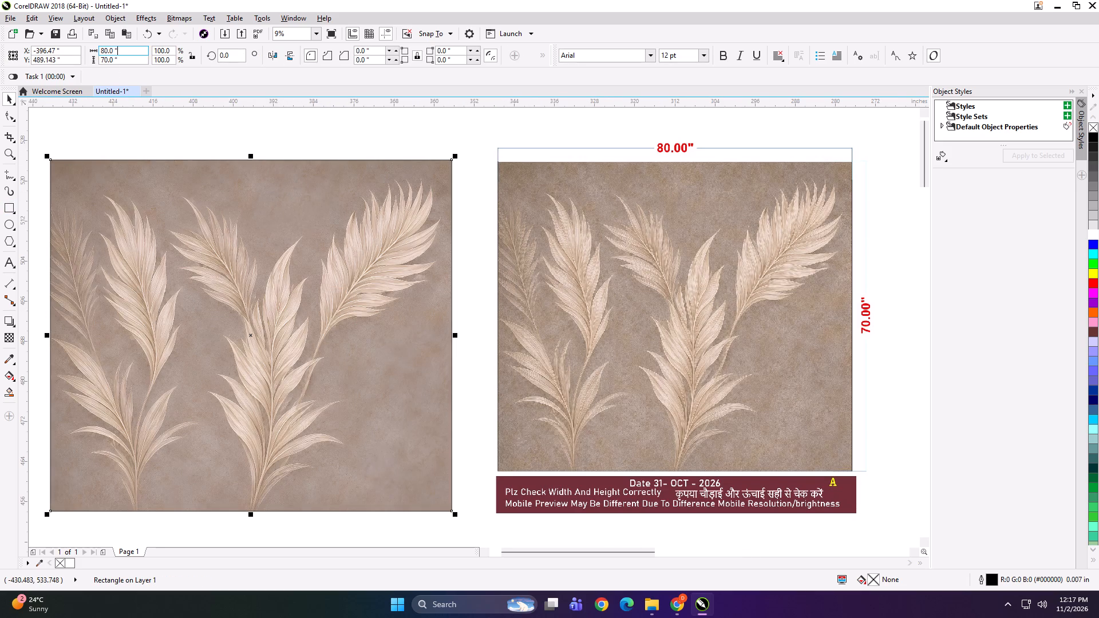
pyautogui.hotkey('ctrl', 'a')
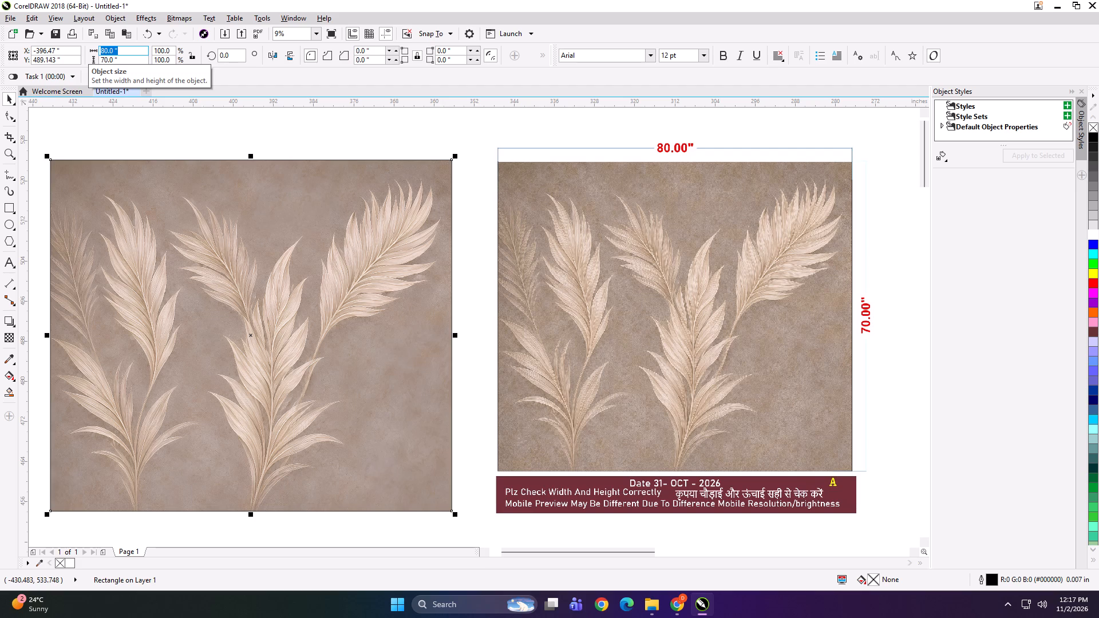
pyautogui.write('41')
pyautogui.press('Return')
# Align the 41-inch panel rectangle to the left edge of the feather artwork.
pyautogui.keyDown('shift'); pyautogui.click(119, 211); pyautogui.keyUp('shift')
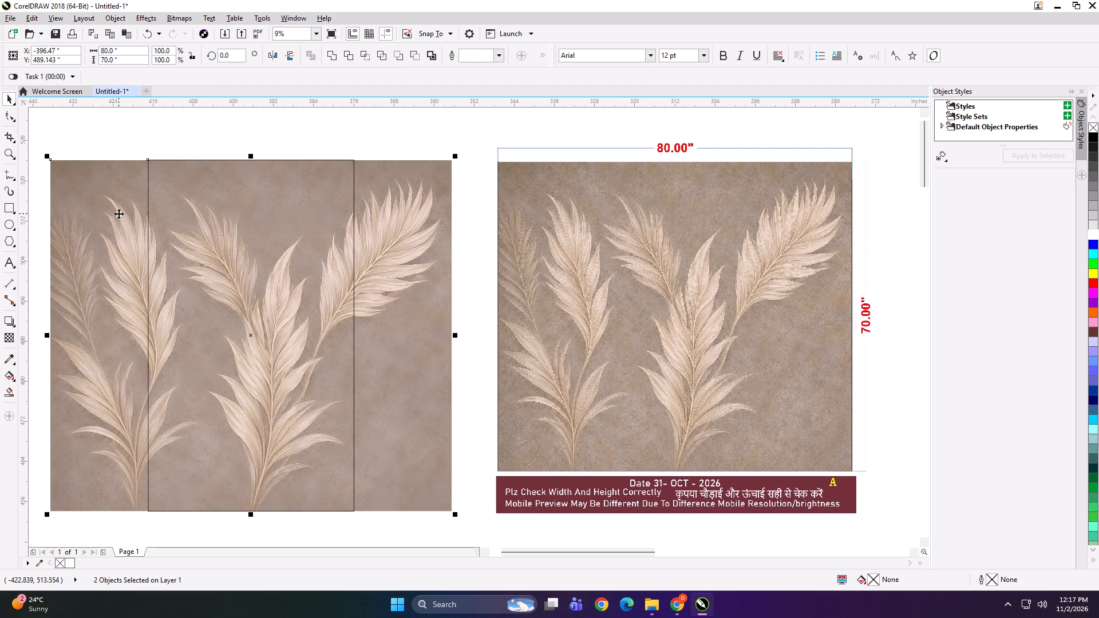
pyautogui.press('l')
pyautogui.click(122, 124)
pyautogui.click(136, 244)
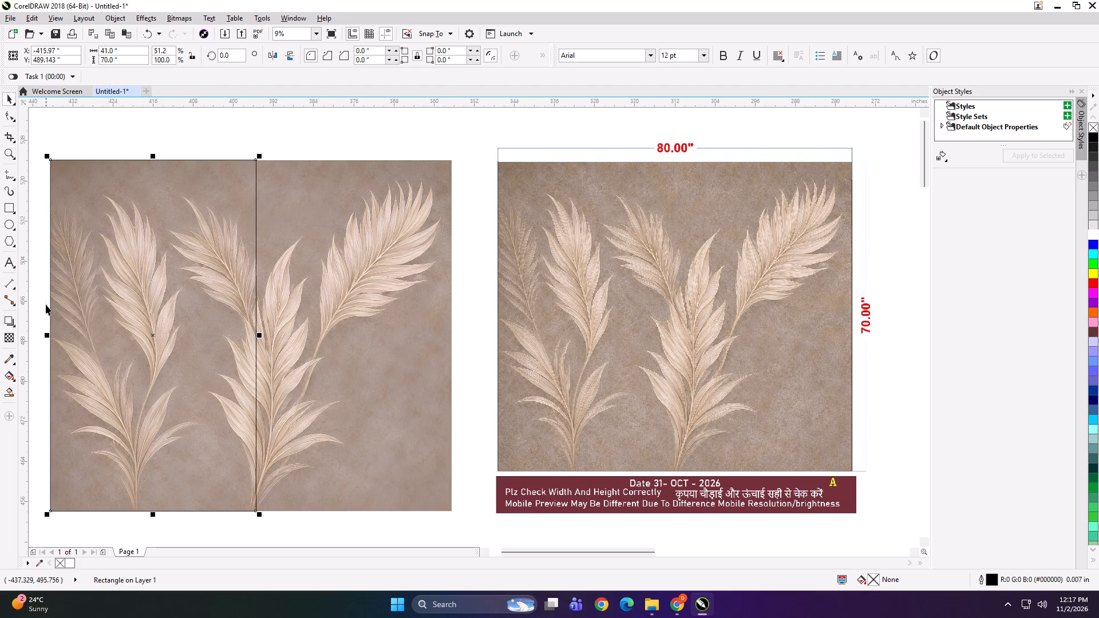
# Create a mirrored copy of the panel rectangle on its right side and nudge it 0.5 inch left to overlap.
pyautogui.moveTo(46, 336); pyautogui.dragTo(332, 362)
pyautogui.keyDown('ctrl'); pyautogui.rightClick(332, 362); pyautogui.keyUp('ctrl')
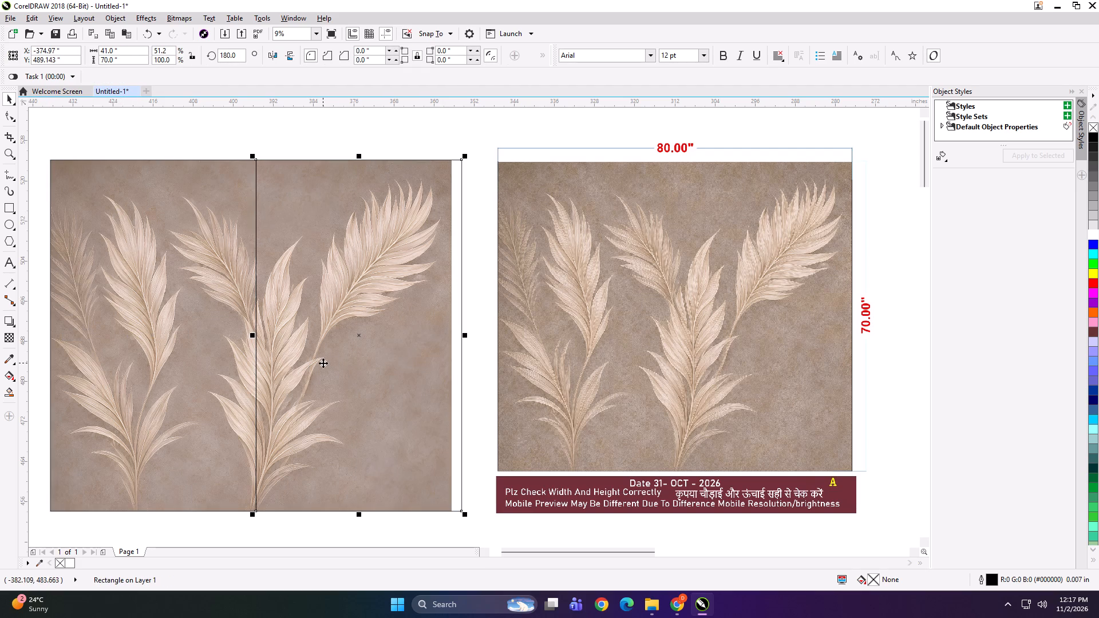
pyautogui.press('Left')
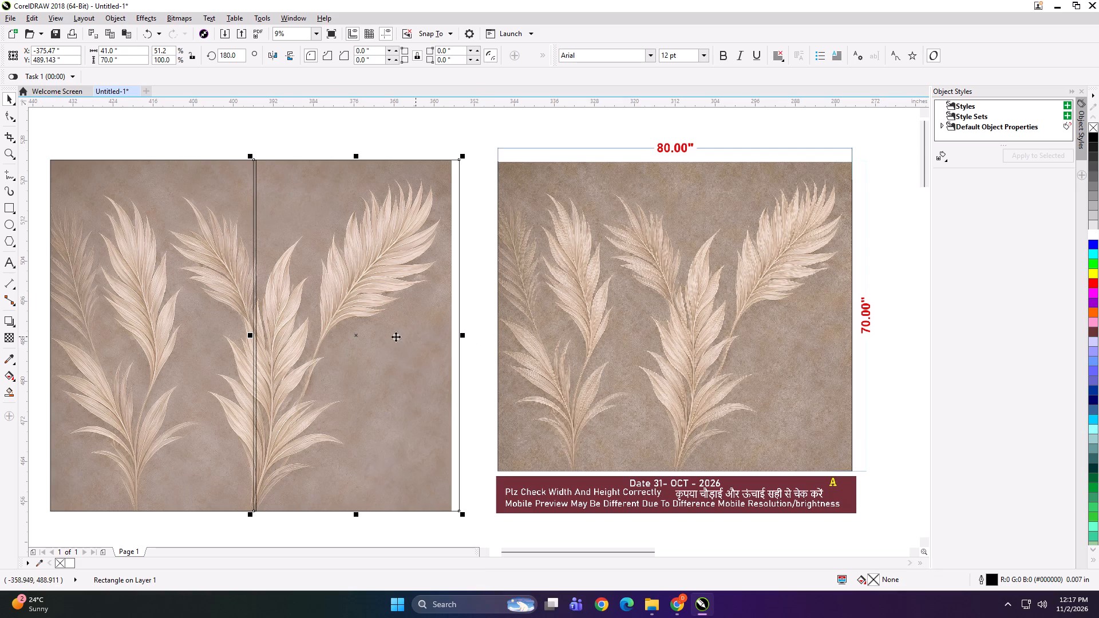
# Narrow the second panel rectangle to 39.5 inches so it ends at the artwork's right edge.
pyautogui.keyDown('shift'); pyautogui.click(200, 306); pyautogui.keyUp('shift')
pyautogui.click(187, 138)
pyautogui.keyDown('alt'); pyautogui.click(209, 221); pyautogui.keyUp('alt')
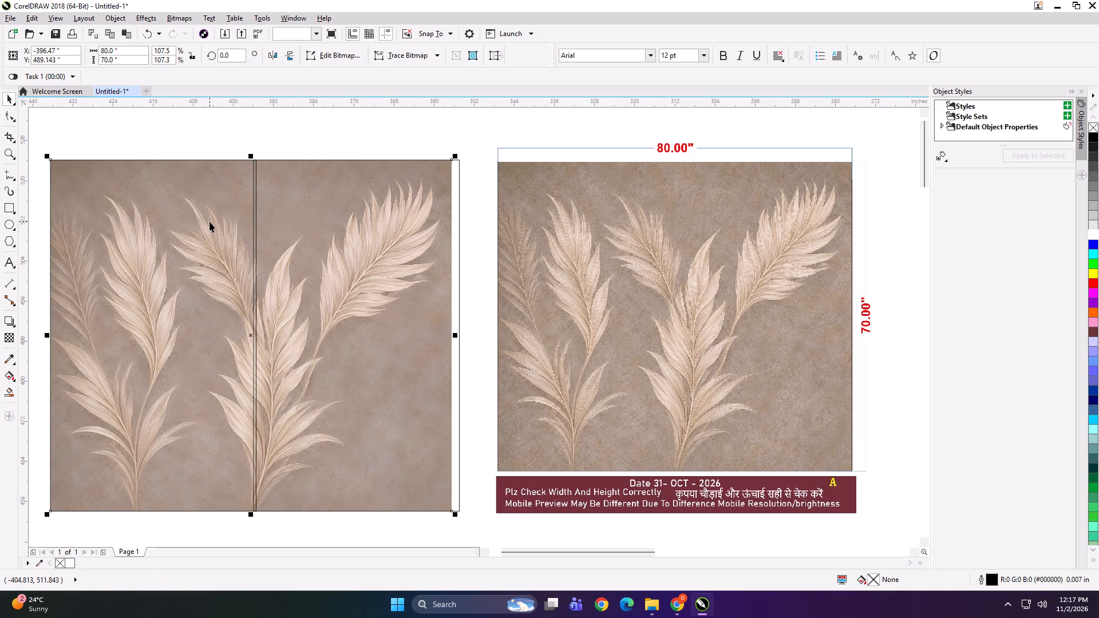
pyautogui.click(266, 130)
pyautogui.click(323, 282)
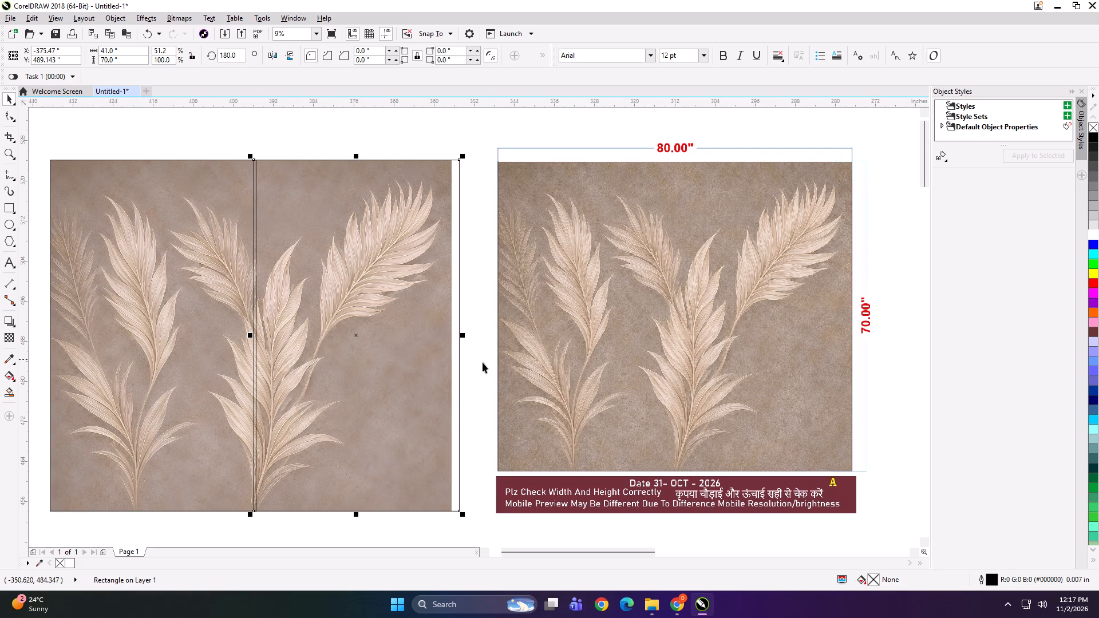
pyautogui.moveTo(465, 334); pyautogui.dragTo(460, 335)
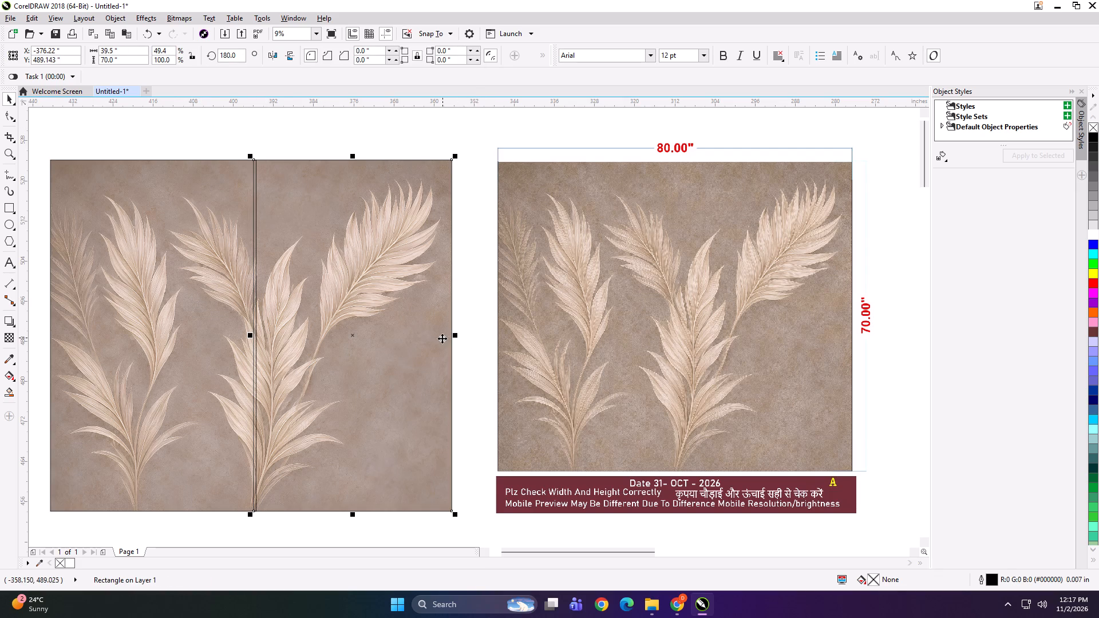
# Group the two panel rectangles and PowerClip the feather artwork inside them.
pyautogui.keyDown('shift'); pyautogui.click(167, 246); pyautogui.keyUp('shift')
pyautogui.hotkey('ctrl', 'g')
pyautogui.click(168, 146)
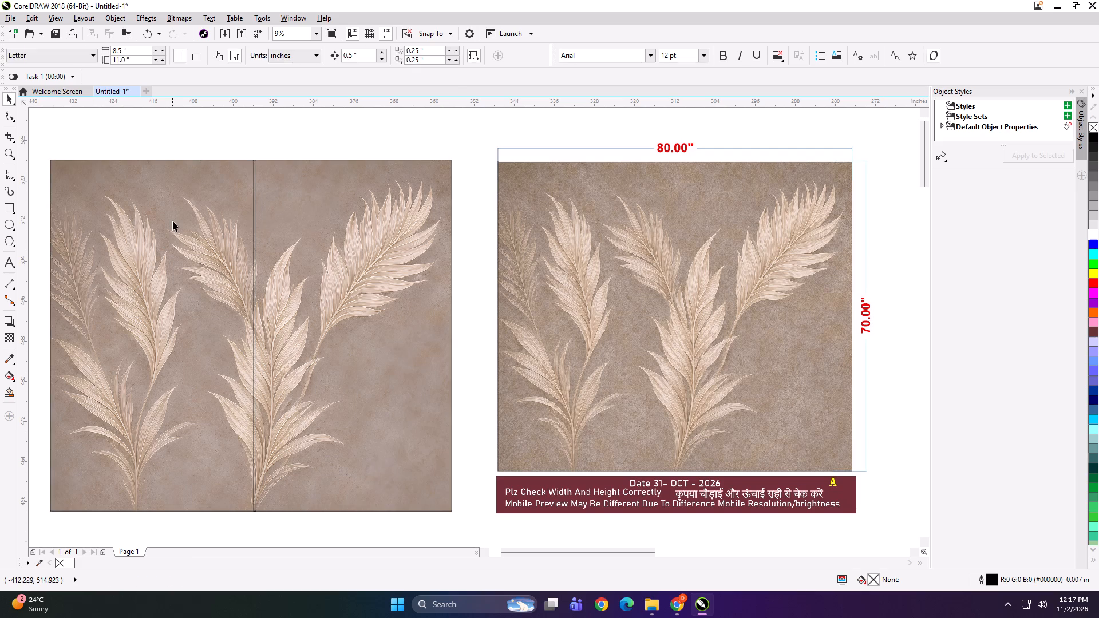
pyautogui.keyDown('alt'); pyautogui.click(173, 221); pyautogui.keyUp('alt')
pyautogui.hotkey('shift', '|')
pyautogui.hotkey('shift', 'Return')
pyautogui.click(237, 208)
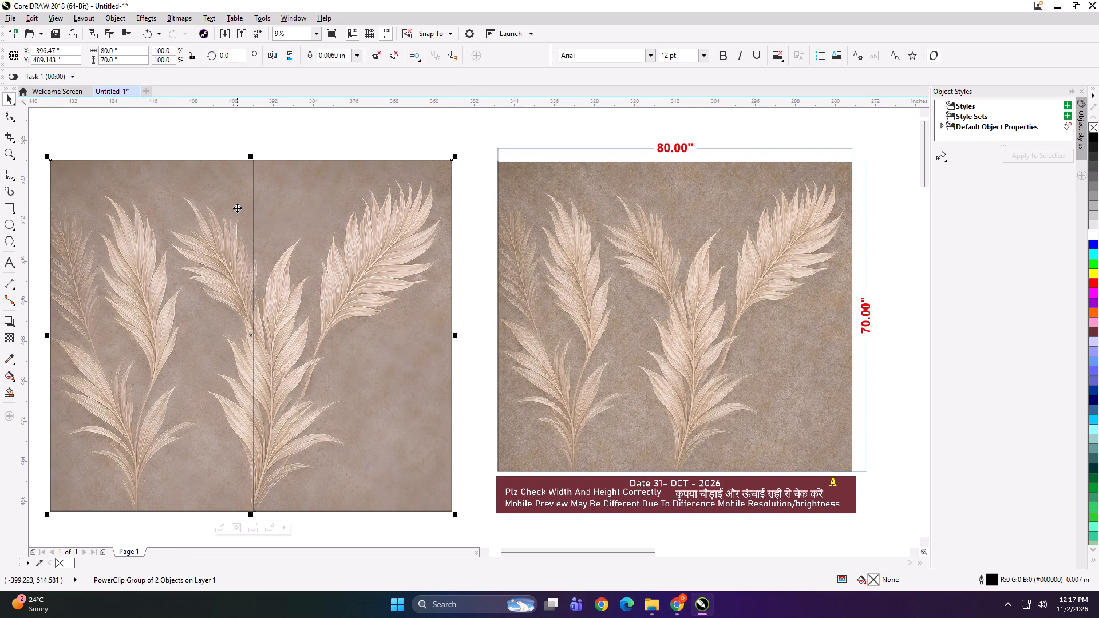
# Ungroup the PowerClipped feather artwork into separate panels.
pyautogui.hotkey('ctrl', 'u')
pyautogui.hotkey('ctrl', 'u')
pyautogui.click(178, 138)
# Add the 24 pt Arial label "80x70 PANEL 1" along the top edge of the first panel.
pyautogui.click(8, 264)
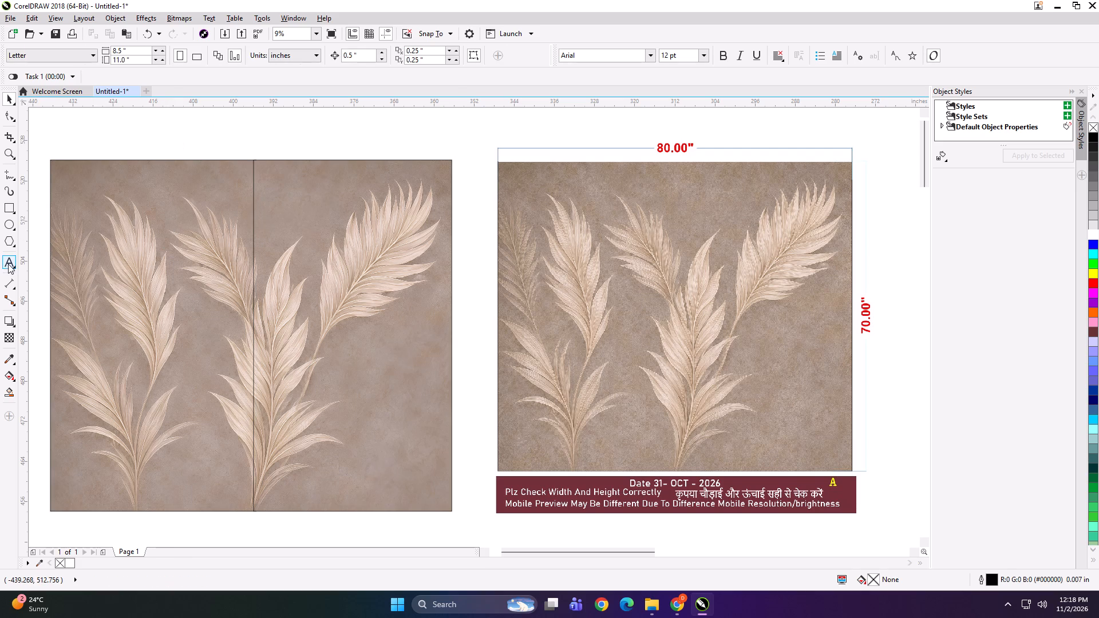
pyautogui.click(105, 159)
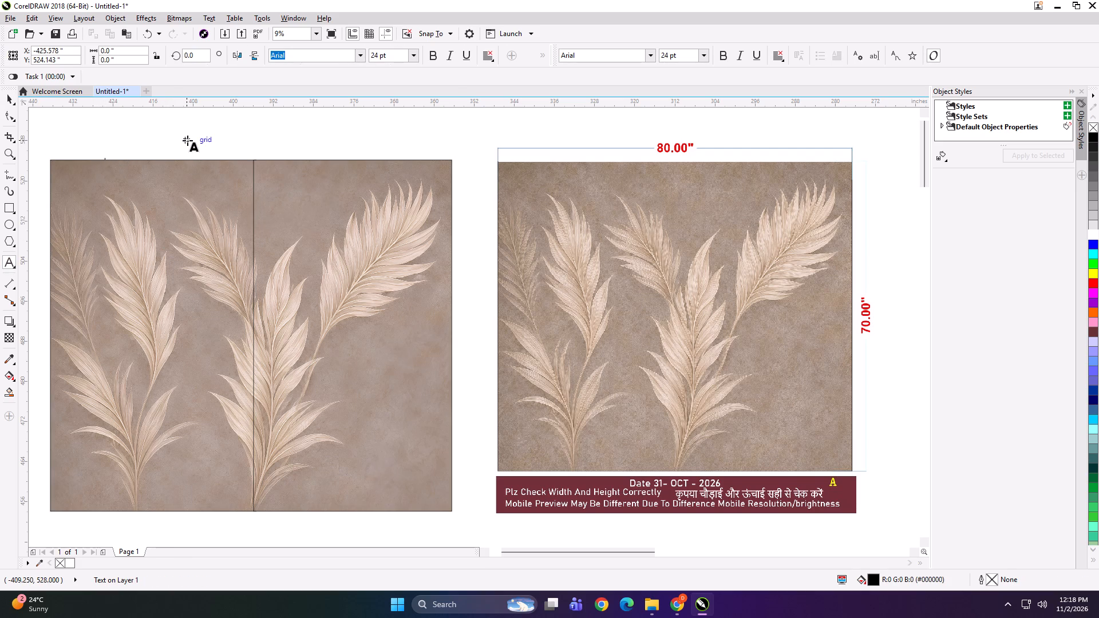
pyautogui.write('80')
pyautogui.press('Tab')
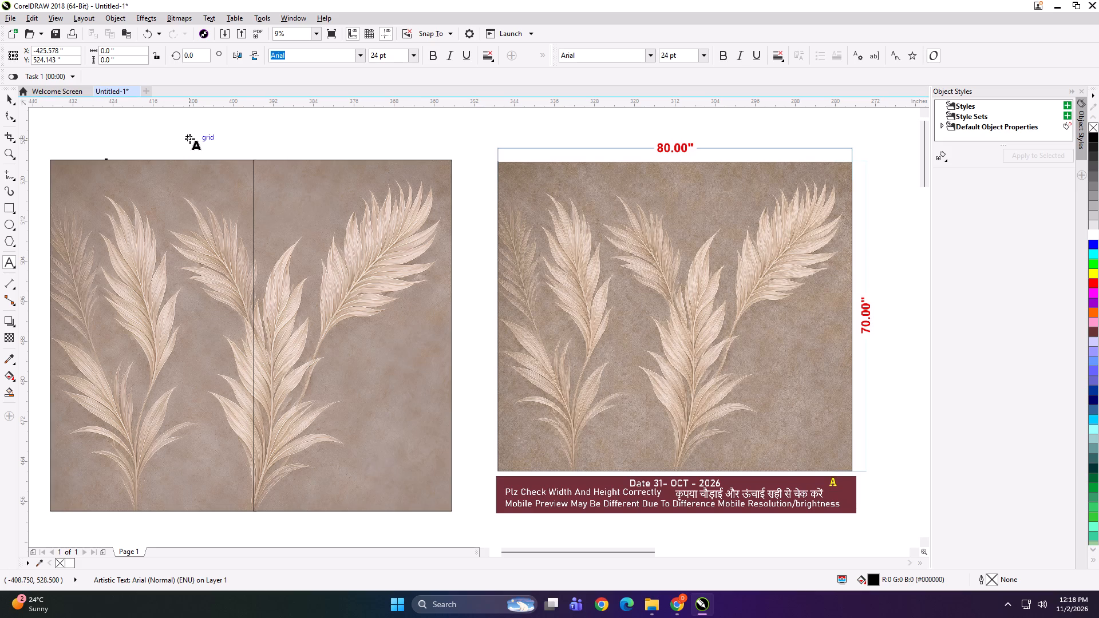
pyautogui.press('BackSpace')
pyautogui.scroll(5, 106, 163)
pyautogui.write('0x')
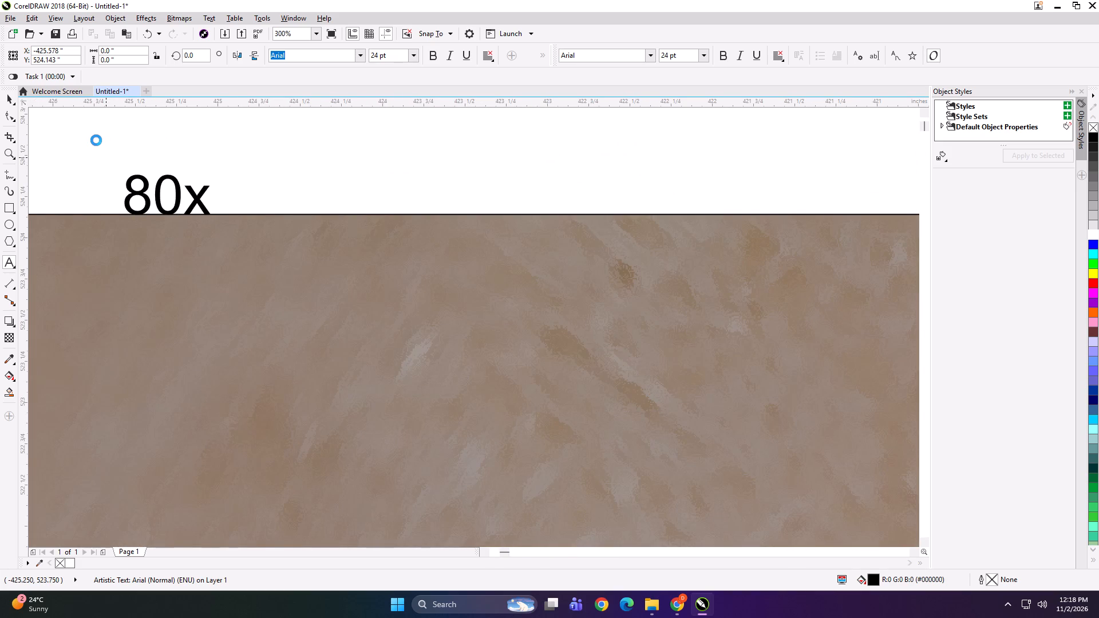
pyautogui.write('70')
pyautogui.press('space')
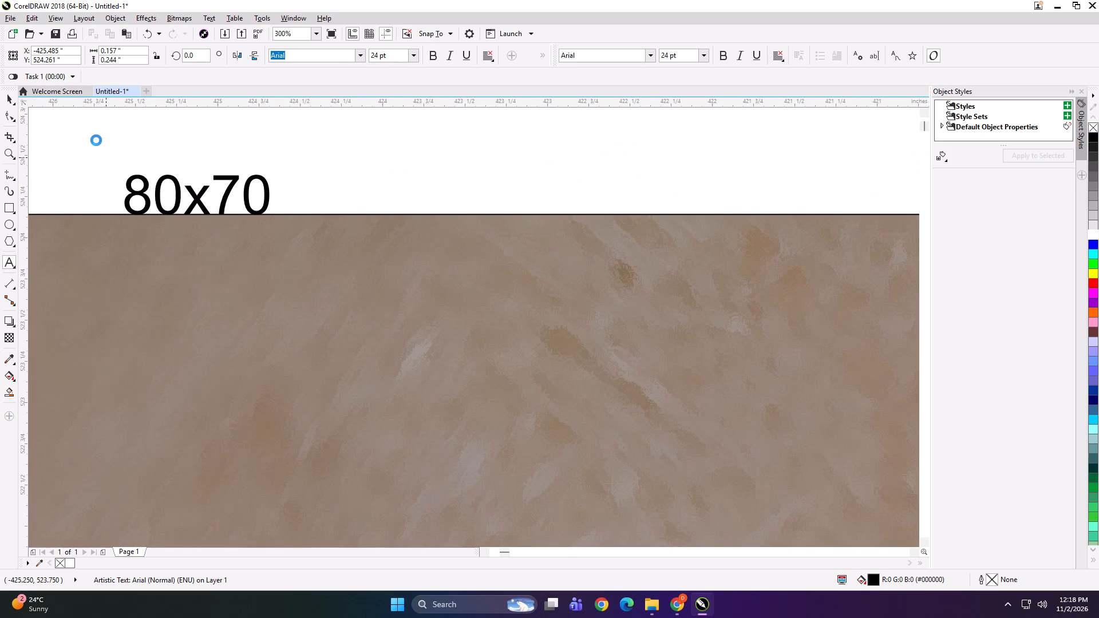
pyautogui.write('PANEL 1')
pyautogui.hotkey('ctrl', 'a')
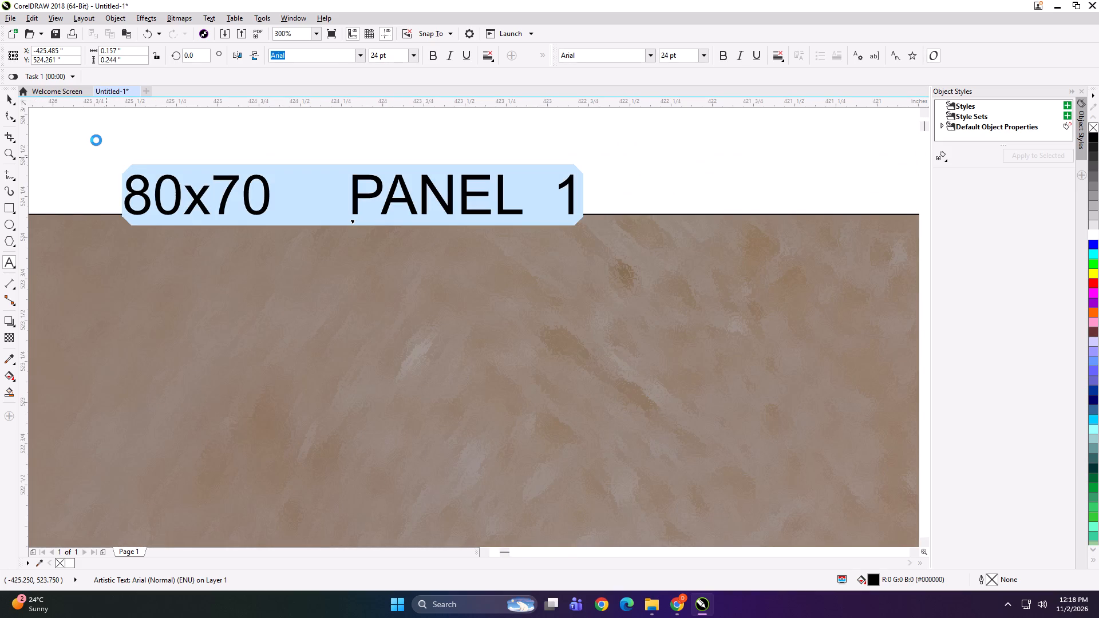
# Copy the label text to the top edge of the second panel and change it to "80x70 PANEL 2".
pyautogui.hotkey('ctrl', 'c')
pyautogui.scroll(-3, 36, 149)
pyautogui.scroll(-2, 155, 202)
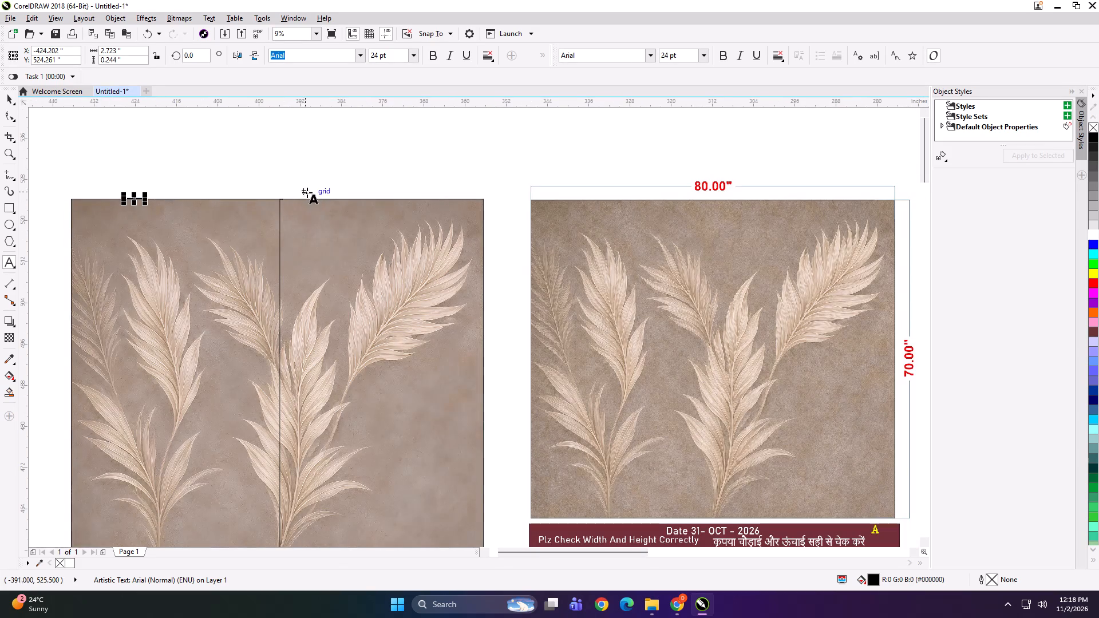
pyautogui.click(313, 197)
pyautogui.scroll(3, 313, 200)
pyautogui.hotkey('ctrl', 'v')
pyautogui.press('2')
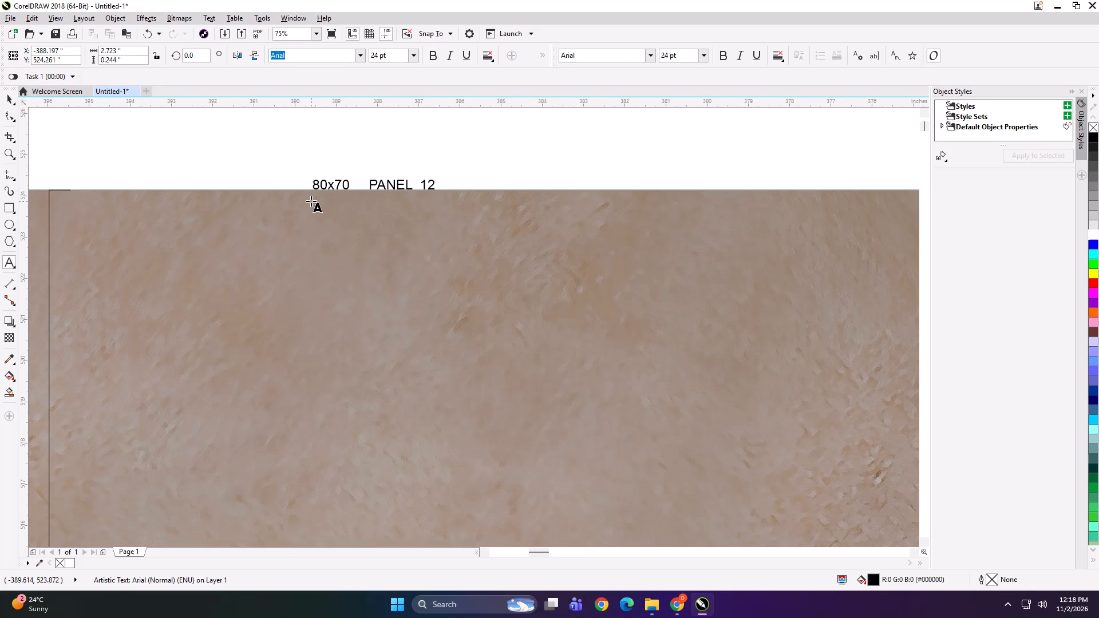
pyautogui.press('BackSpace')
pyautogui.press('BackSpace')
pyautogui.press('2')
# Group each feather panel with its own label, the second panel first and the first panel after it.
pyautogui.scroll(-3, 311, 201)
pyautogui.click(7, 93)
pyautogui.scroll(-1, 221, 150)
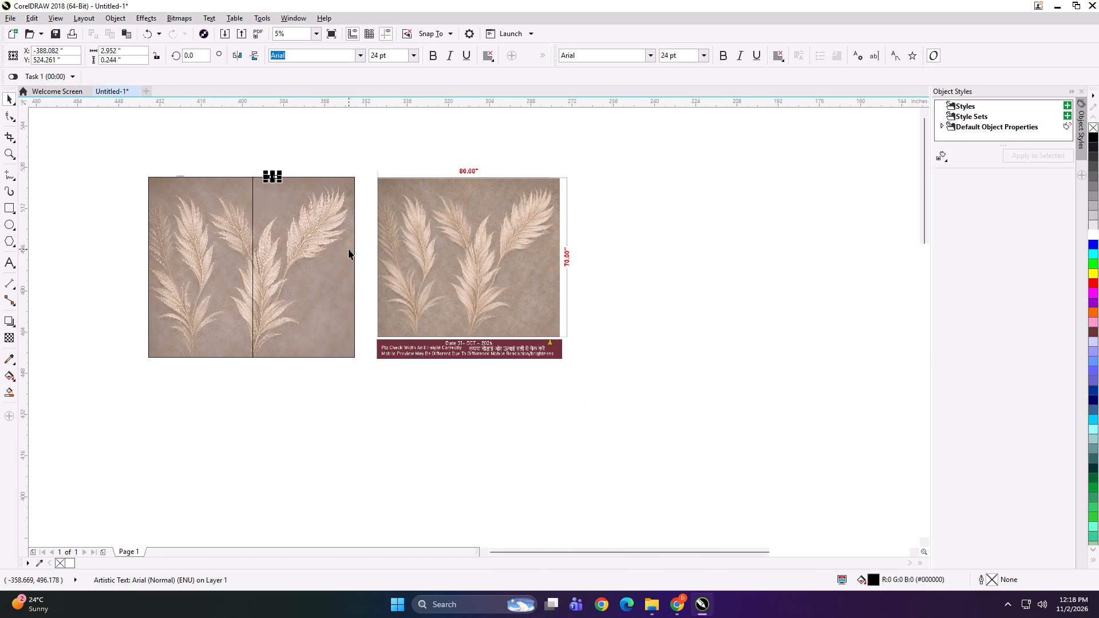
pyautogui.keyDown('shift'); pyautogui.click(349, 249); pyautogui.keyUp('shift')
pyautogui.hotkey('ctrl', 'g')
pyautogui.moveTo(128, 169); pyautogui.dragTo(283, 394)
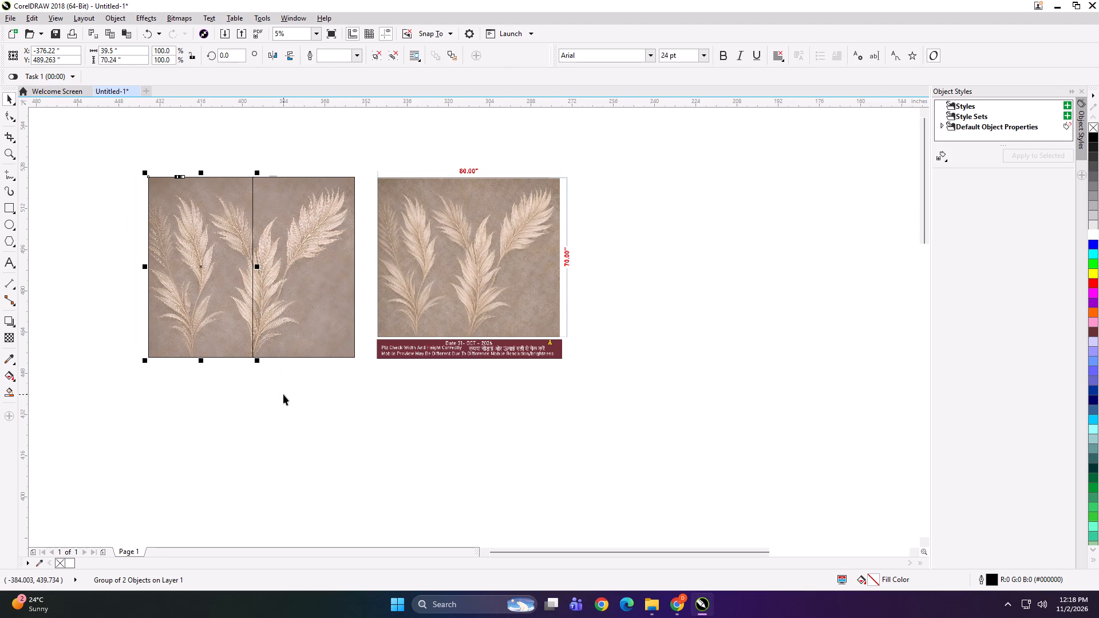
pyautogui.hotkey('ctrl', 'g')
# Start exporting the first feather panel and create a folder named 80x70 in NOV > 2 > Chandigarh wallpaper hub.
pyautogui.keyDown('shift'); pyautogui.click(508, 251); pyautogui.keyUp('shift')
pyautogui.hotkey('shift', 'F2')
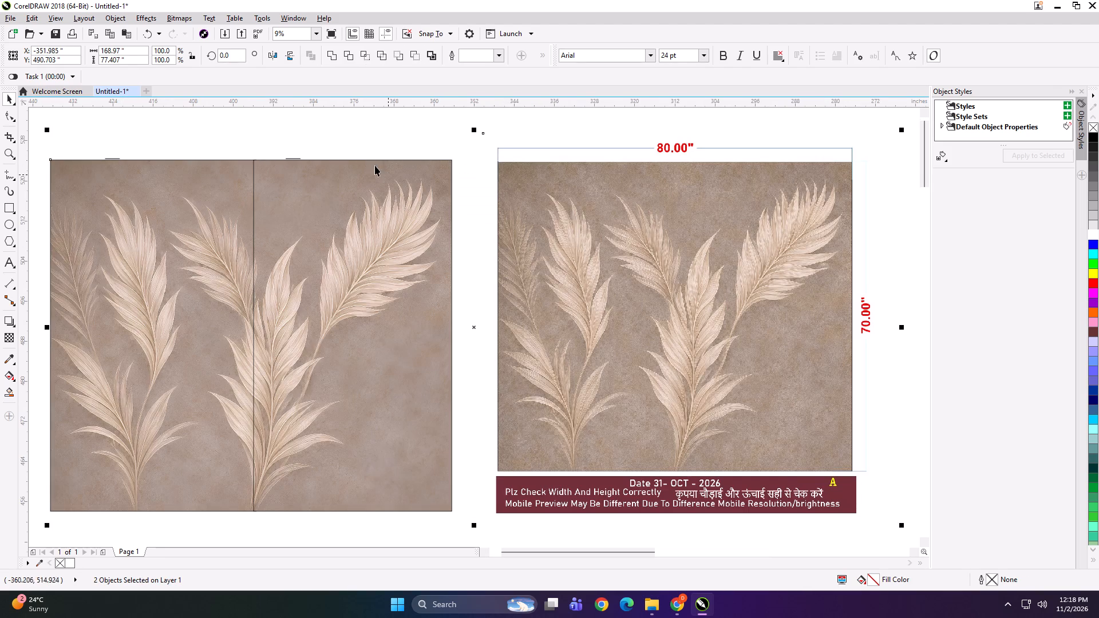
pyautogui.click(331, 138)
pyautogui.click(158, 247)
pyautogui.hotkey('ctrl', 'e')
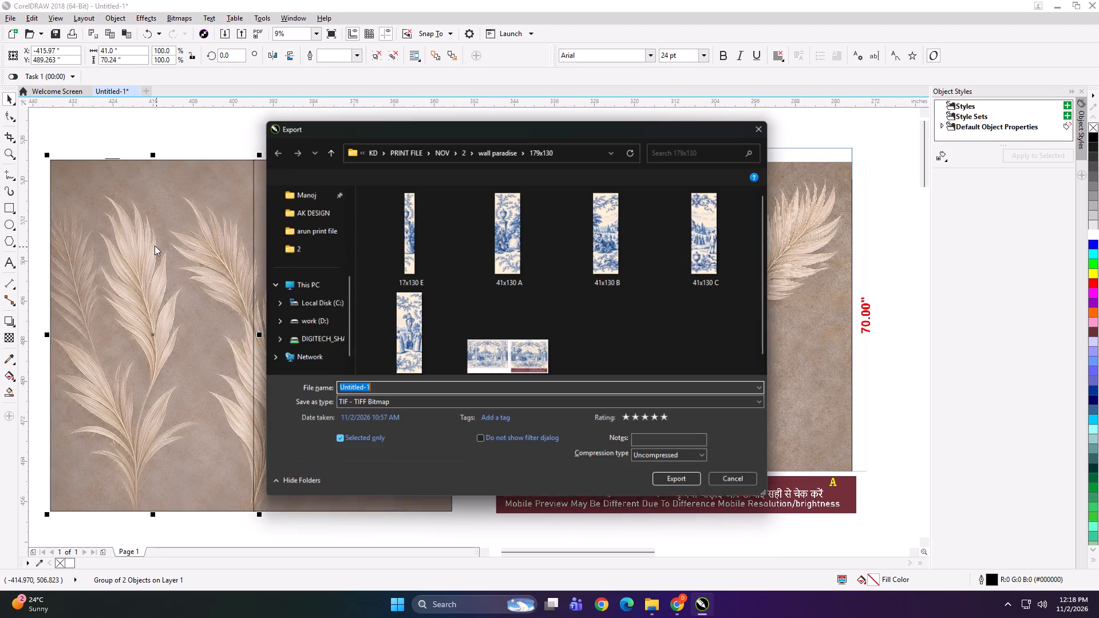
pyautogui.moveTo(414, 125); pyautogui.dragTo(295, 177)
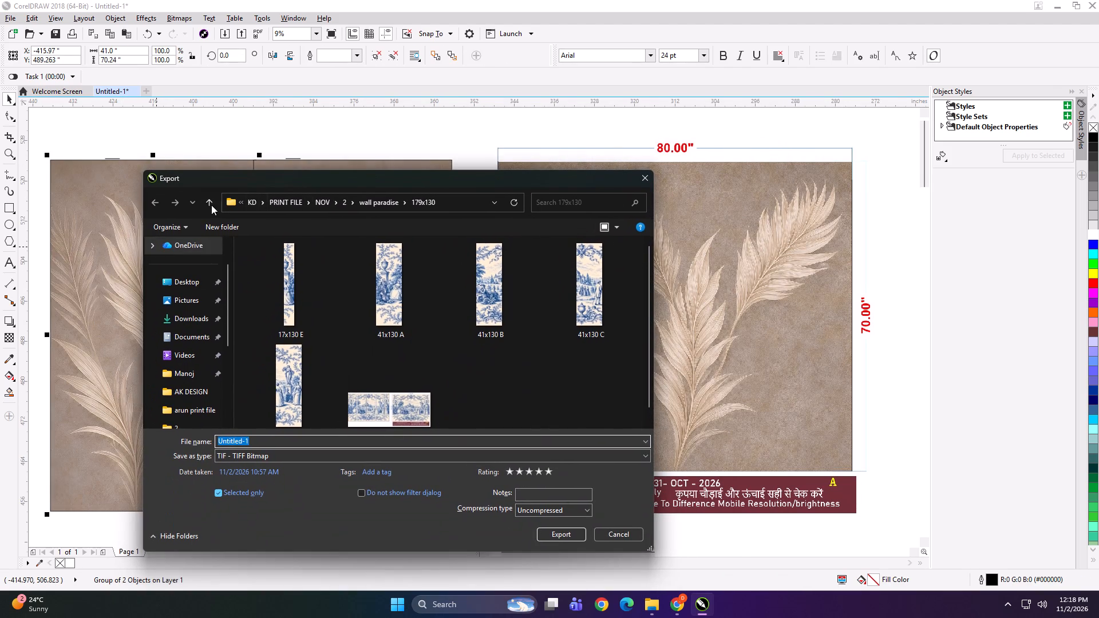
pyautogui.click(212, 199)
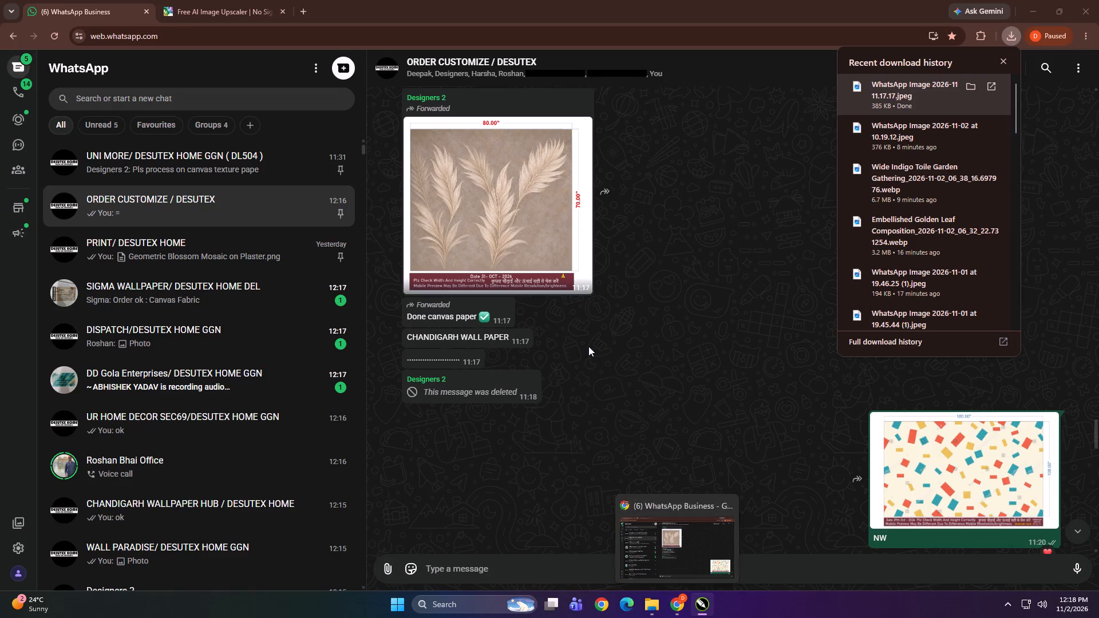
pyautogui.click(213, 200)
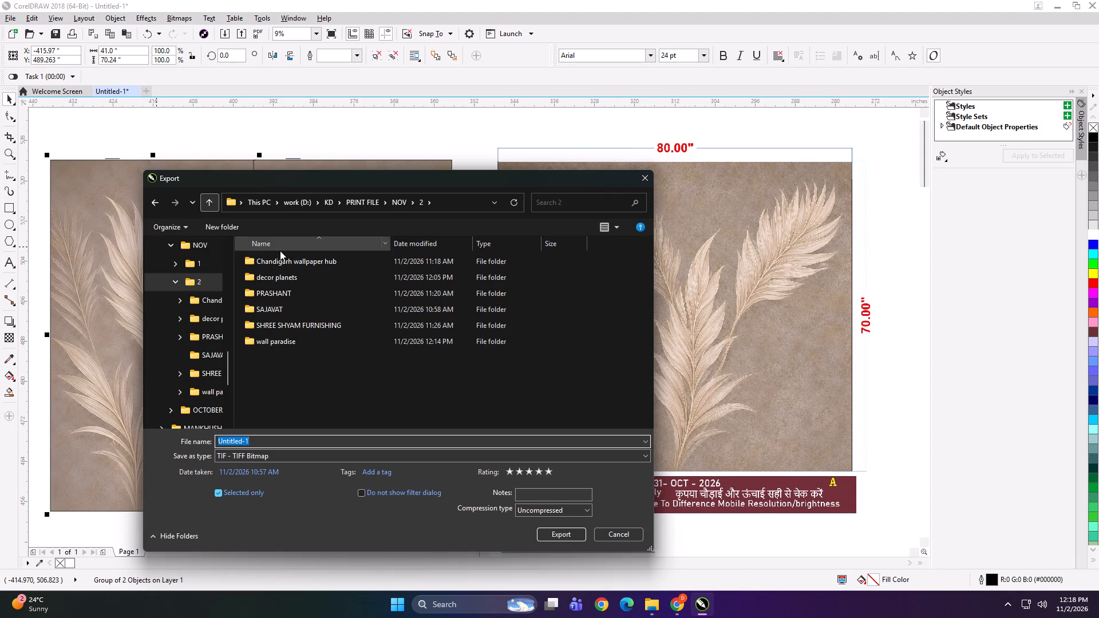
pyautogui.doubleClick(301, 259)
pyautogui.click(214, 224)
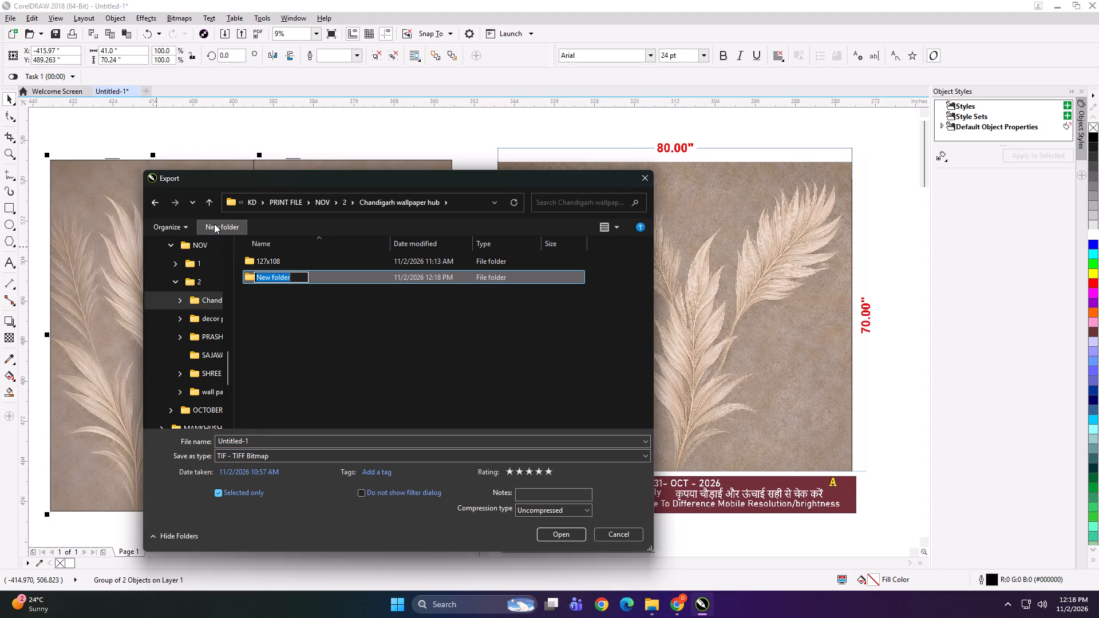
pyautogui.write('80x7')
pyautogui.press('space')
pyautogui.press('Return')
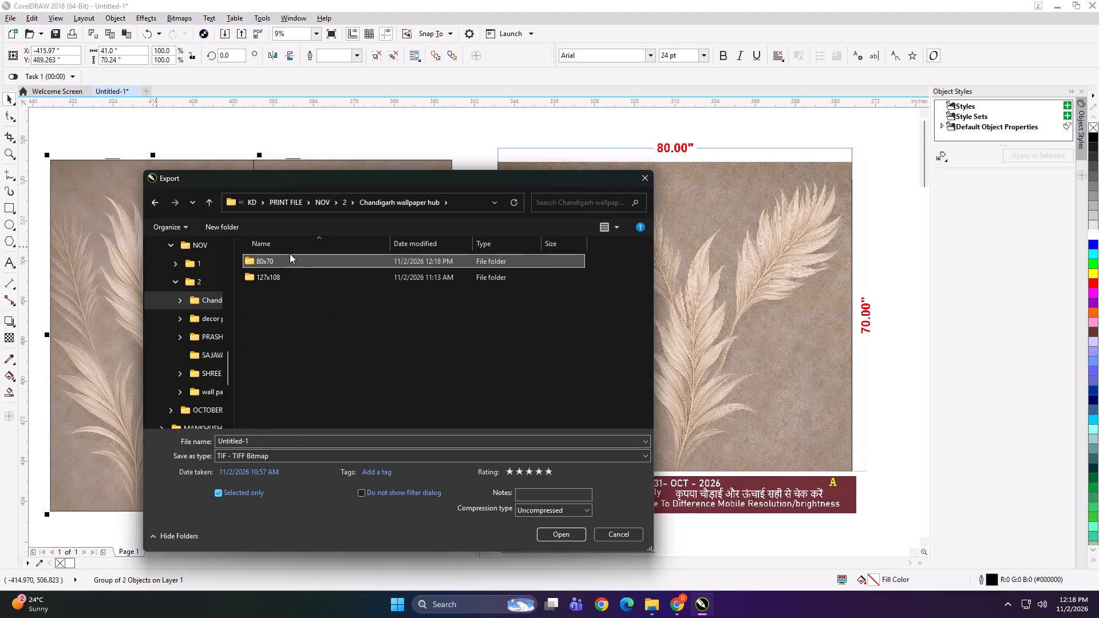
# Export the first feather panel into the 80x70 folder as an uncompressed TIFF named "41x70 A".
pyautogui.doubleClick(294, 257)
pyautogui.click(302, 439)
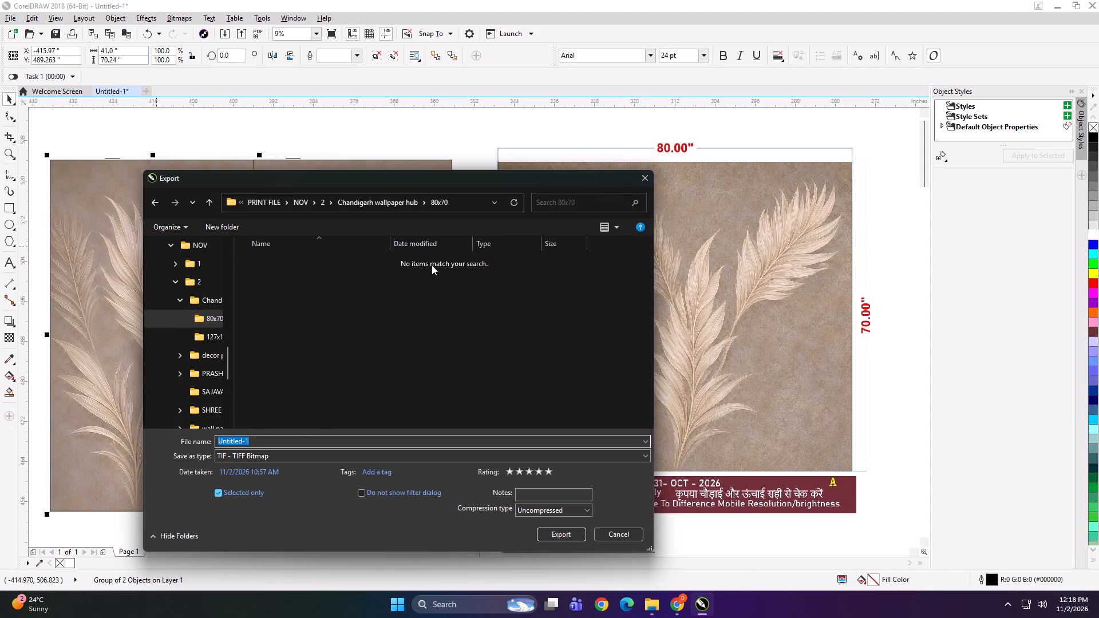
pyautogui.write('41x70 A')
pyautogui.press('space')
pyautogui.press('Return')
pyautogui.press('Return')
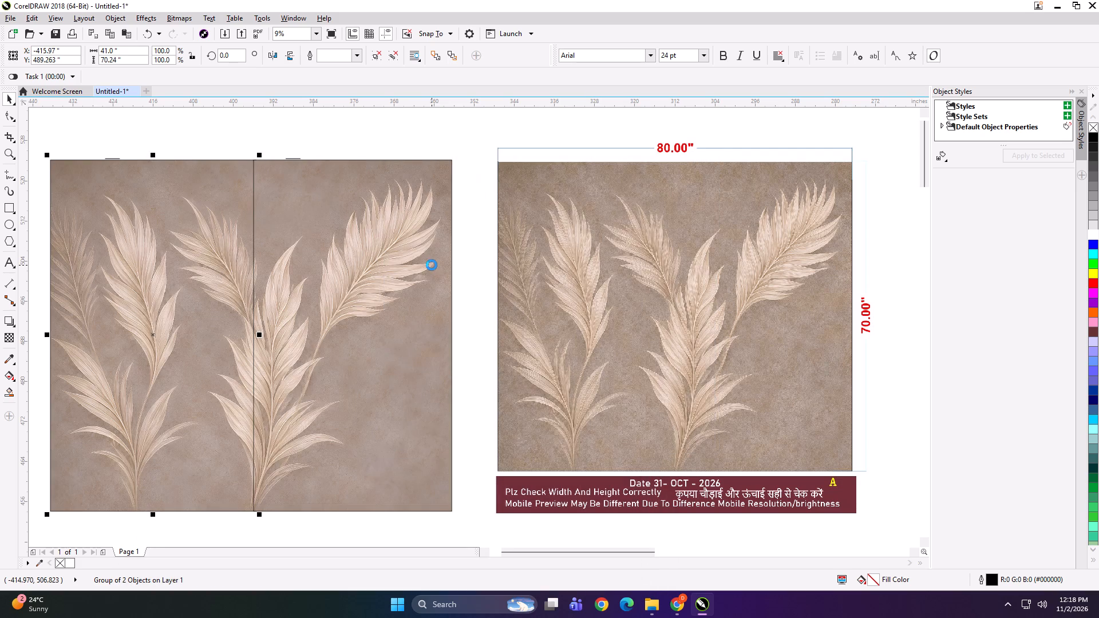
# Export the second feather panel into the 80x70 folder as a TIFF named "39.5x70 B".
pyautogui.click(432, 265)
pyautogui.hotkey('ctrl', 'e')
pyautogui.hotkey('ctrl', 'e')
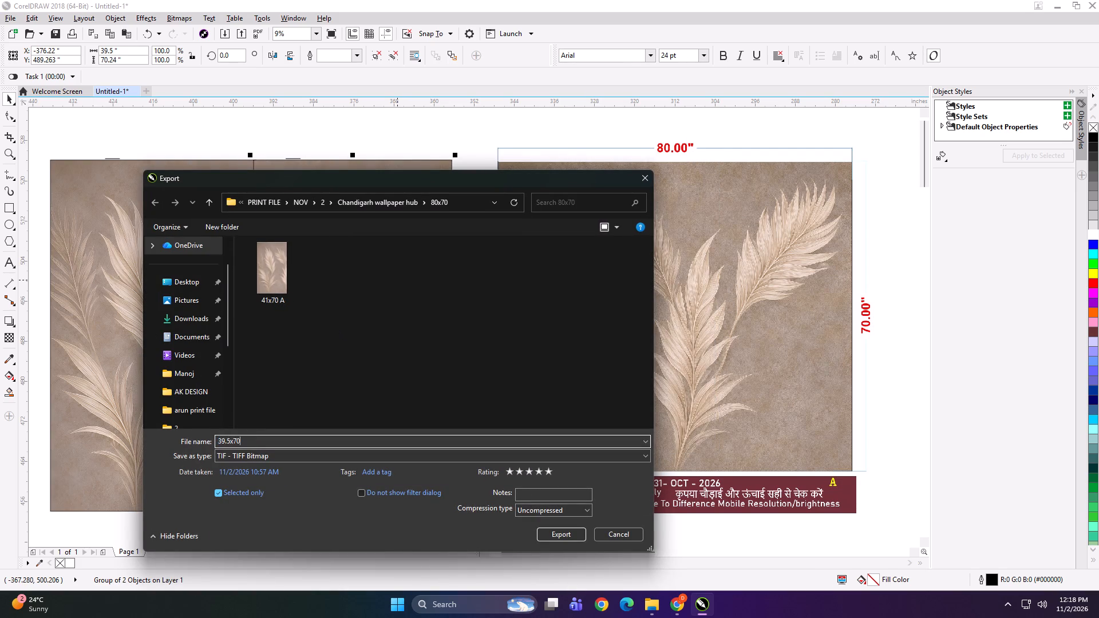
pyautogui.press('Return')
pyautogui.press('Return')
# Move the second feather panel about 2.5 inches away from the first and scale both panels down slightly together.
pyautogui.press('Right')
pyautogui.press('Right')
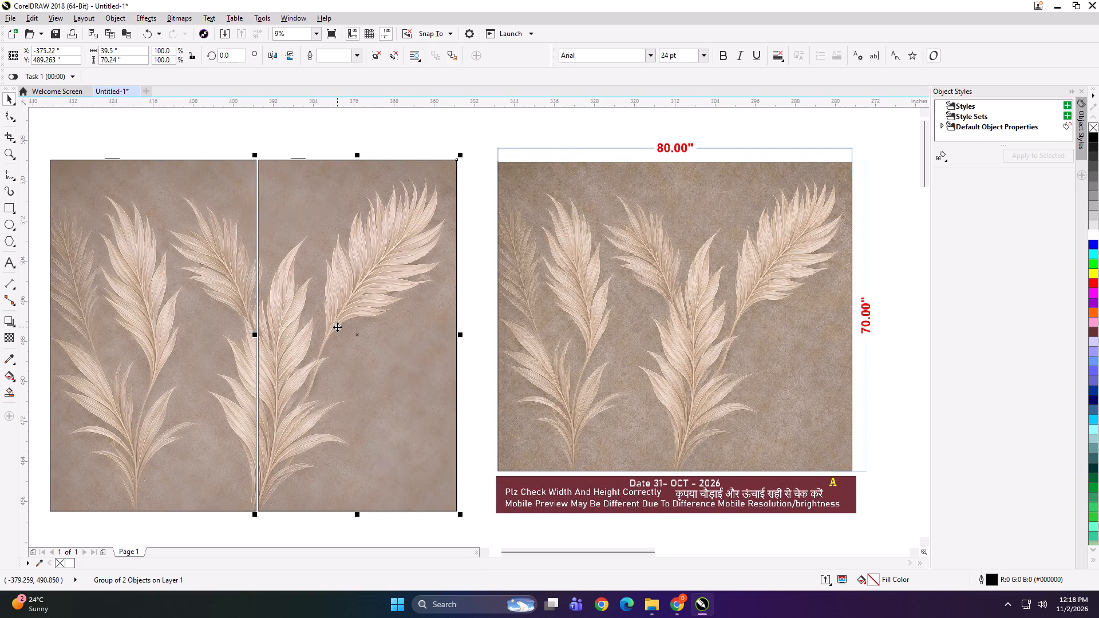
pyautogui.press('Right')
pyautogui.press('Right')
pyautogui.press('Right')
pyautogui.keyDown('shift'); pyautogui.click(213, 315); pyautogui.keyUp('shift')
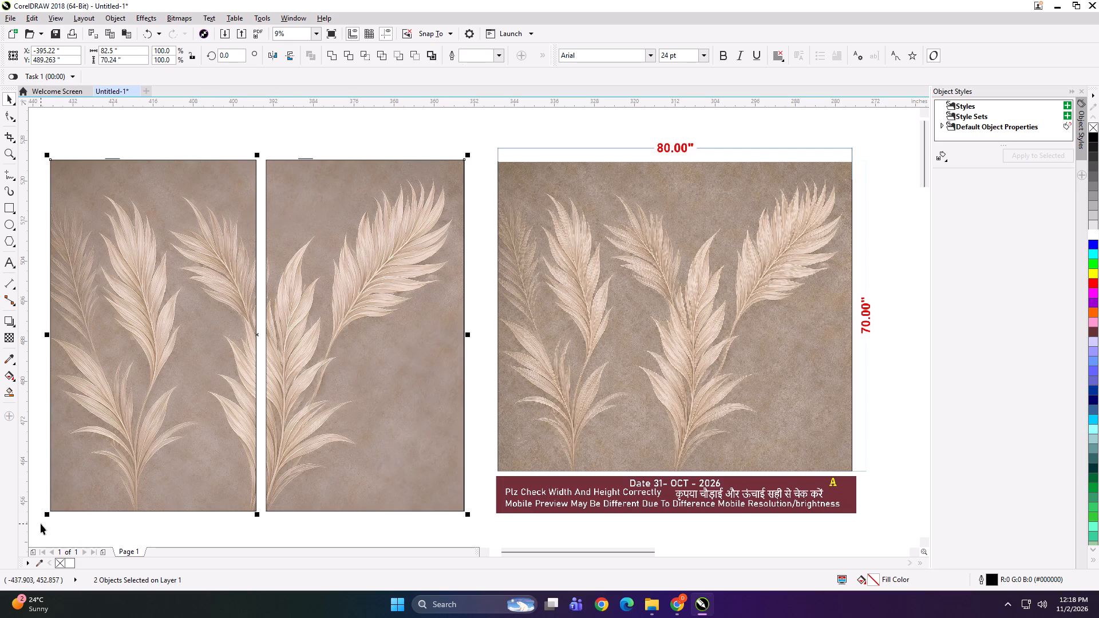
pyautogui.moveTo(46, 518); pyautogui.dragTo(107, 526)
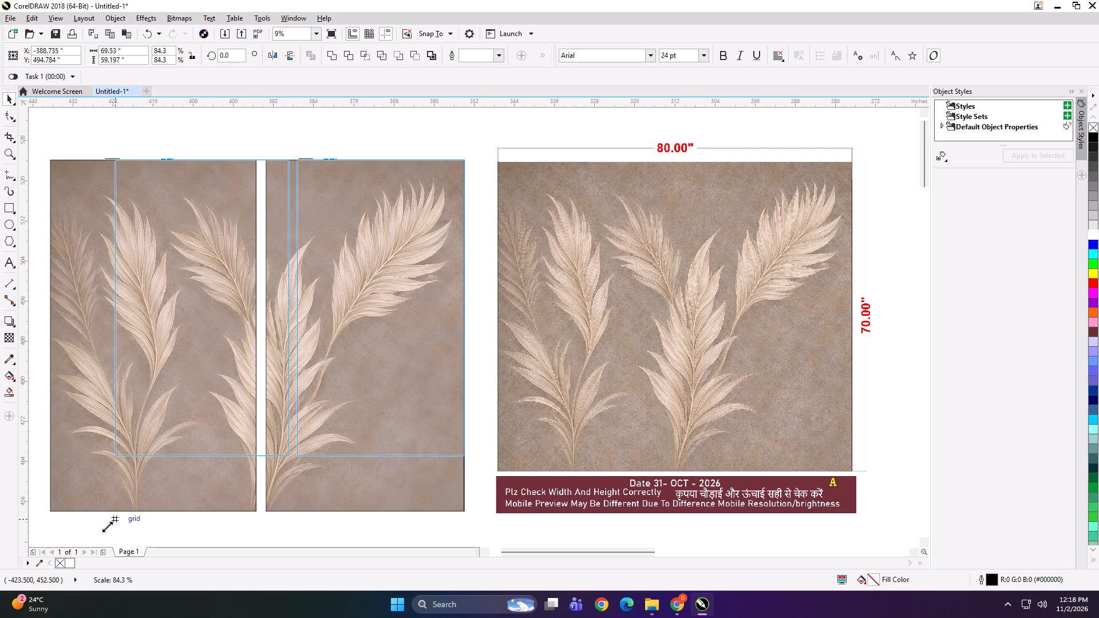
pyautogui.moveTo(107, 526); pyautogui.dragTo(78, 538)
# Group both panels with the dimensioned 80x70 reference image and scale the group down to about 4.5 inches wide.
pyautogui.keyDown('shift'); pyautogui.click(624, 390); pyautogui.keyUp('shift')
pyautogui.hotkey('ctrl', 'g')
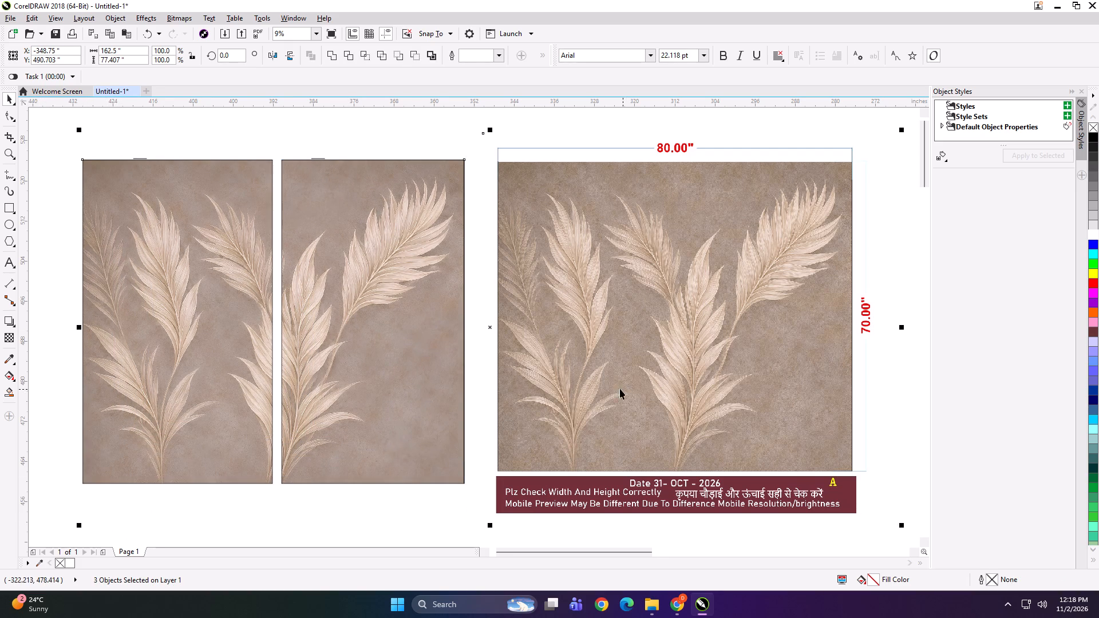
pyautogui.keyDown('shift'); pyautogui.moveTo(903, 526); pyautogui.dragTo(549, 388); pyautogui.keyUp('shift')
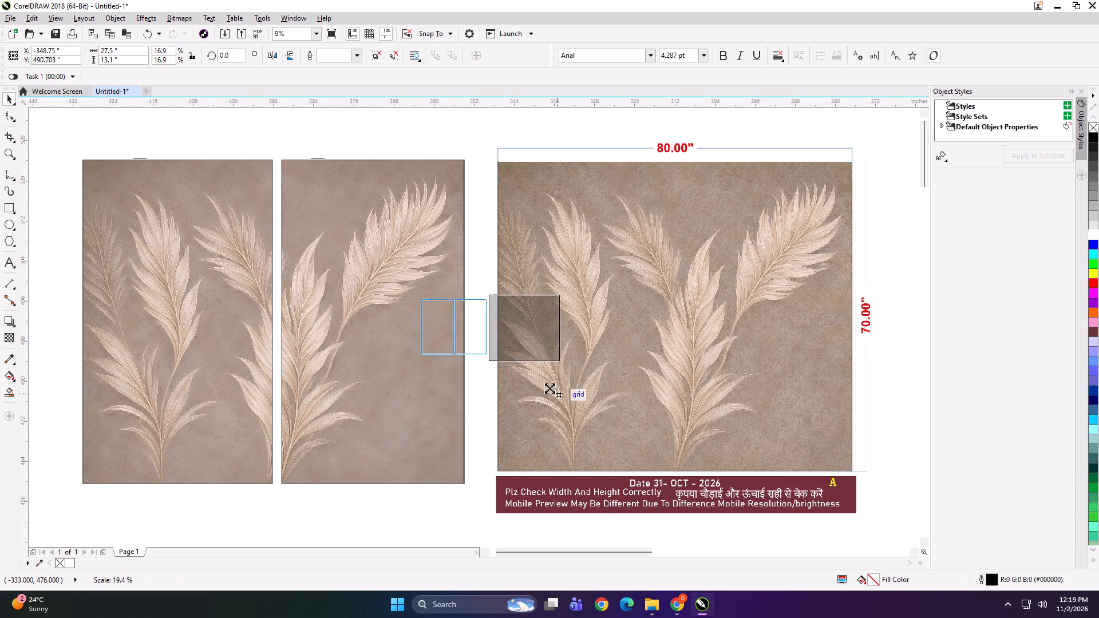
pyautogui.keyDown('shift'); pyautogui.moveTo(549, 388); pyautogui.dragTo(501, 346); pyautogui.keyUp('shift')
pyautogui.scroll(4, 492, 333)
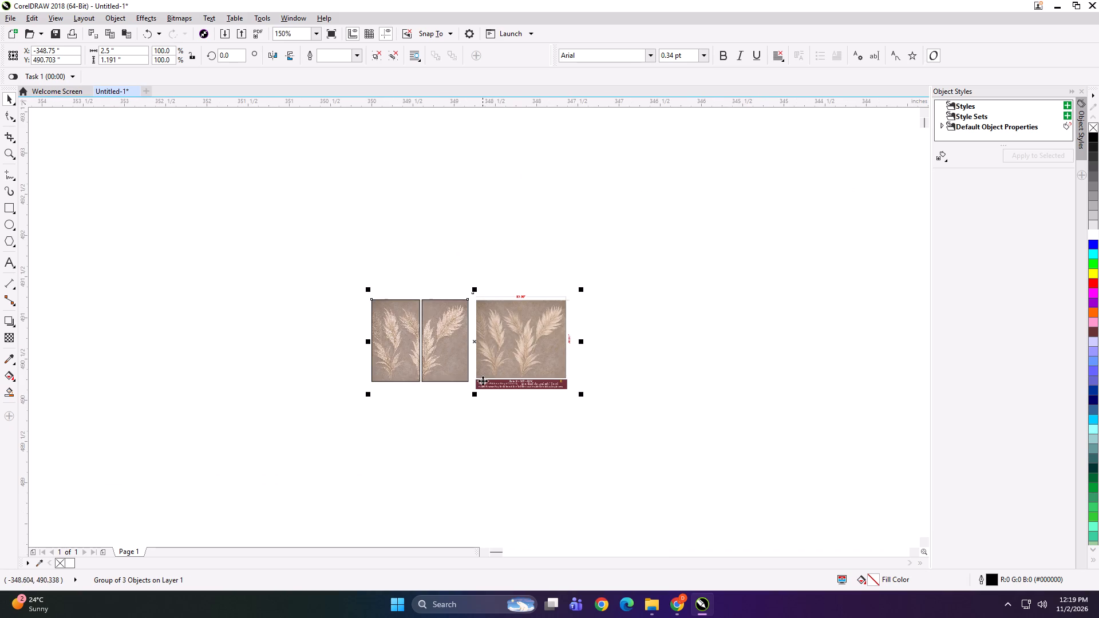
pyautogui.scroll(-1, 416, 306)
pyautogui.keyDown('shift'); pyautogui.moveTo(502, 355); pyautogui.dragTo(531, 370); pyautogui.keyUp('shift')
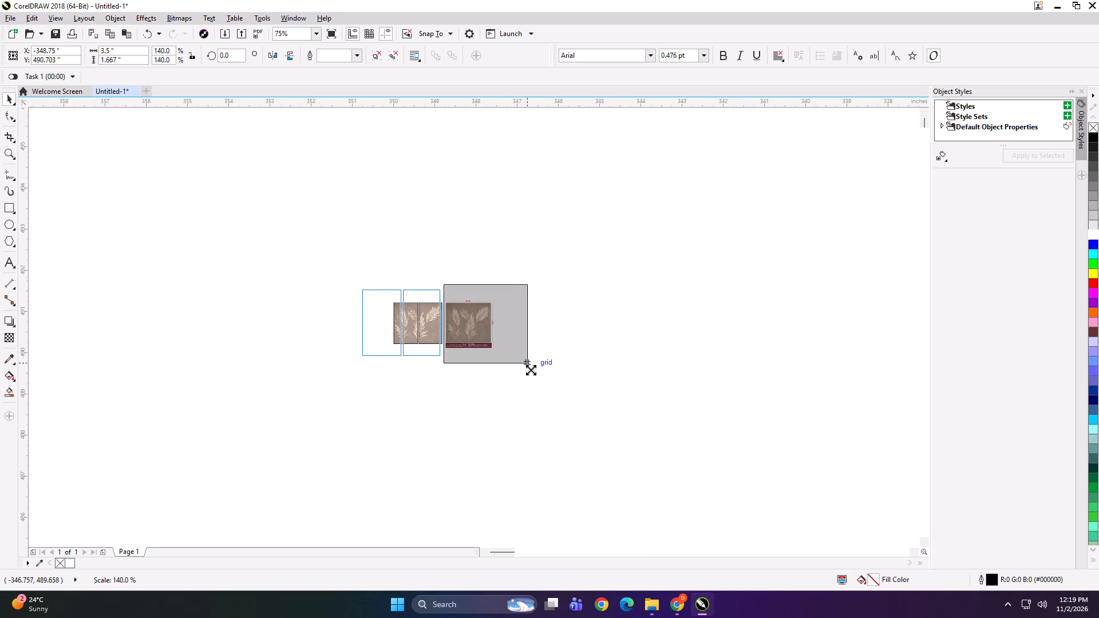
pyautogui.keyDown('shift'); pyautogui.moveTo(531, 370); pyautogui.dragTo(548, 379); pyautogui.keyUp('shift')
# Export the small grouped preview into the 80x70 folder as a TIFF named "SFG".
pyautogui.hotkey('ctrl', 'e')
pyautogui.write('SFG')
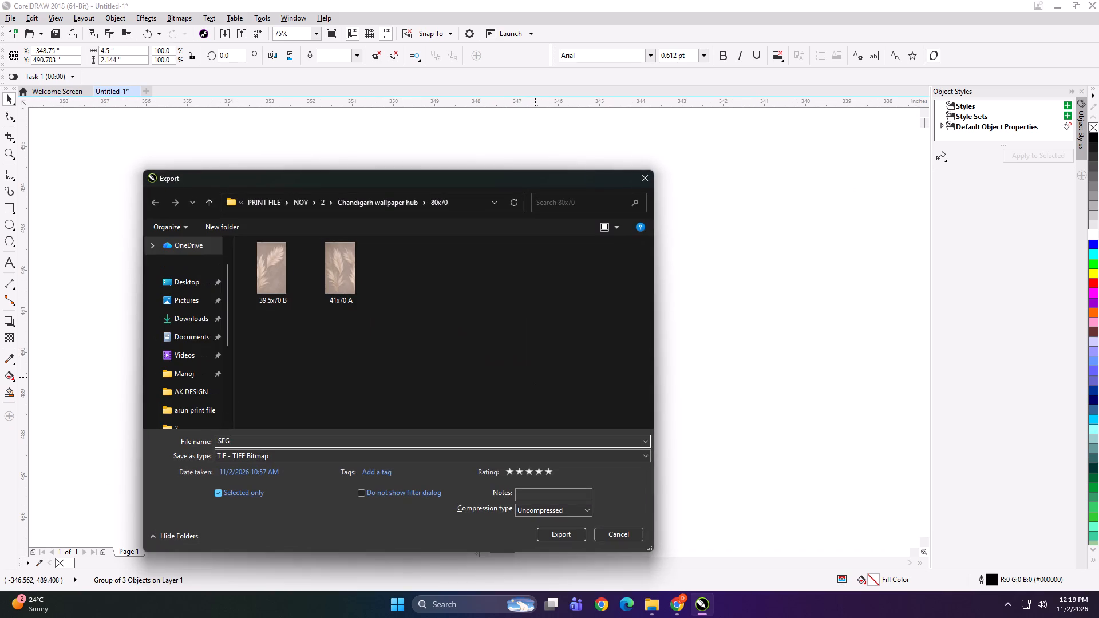
pyautogui.press('Return')
pyautogui.press('Return')
pyautogui.press('Return')
pyautogui.press('Return')
# Delete the exported preview group from the drawing.
pyautogui.press('Delete')
pyautogui.press('F4')
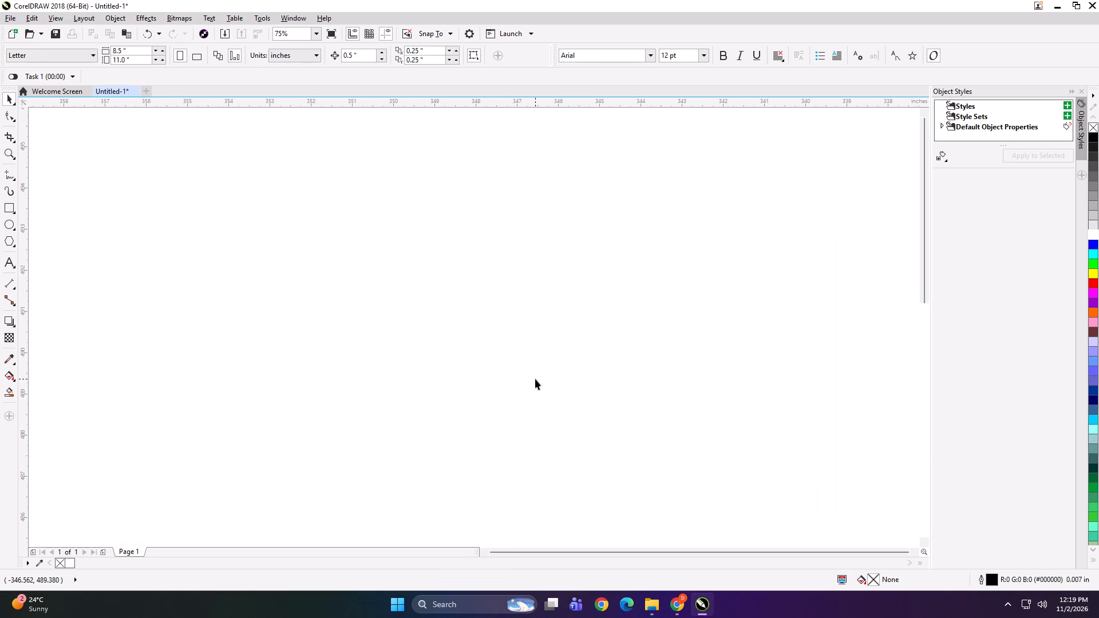
pyautogui.scroll(-14, 535, 379)
# In File Explorer, look in the shared drive's Print > NOV > 2 > Chandigarh wallpaper hub folder.
pyautogui.click(646, 595)
pyautogui.click(497, 373)
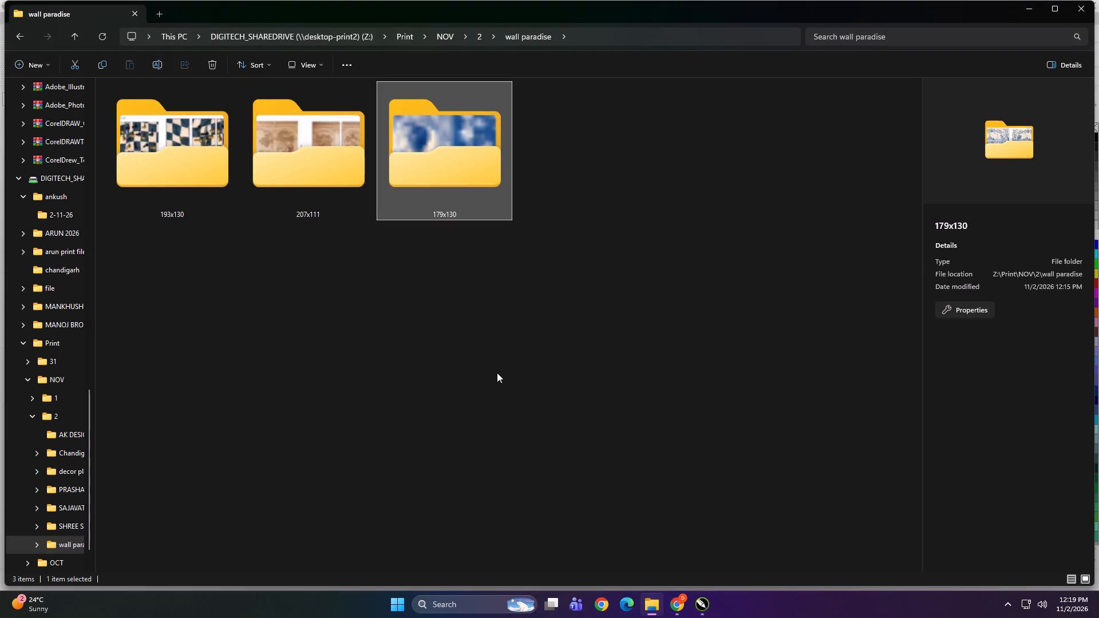
pyautogui.press('BackSpace')
pyautogui.click(555, 366)
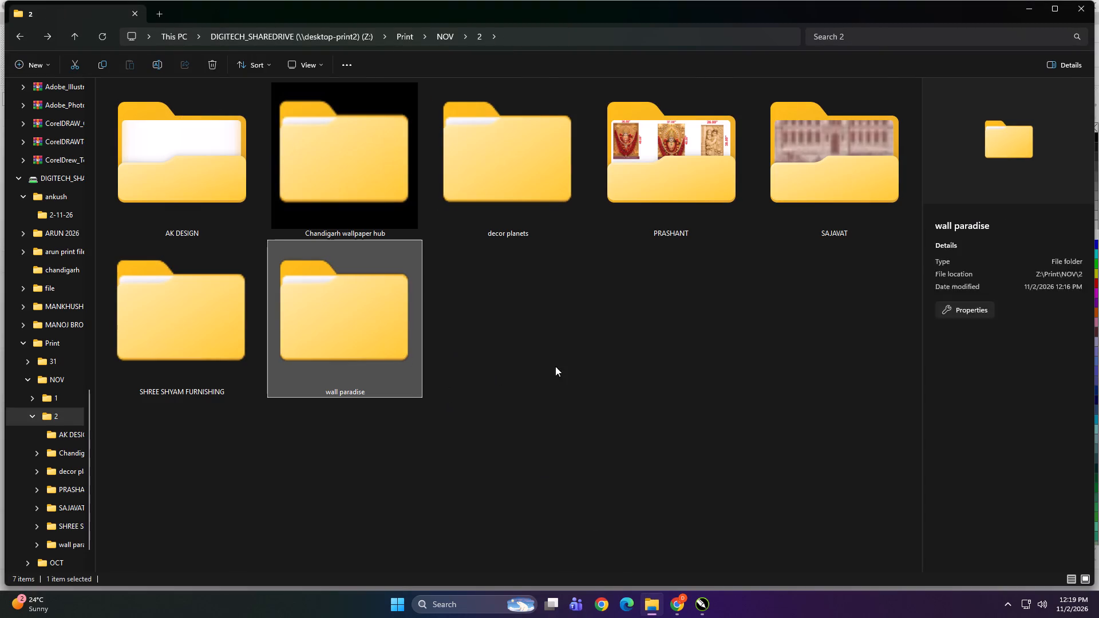
pyautogui.doubleClick(362, 176)
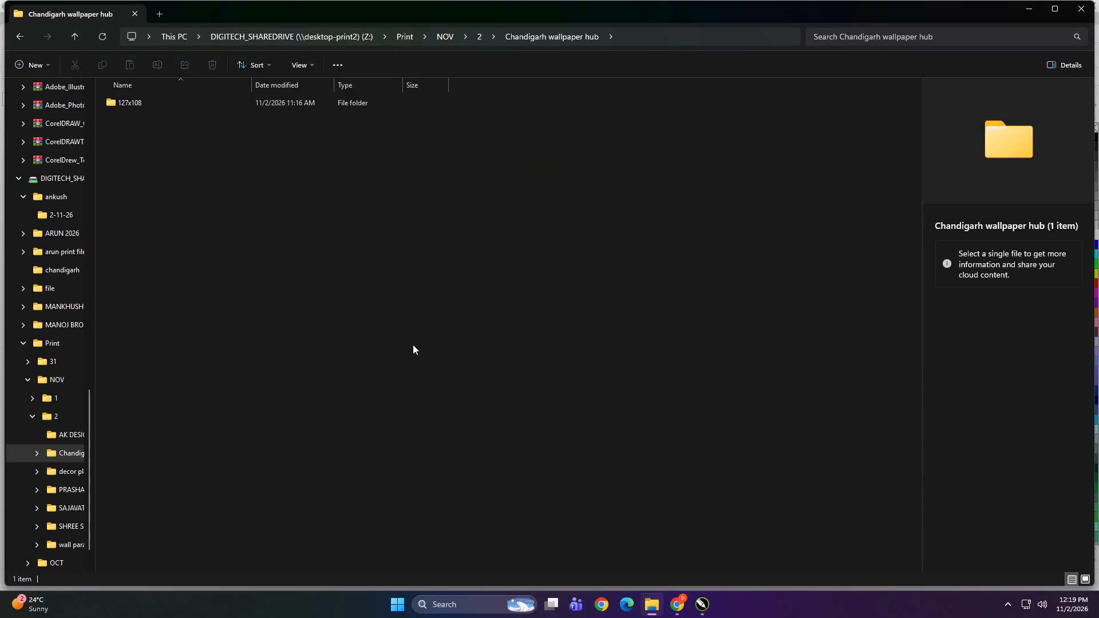
pyautogui.scroll(6, 49, 399)
# Copy the 80x70 folder from D: > KD > PRINT FILE > NOV > 2 > Chandigarh wallpaper hub.
pyautogui.click(49, 352)
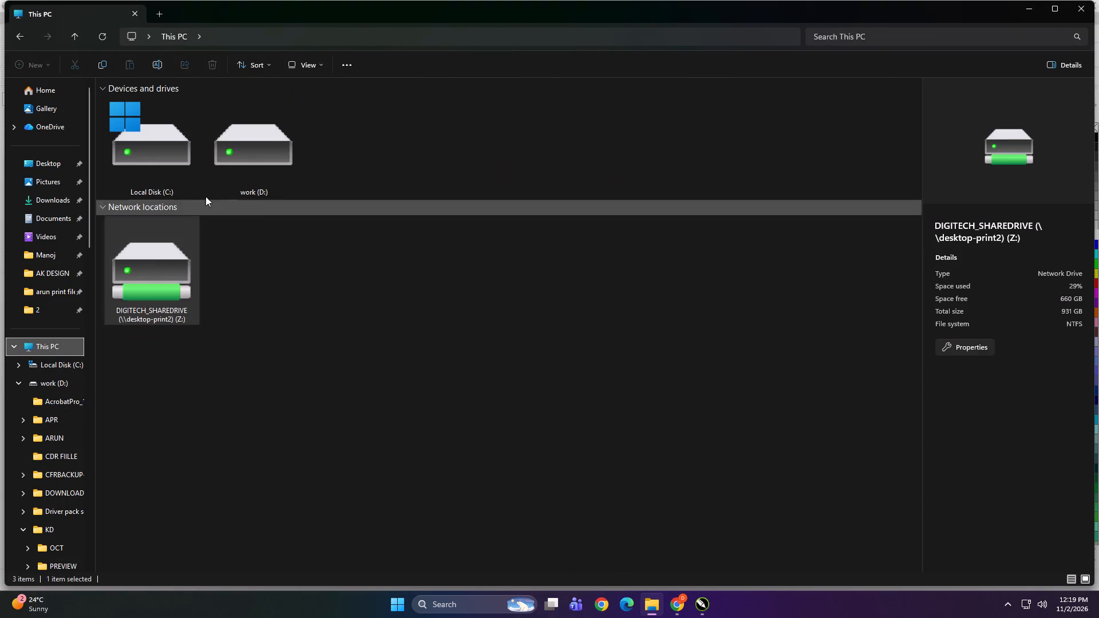
pyautogui.doubleClick(233, 163)
pyautogui.doubleClick(286, 271)
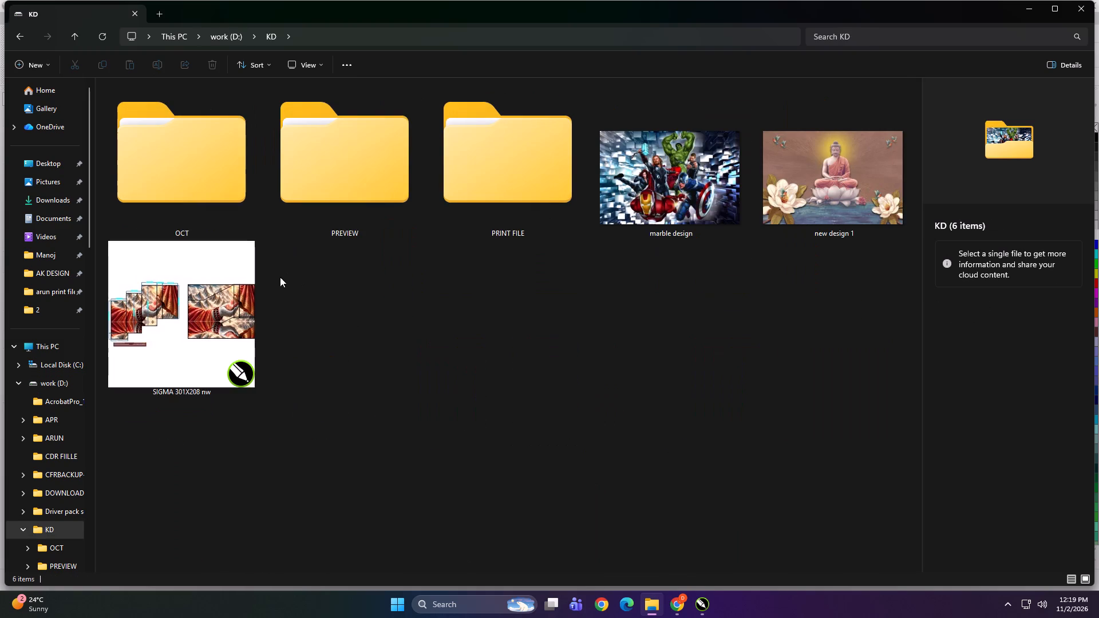
pyautogui.doubleClick(503, 189)
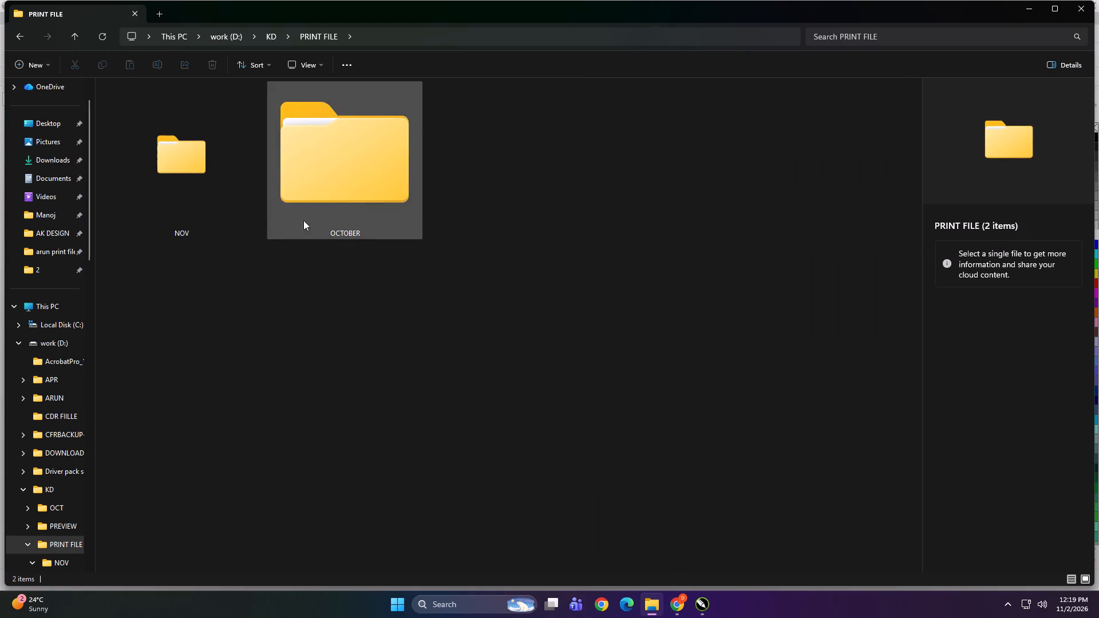
pyautogui.doubleClick(216, 184)
pyautogui.doubleClick(347, 168)
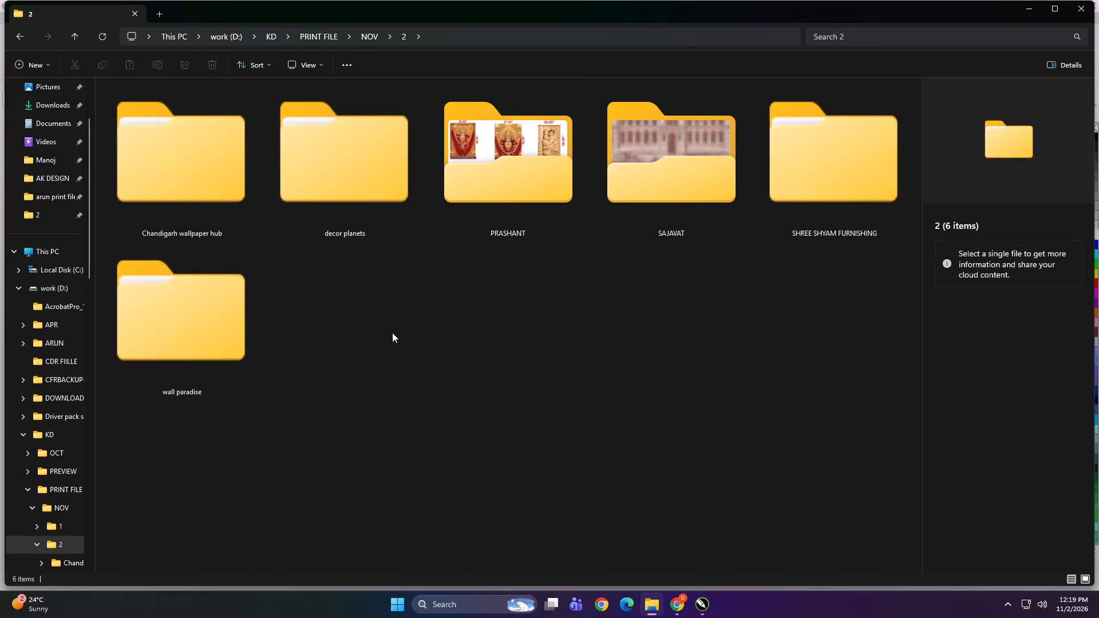
pyautogui.doubleClick(188, 176)
pyautogui.keyDown('ctrl'); pyautogui.scroll(6, 202, 208); pyautogui.keyUp('ctrl')
pyautogui.keyDown('ctrl'); pyautogui.scroll(5, 180, 144); pyautogui.keyUp('ctrl')
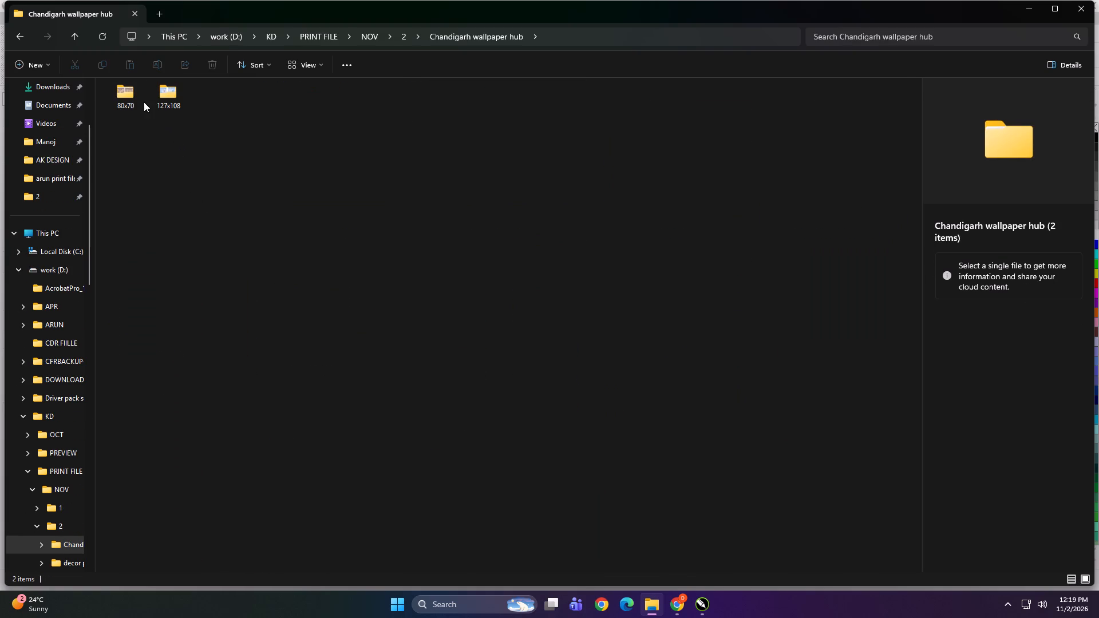
pyautogui.click(144, 102)
pyautogui.hotkey('ctrl', 'c')
pyautogui.hotkey('ctrl', 'c')
pyautogui.hotkey('ctrl', 'c')
pyautogui.scroll(4, 59, 323)
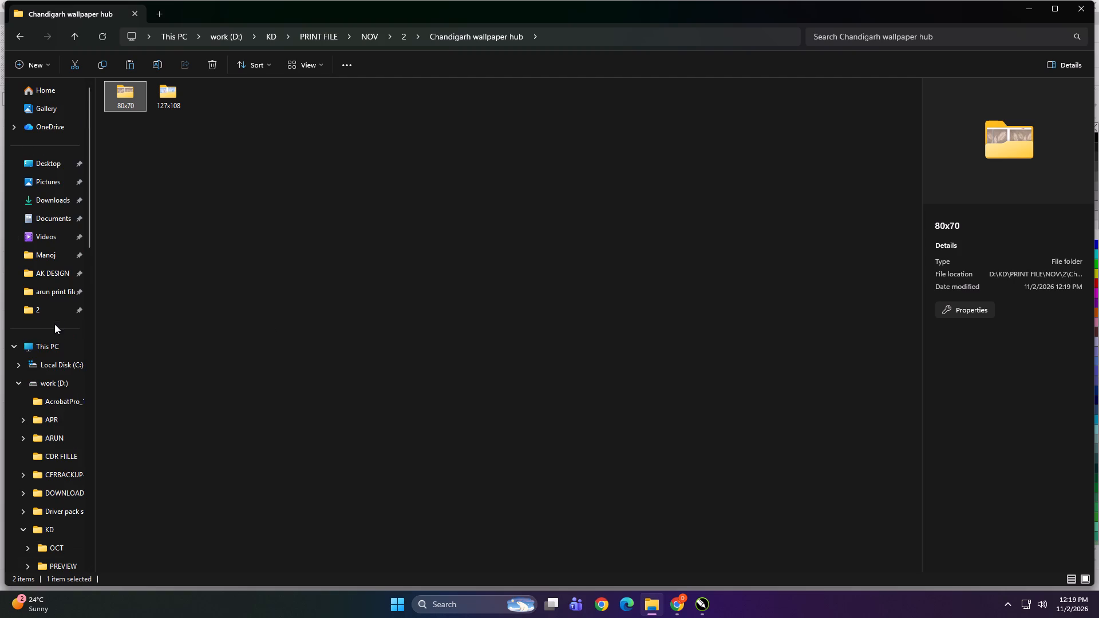
# Paste the 80x70 folder into Print > NOV > 2 > Chandigarh wallpaper hub on the shared Z: drive.
pyautogui.click(54, 345)
pyautogui.doubleClick(188, 282)
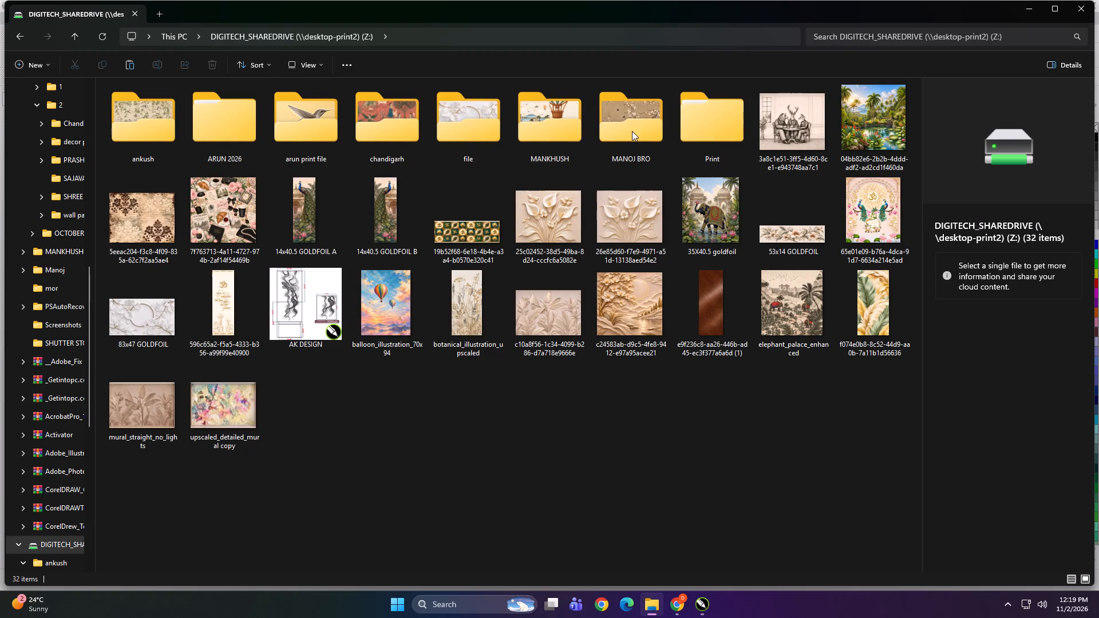
pyautogui.doubleClick(696, 128)
pyautogui.doubleClick(314, 143)
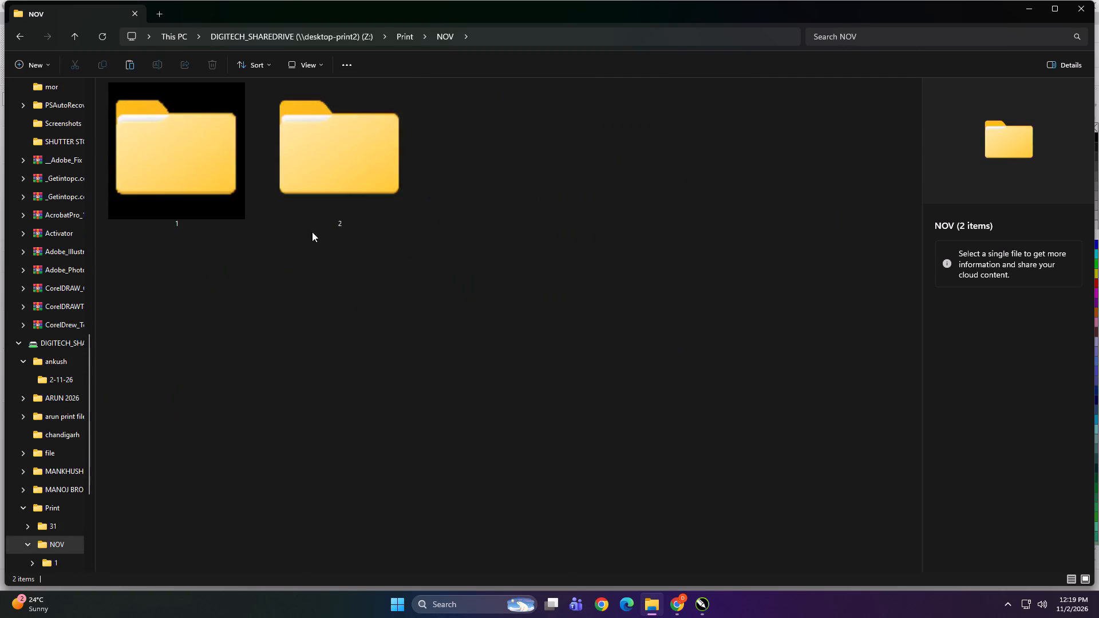
pyautogui.doubleClick(363, 149)
pyautogui.doubleClick(396, 167)
pyautogui.rightClick(319, 203)
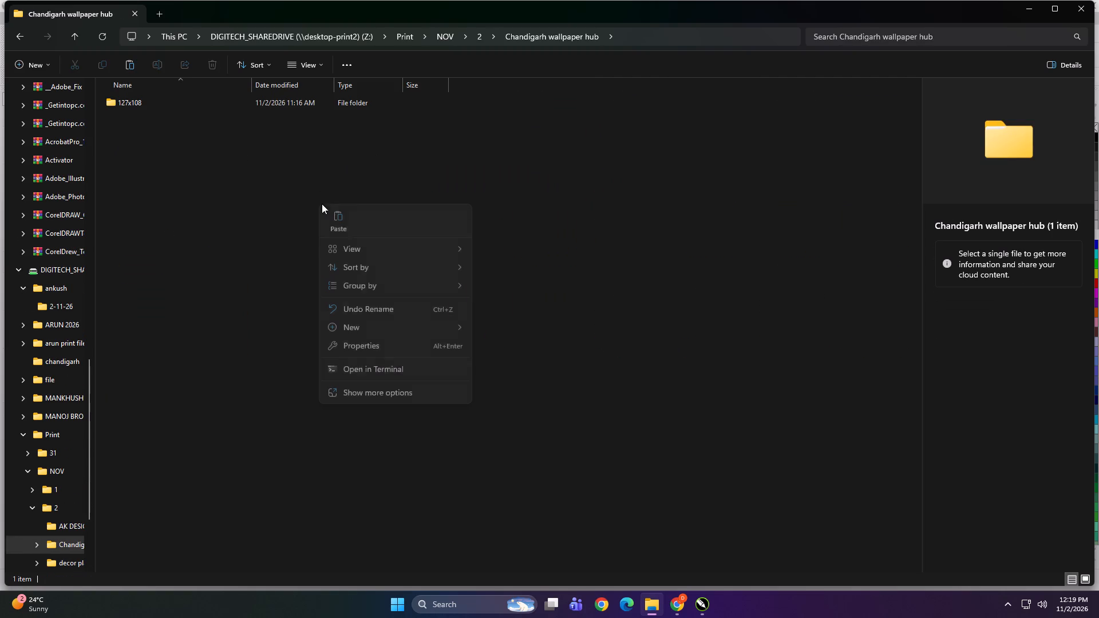
pyautogui.click(337, 217)
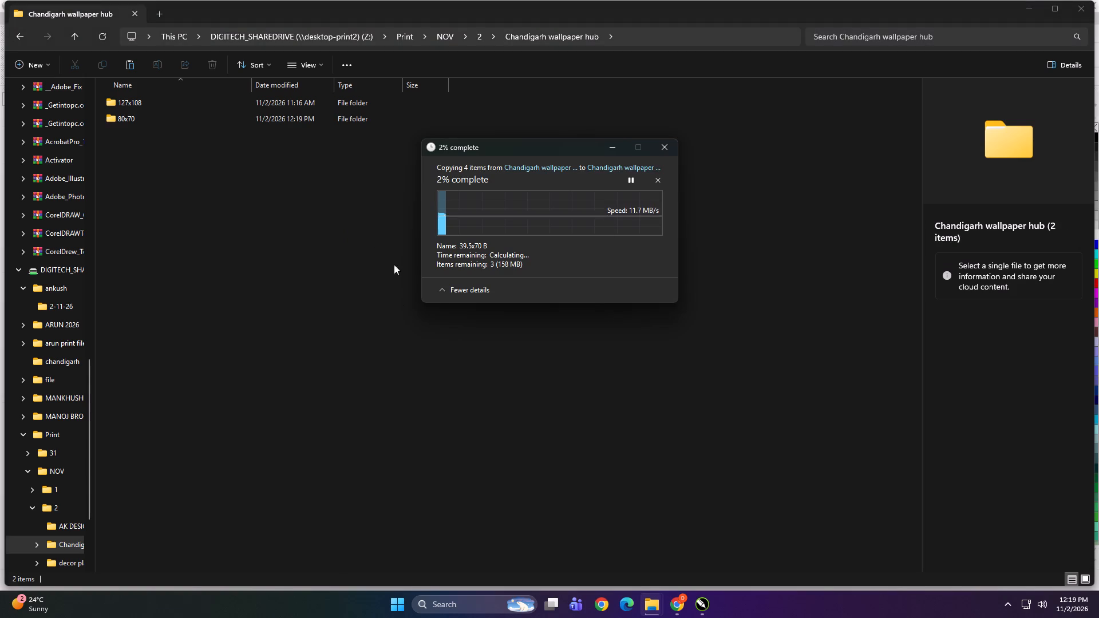
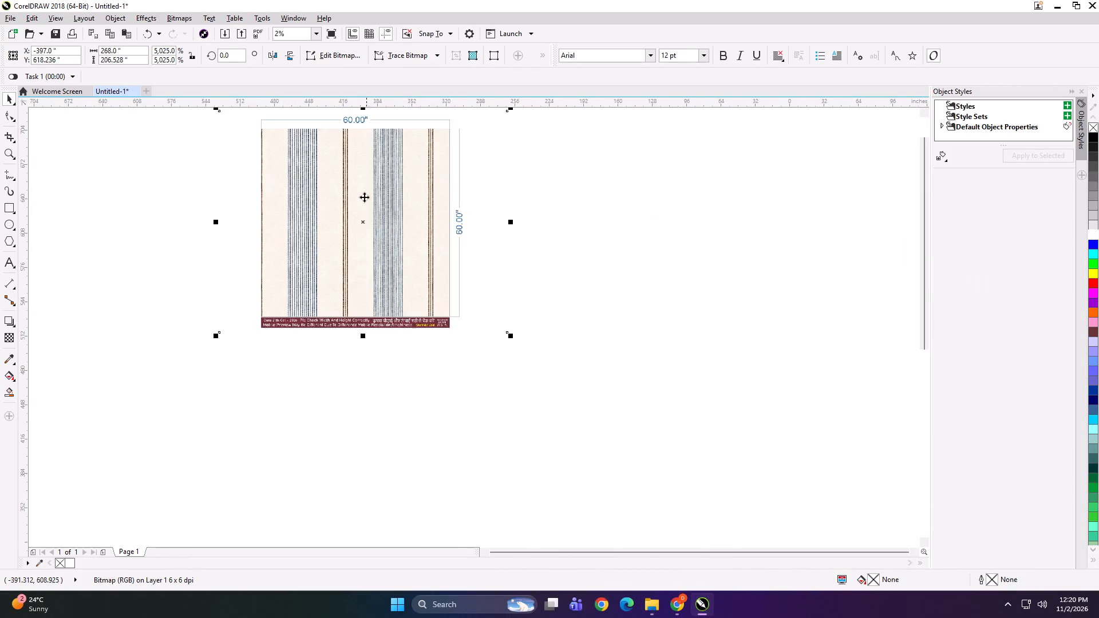
# Move the dimensioned striped preview down and to the left on the drawing area.
pyautogui.moveTo(364, 196); pyautogui.dragTo(280, 241)
pyautogui.click(666, 294)
# In File Explorer, open the file > Nov > 02 folder on the shared Z: drive.
pyautogui.click(654, 611)
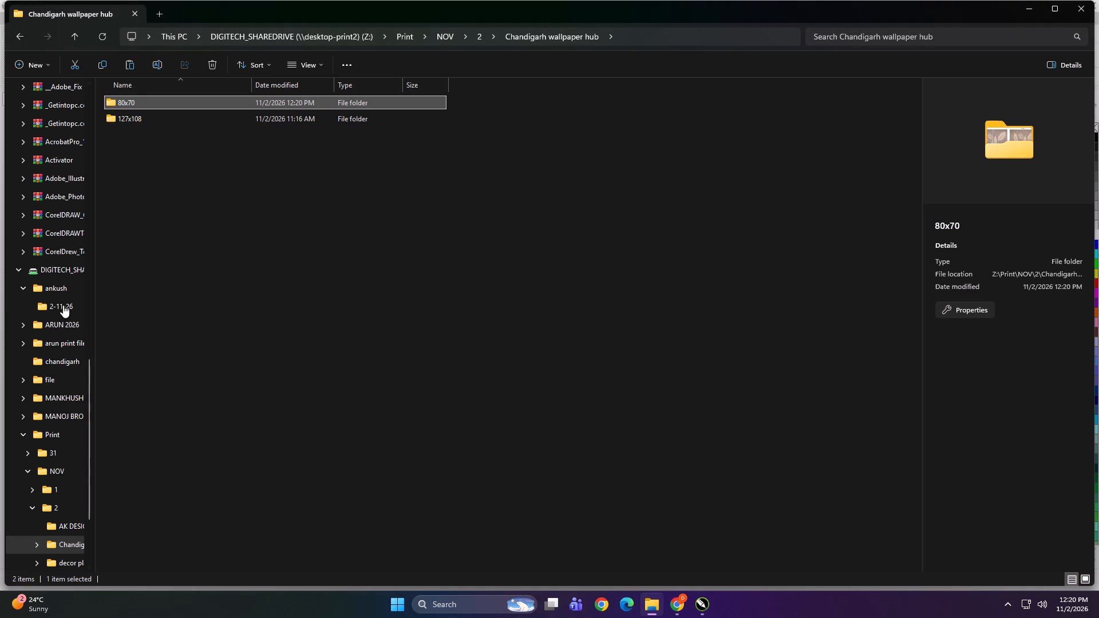
pyautogui.scroll(5, 53, 431)
pyautogui.click(52, 348)
pyautogui.doubleClick(147, 263)
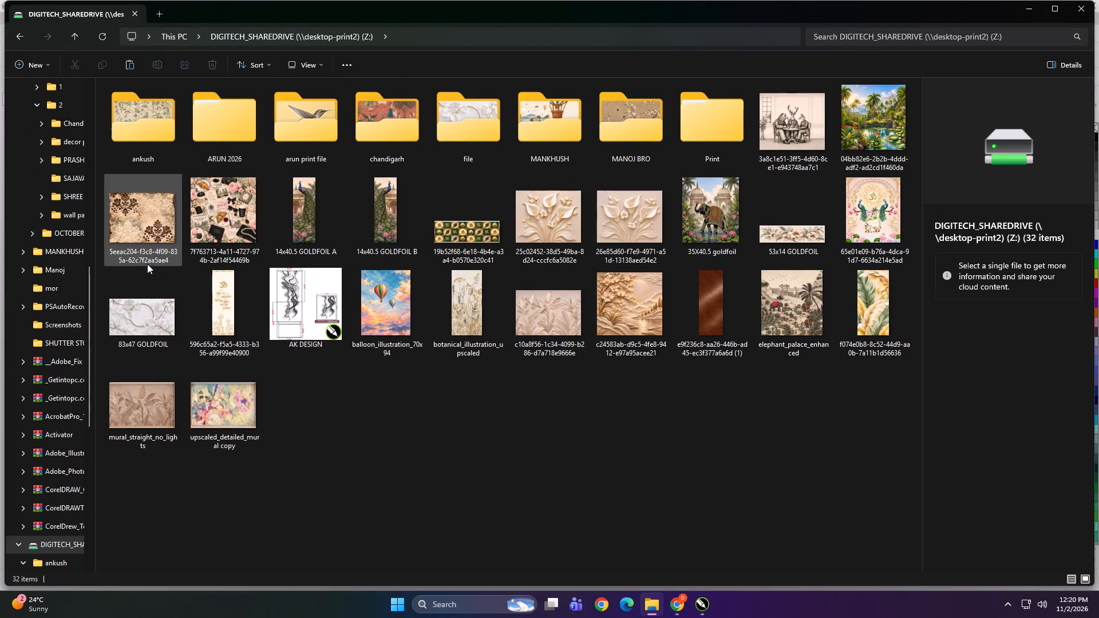
pyautogui.doubleClick(465, 129)
pyautogui.doubleClick(172, 150)
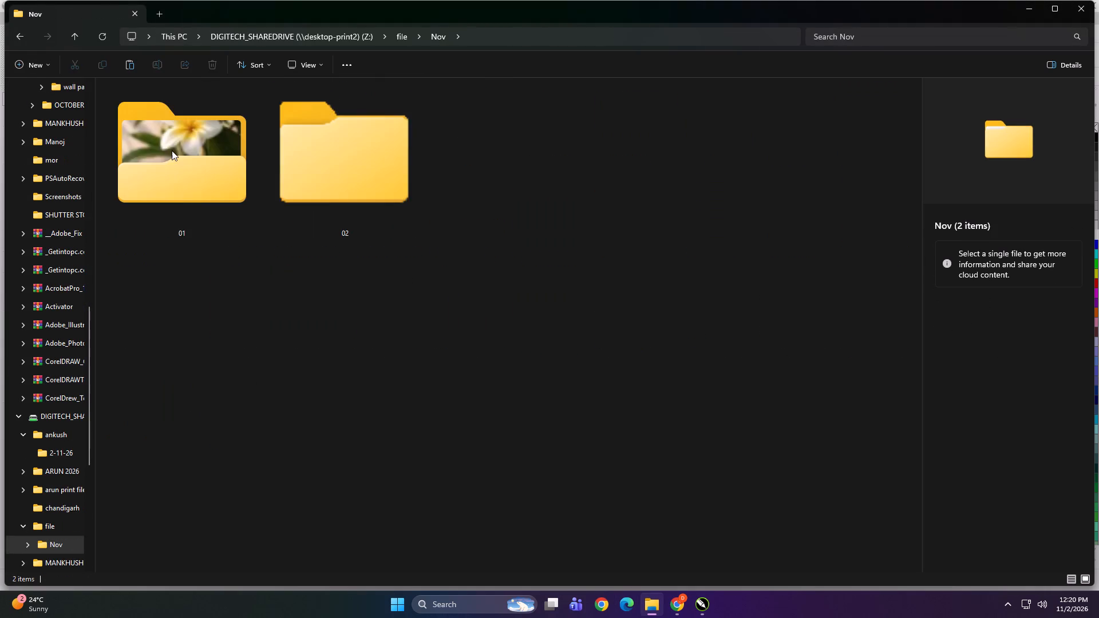
pyautogui.doubleClick(333, 162)
# Place the blue-and-brown striped JPG from the 02 folder into the CorelDRAW drawing, to the right of the preview.
pyautogui.click(182, 201)
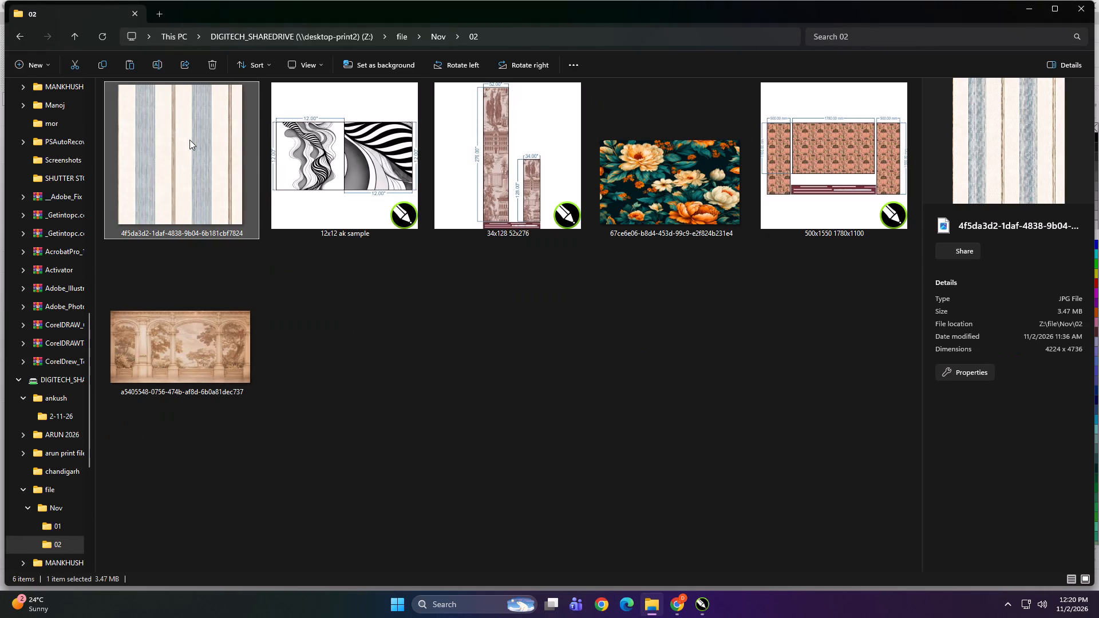
pyautogui.moveTo(185, 137); pyautogui.dragTo(658, 558)
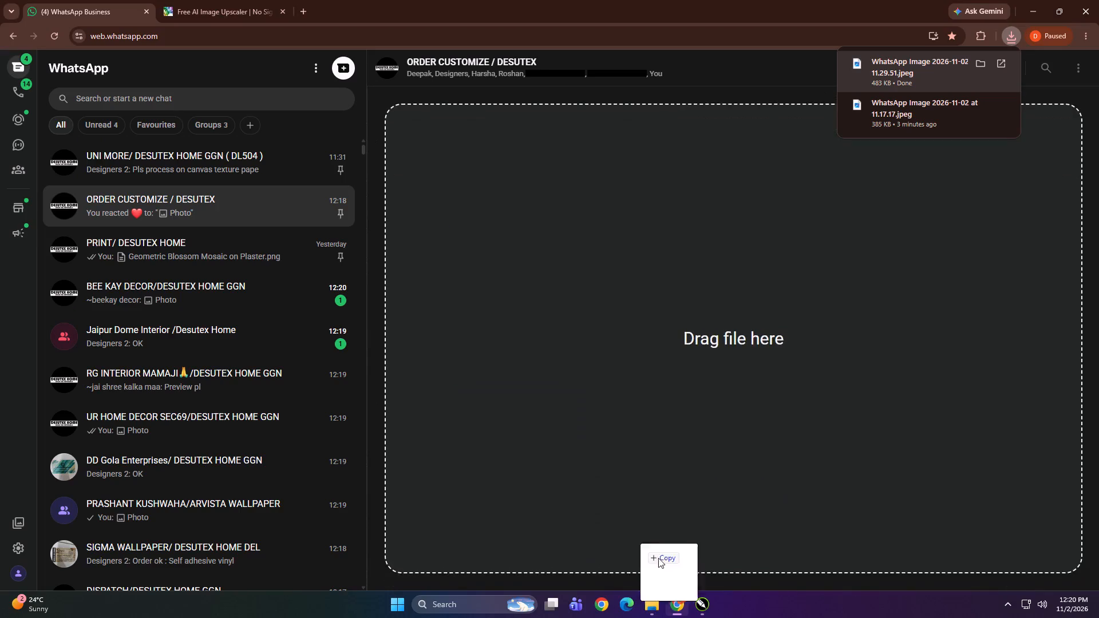
pyautogui.moveTo(658, 558); pyautogui.dragTo(730, 617)
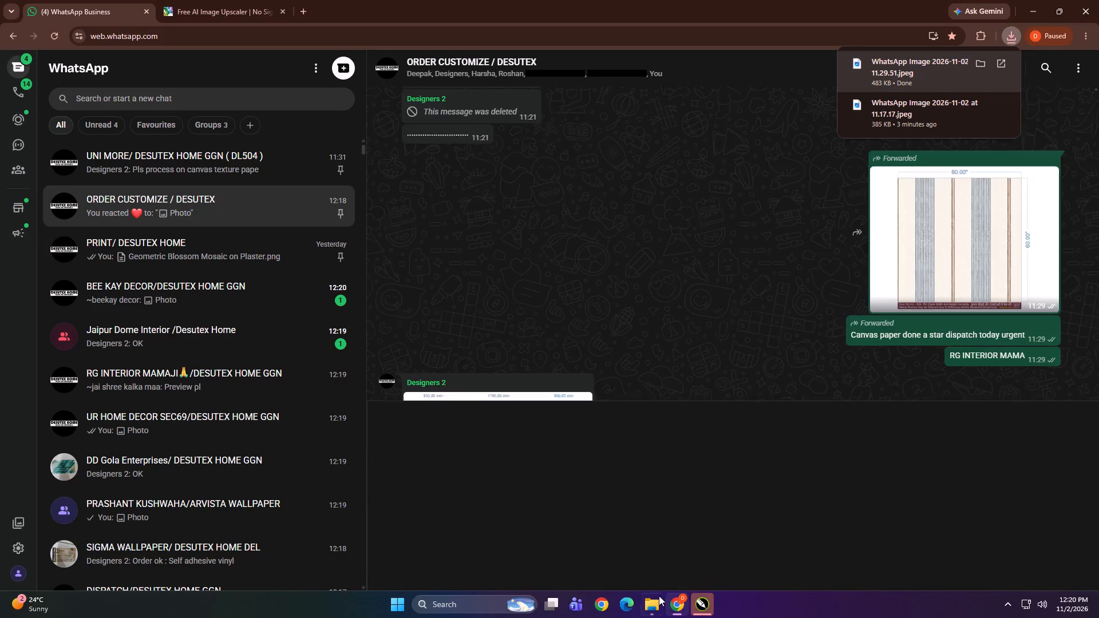
pyautogui.click(654, 607)
pyautogui.moveTo(189, 146); pyautogui.dragTo(706, 606)
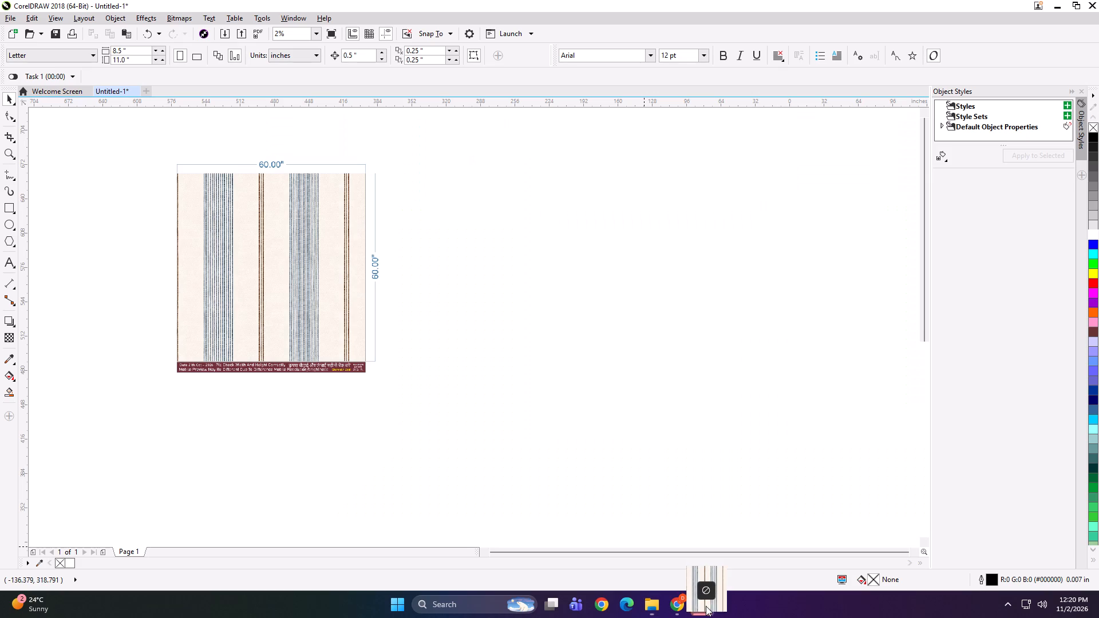
pyautogui.moveTo(706, 606); pyautogui.dragTo(520, 290)
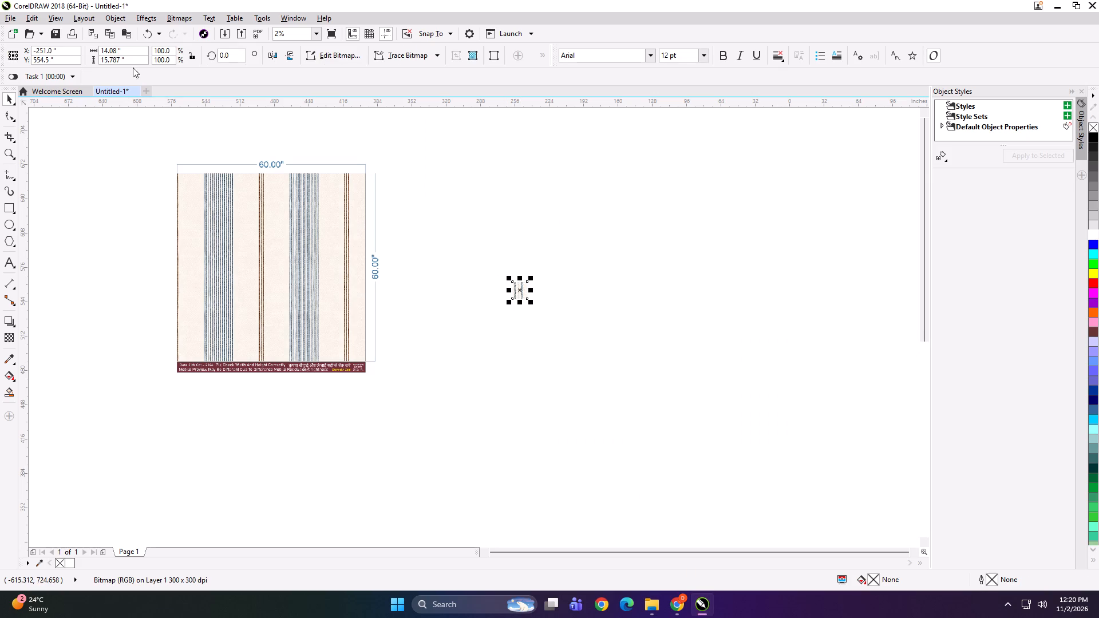
# Resize the placed striped image to 60 x 60 inches.
pyautogui.click(132, 54)
pyautogui.hotkey('ctrl', 'a')
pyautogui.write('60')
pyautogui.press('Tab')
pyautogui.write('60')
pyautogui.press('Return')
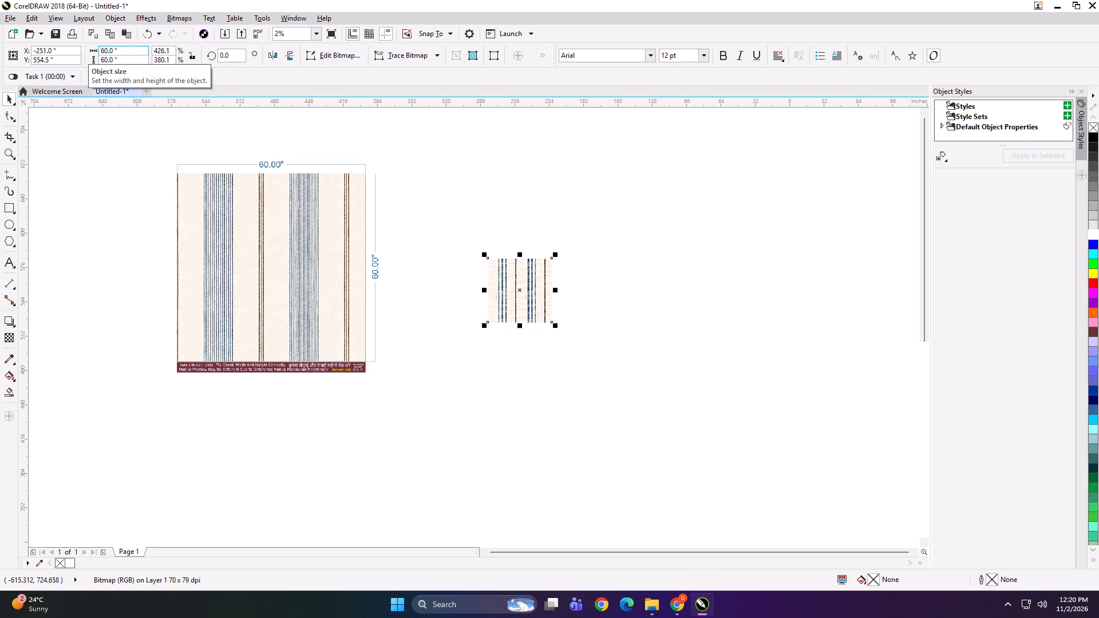
# Scale the dimensioned preview down to about 79 x 61 inches and move it next to the striped image.
pyautogui.click(275, 383)
pyautogui.click(349, 273)
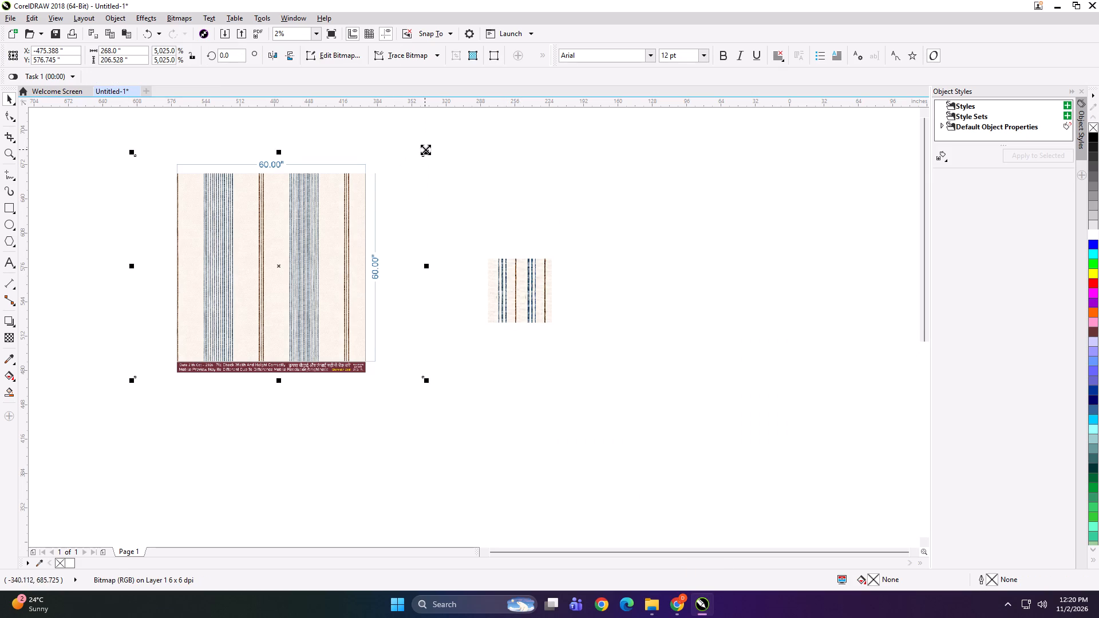
pyautogui.keyDown('shift'); pyautogui.moveTo(426, 153); pyautogui.dragTo(423, 231); pyautogui.keyUp('shift')
pyautogui.moveTo(278, 263); pyautogui.dragTo(421, 278)
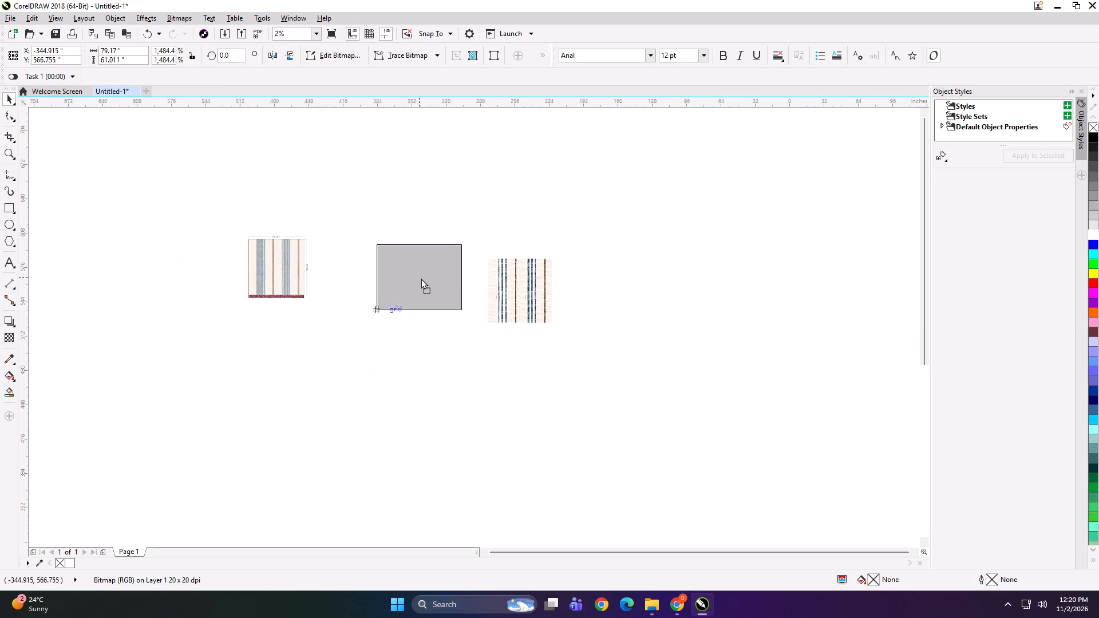
pyautogui.moveTo(421, 278); pyautogui.dragTo(434, 290)
# Shift the preview and the resized striped image leftward, keeping them side by side with a clear gap for comparison.
pyautogui.keyDown('shift'); pyautogui.click(520, 289); pyautogui.keyUp('shift')
pyautogui.hotkey('shift', 'F2')
pyautogui.click(405, 149)
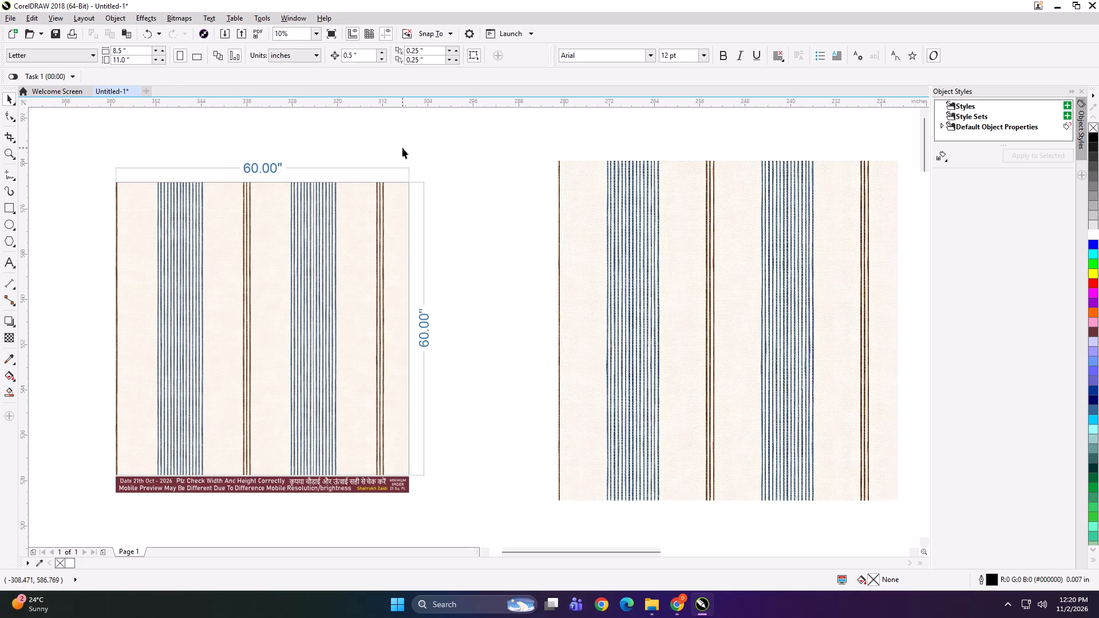
pyautogui.moveTo(347, 293); pyautogui.dragTo(307, 288)
pyautogui.moveTo(319, 288); pyautogui.dragTo(290, 287)
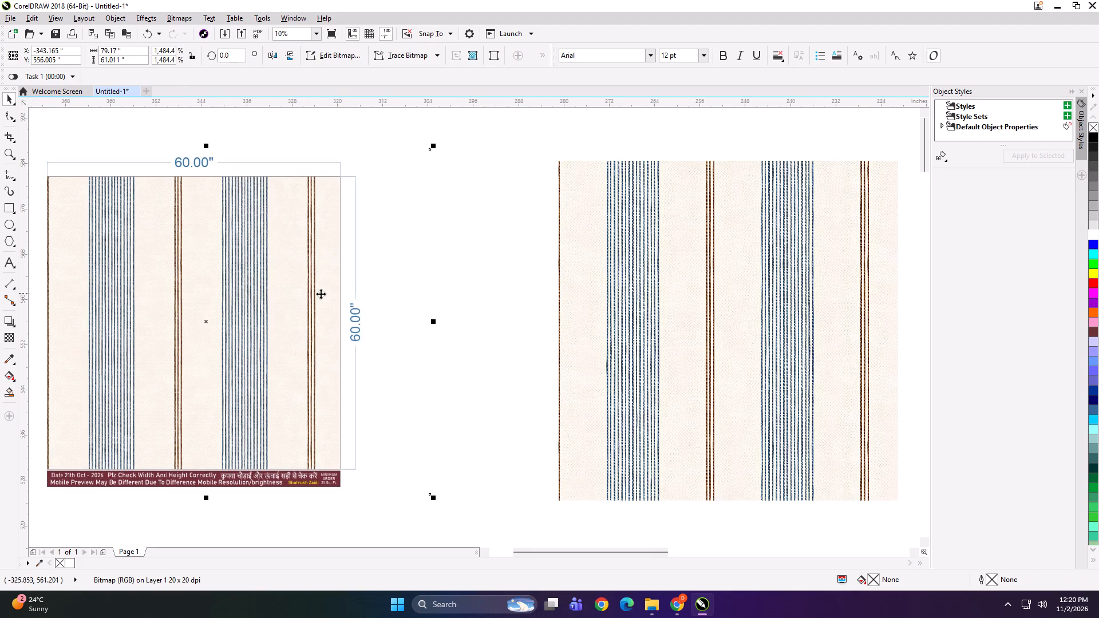
pyautogui.moveTo(621, 274); pyautogui.dragTo(590, 271)
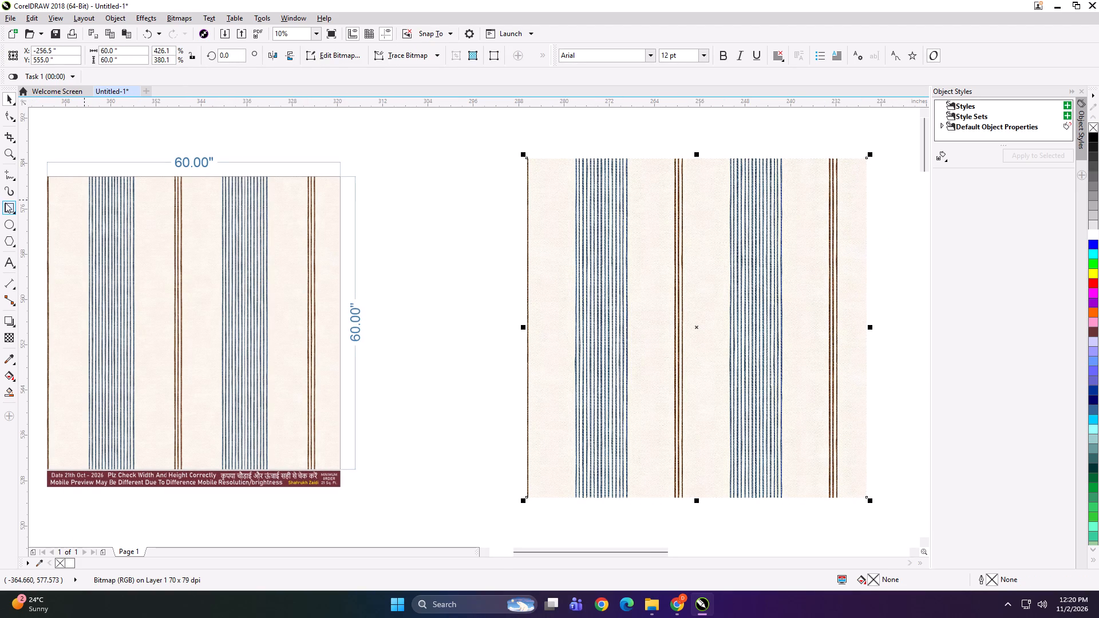
# Create a rectangle over the striped artwork, set its width to 41 inches and align it to the artwork's left edge.
pyautogui.keyDown('shift'); pyautogui.doubleClick(5, 203); pyautogui.keyUp('shift')
pyautogui.hotkey('shift', 'space')
pyautogui.click(126, 51)
pyautogui.hotkey('ctrl', 'a')
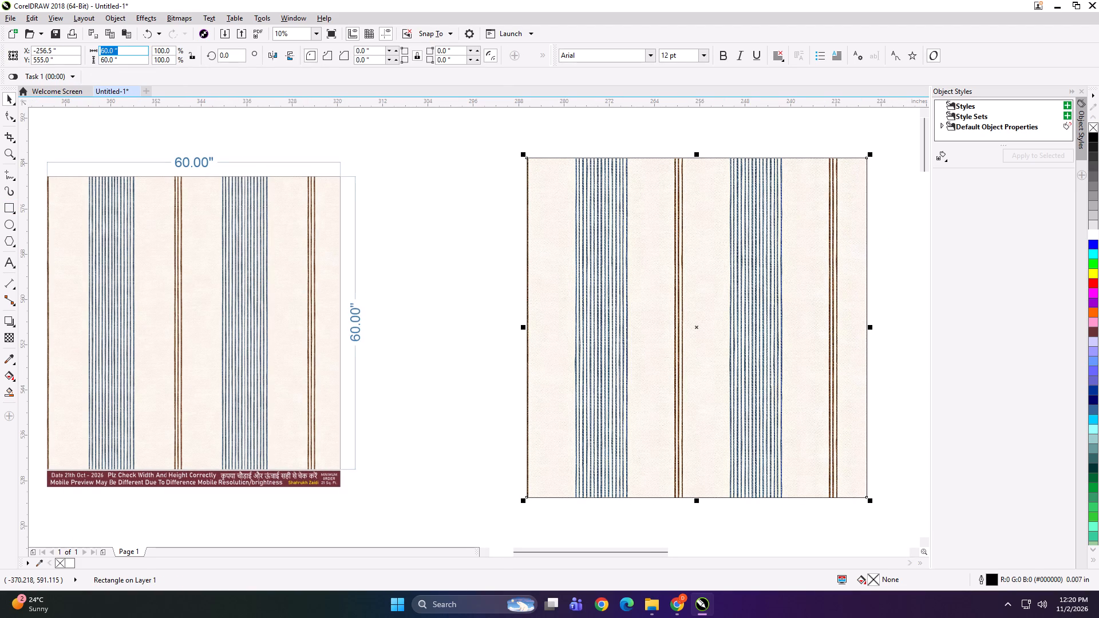
pyautogui.write('41')
pyautogui.press('Return')
pyautogui.keyDown('shift'); pyautogui.click(570, 249); pyautogui.keyUp('shift')
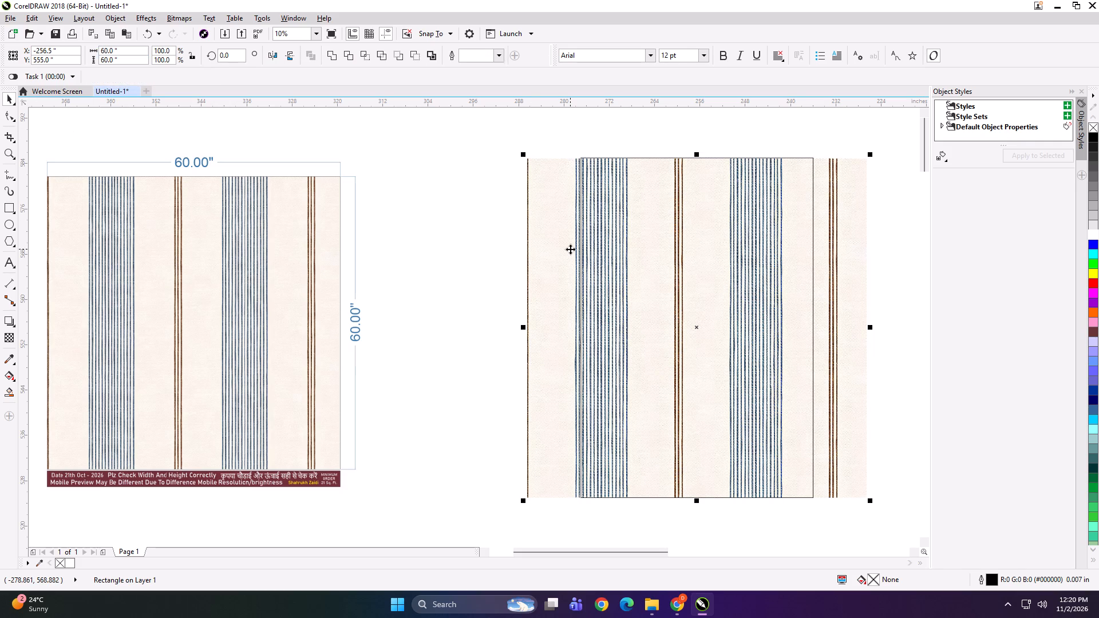
pyautogui.press('l')
pyautogui.click(577, 126)
# Make a mirrored copy of the 41-inch rectangle against its right edge and nudge the copy 0.5 inch left to overlap it.
pyautogui.scroll(-1, 487, 229)
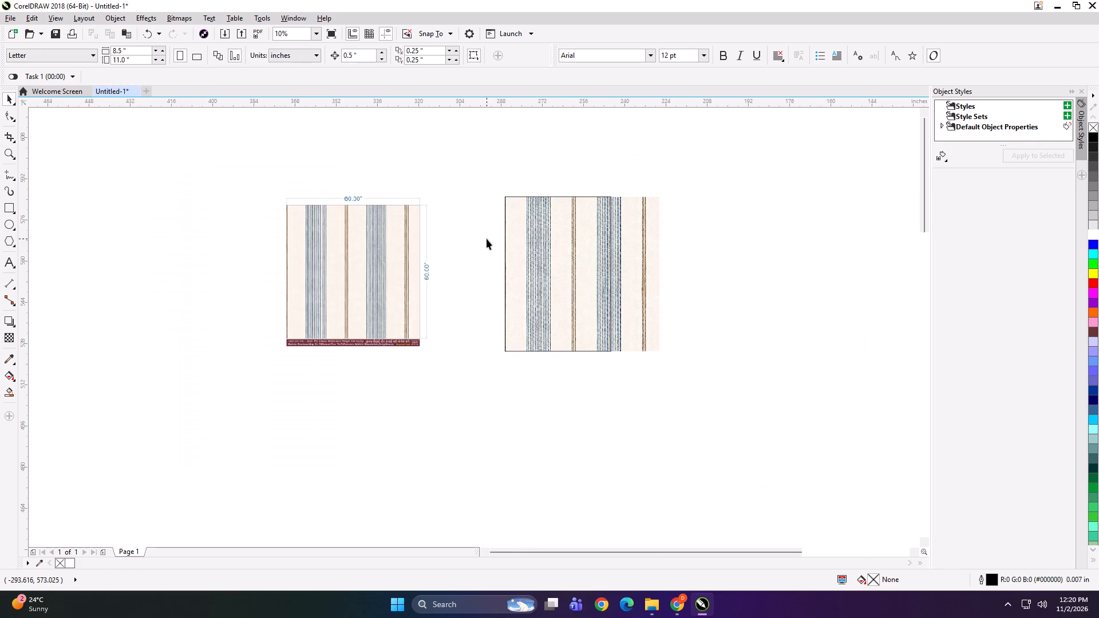
pyautogui.click(518, 255)
pyautogui.moveTo(500, 275); pyautogui.dragTo(675, 260)
pyautogui.keyDown('ctrl'); pyautogui.rightClick(675, 260); pyautogui.keyUp('ctrl')
pyautogui.scroll(2, 629, 252)
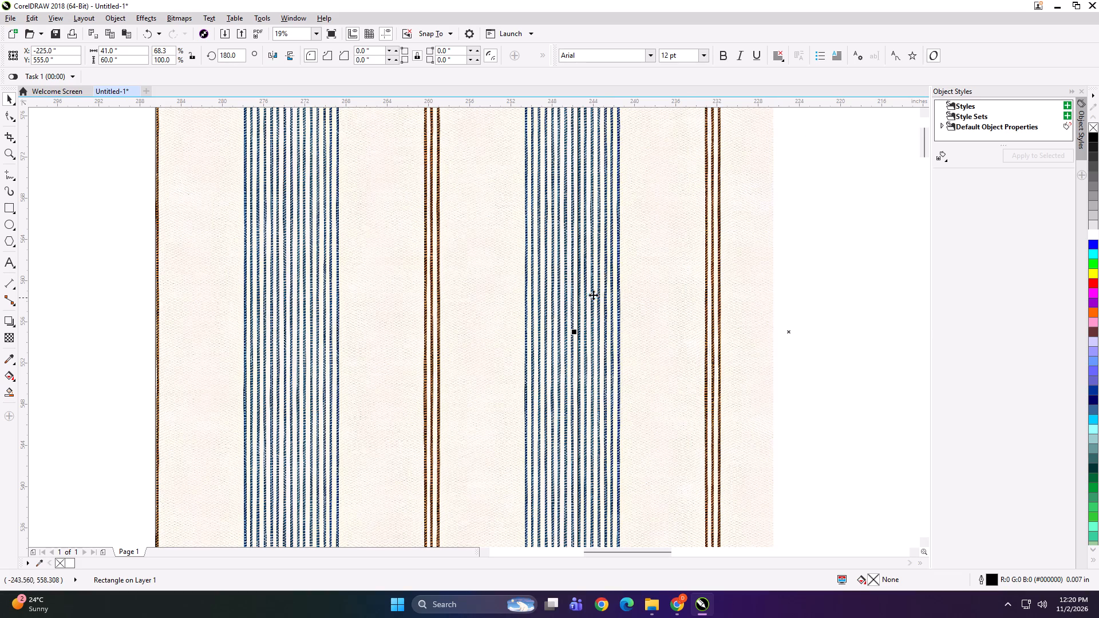
pyautogui.press('Left')
# Shrink the copied rectangle from its outer side to the artwork's right edge, making it 19.5 inches wide.
pyautogui.scroll(-1, 547, 315)
pyautogui.moveTo(778, 323); pyautogui.dragTo(681, 315)
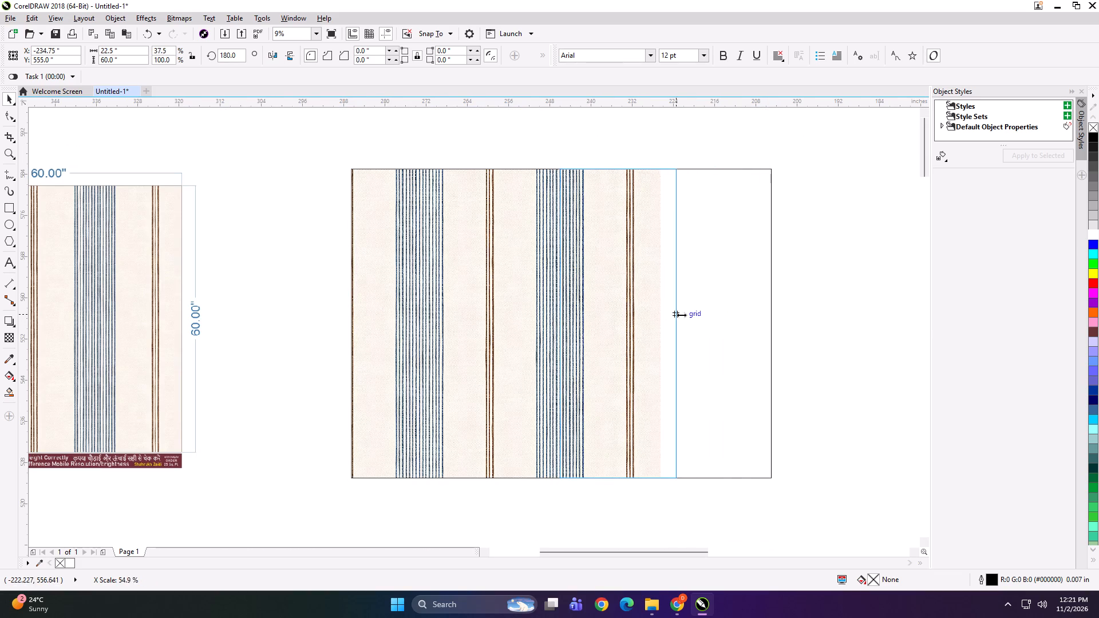
pyautogui.moveTo(681, 315); pyautogui.dragTo(669, 313)
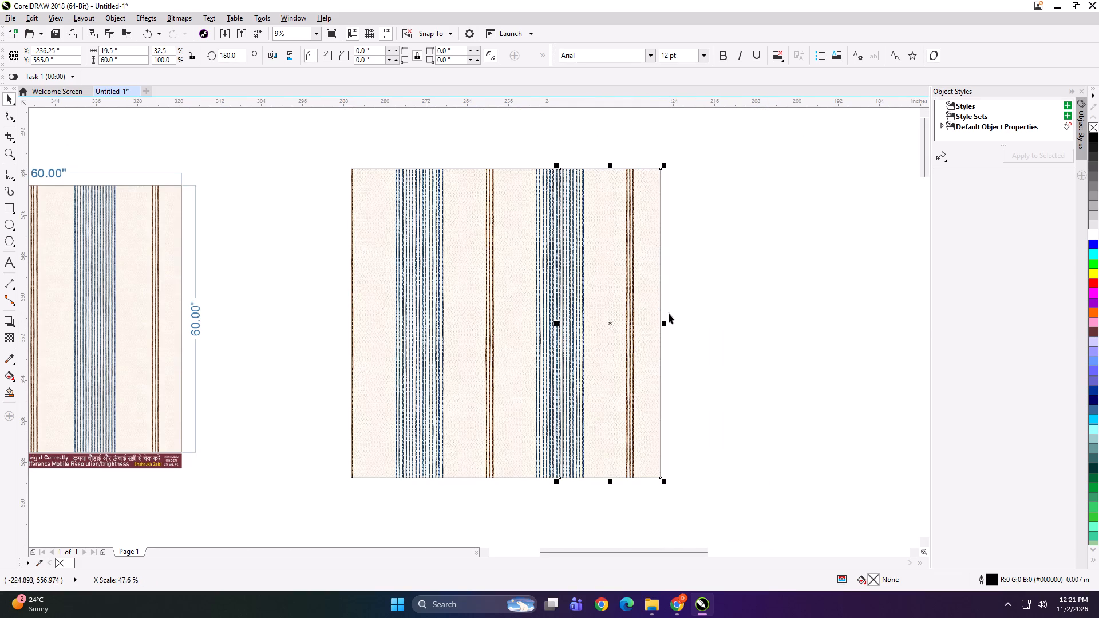
pyautogui.scroll(2, 669, 313)
pyautogui.scroll(2, 622, 343)
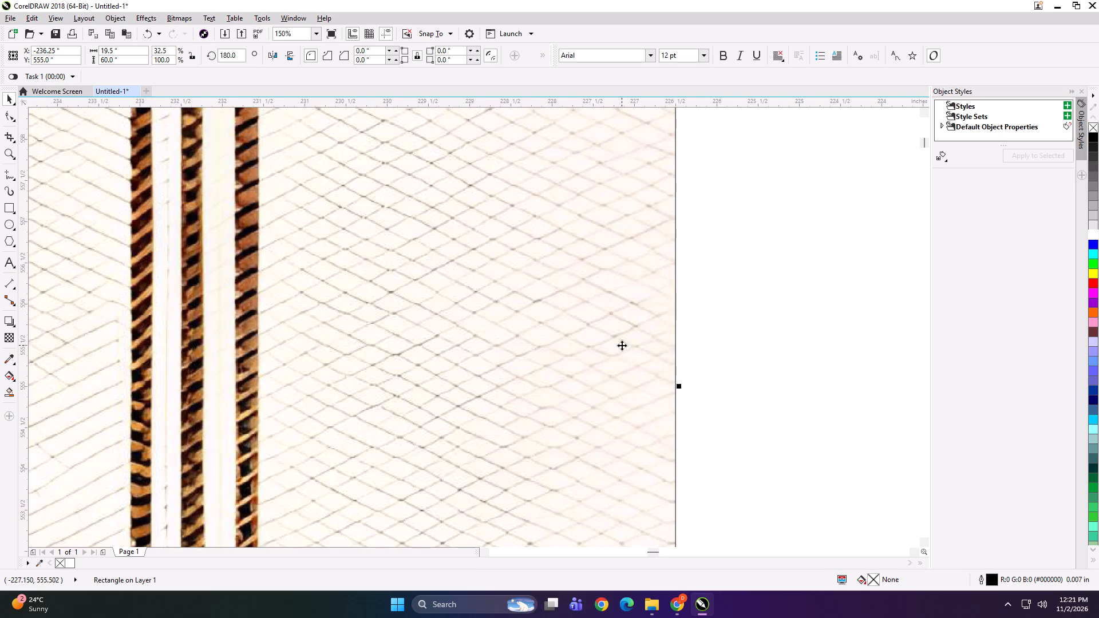
pyautogui.scroll(-3, 622, 338)
pyautogui.scroll(-1, 567, 327)
# Group the two panel rectangles, PowerClip the striped artwork into them, and ungroup them into separate panels.
pyautogui.keyDown('shift'); pyautogui.click(455, 323); pyautogui.keyUp('shift')
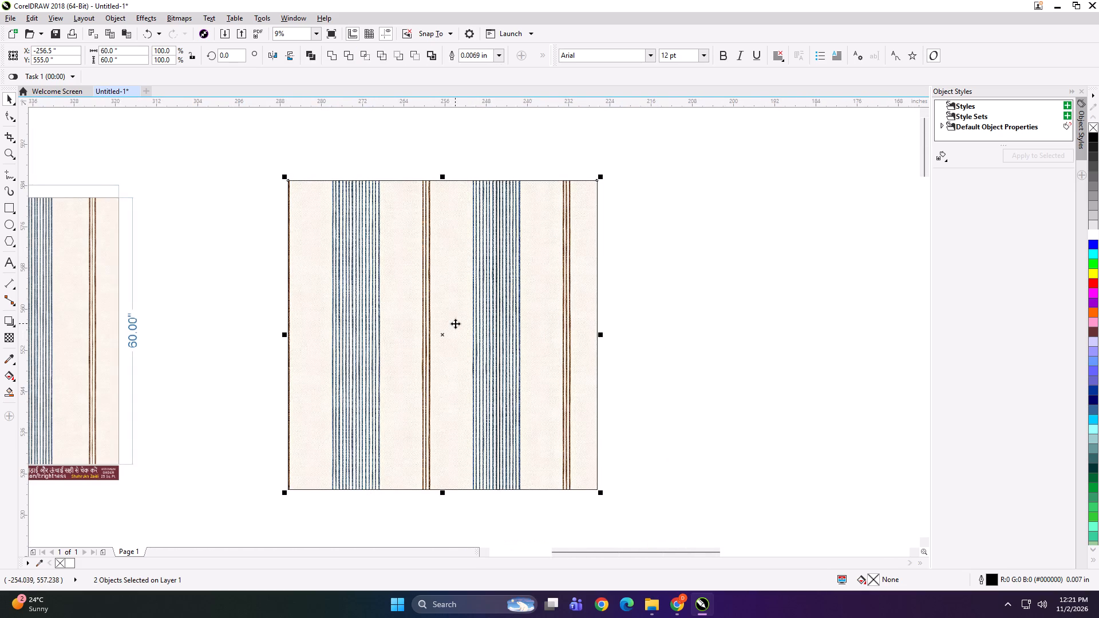
pyautogui.hotkey('ctrl', 'g')
pyautogui.click(861, 319)
pyautogui.keyDown('alt'); pyautogui.click(452, 351); pyautogui.keyUp('alt')
pyautogui.hotkey('shift', 'Return')
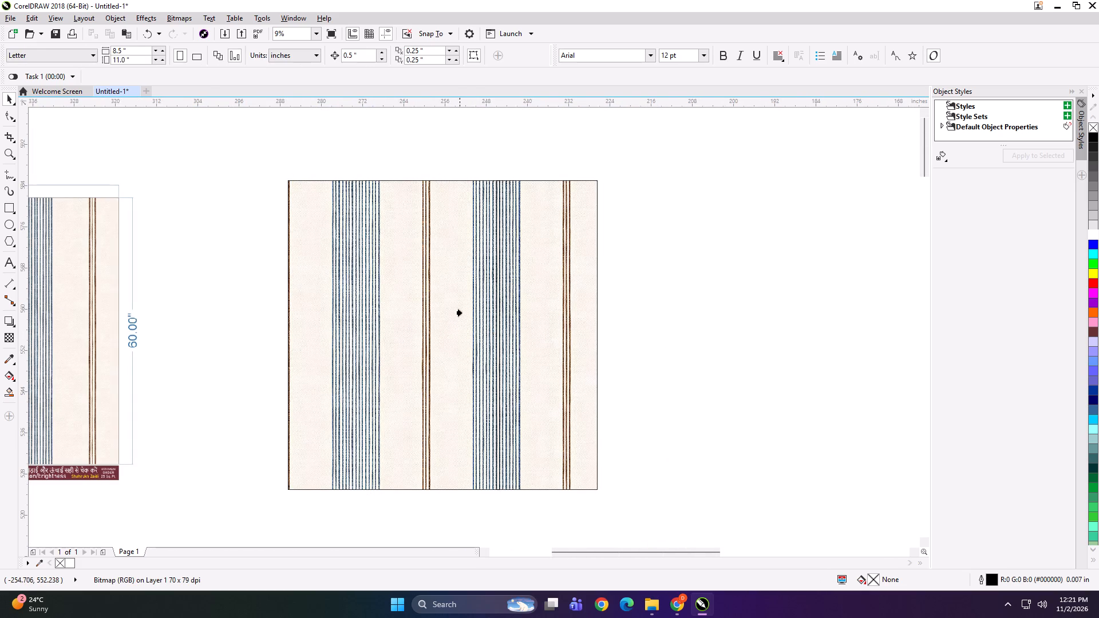
pyautogui.click(464, 307)
pyautogui.hotkey('ctrl', 'u')
pyautogui.hotkey('ctrl', 'u')
pyautogui.click(817, 274)
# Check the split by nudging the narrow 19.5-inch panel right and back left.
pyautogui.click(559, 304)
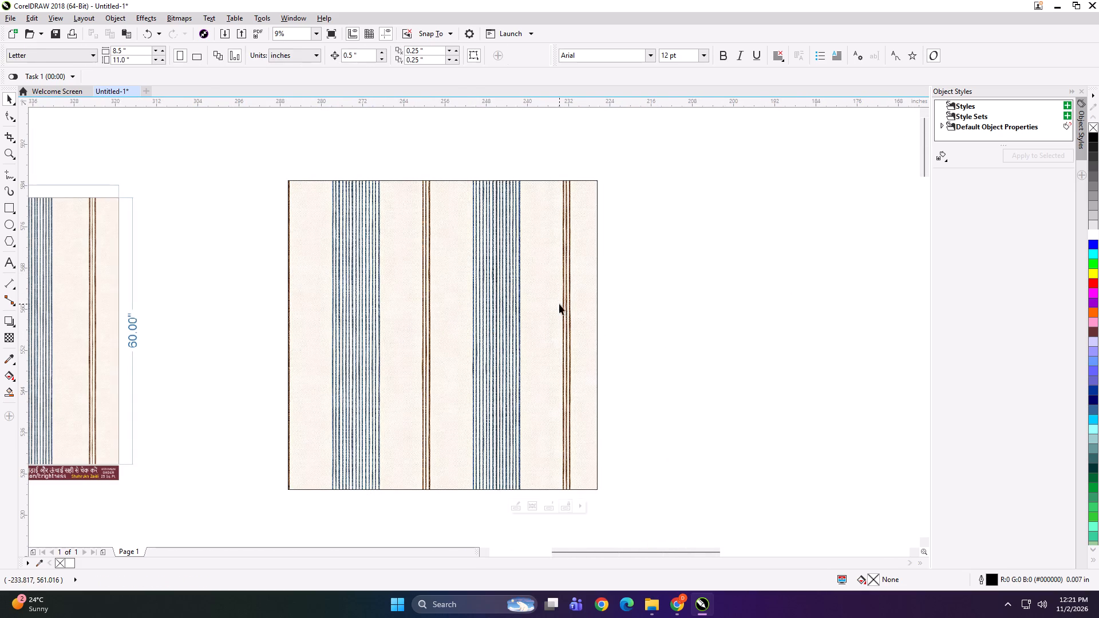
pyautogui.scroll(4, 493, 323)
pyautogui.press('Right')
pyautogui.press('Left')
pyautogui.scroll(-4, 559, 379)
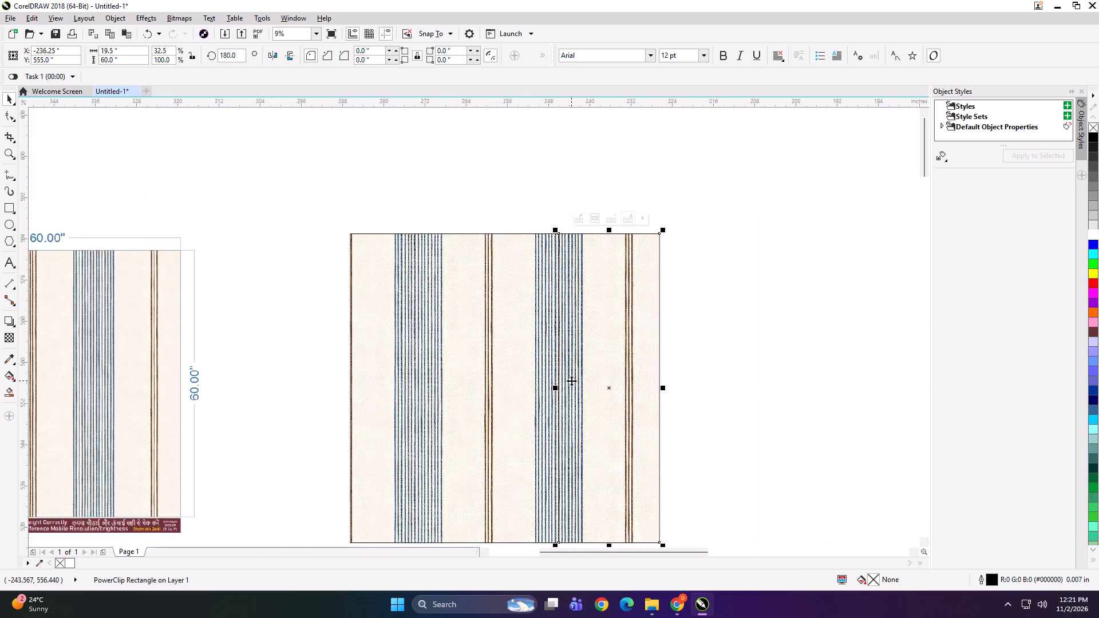
# Move the dimensioned stripe preview closer to the two PowerClipped panels.
pyautogui.scroll(-1, 572, 374)
pyautogui.click(519, 266)
pyautogui.moveTo(380, 369); pyautogui.dragTo(410, 367)
pyautogui.keyDown('shift'); pyautogui.moveTo(447, 293); pyautogui.dragTo(657, 470); pyautogui.keyUp('shift')
pyautogui.hotkey('shift', 'F2')
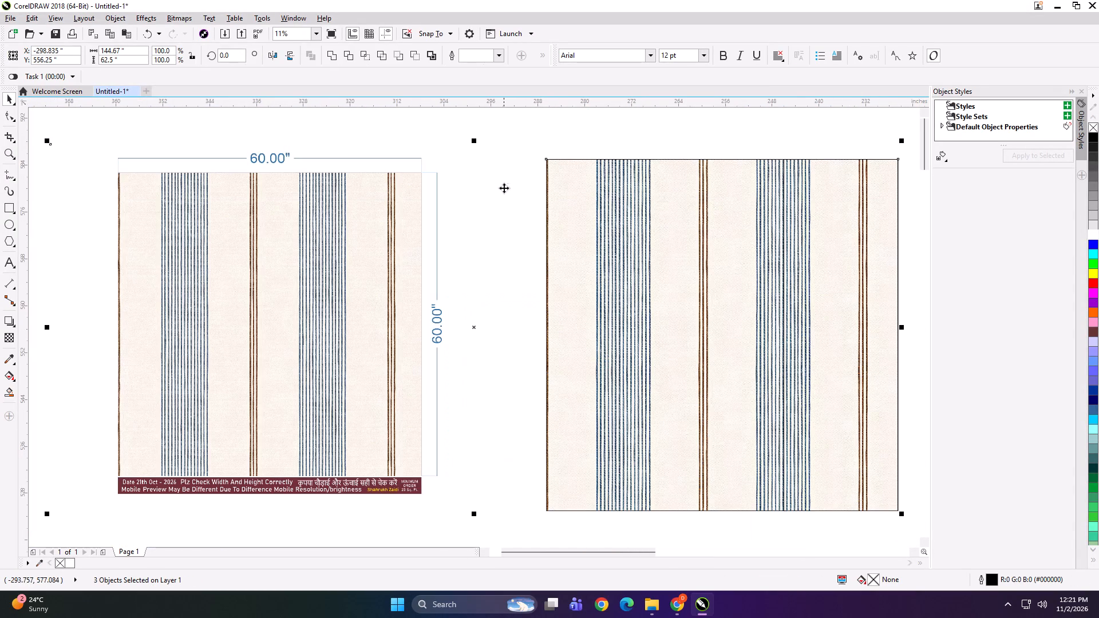
pyautogui.click(511, 136)
# Add the text label "60*60 PANEL 1" at the top edge of the 41-inch panel.
pyautogui.click(9, 259)
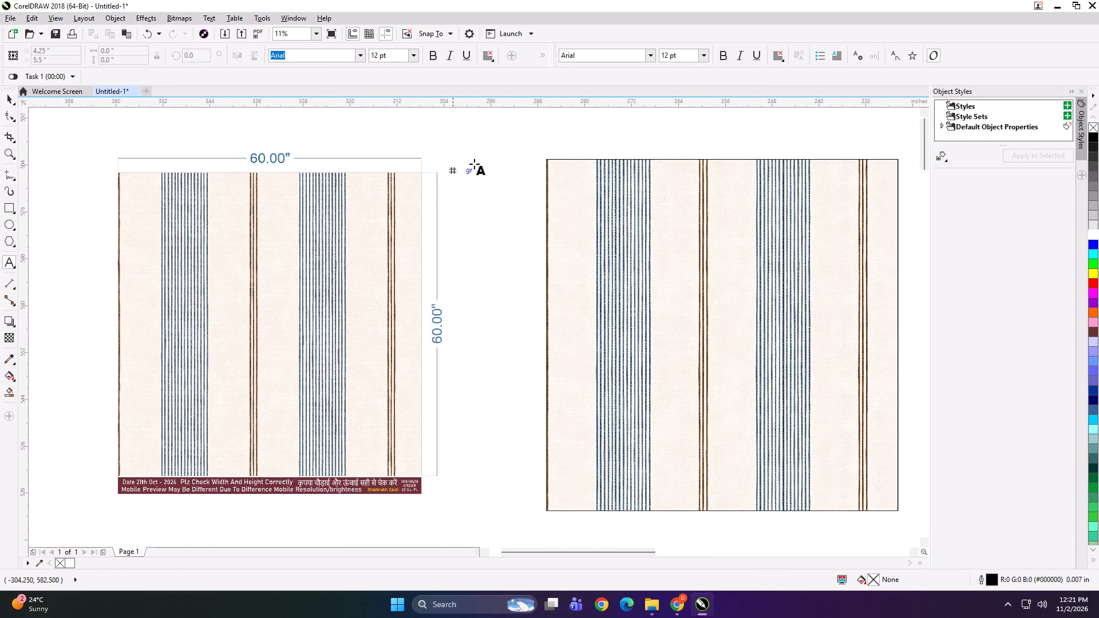
pyautogui.click(568, 157)
pyautogui.write('60*60 PANEL 1')
# Copy the panel label to the top edge of the 19.5-inch panel and change it to "60*60 PANEL 2".
pyautogui.hotkey('ctrl', 'a')
pyautogui.hotkey('ctrl', 'c')
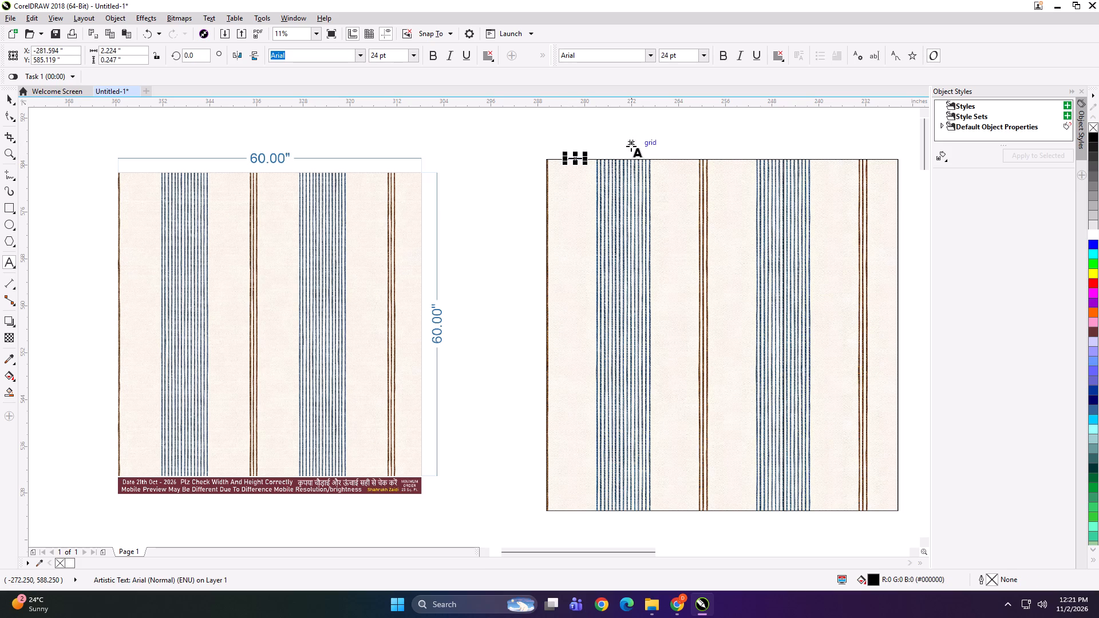
pyautogui.click(825, 157)
pyautogui.scroll(2, 826, 157)
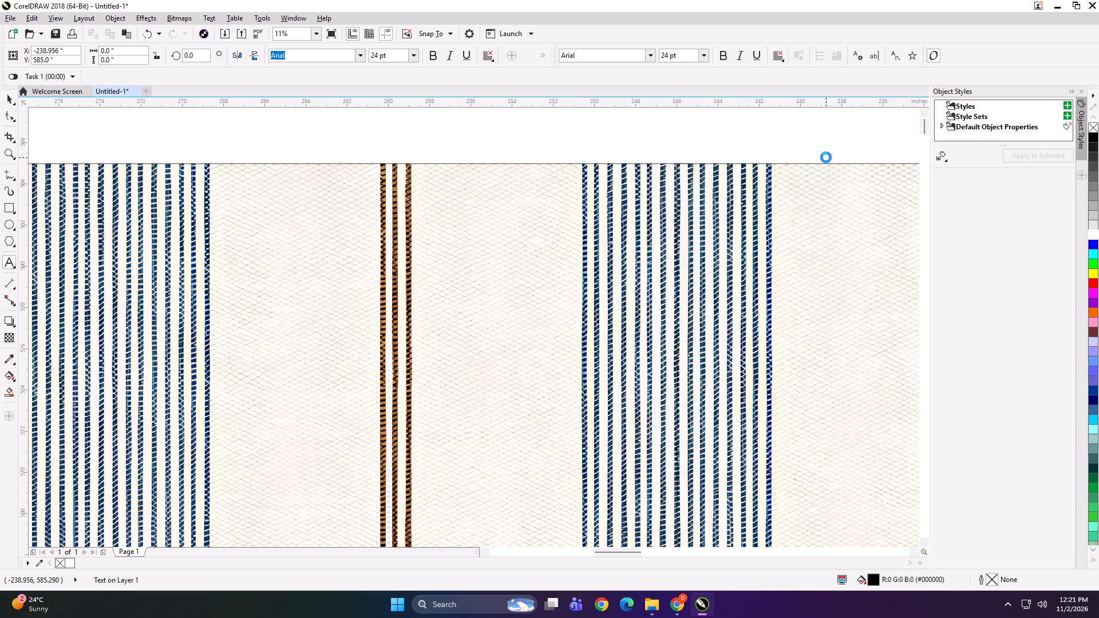
pyautogui.hotkey('ctrl', 'v')
pyautogui.press('BackSpace')
pyautogui.press('2')
pyautogui.scroll(-3, 748, 223)
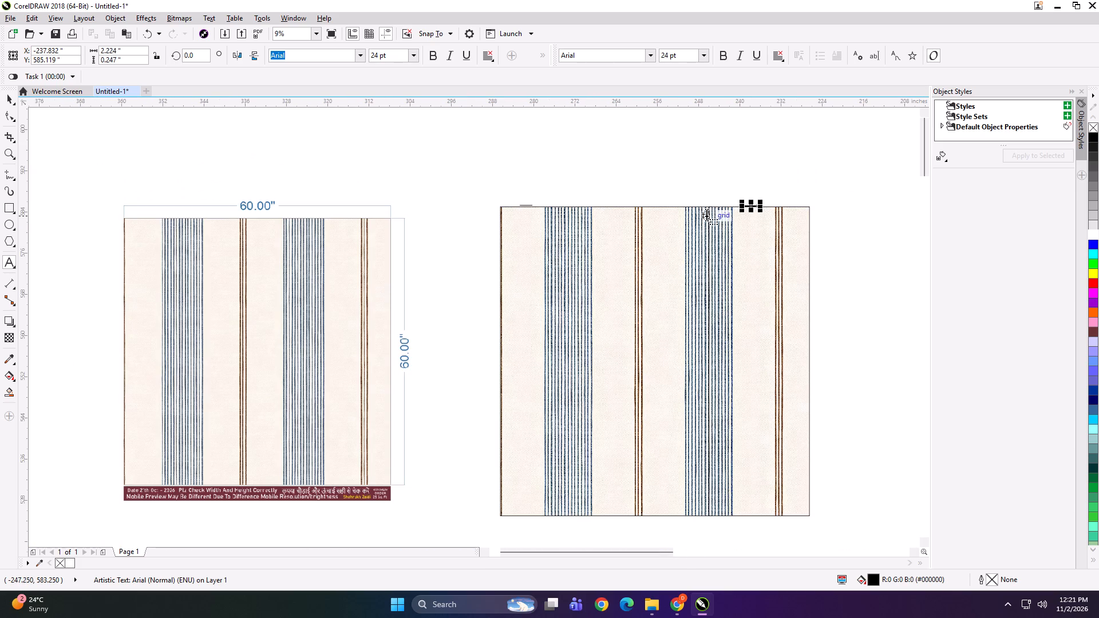
# Group each text label with its own panel, first the 19.5-inch panel and its label, and likewise the 41-inch one.
pyautogui.click(7, 99)
pyautogui.keyDown('shift'); pyautogui.click(758, 274); pyautogui.keyUp('shift')
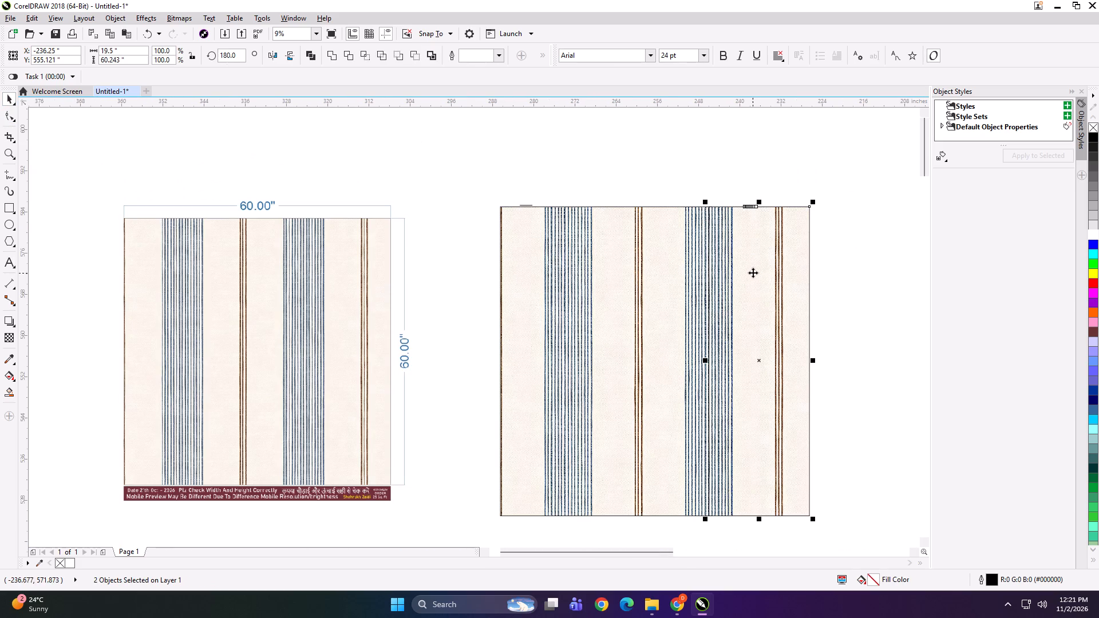
pyautogui.hotkey('ctrl', 'g')
pyautogui.moveTo(714, 177); pyautogui.dragTo(520, 263)
pyautogui.keyDown('shift'); pyautogui.click(568, 245); pyautogui.keyUp('shift')
pyautogui.moveTo(556, 193); pyautogui.dragTo(493, 253)
pyautogui.keyDown('shift'); pyautogui.click(535, 255); pyautogui.keyUp('shift')
pyautogui.hotkey('ctrl', 'g')
# Open the export settings for the grouped 41-inch panel.
pyautogui.hotkey('ctrl', 'e')
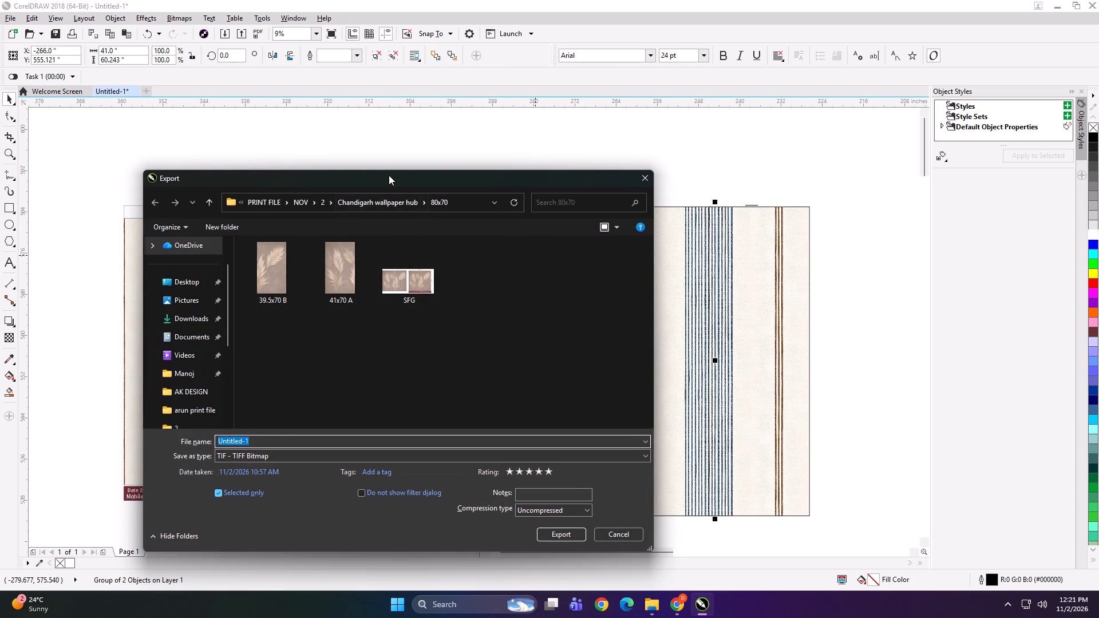
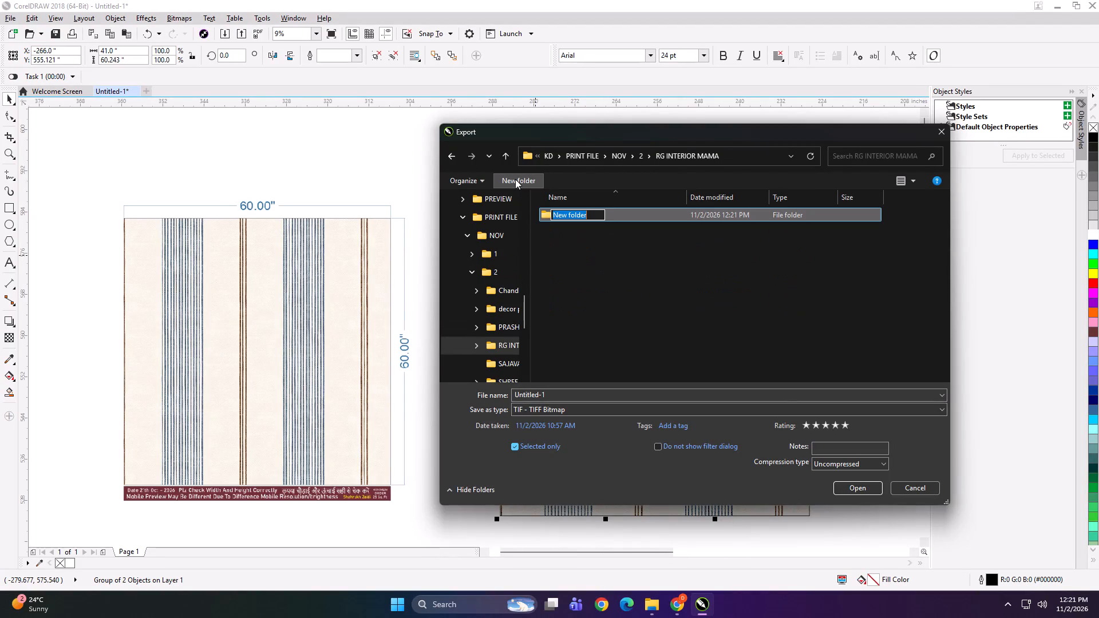
# Create a folder named "60x60" inside the RG INTERIOR MAMA print folder and open it as the export location.
pyautogui.write('60x')
pyautogui.hotkey('ctrl', 'a')
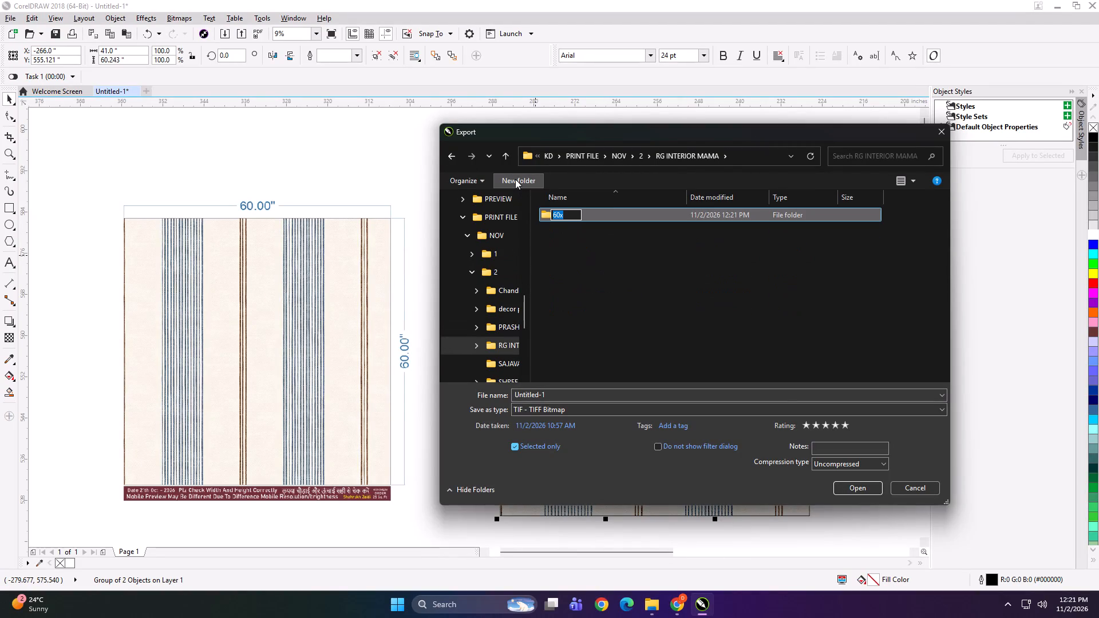
pyautogui.write('x6')
pyautogui.hotkey('ctrl', 'a')
pyautogui.write('60x6')
pyautogui.press('space')
pyautogui.press('Return')
pyautogui.doubleClick(588, 216)
# Export the selected 41-inch panel as an uncompressed TIFF named "41x60 A" in the 60x60 folder.
pyautogui.click(570, 395)
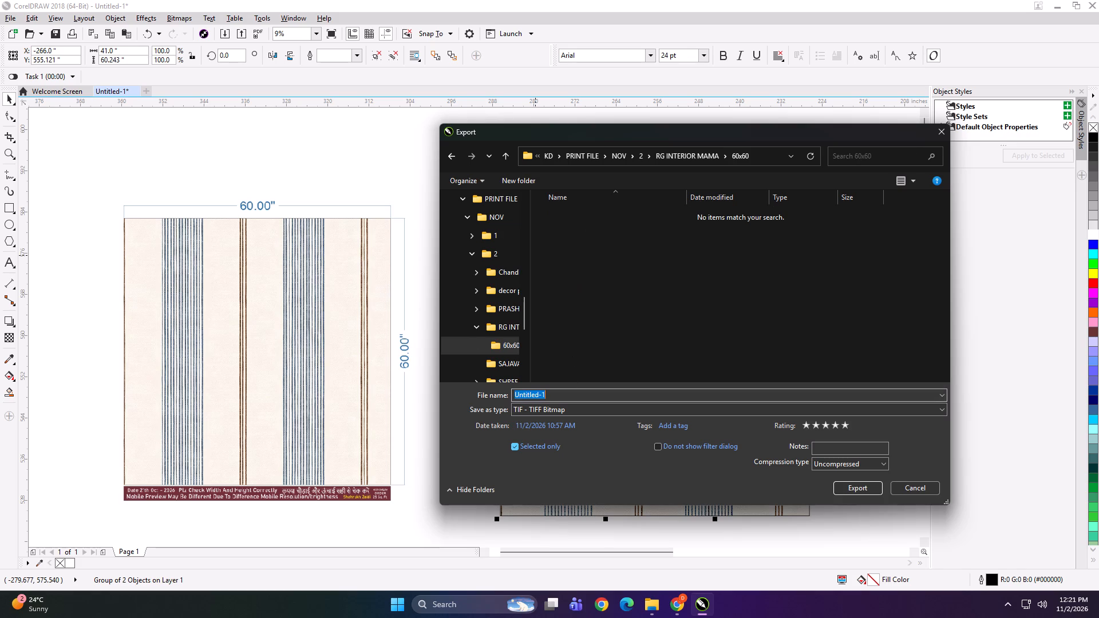
pyautogui.write('41x60 A')
pyautogui.press('space')
pyautogui.press('Return')
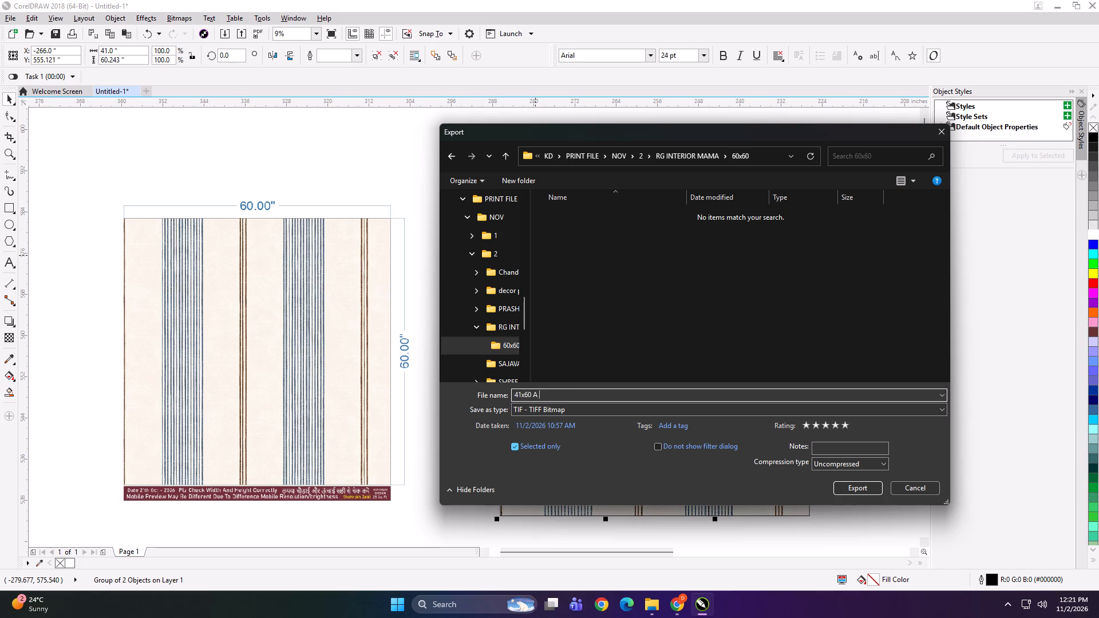
pyautogui.press('Return')
# Export the grouped 19.5-inch panel as an uncompressed TIFF named "19.x60 B" in the same folder.
pyautogui.click(761, 286)
pyautogui.hotkey('ctrl', 'e')
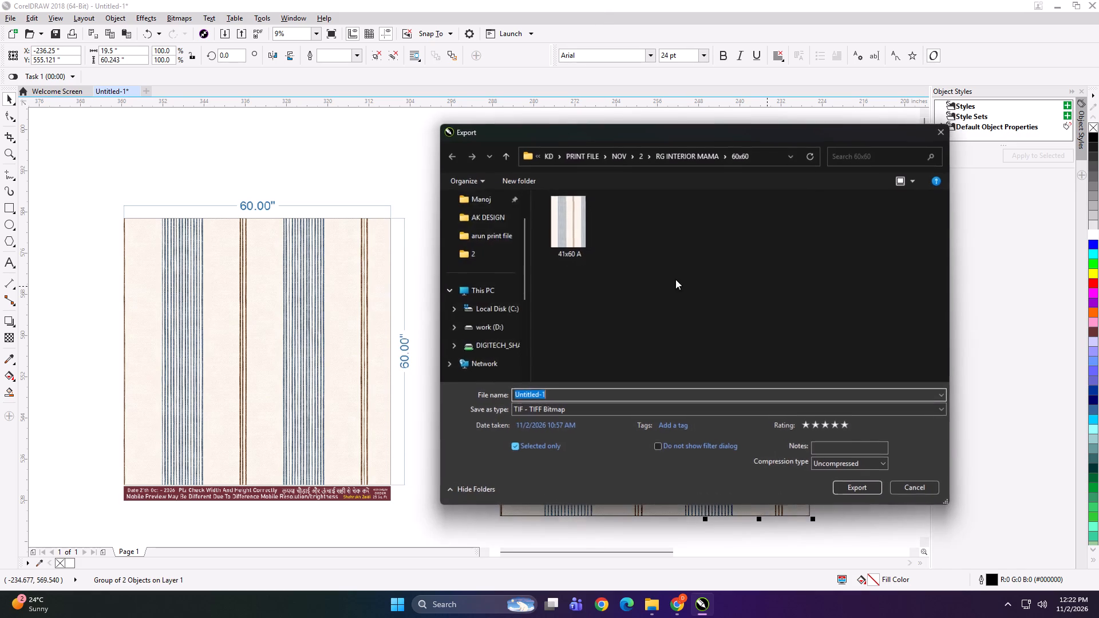
pyautogui.write('19.x60 B')
pyautogui.press('Return')
pyautogui.press('Return')
# Nudge the 19.5-inch panel away from the 41-inch panel, leaving a gap of about 3.5 inches between them.
pyautogui.press('Right')
pyautogui.press('Right')
pyautogui.press('Right')
pyautogui.press('Right')
pyautogui.press('Right')
pyautogui.press('Right')
pyautogui.press('Right')
pyautogui.press('Right')
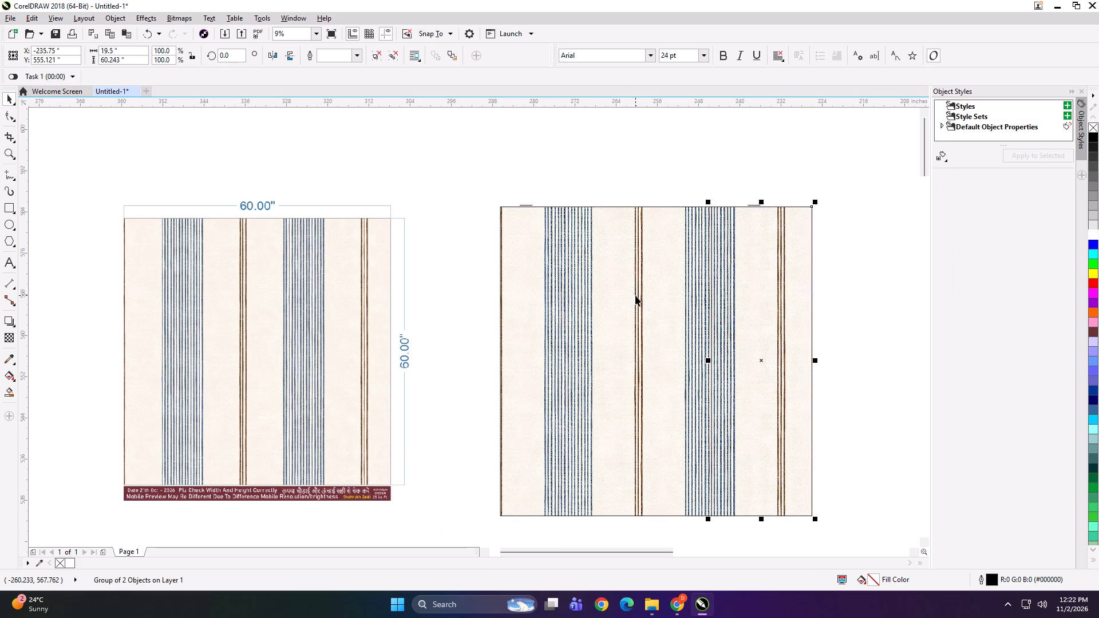
# Select both panels together, move them closer to the dimensioned preview artwork, and scale them down to roughly its height.
pyautogui.keyDown('shift'); pyautogui.click(634, 303); pyautogui.keyUp('shift')
pyautogui.moveTo(657, 323); pyautogui.dragTo(607, 316)
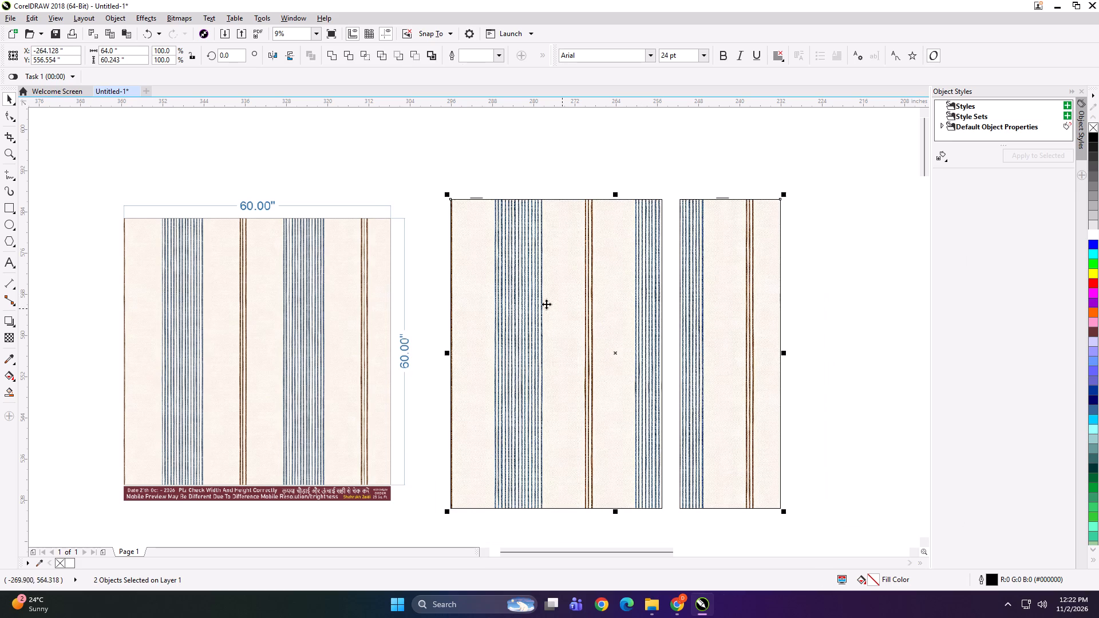
pyautogui.keyDown('shift'); pyautogui.moveTo(444, 191); pyautogui.dragTo(452, 205); pyautogui.keyUp('shift')
pyautogui.moveTo(499, 286); pyautogui.dragTo(483, 286)
# Group the two panels with the dimensioned preview and scale the group down to about 3.7 by 1.7 inches.
pyautogui.keyDown('shift'); pyautogui.click(386, 295); pyautogui.keyUp('shift')
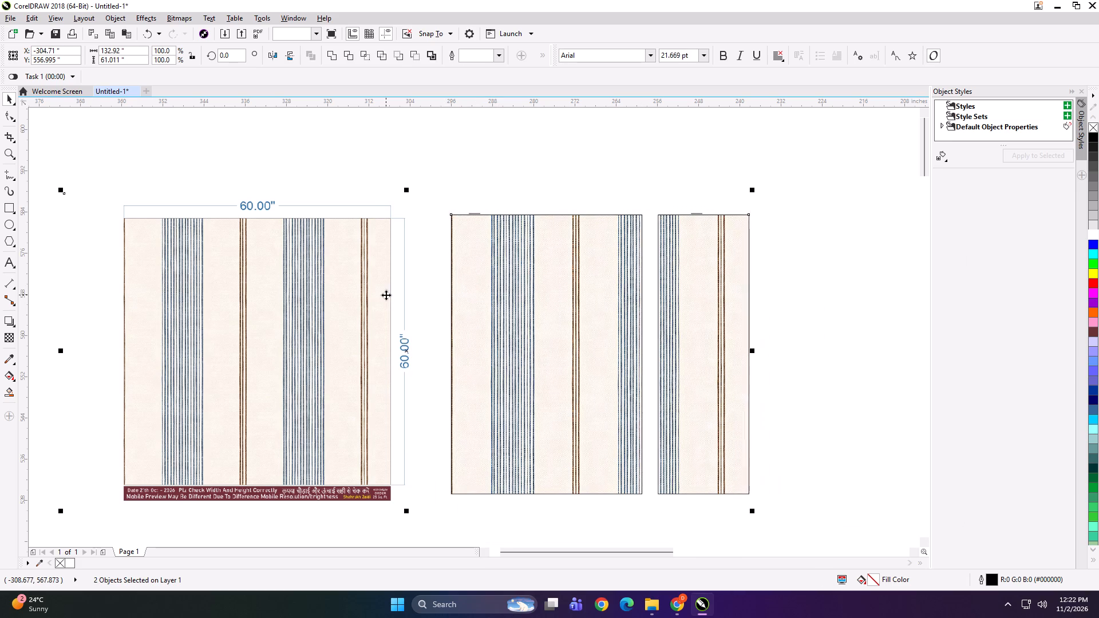
pyautogui.hotkey('ctrl', 'g')
pyautogui.keyDown('shift'); pyautogui.moveTo(752, 514); pyautogui.dragTo(414, 372); pyautogui.keyUp('shift')
pyautogui.scroll(5, 404, 347)
pyautogui.scroll(-1, 477, 305)
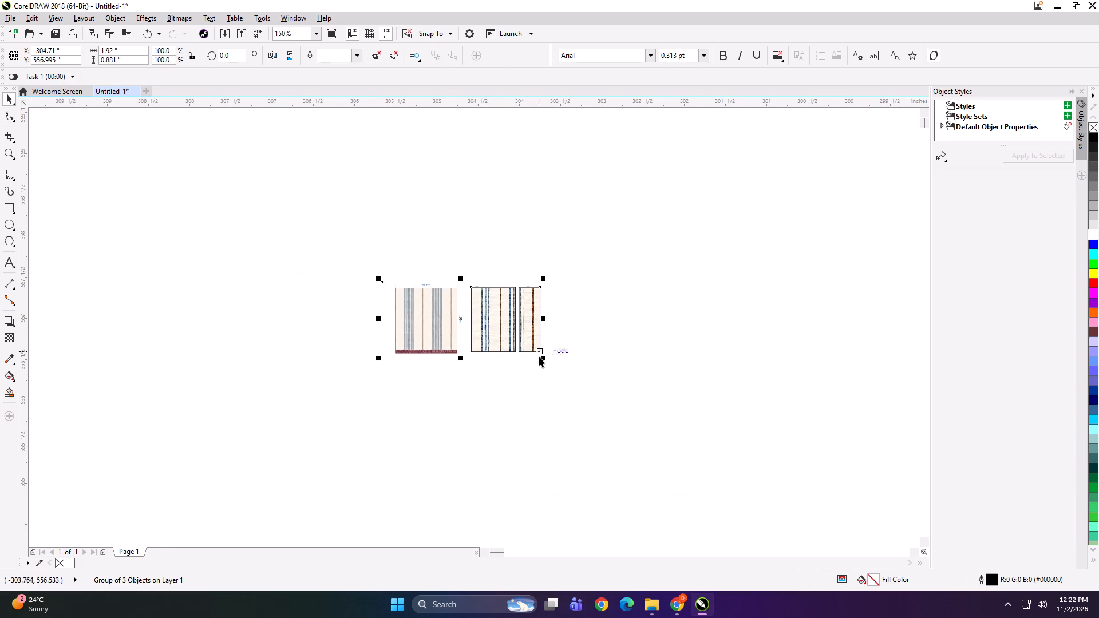
pyautogui.keyDown('shift'); pyautogui.moveTo(544, 358); pyautogui.dragTo(619, 398); pyautogui.keyUp('shift')
# Export the scaled-down preview group under the file name "FSG".
pyautogui.hotkey('ctrl', 'e')
pyautogui.write('FSG')
pyautogui.press('Return')
pyautogui.press('Return')
pyautogui.press('Return')
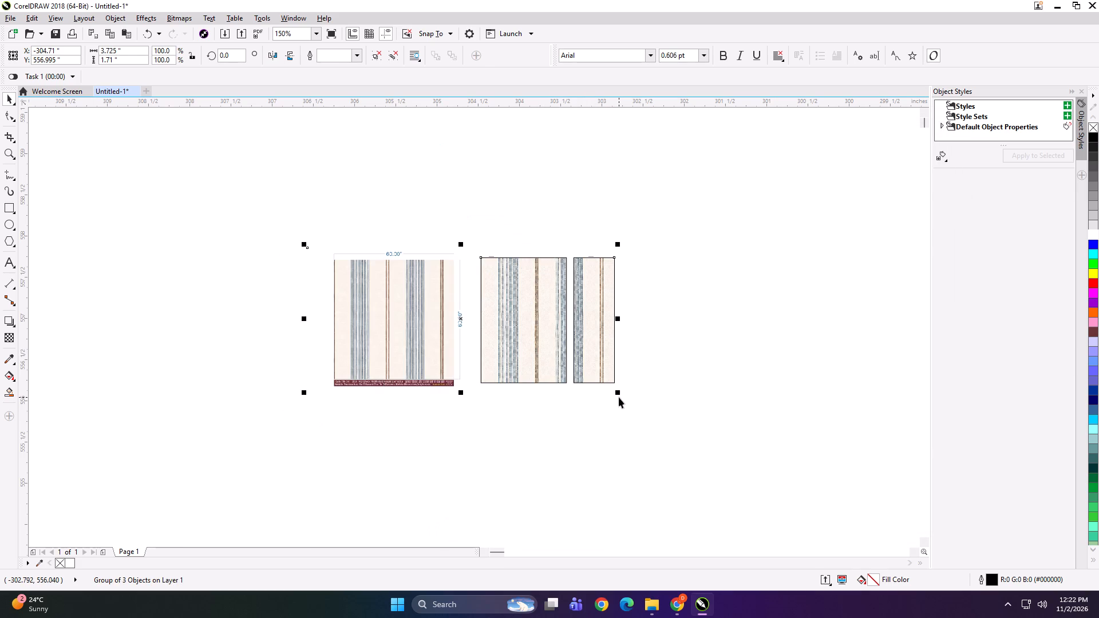
# Delete the exported preview group to clear the drawing area for the next job.
pyautogui.press('Delete')
pyautogui.press('F4')
pyautogui.scroll(-11, 572, 362)
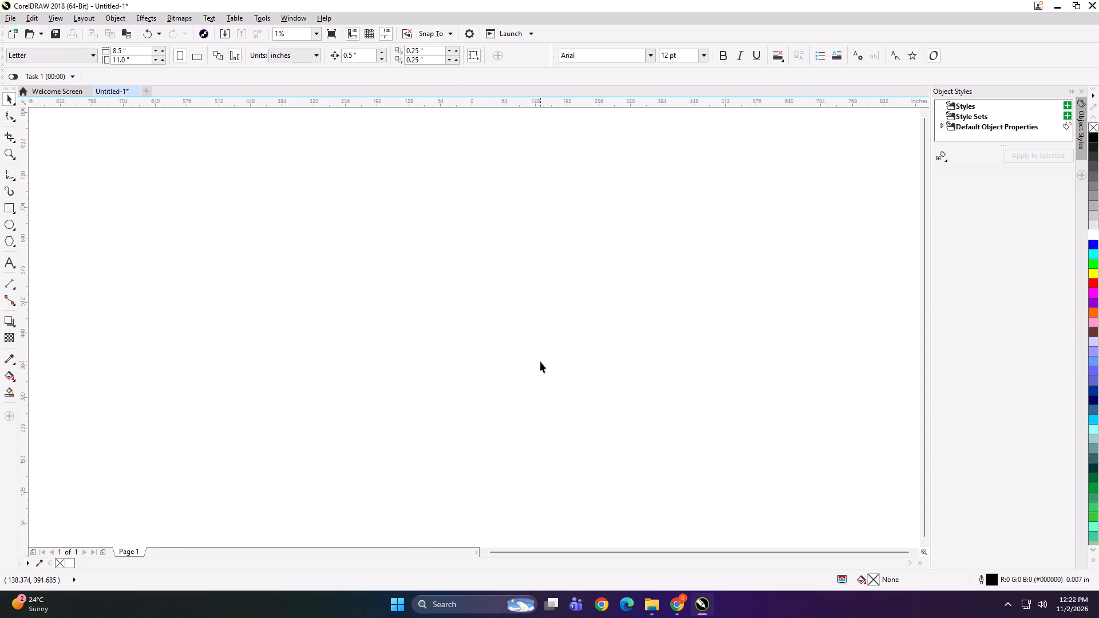
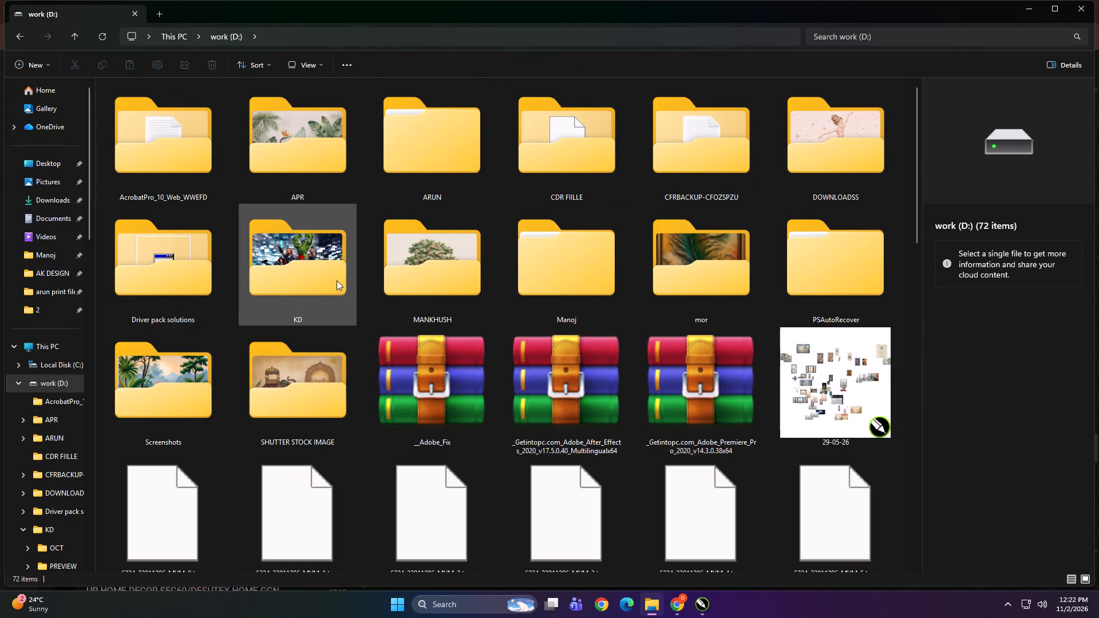
# Copy the RG INTERIOR MAMA folder from KD, PRINT FILE, NOV, 2 on the work (D:) drive.
pyautogui.doubleClick(337, 280)
pyautogui.click(354, 178)
pyautogui.doubleClick(479, 168)
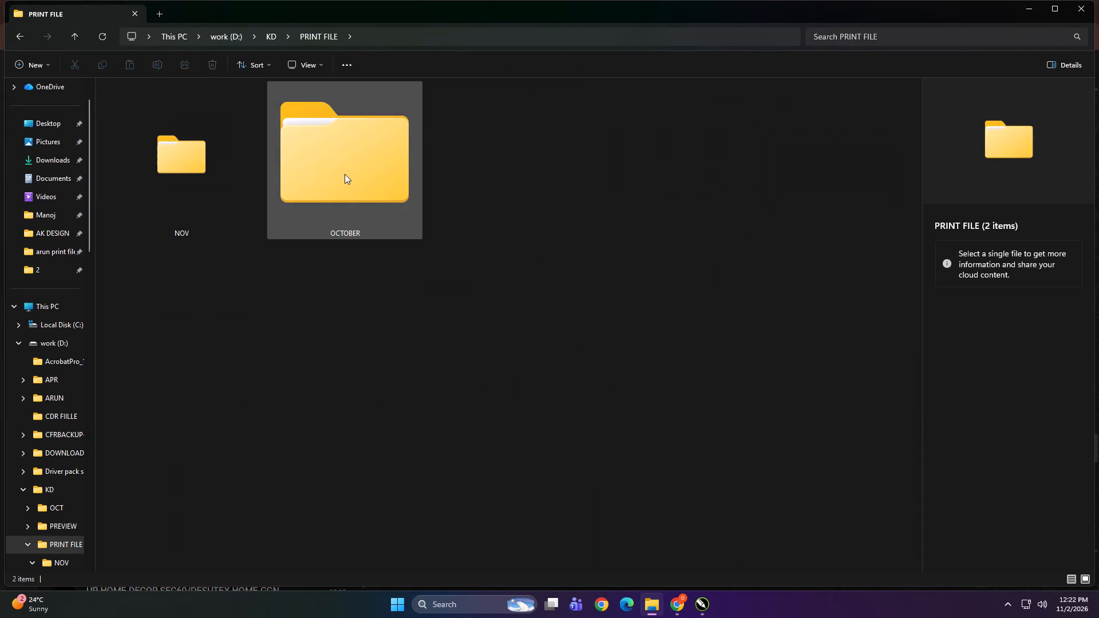
pyautogui.click(345, 174)
pyautogui.doubleClick(215, 176)
pyautogui.doubleClick(312, 177)
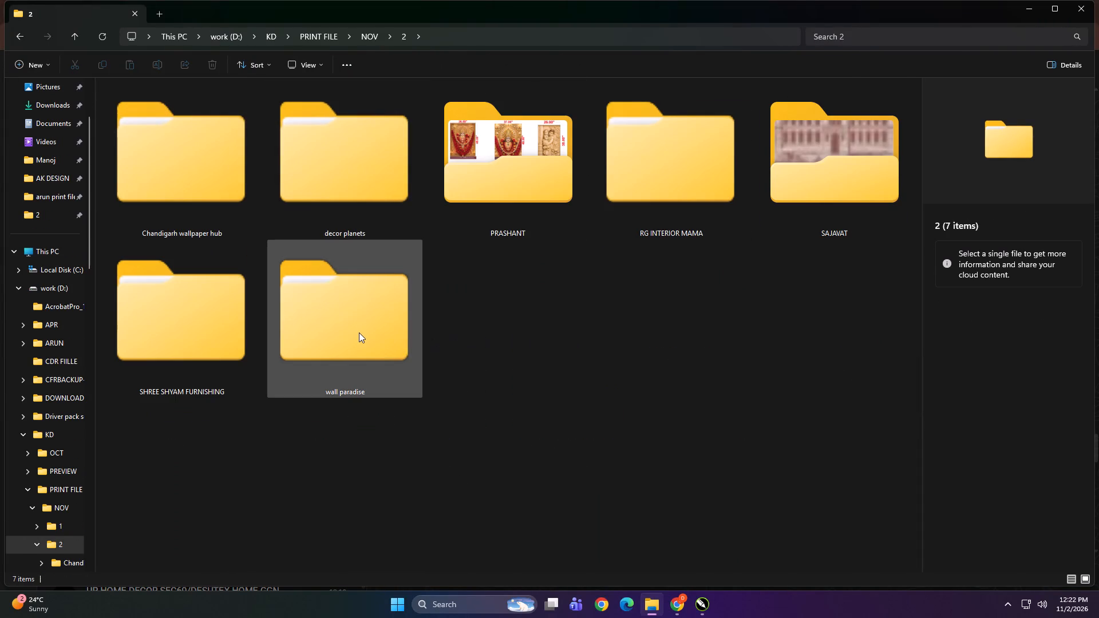
pyautogui.doubleClick(658, 163)
pyautogui.click(543, 302)
pyautogui.press('BackSpace')
pyautogui.click(660, 343)
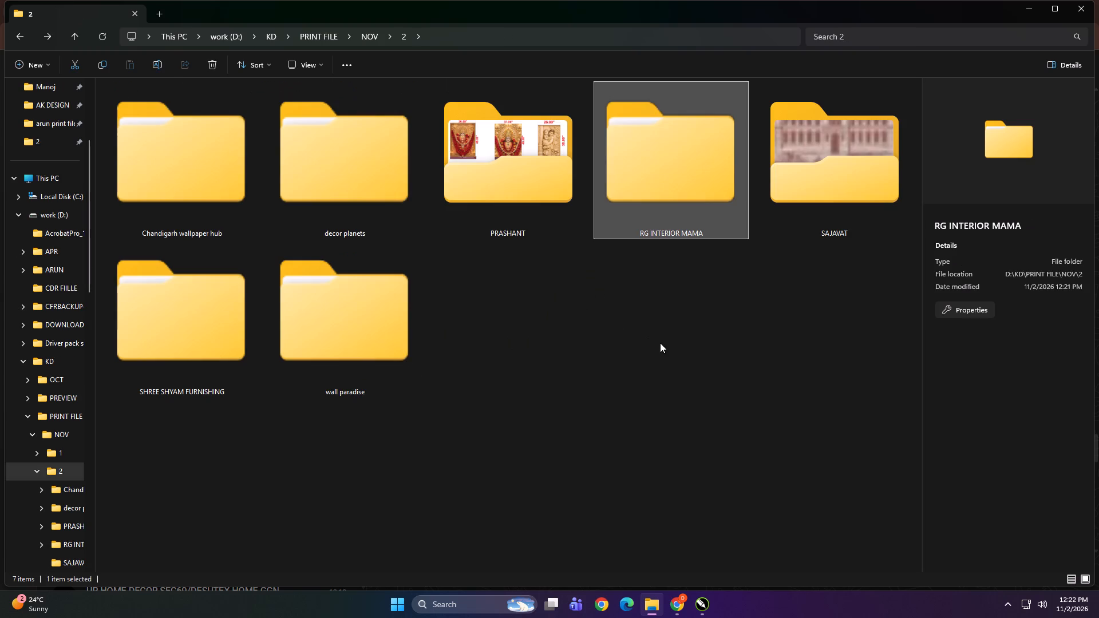
pyautogui.click(658, 149)
pyautogui.hotkey('ctrl', 'c')
# Open the NOV folder inside Print on the DIGITECH_SHAREDRIVE (Z:) network drive.
pyautogui.scroll(5, 84, 421)
pyautogui.click(48, 347)
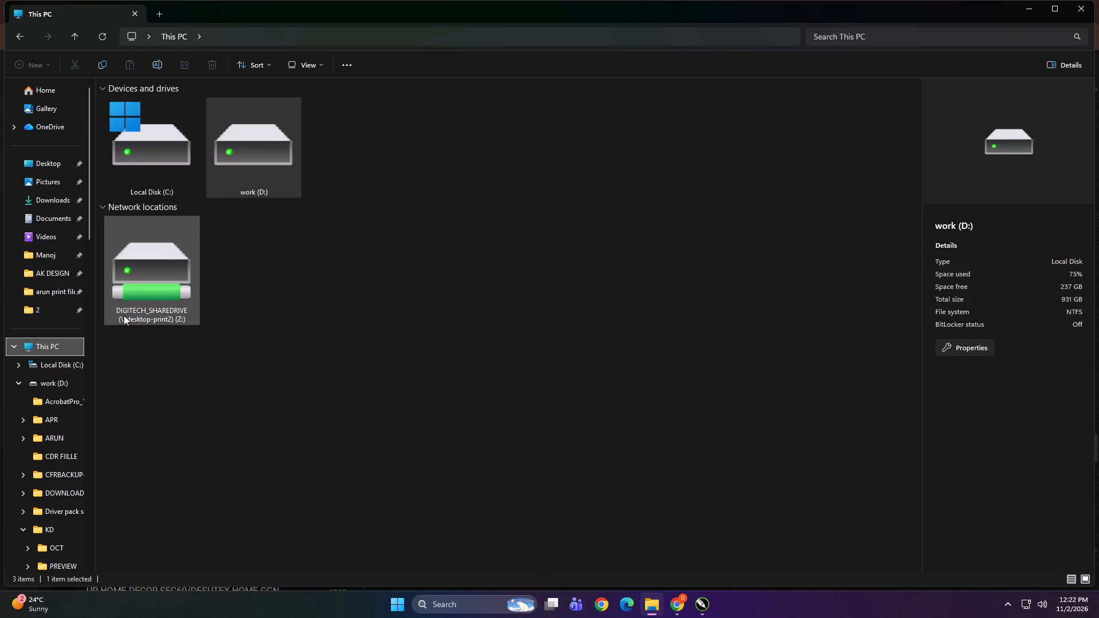
pyautogui.doubleClick(158, 251)
pyautogui.doubleClick(717, 122)
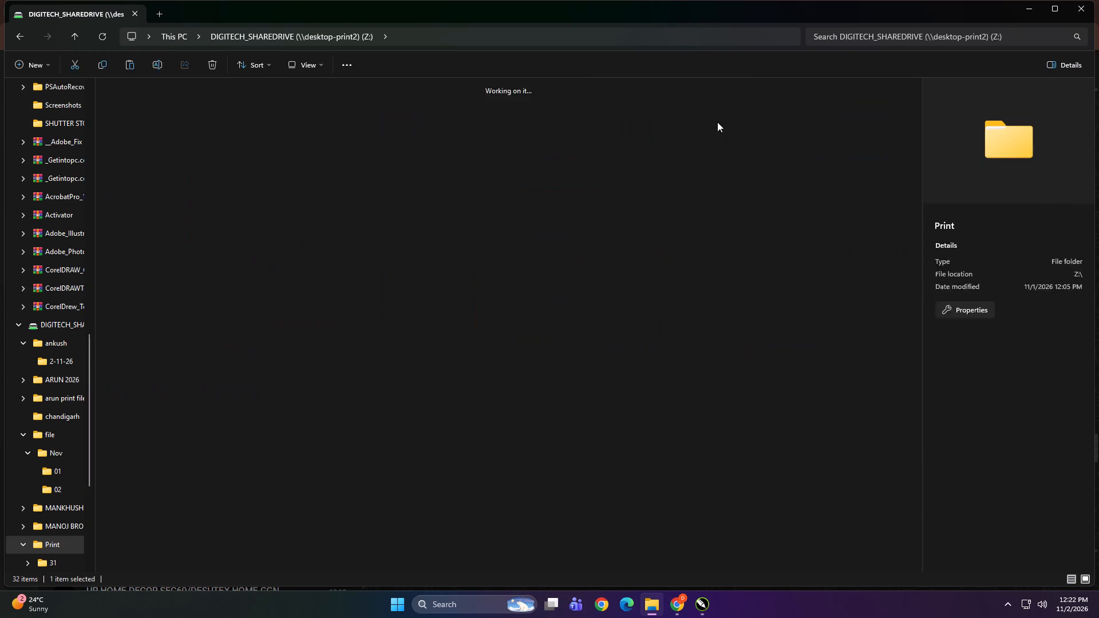
pyautogui.click(350, 154)
pyautogui.doubleClick(344, 151)
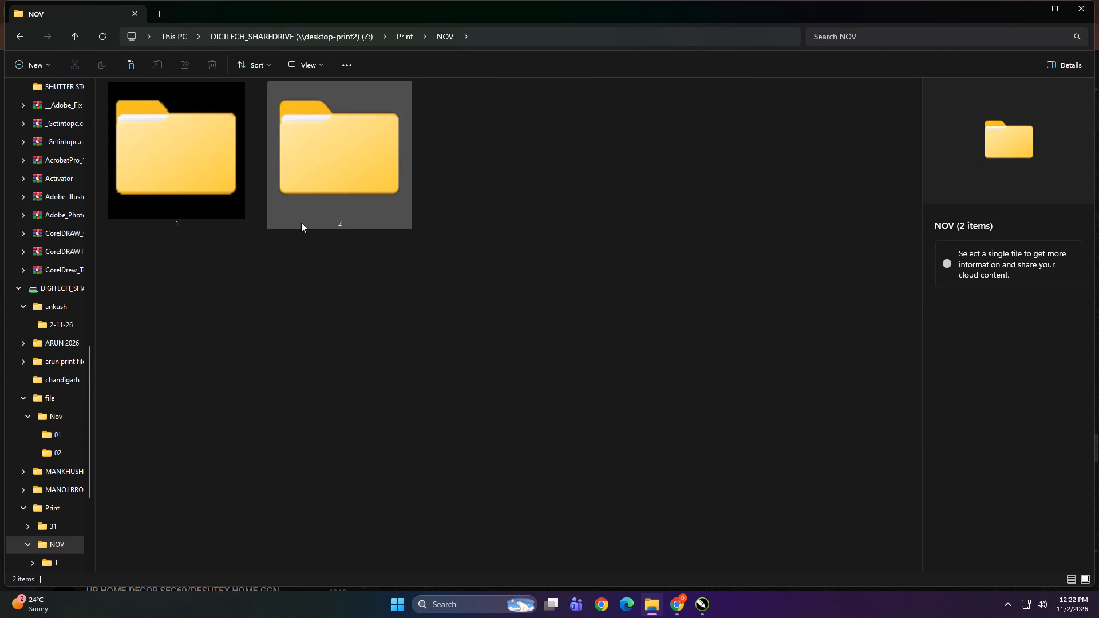
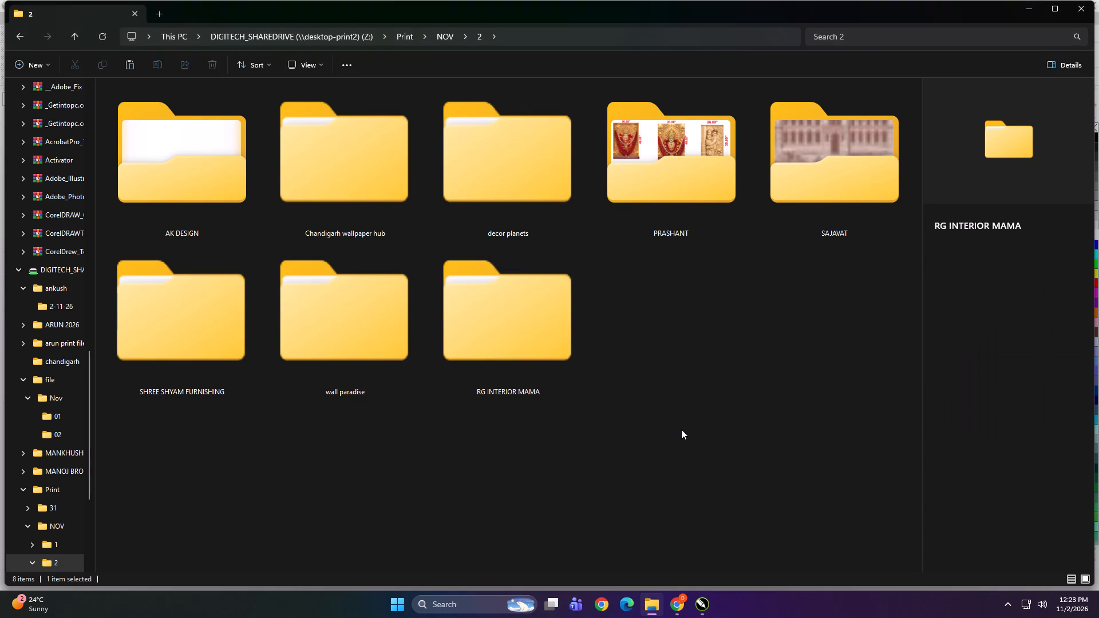
# Open the 02 folder inside file, Nov on the DIGITECH_SHAREDRIVE (Z:) network drive.
pyautogui.scroll(10, 0, 411)
pyautogui.click(48, 359)
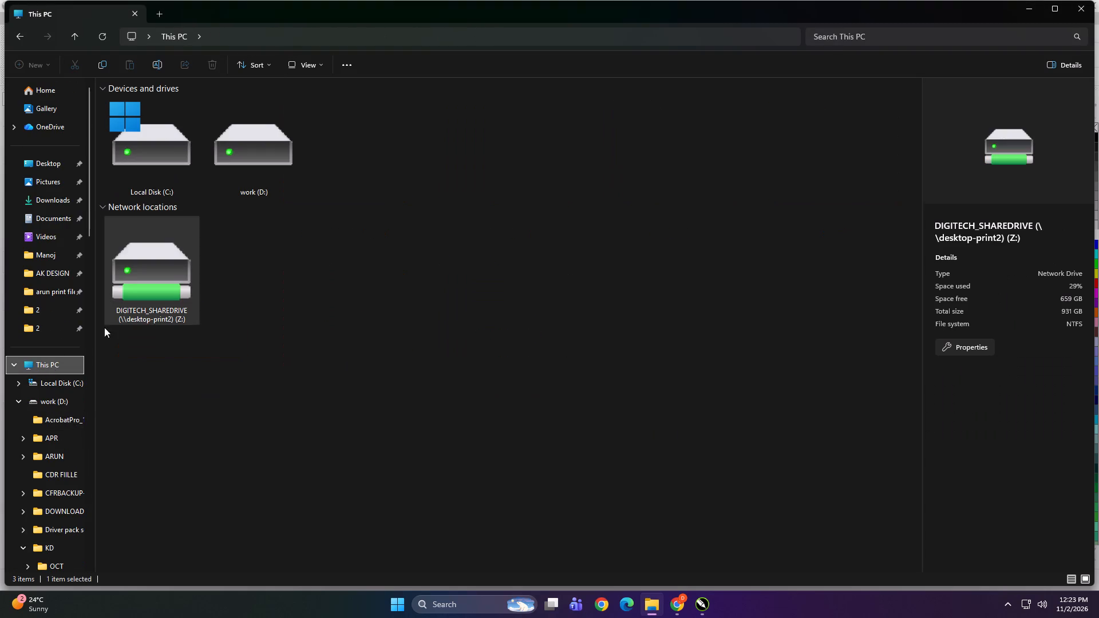
pyautogui.doubleClick(135, 276)
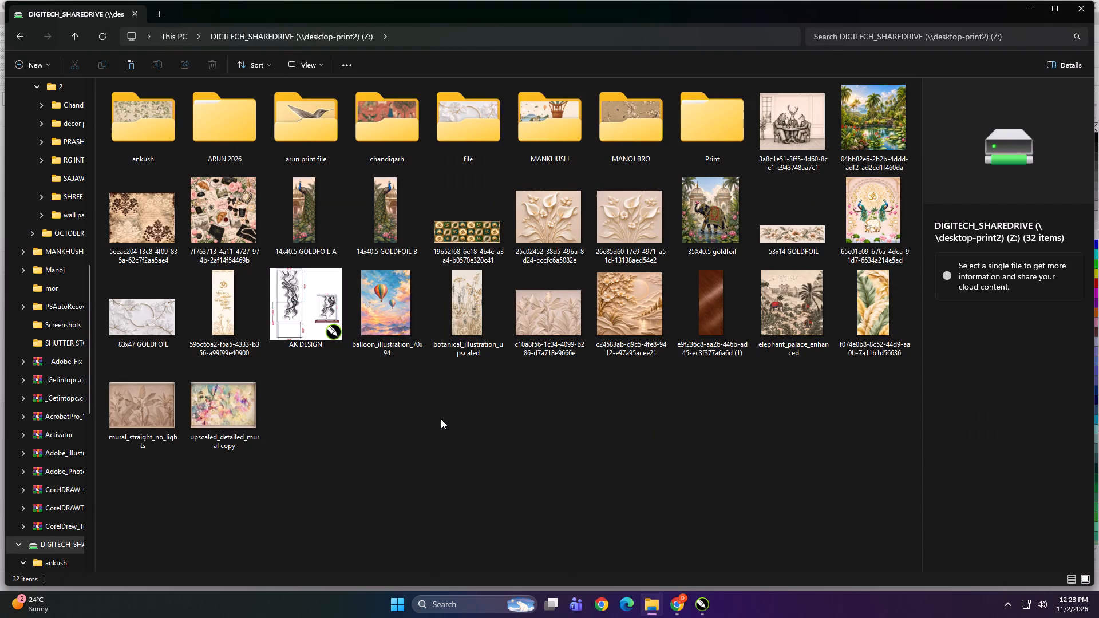
pyautogui.scroll(3, 441, 419)
pyautogui.doubleClick(475, 130)
pyautogui.doubleClick(173, 135)
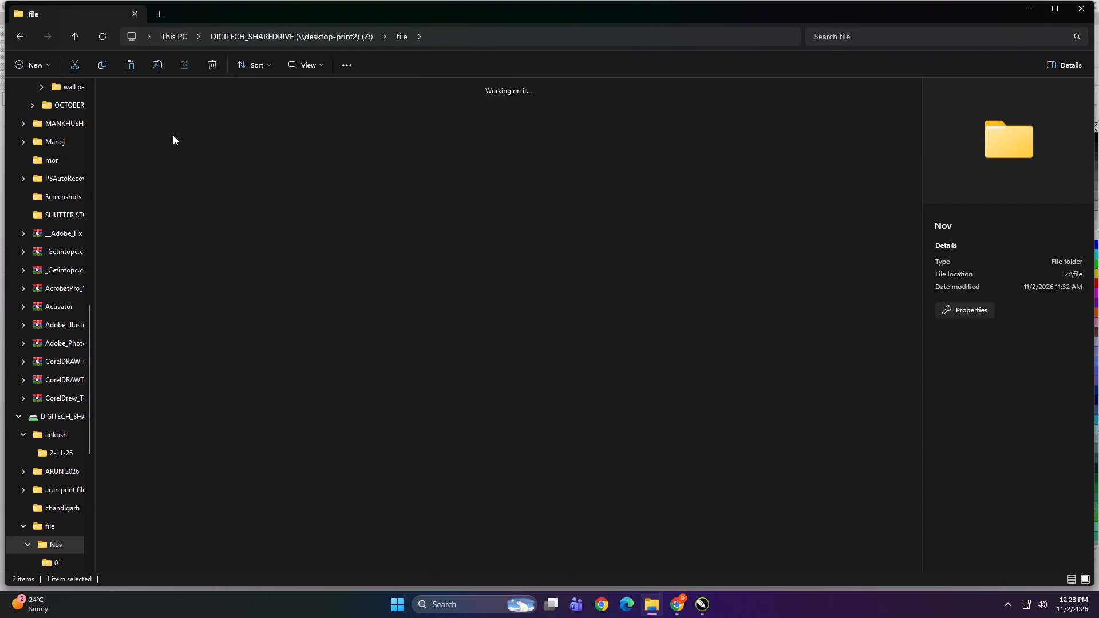
pyautogui.doubleClick(310, 153)
# Bring an artwork file from the shared drive's 02 folder into the Untitled-1 CorelDRAW document, beside the existing wallpaper panel layout.
pyautogui.click(793, 188)
pyautogui.moveTo(859, 121); pyautogui.dragTo(426, 390)
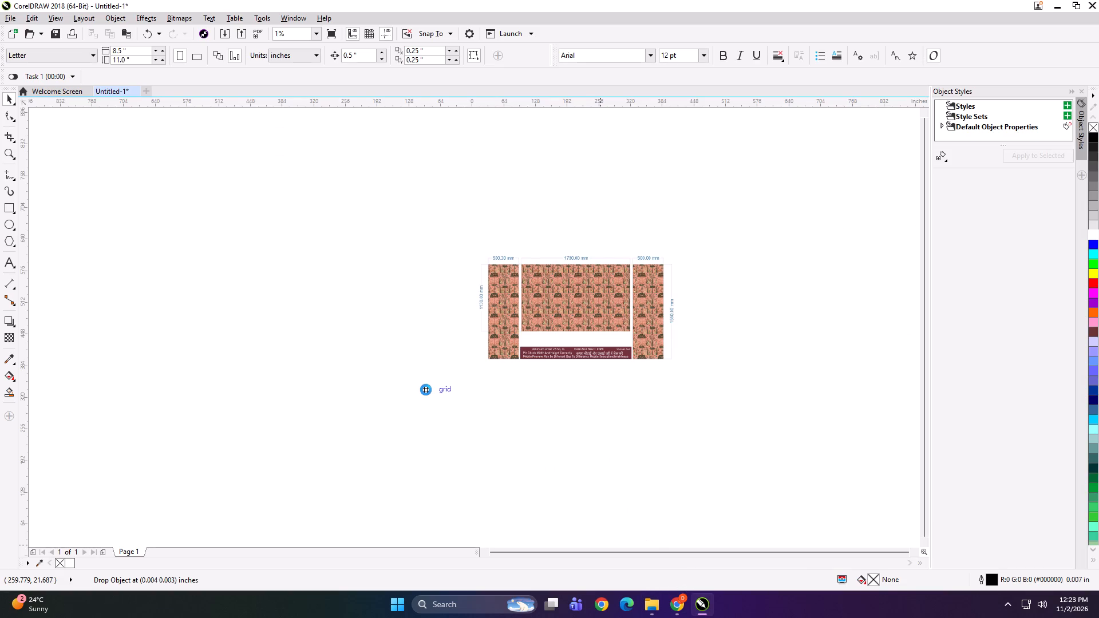
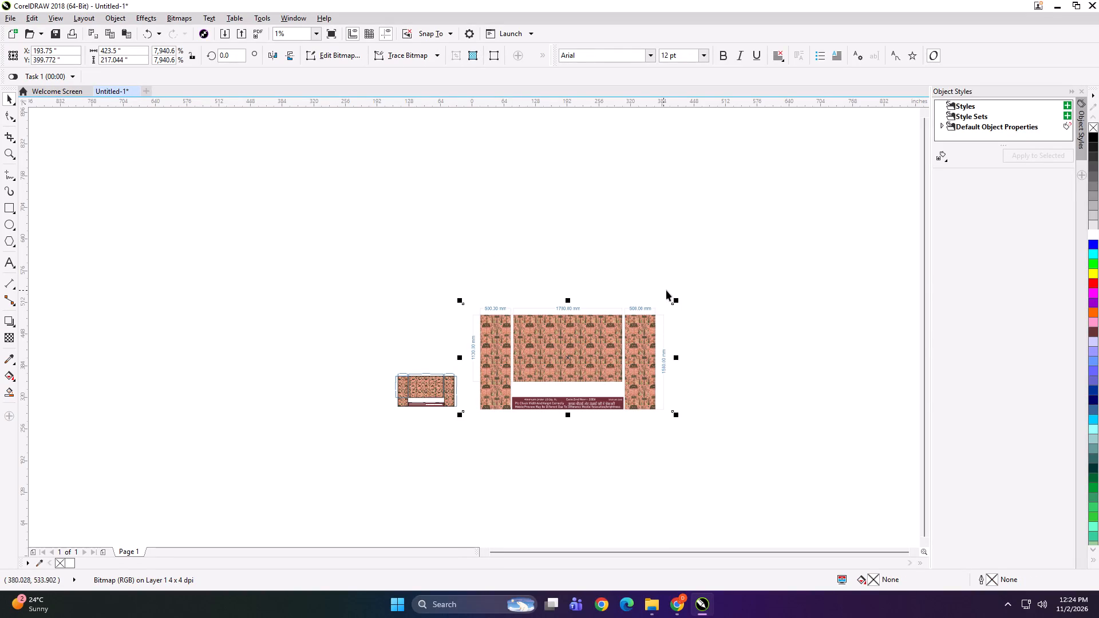
# Scale the imported preview image down to about 164 in wide, beside the existing wallpaper panel layout.
pyautogui.moveTo(677, 300); pyautogui.dragTo(661, 366)
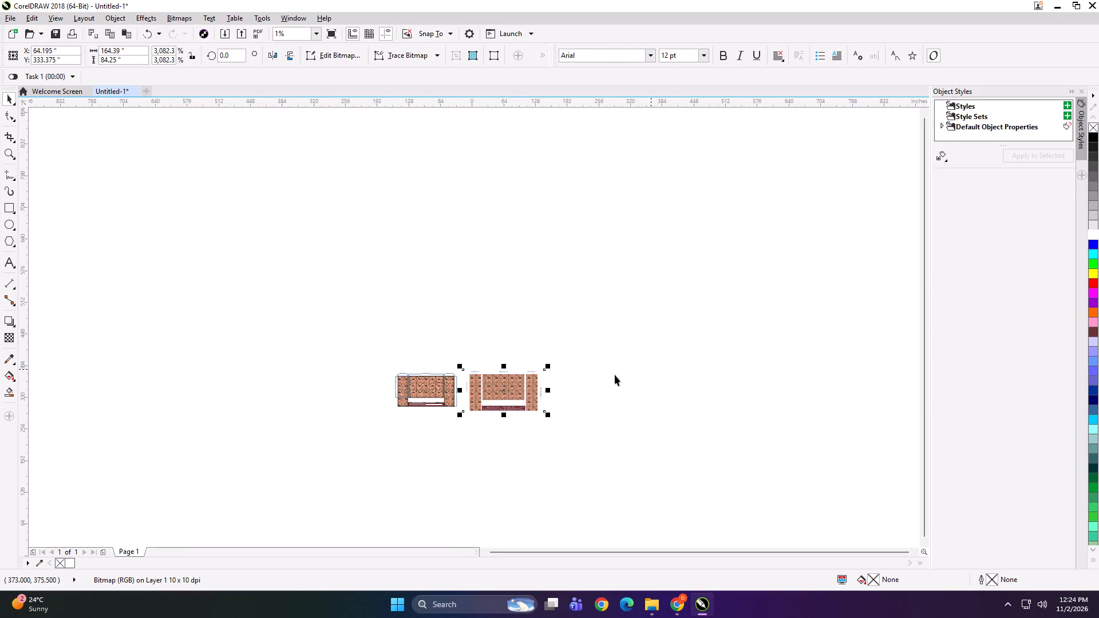
pyautogui.scroll(1, 419, 421)
pyautogui.scroll(1, 794, 440)
pyautogui.scroll(-1, 406, 296)
pyautogui.scroll(1, 588, 343)
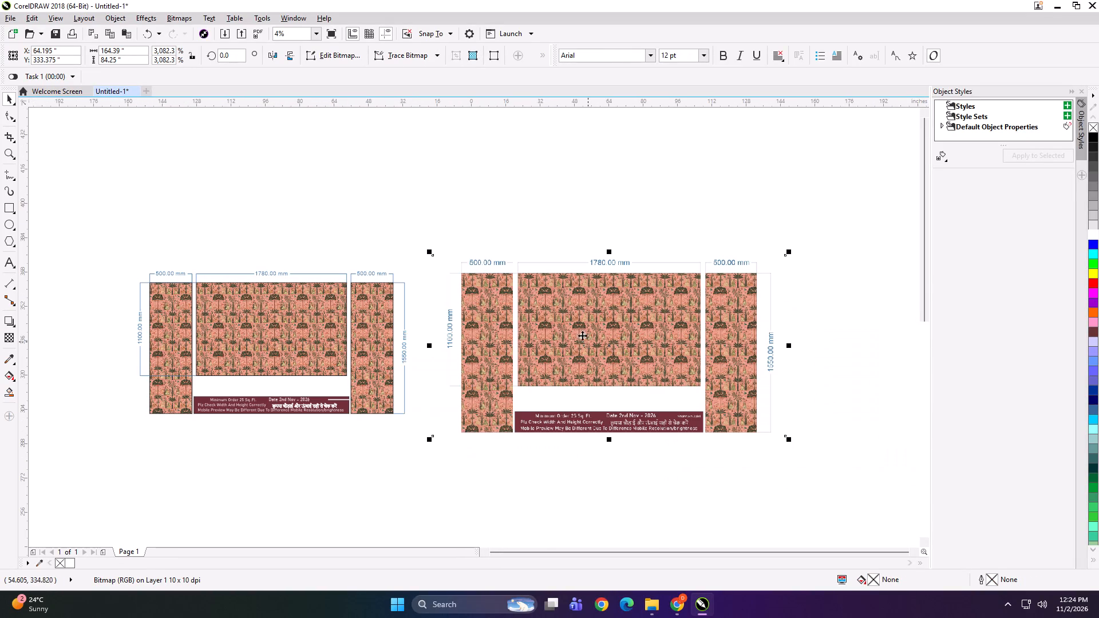
# Ungroup the wallpaper panel layout and delete its dimension lines and maroon information banner, keeping the three panels.
pyautogui.click(249, 342)
pyautogui.hotkey('ctrl', 'u')
pyautogui.click(135, 226)
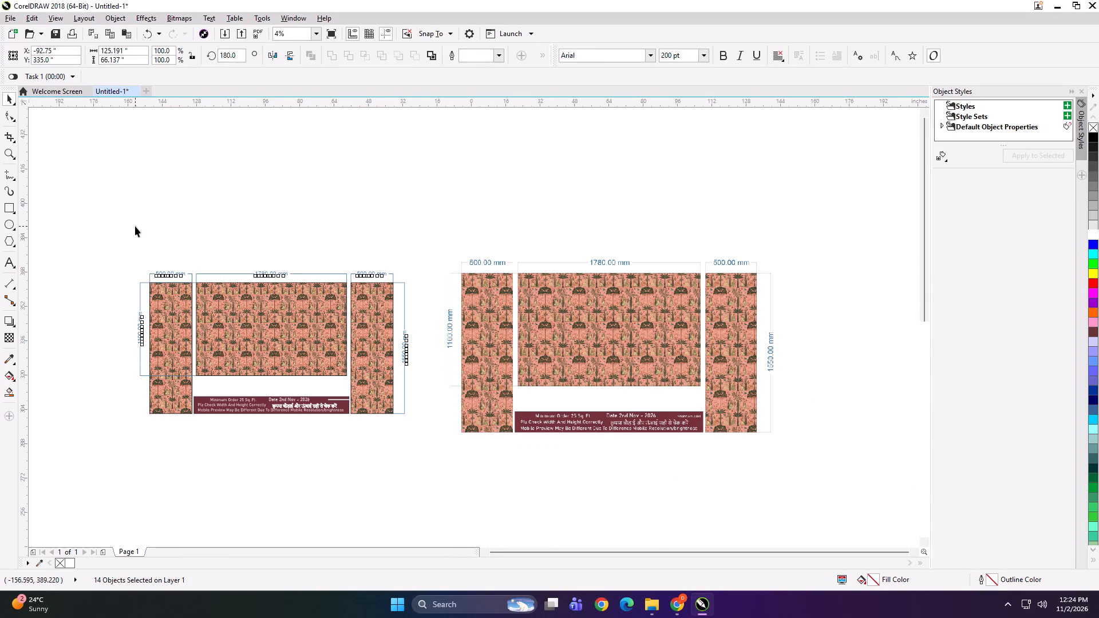
pyautogui.moveTo(100, 229); pyautogui.dragTo(452, 364)
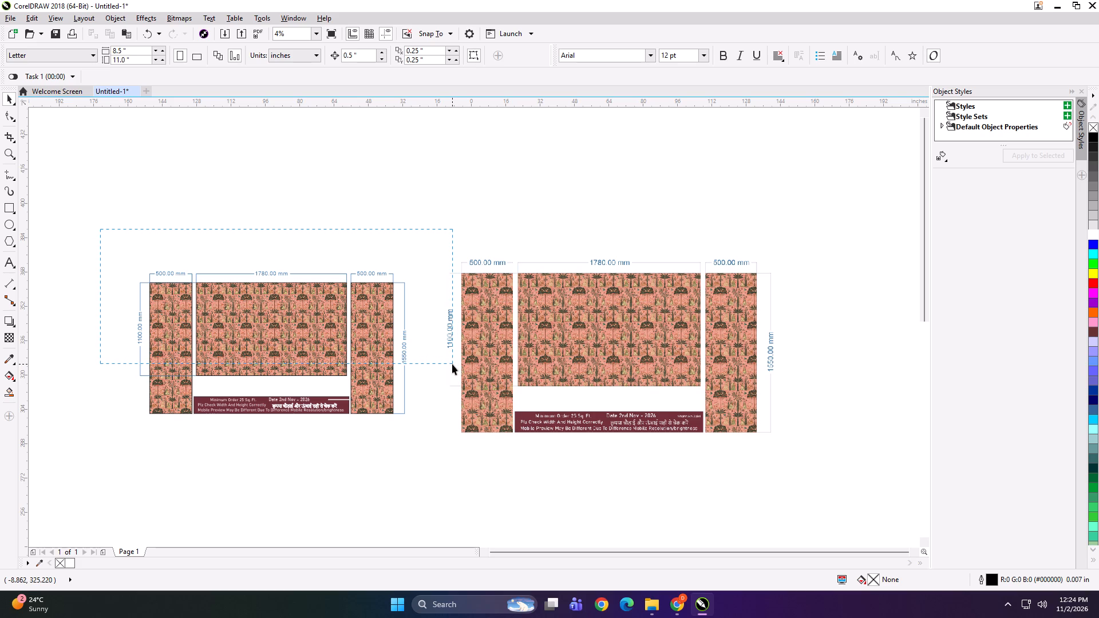
pyautogui.moveTo(452, 364); pyautogui.dragTo(455, 368)
pyautogui.press('Delete')
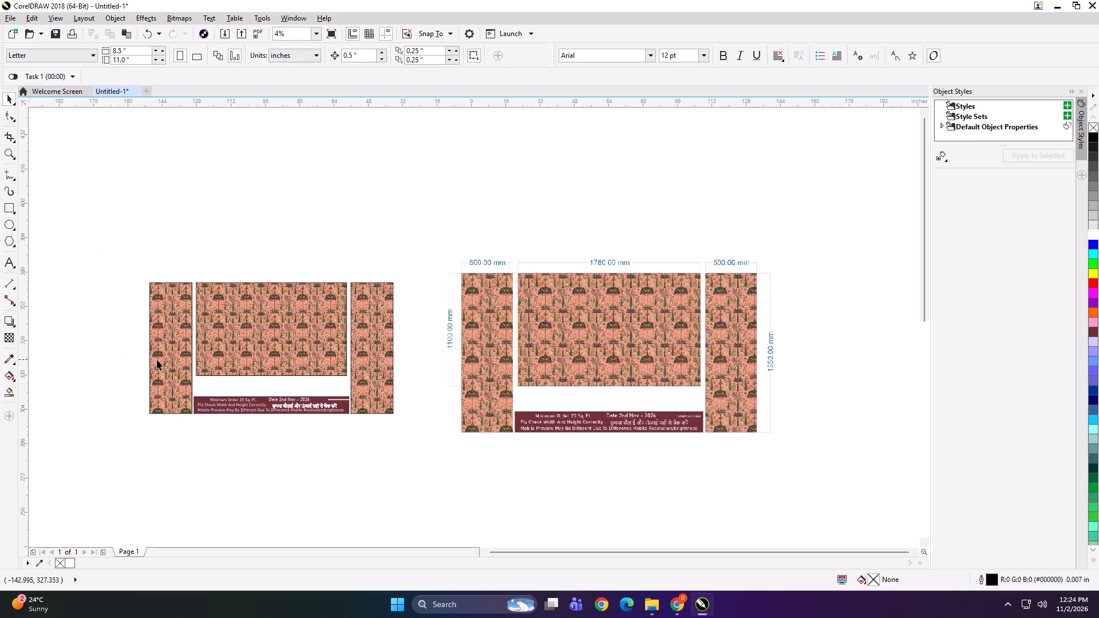
pyautogui.moveTo(122, 354); pyautogui.dragTo(422, 458)
pyautogui.press('Delete')
# Add the text labels A, B and C at the top edges of the three wallpaper panels, one per panel.
pyautogui.click(379, 352)
pyautogui.click(279, 315)
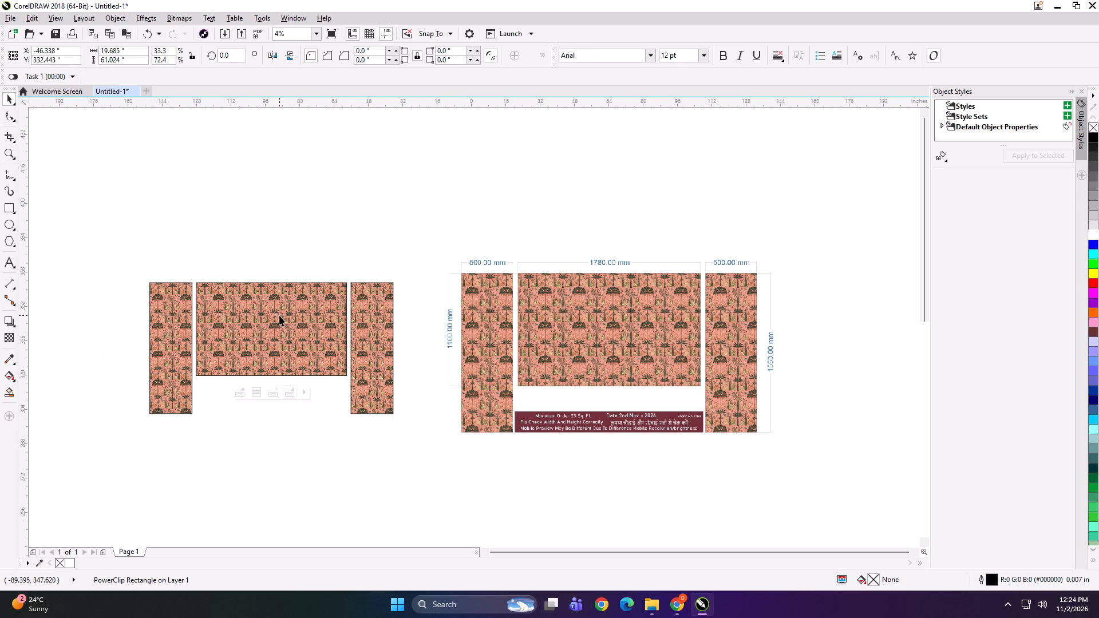
pyautogui.click(180, 303)
pyautogui.click(252, 289)
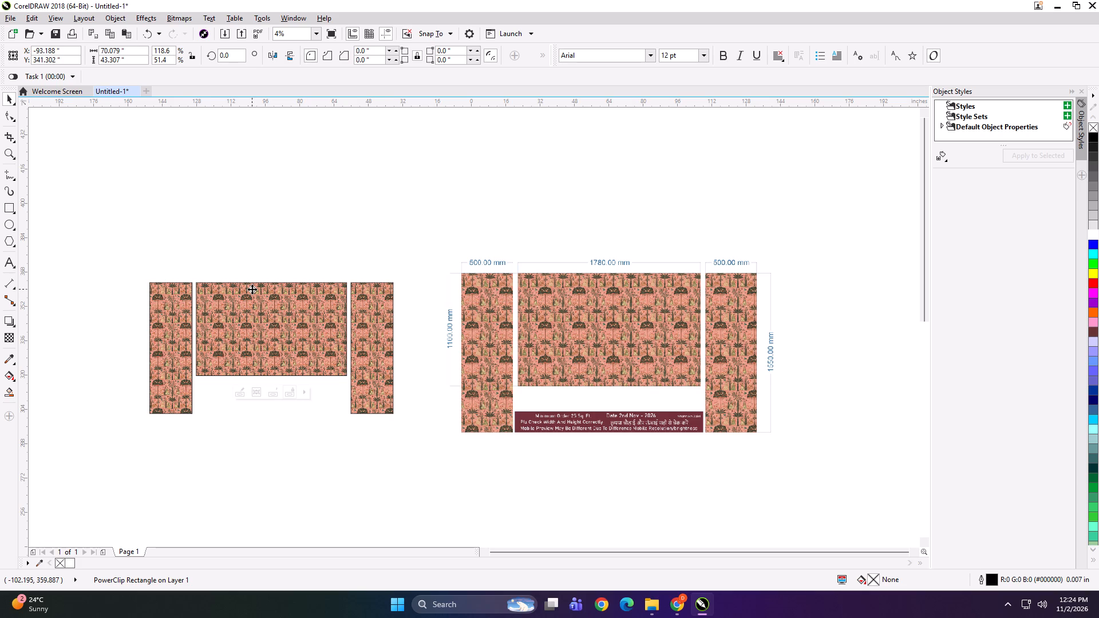
pyautogui.click(5, 257)
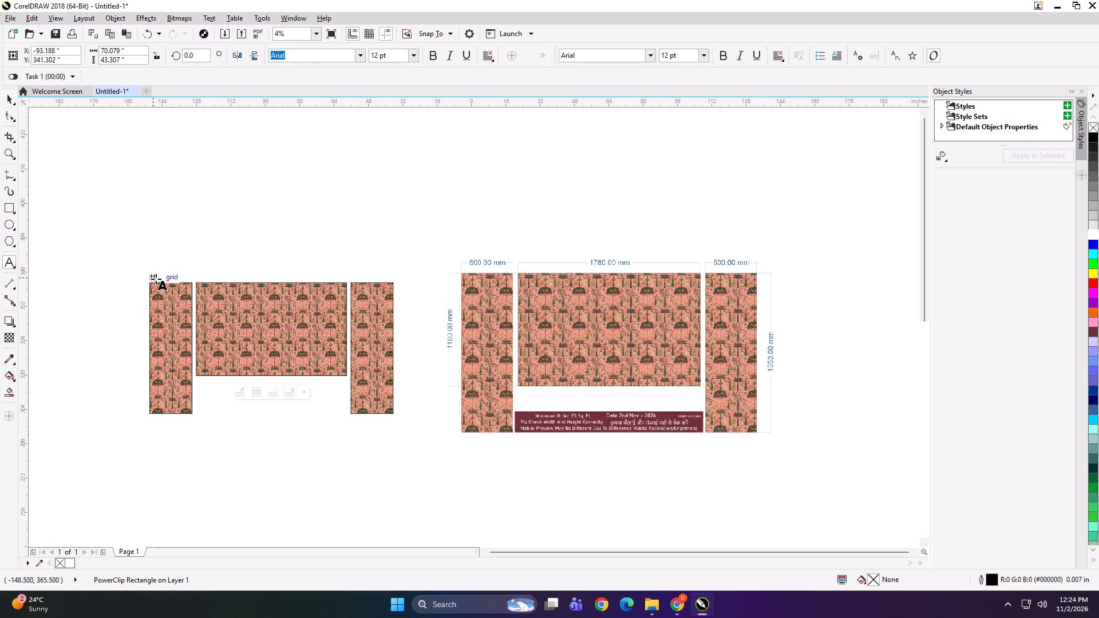
pyautogui.click(163, 280)
pyautogui.press('a')
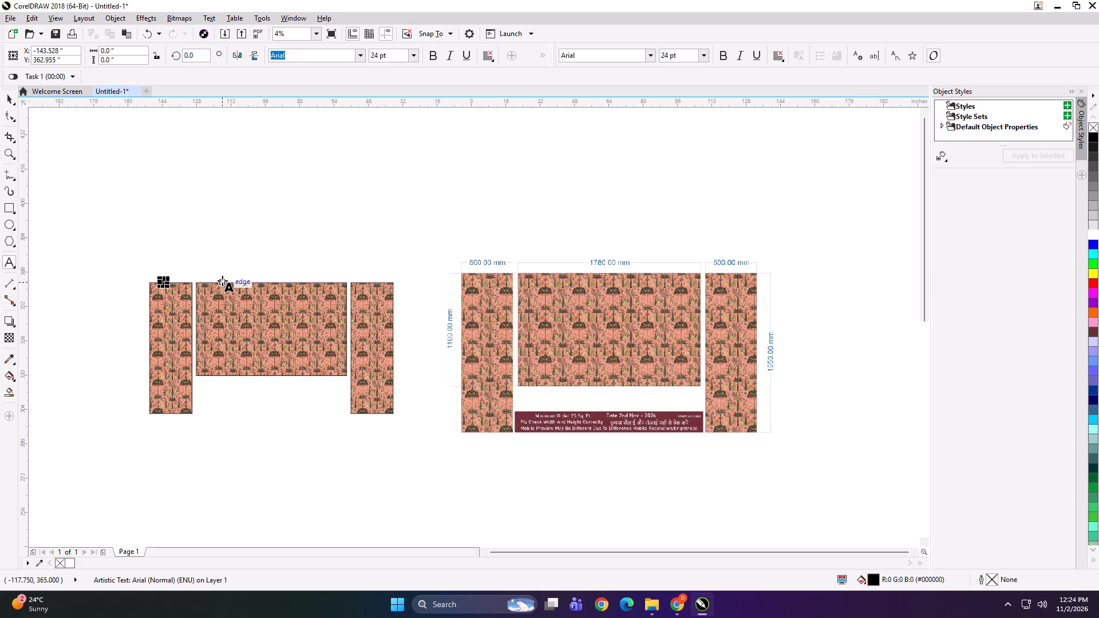
pyautogui.click(222, 280)
pyautogui.press('b')
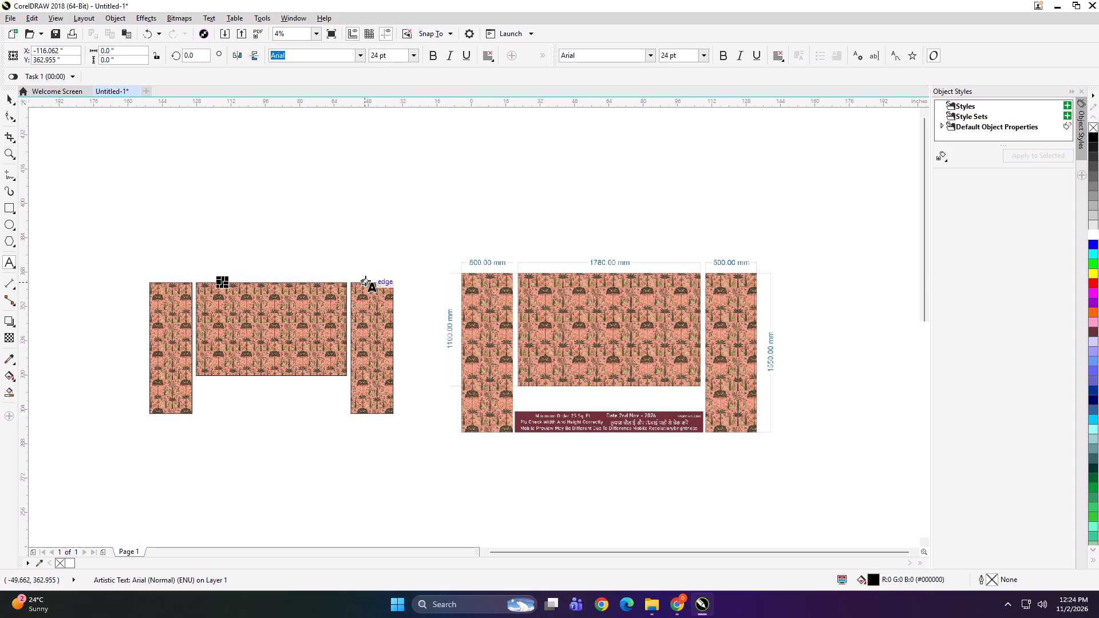
pyautogui.click(365, 280)
pyautogui.press('c')
pyautogui.click(14, 97)
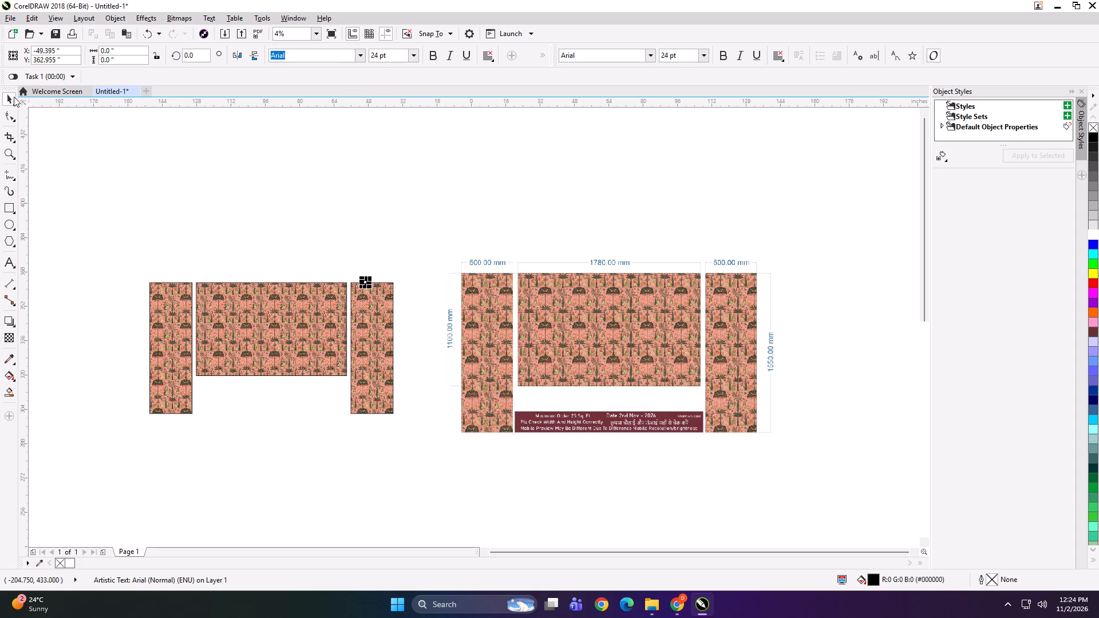
# Group each of the three wallpaper panels with its own letter label.
pyautogui.keyDown('shift'); pyautogui.click(371, 334); pyautogui.keyUp('shift')
pyautogui.hotkey('ctrl', 'g')
pyautogui.moveTo(208, 256); pyautogui.dragTo(260, 318)
pyautogui.keyDown('shift'); pyautogui.click(260, 320); pyautogui.keyUp('shift')
pyautogui.hotkey('ctrl', 'g')
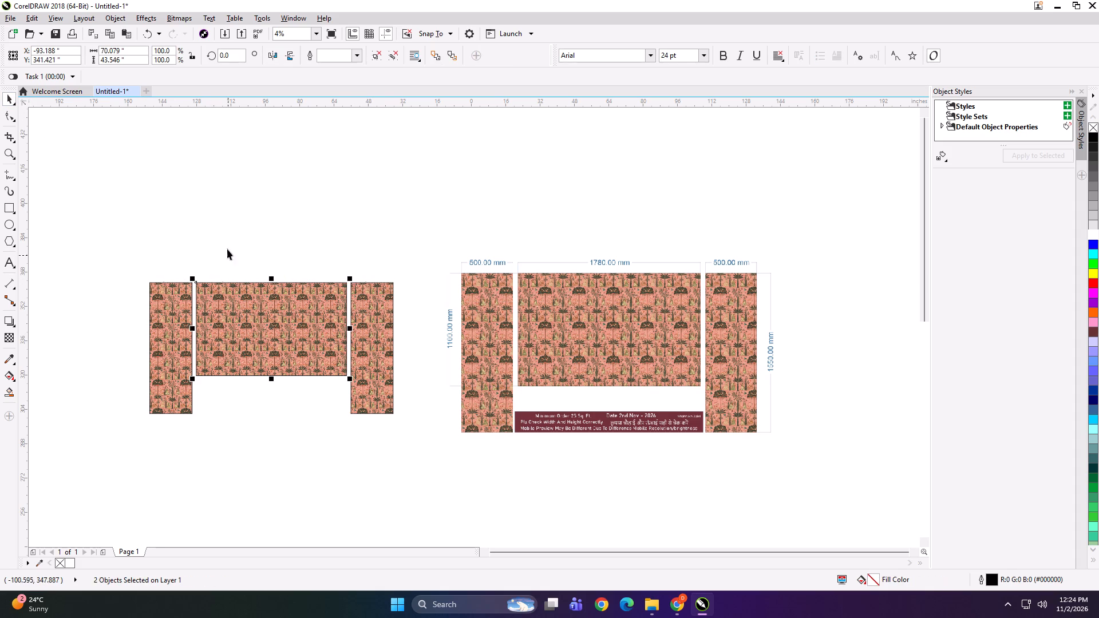
pyautogui.moveTo(224, 232); pyautogui.dragTo(127, 457)
pyautogui.hotkey('ctrl', 'g')
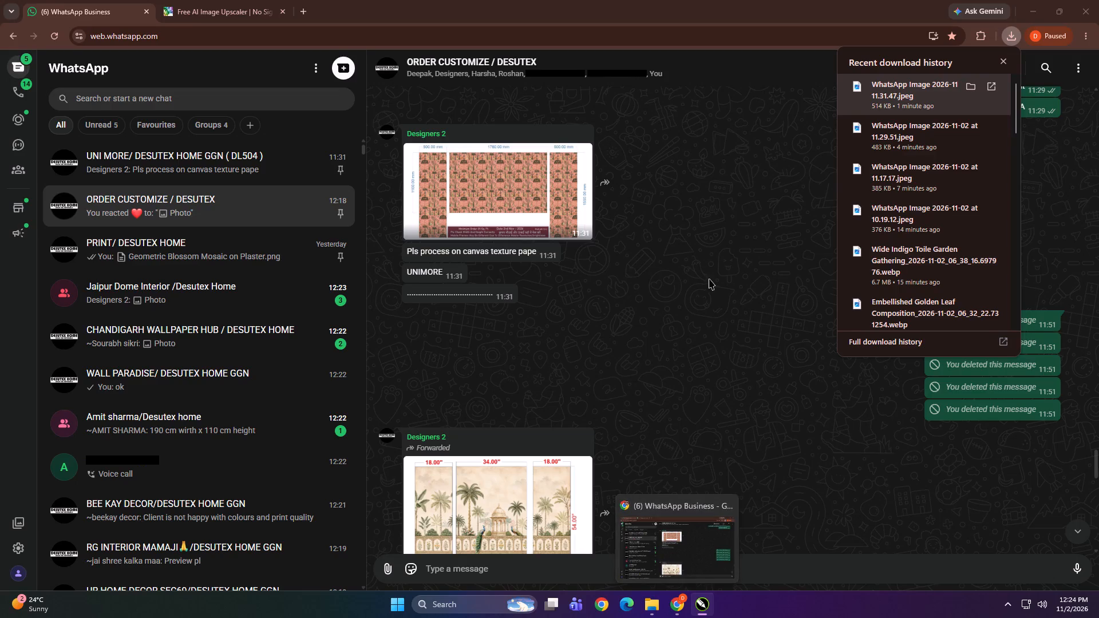
# Start exporting panel group A and go up to the RG INTERIOR MAMA folder.
pyautogui.hotkey('ctrl', 'e')
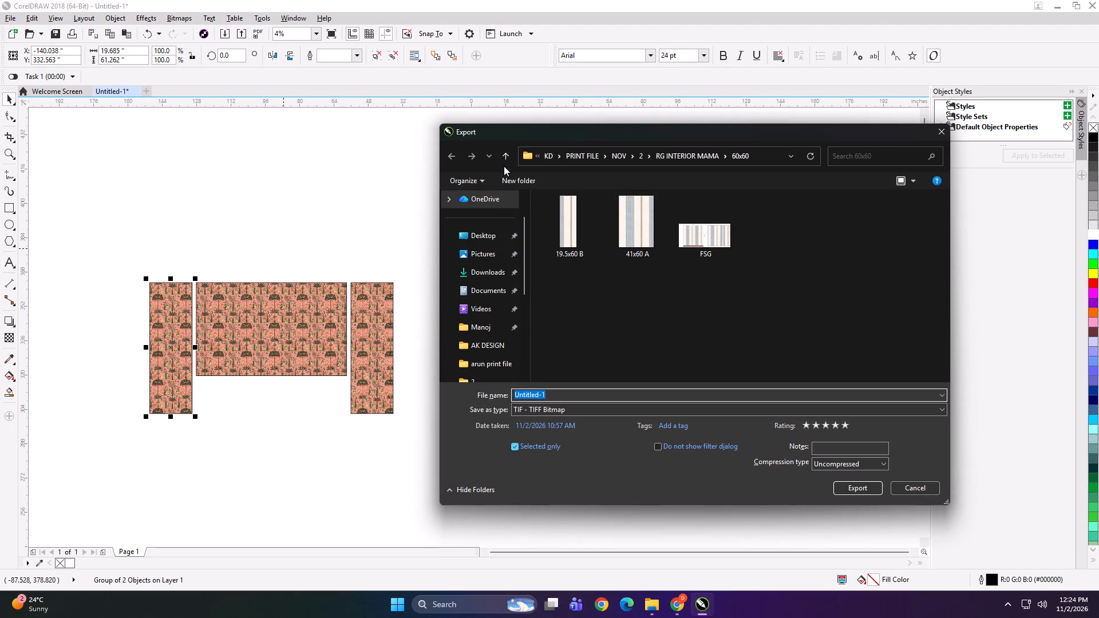
pyautogui.click(503, 157)
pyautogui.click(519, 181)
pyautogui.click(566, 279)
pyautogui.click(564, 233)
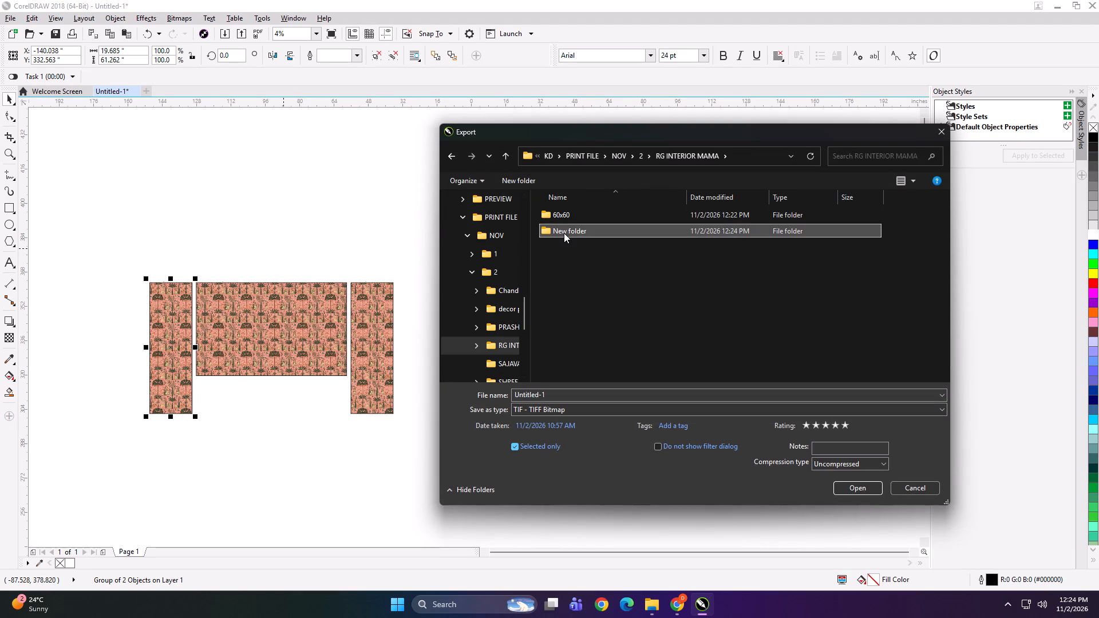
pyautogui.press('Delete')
# Create a folder named UNIMORE inside the PRINT FILE, NOV, 2 folder.
pyautogui.click(508, 156)
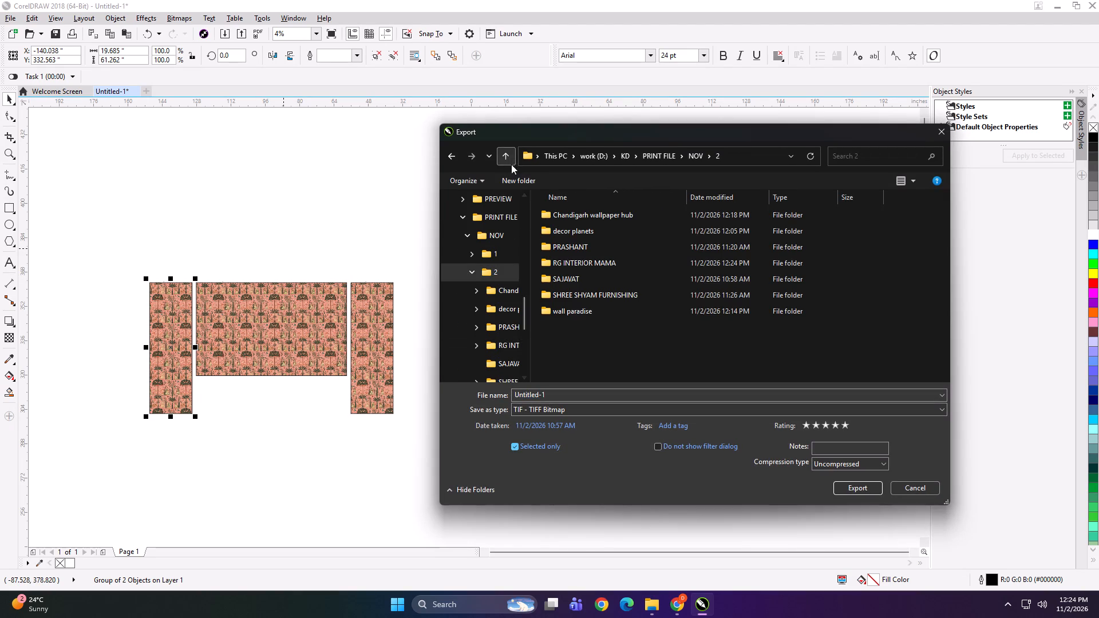
pyautogui.click(517, 175)
pyautogui.write('UNI')
pyautogui.write('MORE')
pyautogui.press('Return')
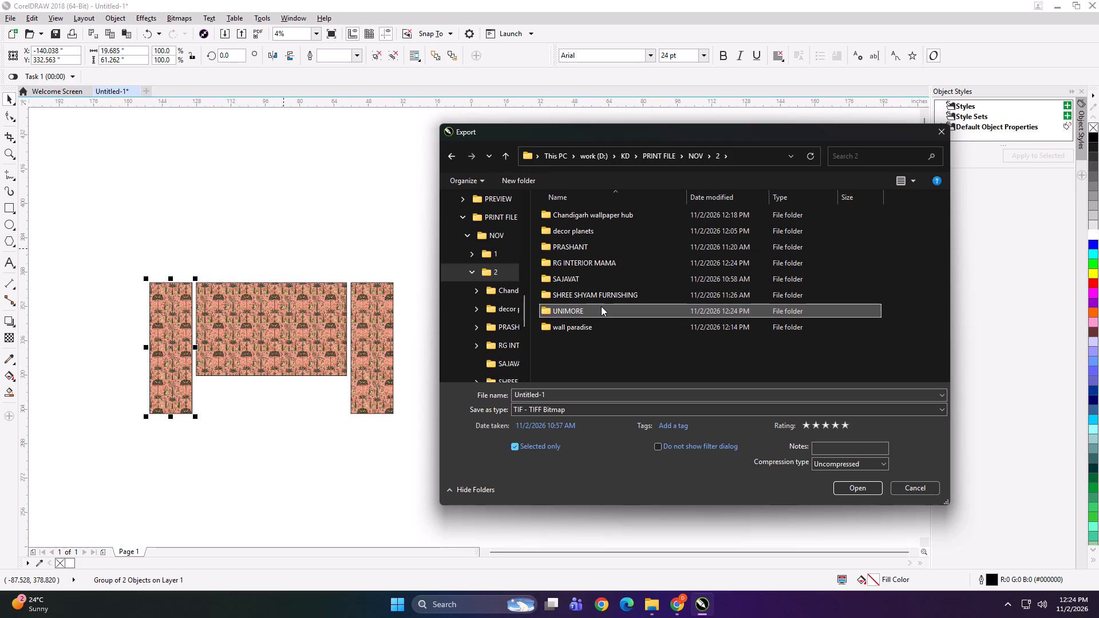
# Export panel group A as an uncompressed TIFF named 19.6x61 A in the UNIMORE folder.
pyautogui.doubleClick(601, 306)
pyautogui.click(579, 394)
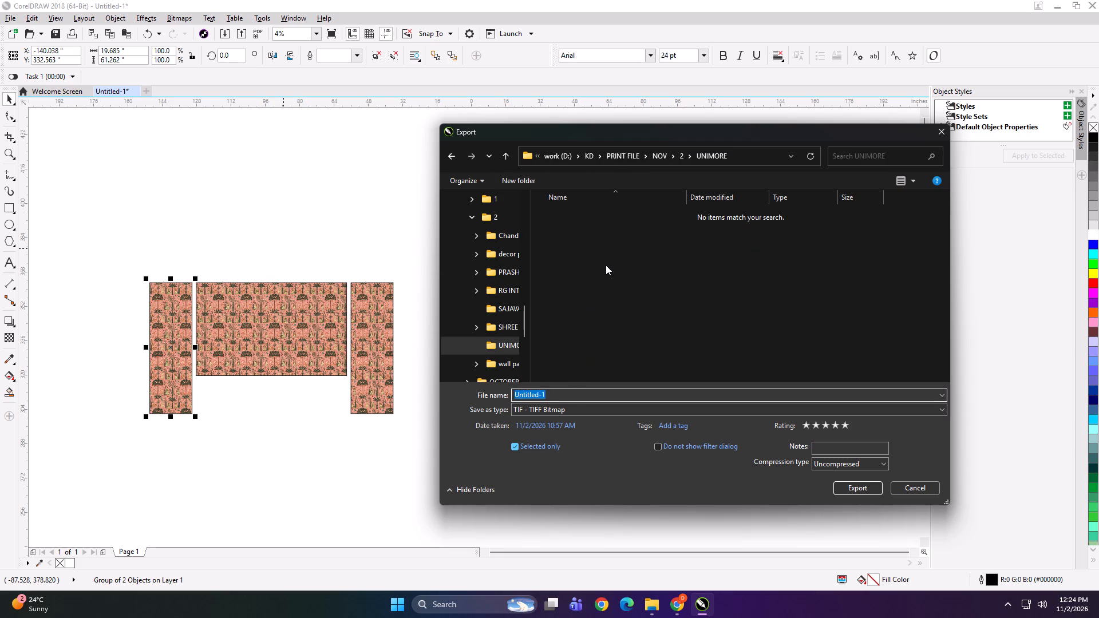
pyautogui.write('19.6x')
pyautogui.write('1 A')
pyautogui.press('space')
pyautogui.press('Return')
pyautogui.press('Return')
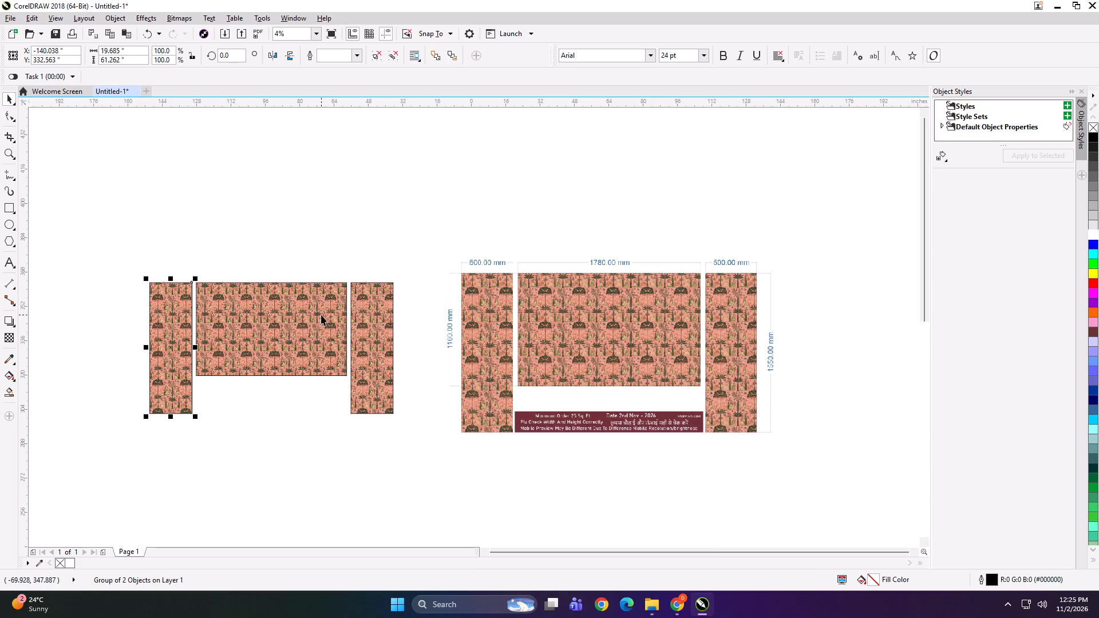
# Export the wide middle panel group as a TIFF named 70x43.5 B in the UNIMORE folder.
pyautogui.click(321, 315)
pyautogui.hotkey('ctrl', 'e')
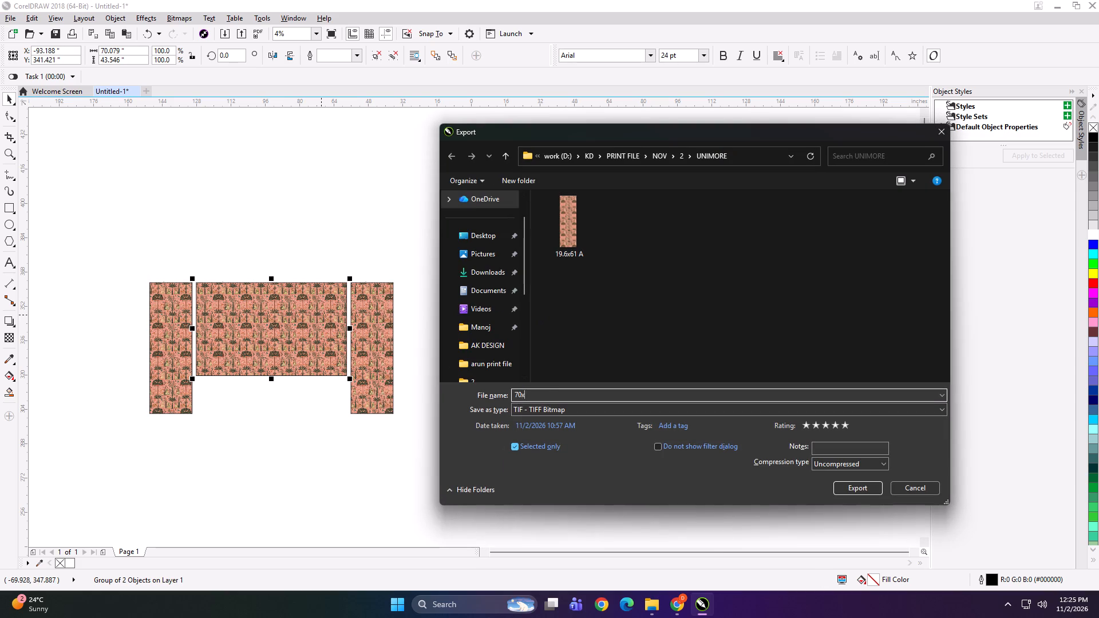
pyautogui.press('Return')
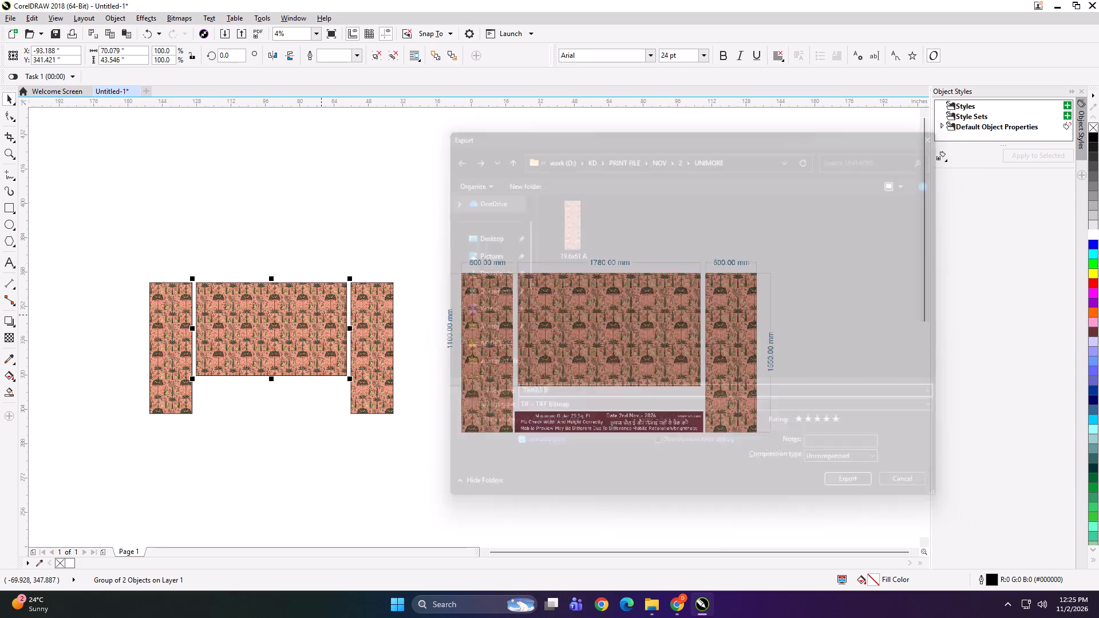
pyautogui.press('Return')
# Export the remaining narrow panel group, labelled C, as a TIFF named 19.6x61 B in the UNIMORE folder.
pyautogui.moveTo(316, 223); pyautogui.dragTo(404, 473)
pyautogui.hotkey('ctrl', 'e')
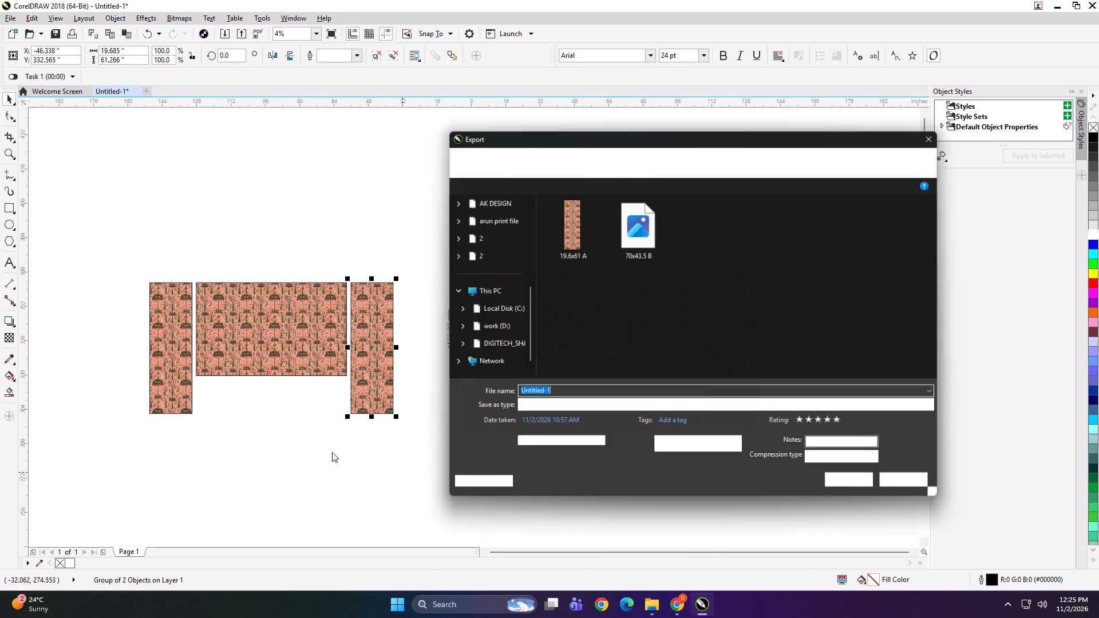
pyautogui.write('19')
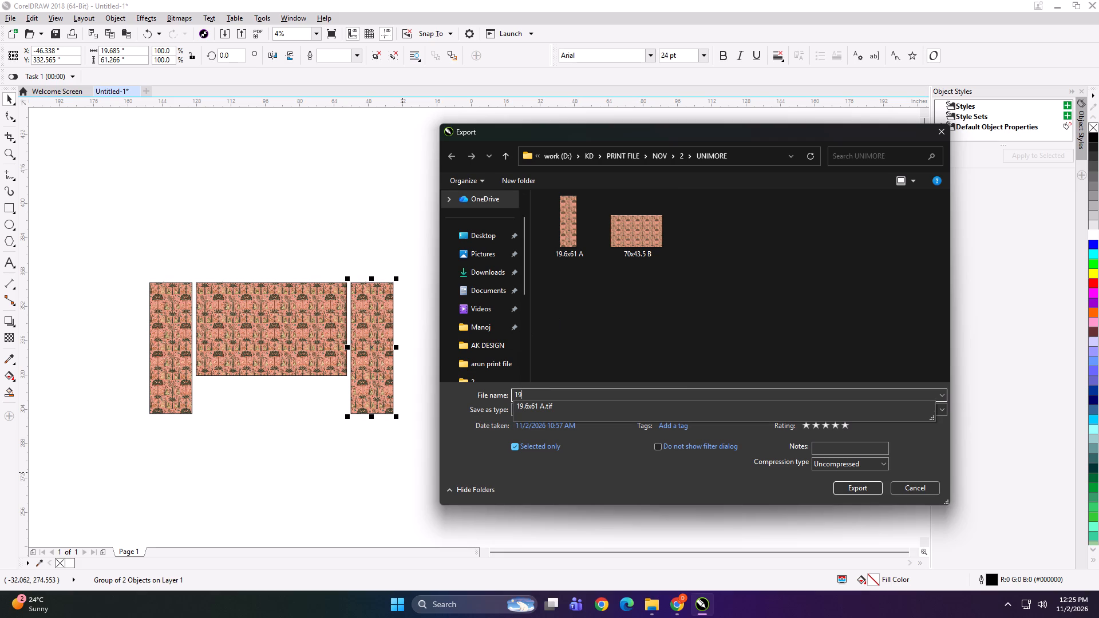
pyautogui.write('.6x61')
pyautogui.press('space')
pyautogui.press('b')
pyautogui.press('Return')
pyautogui.press('Return')
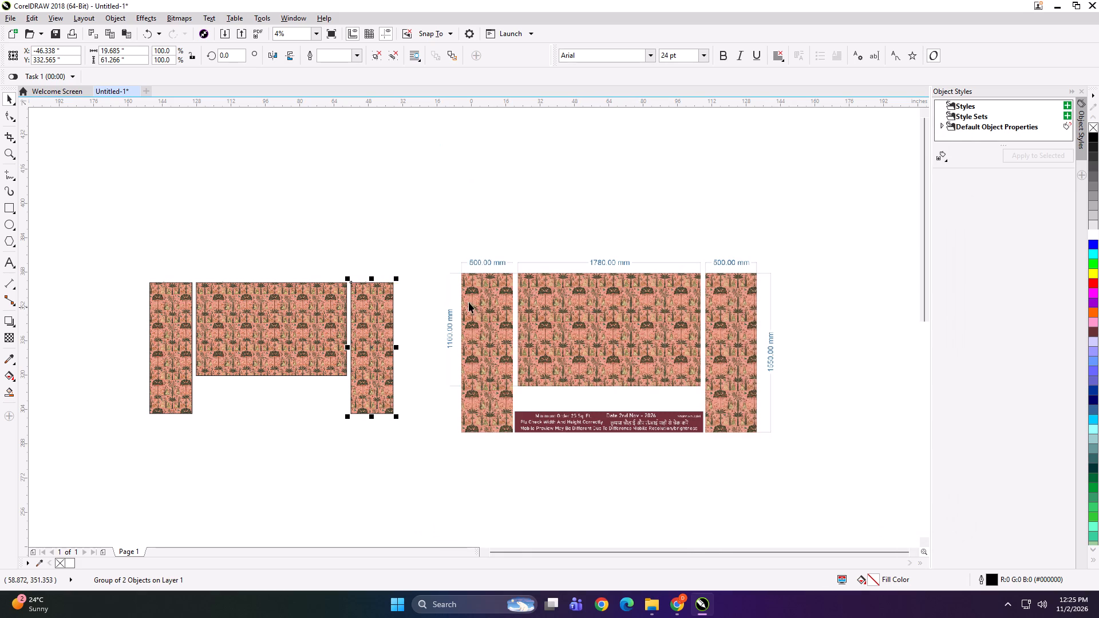
# Enlarge the three panels together to roughly match the preview image and group them with it.
pyautogui.moveTo(125, 208); pyautogui.dragTo(437, 463)
pyautogui.keyDown('shift'); pyautogui.moveTo(398, 415); pyautogui.dragTo(416, 423); pyautogui.keyUp('shift')
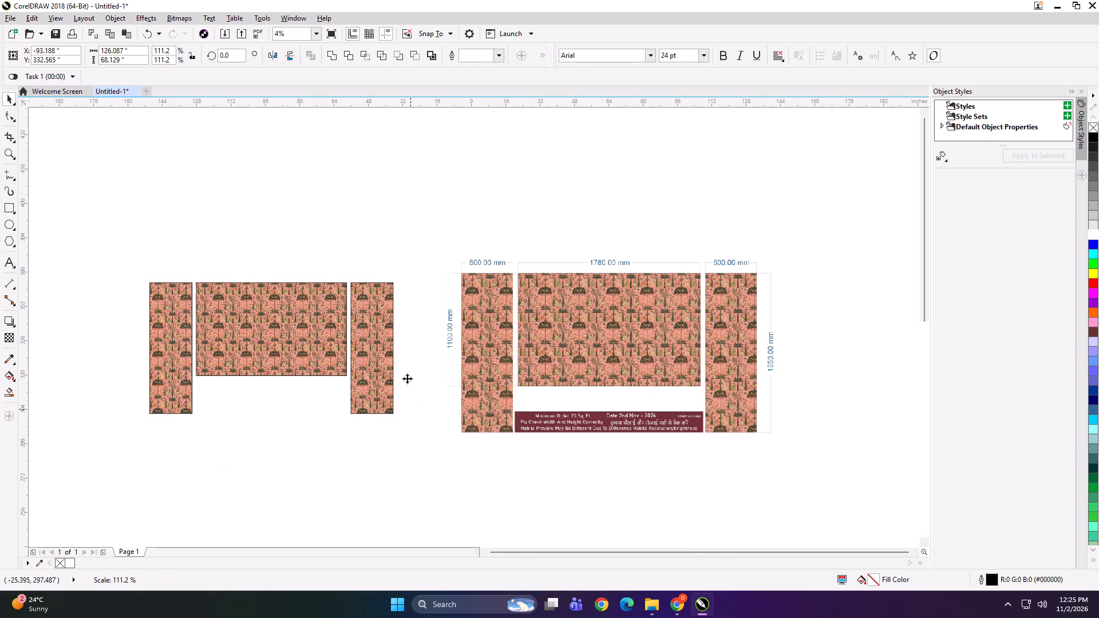
pyautogui.moveTo(403, 345); pyautogui.dragTo(417, 339)
pyautogui.keyDown('shift'); pyautogui.click(511, 332); pyautogui.keyUp('shift')
pyautogui.hotkey('ctrl', 'g')
# Scale the combined panels and preview group down to about 6.18 by 1.75 in.
pyautogui.keyDown('shift'); pyautogui.moveTo(789, 441); pyautogui.dragTo(790, 441); pyautogui.keyUp('shift')
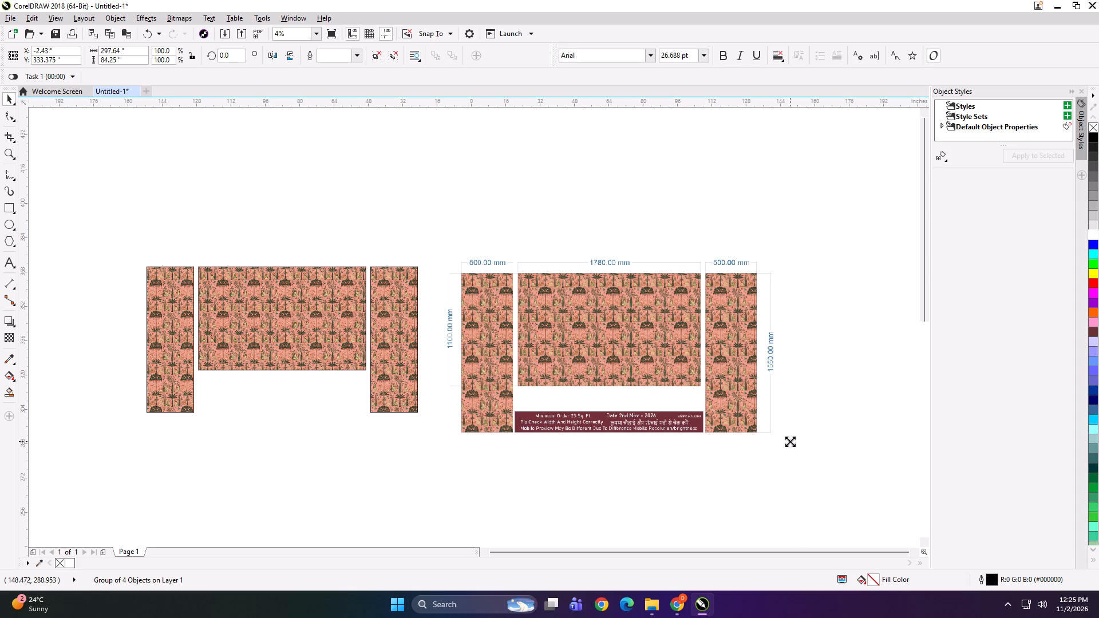
pyautogui.keyDown('shift'); pyautogui.moveTo(790, 441); pyautogui.dragTo(487, 355); pyautogui.keyUp('shift')
pyautogui.scroll(3, 481, 351)
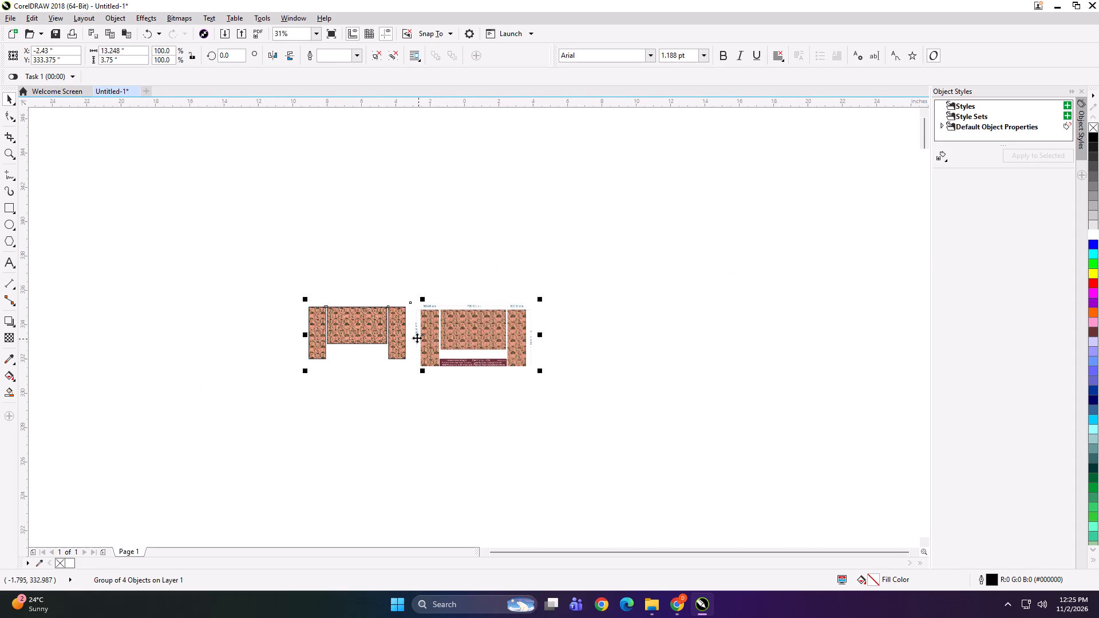
pyautogui.scroll(1, 417, 338)
pyautogui.keyDown('shift'); pyautogui.moveTo(661, 403); pyautogui.dragTo(572, 376); pyautogui.keyUp('shift')
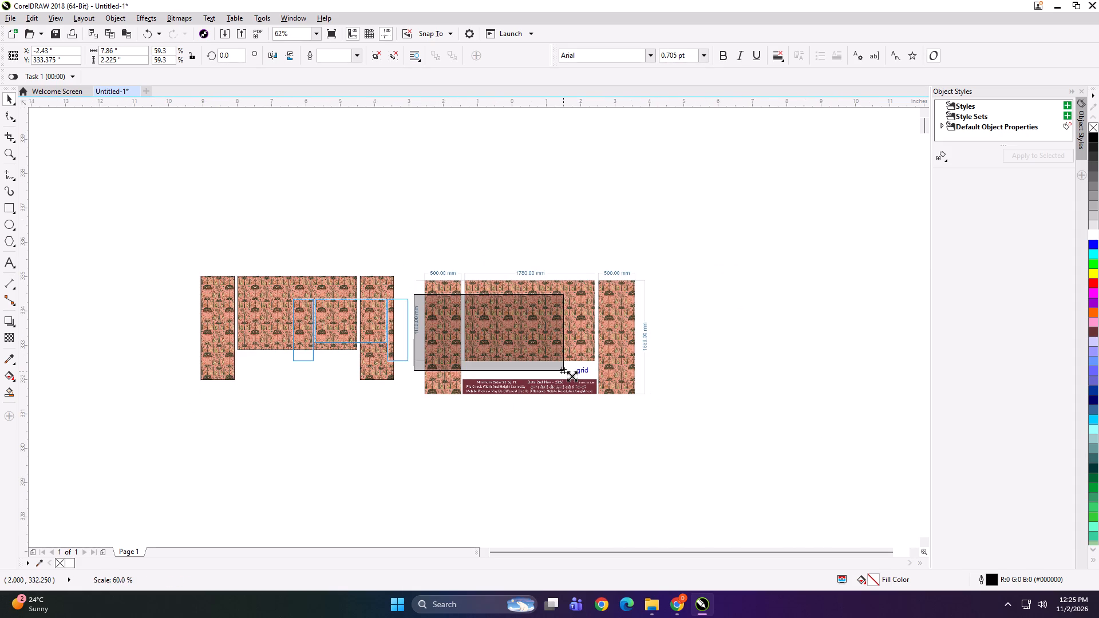
pyautogui.keyDown('shift'); pyautogui.moveTo(572, 376); pyautogui.dragTo(547, 373); pyautogui.keyUp('shift')
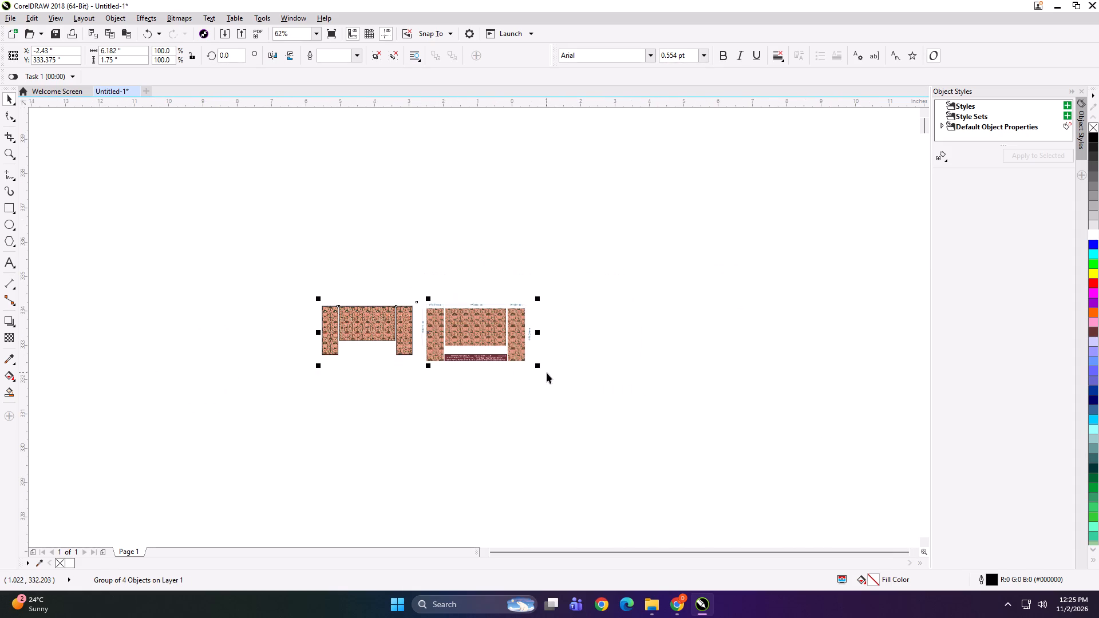
# Export the small combined group as a TIFF preview named SDG in the UNIMORE folder.
pyautogui.hotkey('ctrl', 'e')
pyautogui.write('SDG')
pyautogui.press('Return')
pyautogui.press('Return')
pyautogui.press('Return')
# Delete the combined panels and preview group from the drawing.
pyautogui.press('Delete')
pyautogui.press('F4')
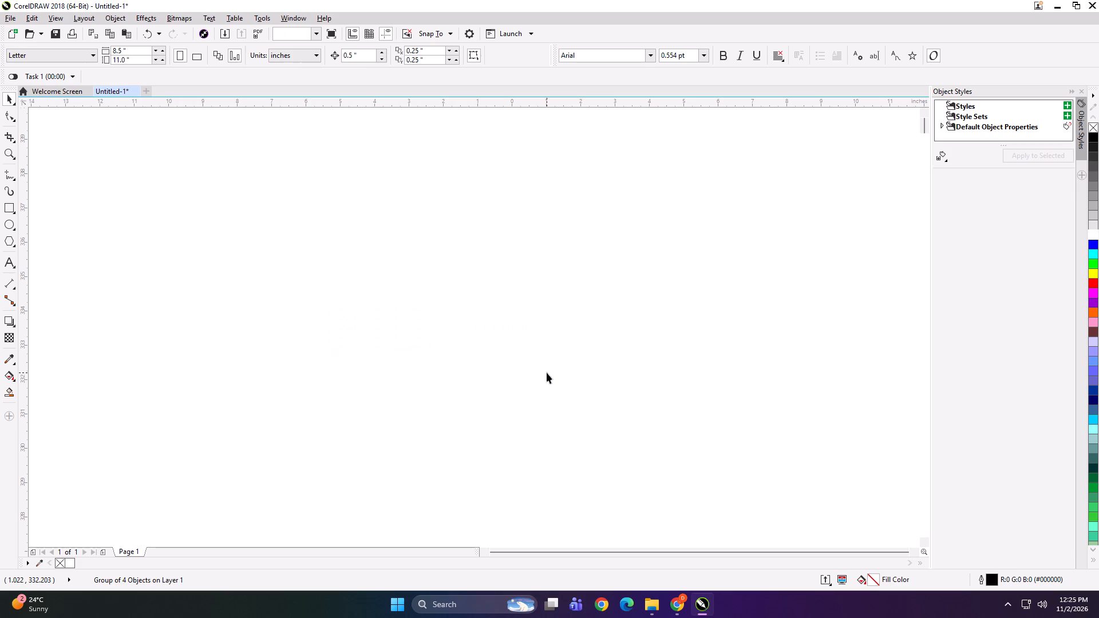
pyautogui.click(541, 373)
pyautogui.scroll(-18, 586, 359)
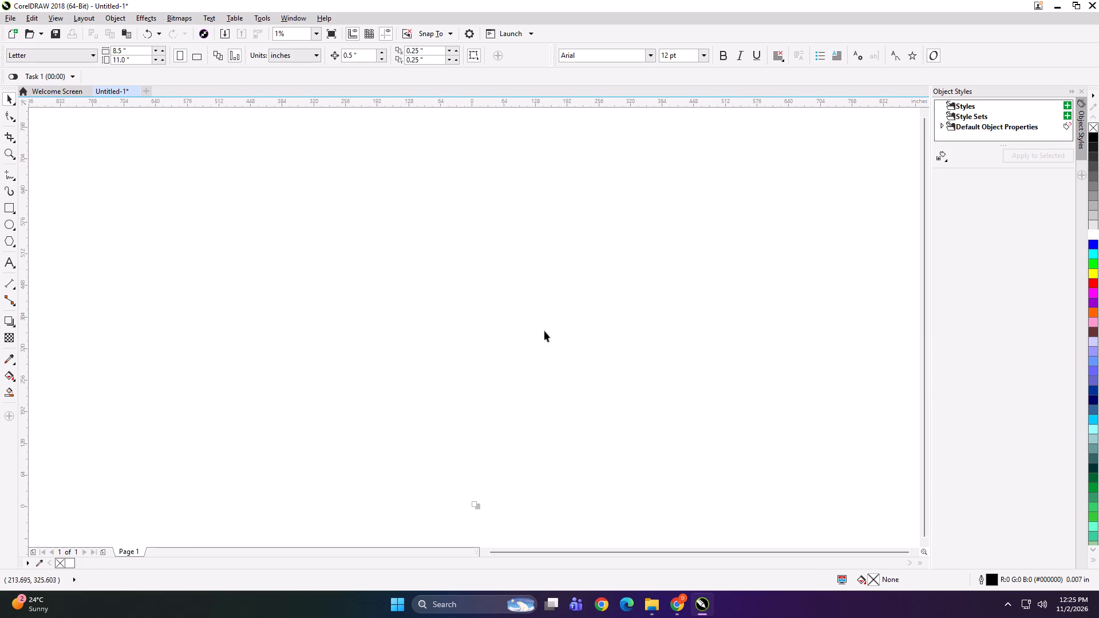
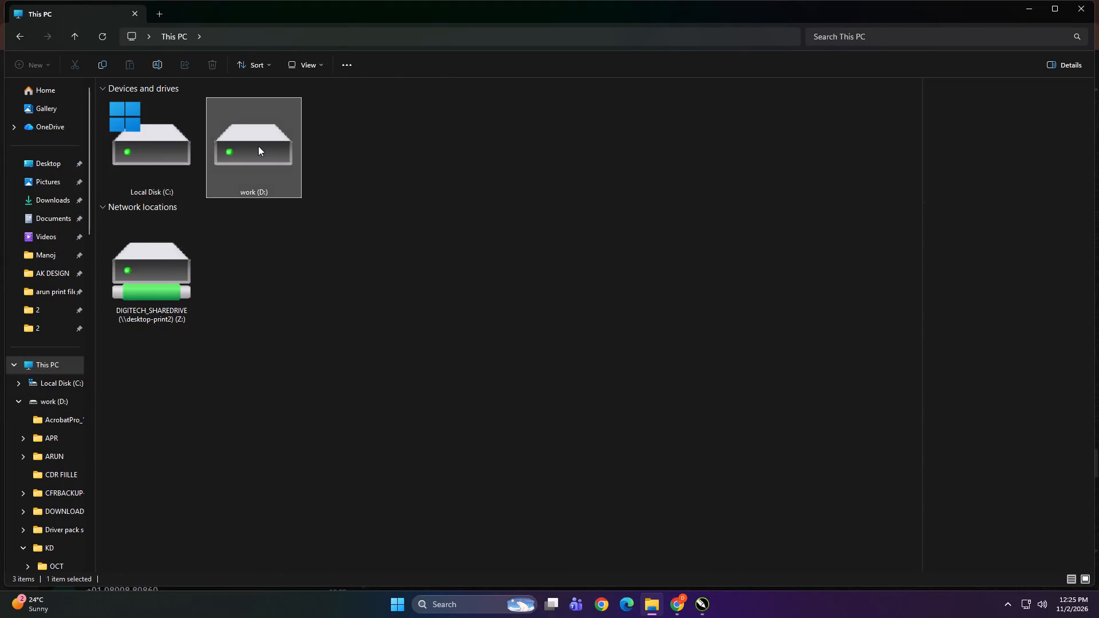
# Copy the UNIMORE folder from KD > PRINT FILE > NOV > 2 on the work (D:) drive.
pyautogui.doubleClick(291, 249)
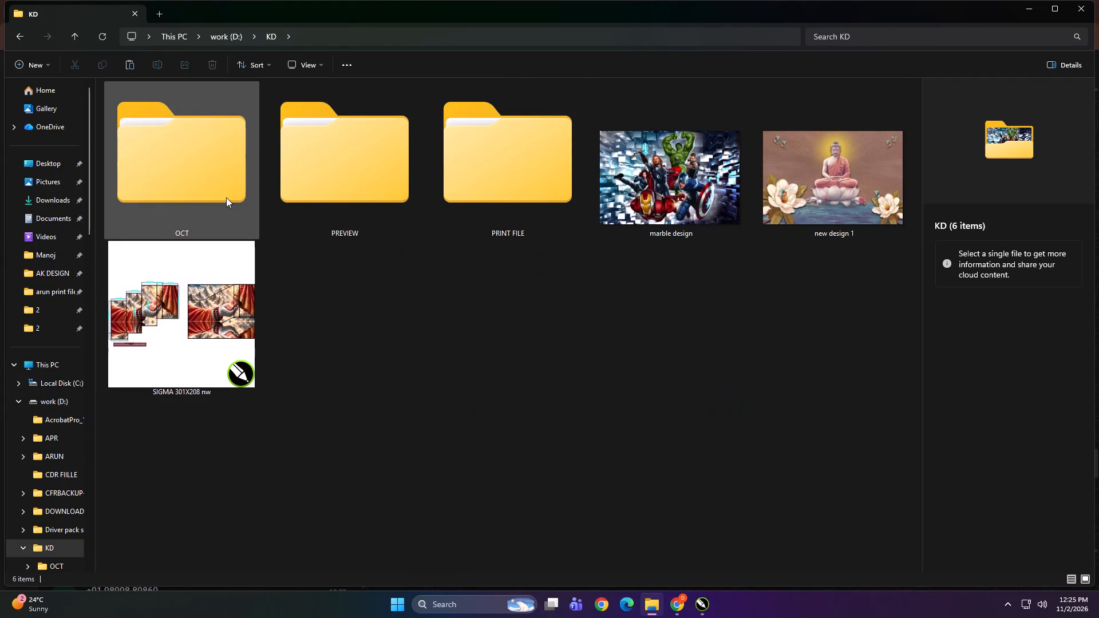
pyautogui.doubleClick(499, 201)
pyautogui.doubleClick(216, 180)
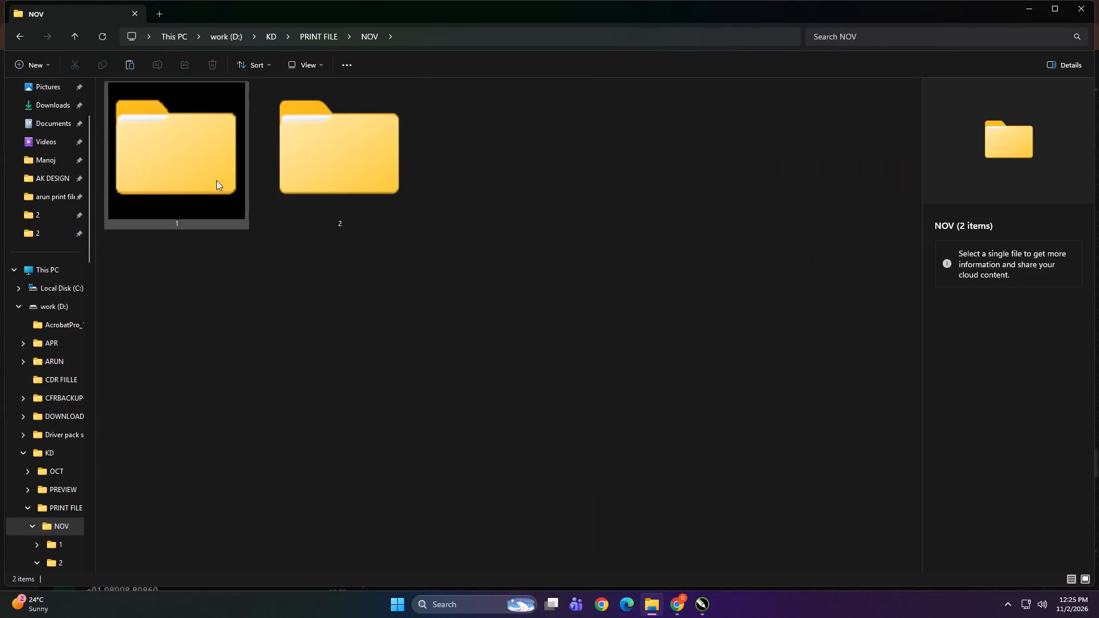
pyautogui.doubleClick(369, 165)
pyautogui.click(337, 332)
pyautogui.click(350, 479)
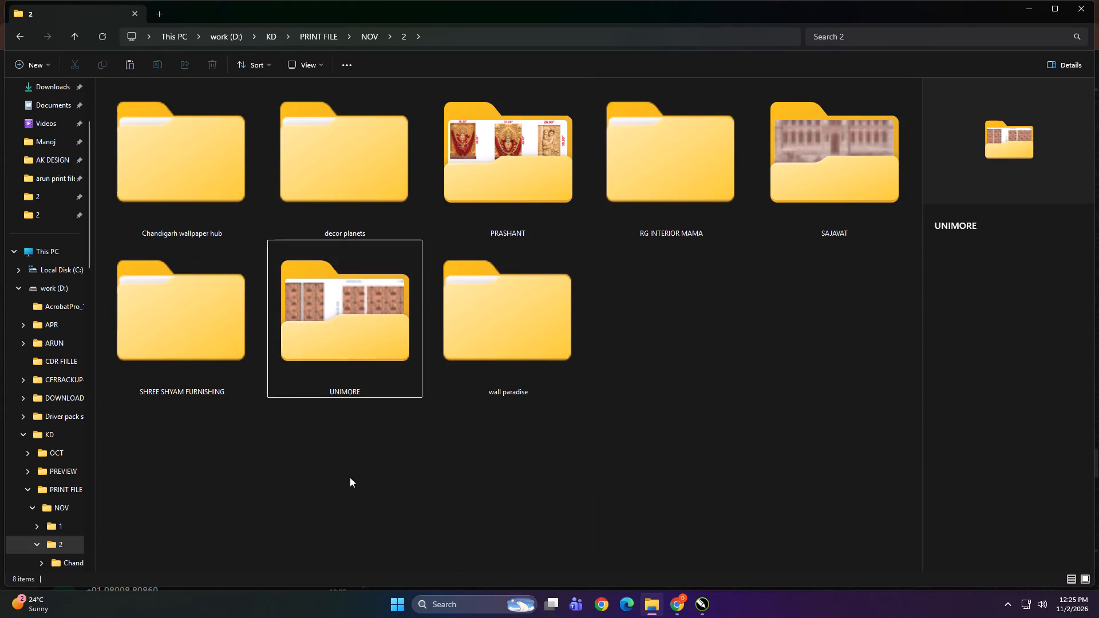
pyautogui.click(345, 353)
pyautogui.hotkey('ctrl', 'c')
# Open the Print > NOV > 2 folder on DIGITECH_SHAREDRIVE (Z:) as the destination for the copied UNIMORE folder.
pyautogui.scroll(5, 84, 374)
pyautogui.click(57, 359)
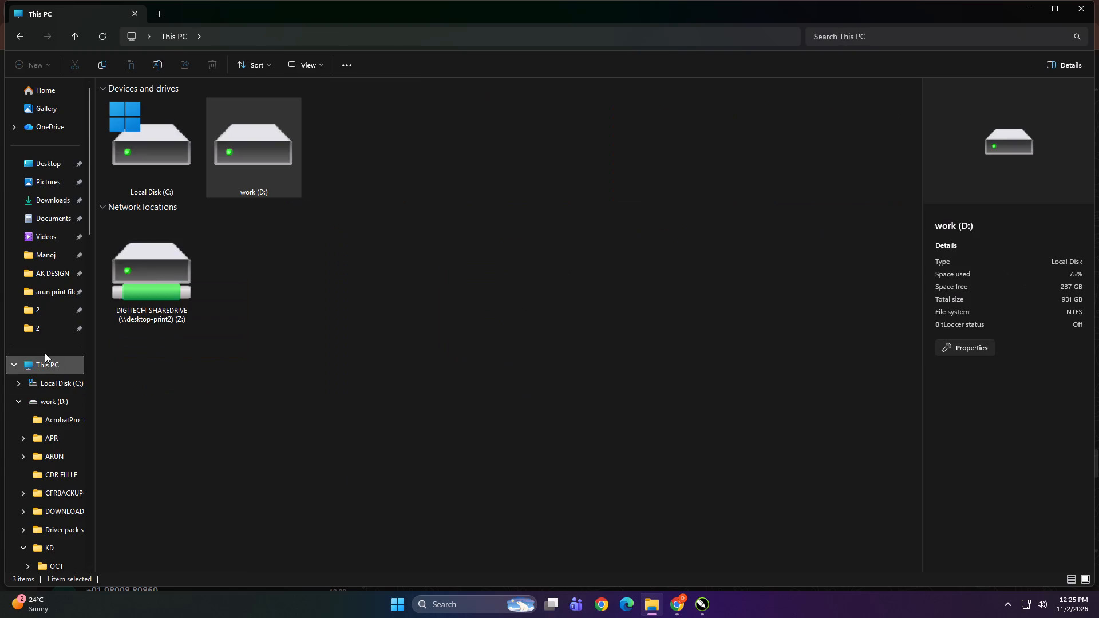
pyautogui.doubleClick(150, 271)
pyautogui.doubleClick(687, 130)
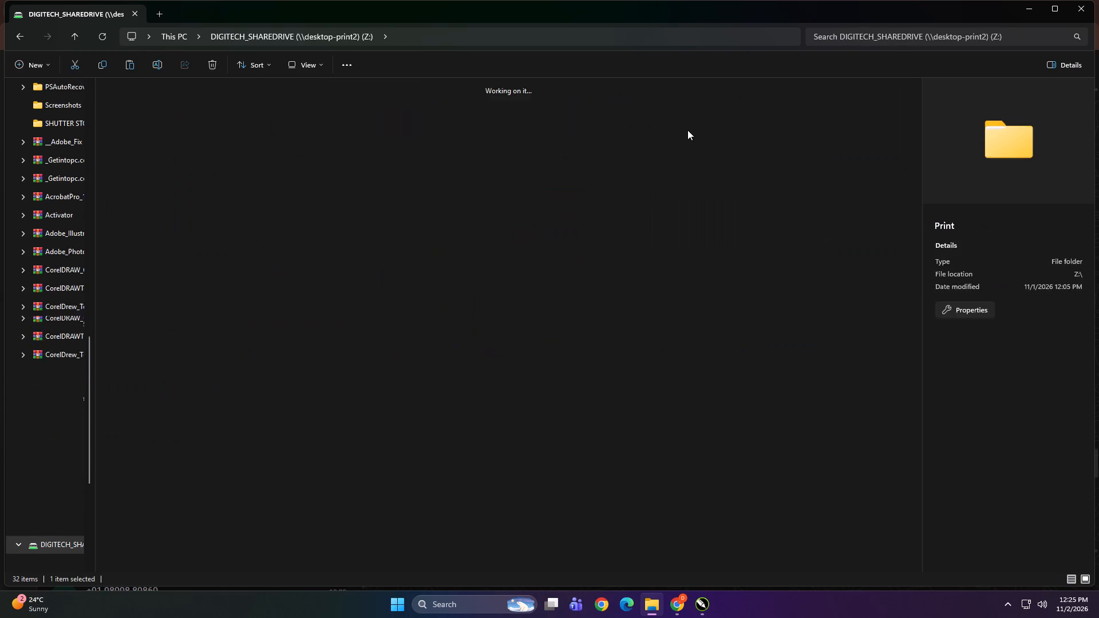
pyautogui.doubleClick(301, 154)
pyautogui.doubleClick(325, 180)
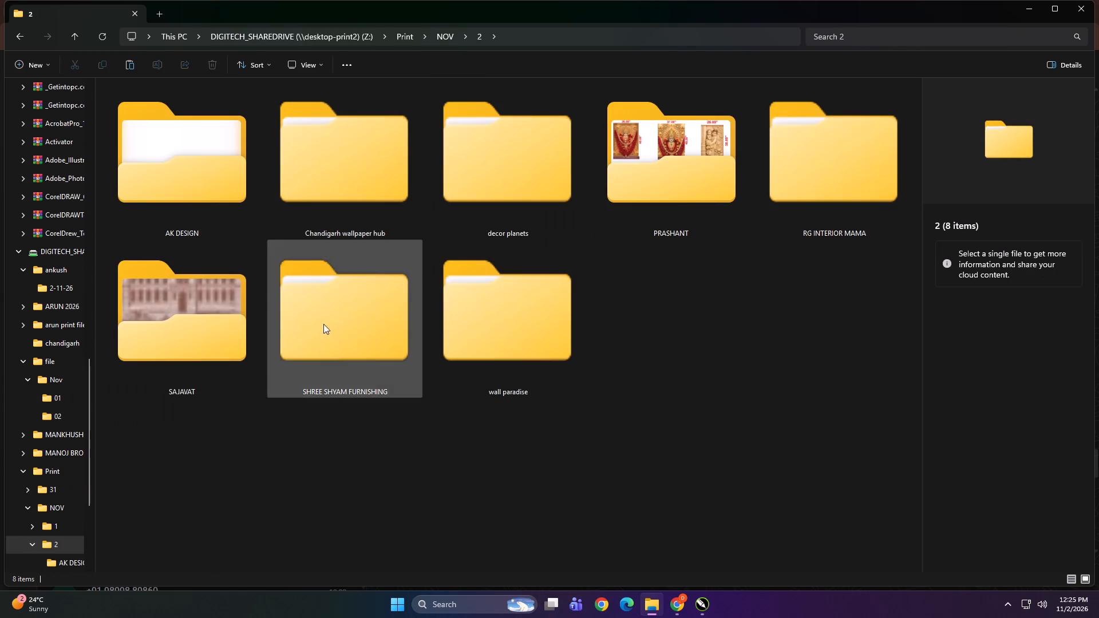
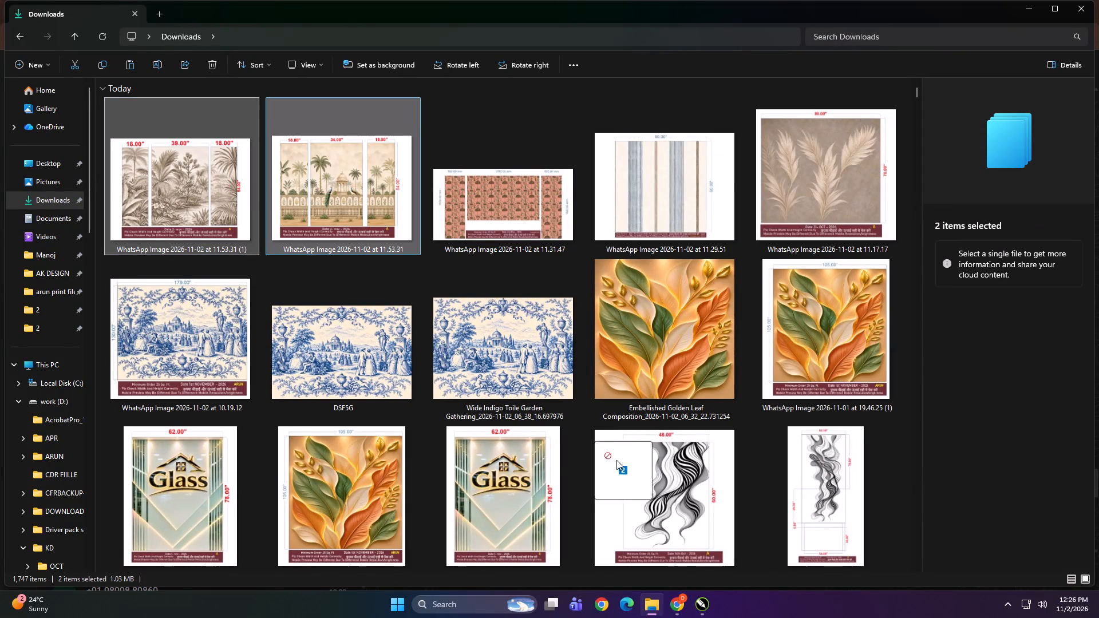
# Place the two WhatsApp 11.53.31 preview images in the CorelDRAW drawing, enlarged to about 308 inches wide and stacked with centres aligned.
pyautogui.moveTo(616, 460); pyautogui.dragTo(308, 316)
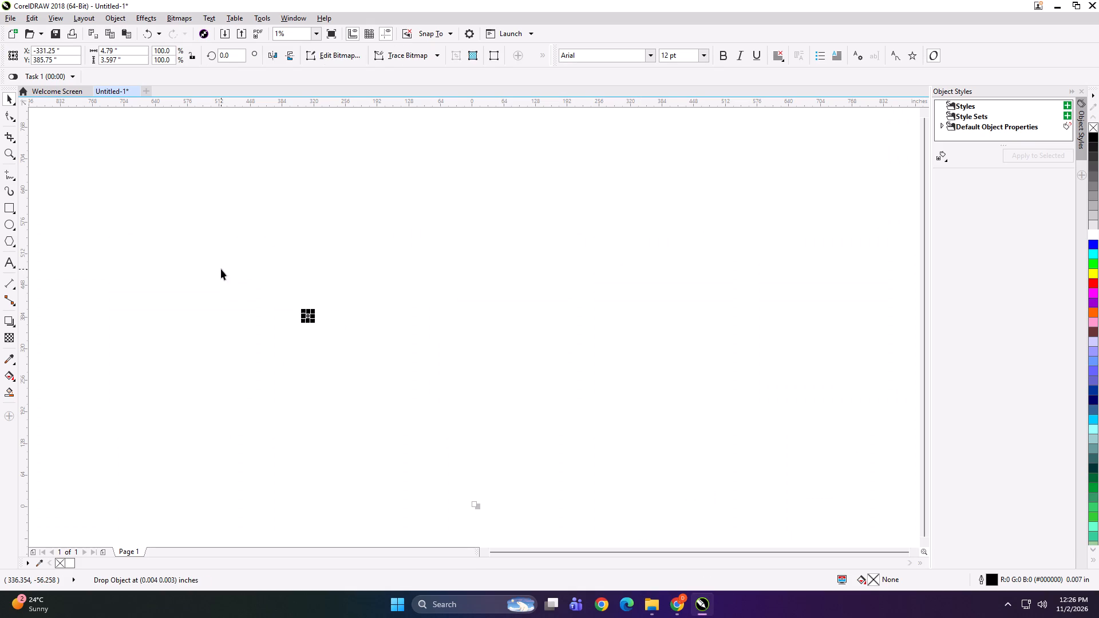
pyautogui.moveTo(221, 269); pyautogui.dragTo(343, 370)
pyautogui.keyDown('shift'); pyautogui.moveTo(312, 323); pyautogui.dragTo(389, 428); pyautogui.keyUp('shift')
pyautogui.moveTo(326, 443); pyautogui.dragTo(324, 431)
pyautogui.moveTo(312, 349); pyautogui.dragTo(306, 294)
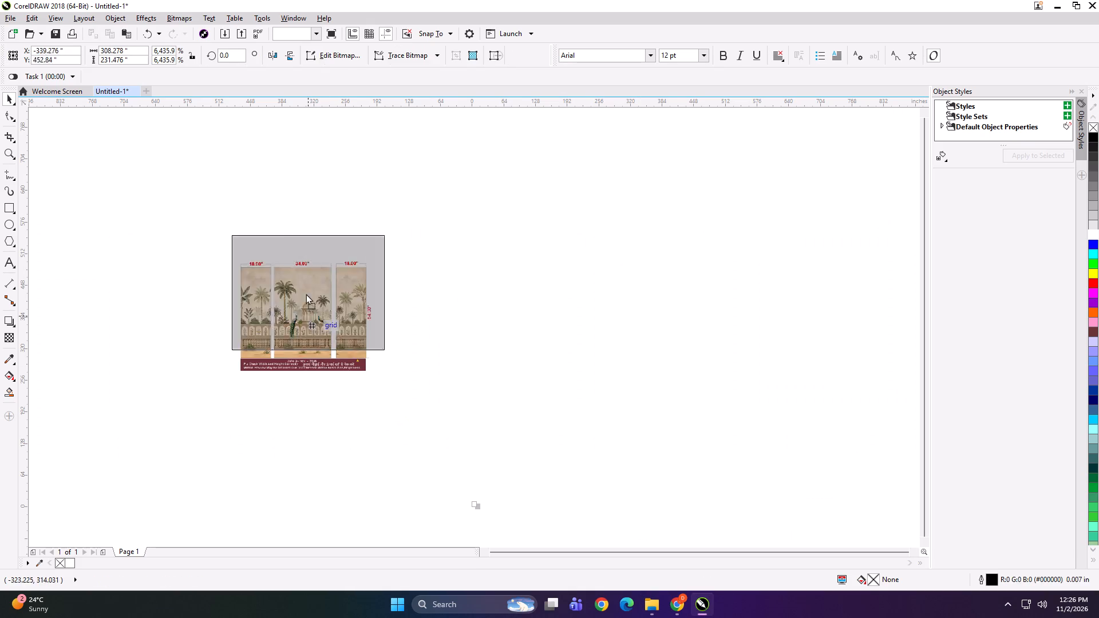
pyautogui.moveTo(306, 294); pyautogui.dragTo(287, 226)
pyautogui.moveTo(297, 318); pyautogui.dragTo(265, 324)
pyautogui.keyDown('shift'); pyautogui.click(268, 232); pyautogui.keyUp('shift')
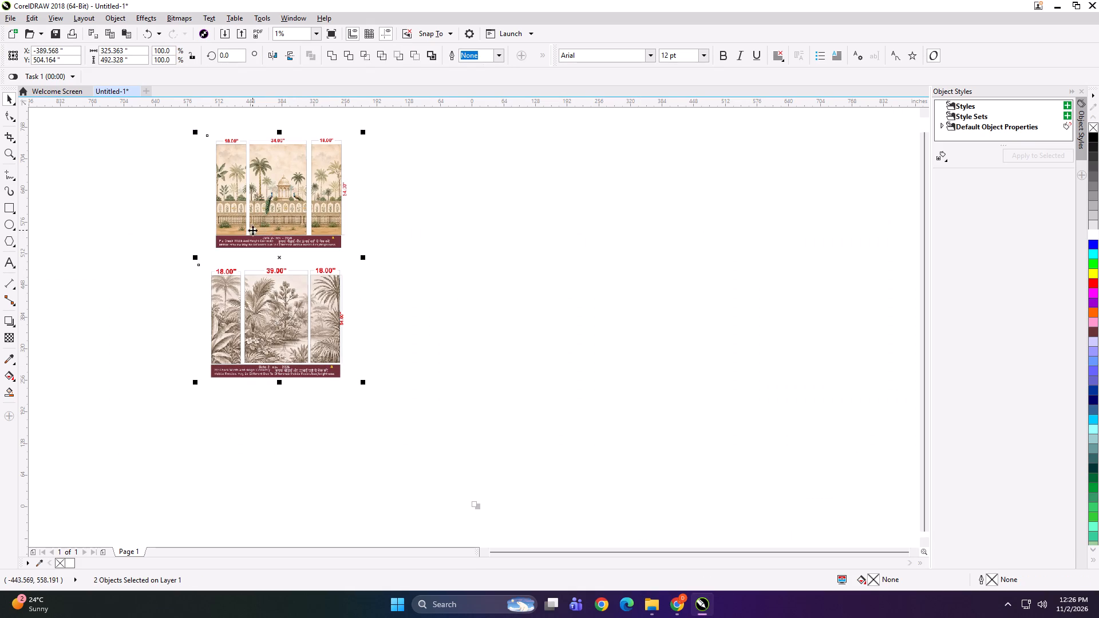
pyautogui.press('c')
pyautogui.moveTo(272, 212); pyautogui.dragTo(246, 269)
pyautogui.click(387, 326)
# Import the peacock-and-palms PNG f943a4ab from the ankush > 2-11-26 folder on DIGITECH_SHAREDRIVE (Z:) into the CorelDRAW drawing.
pyautogui.click(649, 599)
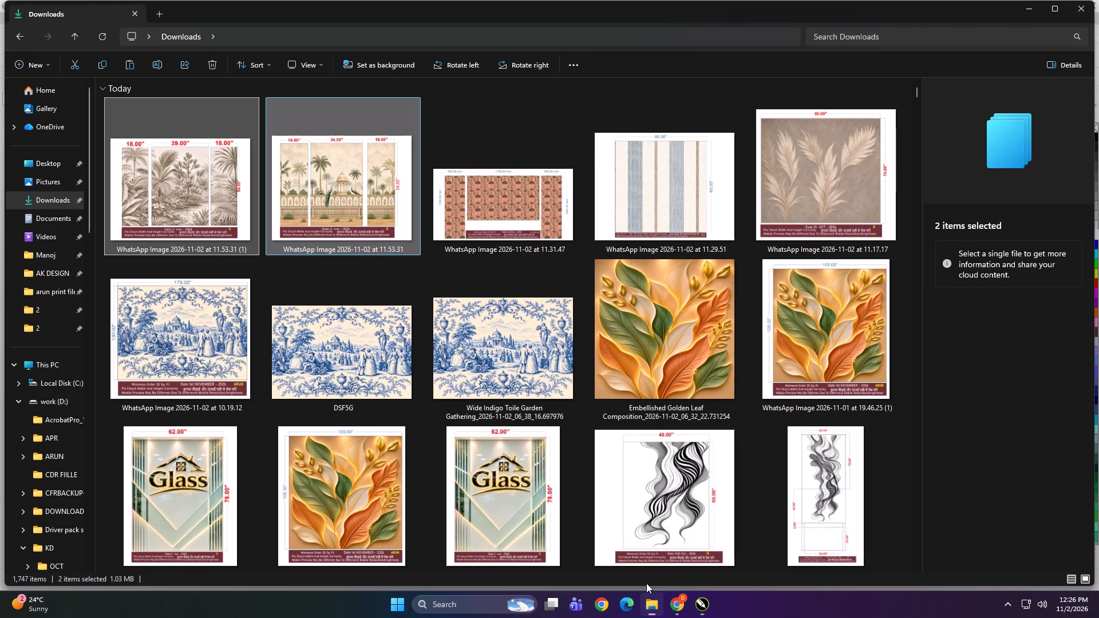
pyautogui.click(61, 365)
pyautogui.doubleClick(135, 299)
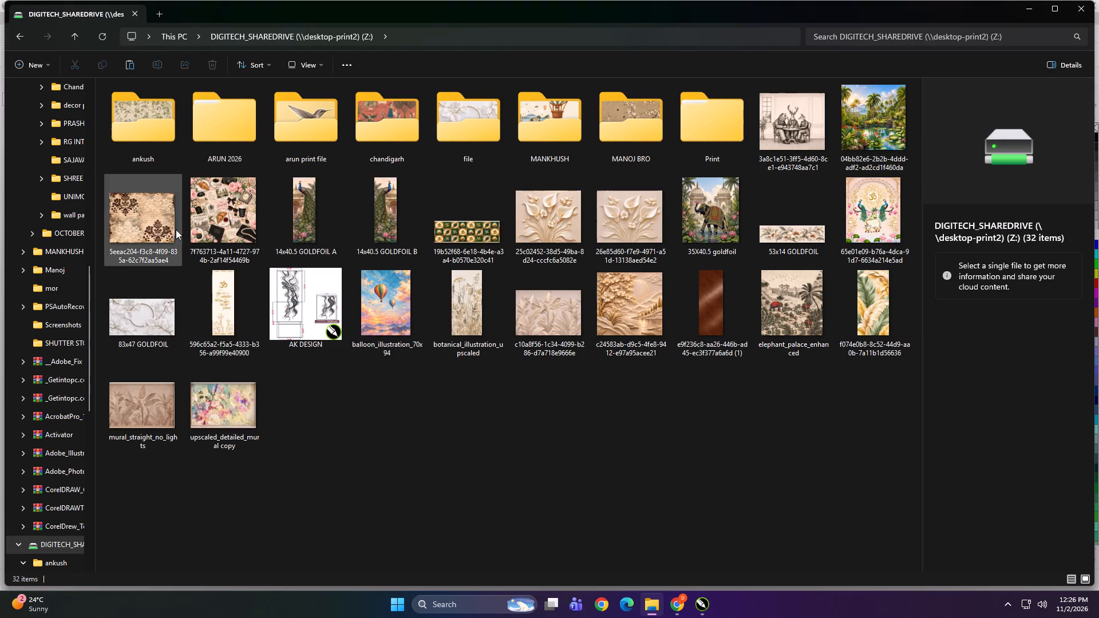
pyautogui.doubleClick(149, 124)
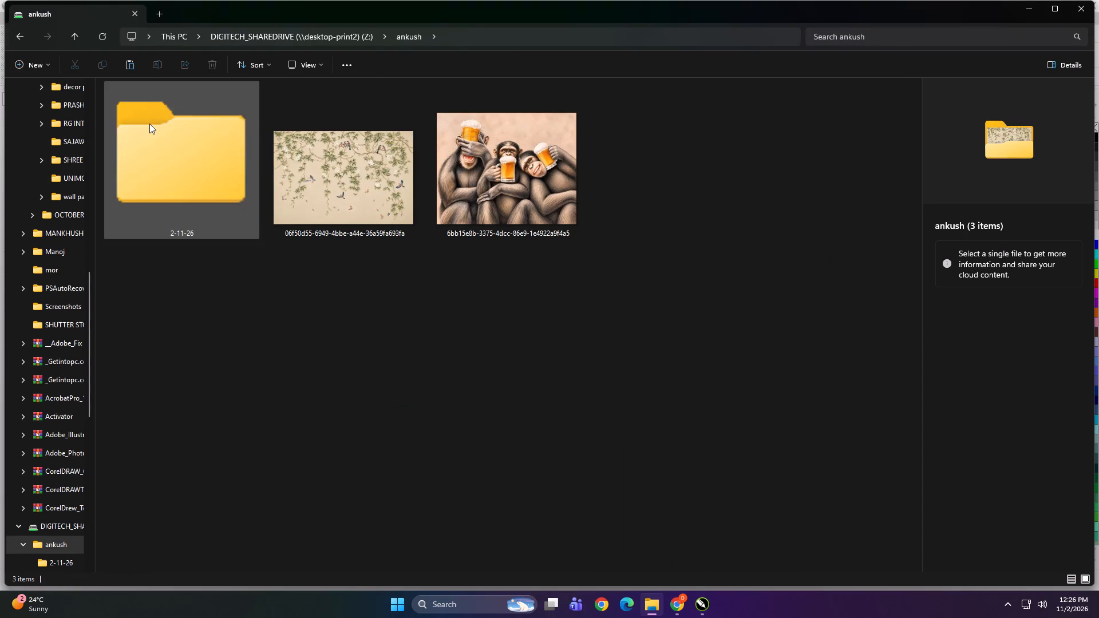
pyautogui.click(175, 161)
pyautogui.click(175, 161)
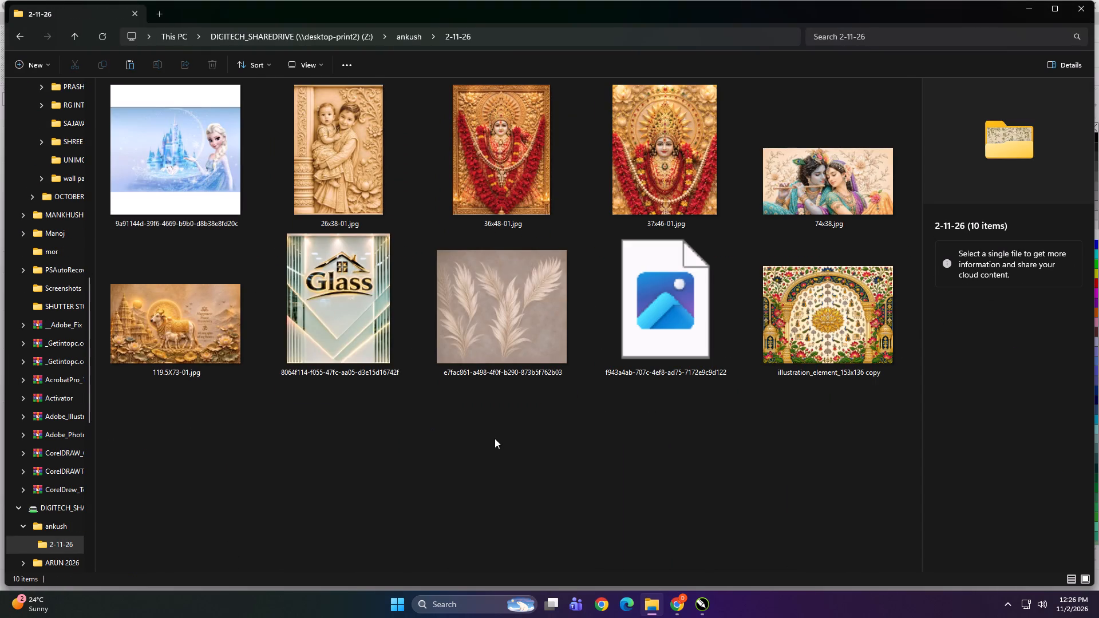
pyautogui.keyDown('ctrl'); pyautogui.scroll(-6, 429, 439); pyautogui.keyUp('ctrl')
pyautogui.click(418, 445)
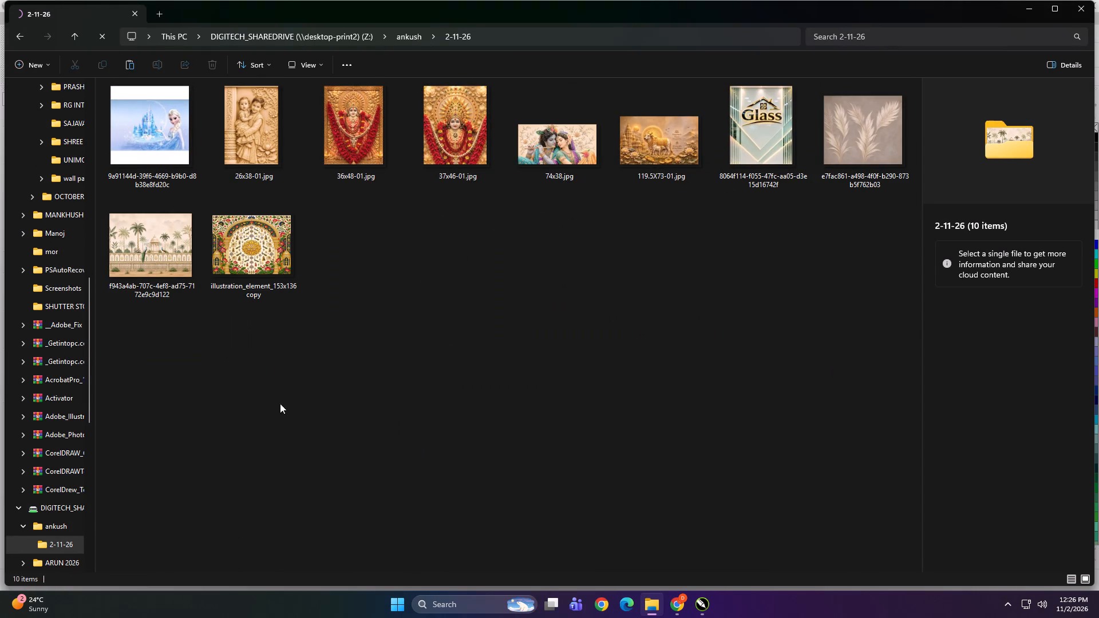
pyautogui.click(172, 293)
pyautogui.moveTo(149, 237); pyautogui.dragTo(694, 569)
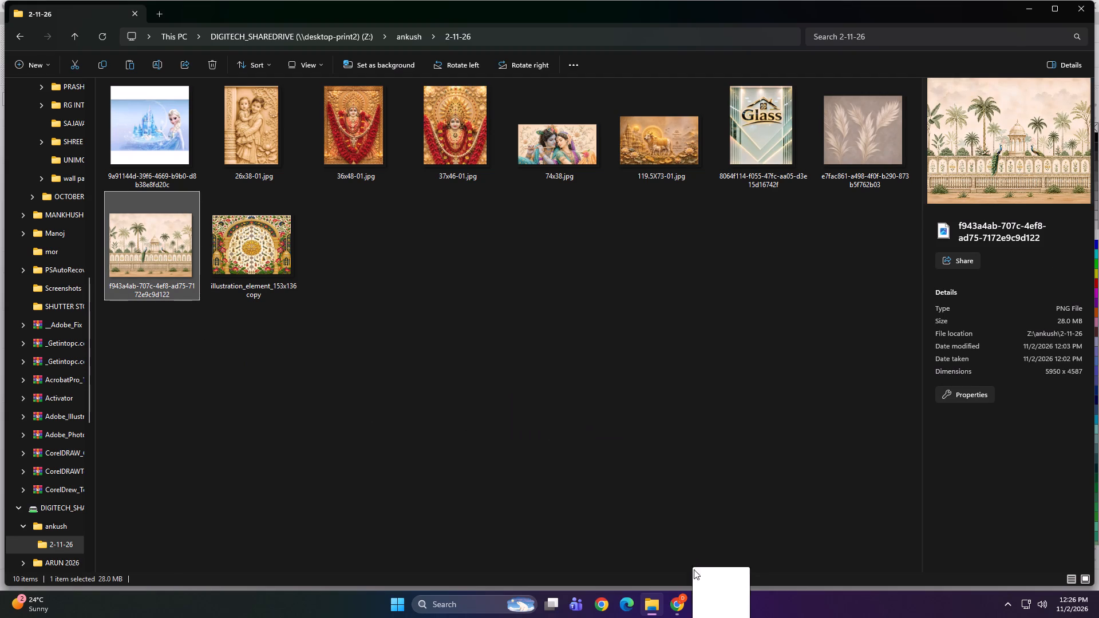
pyautogui.moveTo(694, 569); pyautogui.dragTo(458, 389)
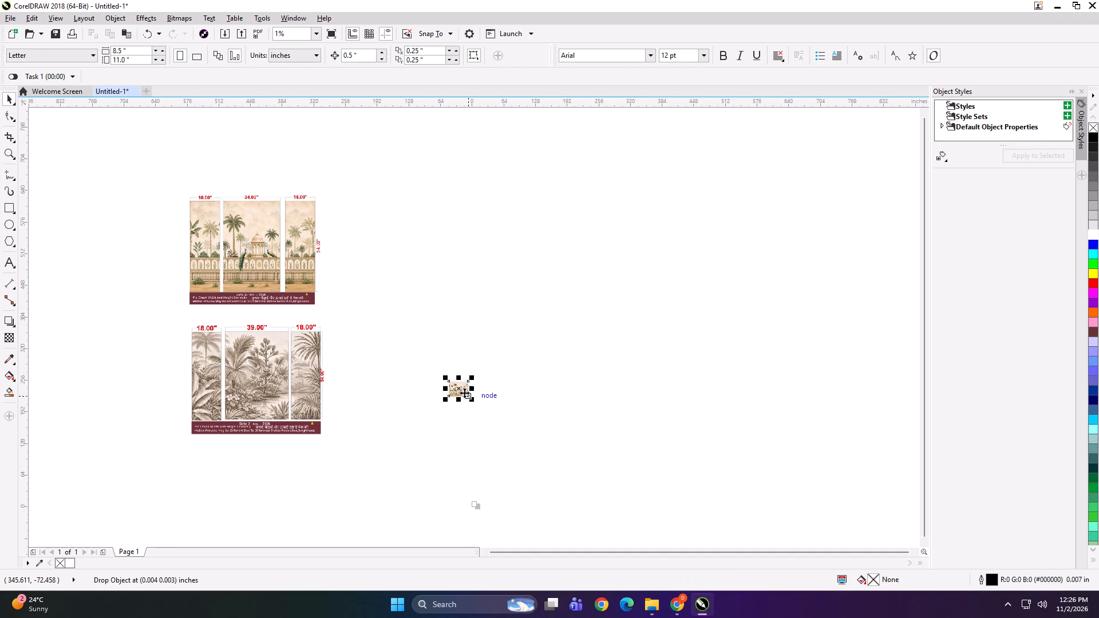
# Enlarge the imported peacock-and-palms artwork to about 183 × 141 inches and place it beside its three-panel preview.
pyautogui.moveTo(473, 399); pyautogui.dragTo(519, 426)
pyautogui.moveTo(461, 396); pyautogui.dragTo(386, 266)
pyautogui.scroll(1, 254, 397)
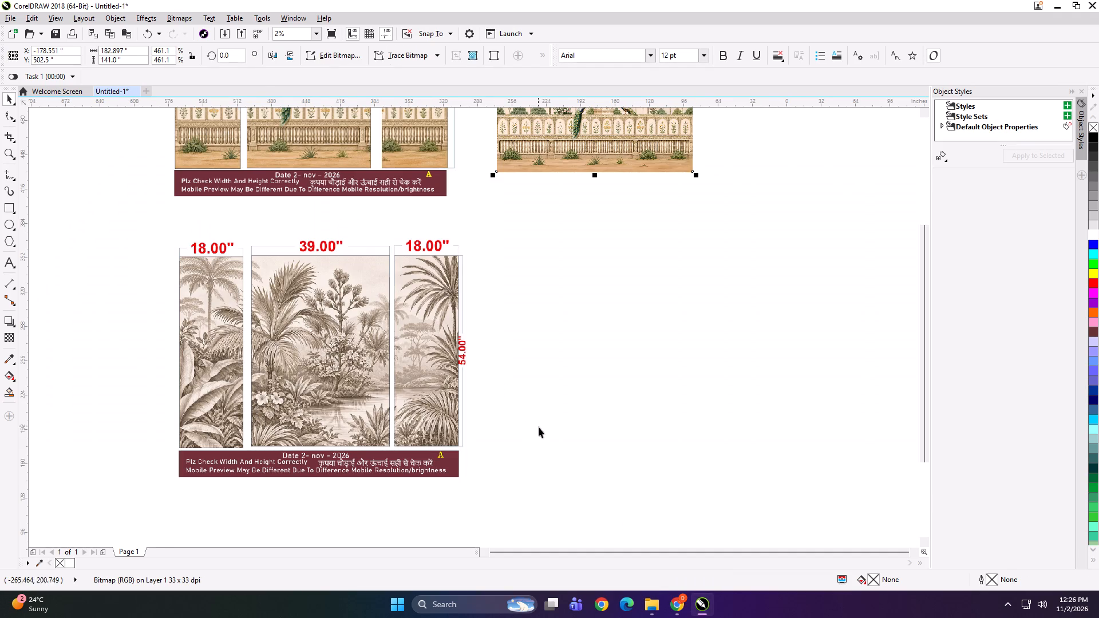
pyautogui.click(540, 429)
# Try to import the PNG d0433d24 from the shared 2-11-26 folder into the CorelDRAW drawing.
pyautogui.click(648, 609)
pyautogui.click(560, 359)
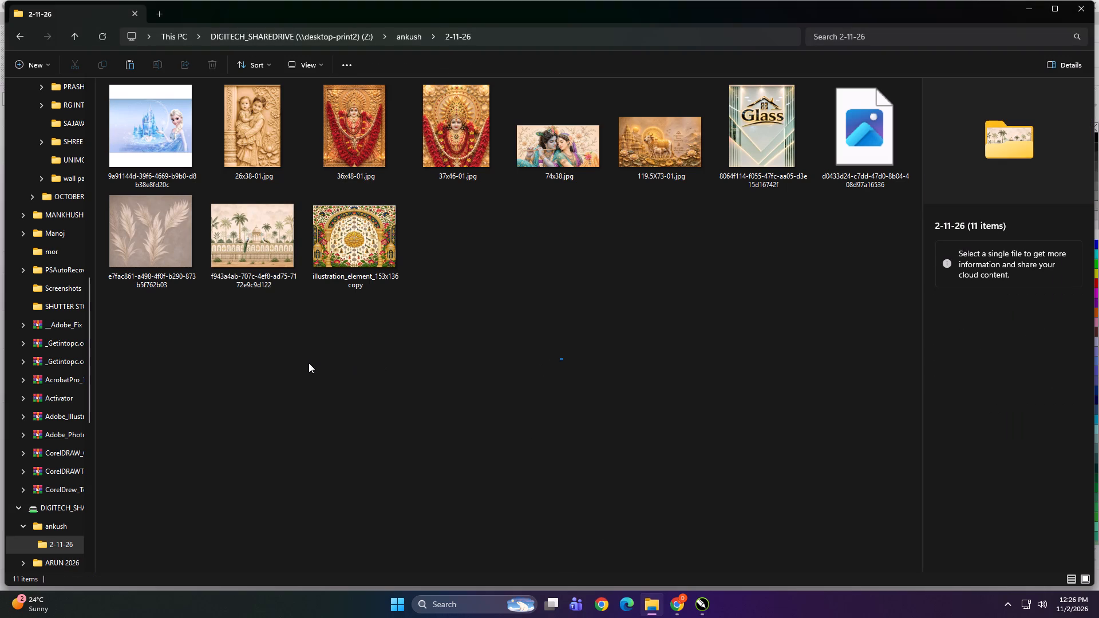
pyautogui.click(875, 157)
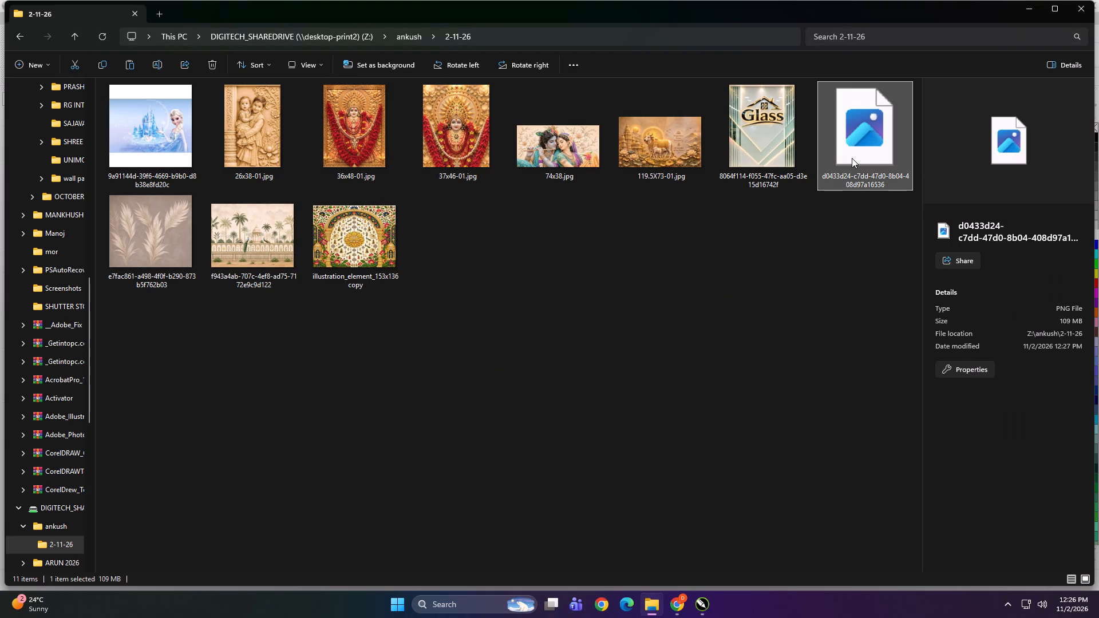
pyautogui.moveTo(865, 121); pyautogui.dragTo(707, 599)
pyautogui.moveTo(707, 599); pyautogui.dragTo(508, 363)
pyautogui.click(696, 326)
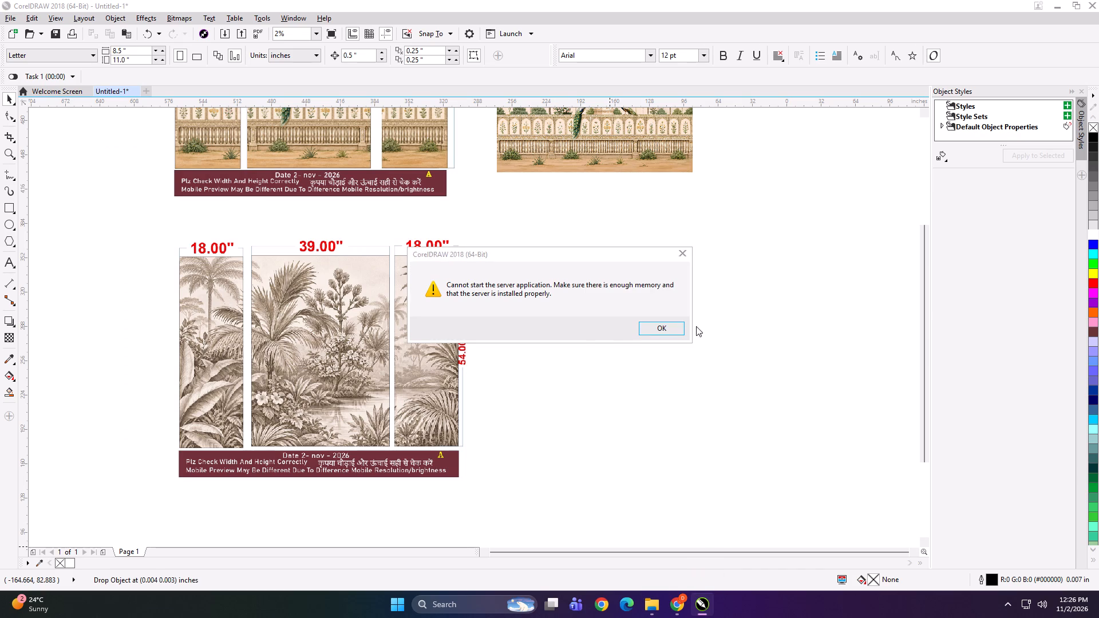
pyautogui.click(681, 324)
# Refresh the shared 2-11-26 folder and import the PNG d0433d24 into the CorelDRAW drawing beside the jungle preview.
pyautogui.click(652, 615)
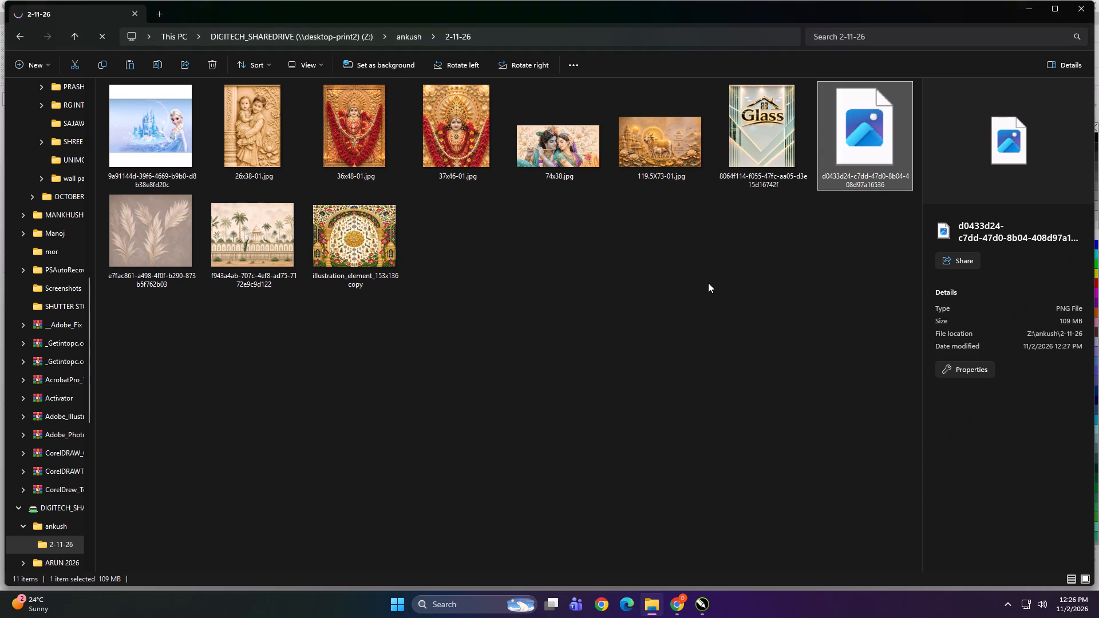
pyautogui.moveTo(708, 283); pyautogui.dragTo(703, 280, button='right')
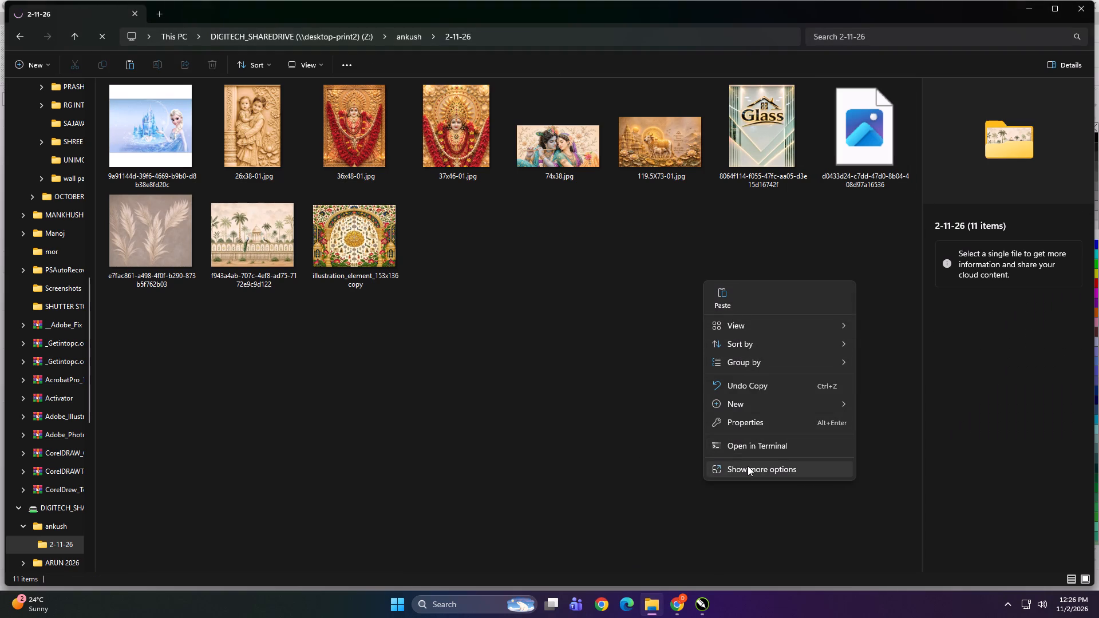
pyautogui.click(748, 466)
pyautogui.click(724, 327)
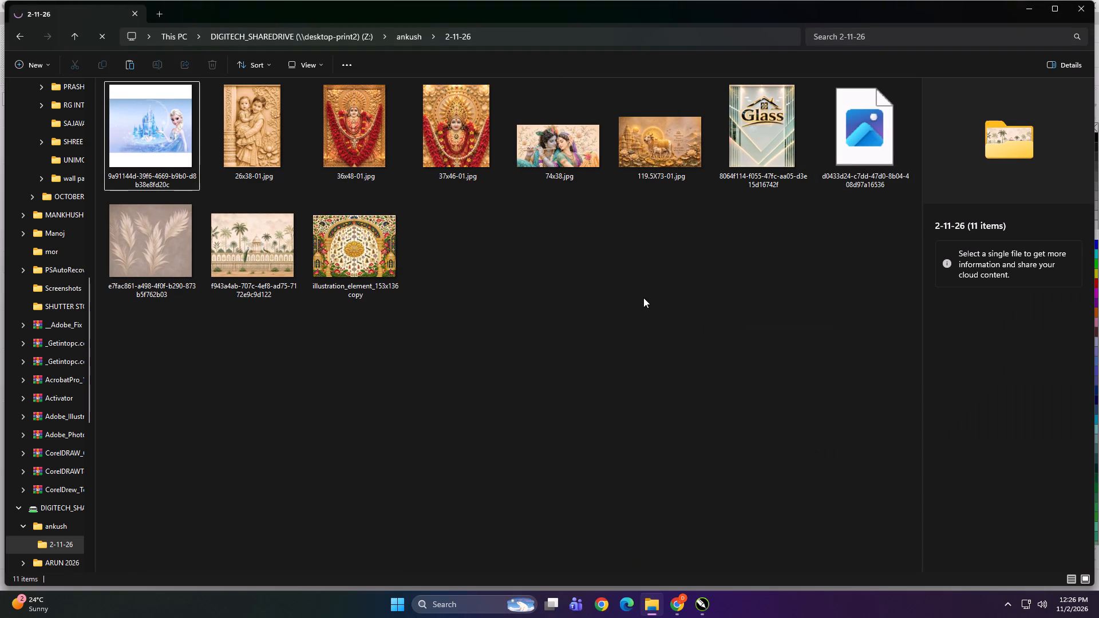
pyautogui.click(883, 120)
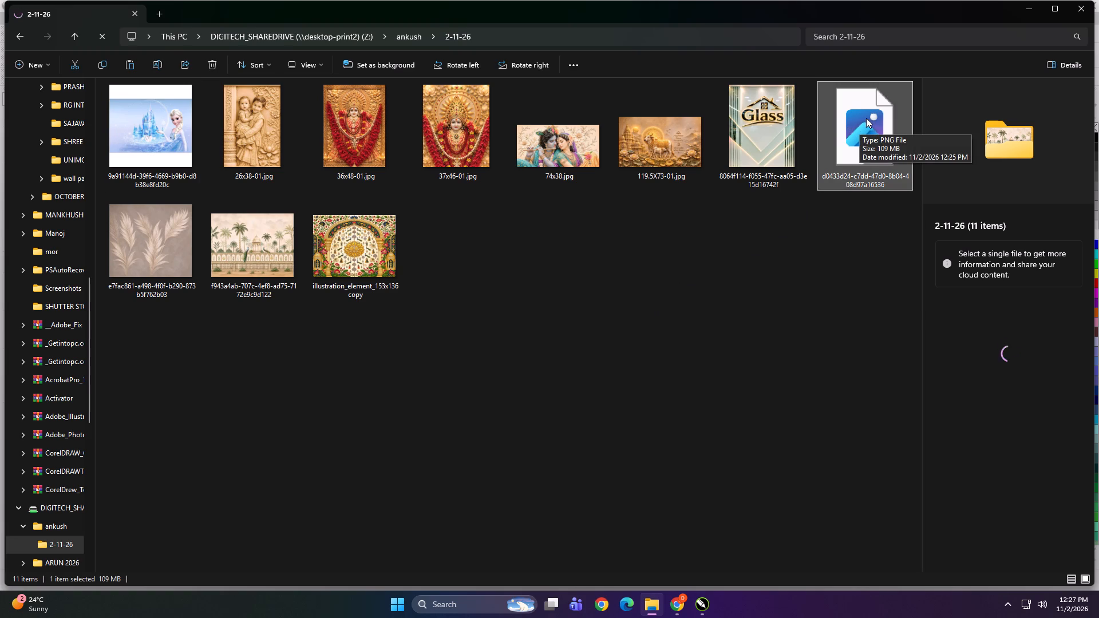
pyautogui.moveTo(843, 103); pyautogui.dragTo(706, 600)
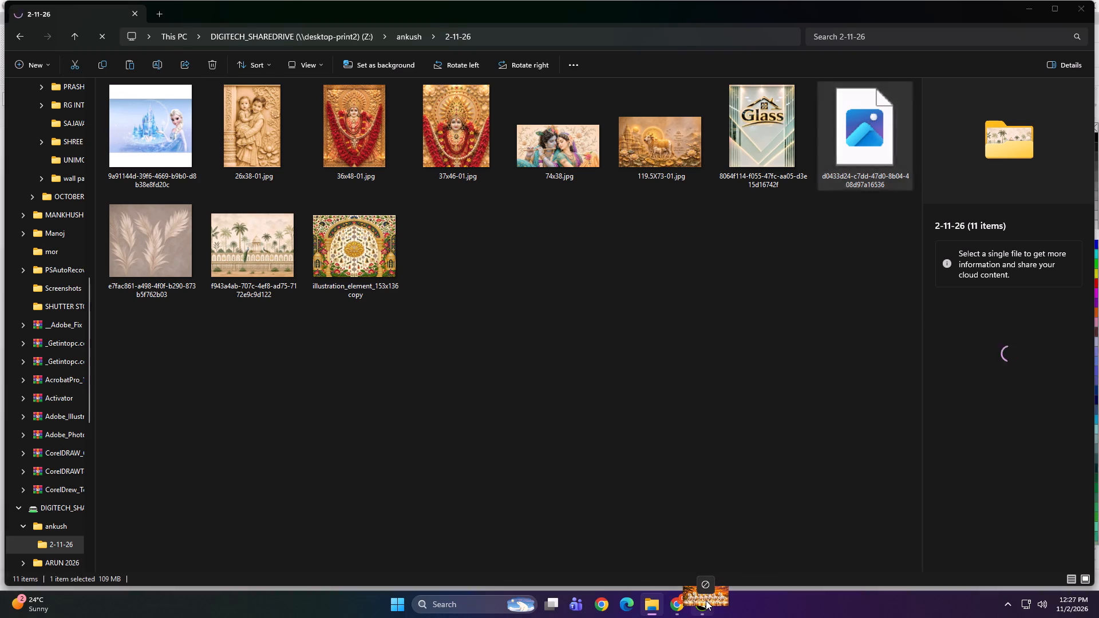
pyautogui.moveTo(706, 600); pyautogui.dragTo(633, 343)
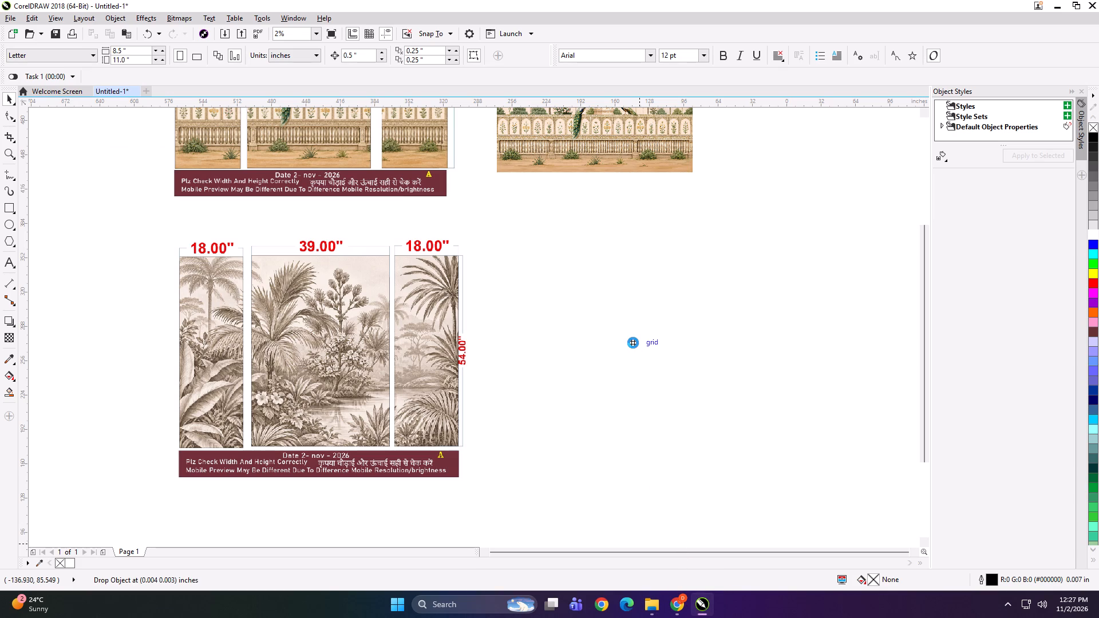
# Reopen the ankush > 2-11-26 folder on the shared drive and check its artwork thumbnails.
pyautogui.click(653, 617)
pyautogui.scroll(2, 528, 370)
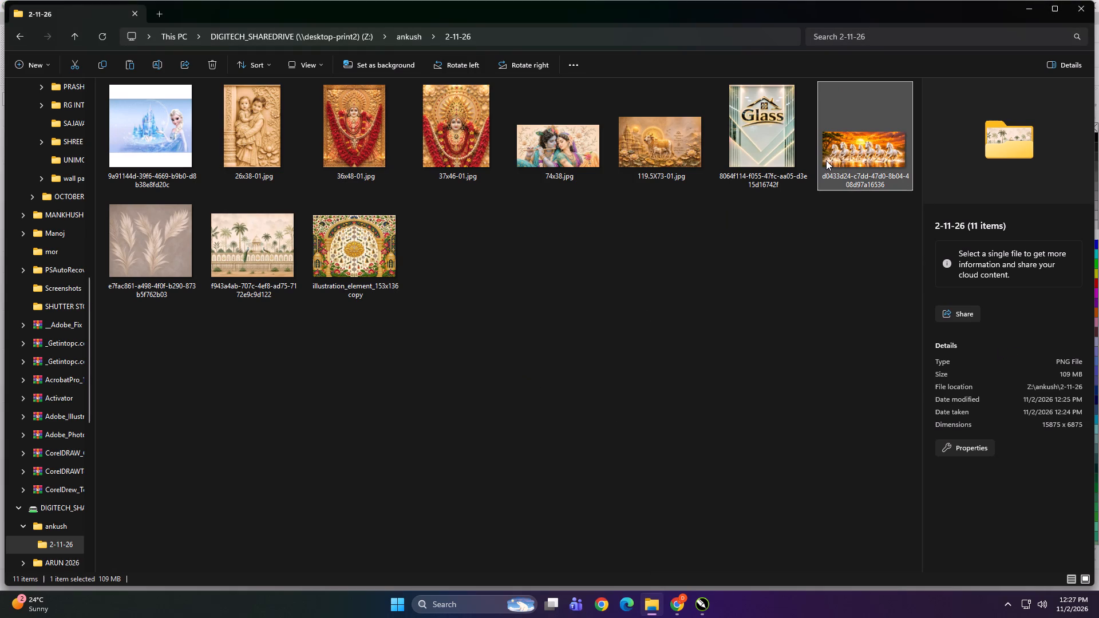
pyautogui.moveTo(741, 328); pyautogui.dragTo(741, 334)
pyautogui.press('BackSpace')
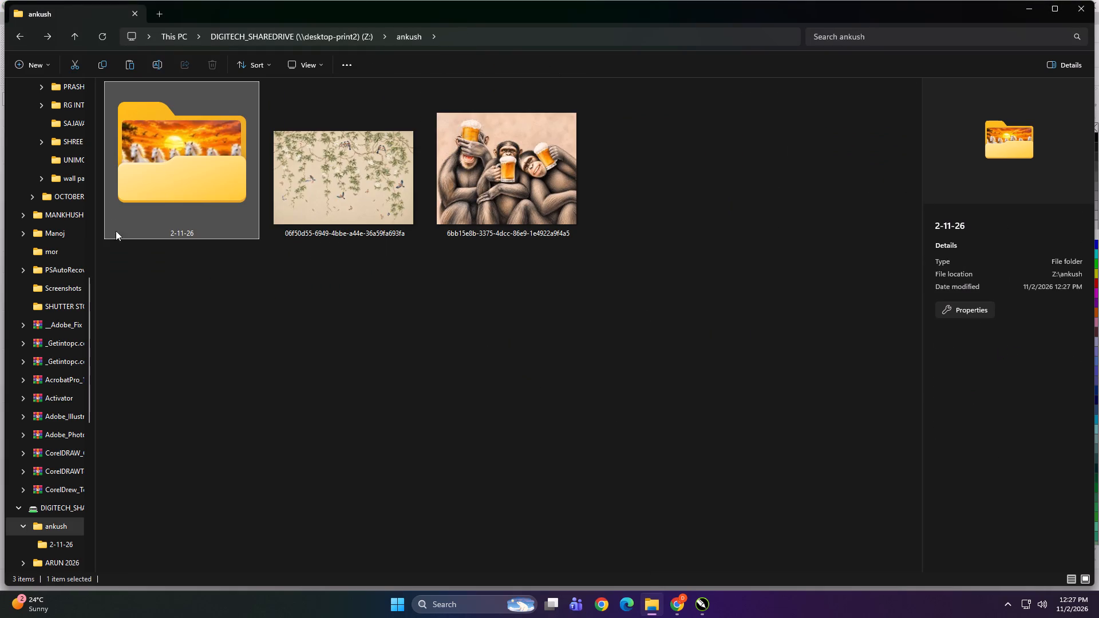
pyautogui.doubleClick(153, 169)
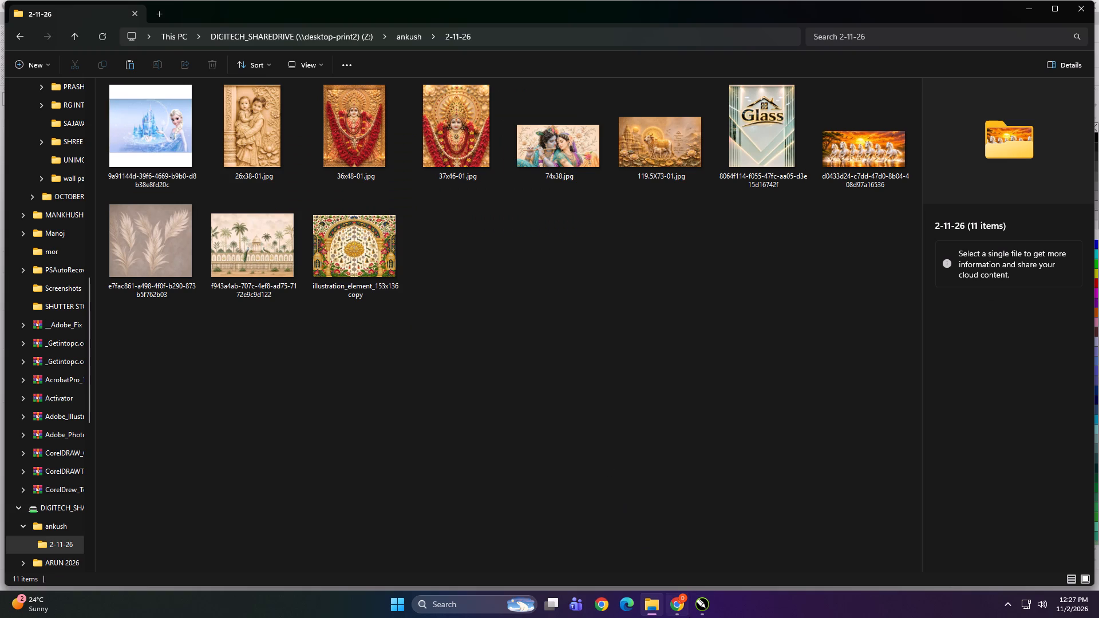
# Return to CorelDRAW and examine the imported horses artwork alongside the two preview images.
pyautogui.click(694, 611)
pyautogui.scroll(-1, 501, 314)
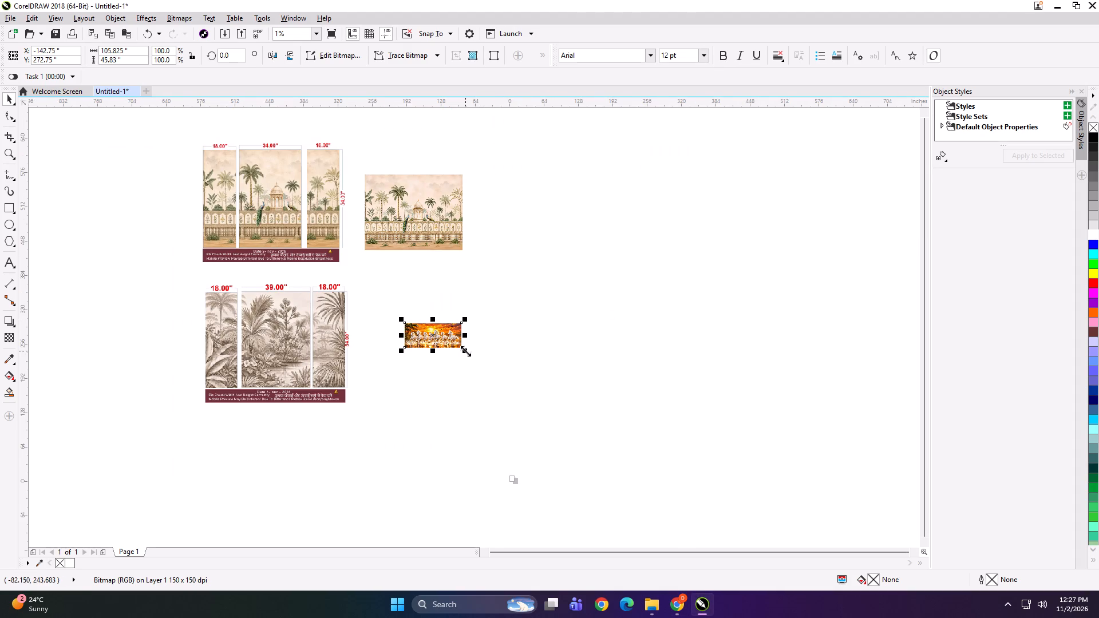
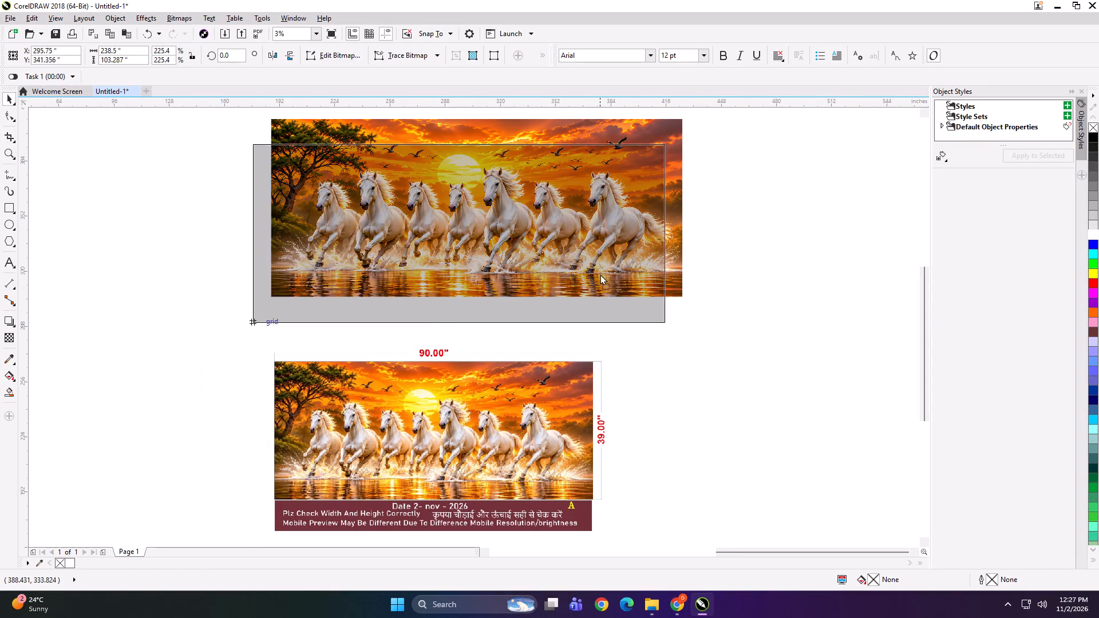
# Move the imported horses artwork above its preview and resize it to 90 inches wide by 39 inches high.
pyautogui.moveTo(600, 274); pyautogui.dragTo(599, 275)
pyautogui.click(127, 47)
pyautogui.hotkey('ctrl', 'a')
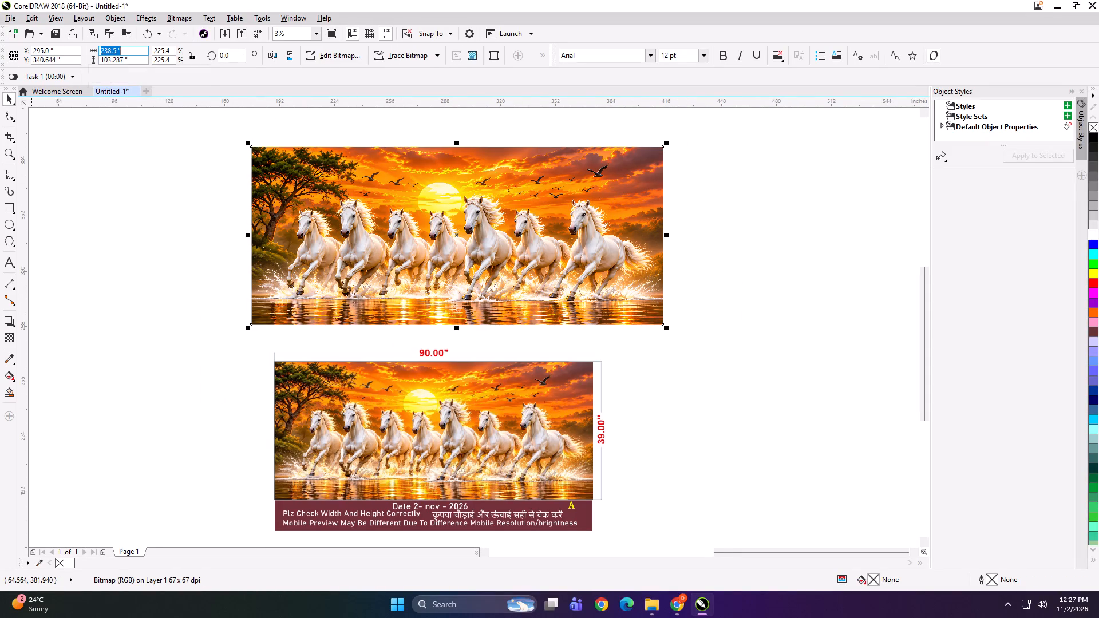
pyautogui.press('9')
pyautogui.press('Tab')
pyautogui.write('39')
pyautogui.press('Return')
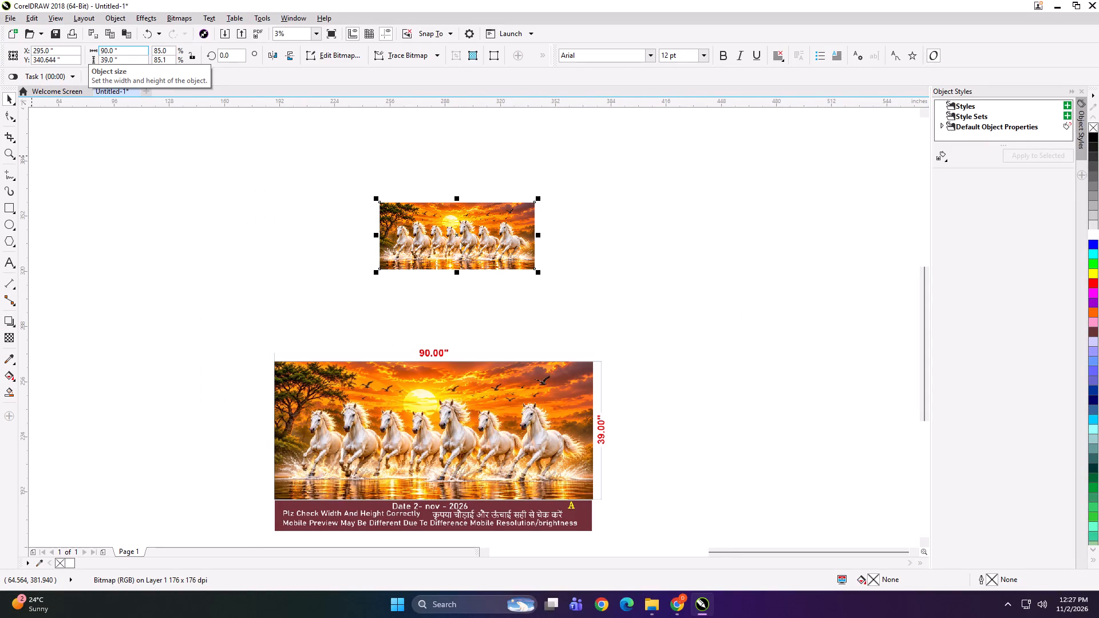
# Add an outlined 90 by 39 inch rectangle around the resized horses artwork and group the two objects.
pyautogui.keyDown('shift'); pyautogui.doubleClick(8, 207); pyautogui.keyUp('shift')
pyautogui.hotkey('shift', 'space')
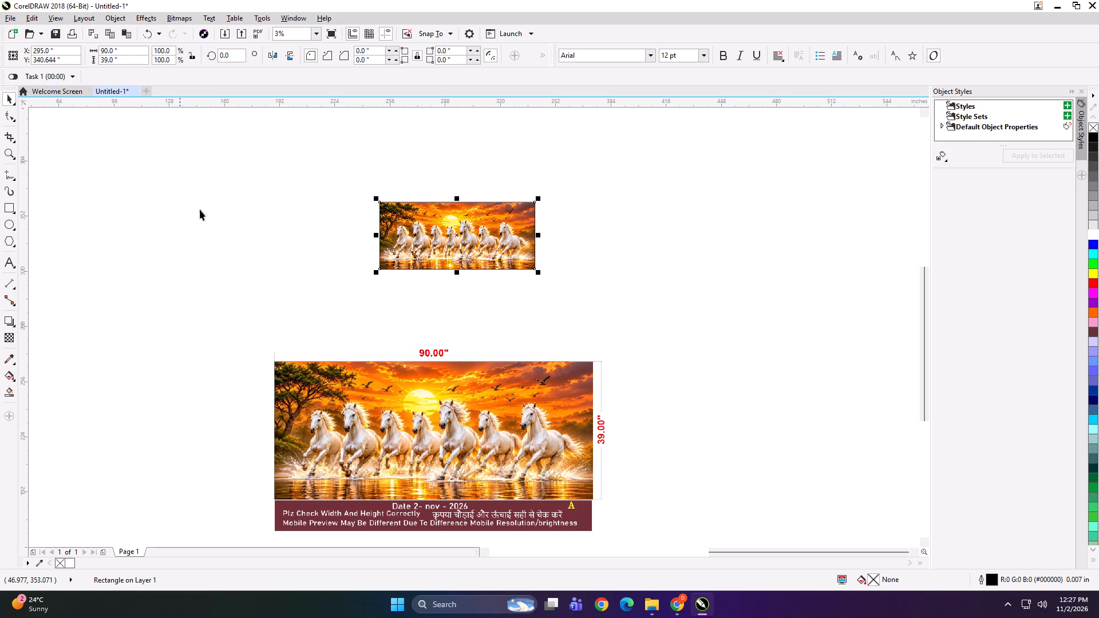
pyautogui.moveTo(244, 173); pyautogui.dragTo(737, 304)
pyautogui.hotkey('ctrl', 'g')
# Start exporting the grouped horses artwork as a TIFF bitmap, keeping the artwork and preview in view.
pyautogui.hotkey('ctrl', 'e')
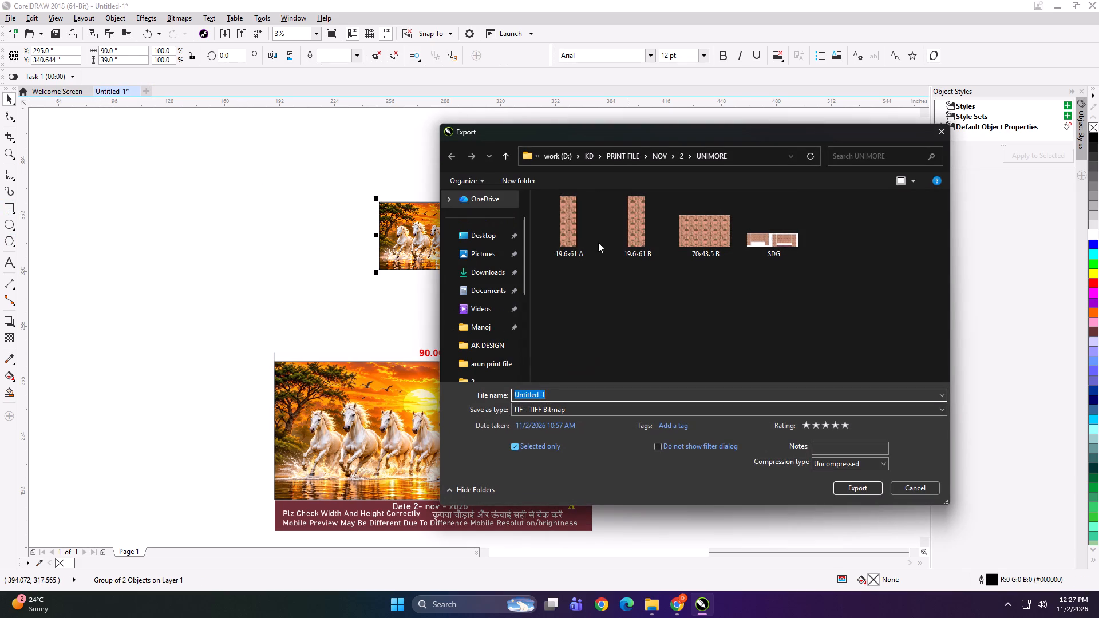
pyautogui.moveTo(559, 137); pyautogui.dragTo(733, 128)
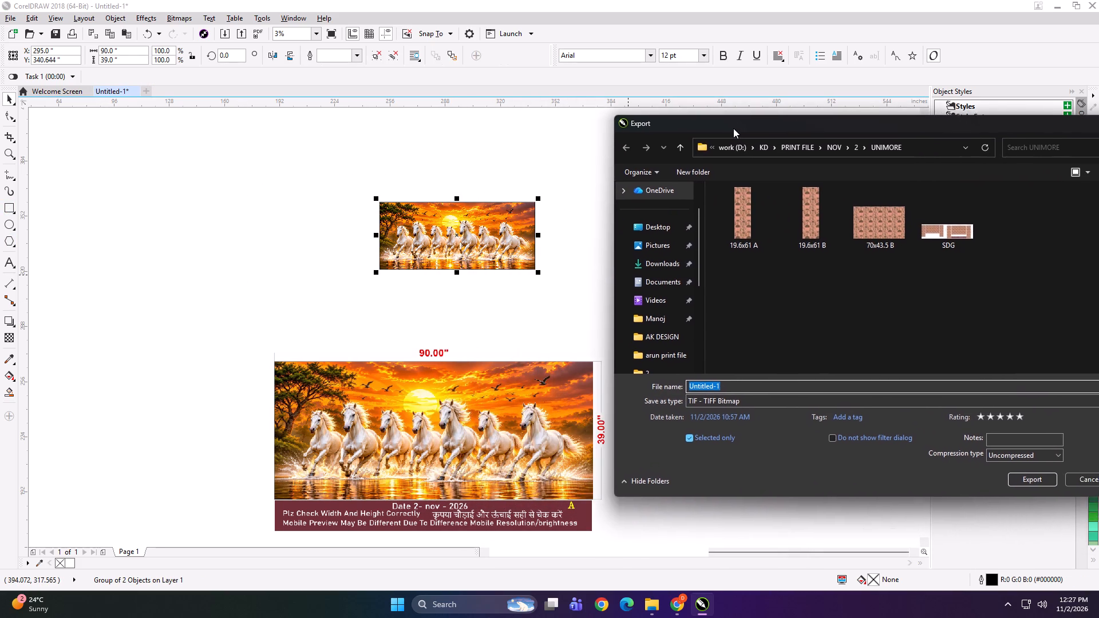
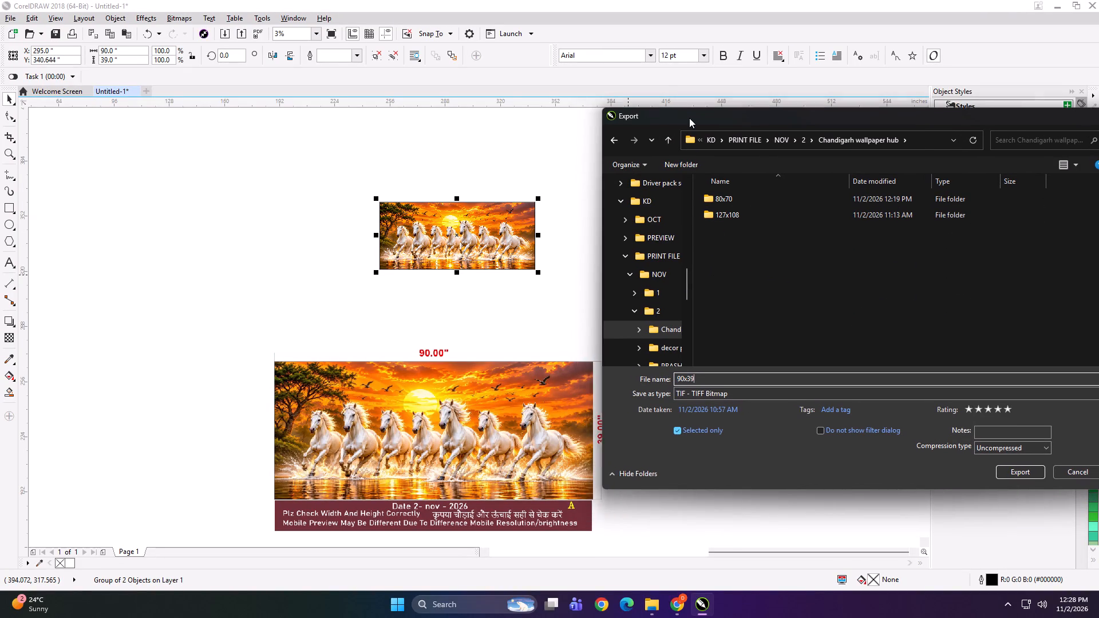
# Name the TIFF file 90x39 NW and export the grouped horses artwork with the default bitmap settings.
pyautogui.moveTo(689, 118); pyautogui.dragTo(703, 117)
pyautogui.press('space')
pyautogui.write('NW')
pyautogui.press('Return')
pyautogui.press('Return')
# Shrink the horses preview to about 85.3 by 47.9 inches and place it directly beside the 90 by 39 inch artwork.
pyautogui.moveTo(469, 409); pyautogui.dragTo(442, 362)
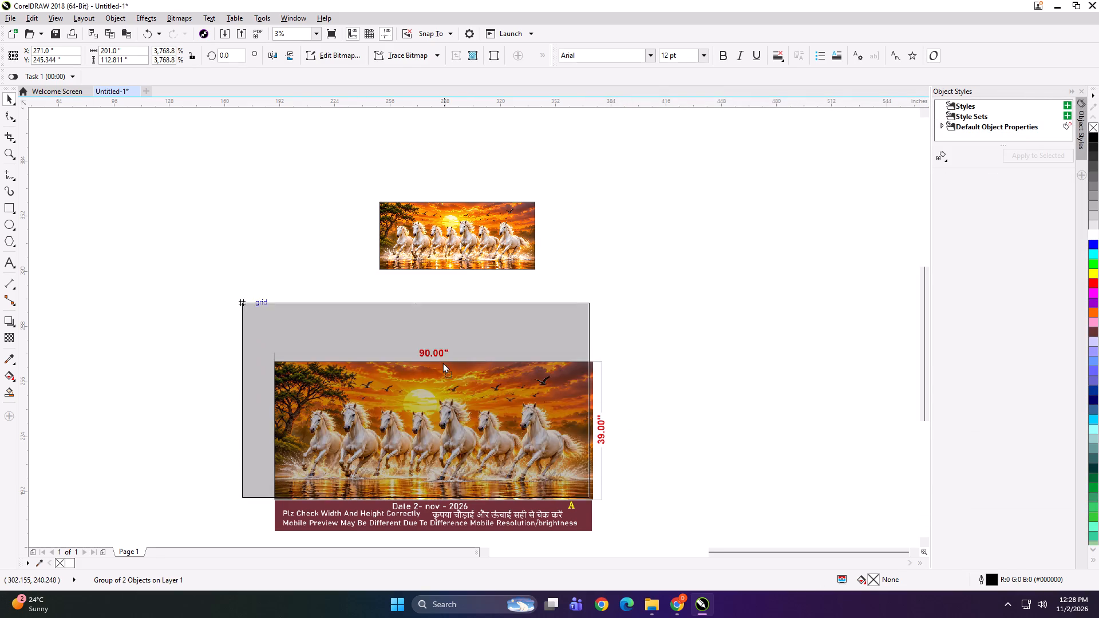
pyautogui.moveTo(442, 362); pyautogui.dragTo(442, 355)
pyautogui.keyDown('shift'); pyautogui.moveTo(593, 487); pyautogui.dragTo(509, 481); pyautogui.keyUp('shift')
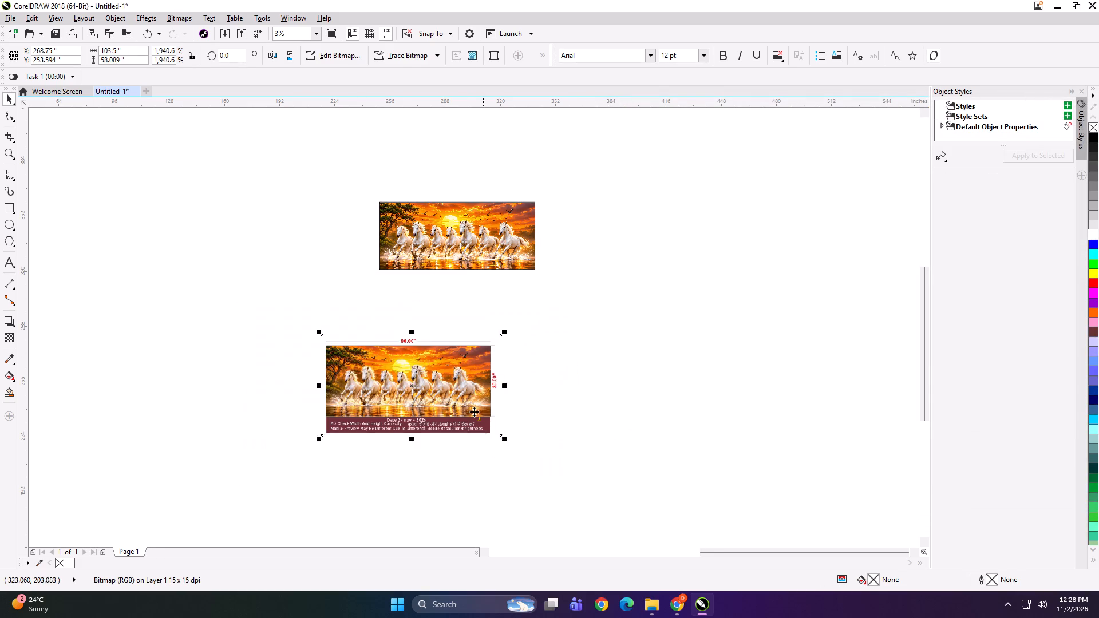
pyautogui.moveTo(471, 398); pyautogui.dragTo(345, 243)
pyautogui.scroll(1, 314, 215)
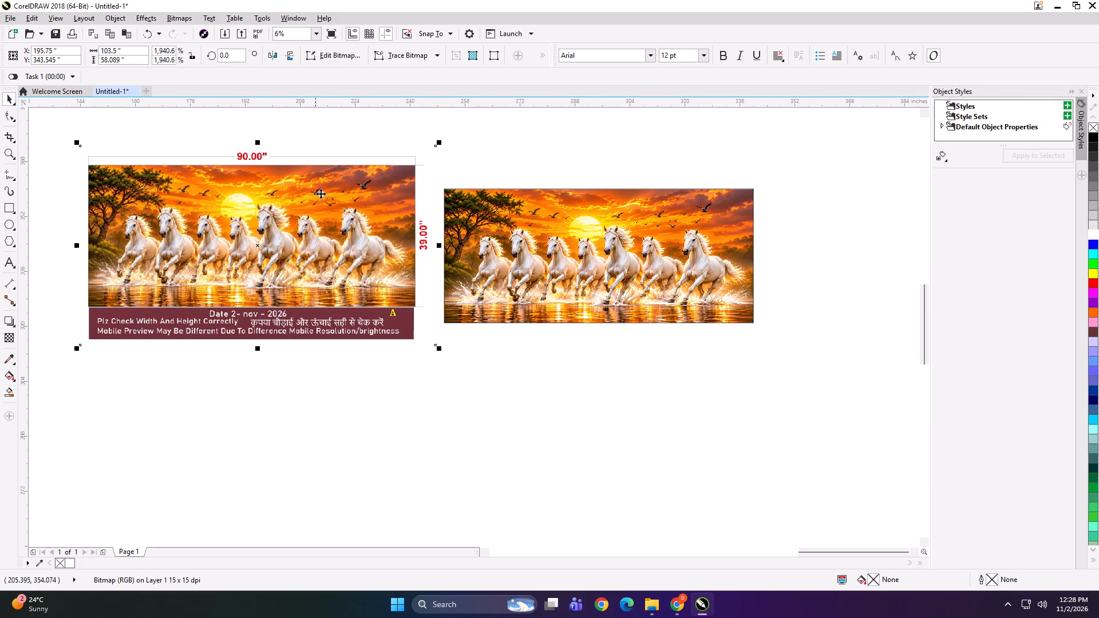
pyautogui.keyDown('shift'); pyautogui.moveTo(442, 140); pyautogui.dragTo(441, 169); pyautogui.keyUp('shift')
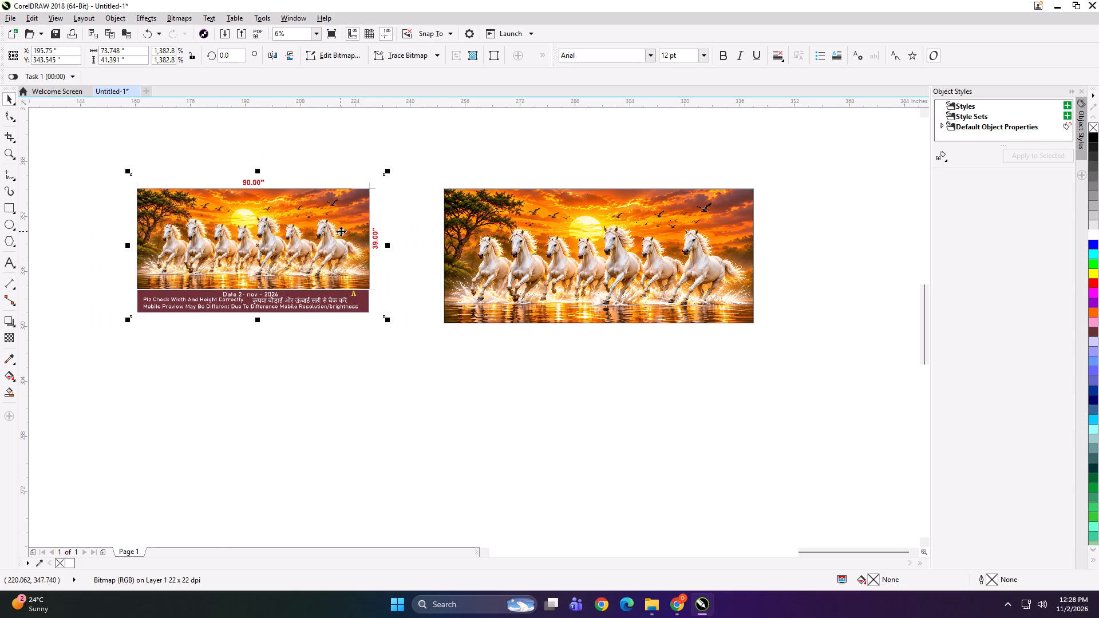
pyautogui.moveTo(341, 231); pyautogui.dragTo(354, 228)
pyautogui.moveTo(404, 321); pyautogui.dragTo(443, 360)
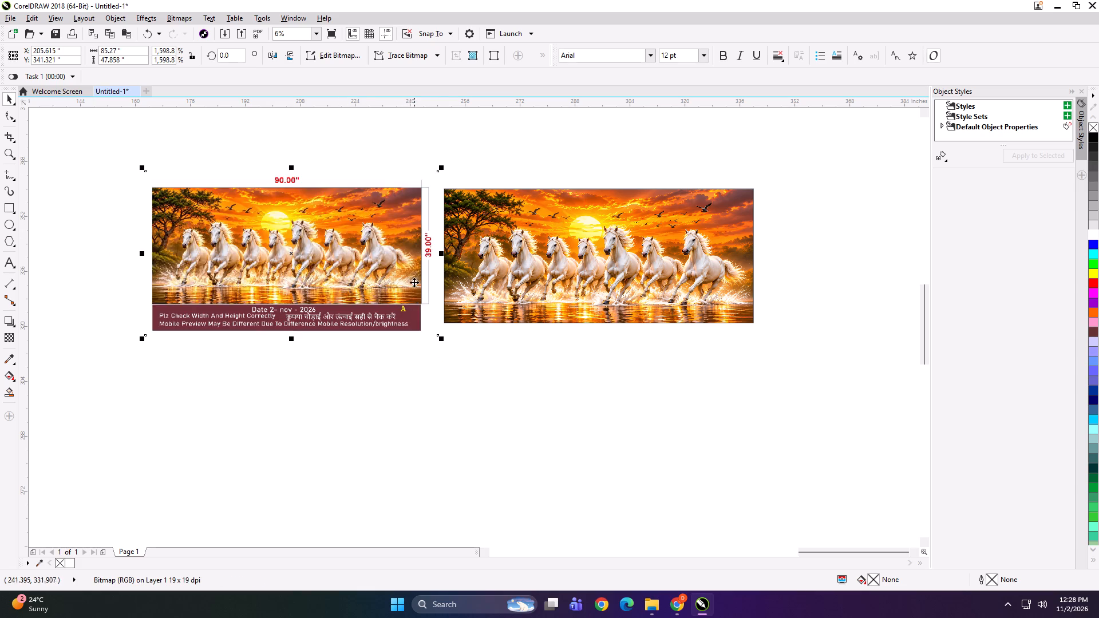
pyautogui.moveTo(410, 274); pyautogui.dragTo(400, 280)
# Group the horses preview with its artwork and scale the group down to about 9.25 by 2.46 inches.
pyautogui.keyDown('shift'); pyautogui.click(491, 278); pyautogui.keyUp('shift')
pyautogui.hotkey('ctrl', 'g')
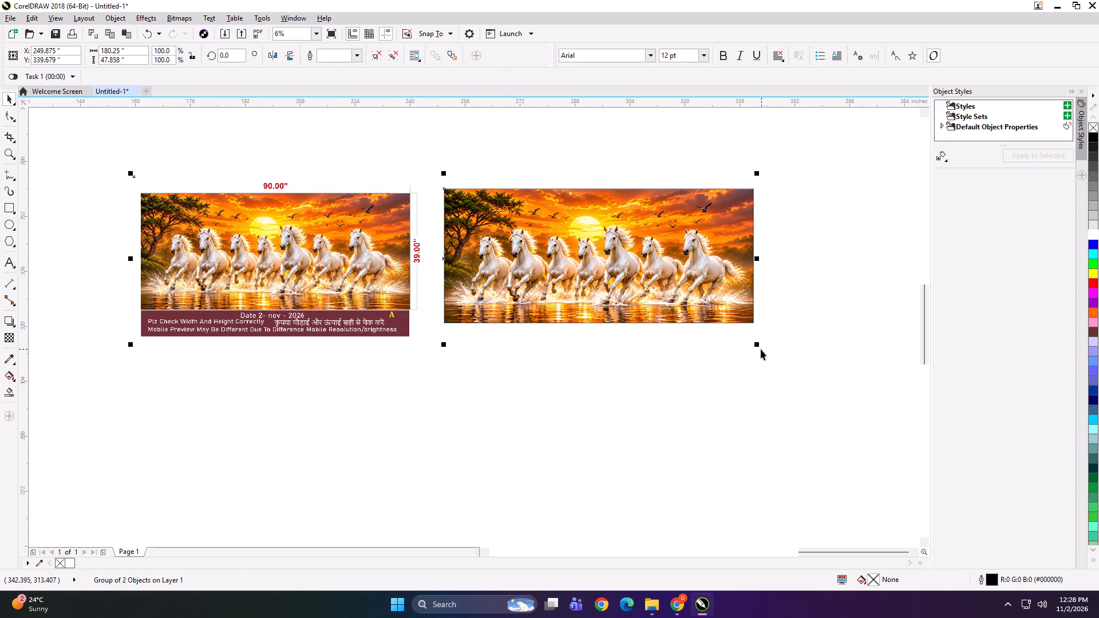
pyautogui.keyDown('shift'); pyautogui.moveTo(758, 346); pyautogui.dragTo(468, 278); pyautogui.keyUp('shift')
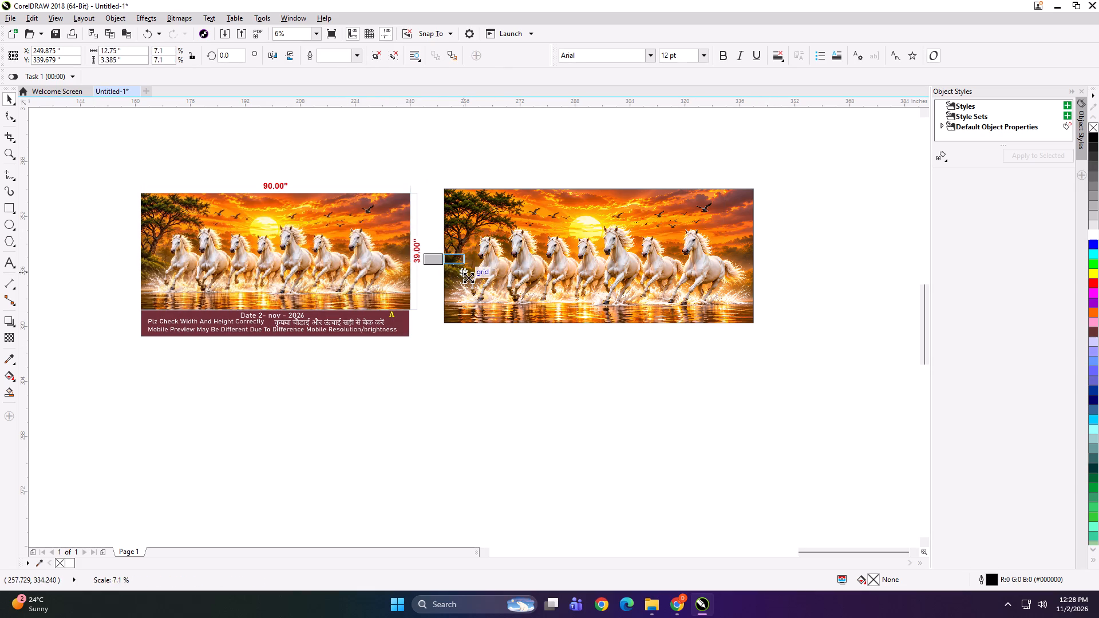
pyautogui.keyDown('shift'); pyautogui.moveTo(468, 278); pyautogui.dragTo(464, 278); pyautogui.keyUp('shift')
# Export the reduced preview-and-artwork group with the file name SDG, and delete the group from the drawing.
pyautogui.scroll(2, 432, 271)
pyautogui.scroll(2, 478, 250)
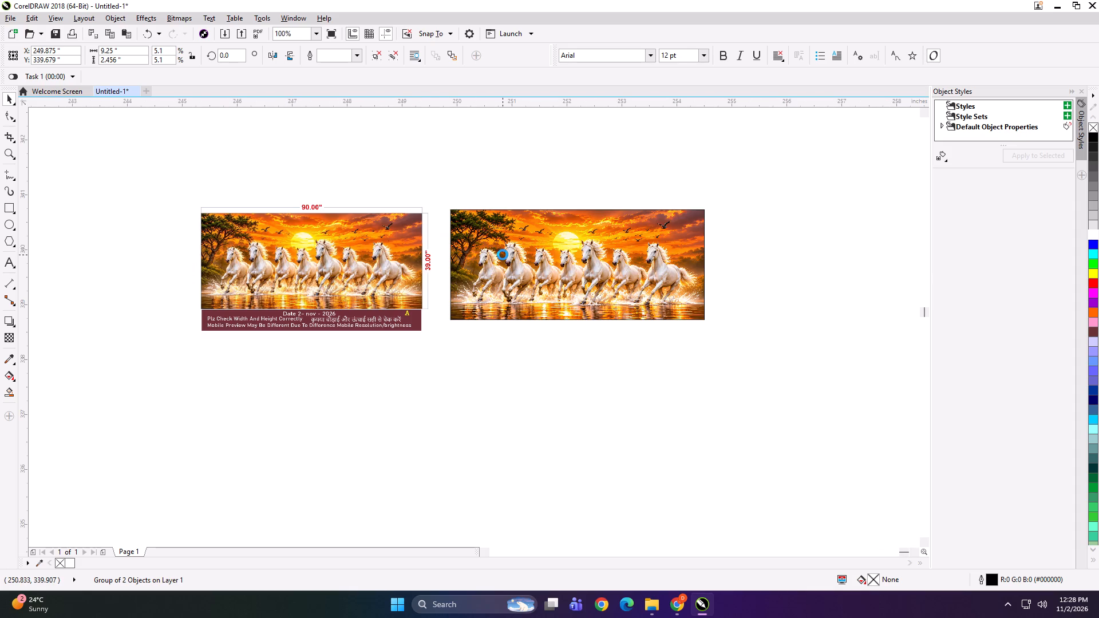
pyautogui.hotkey('ctrl', 'e')
pyautogui.write('SDG')
pyautogui.press('Return')
pyautogui.press('Return')
pyautogui.press('Delete')
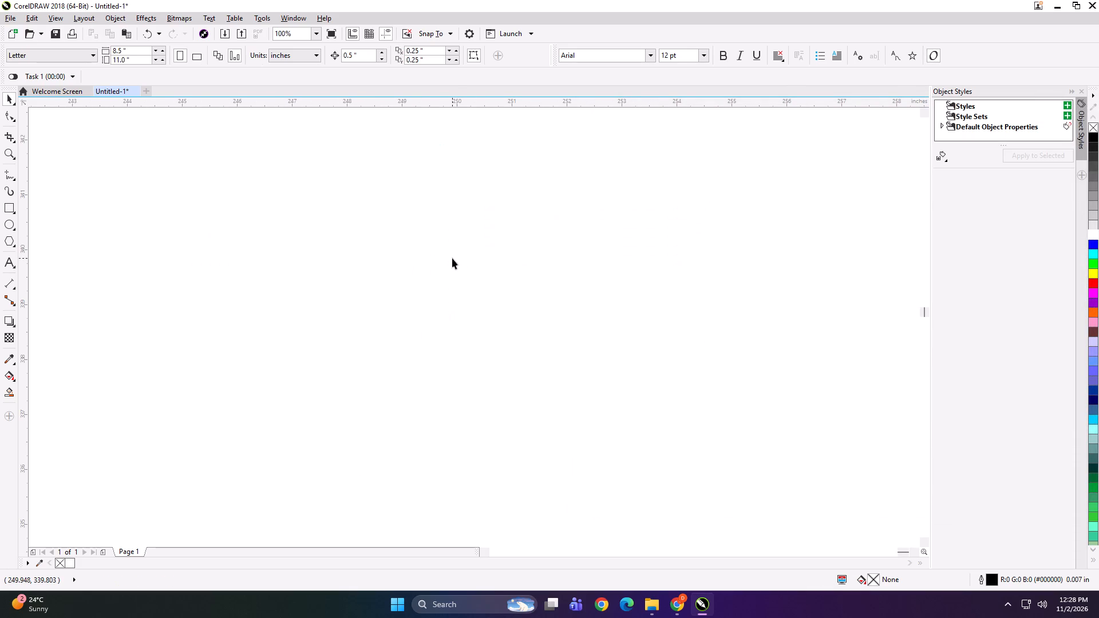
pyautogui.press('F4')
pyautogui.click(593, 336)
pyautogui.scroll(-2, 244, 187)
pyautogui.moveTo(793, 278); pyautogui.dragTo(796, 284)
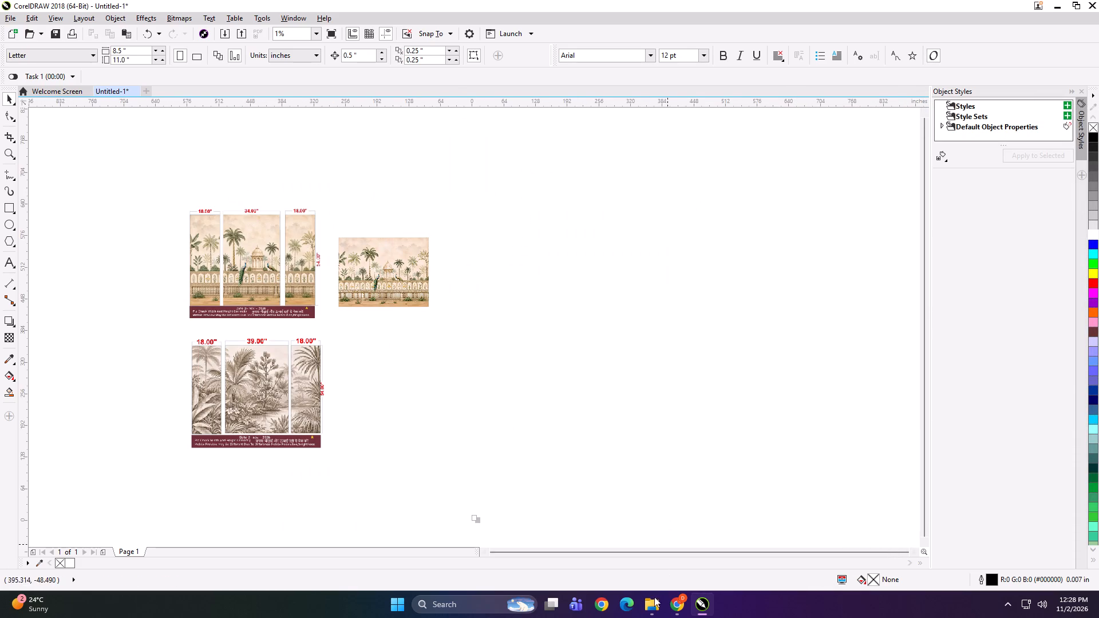
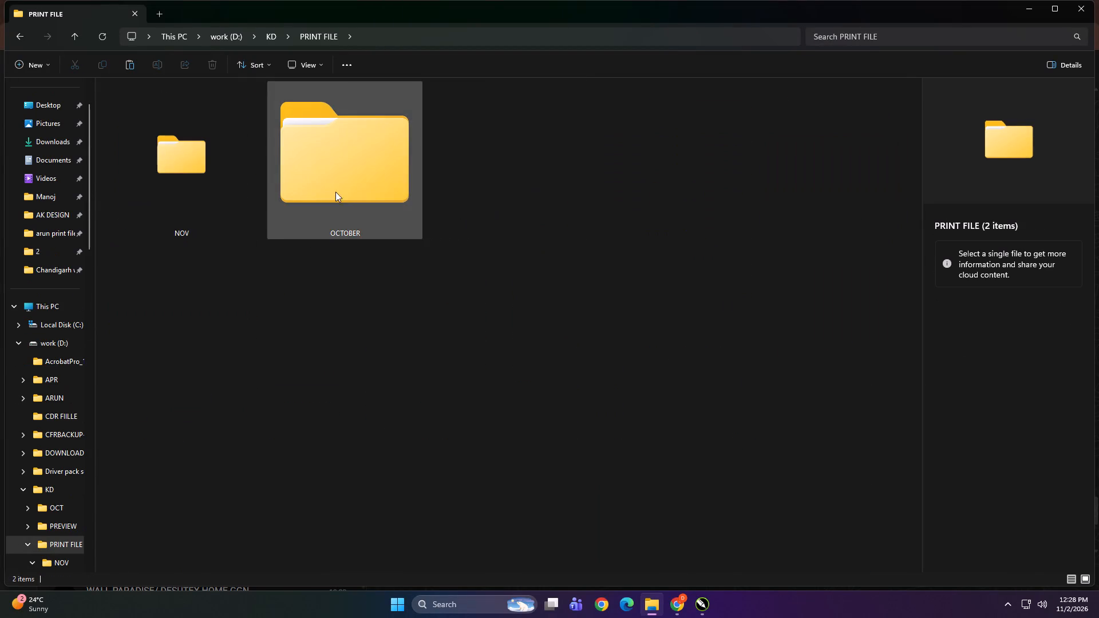
# Copy the 90x39 NW and SDG files from the local NOV/2/Chandigarh wallpaper hub folder into Print/NOV/2/Chandigarh wallpaper hub on DIGITECH_SHAREDRIVE.
pyautogui.doubleClick(202, 157)
pyautogui.doubleClick(353, 157)
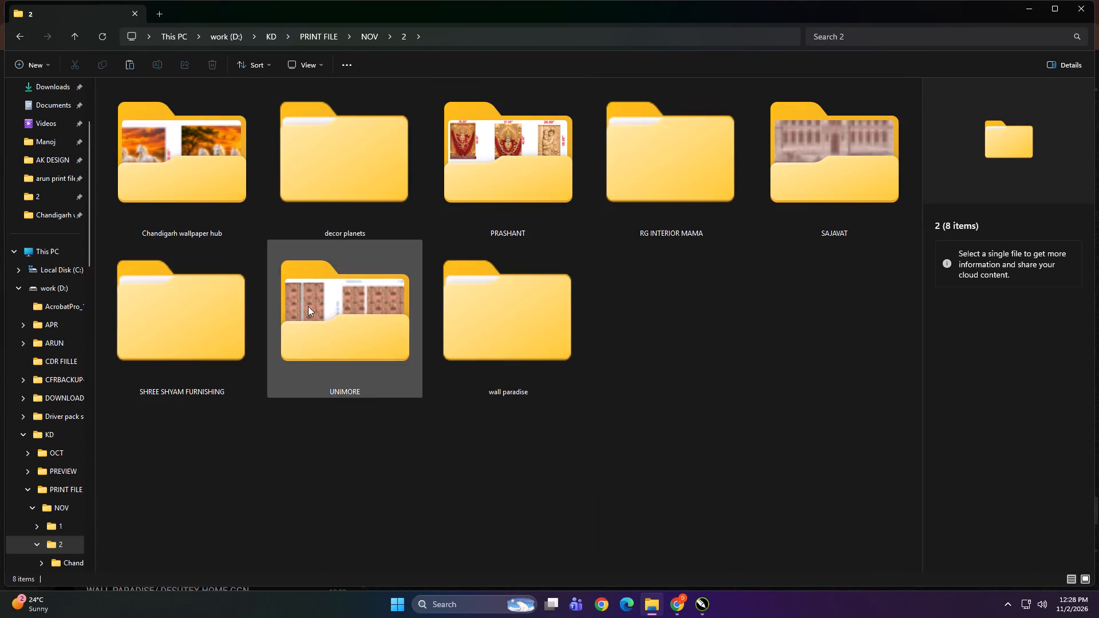
pyautogui.doubleClick(184, 185)
pyautogui.click(263, 137)
pyautogui.keyDown('ctrl'); pyautogui.click(336, 134); pyautogui.keyUp('ctrl')
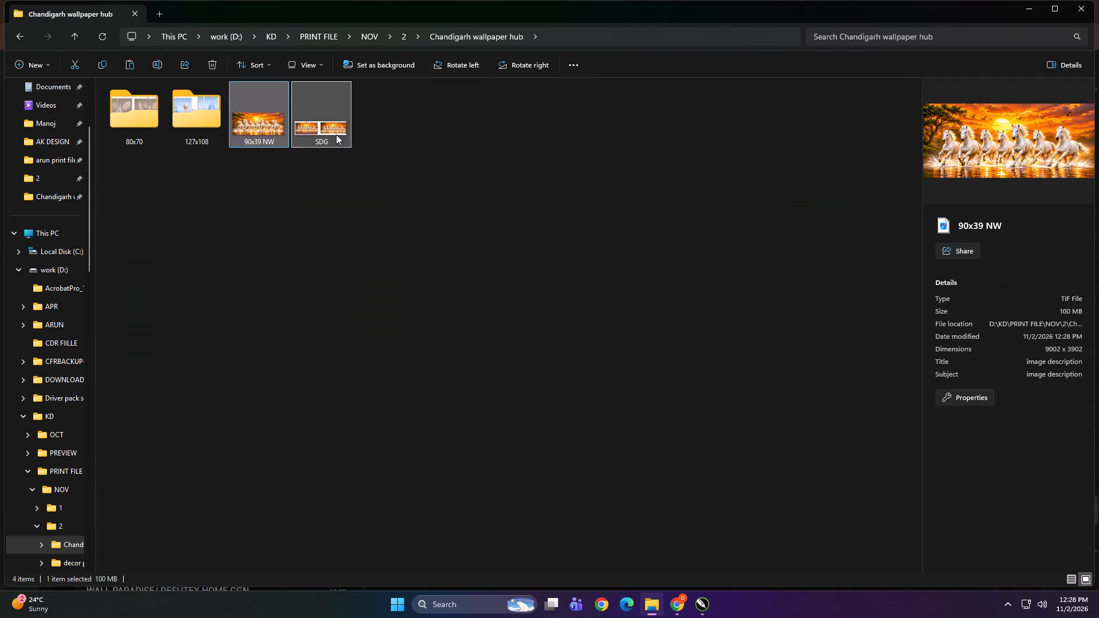
pyautogui.hotkey('ctrl', 'c')
pyautogui.scroll(6, 95, 342)
pyautogui.click(73, 371)
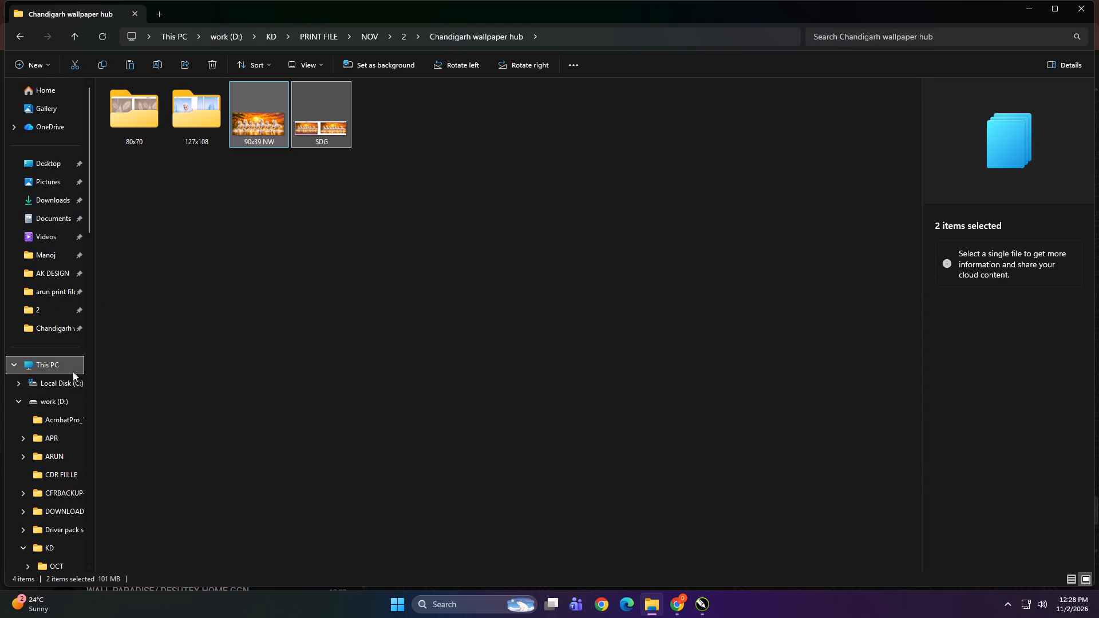
pyautogui.doubleClick(184, 261)
pyautogui.click(515, 134)
pyautogui.doubleClick(685, 129)
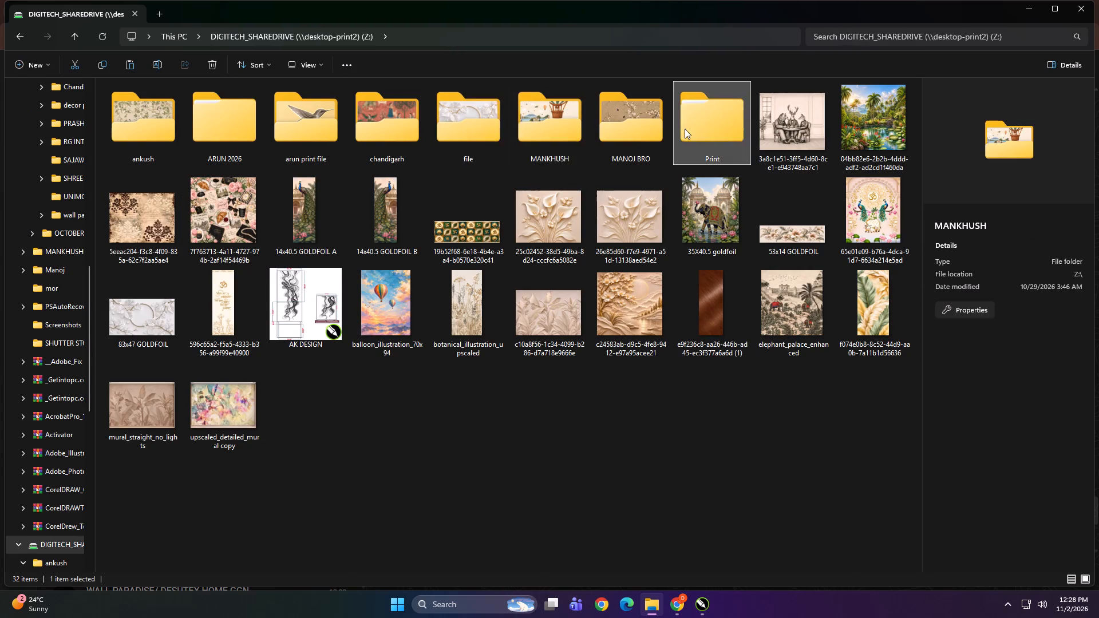
pyautogui.doubleClick(329, 168)
pyautogui.doubleClick(296, 173)
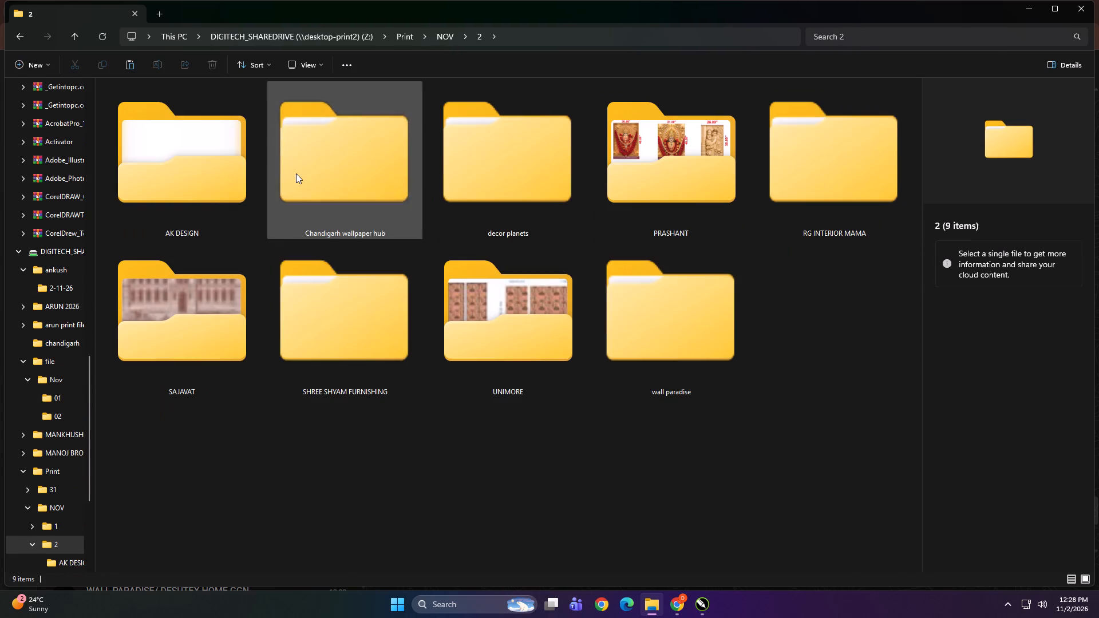
pyautogui.doubleClick(309, 185)
pyautogui.rightClick(268, 210)
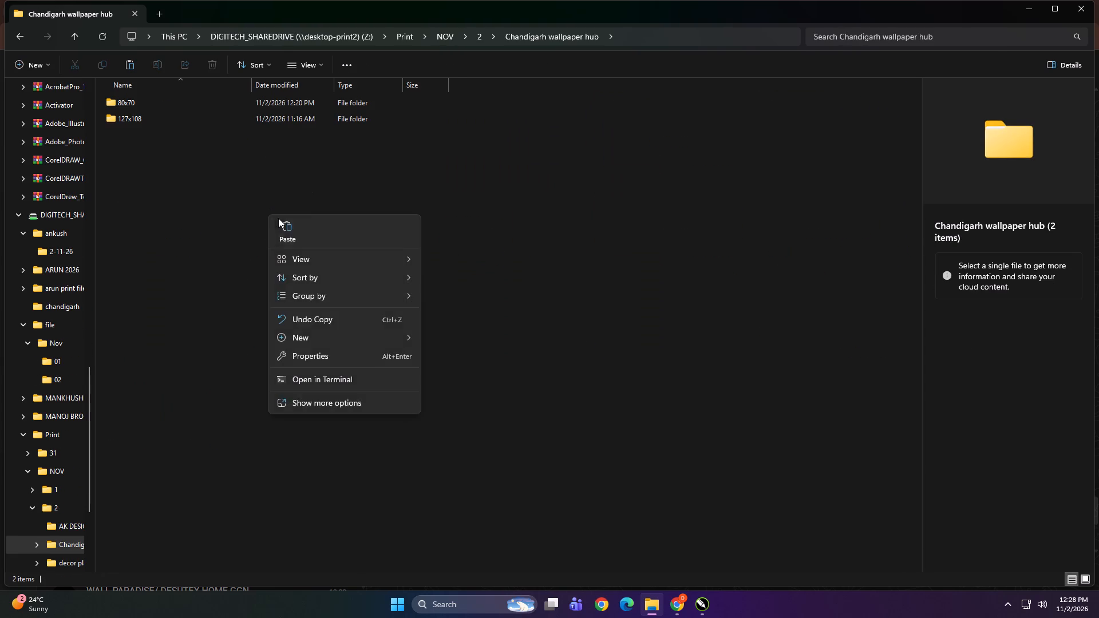
pyautogui.click(287, 224)
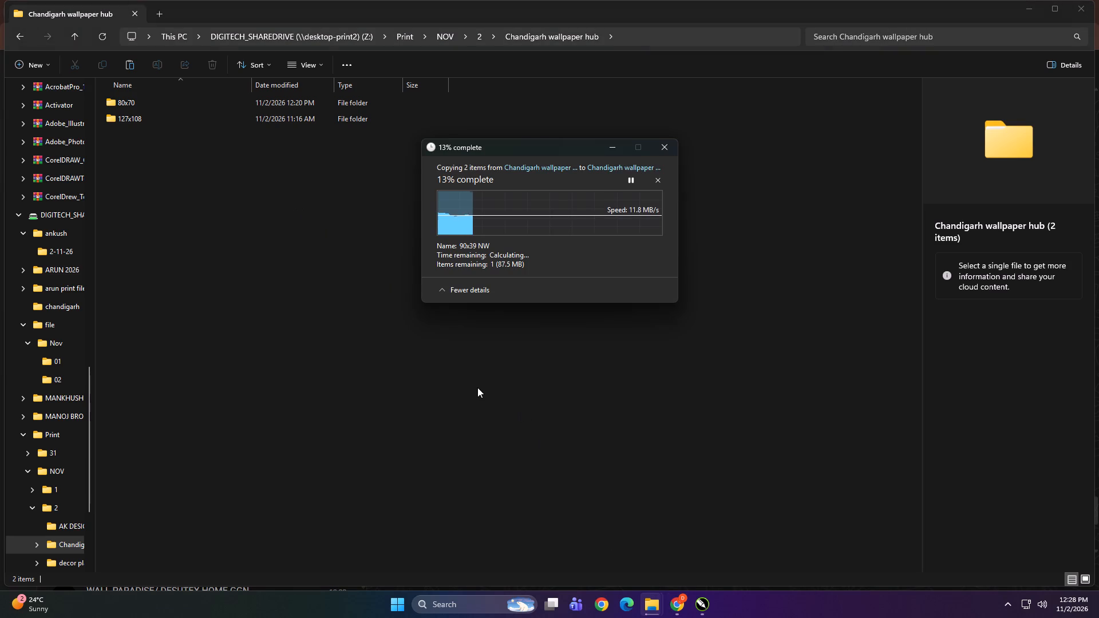
# Change the shared Chandigarh wallpaper hub folder from the details list to a thumbnail icon view.
pyautogui.click(477, 387)
pyautogui.keyDown('ctrl'); pyautogui.scroll(10, 477, 387); pyautogui.keyUp('ctrl')
pyautogui.keyDown('ctrl'); pyautogui.scroll(-1, 477, 387); pyautogui.keyUp('ctrl')
pyautogui.keyDown('ctrl'); pyautogui.scroll(20, 477, 387); pyautogui.keyUp('ctrl')
pyautogui.keyDown('ctrl'); pyautogui.scroll(-1, 477, 387); pyautogui.keyUp('ctrl')
pyautogui.keyDown('ctrl'); pyautogui.scroll(11, 477, 387); pyautogui.keyUp('ctrl')
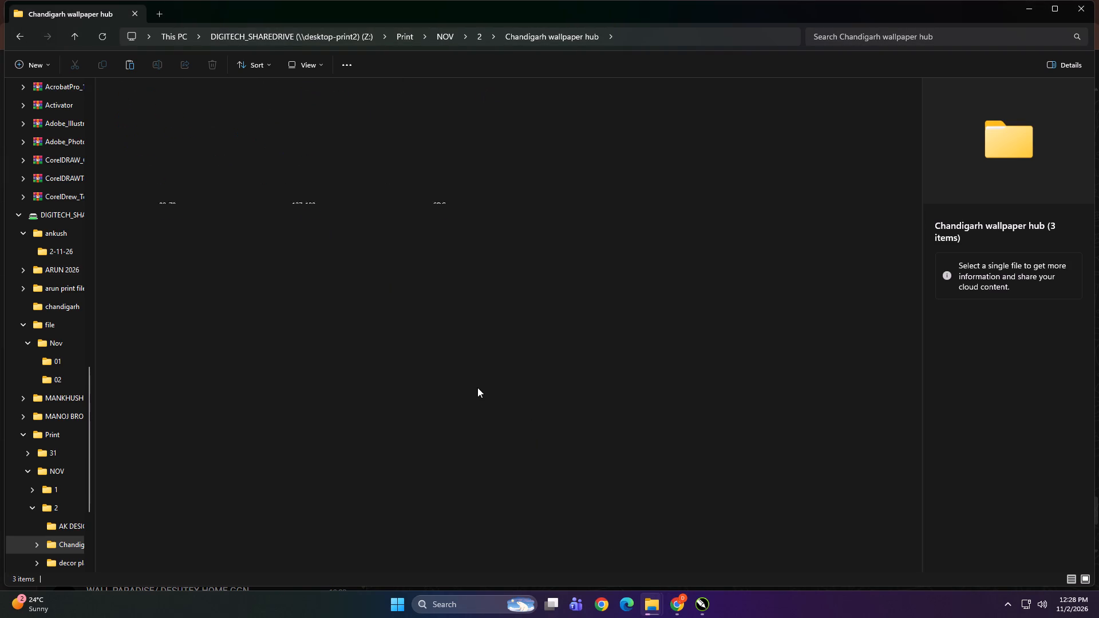
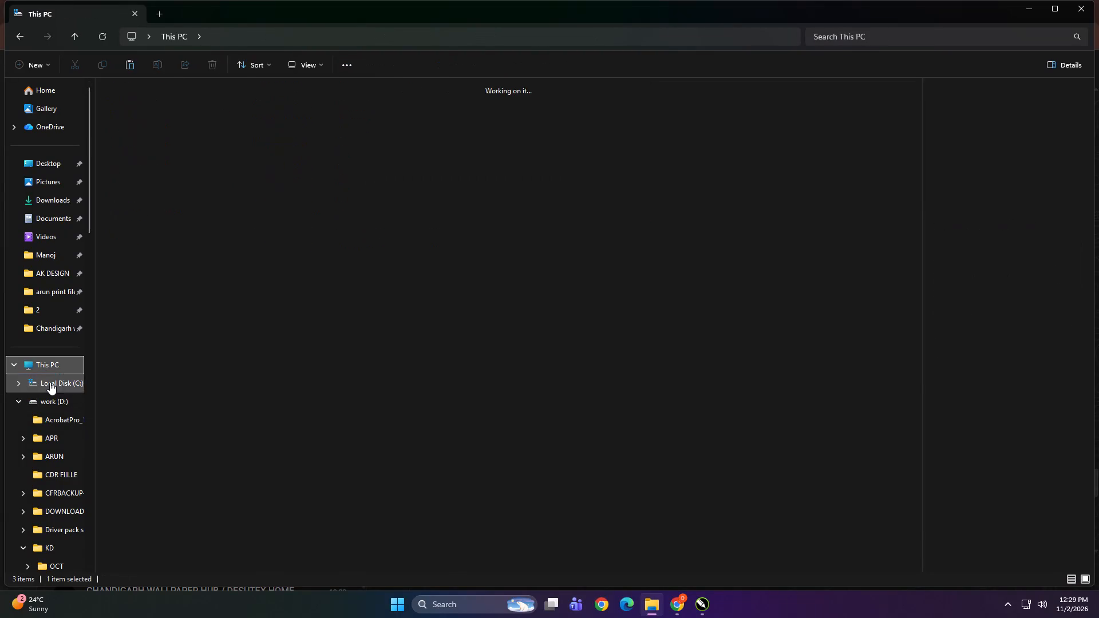
# Bring the grey palm-jungle image 8612037b from ankush/2-11-26 on DIGITECH_SHAREDRIVE into the CorelDRAW drawing.
pyautogui.doubleClick(173, 244)
pyautogui.click(228, 133)
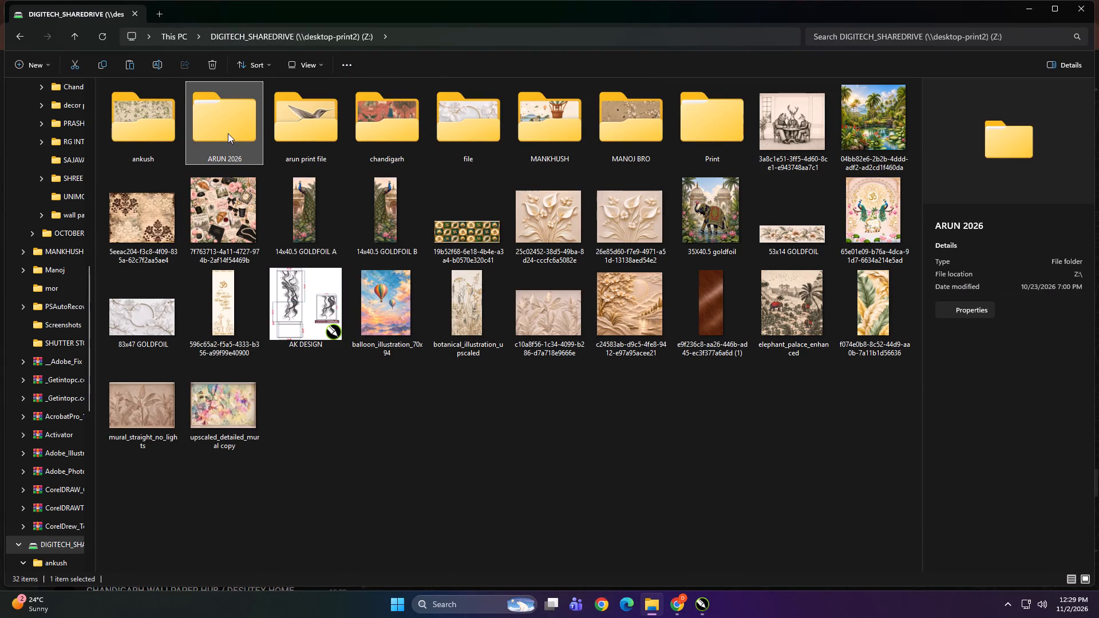
pyautogui.doubleClick(120, 124)
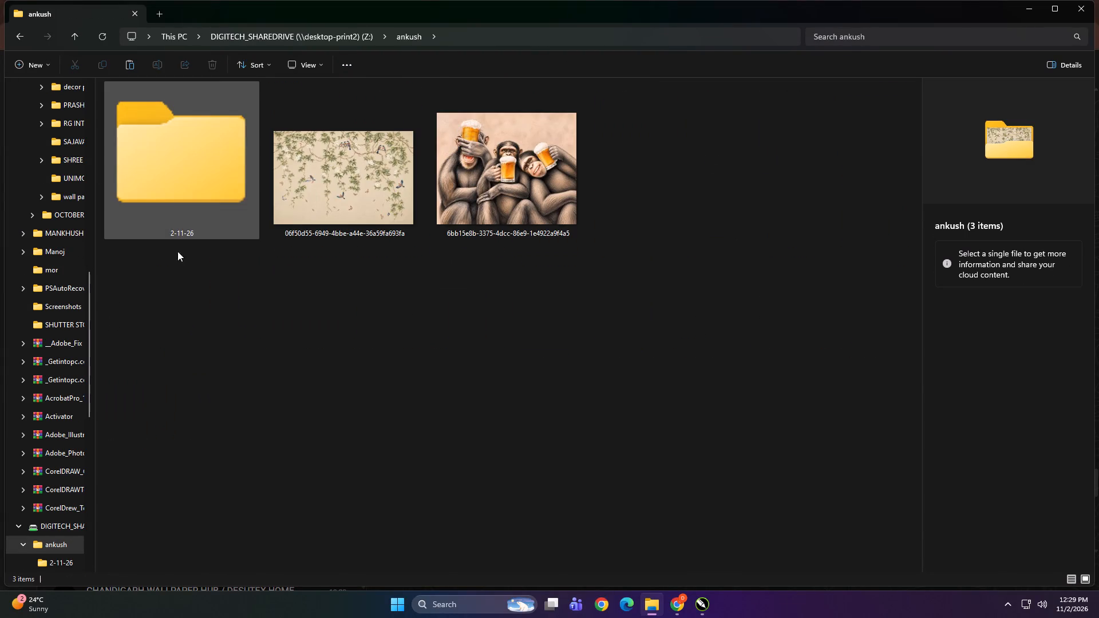
pyautogui.doubleClick(168, 189)
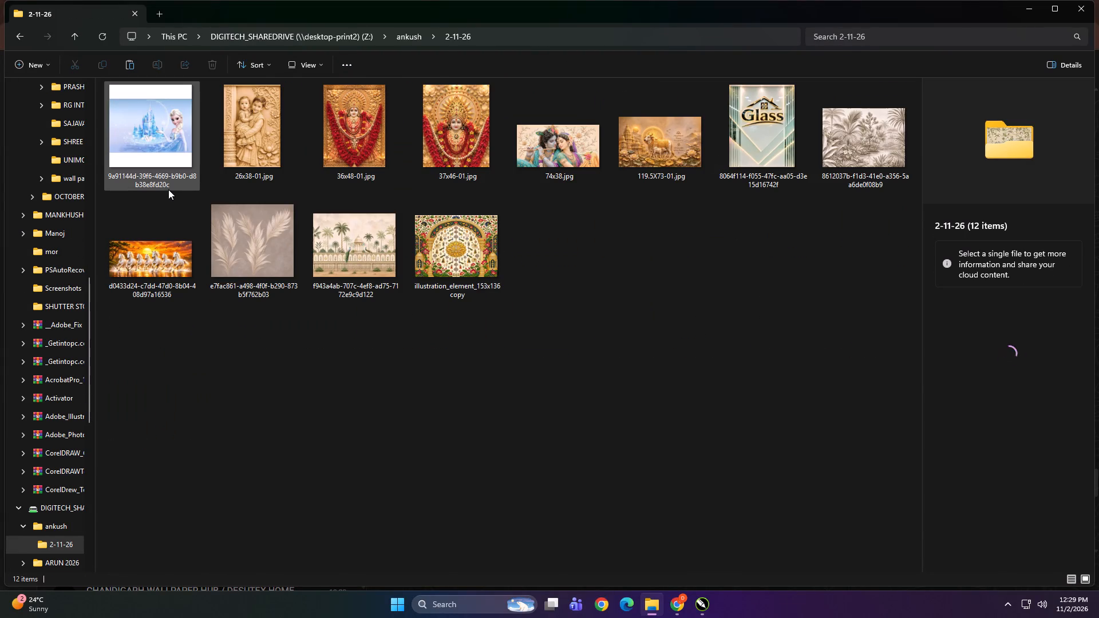
pyautogui.click(840, 155)
pyautogui.moveTo(872, 143); pyautogui.dragTo(671, 516)
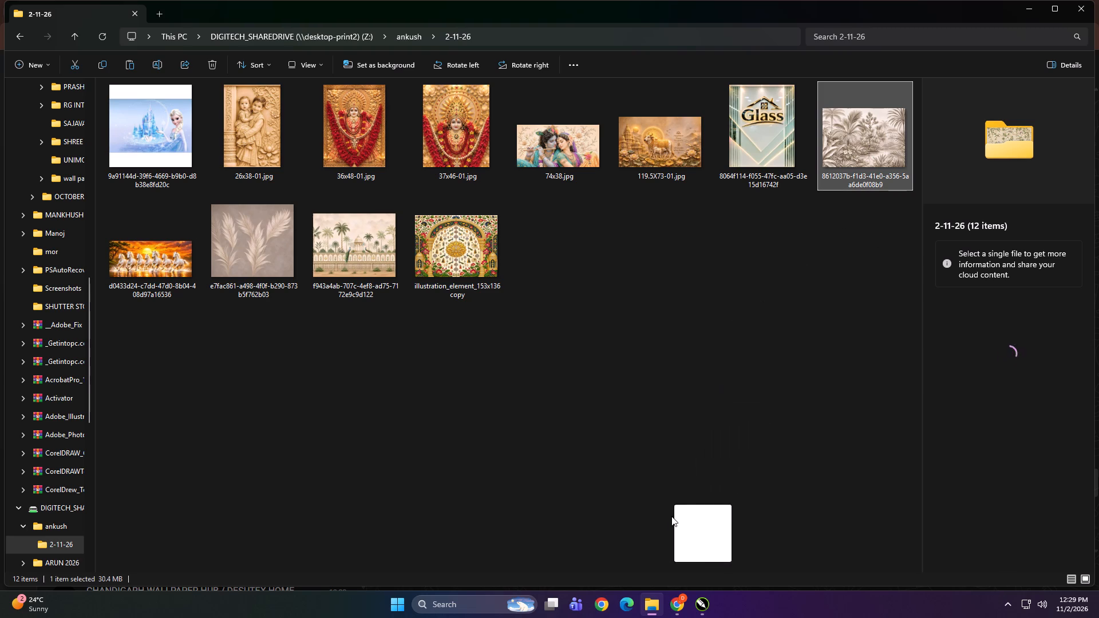
pyautogui.moveTo(671, 516); pyautogui.dragTo(423, 373)
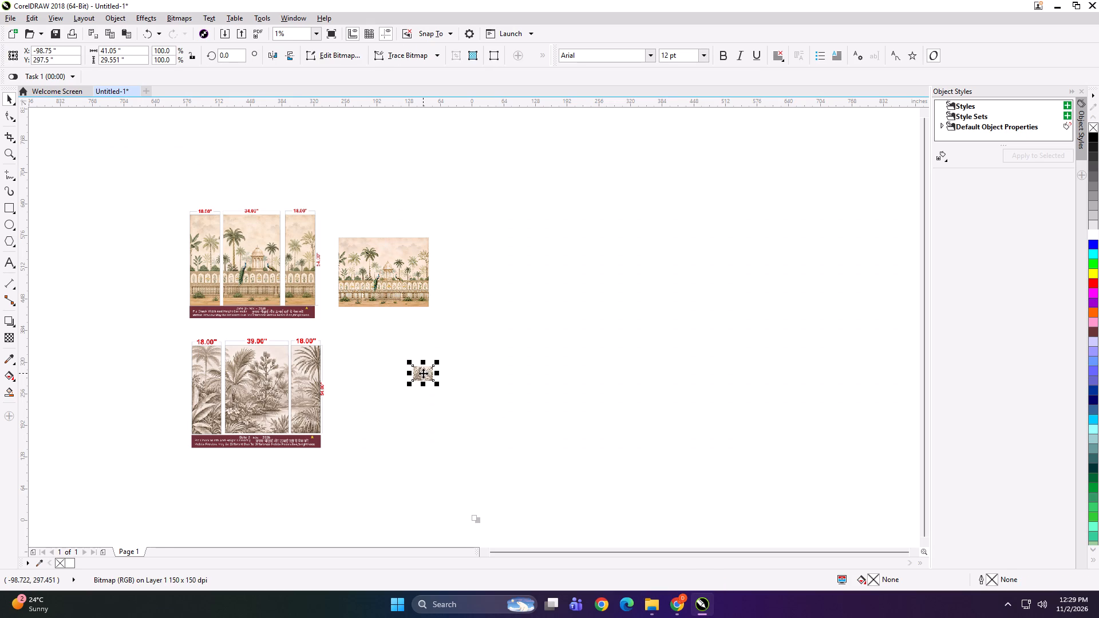
# Enlarge the imported palm-jungle image and place it beside its 18/39/18-inch preview.
pyautogui.keyDown('shift'); pyautogui.moveTo(436, 384); pyautogui.dragTo(477, 430); pyautogui.keyUp('shift')
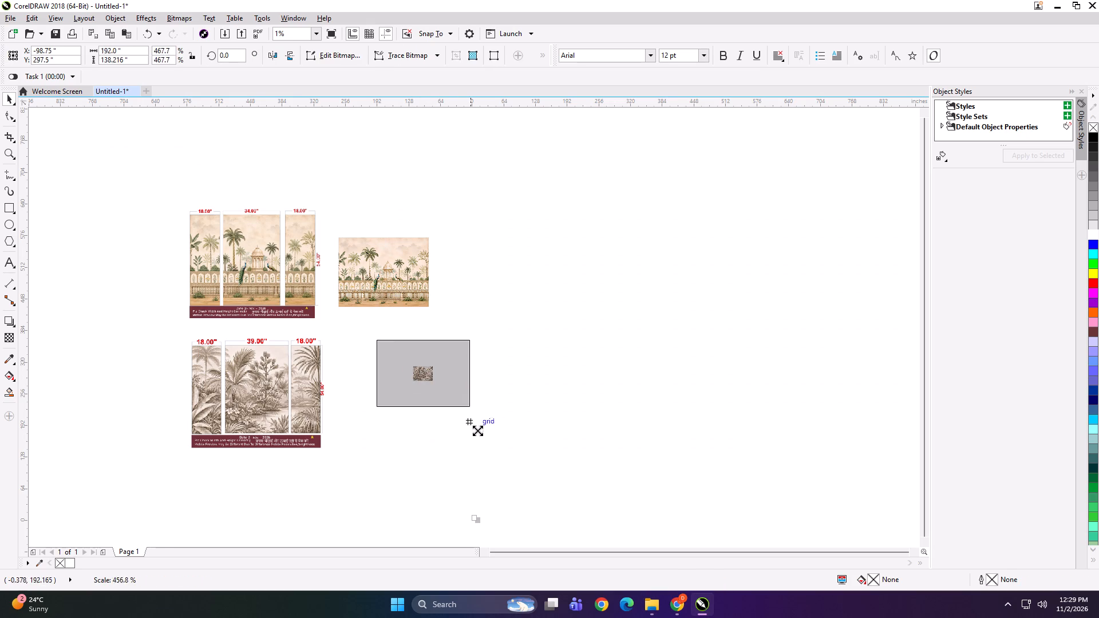
pyautogui.keyDown('shift'); pyautogui.moveTo(477, 430); pyautogui.dragTo(491, 437); pyautogui.keyUp('shift')
pyautogui.moveTo(419, 359); pyautogui.dragTo(400, 379)
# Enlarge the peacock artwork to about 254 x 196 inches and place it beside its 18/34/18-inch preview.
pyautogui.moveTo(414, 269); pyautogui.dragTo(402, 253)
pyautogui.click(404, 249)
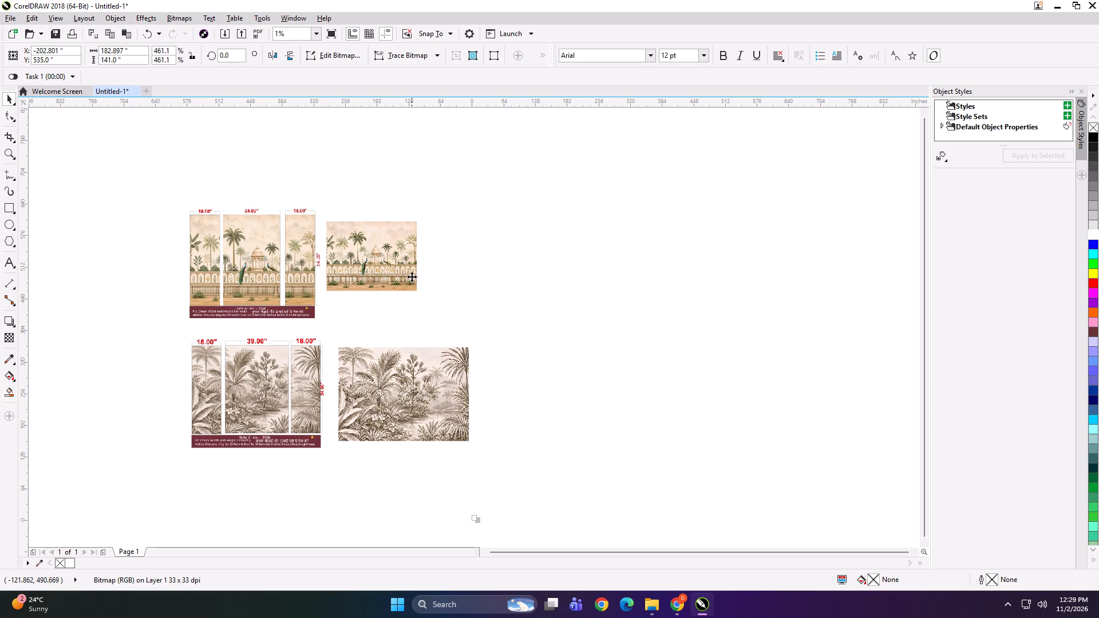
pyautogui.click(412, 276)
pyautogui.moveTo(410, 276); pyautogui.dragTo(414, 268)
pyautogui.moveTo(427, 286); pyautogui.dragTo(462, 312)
# Set the peacock artwork's size to 18+34+18 inches wide by 54 inches high.
pyautogui.keyDown('shift'); pyautogui.click(302, 264); pyautogui.keyUp('shift')
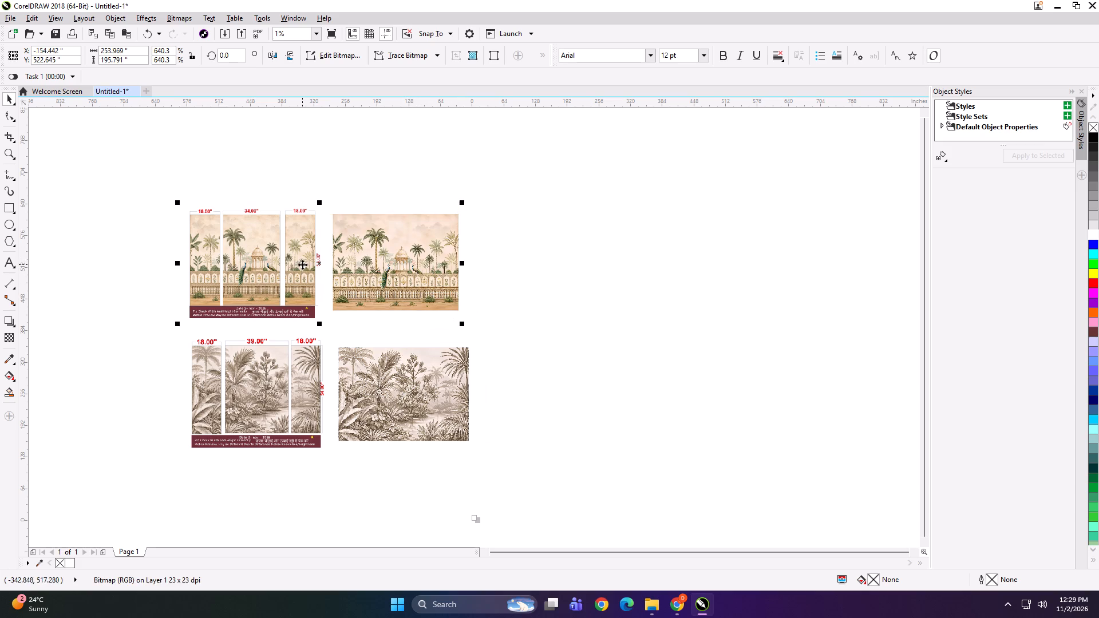
pyautogui.keyDown('shift'); pyautogui.click(241, 405); pyautogui.keyUp('shift')
pyautogui.keyDown('shift'); pyautogui.click(392, 401); pyautogui.keyUp('shift')
pyautogui.hotkey('shift', 'F2')
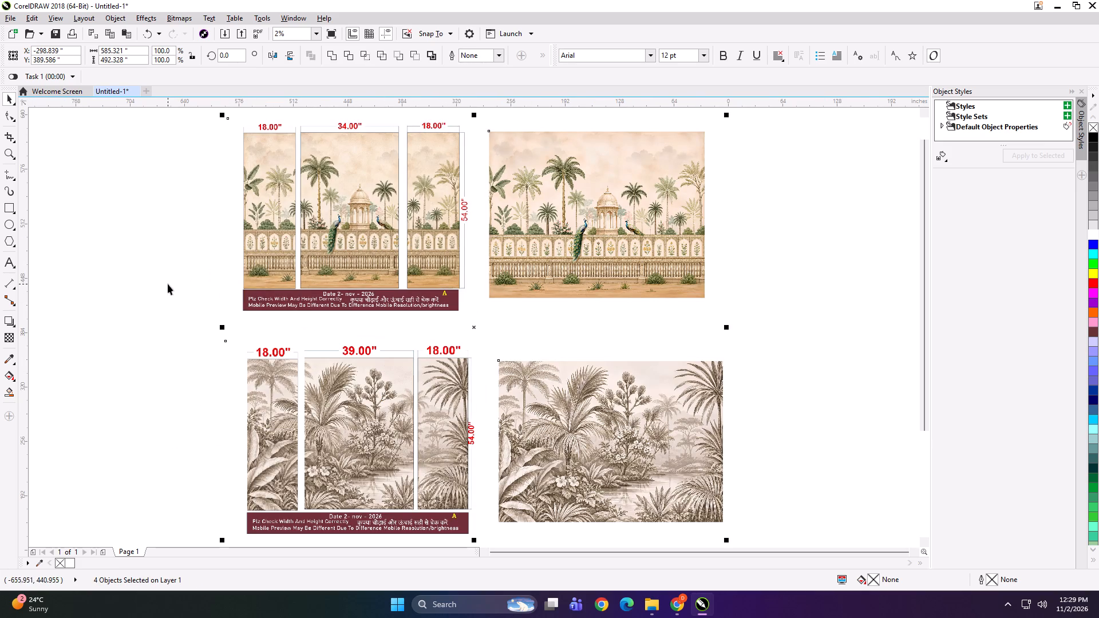
pyautogui.click(168, 284)
pyautogui.click(543, 200)
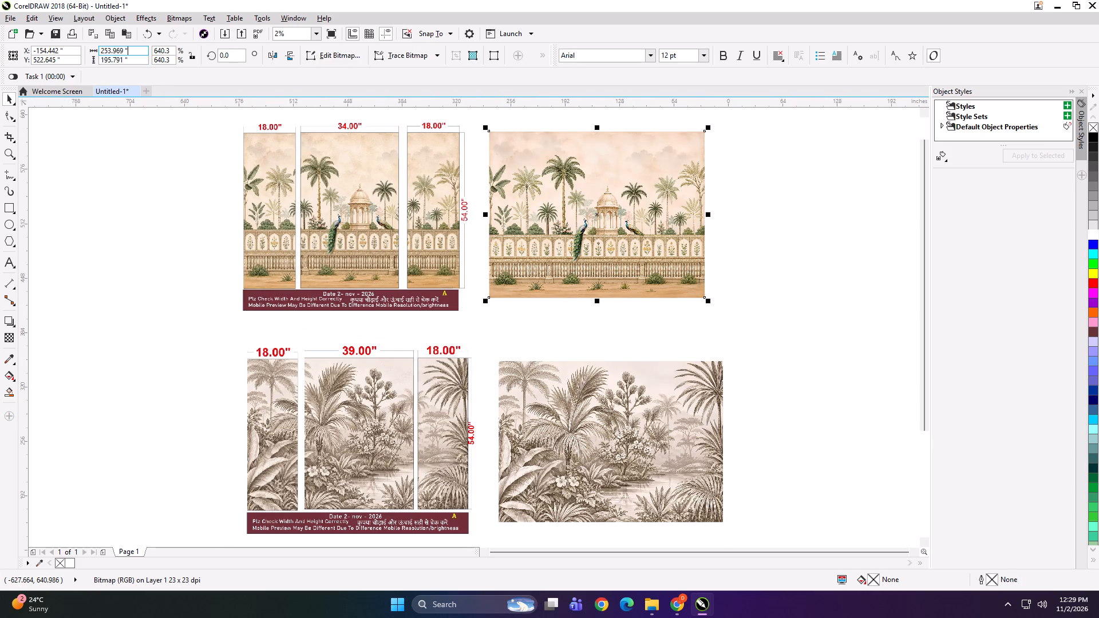
pyautogui.click(132, 49)
pyautogui.hotkey('ctrl', 'a')
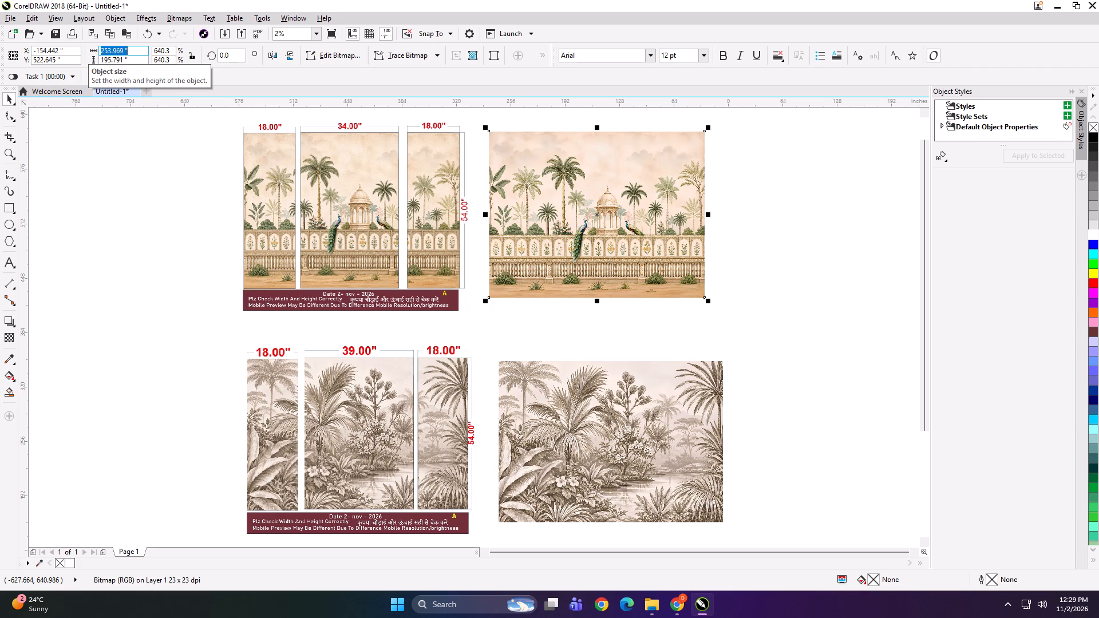
pyautogui.write('18')
pyautogui.press('Tab')
pyautogui.write('54')
pyautogui.press('Return')
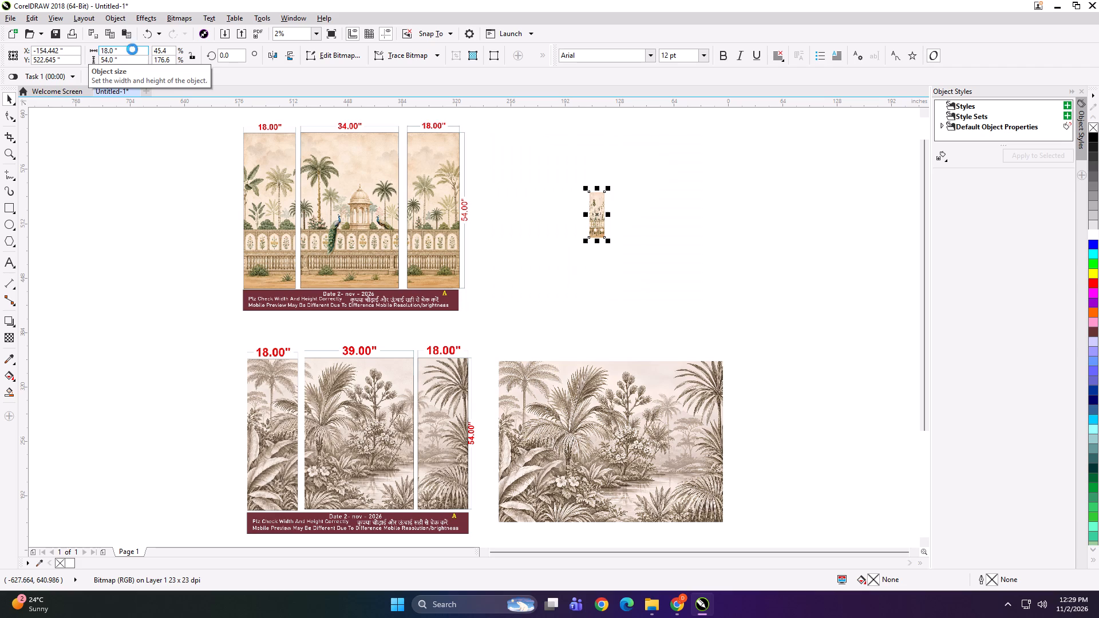
pyautogui.click(135, 54)
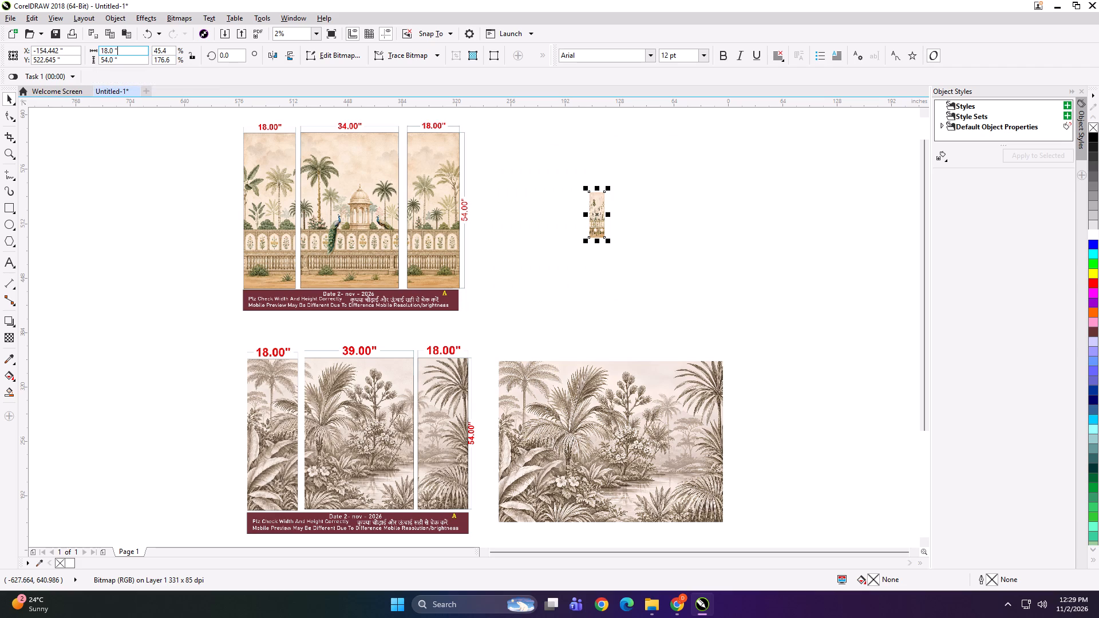
pyautogui.write('+34+18')
pyautogui.press('Return')
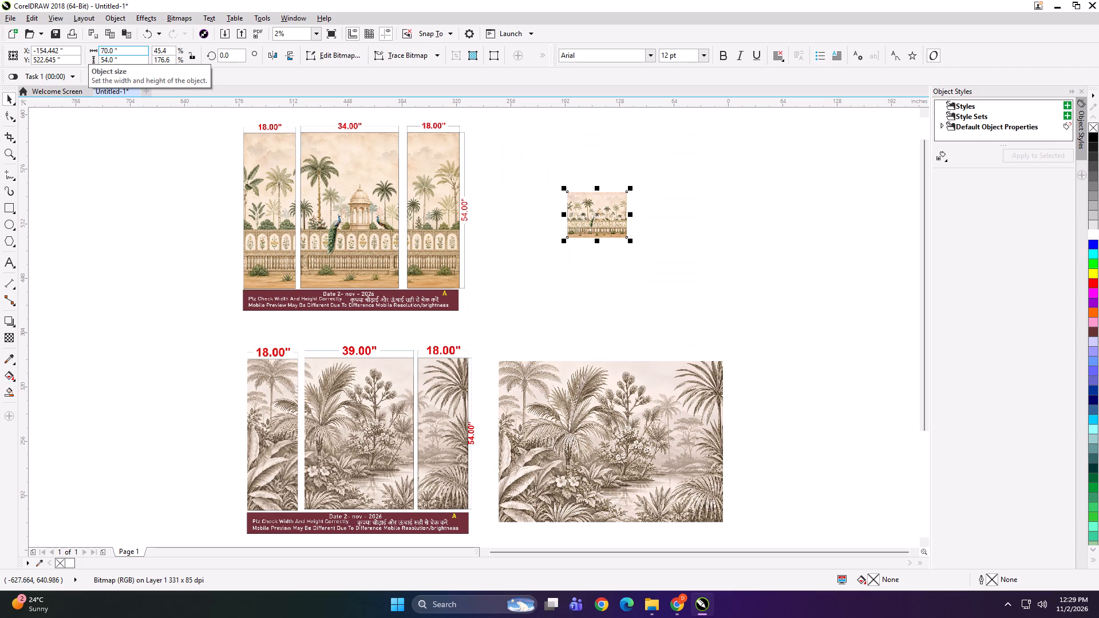
# Shrink the peacock preview to about 64 x 48 inches and place it next to the resized artwork.
pyautogui.click(400, 217)
pyautogui.keyDown('shift'); pyautogui.moveTo(492, 116); pyautogui.dragTo(468, 193); pyautogui.keyUp('shift')
pyautogui.moveTo(369, 210); pyautogui.dragTo(541, 206)
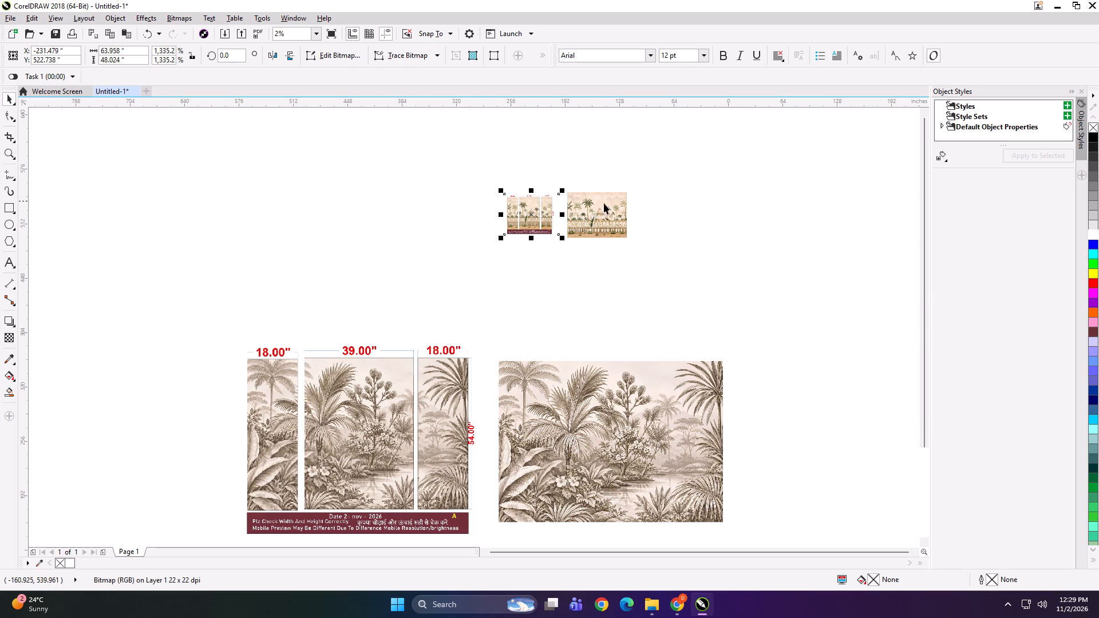
pyautogui.keyDown('shift'); pyautogui.click(604, 203); pyautogui.keyUp('shift')
pyautogui.hotkey('shift', 'F2')
pyautogui.click(428, 148)
pyautogui.click(564, 240)
pyautogui.moveTo(564, 240); pyautogui.dragTo(558, 236)
pyautogui.moveTo(381, 267); pyautogui.dragTo(374, 270)
pyautogui.click(523, 250)
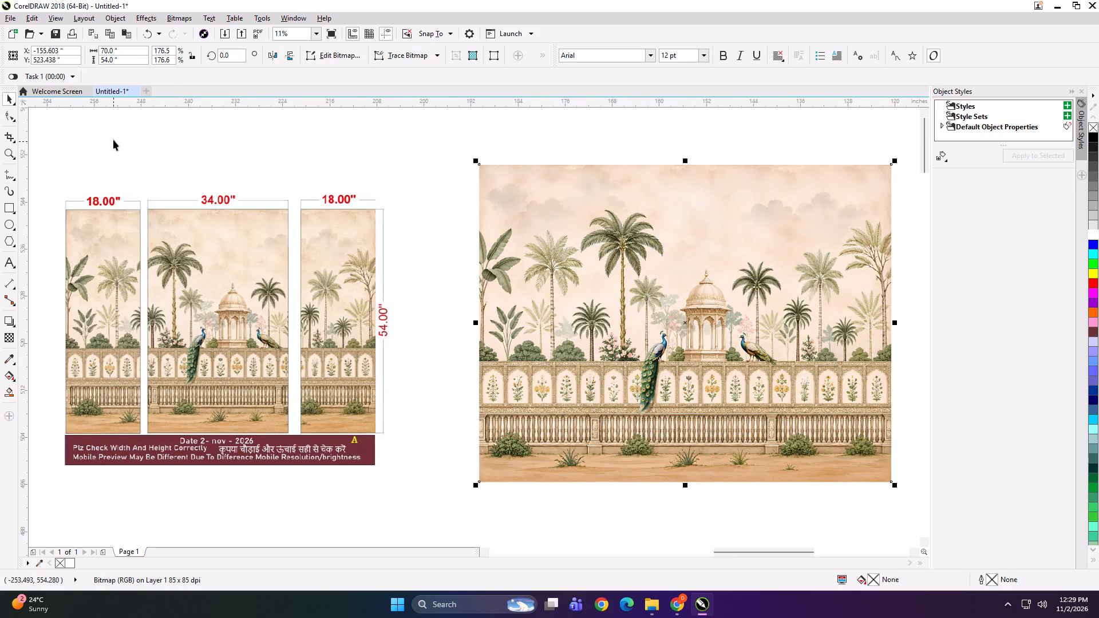
# Frame the peacock artwork with a rectangle, set its width to 18 inches and align it to the artwork's left edge.
pyautogui.keyDown('shift'); pyautogui.doubleClick(7, 208); pyautogui.keyUp('shift')
pyautogui.hotkey('shift', 'space')
pyautogui.click(126, 51)
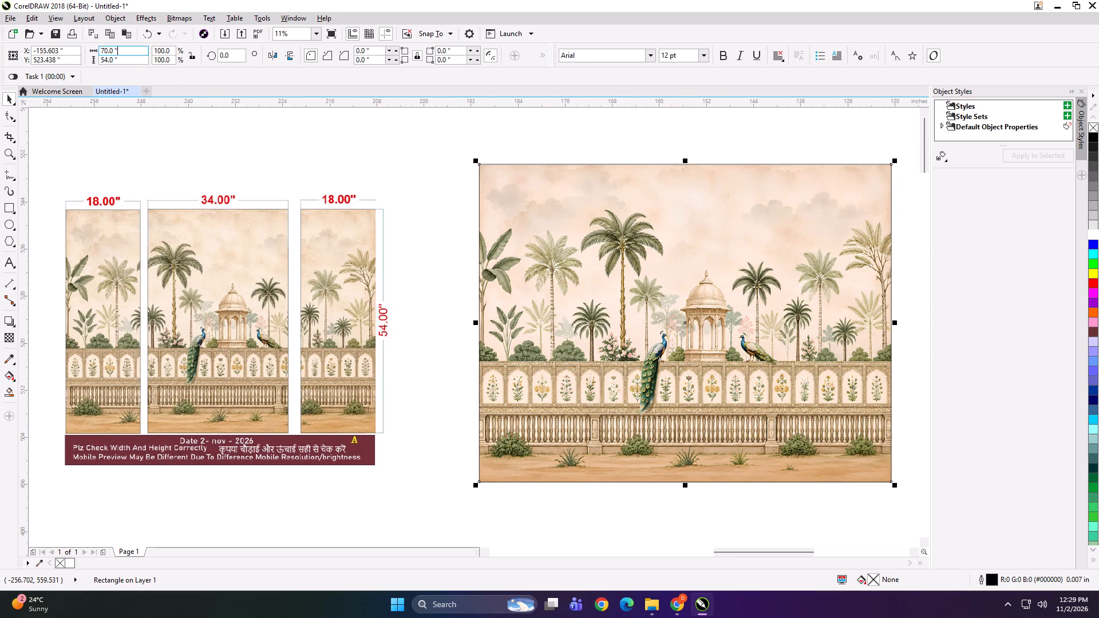
pyautogui.hotkey('ctrl', 'a')
pyautogui.write('18')
pyautogui.press('Return')
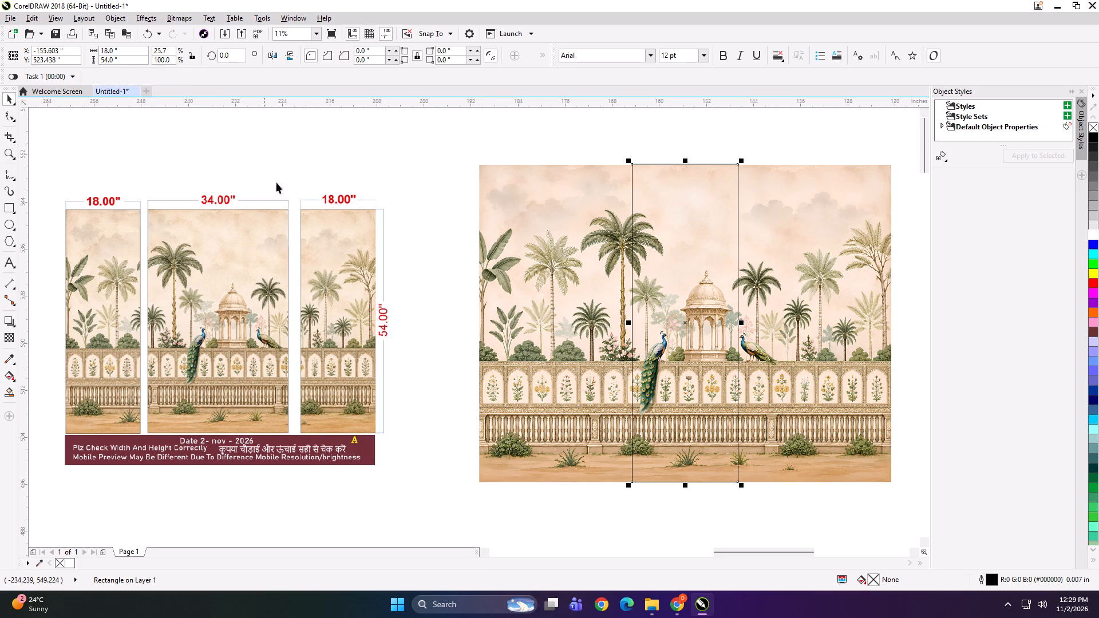
pyautogui.keyDown('shift'); pyautogui.click(538, 235); pyautogui.keyUp('shift')
pyautogui.press('l')
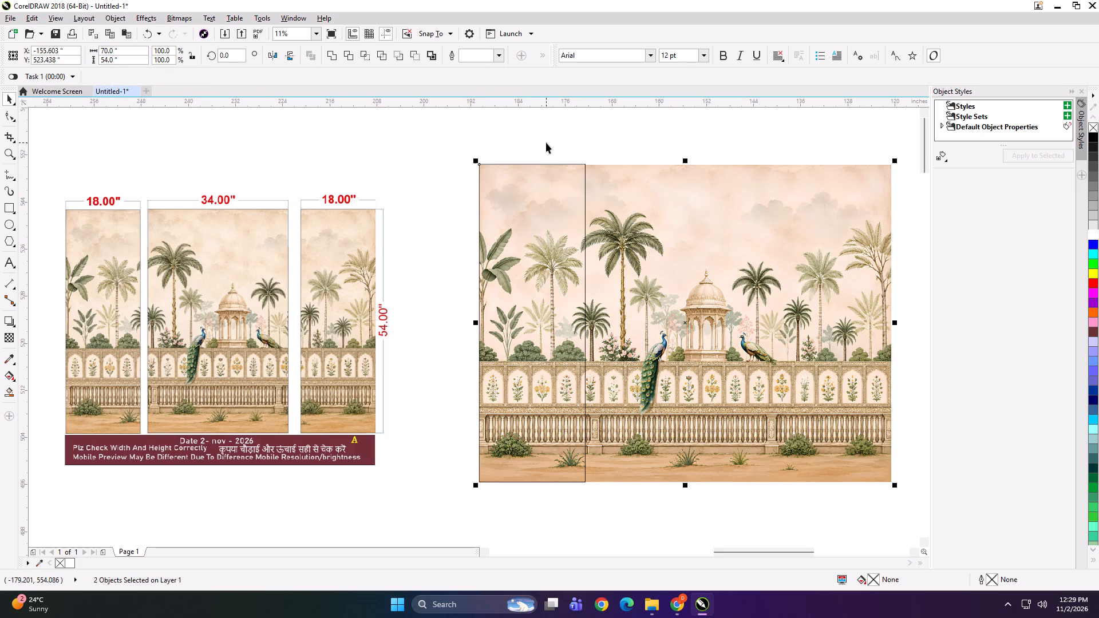
# Duplicate the 18-inch rectangle and align the copy to the artwork's right edge.
pyautogui.click(546, 142)
pyautogui.click(527, 295)
pyautogui.moveTo(475, 324); pyautogui.dragTo(638, 311)
pyautogui.keyDown('ctrl'); pyautogui.rightClick(638, 311); pyautogui.keyUp('ctrl')
pyautogui.keyDown('shift'); pyautogui.click(714, 290); pyautogui.keyUp('shift')
pyautogui.press('r')
pyautogui.click(663, 134)
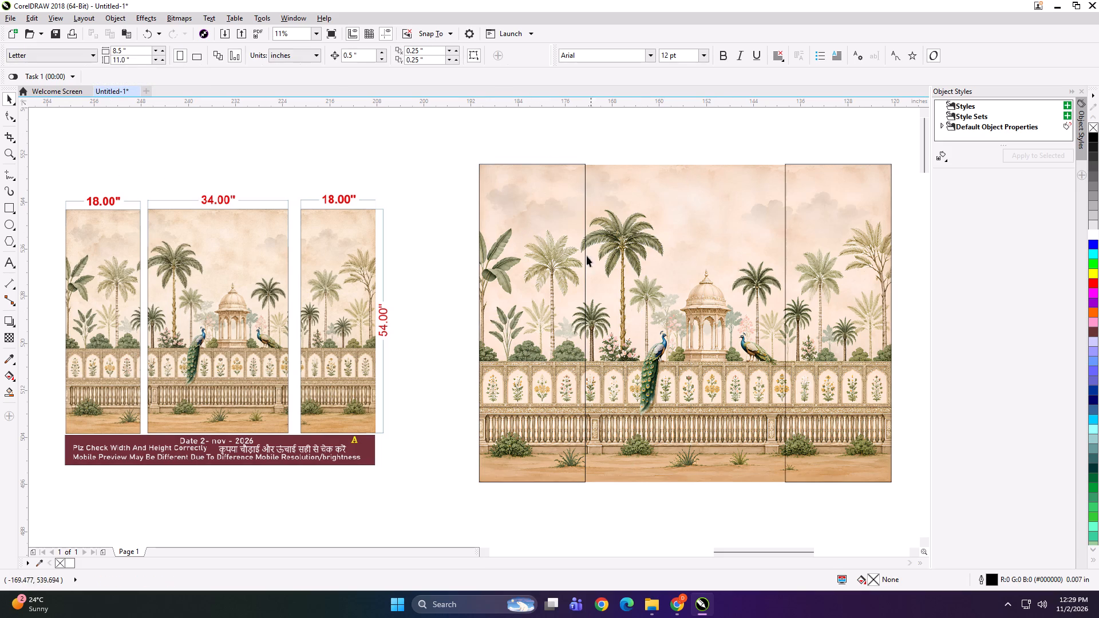
# Duplicate the first rectangle beside itself and stretch the copy to fill the 34-inch gap between the two side rectangles.
pyautogui.click(539, 302)
pyautogui.moveTo(475, 324); pyautogui.dragTo(704, 320)
pyautogui.keyDown('ctrl'); pyautogui.rightClick(703, 320); pyautogui.keyUp('ctrl')
pyautogui.moveTo(697, 323); pyautogui.dragTo(789, 315)
# Group the three panel rectangles, PowerClip the peacock artwork inside them, and ungroup them into separate panels.
pyautogui.click(816, 263)
pyautogui.keyDown('shift'); pyautogui.click(722, 247); pyautogui.keyUp('shift')
pyautogui.keyDown('shift'); pyautogui.click(569, 251); pyautogui.keyUp('shift')
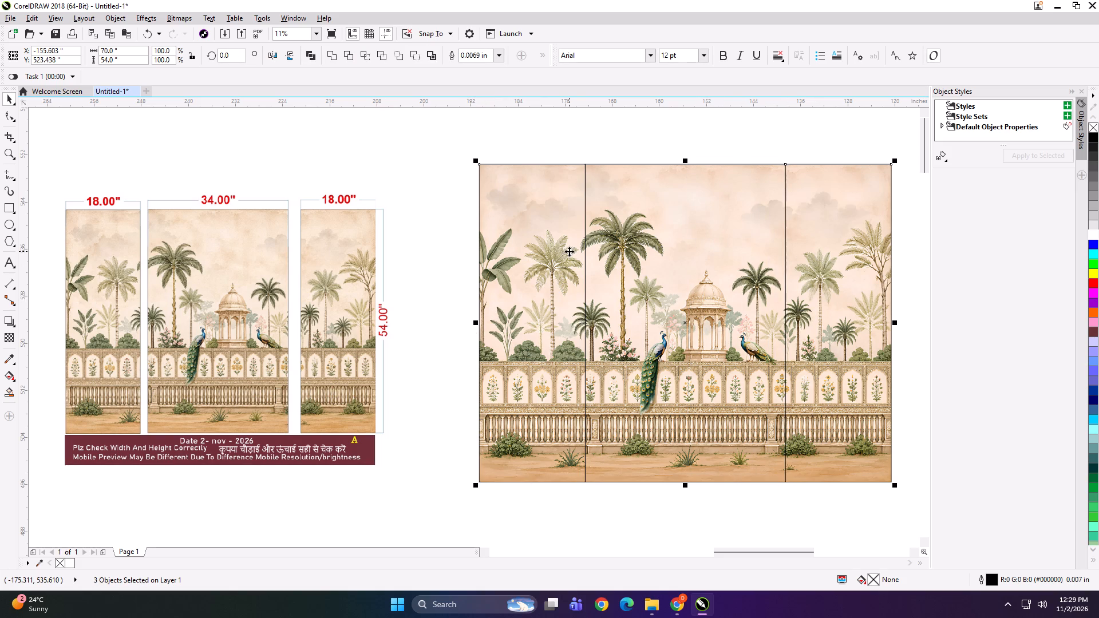
pyautogui.hotkey('ctrl', 'g')
pyautogui.click(600, 141)
pyautogui.keyDown('alt'); pyautogui.click(623, 211); pyautogui.keyUp('alt')
pyautogui.hotkey('shift', 'Return')
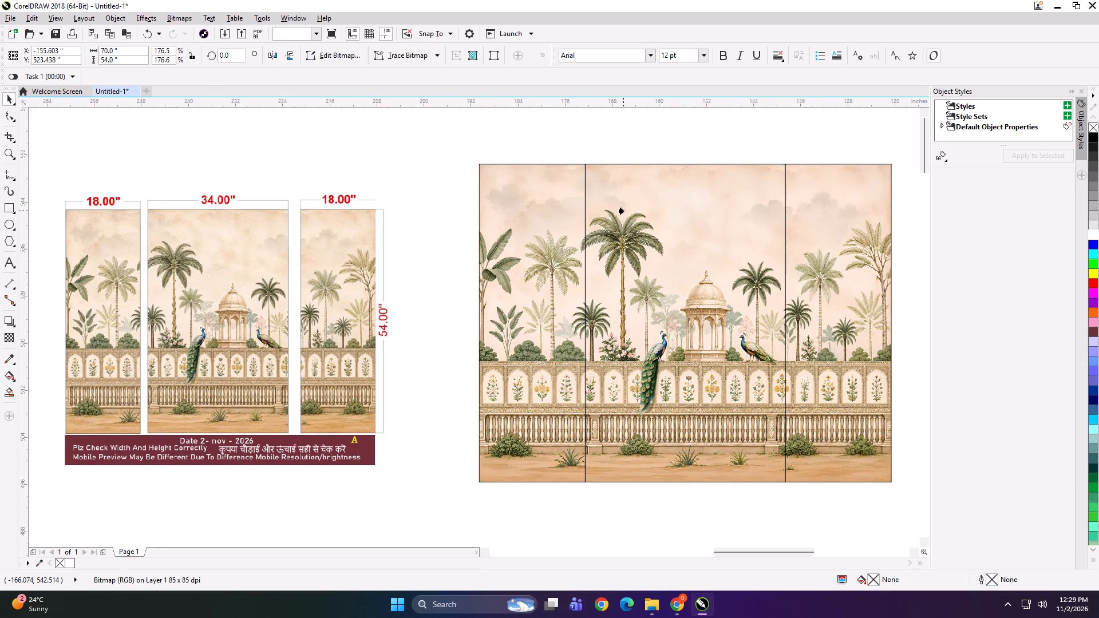
pyautogui.click(623, 211)
pyautogui.hotkey('ctrl', 'u')
pyautogui.hotkey('ctrl', 'u')
pyautogui.hotkey('ctrl', 'u')
pyautogui.click(585, 159)
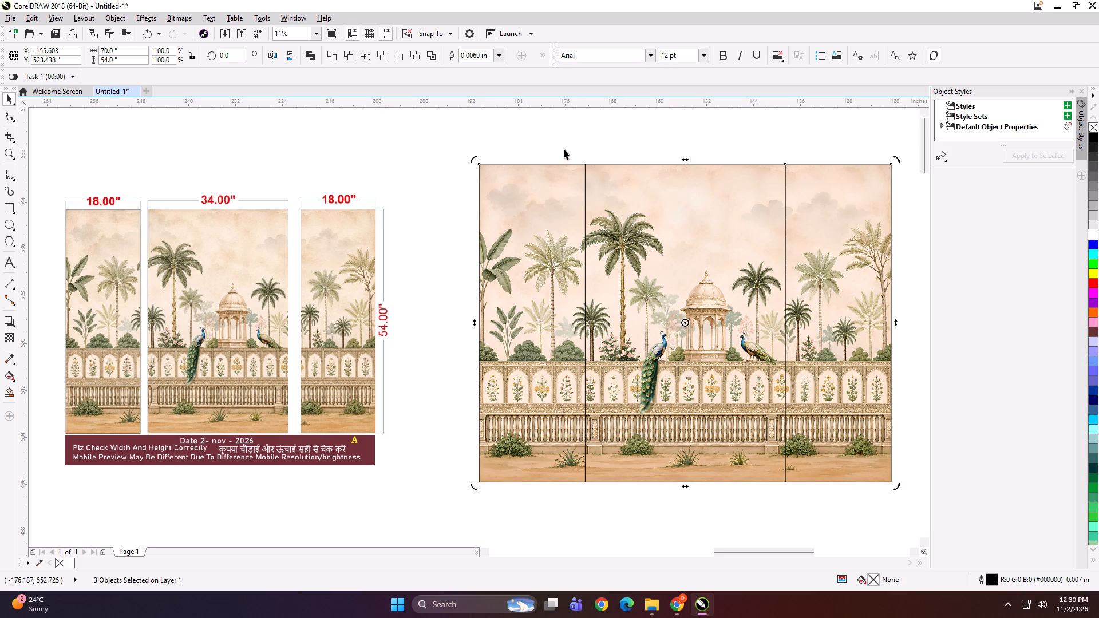
# Move the artwork's left 18-inch panel outward to leave a narrow gap beside the middle panel.
pyautogui.click(564, 149)
pyautogui.click(558, 203)
pyautogui.click(509, 140)
pyautogui.moveTo(516, 217); pyautogui.dragTo(508, 217)
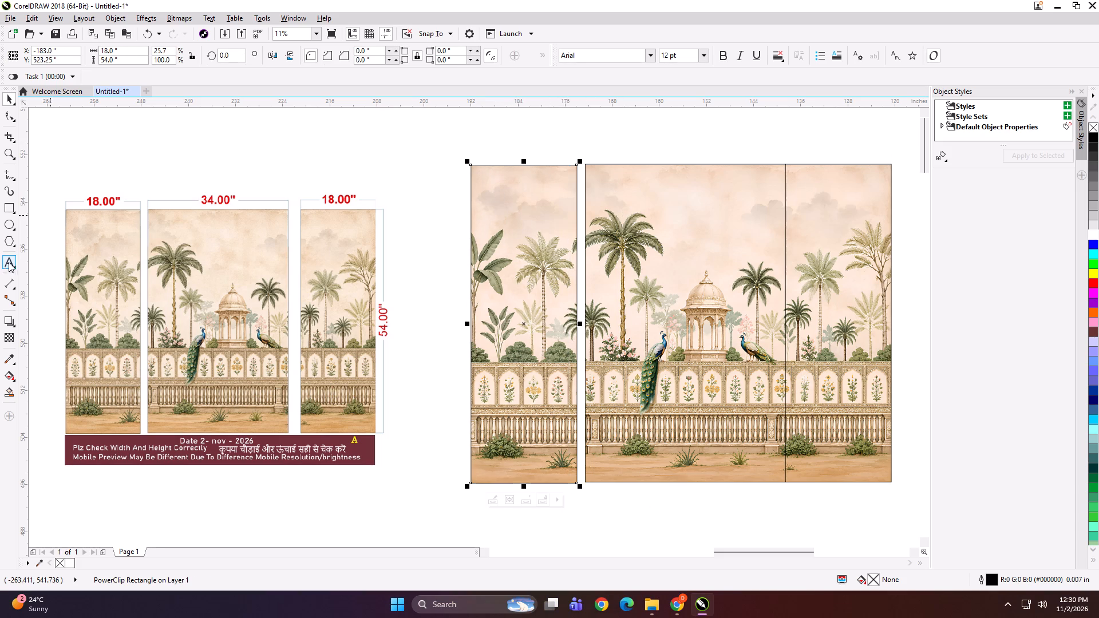
# Add the letter labels A, B and C in Arial 24 pt on the top edges of the three peacock panels, from left to right.
pyautogui.click(11, 262)
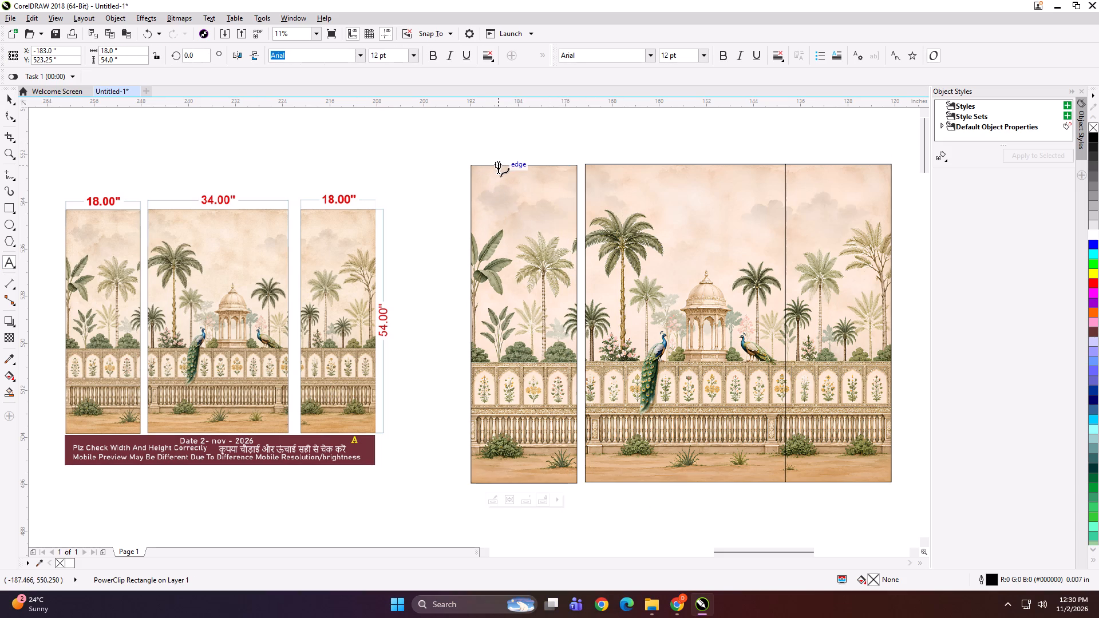
pyautogui.click(498, 164)
pyautogui.press('a')
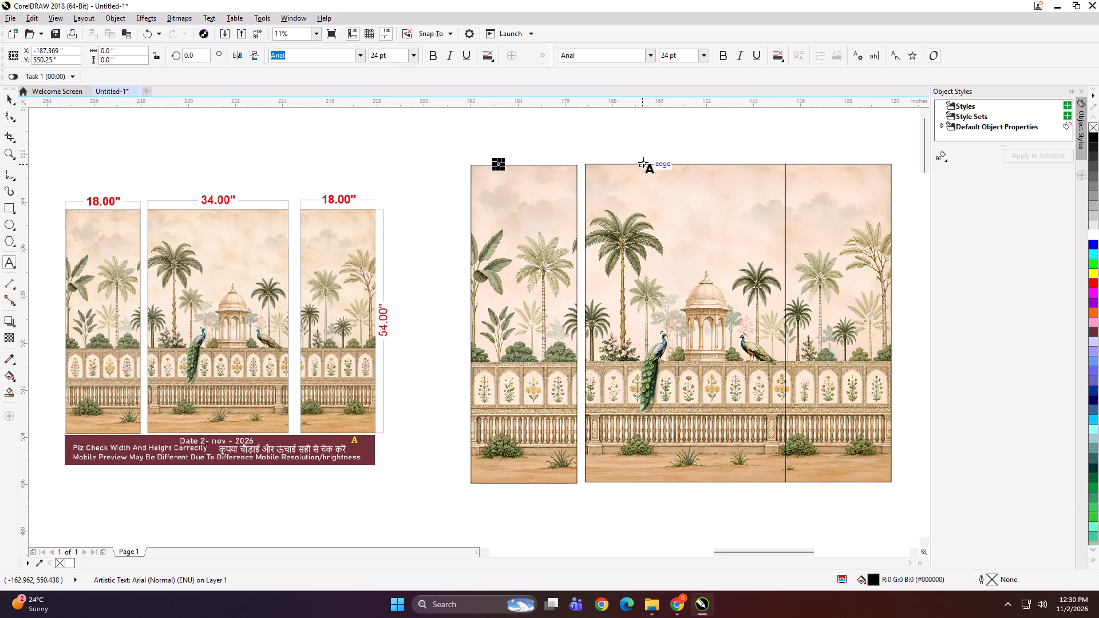
pyautogui.click(643, 162)
pyautogui.press('b')
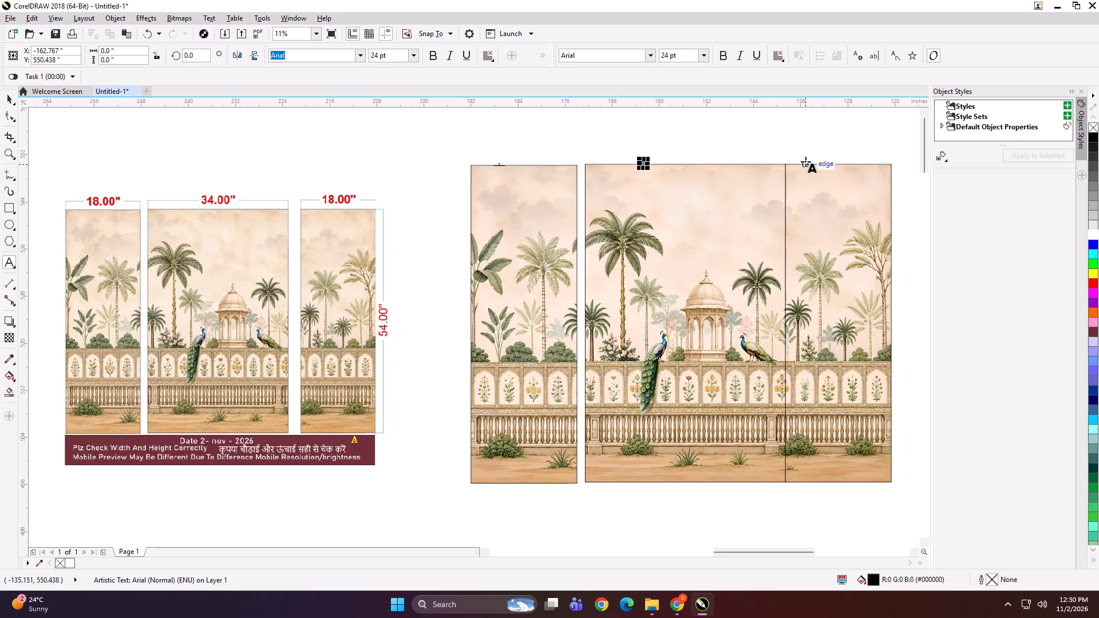
pyautogui.click(805, 163)
pyautogui.press('c')
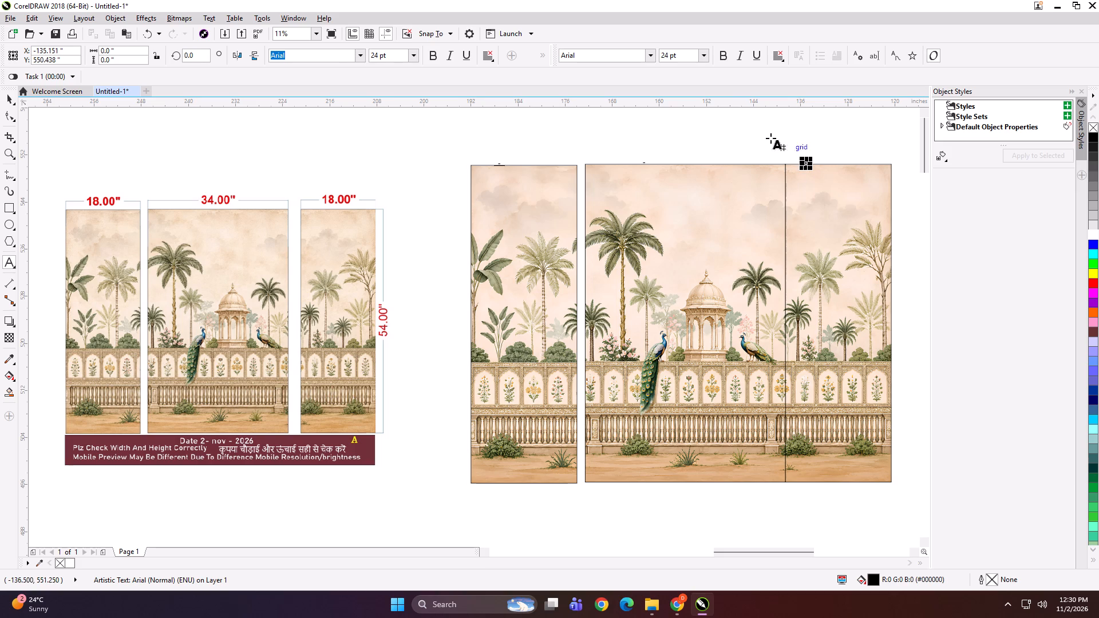
pyautogui.scroll(4, 805, 172)
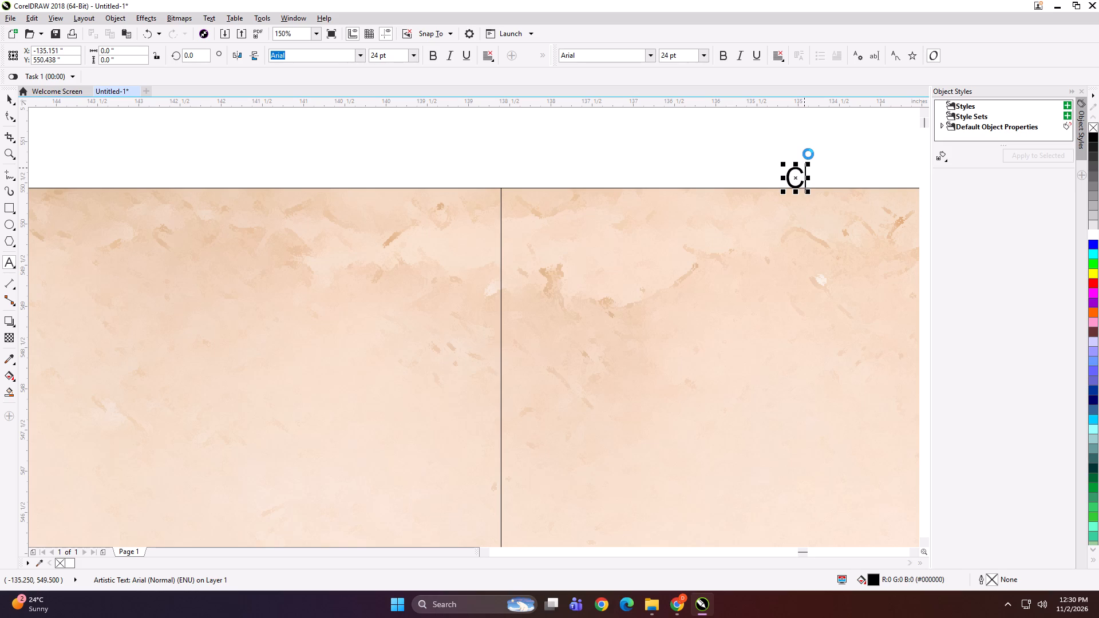
pyautogui.scroll(-2, 714, 181)
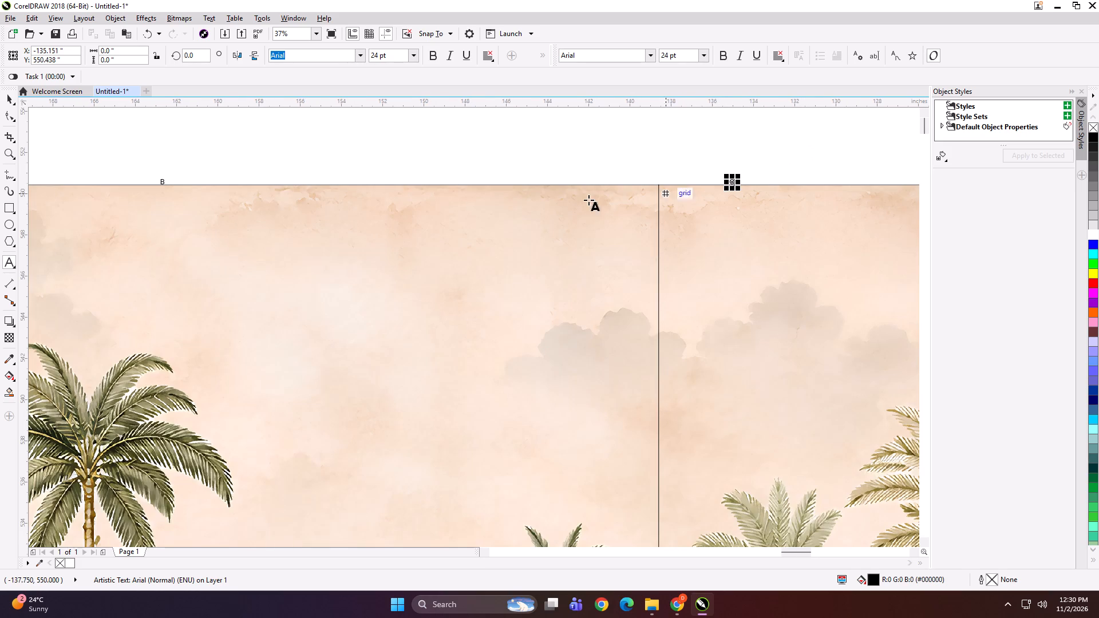
pyautogui.click(10, 88)
pyautogui.click(10, 96)
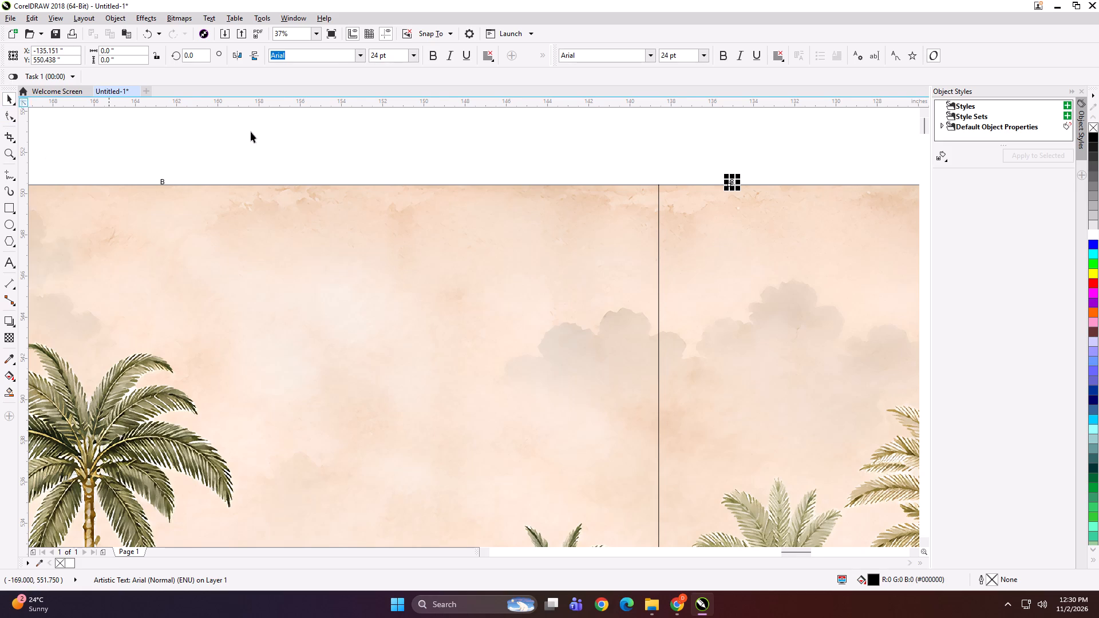
# Group each of the three peacock panels with its own letter label.
pyautogui.scroll(-1, 367, 146)
pyautogui.keyDown('shift'); pyautogui.click(549, 224); pyautogui.keyUp('shift')
pyautogui.hotkey('ctrl', 'g')
pyautogui.scroll(-1, 570, 209)
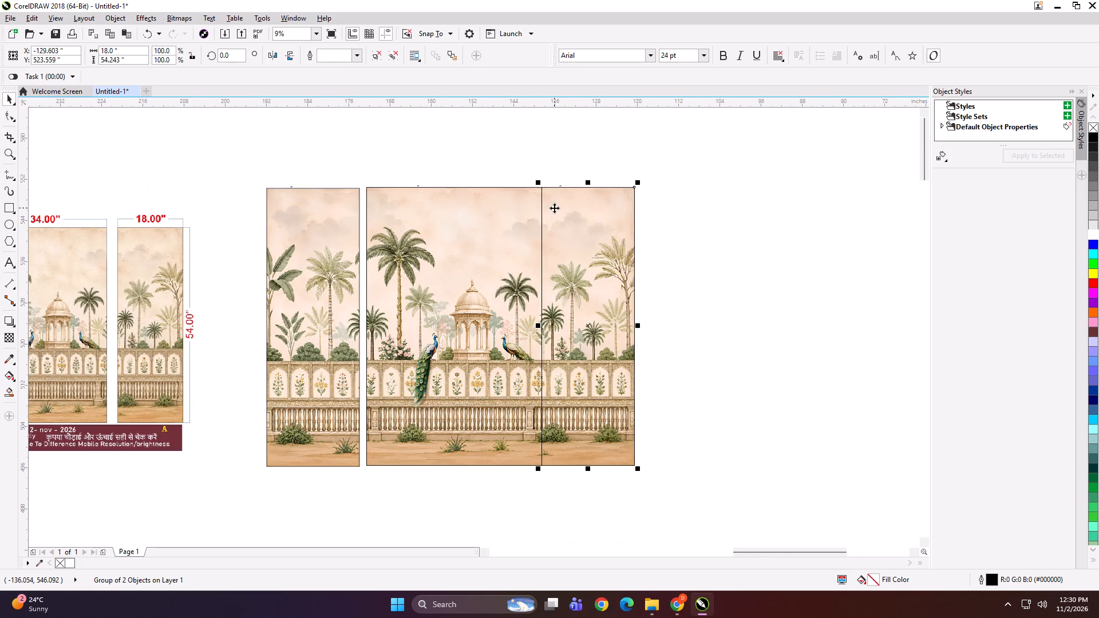
pyautogui.moveTo(403, 160); pyautogui.dragTo(450, 233)
pyautogui.keyDown('shift'); pyautogui.click(450, 236); pyautogui.keyUp('shift')
pyautogui.hotkey('ctrl', 'g')
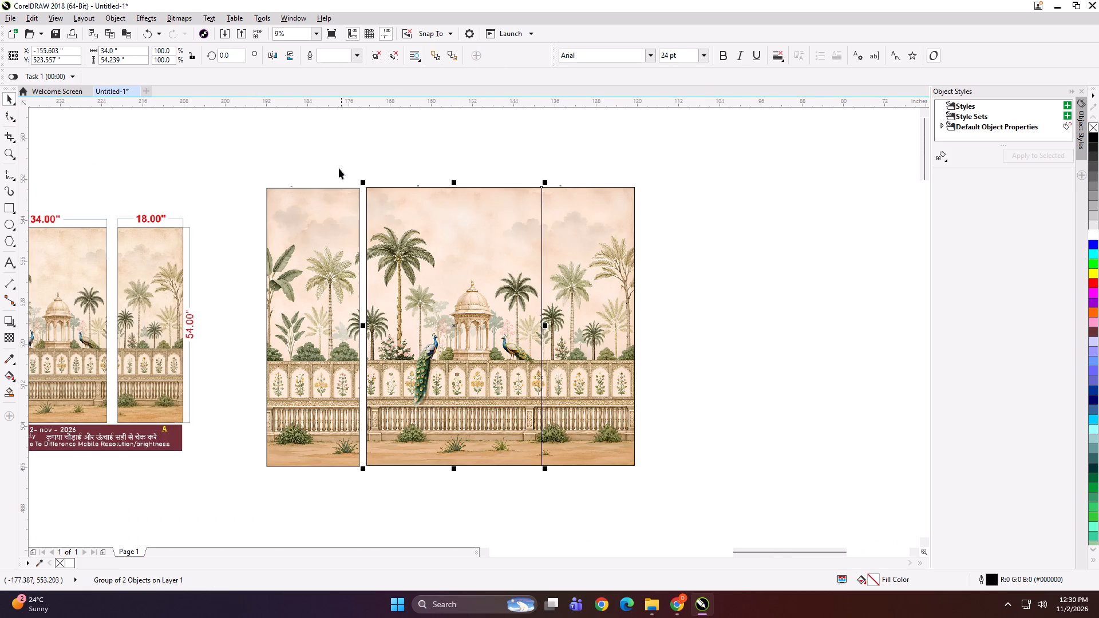
pyautogui.moveTo(322, 149); pyautogui.dragTo(283, 244)
pyautogui.keyDown('shift'); pyautogui.click(282, 236); pyautogui.keyUp('shift')
pyautogui.hotkey('ctrl', 'g')
pyautogui.scroll(-1, 441, 232)
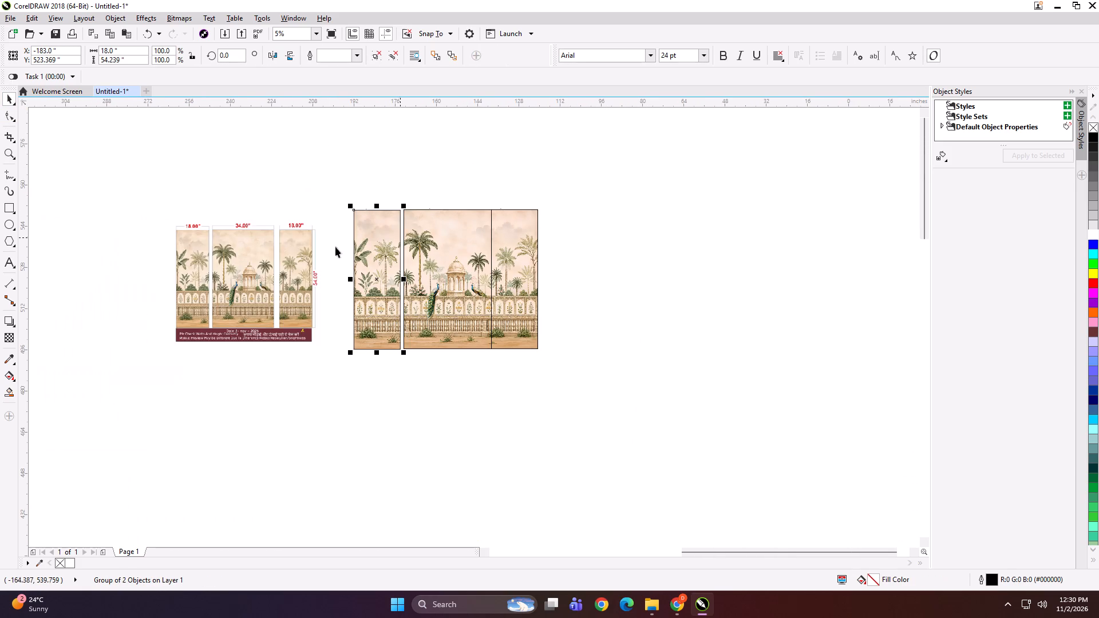
# Enlarge the peacock preview to about 73 x 55 inches and position it beside the labelled panels for comparison.
pyautogui.scroll(1, 254, 260)
pyautogui.moveTo(282, 271); pyautogui.dragTo(276, 267)
pyautogui.scroll(-1, 271, 264)
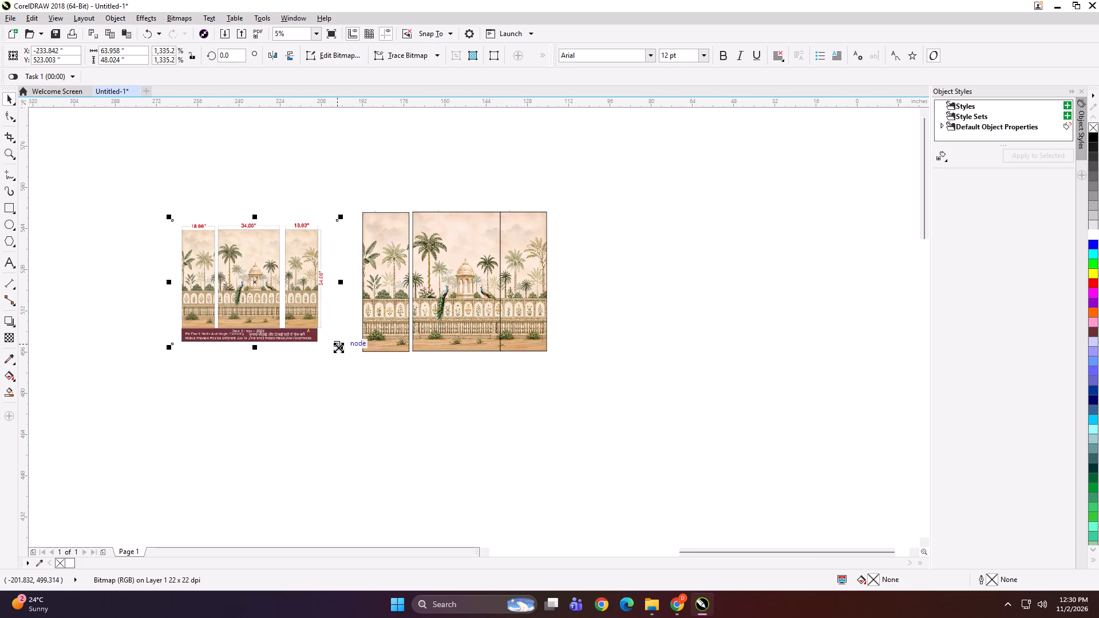
pyautogui.keyDown('shift'); pyautogui.moveTo(339, 349); pyautogui.dragTo(350, 363); pyautogui.keyUp('shift')
pyautogui.moveTo(325, 301); pyautogui.dragTo(320, 295)
pyautogui.keyDown('shift'); pyautogui.moveTo(338, 171); pyautogui.dragTo(575, 405); pyautogui.keyUp('shift')
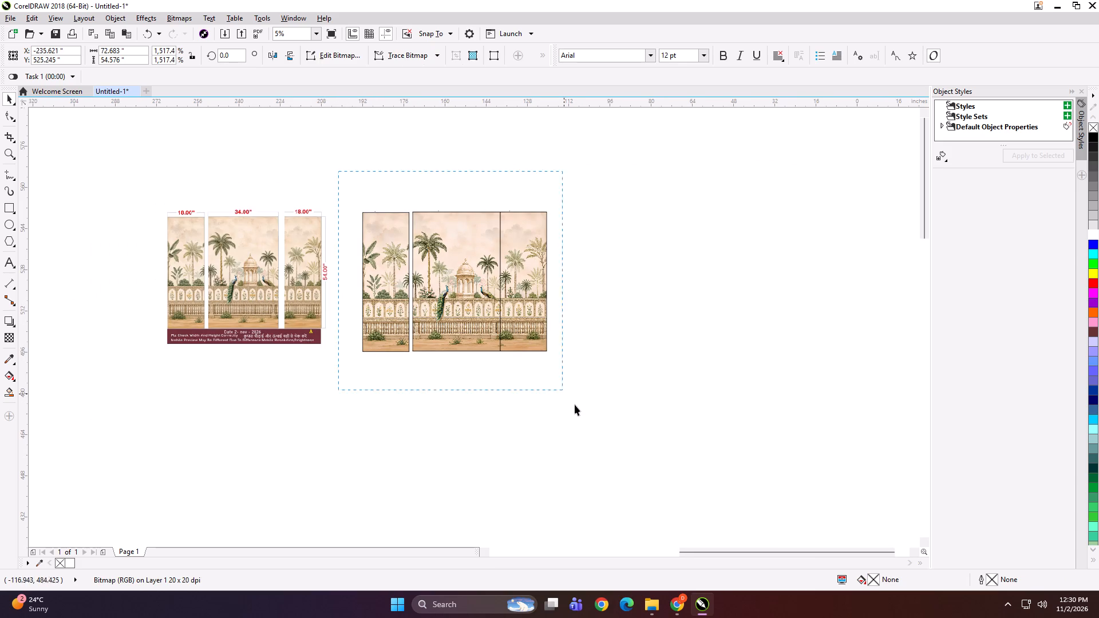
pyautogui.keyDown('shift'); pyautogui.moveTo(575, 405); pyautogui.dragTo(584, 410); pyautogui.keyUp('shift')
pyautogui.hotkey('shift', 'F2')
pyautogui.click(516, 153)
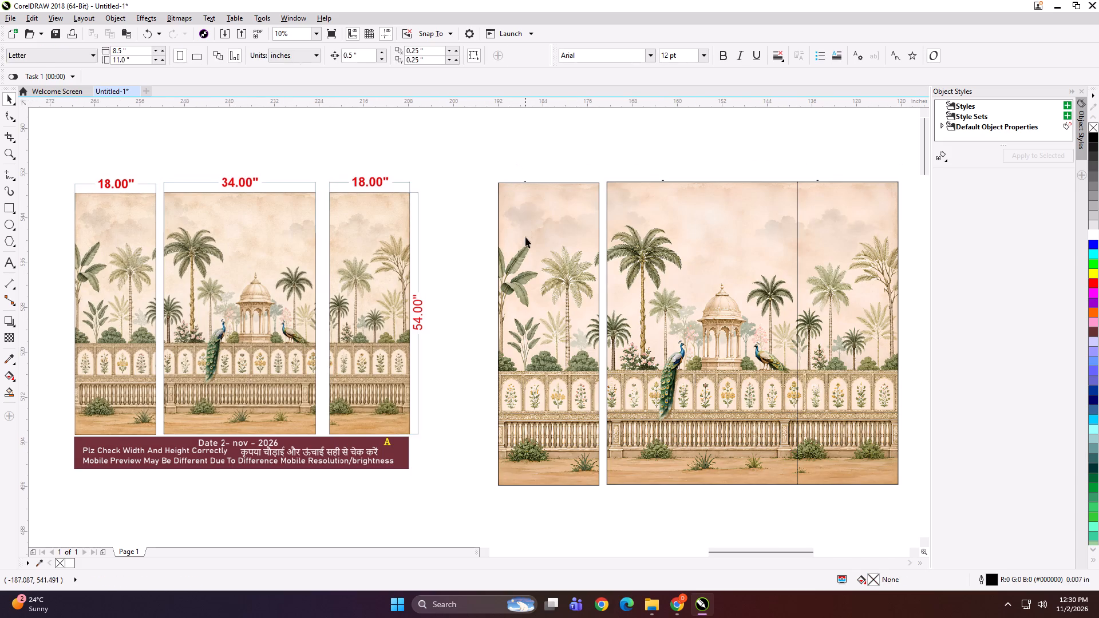
# Start exporting the left 18-inch peacock panel, grouped with its label A, as a TIFF bitmap.
pyautogui.click(525, 237)
pyautogui.hotkey('ctrl', 'e')
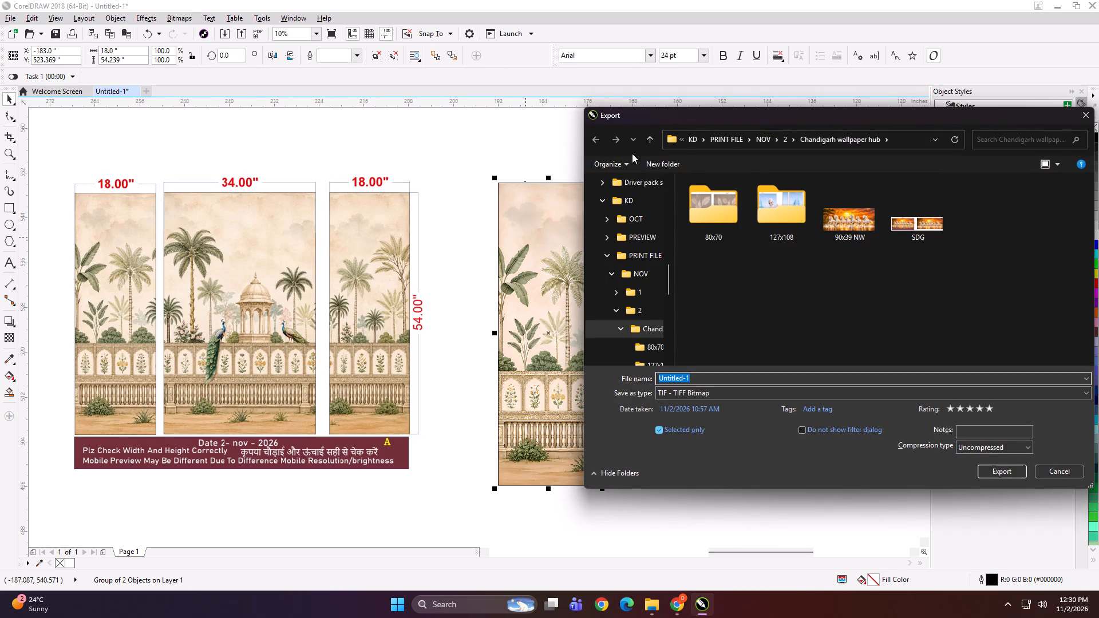
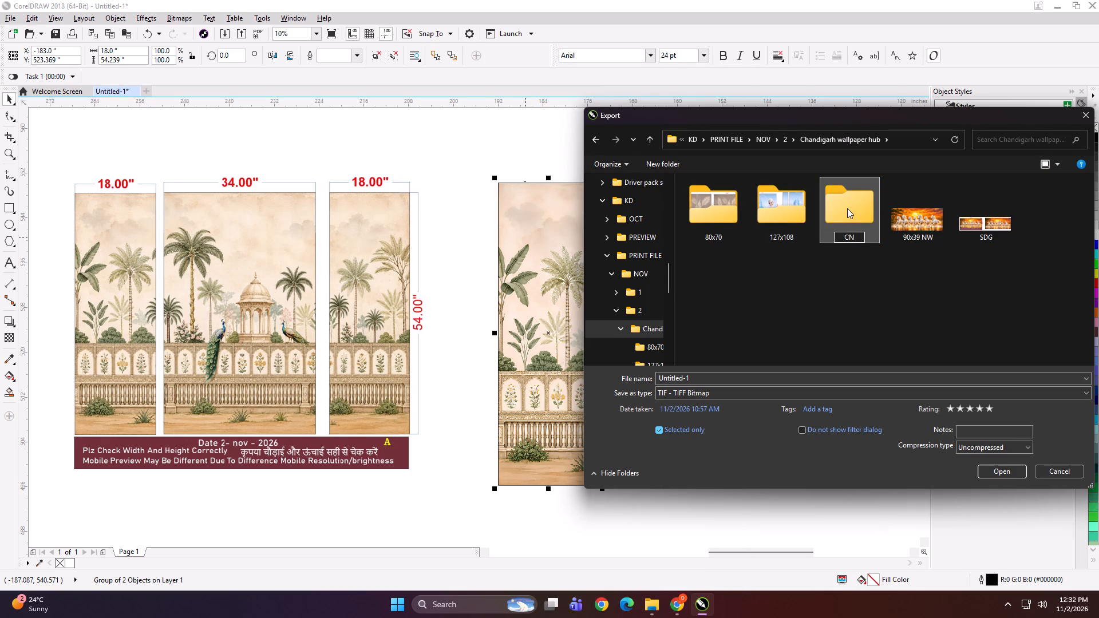
# Name the new folder in the export location CANVAS PAPER and open it.
pyautogui.press('BackSpace')
pyautogui.write('ANVAS PAPER')
pyautogui.press('Return')
pyautogui.doubleClick(860, 213)
# Export the left palm-and-pavilion panel as a TIFF named 18x54 A in the CANVAS PAPER folder.
pyautogui.click(733, 378)
pyautogui.write('18x54 A')
pyautogui.press('space')
pyautogui.press('Return')
pyautogui.press('Return')
# Export the middle pavilion panel as a TIFF named 34x54 B.
pyautogui.hotkey('ctrl', 'e')
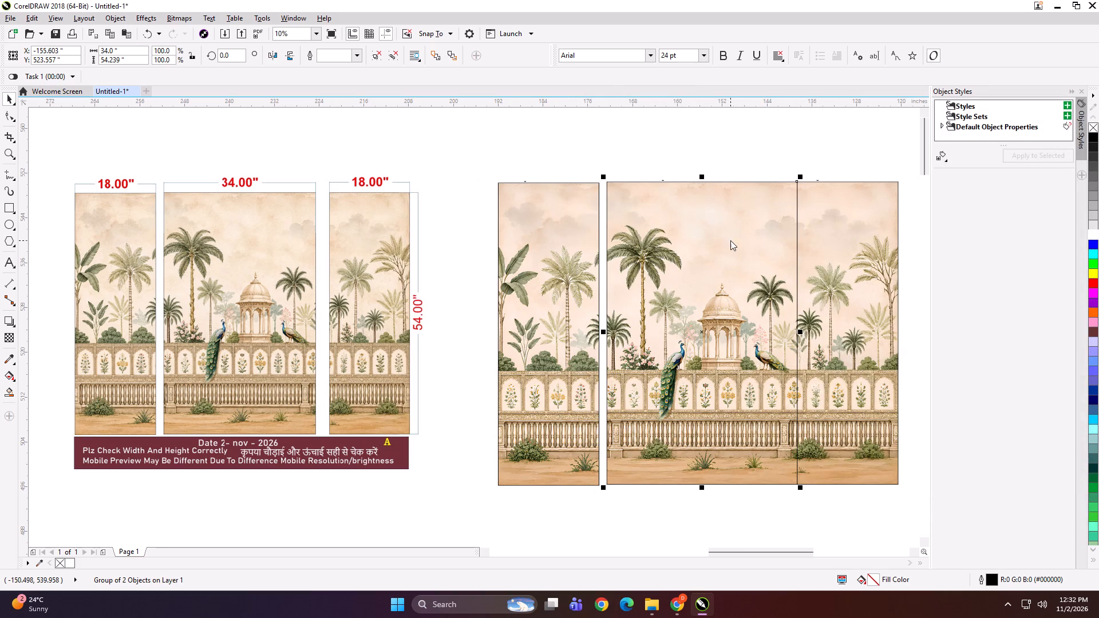
pyautogui.write('34x5')
pyautogui.write('4 B')
pyautogui.press('Return')
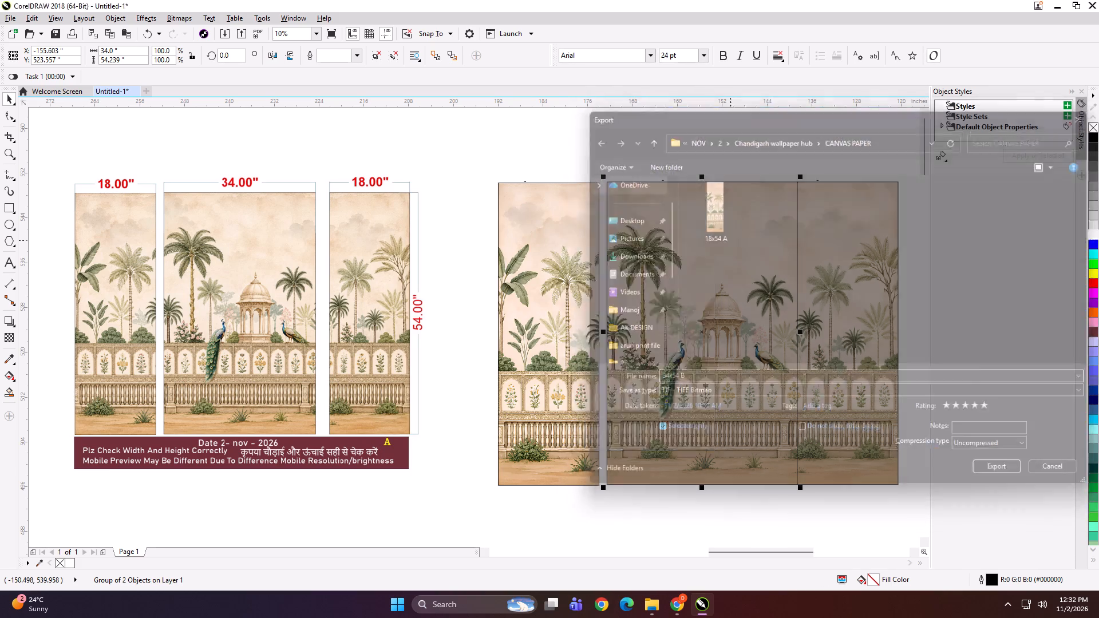
pyautogui.press('Return')
# Export the right pavilion panel as a TIFF named 18x54 C.
pyautogui.click(827, 282)
pyautogui.hotkey('ctrl', 'e')
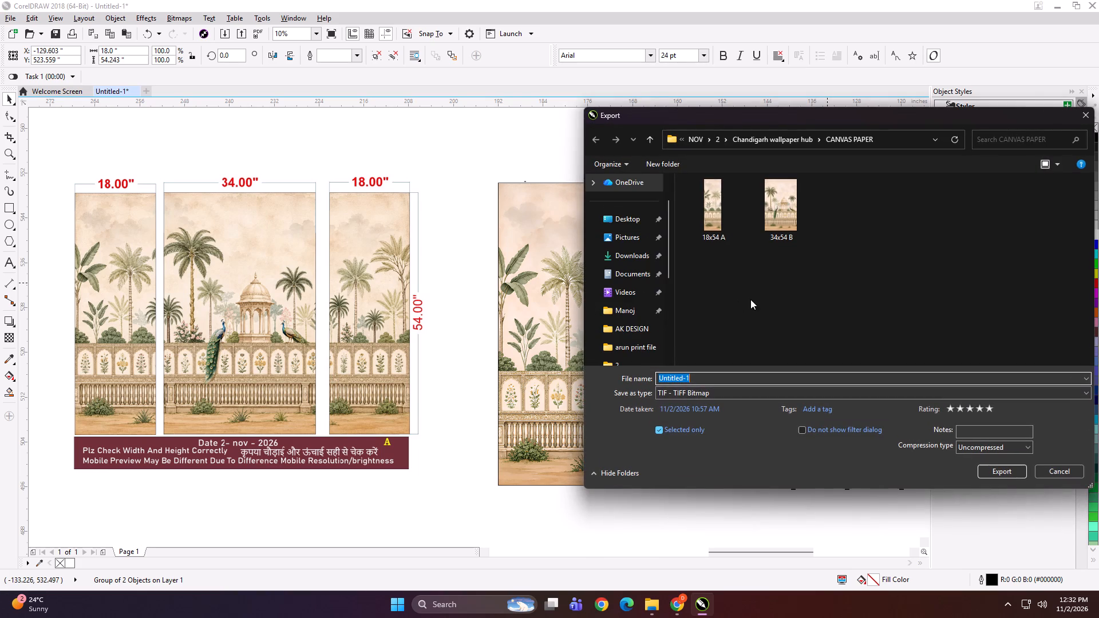
pyautogui.click(714, 190)
pyautogui.doubleClick(685, 375)
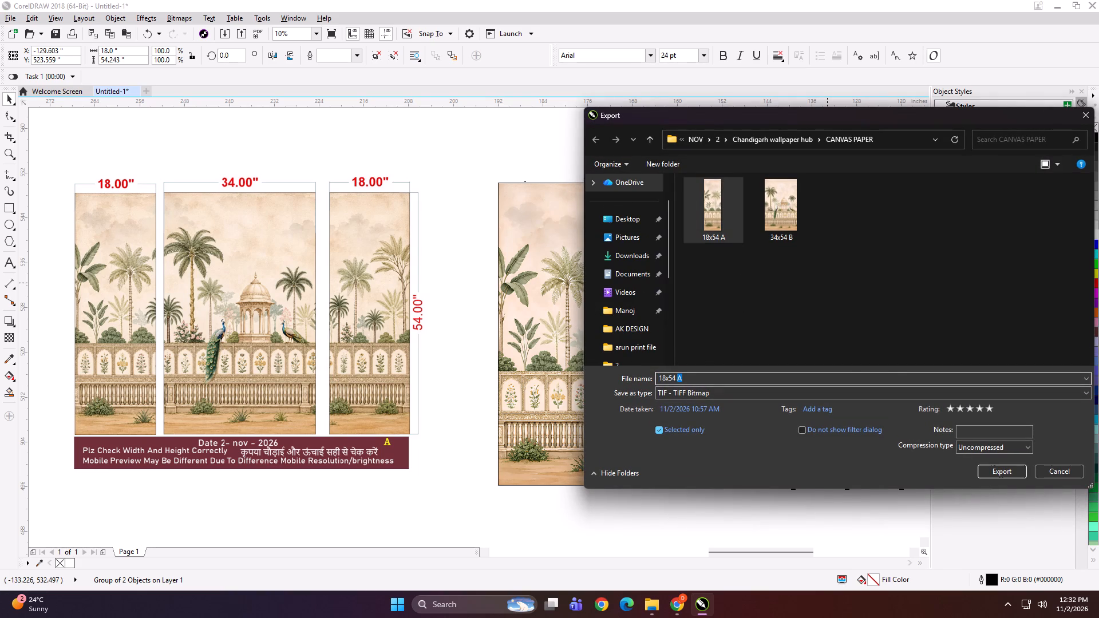
pyautogui.press('c')
pyautogui.press('Return')
pyautogui.press('Return')
# Shift the right pavilion panel about 2 inches away from the middle panel.
pyautogui.press('Right')
pyautogui.press('Right')
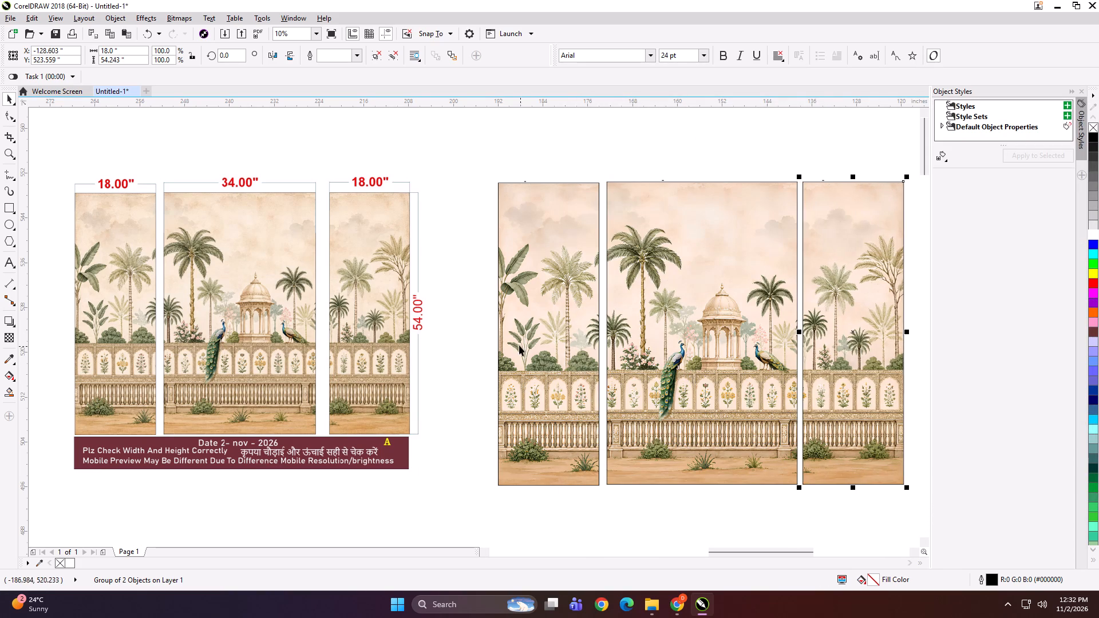
pyautogui.press('Right')
pyautogui.press('Right')
# Move the three pavilion panels together closer to the dimensioned preview and scale them to about 84%.
pyautogui.keyDown('shift'); pyautogui.click(559, 334); pyautogui.keyUp('shift')
pyautogui.keyDown('shift'); pyautogui.click(691, 339); pyautogui.keyUp('shift')
pyautogui.moveTo(708, 359); pyautogui.dragTo(661, 365)
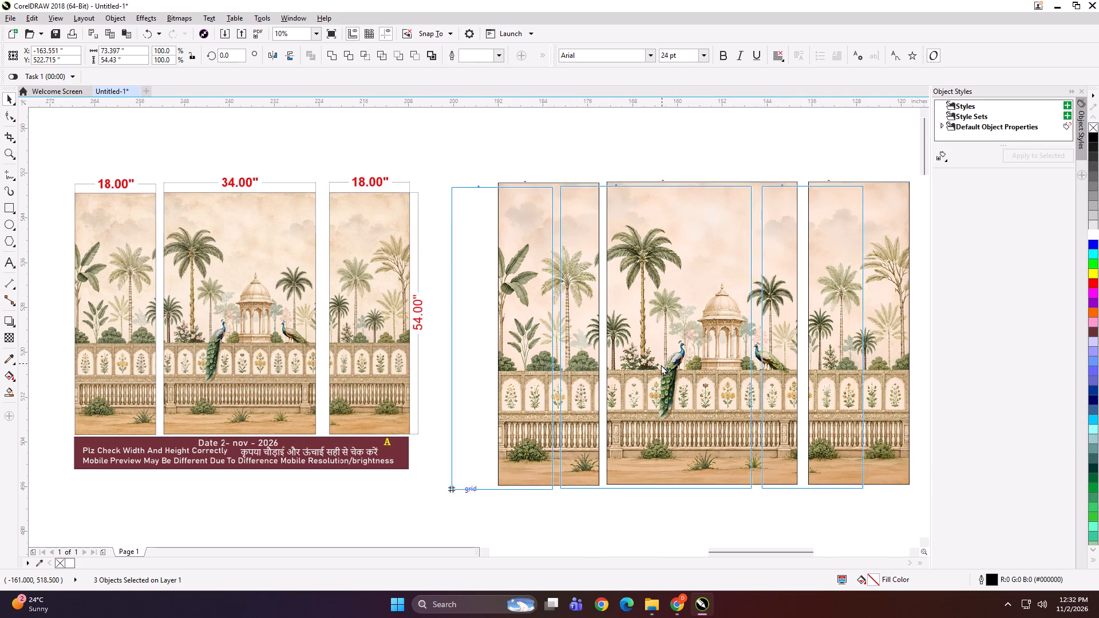
pyautogui.moveTo(661, 365); pyautogui.dragTo(657, 366)
pyautogui.moveTo(864, 500); pyautogui.dragTo(797, 489)
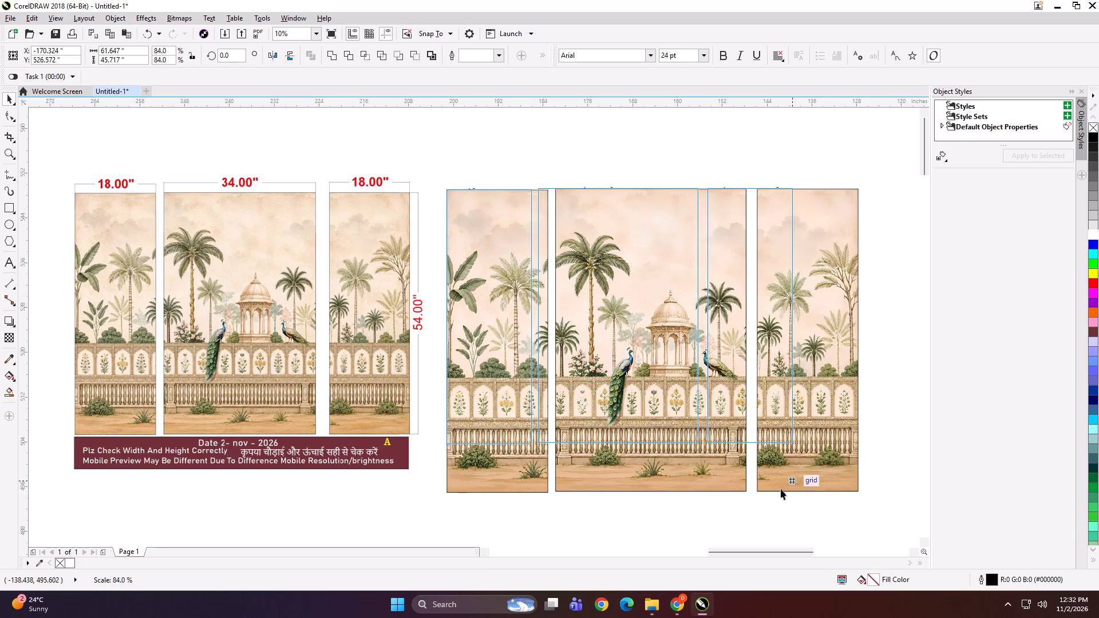
# Group the three panels with the dimensioned preview and shrink the group to about 4.8 inches wide.
pyautogui.keyDown('shift'); pyautogui.click(382, 380); pyautogui.keyUp('shift')
pyautogui.hotkey('ctrl', 'g')
pyautogui.keyDown('shift'); pyautogui.moveTo(797, 478); pyautogui.dragTo(730, 459); pyautogui.keyUp('shift')
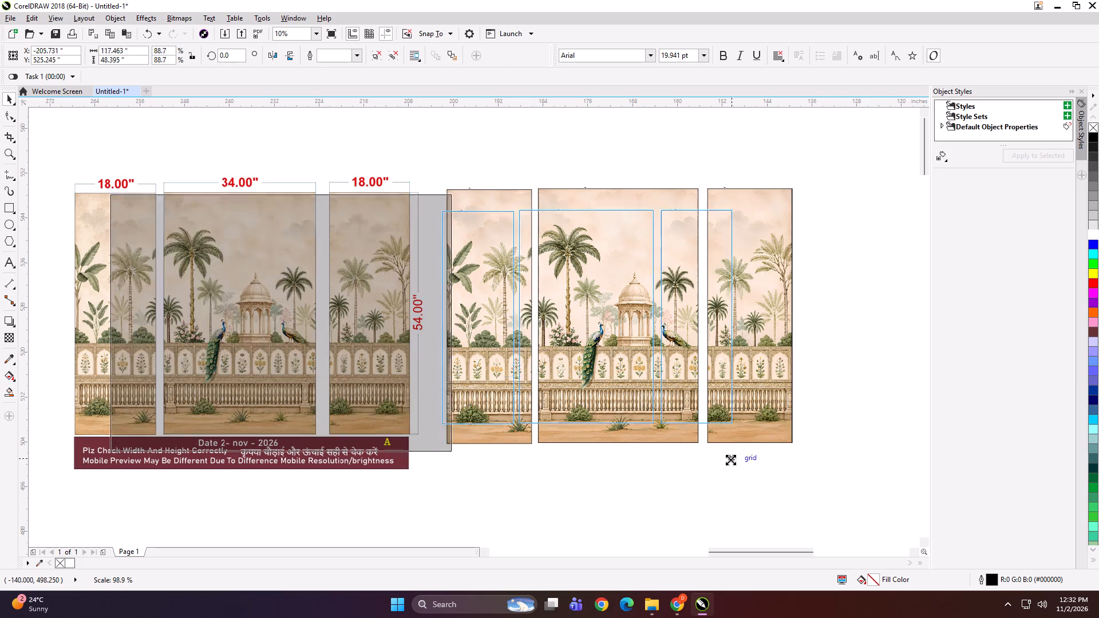
pyautogui.keyDown('shift'); pyautogui.moveTo(730, 459); pyautogui.dragTo(440, 331); pyautogui.keyUp('shift')
# Export the shrunken preview-and-panels group as a TIFF named SFG.
pyautogui.scroll(3, 426, 324)
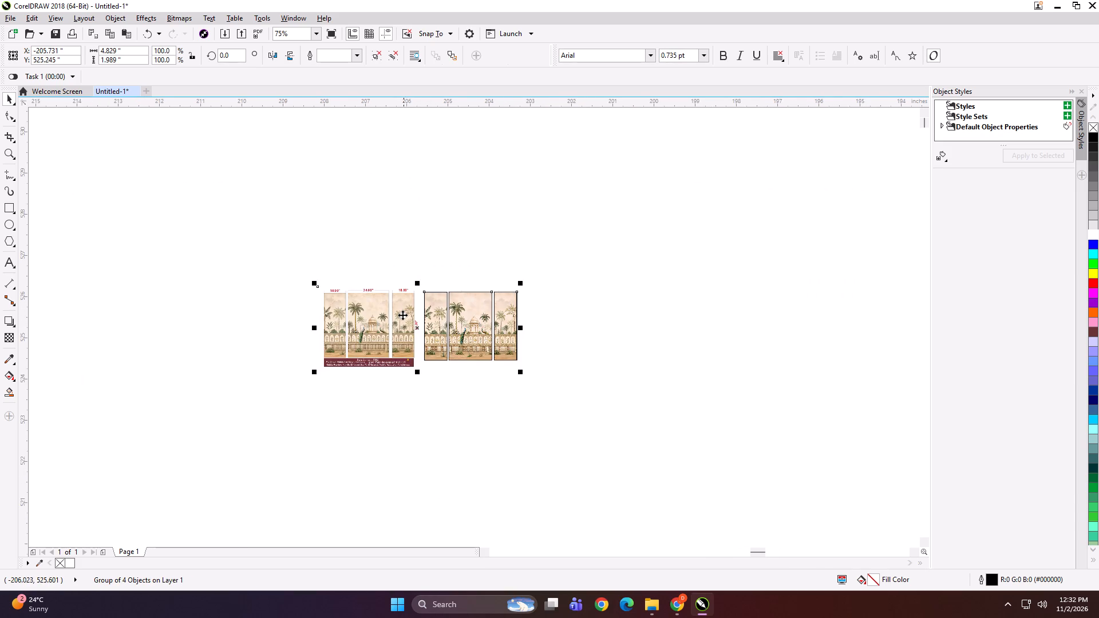
pyautogui.scroll(1, 400, 316)
pyautogui.hotkey('ctrl', 'e')
pyautogui.write('SFG')
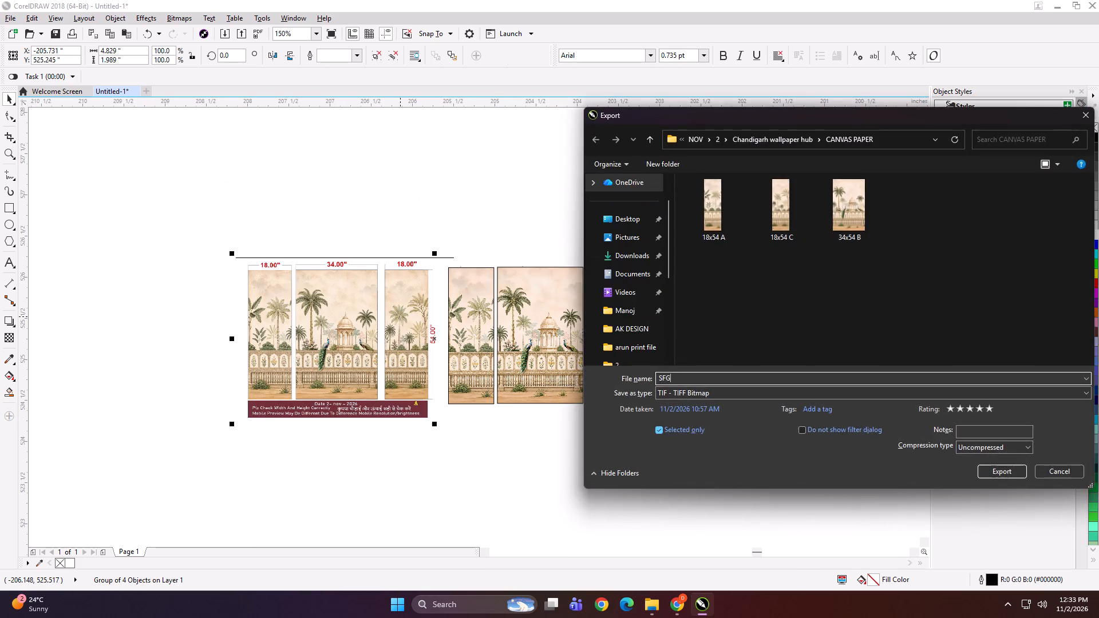
pyautogui.press('Return')
pyautogui.press('Return')
# Delete the exported pavilion preview group from the page.
pyautogui.press('Delete')
# Resize the standalone sepia jungle image to 18+39+18 inches wide and 54 inches high.
pyautogui.press('F4')
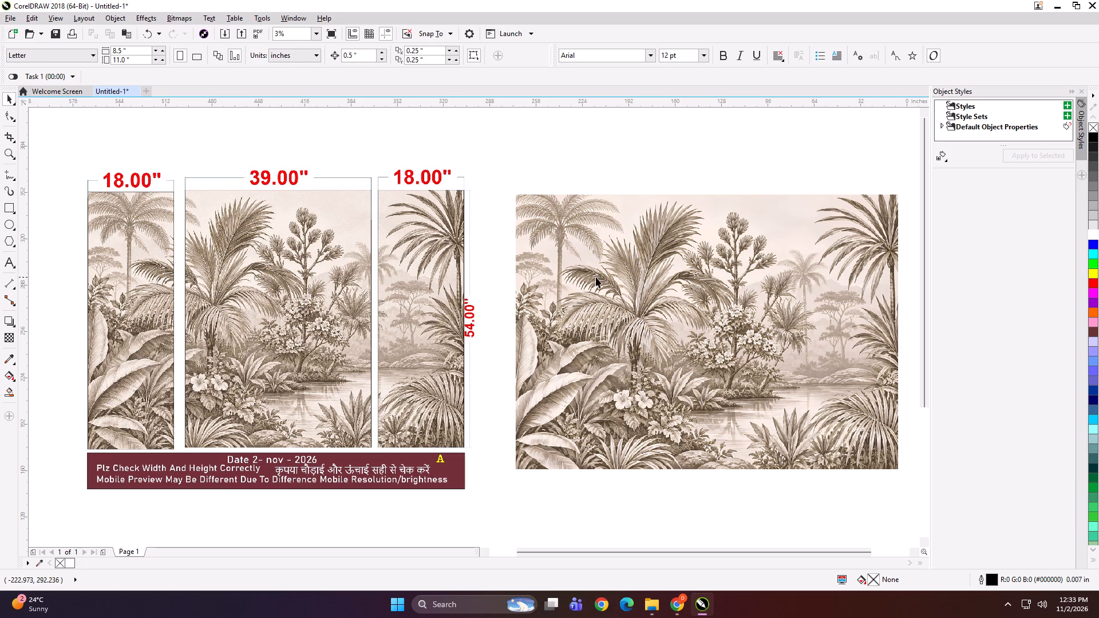
pyautogui.click(596, 277)
pyautogui.moveTo(133, 51); pyautogui.dragTo(86, 54)
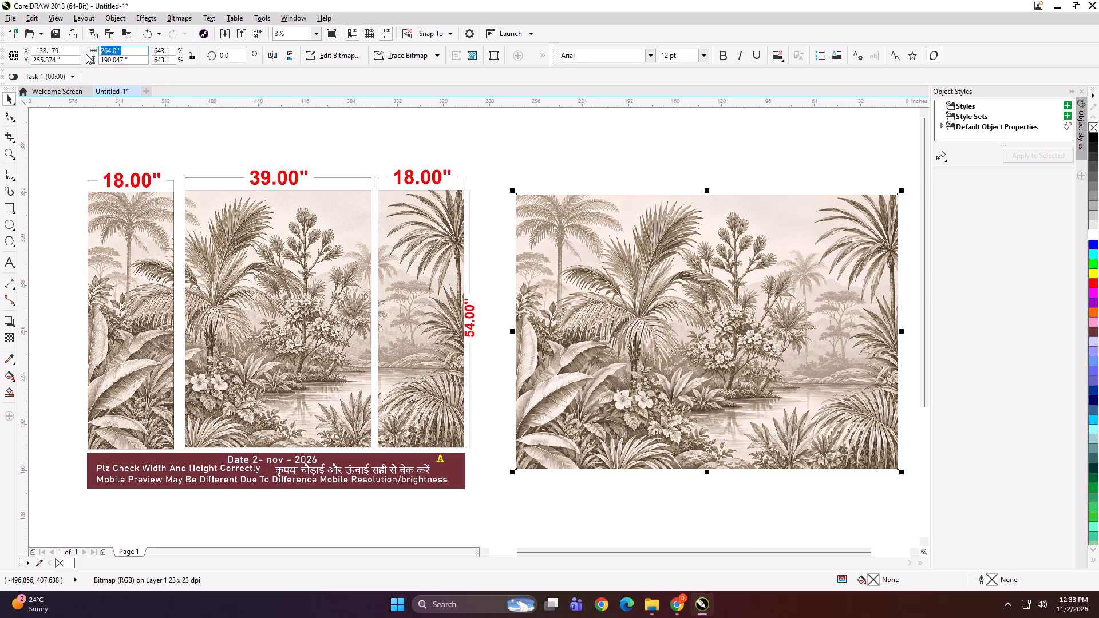
pyautogui.write('18+39+18')
pyautogui.press('Tab')
pyautogui.write('54')
pyautogui.press('Return')
# Create a rectangle matching the resized jungle image and set its width to 18 inches.
pyautogui.keyDown('shift'); pyautogui.doubleClick(7, 208); pyautogui.keyUp('shift')
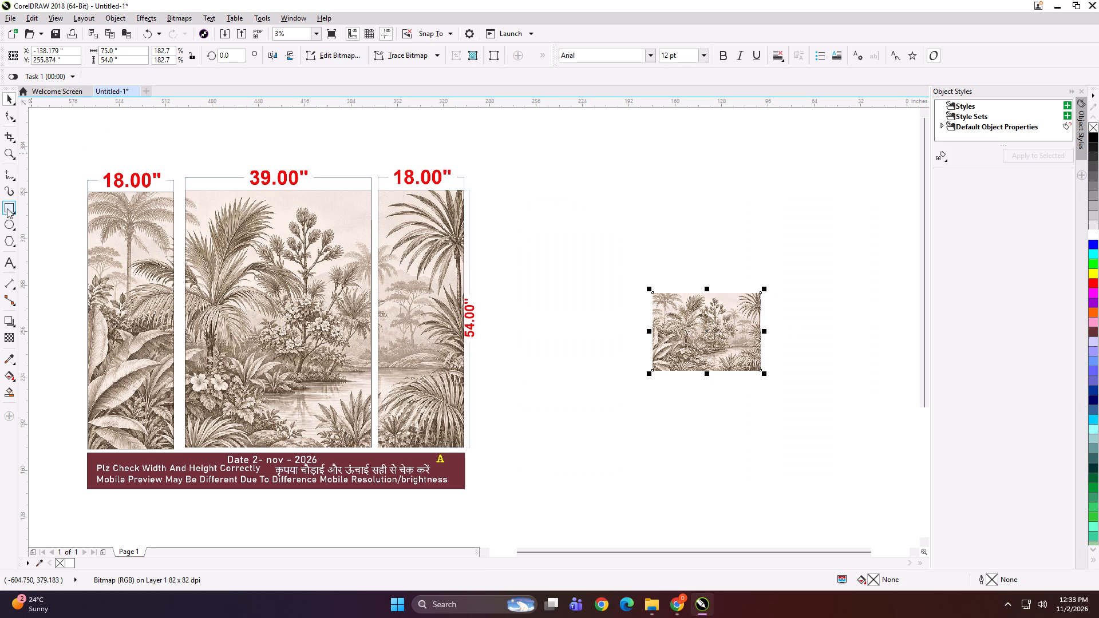
pyautogui.hotkey('shift', 'space')
pyautogui.moveTo(130, 52); pyautogui.dragTo(52, 56)
pyautogui.write('18')
pyautogui.press('Return')
# Align the 18-inch rectangle to the left edge of the jungle image.
pyautogui.scroll(1, 718, 350)
pyautogui.keyDown('shift'); pyautogui.click(629, 291); pyautogui.keyUp('shift')
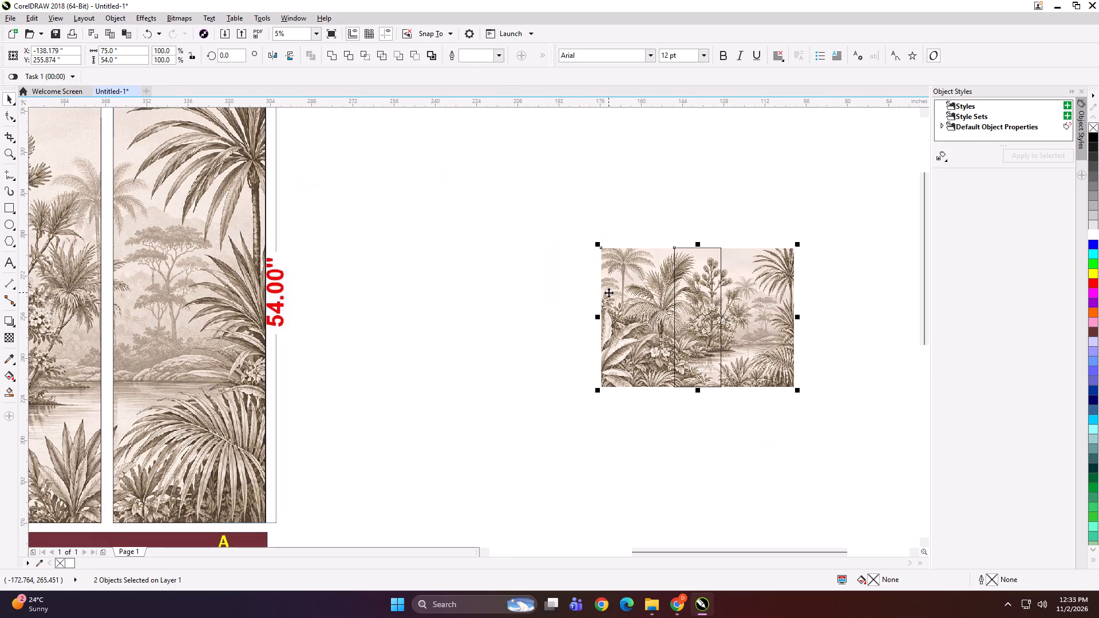
pyautogui.press('l')
pyautogui.click(646, 224)
# Duplicate the 18-inch rectangle and align the copy to the right edge of the jungle image.
pyautogui.moveTo(659, 216); pyautogui.dragTo(546, 423)
pyautogui.press('+')
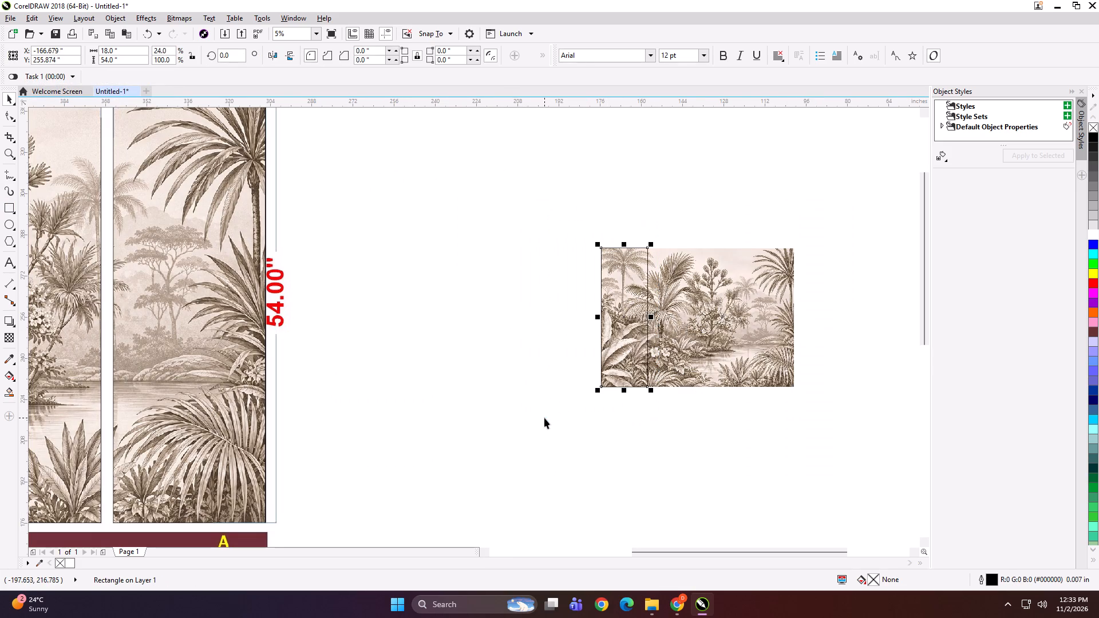
pyautogui.keyDown('shift'); pyautogui.click(711, 330); pyautogui.keyUp('shift')
pyautogui.press('r')
pyautogui.click(699, 203)
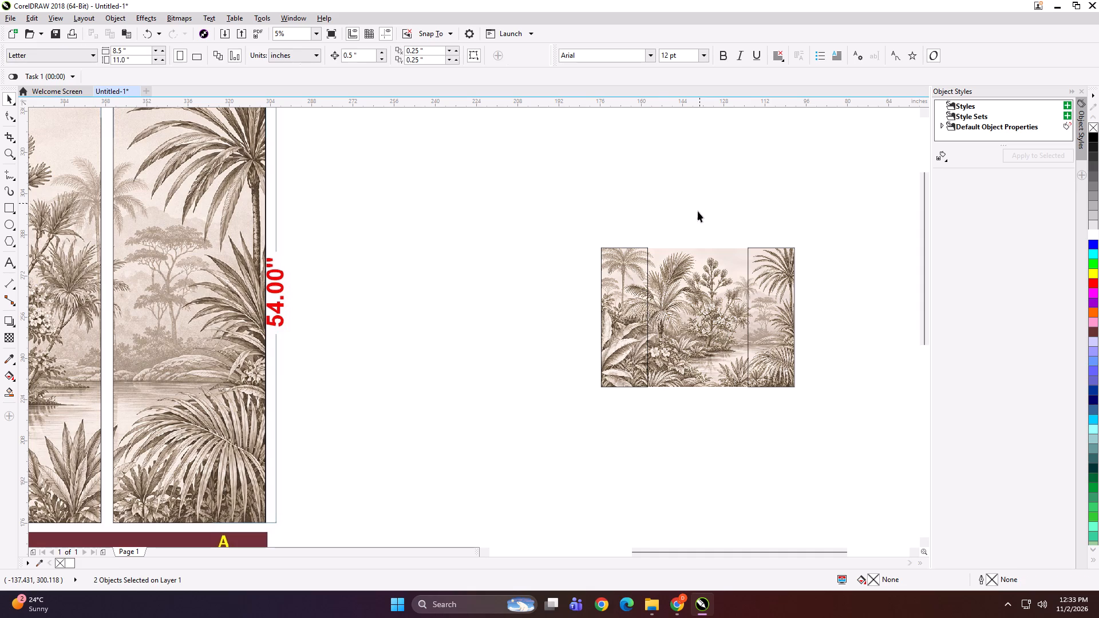
# Make a mirrored copy of the left rectangle beside it and widen it to 39 inches, filling the middle.
pyautogui.click(619, 312)
pyautogui.moveTo(596, 318); pyautogui.dragTo(665, 319)
pyautogui.keyDown('ctrl'); pyautogui.rightClick(665, 319); pyautogui.keyUp('ctrl')
pyautogui.moveTo(698, 317); pyautogui.dragTo(750, 316)
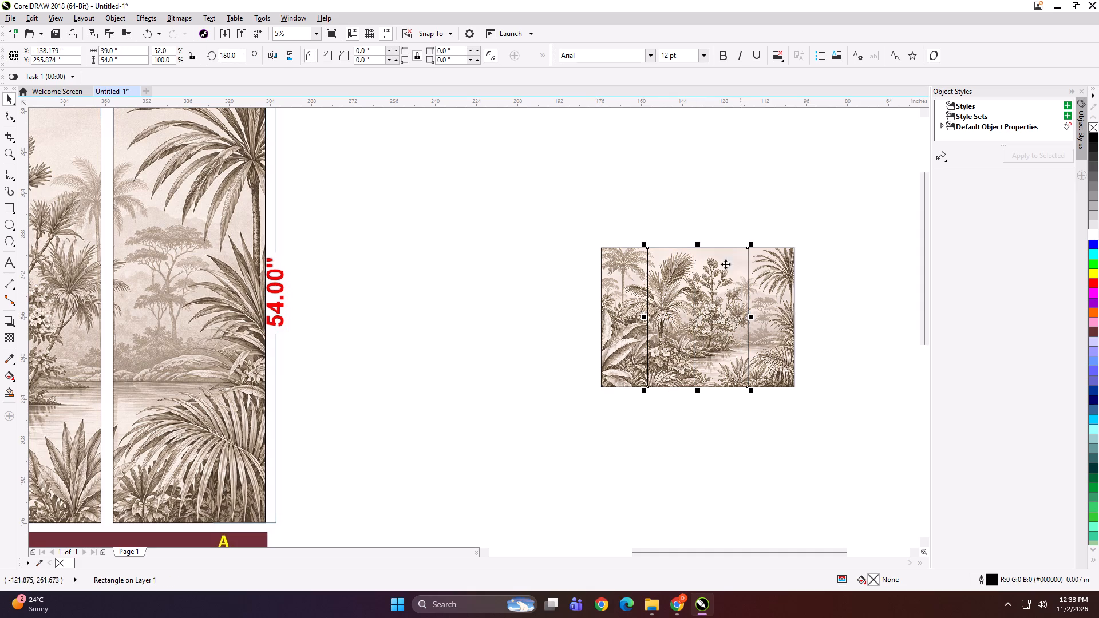
pyautogui.click(695, 207)
# Group the three panel rectangles over the jungle image.
pyautogui.click(622, 287)
pyautogui.keyDown('shift'); pyautogui.click(675, 283); pyautogui.keyUp('shift')
pyautogui.keyDown('shift'); pyautogui.click(776, 293); pyautogui.keyUp('shift')
pyautogui.scroll(-1, 686, 303)
pyautogui.hotkey('ctrl', 'g')
pyautogui.click(685, 255)
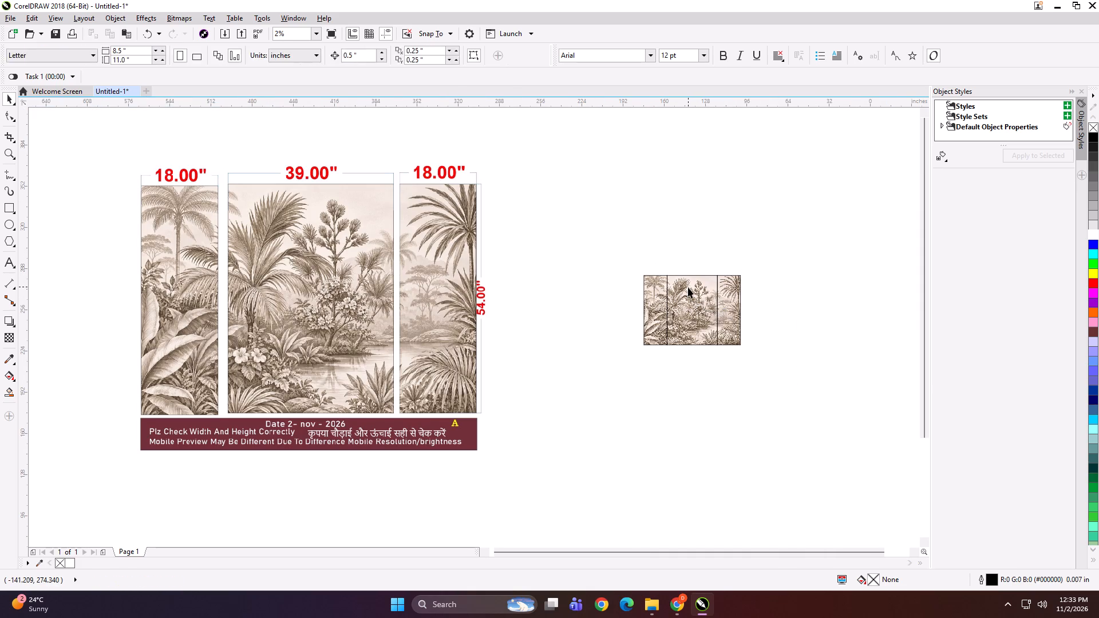
# PowerClip the jungle image into the grouped panel rectangles.
pyautogui.keyDown('alt'); pyautogui.click(688, 287); pyautogui.keyUp('alt')
pyautogui.hotkey('shift', 'Return')
pyautogui.click(688, 287)
# Ungroup the PowerClip group into separate panels.
pyautogui.hotkey('ctrl', 'u')
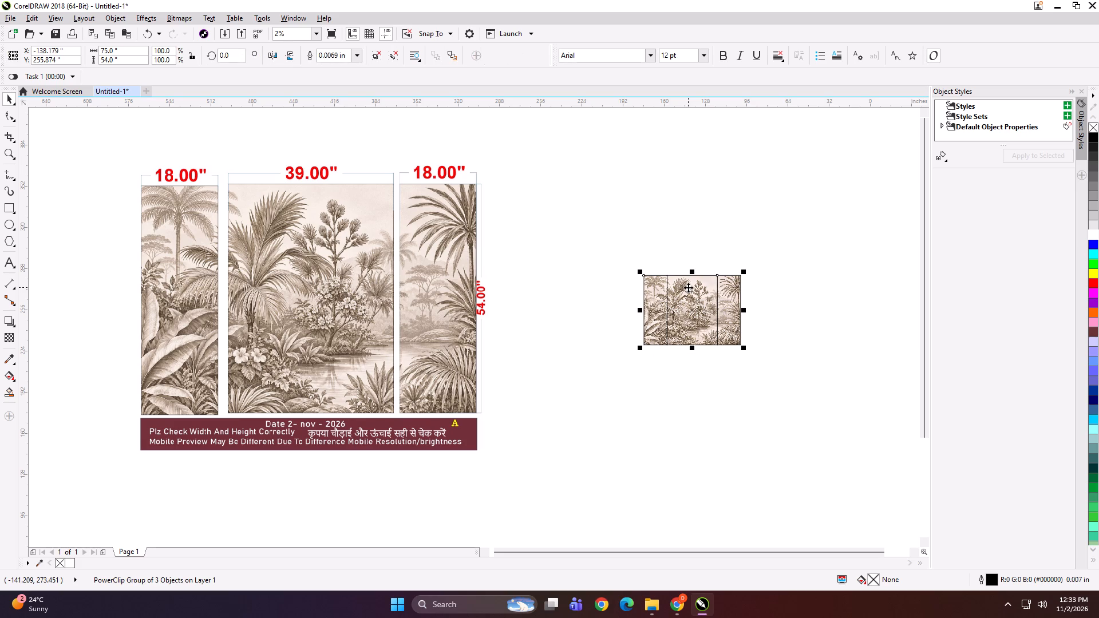
pyautogui.hotkey('ctrl', 'u')
pyautogui.hotkey('ctrl', 'u')
# Shift the middle and right jungle panels about 2 inches away from the left panel.
pyautogui.click(661, 249)
pyautogui.moveTo(659, 249); pyautogui.dragTo(787, 375)
pyautogui.press('Right')
pyautogui.press('Right')
pyautogui.press('Right')
pyautogui.press('Right')
# Shift the right jungle panel about 2 inches away from the middle panel.
pyautogui.moveTo(688, 249); pyautogui.dragTo(750, 368)
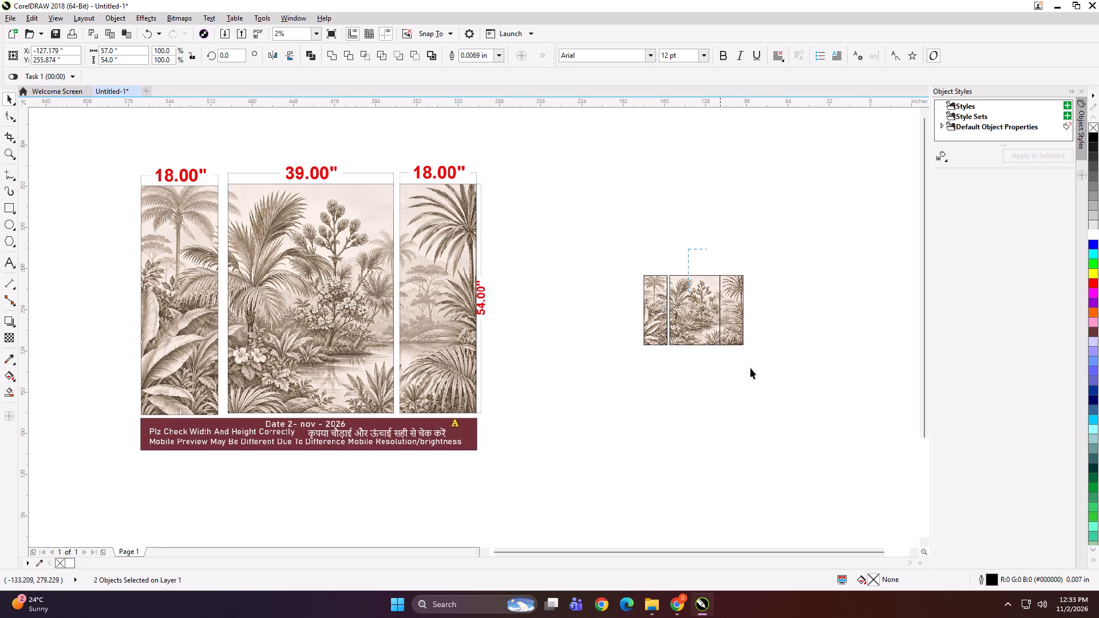
pyautogui.moveTo(750, 368); pyautogui.dragTo(780, 402)
pyautogui.press('Right')
pyautogui.press('Right')
pyautogui.press('Right')
pyautogui.press('Right')
pyautogui.press('Right')
pyautogui.click(768, 241)
pyautogui.moveTo(767, 237); pyautogui.dragTo(691, 399)
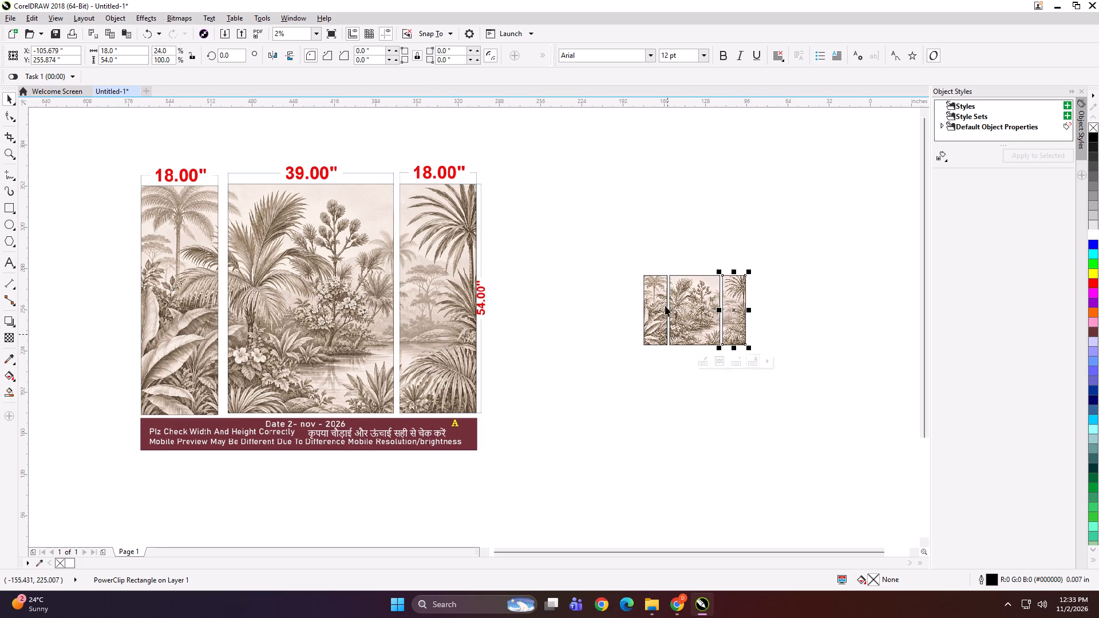
pyautogui.moveTo(694, 243); pyautogui.dragTo(627, 409)
pyautogui.click(697, 318)
pyautogui.click(694, 243)
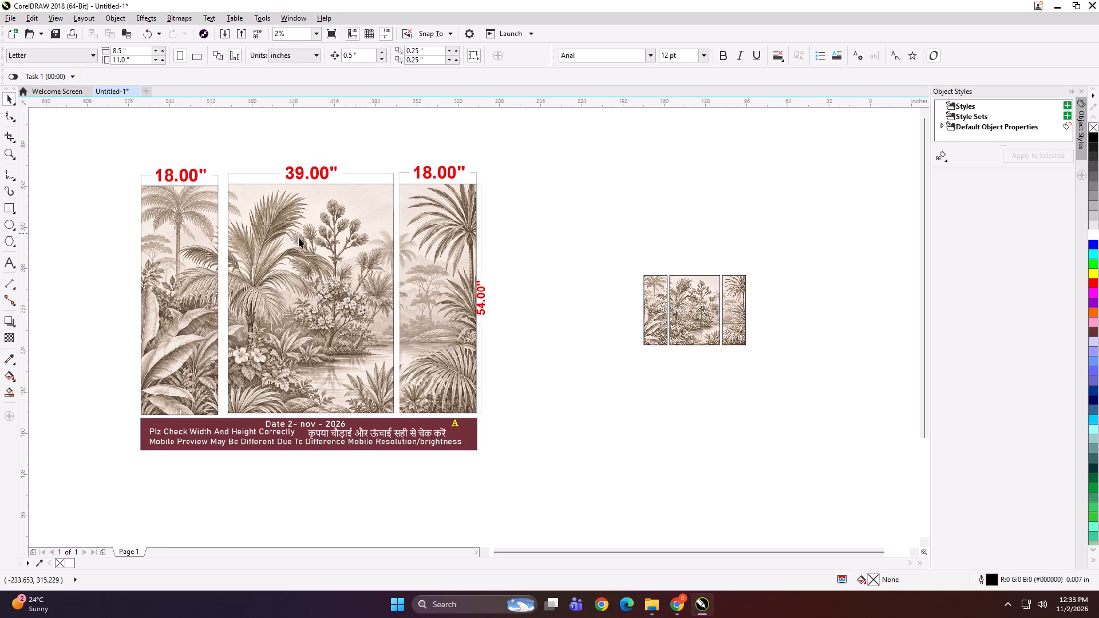
# Add the text labels A, B and C at the top edges of the left, middle and right jungle panels.
pyautogui.click(6, 258)
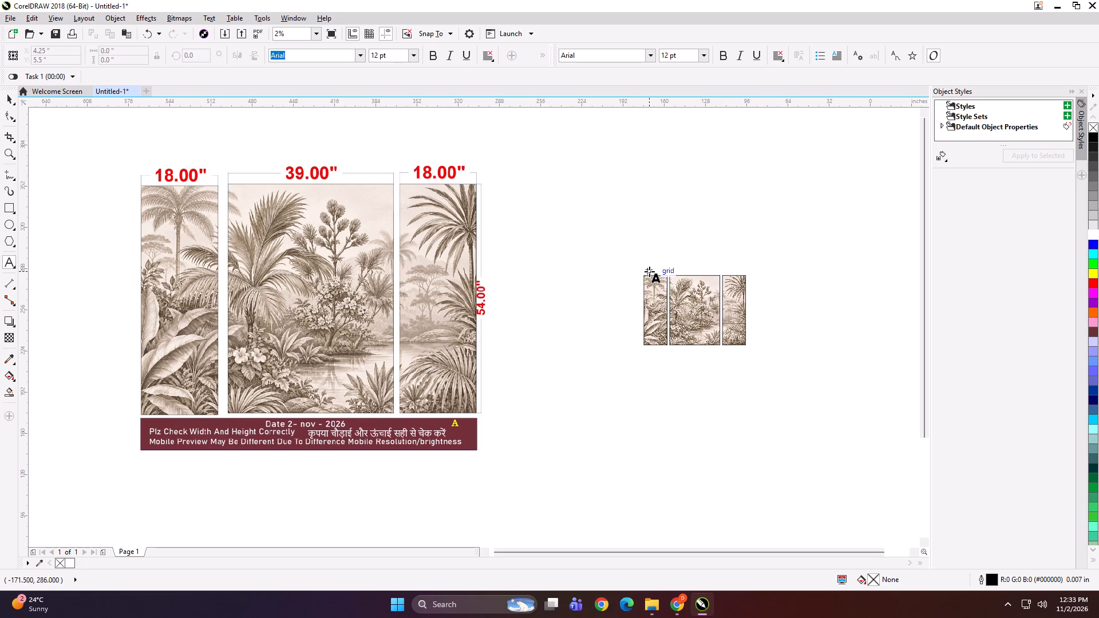
pyautogui.click(652, 274)
pyautogui.press('a')
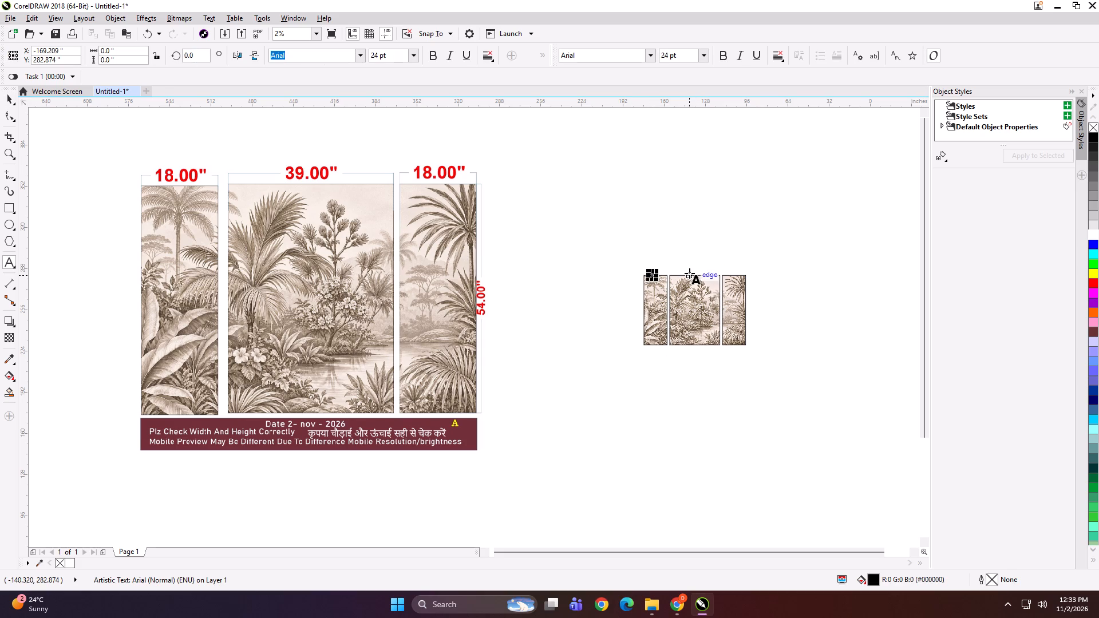
pyautogui.click(689, 273)
pyautogui.press('b')
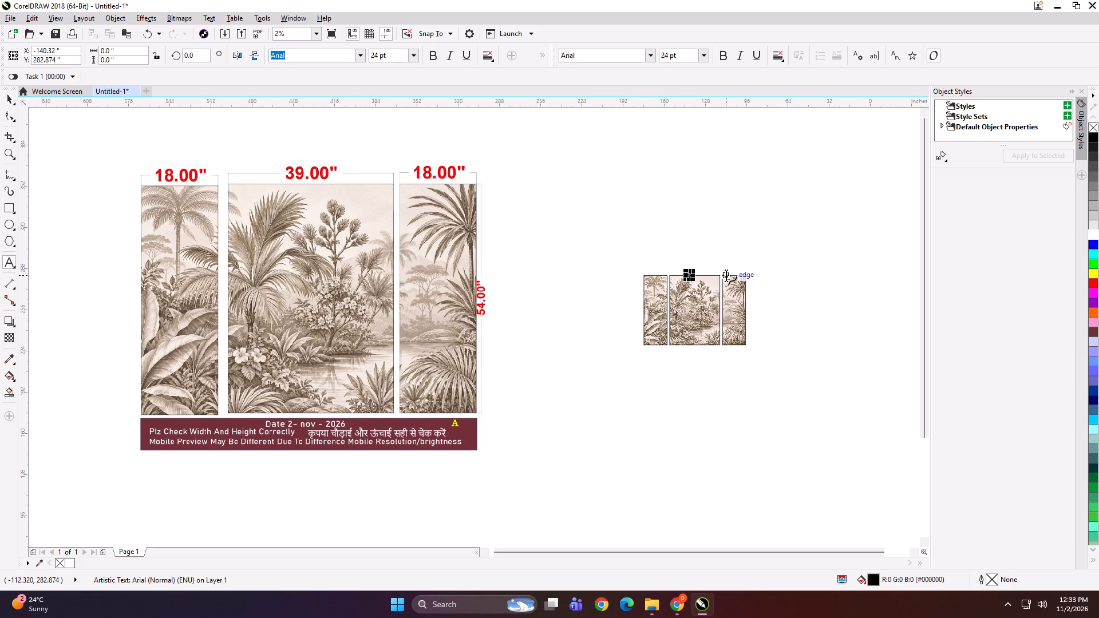
pyautogui.click(726, 274)
pyautogui.press('c')
pyautogui.click(11, 100)
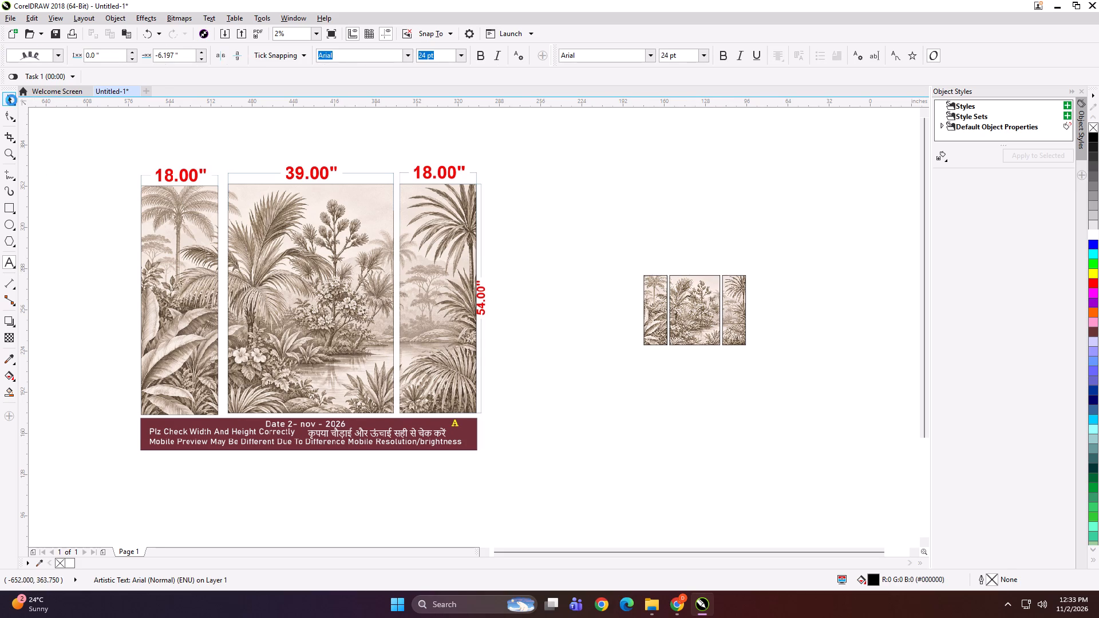
# Group each jungle panel with its own letter label.
pyautogui.keyDown('shift'); pyautogui.click(741, 310); pyautogui.keyUp('shift')
pyautogui.hotkey('ctrl', 'g')
pyautogui.moveTo(733, 253); pyautogui.dragTo(674, 316)
pyautogui.keyDown('shift'); pyautogui.click(682, 300); pyautogui.keyUp('shift')
pyautogui.hotkey('ctrl', 'g')
pyautogui.moveTo(682, 245); pyautogui.dragTo(615, 367)
pyautogui.hotkey('ctrl', 'g')
# Export the left jungle panel as a TIFF named 18x54 A, with an extra space before the A.
pyautogui.hotkey('ctrl', 'e')
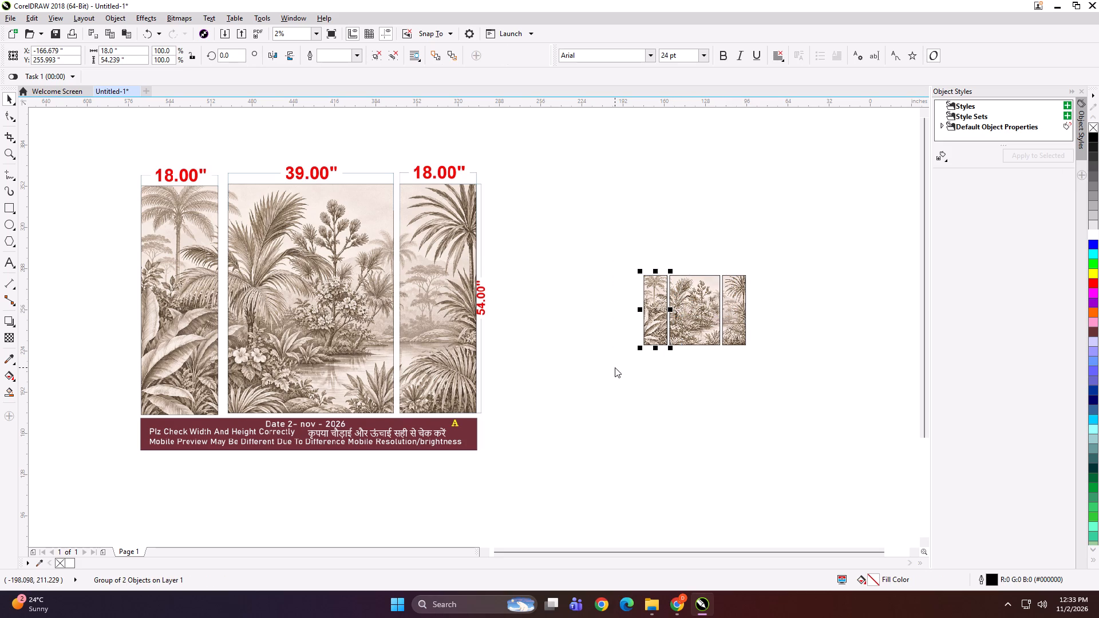
pyautogui.write('18x54 A')
pyautogui.press('space')
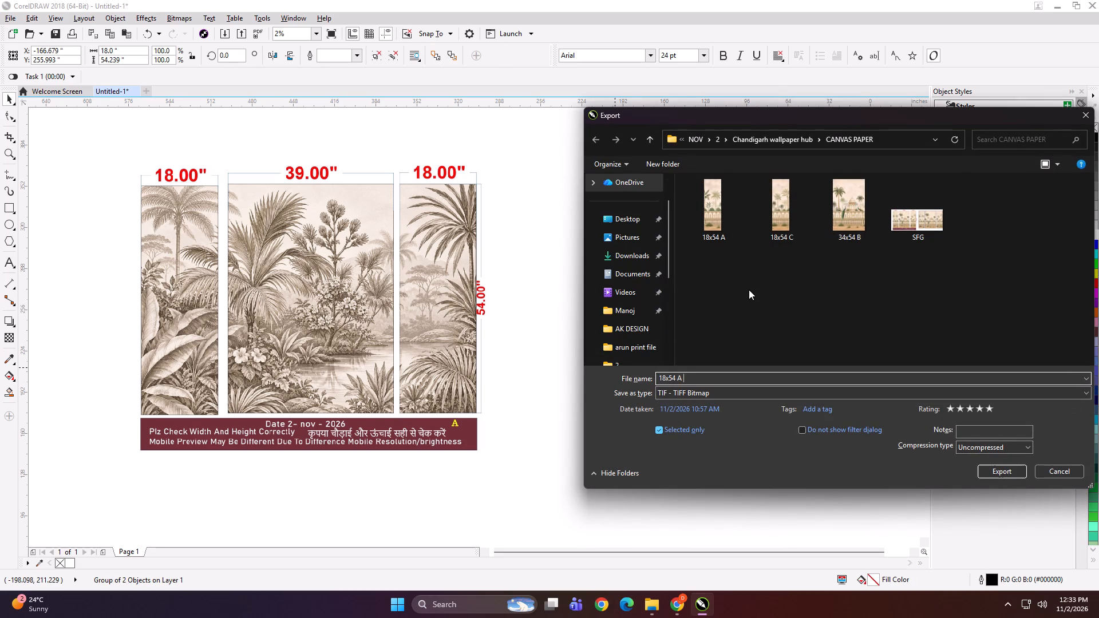
pyautogui.press('BackSpace')
pyautogui.press('BackSpace')
pyautogui.press('space')
pyautogui.write('A')
pyautogui.press('Return')
pyautogui.press('Return')
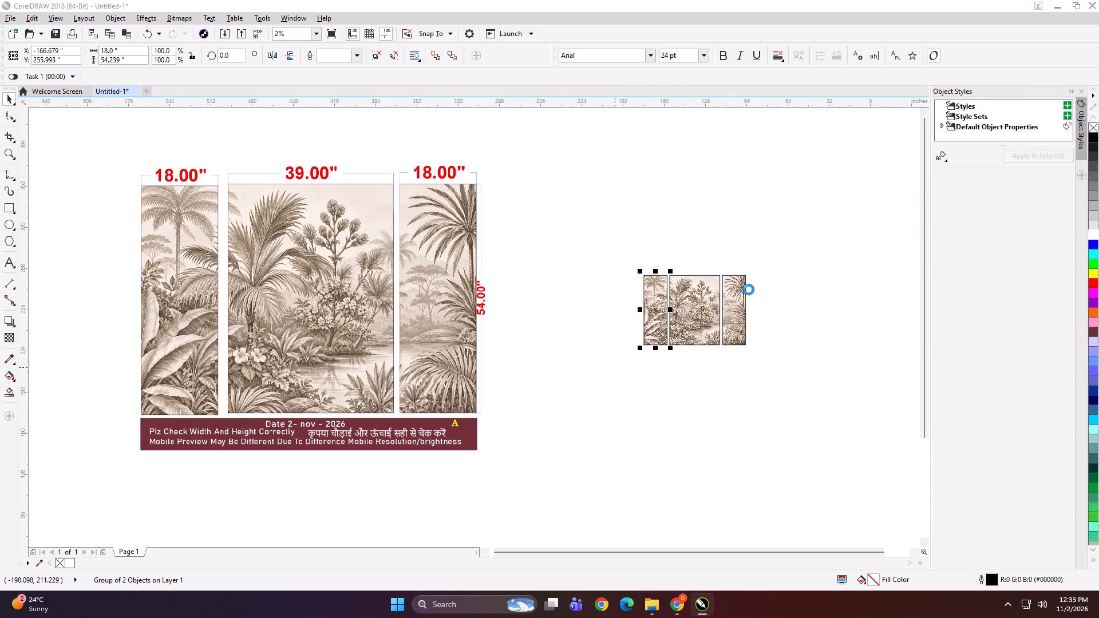
# Export the middle jungle panel as a TIFF named 39x54 B.
pyautogui.click(707, 287)
pyautogui.hotkey('ctrl', 'e')
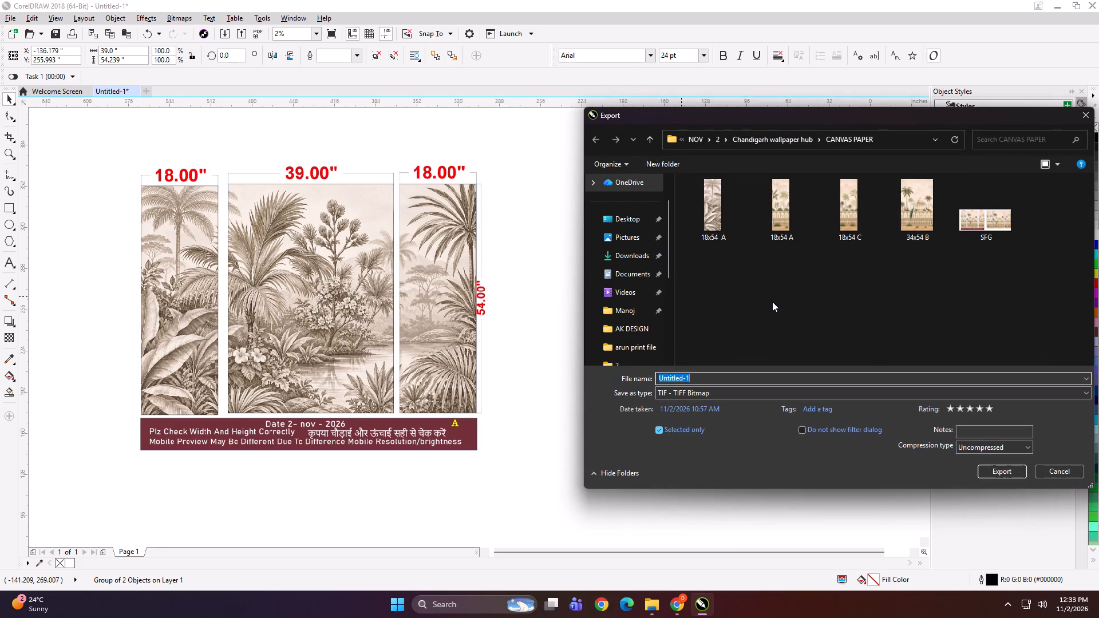
pyautogui.write('39x54')
pyautogui.press('space')
pyautogui.press('b')
pyautogui.press('Return')
pyautogui.press('Return')
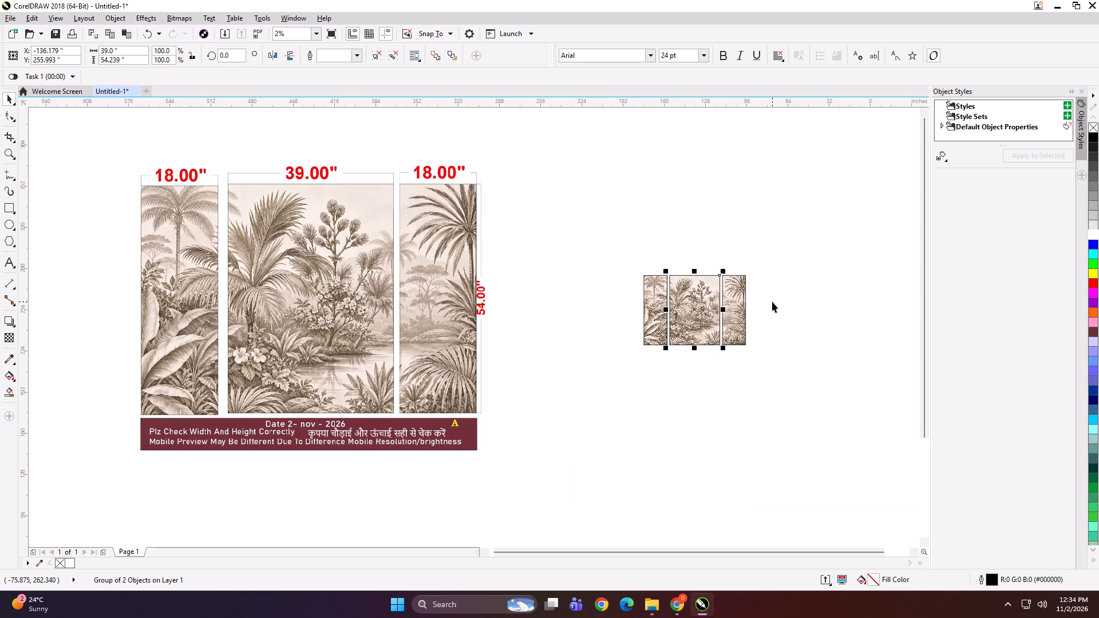
# Export the right jungle panel with its label as a TIFF named 18x54 D.
pyautogui.moveTo(769, 232); pyautogui.dragTo(690, 443)
pyautogui.hotkey('ctrl', 'e')
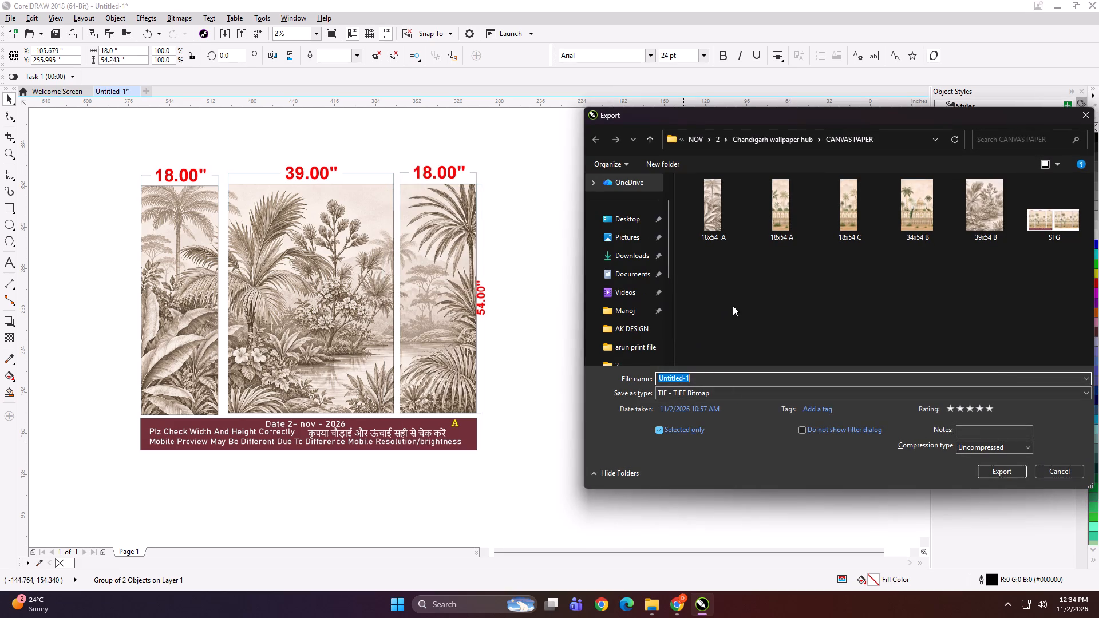
pyautogui.write('1x54')
pyautogui.press('space')
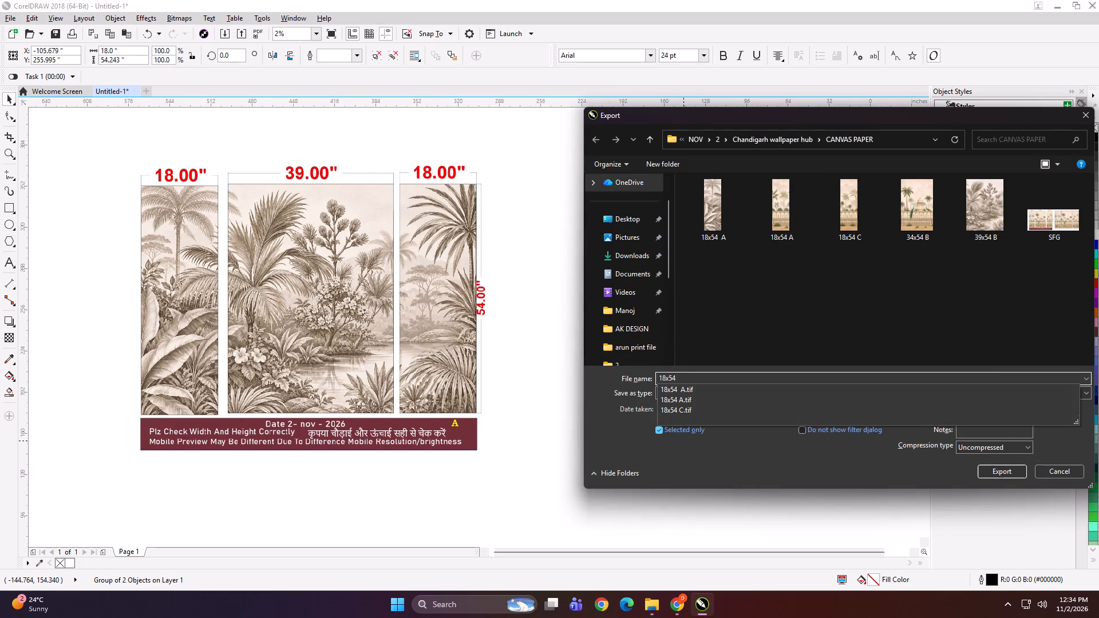
pyautogui.press('d')
pyautogui.press('Return')
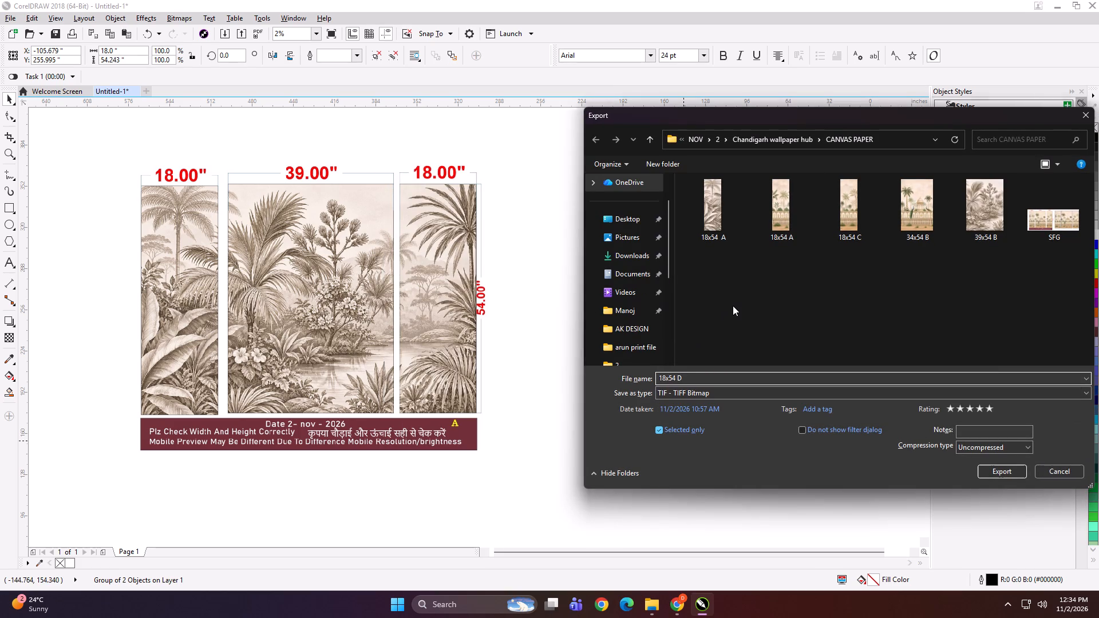
pyautogui.press('Return')
# Enlarge the three jungle panels together to about 285 by 196 inches and group them with the dimensioned jungle mockup.
pyautogui.moveTo(780, 209); pyautogui.dragTo(564, 409)
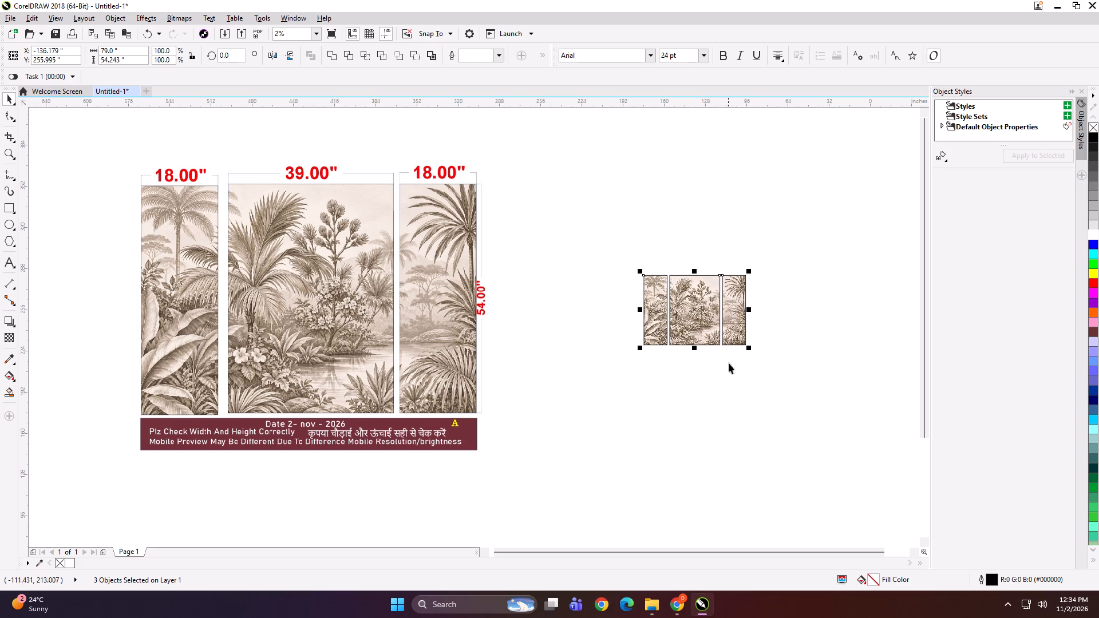
pyautogui.keyDown('shift'); pyautogui.moveTo(751, 351); pyautogui.dragTo(884, 452); pyautogui.keyUp('shift')
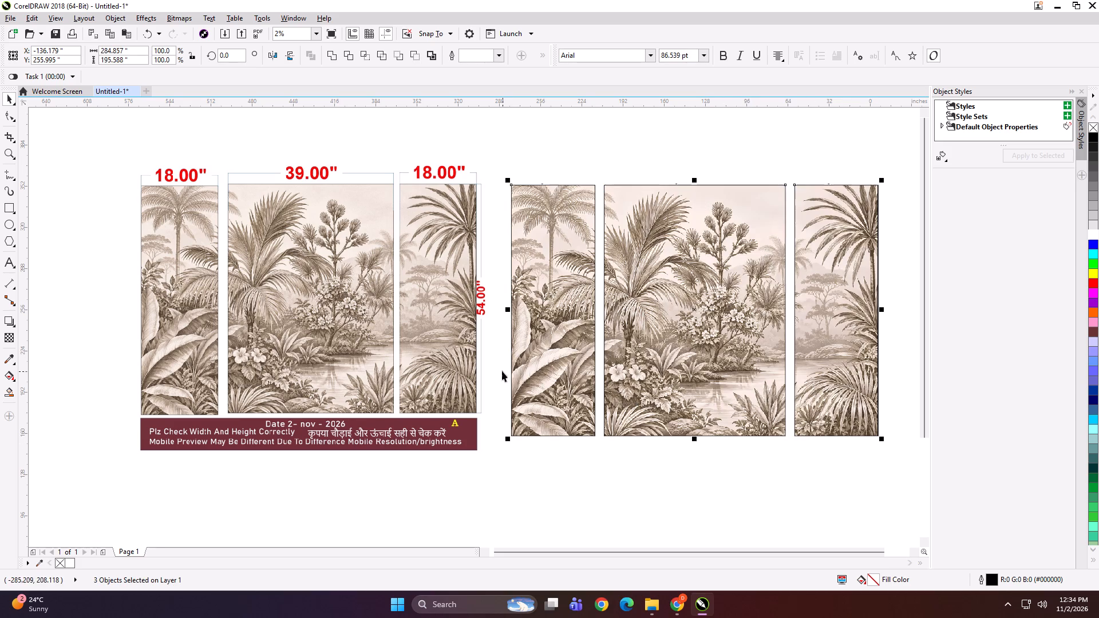
pyautogui.keyDown('shift'); pyautogui.click(432, 341); pyautogui.keyUp('shift')
pyautogui.hotkey('ctrl', 'g')
# Scale the combined jungle preview group down in two passes, to about 8.8 by 3.4 inches and smaller.
pyautogui.keyDown('shift'); pyautogui.moveTo(884, 457); pyautogui.dragTo(603, 370); pyautogui.keyUp('shift')
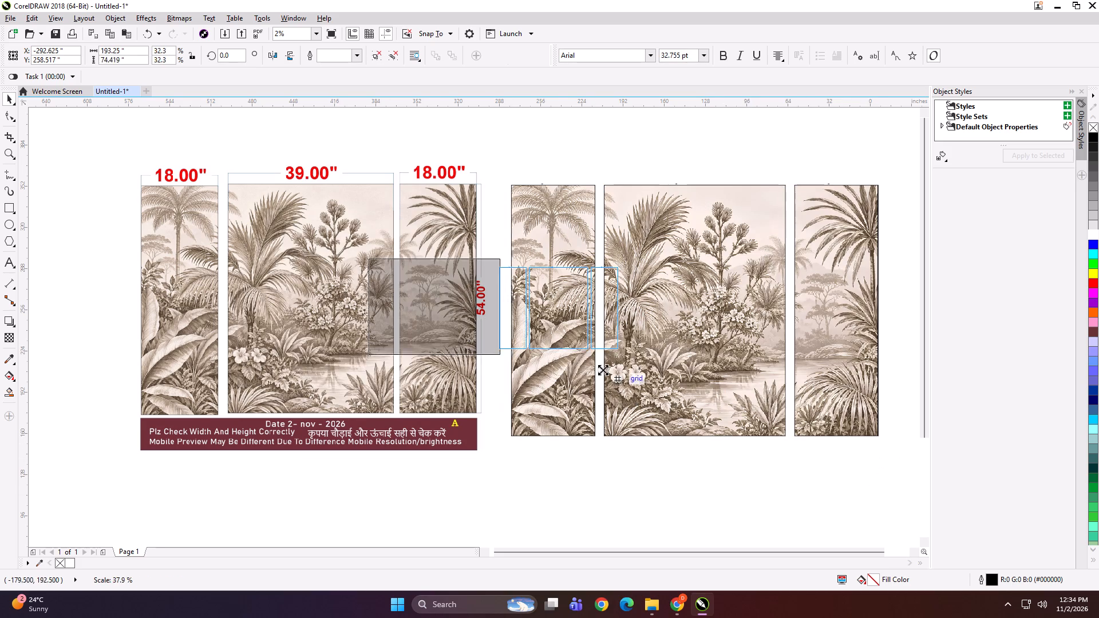
pyautogui.keyDown('shift'); pyautogui.moveTo(603, 370); pyautogui.dragTo(504, 325); pyautogui.keyUp('shift')
pyautogui.scroll(5, 497, 304)
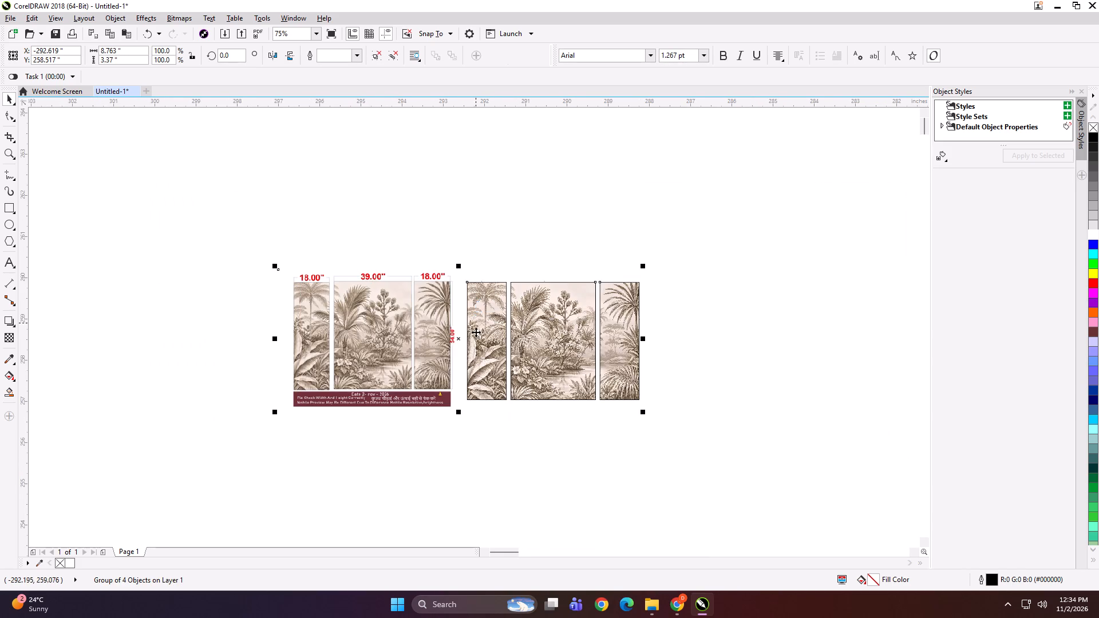
pyautogui.scroll(1, 477, 393)
pyautogui.keyDown('shift'); pyautogui.moveTo(808, 431); pyautogui.dragTo(690, 406); pyautogui.keyUp('shift')
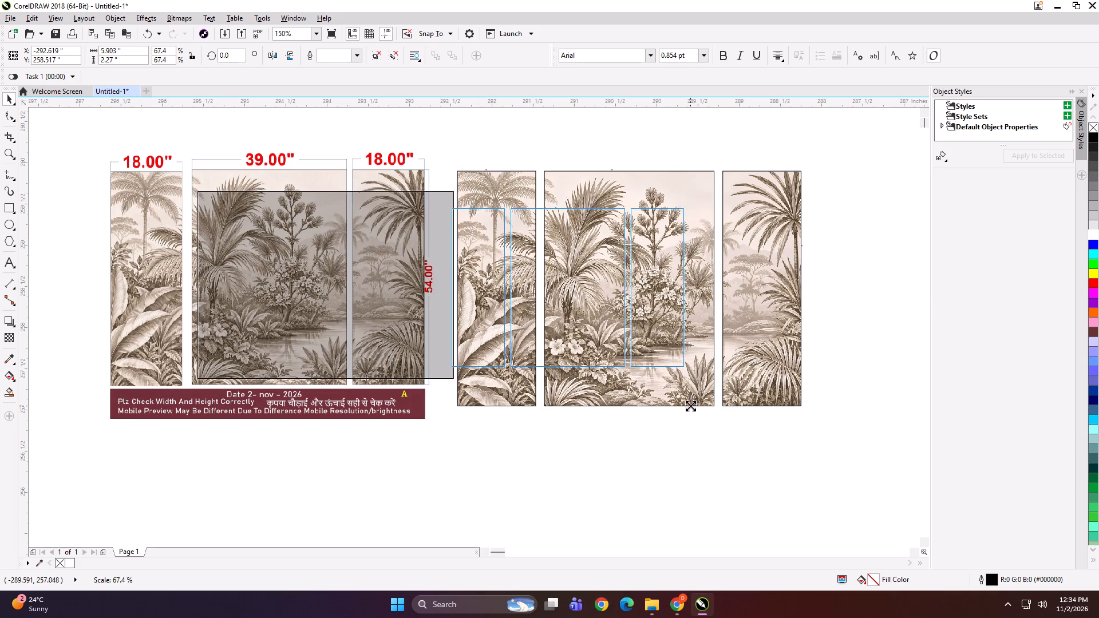
pyautogui.keyDown('shift'); pyautogui.moveTo(690, 406); pyautogui.dragTo(657, 399); pyautogui.keyUp('shift')
# Export the reduced jungle preview group as a TIFF, trying the names SFG and FSG before HH.
pyautogui.hotkey('ctrl', 'e')
pyautogui.write('SFG')
pyautogui.press('Return')
pyautogui.write('FSG')
pyautogui.press('Return')
pyautogui.write('HH')
pyautogui.press('Return')
pyautogui.press('Return')
pyautogui.press('Return')
# Undo the preview scaling and grouping, the labels and the panel splitting, back to the uncut jungle image beside its mockup.
pyautogui.hotkey('ctrl', 'z')
pyautogui.hotkey('ctrl', 'z')
pyautogui.hotkey('ctrl', 'z')
pyautogui.hotkey('ctrl', 'z')
pyautogui.scroll(-2, 648, 399)
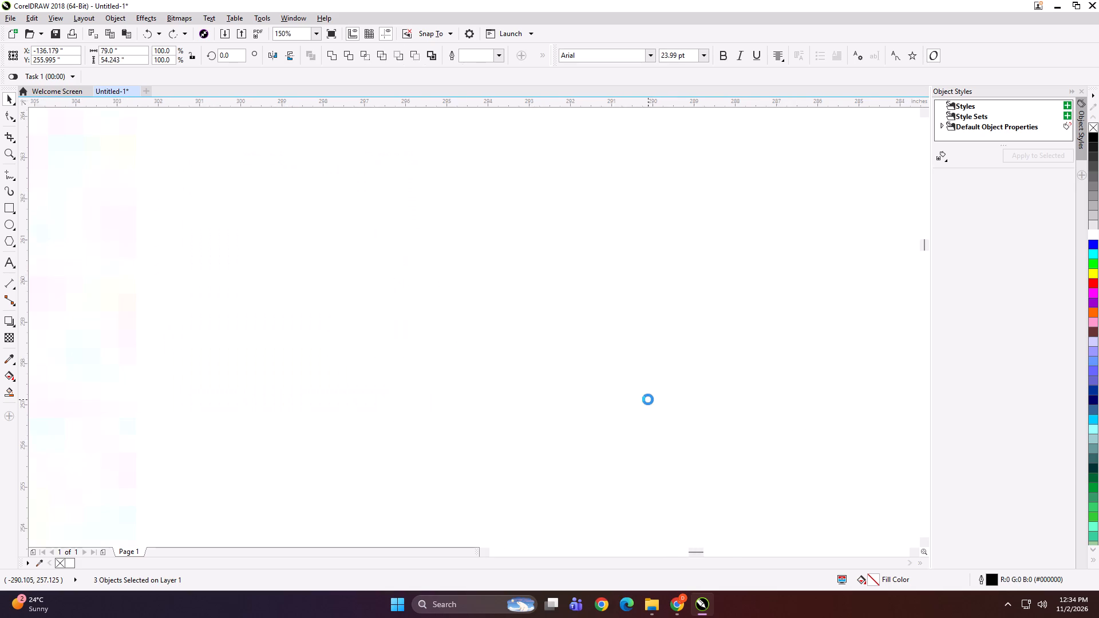
pyautogui.scroll(-2, 648, 399)
pyautogui.hotkey('ctrl', 'z')
pyautogui.hotkey('ctrl', 'z')
pyautogui.hotkey('ctrl', 'z')
pyautogui.hotkey('ctrl', 'z')
pyautogui.hotkey('ctrl', 'z')
pyautogui.scroll(-6, 662, 344)
pyautogui.hotkey('ctrl', 'z')
pyautogui.hotkey('ctrl', 'z')
pyautogui.hotkey('ctrl', 'z')
pyautogui.hotkey('ctrl', 'z')
pyautogui.hotkey('ctrl', 'z')
pyautogui.hotkey('ctrl', 'z')
pyautogui.hotkey('ctrl', 'z')
pyautogui.hotkey('ctrl', 'z')
pyautogui.hotkey('ctrl', 'z')
pyautogui.hotkey('ctrl', 'z')
pyautogui.hotkey('ctrl', 'z')
pyautogui.hotkey('ctrl', 'z')
pyautogui.hotkey('ctrl', 'z')
pyautogui.hotkey('ctrl', 'z')
pyautogui.hotkey('ctrl', 'z')
pyautogui.hotkey('ctrl', 'z')
pyautogui.hotkey('ctrl', 'z')
pyautogui.hotkey('ctrl', 'z')
pyautogui.hotkey('ctrl', 'z')
pyautogui.hotkey('ctrl', 'z')
pyautogui.hotkey('ctrl', 'z')
pyautogui.hotkey('ctrl', 'z')
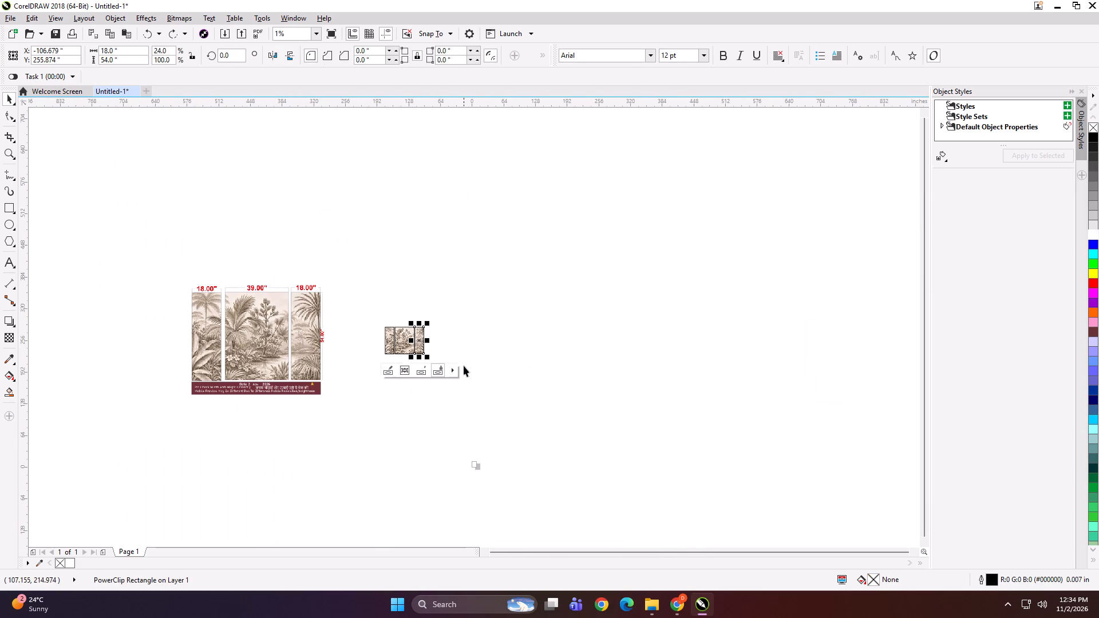
# Select the uncut jungle image, its dimensioned mockup and both smaller palm designs together.
pyautogui.scroll(2, 388, 199)
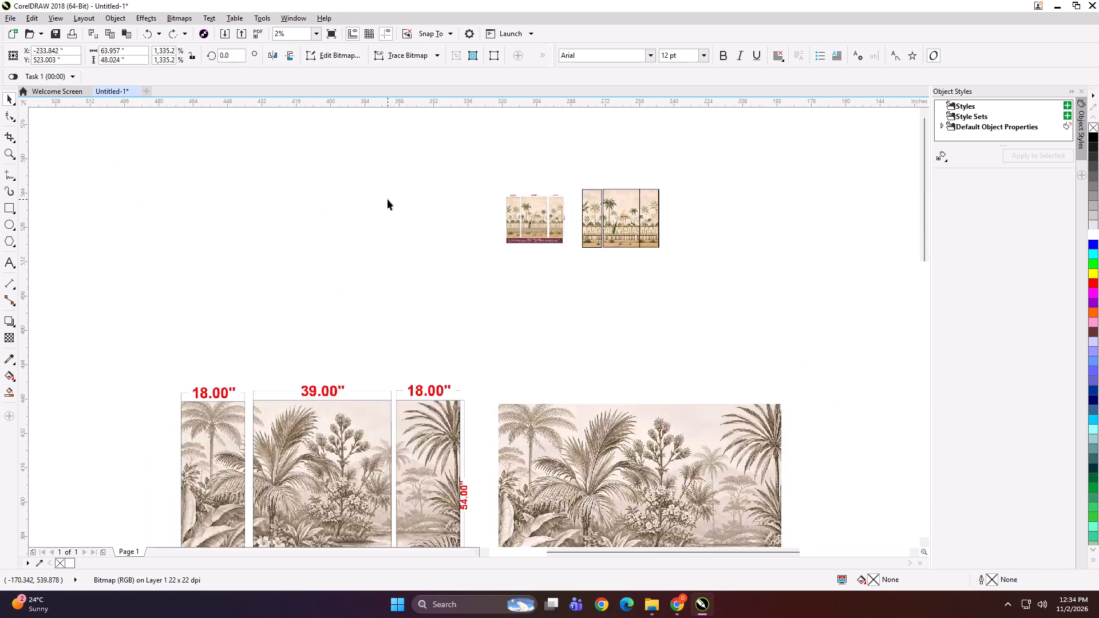
pyautogui.scroll(1, 777, 203)
pyautogui.scroll(-2, 543, 145)
pyautogui.scroll(-2, 409, 219)
pyautogui.moveTo(146, 196); pyautogui.dragTo(594, 517)
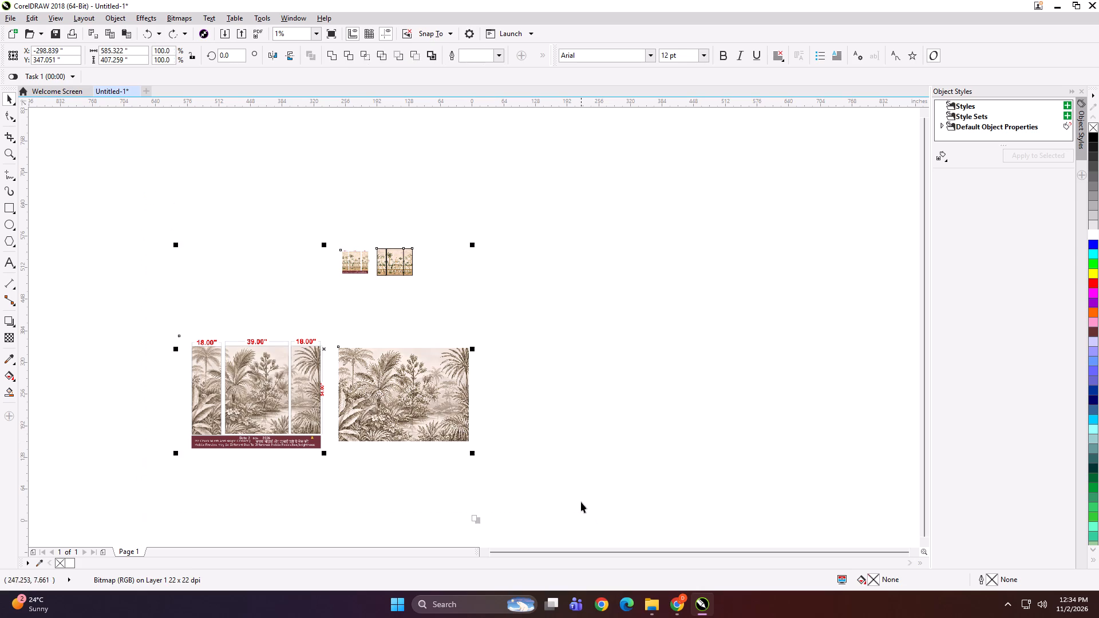
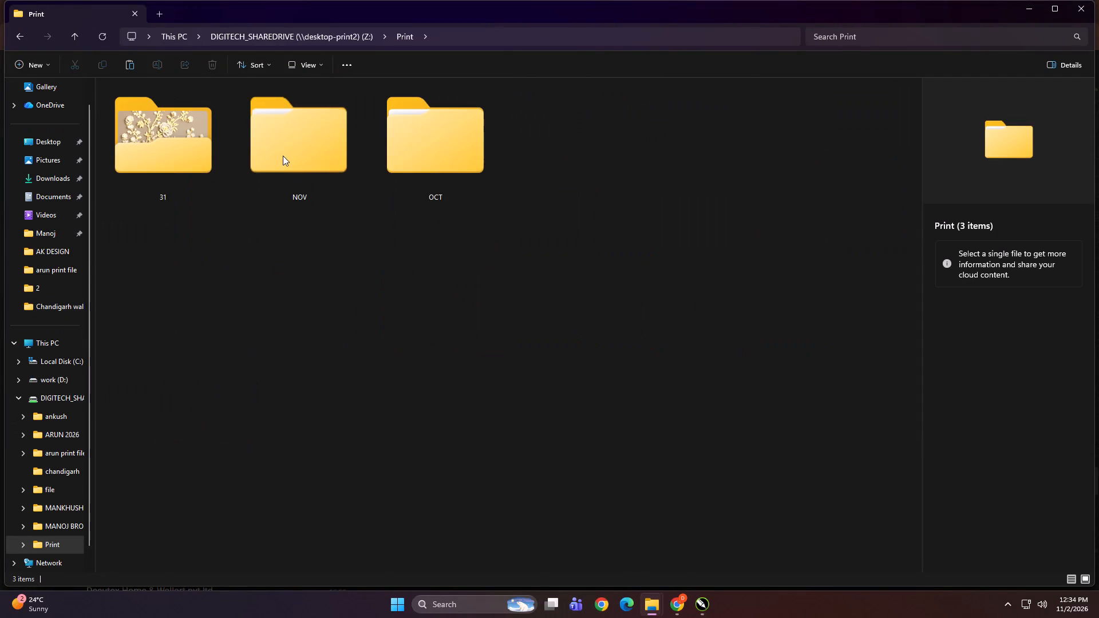
# Open the NOV > 2 folder inside Print on the DIGITECH_SHAREDRIVE (Z:) drive.
pyautogui.doubleClick(283, 155)
pyautogui.doubleClick(369, 156)
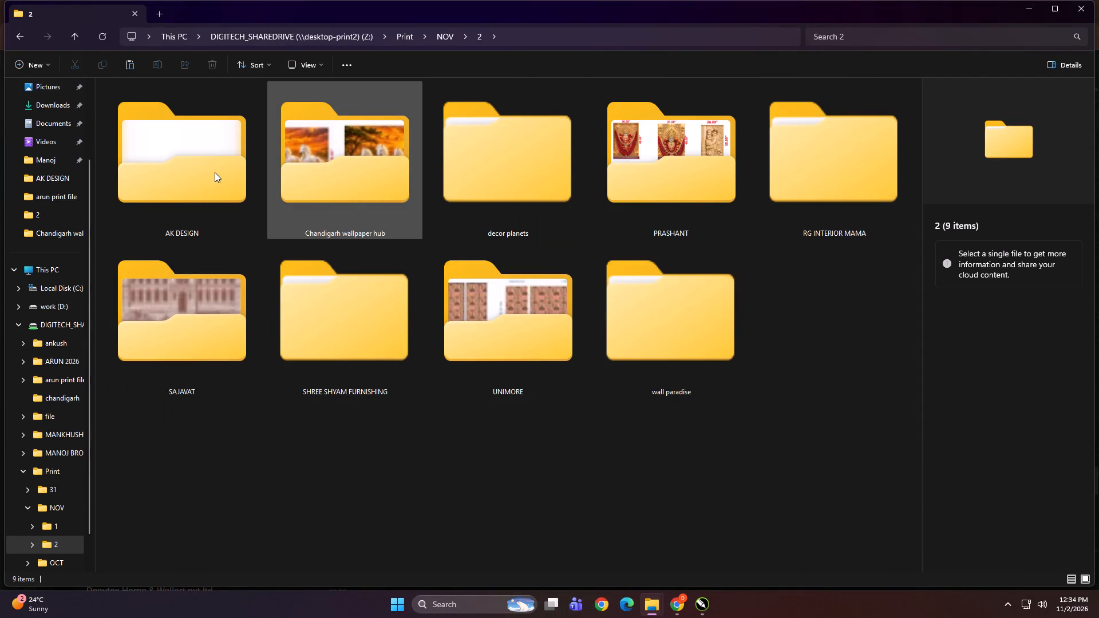
pyautogui.click(455, 500)
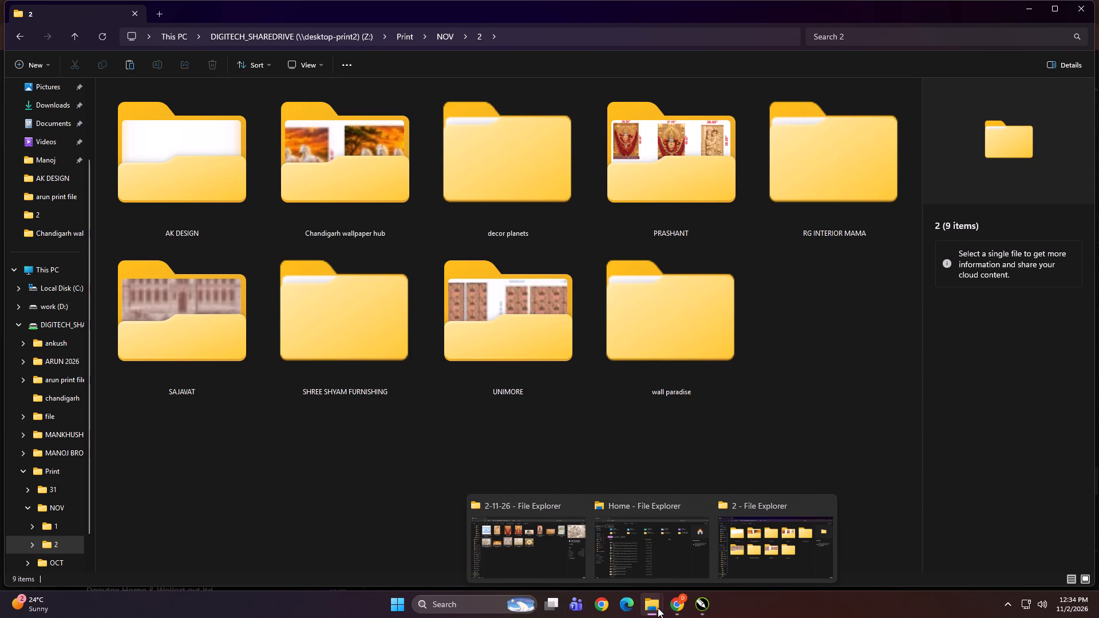
# In a second Explorer window, copy the CANVAS PAPER folder from D: > KD > PRINT FILE > NOV > 2 > Chandigarh wallpaper hub.
pyautogui.click(582, 546)
pyautogui.moveTo(394, 447); pyautogui.dragTo(391, 441)
pyautogui.scroll(4, 52, 388)
pyautogui.click(45, 362)
pyautogui.doubleClick(242, 172)
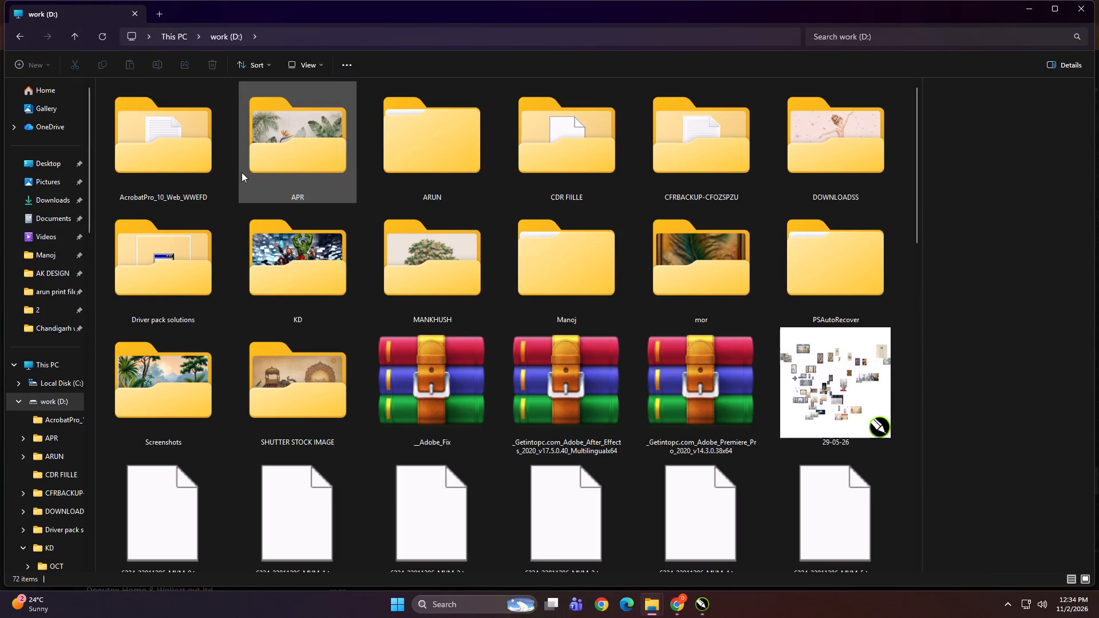
pyautogui.doubleClick(307, 278)
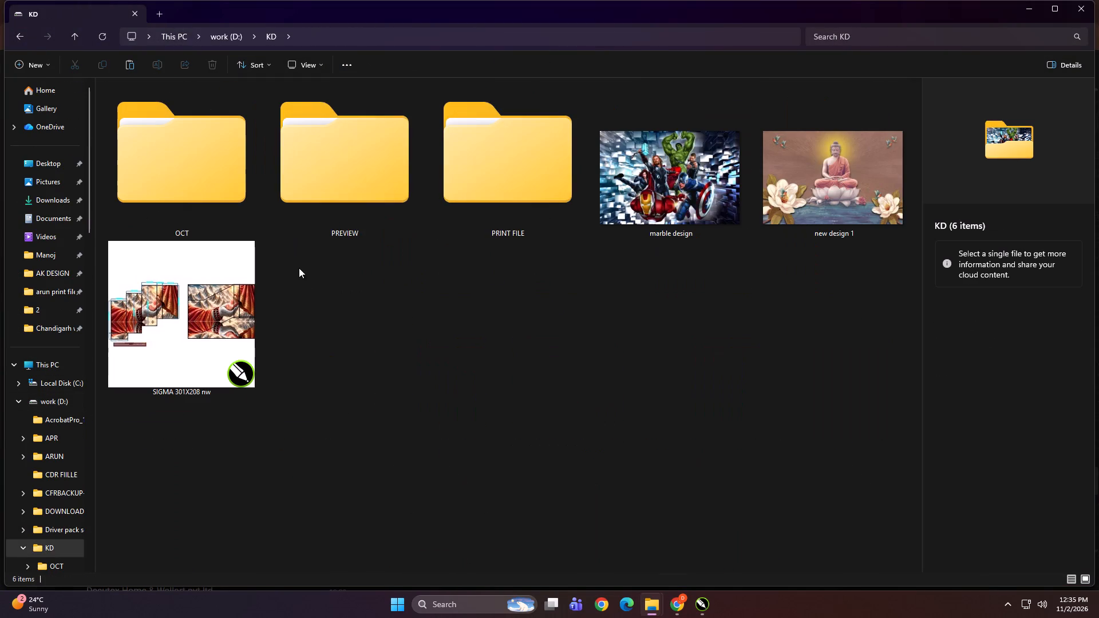
pyautogui.doubleClick(481, 172)
pyautogui.doubleClick(214, 145)
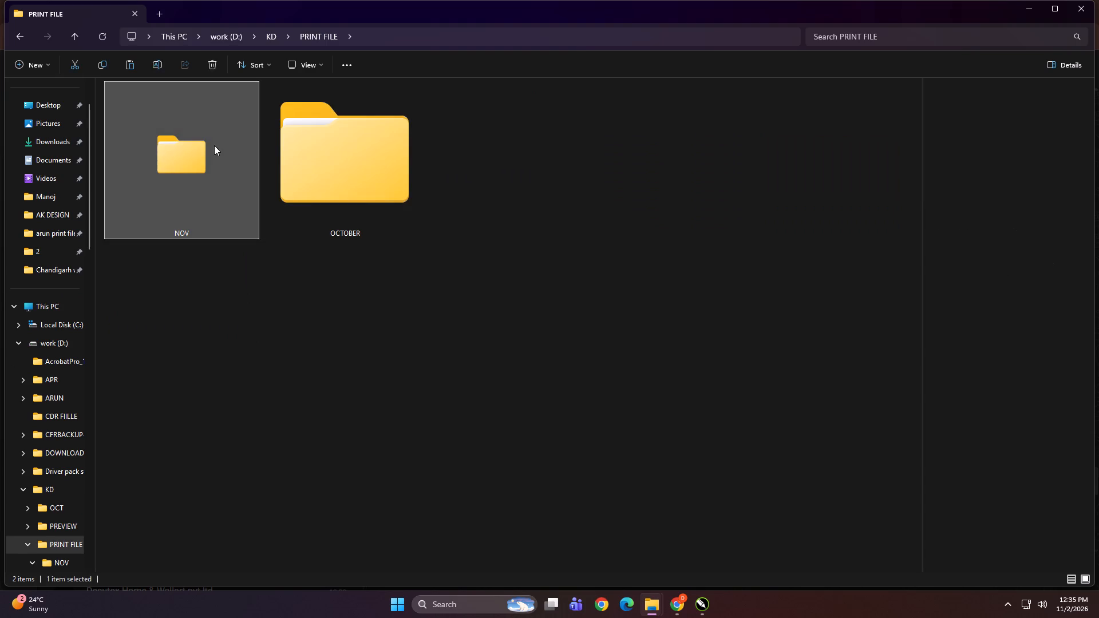
pyautogui.doubleClick(325, 159)
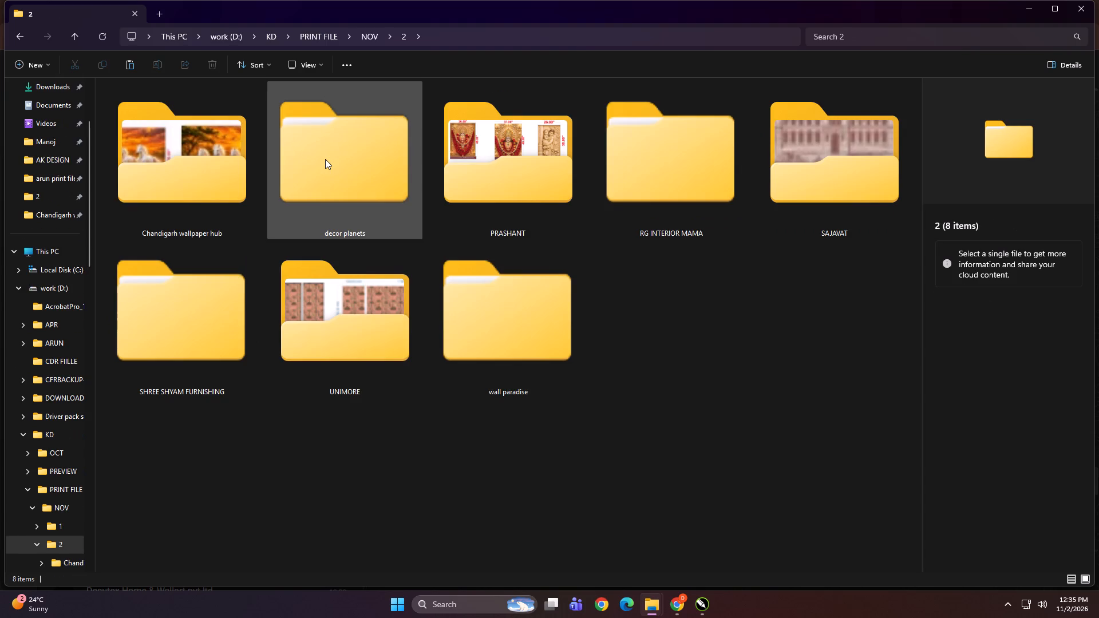
pyautogui.doubleClick(171, 162)
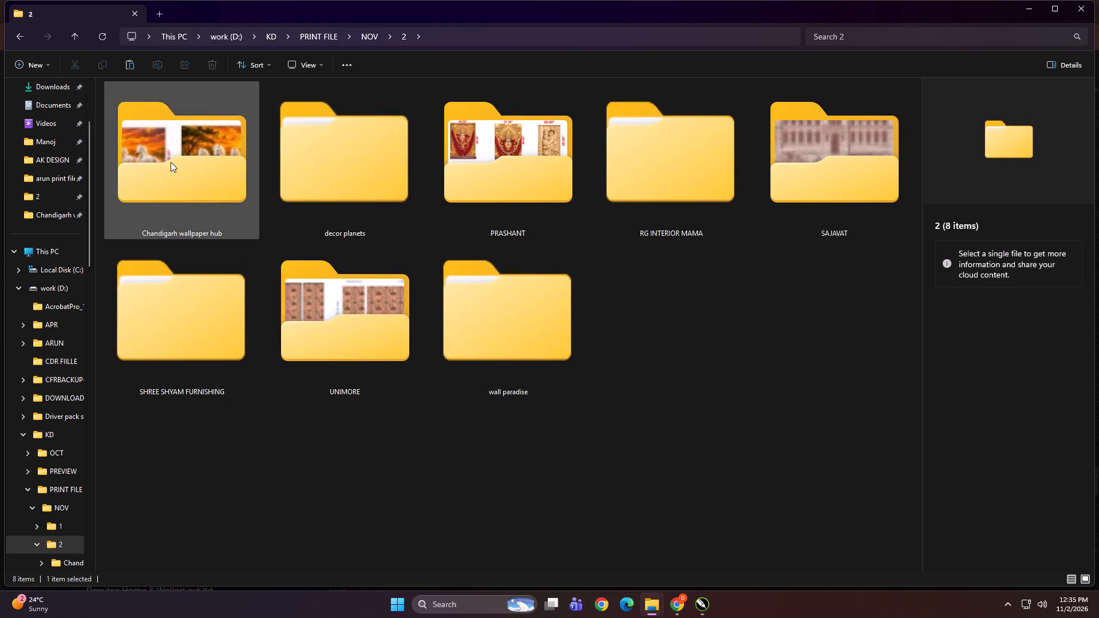
pyautogui.click(263, 120)
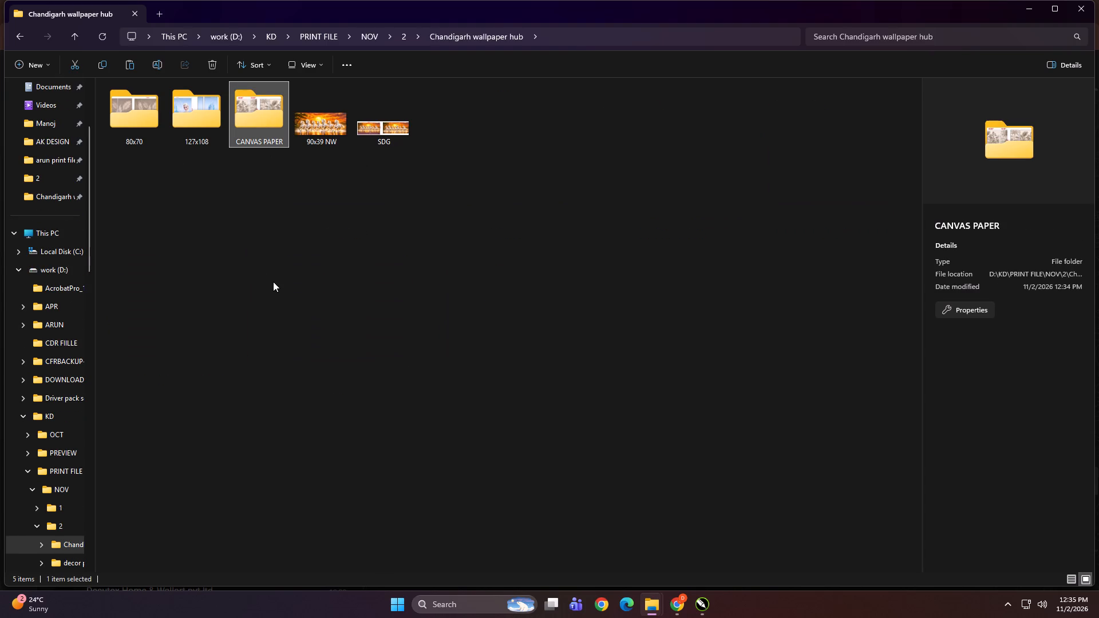
pyautogui.hotkey('ctrl', 'c')
# Paste the CANVAS PAPER folder into Chandigarh wallpaper hub under Print > NOV > 2 on the shared Z: drive.
pyautogui.scroll(5, 68, 350)
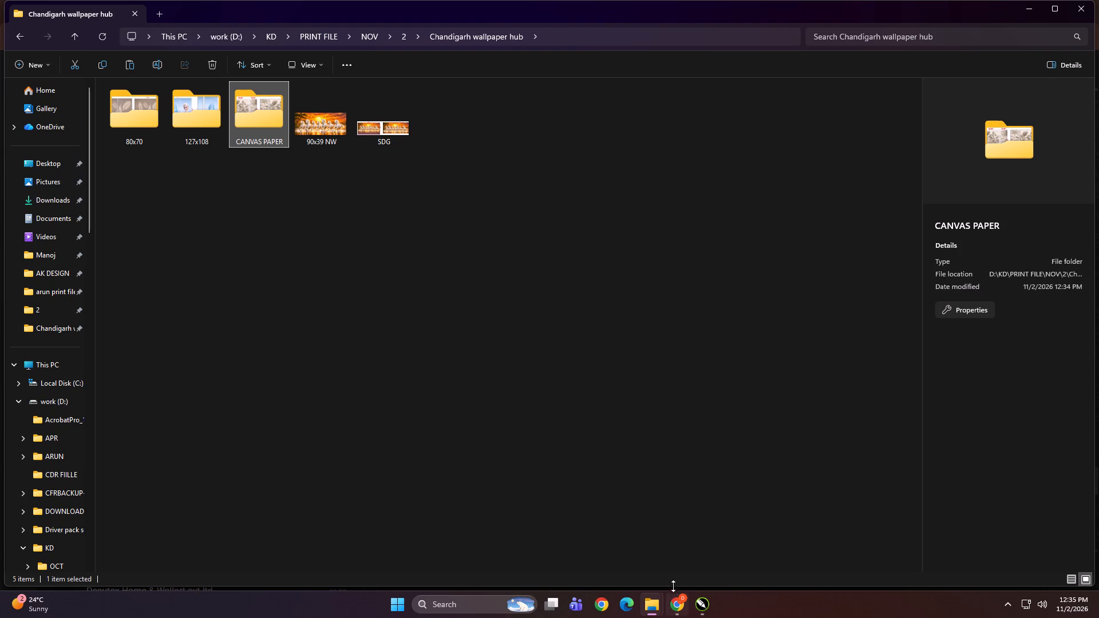
pyautogui.click(658, 613)
pyautogui.click(733, 541)
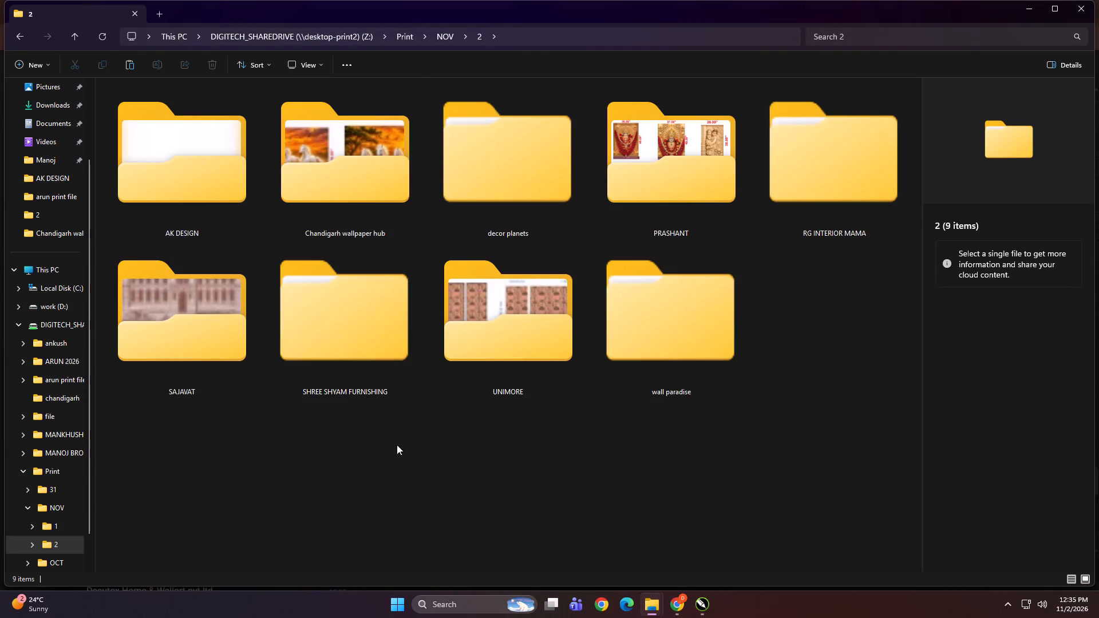
pyautogui.doubleClick(355, 183)
pyautogui.rightClick(365, 283)
pyautogui.click(380, 297)
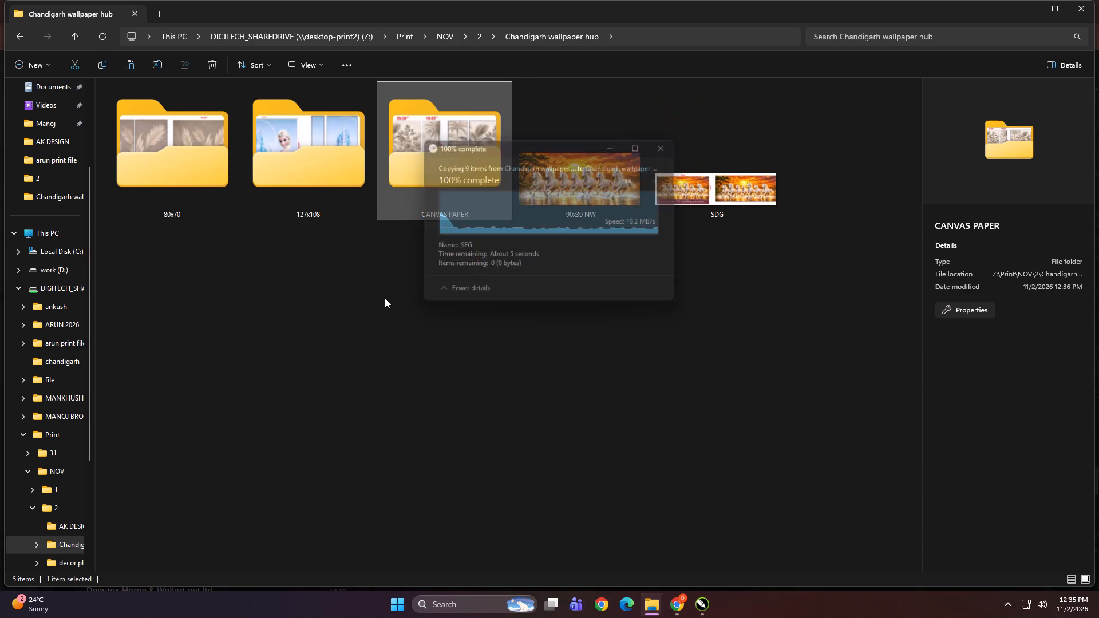
pyautogui.click(385, 298)
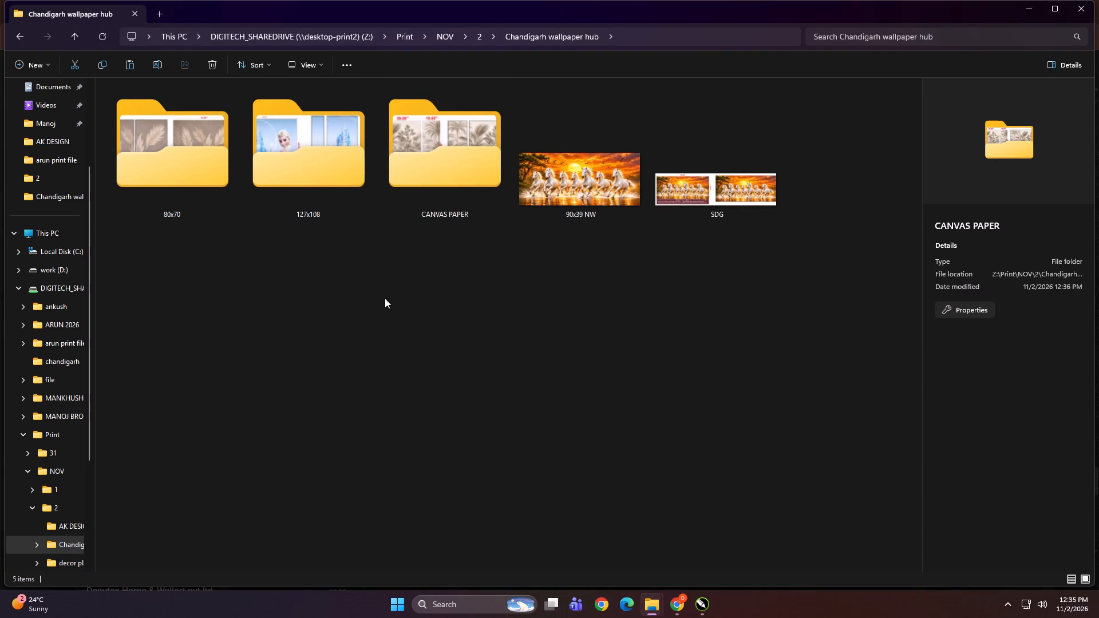
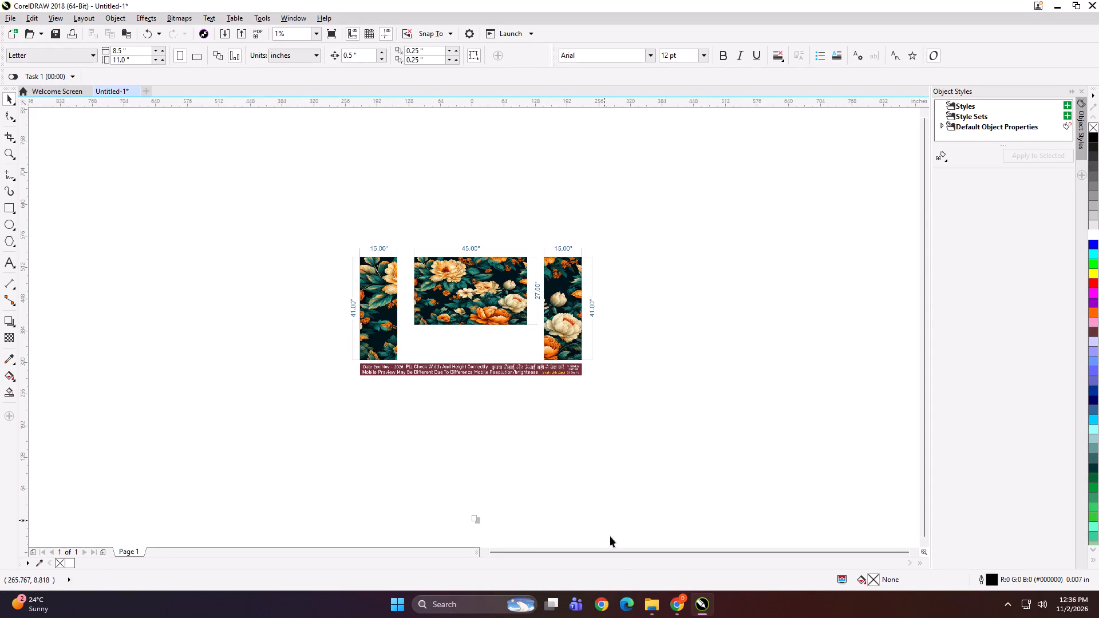
# Open the file > Nov > 02 folder on DIGITECH_SHAREDRIVE (Z:) in Explorer.
pyautogui.click(641, 604)
pyautogui.click(562, 558)
pyautogui.click(430, 343)
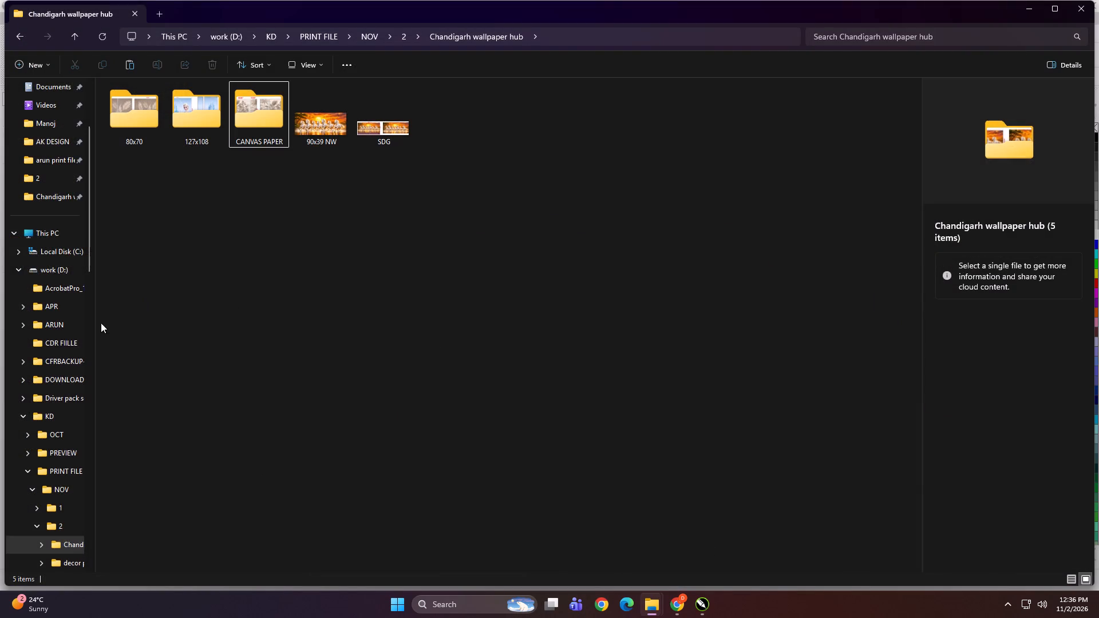
pyautogui.scroll(6, 90, 342)
pyautogui.click(58, 362)
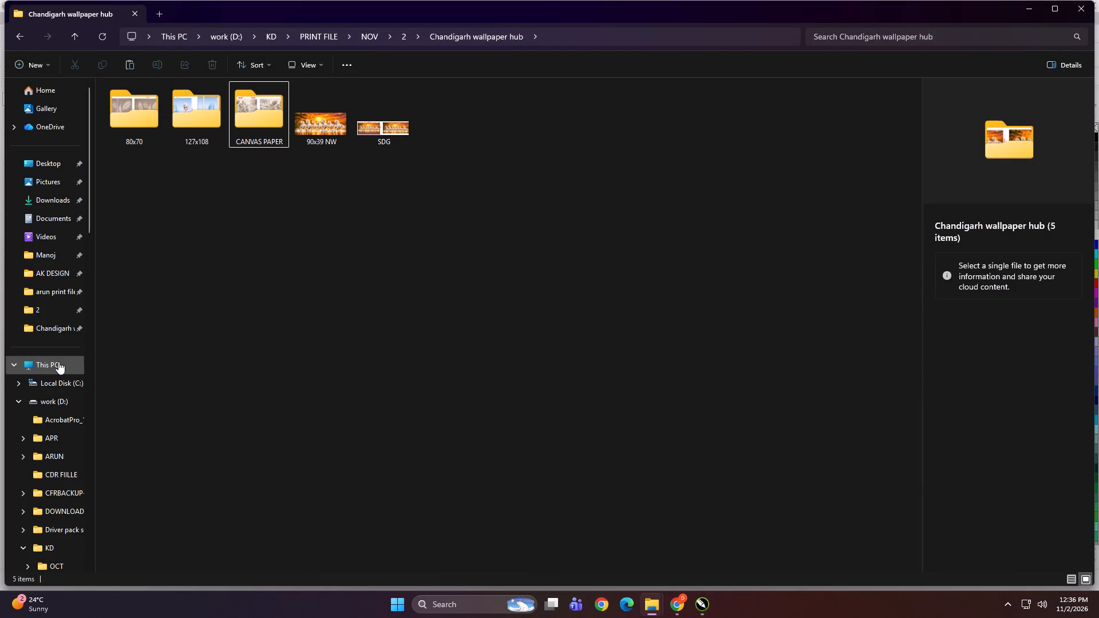
pyautogui.doubleClick(159, 257)
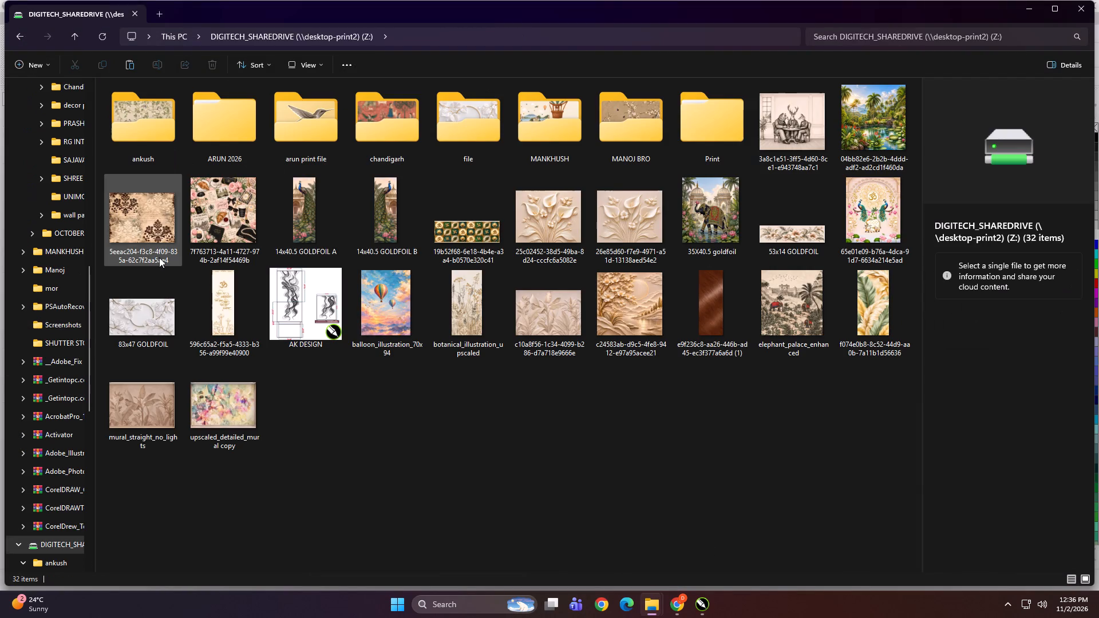
pyautogui.doubleClick(461, 122)
pyautogui.doubleClick(168, 132)
pyautogui.doubleClick(293, 167)
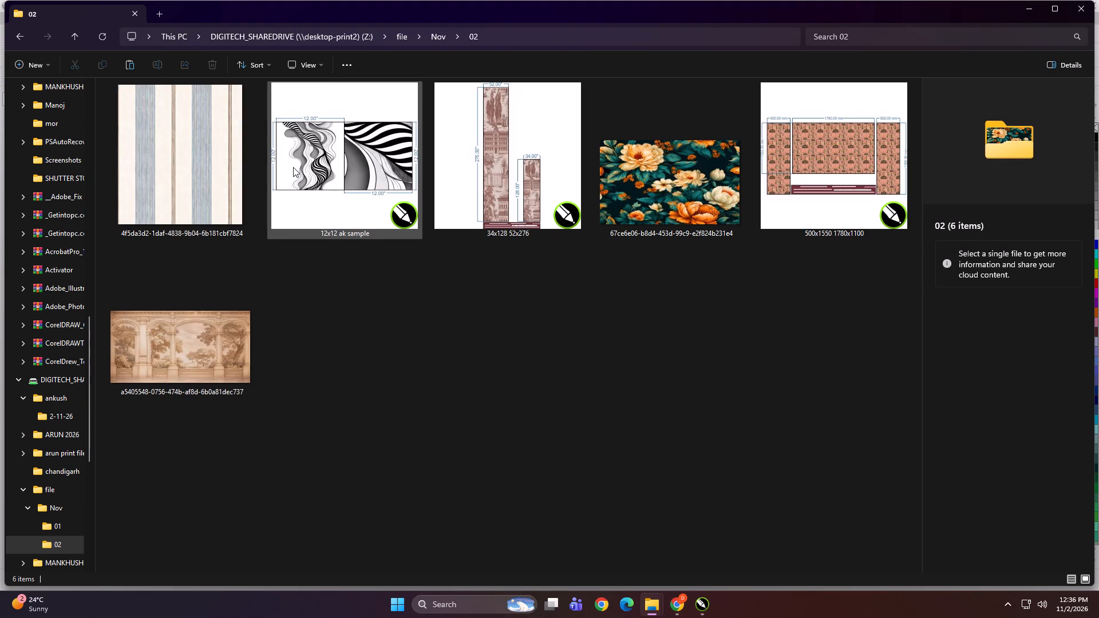
# Import the dark floral image 67ce6e06-b8d4-453d-99c9-e2f824b231e4 from that folder into the CorelDRAW document, below the dimensioned preview.
pyautogui.click(578, 203)
pyautogui.click(660, 196)
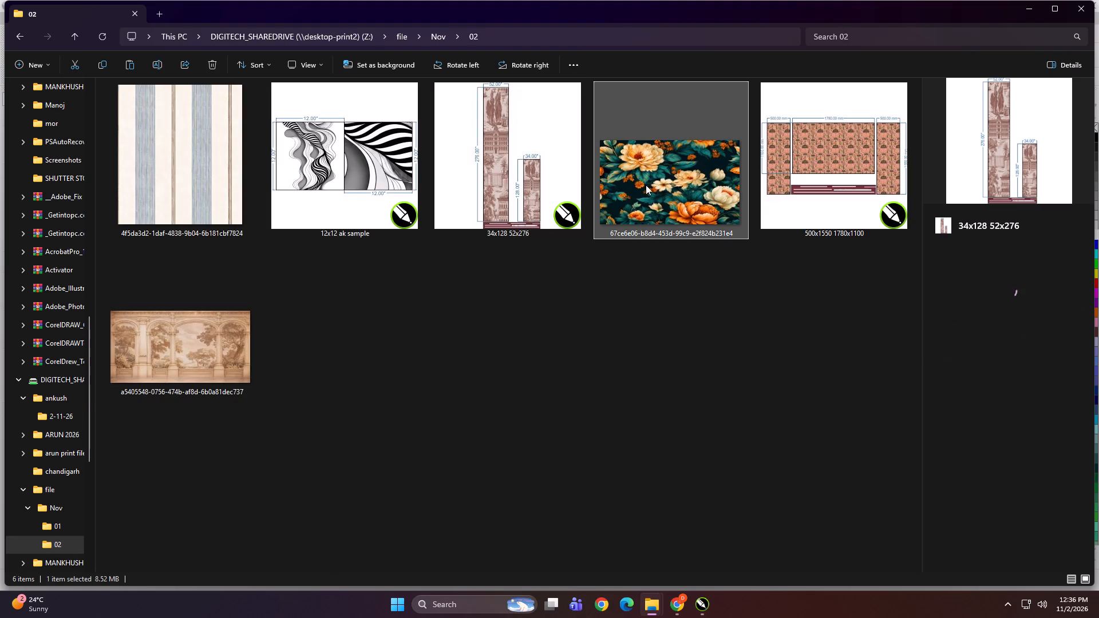
pyautogui.moveTo(650, 168); pyautogui.dragTo(548, 476)
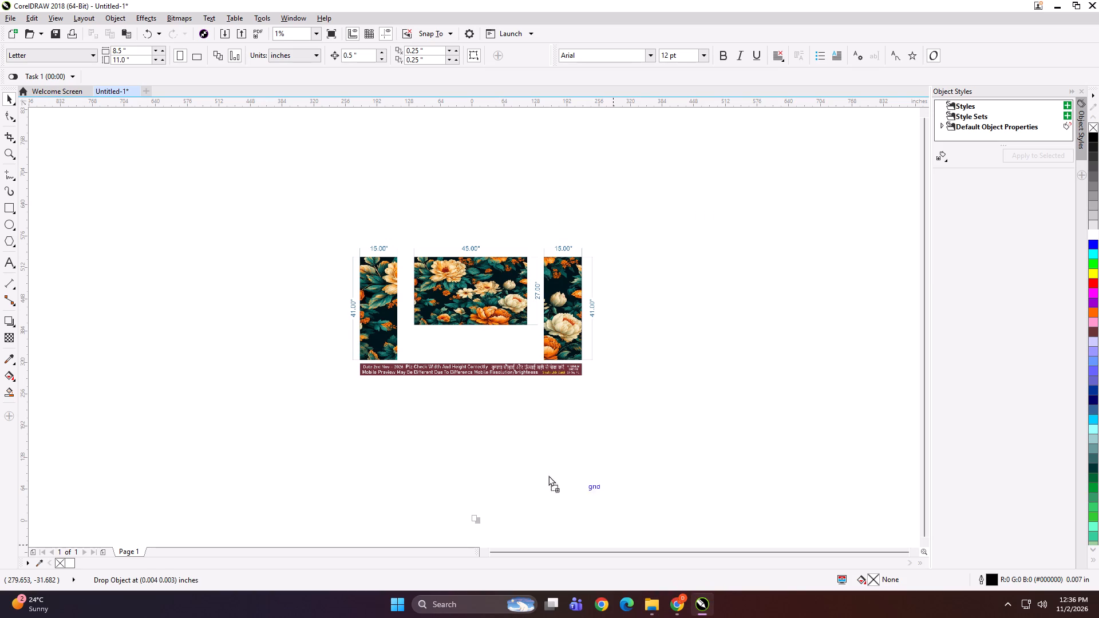
pyautogui.moveTo(548, 476); pyautogui.dragTo(453, 449)
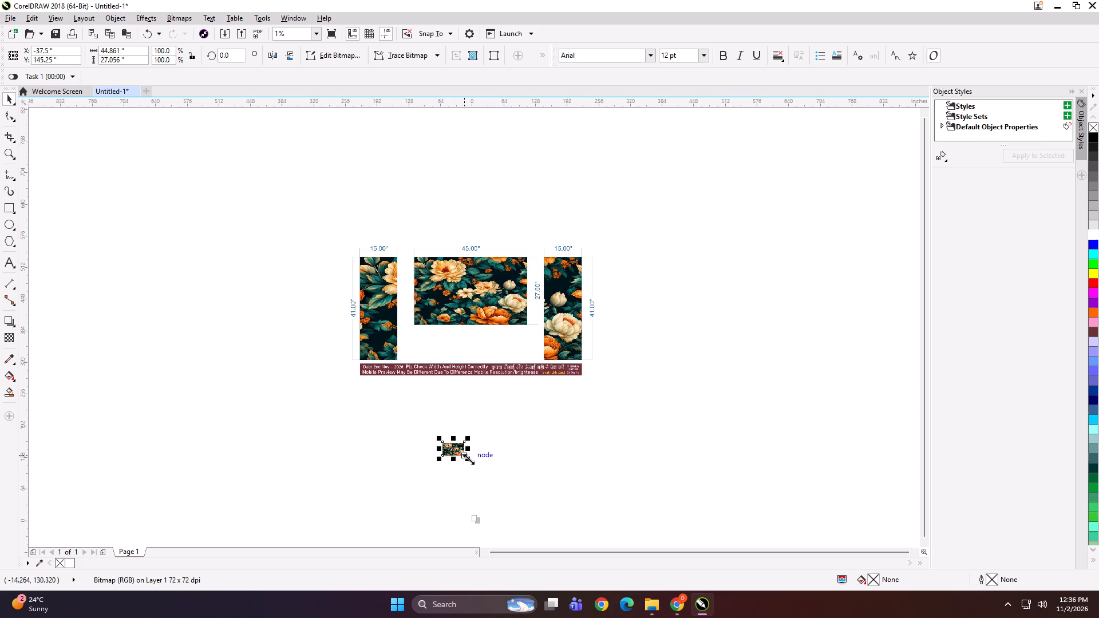
# Enlarge the imported floral image to about 230 × 138.5 inches and place it to the left of the dimensioned preview.
pyautogui.keyDown('shift'); pyautogui.moveTo(472, 460); pyautogui.dragTo(558, 488); pyautogui.keyUp('shift')
pyautogui.moveTo(480, 458); pyautogui.dragTo(285, 299)
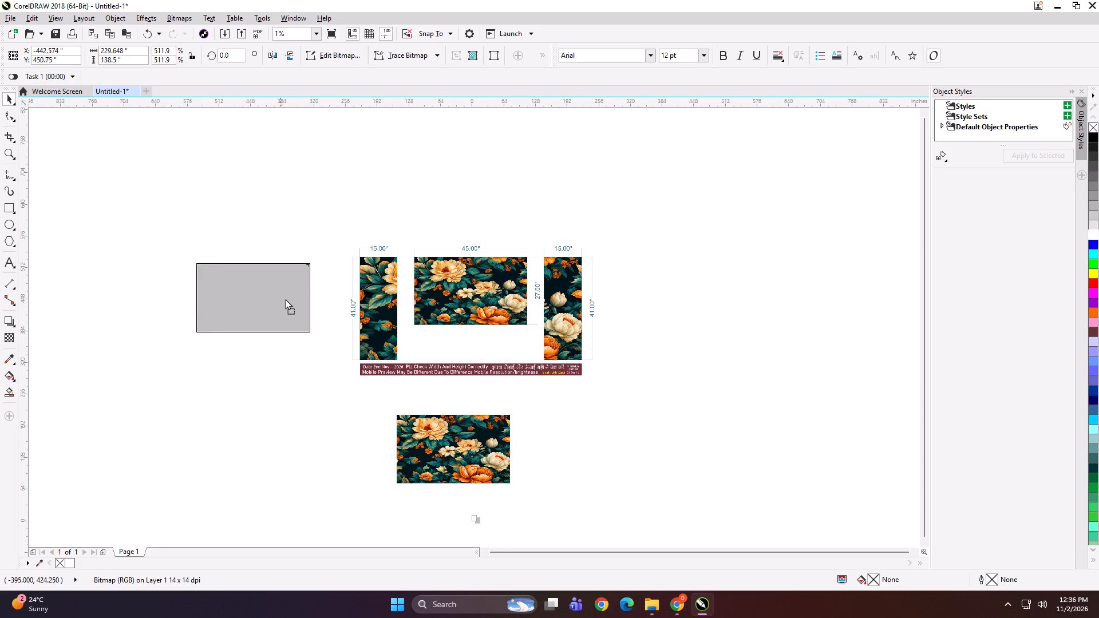
pyautogui.moveTo(285, 299); pyautogui.dragTo(302, 308)
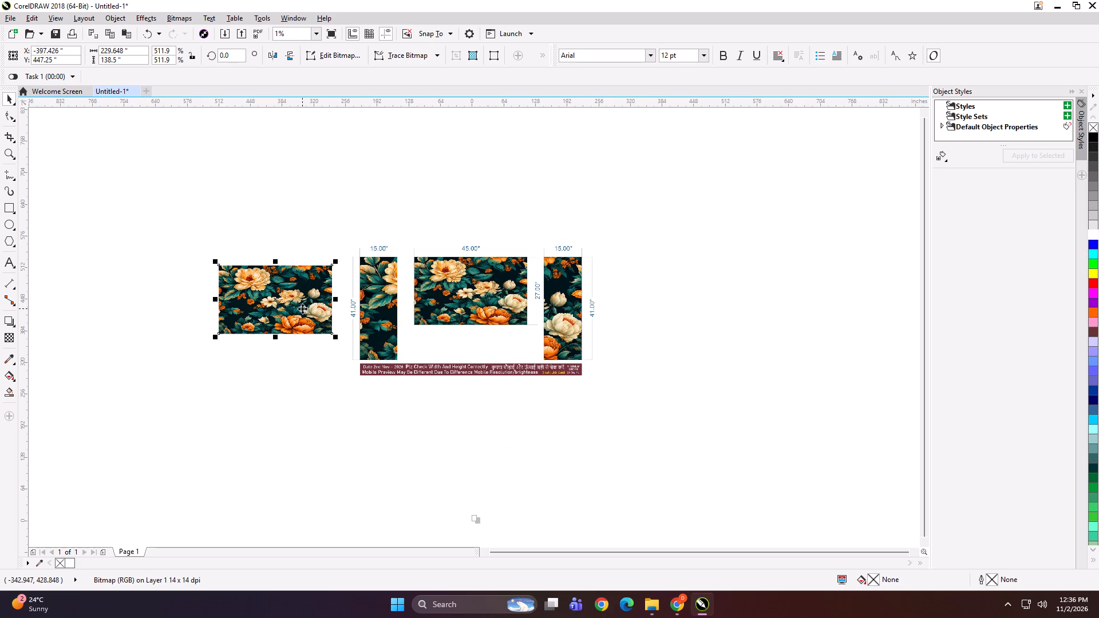
# Shrink the dimensioned preview bitmap and position it clear of the imported floral image beside it.
pyautogui.keyDown('shift'); pyautogui.click(409, 312); pyautogui.keyUp('shift')
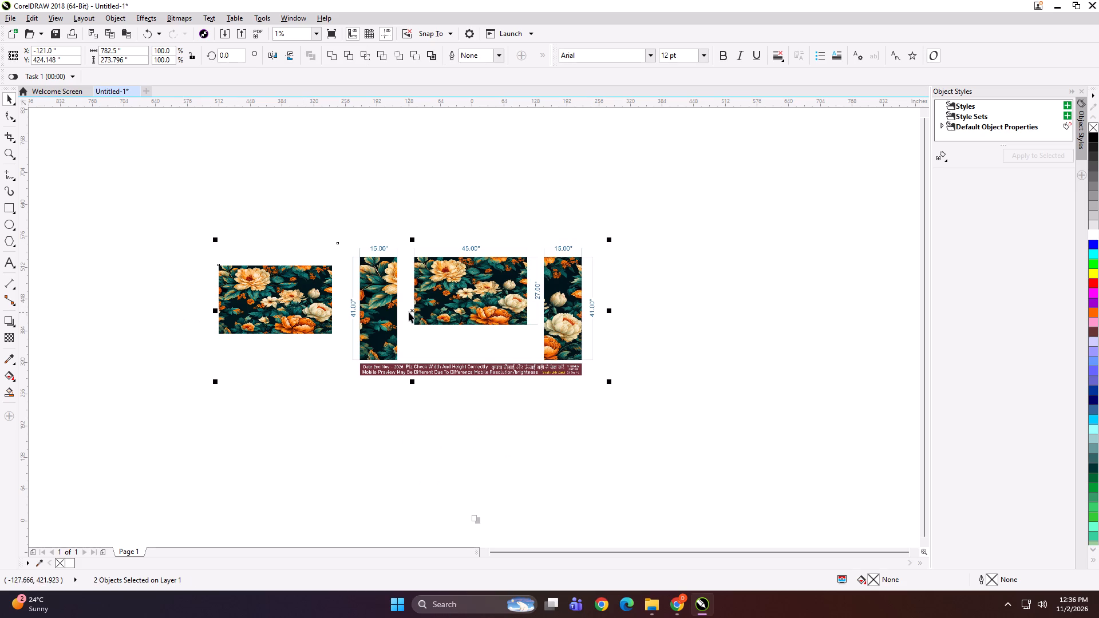
pyautogui.click(318, 223)
pyautogui.click(275, 280)
pyautogui.keyDown('shift'); pyautogui.click(413, 291); pyautogui.keyUp('shift')
pyautogui.hotkey('shift', 'F2')
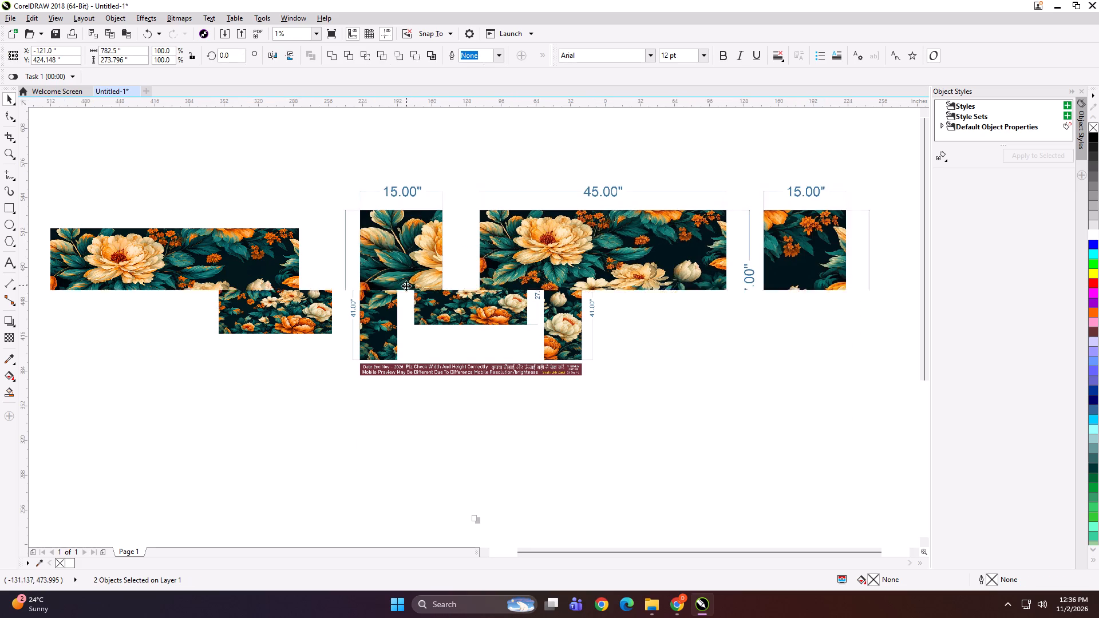
pyautogui.click(290, 152)
pyautogui.click(413, 268)
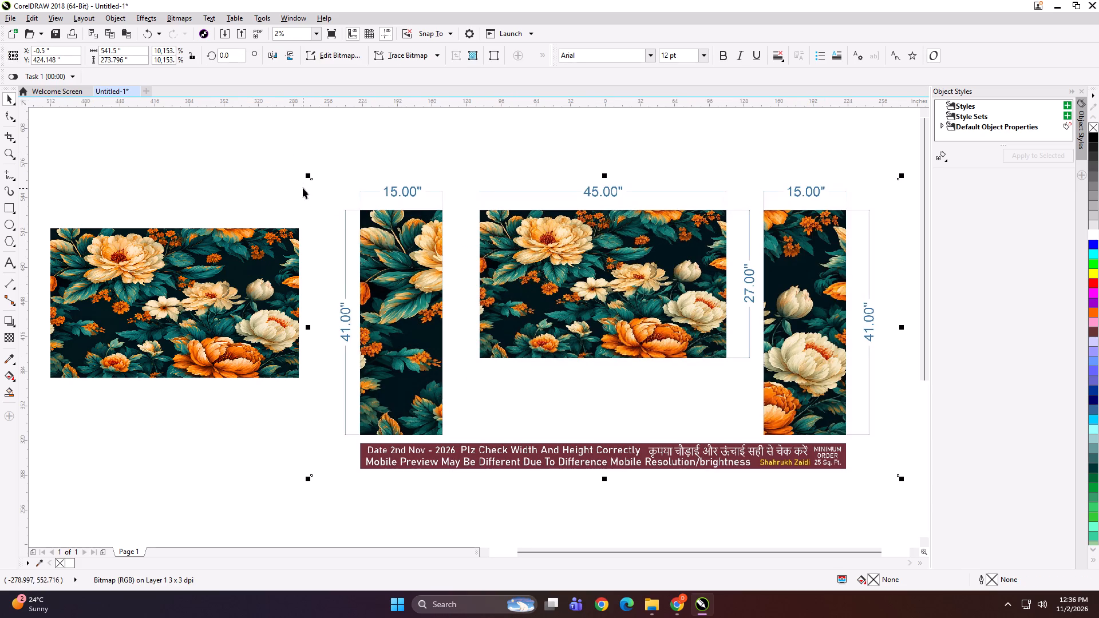
pyautogui.keyDown('shift'); pyautogui.moveTo(306, 177); pyautogui.dragTo(350, 207); pyautogui.keyUp('shift')
pyautogui.moveTo(413, 274); pyautogui.dragTo(434, 264)
pyautogui.moveTo(242, 269); pyautogui.dragTo(266, 277)
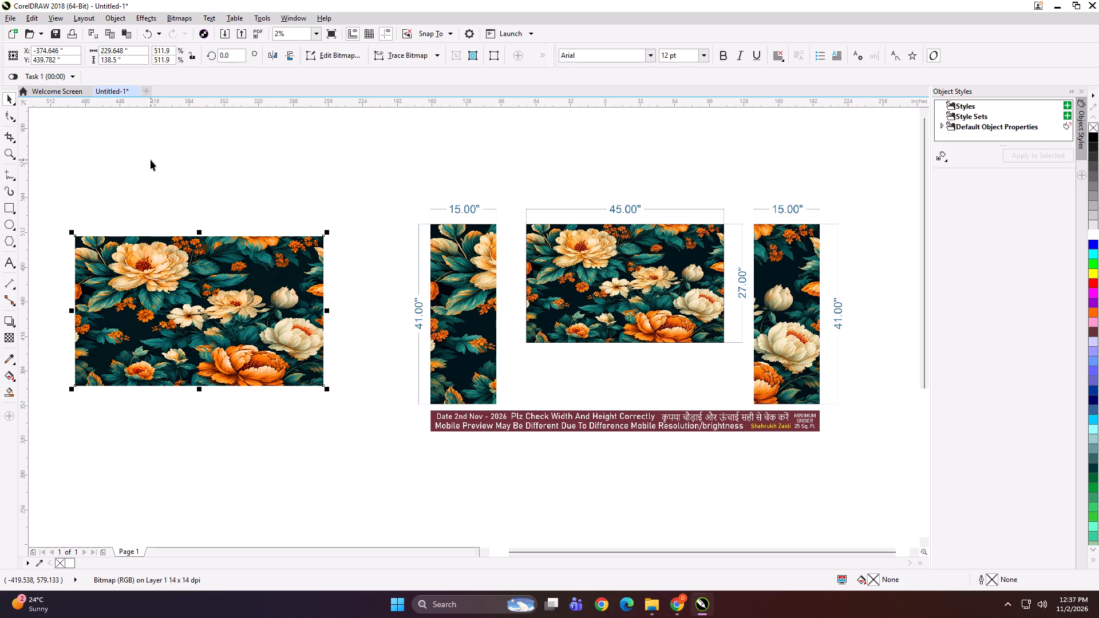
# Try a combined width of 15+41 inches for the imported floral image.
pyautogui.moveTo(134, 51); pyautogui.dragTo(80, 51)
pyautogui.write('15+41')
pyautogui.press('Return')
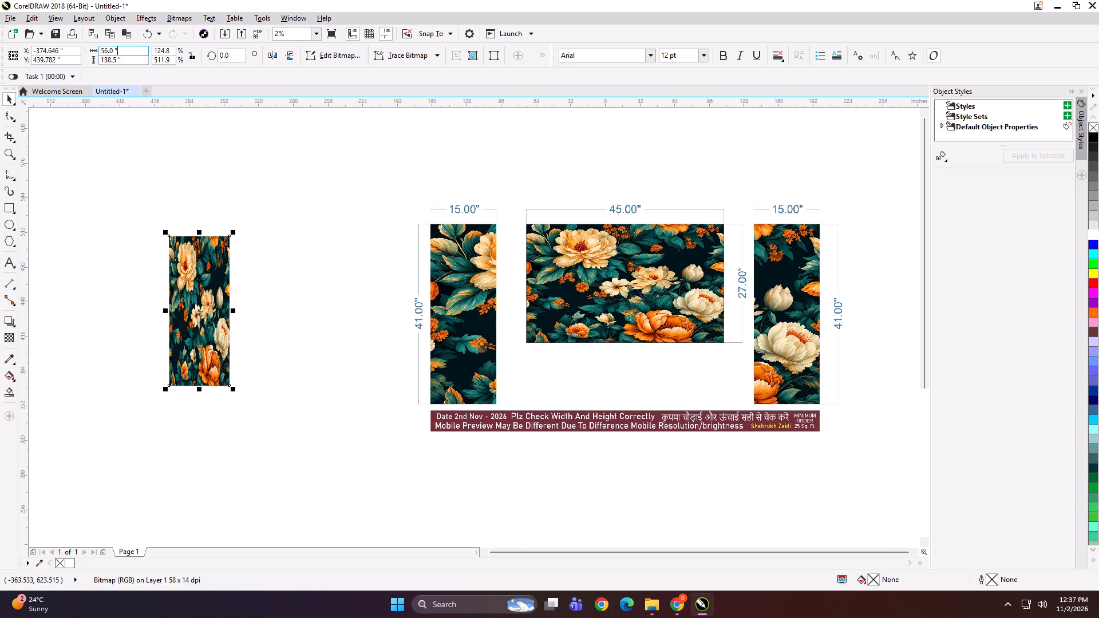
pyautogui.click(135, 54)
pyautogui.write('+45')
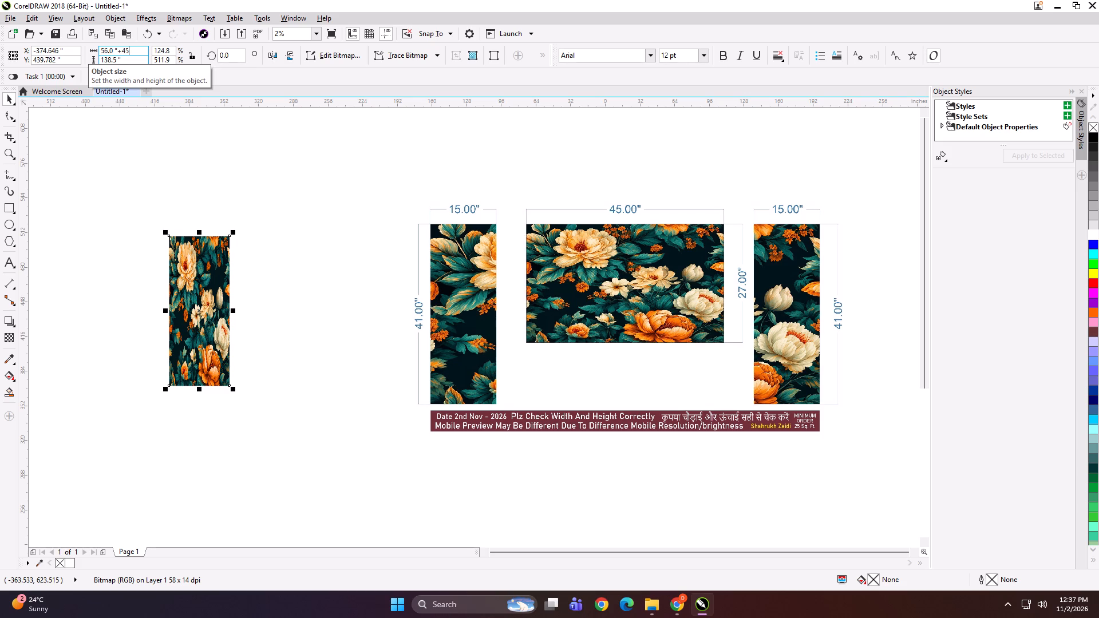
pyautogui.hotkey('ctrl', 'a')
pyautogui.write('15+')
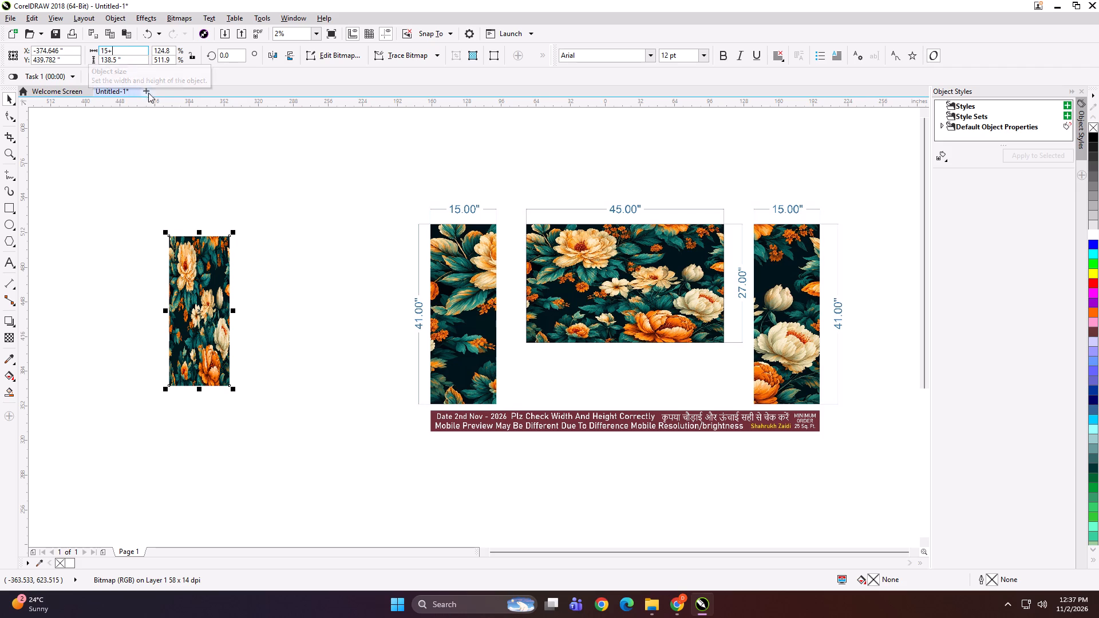
# Set the imported floral image's size to 45 inches wide by 27 inches high.
pyautogui.moveTo(130, 52); pyautogui.dragTo(45, 52)
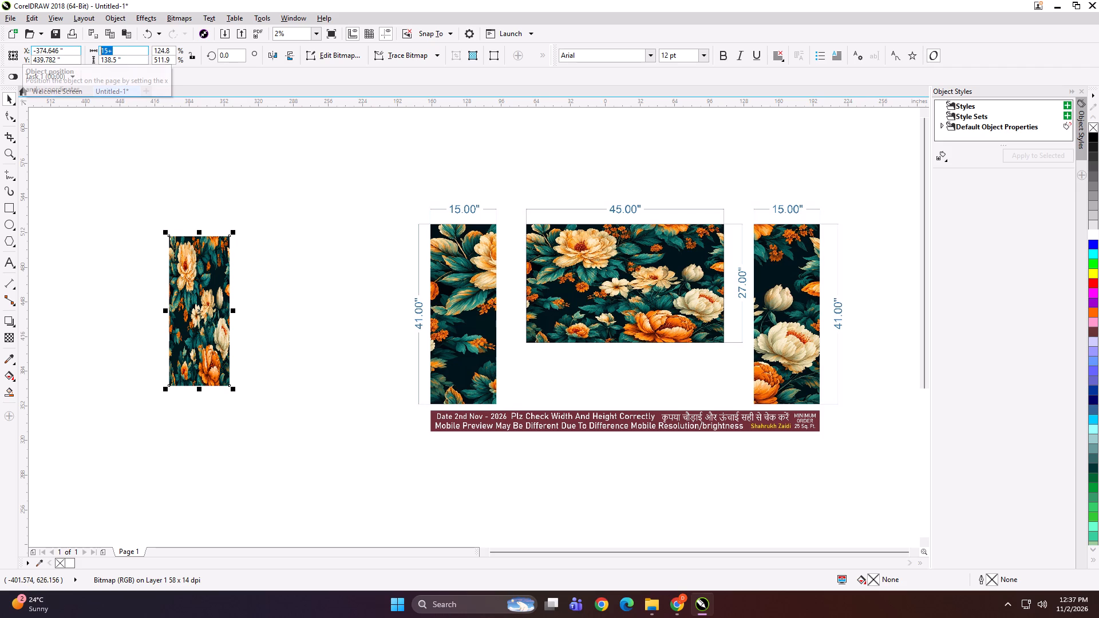
pyautogui.write('45')
pyautogui.press('Tab')
pyautogui.write('27')
pyautogui.press('Return')
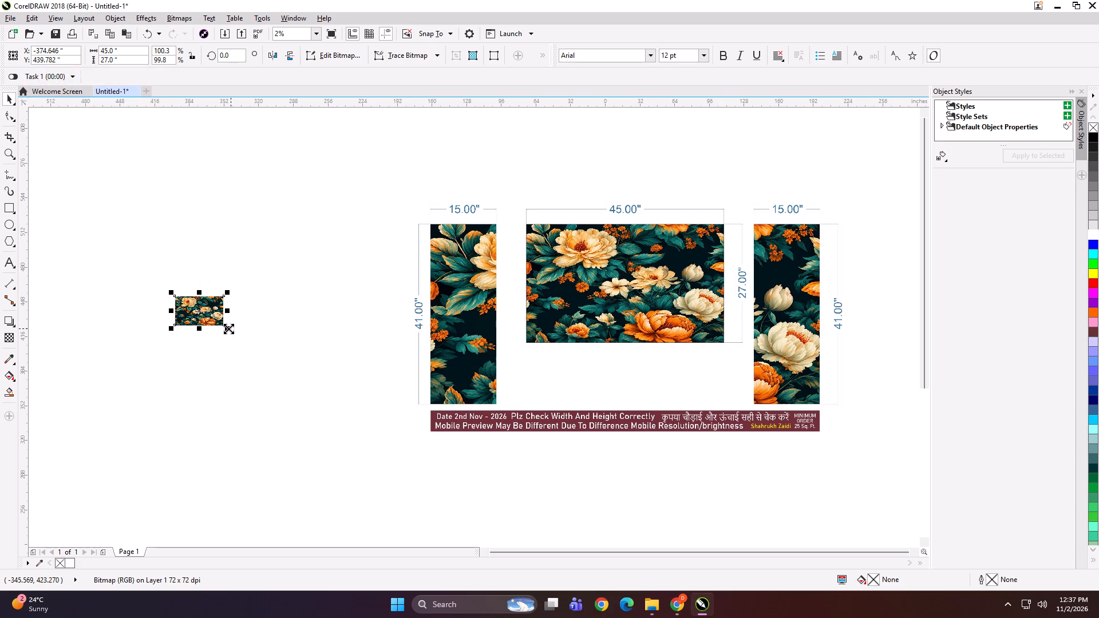
# Duplicate the 45 × 27 inch floral image below itself and enlarge the copy to about 185 × 111 inches.
pyautogui.keyDown('shift'); pyautogui.click(228, 328); pyautogui.keyUp('shift')
pyautogui.moveTo(214, 319); pyautogui.dragTo(228, 400)
pyautogui.rightClick(228, 400)
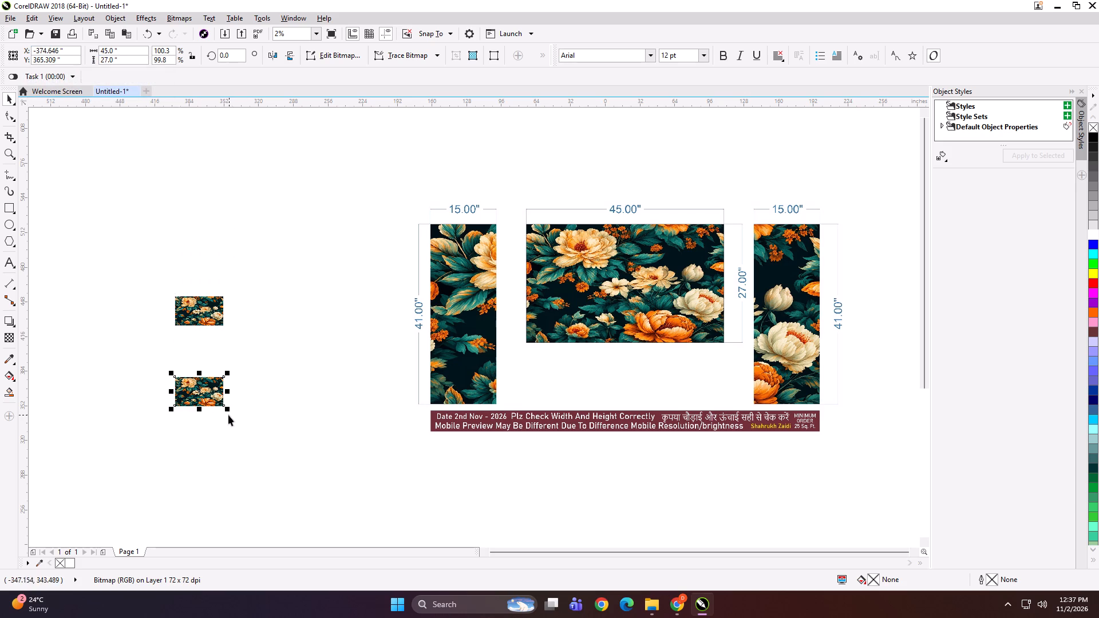
pyautogui.keyDown('shift'); pyautogui.moveTo(227, 413); pyautogui.dragTo(306, 458); pyautogui.keyUp('shift')
pyautogui.moveTo(248, 402); pyautogui.dragTo(292, 415)
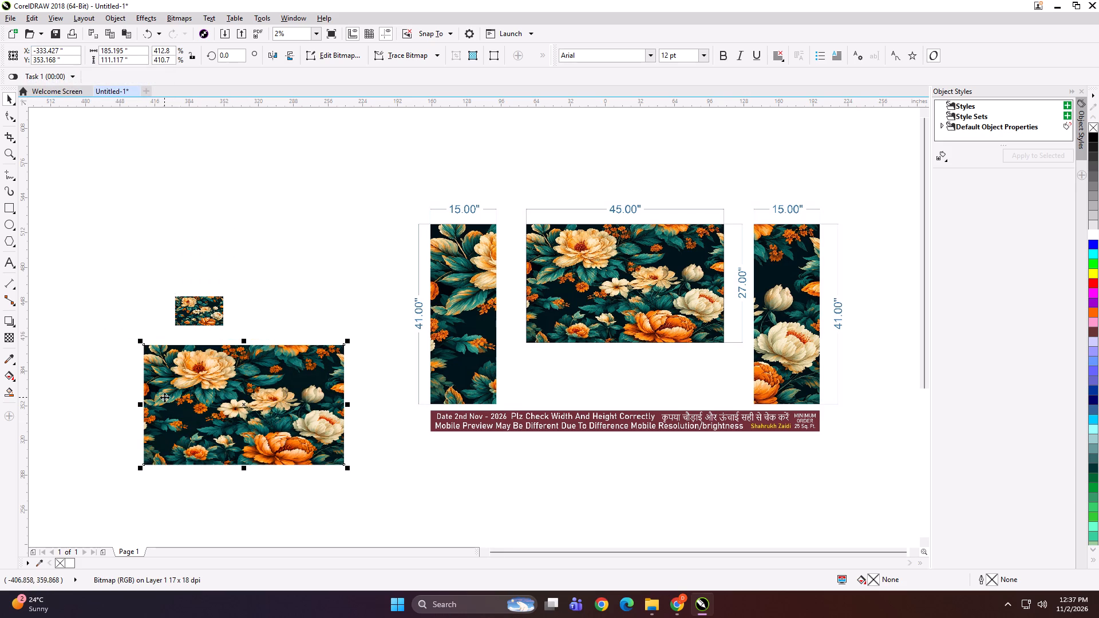
# Draw a rectangle matching the enlarged floral copy and narrow it to a strip about 44.5 inches wide along the copy's left edge.
pyautogui.keyDown('shift'); pyautogui.doubleClick(10, 204); pyautogui.keyUp('shift')
pyautogui.hotkey('shift', 'space')
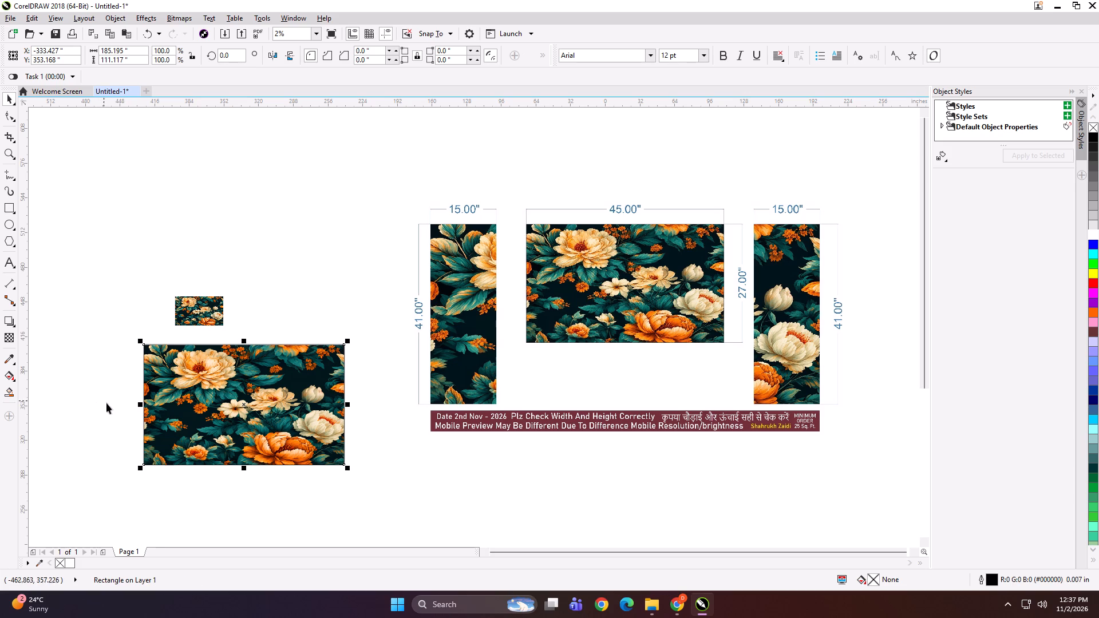
pyautogui.moveTo(351, 406); pyautogui.dragTo(264, 417)
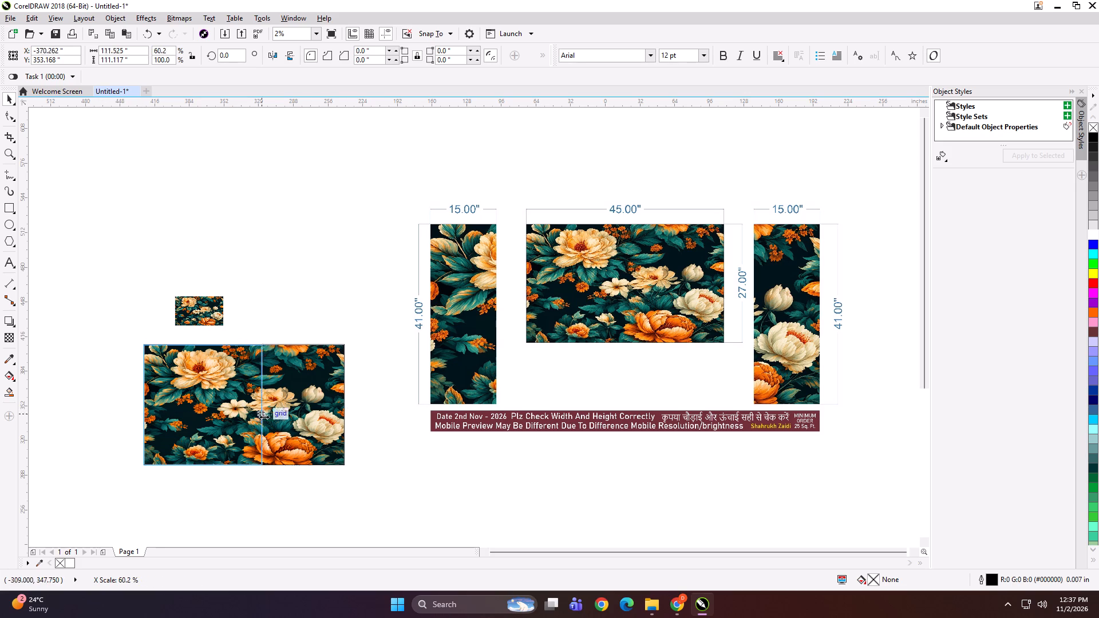
pyautogui.moveTo(264, 417); pyautogui.dragTo(197, 430)
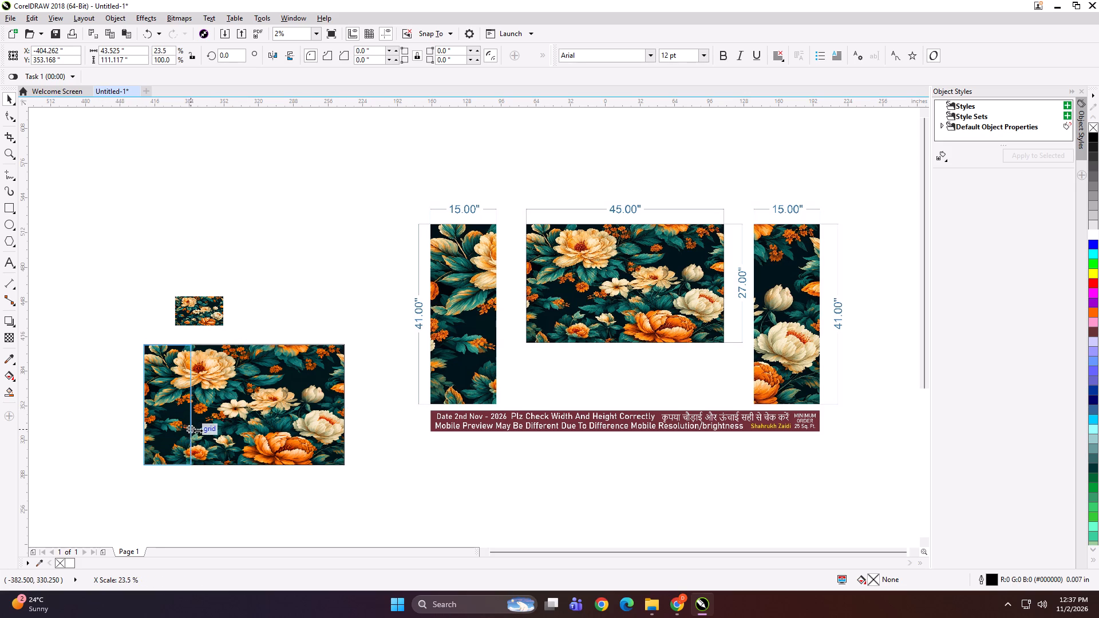
pyautogui.moveTo(197, 430); pyautogui.dragTo(199, 430)
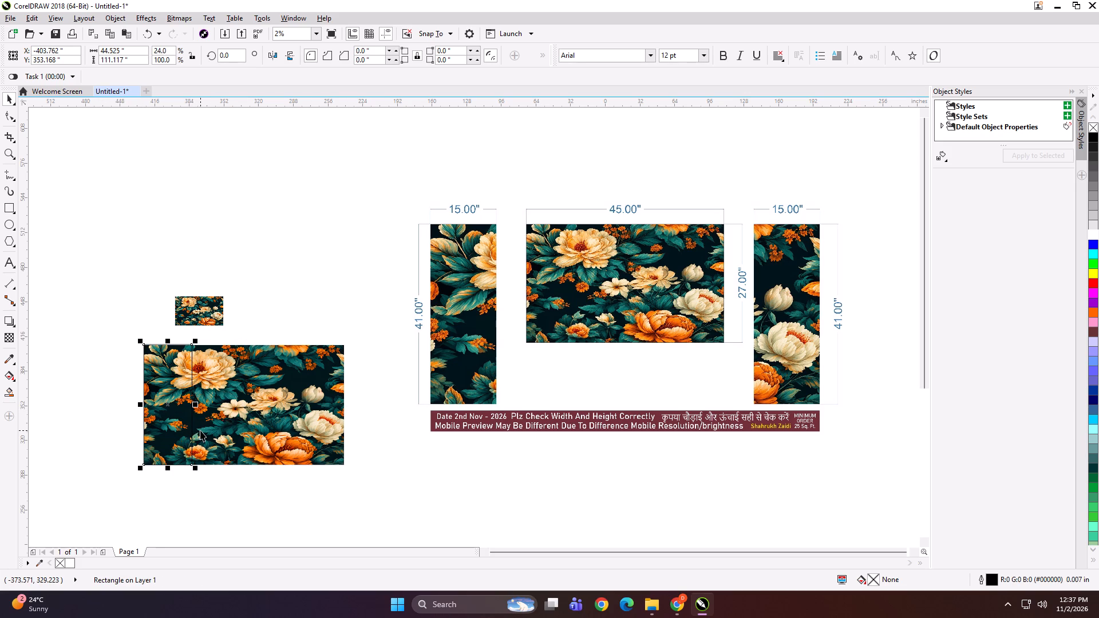
# Duplicate the strip rectangle and align the duplicate to the enlarged floral image's right edge.
pyautogui.press('+')
pyautogui.keyDown('shift'); pyautogui.click(236, 409); pyautogui.keyUp('shift')
pyautogui.press('r')
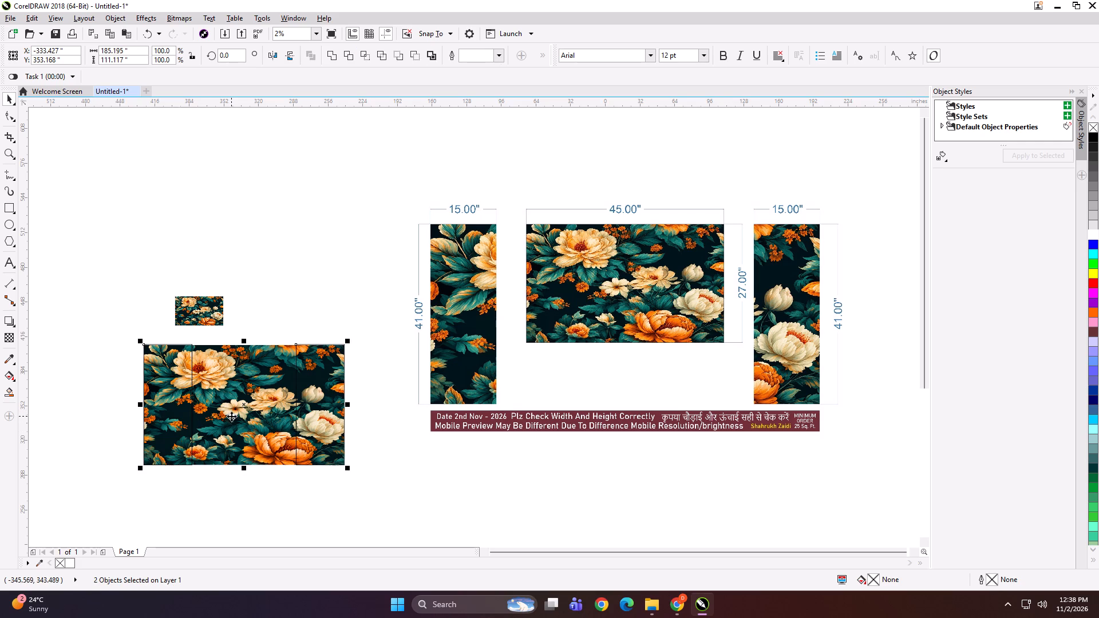
# Widen the right strip rectangle inward to about 46.4 inches.
pyautogui.click(81, 397)
pyautogui.click(180, 403)
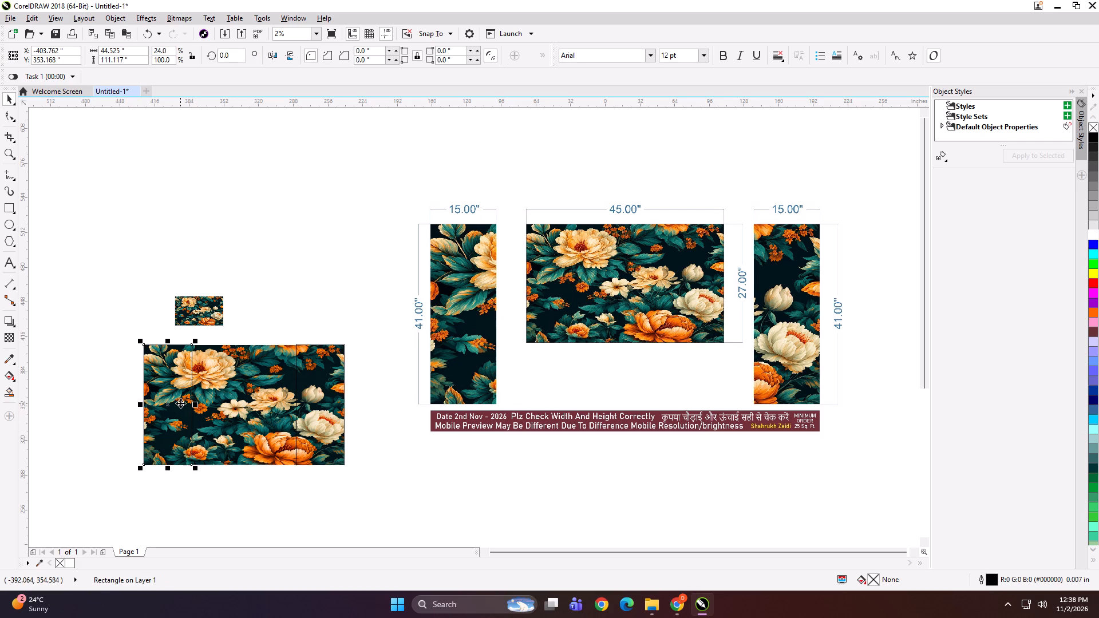
pyautogui.click(311, 399)
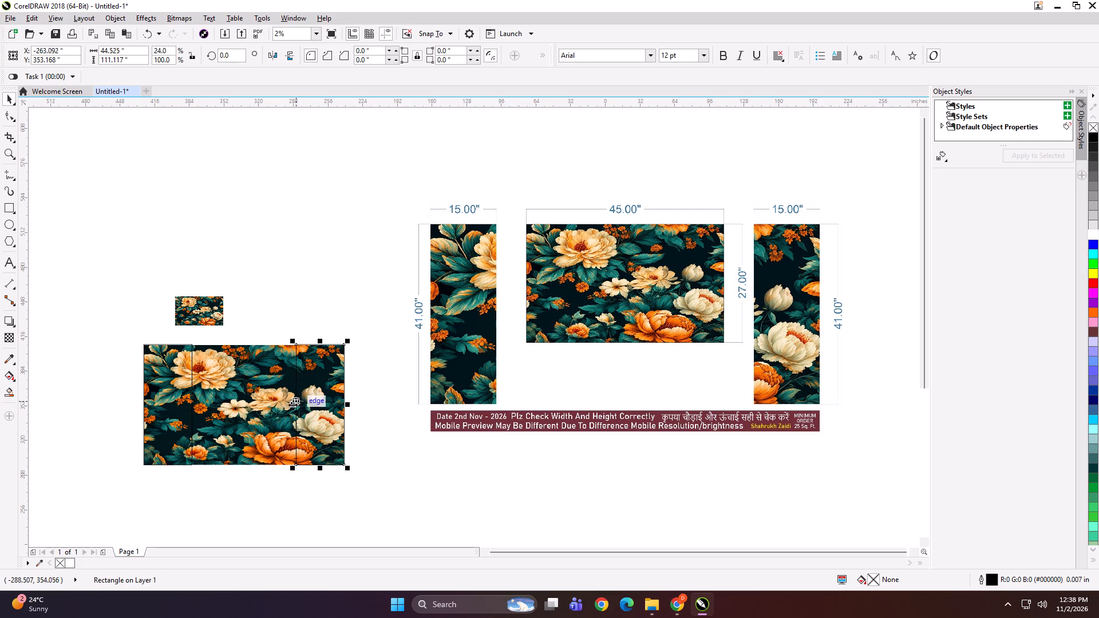
pyautogui.click(292, 406)
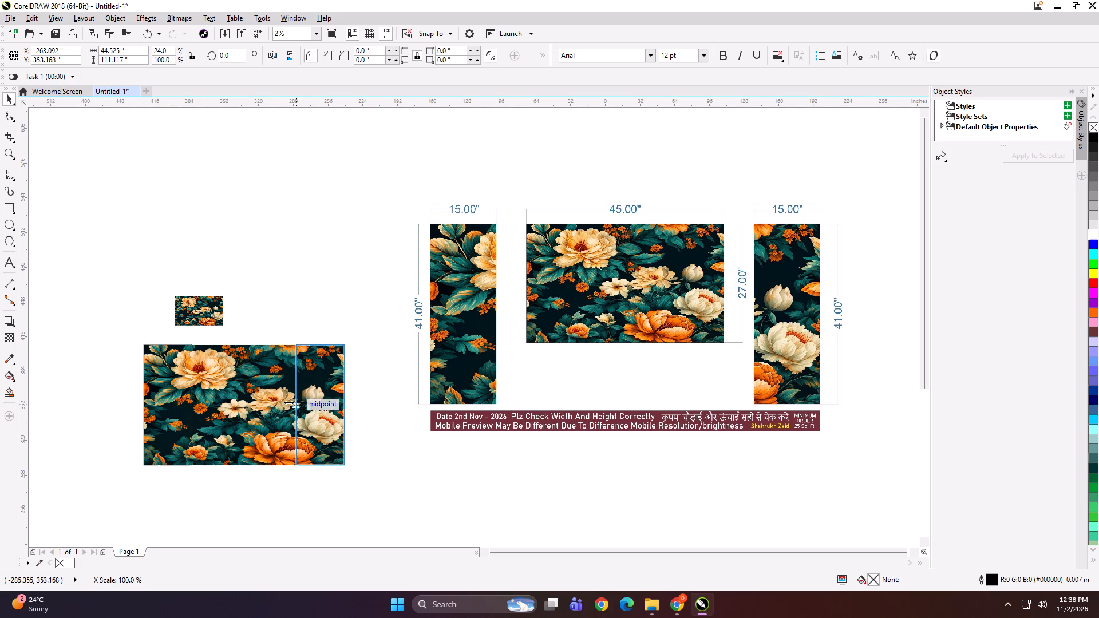
pyautogui.scroll(4, 285, 405)
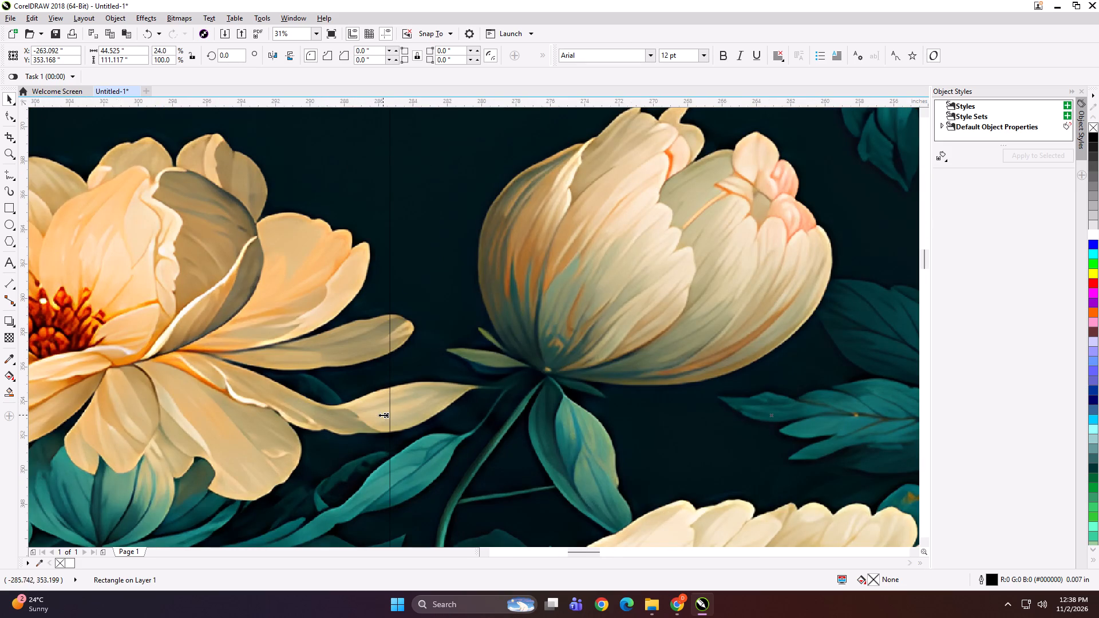
pyautogui.moveTo(387, 415); pyautogui.dragTo(355, 413)
pyautogui.scroll(-3, 376, 358)
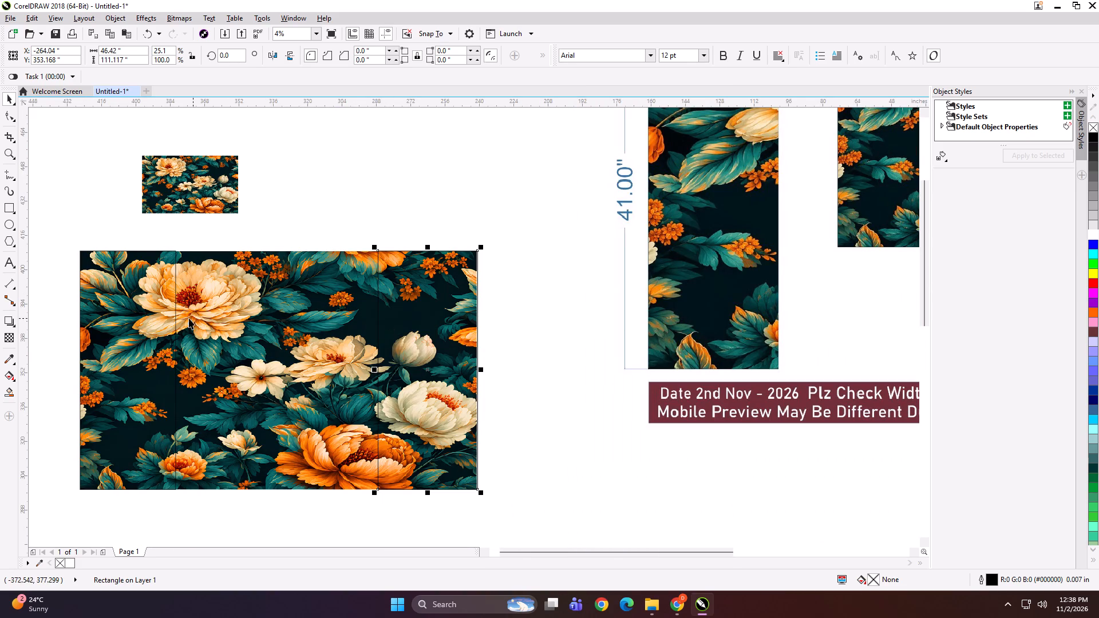
# Group the two strip rectangles, PowerClip the enlarged floral image inside them, and ungroup them into separate side panels.
pyautogui.keyDown('shift'); pyautogui.click(152, 320); pyautogui.keyUp('shift')
pyautogui.hotkey('ctrl', 'g')
pyautogui.click(292, 212)
pyautogui.keyDown('alt'); pyautogui.click(297, 313); pyautogui.keyUp('alt')
pyautogui.hotkey('shift', 'Return')
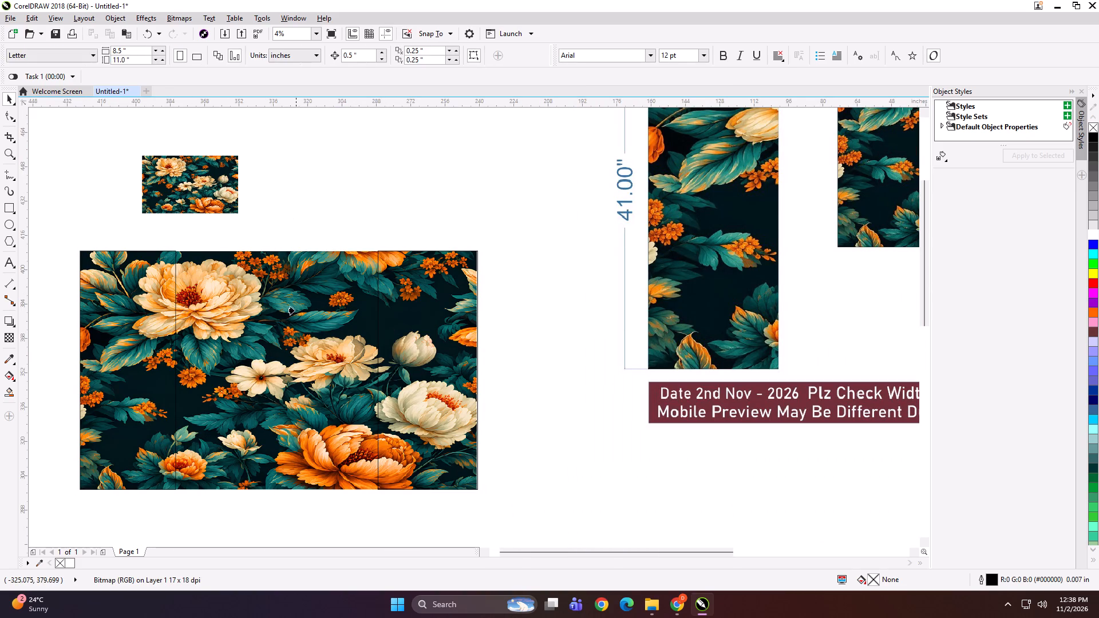
pyautogui.click(402, 294)
pyautogui.hotkey('ctrl', 'u')
pyautogui.hotkey('ctrl', 'u')
pyautogui.click(345, 216)
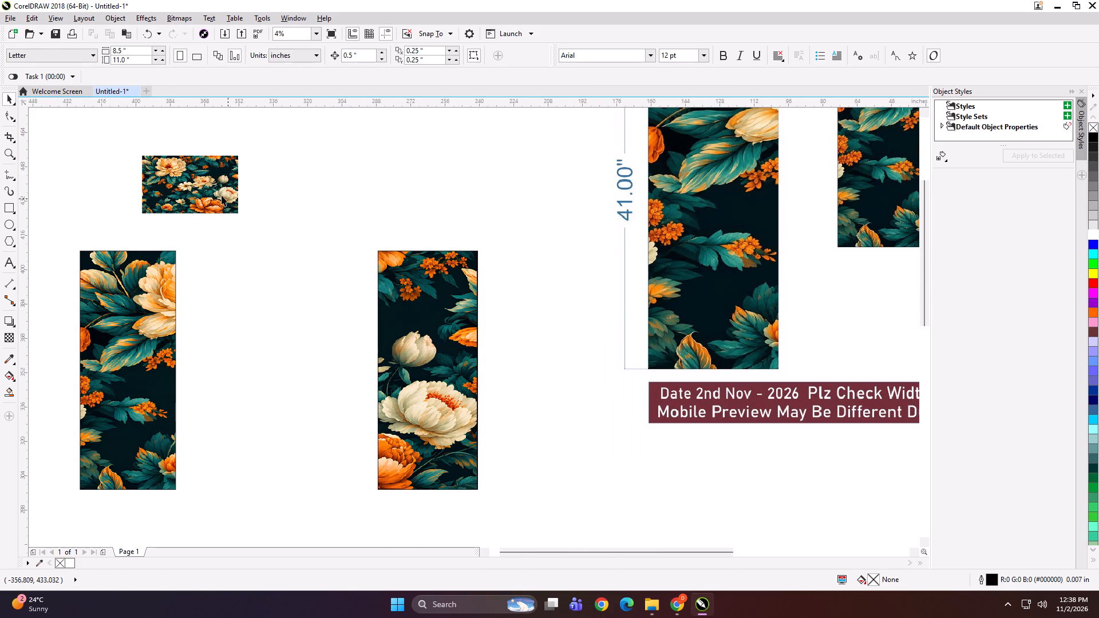
# Move the 45 × 27 inch floral image between the two side panels and shift the left panel farther outward.
pyautogui.moveTo(205, 181); pyautogui.dragTo(287, 303)
pyautogui.scroll(-1, 400, 241)
pyautogui.scroll(-1, 351, 322)
pyautogui.scroll(1, 389, 261)
pyautogui.moveTo(267, 339); pyautogui.dragTo(209, 344)
# Set the left floral side panel's size to 15 inches wide by 41 inches high.
pyautogui.moveTo(139, 47); pyautogui.dragTo(97, 54)
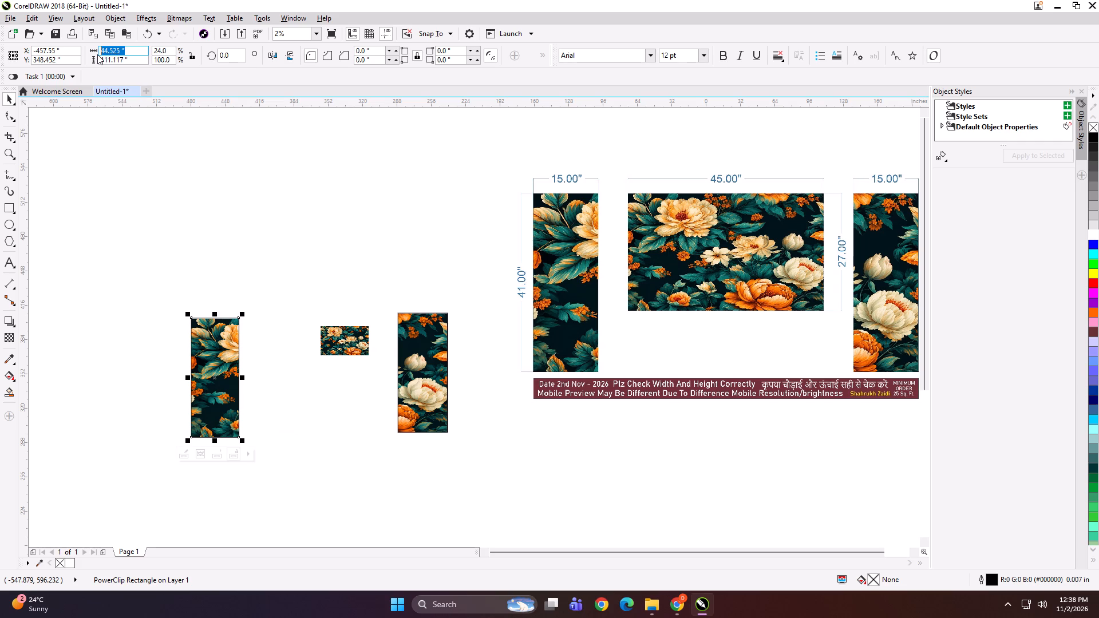
pyautogui.write('15')
pyautogui.press('Tab')
pyautogui.write('41')
pyautogui.press('Return')
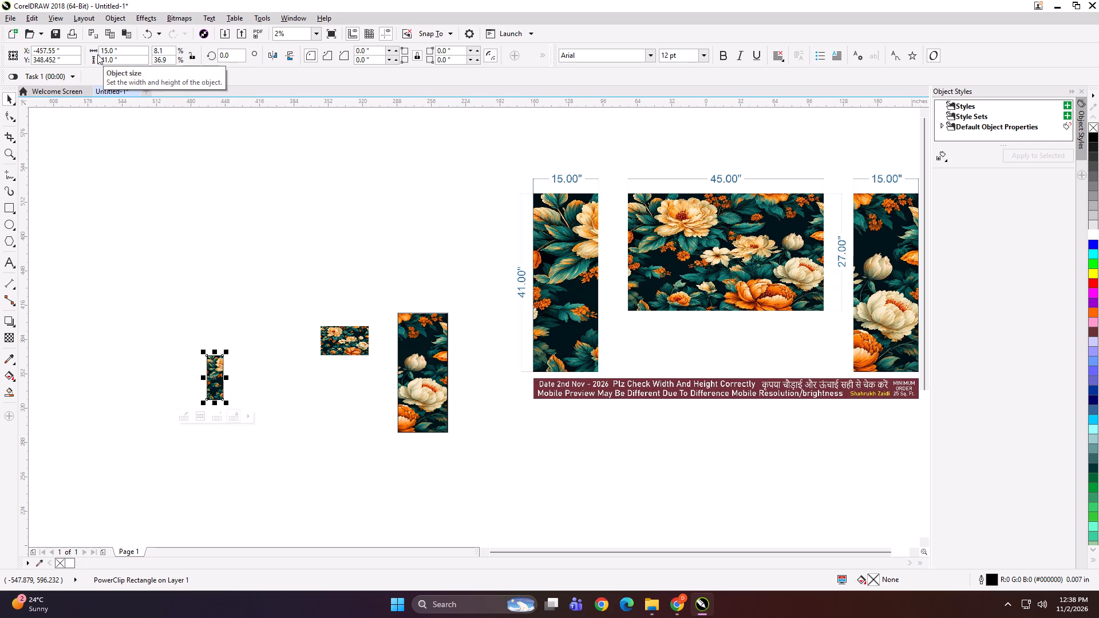
# Repeat the 15 × 41 inch sizing on the right floral side panel.
pyautogui.click(435, 348)
pyautogui.hotkey('ctrl', 'r')
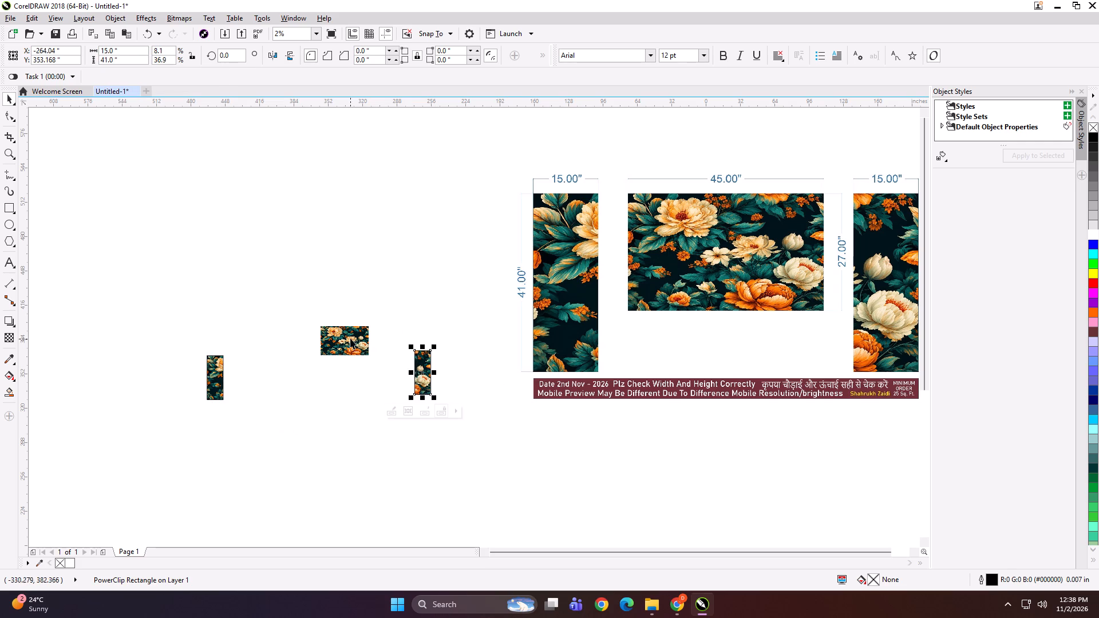
# Set the central floral image's size to 45 inches wide by 27 inches high.
pyautogui.click(350, 338)
pyautogui.click(129, 50)
pyautogui.hotkey('ctrl', 'a')
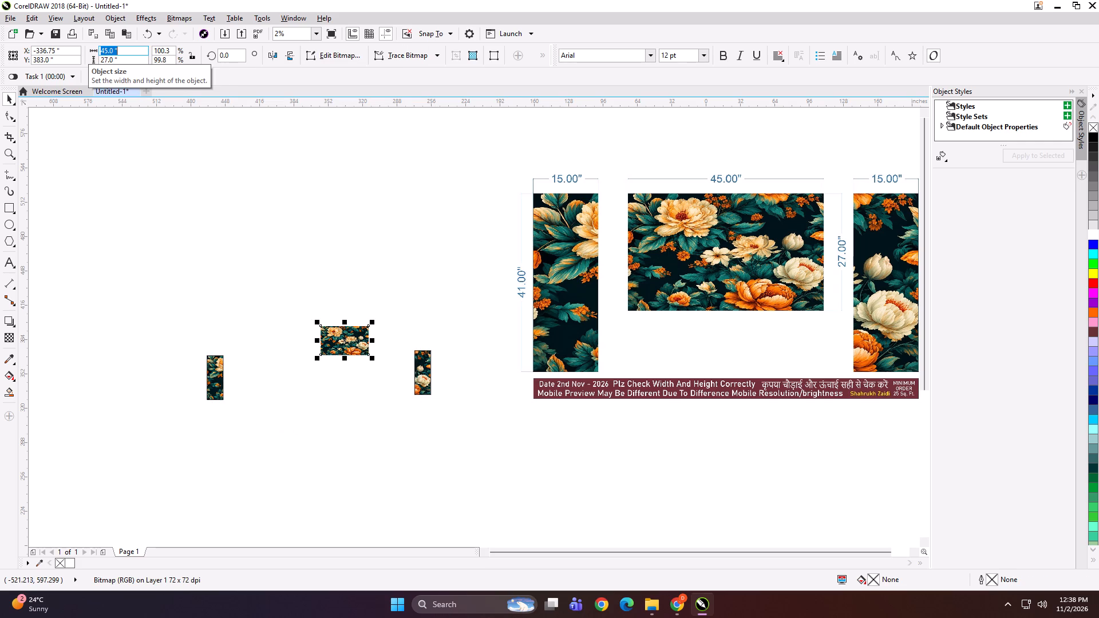
pyautogui.write('45')
pyautogui.press('Tab')
pyautogui.write('27')
pyautogui.press('Return')
# Scale the dimensioned preview image down to about 90 × 46 inches and place it just beyond the right floral panel.
pyautogui.click(626, 225)
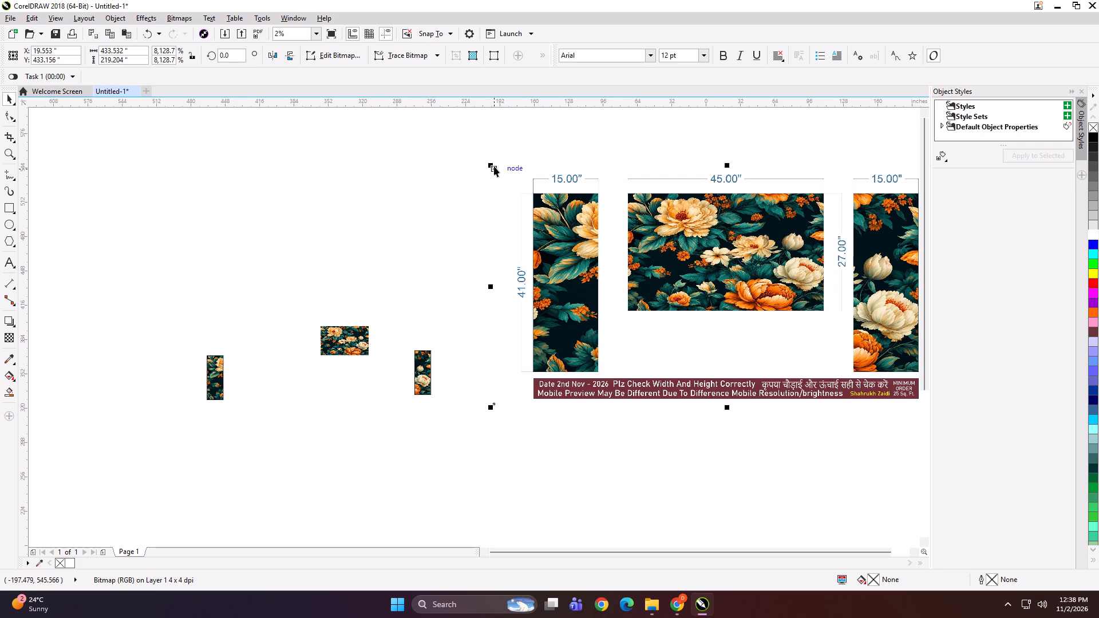
pyautogui.keyDown('shift'); pyautogui.moveTo(491, 166); pyautogui.dragTo(608, 259); pyautogui.keyUp('shift')
pyautogui.moveTo(713, 276); pyautogui.dragTo(545, 321)
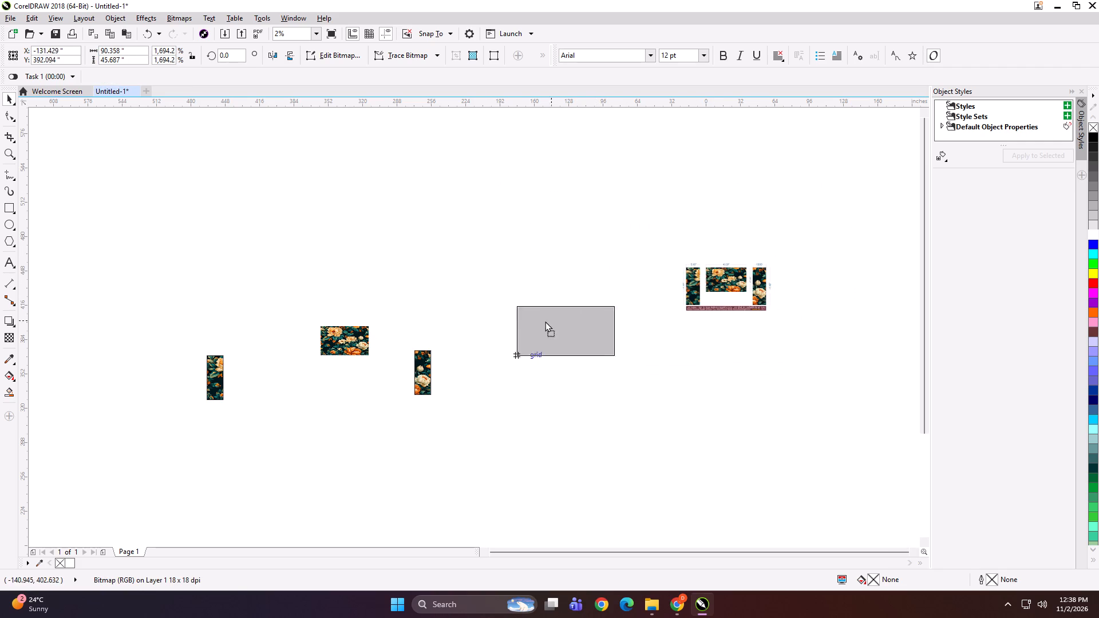
pyautogui.moveTo(545, 321); pyautogui.dragTo(484, 358)
# Move the left and central floral panels in close beside the right panel, keeping the preview's left-to-right order.
pyautogui.moveTo(216, 379); pyautogui.dragTo(306, 353)
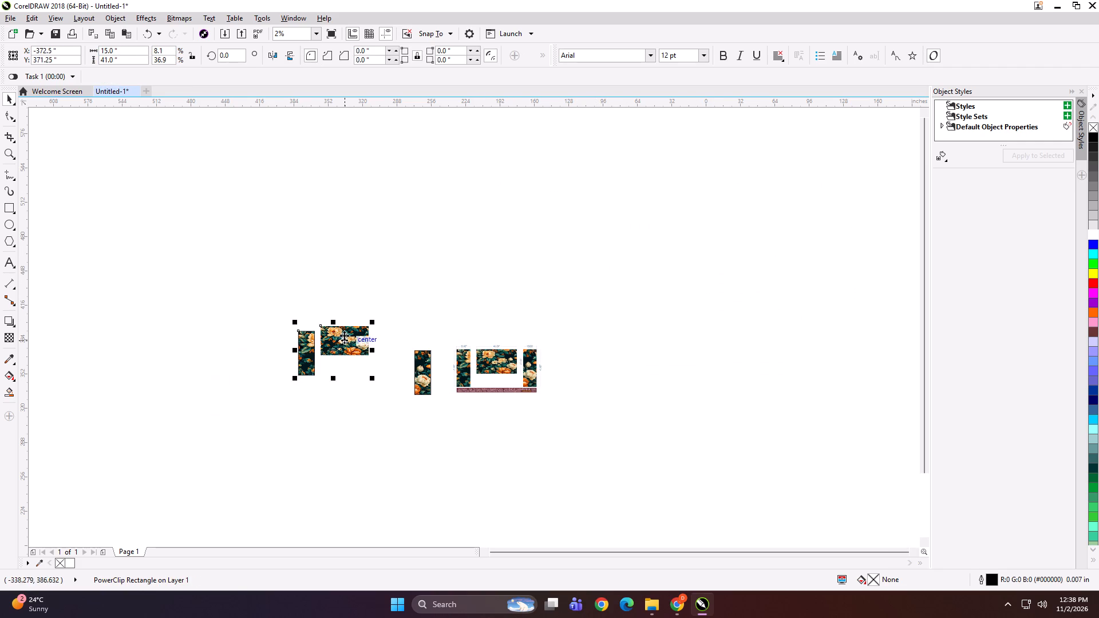
pyautogui.keyDown('shift'); pyautogui.click(344, 335); pyautogui.keyUp('shift')
pyautogui.moveTo(343, 340); pyautogui.dragTo(384, 363)
# Align the left and central floral panels to the top edge of the right panel.
pyautogui.moveTo(311, 307); pyautogui.dragTo(627, 490)
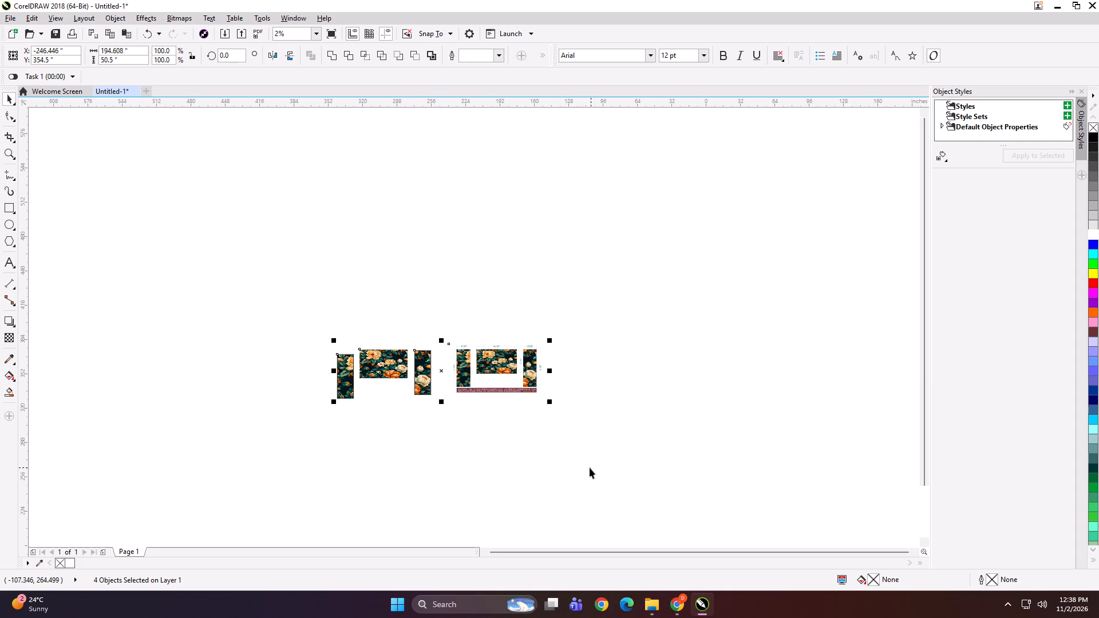
pyautogui.hotkey('shift', 'F2')
pyautogui.click(367, 157)
pyautogui.click(87, 305)
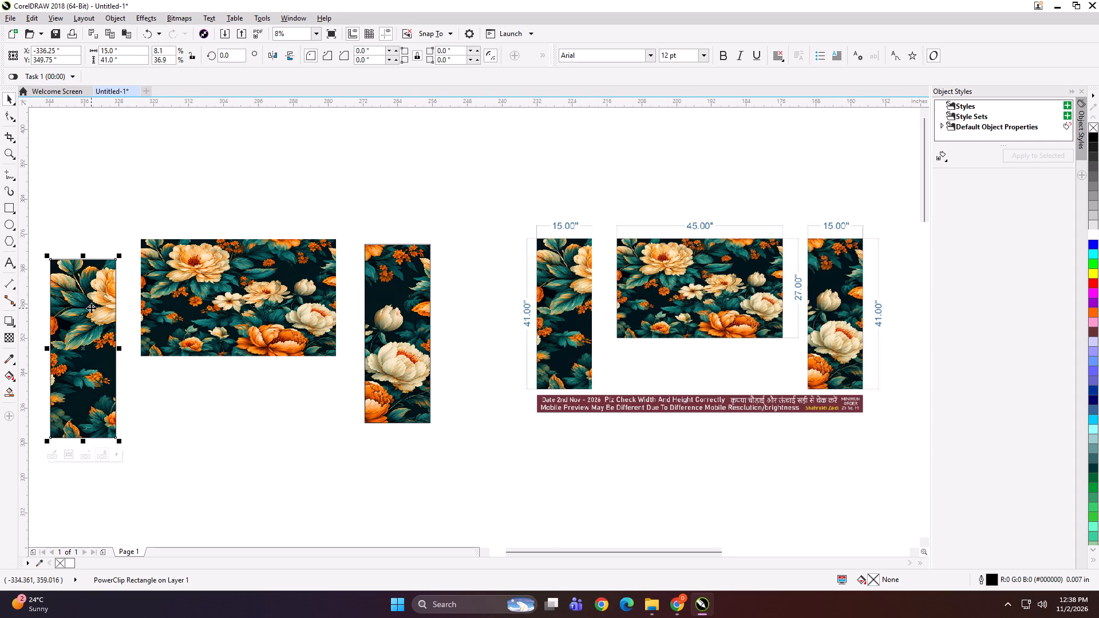
pyautogui.keyDown('shift'); pyautogui.click(199, 294); pyautogui.keyUp('shift')
pyautogui.keyDown('shift'); pyautogui.click(390, 303); pyautogui.keyUp('shift')
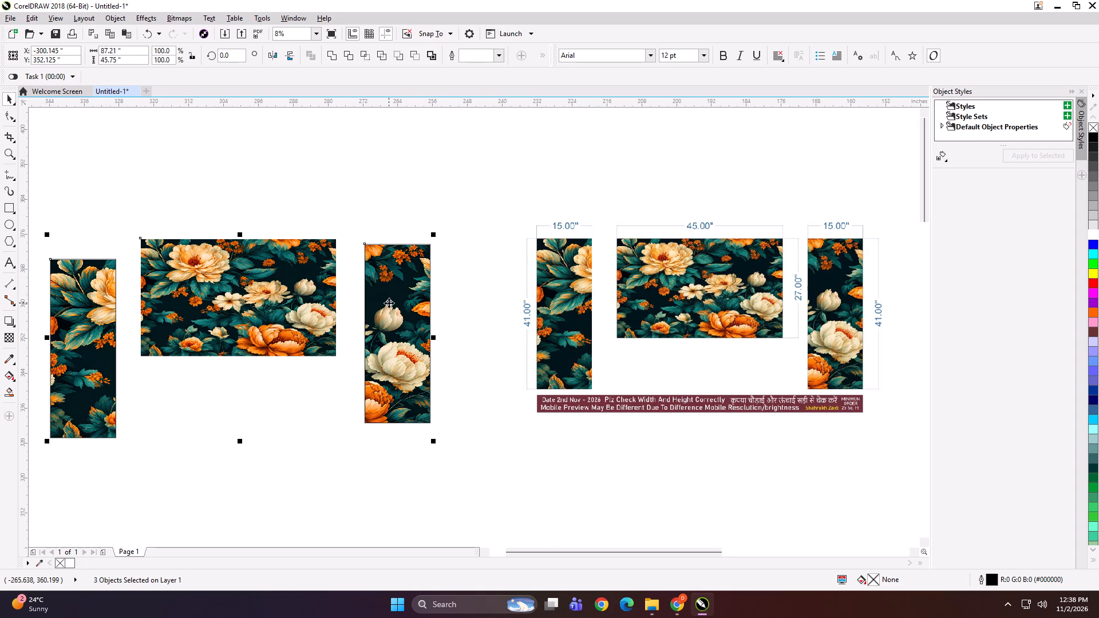
pyautogui.press('t')
pyautogui.click(240, 173)
pyautogui.click(218, 279)
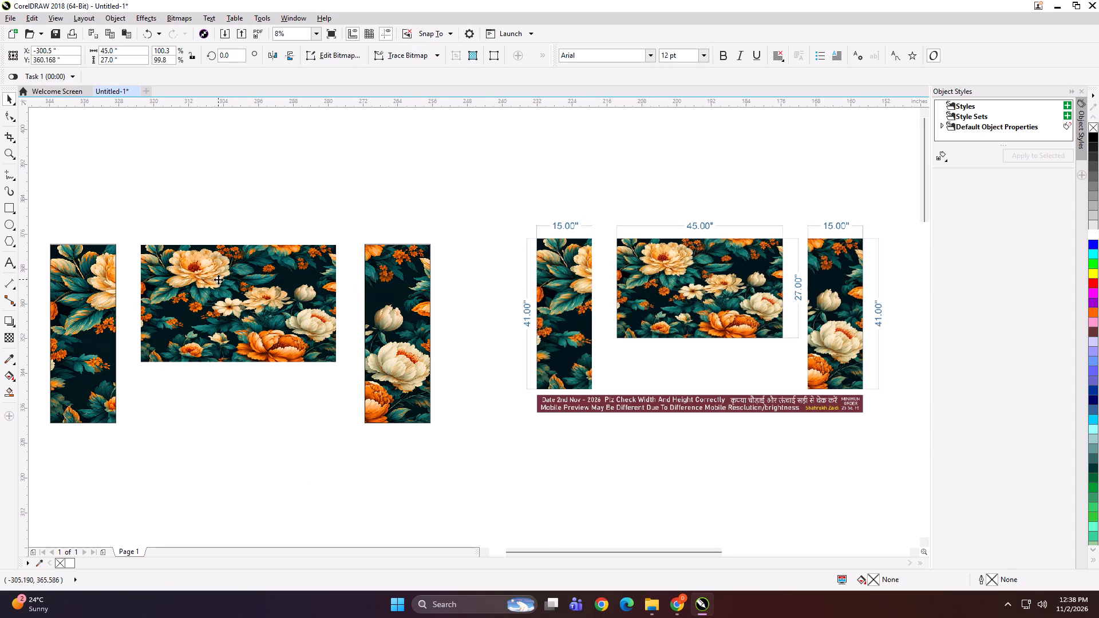
pyautogui.click(117, 196)
# Add 24 pt Arial labels A, B and C at the top edges of the left, central and right floral panels.
pyautogui.click(12, 260)
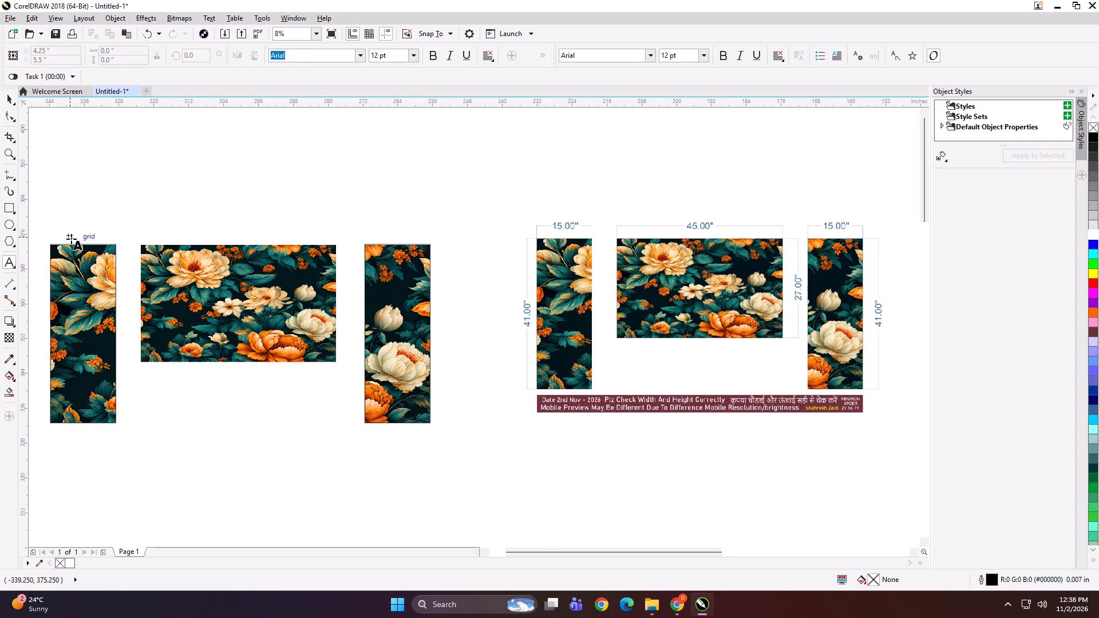
pyautogui.click(78, 242)
pyautogui.press('a')
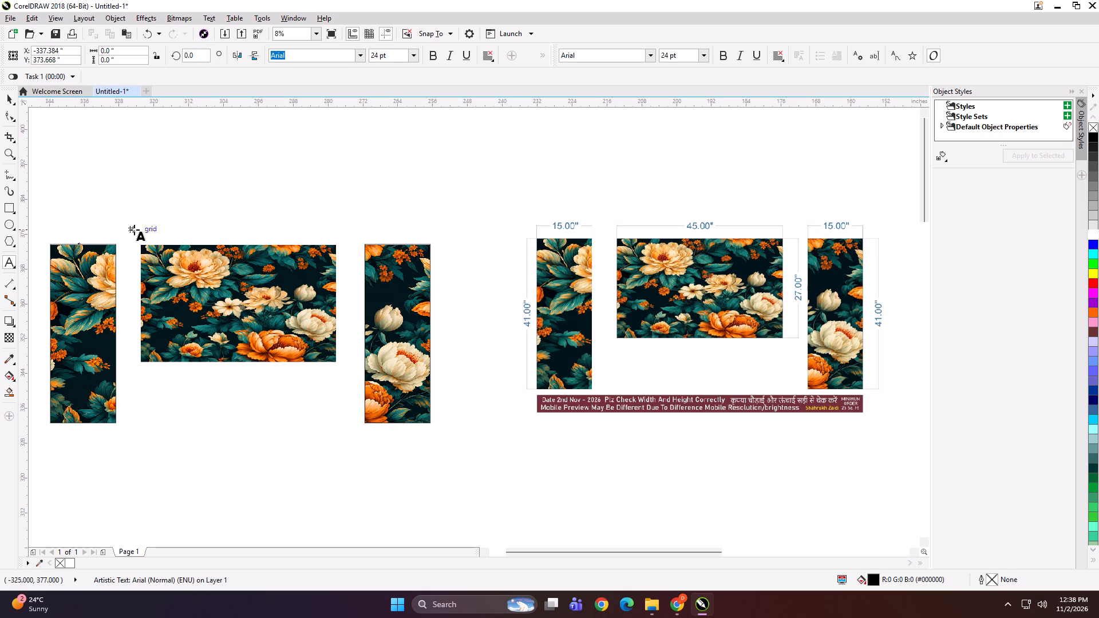
pyautogui.click(171, 242)
pyautogui.press('b')
pyautogui.click(375, 242)
pyautogui.press('c')
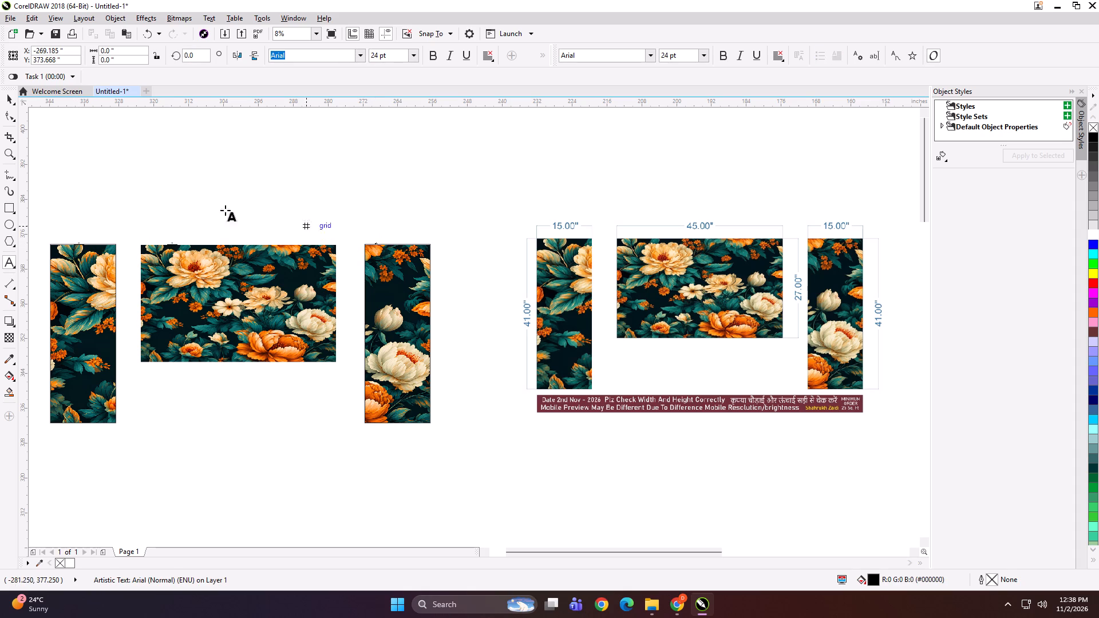
# Group each of the three floral panels with its own letter label.
pyautogui.click(10, 99)
pyautogui.keyDown('shift'); pyautogui.click(397, 293); pyautogui.keyUp('shift')
pyautogui.hotkey('ctrl', 'g')
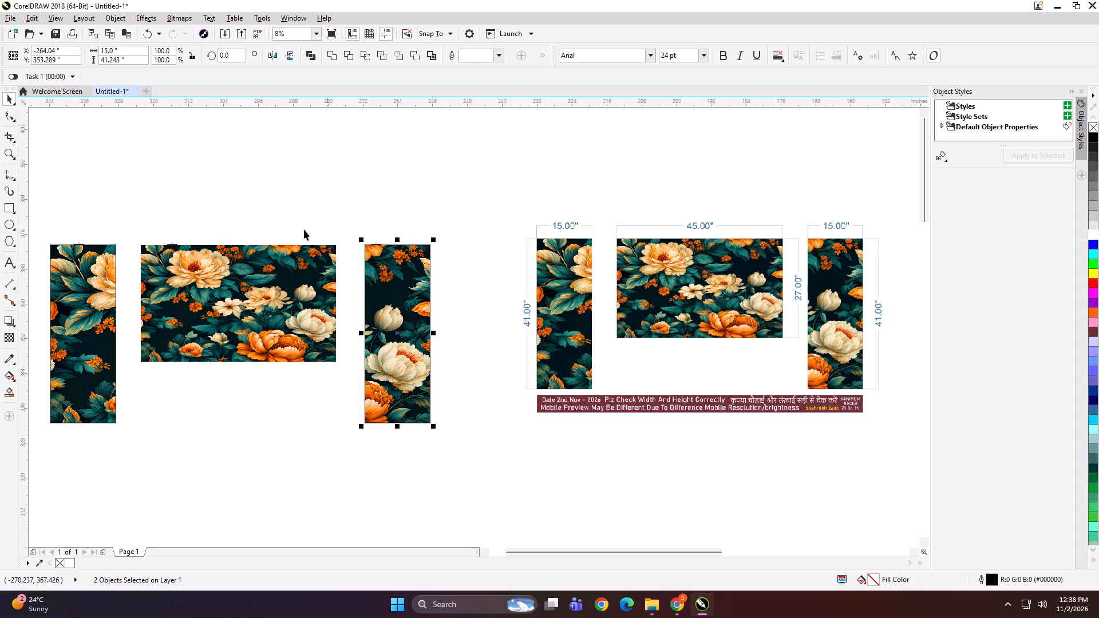
pyautogui.moveTo(129, 205); pyautogui.dragTo(358, 375)
pyautogui.hotkey('ctrl', 'g')
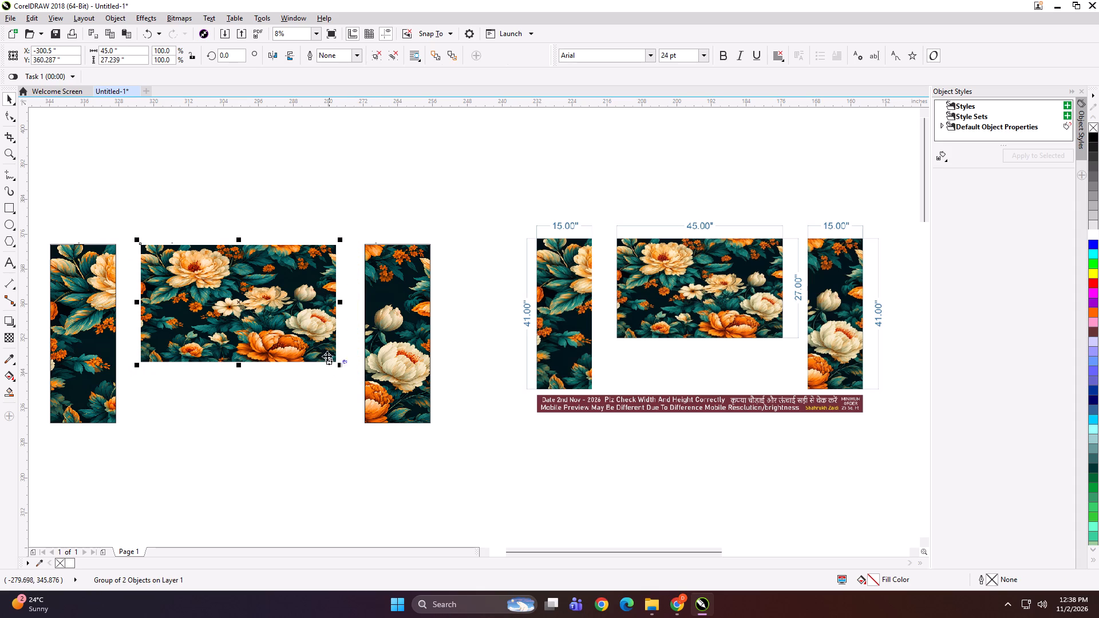
pyautogui.moveTo(44, 220); pyautogui.dragTo(137, 448)
pyautogui.hotkey('ctrl', 'g')
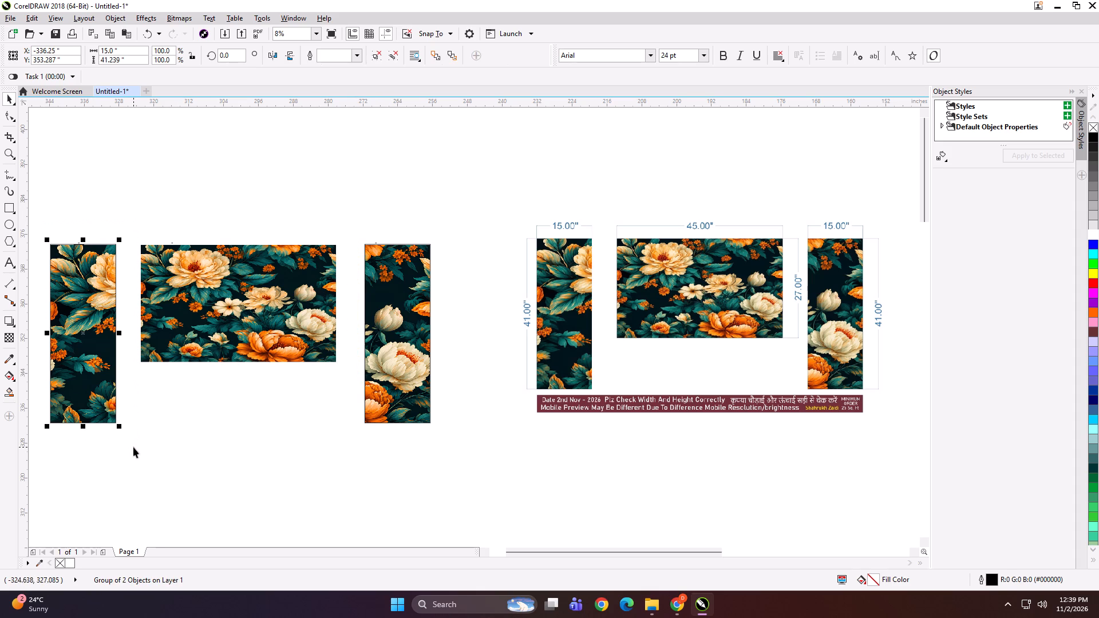
# Start exporting only the grouped left floral panel as a TIFF bitmap in the CANVAS PAPER folder.
pyautogui.hotkey('ctrl', 'e')
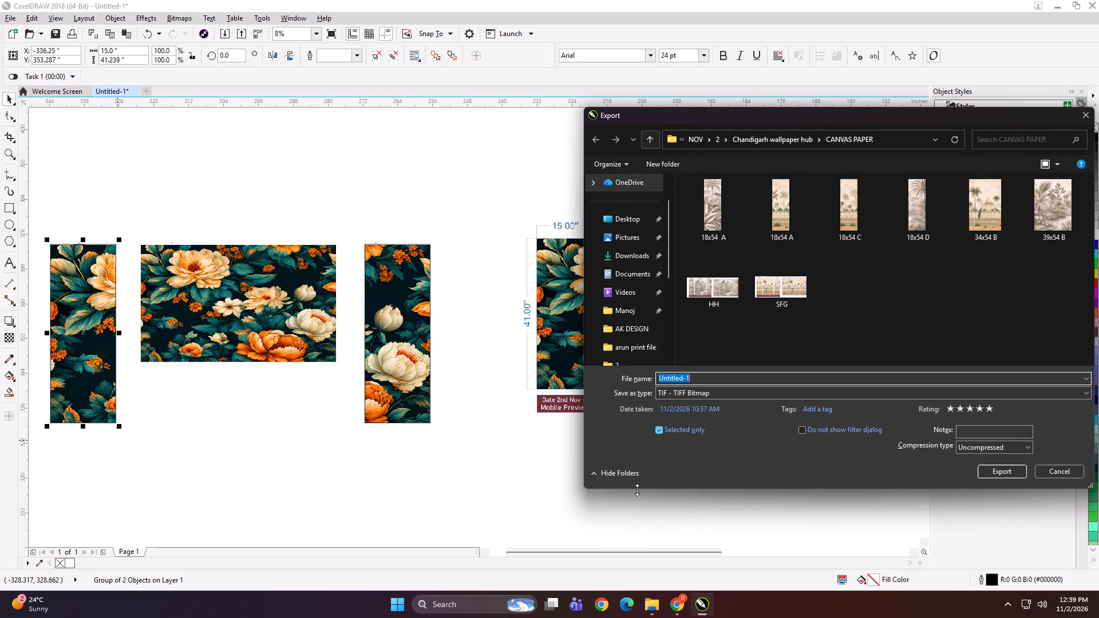
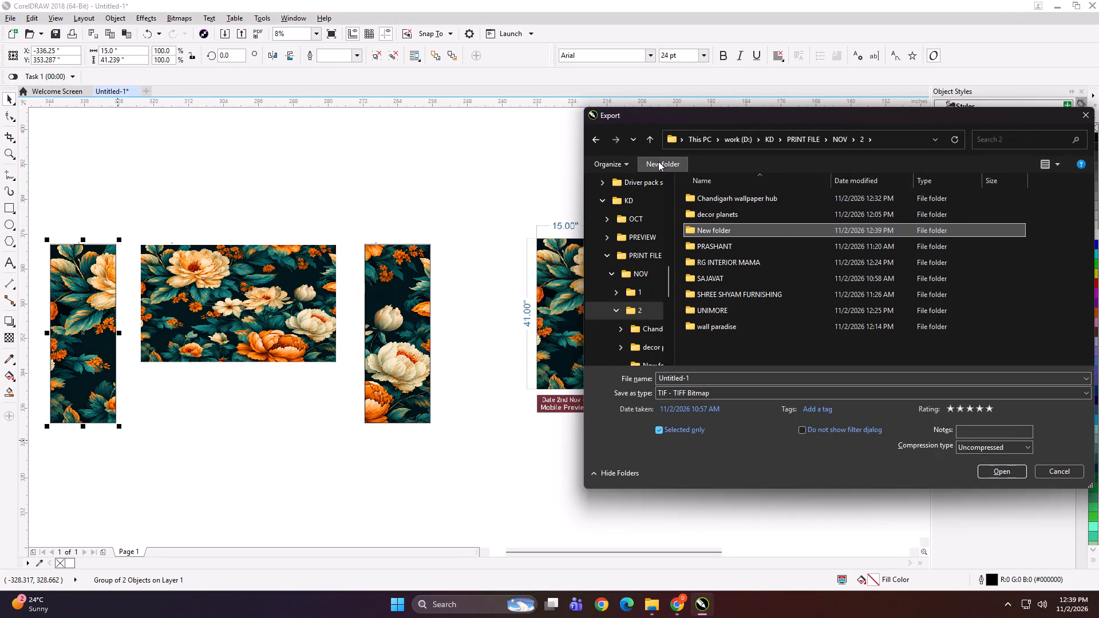
# Rename the new folder inside the NOV > 2 print folder as Micro wallpaper dg.
pyautogui.click(726, 229)
pyautogui.rightClick(726, 229)
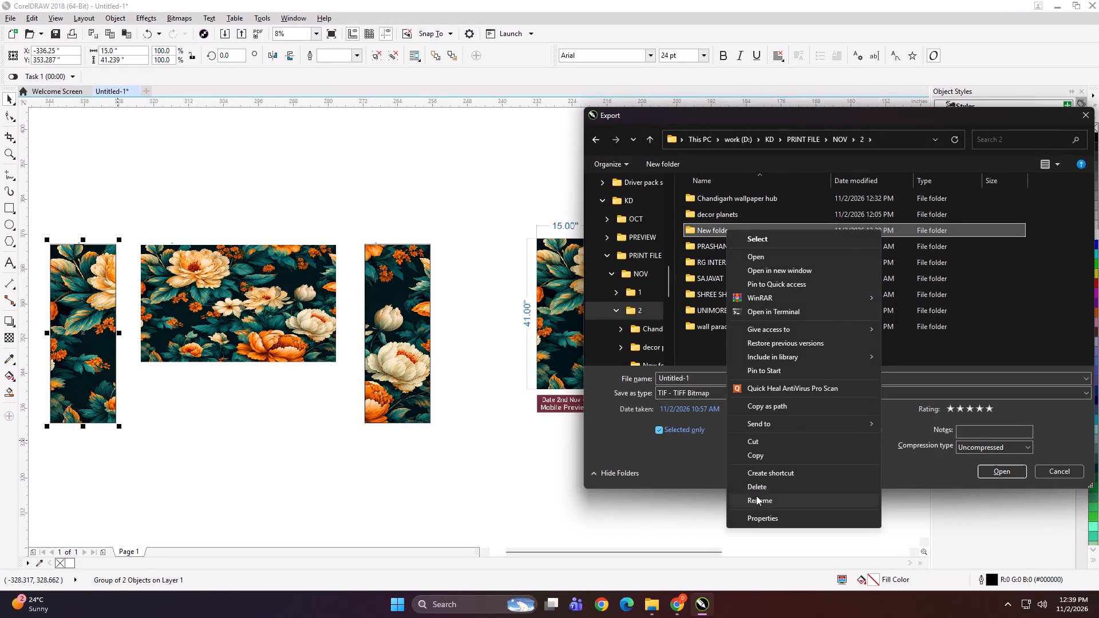
pyautogui.click(758, 499)
pyautogui.hotkey('ctrl', 'v')
pyautogui.press('Return')
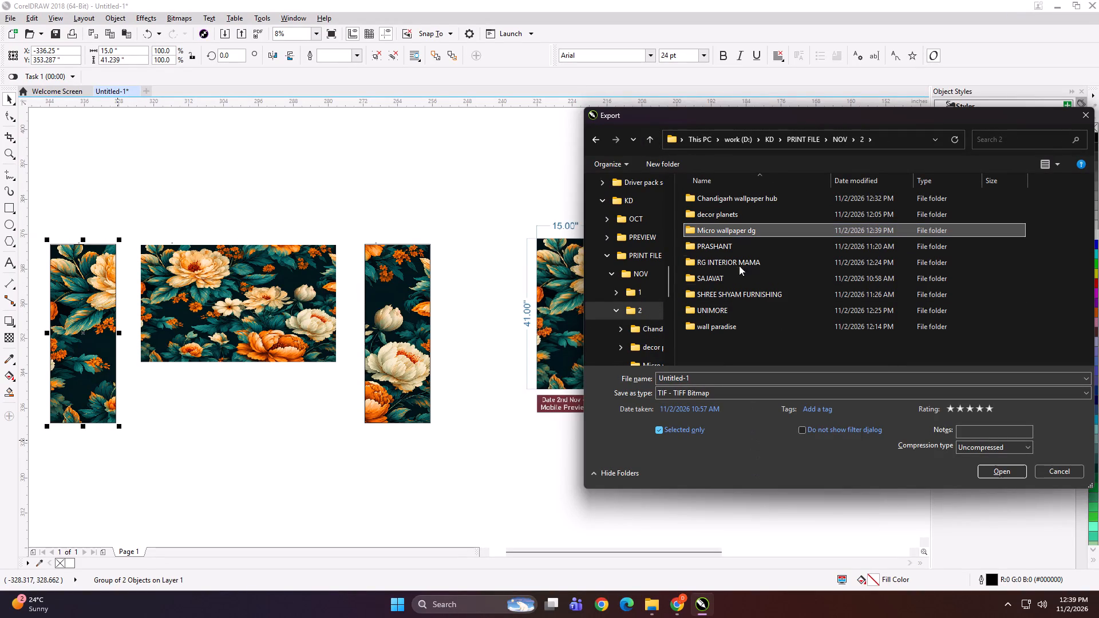
# Export the grouped left floral panel as a TIFF named 15x41 A into the Micro wallpaper dg folder.
pyautogui.doubleClick(733, 229)
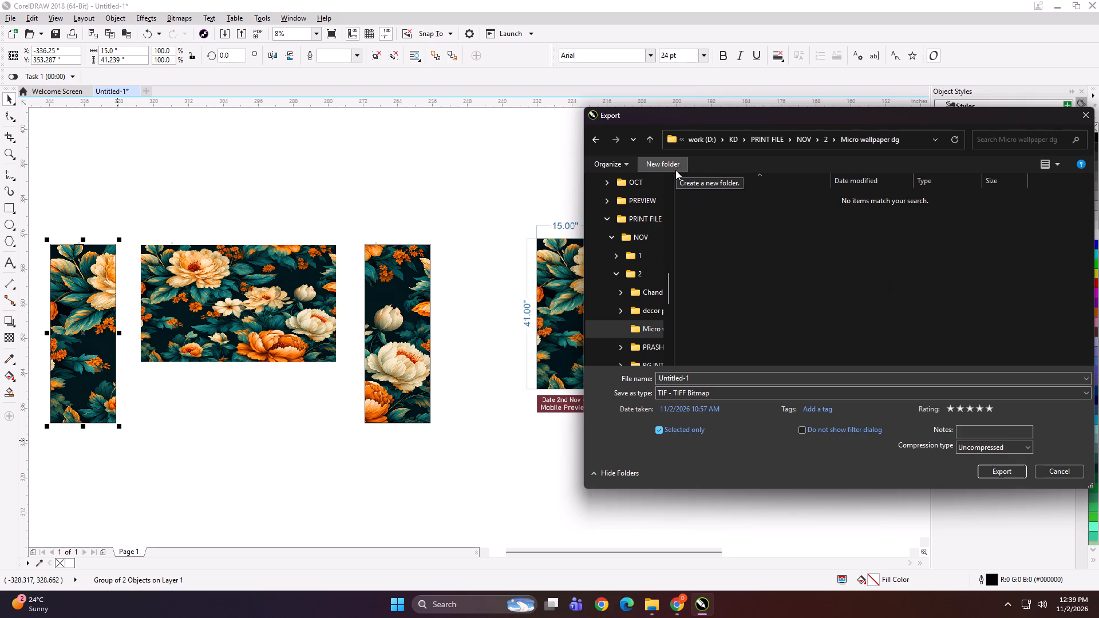
pyautogui.click(712, 375)
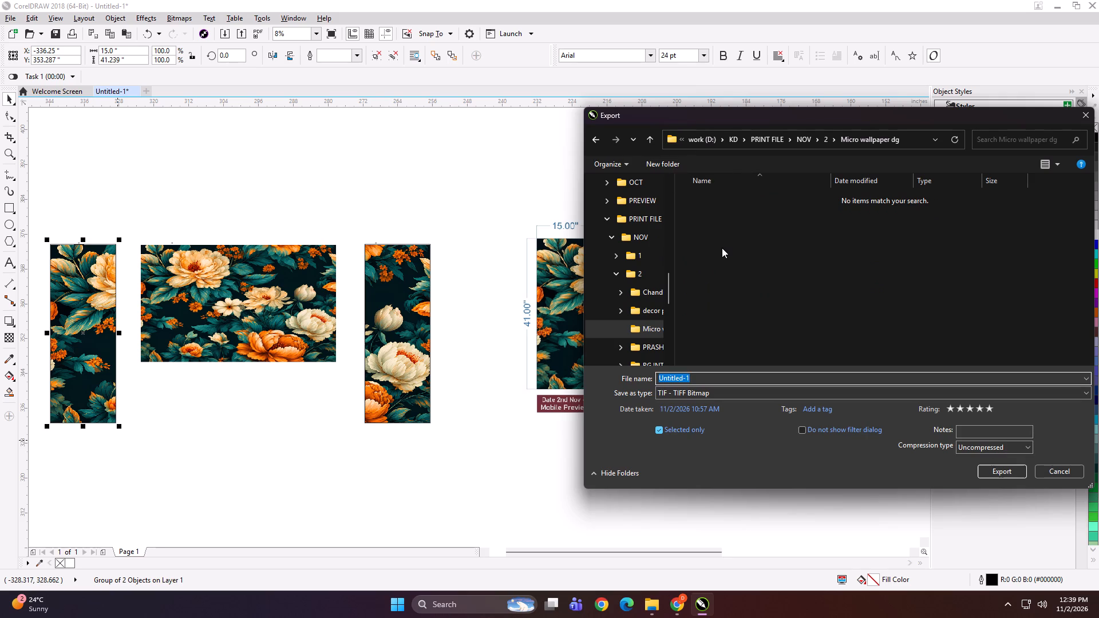
pyautogui.write('15x41 A')
pyautogui.press('Return')
pyautogui.press('Return')
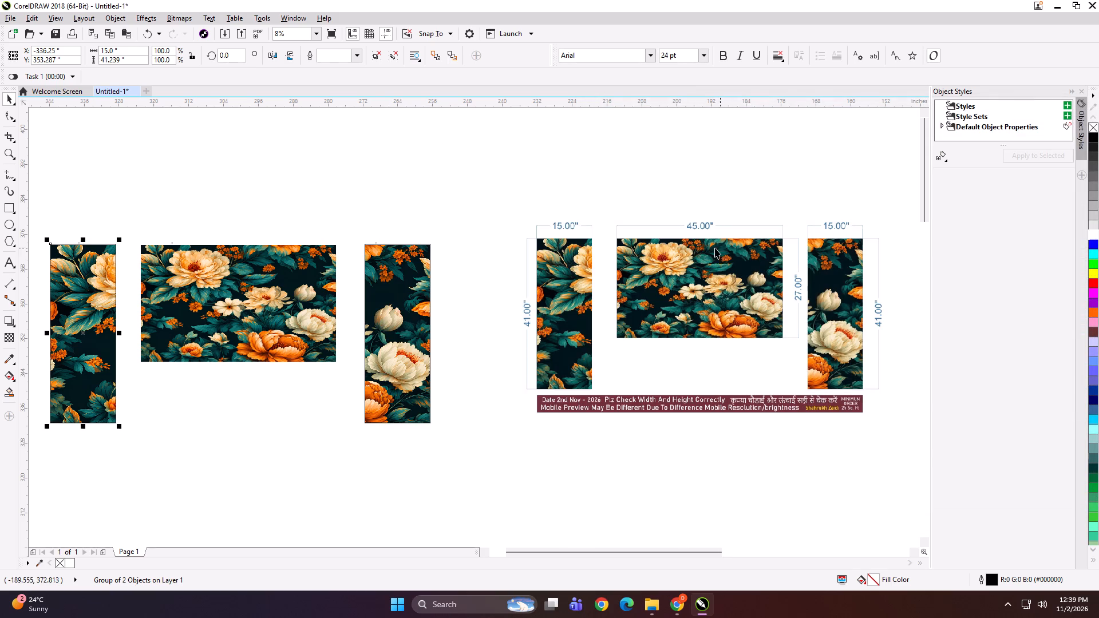
# Export the grouped central floral panel as a TIFF named 45x27 B into the same folder.
pyautogui.click(294, 283)
pyautogui.hotkey('ctrl', 'e')
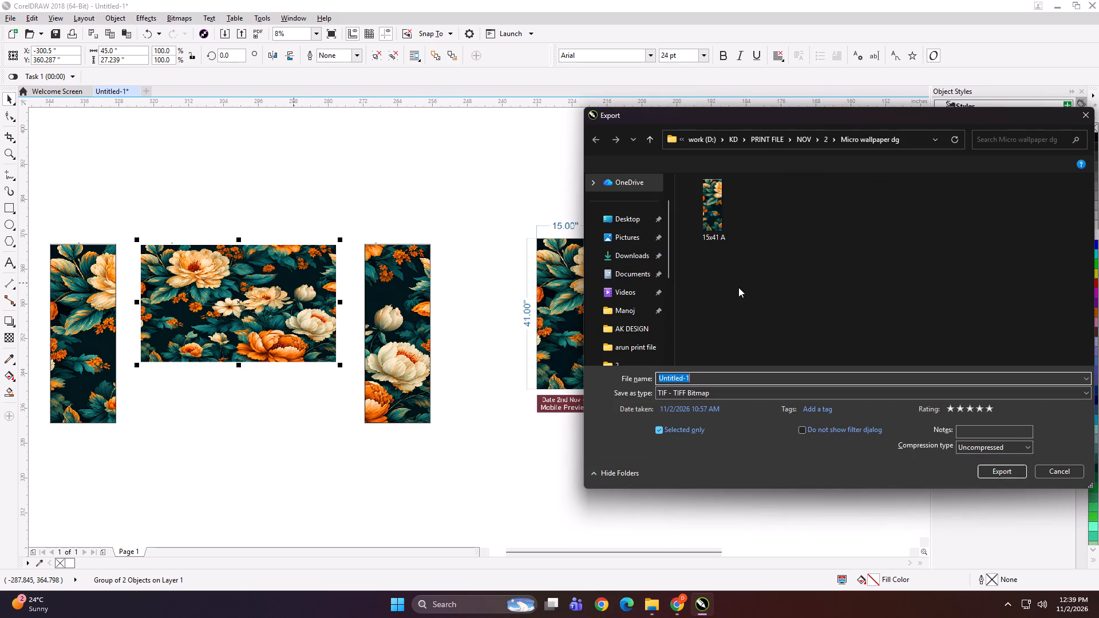
pyautogui.write('4x27 B')
pyautogui.press('Return')
pyautogui.press('Return')
# Export the grouped right floral panel as a TIFF named 15x41 C, reusing the name of the exported A panel.
pyautogui.click(410, 317)
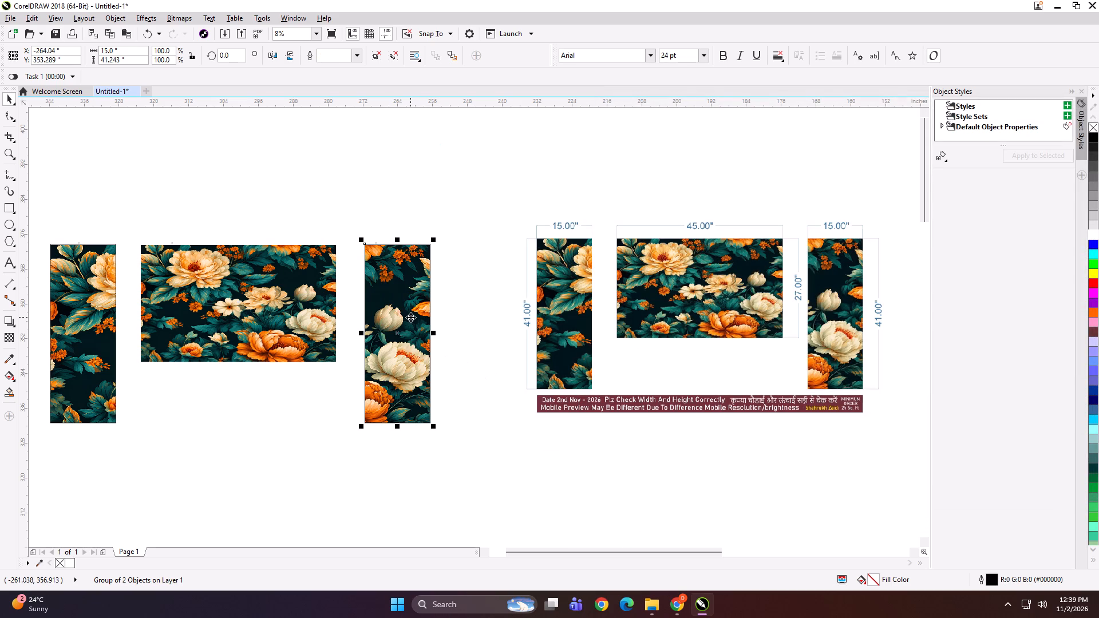
pyautogui.hotkey('ctrl', 'e')
pyautogui.click(714, 229)
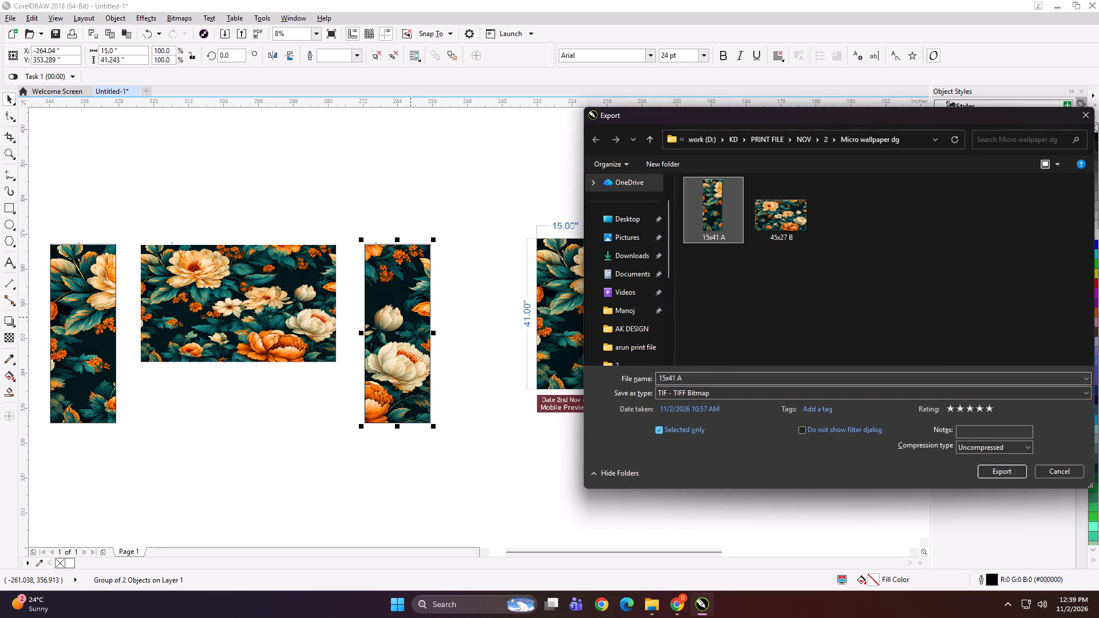
pyautogui.doubleClick(689, 376)
pyautogui.press('c')
pyautogui.press('Return')
pyautogui.press('Return')
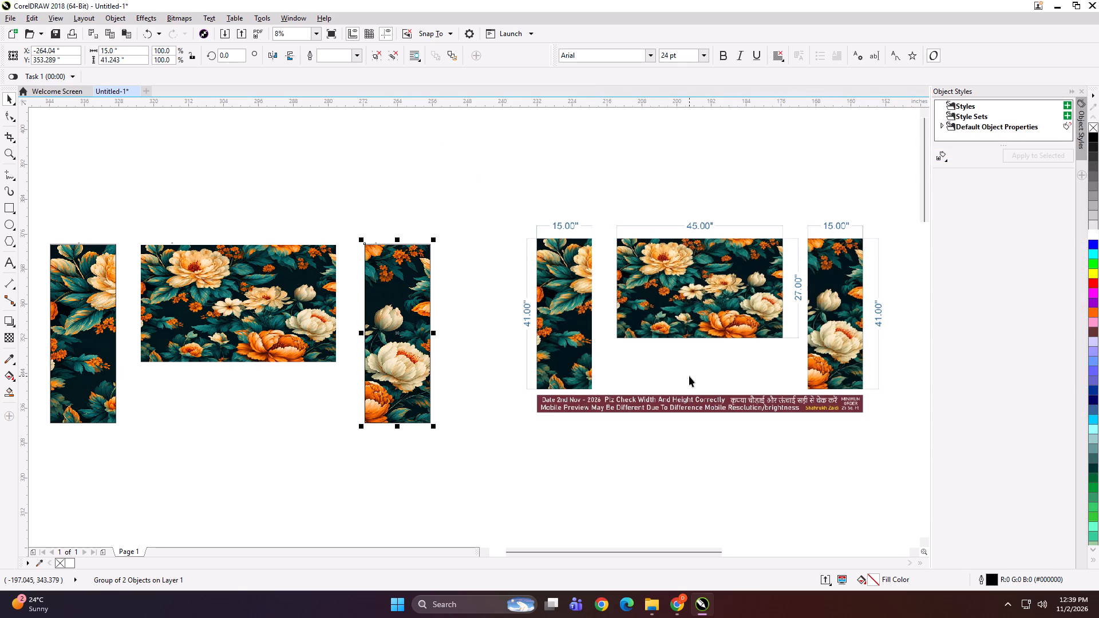
# Move the three floral panels closer to the dimensioned preview and group them together with it.
pyautogui.keyDown('shift'); pyautogui.click(326, 307); pyautogui.keyUp('shift')
pyautogui.keyDown('shift'); pyautogui.click(102, 311); pyautogui.keyUp('shift')
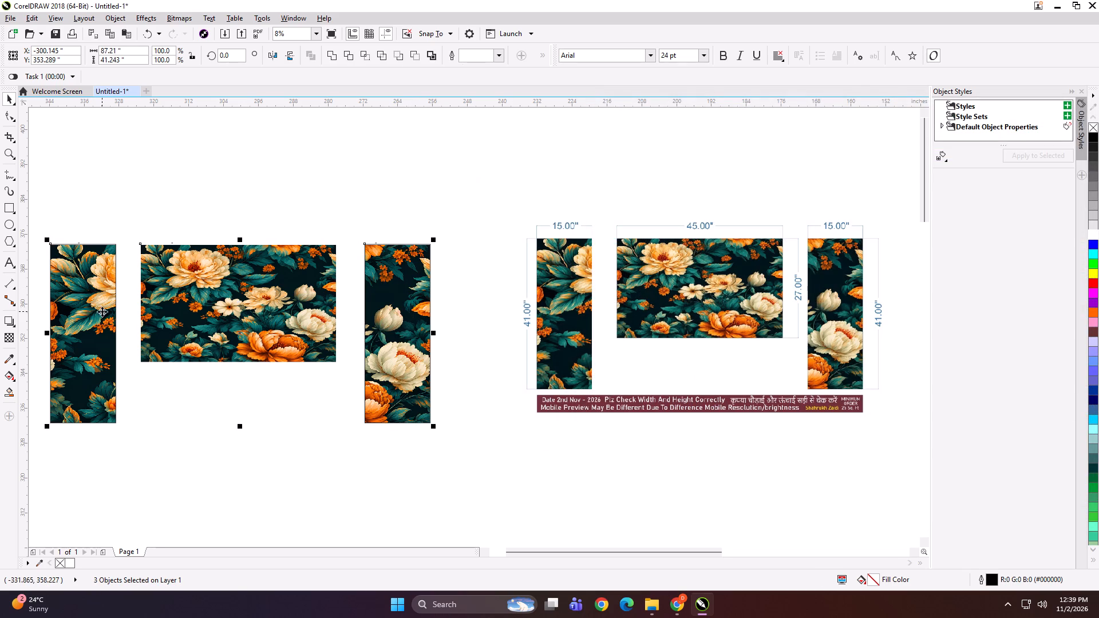
pyautogui.moveTo(240, 301); pyautogui.dragTo(302, 287)
pyautogui.keyDown('shift'); pyautogui.click(472, 305); pyautogui.keyUp('shift')
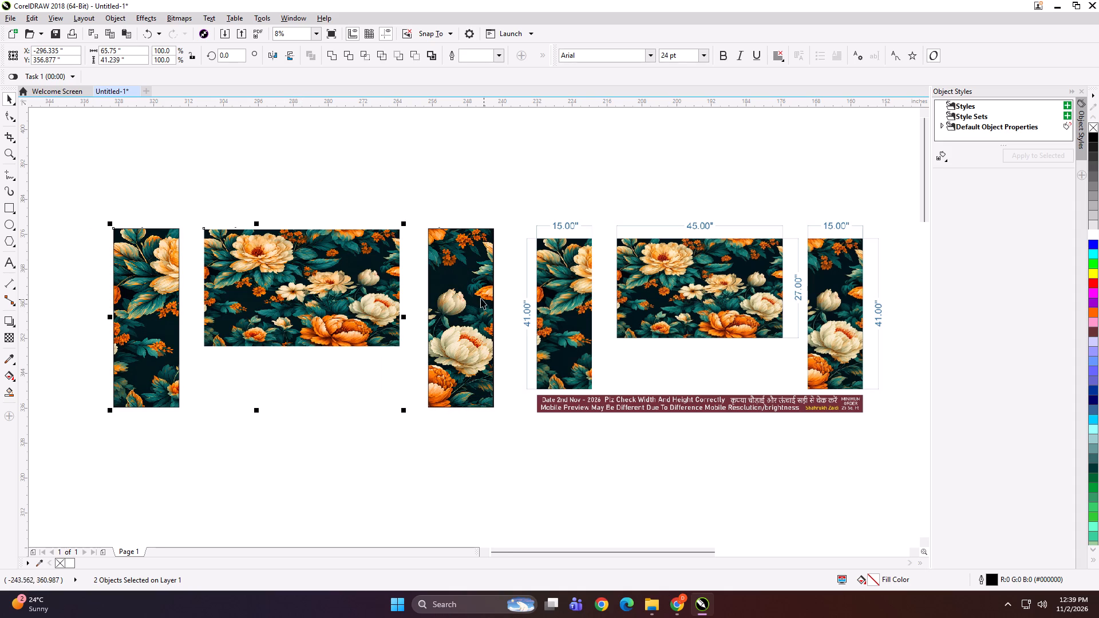
pyautogui.keyDown('shift'); pyautogui.click(480, 298); pyautogui.keyUp('shift')
pyautogui.keyDown('shift'); pyautogui.click(572, 300); pyautogui.keyUp('shift')
pyautogui.hotkey('ctrl', 'g')
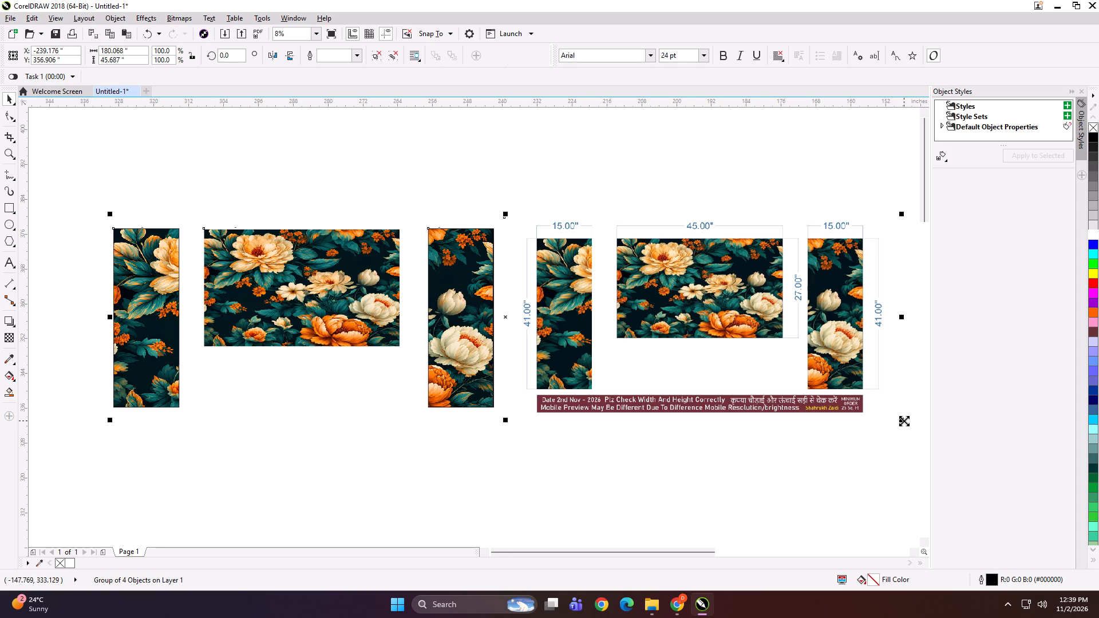
# Scale the combined group down to about 10.35 by 2.63 inches and export it as a TIFF named SGD.
pyautogui.keyDown('shift'); pyautogui.moveTo(904, 421); pyautogui.dragTo(533, 328); pyautogui.keyUp('shift')
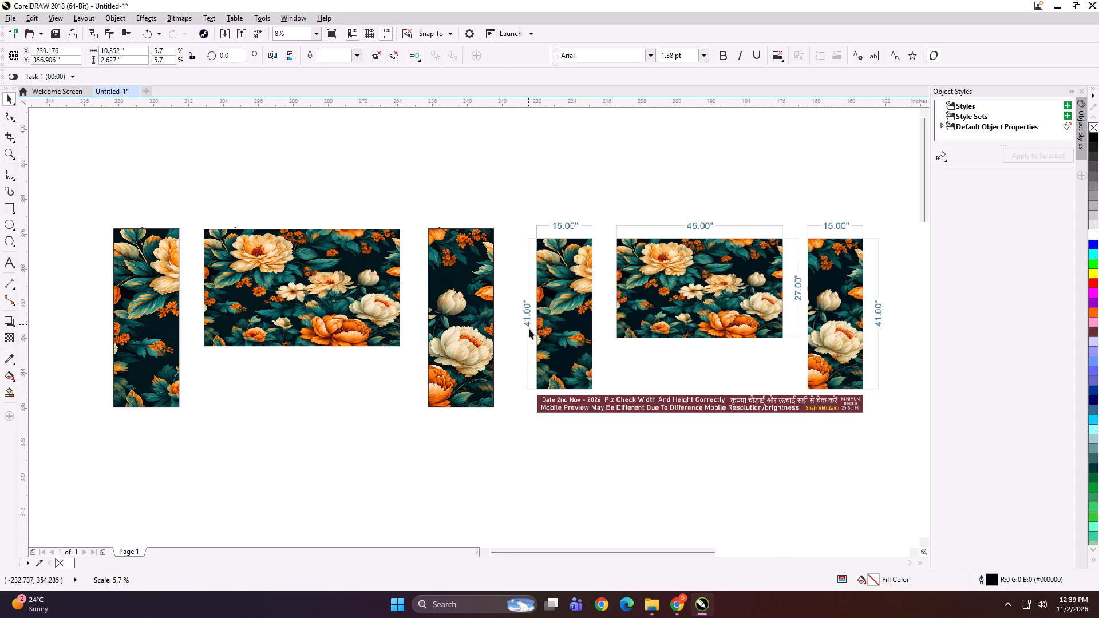
pyautogui.scroll(3, 515, 322)
pyautogui.hotkey('ctrl', 'e')
pyautogui.write('SGD')
pyautogui.press('Return')
pyautogui.press('Return')
pyautogui.press('Return')
# Delete the combined group of floral panels and preview to clear the drawing.
pyautogui.press('Delete')
pyautogui.press('F4')
pyautogui.scroll(-10, 483, 300)
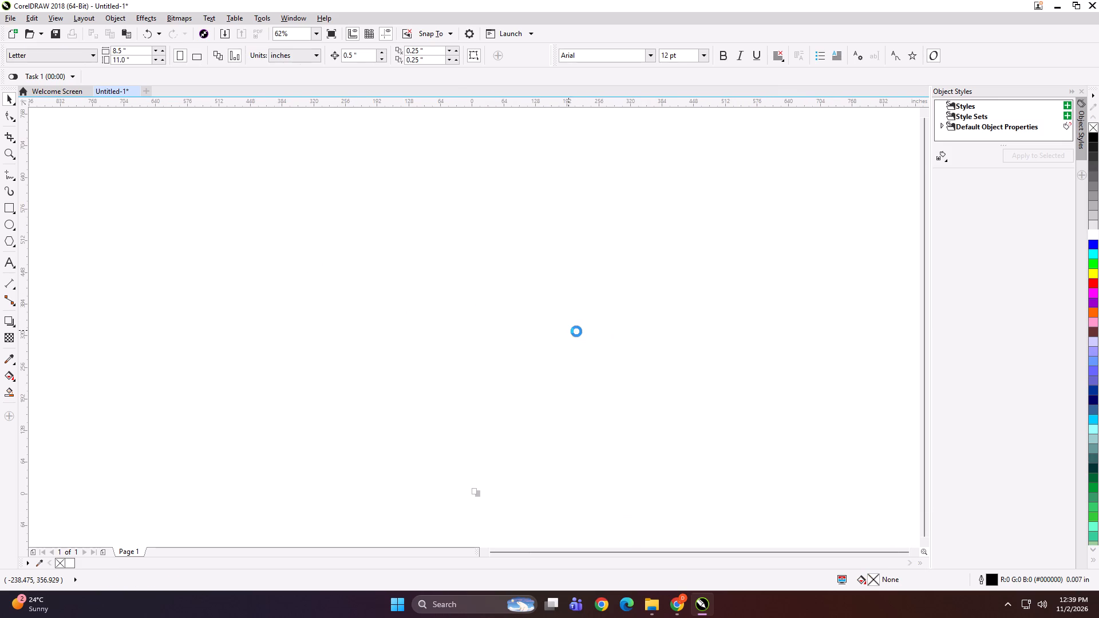
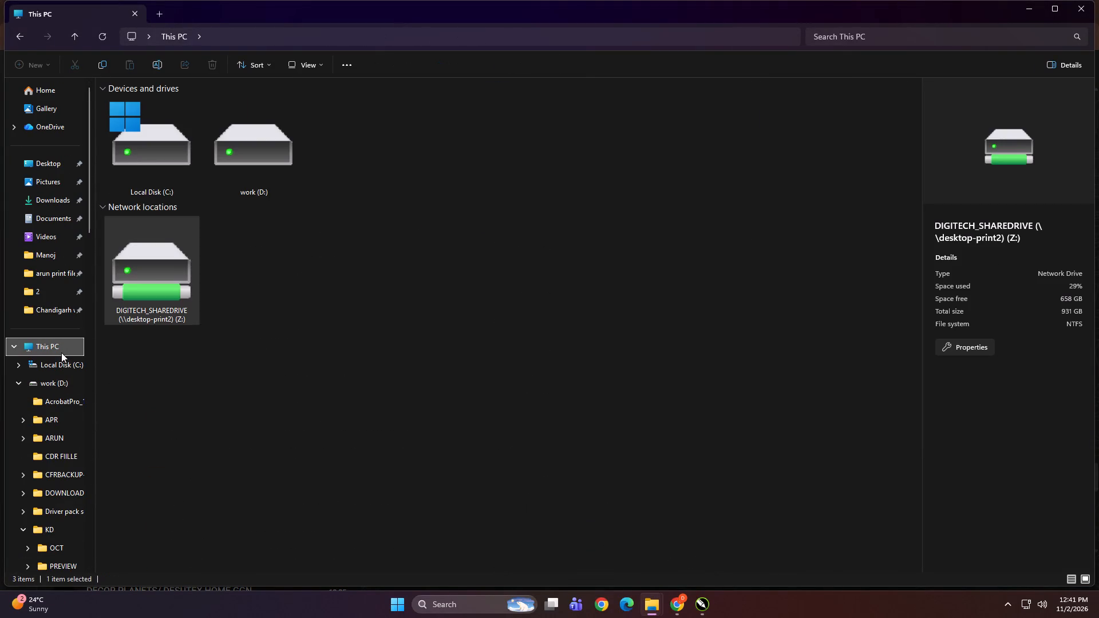
# Copy the Micro wallpaper dg folder from KD > PRINT FILE > NOV > 2 on the work (D:) drive.
pyautogui.click(292, 146)
pyautogui.click(291, 146)
pyautogui.doubleClick(292, 276)
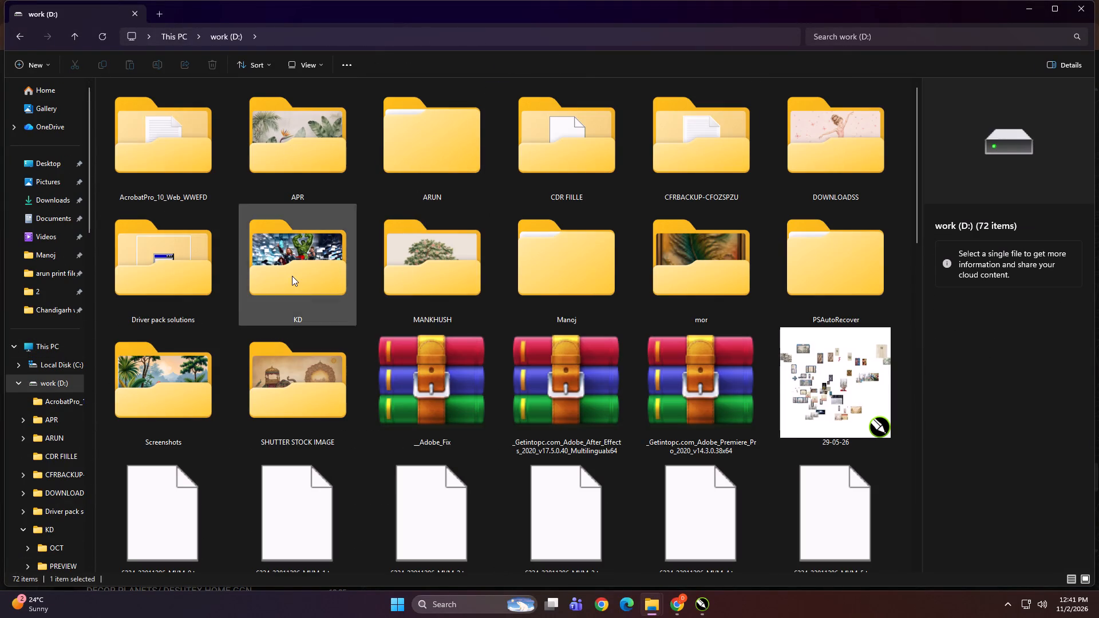
pyautogui.doubleClick(523, 173)
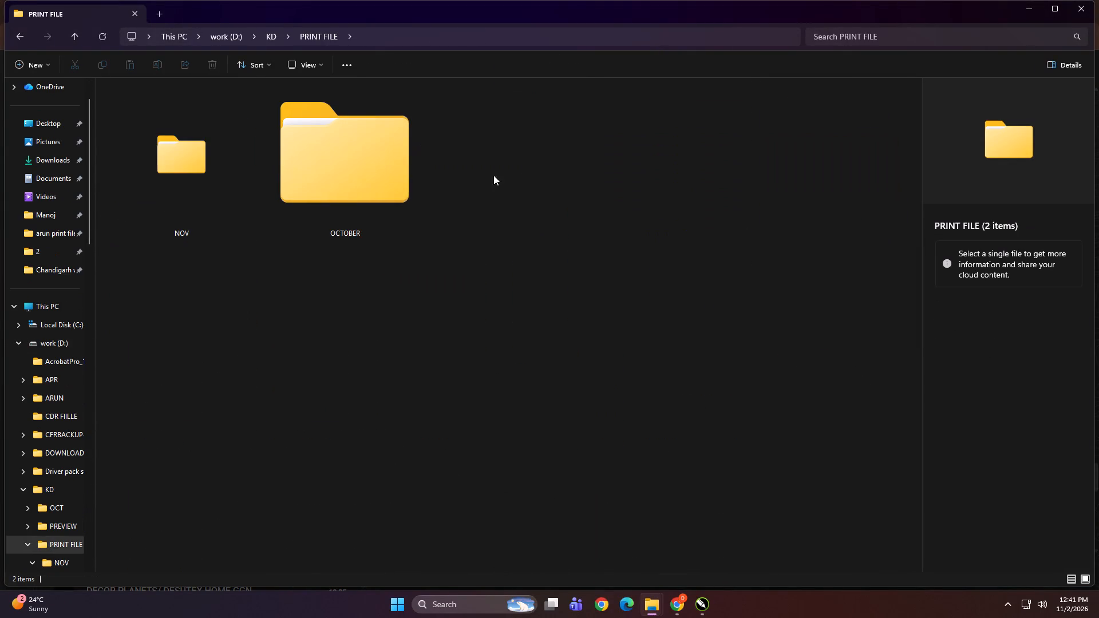
pyautogui.doubleClick(183, 180)
pyautogui.doubleClick(343, 163)
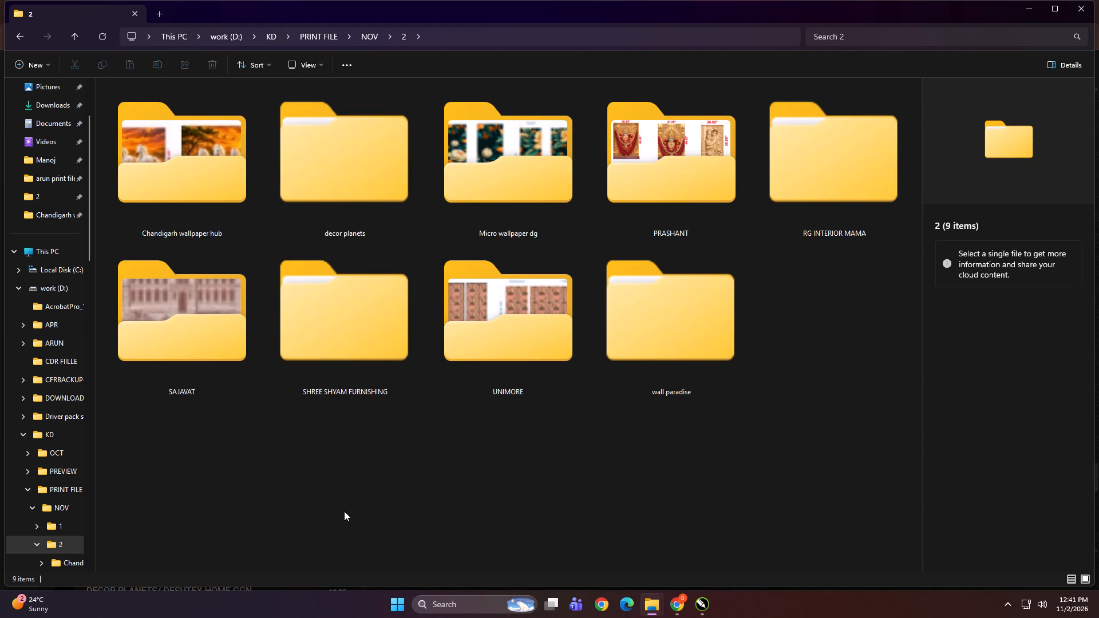
pyautogui.click(500, 153)
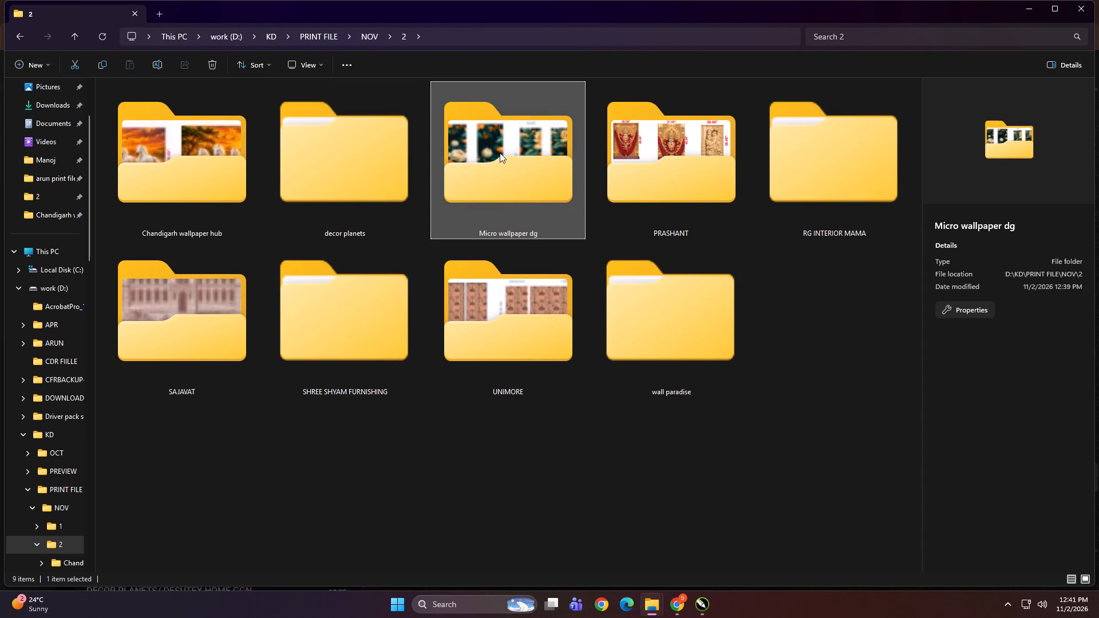
pyautogui.hotkey('ctrl', 'c')
pyautogui.click(481, 191)
pyautogui.hotkey('ctrl', 'c')
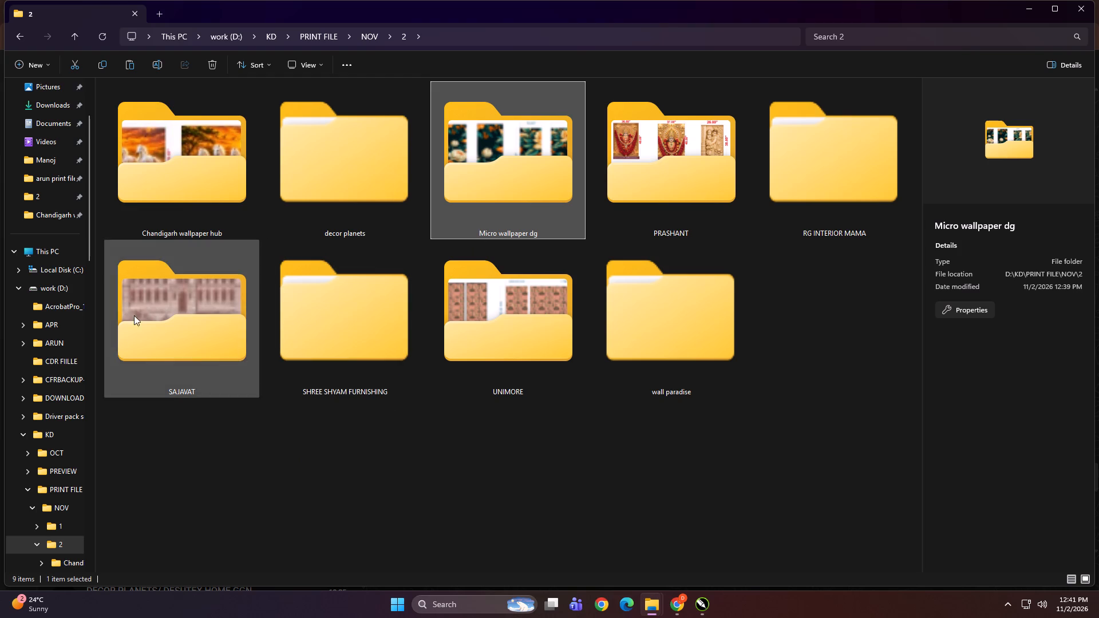
# Paste the copied Micro wallpaper dg folder into Print > NOV > 2 on the DIGITECH_SHAREDRIVE network drive.
pyautogui.scroll(5, 67, 389)
pyautogui.click(52, 338)
pyautogui.doubleClick(172, 255)
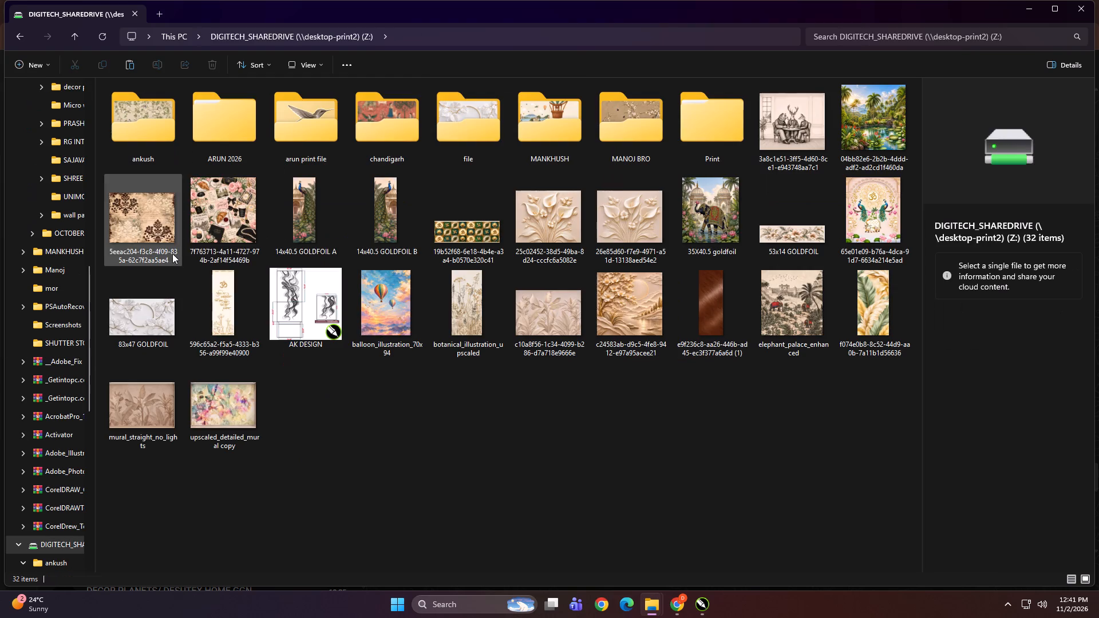
pyautogui.doubleClick(703, 129)
pyautogui.doubleClick(342, 144)
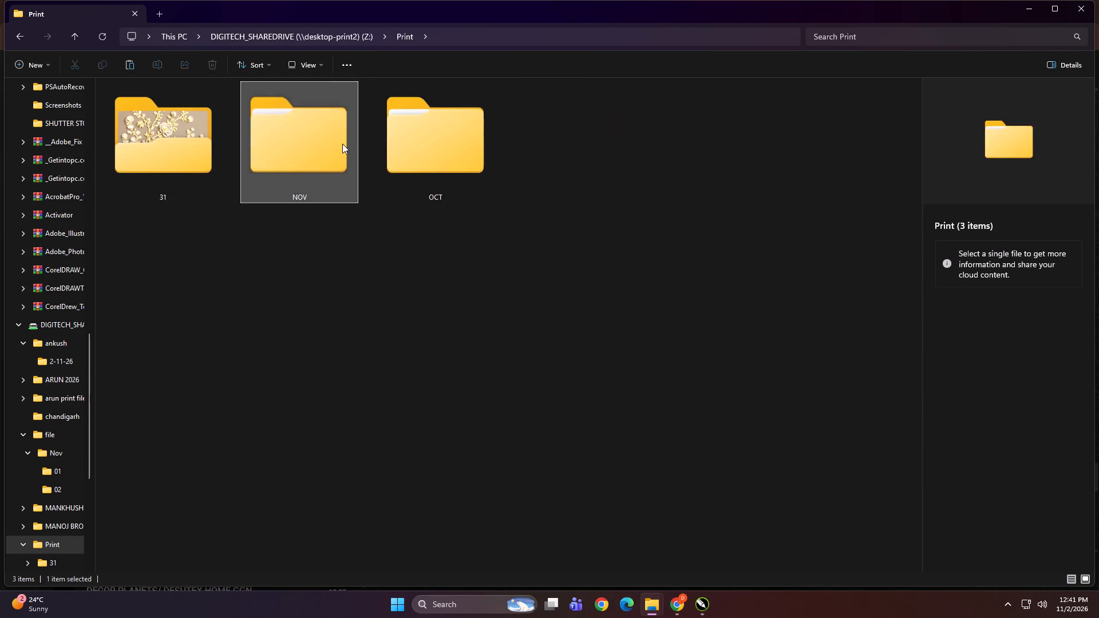
pyautogui.doubleClick(324, 163)
pyautogui.rightClick(535, 467)
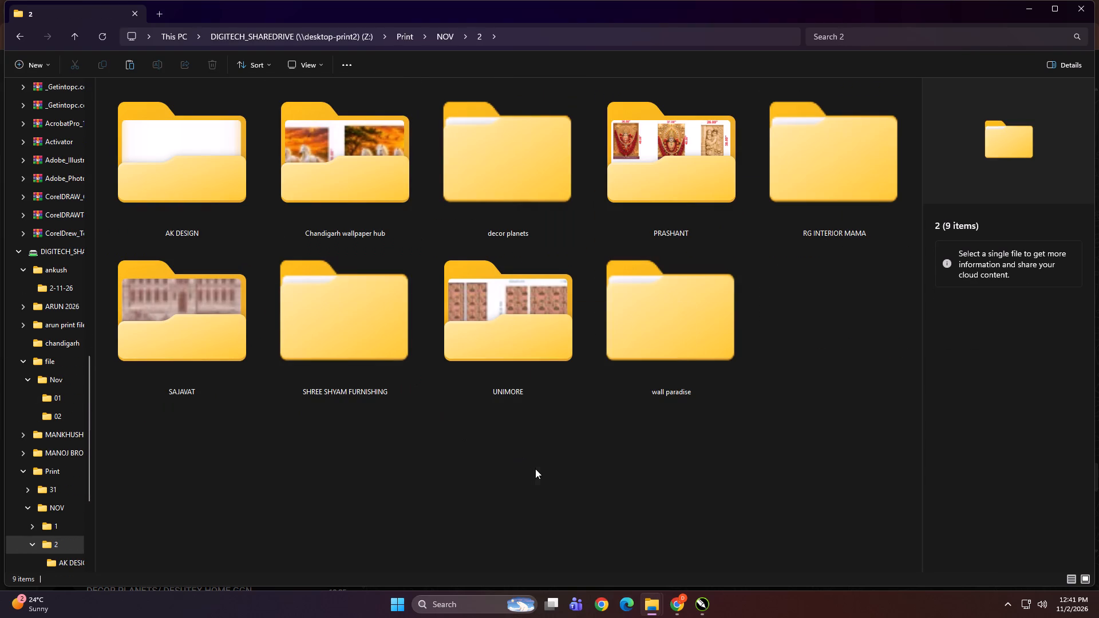
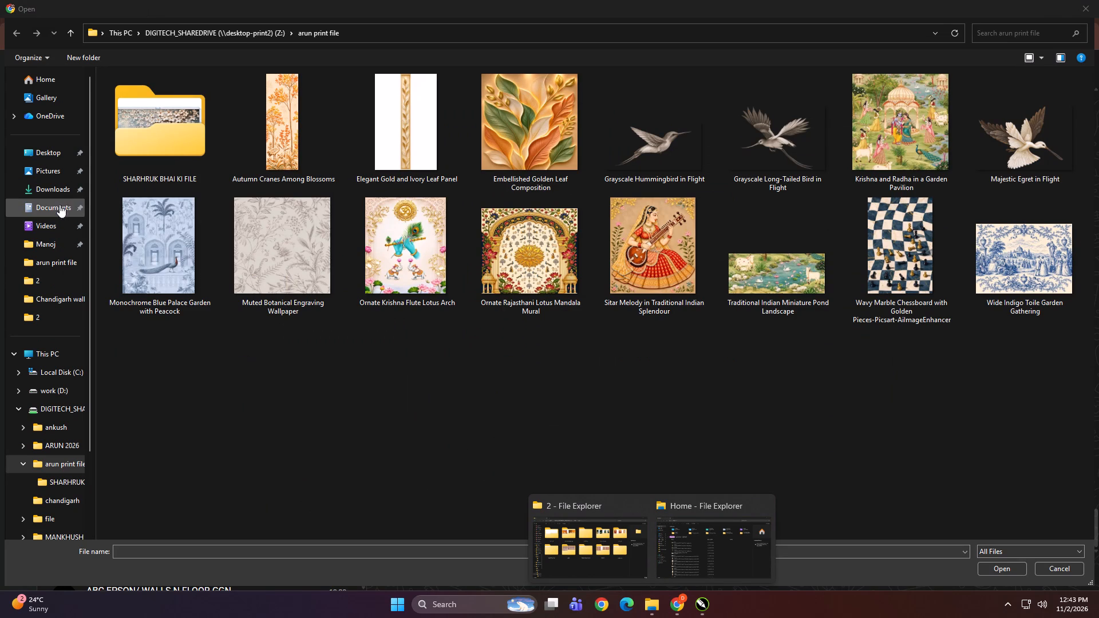
# Look through the images and files in the Downloads folder, from today's back to last month's, for the design file to open.
pyautogui.click(60, 189)
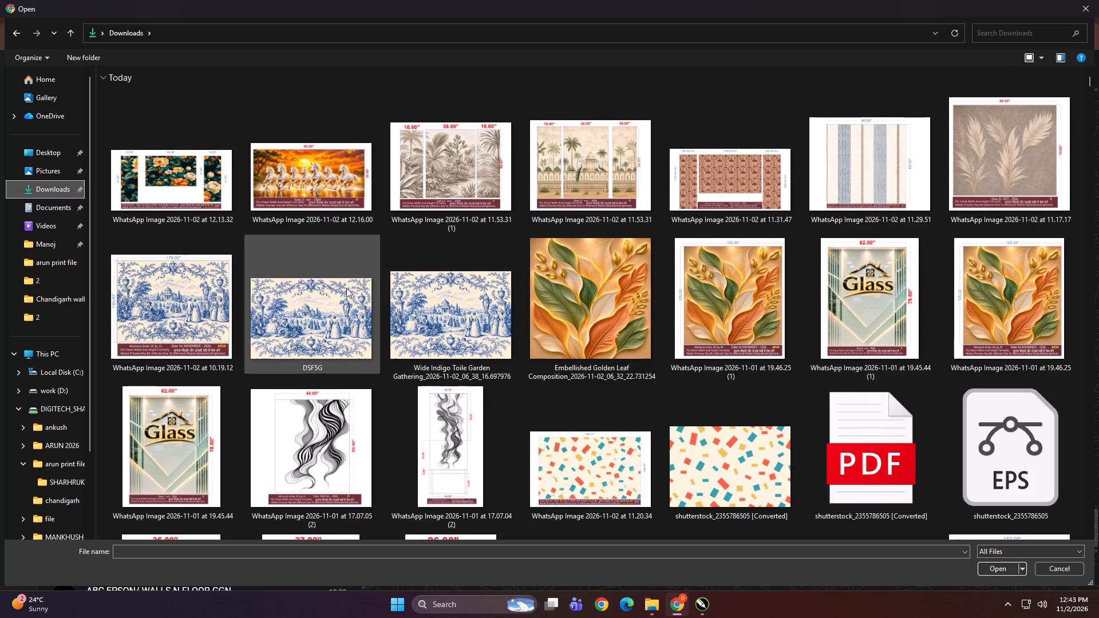
pyautogui.scroll(-1, 363, 288)
pyautogui.scroll(-2, 550, 315)
pyautogui.scroll(1, 533, 312)
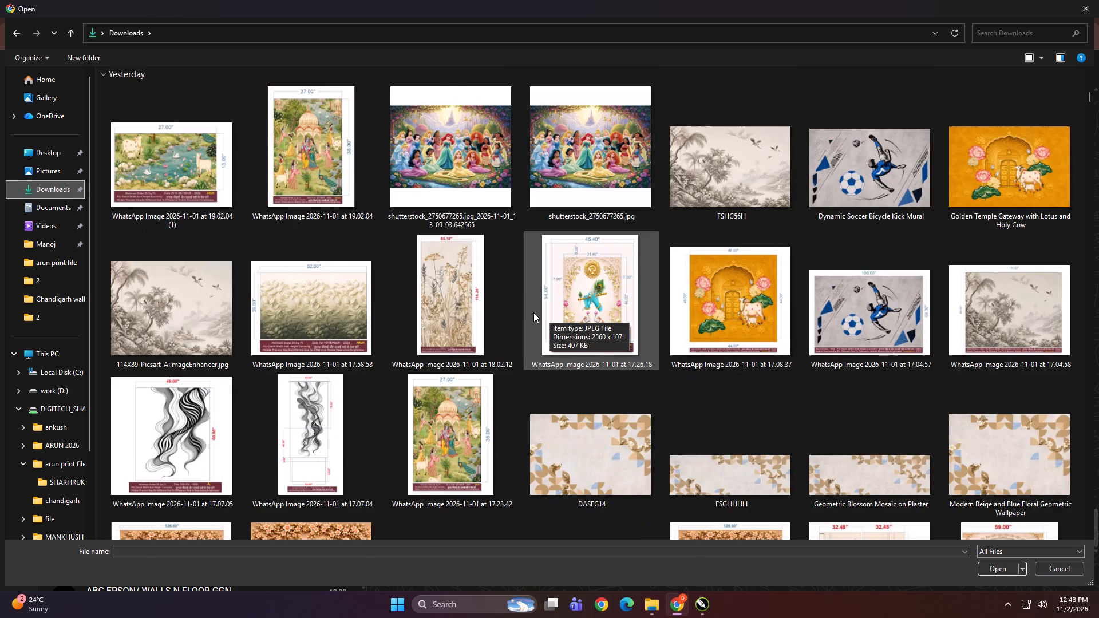
pyautogui.scroll(-4, 533, 312)
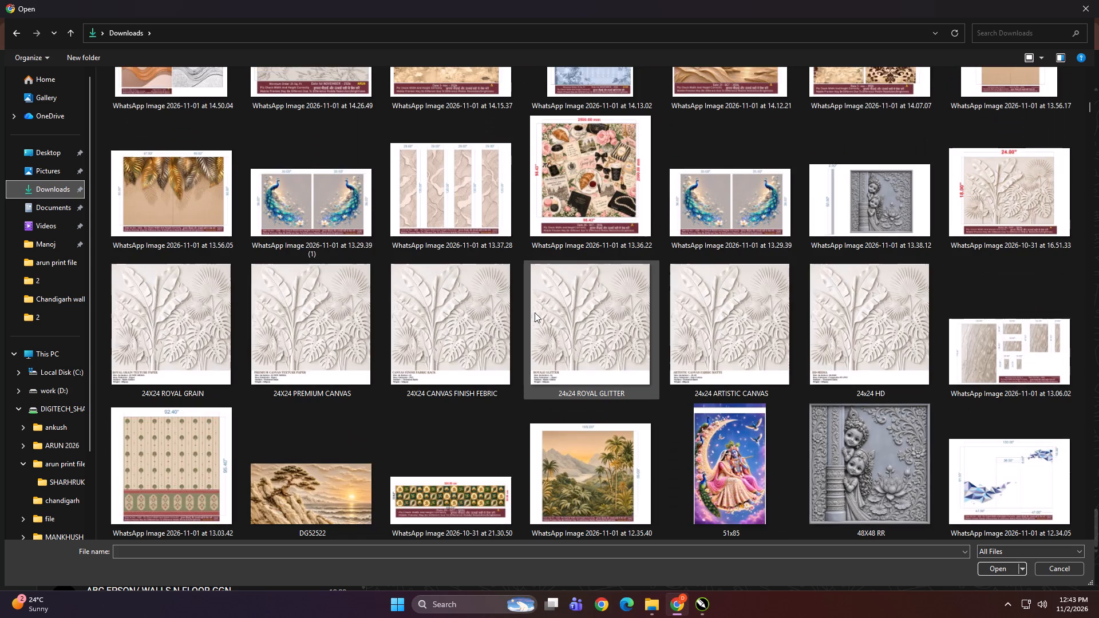
pyautogui.scroll(-2, 535, 312)
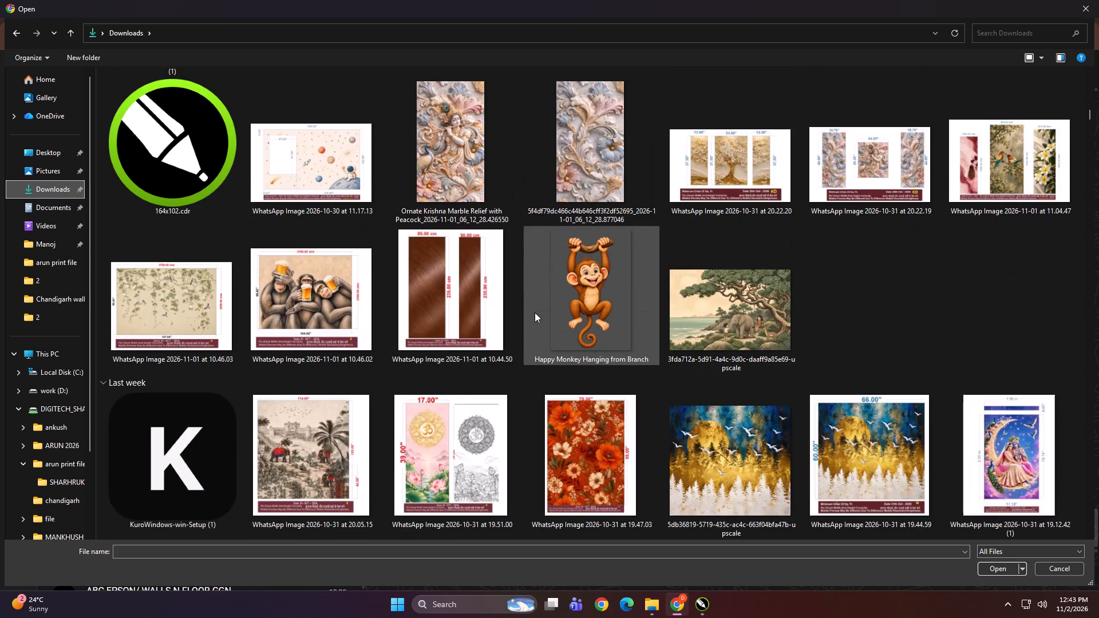
pyautogui.scroll(-3, 535, 312)
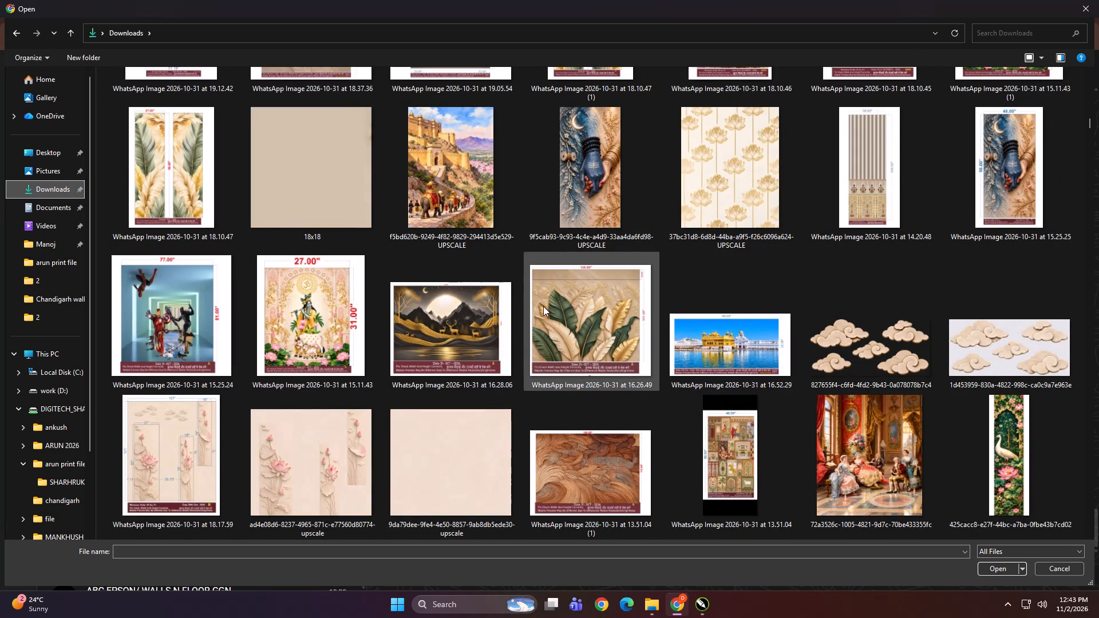
pyautogui.scroll(-2, 543, 306)
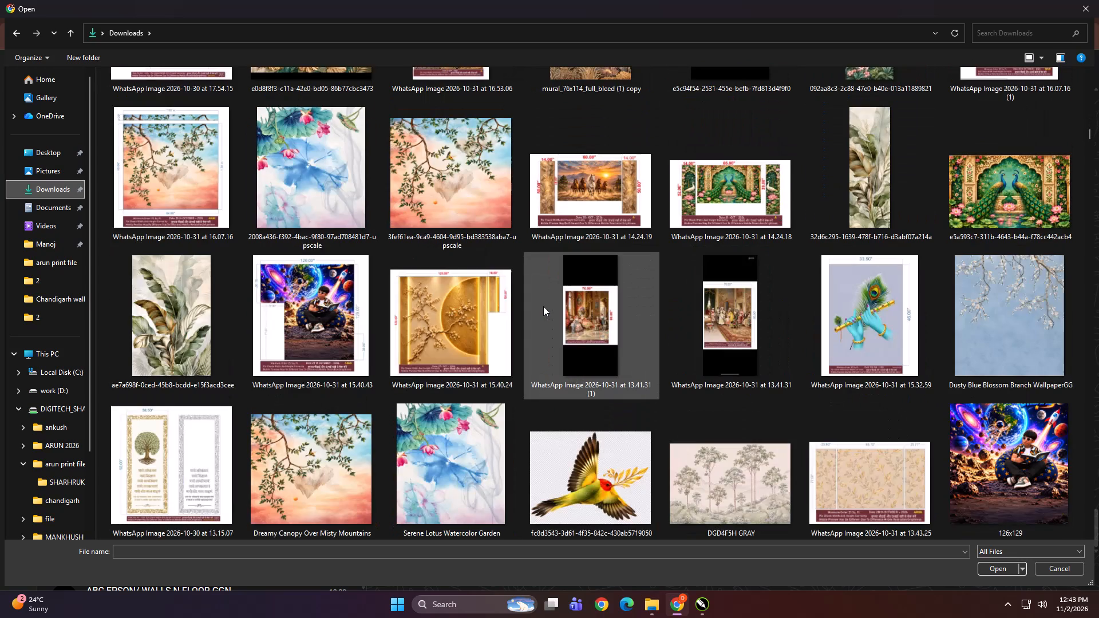
pyautogui.scroll(-3, 543, 306)
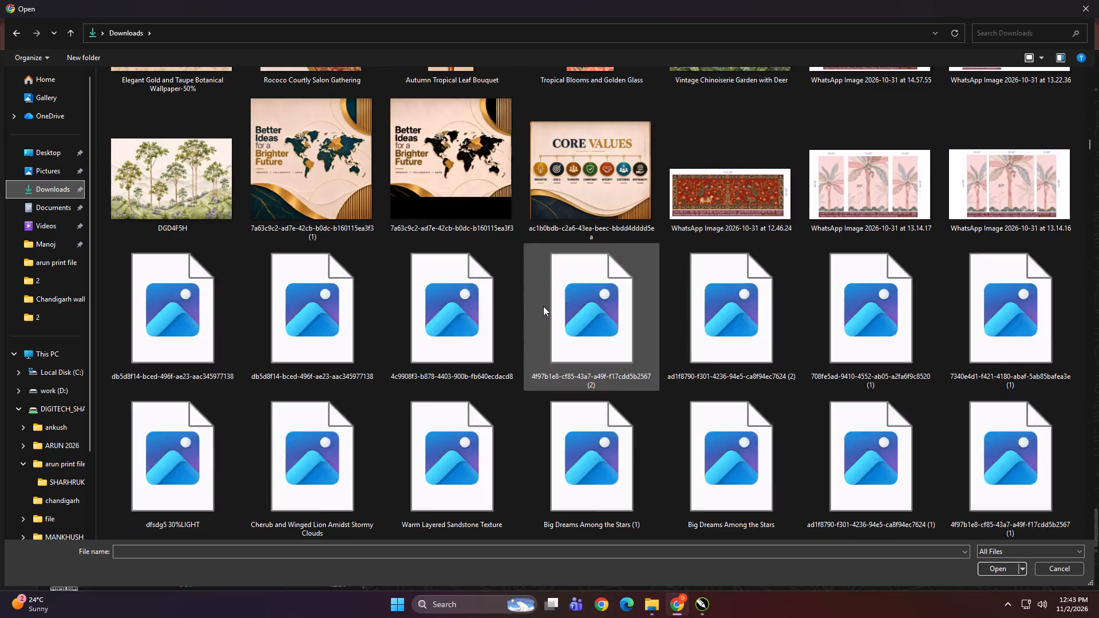
pyautogui.scroll(-3, 543, 306)
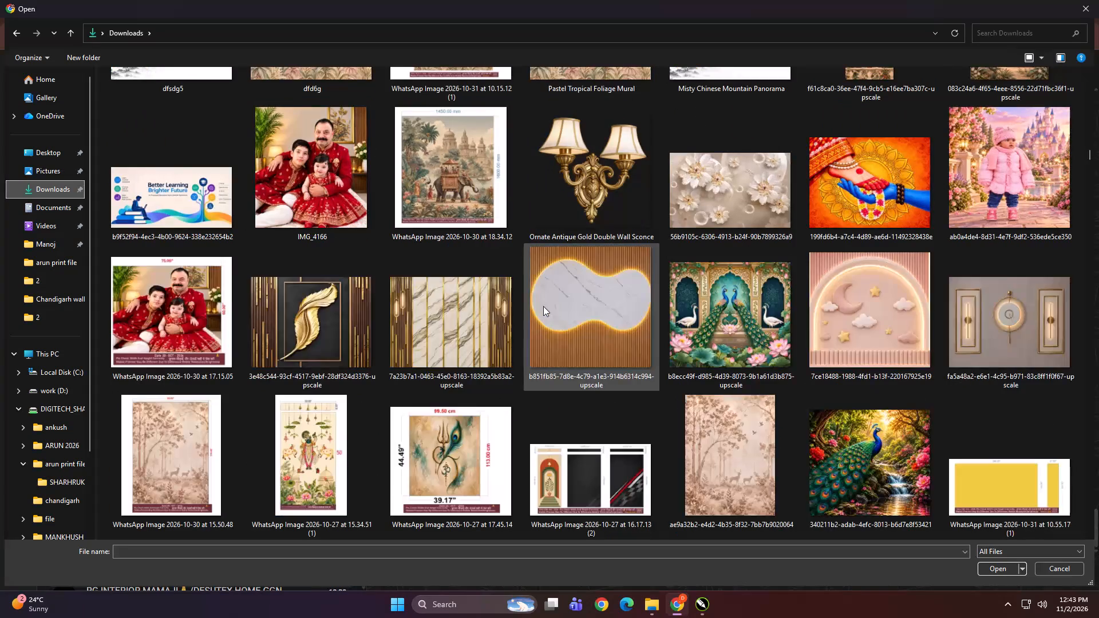
pyautogui.scroll(-3, 543, 306)
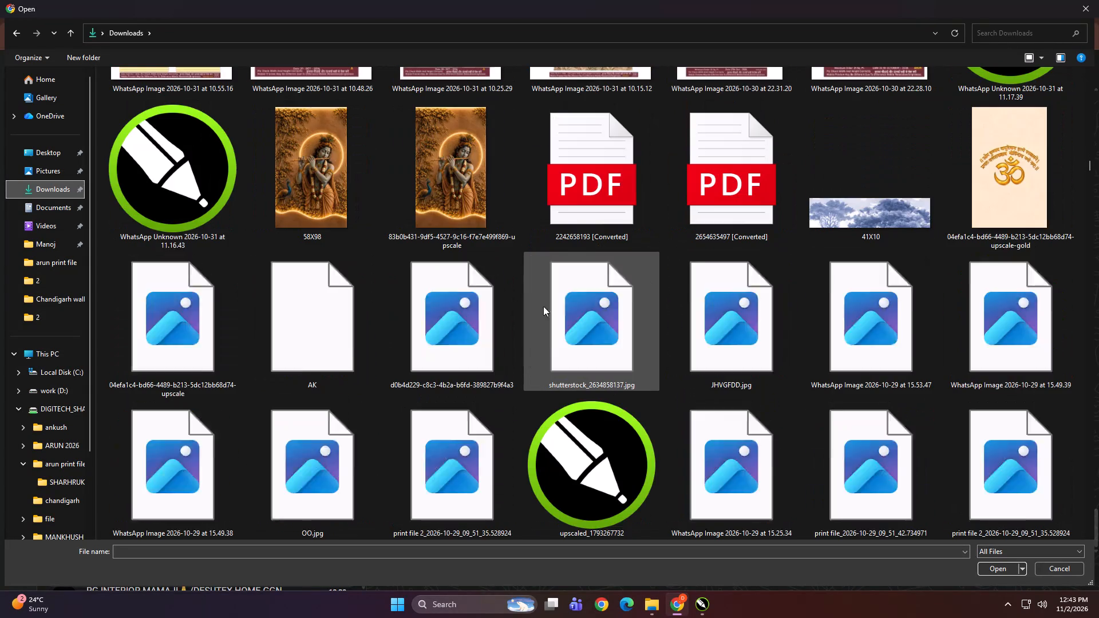
pyautogui.scroll(-3, 543, 306)
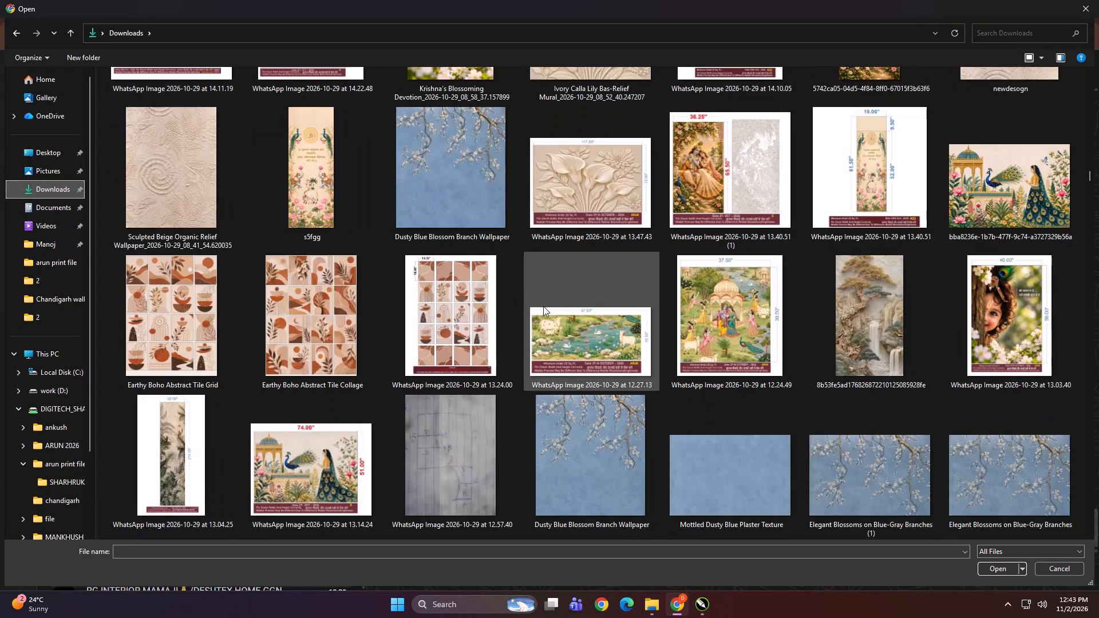
pyautogui.scroll(-2, 543, 306)
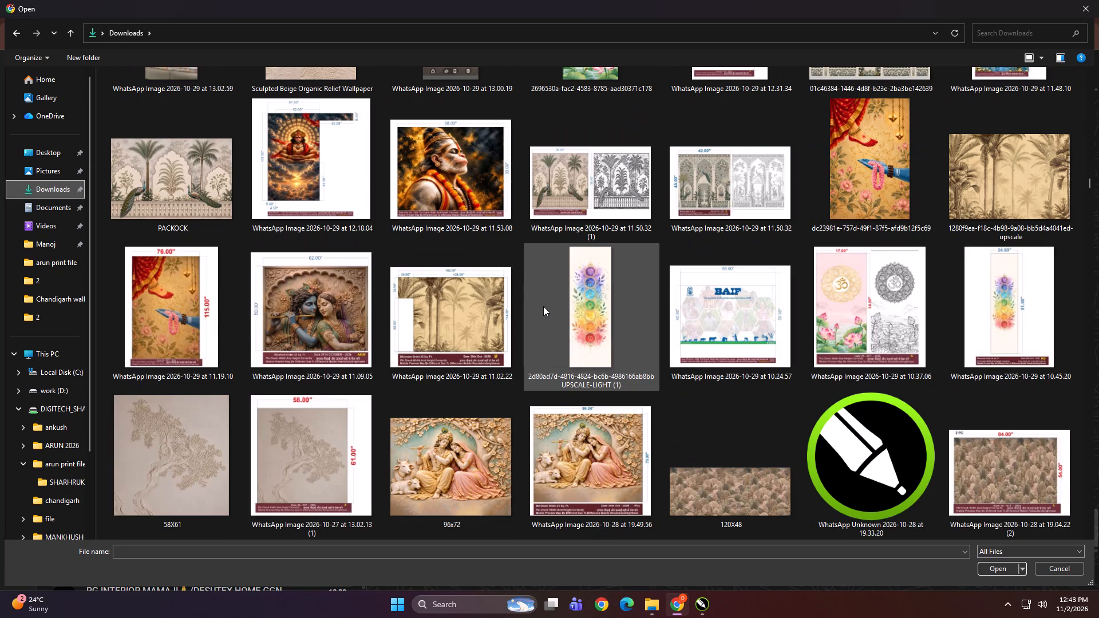
pyautogui.scroll(1, 543, 306)
pyautogui.scroll(-3, 543, 306)
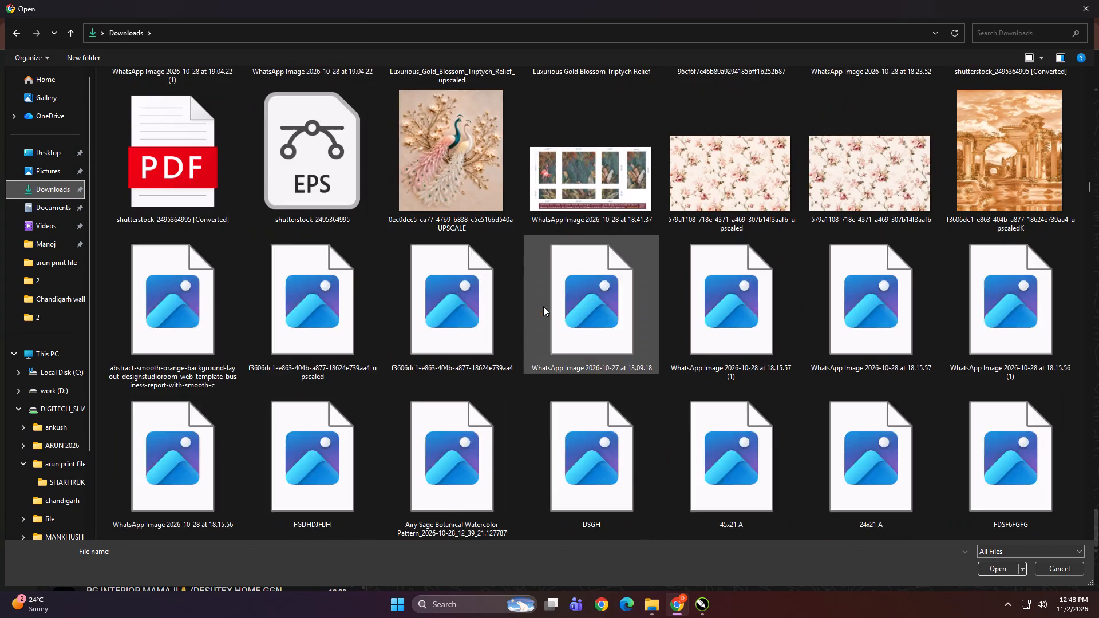
pyautogui.scroll(-2, 543, 306)
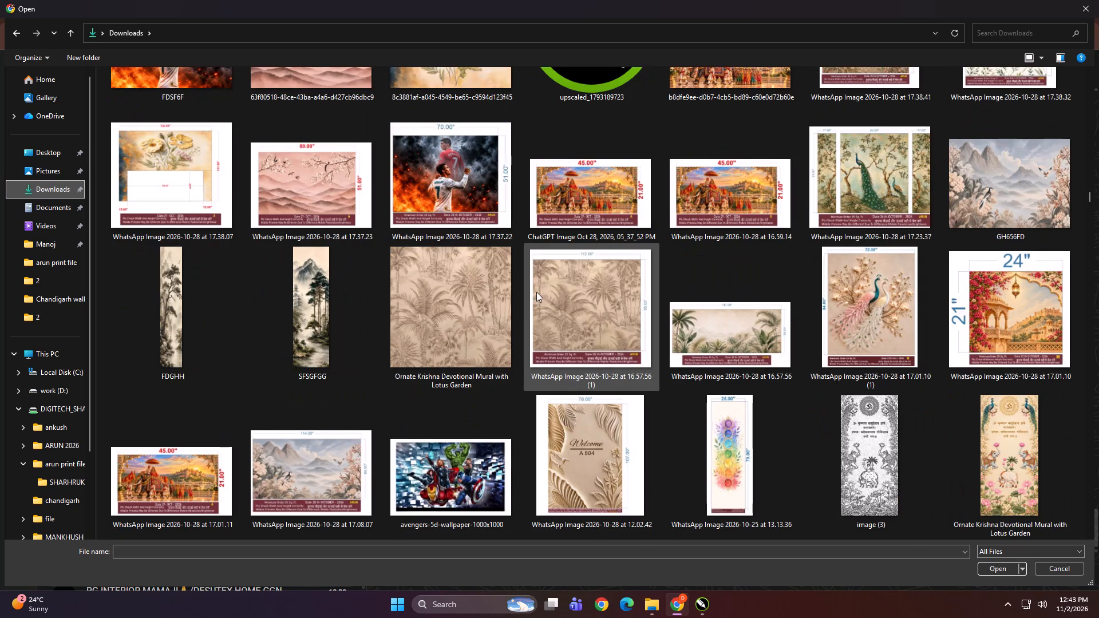
pyautogui.scroll(-3, 537, 292)
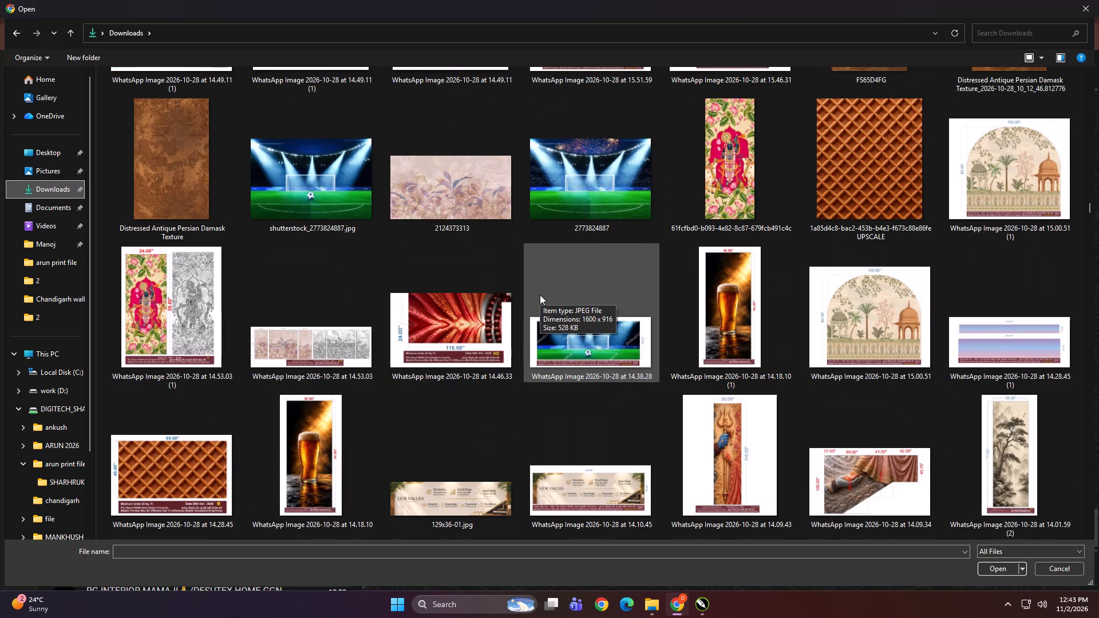
pyautogui.scroll(-4, 540, 295)
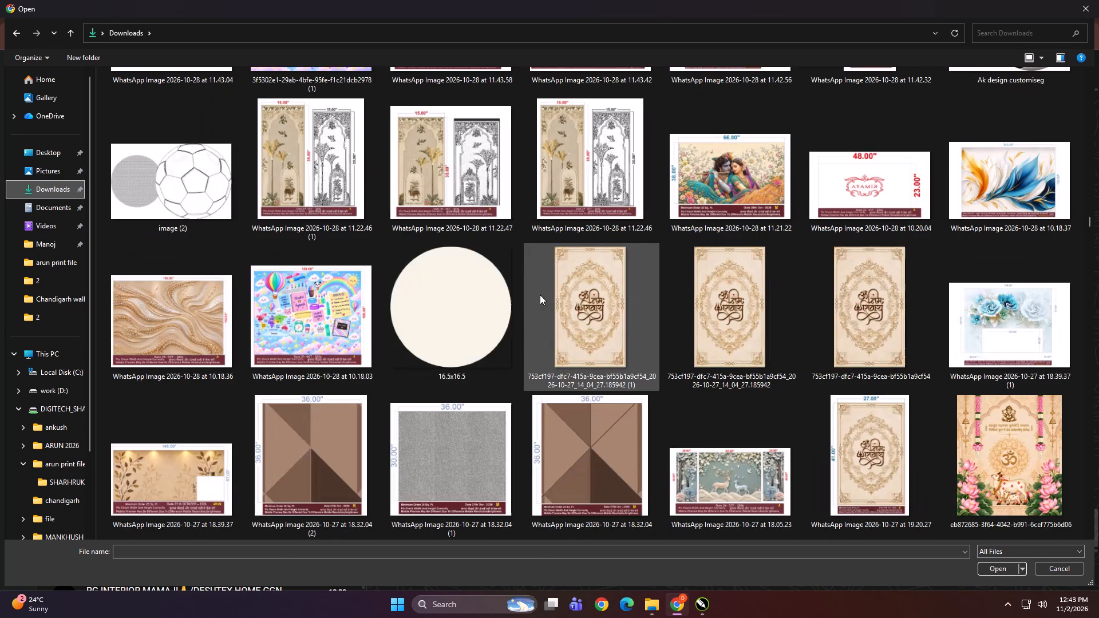
pyautogui.scroll(1, 540, 295)
pyautogui.scroll(-3, 540, 295)
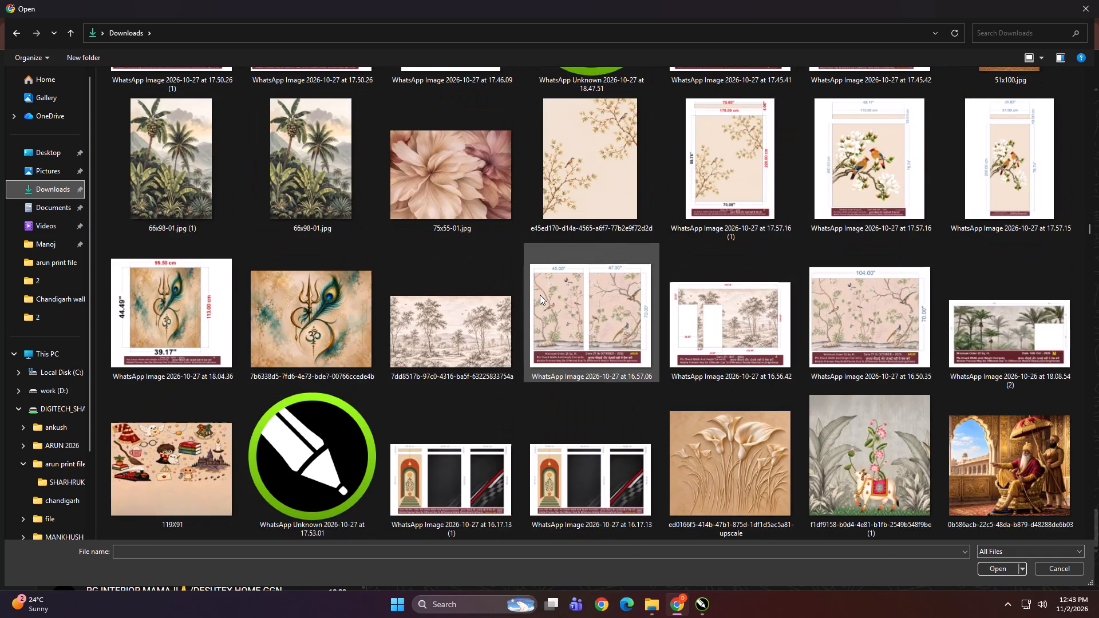
pyautogui.scroll(-3, 540, 295)
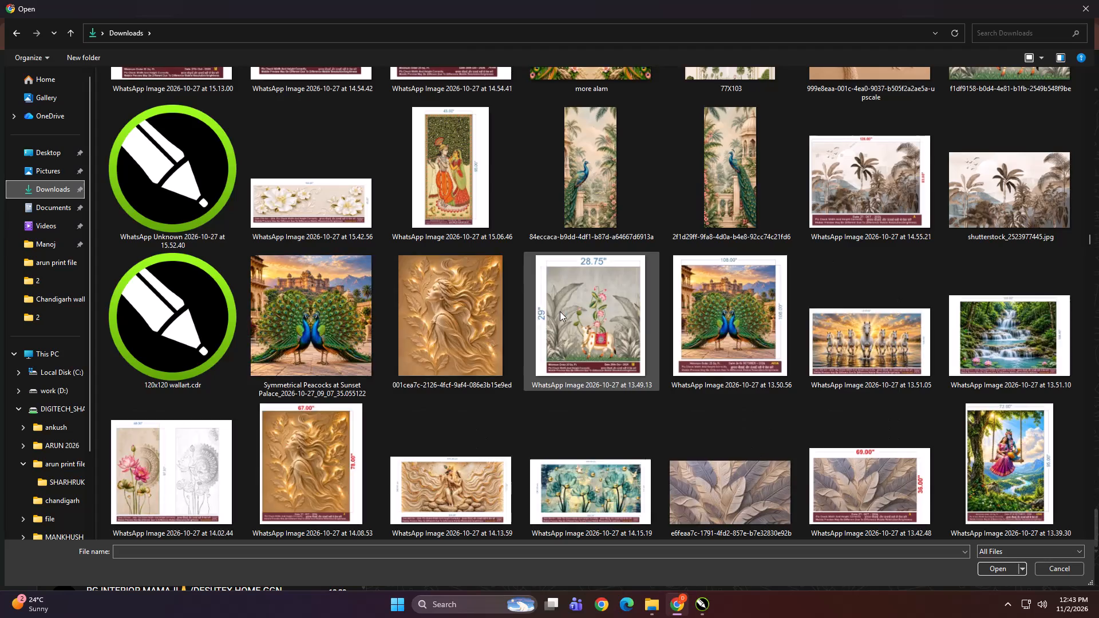
pyautogui.scroll(-3, 560, 311)
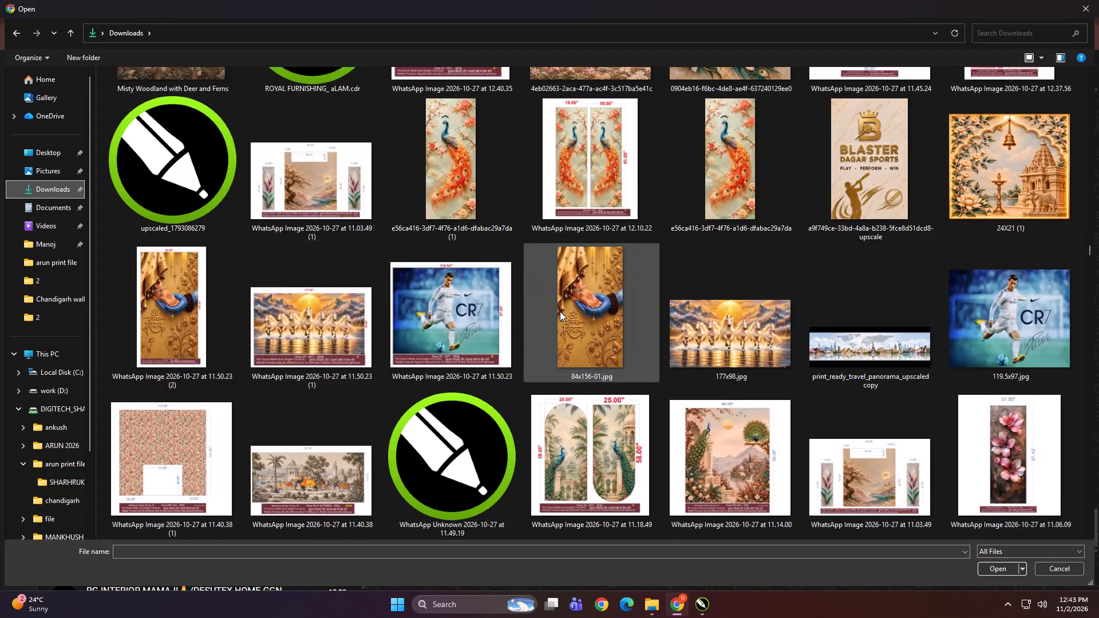
pyautogui.scroll(-3, 560, 311)
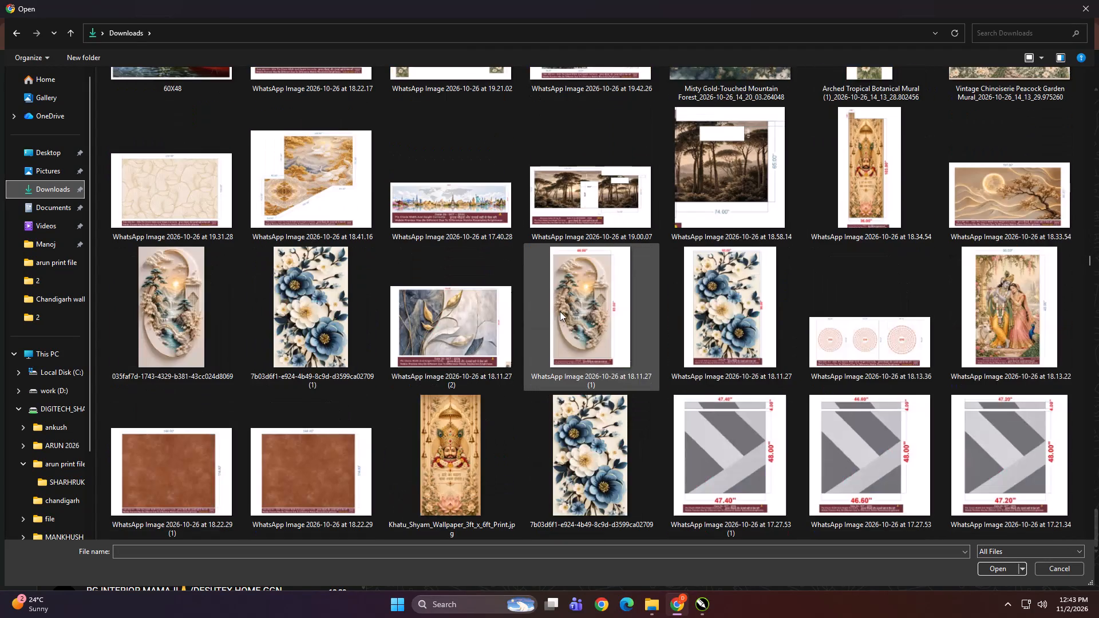
pyautogui.scroll(-4, 560, 311)
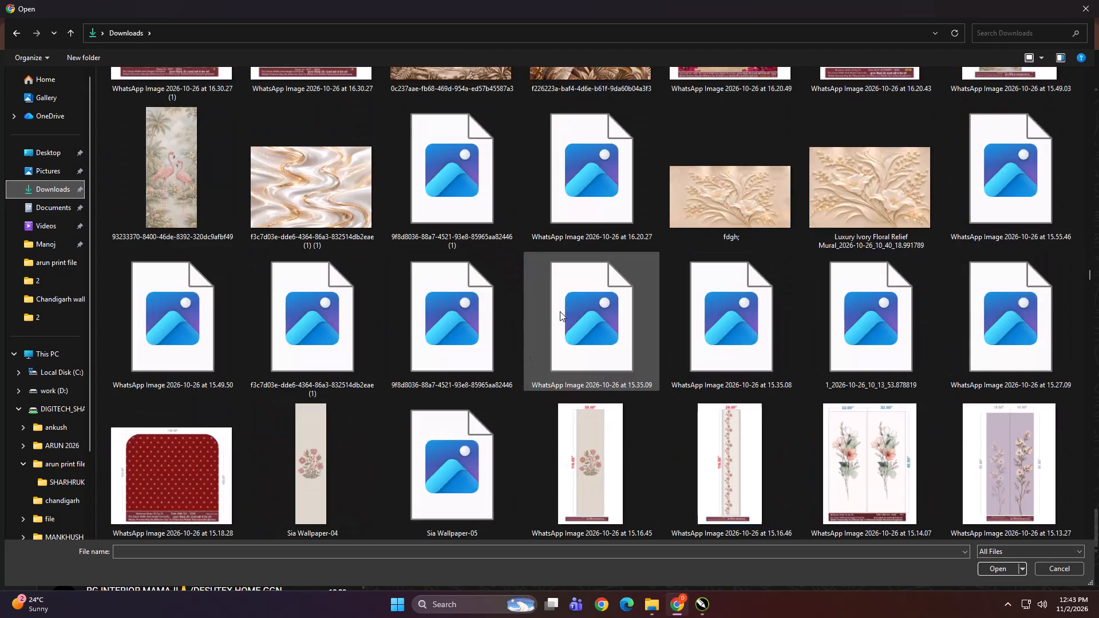
pyautogui.scroll(-1, 560, 311)
pyautogui.scroll(1, 560, 311)
pyautogui.scroll(-1, 560, 311)
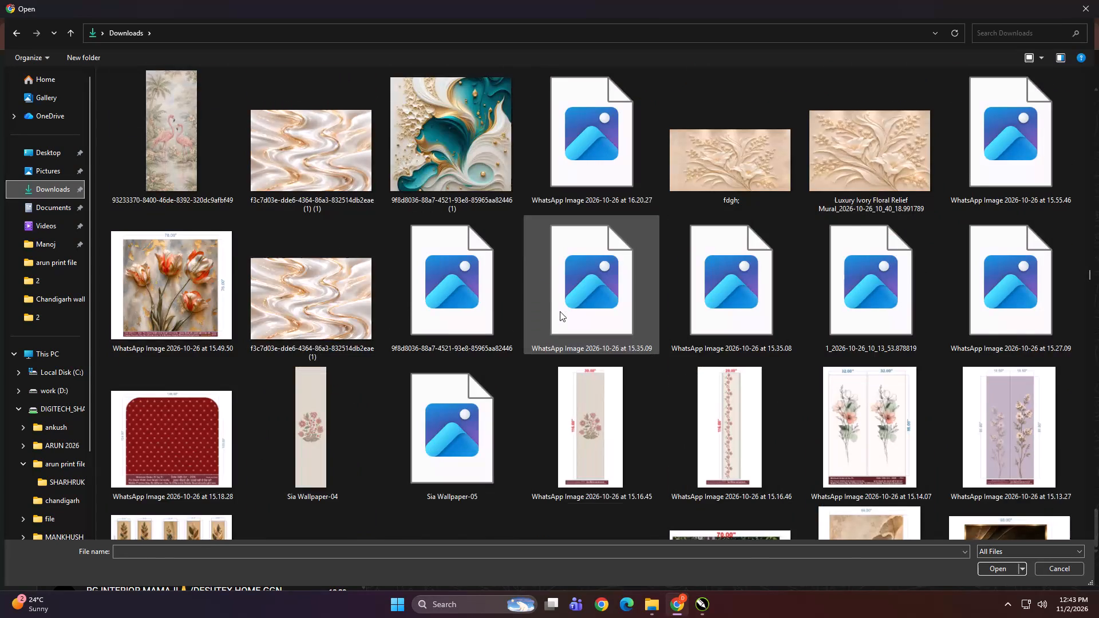
pyautogui.scroll(-2, 560, 311)
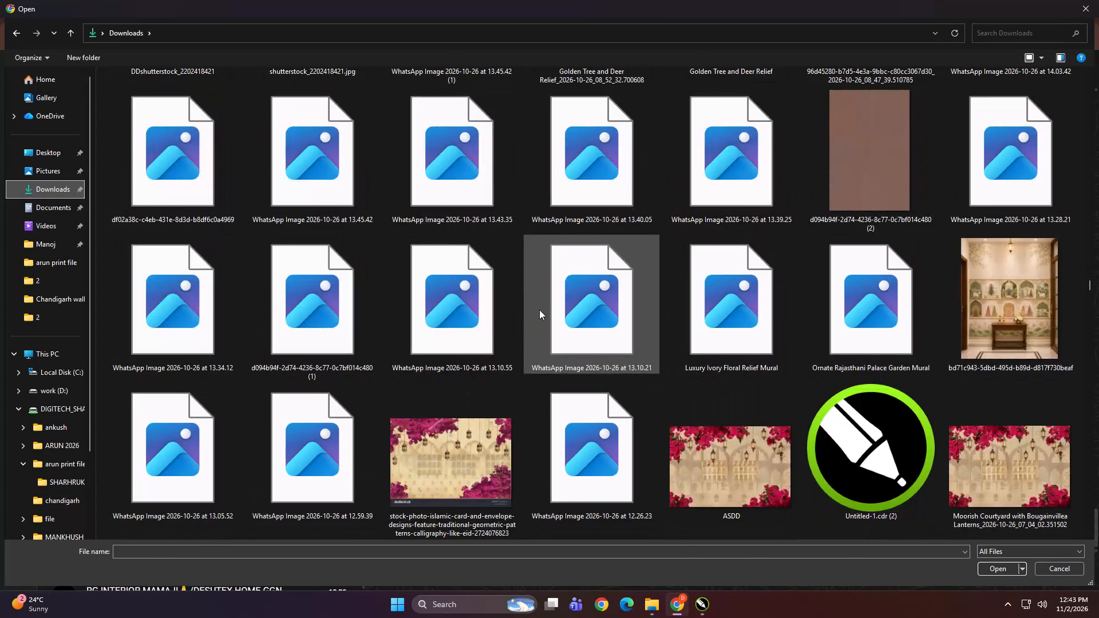
pyautogui.scroll(1, 539, 310)
pyautogui.scroll(-2, 509, 306)
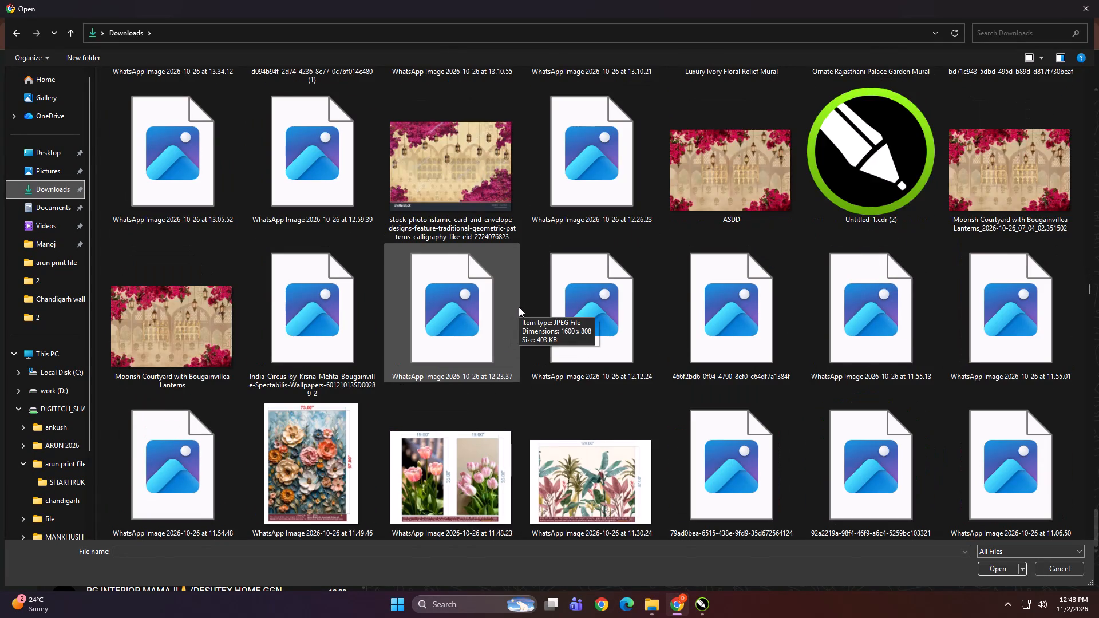
pyautogui.scroll(-3, 519, 307)
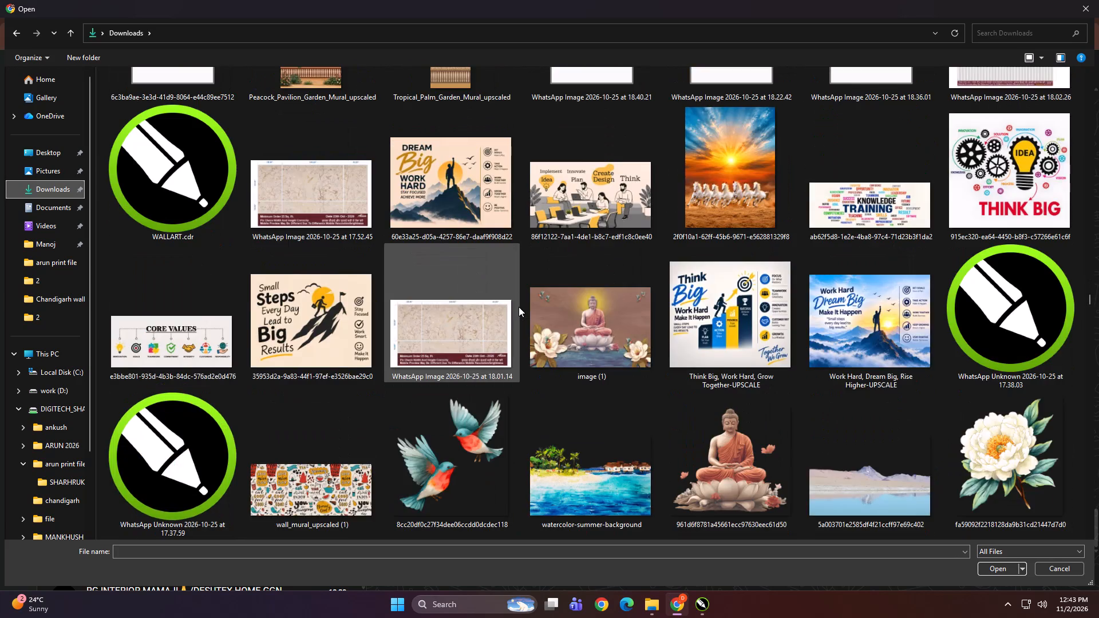
pyautogui.scroll(-4, 519, 307)
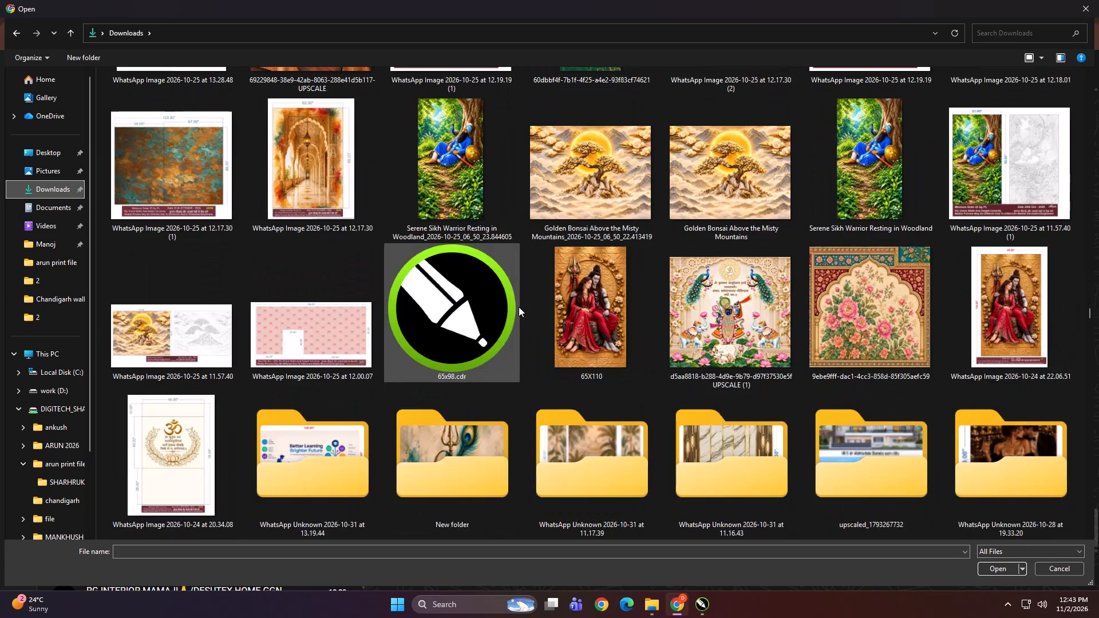
pyautogui.scroll(-2, 519, 307)
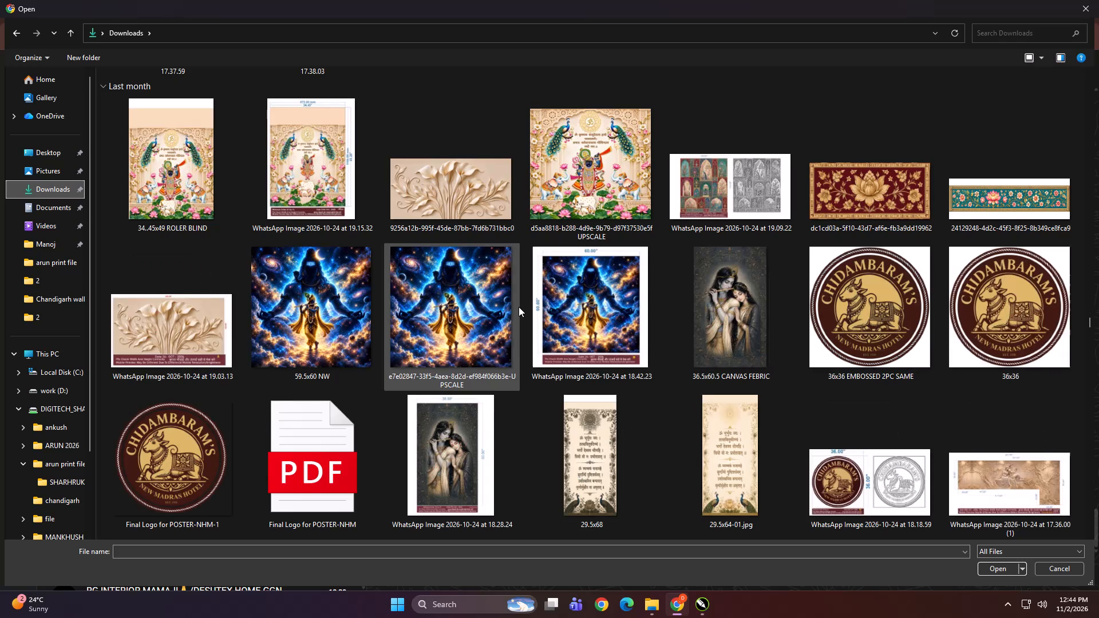
pyautogui.scroll(-5, 519, 307)
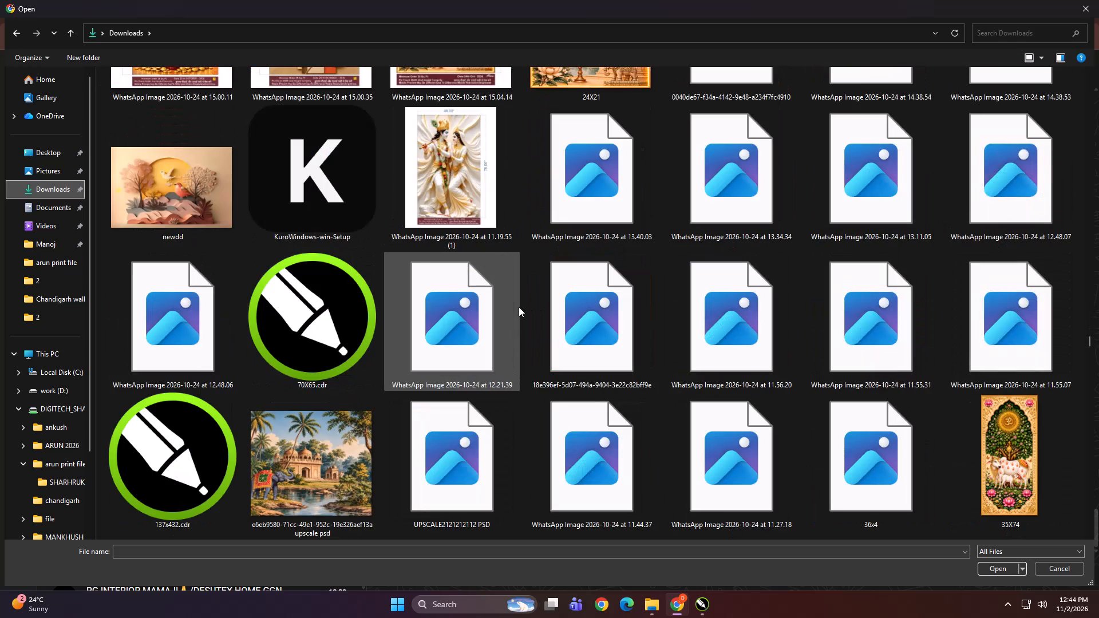
pyautogui.scroll(4, 65, 324)
# Open the Print folder on the DIGITECH_SHAREDRIVE (Z:) network drive in the file selection dialog.
pyautogui.click(50, 366)
pyautogui.click(50, 354)
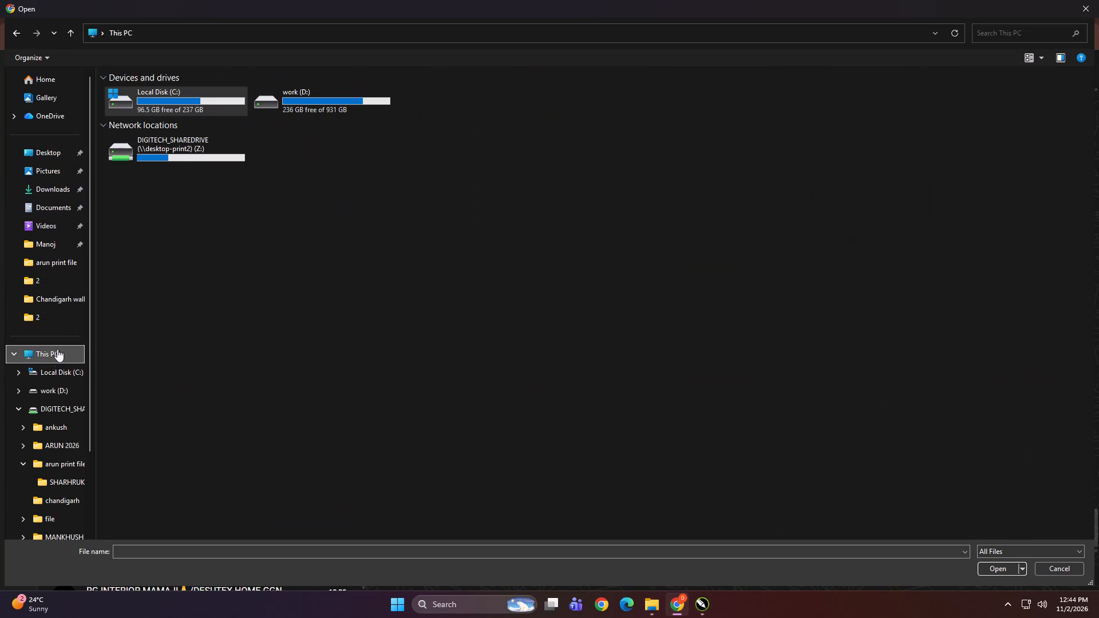
pyautogui.doubleClick(187, 144)
pyautogui.click(401, 302)
pyautogui.doubleClick(507, 114)
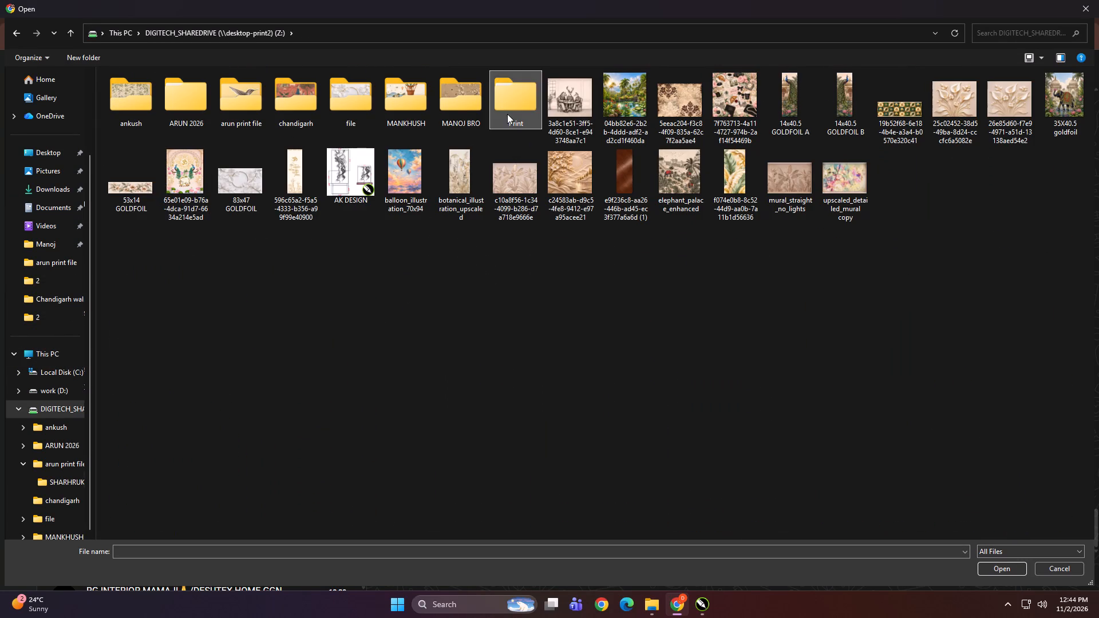
pyautogui.click(477, 314)
pyautogui.keyDown('ctrl'); pyautogui.scroll(20, 474, 314); pyautogui.keyUp('ctrl')
pyautogui.keyDown('ctrl'); pyautogui.scroll(1, 474, 314); pyautogui.keyUp('ctrl')
pyautogui.keyDown('ctrl'); pyautogui.scroll(-1, 474, 314); pyautogui.keyUp('ctrl')
pyautogui.keyDown('ctrl'); pyautogui.scroll(11, 474, 314); pyautogui.keyUp('ctrl')
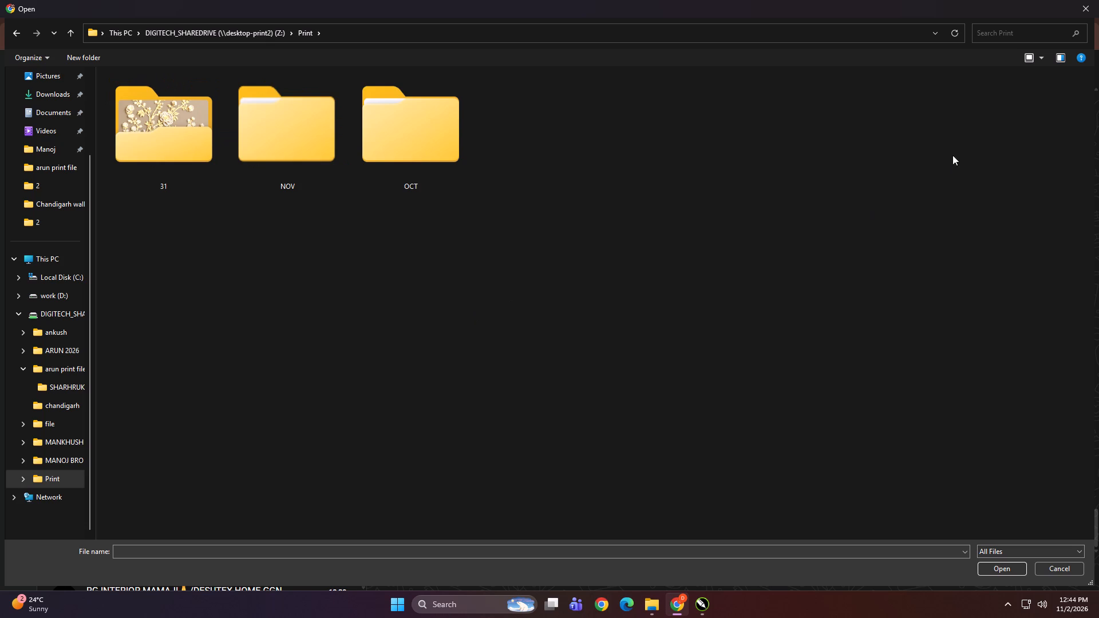
# Search the Print folder for GOLD and examine the matching gold foil files with adjusted thumbnail sizes.
pyautogui.click(988, 31)
pyautogui.write('GOLD')
pyautogui.keyDown('ctrl'); pyautogui.scroll(20, 467, 349); pyautogui.keyUp('ctrl')
pyautogui.keyDown('ctrl'); pyautogui.scroll(7, 467, 349); pyautogui.keyUp('ctrl')
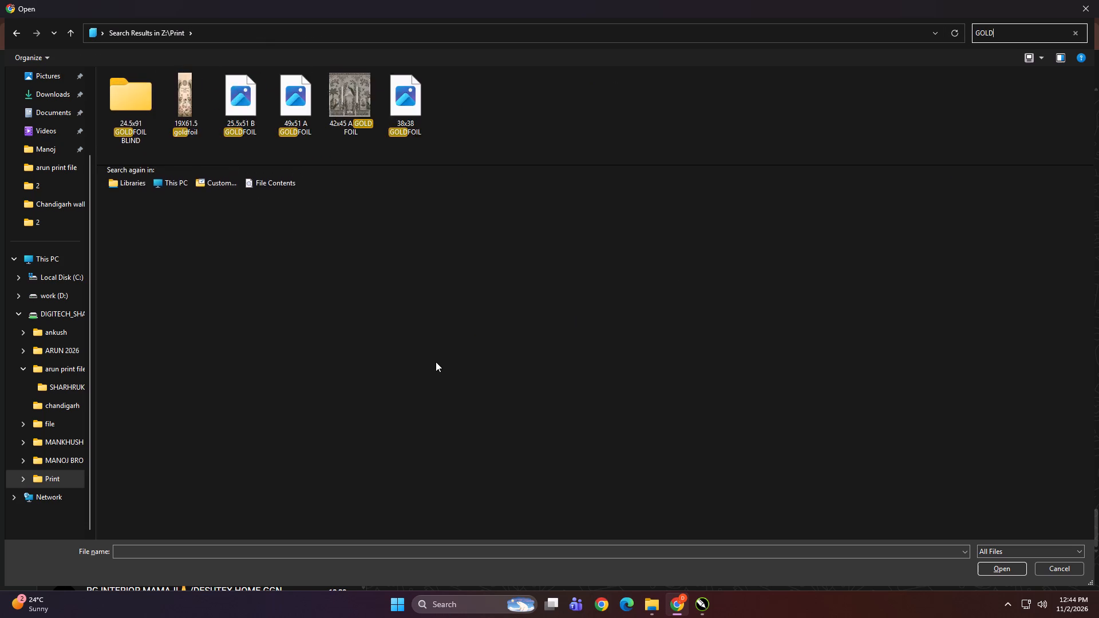
pyautogui.keyDown('ctrl'); pyautogui.scroll(15, 436, 362); pyautogui.keyUp('ctrl')
pyautogui.keyDown('ctrl'); pyautogui.scroll(-1, 432, 362); pyautogui.keyUp('ctrl')
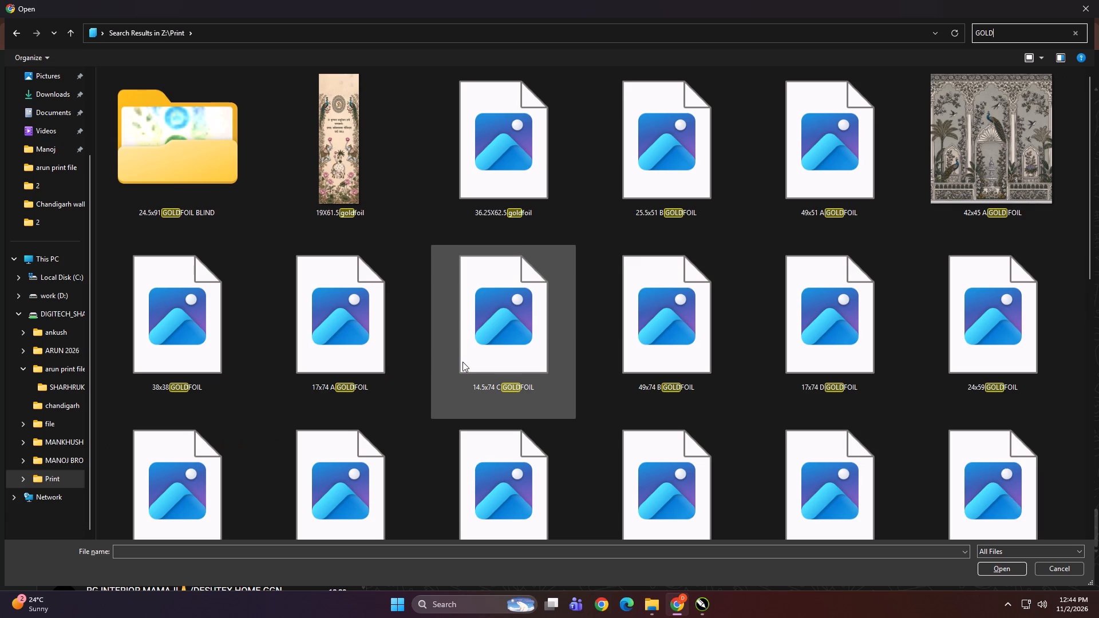
pyautogui.keyDown('ctrl'); pyautogui.scroll(-8, 423, 343); pyautogui.keyUp('ctrl')
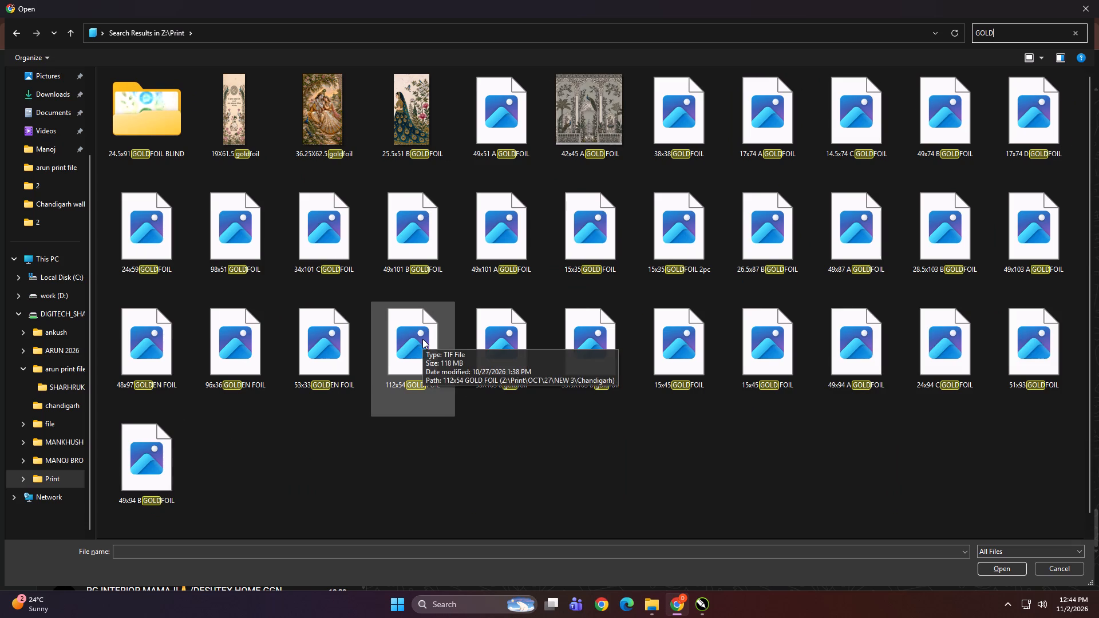
pyautogui.keyDown('ctrl'); pyautogui.scroll(-3, 409, 332); pyautogui.keyUp('ctrl')
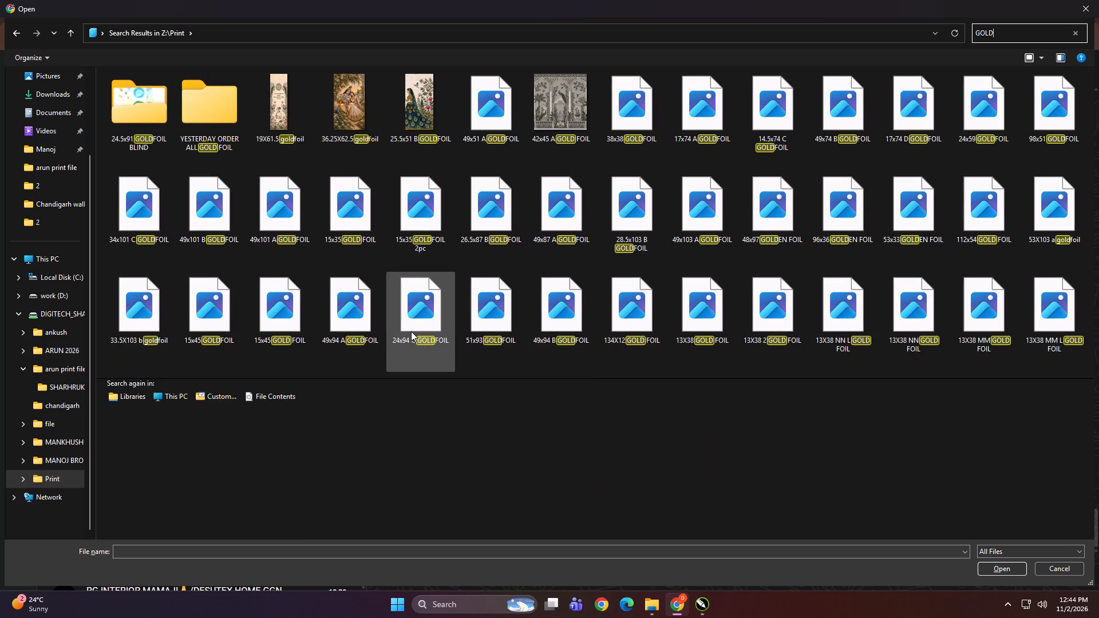
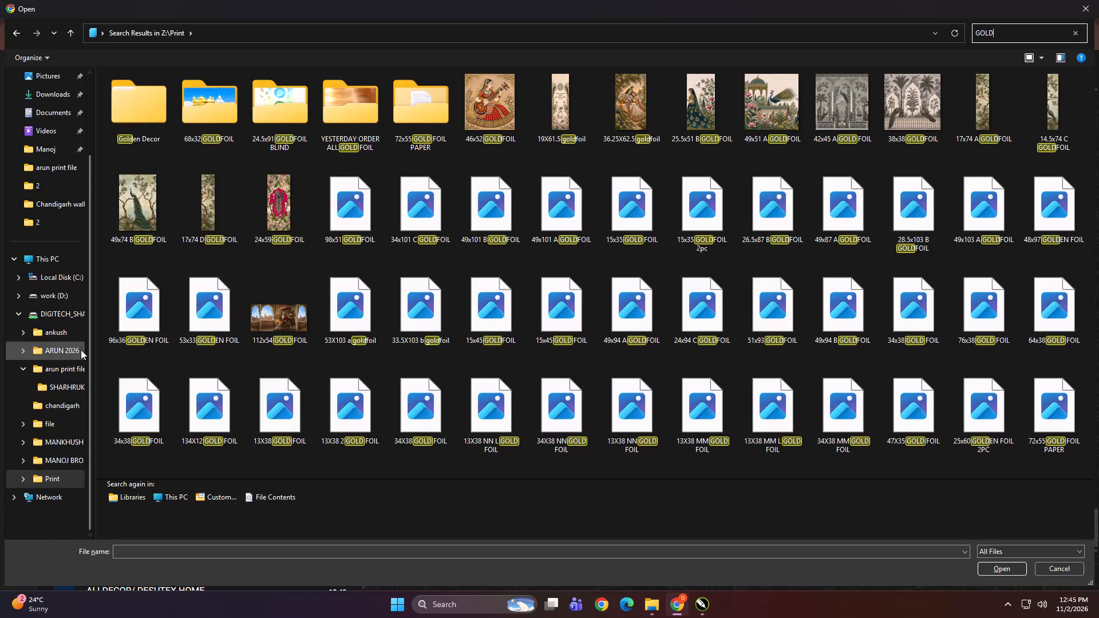
# Open the PRINT FILE folder inside KD on the work (D:) drive in the file selection dialog.
pyautogui.scroll(3, 63, 358)
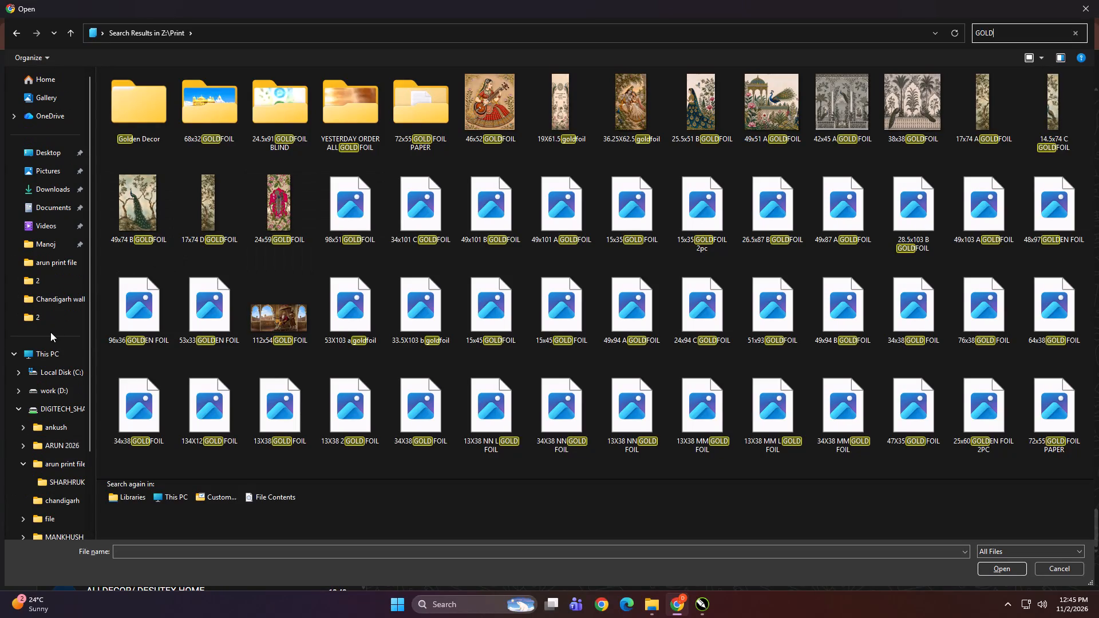
pyautogui.click(62, 361)
pyautogui.doubleClick(321, 96)
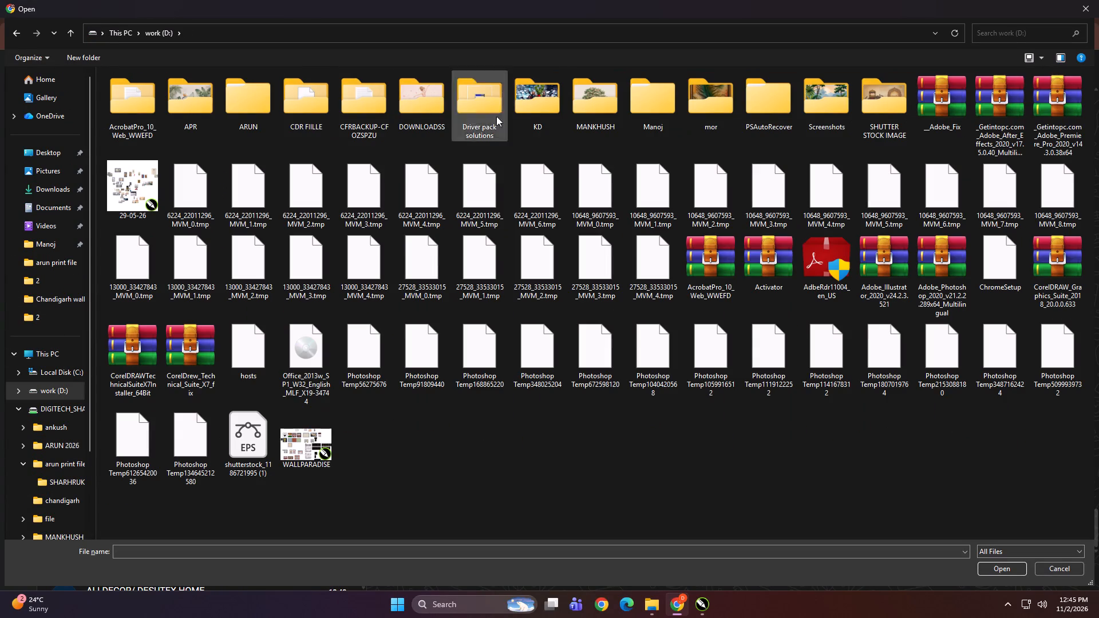
pyautogui.doubleClick(534, 96)
pyautogui.click(347, 253)
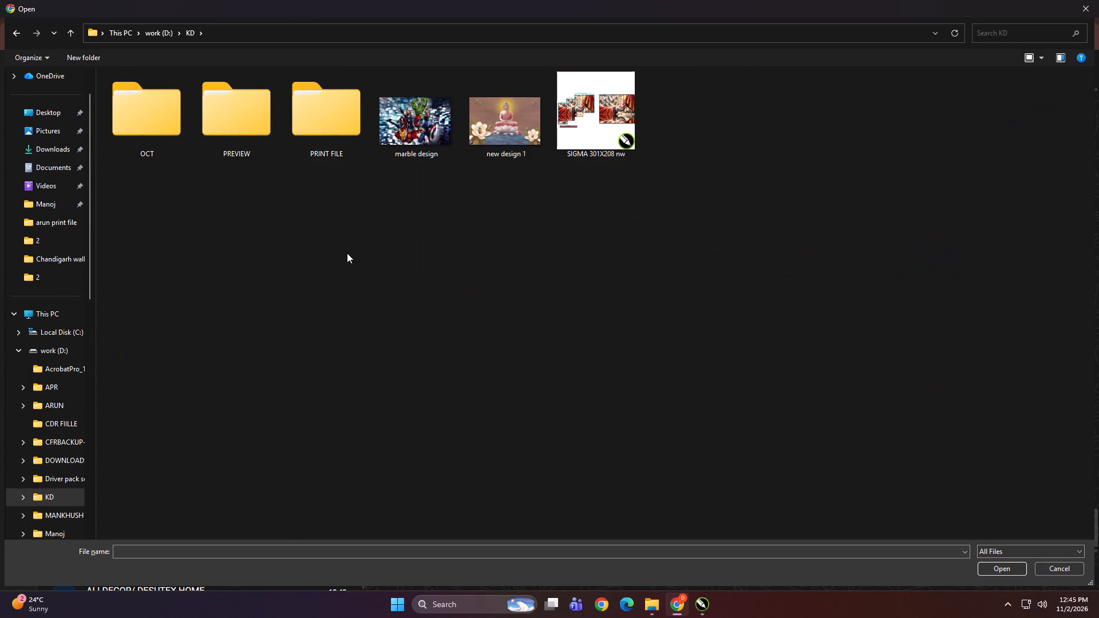
pyautogui.doubleClick(331, 132)
pyautogui.moveTo(374, 289); pyautogui.dragTo(381, 284)
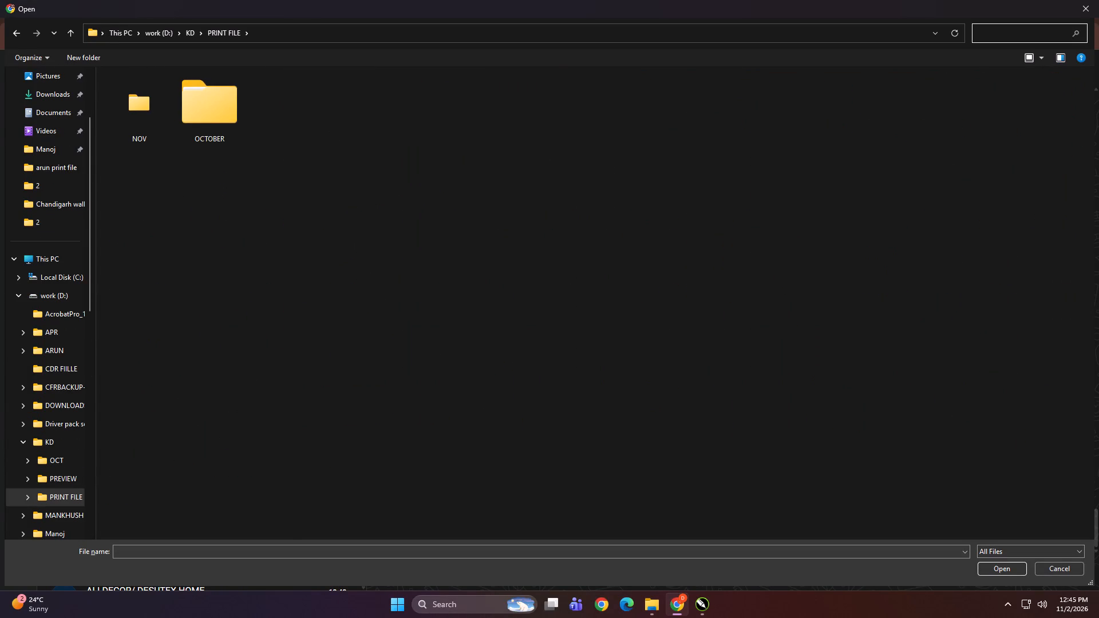
# Search the PRINT FILE folder for GOLDFOIL and examine the matching designs with adjusted thumbnail sizes.
pyautogui.click(983, 31)
pyautogui.write('GOLDFOIL')
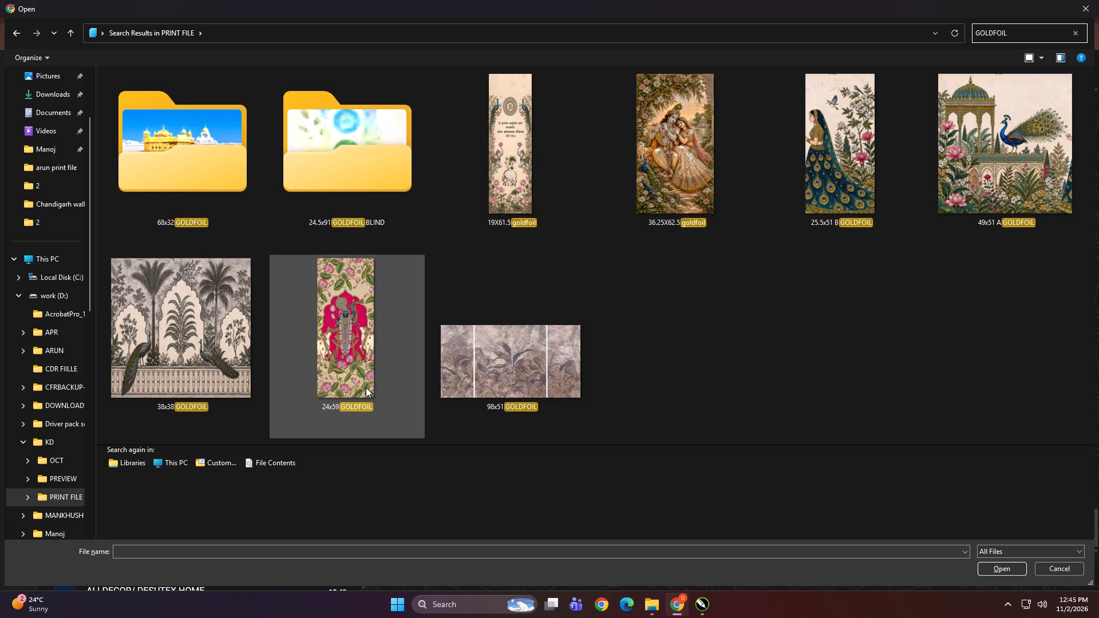
pyautogui.keyDown('ctrl'); pyautogui.scroll(-3, 361, 356); pyautogui.keyUp('ctrl')
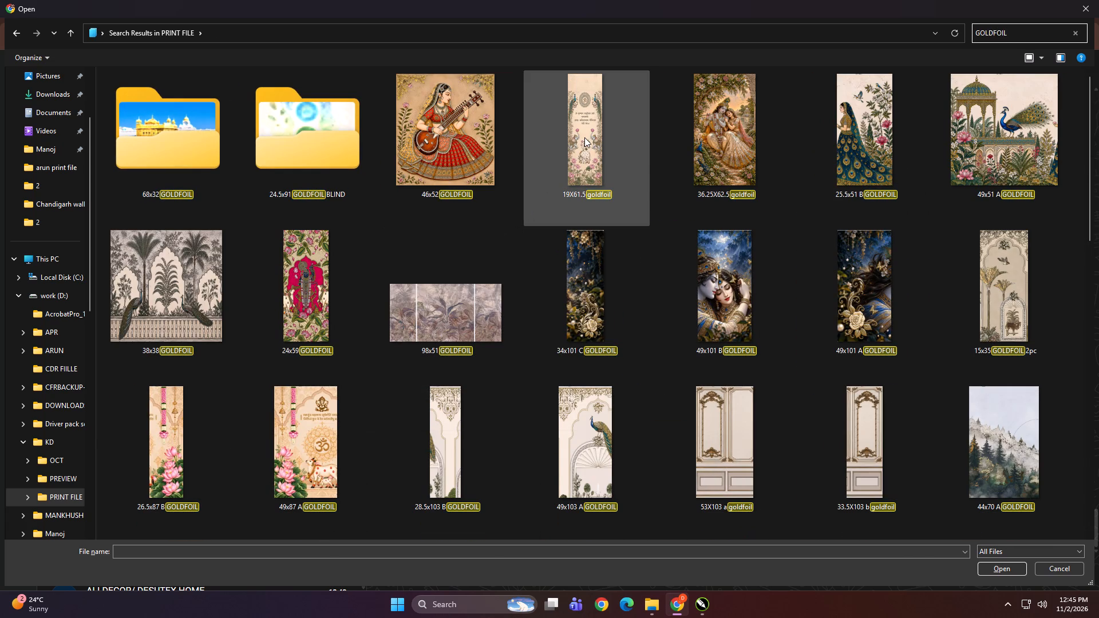
pyautogui.scroll(1, 462, 229)
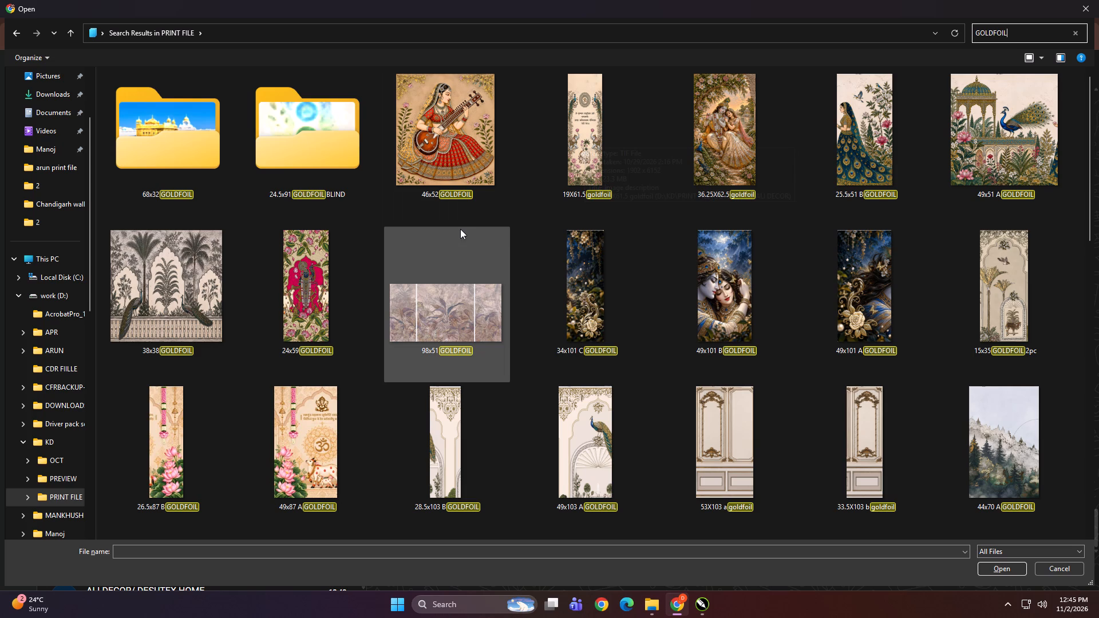
pyautogui.scroll(-1, 455, 259)
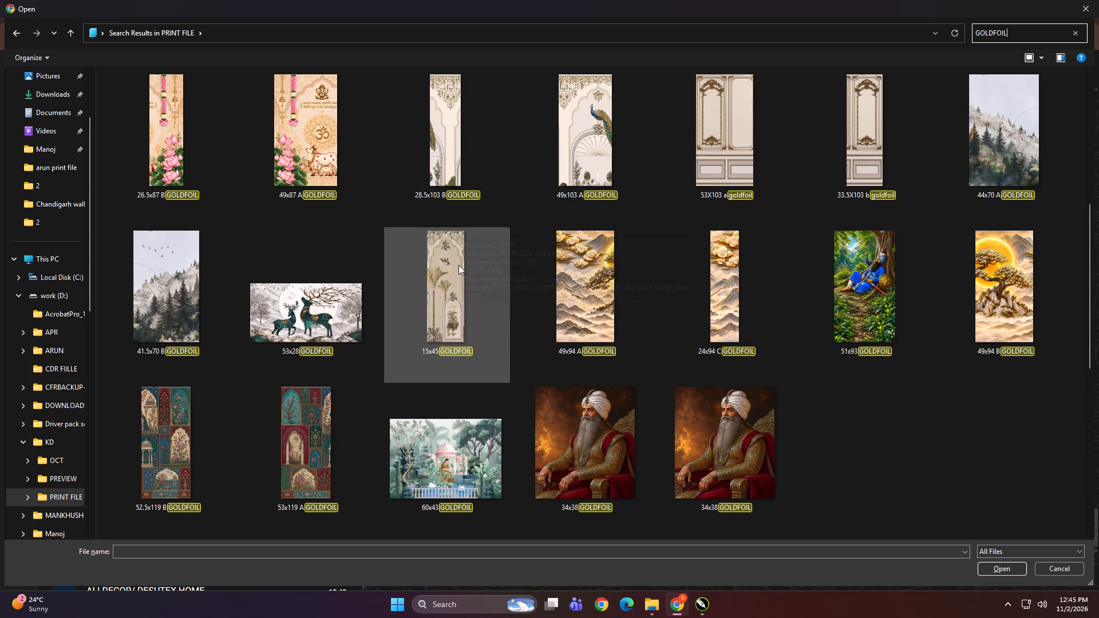
pyautogui.scroll(-3, 458, 265)
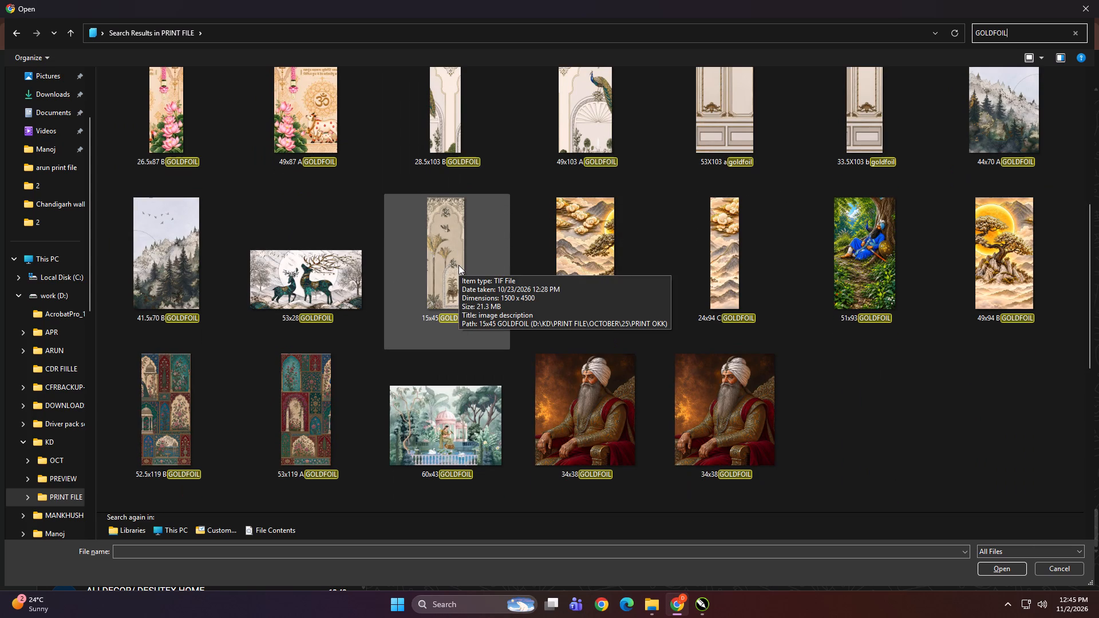
pyautogui.scroll(3, 458, 265)
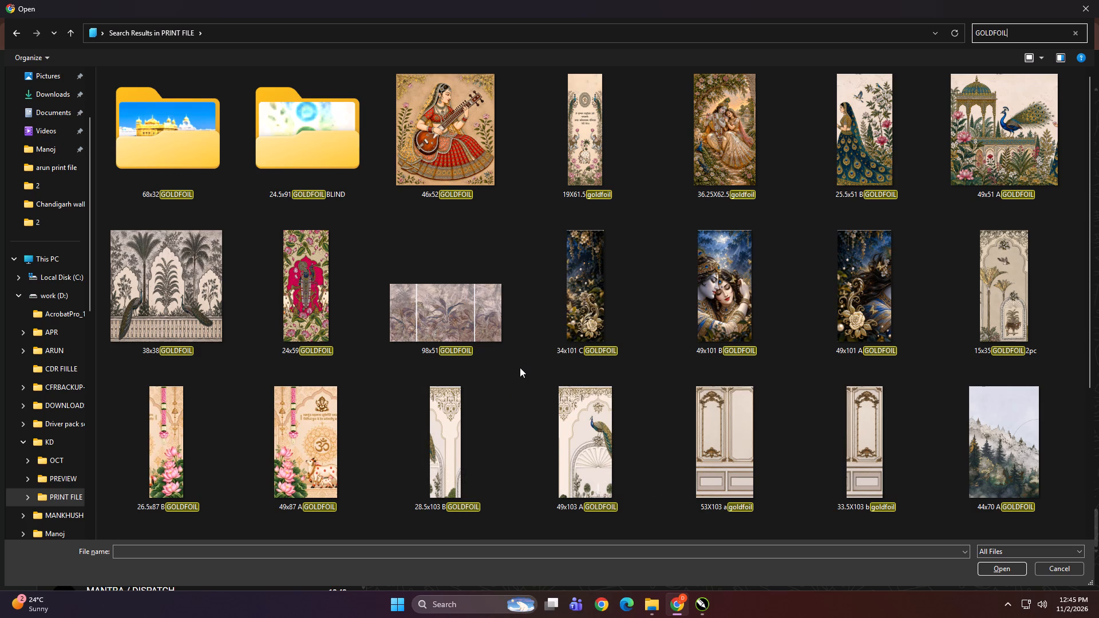
pyautogui.scroll(-6, 520, 367)
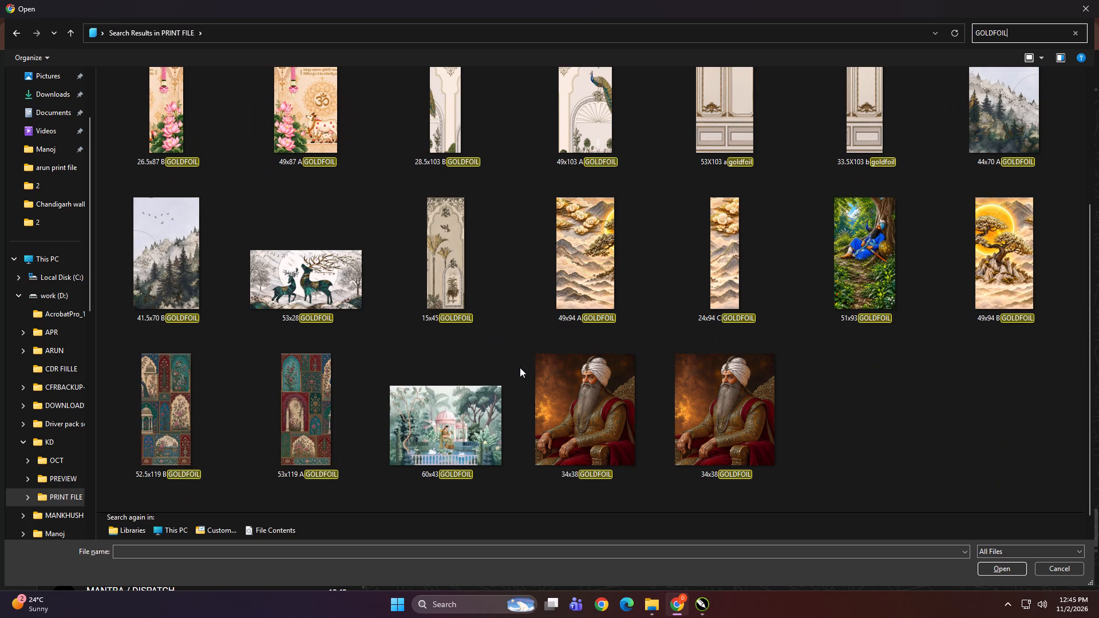
pyautogui.keyDown('ctrl'); pyautogui.scroll(-6, 485, 356); pyautogui.keyUp('ctrl')
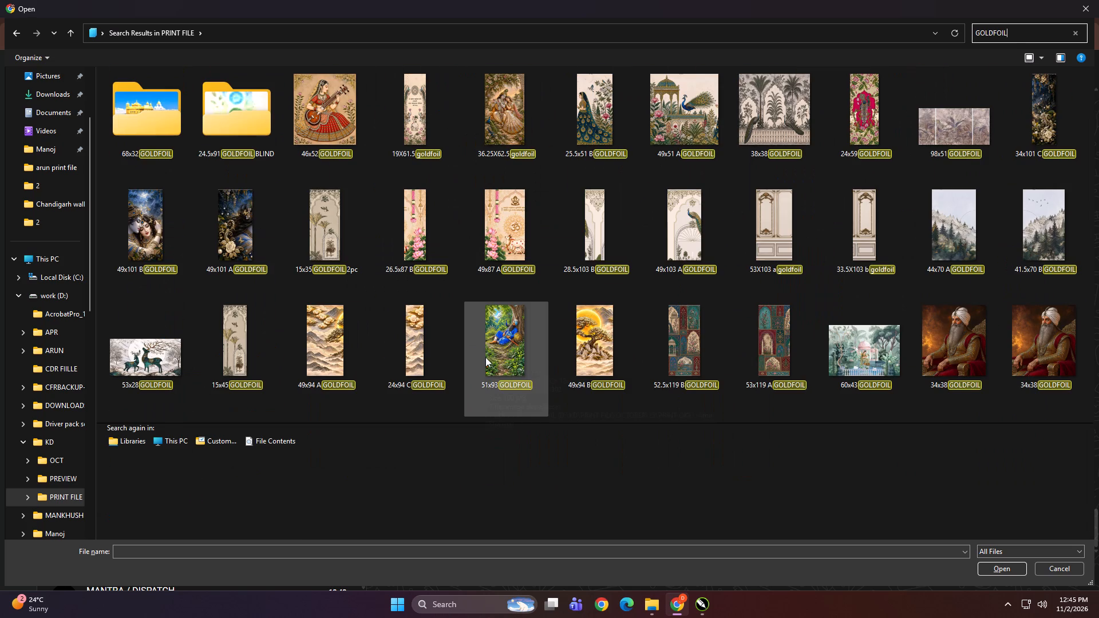
pyautogui.scroll(1, 487, 374)
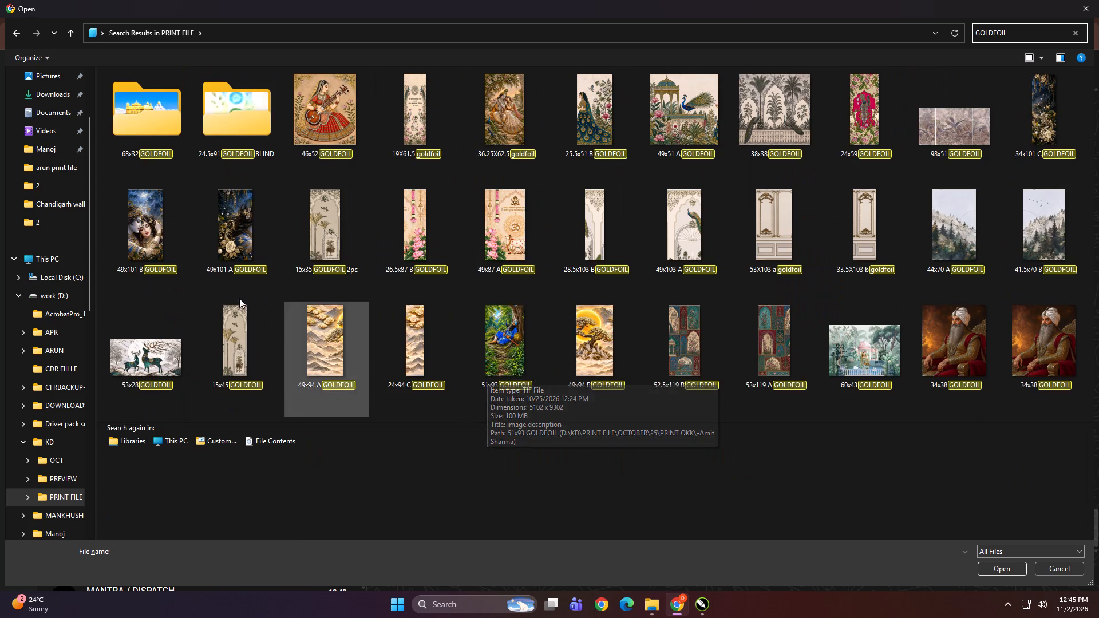
pyautogui.scroll(4, 67, 401)
# Open the Print folder on the DIGITECH_SHAREDRIVE (Z:) network drive, checking its NOV subfolder and returning to Print.
pyautogui.click(53, 358)
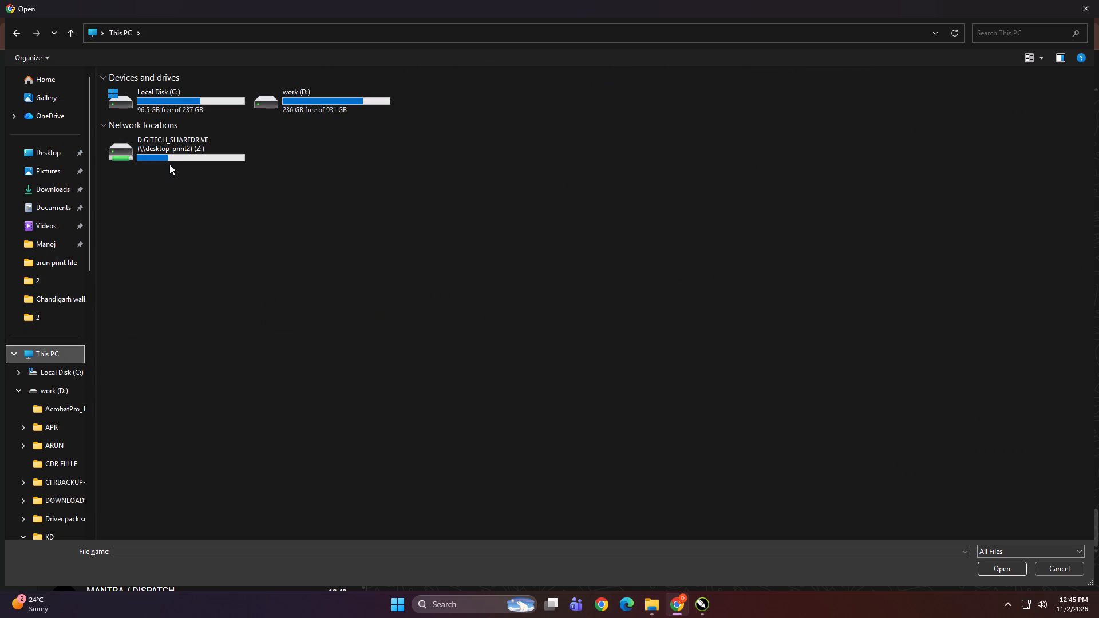
pyautogui.doubleClick(169, 157)
pyautogui.doubleClick(512, 100)
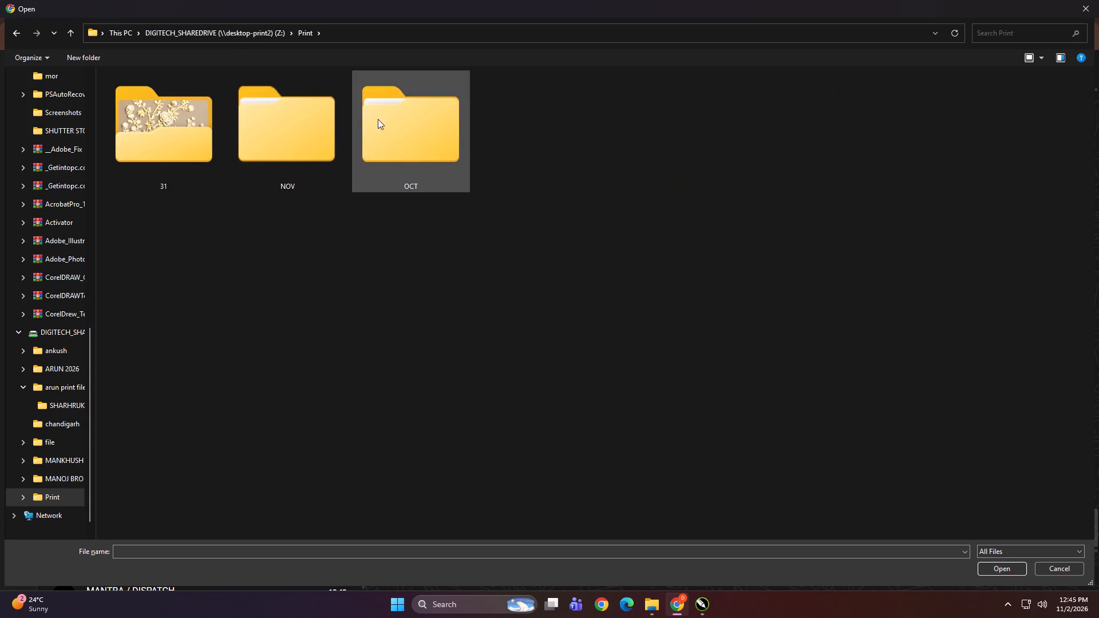
pyautogui.doubleClick(306, 133)
pyautogui.click(241, 112)
pyautogui.click(317, 201)
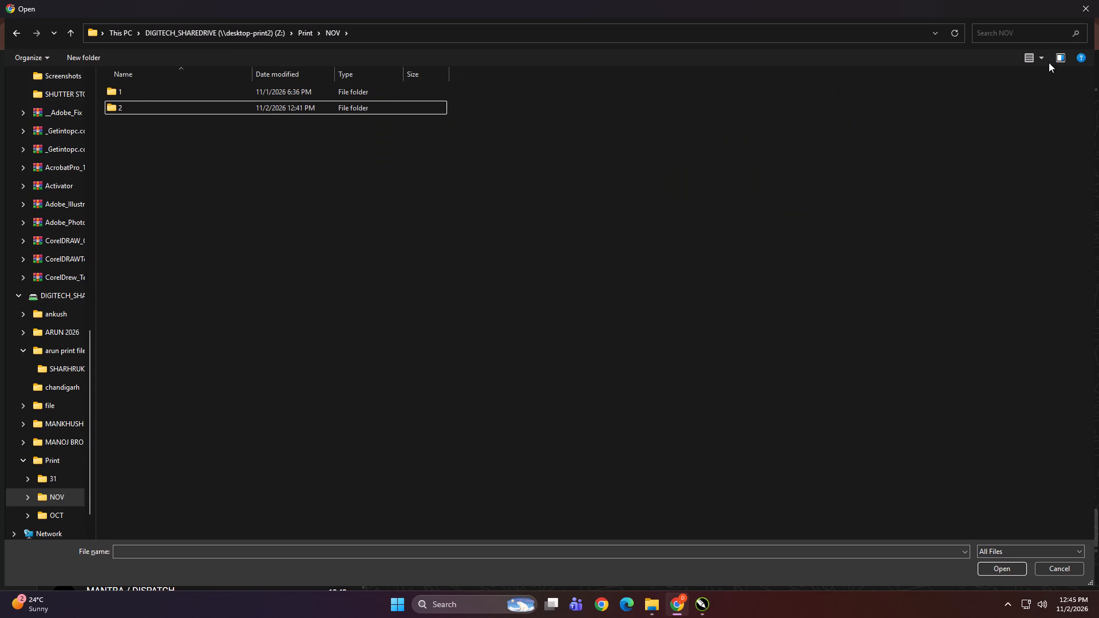
pyautogui.click(470, 287)
pyautogui.press('BackSpace')
pyautogui.click(449, 301)
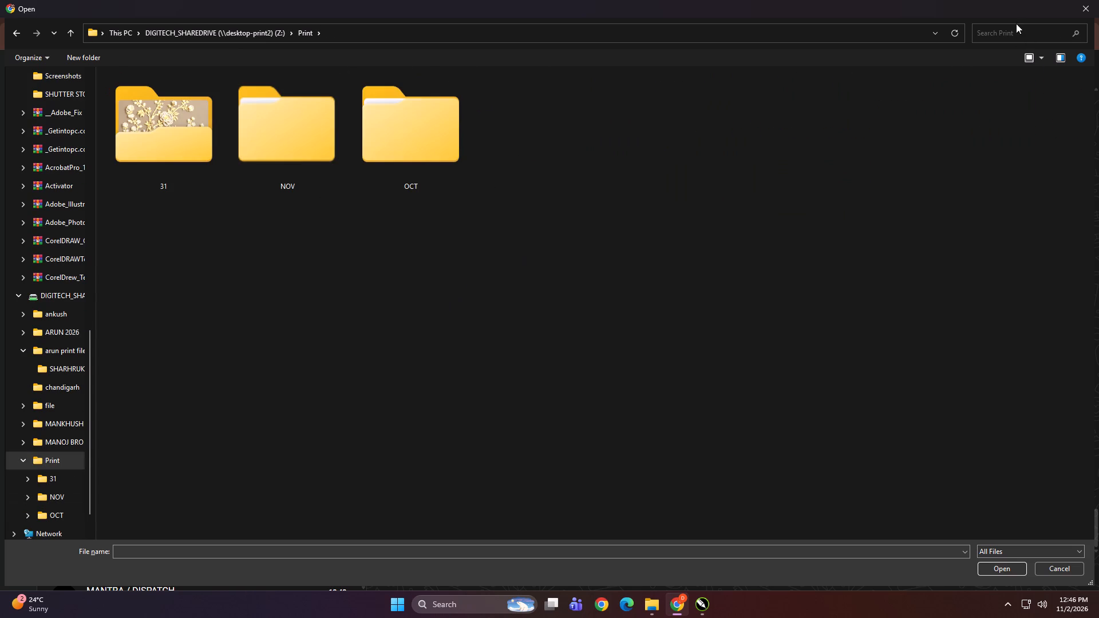
# Search the Print folder for GOLD and examine the thumbnails of the matching gold foil files and folders.
pyautogui.click(1015, 31)
pyautogui.write('GOLD')
pyautogui.keyDown('ctrl'); pyautogui.scroll(6, 294, 474); pyautogui.keyUp('ctrl')
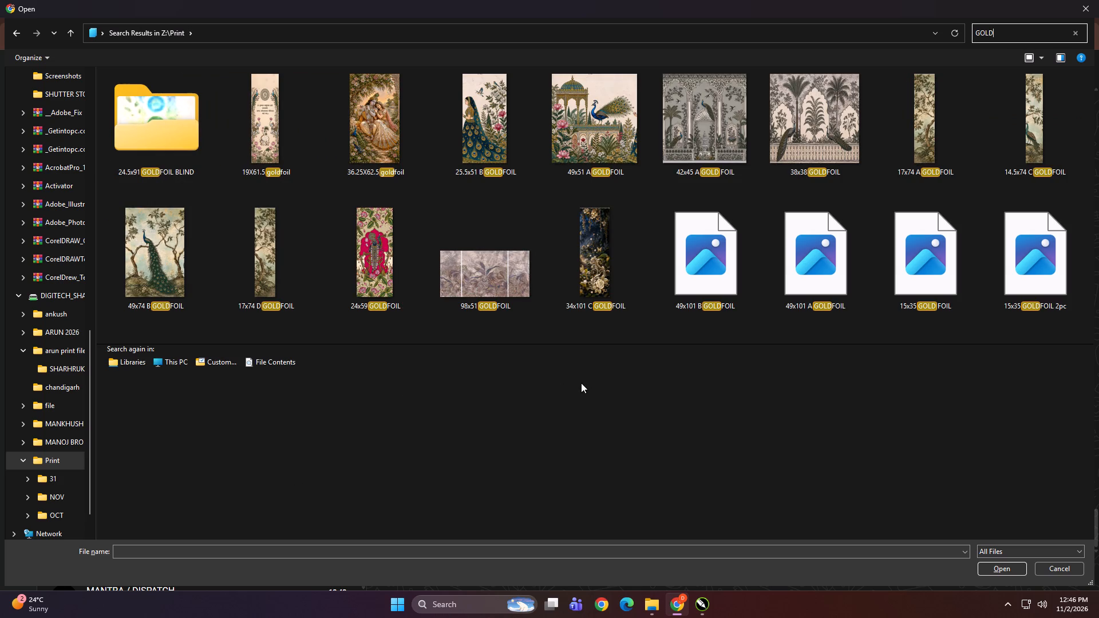
pyautogui.keyDown('ctrl'); pyautogui.scroll(-2, 429, 339); pyautogui.keyUp('ctrl')
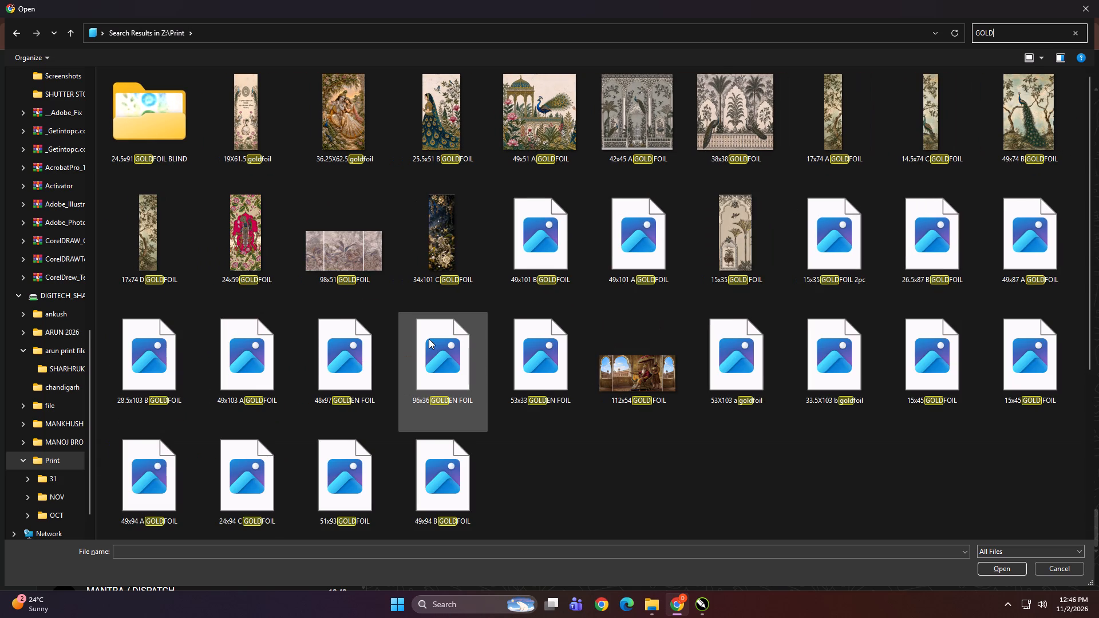
pyautogui.keyDown('ctrl'); pyautogui.scroll(-1, 429, 339); pyautogui.keyUp('ctrl')
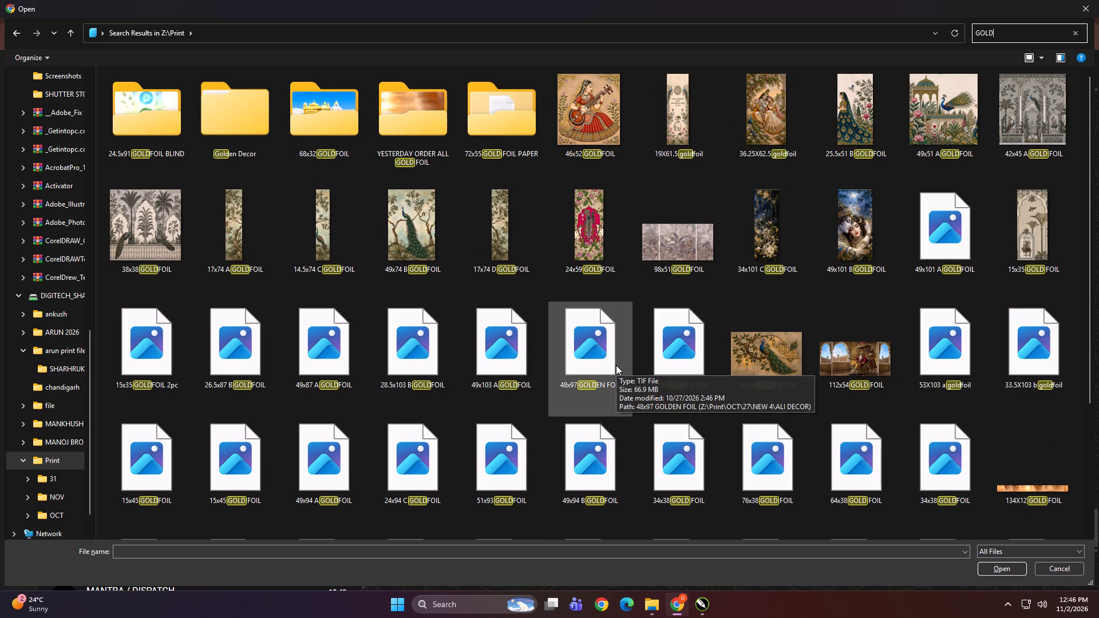
pyautogui.scroll(-1, 616, 365)
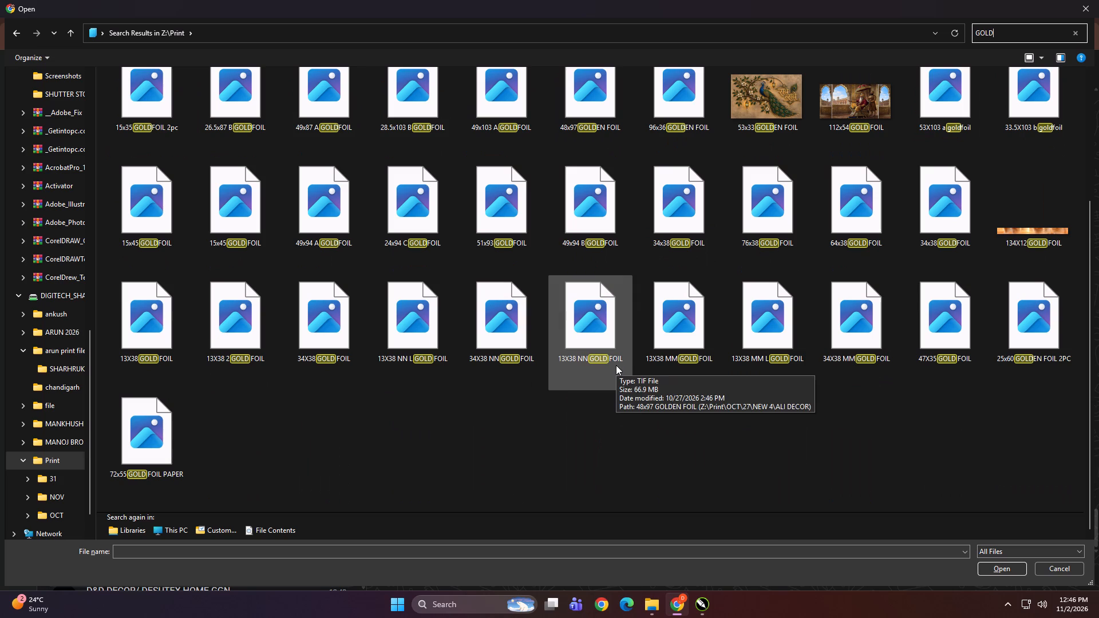
pyautogui.scroll(1, 590, 440)
pyautogui.scroll(-1, 581, 359)
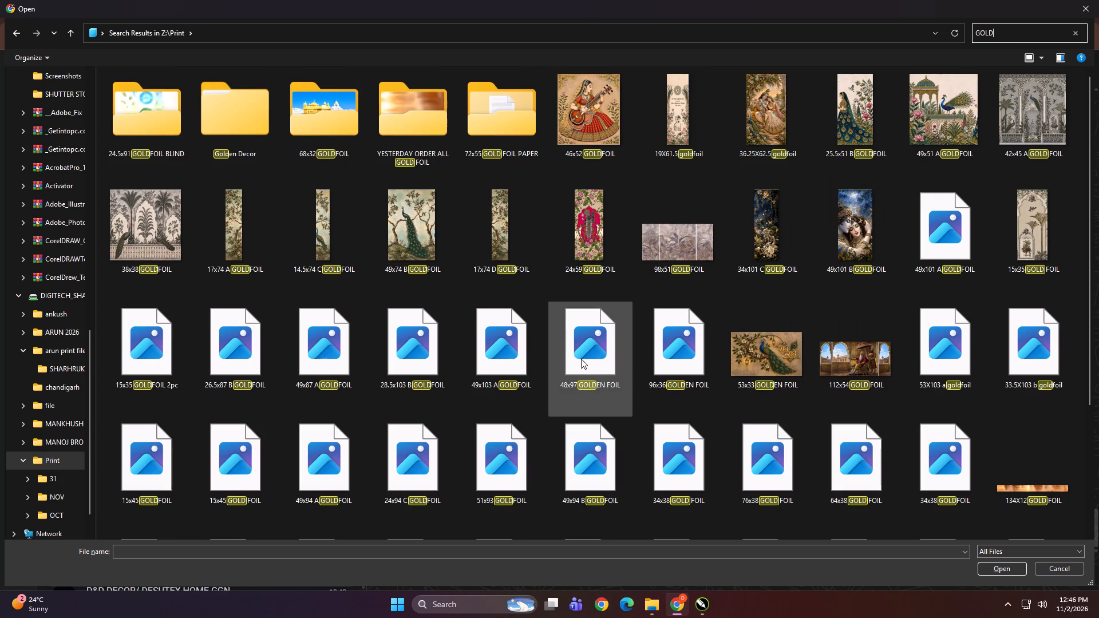
pyautogui.scroll(1, 580, 391)
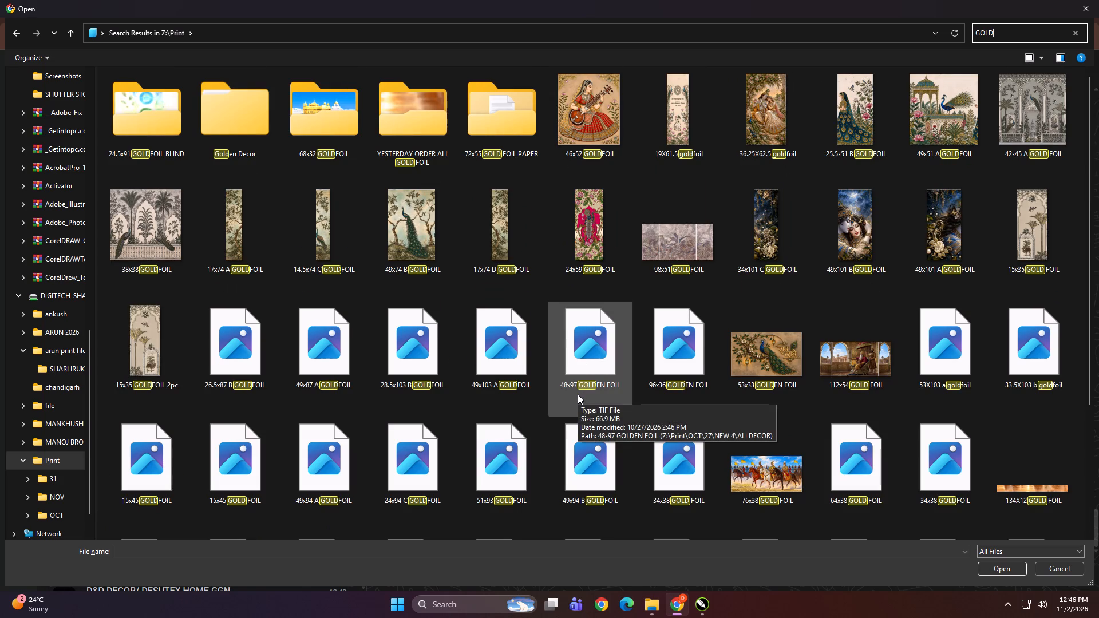
pyautogui.scroll(-1, 578, 394)
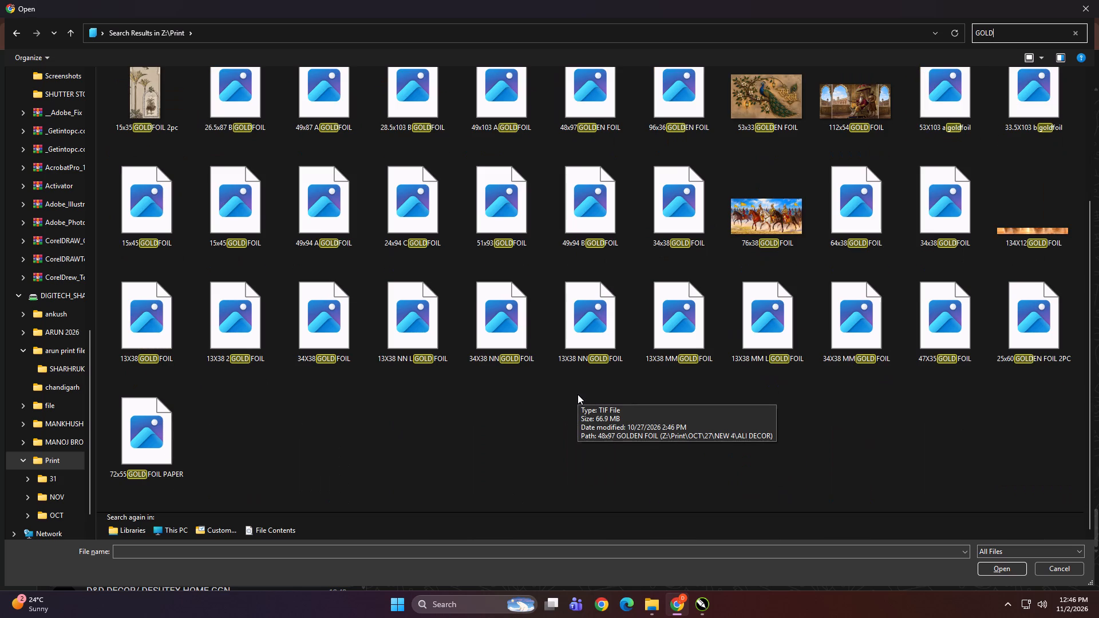
pyautogui.scroll(1, 578, 394)
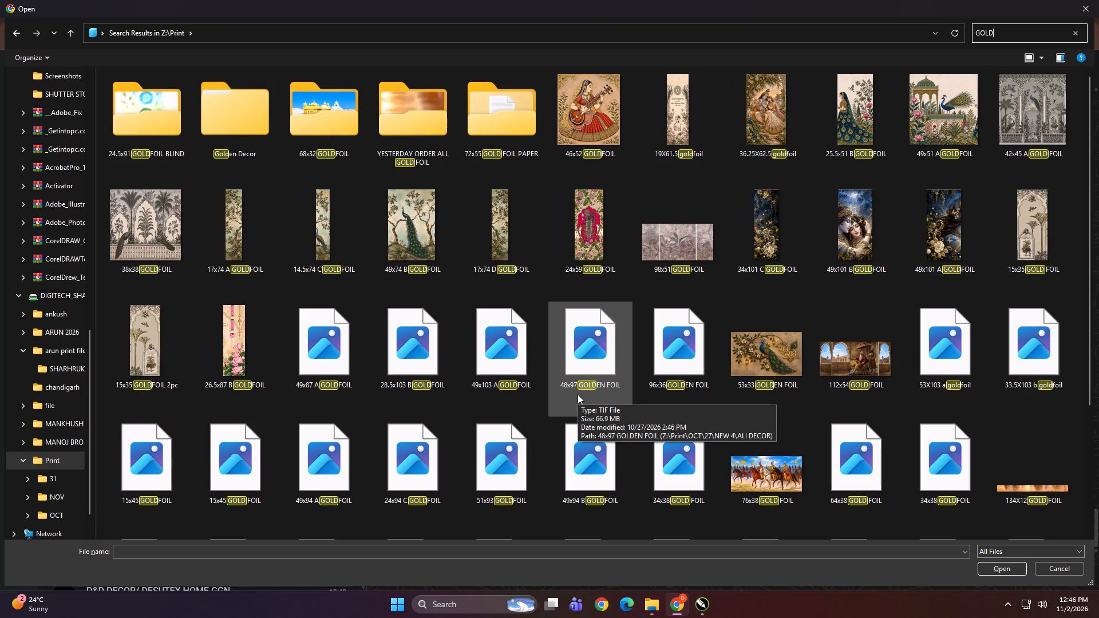
pyautogui.scroll(-1, 578, 394)
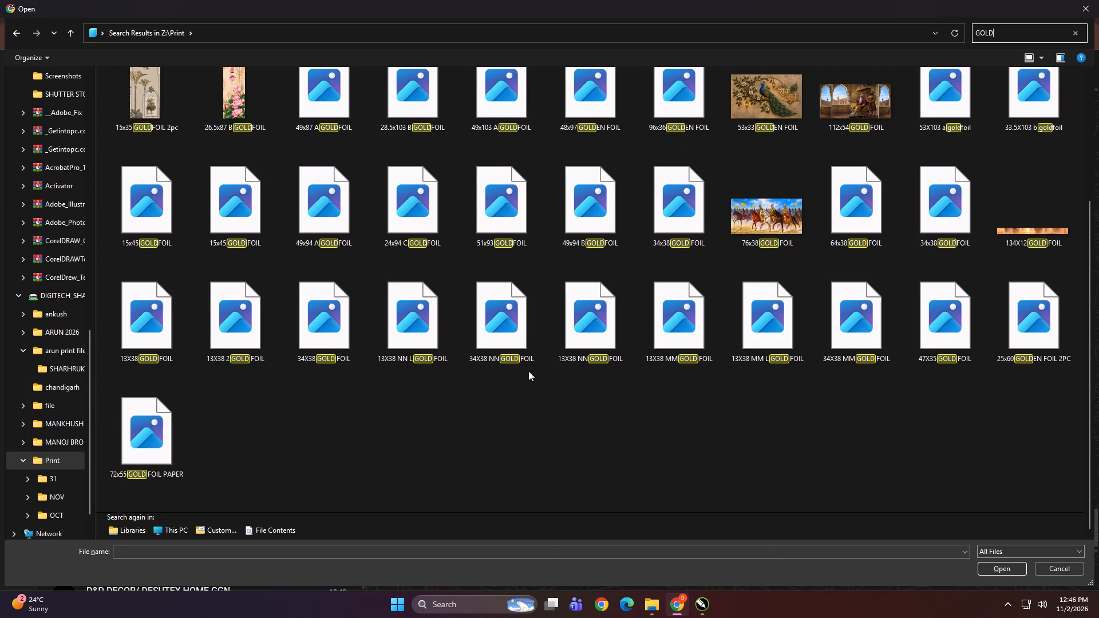
pyautogui.scroll(1, 620, 391)
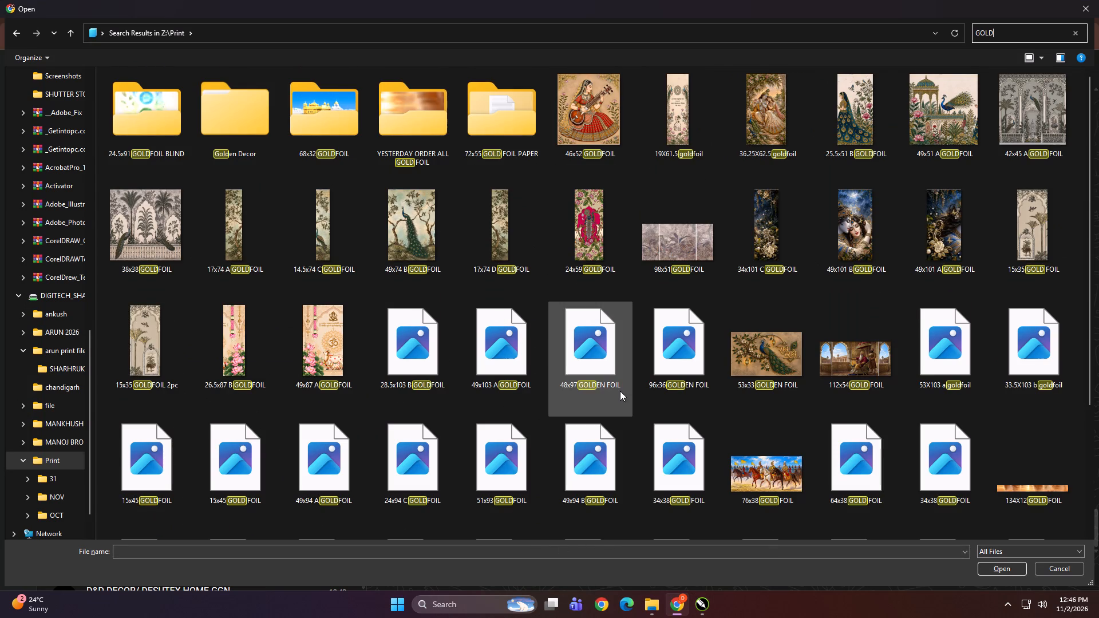
pyautogui.scroll(-1, 620, 391)
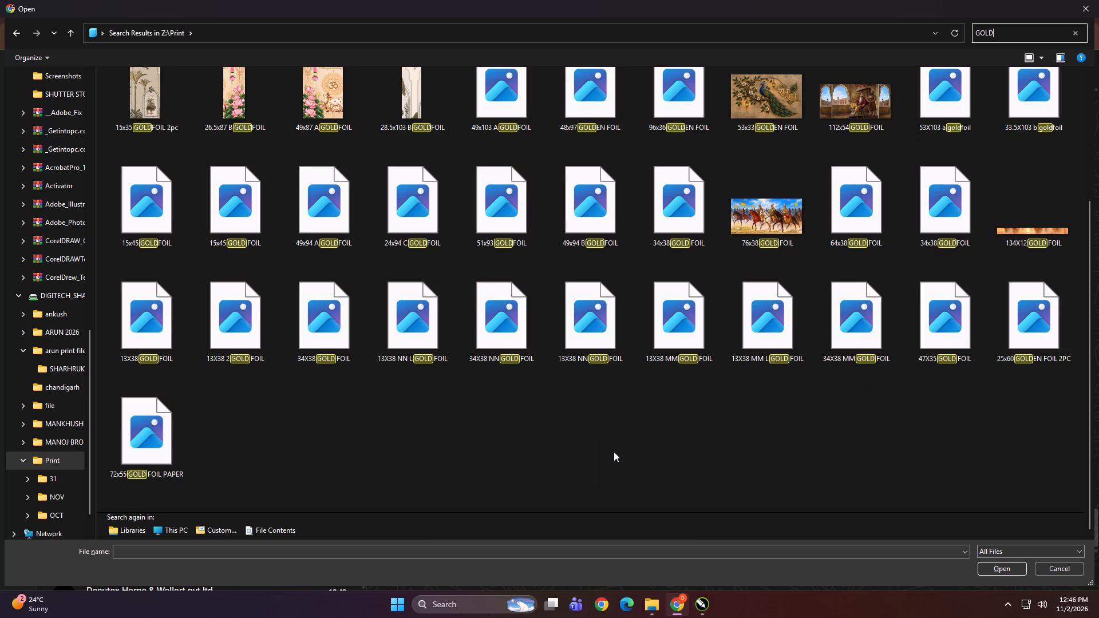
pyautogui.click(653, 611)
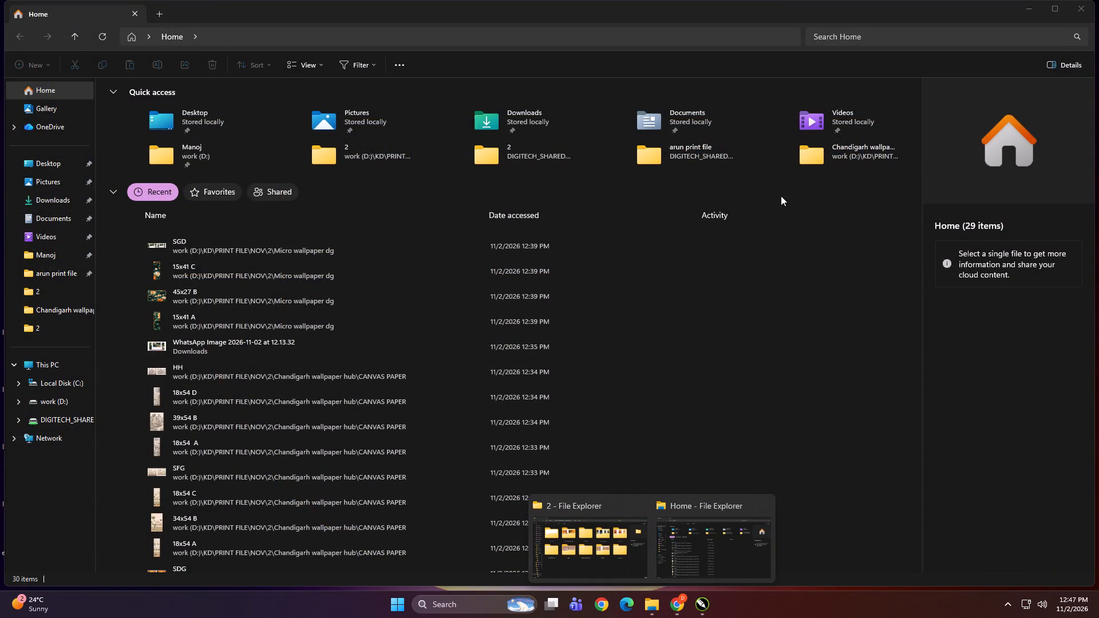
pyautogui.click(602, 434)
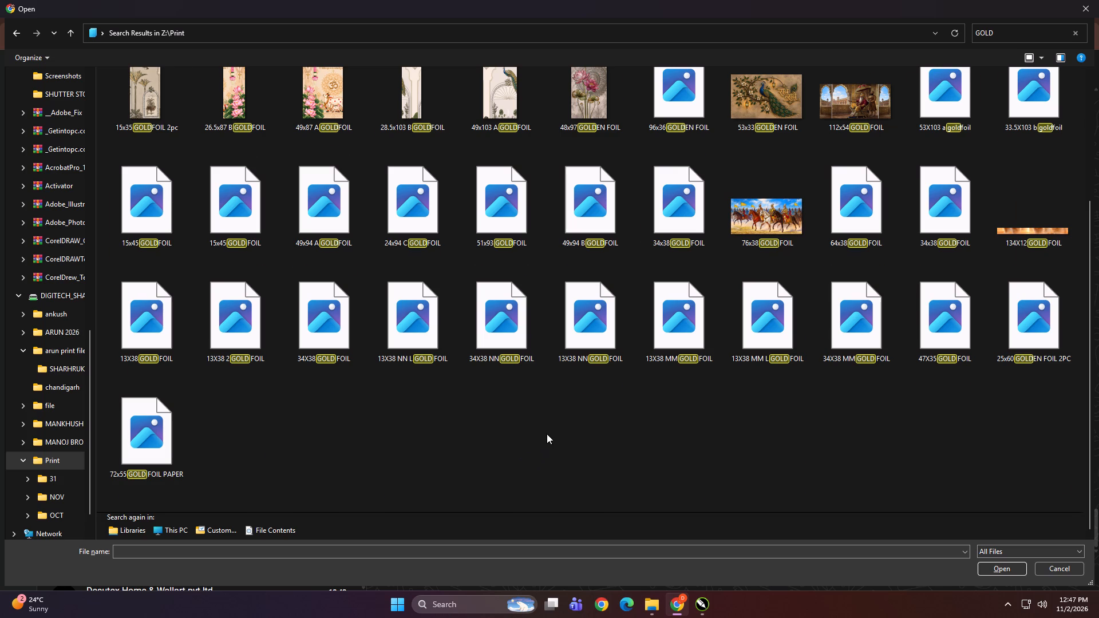
# Check the files in the 24.5x91 GOLDFOIL BLIND folder and return to the GOLD search results.
pyautogui.scroll(1, 547, 434)
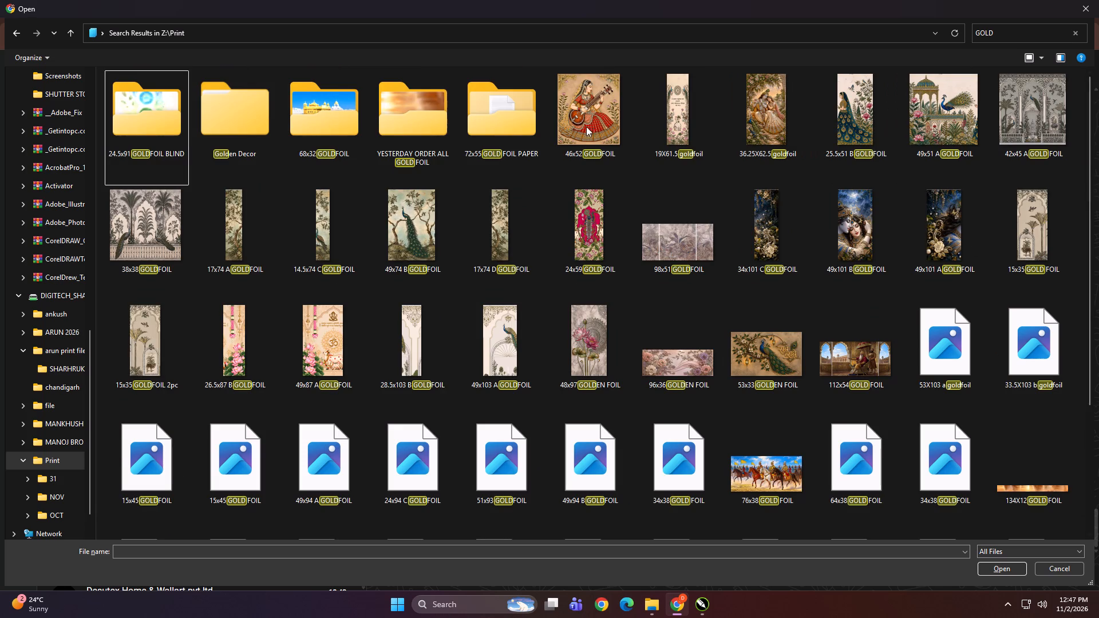
pyautogui.doubleClick(165, 121)
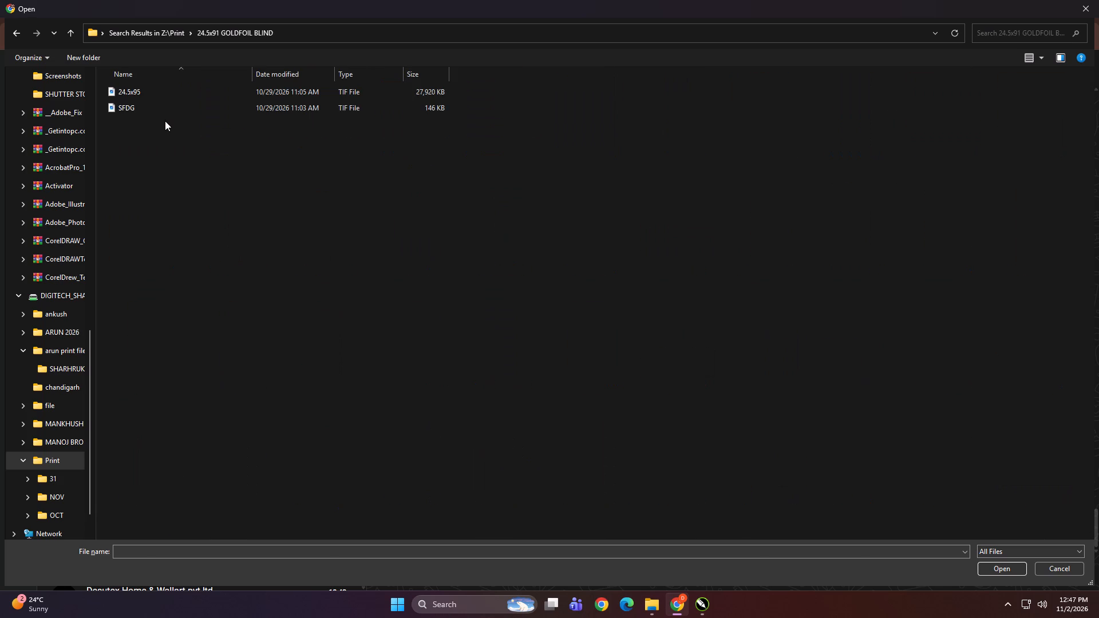
pyautogui.press('Insert')
pyautogui.press('BackSpace')
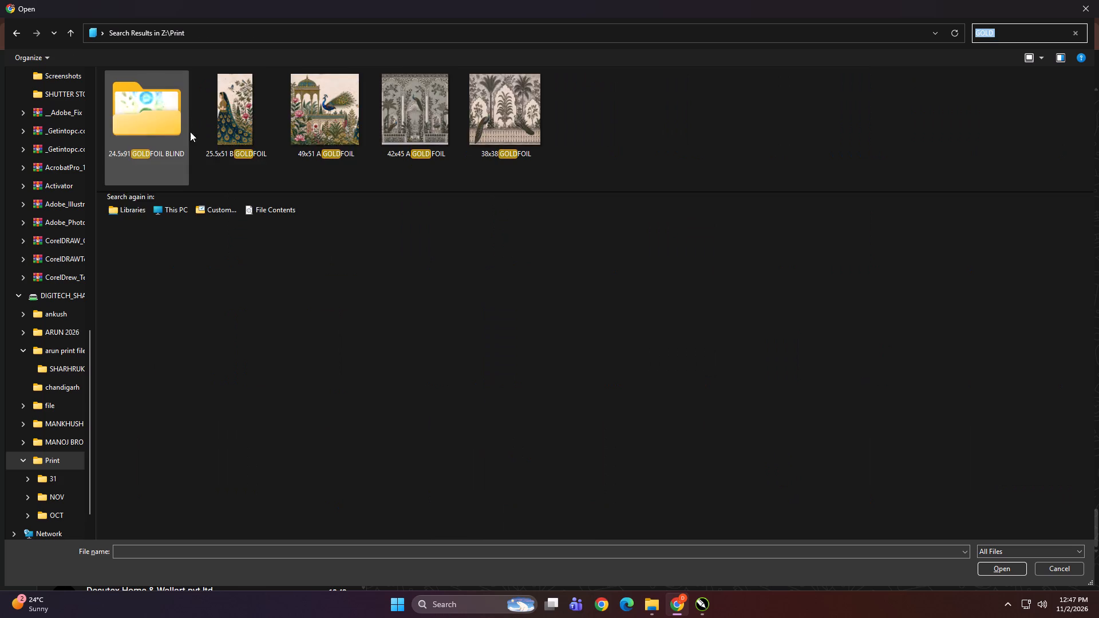
# Open the YESTERDAY ORDER ALL GOLD FOIL folder from the search results to view its files.
pyautogui.doubleClick(231, 117)
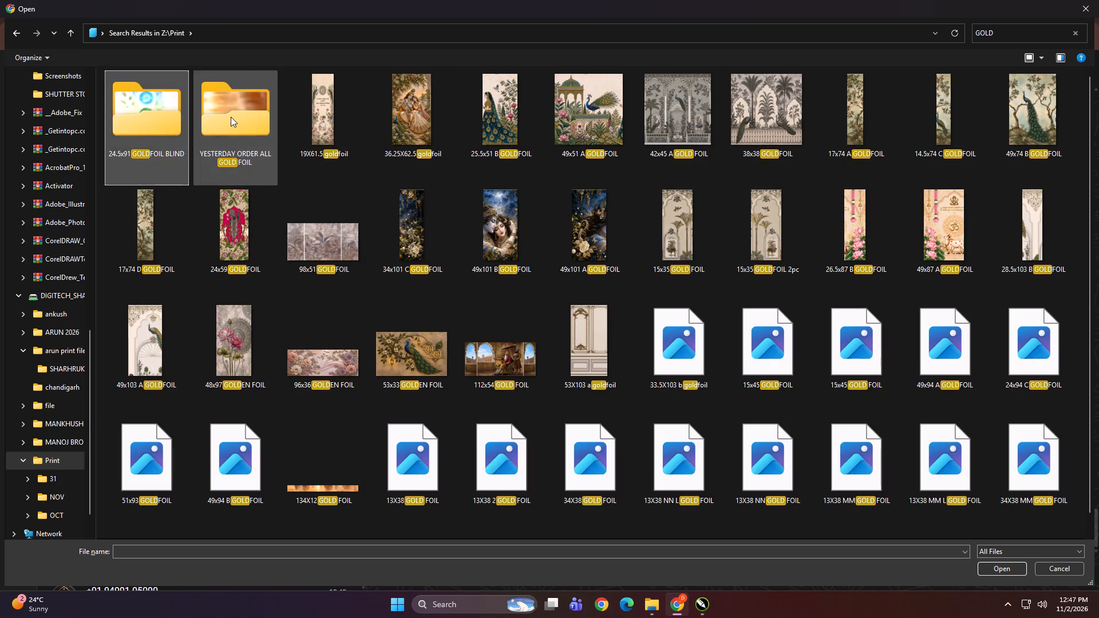
pyautogui.keyDown('ctrl'); pyautogui.scroll(20, 254, 316); pyautogui.keyUp('ctrl')
pyautogui.keyDown('ctrl'); pyautogui.scroll(3, 254, 316); pyautogui.keyUp('ctrl')
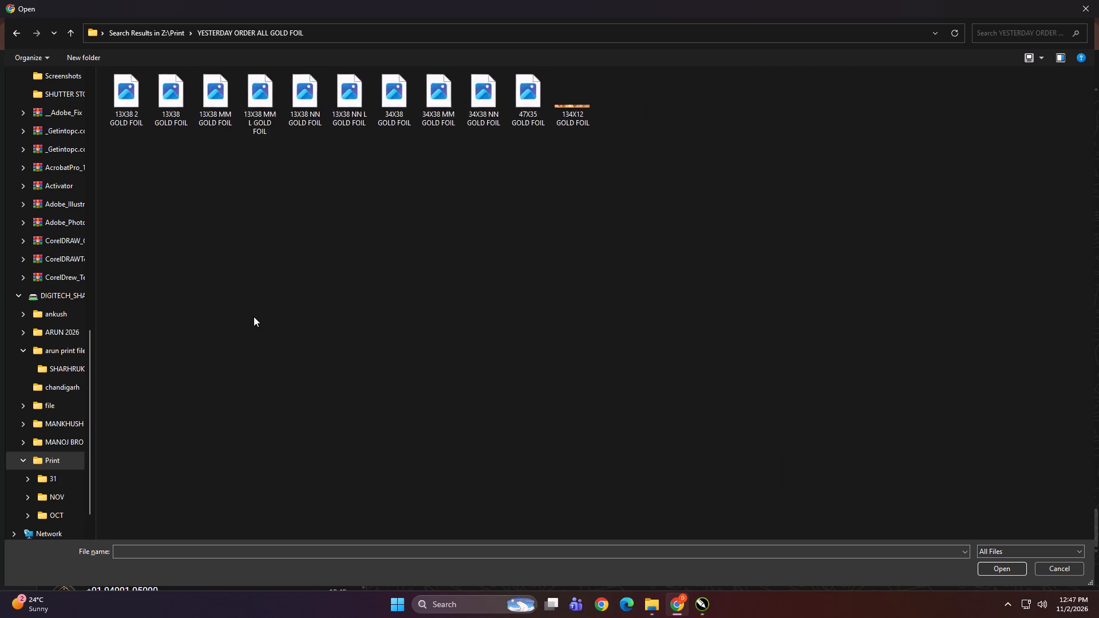
# Enlarge the thumbnails in the YESTERDAY ORDER ALL GOLD FOIL folder and return to the GOLD search results.
pyautogui.keyDown('ctrl'); pyautogui.scroll(10, 254, 316); pyautogui.keyUp('ctrl')
pyautogui.click(414, 356)
pyautogui.rightClick(397, 311)
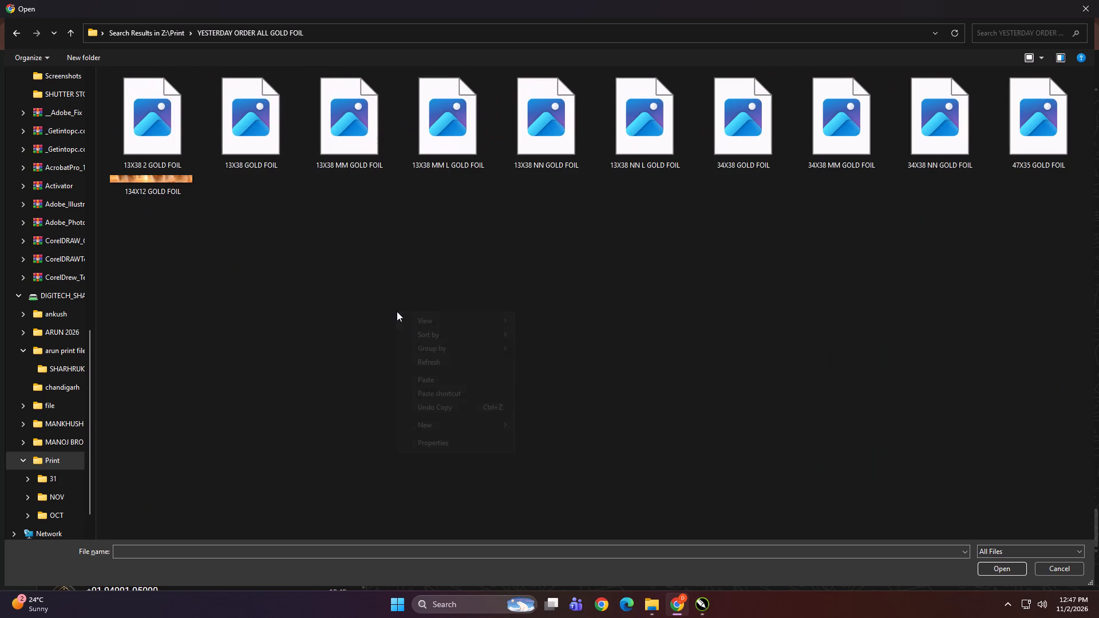
pyautogui.click(294, 344)
pyautogui.press('BackSpace')
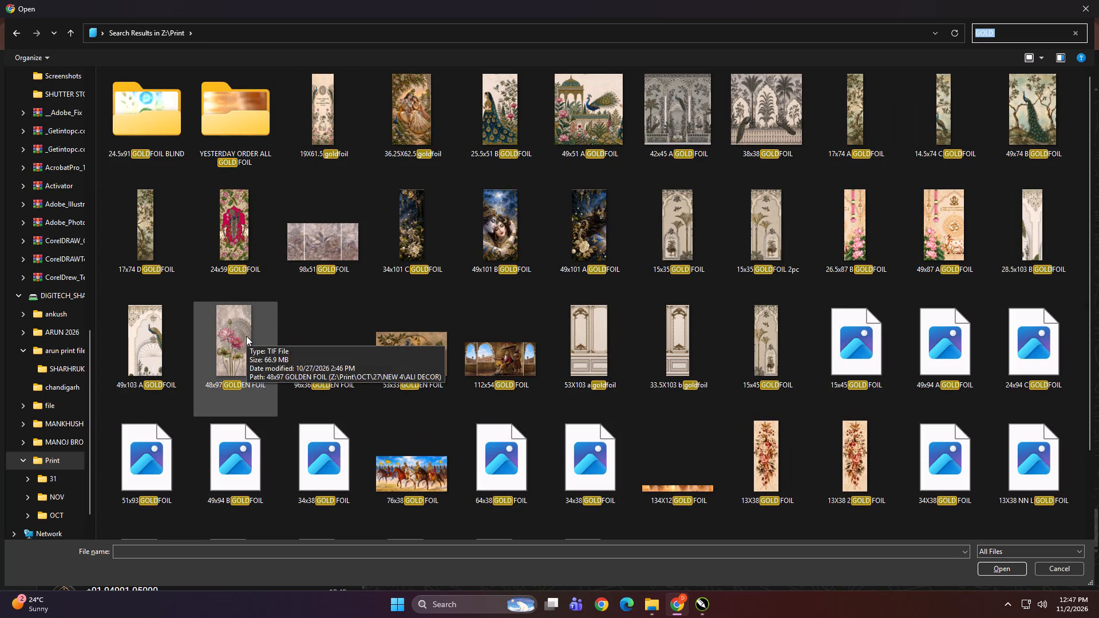
# Examine the thumbnails of the gold foil files throughout the GOLD search results for the needed design.
pyautogui.scroll(-1, 572, 267)
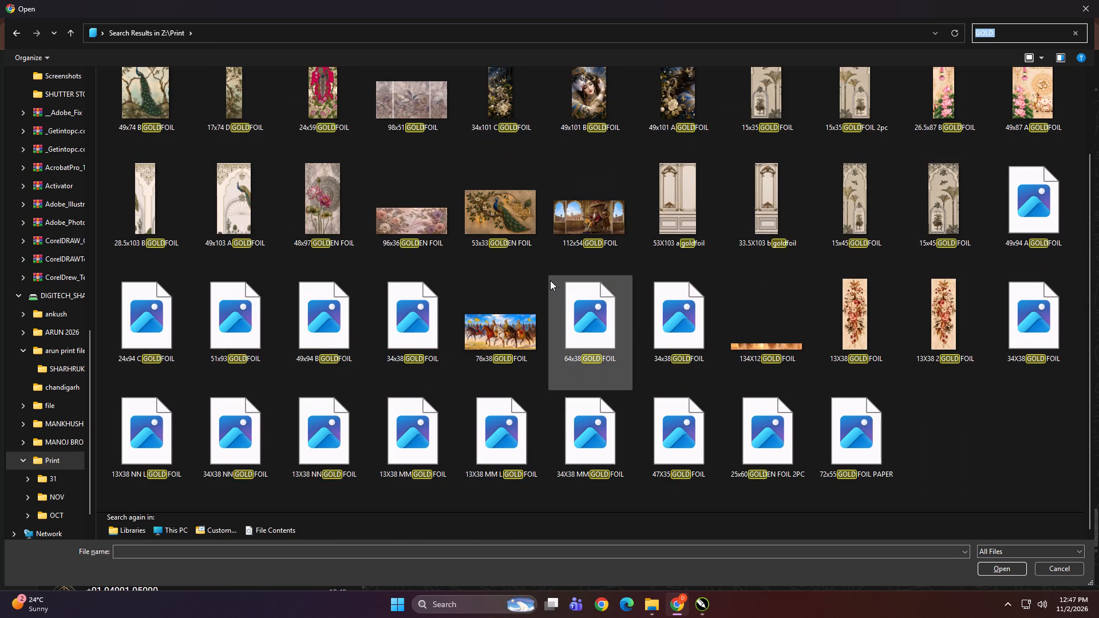
pyautogui.scroll(-6, 550, 280)
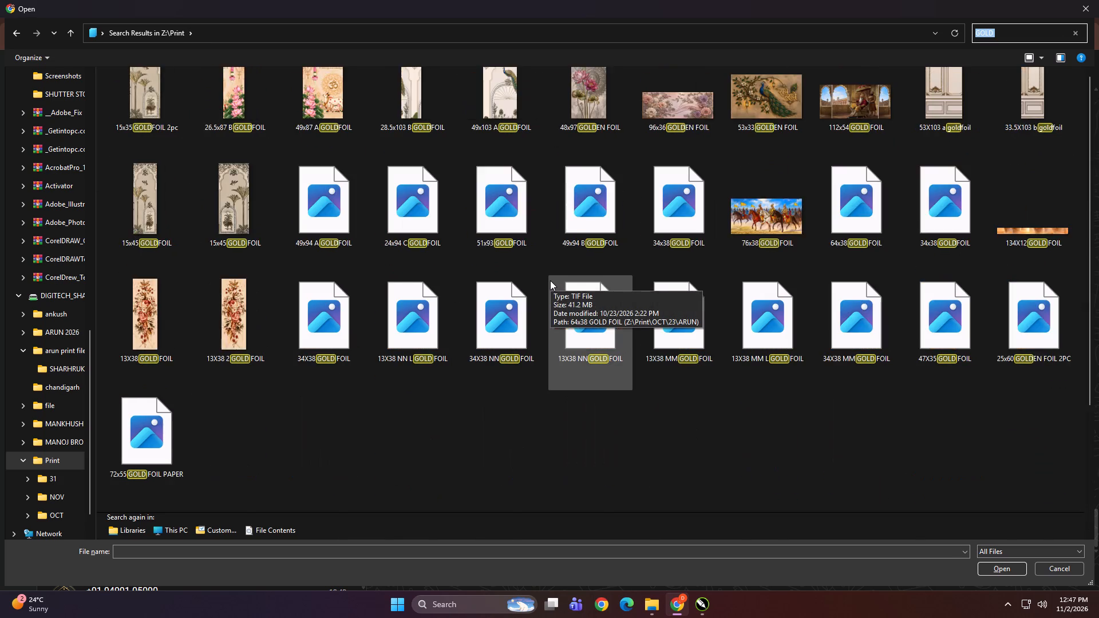
pyautogui.scroll(-3, 550, 280)
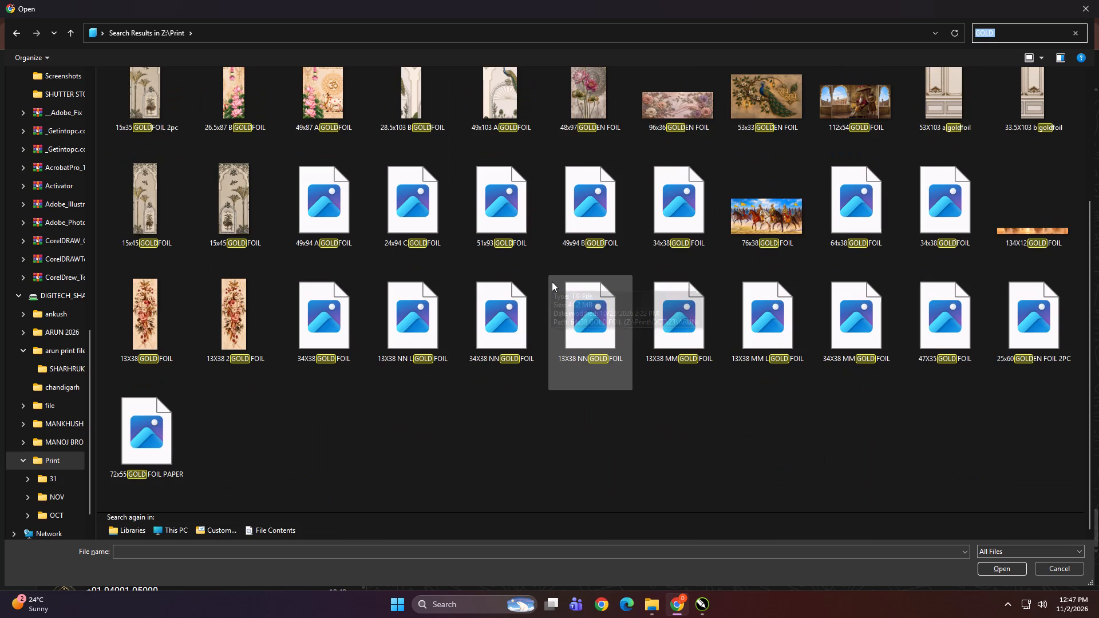
pyautogui.scroll(1, 552, 282)
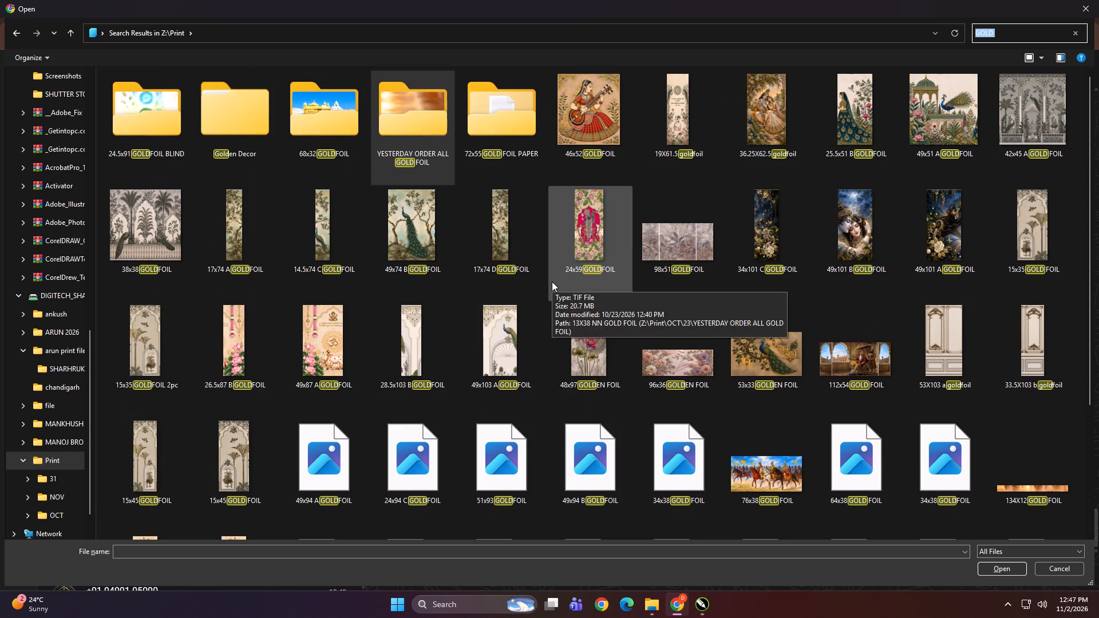
pyautogui.scroll(1, 552, 282)
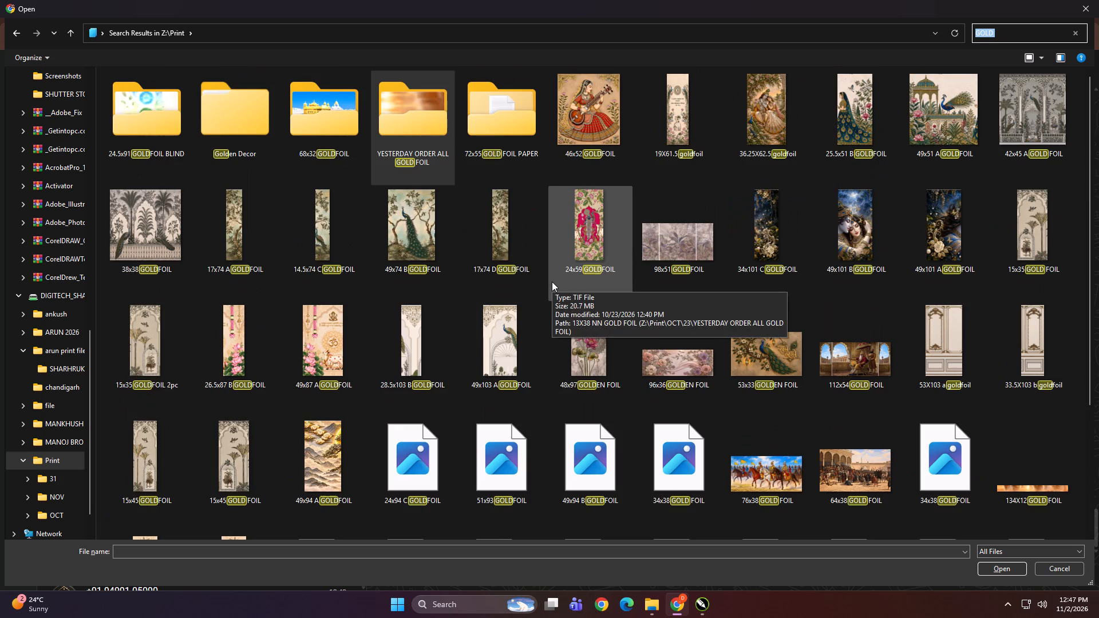
pyautogui.scroll(-1, 552, 282)
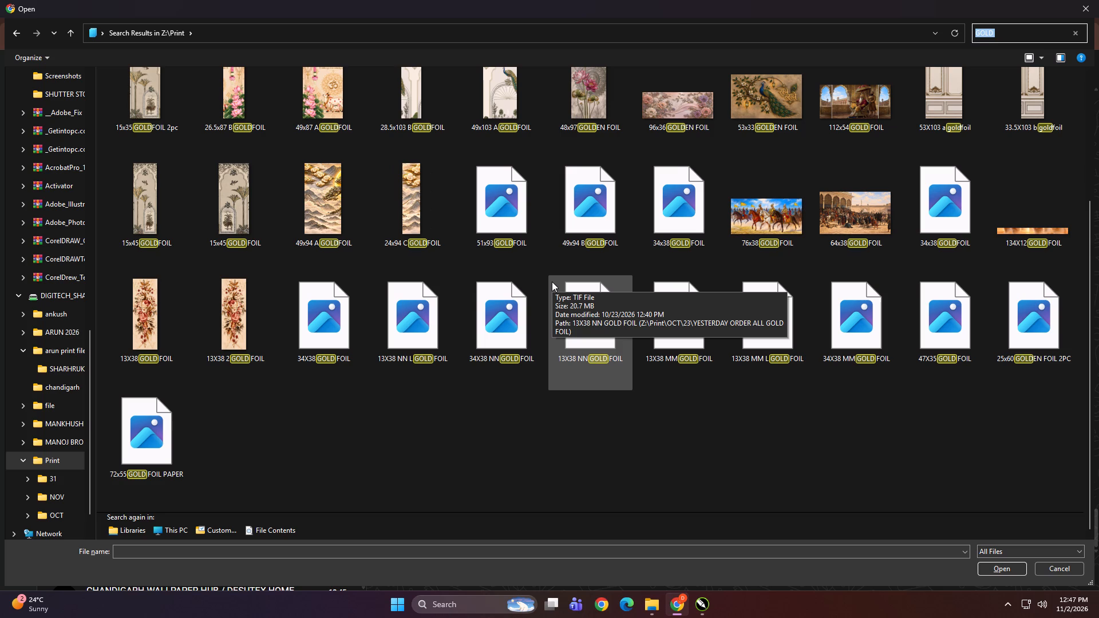
pyautogui.scroll(-1, 552, 282)
pyautogui.scroll(1, 552, 282)
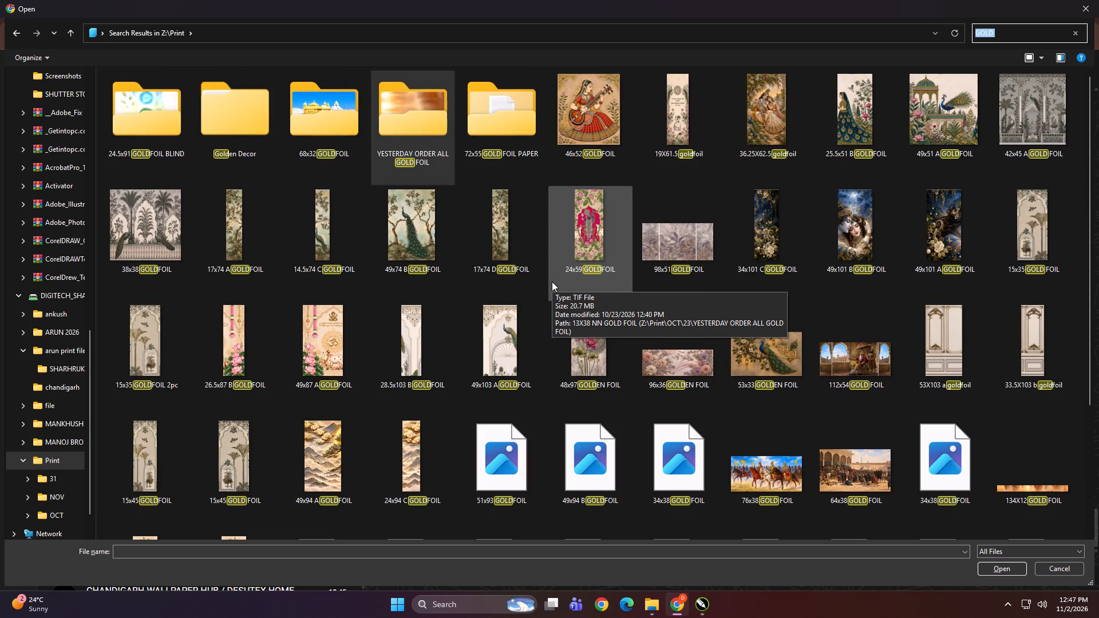
pyautogui.scroll(2, 552, 282)
pyautogui.scroll(-1, 554, 278)
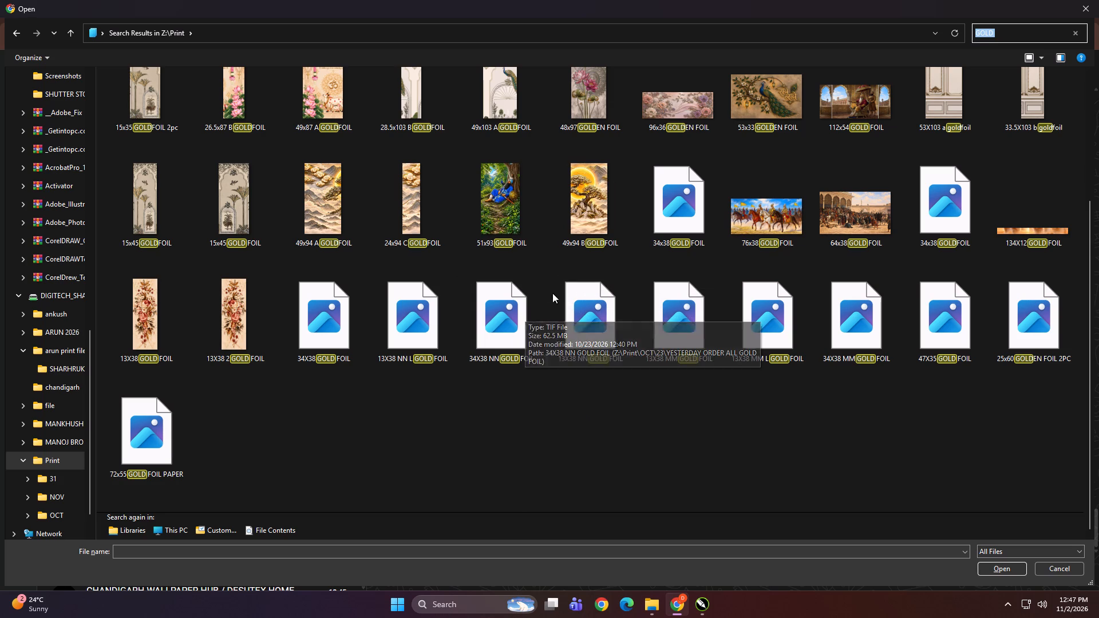
pyautogui.rightClick(551, 235)
pyautogui.click(542, 436)
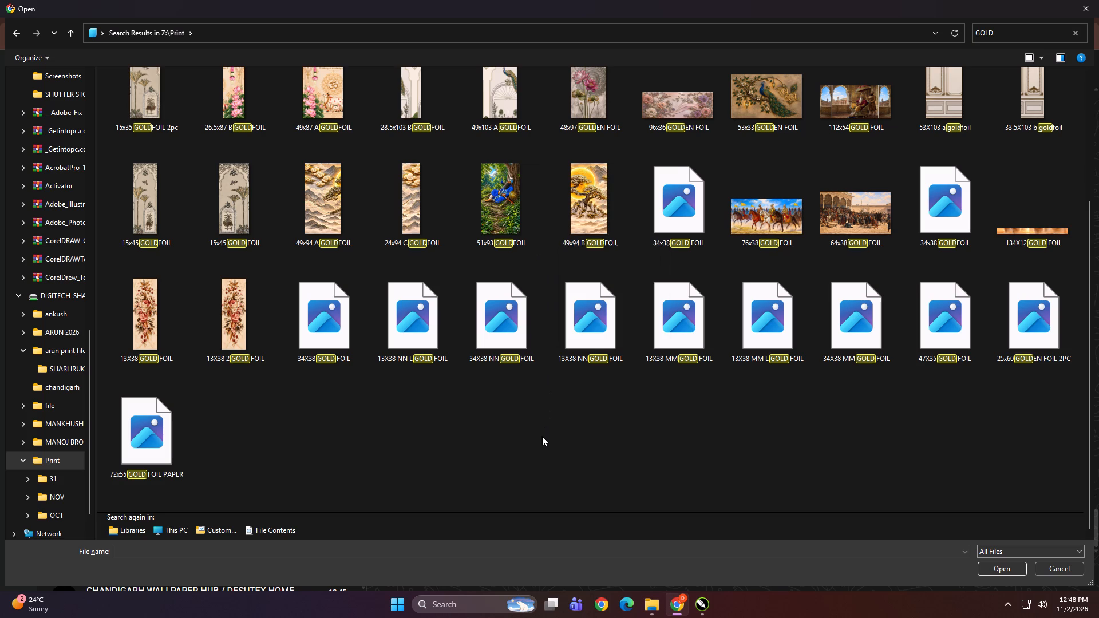
pyautogui.scroll(3, 537, 436)
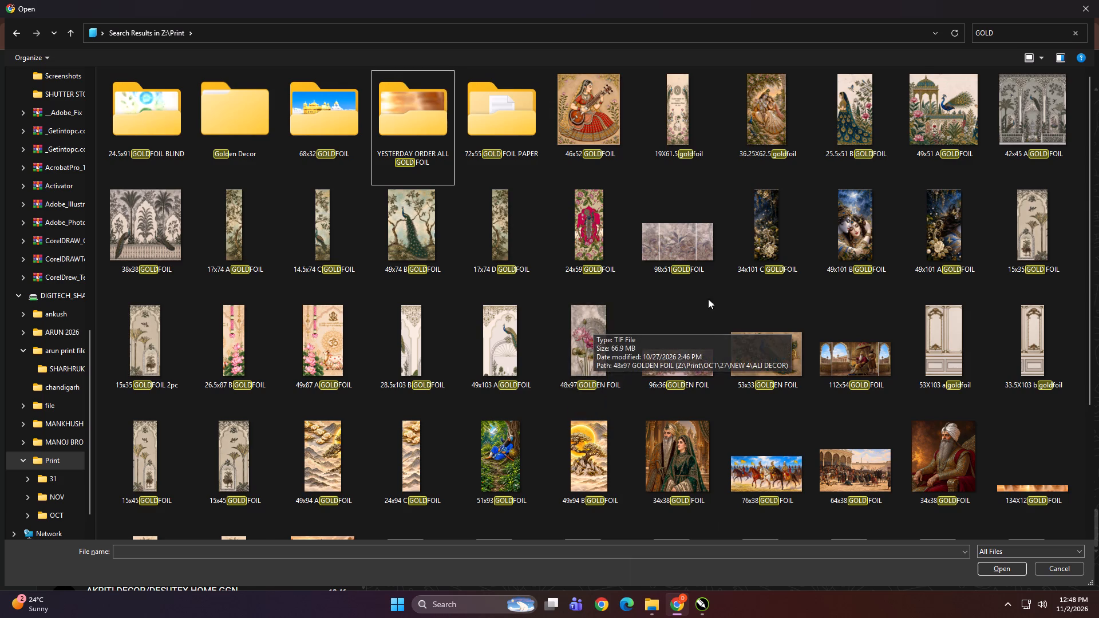
pyautogui.scroll(-1, 729, 301)
pyautogui.click(570, 455)
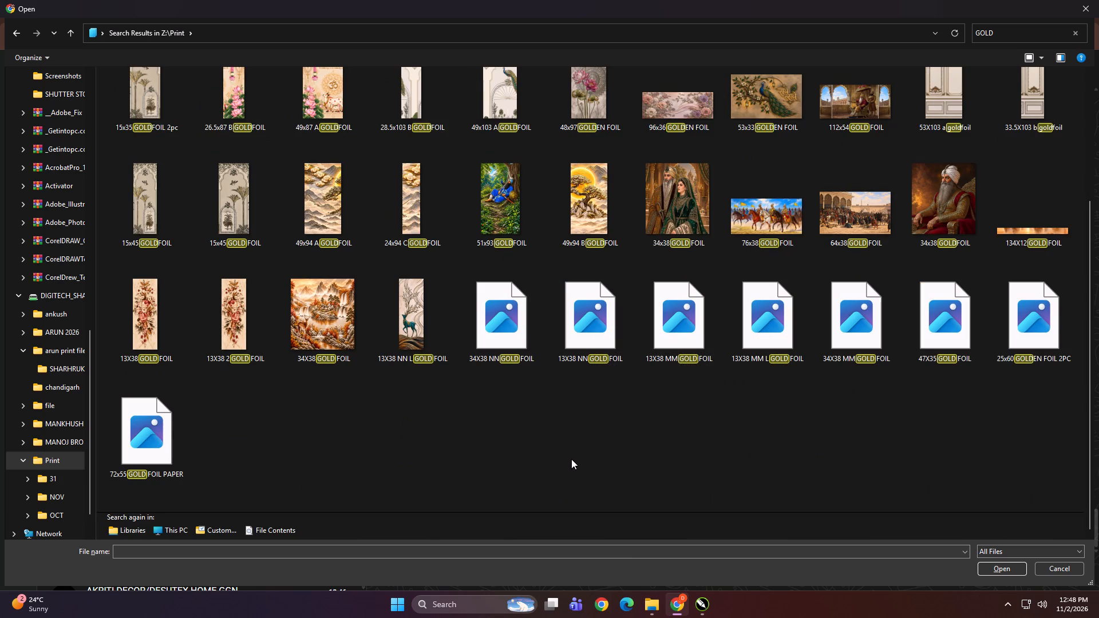
pyautogui.moveTo(549, 395); pyautogui.dragTo(915, 393)
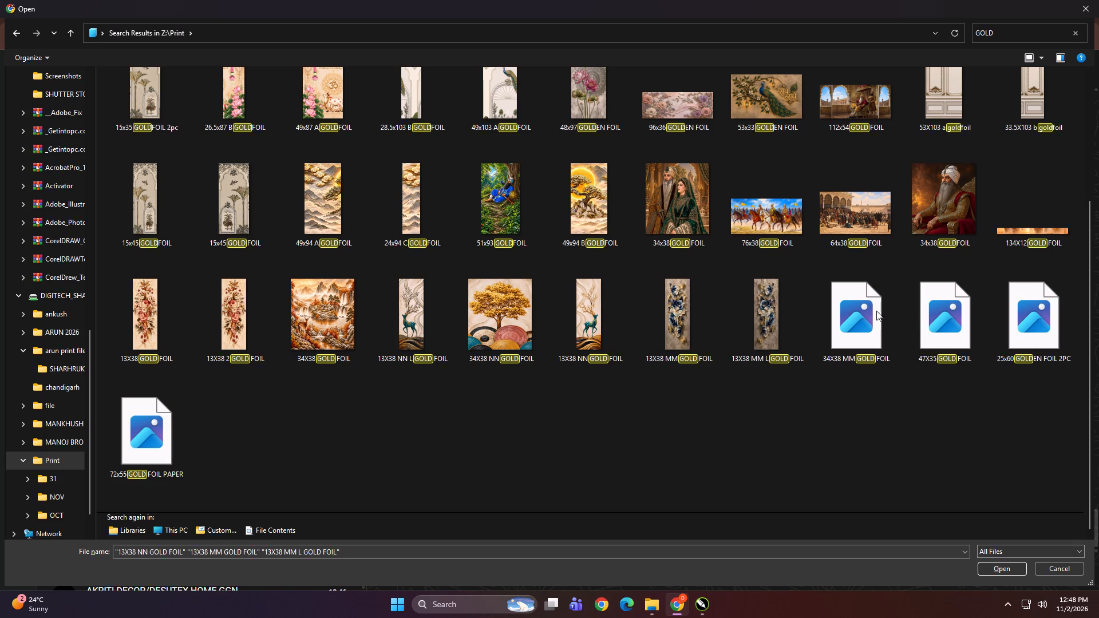
pyautogui.scroll(4, 658, 329)
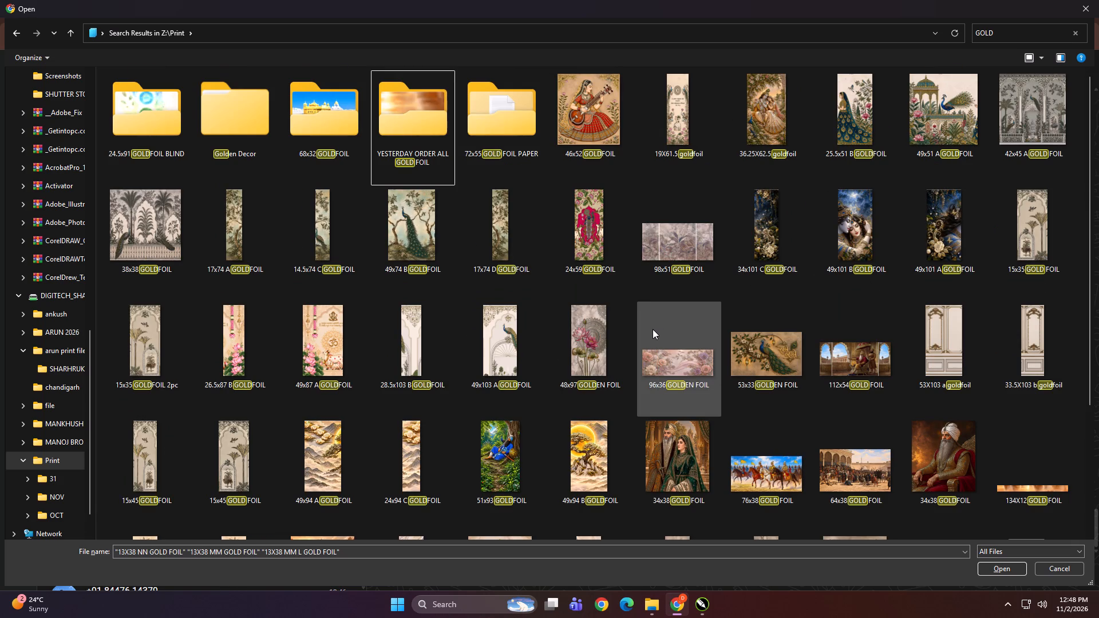
# Recheck the thumbnails in the YESTERDAY ORDER ALL GOLD FOIL folder and return to the GOLD search results.
pyautogui.click(495, 135)
pyautogui.click(418, 140)
pyautogui.doubleClick(418, 140)
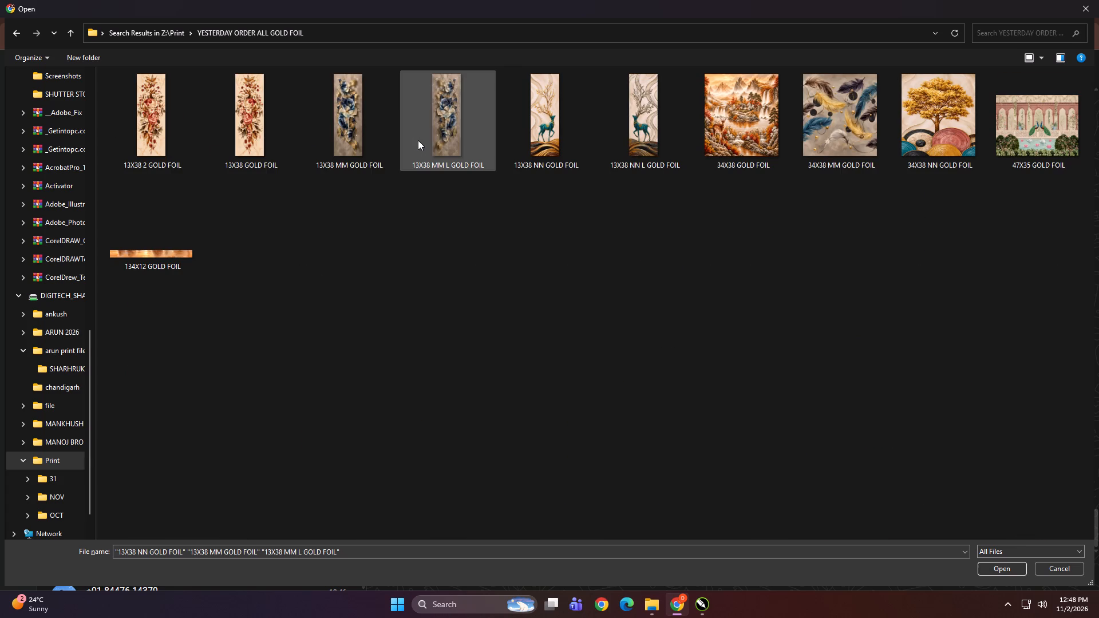
pyautogui.click(467, 299)
pyautogui.press('BackSpace')
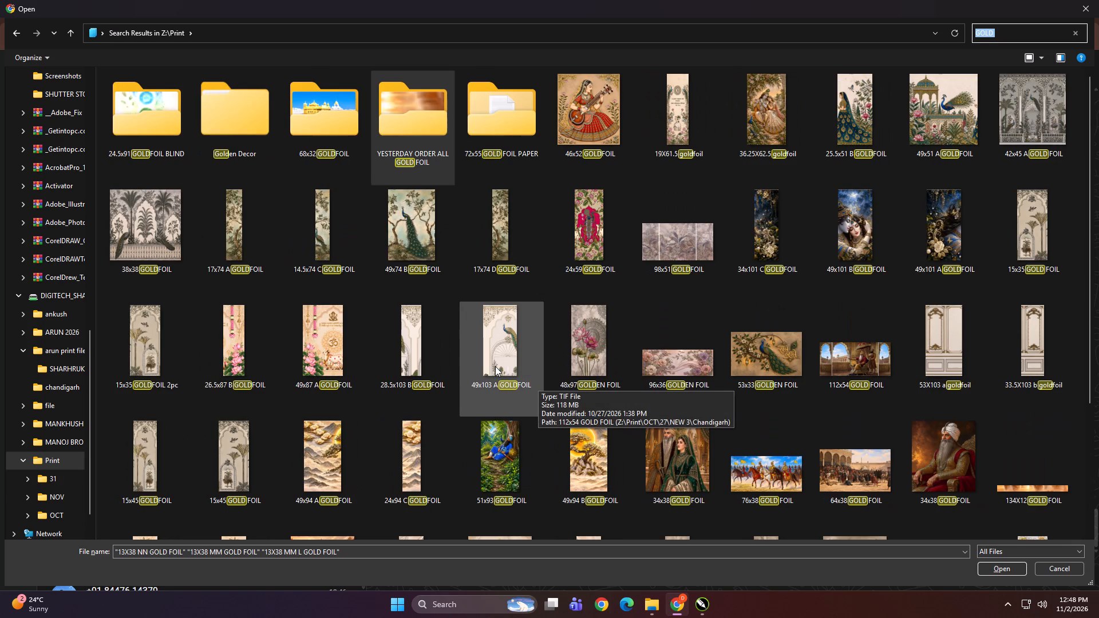
pyautogui.scroll(2, 495, 366)
pyautogui.scroll(-2, 495, 366)
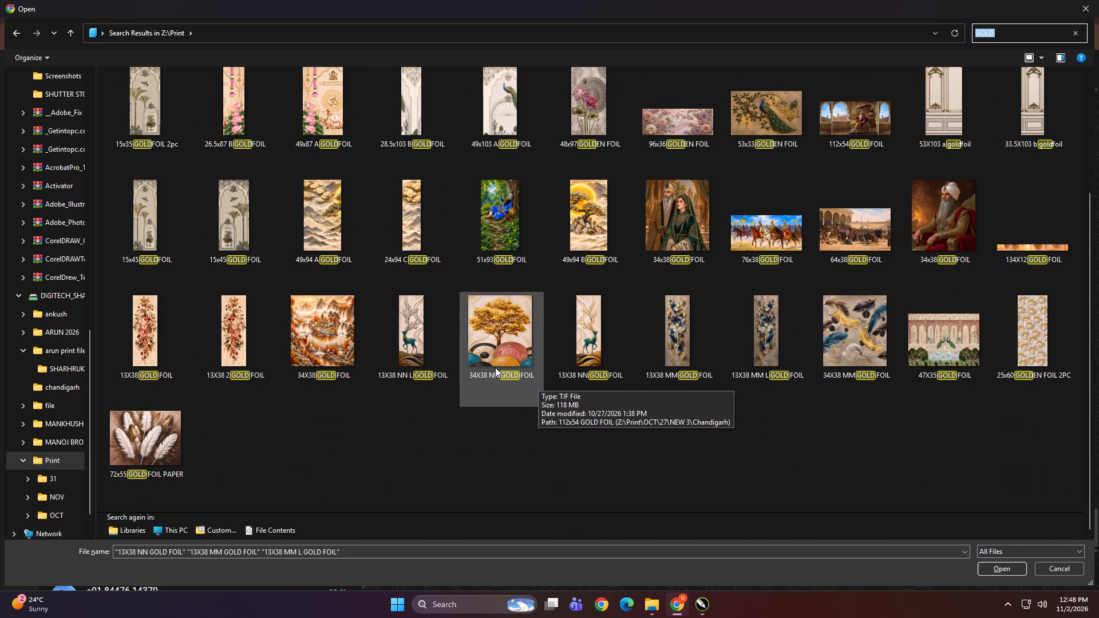
# Open the Nov folder inside the file folder on the DIGITECH_SHAREDRIVE (Z:) network drive.
pyautogui.scroll(4, 25, 394)
pyautogui.click(52, 350)
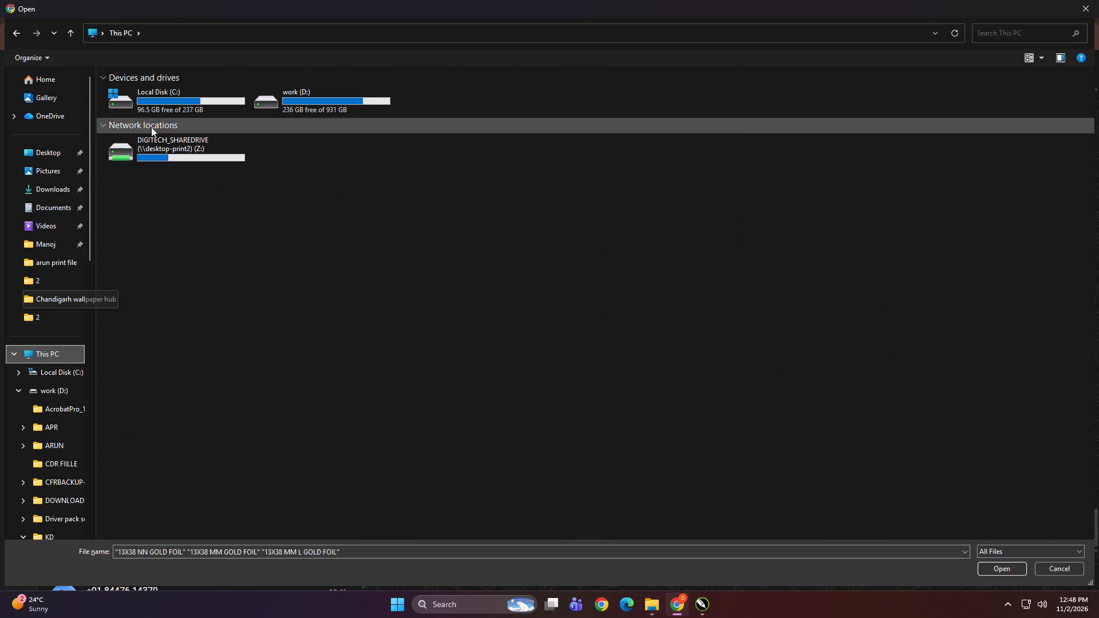
pyautogui.click(309, 104)
pyautogui.doubleClick(187, 165)
pyautogui.doubleClick(187, 161)
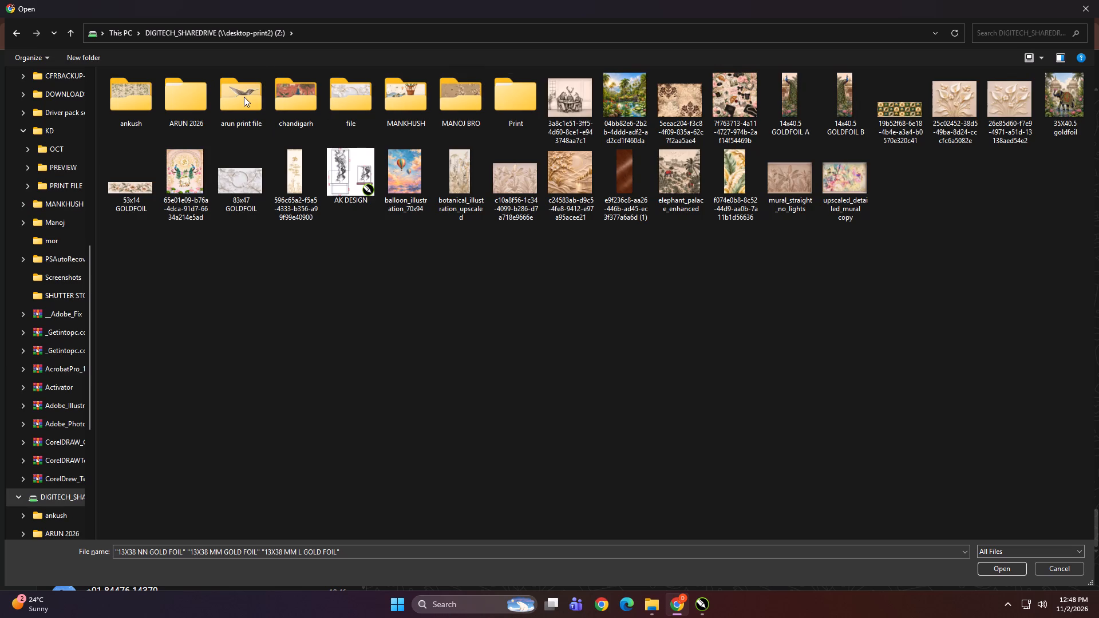
pyautogui.doubleClick(361, 98)
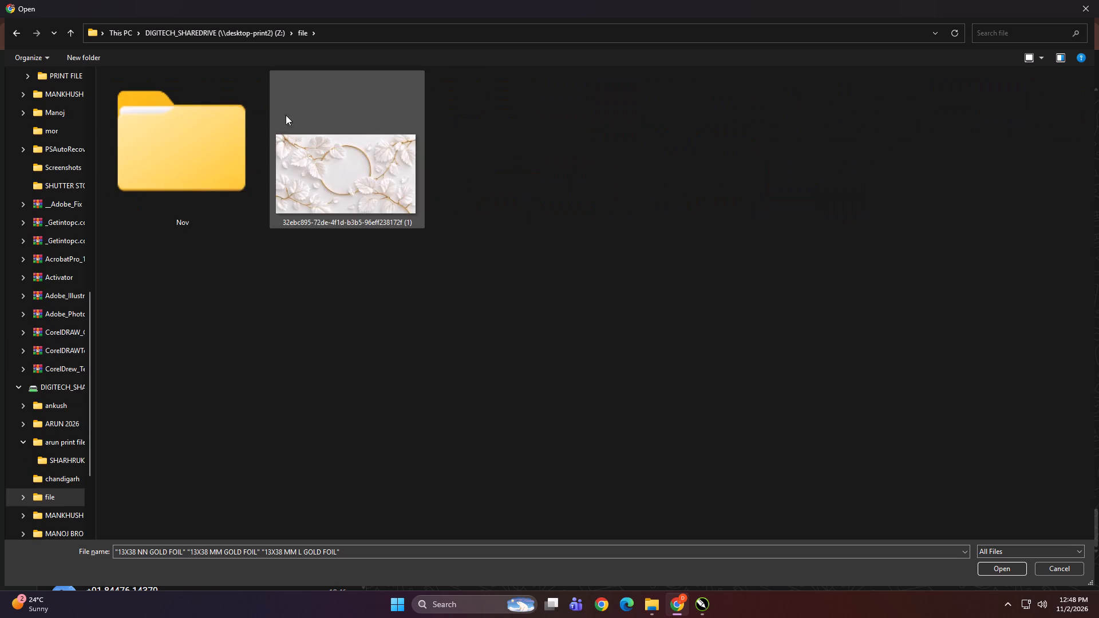
pyautogui.doubleClick(234, 130)
pyautogui.click(337, 177)
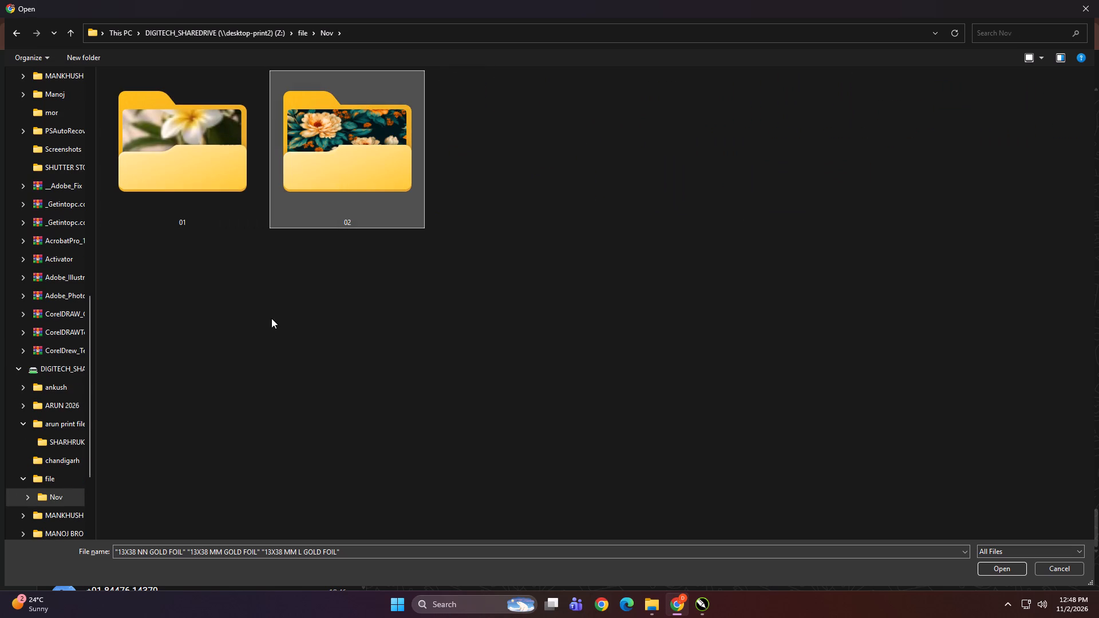
pyautogui.click(271, 318)
pyautogui.press('BackSpace')
pyautogui.doubleClick(197, 174)
# Check the design thumbnails in the Nov folder's 02 subfolder and open its 01 subfolder.
pyautogui.doubleClick(317, 127)
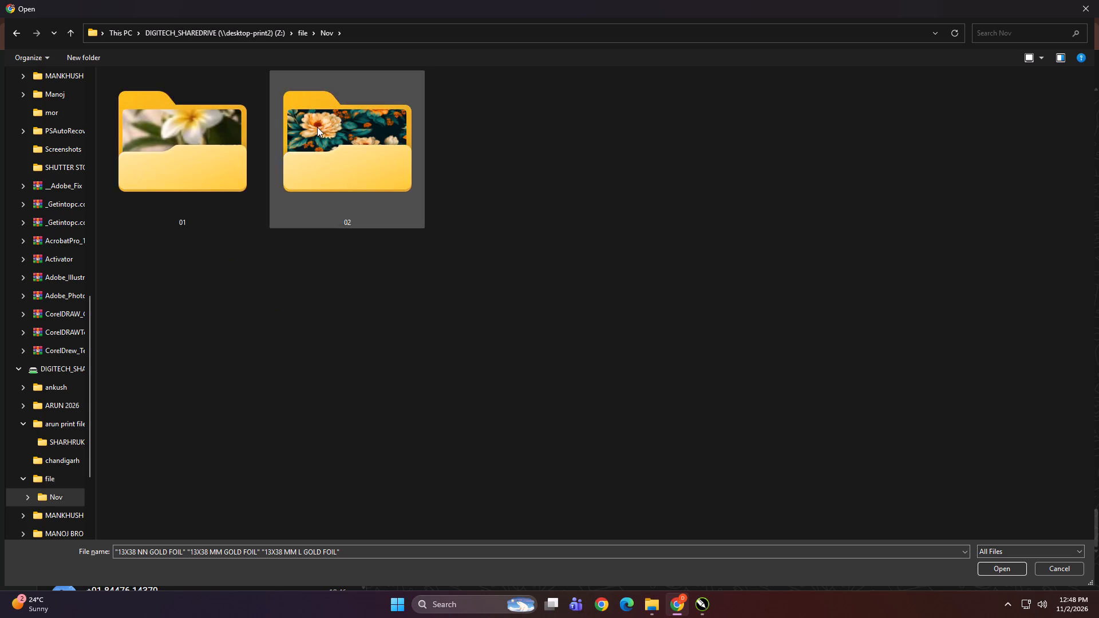
pyautogui.keyDown('ctrl'); pyautogui.scroll(13, 309, 289); pyautogui.keyUp('ctrl')
pyautogui.keyDown('ctrl'); pyautogui.scroll(-1, 309, 289); pyautogui.keyUp('ctrl')
pyautogui.keyDown('ctrl'); pyautogui.scroll(15, 309, 289); pyautogui.keyUp('ctrl')
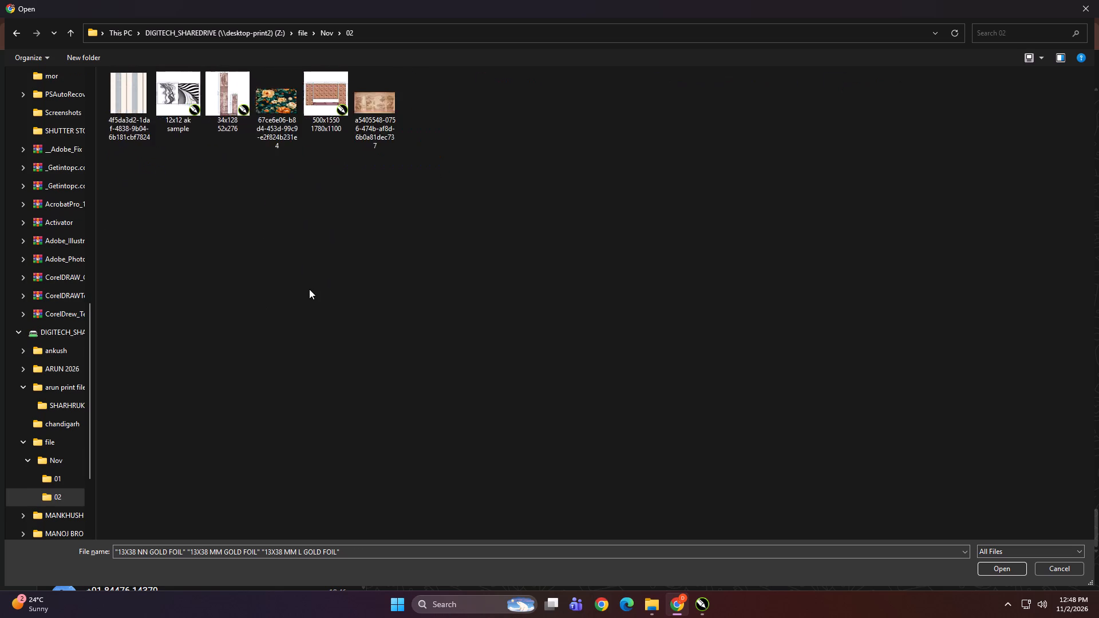
pyautogui.keyDown('ctrl'); pyautogui.scroll(12, 309, 289); pyautogui.keyUp('ctrl')
pyautogui.click(309, 289)
pyautogui.press('BackSpace')
pyautogui.doubleClick(171, 149)
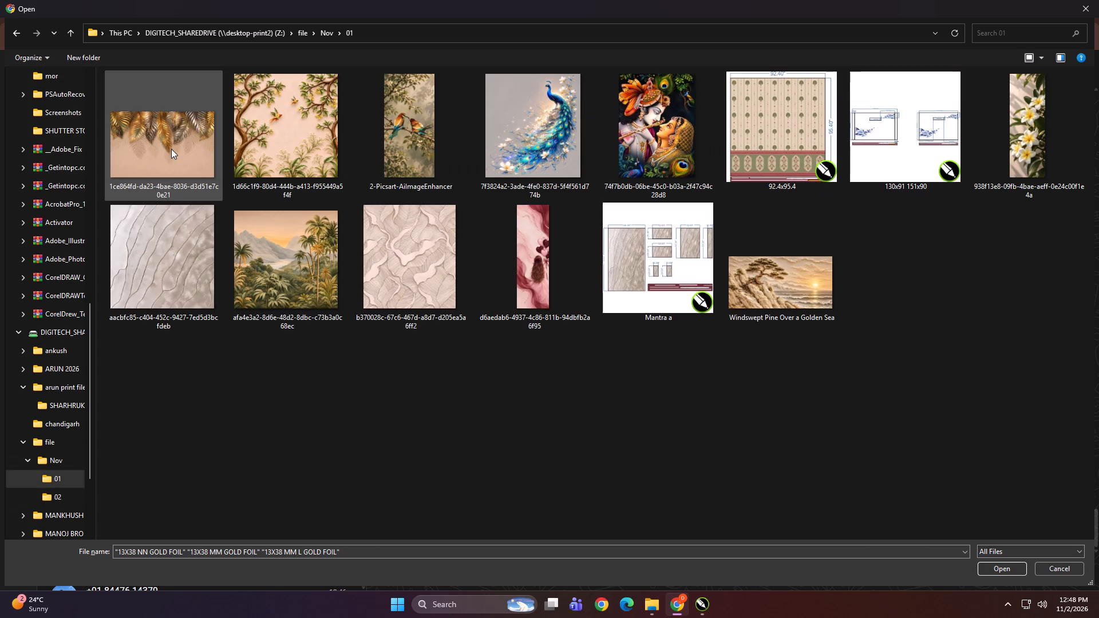
# Open the Downloads folder and examine the thumbnails of the files from today and yesterday for the needed design.
pyautogui.scroll(7, 35, 301)
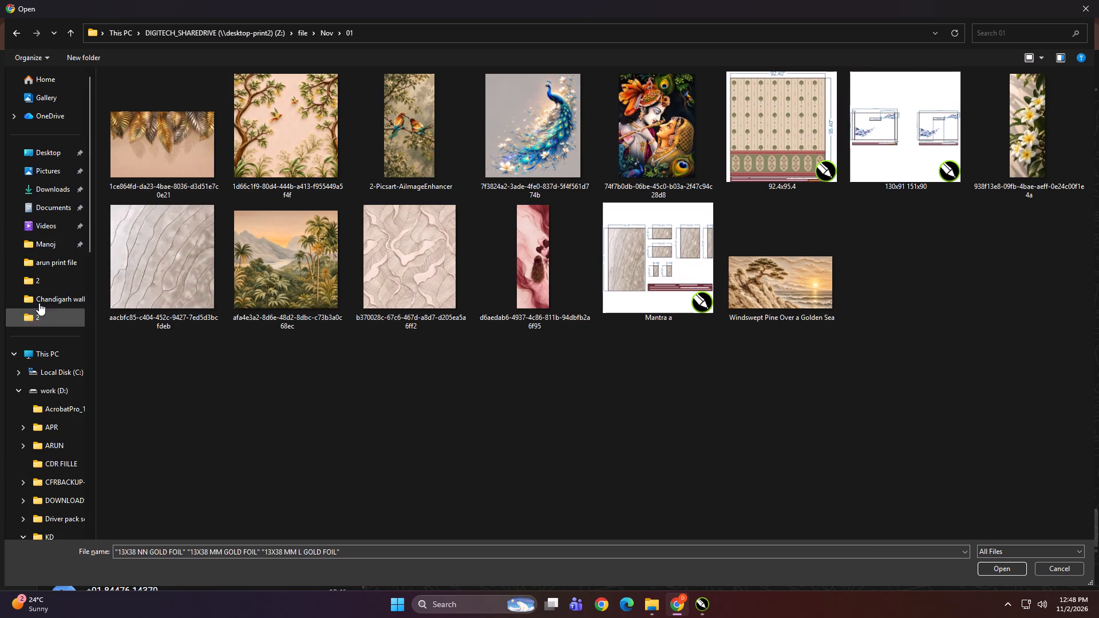
pyautogui.scroll(6, 39, 303)
pyautogui.click(31, 189)
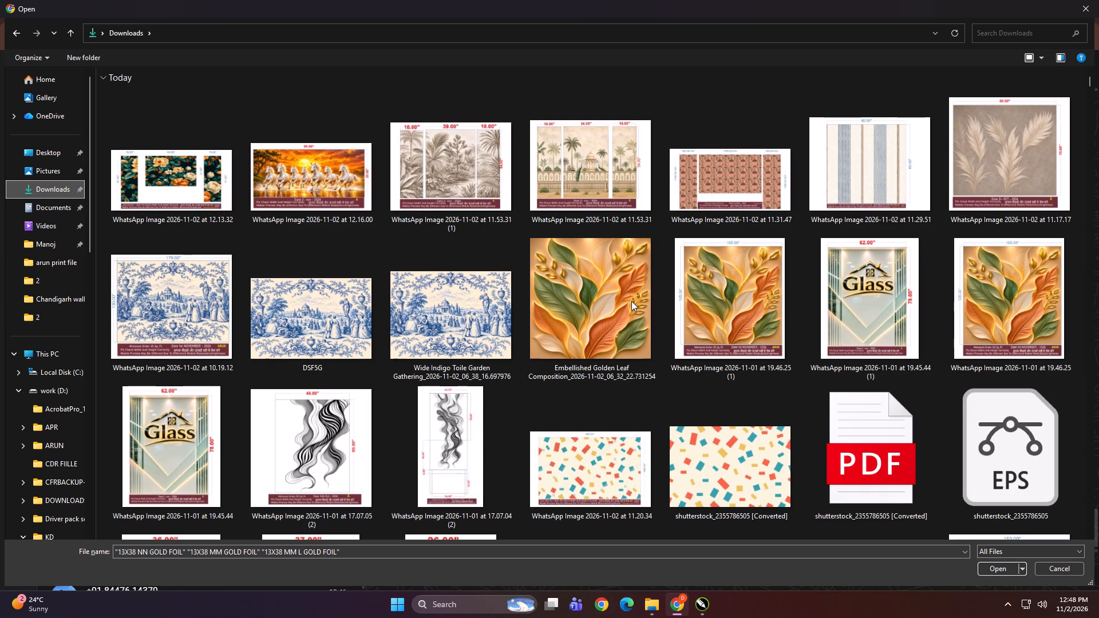
pyautogui.scroll(-1, 647, 320)
pyautogui.scroll(-1, 565, 348)
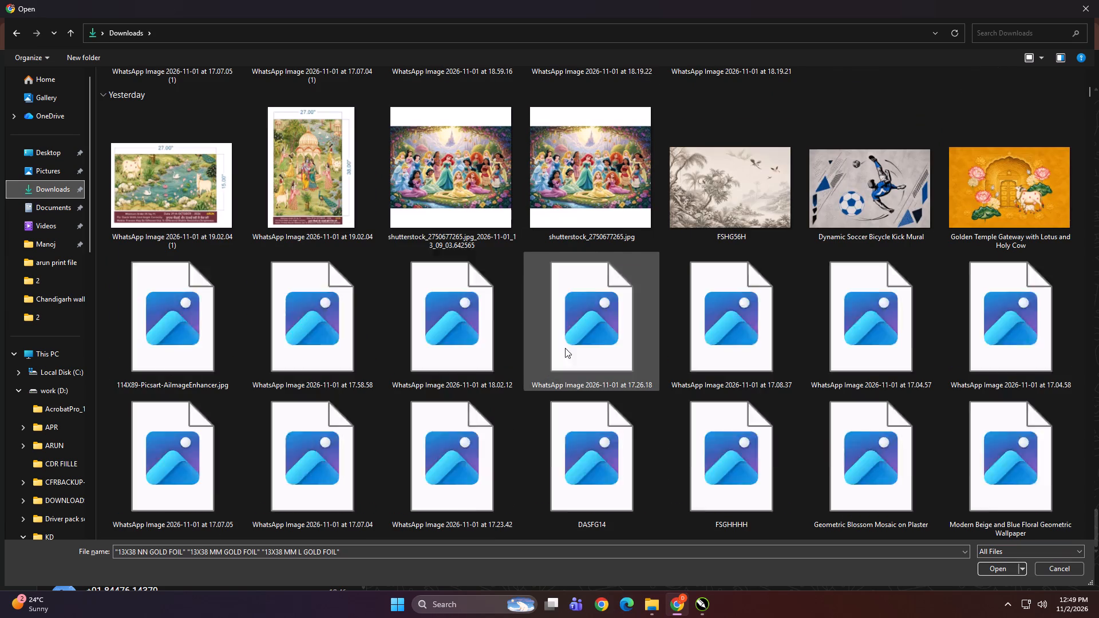
pyautogui.scroll(-1, 565, 348)
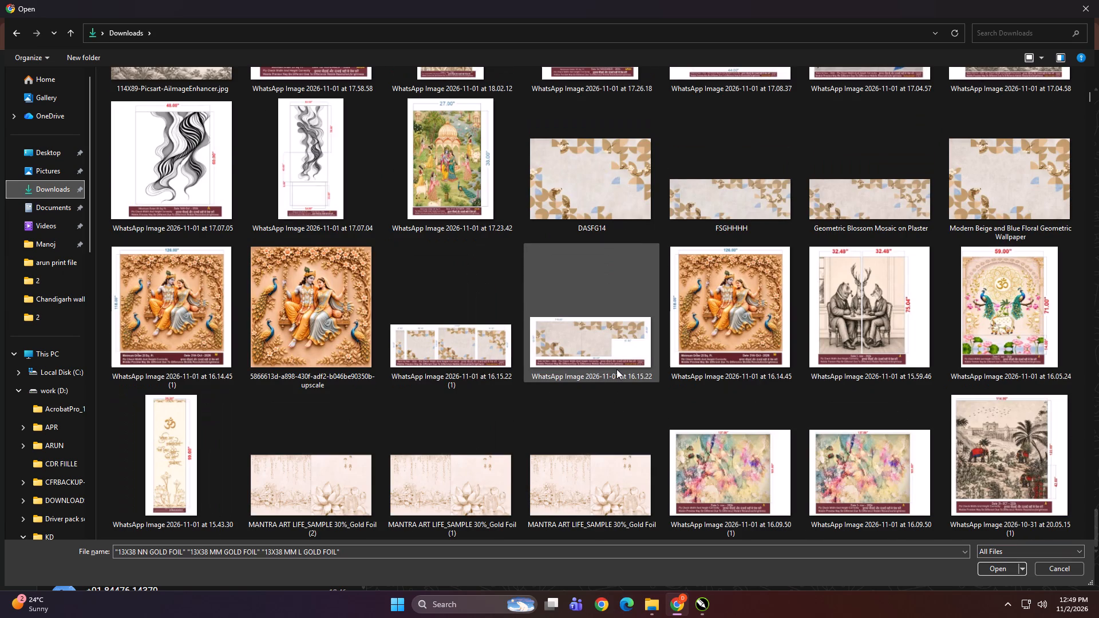
pyautogui.scroll(-3, 616, 369)
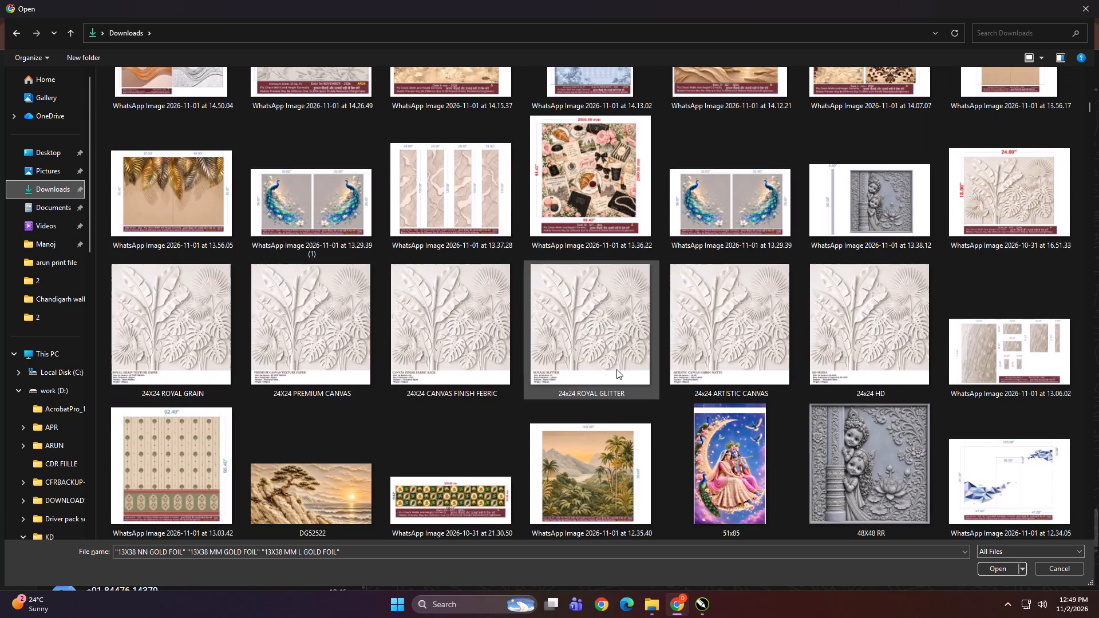
pyautogui.scroll(-1, 616, 369)
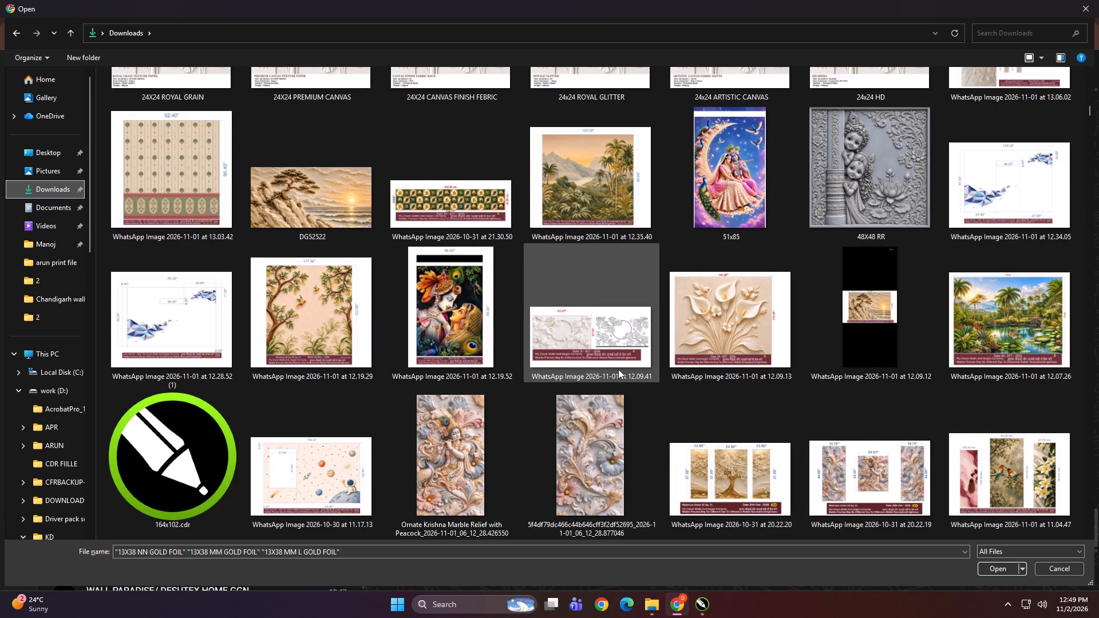
pyautogui.scroll(-1, 618, 369)
# Examine the design thumbnails in the Last week group of the Downloads folder for the needed design.
pyautogui.scroll(-1, 618, 369)
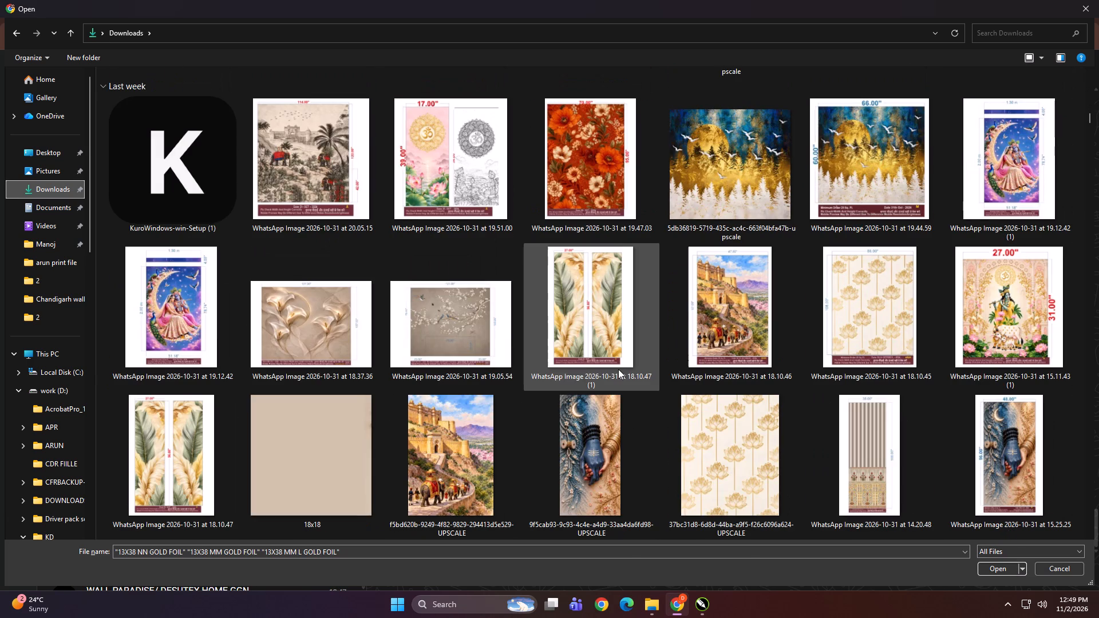
pyautogui.scroll(-1, 618, 369)
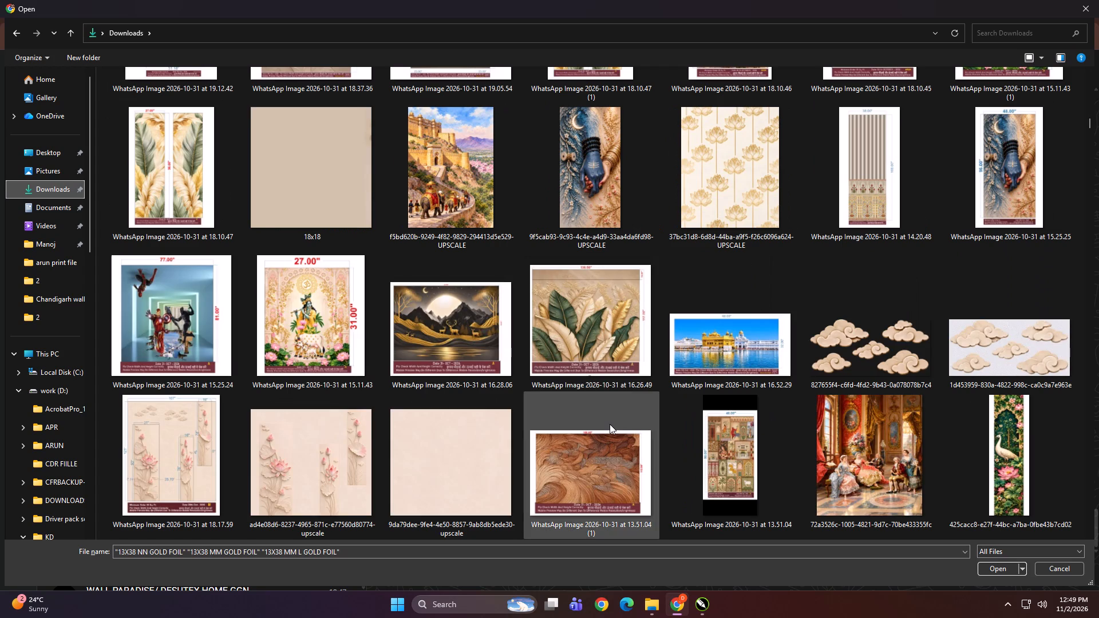
pyautogui.scroll(-1, 610, 424)
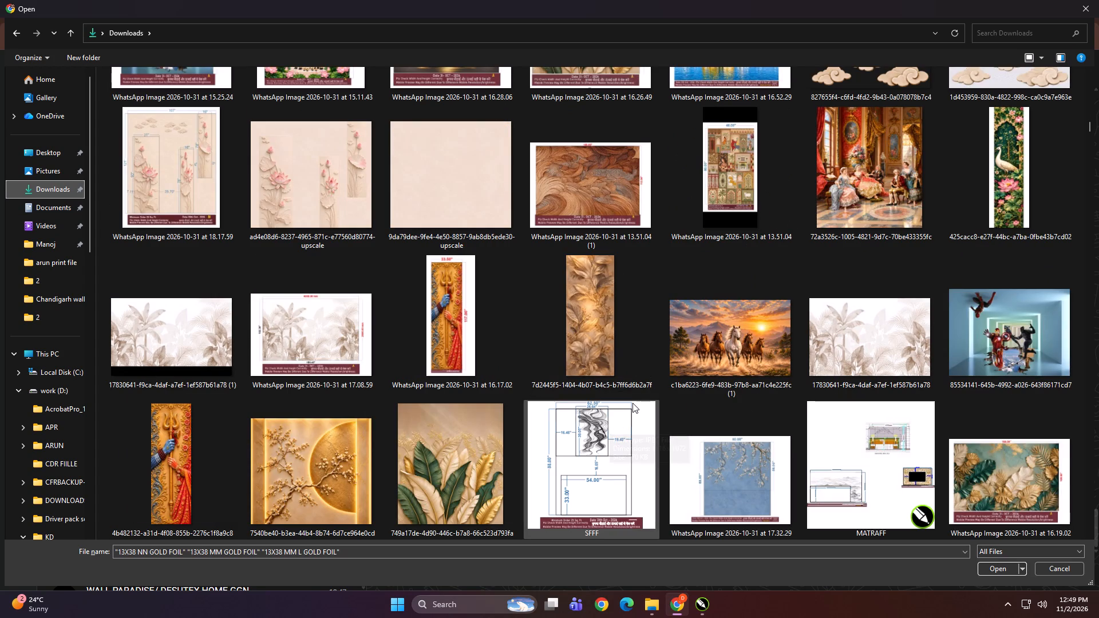
pyautogui.scroll(-1, 632, 403)
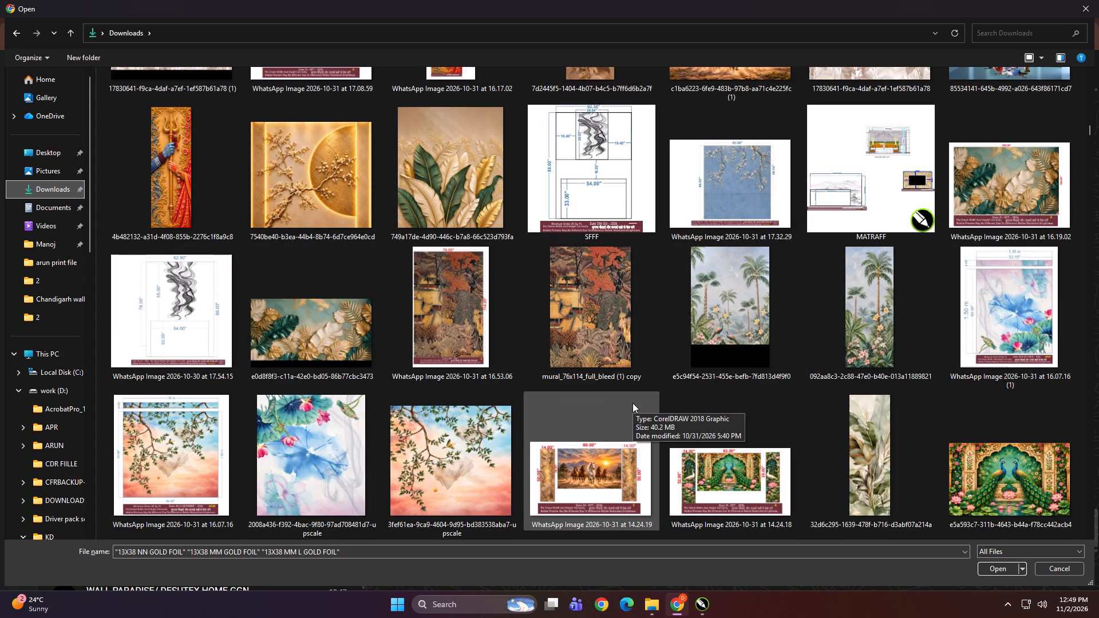
pyautogui.scroll(-1, 632, 403)
pyautogui.scroll(1, 588, 398)
pyautogui.scroll(-1, 588, 398)
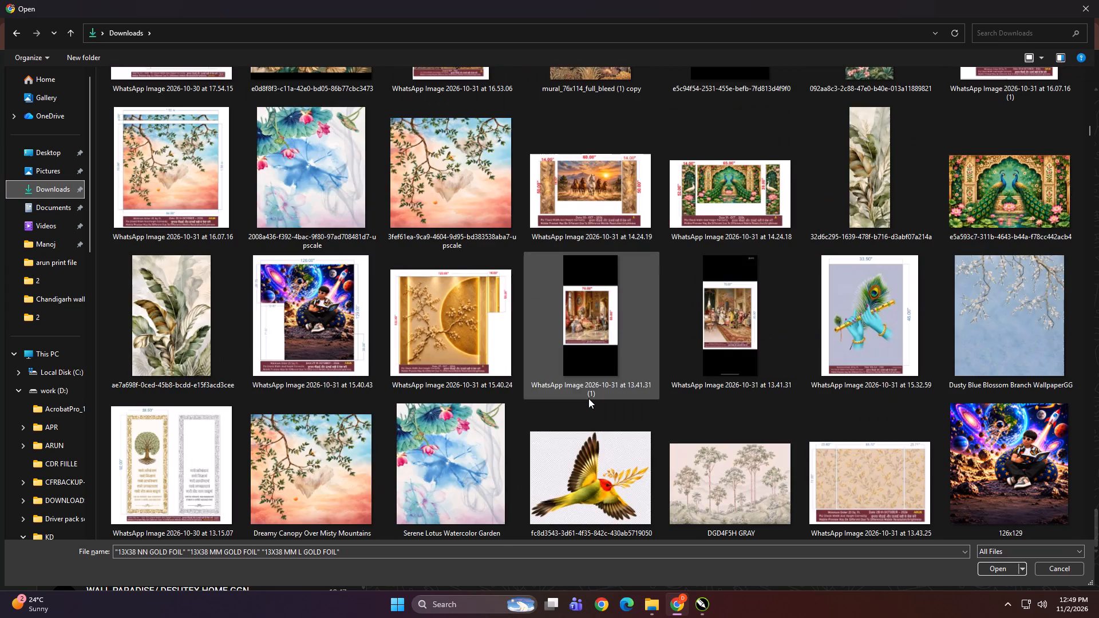
pyautogui.scroll(-2, 588, 398)
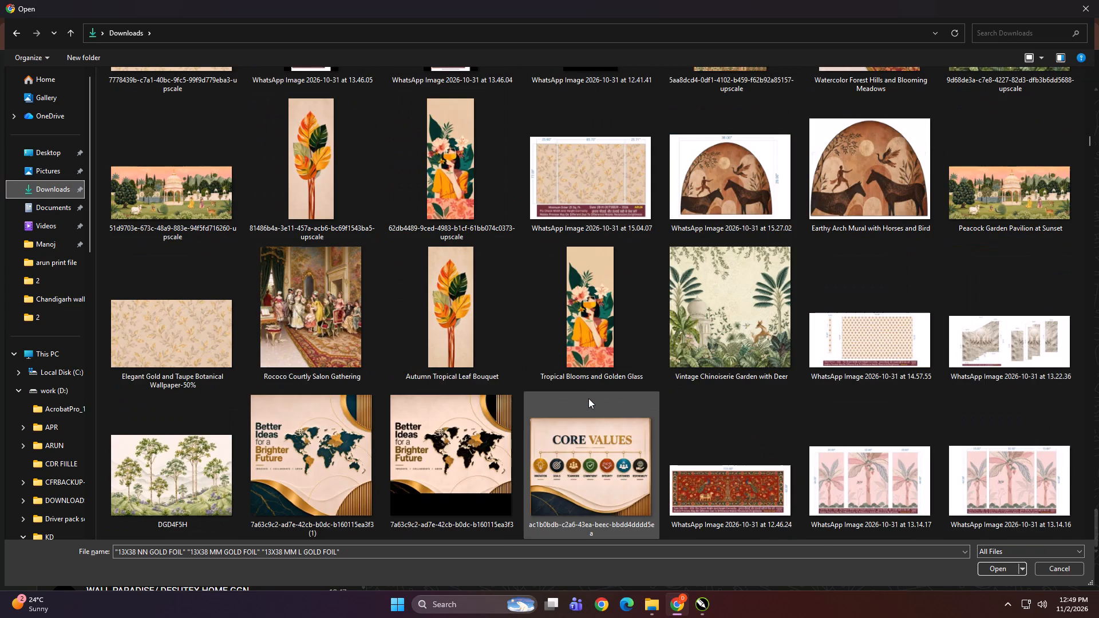
pyautogui.scroll(-1, 588, 398)
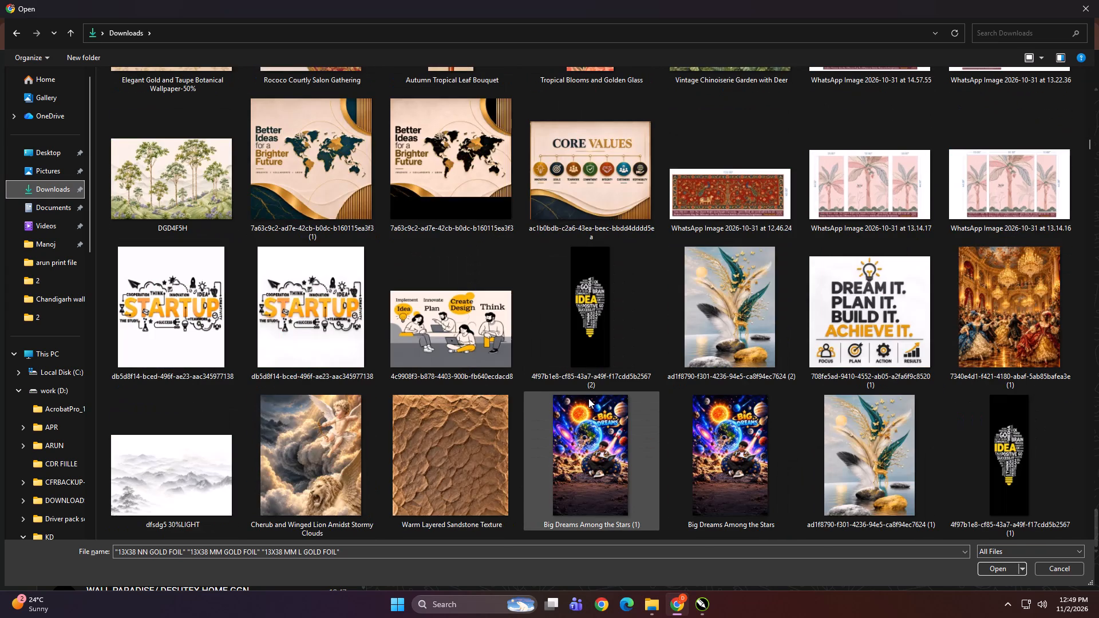
pyautogui.scroll(-1, 588, 398)
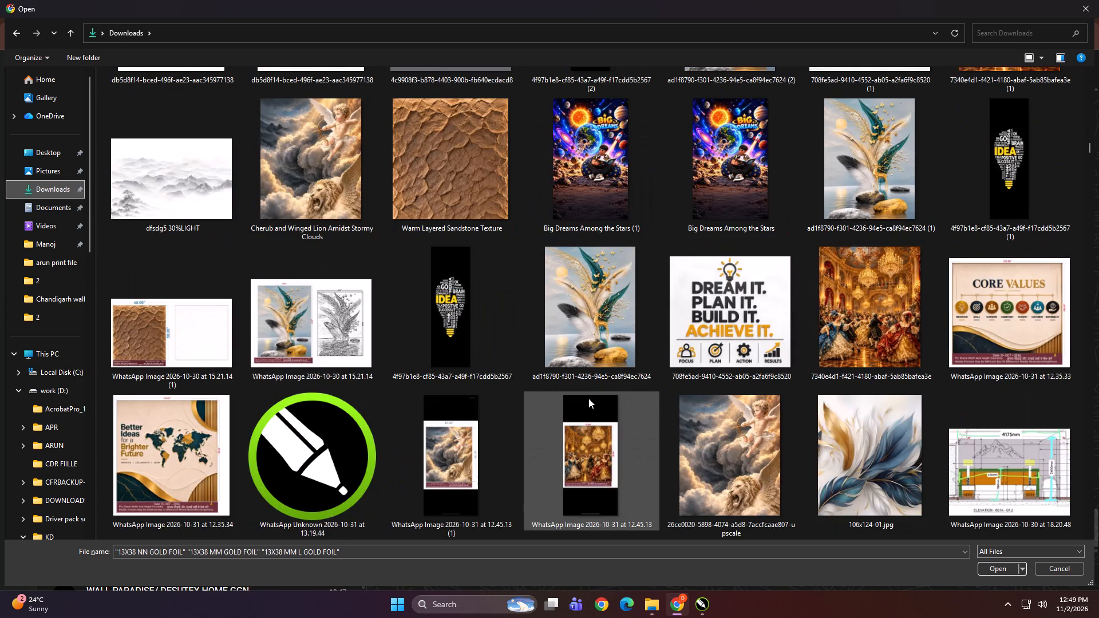
pyautogui.scroll(-2, 588, 398)
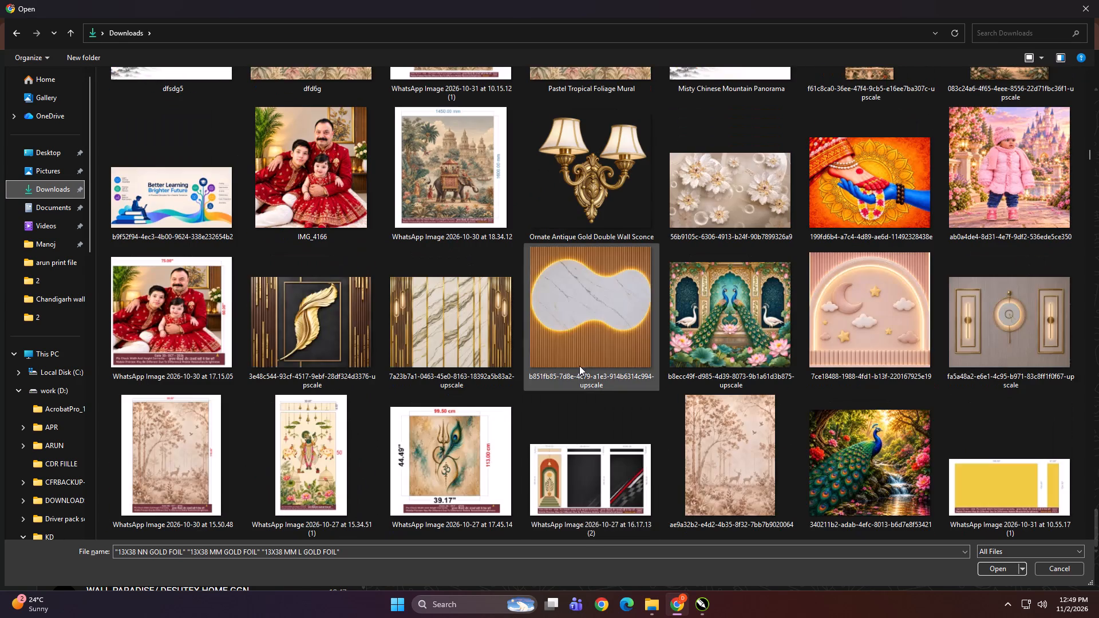
pyautogui.scroll(-2, 587, 346)
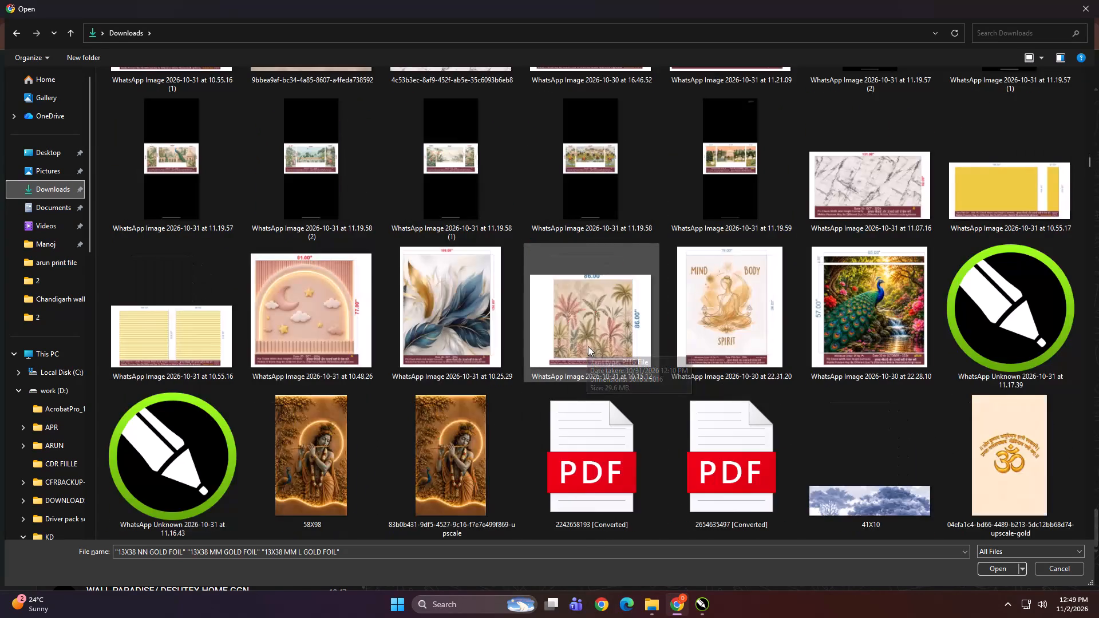
pyautogui.scroll(-2, 588, 346)
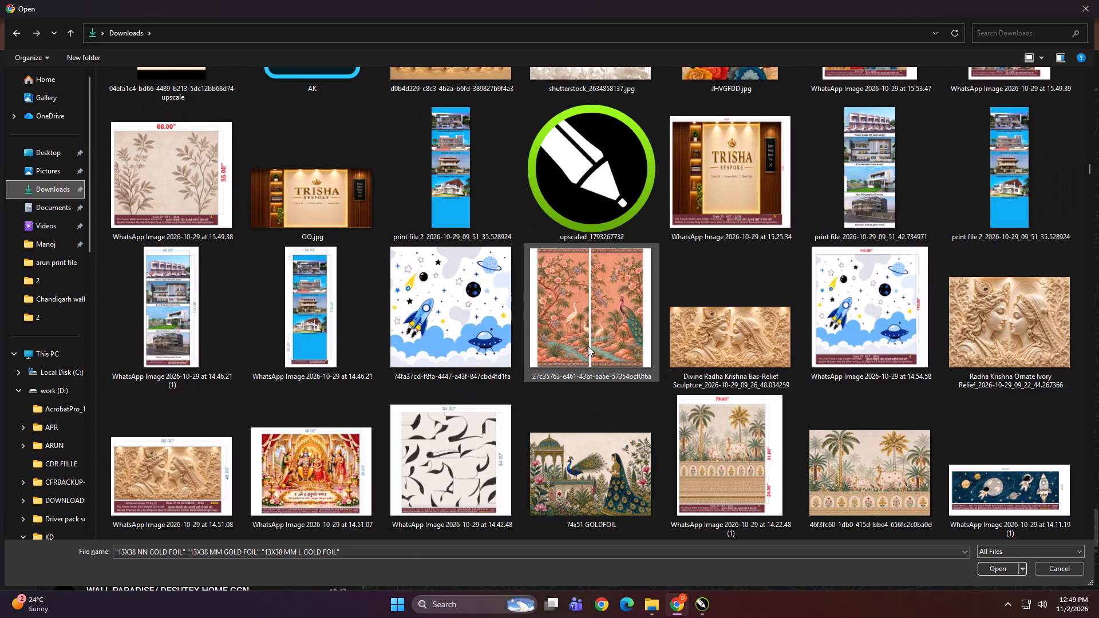
pyautogui.scroll(-1, 588, 346)
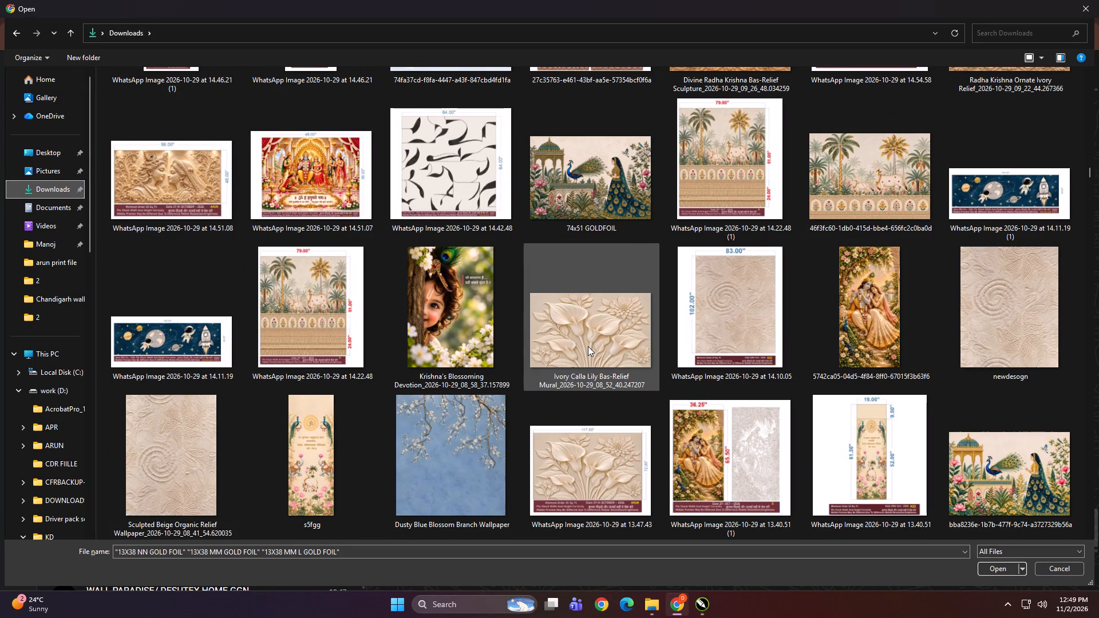
pyautogui.scroll(1, 588, 346)
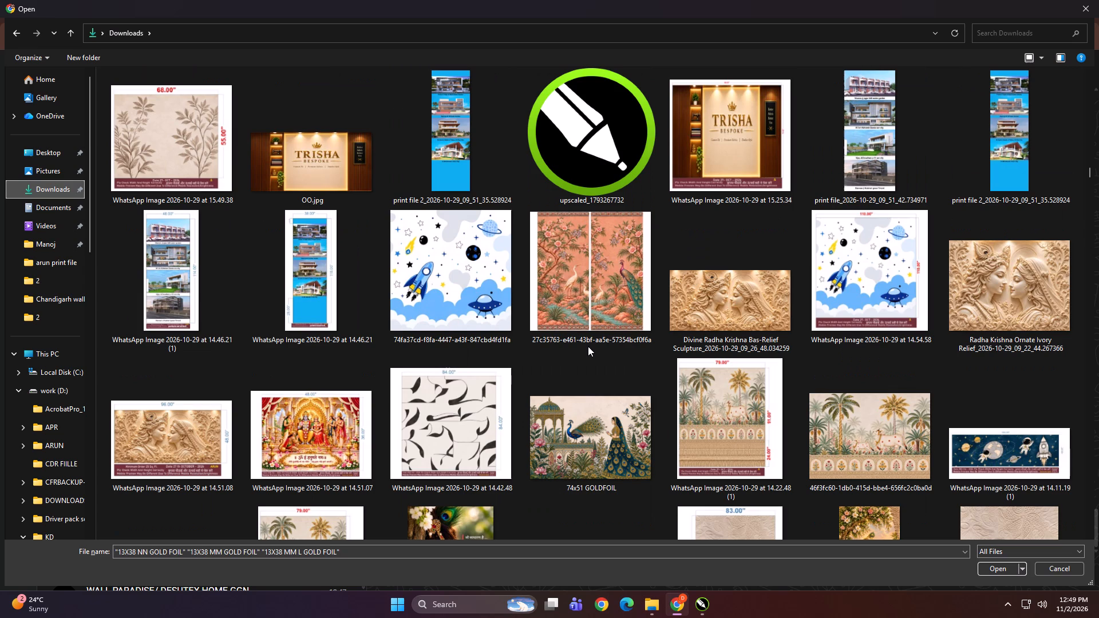
pyautogui.scroll(-2, 588, 346)
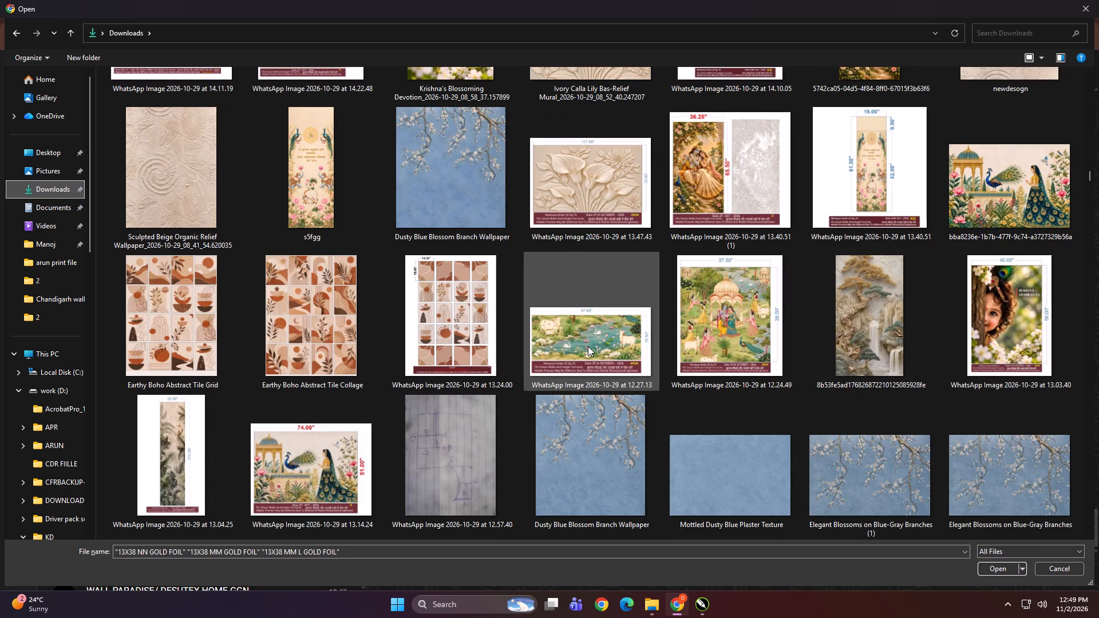
pyautogui.scroll(-1, 588, 346)
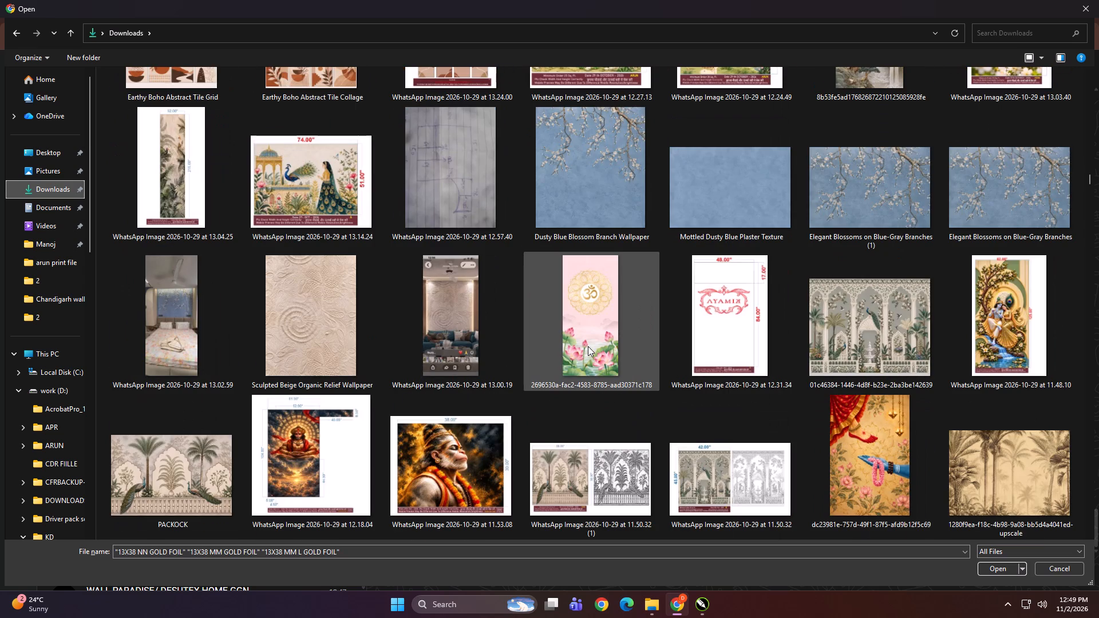
pyautogui.scroll(-1, 588, 346)
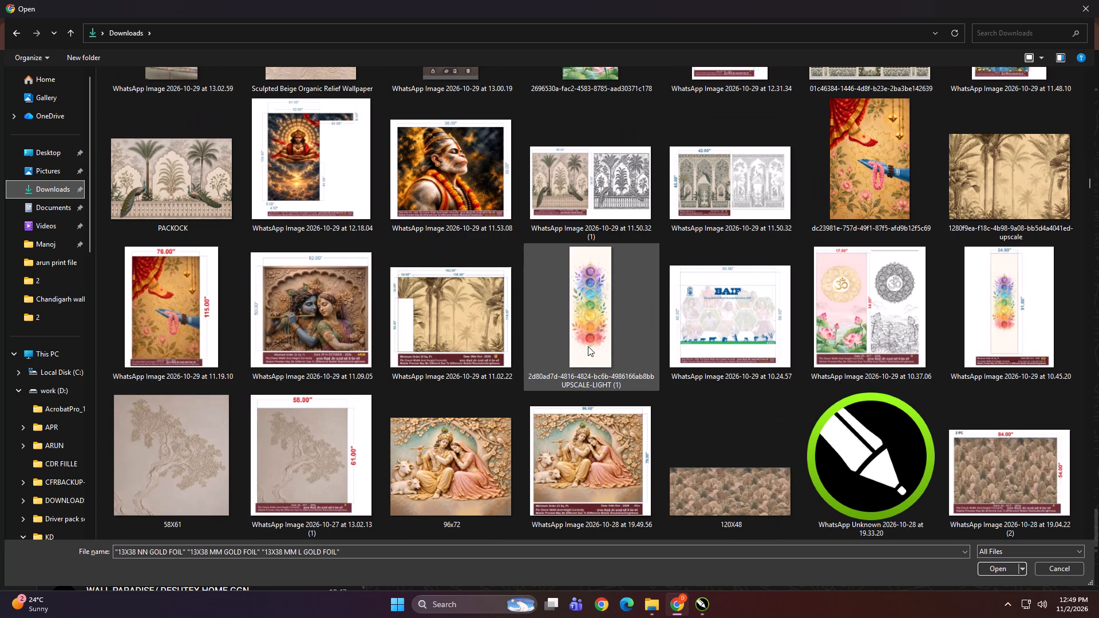
pyautogui.scroll(-2, 588, 346)
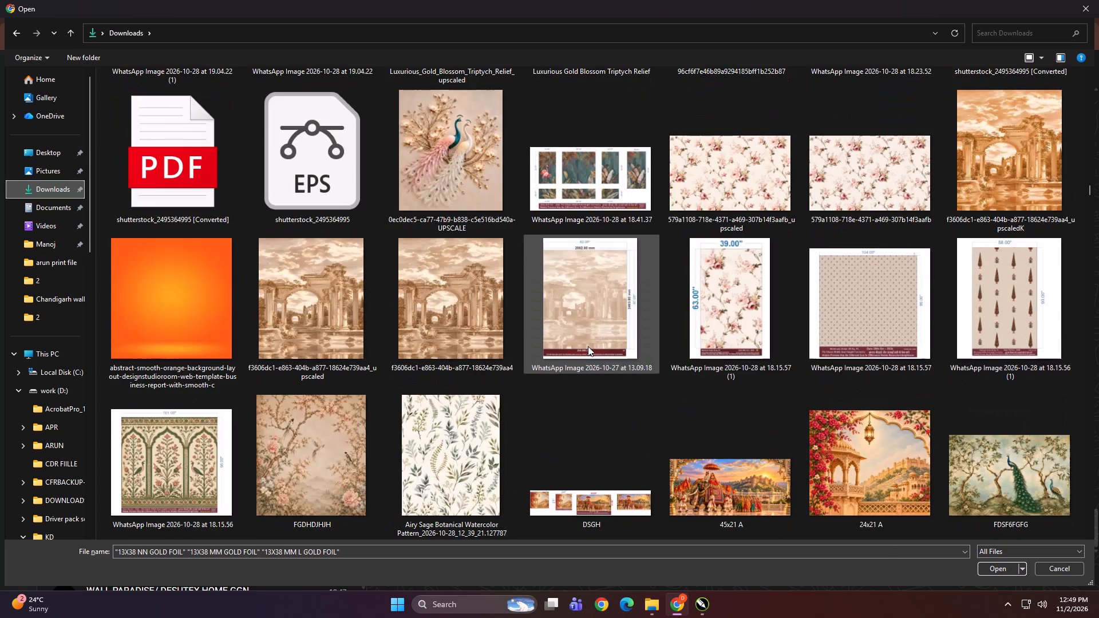
pyautogui.scroll(-2, 588, 346)
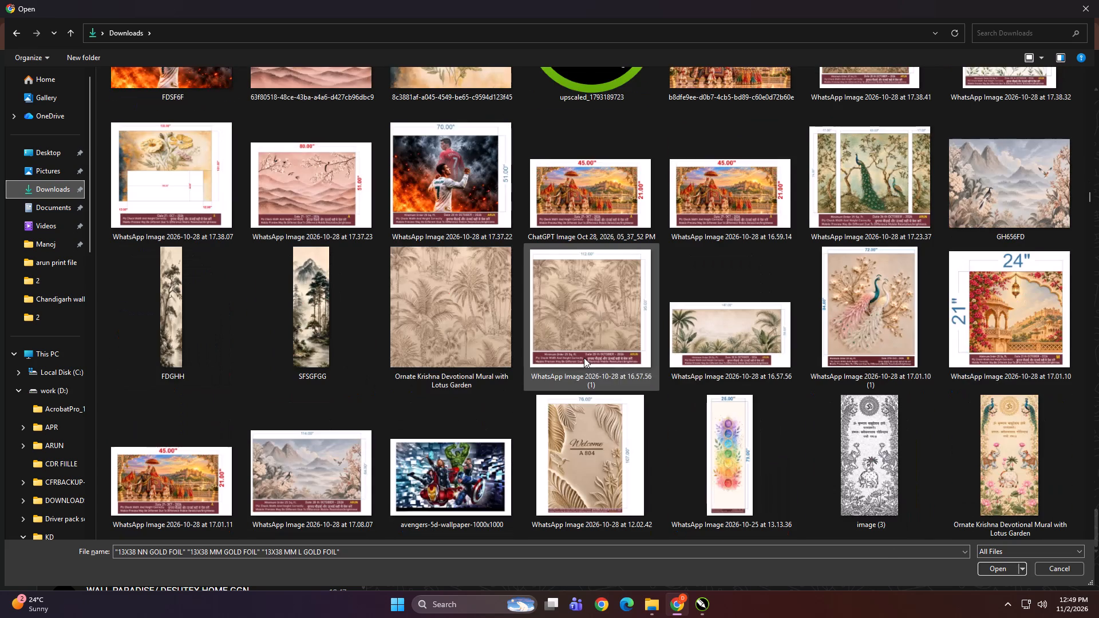
pyautogui.scroll(-1, 584, 358)
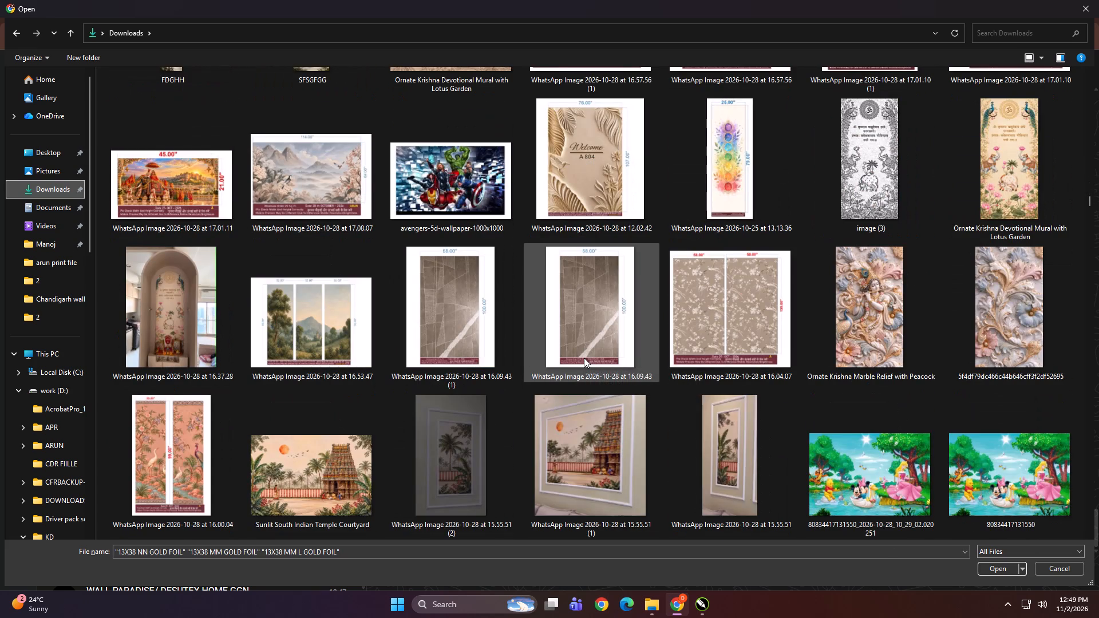
pyautogui.scroll(-2, 584, 358)
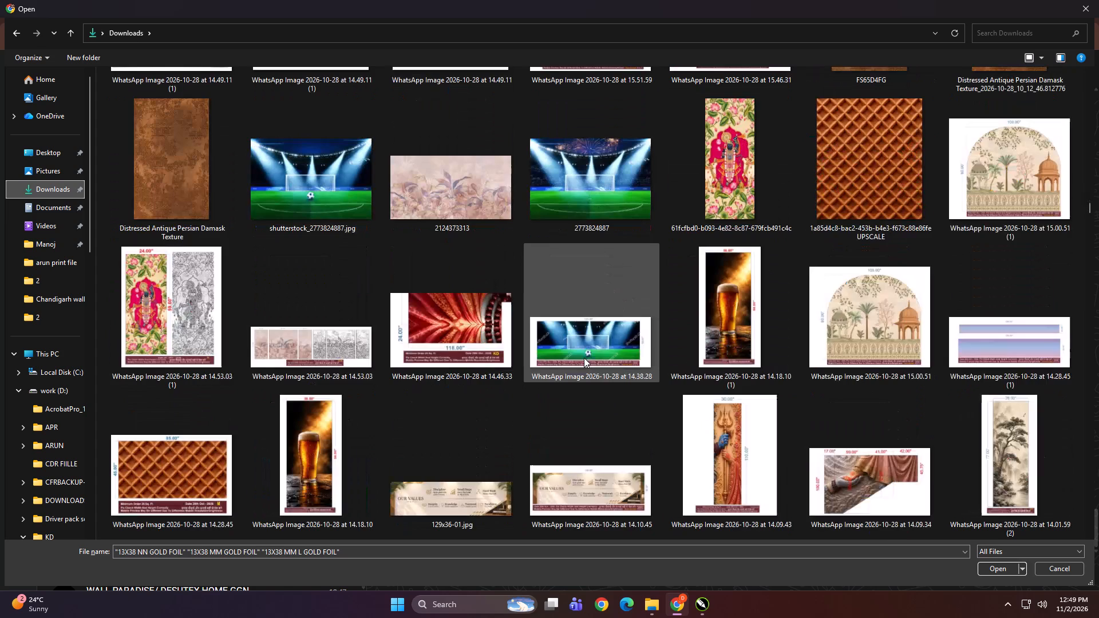
pyautogui.scroll(-2, 584, 358)
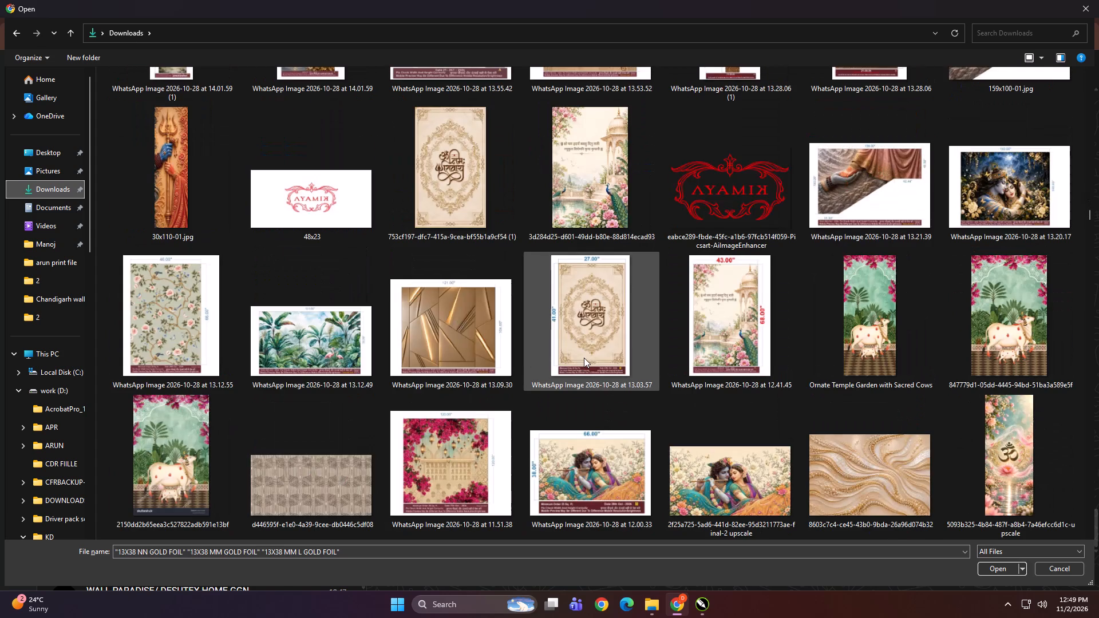
pyautogui.scroll(-1, 584, 358)
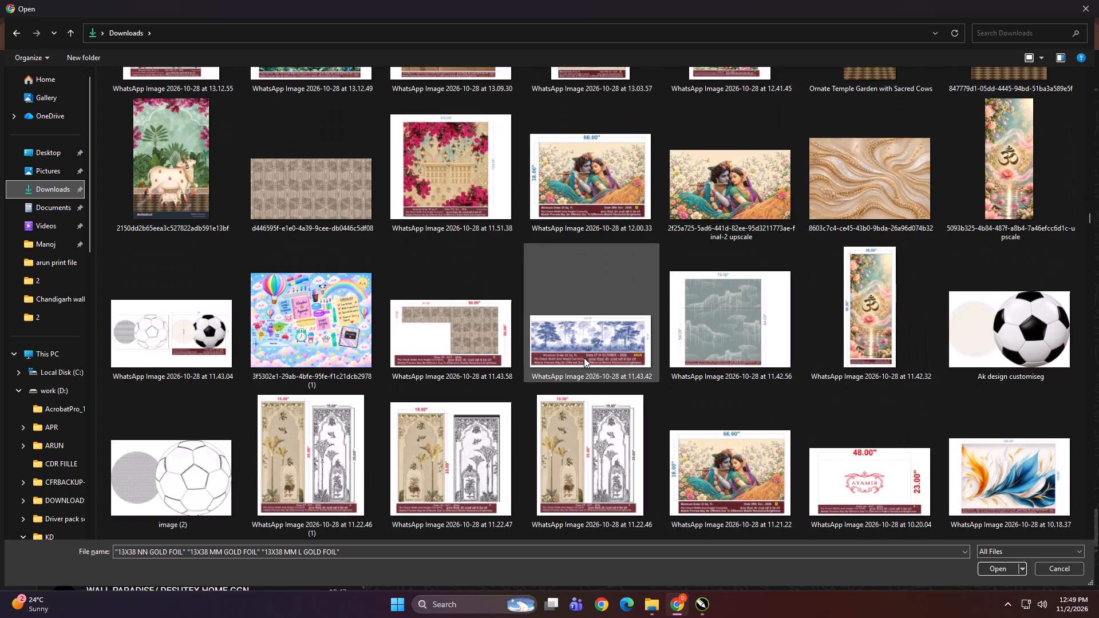
pyautogui.scroll(-2, 584, 358)
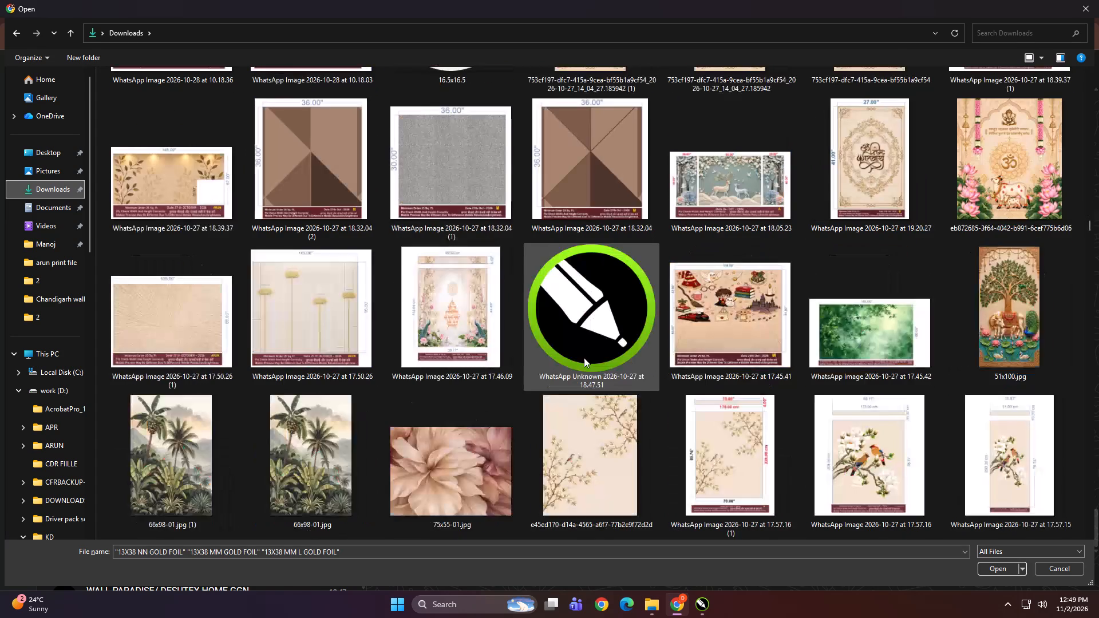
pyautogui.scroll(-2, 584, 358)
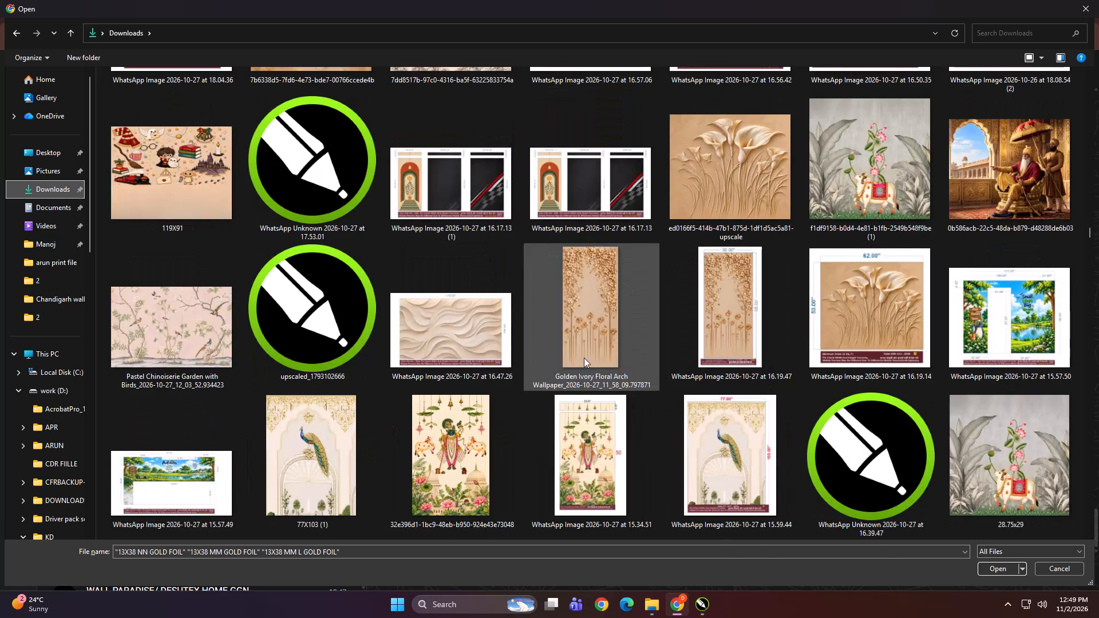
pyautogui.scroll(-1, 584, 358)
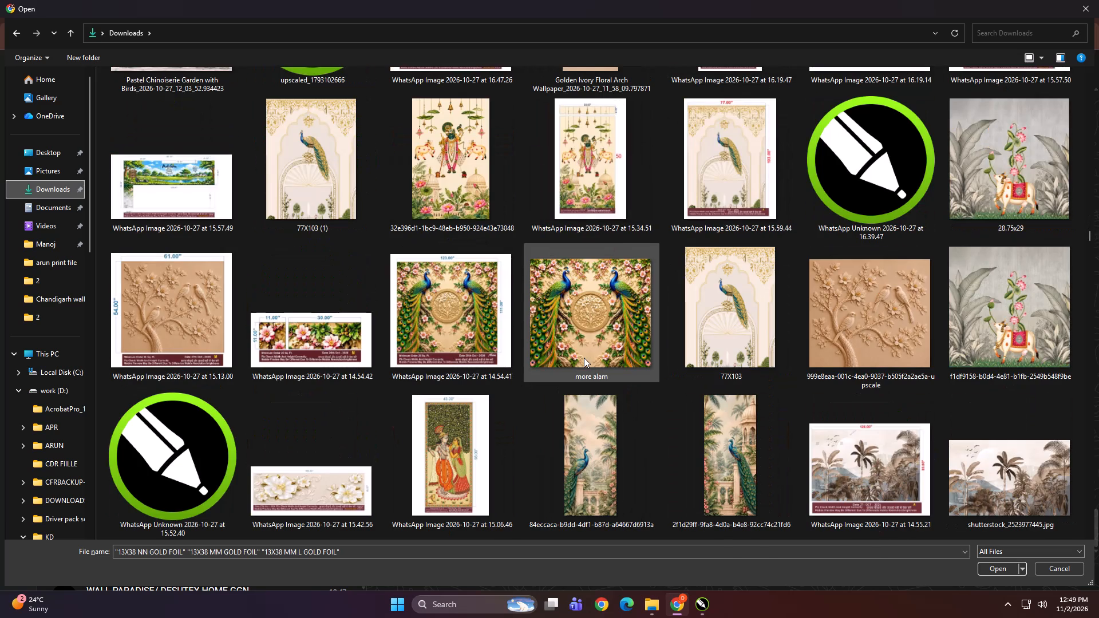
pyautogui.scroll(-2, 584, 358)
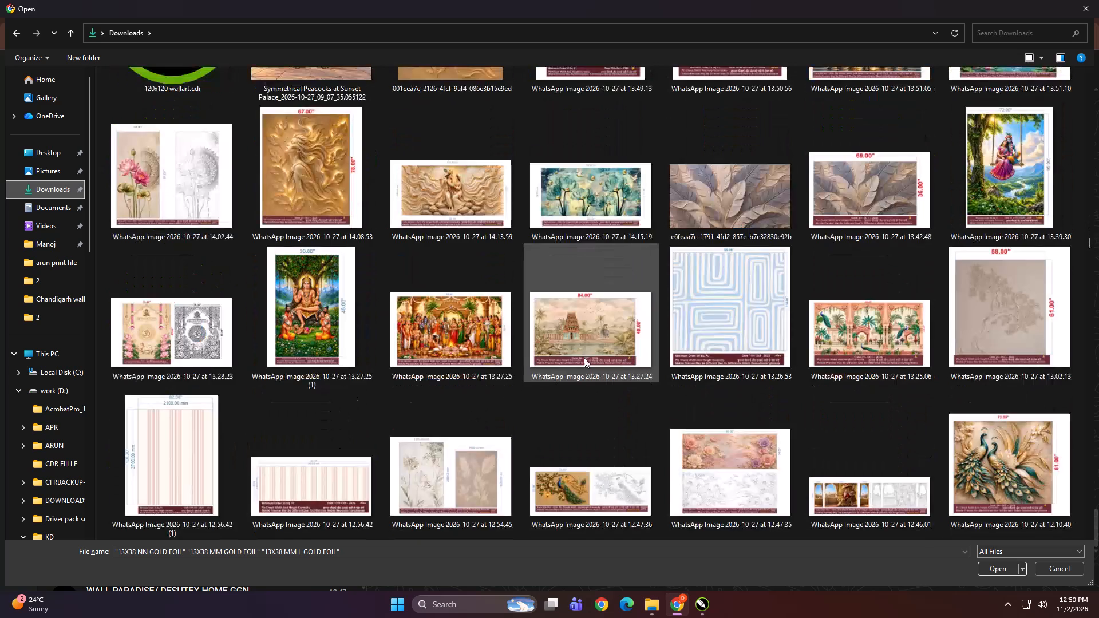
pyautogui.scroll(-1, 584, 358)
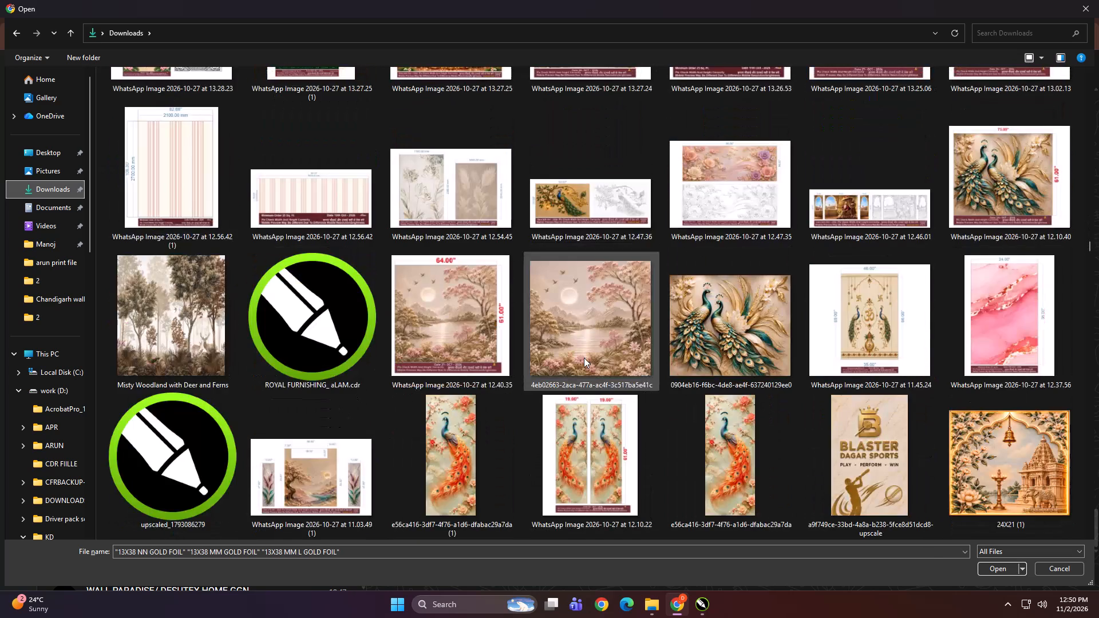
pyautogui.scroll(-1, 584, 358)
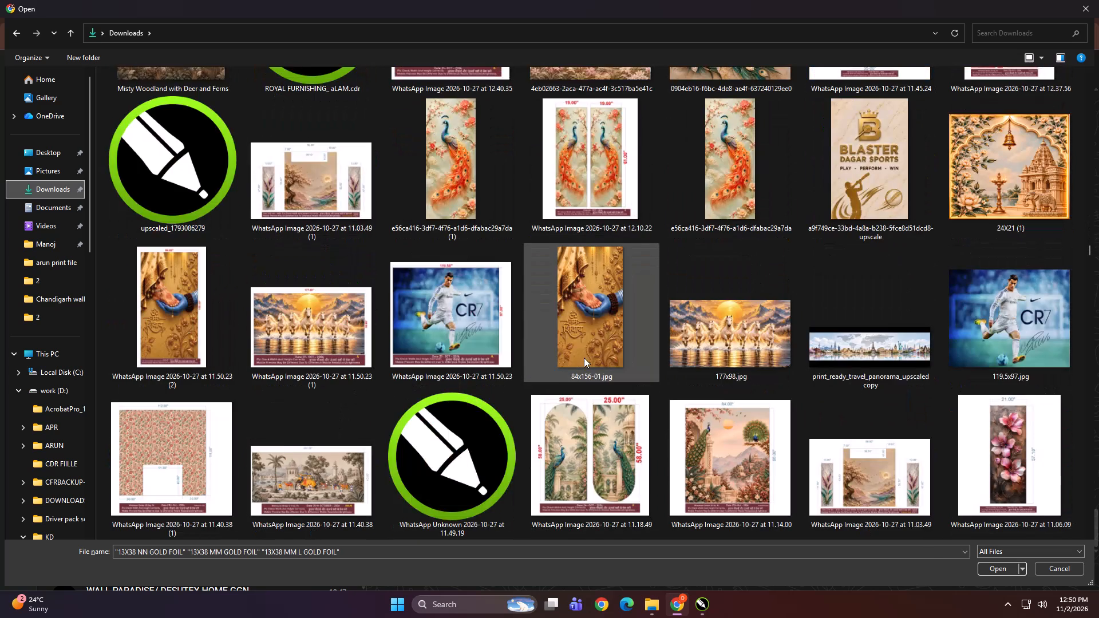
pyautogui.scroll(-1, 584, 358)
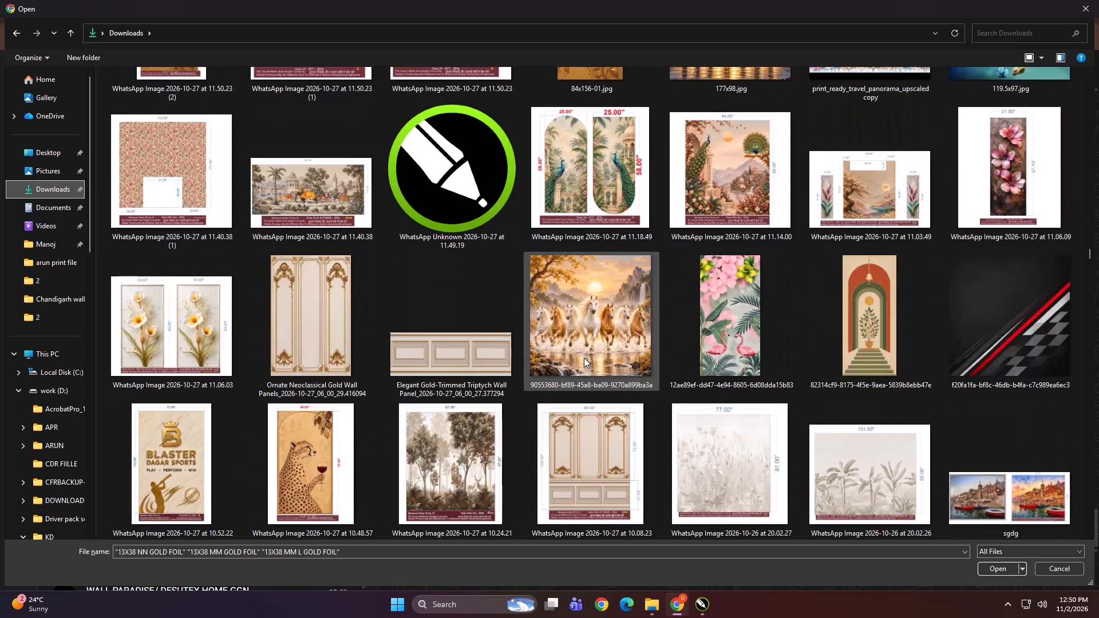
# Examine the older Downloads thumbnails, from the 27 October files back to those of 25 October, for the needed design.
pyautogui.scroll(-2, 584, 358)
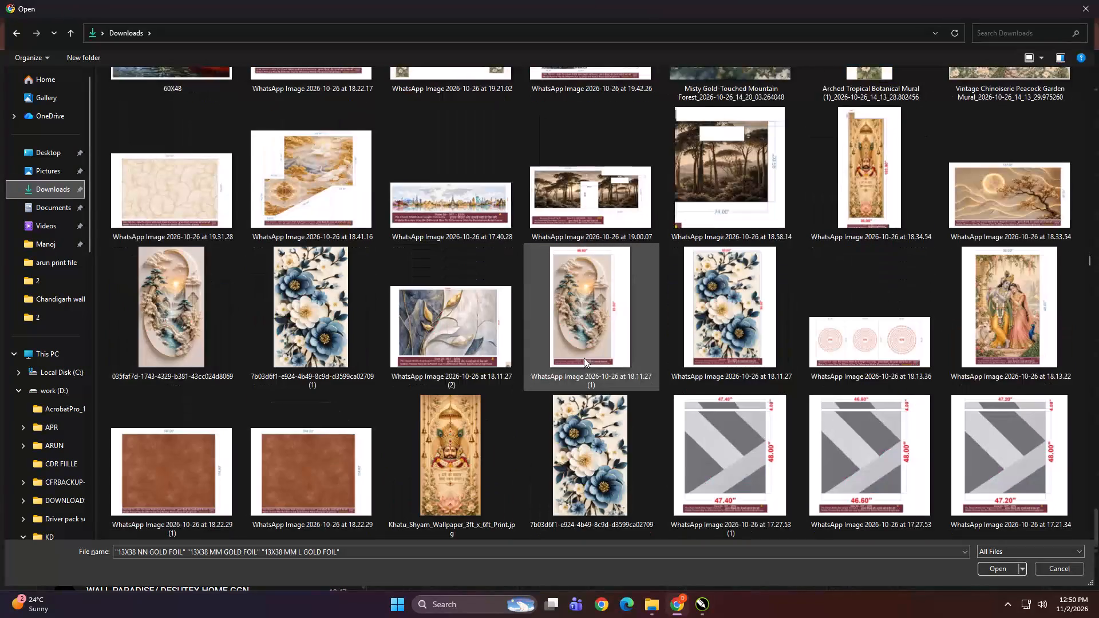
pyautogui.scroll(-1, 526, 391)
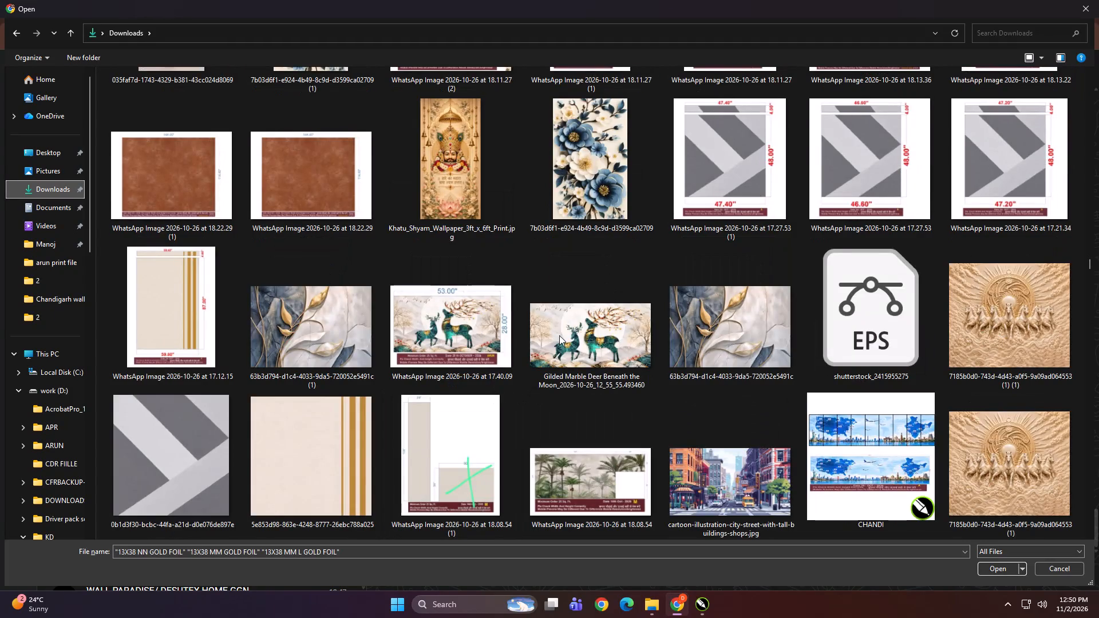
pyautogui.scroll(-2, 559, 335)
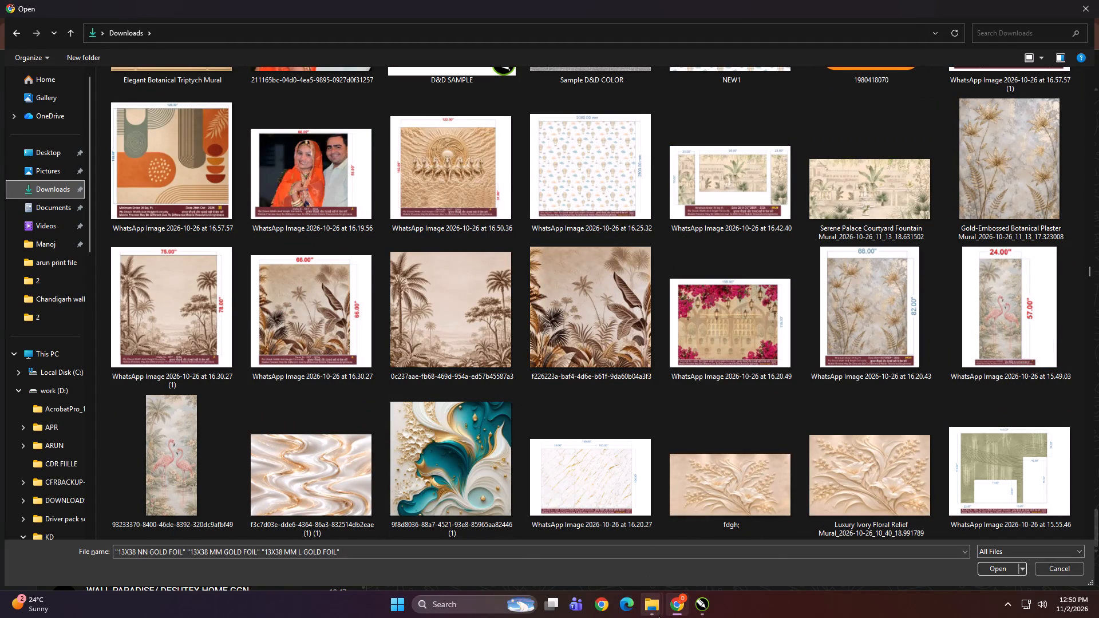
pyautogui.scroll(-1, 621, 308)
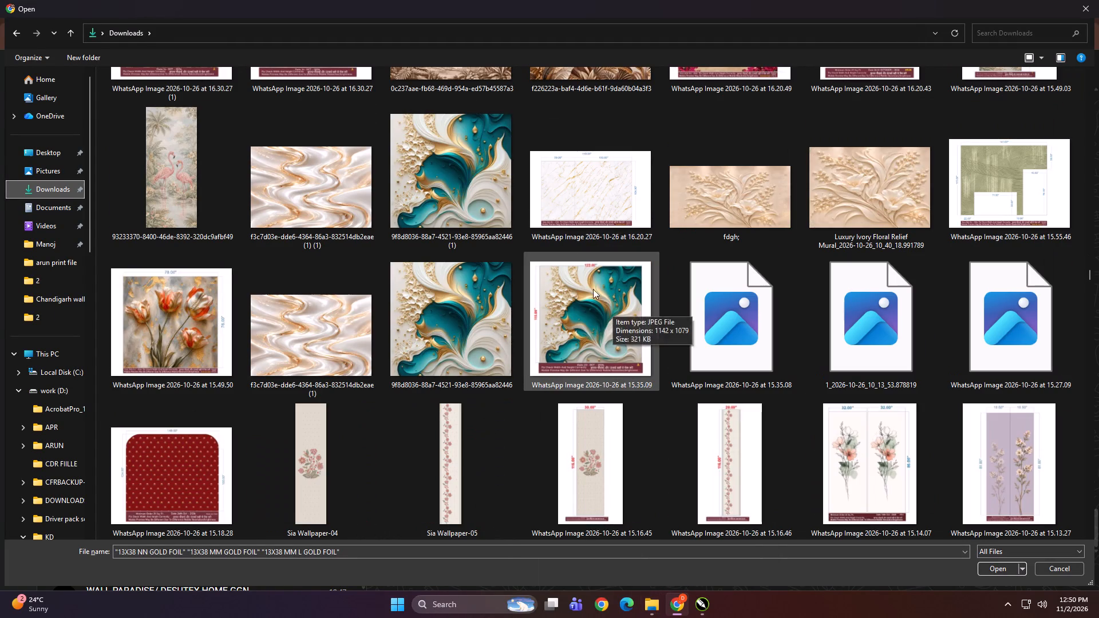
pyautogui.scroll(-1, 554, 228)
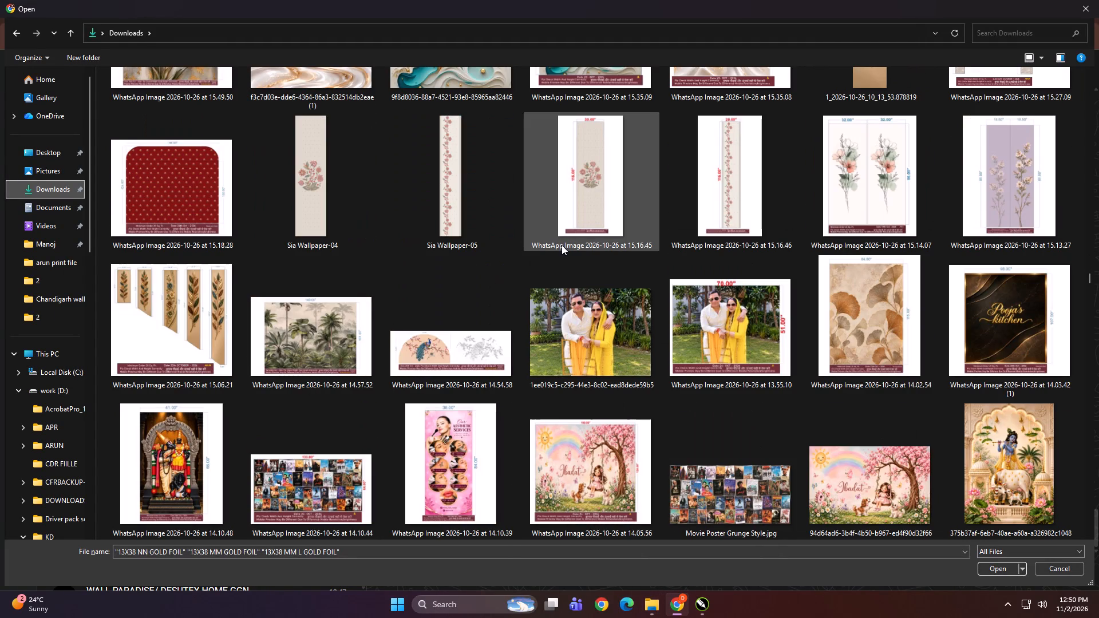
pyautogui.scroll(-2, 564, 246)
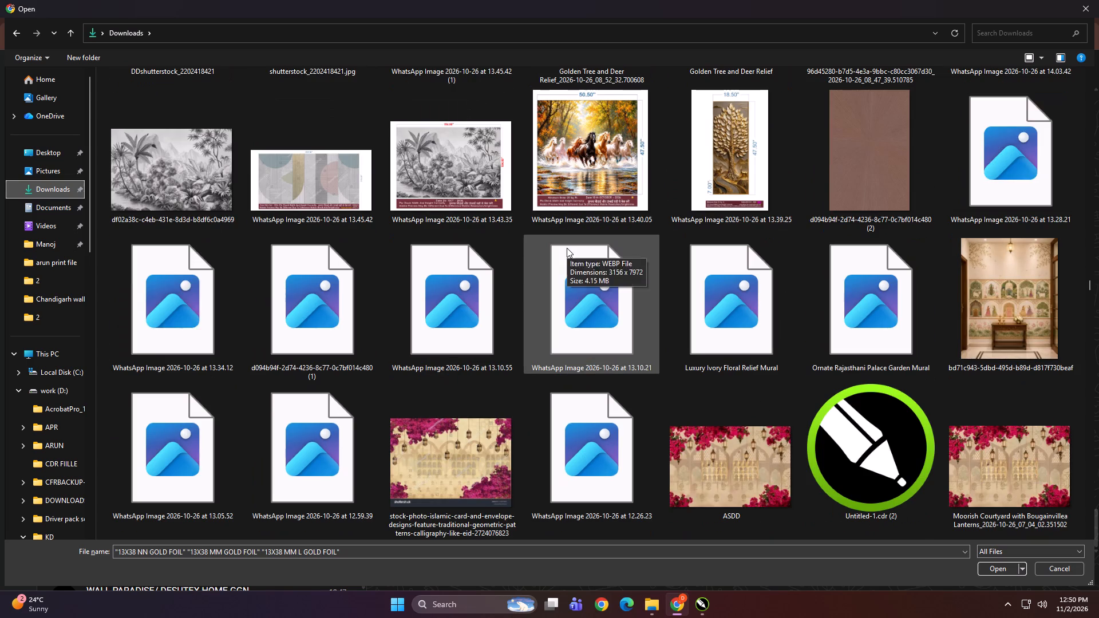
pyautogui.scroll(-1, 567, 248)
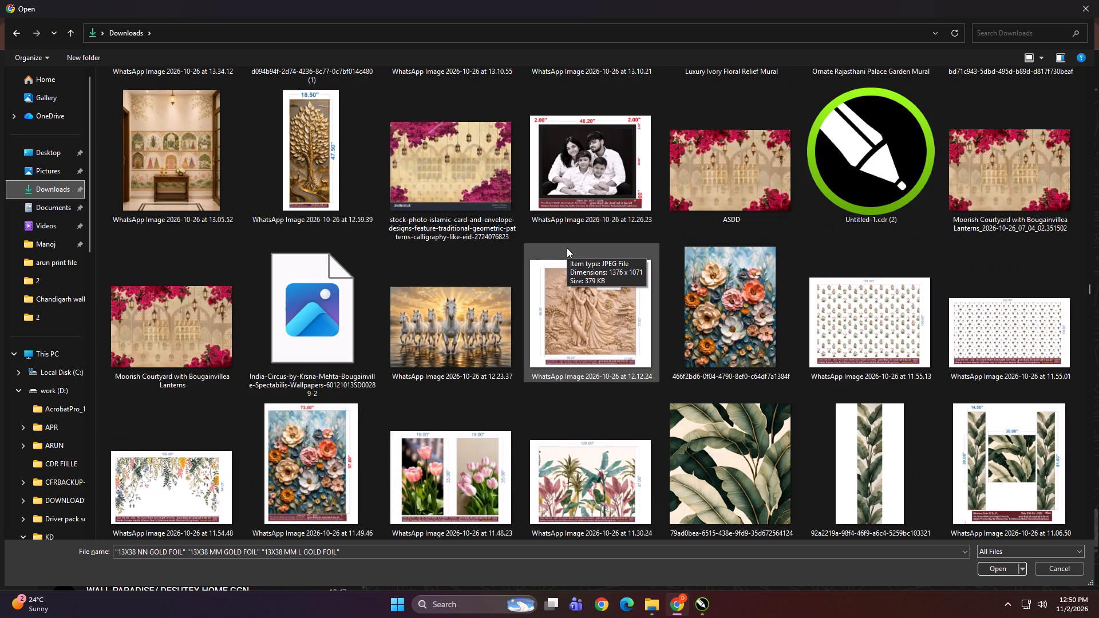
pyautogui.scroll(-2, 567, 248)
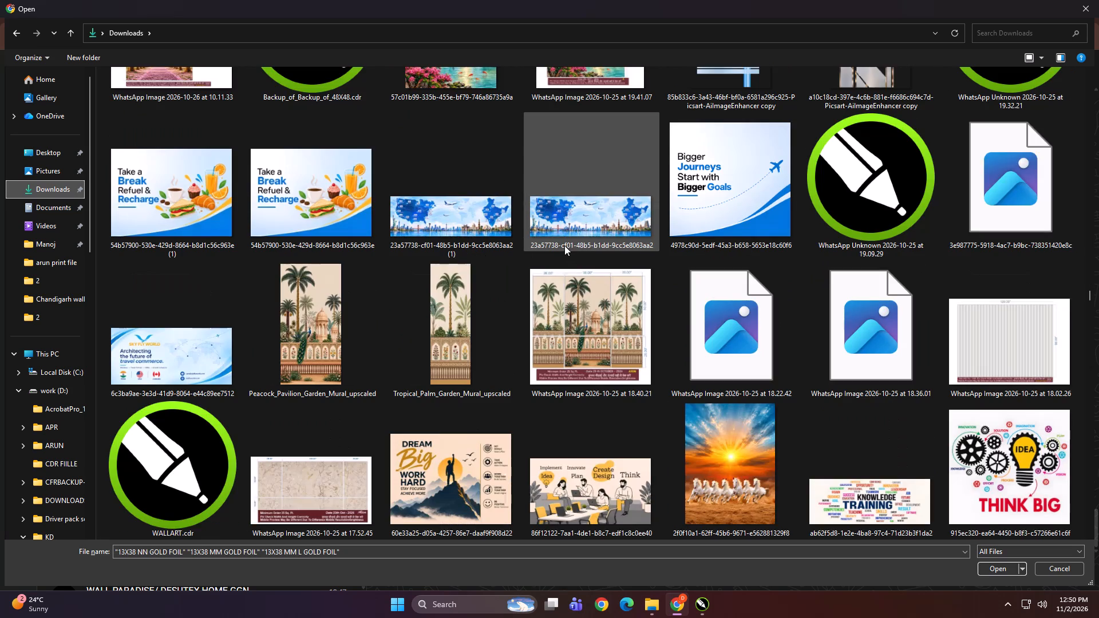
pyautogui.scroll(-2, 557, 252)
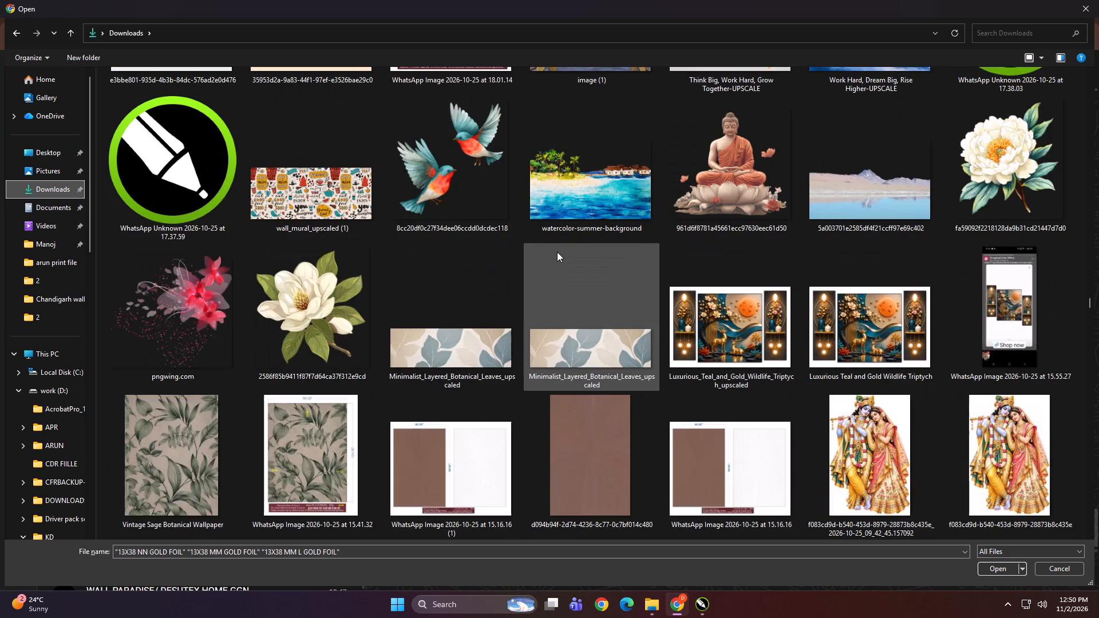
pyautogui.scroll(1, 557, 252)
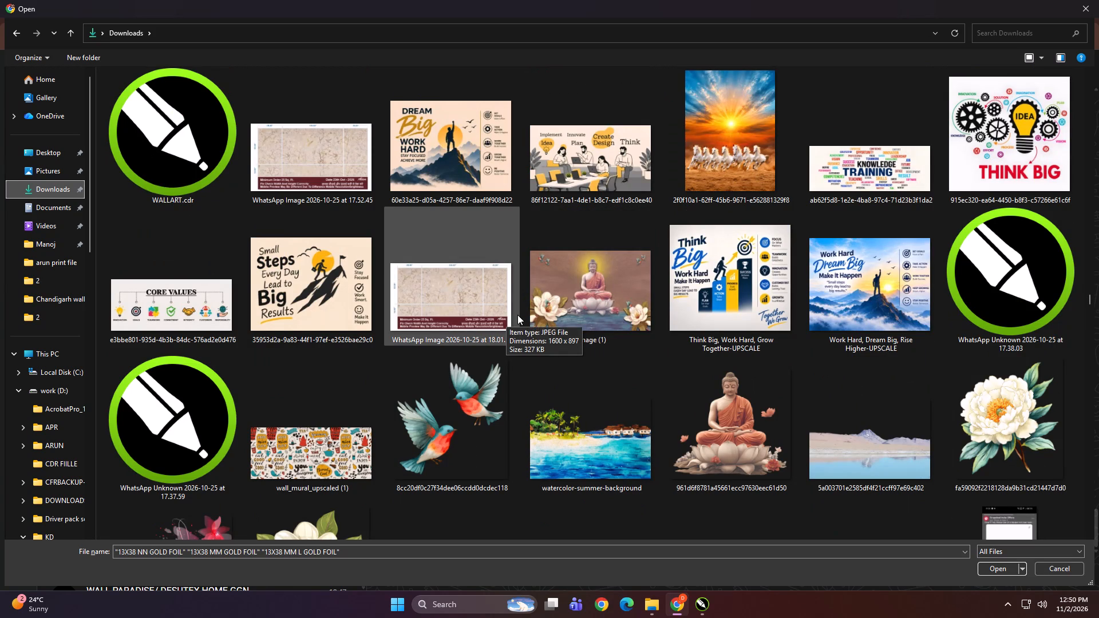
pyautogui.scroll(-1, 517, 315)
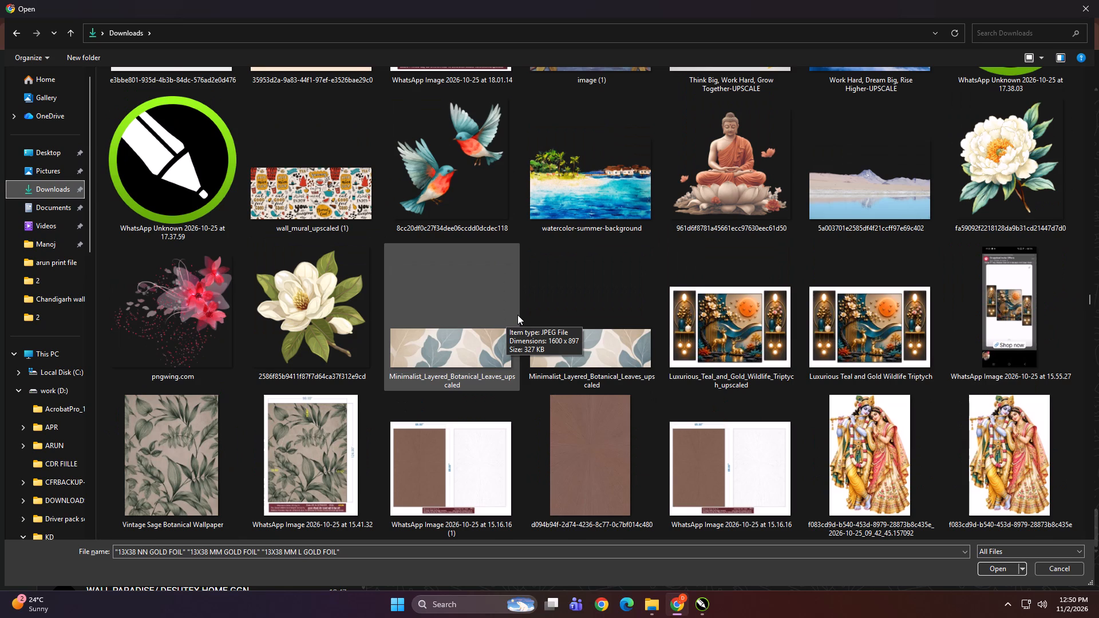
pyautogui.scroll(-1, 517, 315)
# Recheck the Downloads thumbnails from the 26 October files forward to those of 1 November for the needed design.
pyautogui.scroll(6, 517, 315)
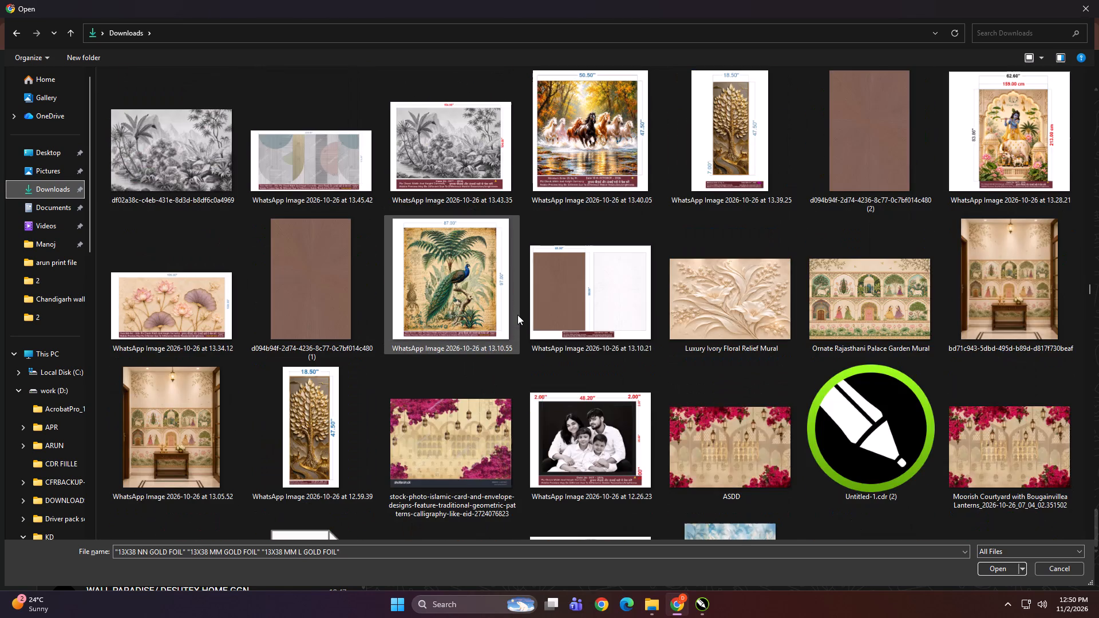
pyautogui.scroll(2, 517, 315)
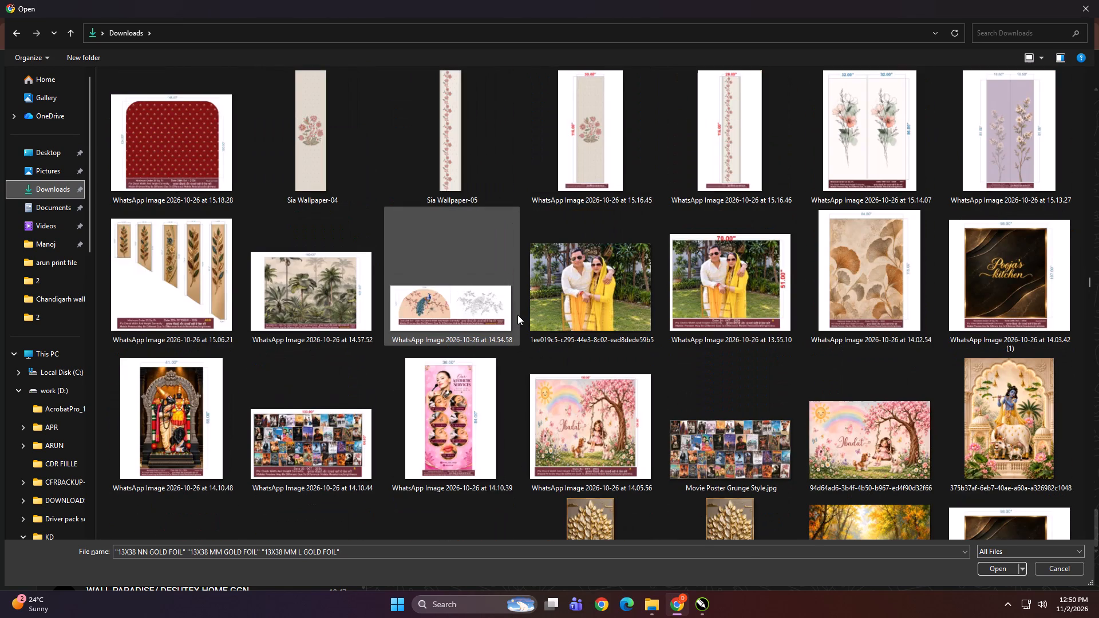
pyautogui.scroll(4, 517, 315)
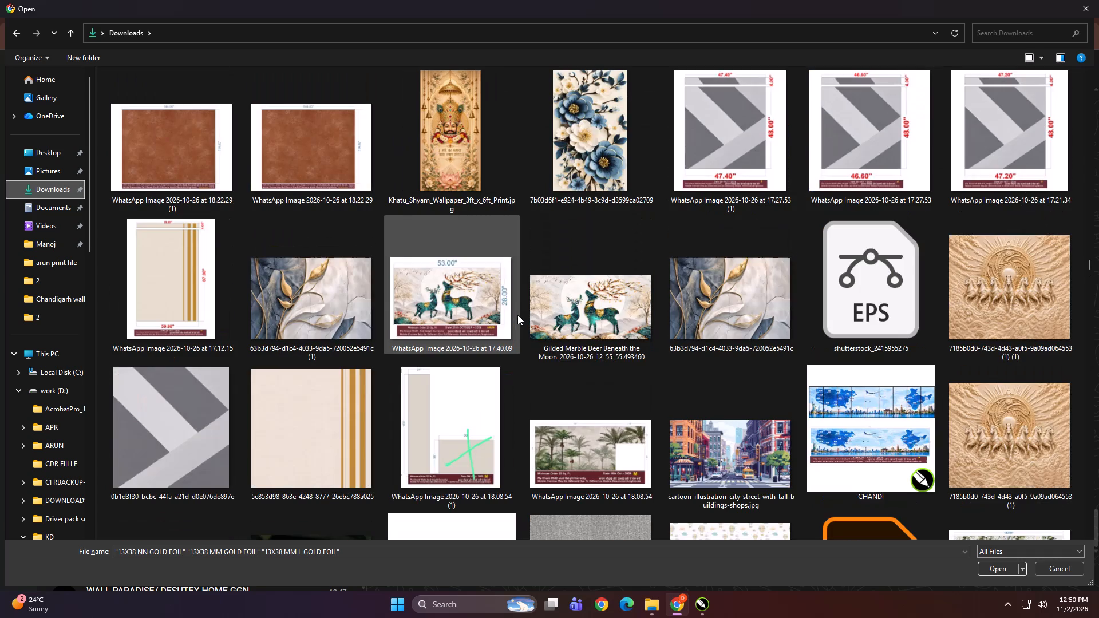
pyautogui.scroll(3, 517, 315)
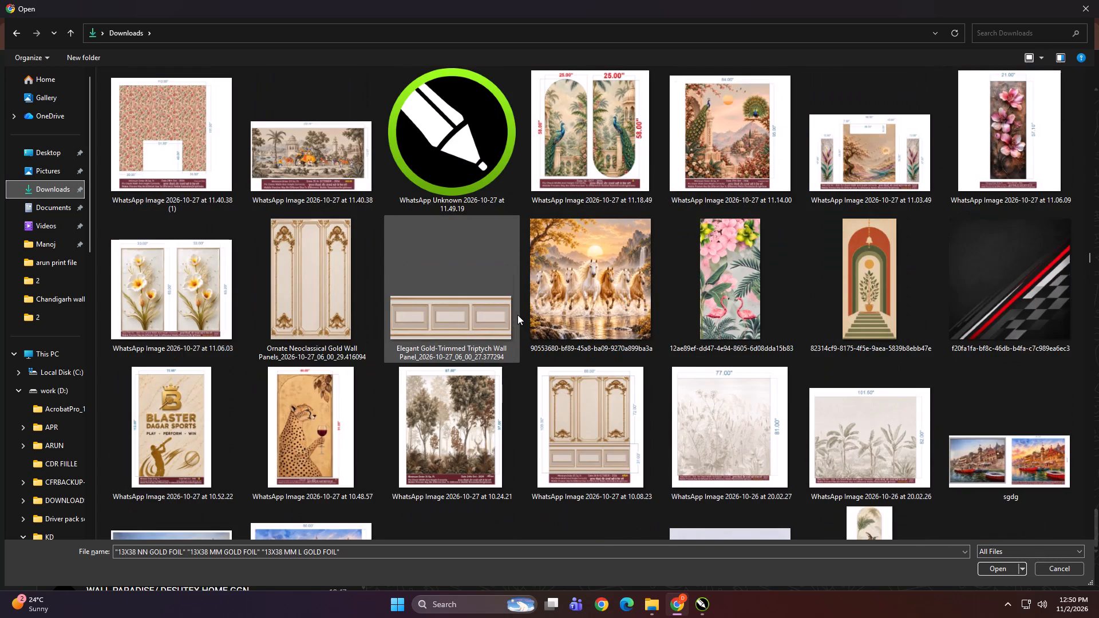
pyautogui.scroll(-1, 517, 315)
pyautogui.scroll(2, 517, 315)
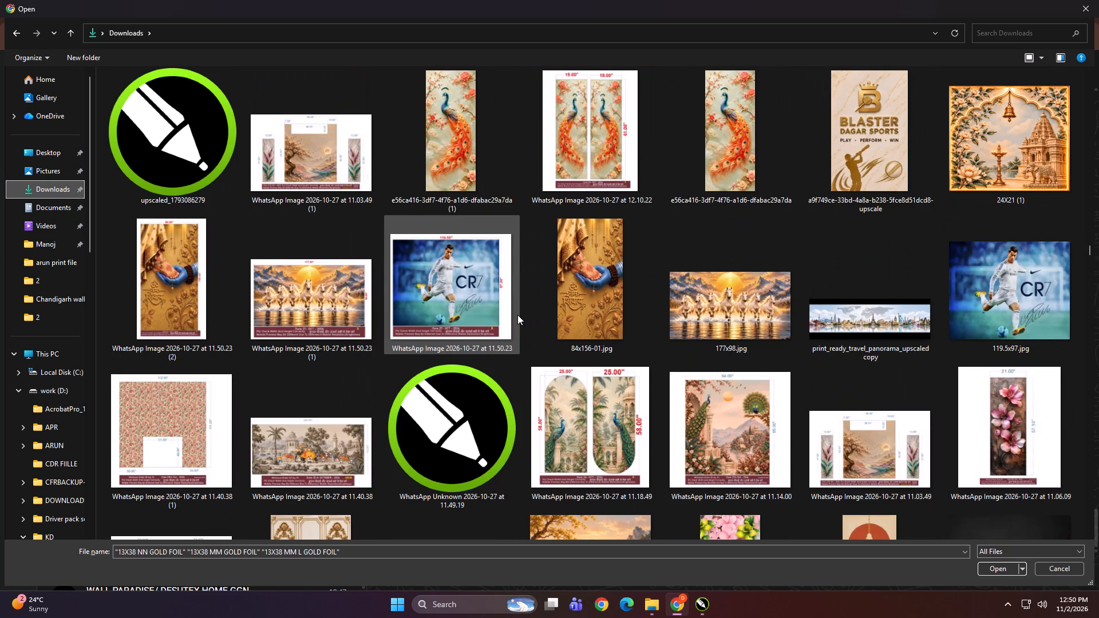
pyautogui.scroll(2, 517, 315)
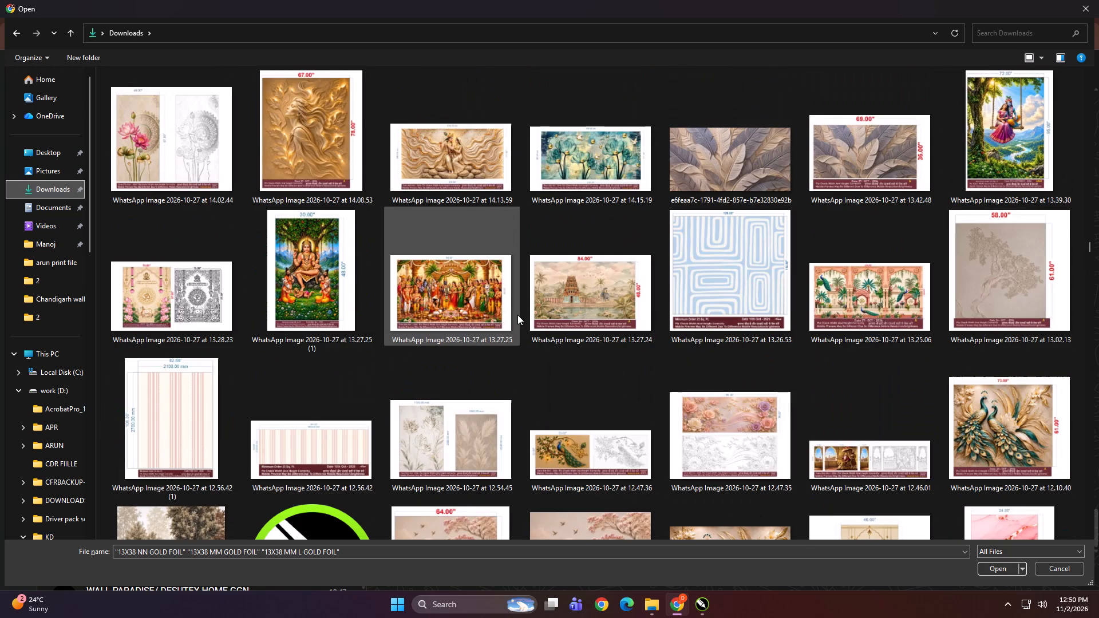
pyautogui.scroll(2, 517, 315)
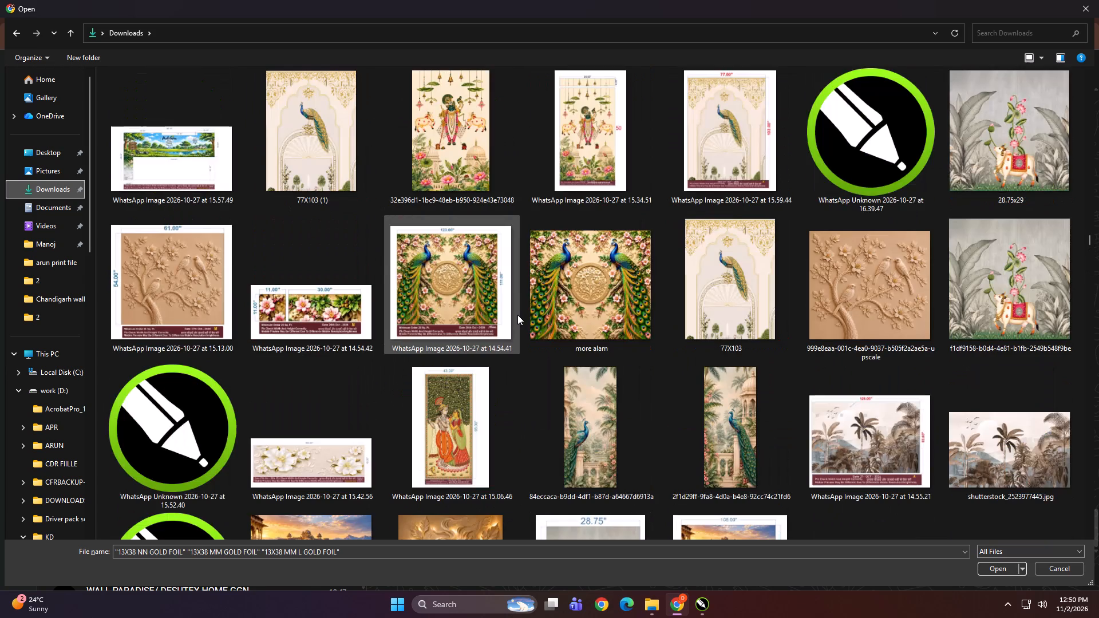
pyautogui.scroll(2, 517, 315)
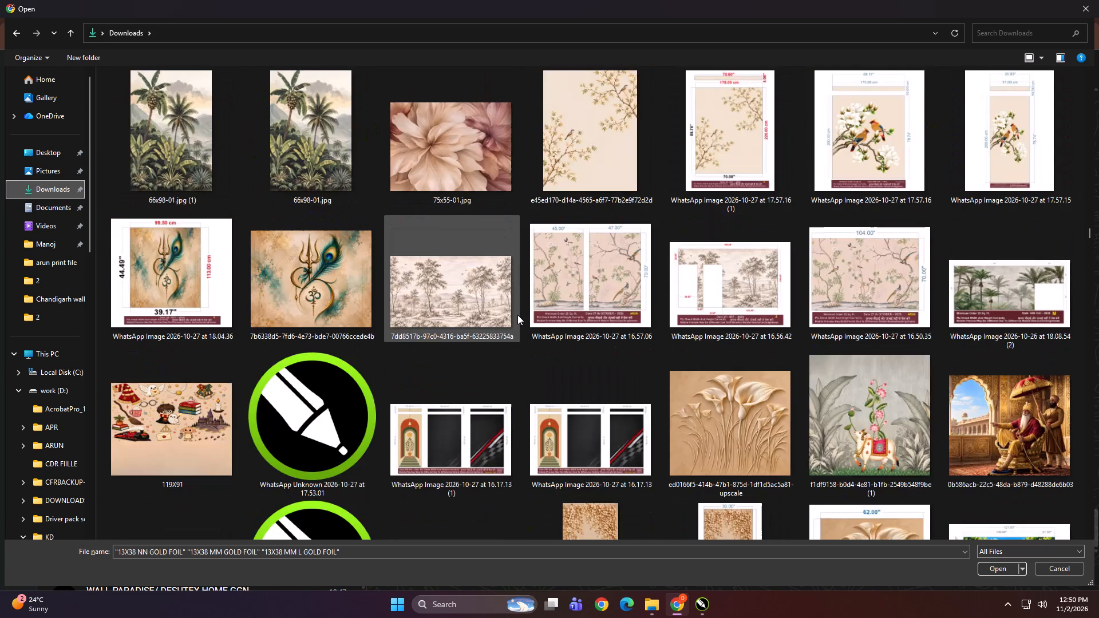
pyautogui.scroll(3, 517, 315)
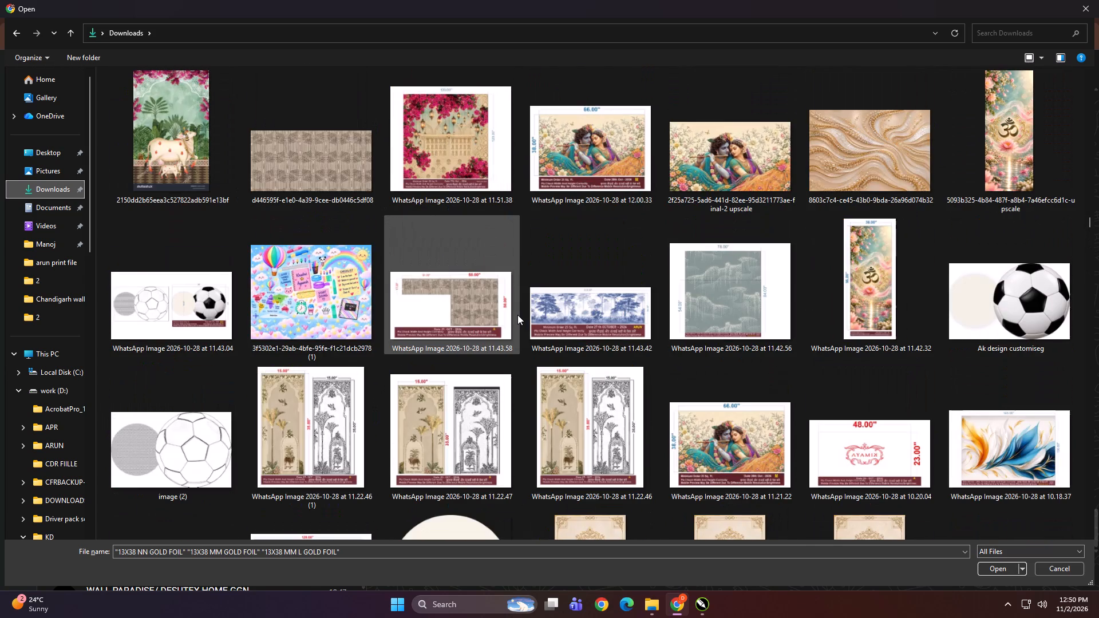
pyautogui.scroll(1, 517, 315)
pyautogui.scroll(-1, 517, 315)
pyautogui.scroll(2, 517, 315)
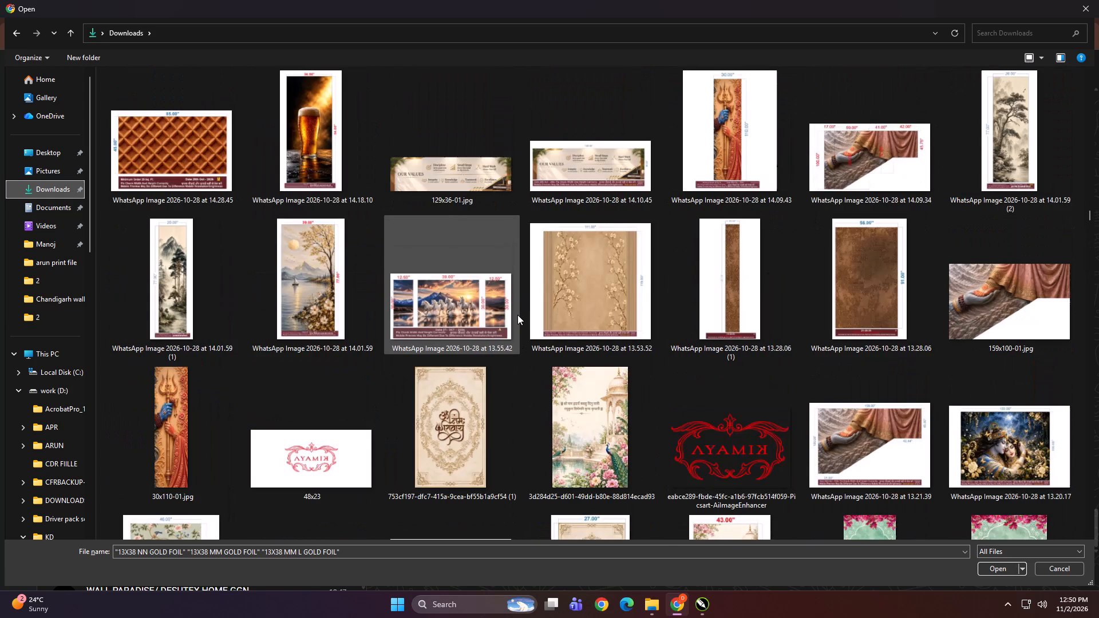
pyautogui.scroll(3, 517, 315)
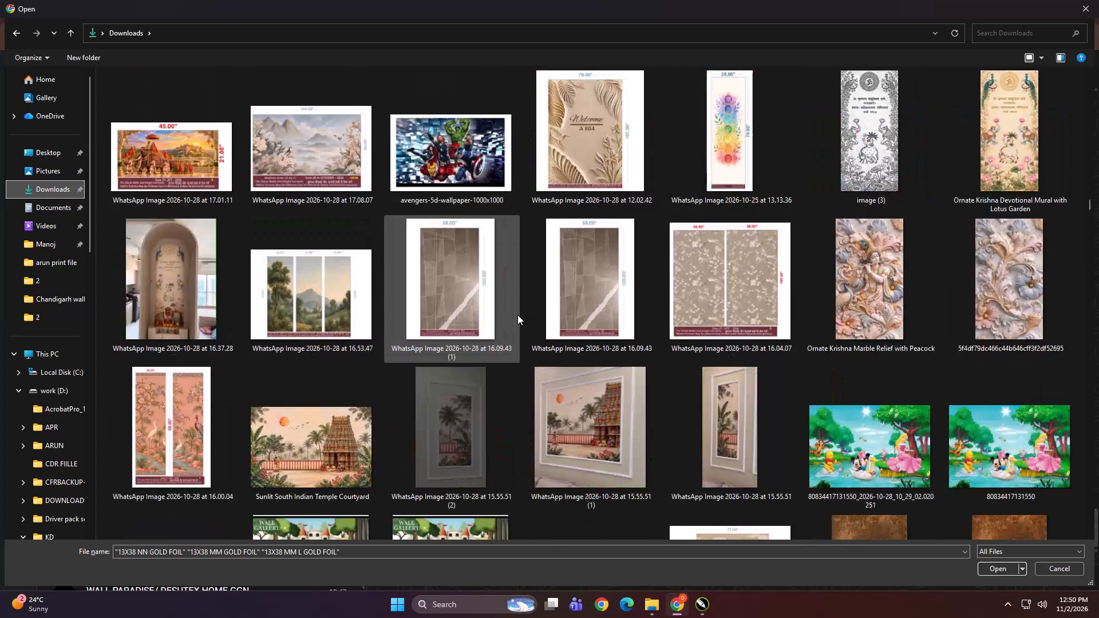
pyautogui.scroll(4, 517, 315)
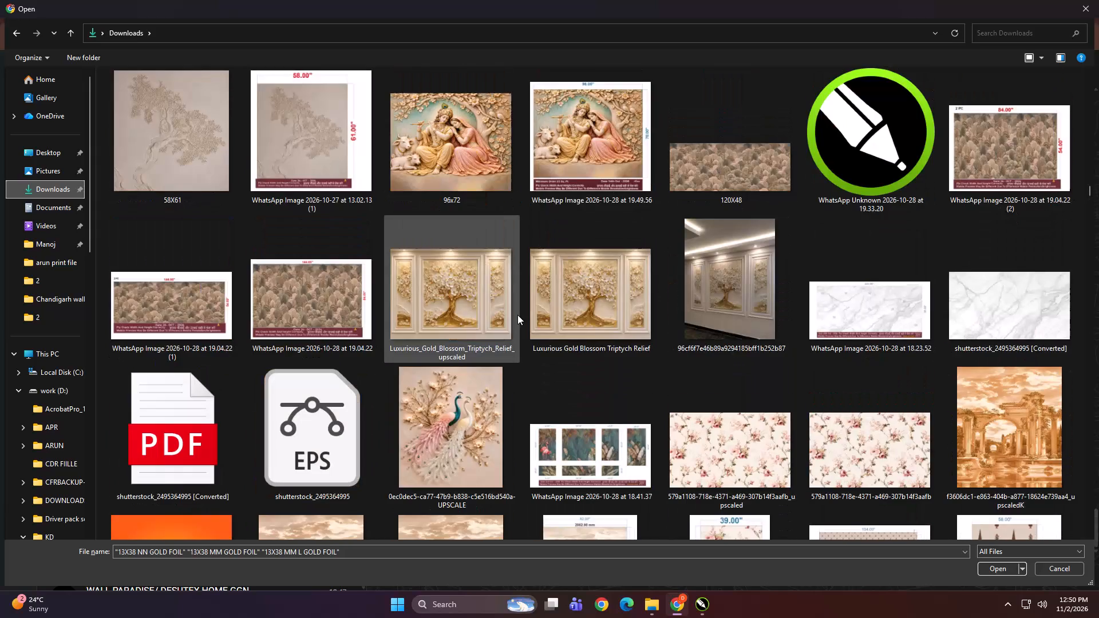
pyautogui.scroll(2, 517, 315)
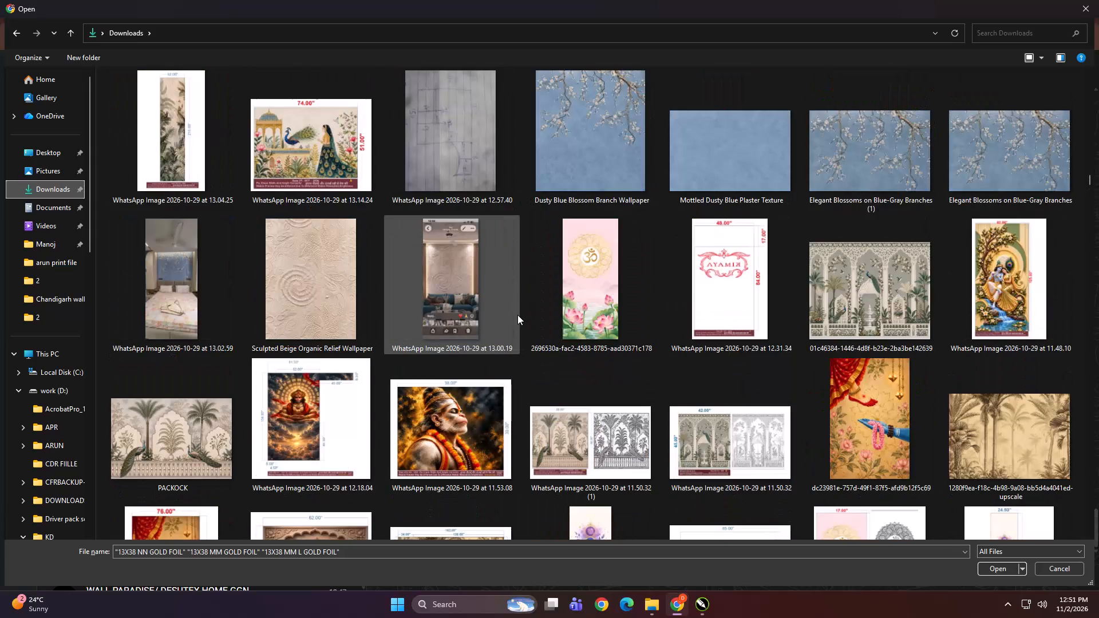
pyautogui.scroll(1, 517, 315)
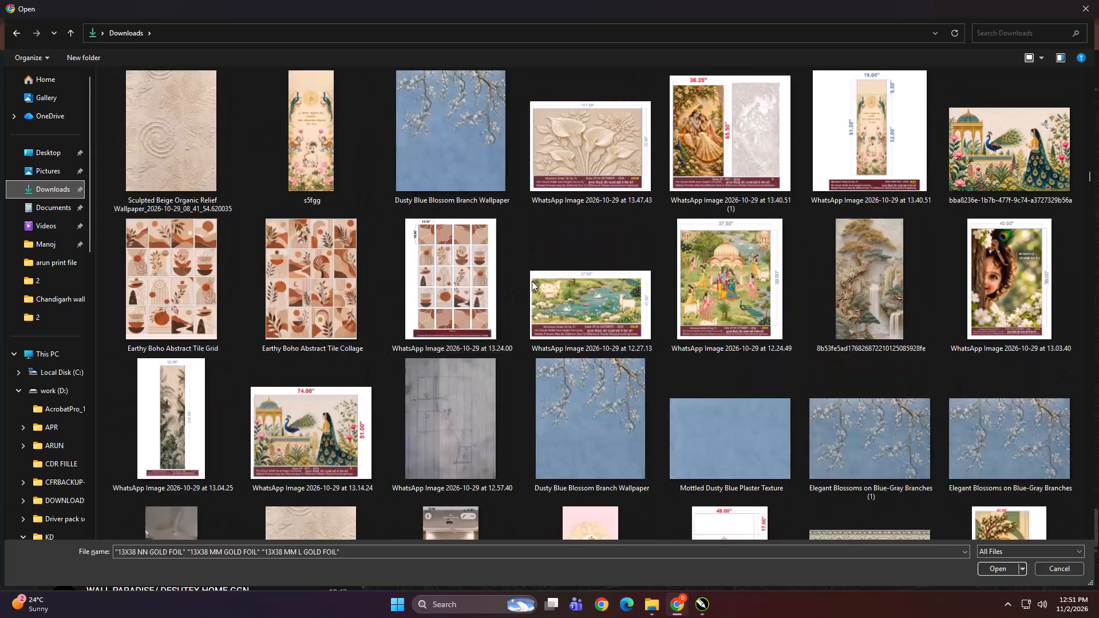
pyautogui.scroll(2, 532, 281)
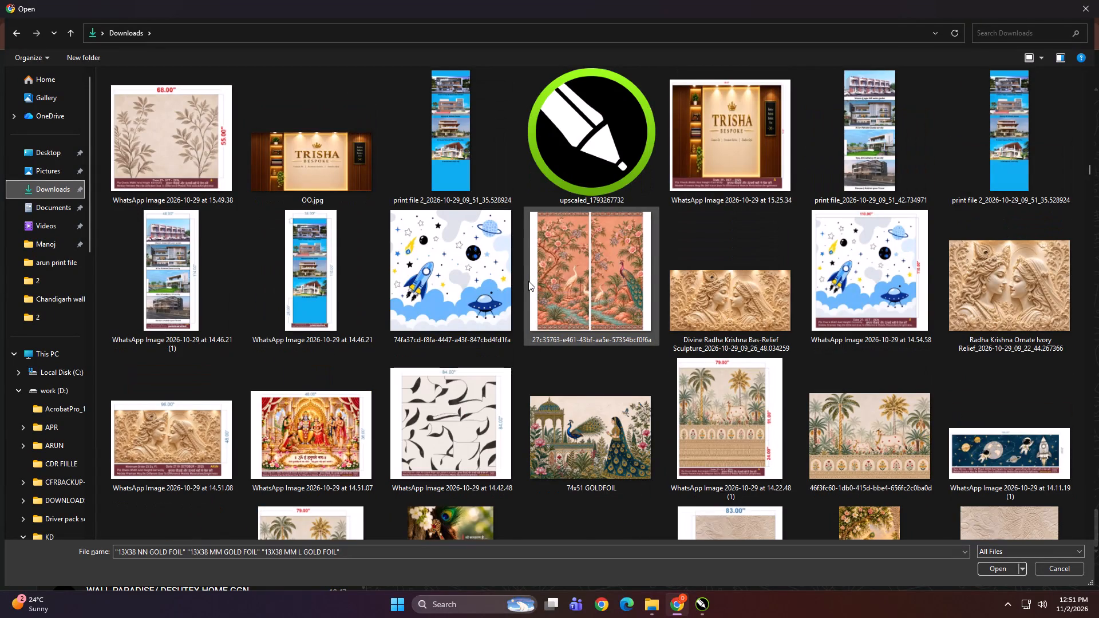
pyautogui.scroll(2, 528, 281)
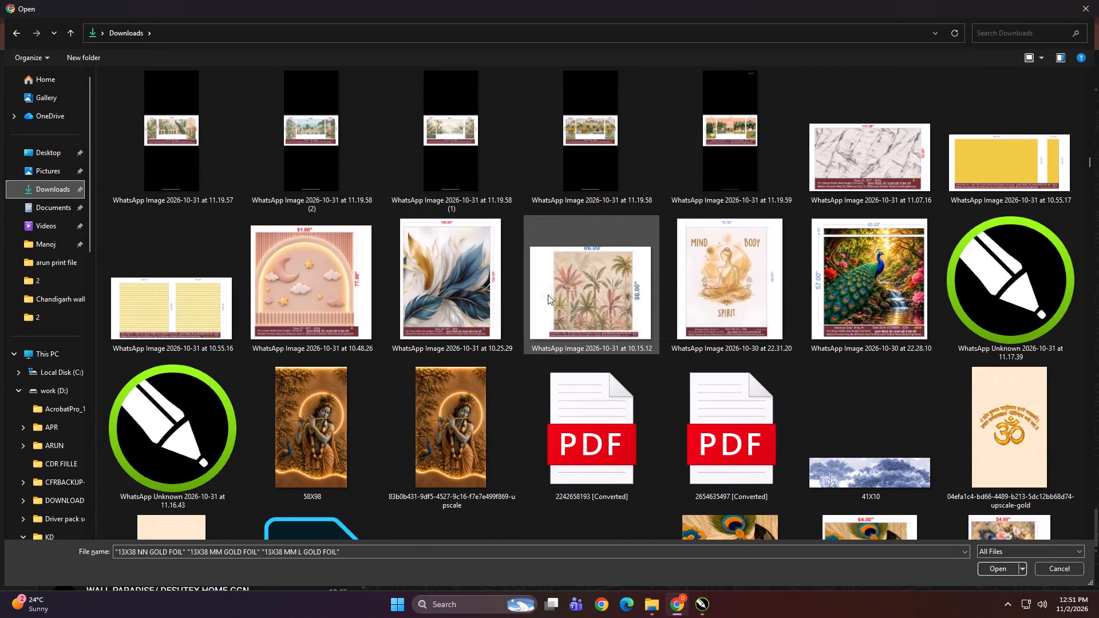
pyautogui.scroll(1, 554, 334)
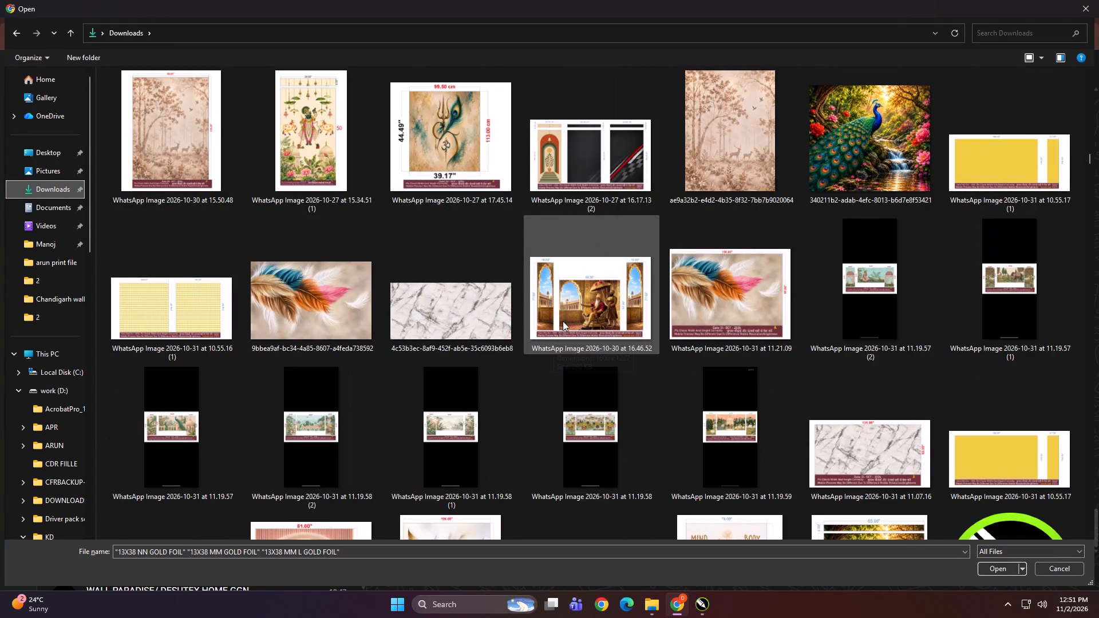
pyautogui.scroll(5, 563, 321)
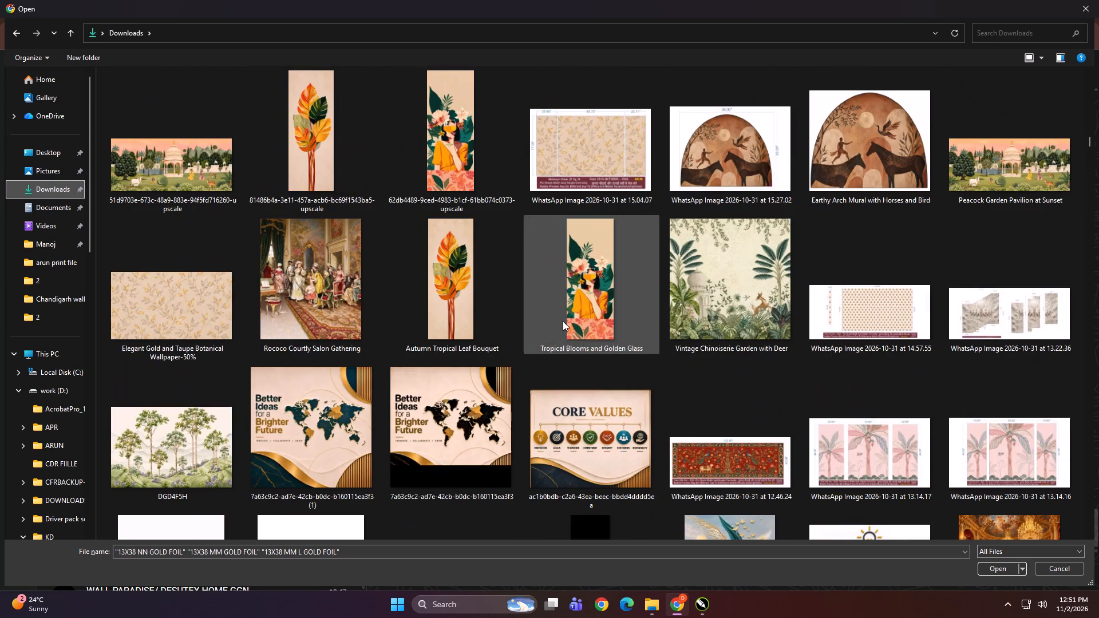
pyautogui.scroll(13, 563, 321)
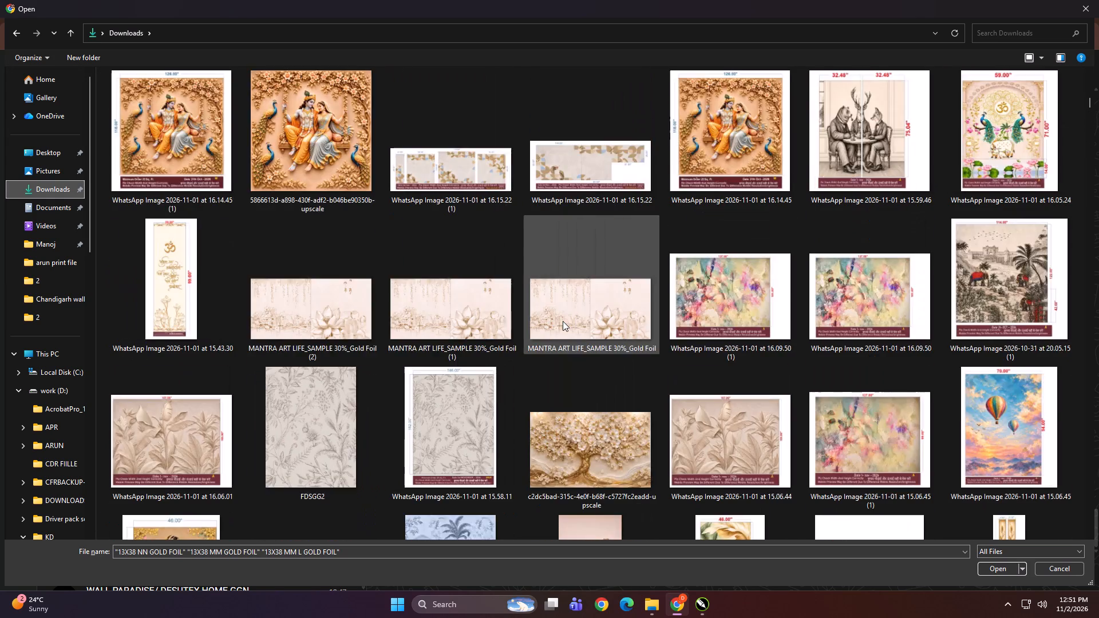
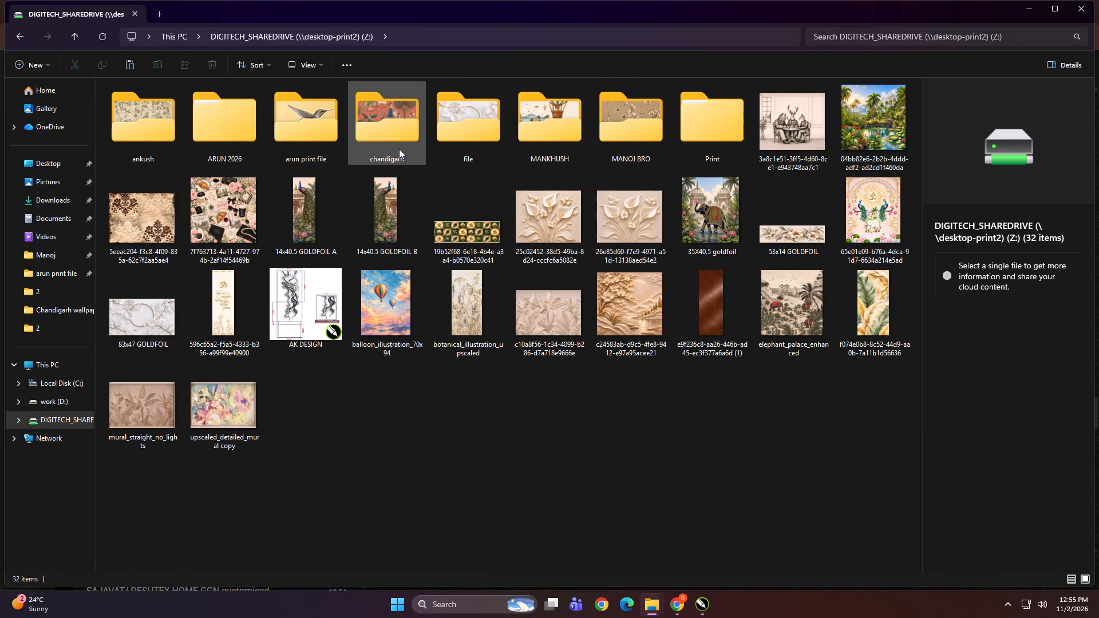
# Examine the 27 and 28 folders under Print > OCT on the shared drive for the needed client folder.
pyautogui.doubleClick(708, 129)
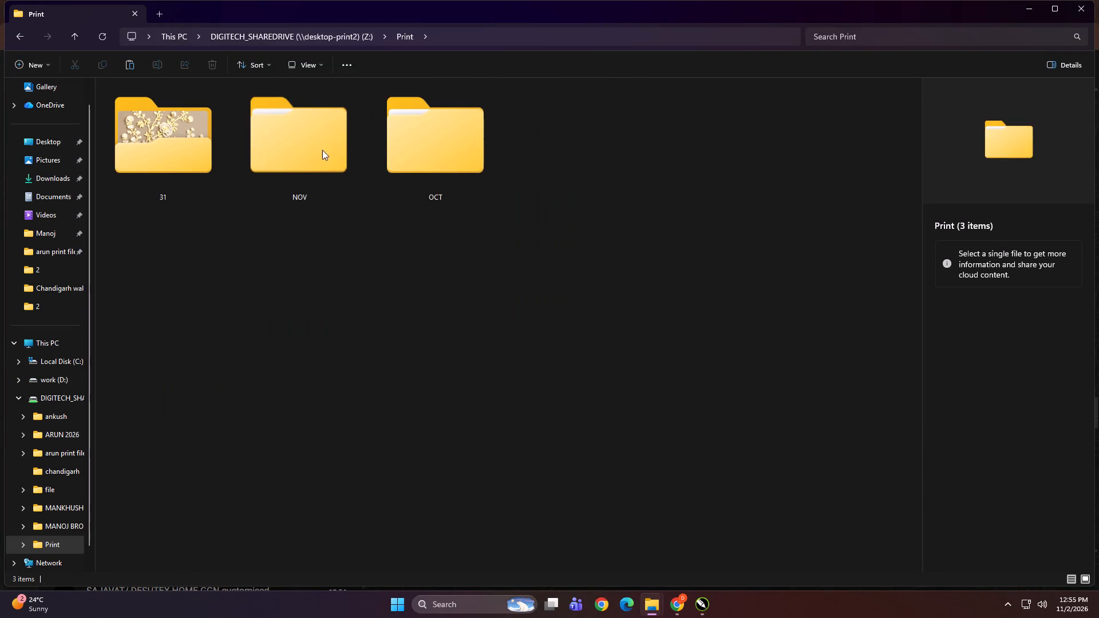
pyautogui.doubleClick(386, 163)
pyautogui.doubleClick(133, 225)
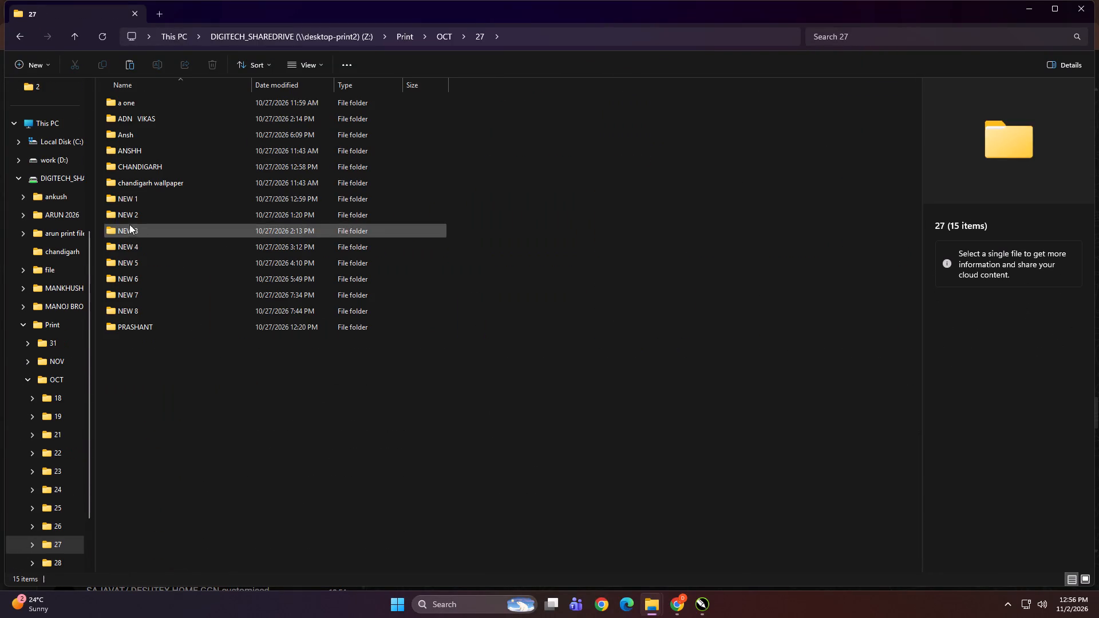
pyautogui.keyDown('ctrl'); pyautogui.scroll(6, 218, 300); pyautogui.keyUp('ctrl')
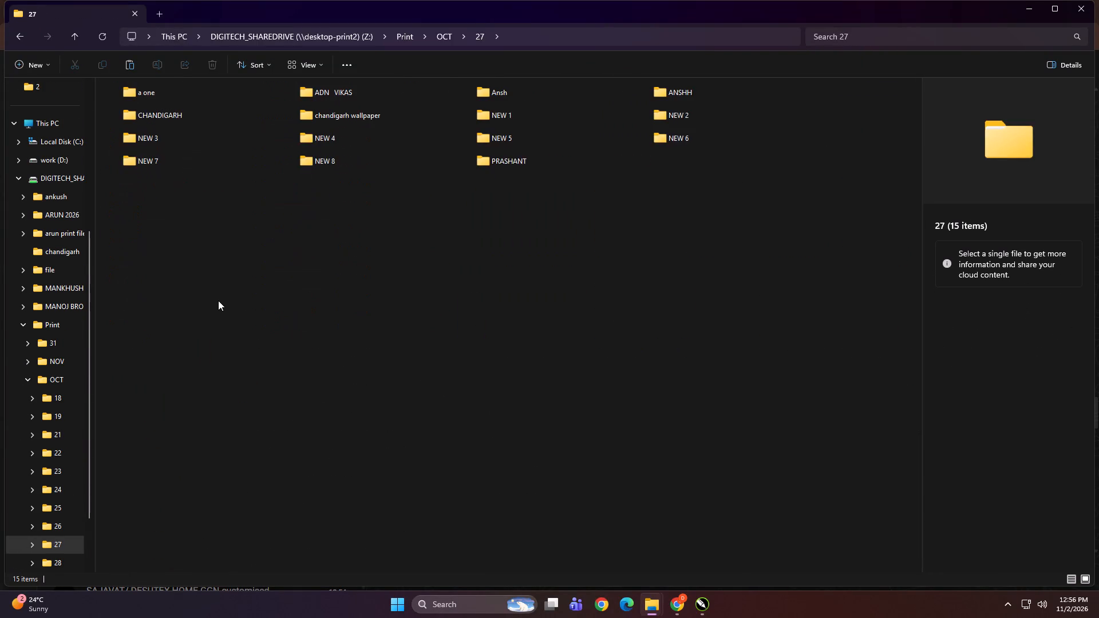
pyautogui.keyDown('ctrl'); pyautogui.scroll(20, 218, 300); pyautogui.keyUp('ctrl')
pyautogui.keyDown('ctrl'); pyautogui.scroll(9, 218, 300); pyautogui.keyUp('ctrl')
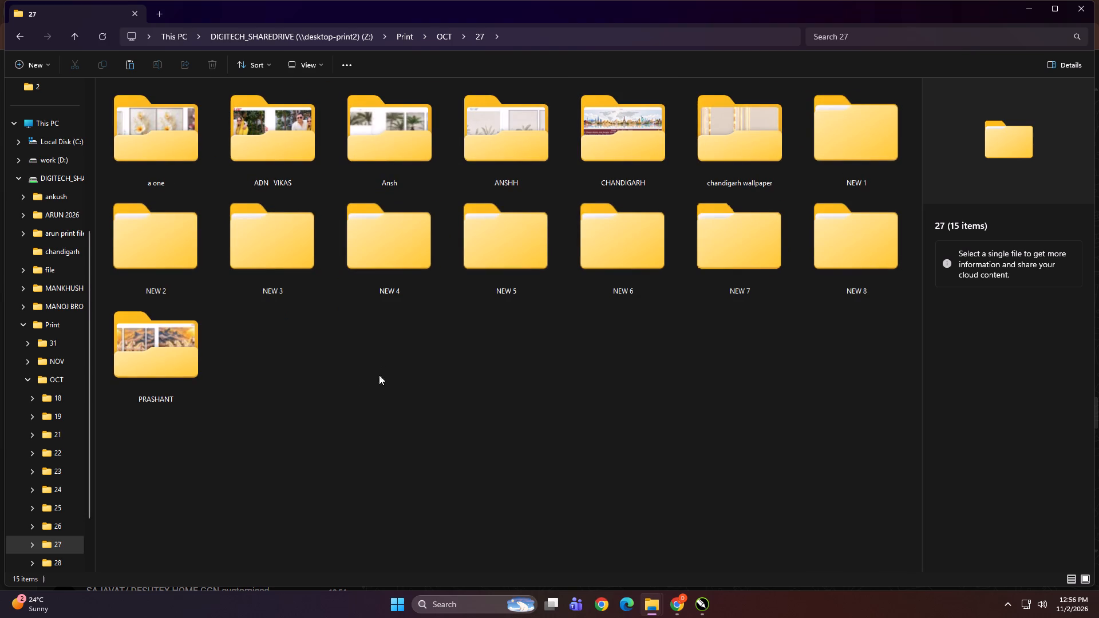
pyautogui.click(416, 387)
pyautogui.click(513, 379)
pyautogui.press('BackSpace')
pyautogui.doubleClick(173, 244)
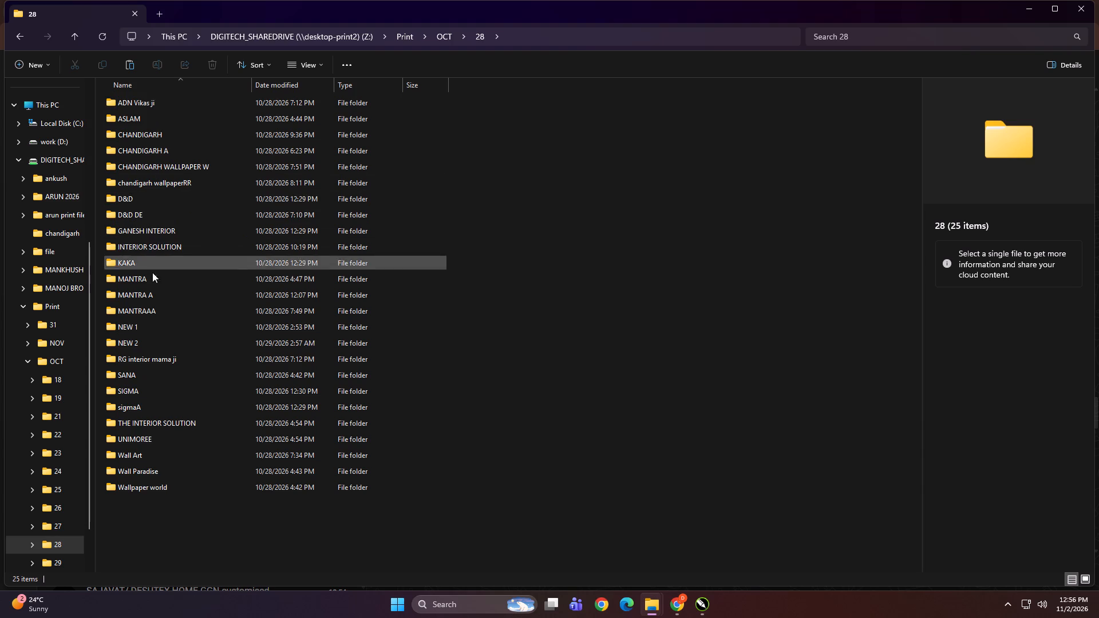
pyautogui.click(217, 520)
pyautogui.press('BackSpace')
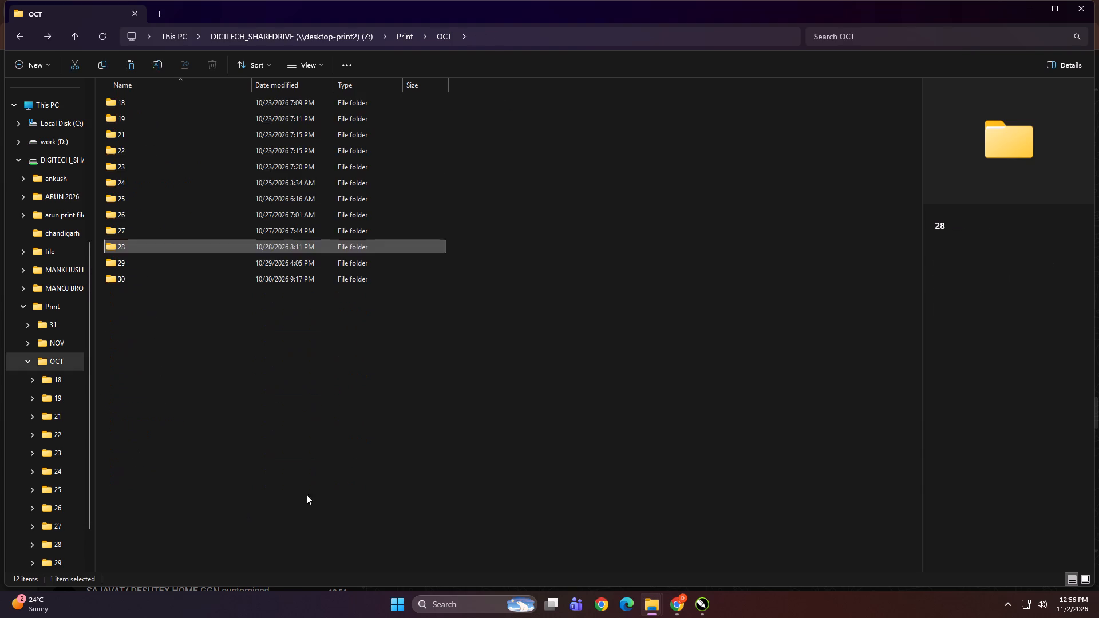
pyautogui.click(343, 481)
# Search the shared drive's Print folder for "ALI" and open the Ali decor folder showing the tree design.
pyautogui.press('BackSpace')
pyautogui.click(367, 405)
pyautogui.click(931, 42)
pyautogui.write('ALI')
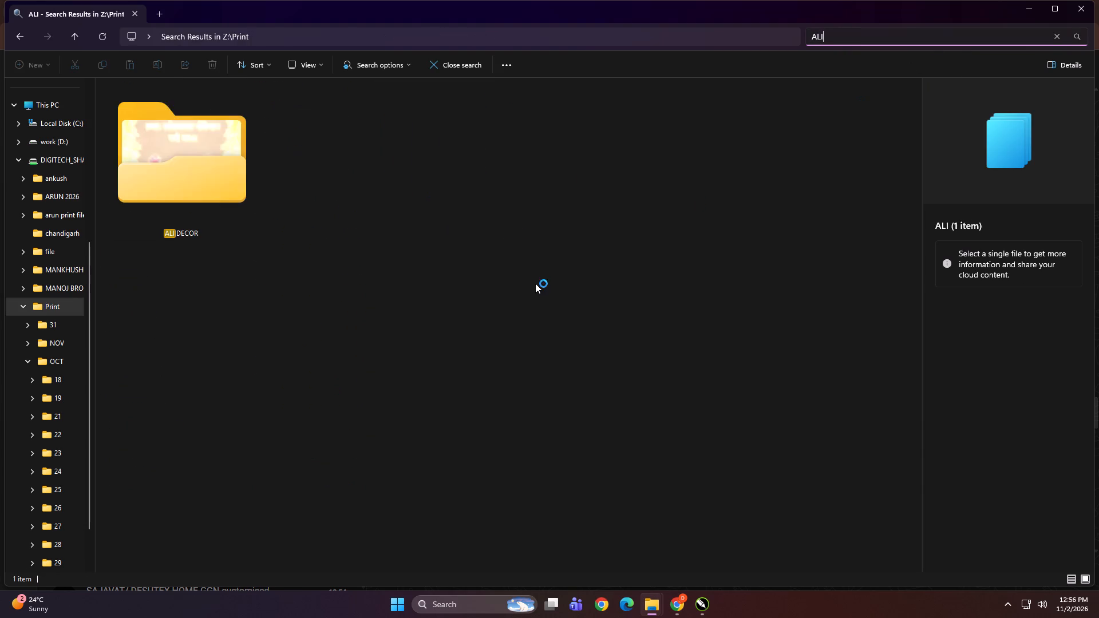
pyautogui.keyDown('ctrl'); pyautogui.scroll(7, 520, 354); pyautogui.keyUp('ctrl')
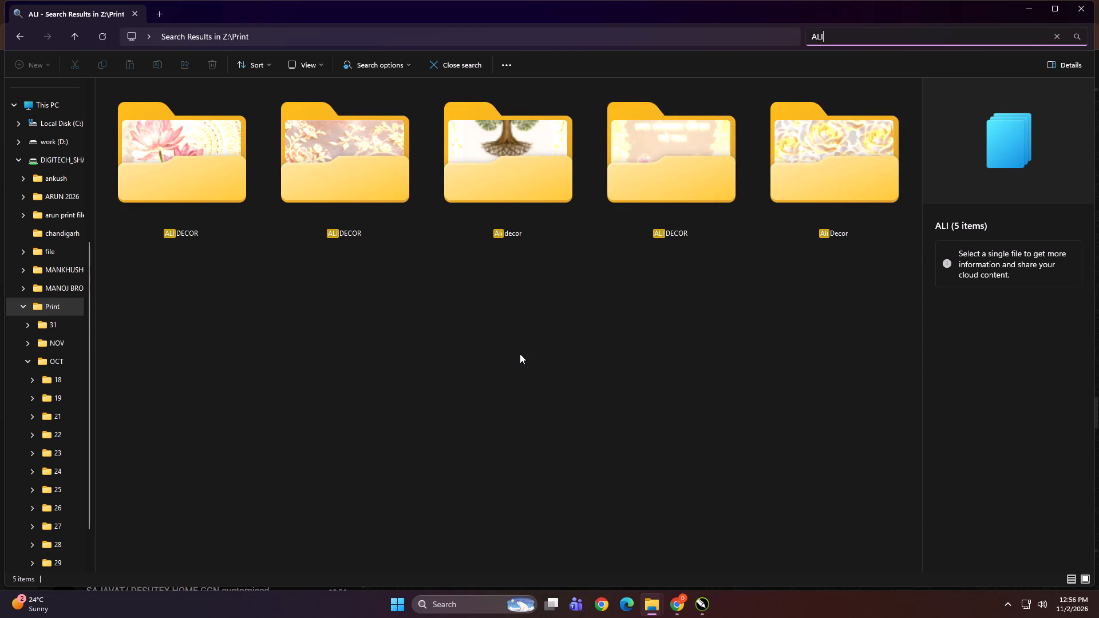
pyautogui.doubleClick(513, 165)
pyautogui.keyDown('ctrl'); pyautogui.scroll(20, 446, 307); pyautogui.keyUp('ctrl')
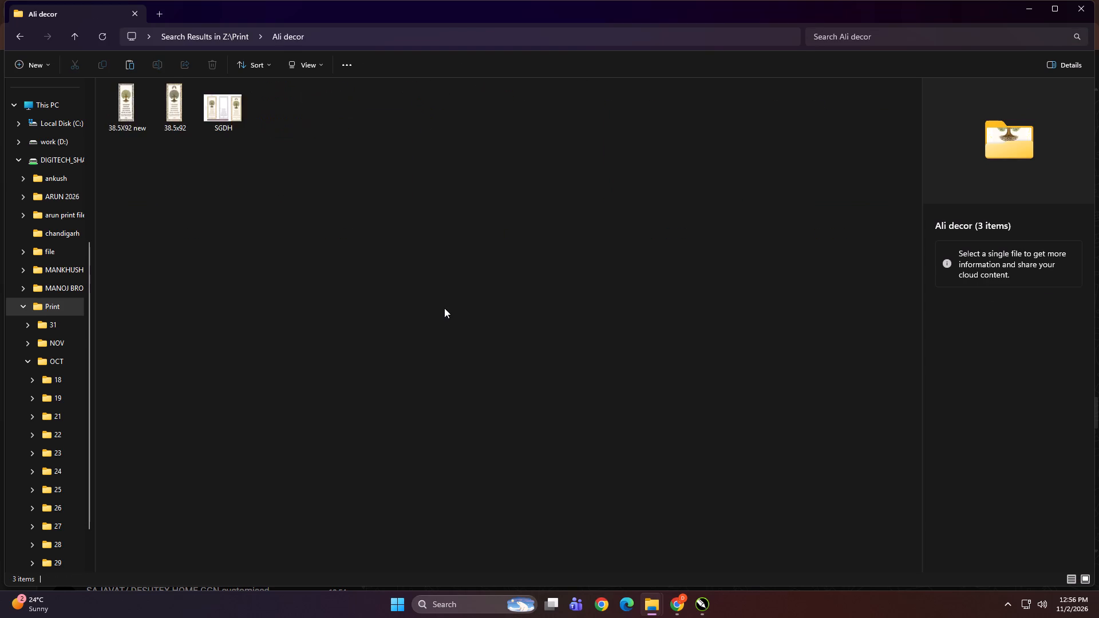
pyautogui.keyDown('ctrl'); pyautogui.scroll(20, 444, 308); pyautogui.keyUp('ctrl')
pyautogui.keyDown('ctrl'); pyautogui.scroll(9, 444, 308); pyautogui.keyUp('ctrl')
# Preview the 38.5X92 new TIFF and examine its tree, floral border and verse text up close.
pyautogui.doubleClick(192, 159)
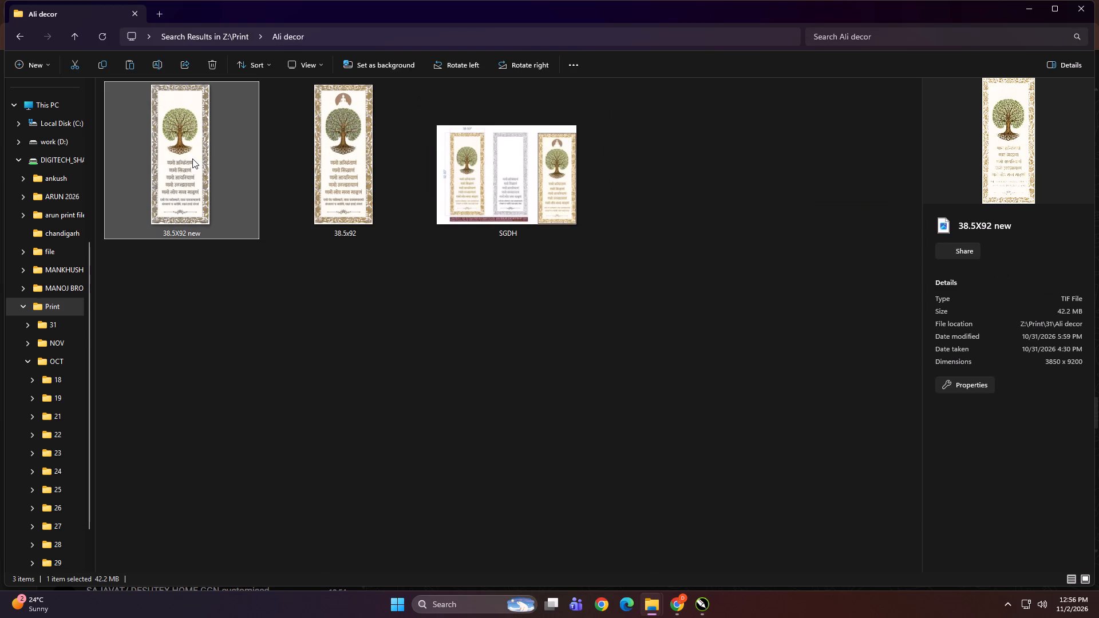
pyautogui.scroll(6, 440, 331)
pyautogui.scroll(3, 528, 318)
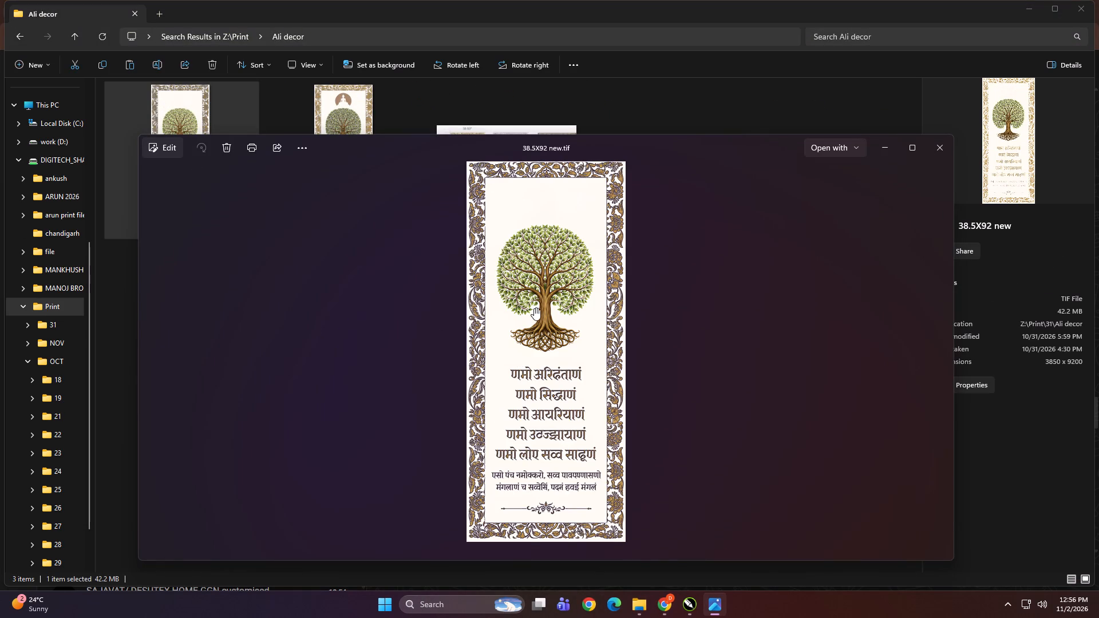
pyautogui.scroll(6, 534, 308)
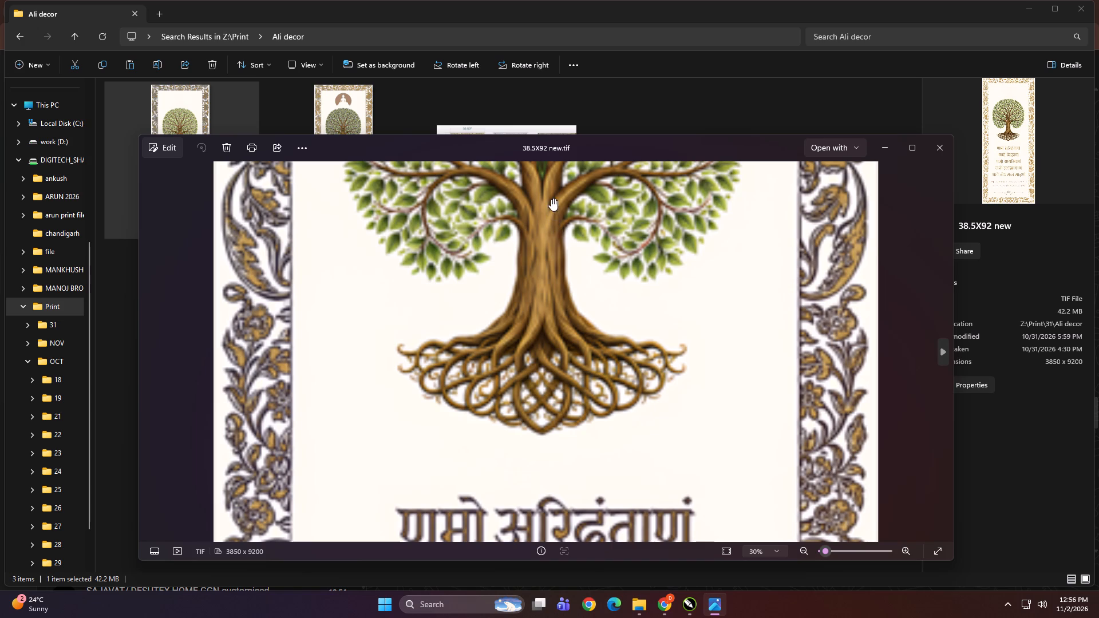
pyautogui.moveTo(551, 199); pyautogui.dragTo(543, 489)
pyautogui.moveTo(565, 256); pyautogui.dragTo(556, 430)
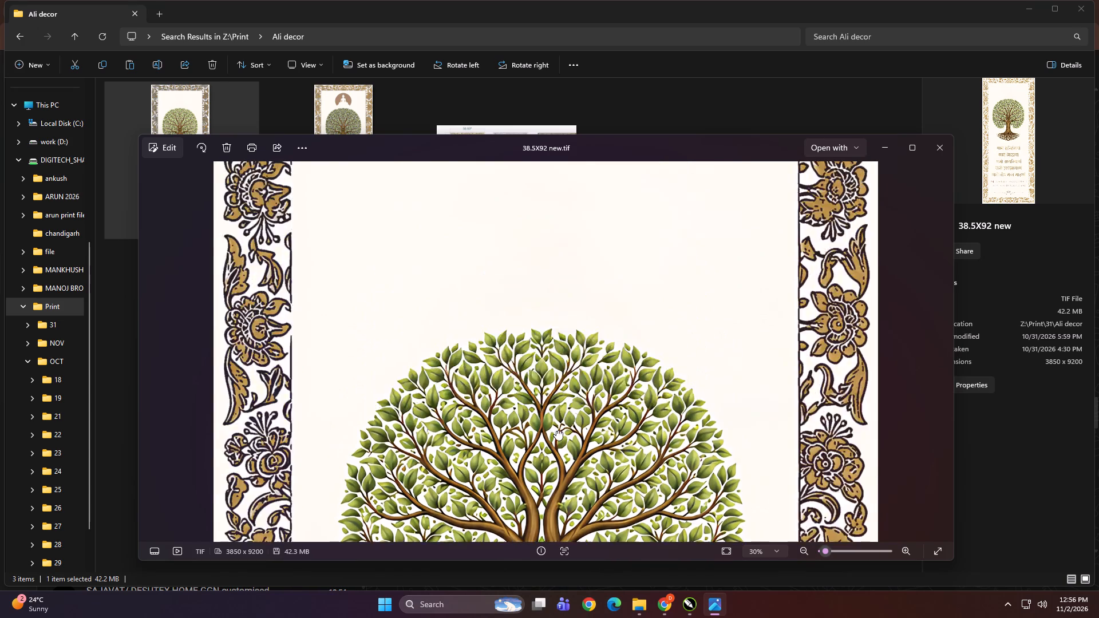
pyautogui.moveTo(556, 430); pyautogui.dragTo(555, 464)
pyautogui.scroll(18, 551, 465)
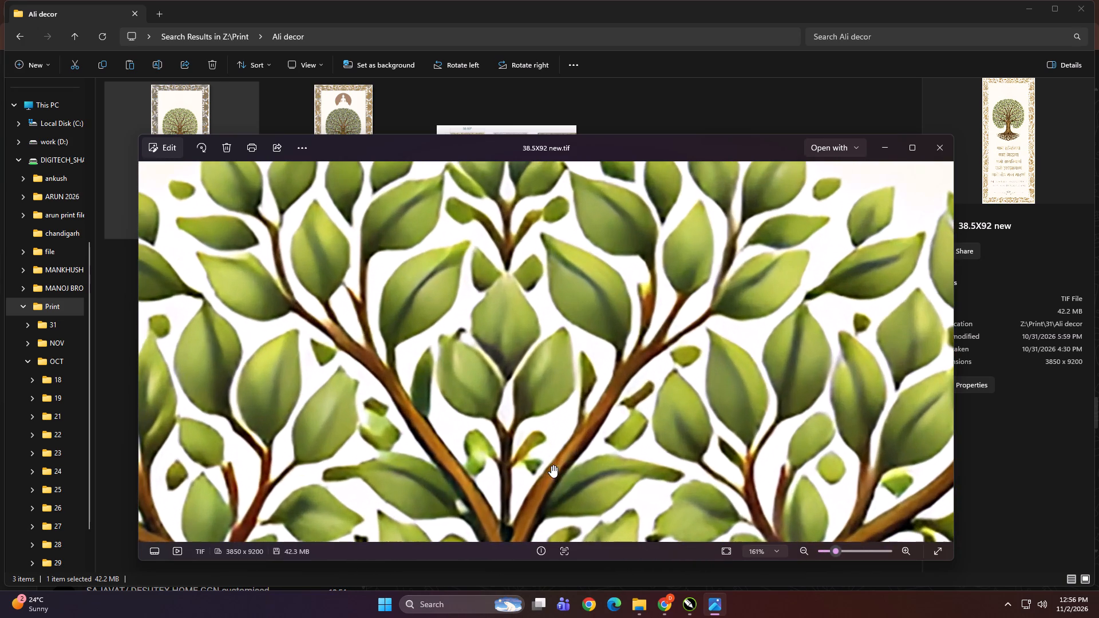
pyautogui.scroll(-20, 577, 236)
pyautogui.scroll(-4, 577, 236)
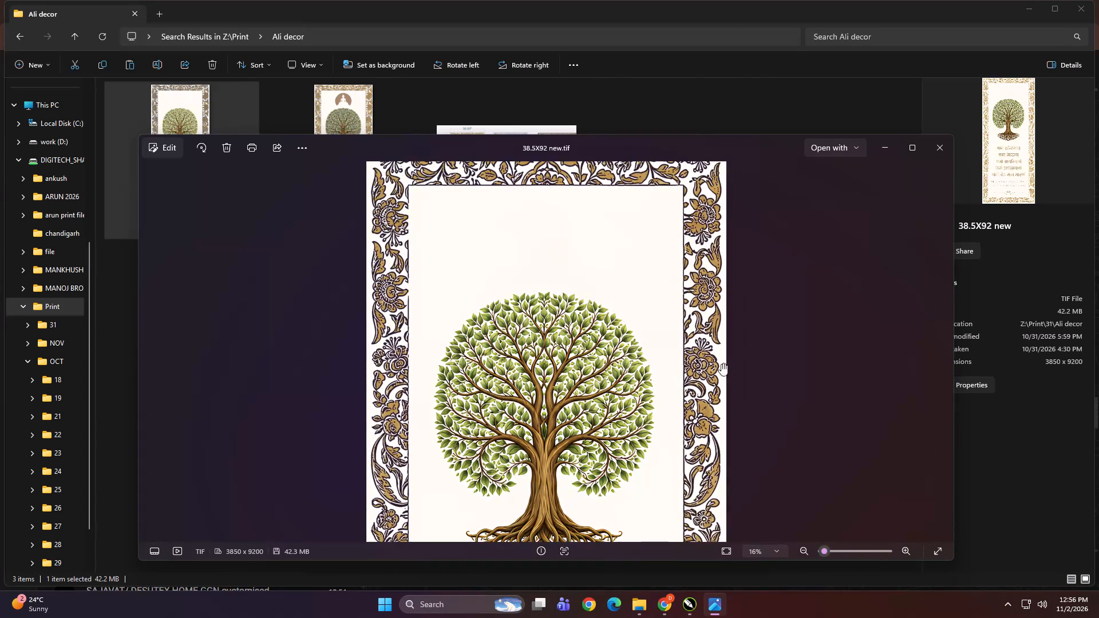
pyautogui.scroll(8, 757, 278)
pyautogui.scroll(14, 882, 305)
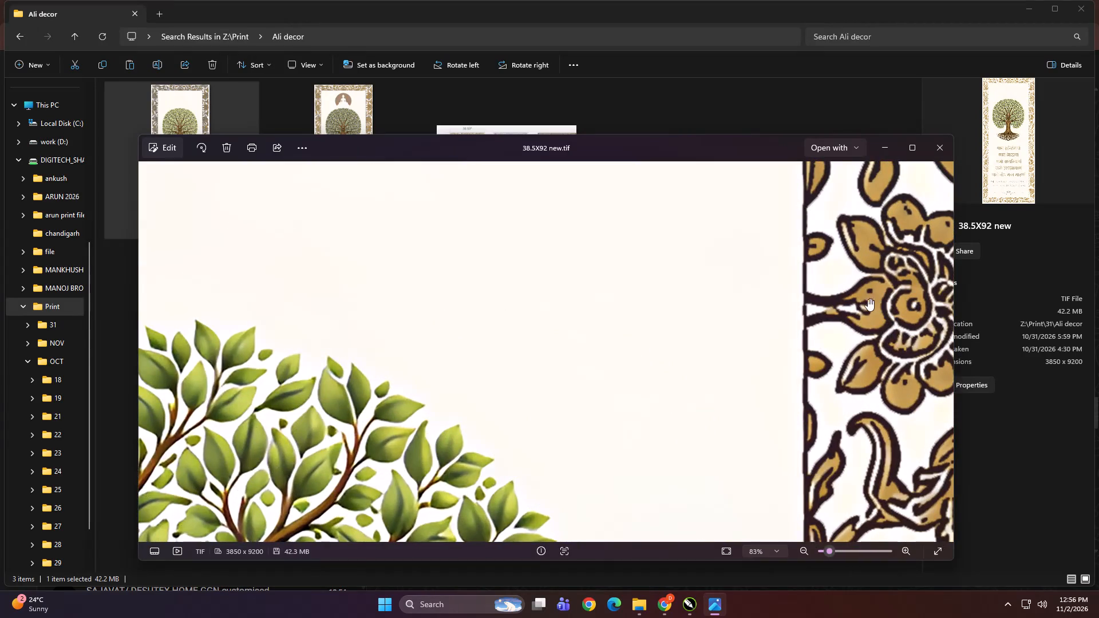
pyautogui.scroll(-20, 756, 284)
pyautogui.scroll(-7, 756, 284)
pyautogui.scroll(12, 492, 475)
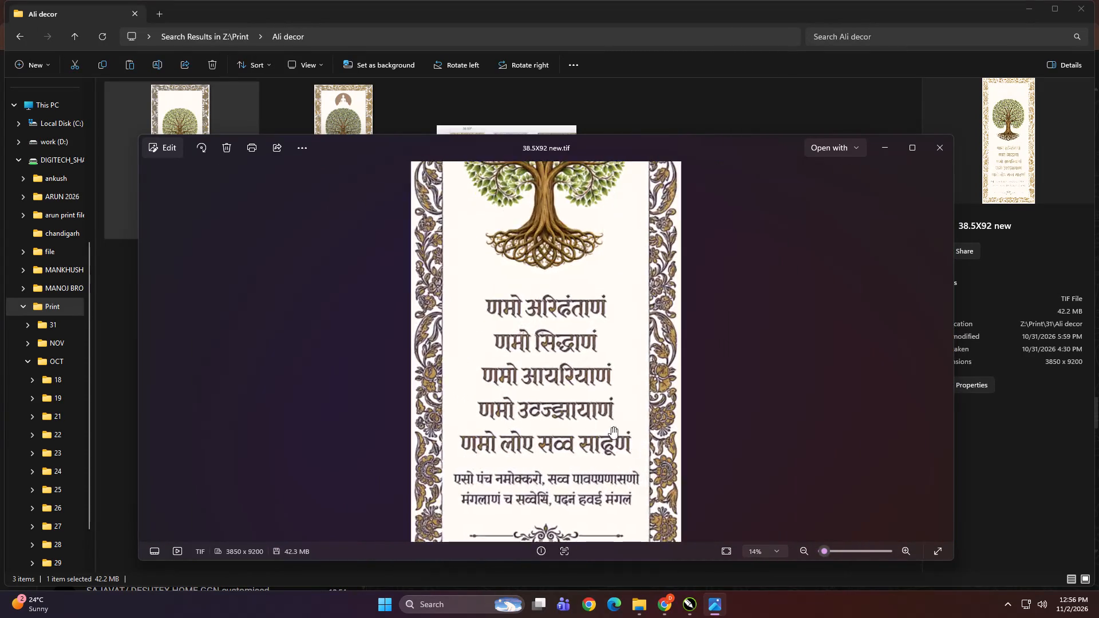
pyautogui.scroll(1, 611, 427)
pyautogui.click(936, 149)
# Open the SGDH layout file from the Ali decor folder.
pyautogui.click(560, 294)
pyautogui.doubleClick(499, 196)
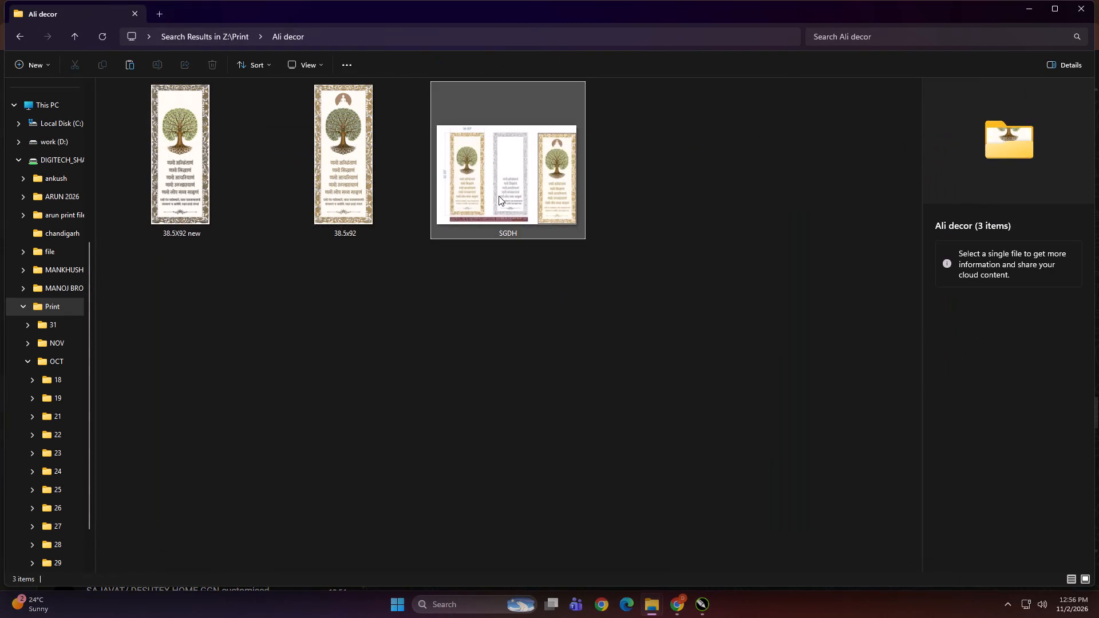
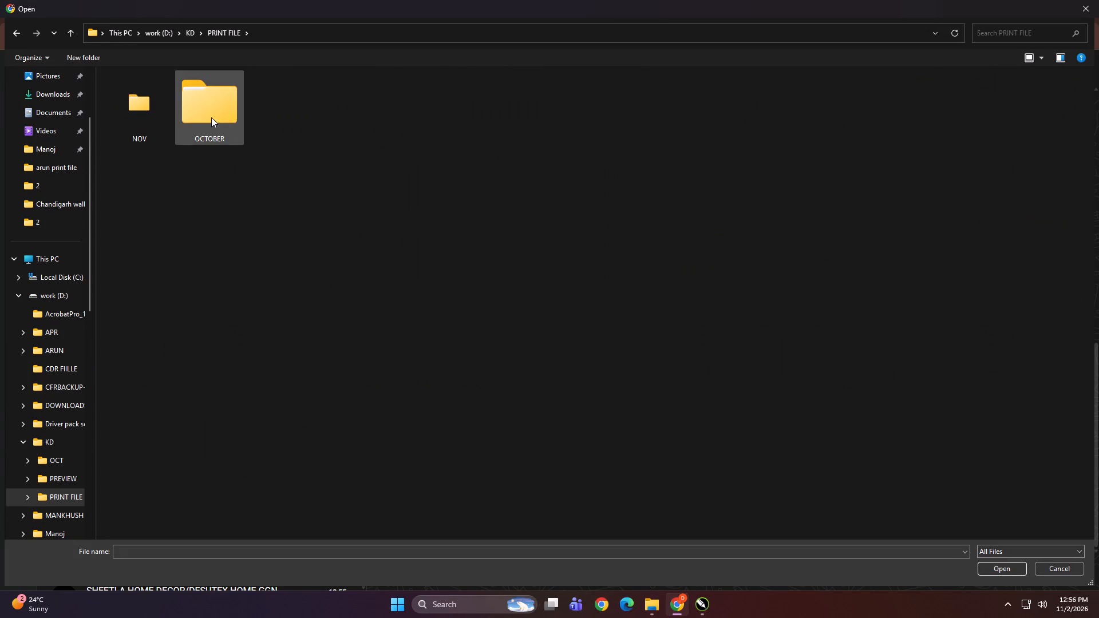
# Search KD > PRINT FILE > OCTOBER for "ALI" in the file picker and open the Ali decor folder with the tree design.
pyautogui.click(148, 109)
pyautogui.doubleClick(195, 106)
pyautogui.doubleClick(135, 221)
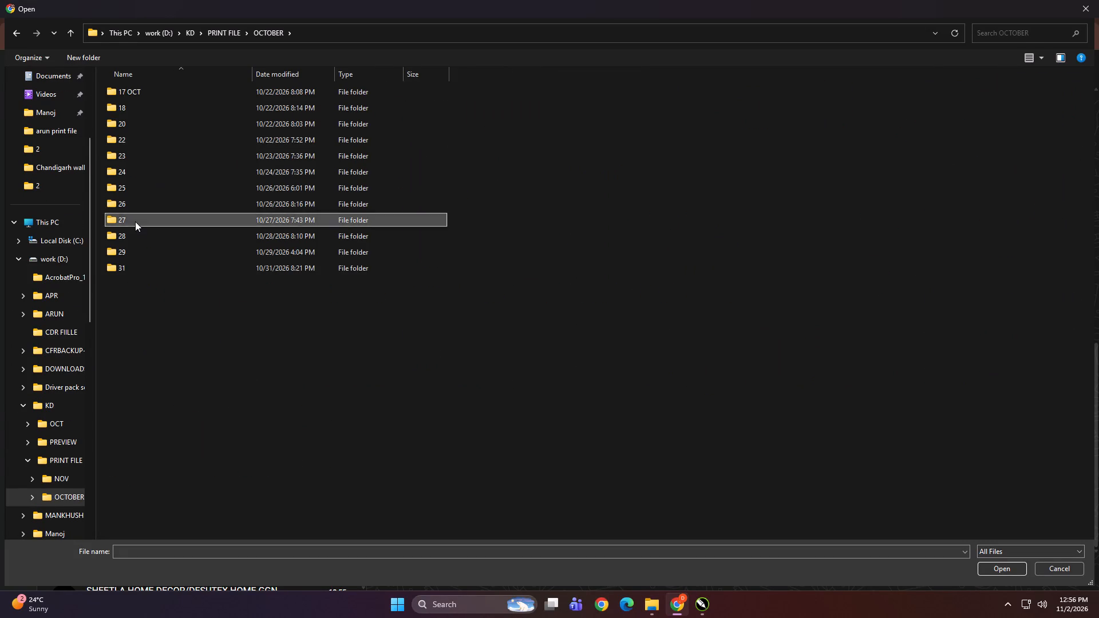
pyautogui.click(270, 310)
pyautogui.press('BackSpace')
pyautogui.click(243, 332)
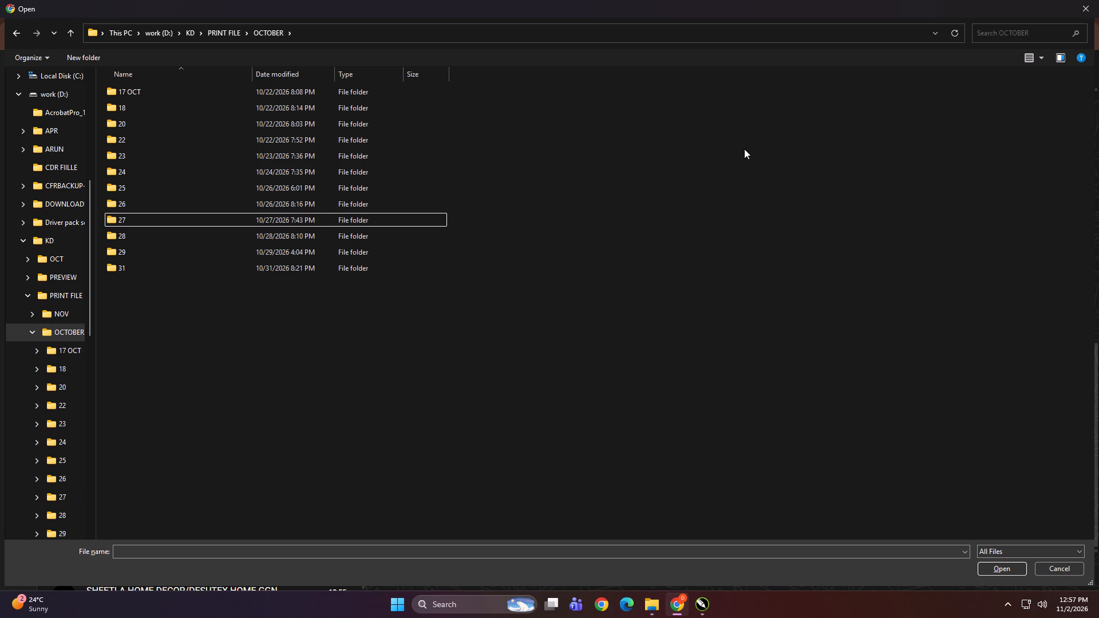
pyautogui.click(1003, 35)
pyautogui.write('ALI')
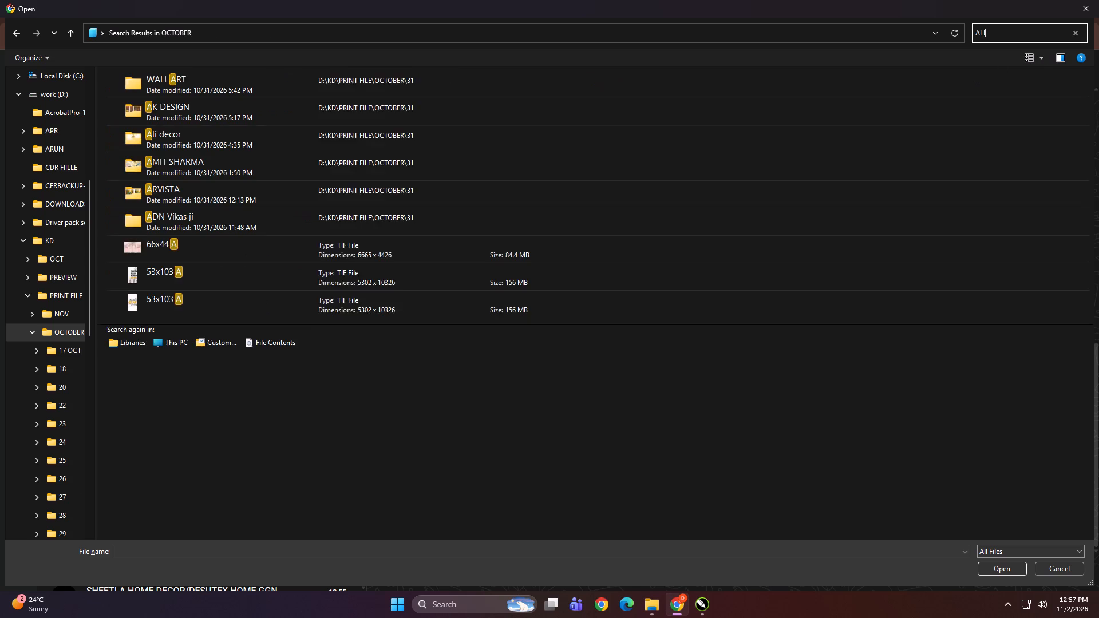
pyautogui.keyDown('ctrl'); pyautogui.scroll(20, 214, 426); pyautogui.keyUp('ctrl')
pyautogui.keyDown('ctrl'); pyautogui.scroll(17, 214, 426); pyautogui.keyUp('ctrl')
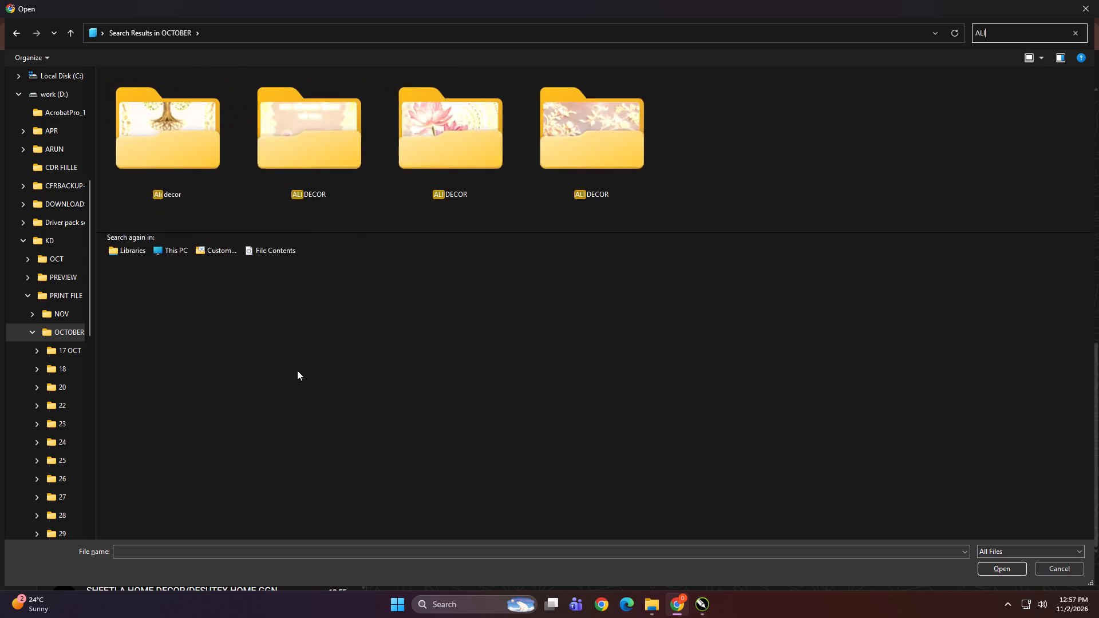
pyautogui.keyDown('ctrl'); pyautogui.scroll(10, 297, 370); pyautogui.keyUp('ctrl')
pyautogui.doubleClick(187, 161)
pyautogui.keyDown('ctrl'); pyautogui.scroll(13, 212, 240); pyautogui.keyUp('ctrl')
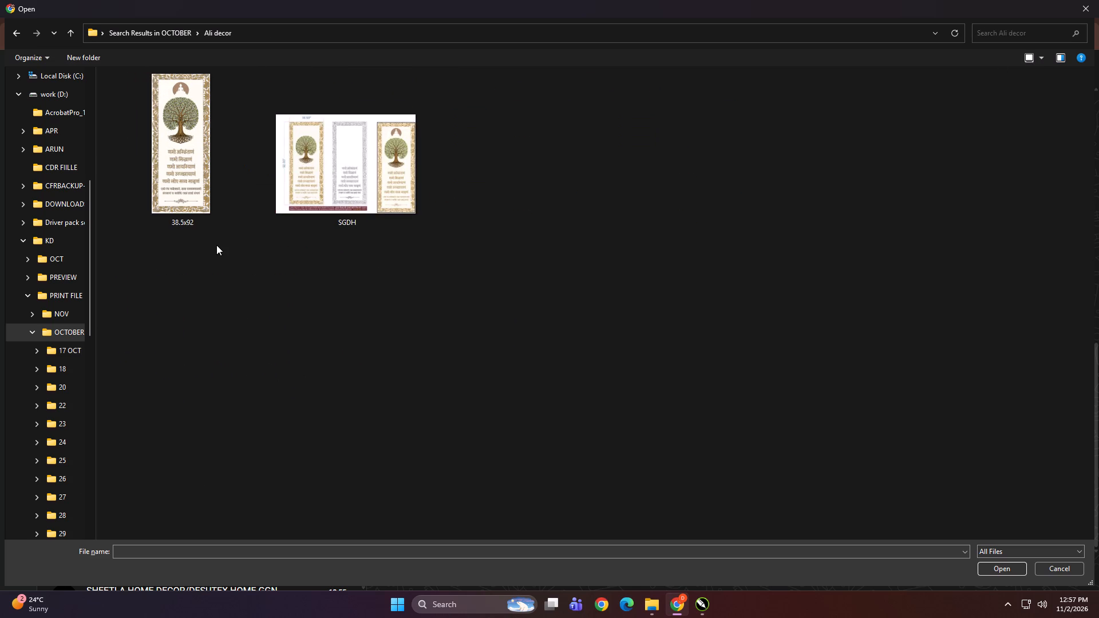
pyautogui.keyDown('ctrl'); pyautogui.scroll(9, 216, 245); pyautogui.keyUp('ctrl')
pyautogui.scroll(7, 60, 342)
# Browse again from work (D:) to KD > PRINT FILE, check NOV, then search OCTOBER for "ALI" and reopen the tree design's folder.
pyautogui.click(62, 350)
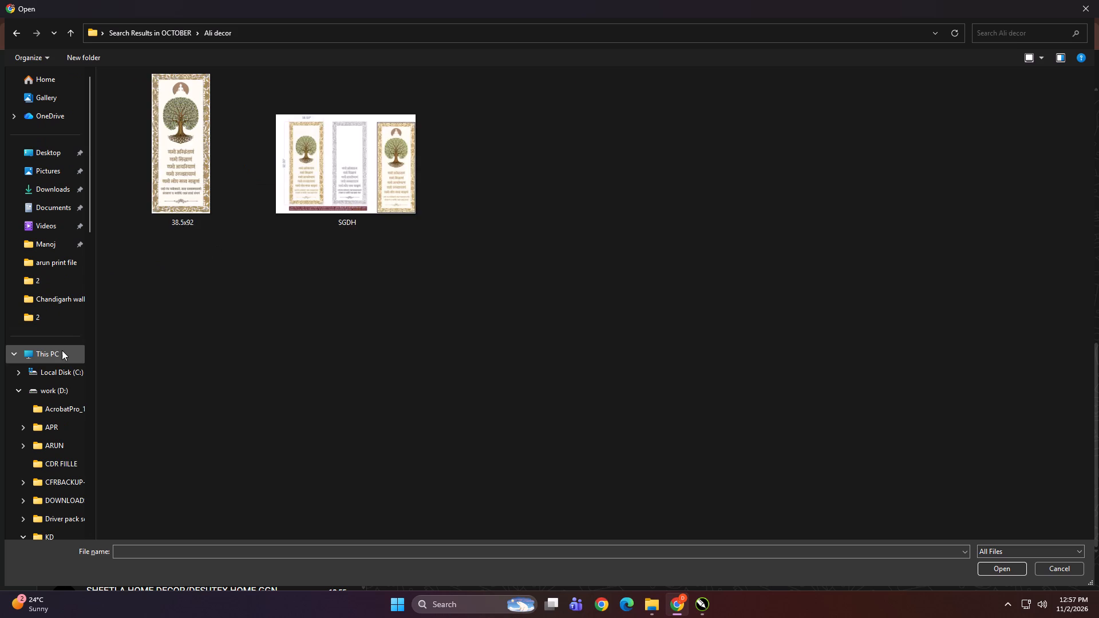
pyautogui.doubleClick(293, 90)
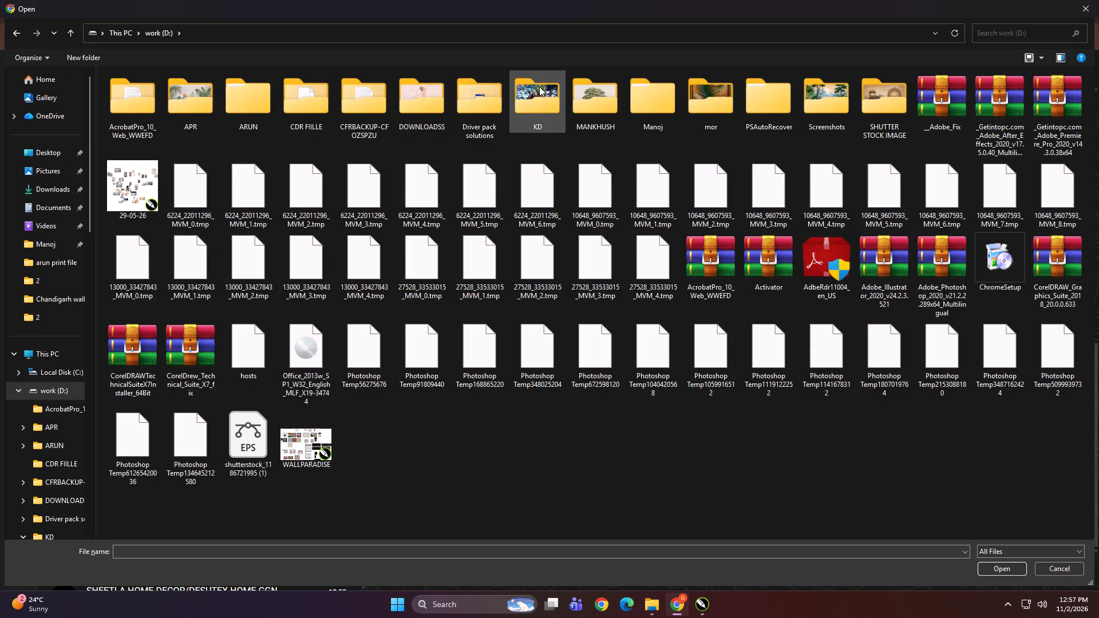
pyautogui.doubleClick(539, 86)
pyautogui.doubleClick(298, 115)
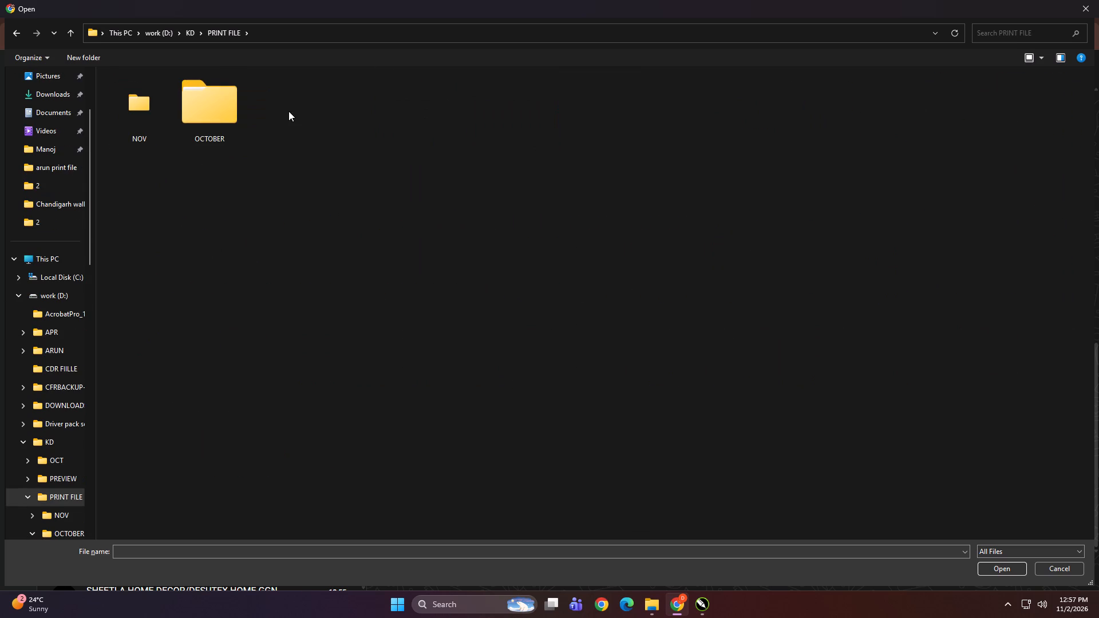
pyautogui.doubleClick(144, 98)
pyautogui.press('BackSpace')
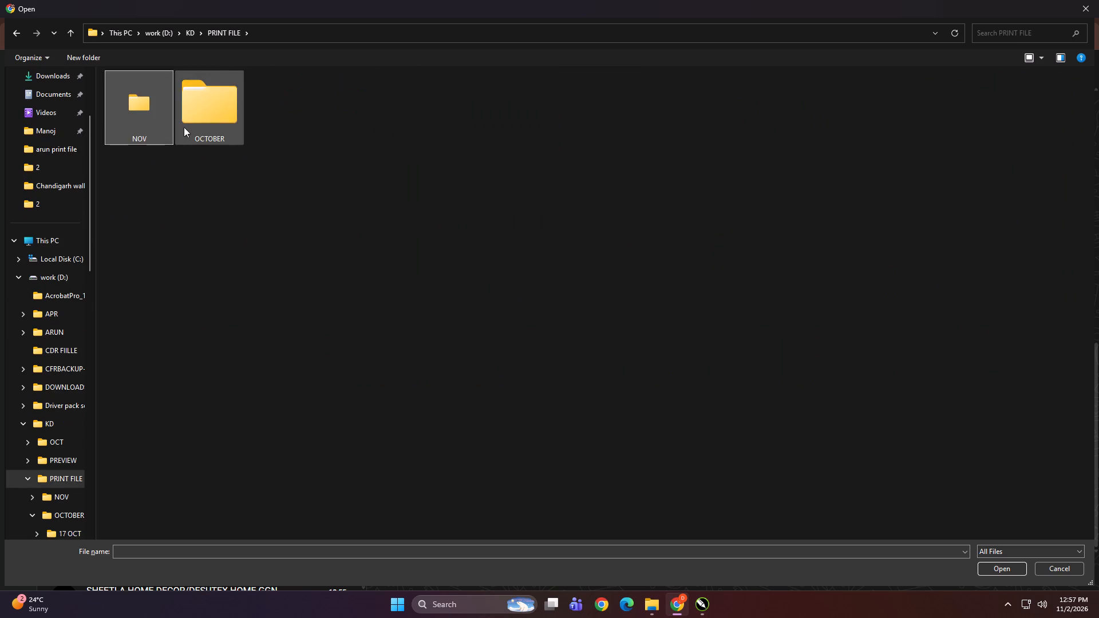
pyautogui.doubleClick(188, 124)
pyautogui.click(253, 310)
pyautogui.click(1035, 27)
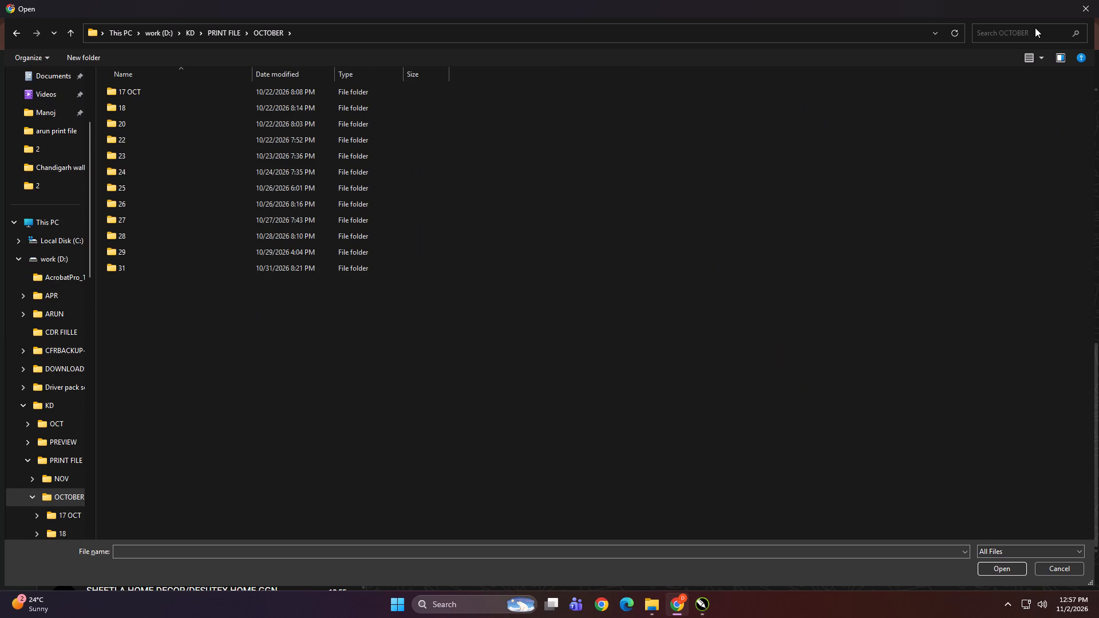
pyautogui.click(1035, 30)
pyautogui.write('ALI')
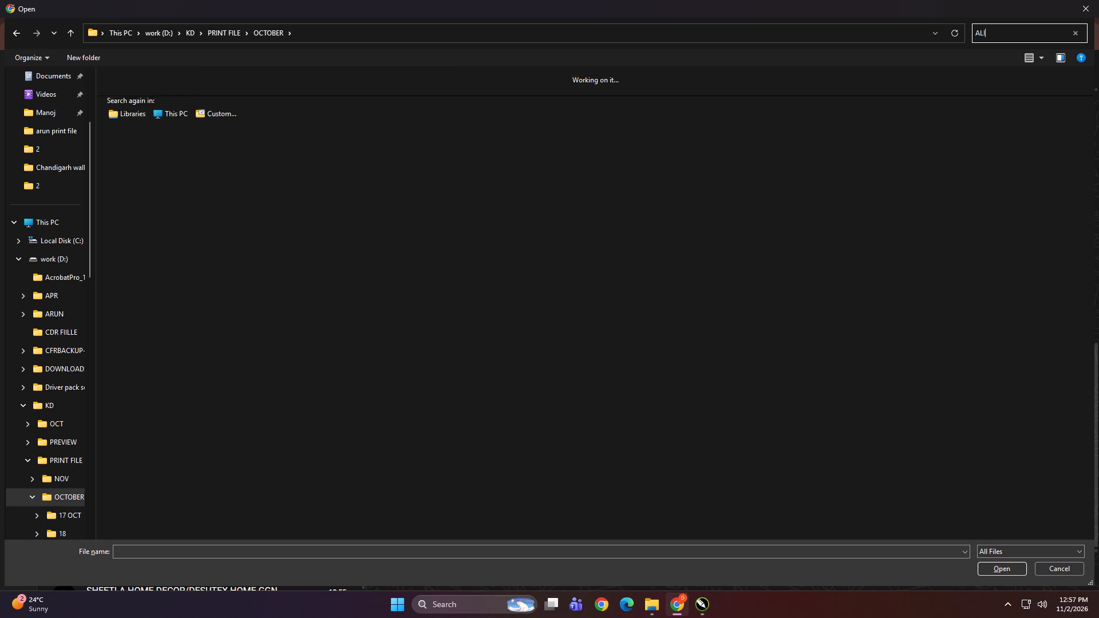
pyautogui.keyDown('ctrl'); pyautogui.scroll(15, 417, 204); pyautogui.keyUp('ctrl')
pyautogui.doubleClick(227, 159)
pyautogui.keyDown('ctrl'); pyautogui.scroll(8, 231, 232); pyautogui.keyUp('ctrl')
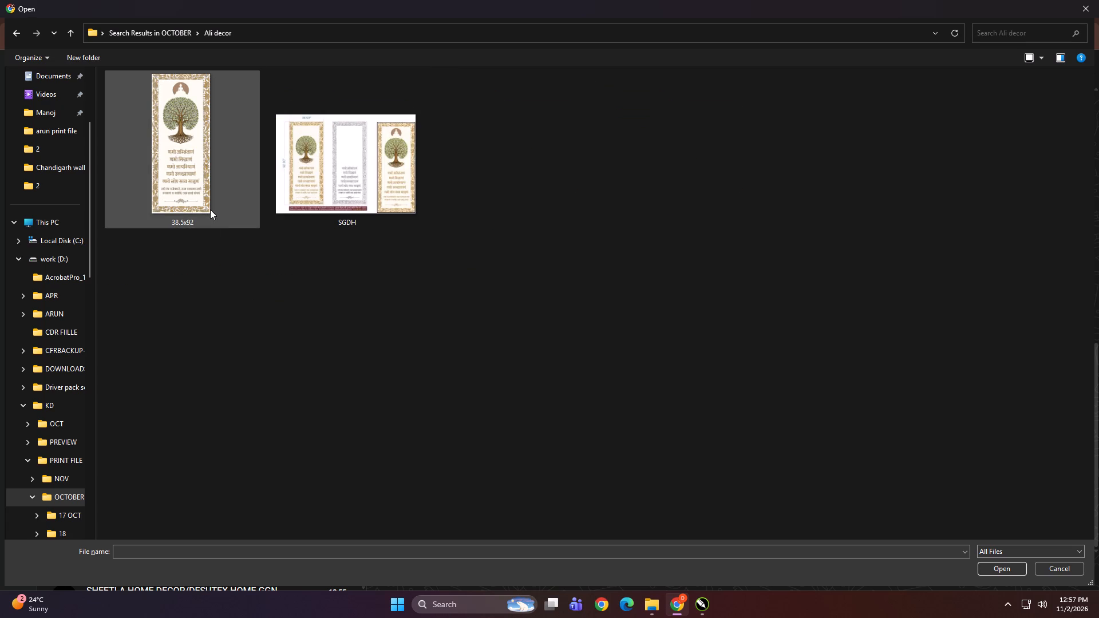
pyautogui.click(377, 342)
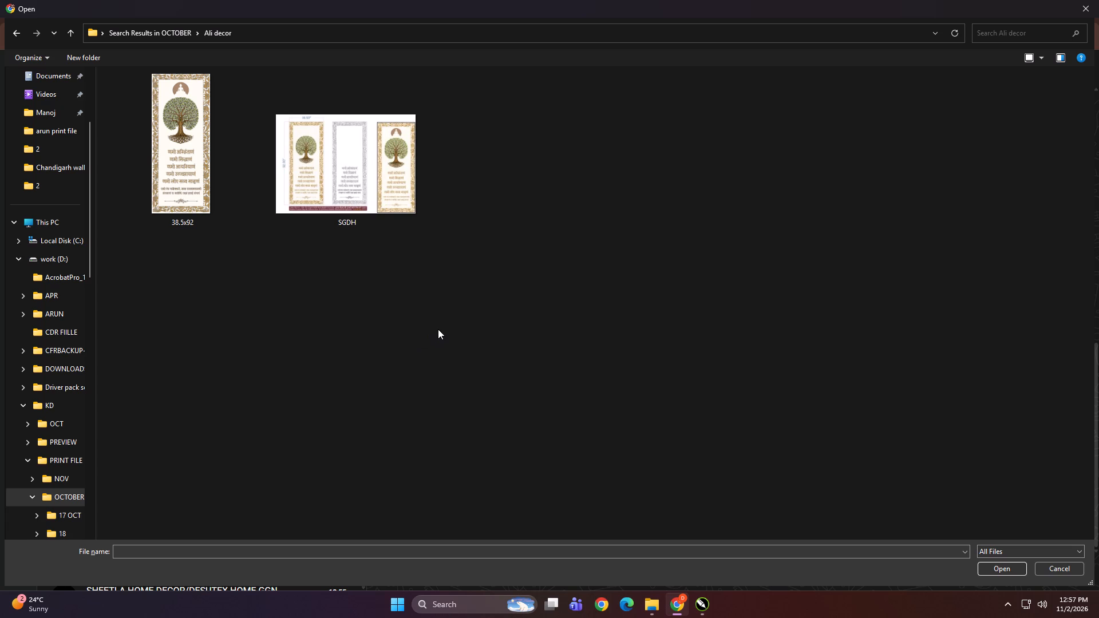
# Check the second ALI DECOR folder in the OCTOBER search results for the needed file.
pyautogui.press('BackSpace')
pyautogui.doubleClick(322, 134)
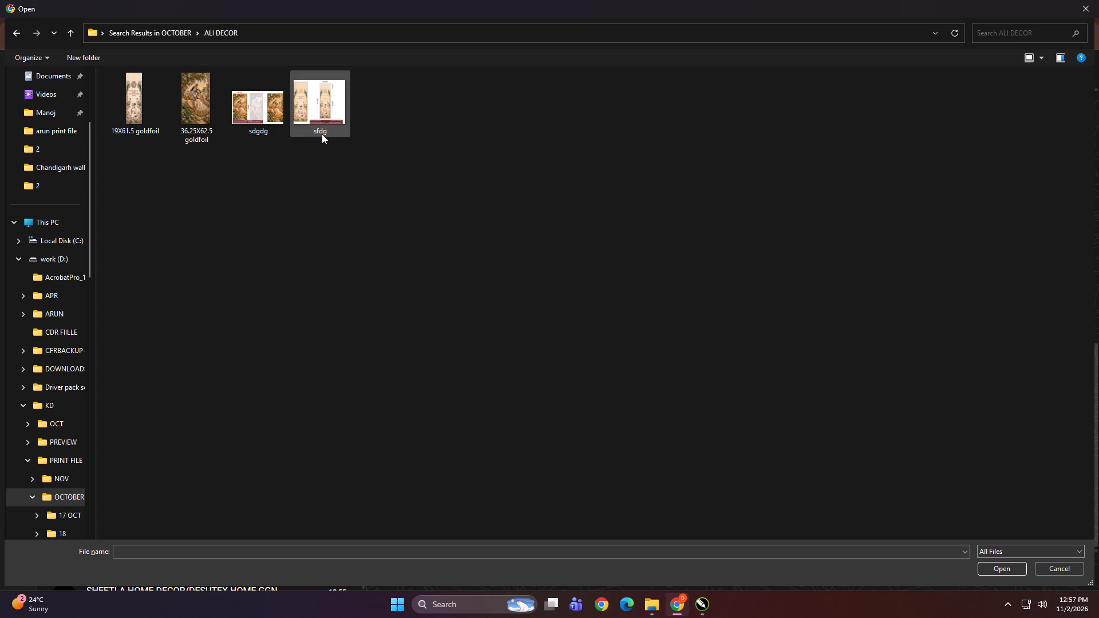
pyautogui.press('BackSpace')
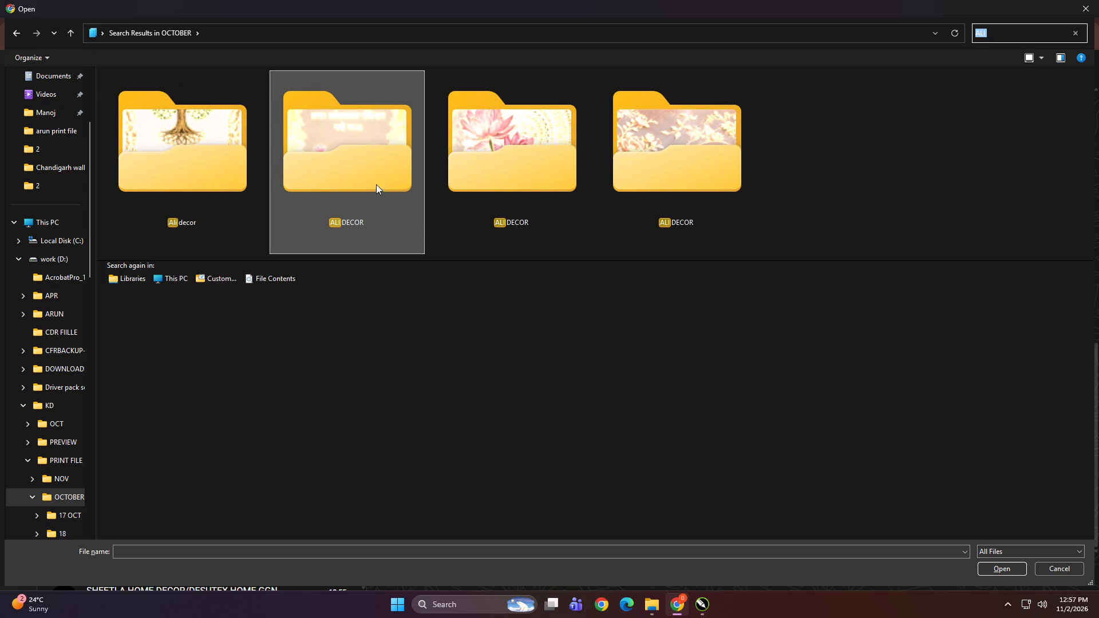
# Switch to the File Explorer window showing Ali decor and copy the 38.5X92 new TIFF.
pyautogui.click(652, 608)
pyautogui.click(657, 608)
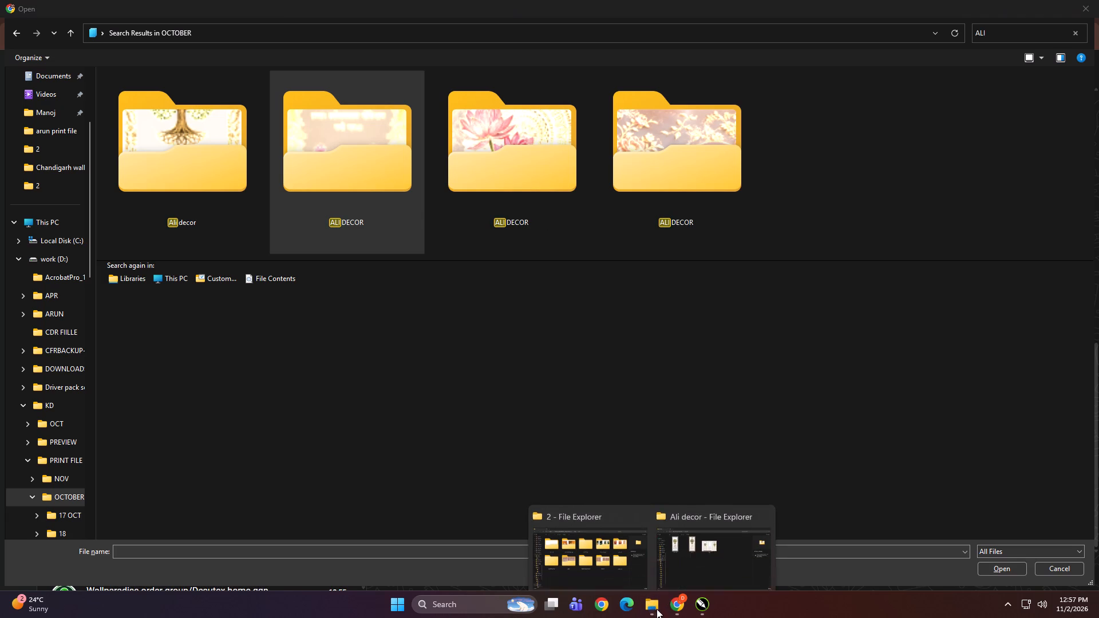
pyautogui.click(717, 533)
pyautogui.click(483, 375)
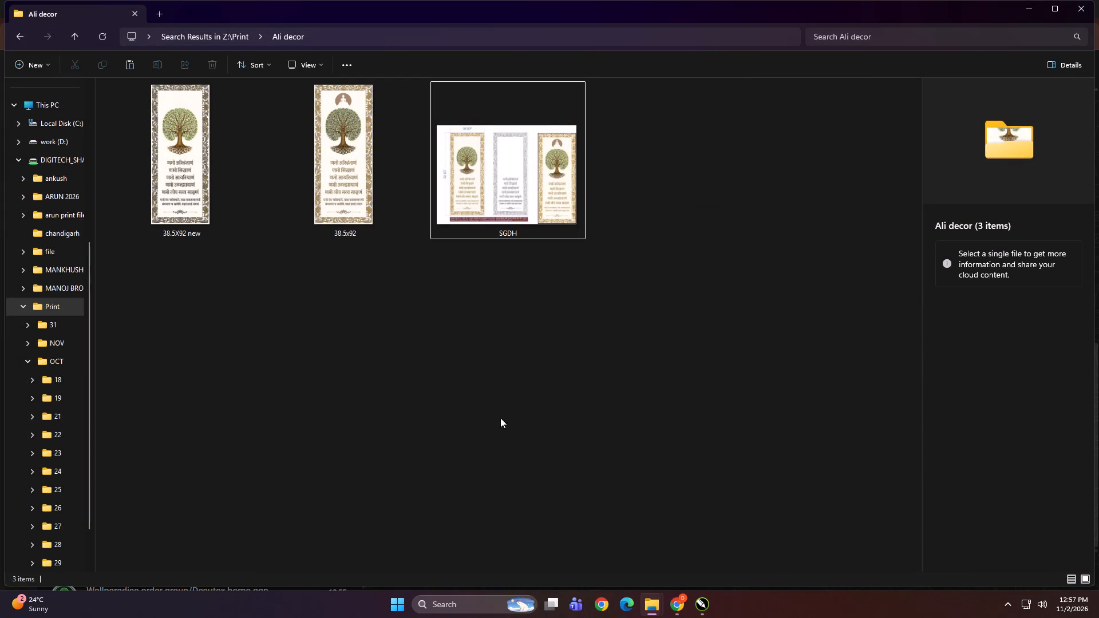
pyautogui.click(196, 165)
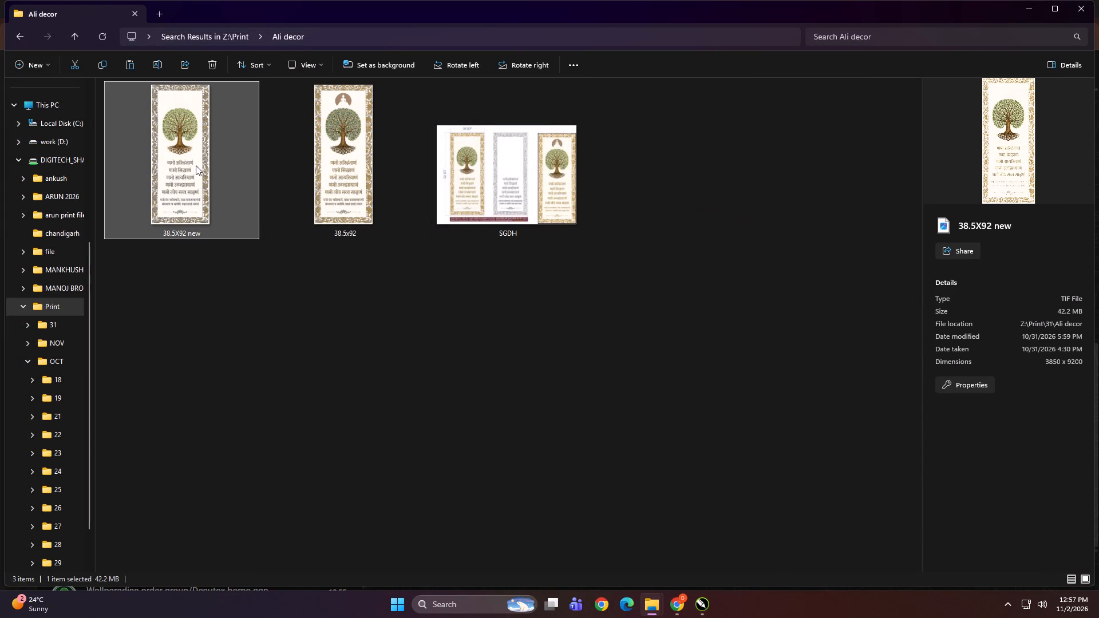
pyautogui.hotkey('ctrl', 'c')
pyautogui.scroll(8, 42, 299)
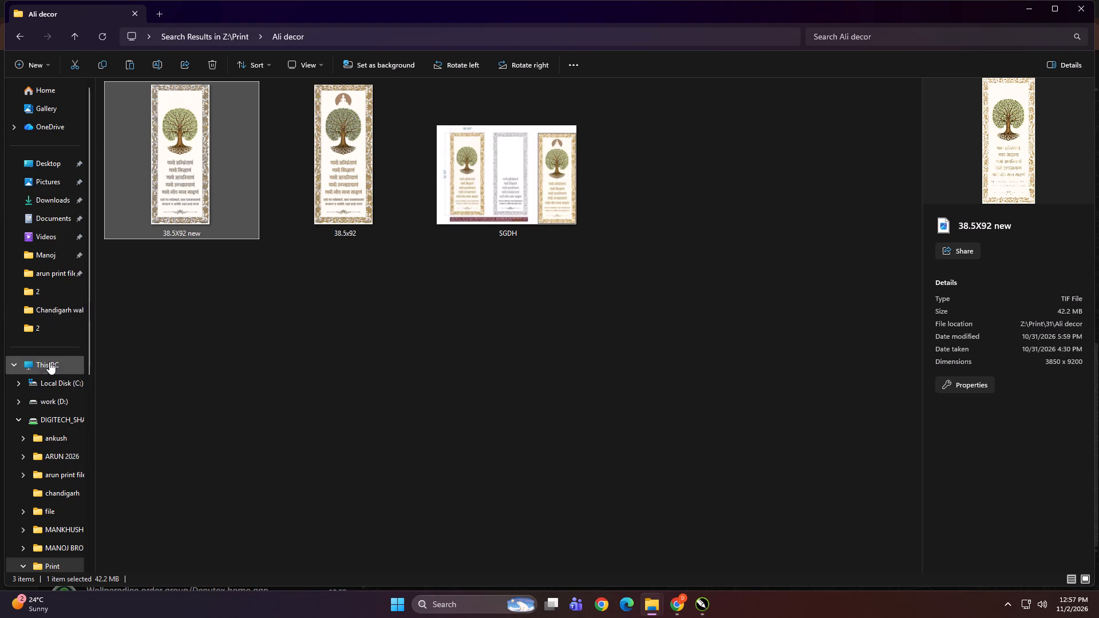
pyautogui.click(140, 260)
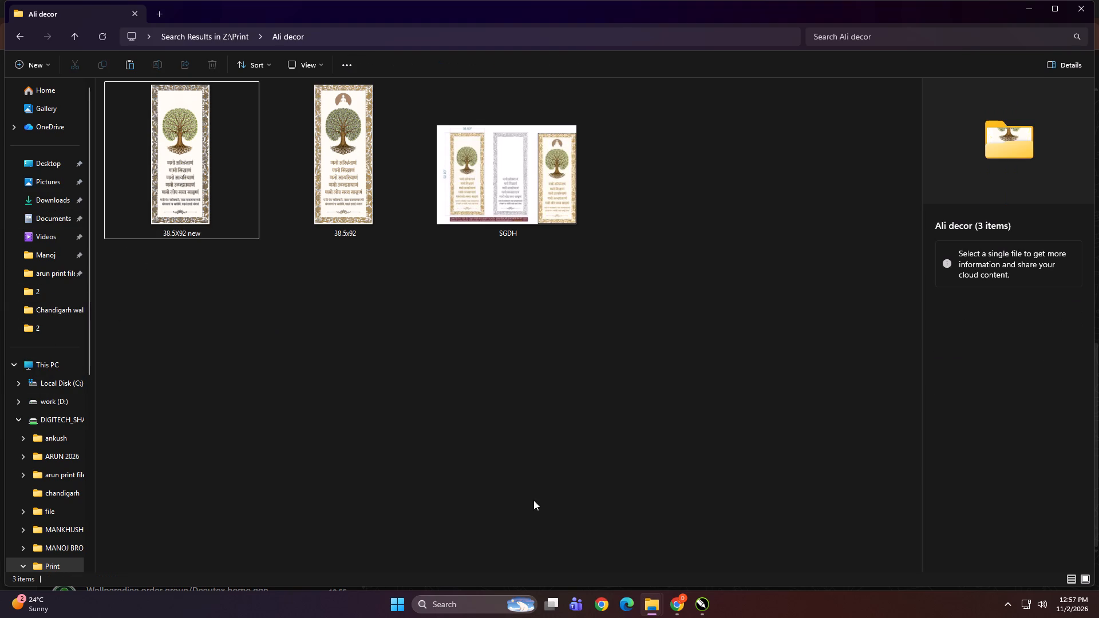
# Return to the browser's file picker and recheck the tree design's Ali decor folder.
pyautogui.click(684, 598)
pyautogui.doubleClick(211, 207)
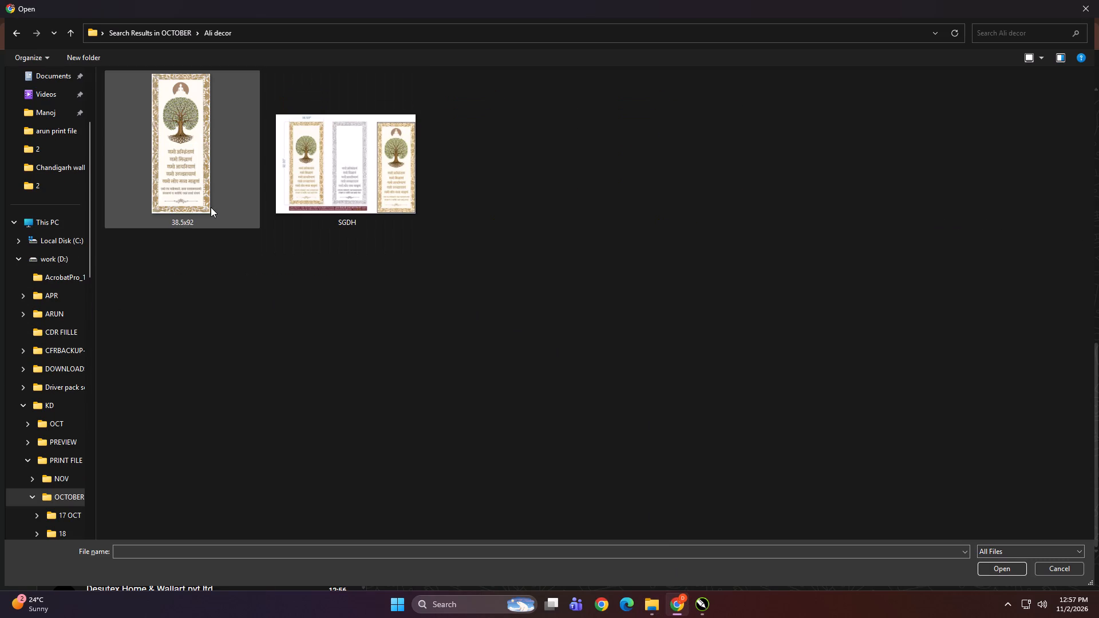
pyautogui.click(259, 291)
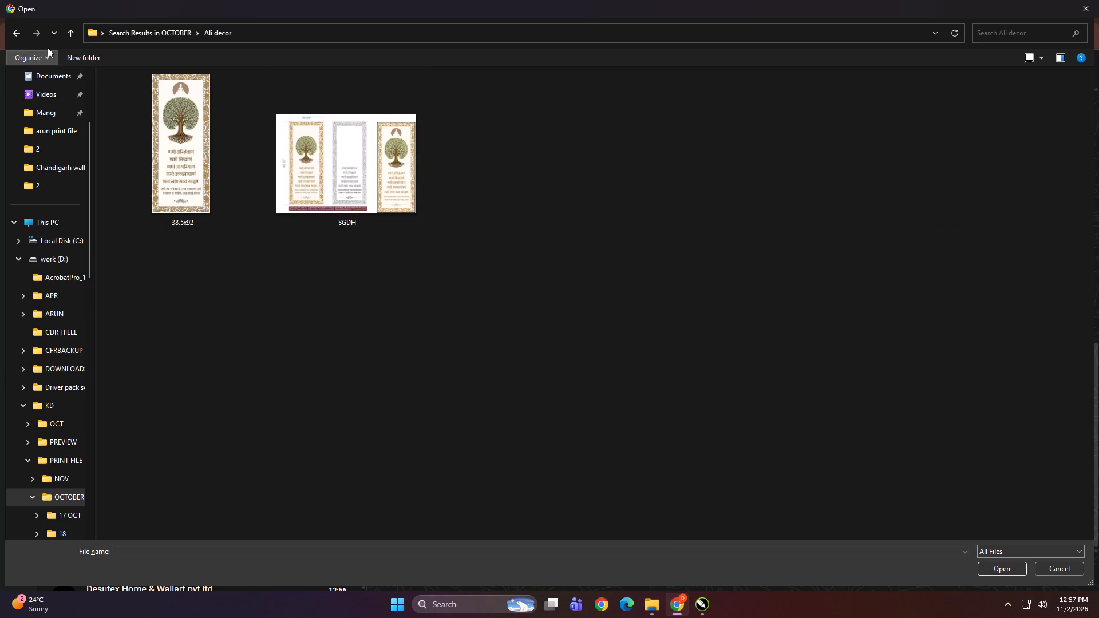
pyautogui.click(62, 35)
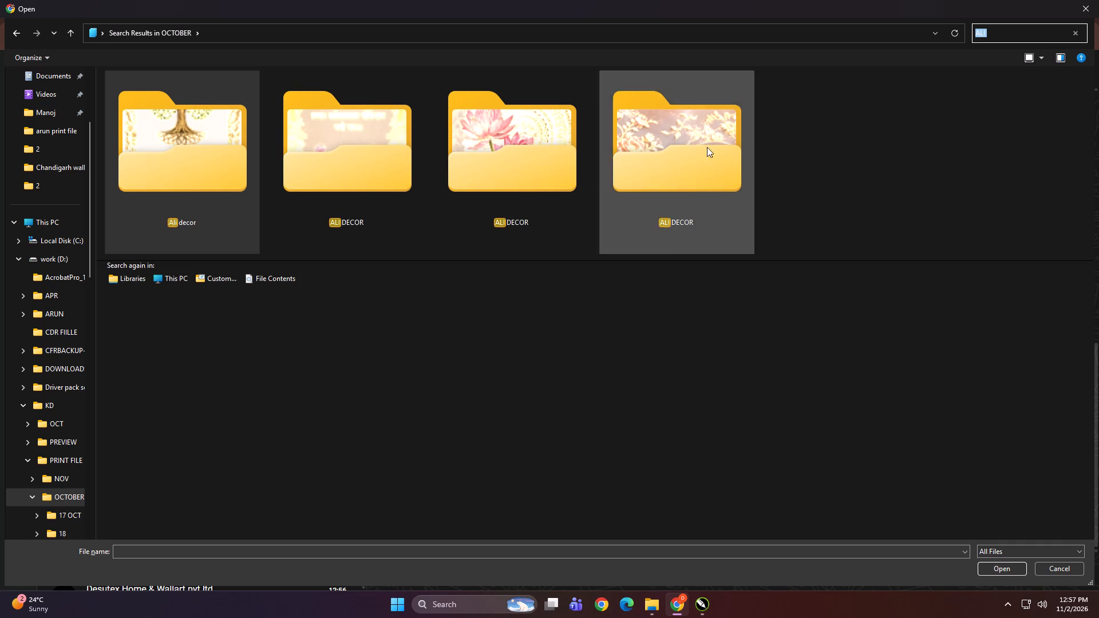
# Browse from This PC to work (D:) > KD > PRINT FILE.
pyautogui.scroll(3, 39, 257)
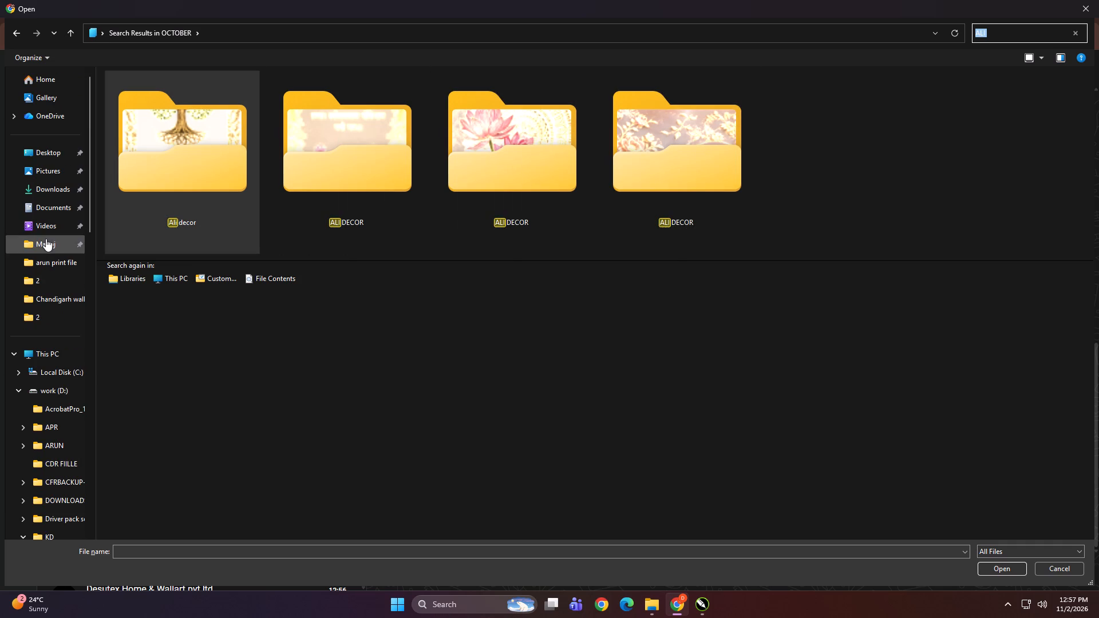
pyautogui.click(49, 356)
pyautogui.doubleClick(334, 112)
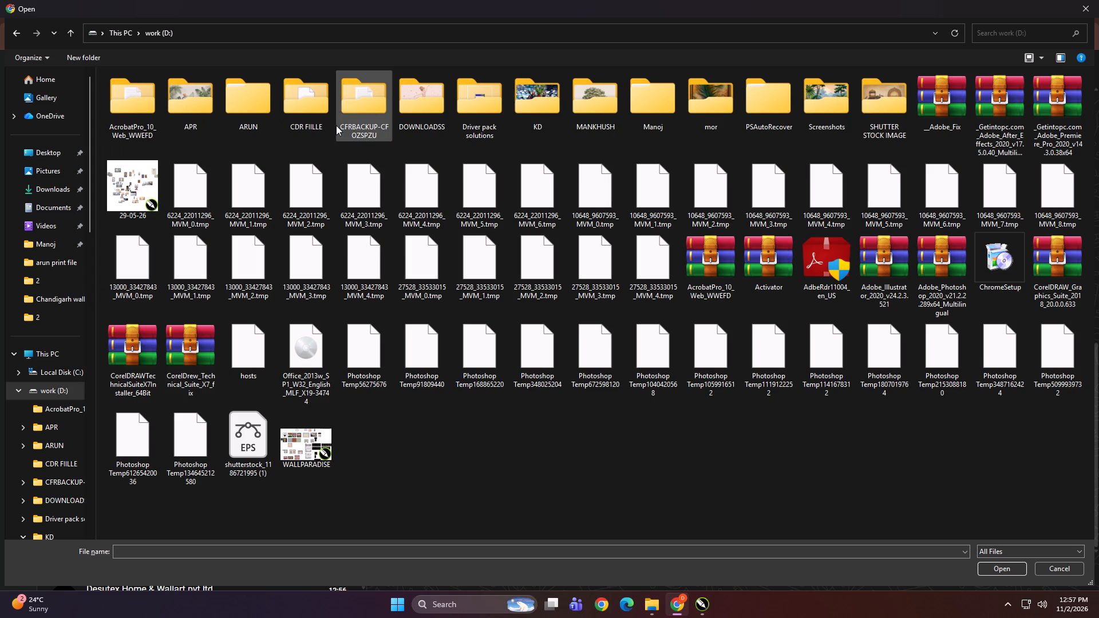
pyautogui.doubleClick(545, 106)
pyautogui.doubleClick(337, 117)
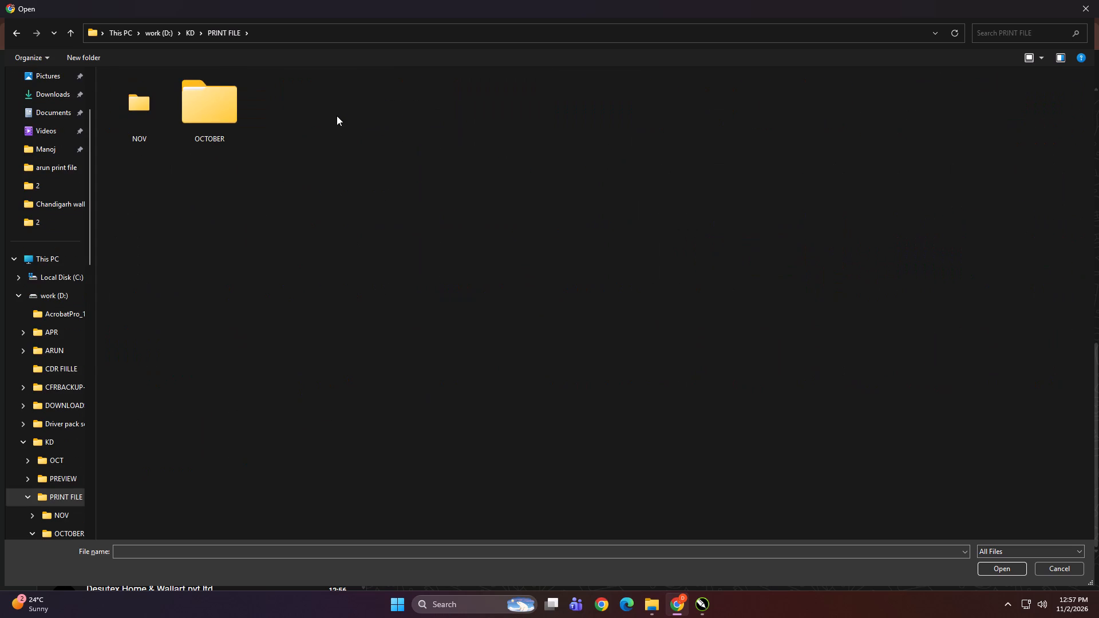
# Open the Print folder on the DIGITECH_SHAREDRIVE (Z:) network drive in the file picker.
pyautogui.scroll(2, 68, 310)
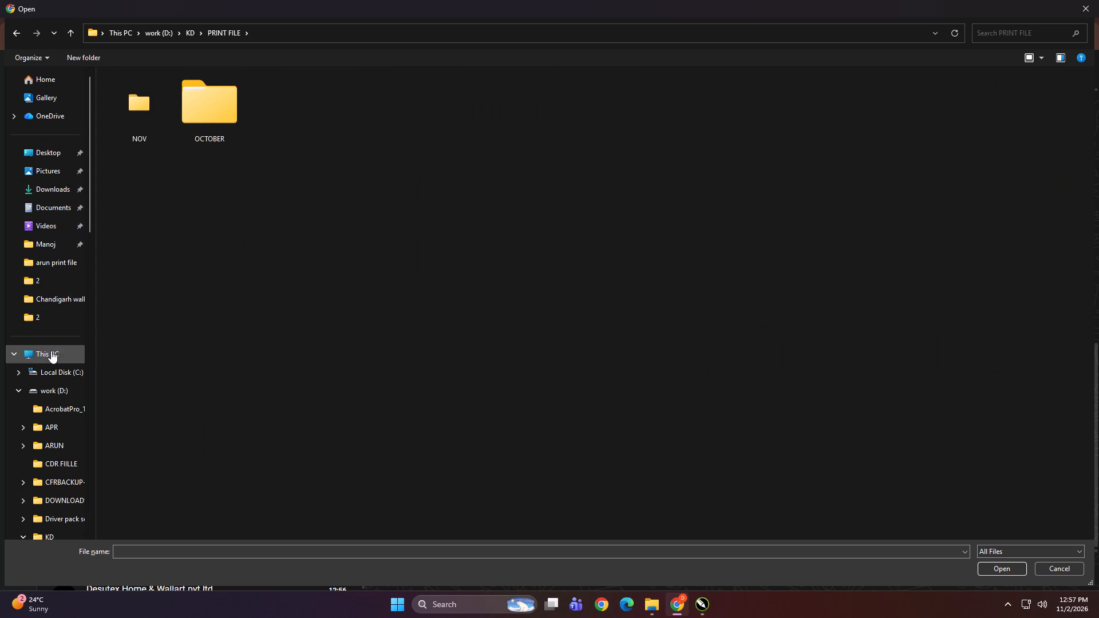
pyautogui.click(51, 347)
pyautogui.doubleClick(180, 144)
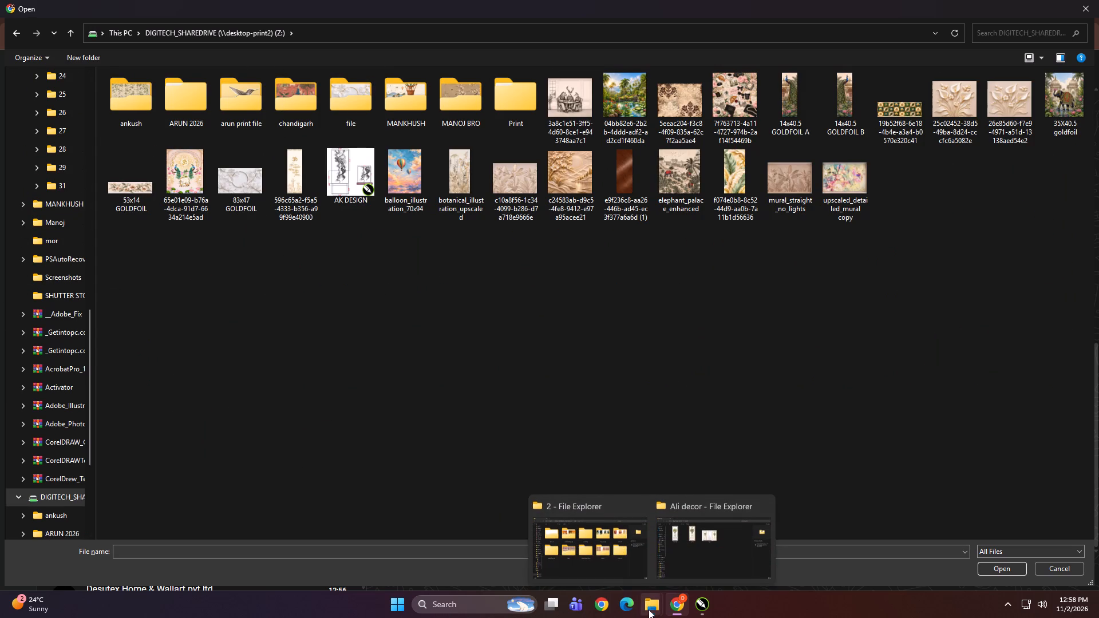
pyautogui.doubleClick(510, 90)
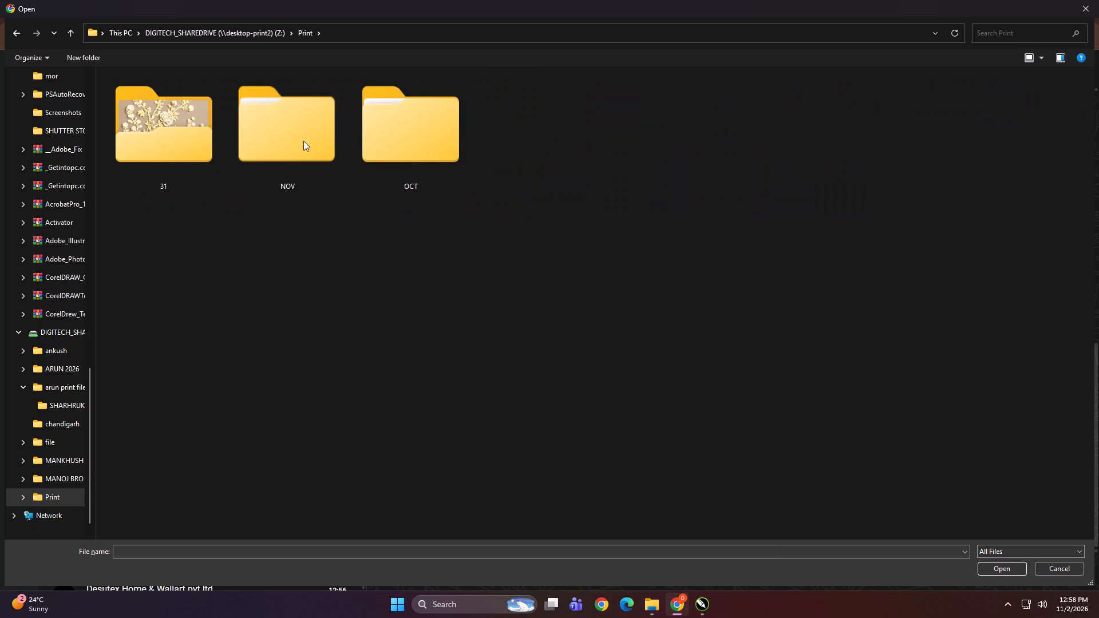
# Search the shared drive's Print folder for "ALI" and open the ALI DECOR folder to examine its files.
pyautogui.click(354, 158)
pyautogui.click(994, 23)
pyautogui.click(994, 35)
pyautogui.press('a')
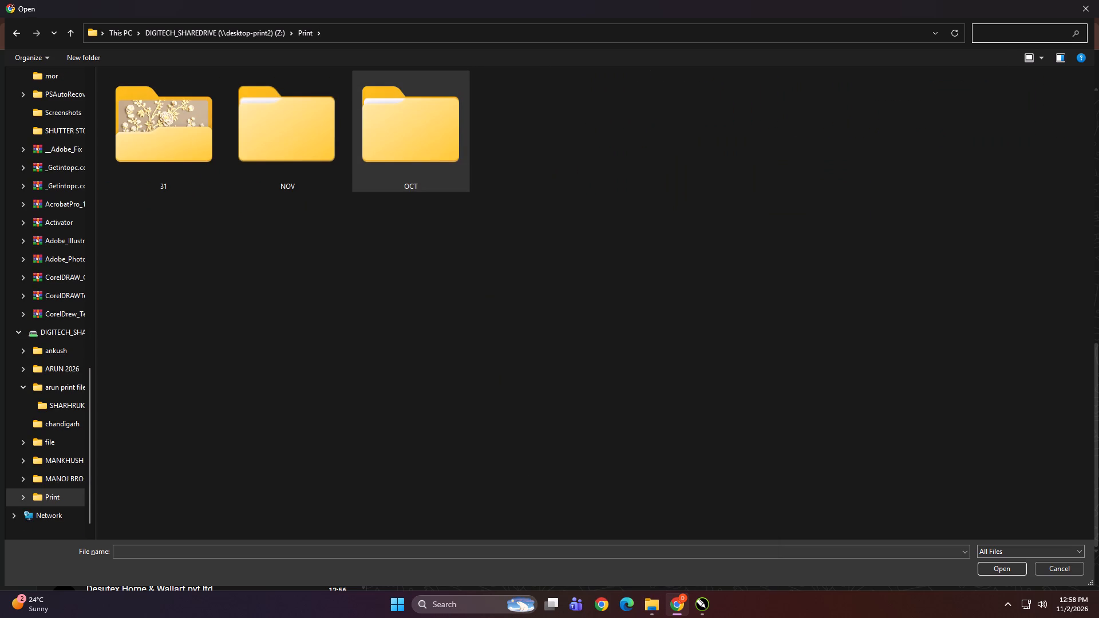
pyautogui.write('LI')
pyautogui.keyDown('ctrl'); pyautogui.scroll(20, 780, 113); pyautogui.keyUp('ctrl')
pyautogui.keyDown('ctrl'); pyautogui.scroll(3, 780, 113); pyautogui.keyUp('ctrl')
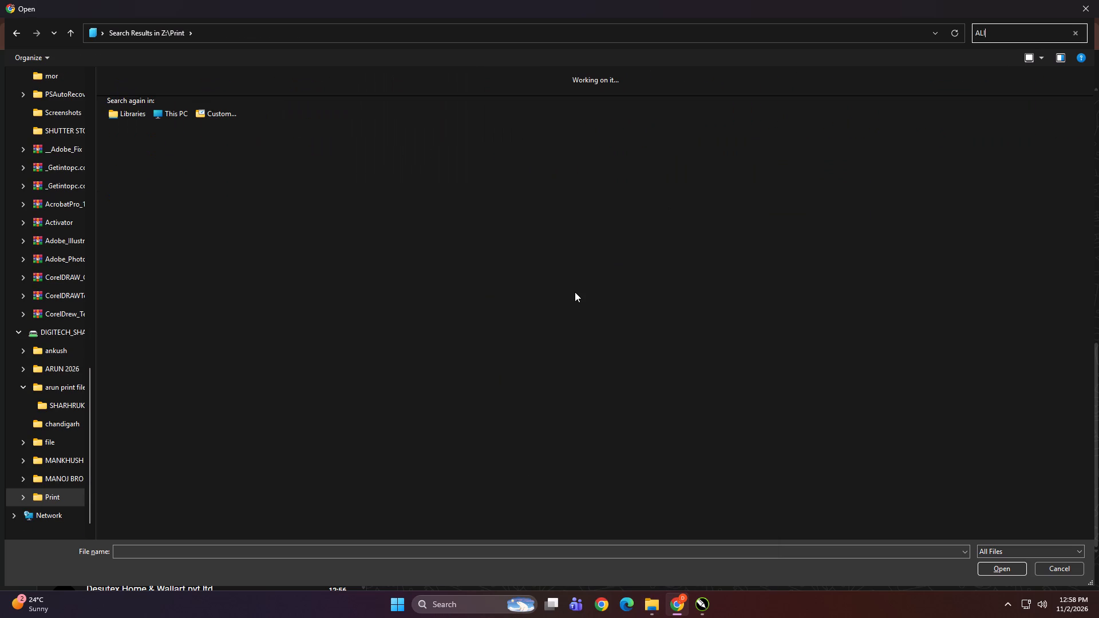
pyautogui.keyDown('ctrl'); pyautogui.scroll(9, 575, 292); pyautogui.keyUp('ctrl')
pyautogui.keyDown('ctrl'); pyautogui.scroll(5, 606, 365); pyautogui.keyUp('ctrl')
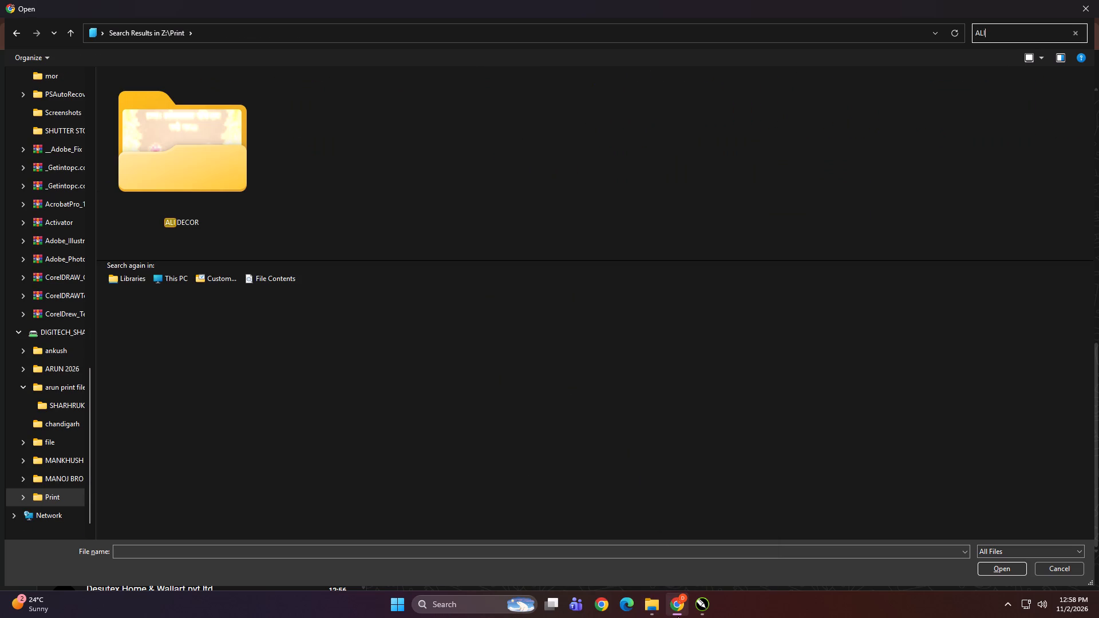
pyautogui.doubleClick(163, 128)
pyautogui.keyDown('ctrl'); pyautogui.scroll(3, 327, 342); pyautogui.keyUp('ctrl')
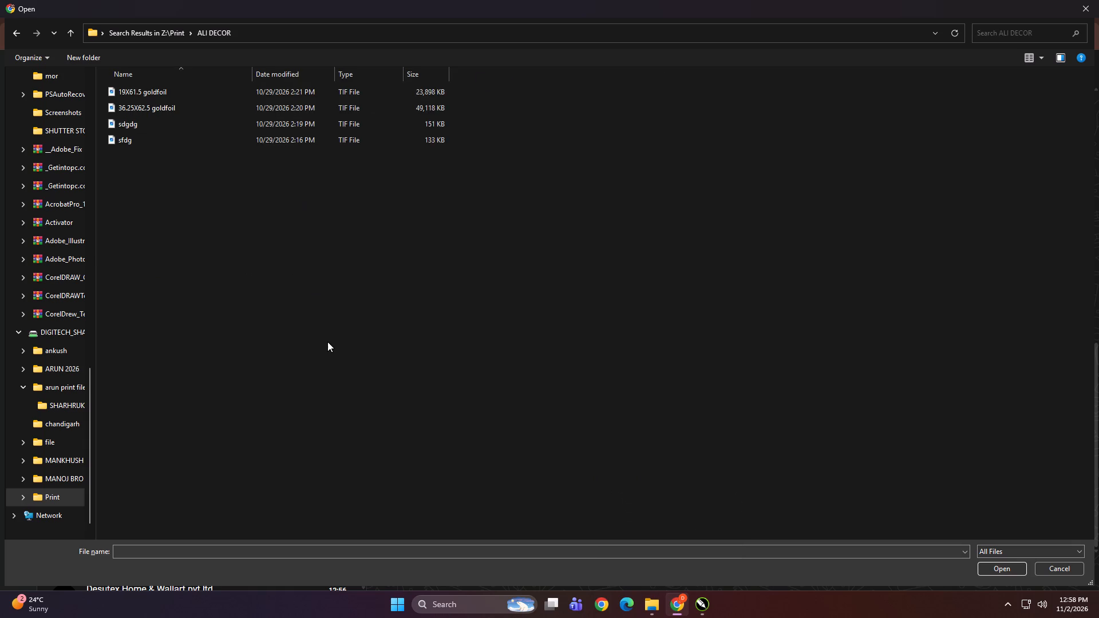
pyautogui.keyDown('ctrl'); pyautogui.scroll(20, 327, 342); pyautogui.keyUp('ctrl')
pyautogui.keyDown('ctrl'); pyautogui.scroll(17, 327, 342); pyautogui.keyUp('ctrl')
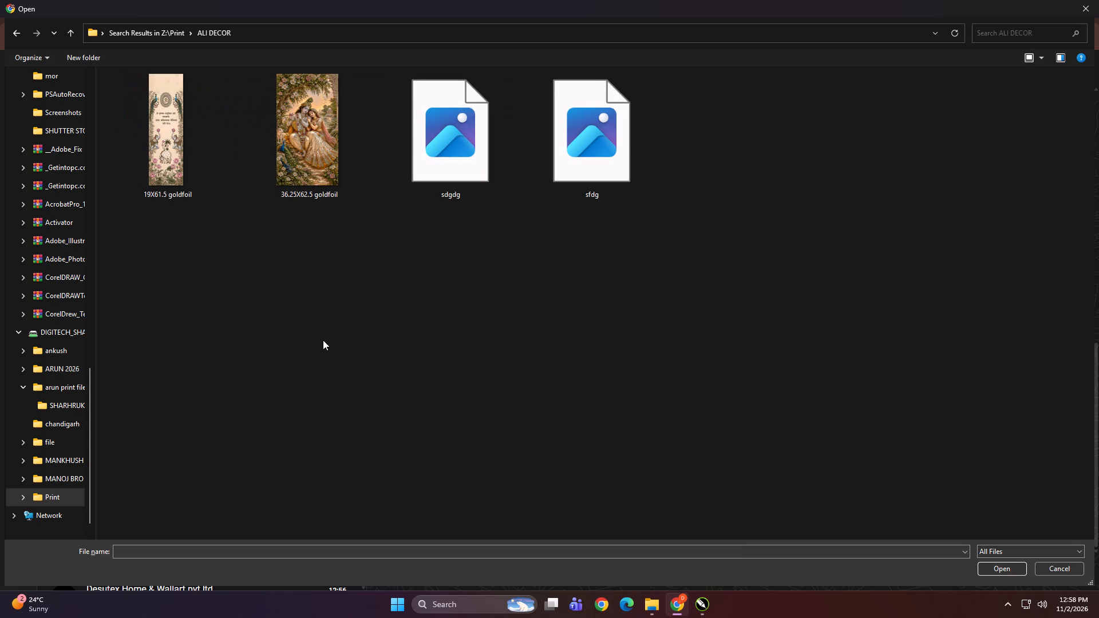
pyautogui.click(509, 395)
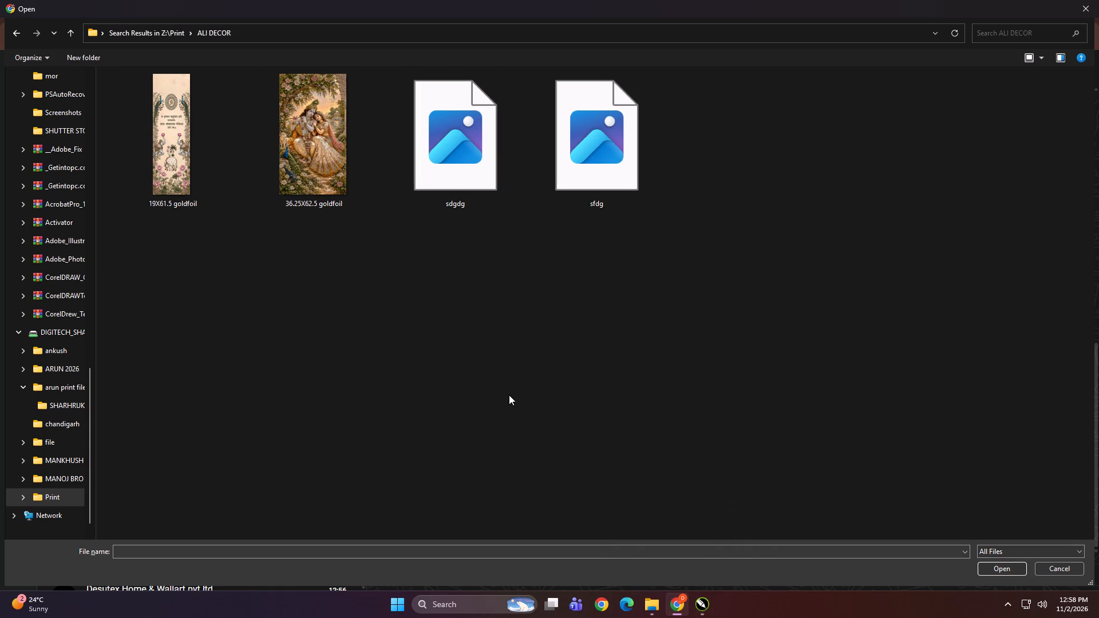
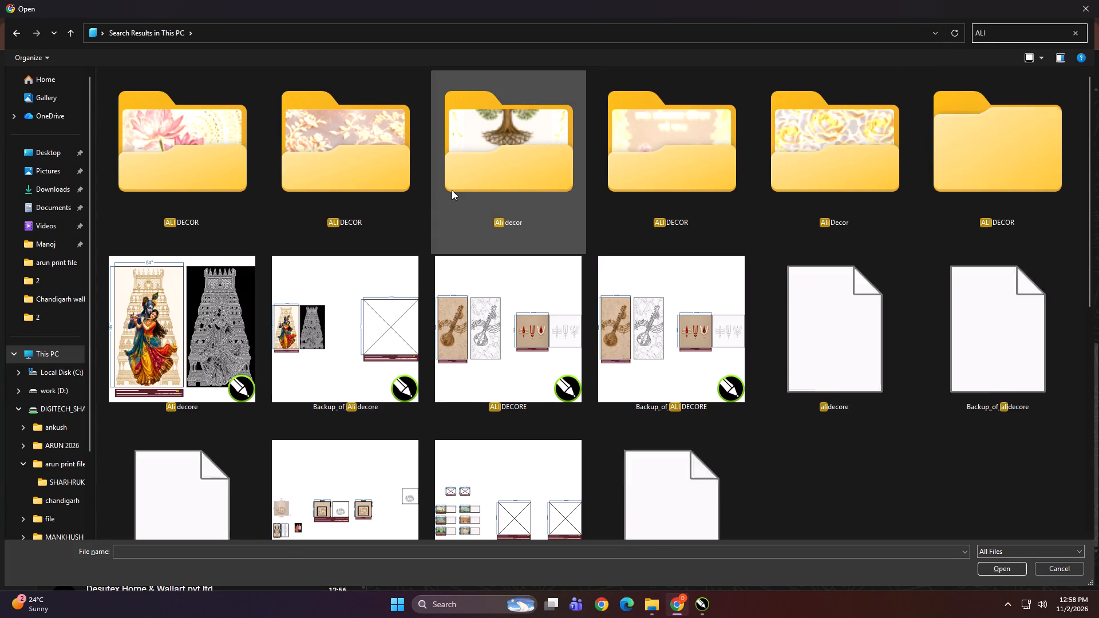
# Open the Ali decor folder with the tree artwork from the This PC search results to examine its design files.
pyautogui.tripleClick(503, 165)
pyautogui.keyDown('ctrl'); pyautogui.scroll(20, 378, 262); pyautogui.keyUp('ctrl')
pyautogui.keyDown('ctrl'); pyautogui.scroll(14, 378, 262); pyautogui.keyUp('ctrl')
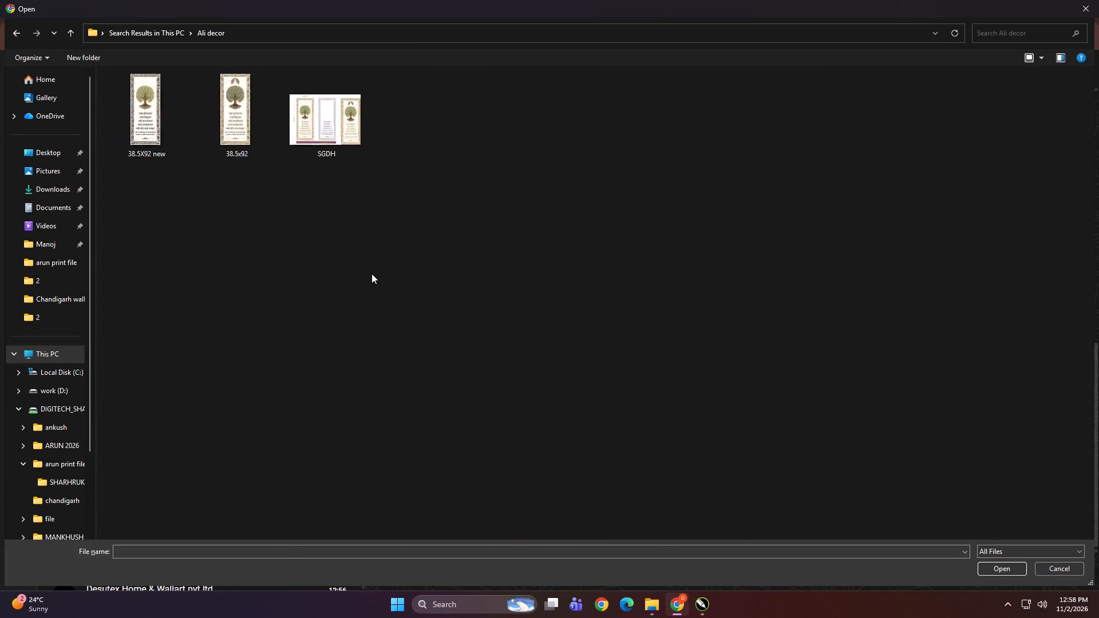
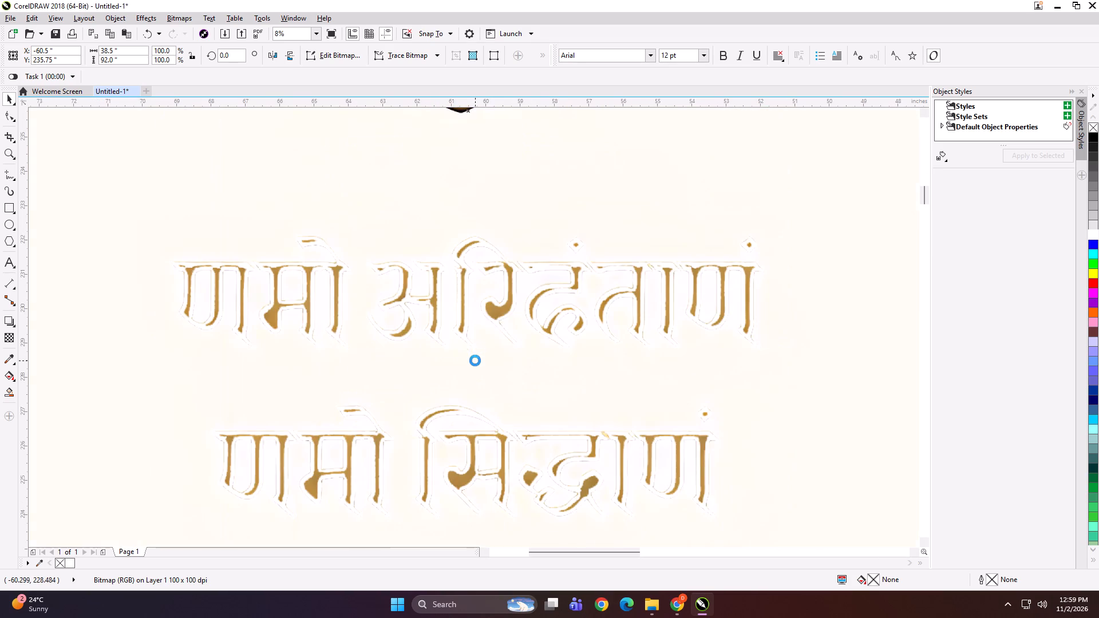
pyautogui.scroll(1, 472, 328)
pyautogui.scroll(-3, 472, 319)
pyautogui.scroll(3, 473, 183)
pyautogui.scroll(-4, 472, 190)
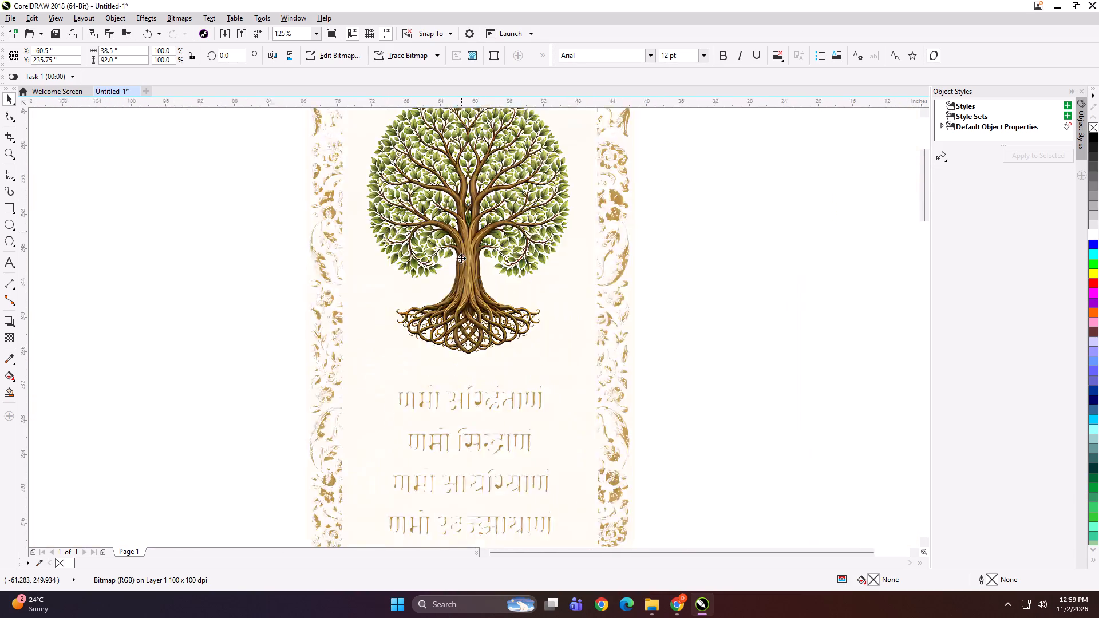
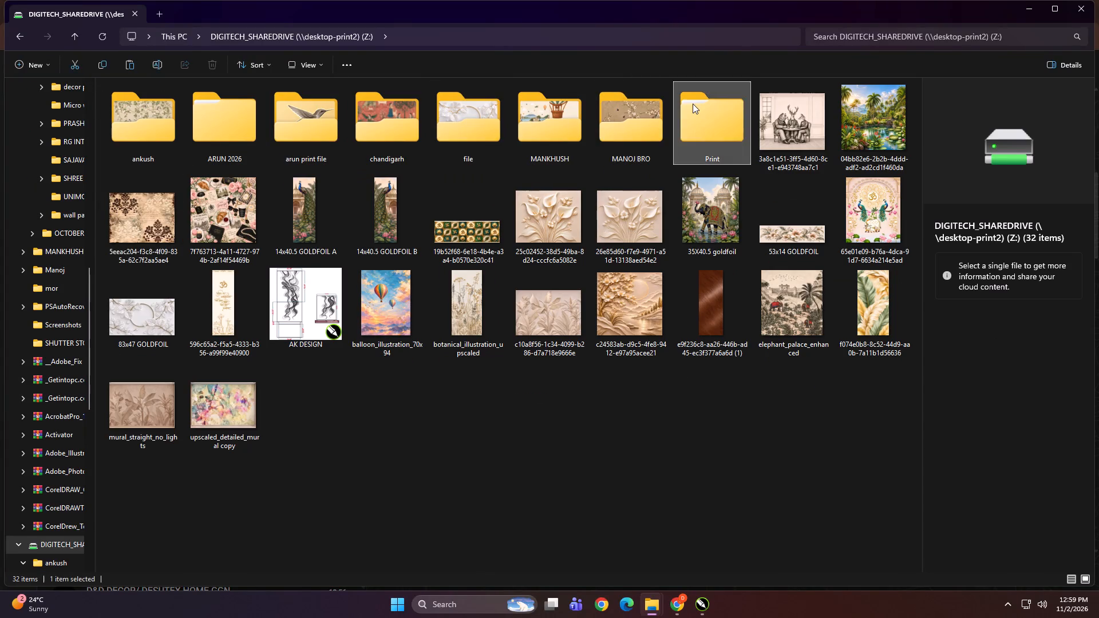
# Open the SAJAVAT customer folder inside Print, NOV, 2 on the DIGITECH_SHAREDRIVE share.
pyautogui.doubleClick(275, 132)
pyautogui.doubleClick(212, 181)
pyautogui.click(331, 172)
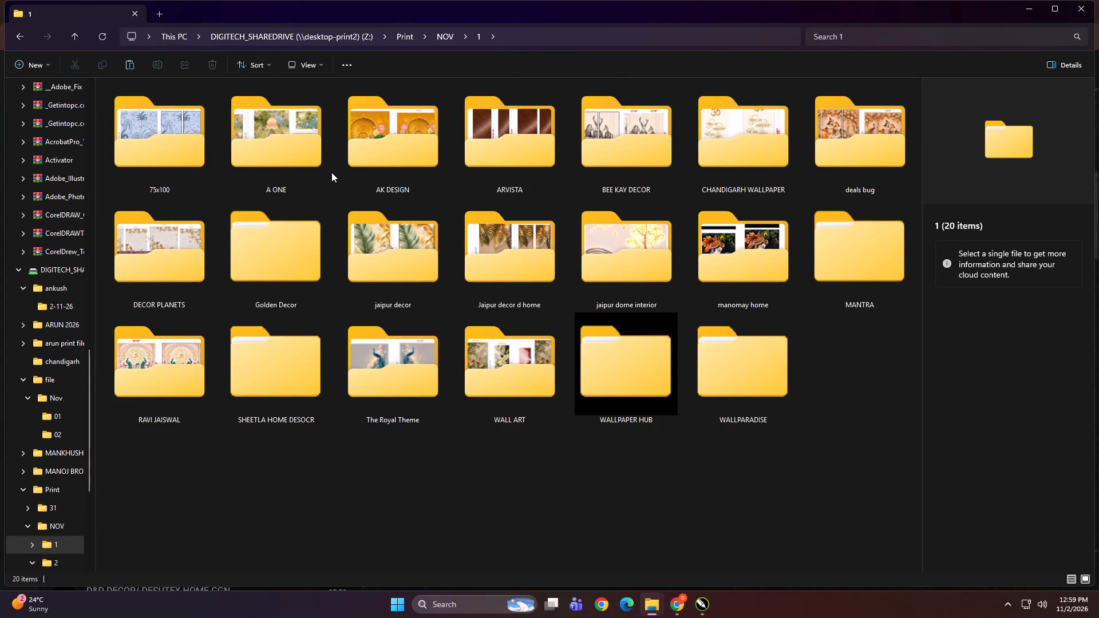
pyautogui.press('BackSpace')
pyautogui.doubleClick(317, 126)
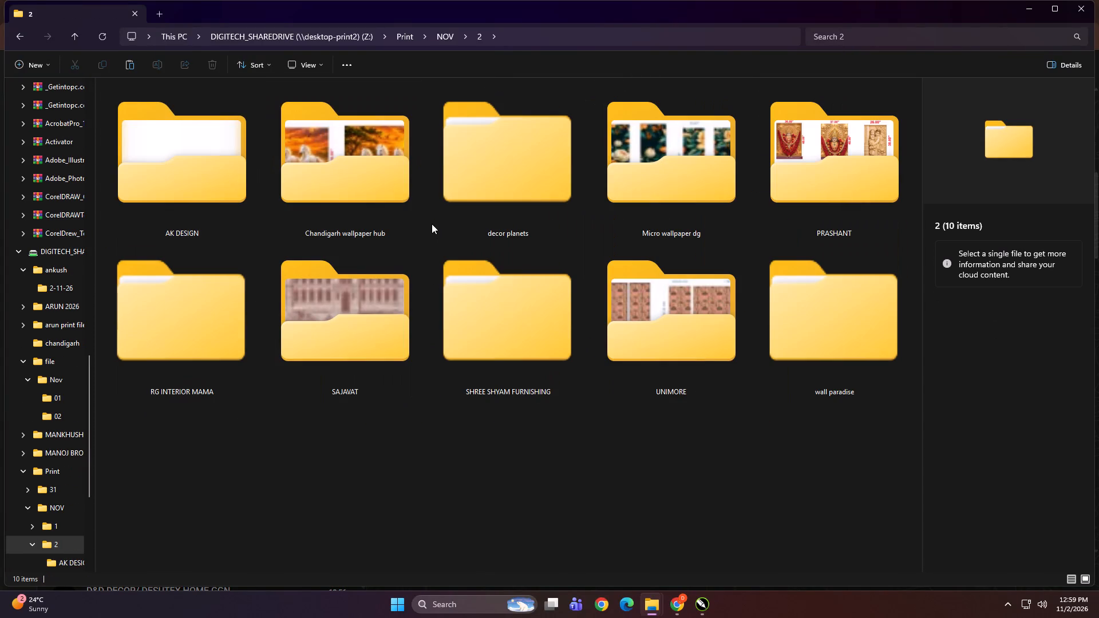
pyautogui.doubleClick(339, 324)
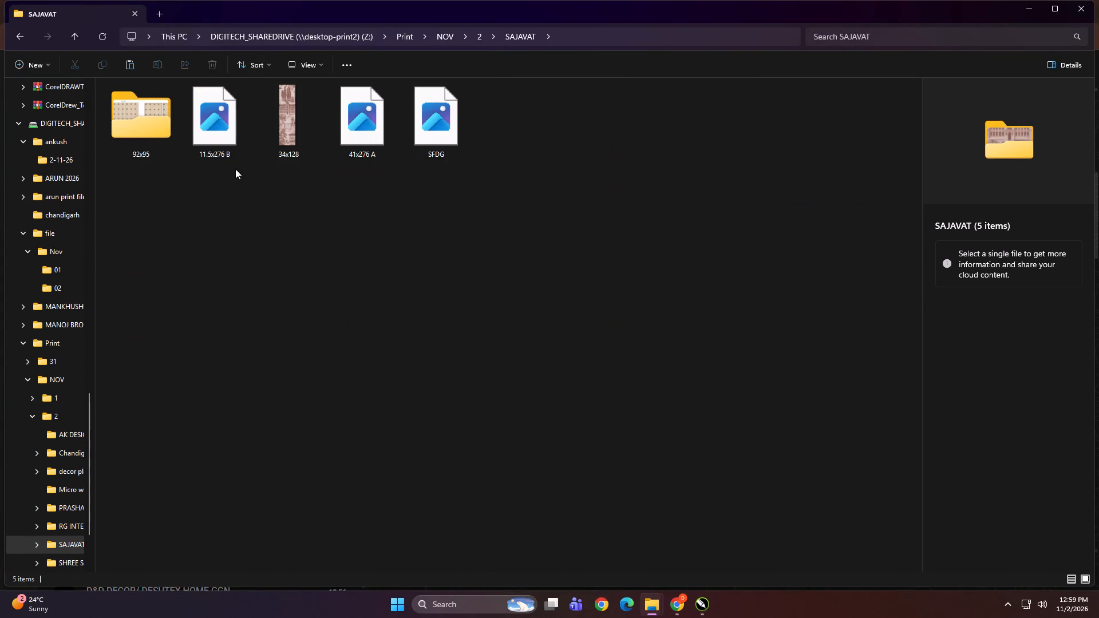
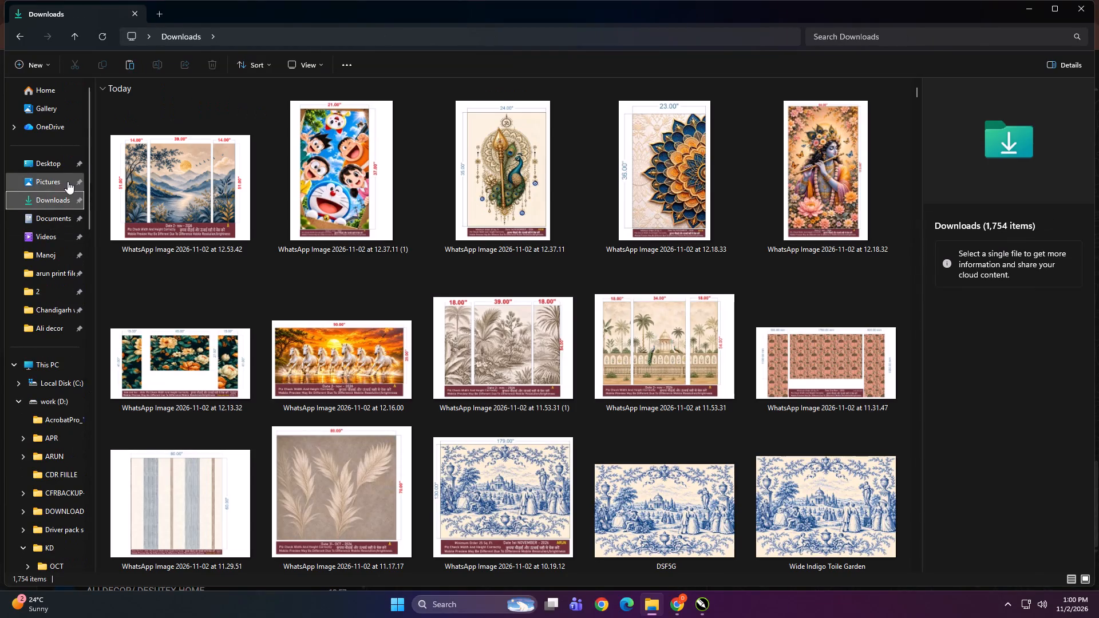
# Bring the five newest WhatsApp images, 12.53.42 through 12.18.32, from Downloads into the untitled CorelDRAW document.
pyautogui.click(145, 197)
pyautogui.keyDown('shift'); pyautogui.click(821, 212); pyautogui.keyUp('shift')
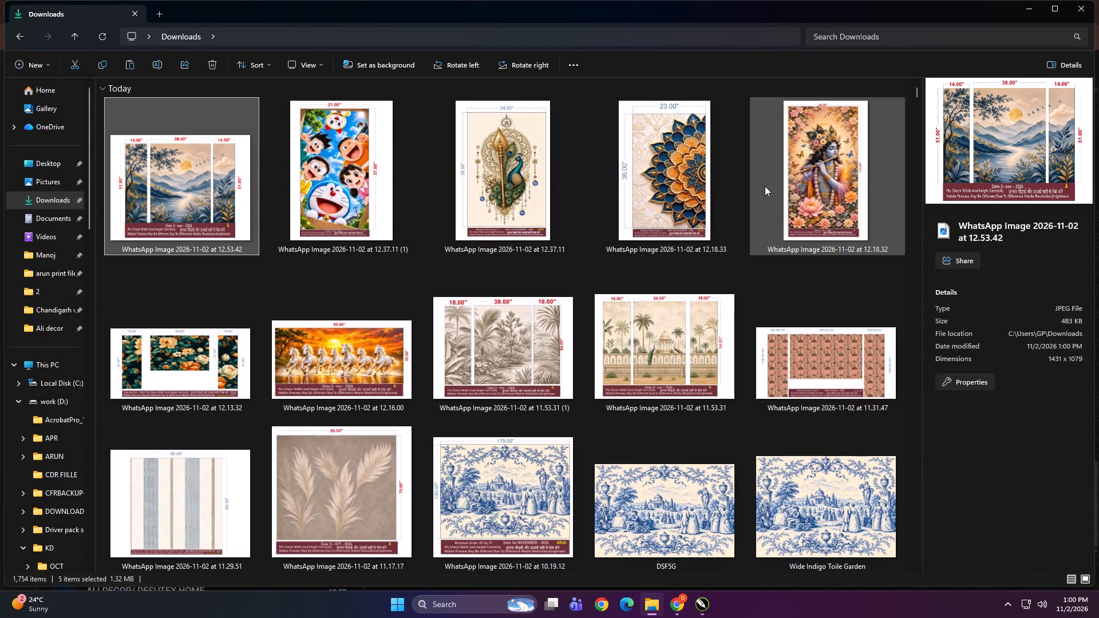
pyautogui.moveTo(352, 168); pyautogui.dragTo(702, 596)
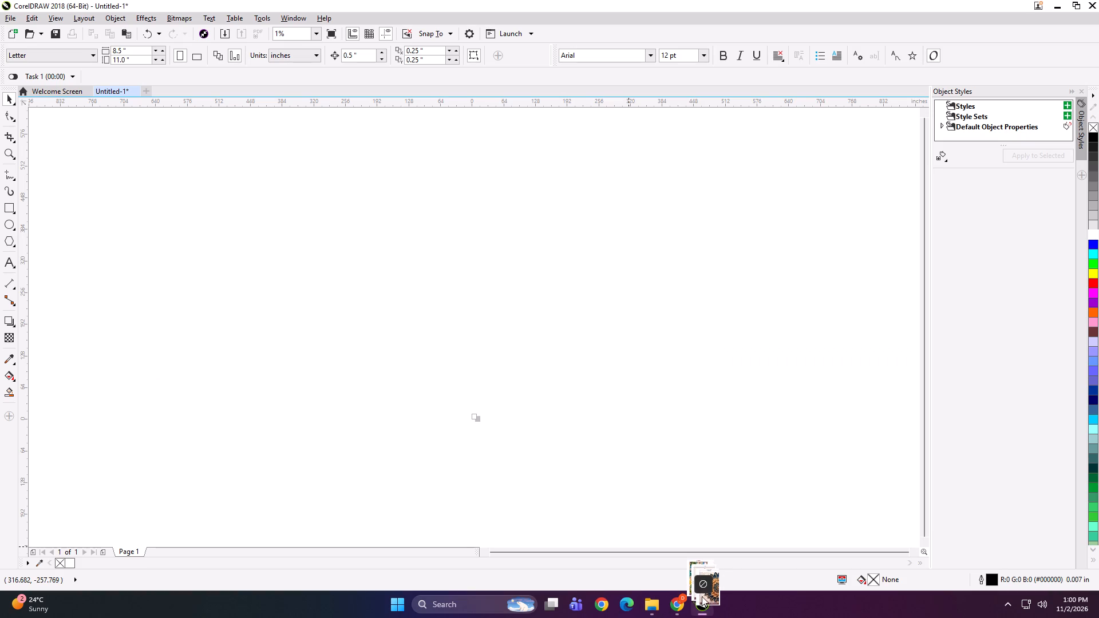
pyautogui.moveTo(702, 596); pyautogui.dragTo(388, 320)
# Enlarge all five imported images together proportionally to about 5,671% scale.
pyautogui.moveTo(338, 270); pyautogui.dragTo(416, 351)
pyautogui.keyDown('shift'); pyautogui.moveTo(393, 327); pyautogui.dragTo(452, 373); pyautogui.keyUp('shift')
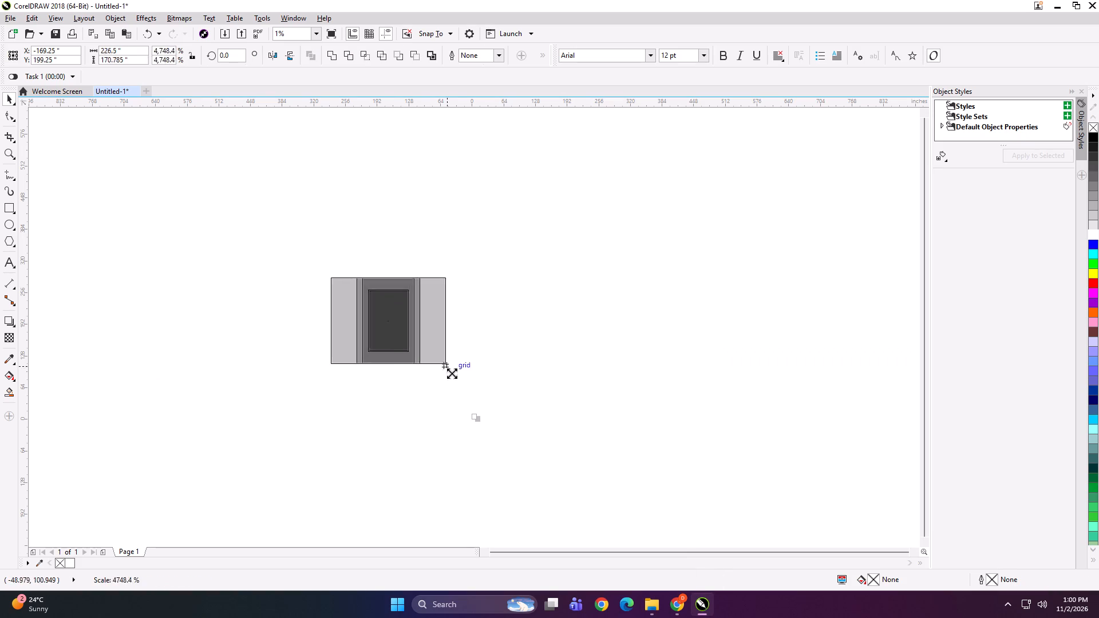
pyautogui.keyDown('shift'); pyautogui.moveTo(452, 373); pyautogui.dragTo(458, 383); pyautogui.keyUp('shift')
pyautogui.click(390, 437)
# Spread out the stacked images, placing the landscape panels beyond the stack and the Krishna, mandala and peacock designs in a row below.
pyautogui.moveTo(394, 318); pyautogui.dragTo(144, 303)
pyautogui.moveTo(400, 311); pyautogui.dragTo(254, 417)
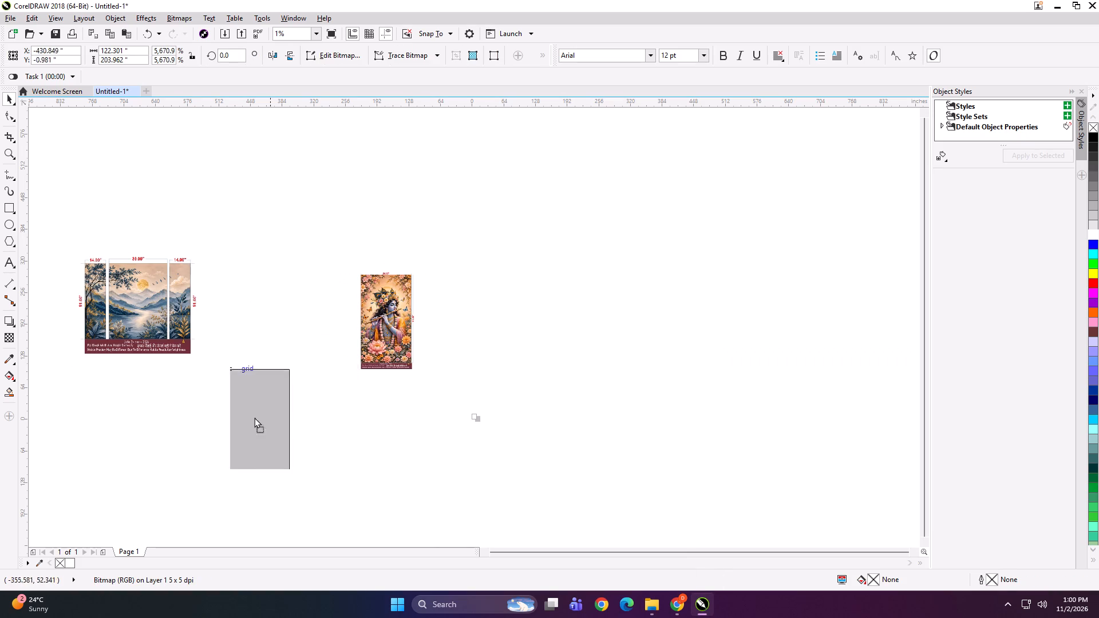
pyautogui.moveTo(254, 417); pyautogui.dragTo(148, 420)
pyautogui.moveTo(410, 320); pyautogui.dragTo(231, 437)
pyautogui.moveTo(395, 321); pyautogui.dragTo(298, 443)
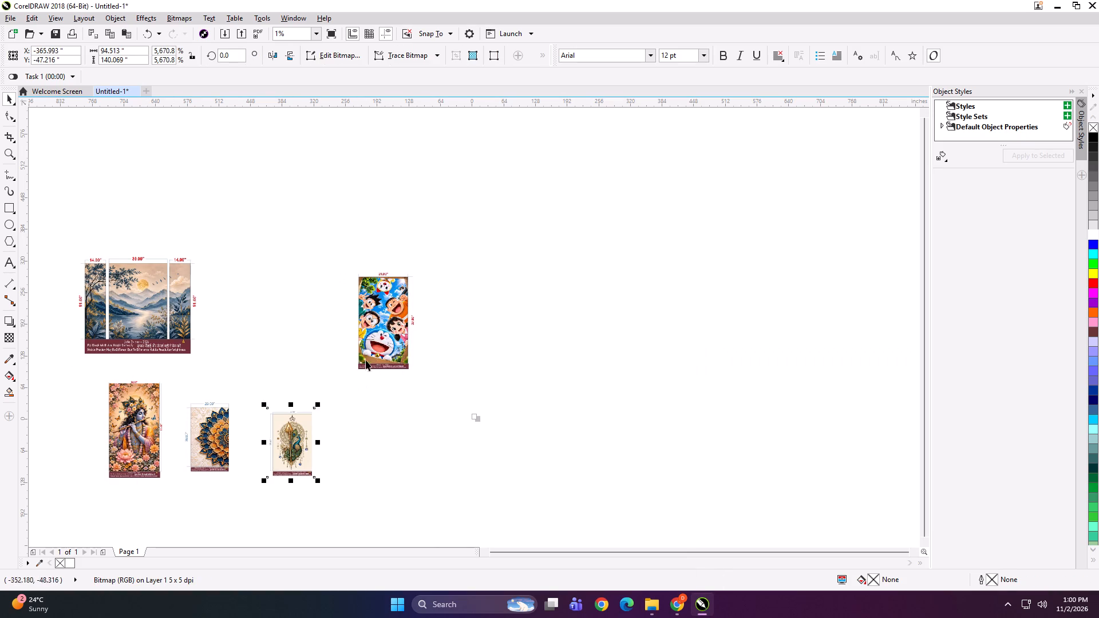
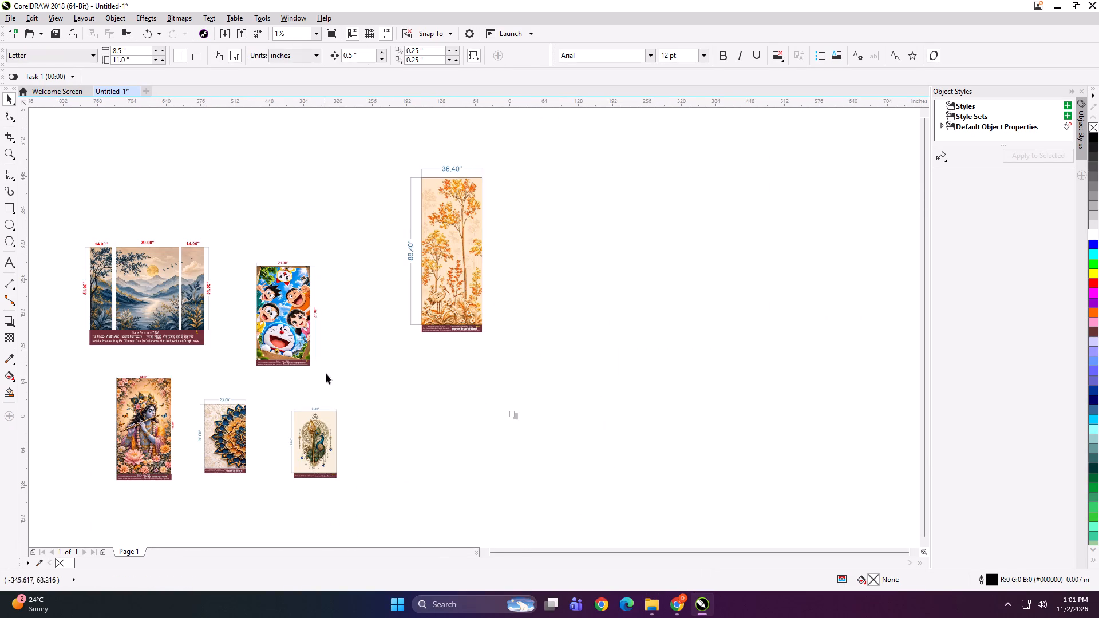
# Examine the size labels and footer text on the peacock, mandala and Krishna designs up close.
pyautogui.scroll(1, 323, 371)
pyautogui.scroll(1, 442, 356)
pyautogui.scroll(-1, 469, 267)
pyautogui.scroll(2, 497, 542)
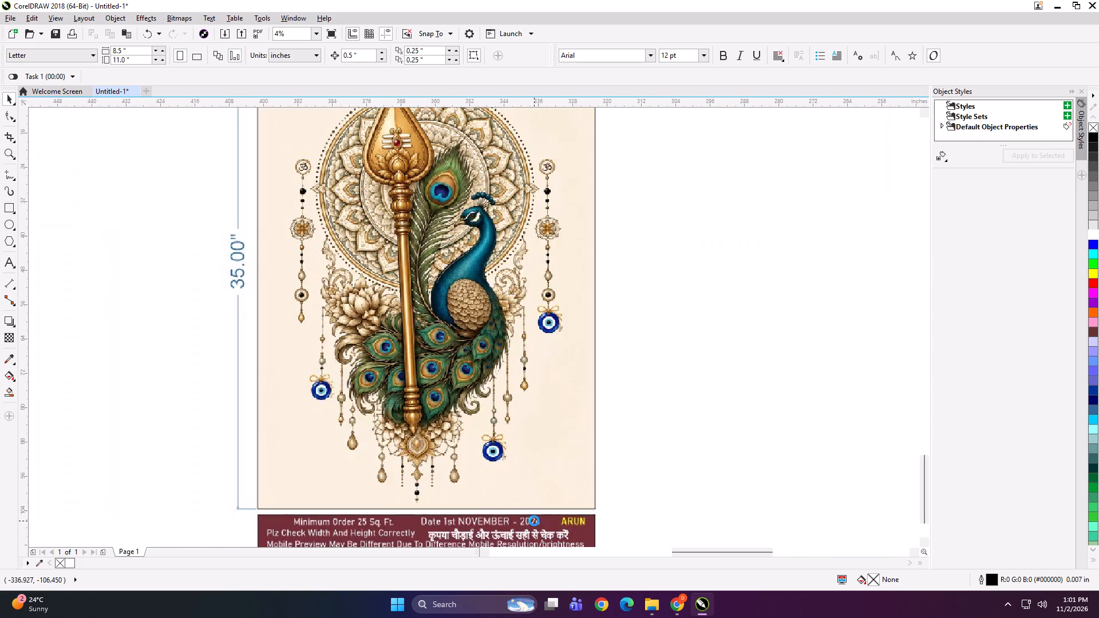
pyautogui.scroll(-2, 514, 406)
pyautogui.scroll(2, 308, 427)
pyautogui.scroll(-2, 399, 386)
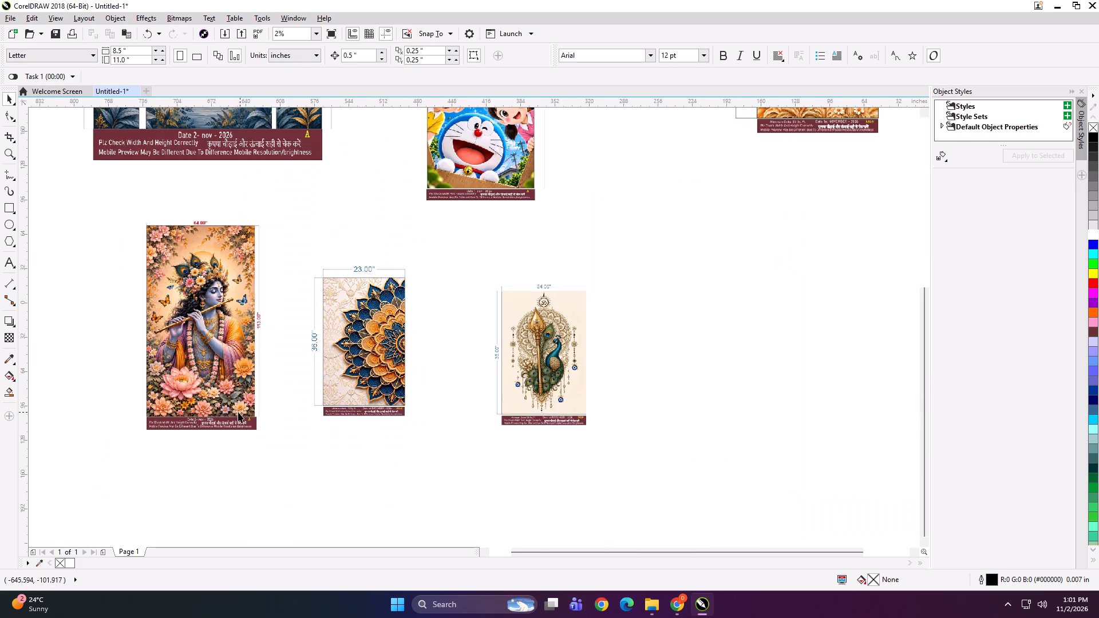
pyautogui.scroll(1, 234, 421)
pyautogui.scroll(-2, 230, 423)
# Move the mandala and peacock designs together up beside the orange tree panel, and shift the tree panel down in line with them.
pyautogui.click(240, 361)
pyautogui.keyDown('shift'); pyautogui.click(312, 360); pyautogui.keyUp('shift')
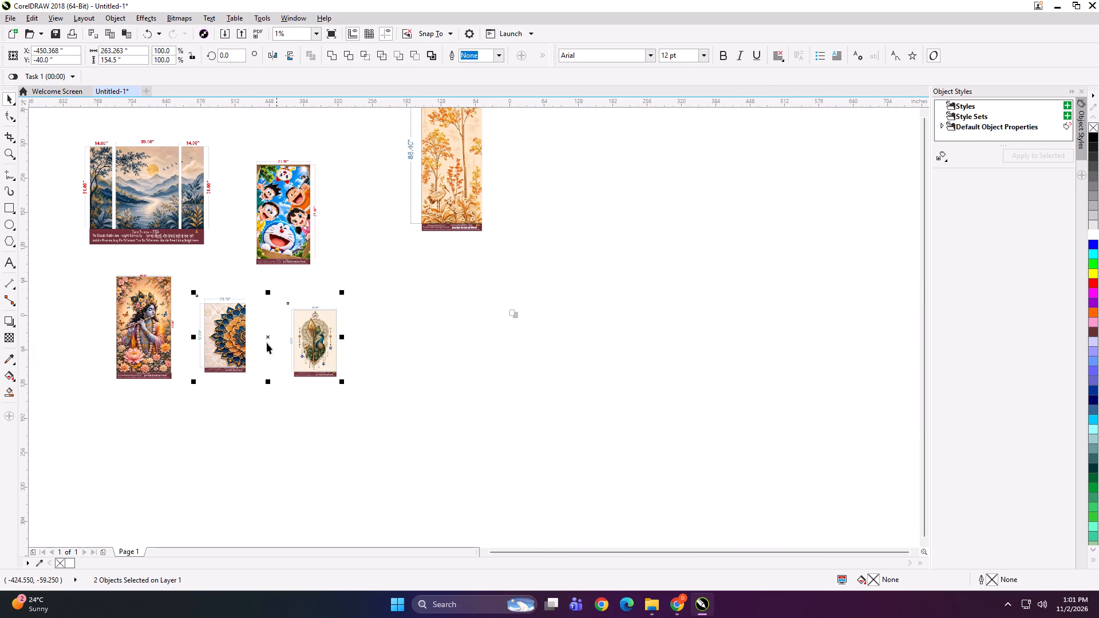
pyautogui.moveTo(240, 336); pyautogui.dragTo(562, 189)
pyautogui.moveTo(464, 177); pyautogui.dragTo(461, 248)
pyautogui.click(493, 425)
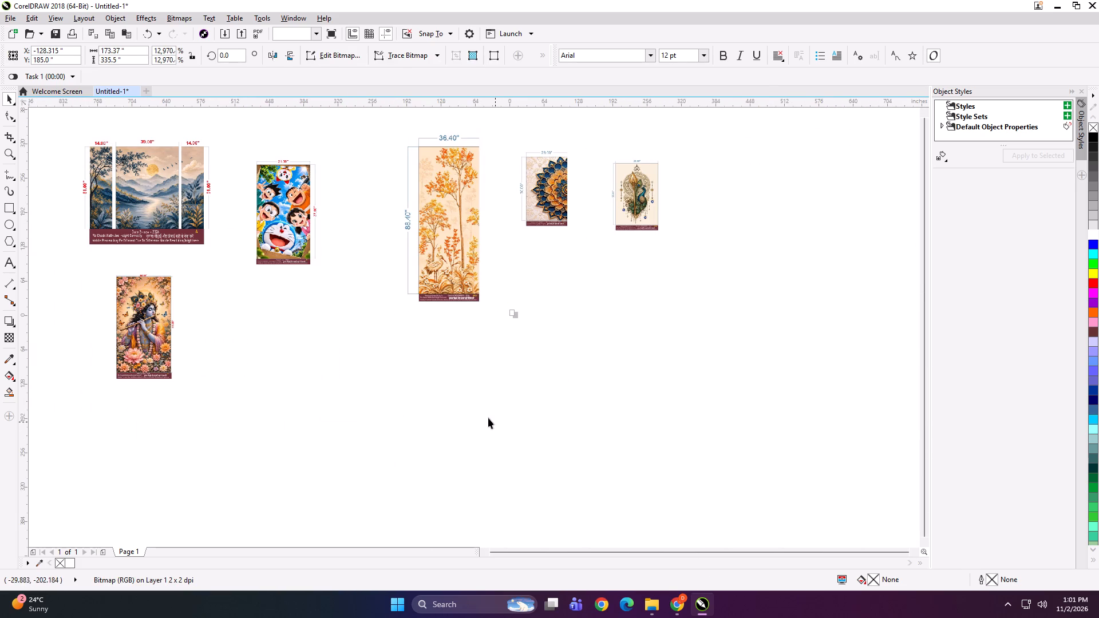
# Switch to File Explorer and look through the design images in the arun print file folder on the DIGITECH_SHAREDRIVE (Z:) drive.
pyautogui.click(650, 603)
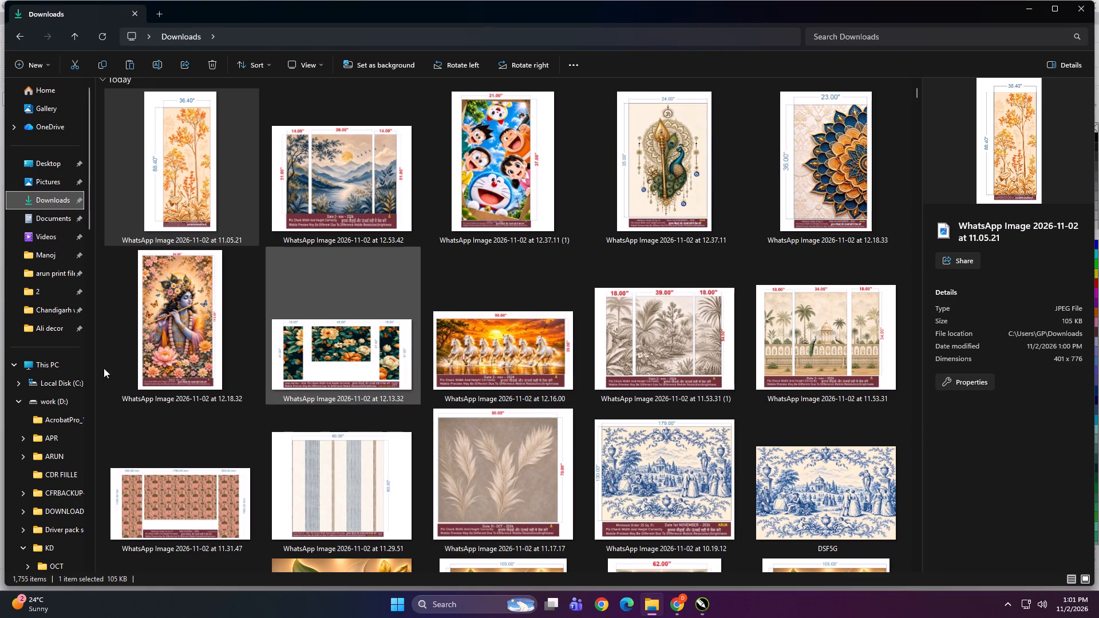
pyautogui.doubleClick(62, 355)
pyautogui.doubleClick(180, 240)
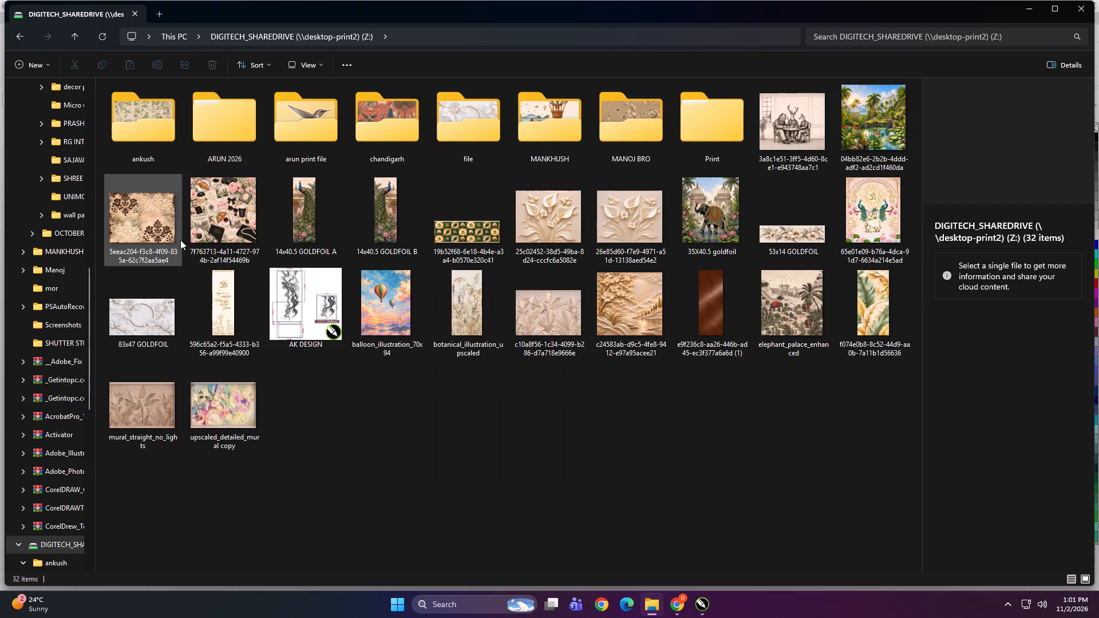
pyautogui.doubleClick(311, 141)
pyautogui.doubleClick(238, 172)
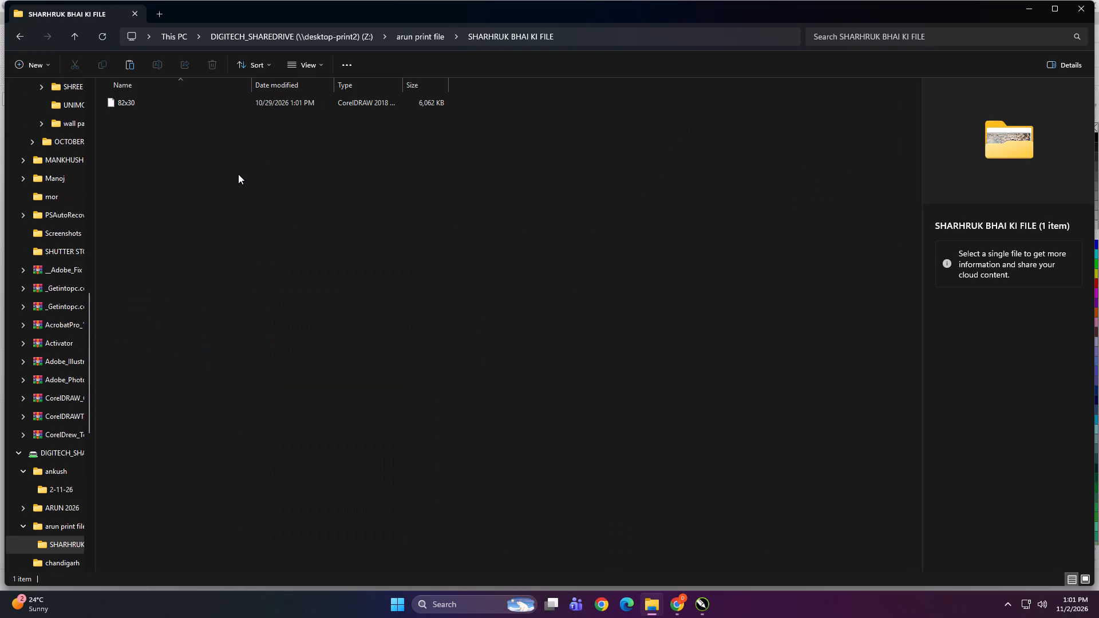
pyautogui.press('BackSpace')
pyautogui.scroll(-1, 347, 262)
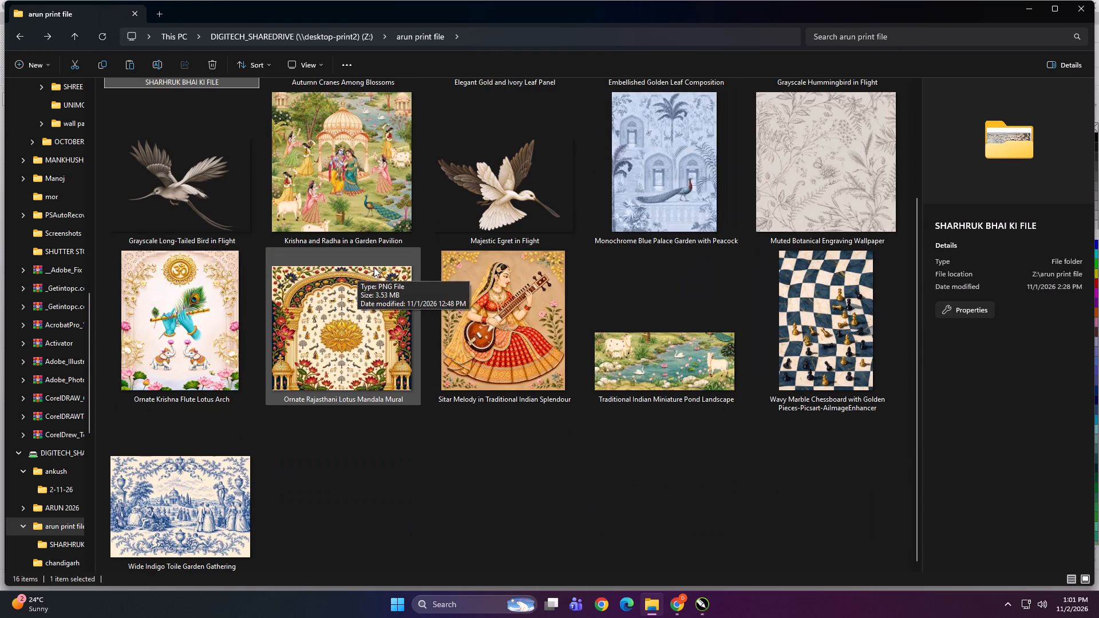
pyautogui.keyDown('ctrl'); pyautogui.scroll(-6, 385, 280); pyautogui.keyUp('ctrl')
pyautogui.keyDown('ctrl'); pyautogui.scroll(-1, 471, 392); pyautogui.keyUp('ctrl')
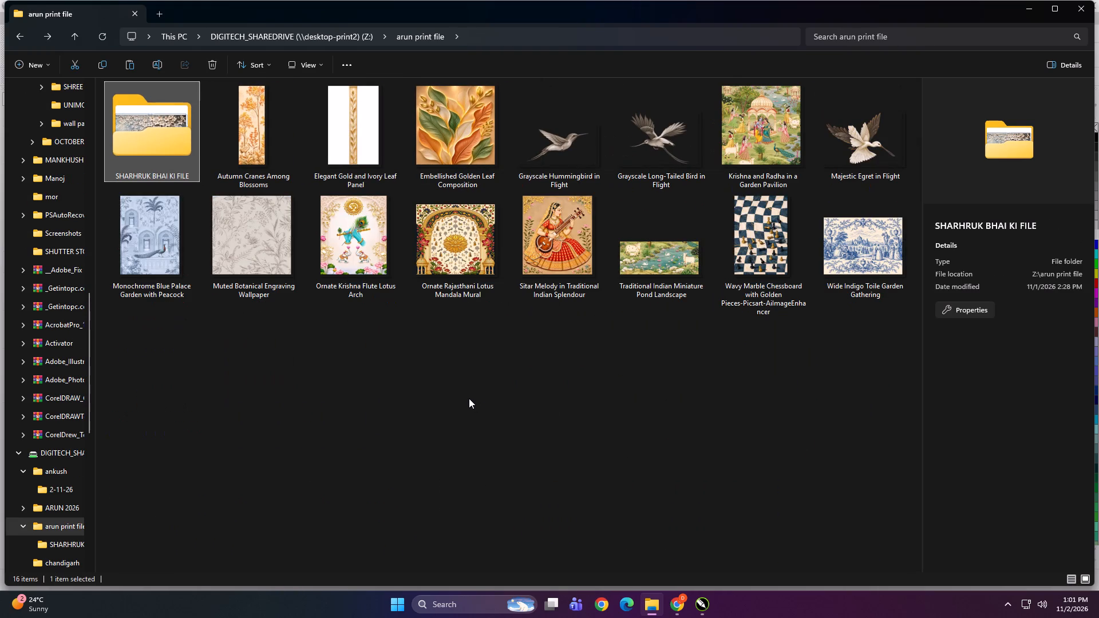
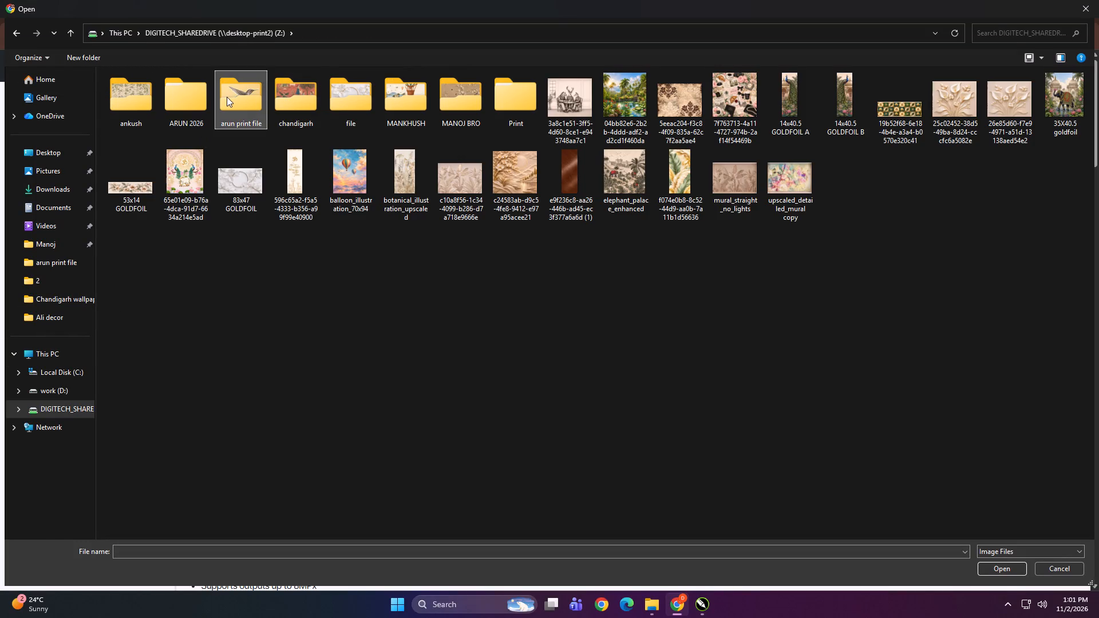
# Choose the Autumn Cranes Among Blossoms image from the arun print file folder on the DIGITECH_SHAREDRIVE (Z:) drive for upload.
pyautogui.click(258, 130)
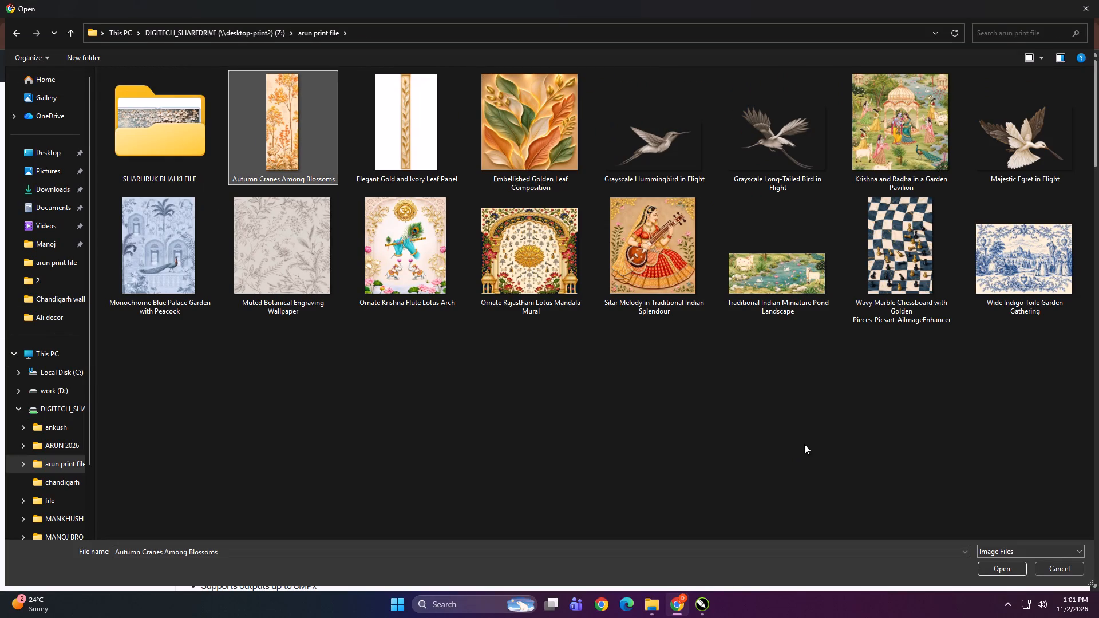
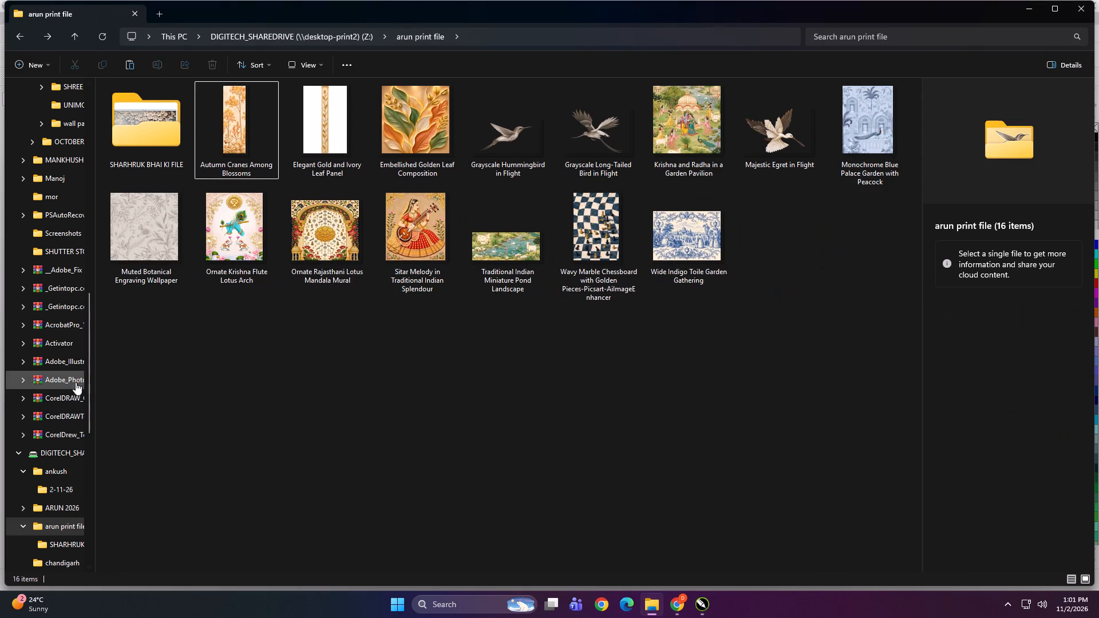
# Open the 2-11-26 folder inside the ankush folder on the DIGITECH_SHAREDRIVE (Z:) drive.
pyautogui.scroll(4, 80, 393)
pyautogui.click(66, 373)
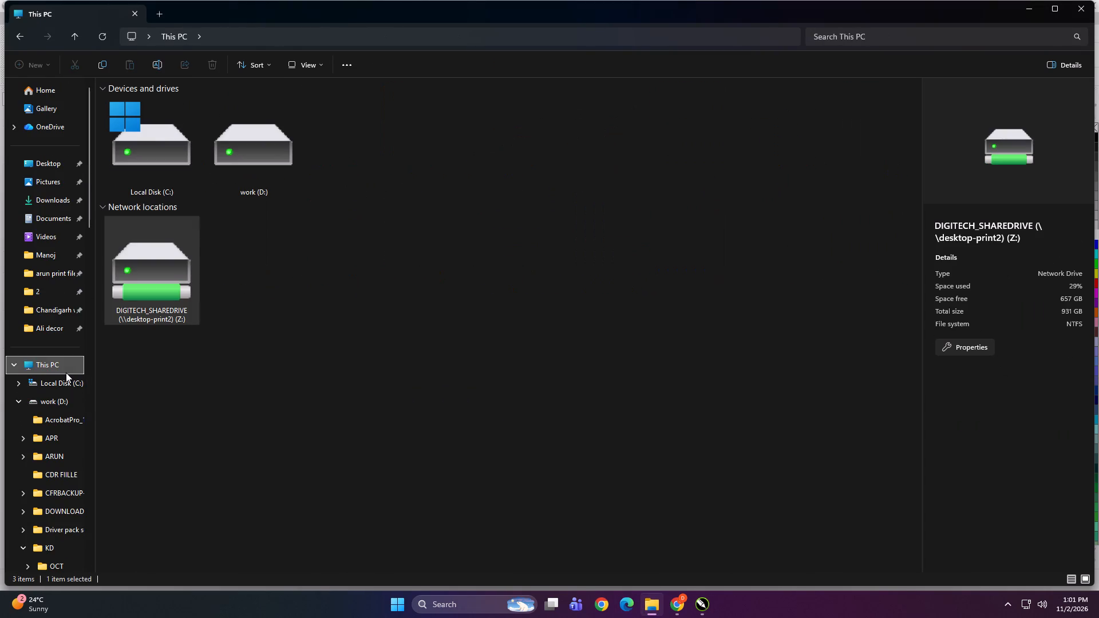
pyautogui.doubleClick(167, 269)
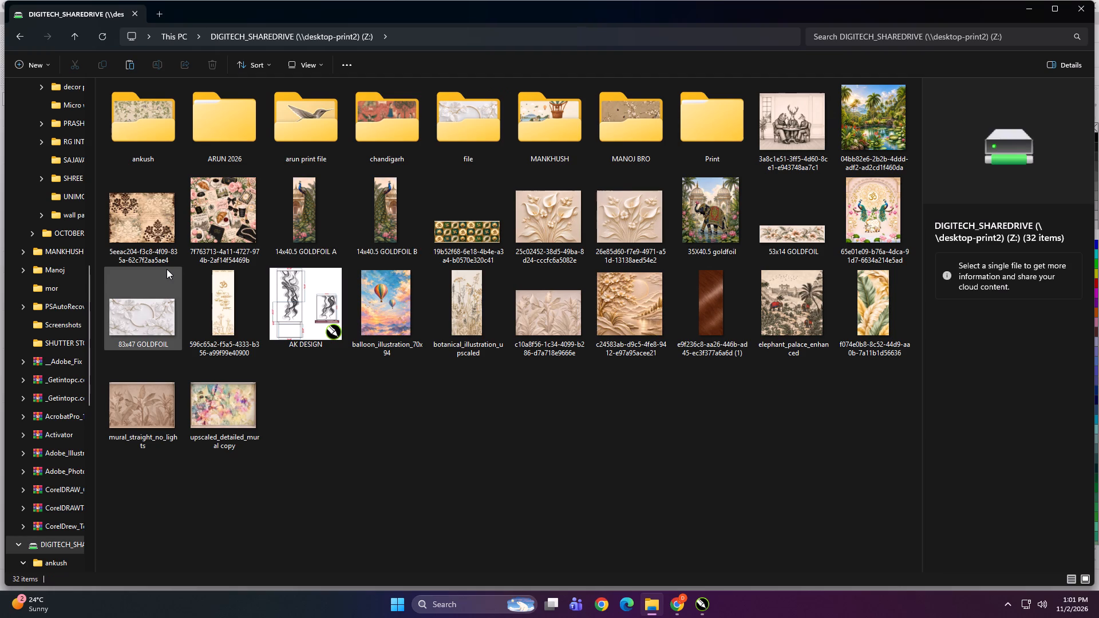
pyautogui.doubleClick(152, 130)
pyautogui.doubleClick(185, 161)
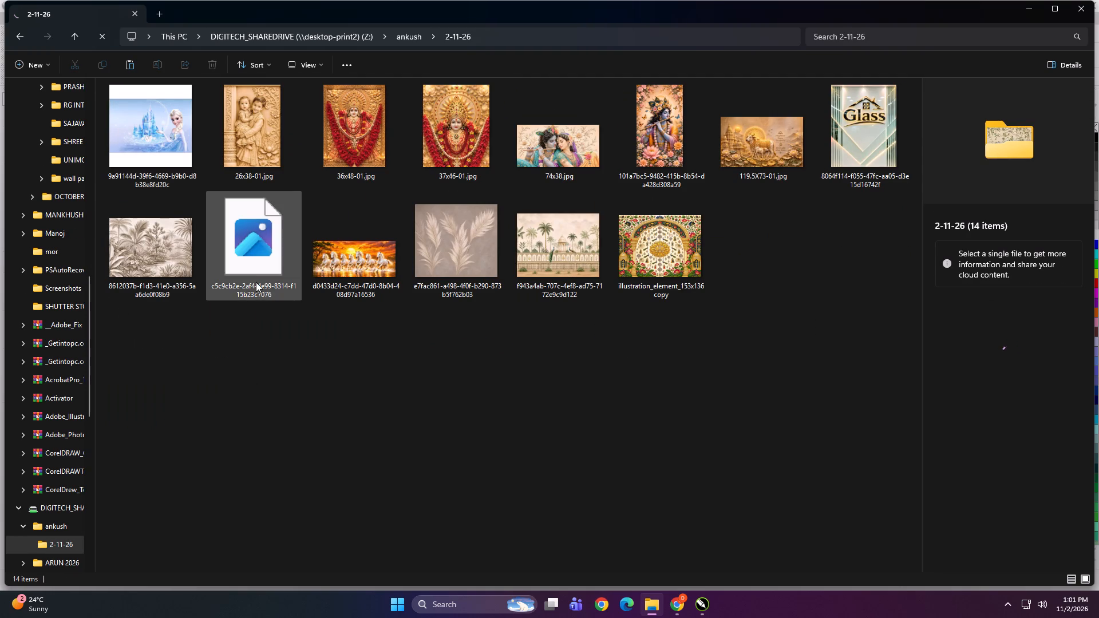
# Bring the Doraemon PNG from the 2-11-26 folder into the CorelDRAW document Untitled-1 and place it beside the existing Doraemon layout.
pyautogui.click(257, 236)
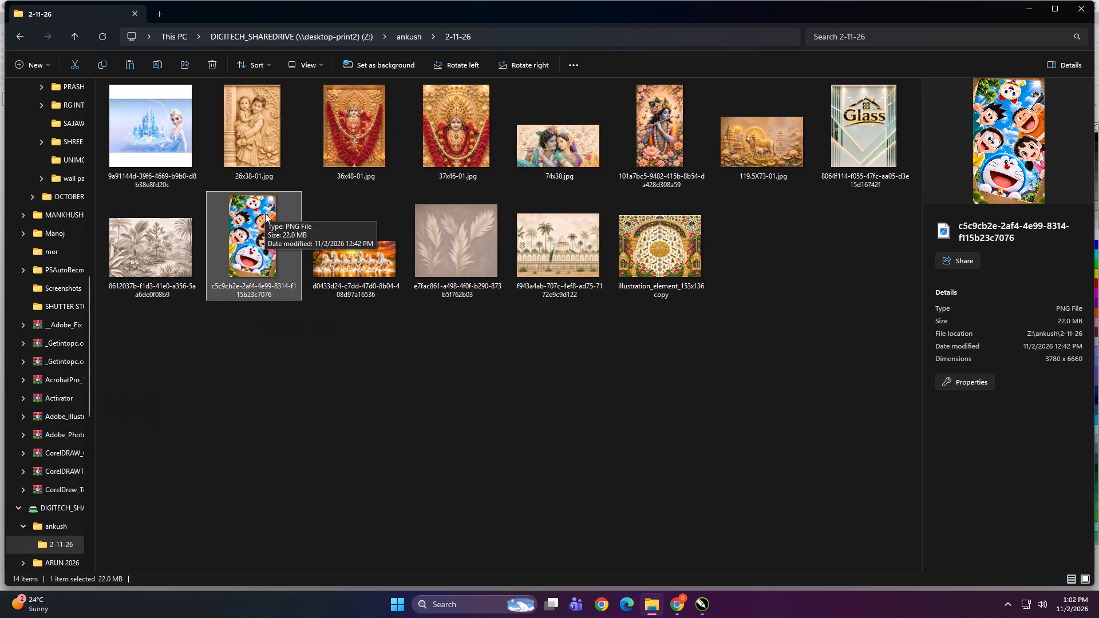
pyautogui.moveTo(262, 219); pyautogui.dragTo(701, 599)
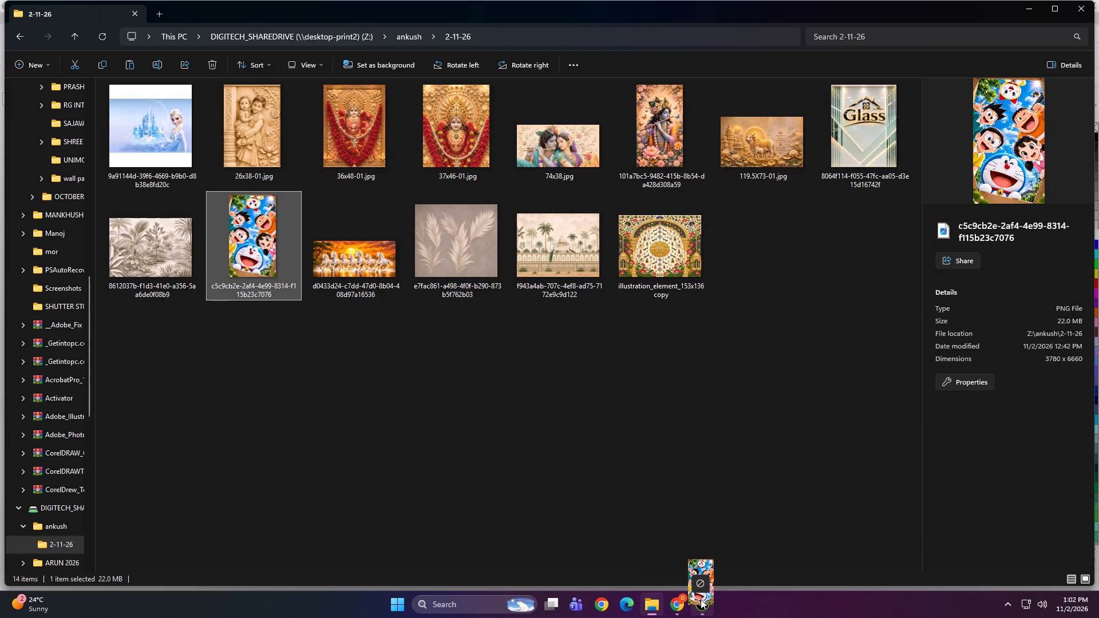
pyautogui.moveTo(701, 599); pyautogui.dragTo(398, 401)
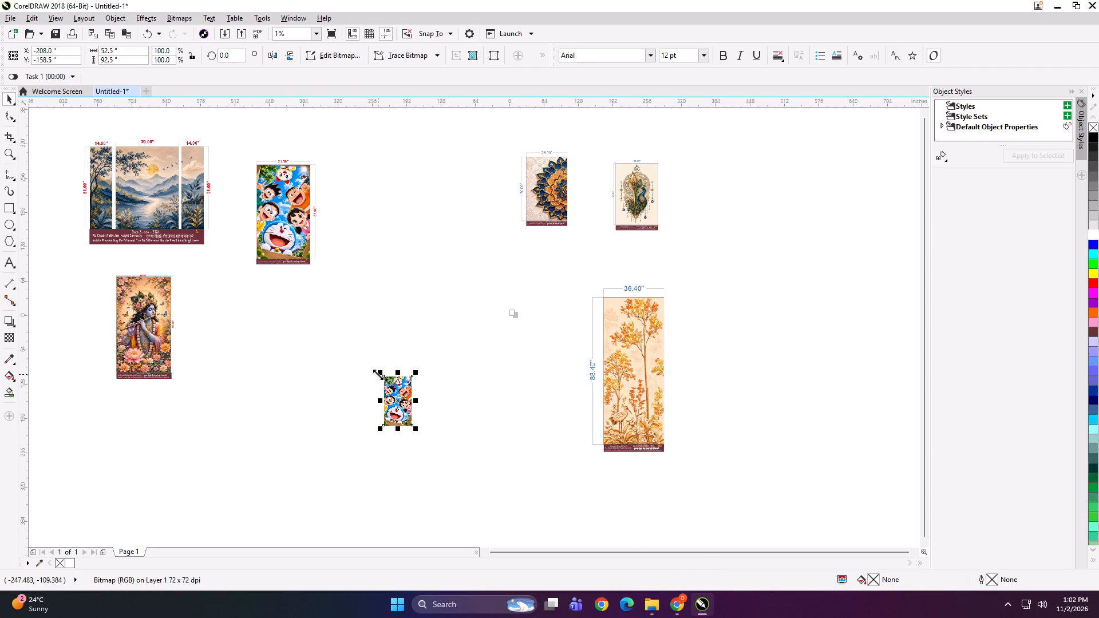
pyautogui.moveTo(395, 410); pyautogui.dragTo(368, 293)
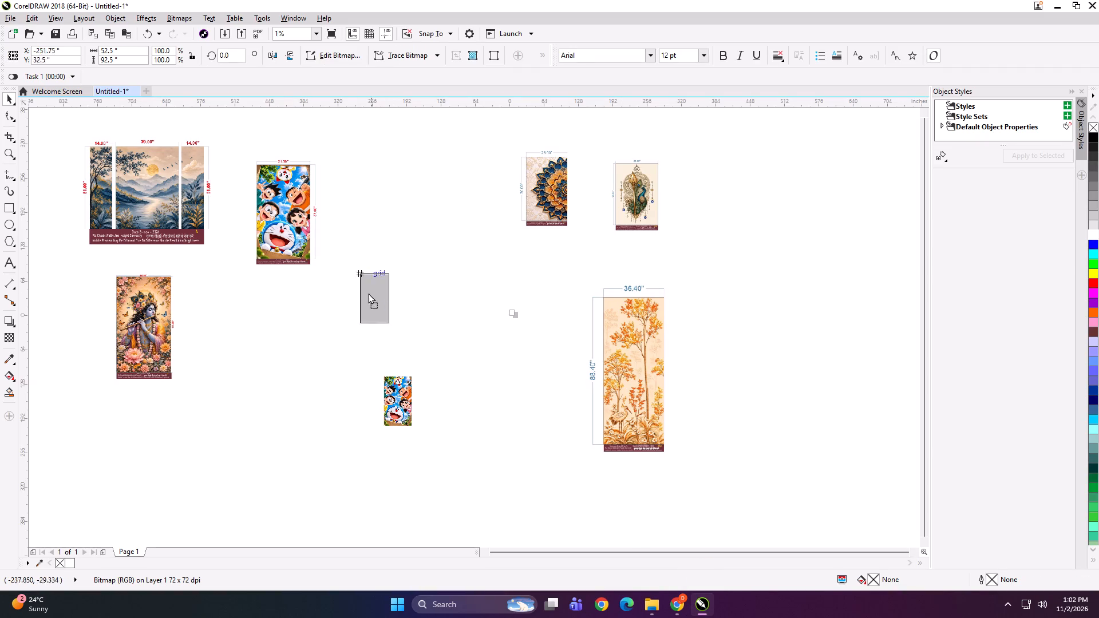
pyautogui.moveTo(368, 293); pyautogui.dragTo(352, 235)
pyautogui.click(373, 430)
# Return to the 2-11-26 folder in File Explorer and select the Krishna flute image whose name starts with 101a7bc5.
pyautogui.click(653, 603)
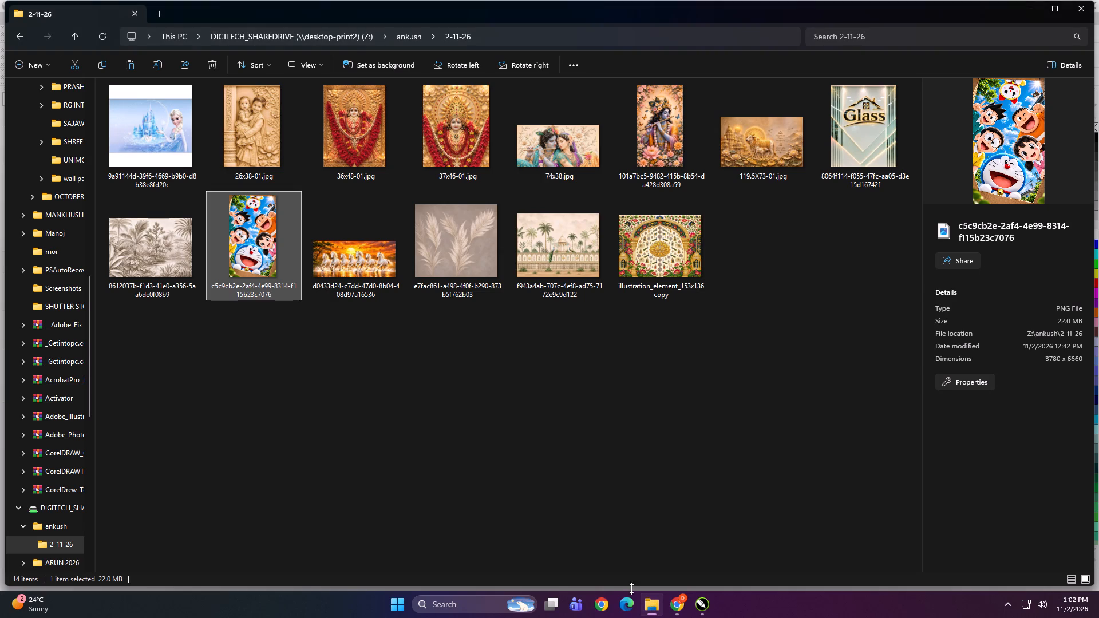
pyautogui.click(662, 178)
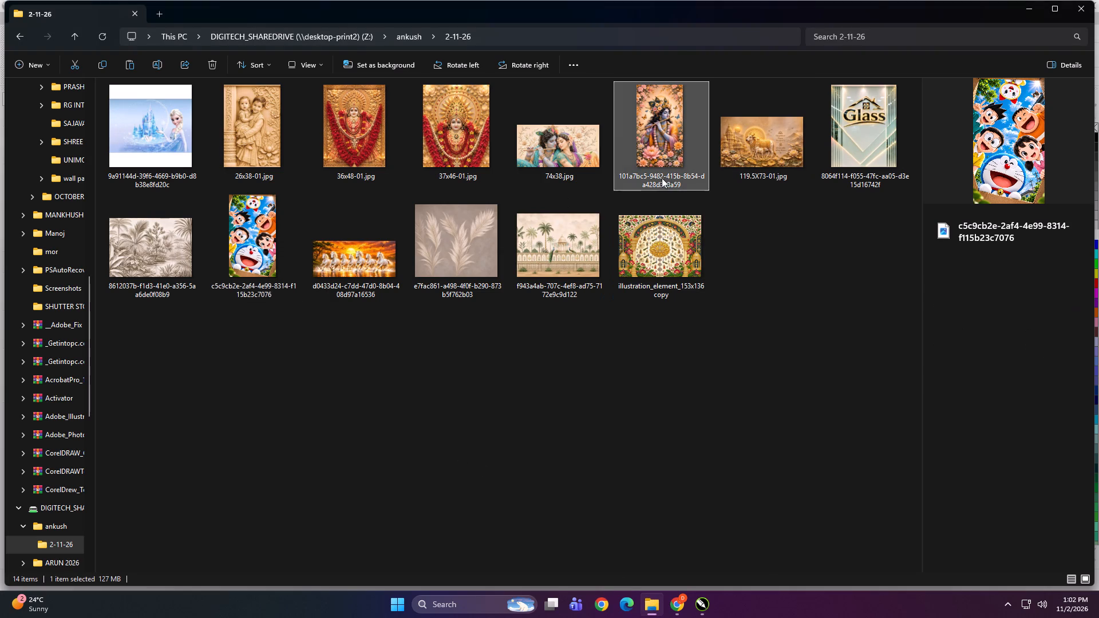
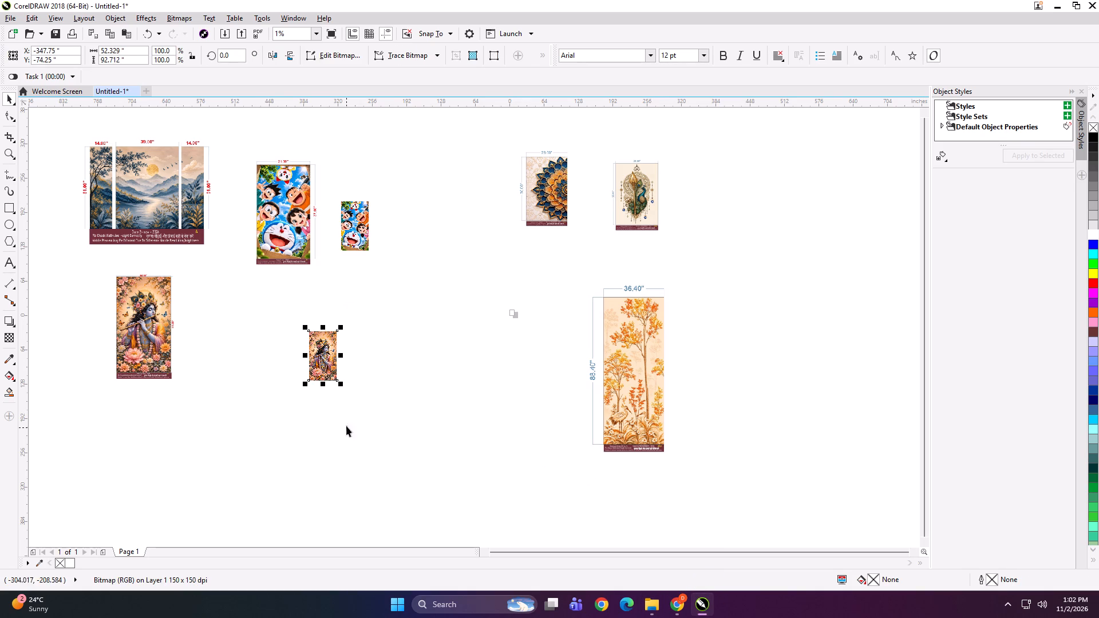
# Enlarge the imported Krishna flute image and arrange it side by side with the captioned Krishna layout, below the three-panel landscape.
pyautogui.moveTo(341, 385); pyautogui.dragTo(365, 421)
pyautogui.moveTo(332, 355); pyautogui.dragTo(161, 457)
pyautogui.moveTo(136, 321); pyautogui.dragTo(243, 459)
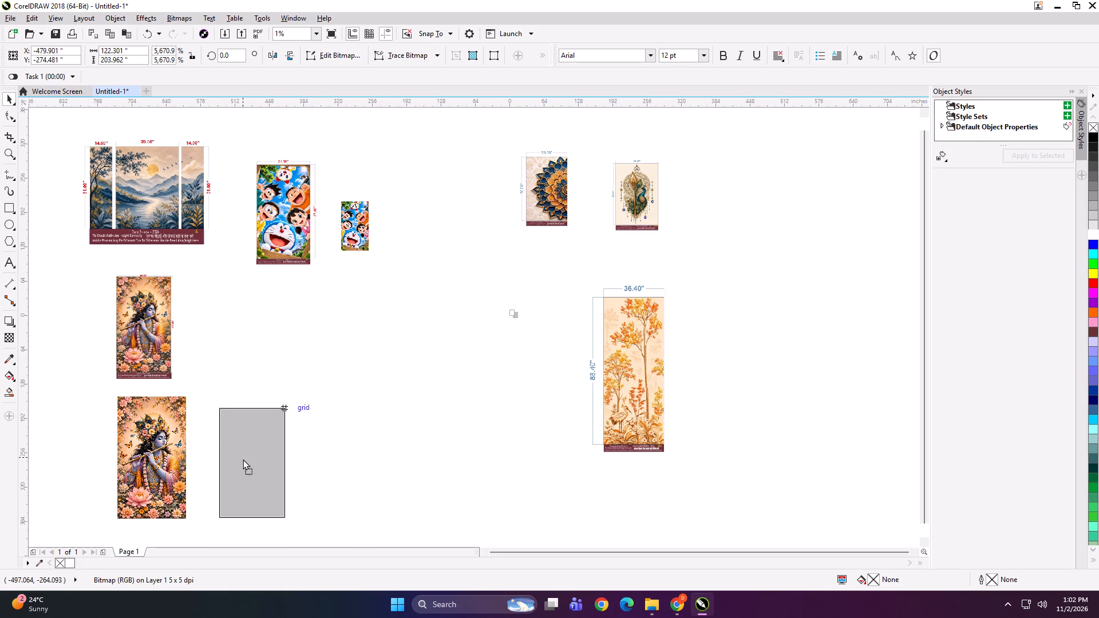
pyautogui.moveTo(243, 459); pyautogui.dragTo(227, 458)
pyautogui.click(430, 418)
# Move the three-panel landscape down closer to the Krishna images and the captioned Doraemon layout to the other side of the small Doraemon image.
pyautogui.moveTo(167, 199); pyautogui.dragTo(161, 283)
pyautogui.click(520, 433)
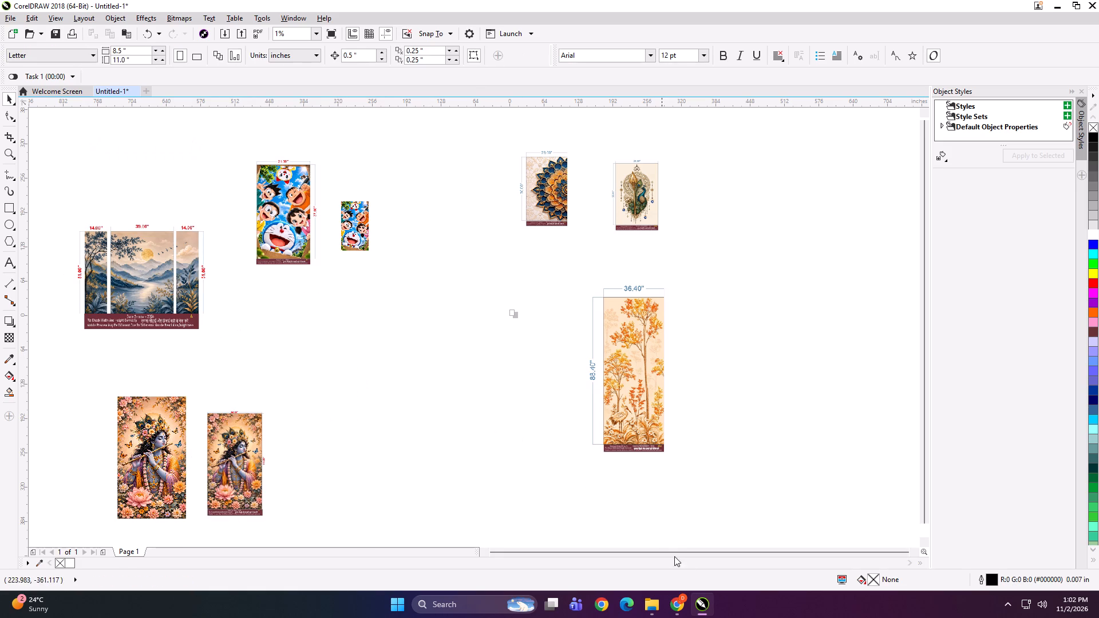
pyautogui.click(290, 207)
pyautogui.moveTo(291, 234); pyautogui.dragTo(420, 227)
pyautogui.click(432, 426)
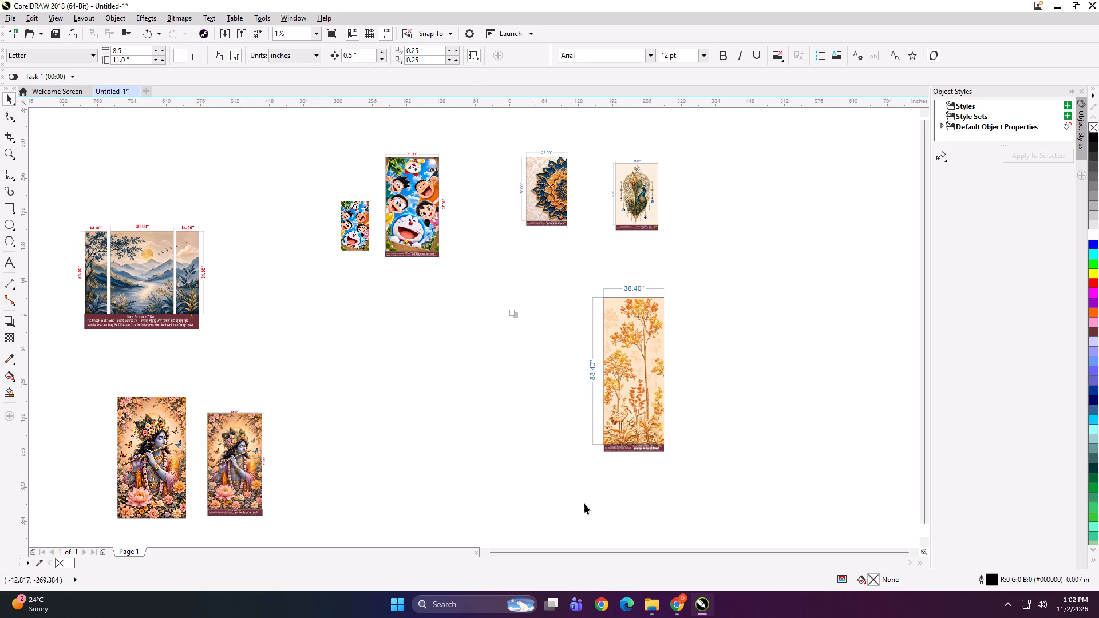
# Check the 2-11-26 folder in File Explorer, and examine the three-panel landscape's dimensions and caption text in CorelDRAW.
pyautogui.click(654, 592)
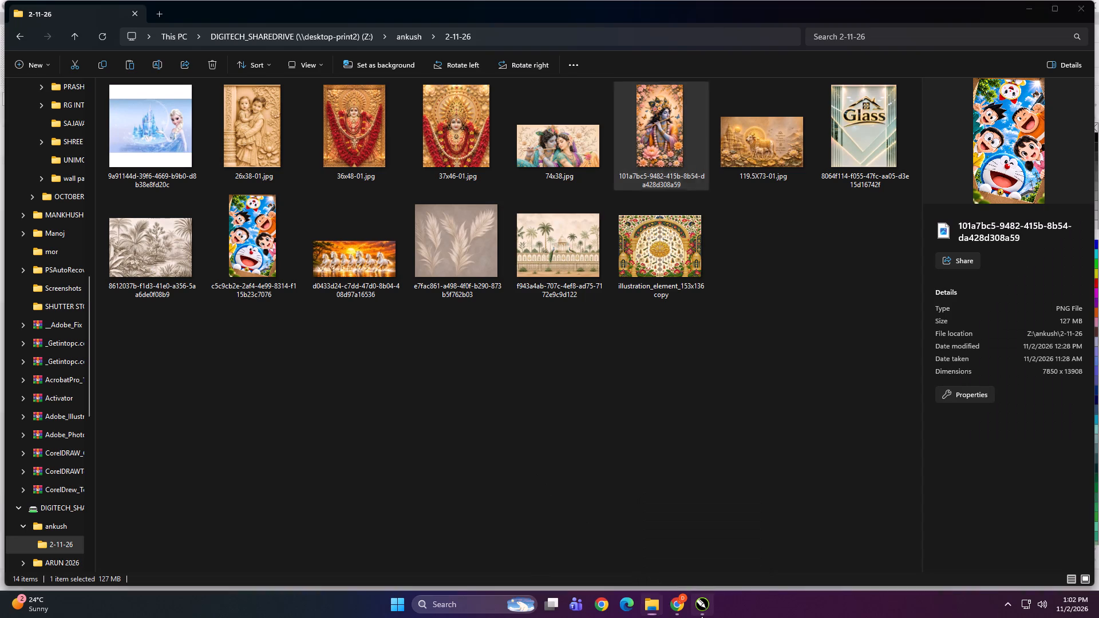
pyautogui.click(701, 616)
pyautogui.scroll(1, 91, 233)
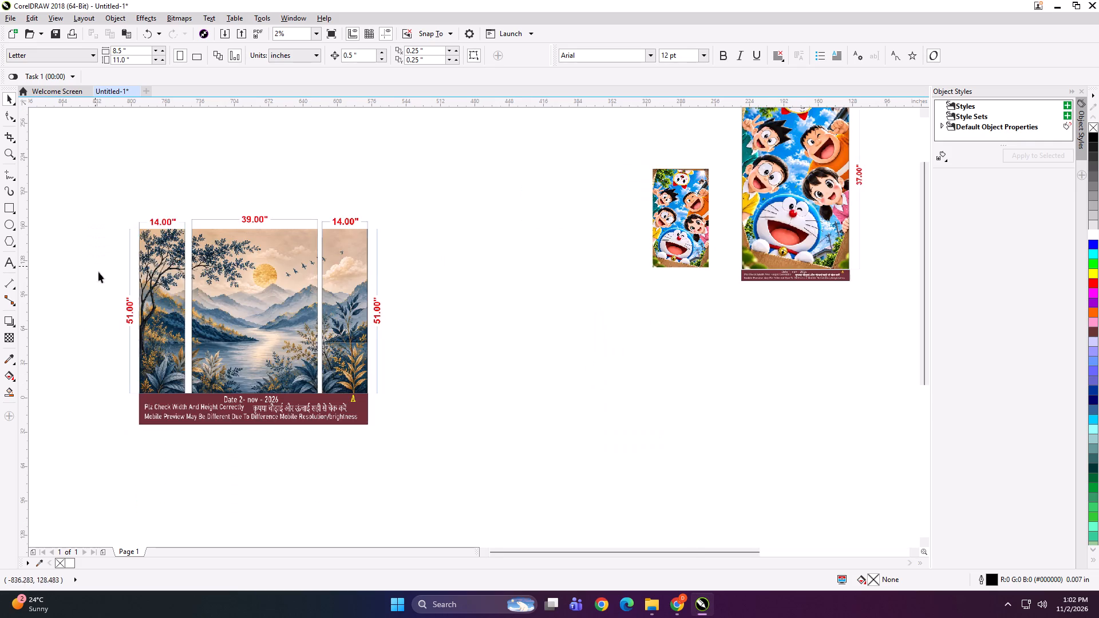
pyautogui.scroll(1, 278, 430)
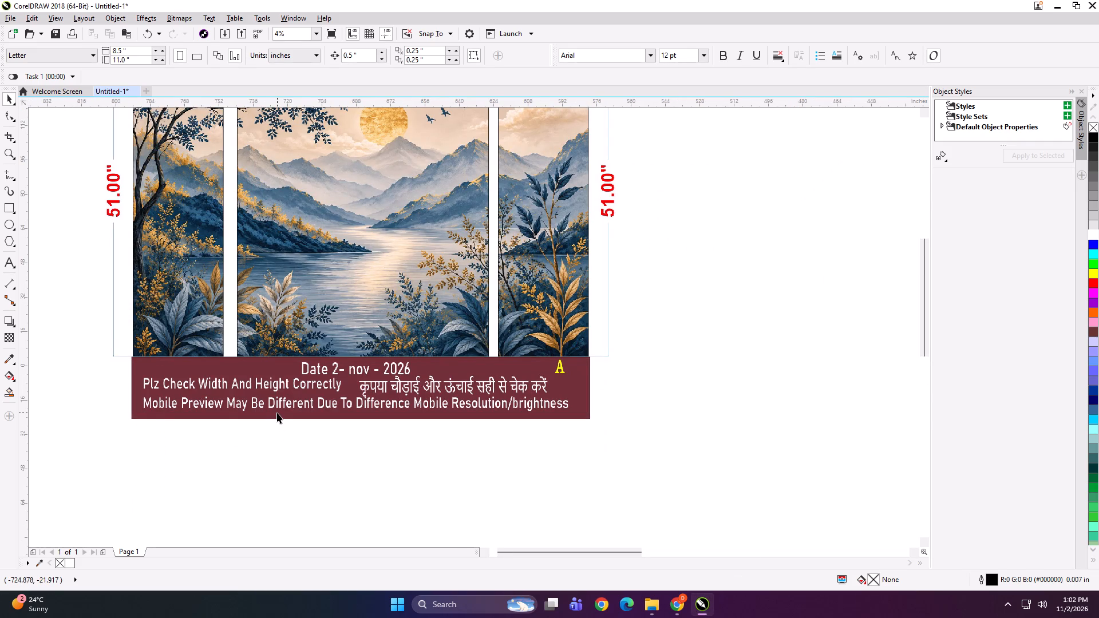
pyautogui.scroll(-1, 177, 305)
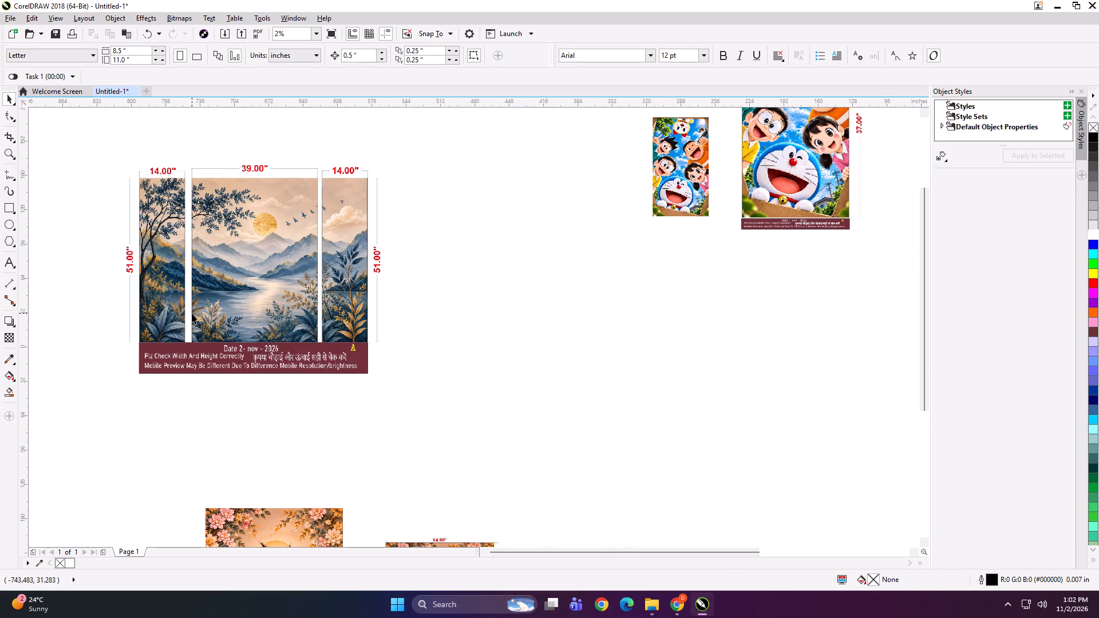
pyautogui.scroll(-1, 177, 275)
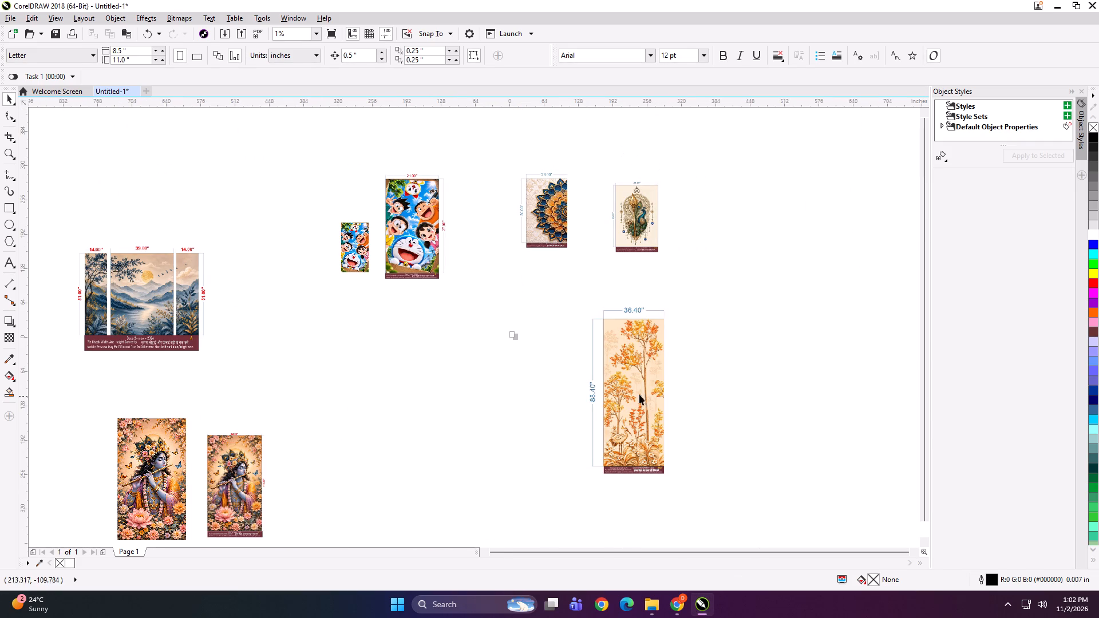
# Move the 36.40" × 88.40" autumn tree layout up beside the peacock layout, in line with the other designs.
pyautogui.moveTo(645, 391); pyautogui.dragTo(758, 257)
pyautogui.scroll(1, 769, 220)
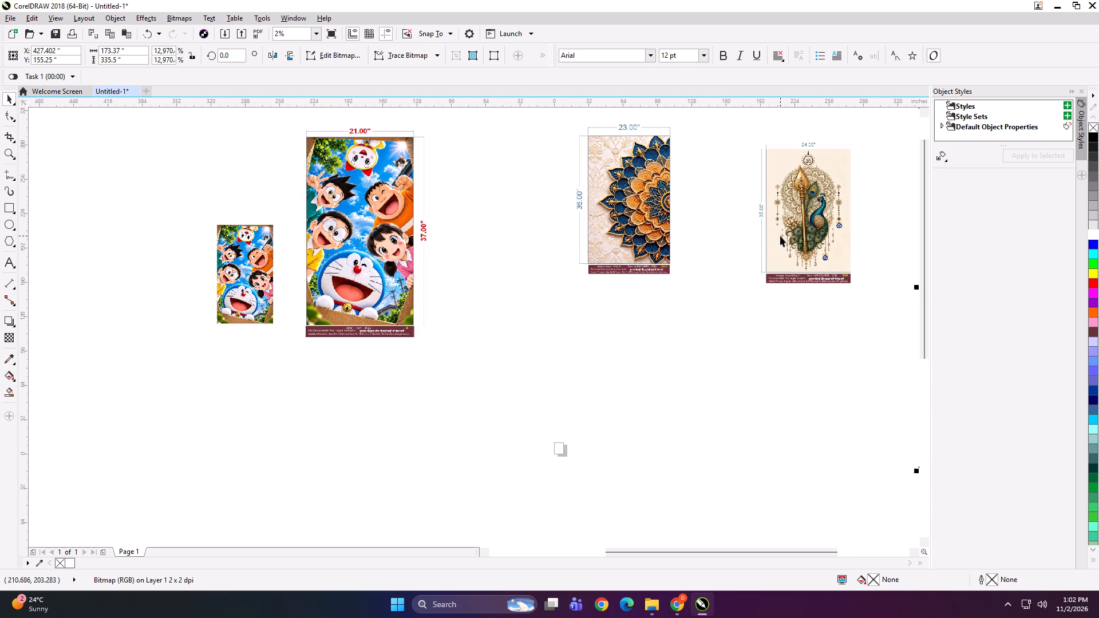
pyautogui.scroll(-1, 564, 251)
pyautogui.scroll(1, 678, 286)
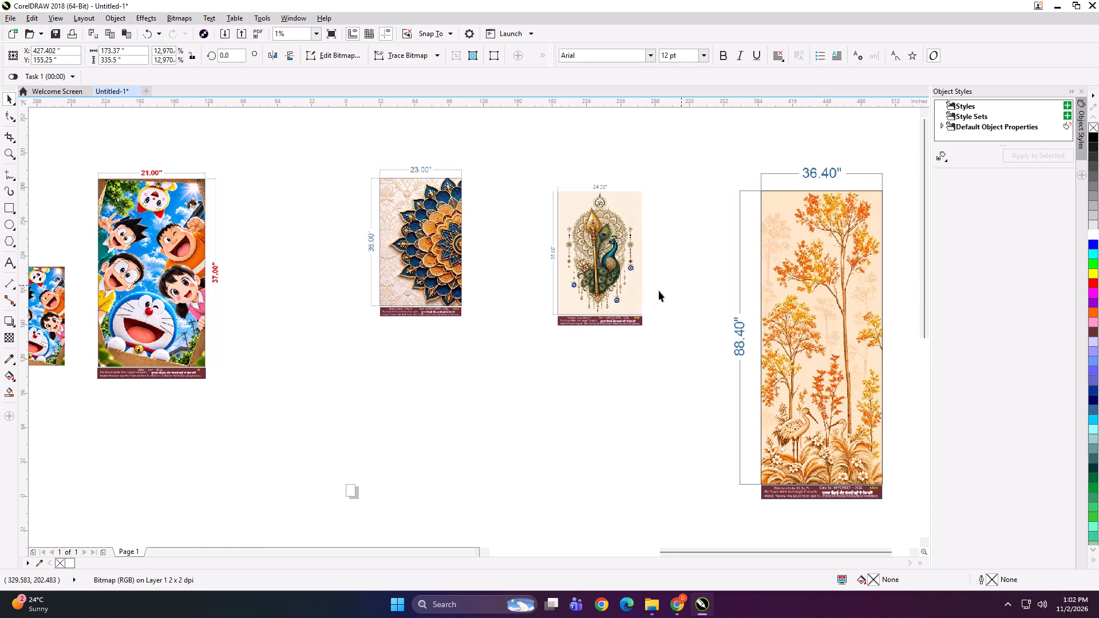
pyautogui.scroll(1, 475, 242)
pyautogui.scroll(-2, 638, 253)
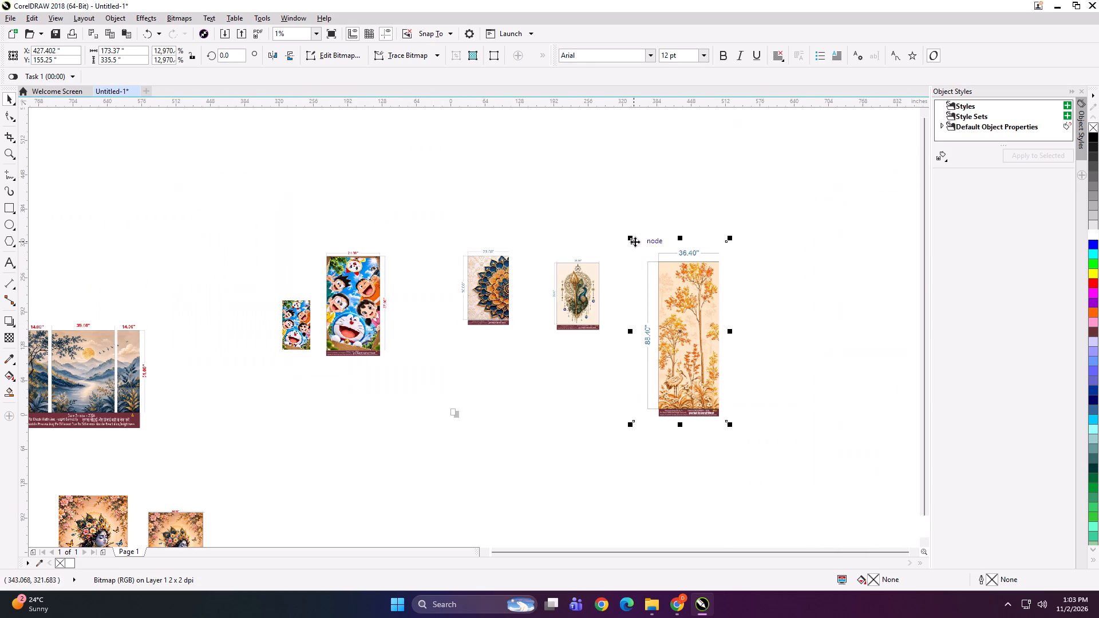
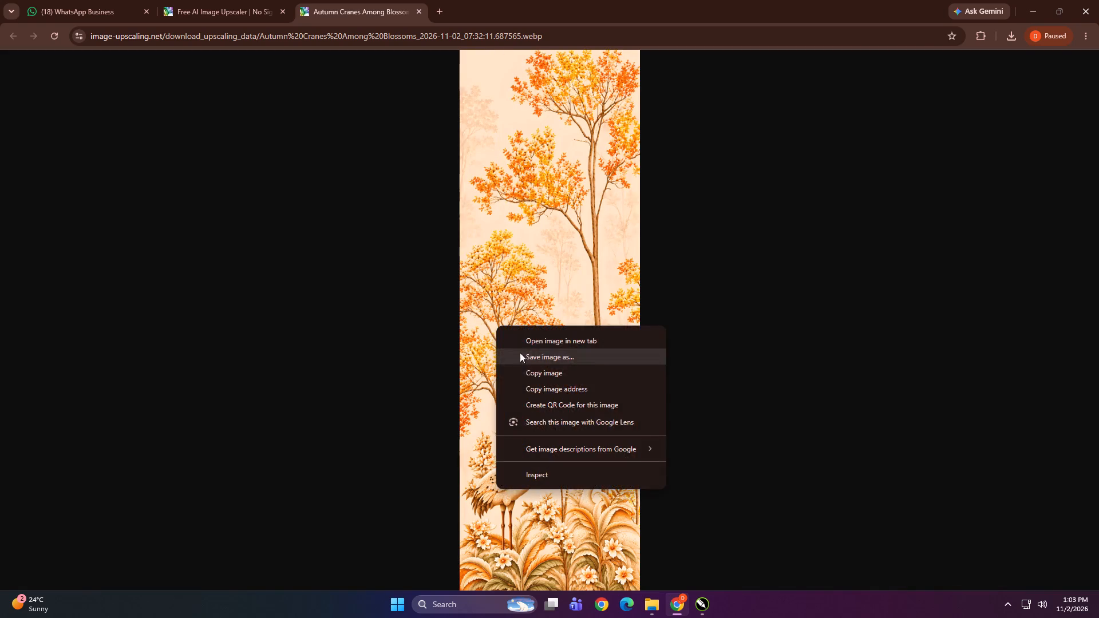
# Copy the upscaled Autumn Cranes Among Blossoms image.
pyautogui.click(531, 371)
# Launch Adobe Photoshop 2020 and the Kuro app using searches for PHOTO and KURO.
pyautogui.click(484, 604)
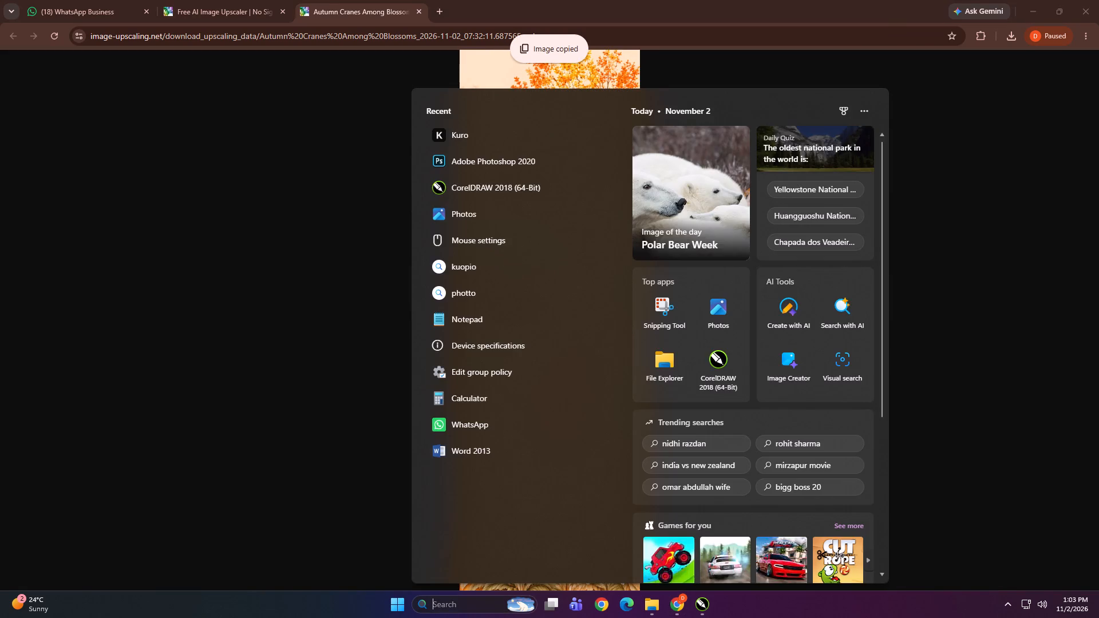
pyautogui.write('PHOTO')
pyautogui.press('Return')
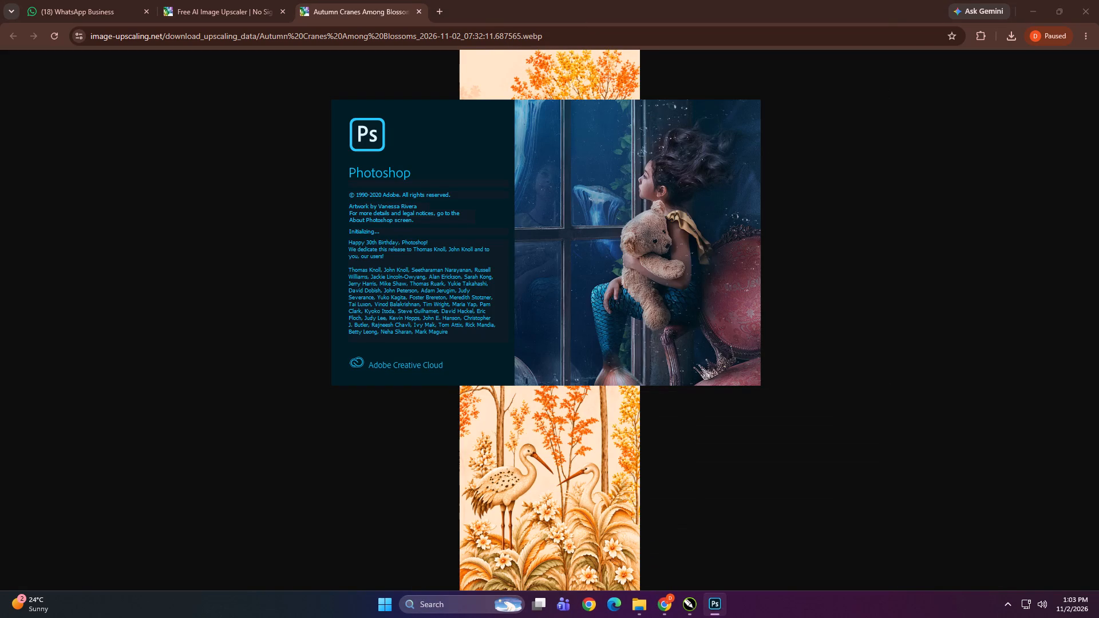
pyautogui.click(475, 608)
pyautogui.write('KURO')
pyautogui.press('Return')
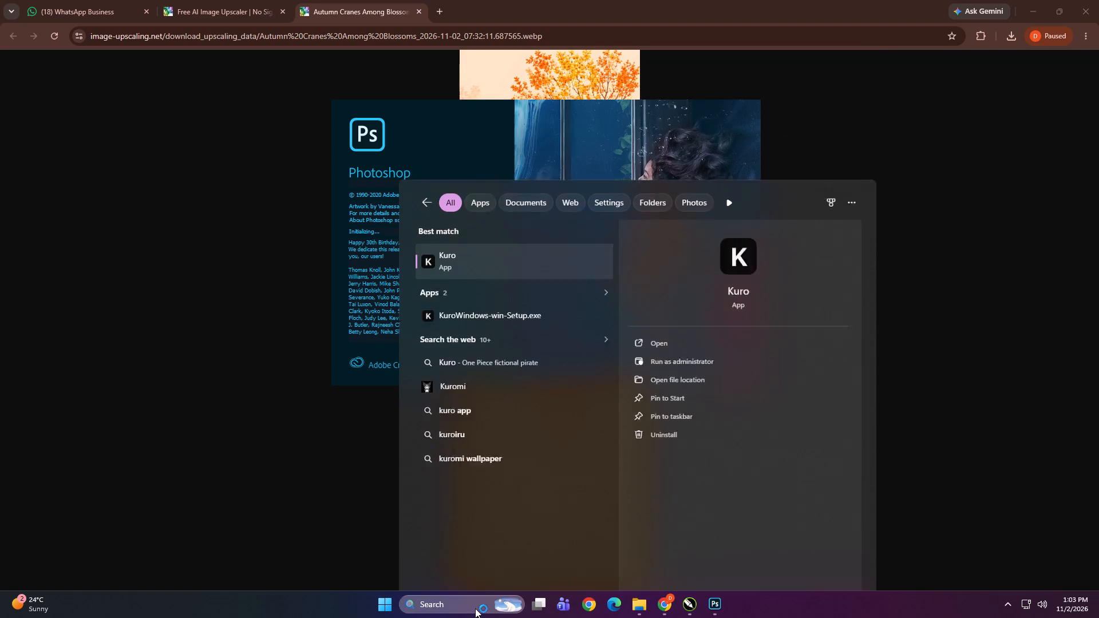
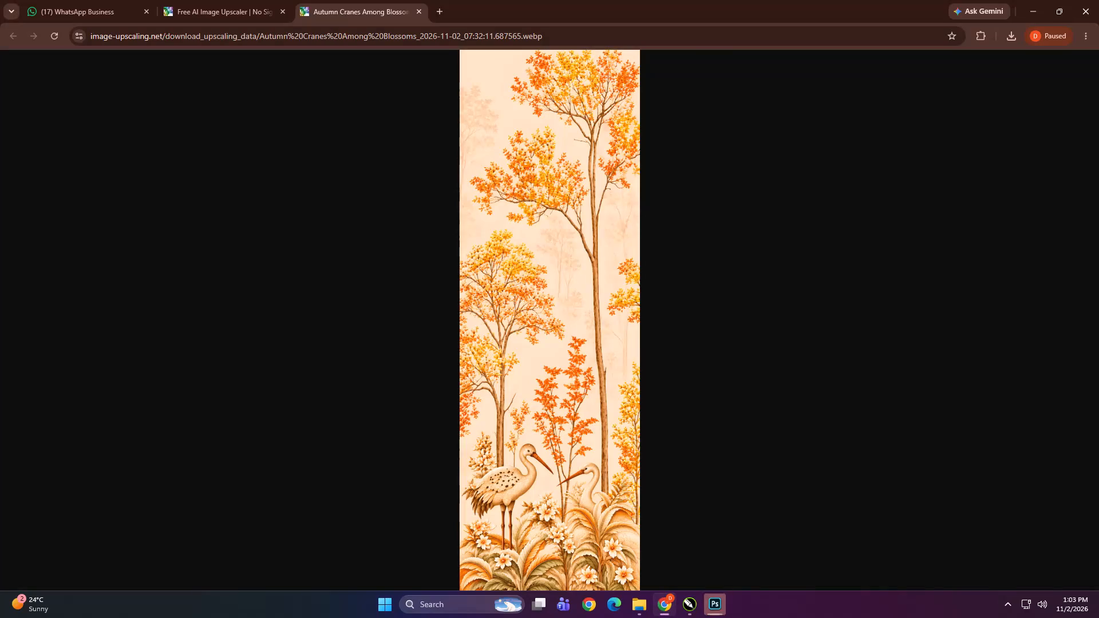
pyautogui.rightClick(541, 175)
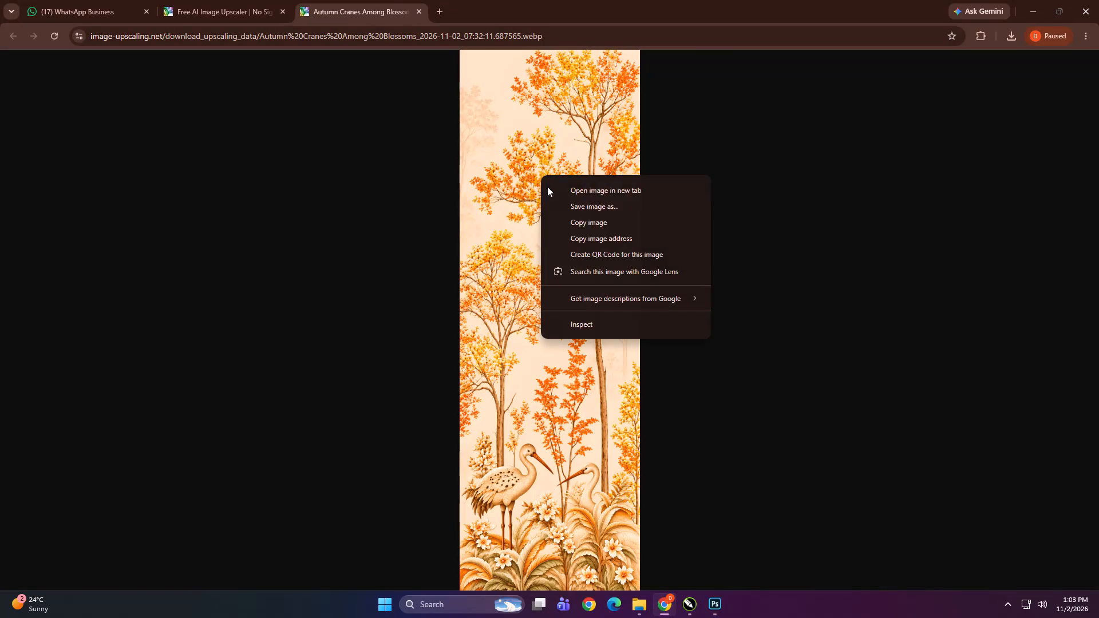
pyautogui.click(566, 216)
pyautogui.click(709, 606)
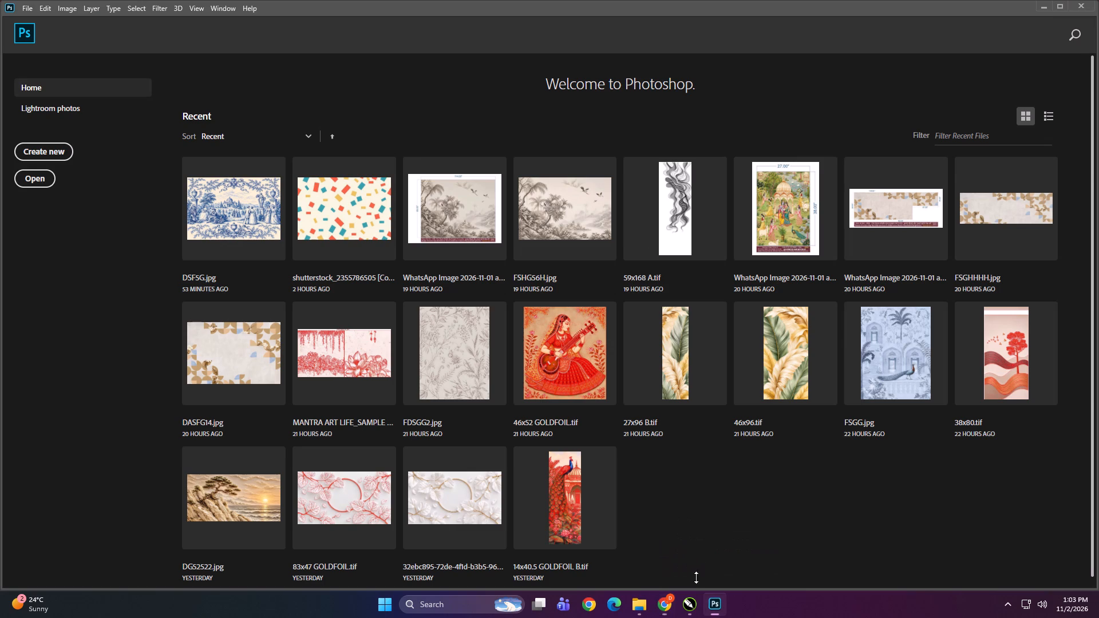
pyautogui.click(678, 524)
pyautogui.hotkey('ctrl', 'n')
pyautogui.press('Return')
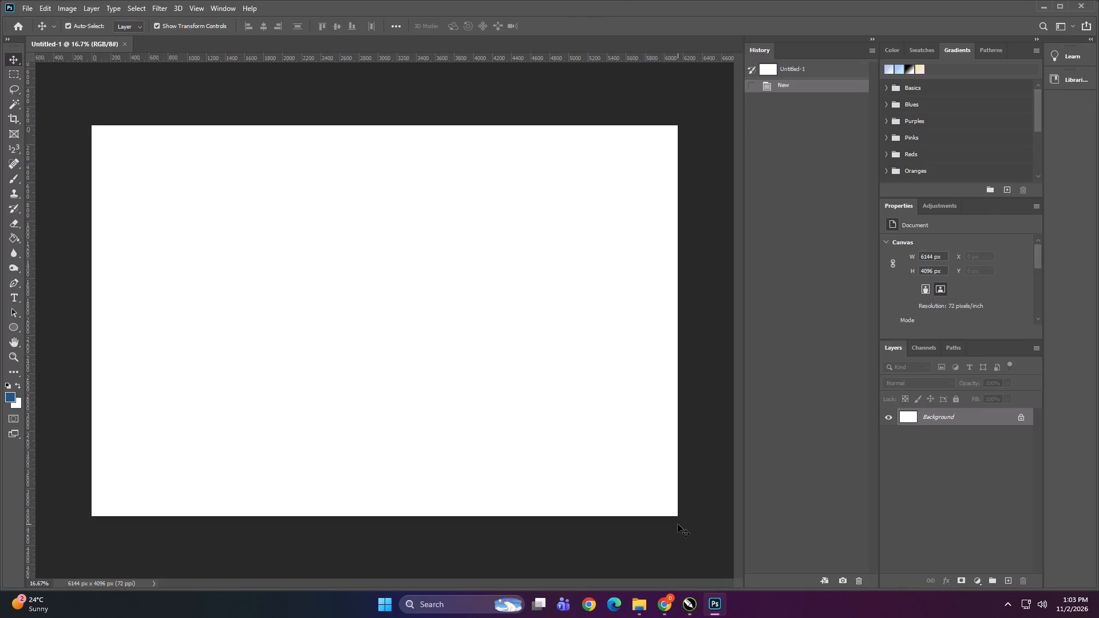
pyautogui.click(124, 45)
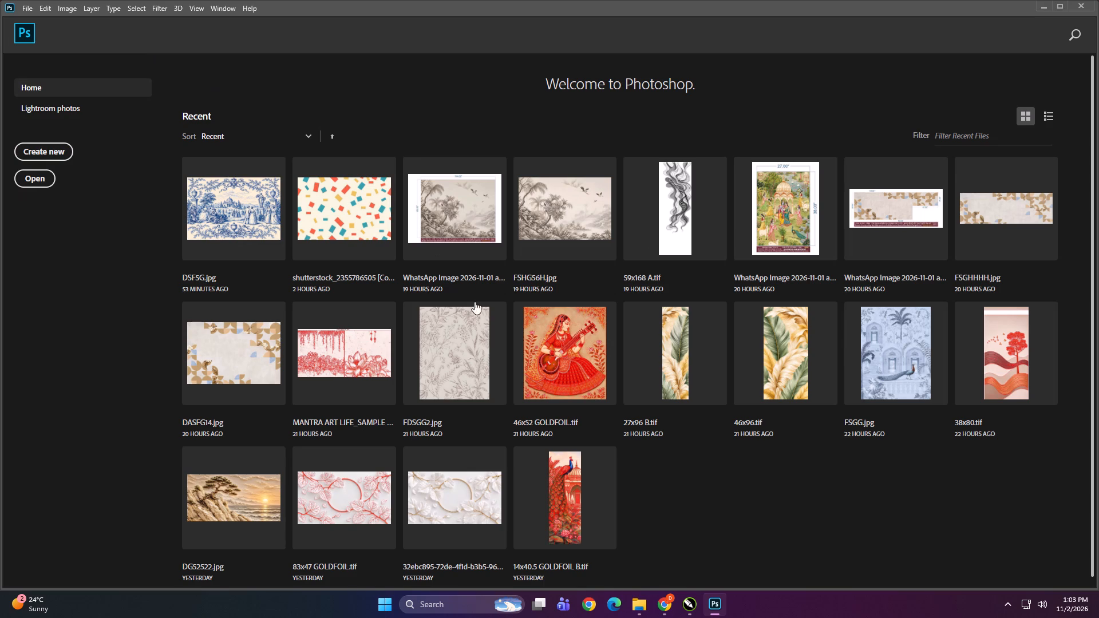
# Copy the upscaled Autumn Cranes Among Blossoms image from Chrome again and paste it into a new Photoshop document matching its size.
pyautogui.click(669, 611)
pyautogui.rightClick(557, 270)
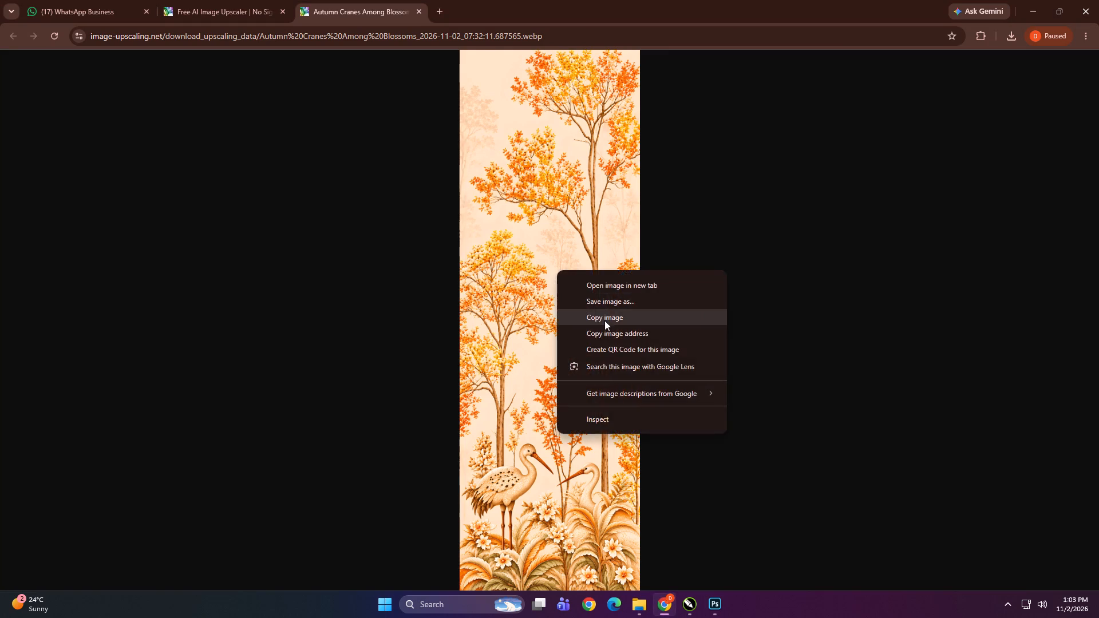
pyautogui.click(604, 318)
pyautogui.click(714, 609)
pyautogui.hotkey('ctrl', 'n')
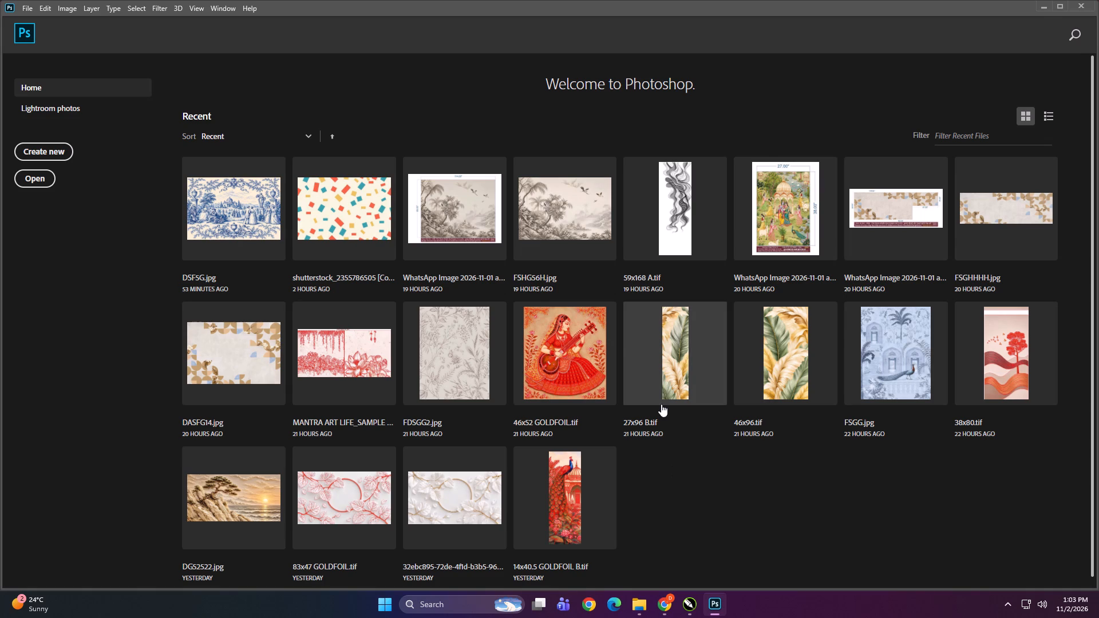
pyautogui.press('Return')
pyautogui.hotkey('ctrl', 'v')
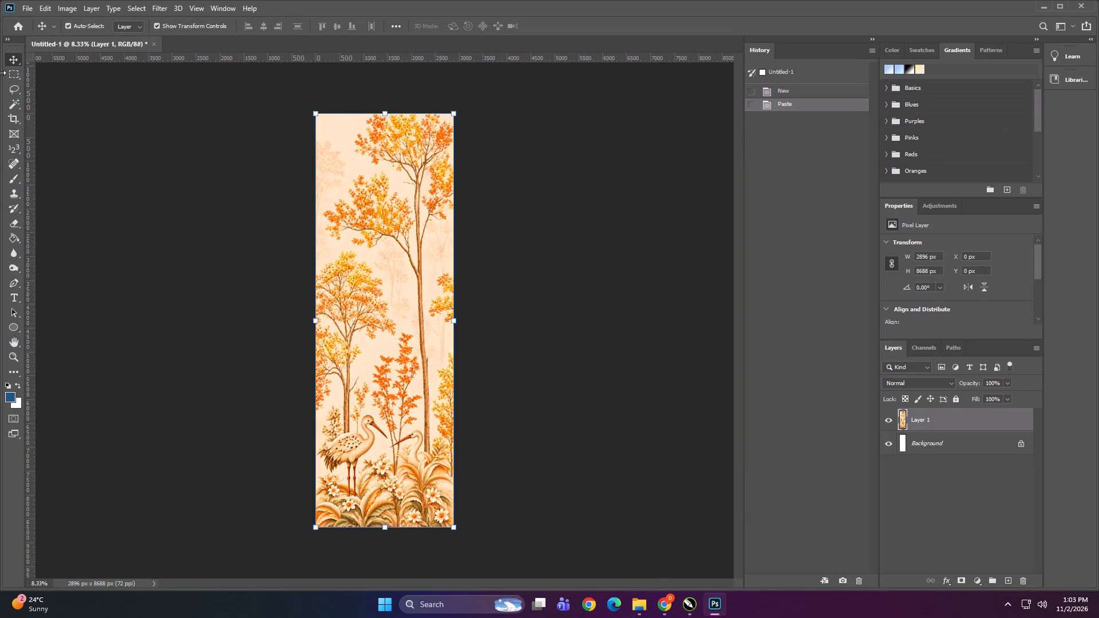
pyautogui.click(126, 168)
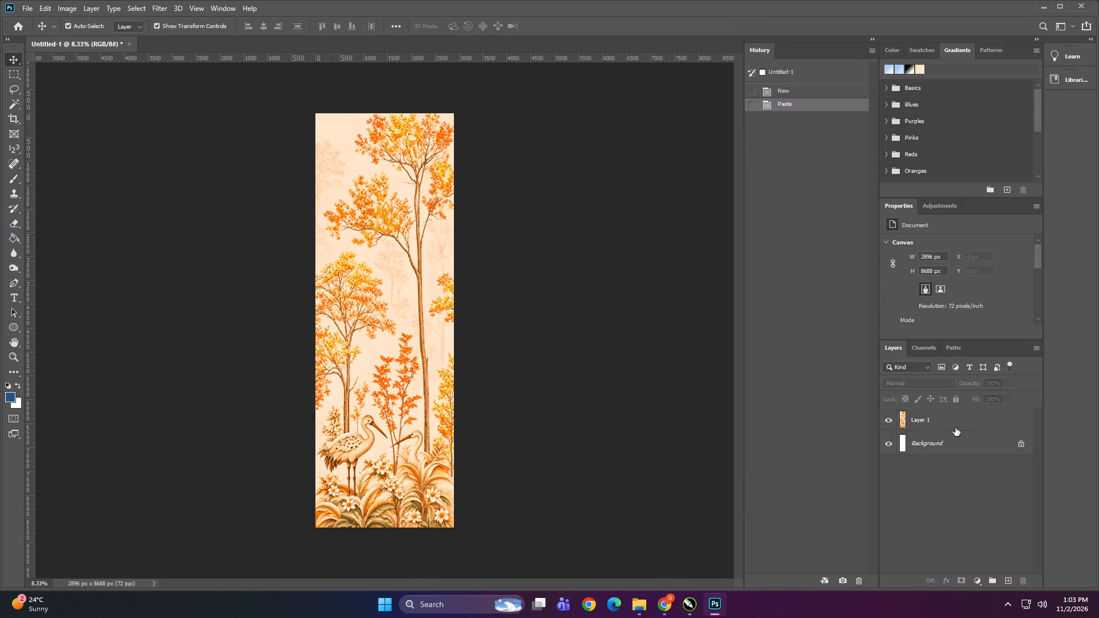
# Merge the pasted cranes layer with the Background layer.
pyautogui.click(955, 427)
pyautogui.keyDown('shift'); pyautogui.click(954, 441); pyautogui.keyUp('shift')
pyautogui.hotkey('ctrl', 'e')
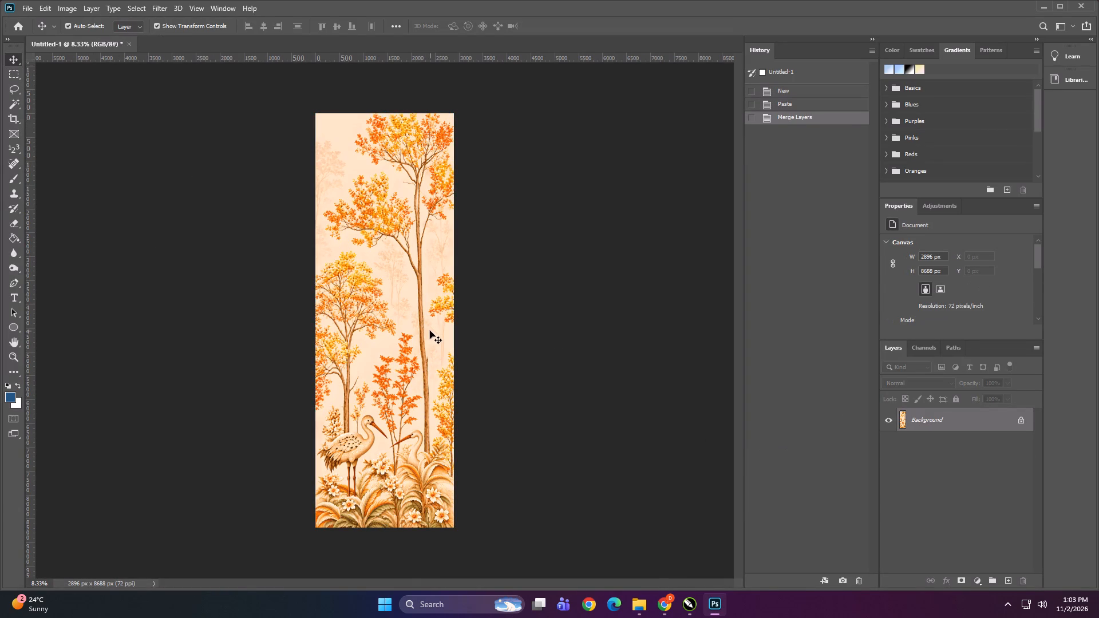
# Resize the cranes image to 60 inches wide at a resolution of 100 pixels/inch.
pyautogui.hotkey('alt', 'i')
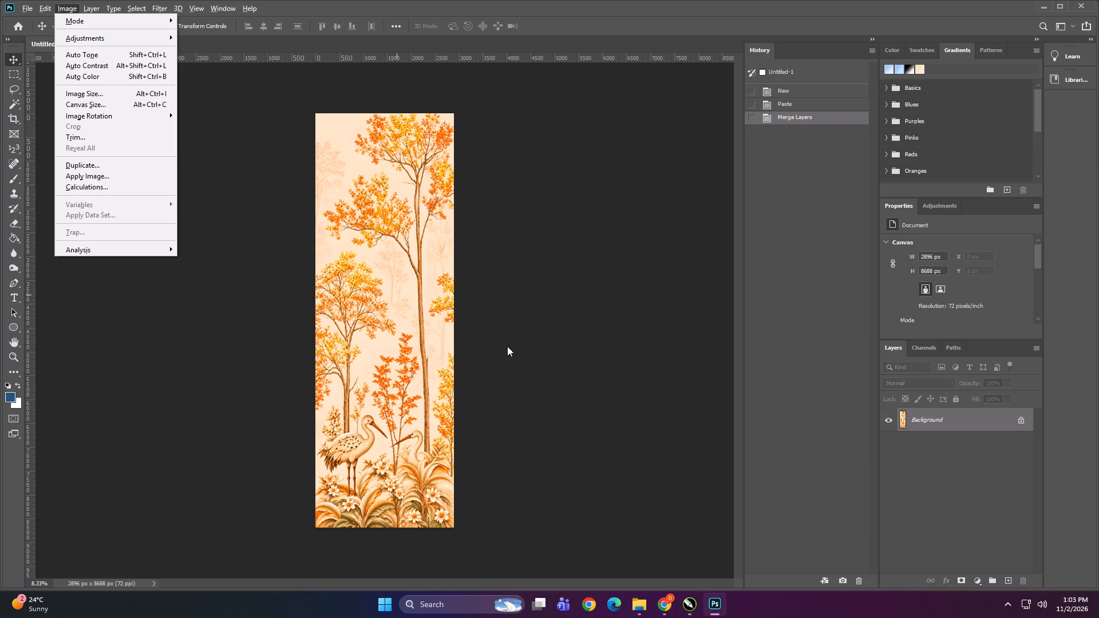
pyautogui.click(446, 305)
pyautogui.hotkey('ctrl', 'alt', 'i')
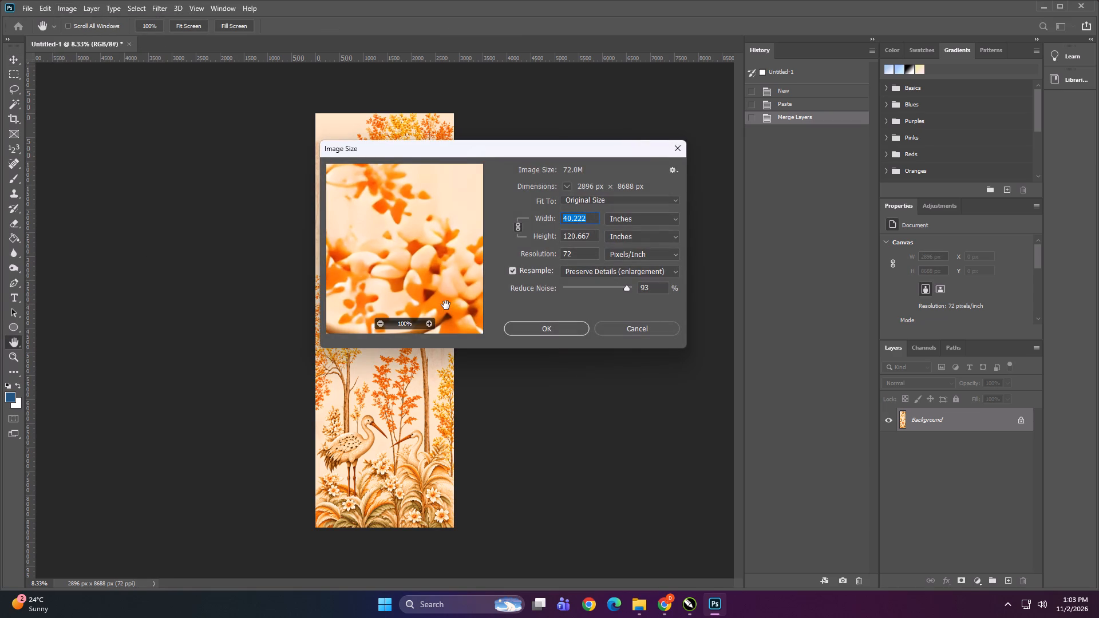
pyautogui.press('6')
pyautogui.press('Tab')
pyautogui.press('Tab')
pyautogui.press('Tab')
pyautogui.press('Tab')
pyautogui.write('100')
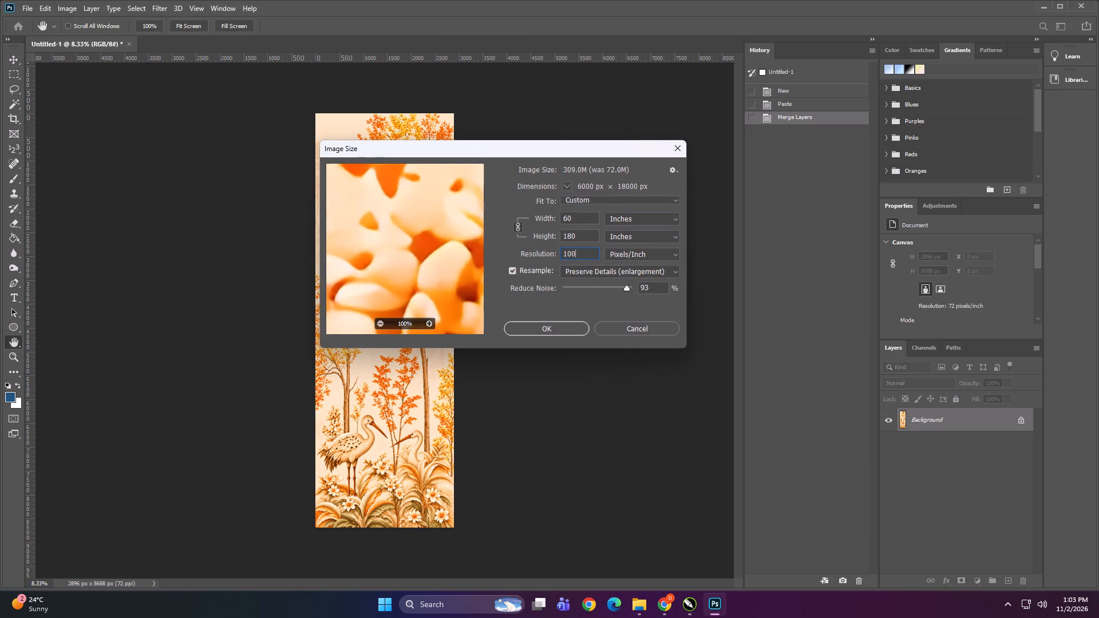
pyautogui.press('Return')
# Apply the Filter Gallery's Dry Brush to the cranes image with Brush Size 0, Brush Detail 10 and Texture 1, checking the preview.
pyautogui.keyDown('alt'); pyautogui.scroll(-9, 441, 311); pyautogui.keyUp('alt')
pyautogui.keyDown('alt'); pyautogui.scroll(20, 409, 498); pyautogui.keyUp('alt')
pyautogui.keyDown('alt'); pyautogui.scroll(4, 409, 498); pyautogui.keyUp('alt')
pyautogui.keyDown('alt'); pyautogui.scroll(-8, 286, 324); pyautogui.keyUp('alt')
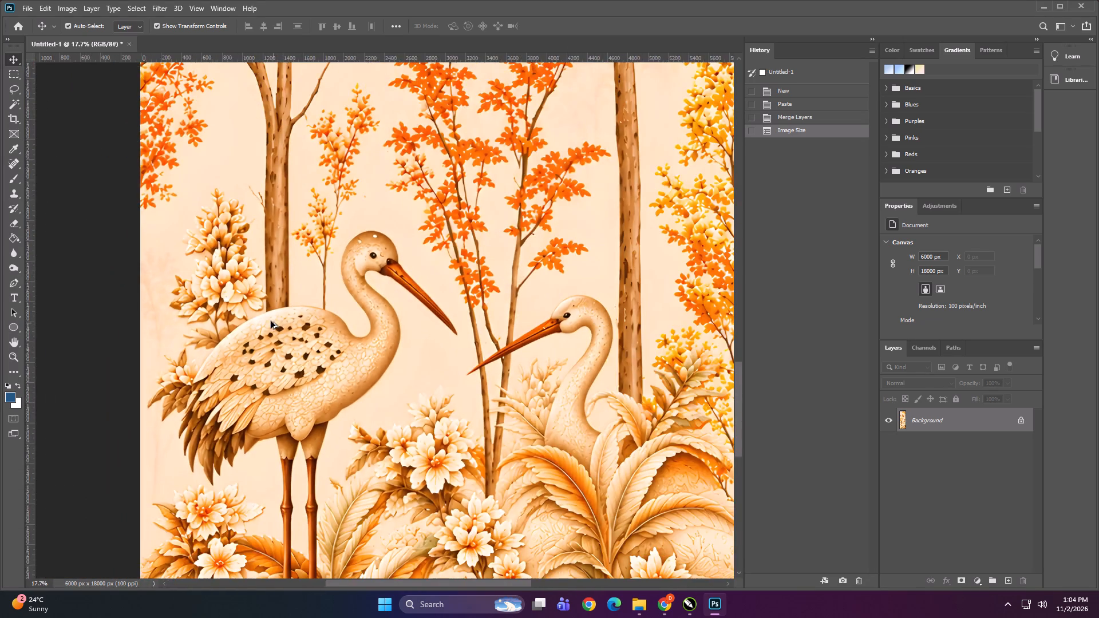
pyautogui.keyDown('alt'); pyautogui.scroll(-11, 271, 324); pyautogui.keyUp('alt')
pyautogui.click(164, 6)
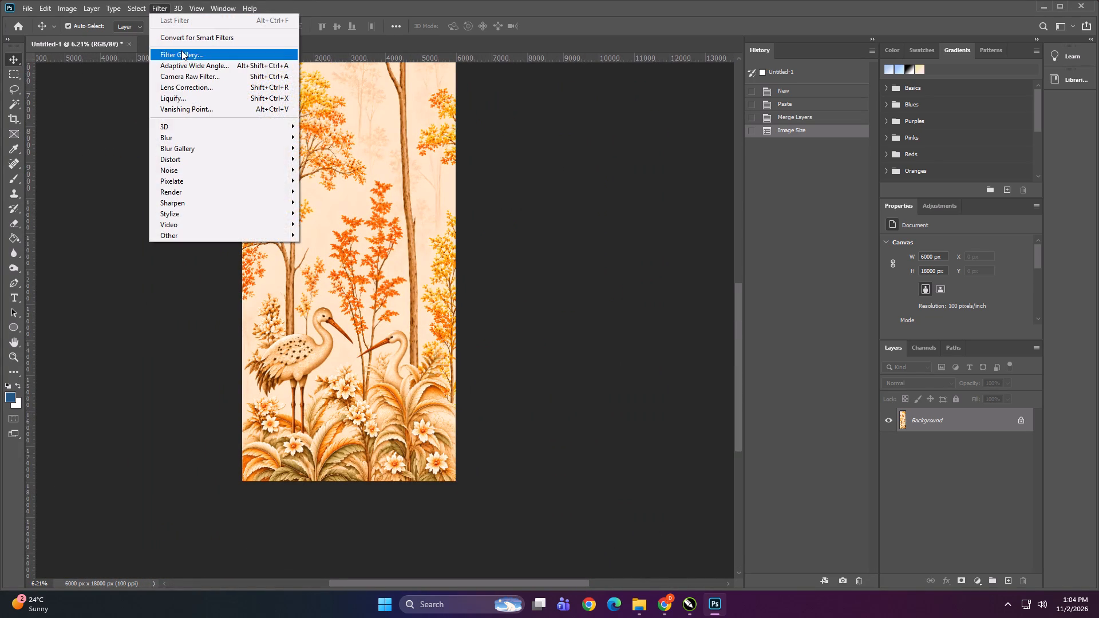
pyautogui.click(181, 50)
pyautogui.press('space')
pyautogui.press('space')
pyautogui.press('space')
pyautogui.press('space')
pyautogui.press('space')
pyautogui.press('space')
pyautogui.press('space')
pyautogui.press('space')
pyautogui.press('space')
pyautogui.press('space')
pyautogui.press('space')
pyautogui.press('space')
pyautogui.press('space')
pyautogui.press('space')
pyautogui.press('space')
pyautogui.press('space')
pyautogui.press('space')
pyautogui.press('space')
pyautogui.press('space')
pyautogui.press('space')
pyautogui.moveTo(570, 409); pyautogui.dragTo(1, 15)
pyautogui.moveTo(569, 403); pyautogui.dragTo(57, 142)
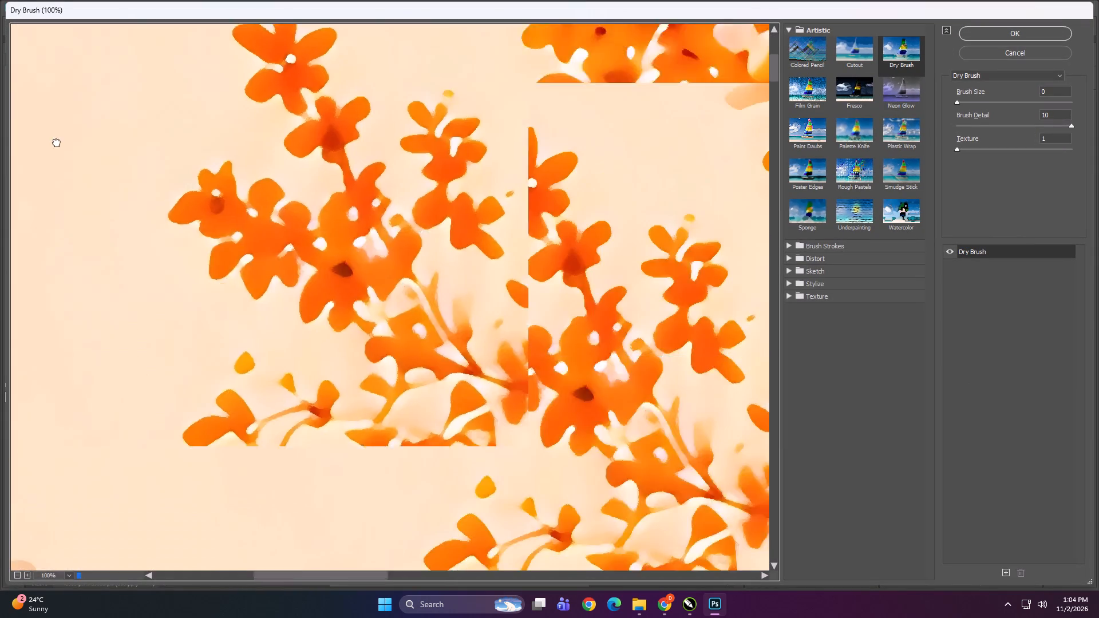
pyautogui.moveTo(57, 142); pyautogui.dragTo(34, 132)
pyautogui.moveTo(476, 391); pyautogui.dragTo(190, 0)
pyautogui.keyDown('alt'); pyautogui.scroll(-19, 263, 219); pyautogui.keyUp('alt')
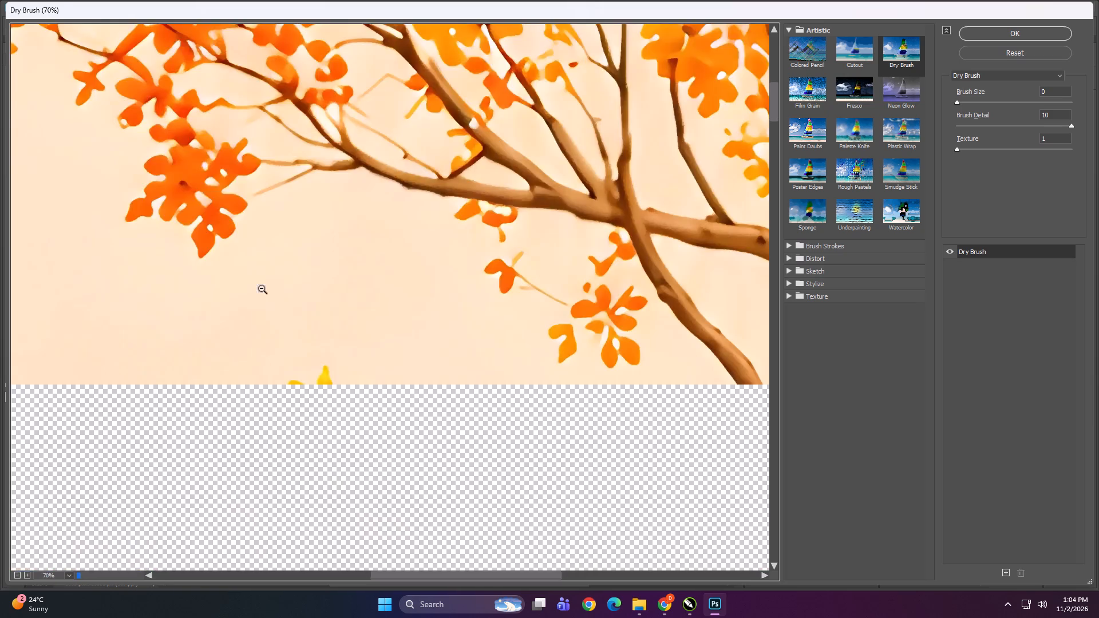
pyautogui.keyDown('alt'); pyautogui.scroll(-9, 279, 279); pyautogui.keyUp('alt')
pyautogui.keyDown('alt'); pyautogui.scroll(-20, 378, 249); pyautogui.keyUp('alt')
pyautogui.keyDown('alt'); pyautogui.scroll(-4, 378, 249); pyautogui.keyUp('alt')
pyautogui.press('space')
pyautogui.press('space')
pyautogui.press('space')
pyautogui.press('space')
pyautogui.press('space')
pyautogui.press('space')
pyautogui.press('space')
pyautogui.press('space')
pyautogui.press('space')
pyautogui.press('space')
pyautogui.press('space')
pyautogui.press('space')
pyautogui.press('space')
pyautogui.press('space')
pyautogui.press('space')
pyautogui.press('space')
pyautogui.press('space')
pyautogui.press('space')
pyautogui.press('space')
pyautogui.press('space')
pyautogui.moveTo(528, 473); pyautogui.dragTo(445, 0)
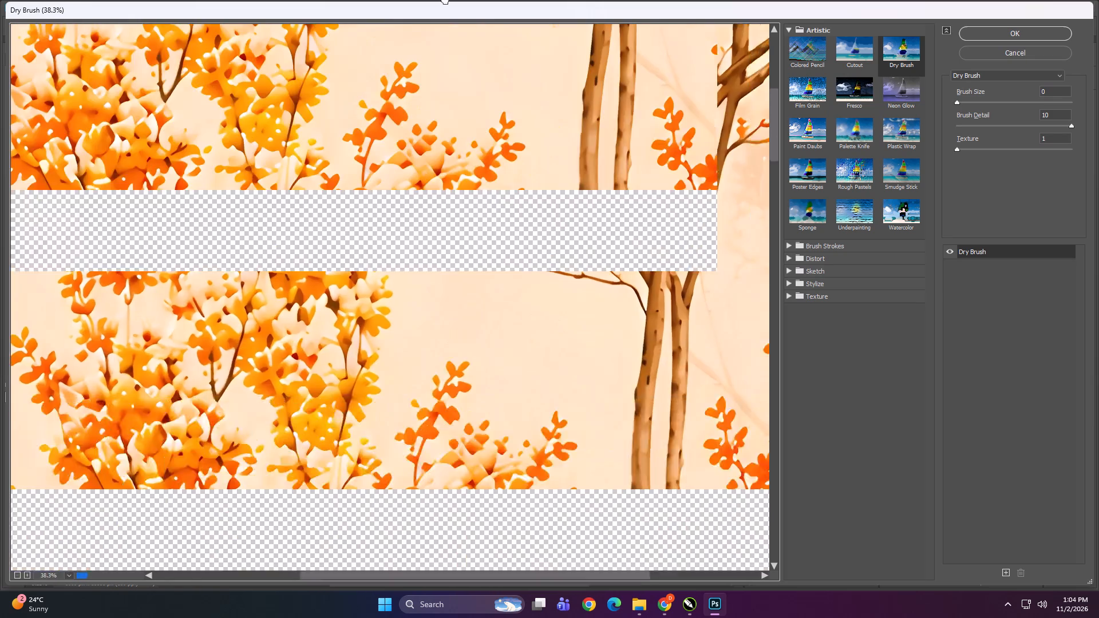
pyautogui.moveTo(445, 0); pyautogui.dragTo(434, 0)
pyautogui.moveTo(448, 348); pyautogui.dragTo(468, 46)
pyautogui.moveTo(454, 288); pyautogui.dragTo(451, 110)
pyautogui.moveTo(452, 436); pyautogui.dragTo(449, 220)
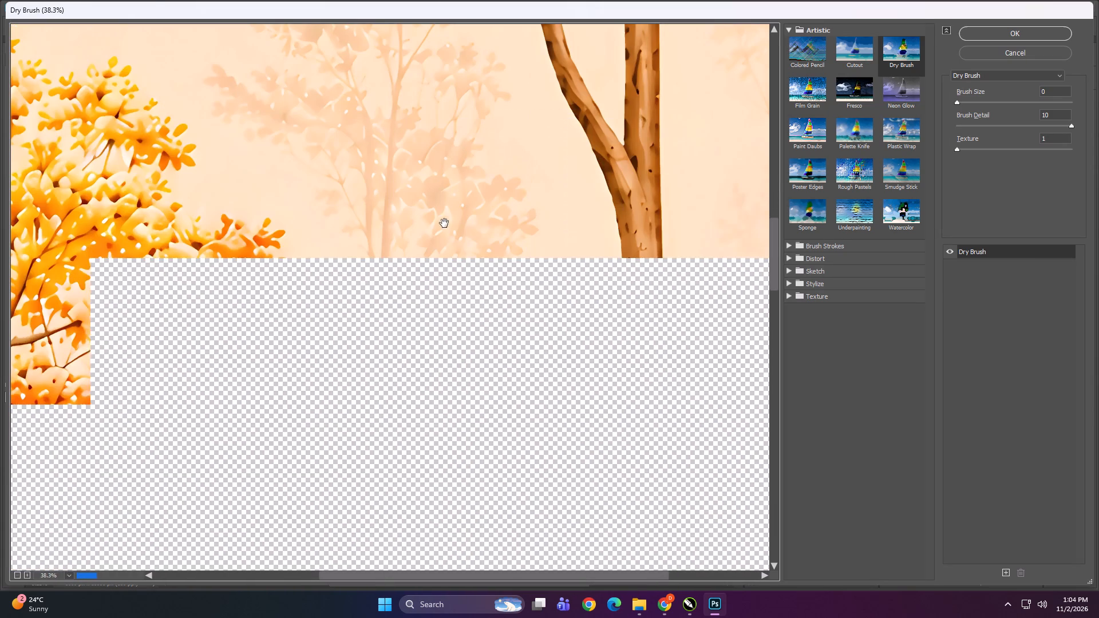
pyautogui.moveTo(450, 457); pyautogui.dragTo(350, 93)
pyautogui.moveTo(494, 499); pyautogui.dragTo(394, 241)
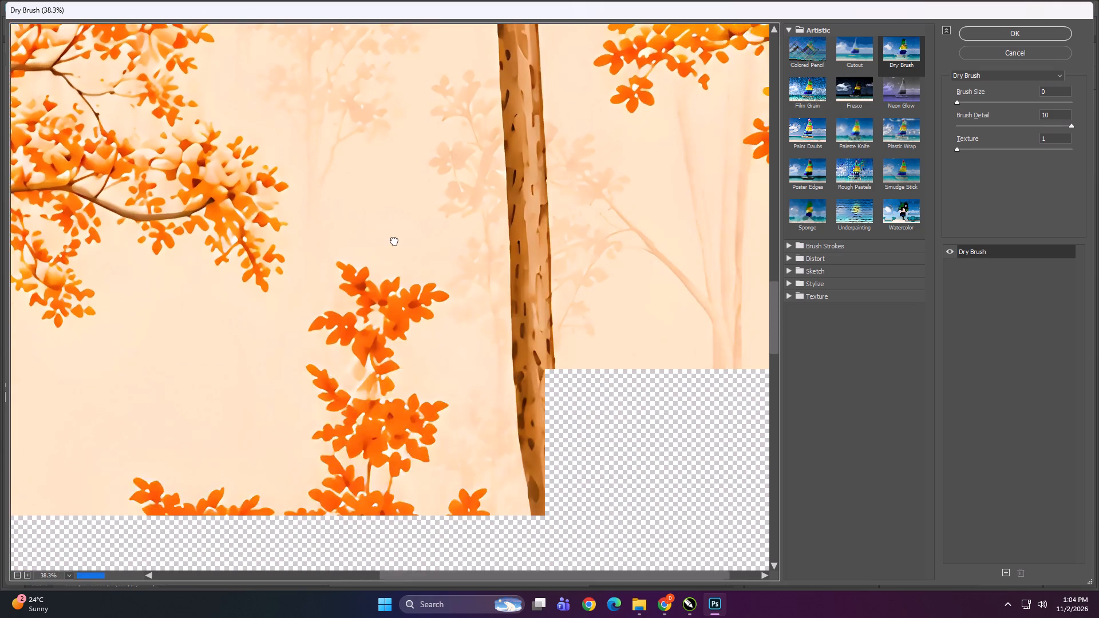
pyautogui.moveTo(394, 241); pyautogui.dragTo(371, 182)
pyautogui.moveTo(512, 430); pyautogui.dragTo(365, 165)
pyautogui.moveTo(339, 379); pyautogui.dragTo(433, 171)
pyautogui.moveTo(330, 397); pyautogui.dragTo(402, 263)
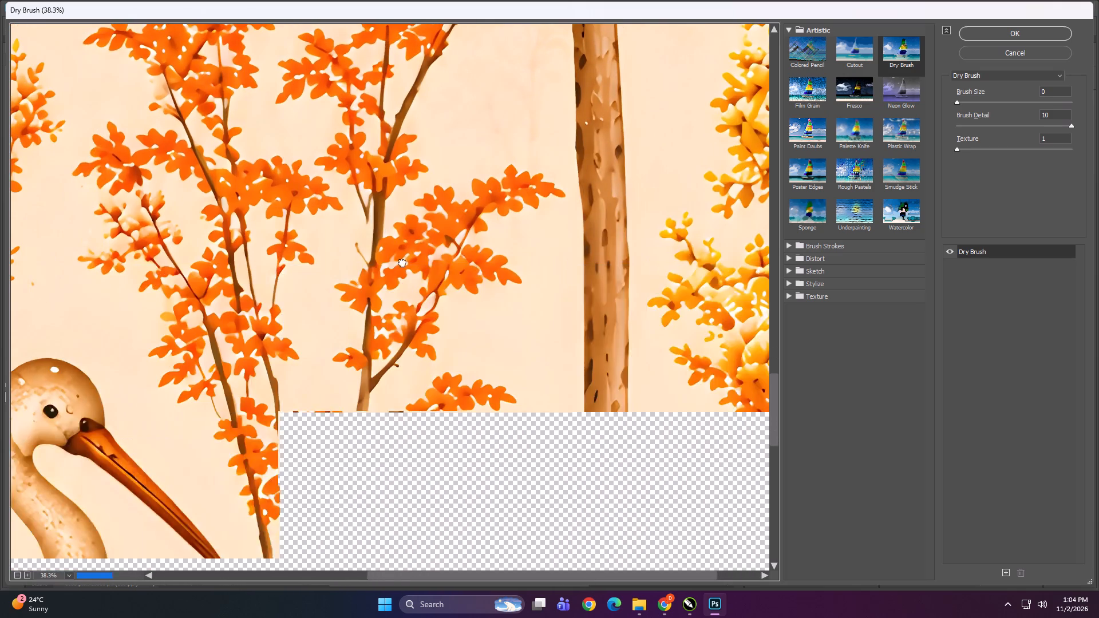
pyautogui.moveTo(402, 263); pyautogui.dragTo(453, 216)
pyautogui.moveTo(321, 373); pyautogui.dragTo(401, 207)
pyautogui.moveTo(275, 196); pyautogui.dragTo(407, 332)
pyautogui.click(978, 30)
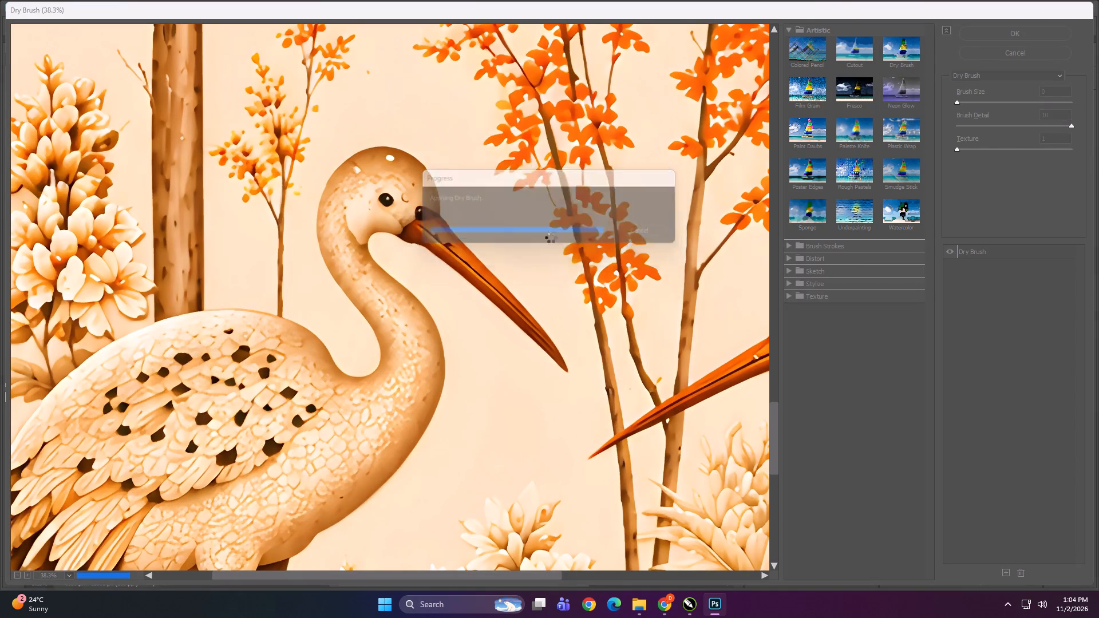
# Save the filtered cranes image as a JPEG named FDHHH in the Downloads folder.
pyautogui.keyDown('alt'); pyautogui.scroll(20, 438, 321); pyautogui.keyUp('alt')
pyautogui.keyDown('alt'); pyautogui.scroll(12, 438, 321); pyautogui.keyUp('alt')
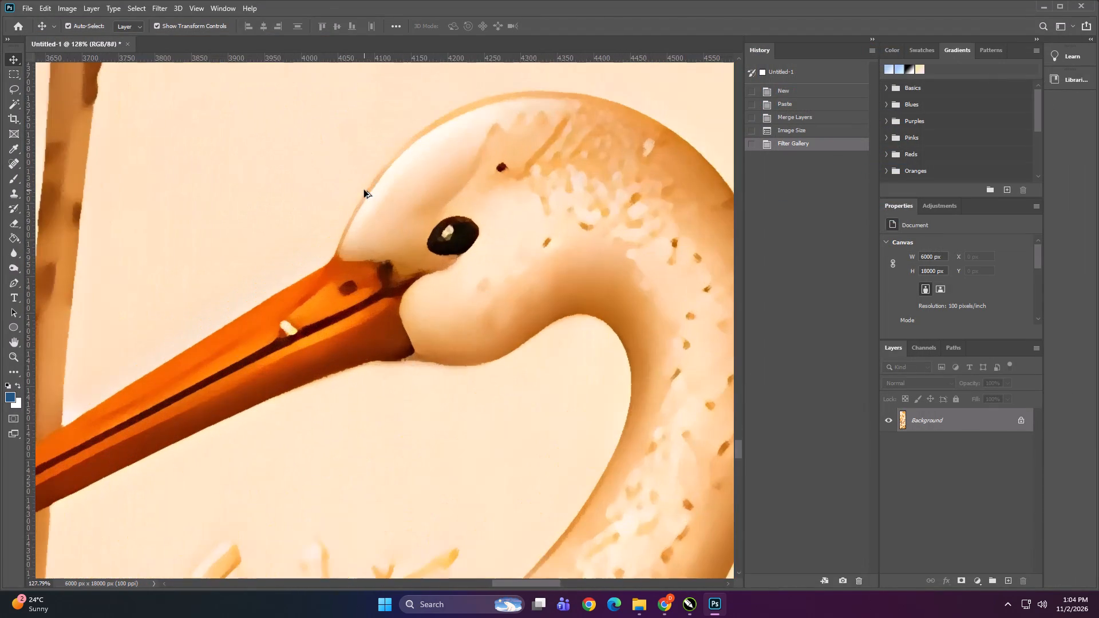
pyautogui.keyDown('alt'); pyautogui.scroll(-9, 415, 167); pyautogui.keyUp('alt')
pyautogui.hotkey('ctrl', 'shift', 's')
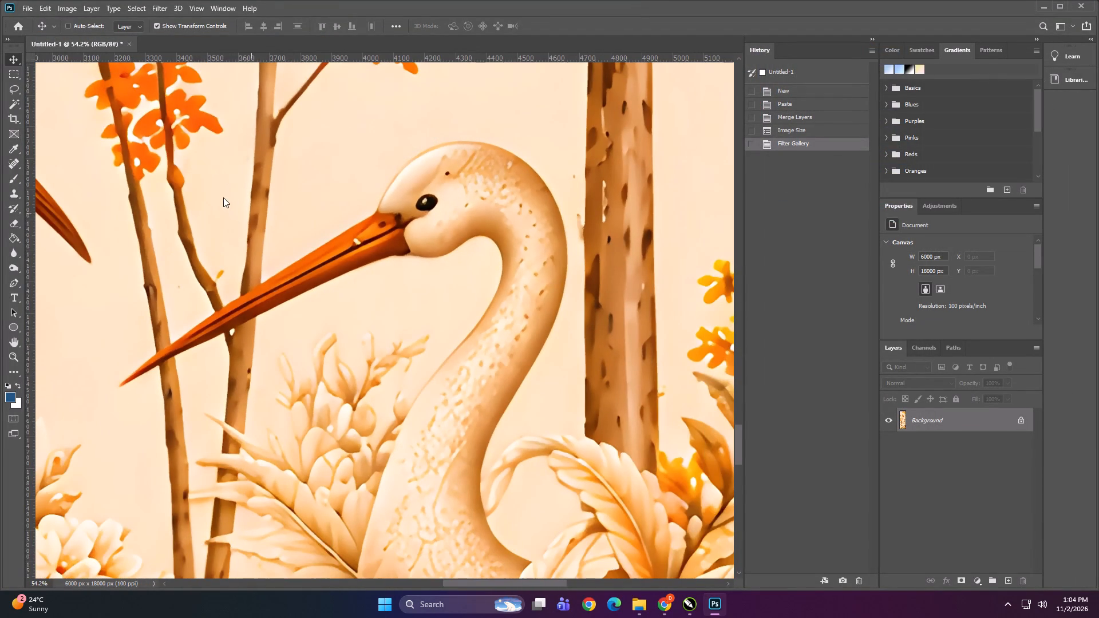
pyautogui.press('f')
pyautogui.press('d')
pyautogui.press('h')
pyautogui.press('h')
pyautogui.press('h')
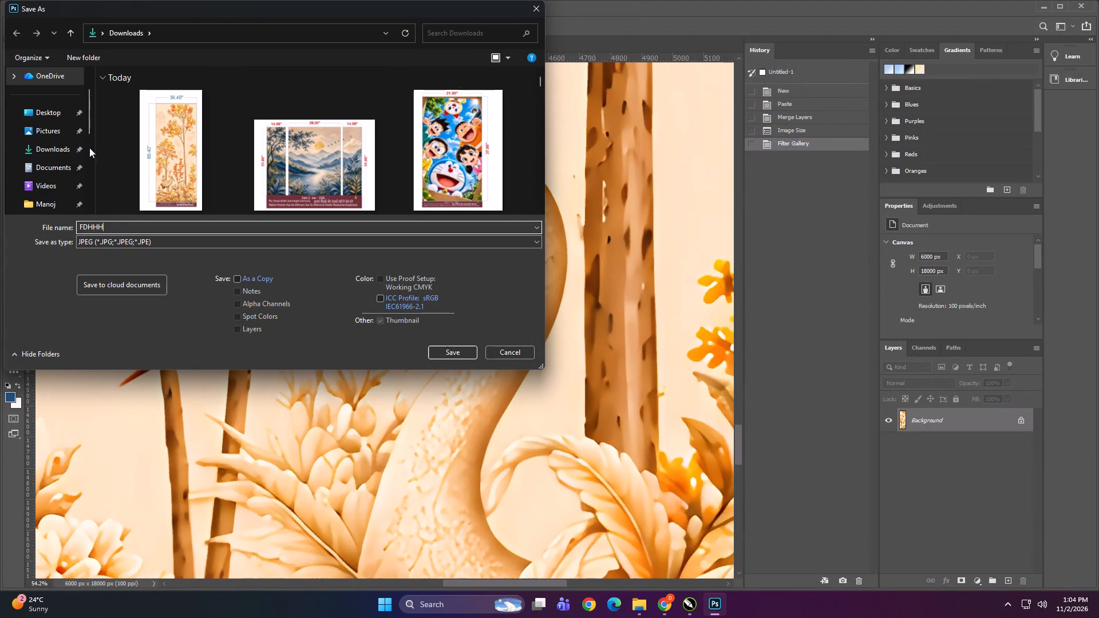
pyautogui.click(60, 146)
pyautogui.click(440, 352)
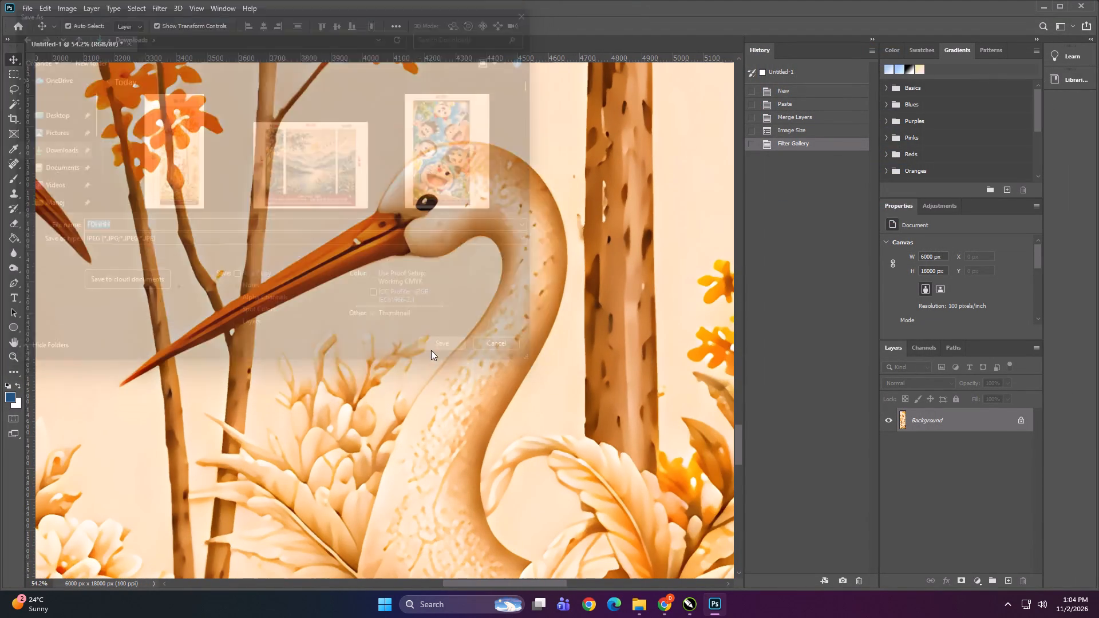
pyautogui.click(617, 149)
# Quit Photoshop.
pyautogui.click(1082, 11)
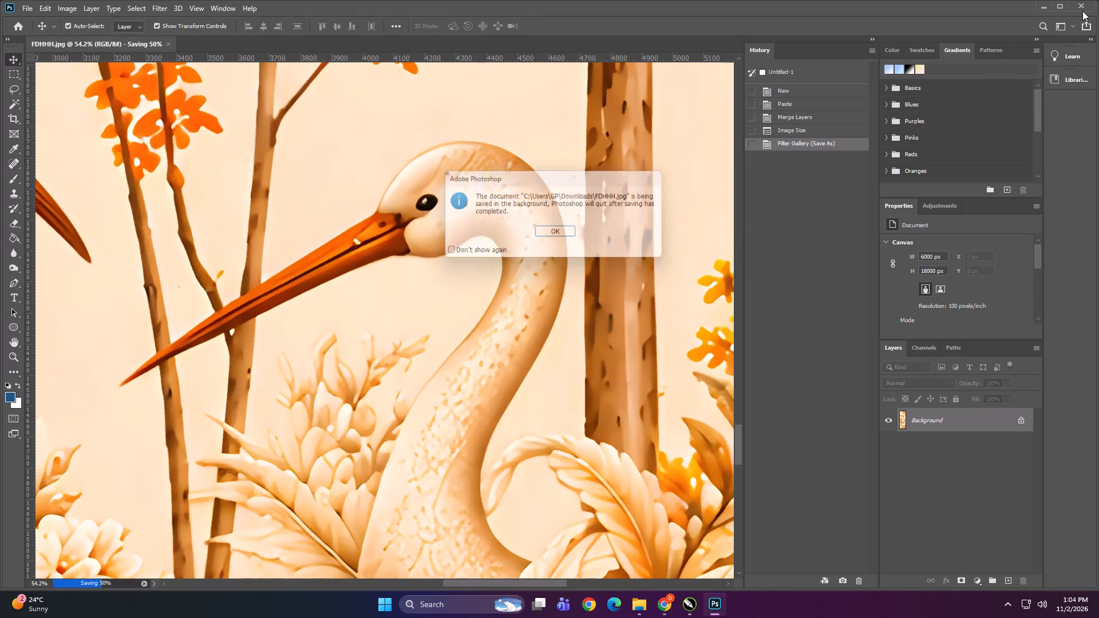
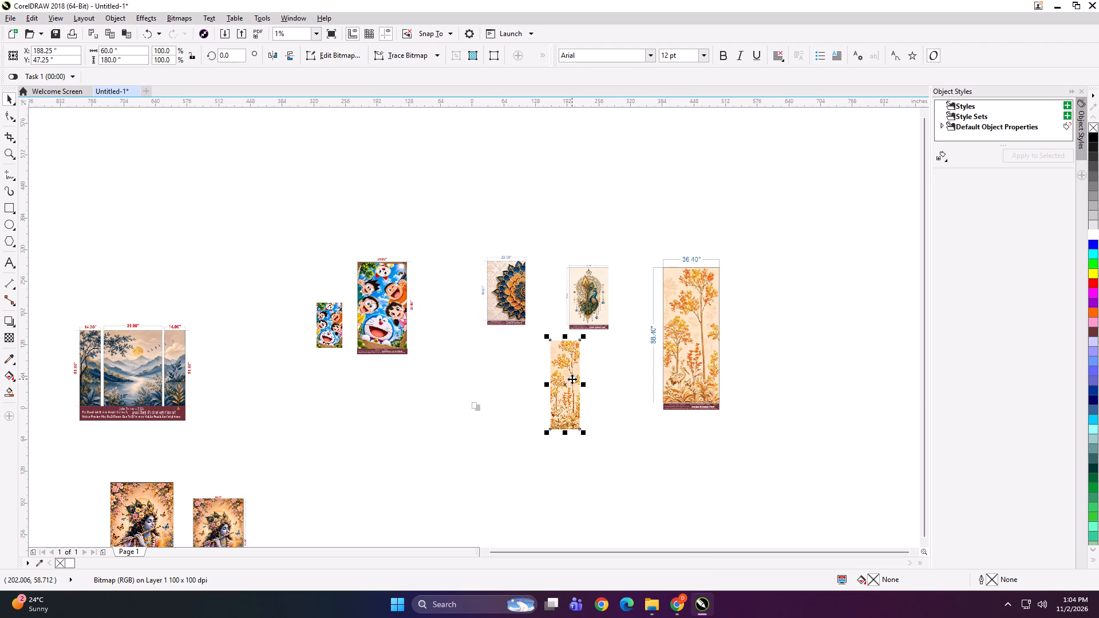
# Move the separate cranes bitmap beside the large 36.40 by 88.40 inch cranes layout.
pyautogui.moveTo(574, 385); pyautogui.dragTo(769, 311)
# Resize the separate cranes bitmap to 36.5 by 88.4 inches plus 1 inch each way, giving 37.5 by 89.4 inches.
pyautogui.scroll(1, 784, 332)
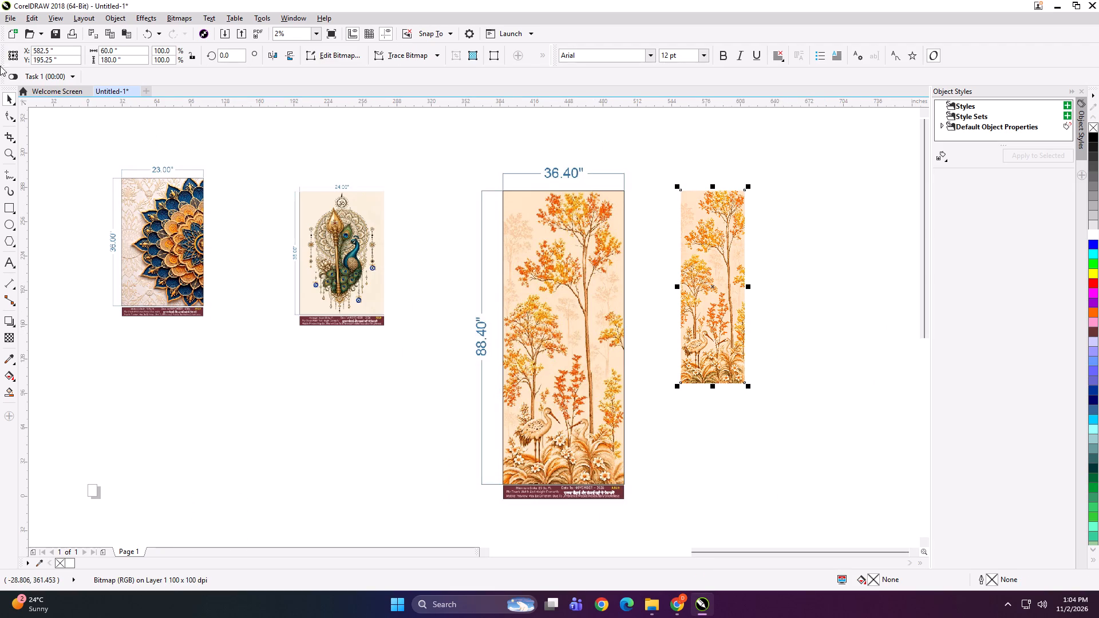
pyautogui.click(137, 54)
pyautogui.hotkey('ctrl', 'a')
pyautogui.write('36.5')
pyautogui.press('Tab')
pyautogui.write('88.4')
pyautogui.press('Return')
pyautogui.click(132, 49)
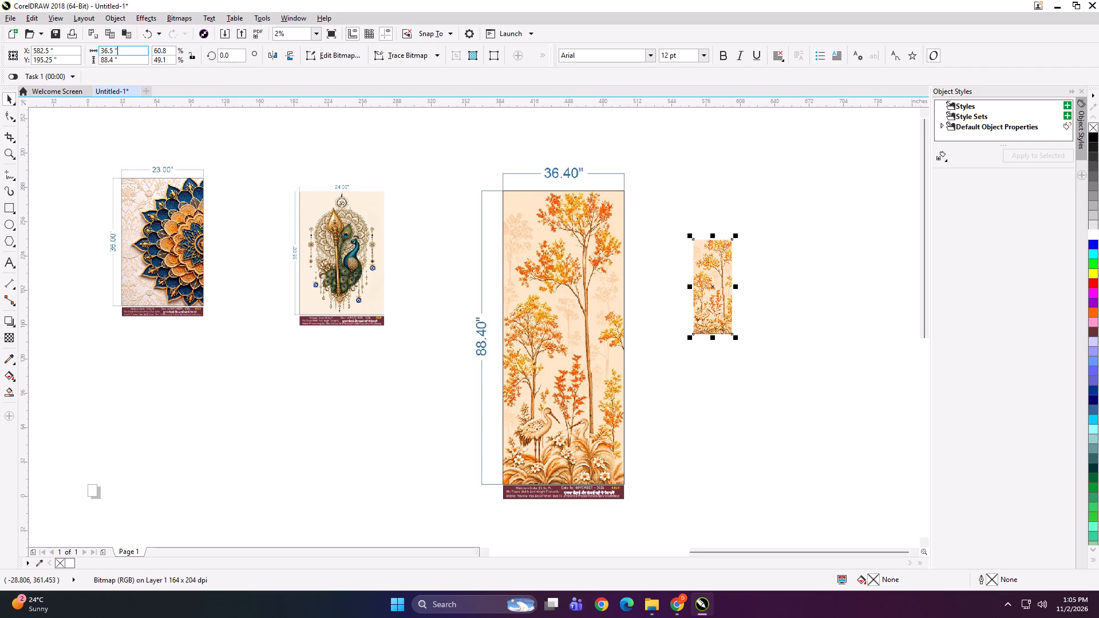
pyautogui.press('1')
pyautogui.press('Tab')
pyautogui.press('Right')
pyautogui.press('1')
pyautogui.press('Return')
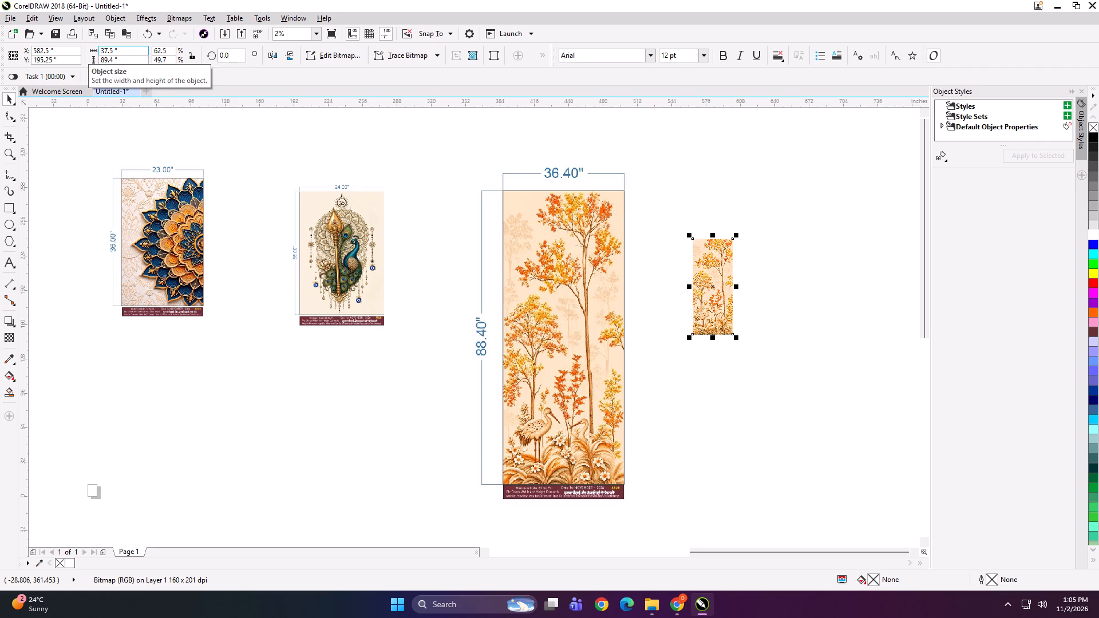
# Frame the resized cranes bitmap with an unfilled rectangle of 37.5 by 89.4 inches and group the two objects.
pyautogui.keyDown('shift'); pyautogui.doubleClick(9, 205); pyautogui.keyUp('shift')
pyautogui.hotkey('shift', 'space')
pyautogui.click(765, 207)
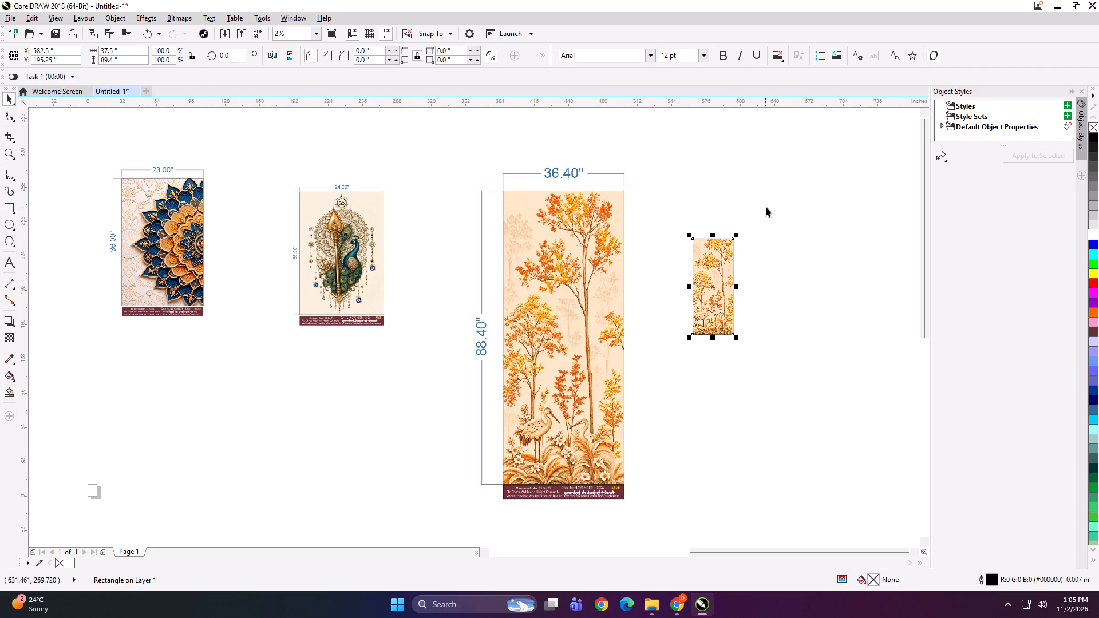
pyautogui.moveTo(775, 207); pyautogui.dragTo(668, 363)
pyautogui.hotkey('ctrl', 'g')
# Start exporting the grouped cranes print as a TIFF bitmap, limited to the selection.
pyautogui.hotkey('ctrl', 'e')
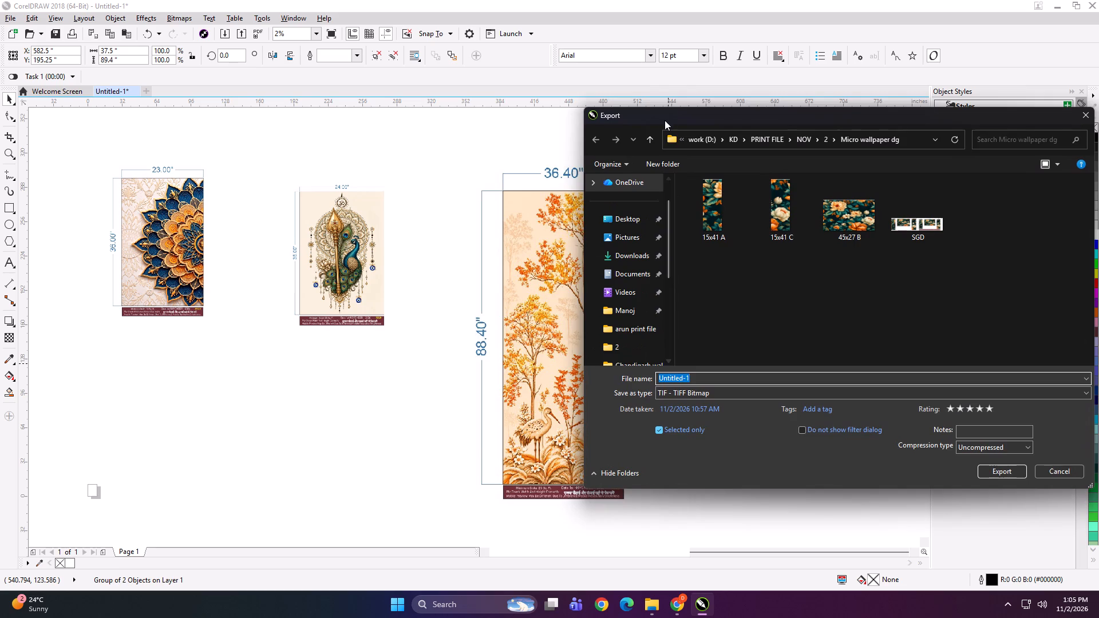
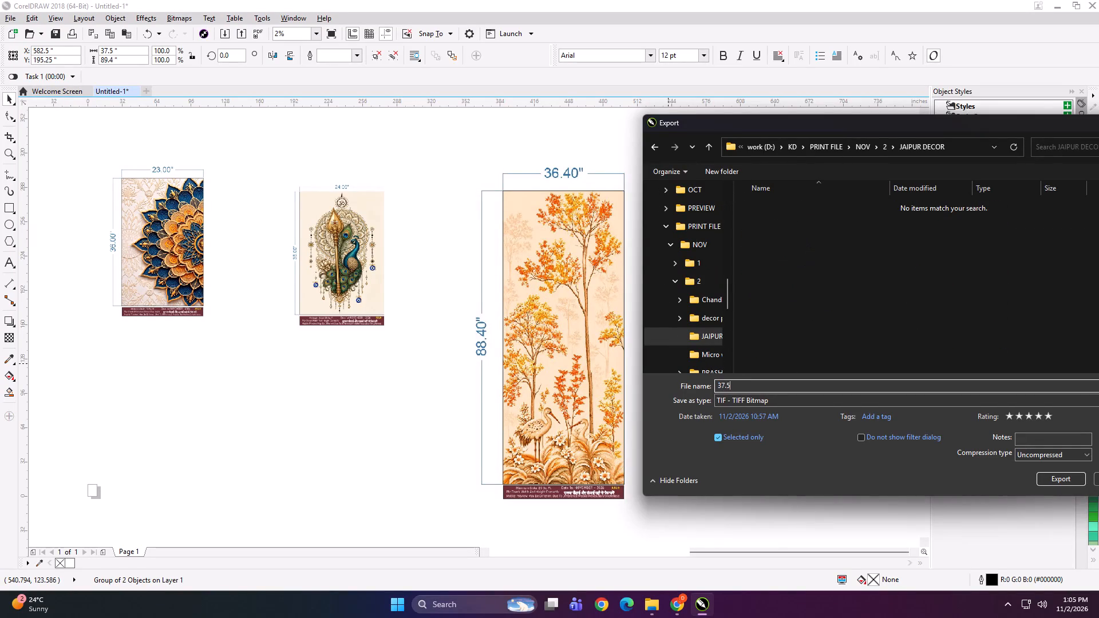
# Finish exporting the selected cranes print as an uncompressed TIFF named 37.5 in the JAIPUR DECOR folder.
pyautogui.press('Return')
pyautogui.press('Return')
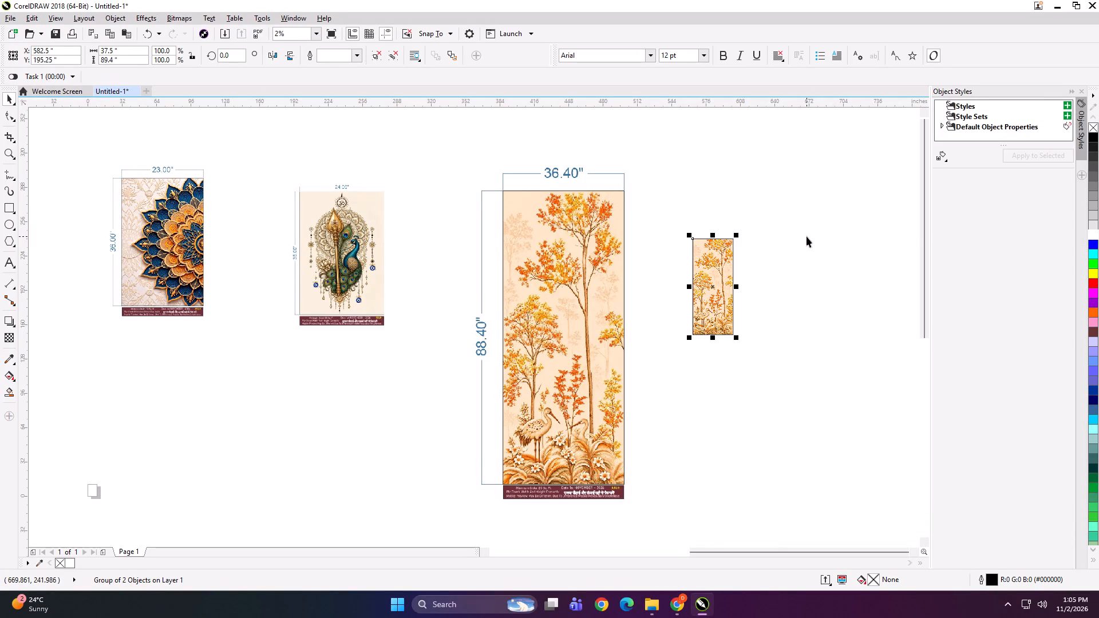
# Enlarge the framed cranes print proportionally to roughly the height of the cranes layout and position it alongside that layout.
pyautogui.keyDown('shift'); pyautogui.moveTo(737, 339); pyautogui.dragTo(794, 429); pyautogui.keyUp('shift')
pyautogui.moveTo(720, 293); pyautogui.dragTo(719, 325)
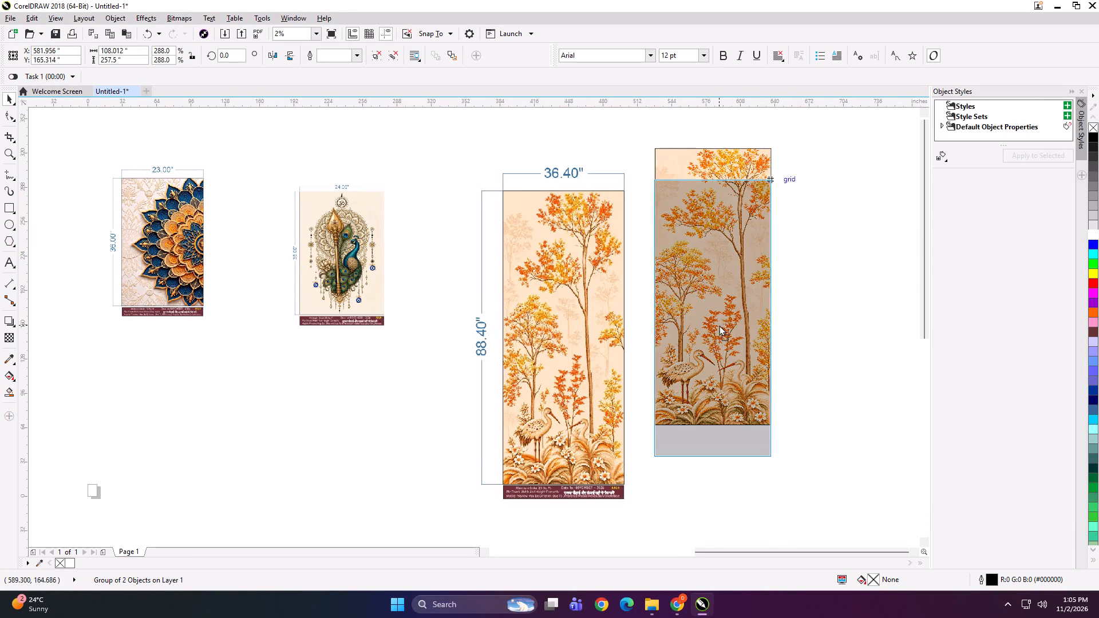
pyautogui.moveTo(719, 325); pyautogui.dragTo(718, 326)
pyautogui.moveTo(776, 462); pyautogui.dragTo(794, 488)
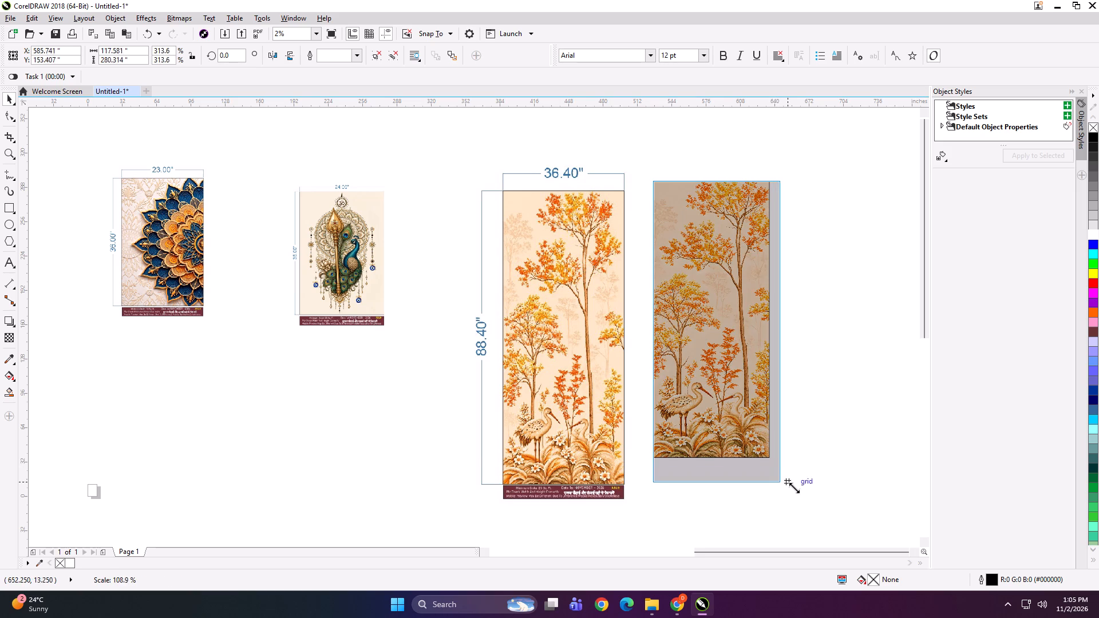
pyautogui.moveTo(794, 488); pyautogui.dragTo(797, 494)
# Group the enlarged cranes print with the dimensioned cranes layout and scale the group down to about 2.29 by 2.50 inches.
pyautogui.keyDown('shift'); pyautogui.click(574, 400); pyautogui.keyUp('shift')
pyautogui.hotkey('ctrl', 'g')
pyautogui.keyDown('shift'); pyautogui.moveTo(788, 512); pyautogui.dragTo(651, 394); pyautogui.keyUp('shift')
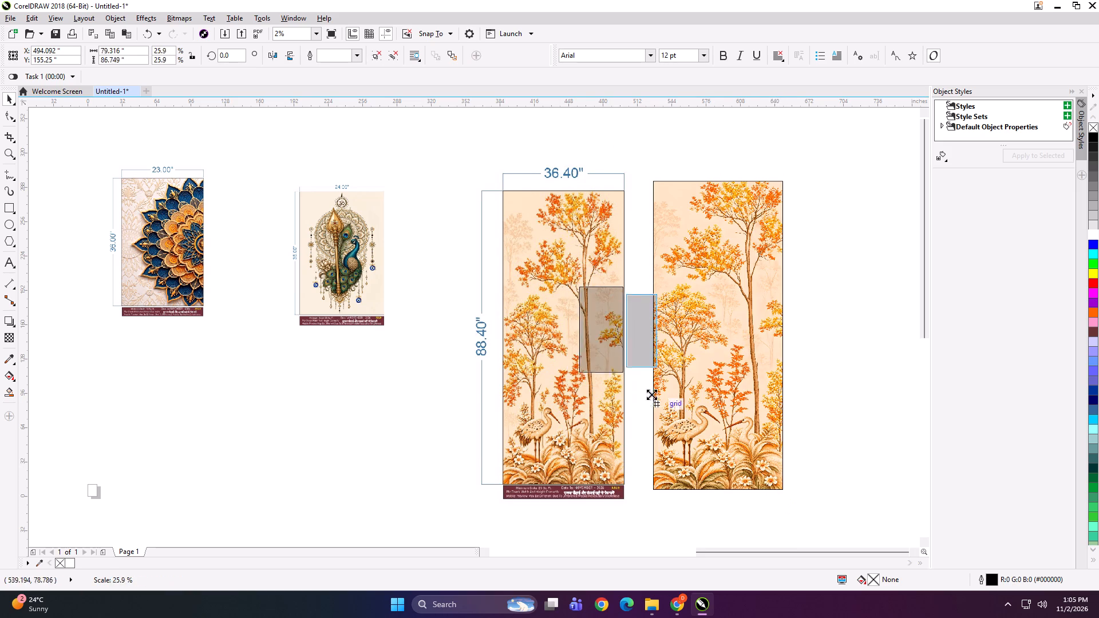
pyautogui.keyDown('shift'); pyautogui.moveTo(651, 394); pyautogui.dragTo(628, 350); pyautogui.keyUp('shift')
pyautogui.scroll(4, 618, 323)
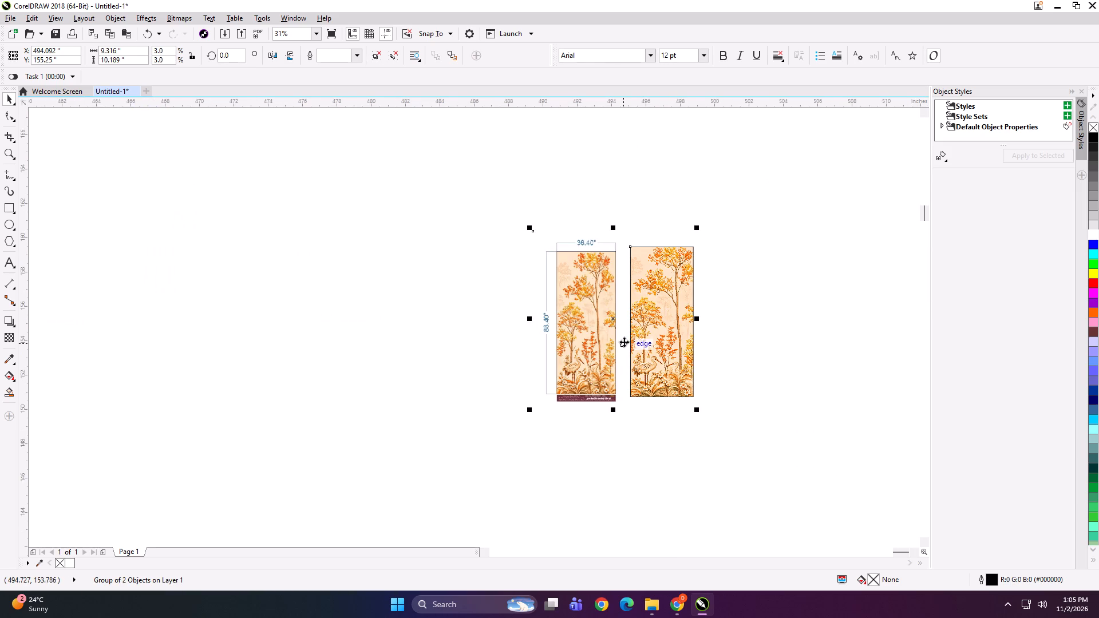
pyautogui.scroll(1, 624, 342)
pyautogui.keyDown('shift'); pyautogui.moveTo(766, 473); pyautogui.dragTo(675, 379); pyautogui.keyUp('shift')
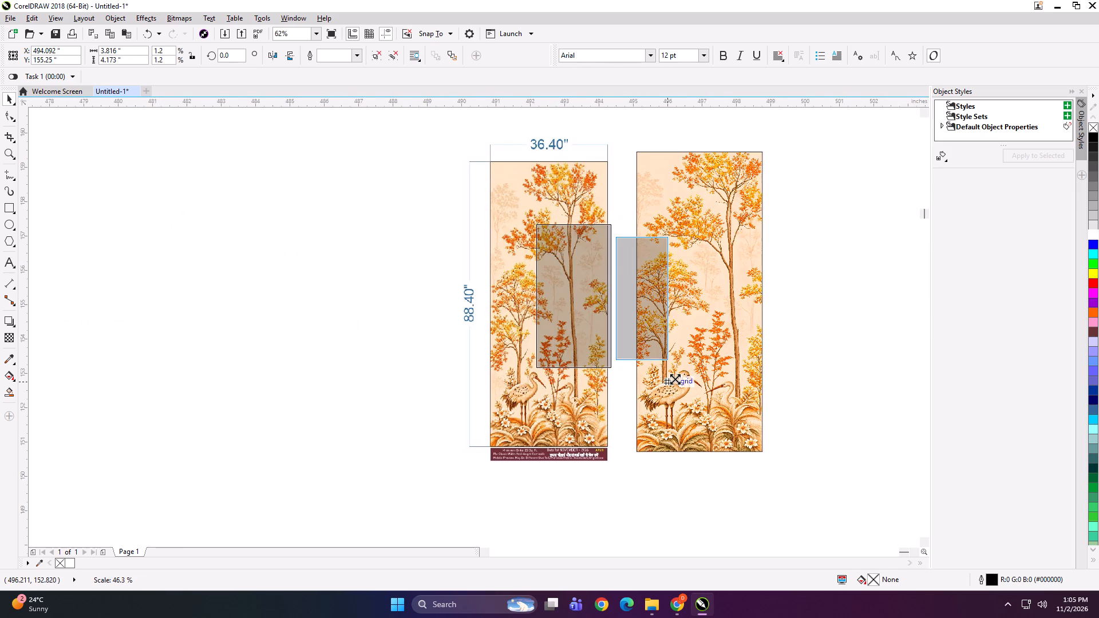
pyautogui.keyDown('shift'); pyautogui.moveTo(675, 379); pyautogui.dragTo(649, 339); pyautogui.keyUp('shift')
# Start exporting the reduced group of the cranes layout and print, entering a file name beginning with S.
pyautogui.hotkey('ctrl', 'e')
pyautogui.write('S')
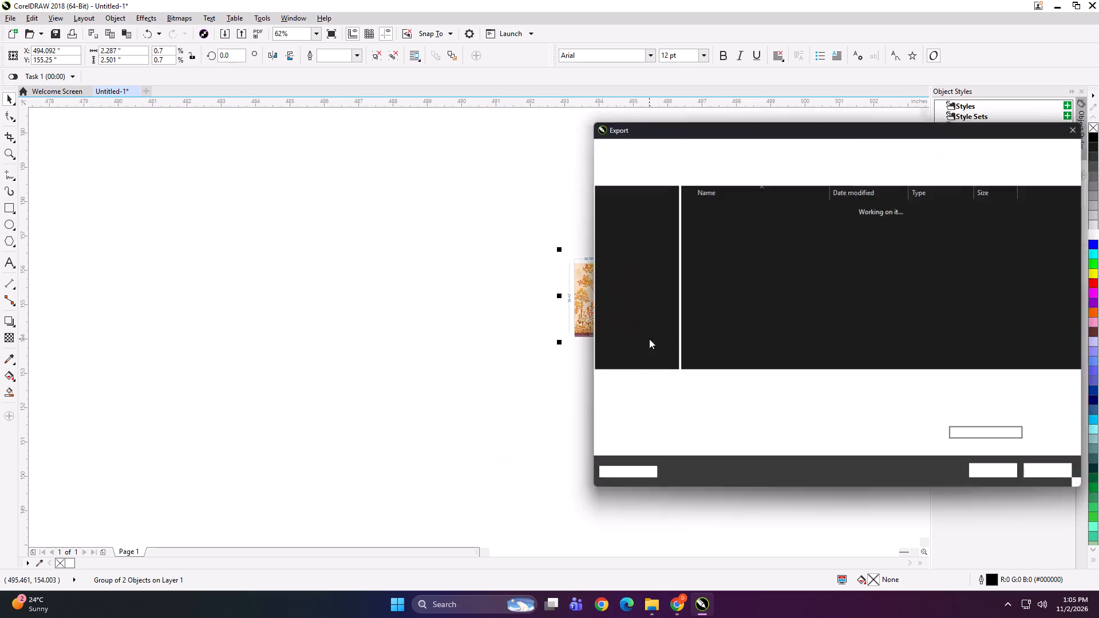
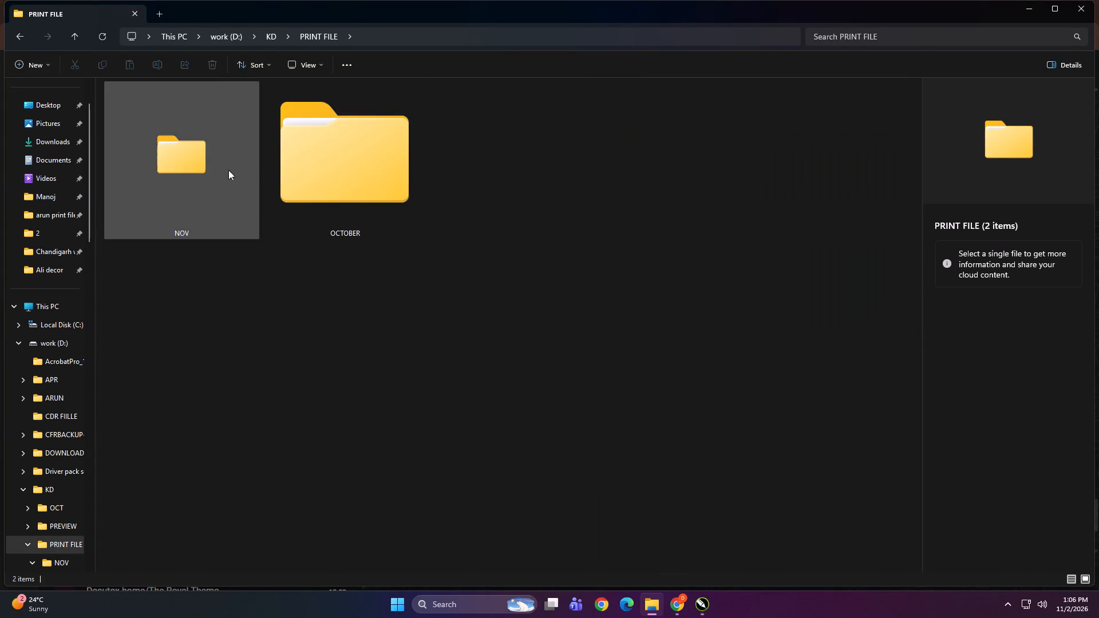
# Copy the JAIPUR DECOR folder from PRINT FILE > NOV > 2 into Print > NOV > 2 on DIGITECH_SHAREDRIVE (Z:).
pyautogui.doubleClick(200, 163)
pyautogui.doubleClick(360, 176)
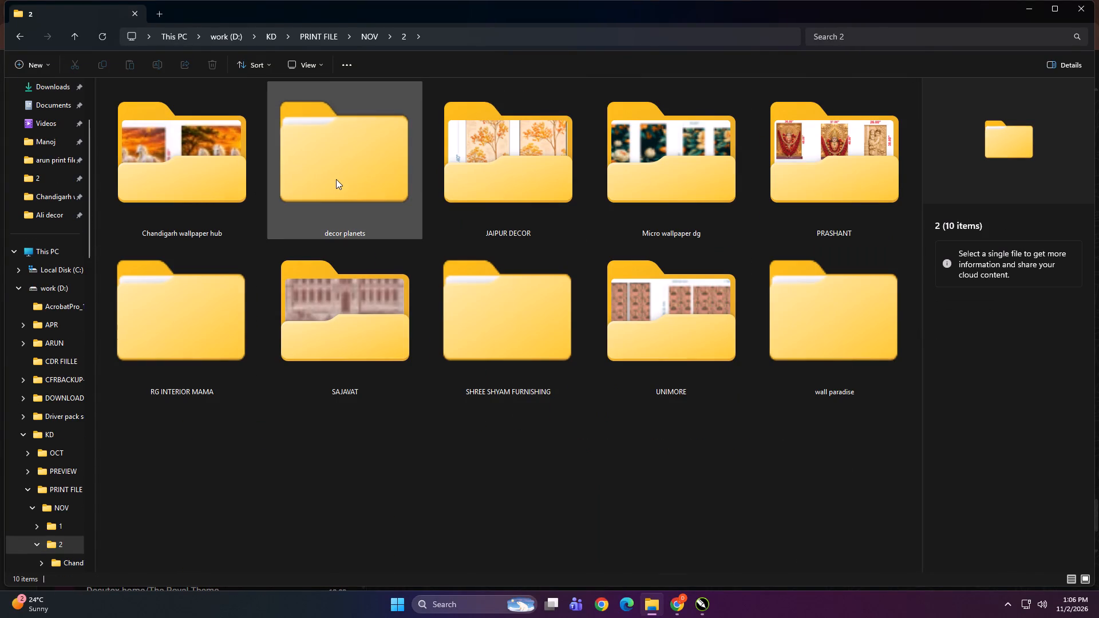
pyautogui.click(518, 177)
pyautogui.hotkey('ctrl', 'c')
pyautogui.scroll(2, 73, 398)
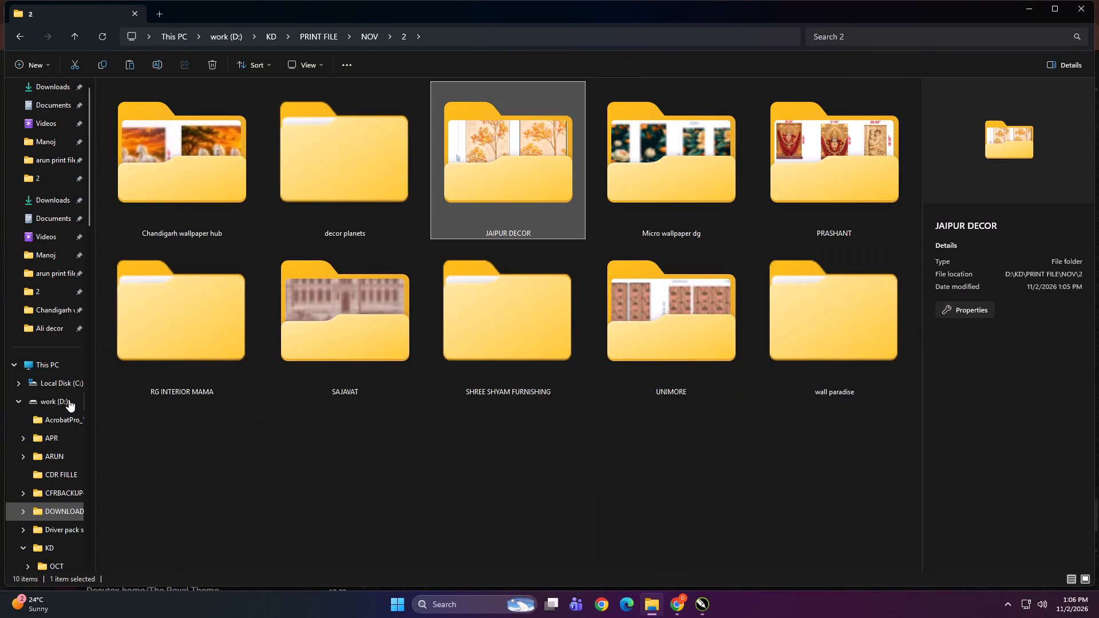
pyautogui.scroll(2, 69, 399)
pyautogui.click(49, 360)
pyautogui.doubleClick(158, 255)
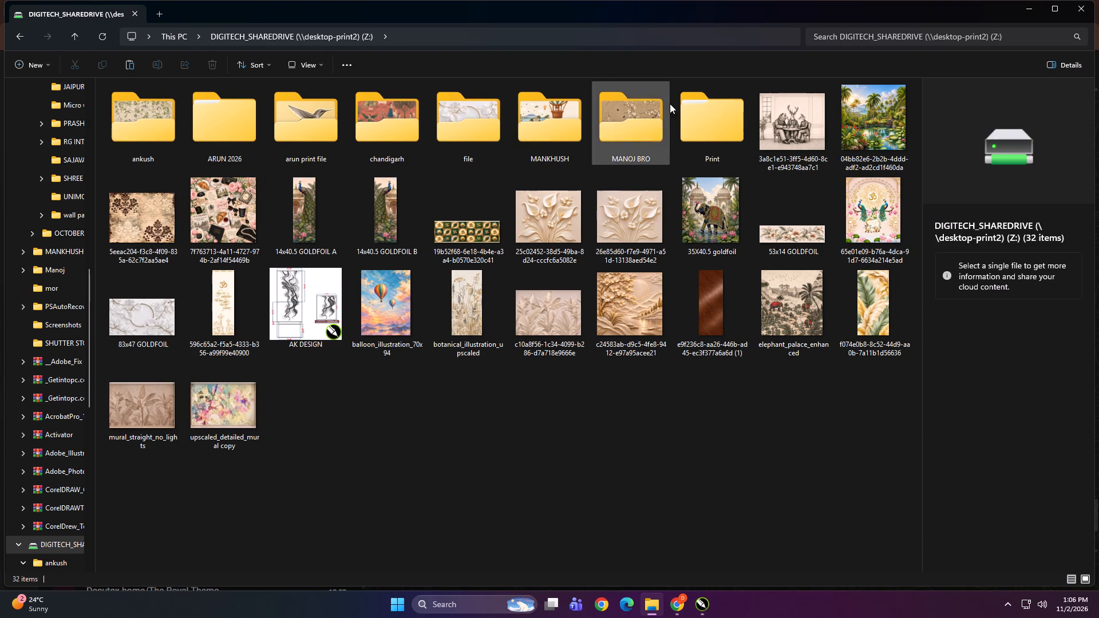
pyautogui.doubleClick(710, 98)
pyautogui.doubleClick(299, 148)
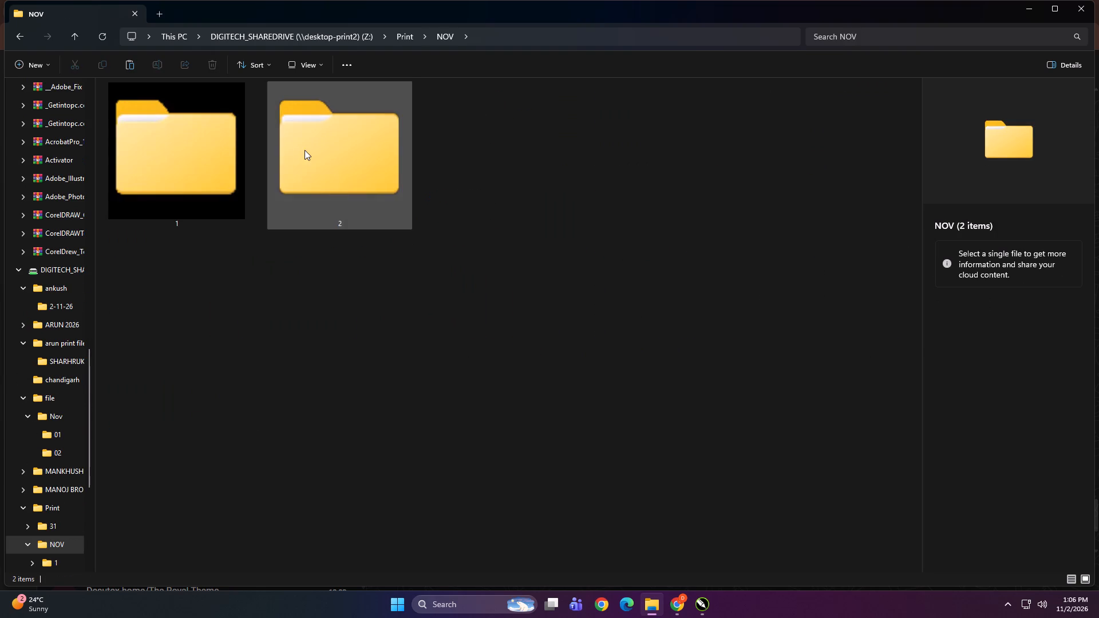
pyautogui.doubleClick(305, 150)
pyautogui.rightClick(436, 446)
pyautogui.click(449, 463)
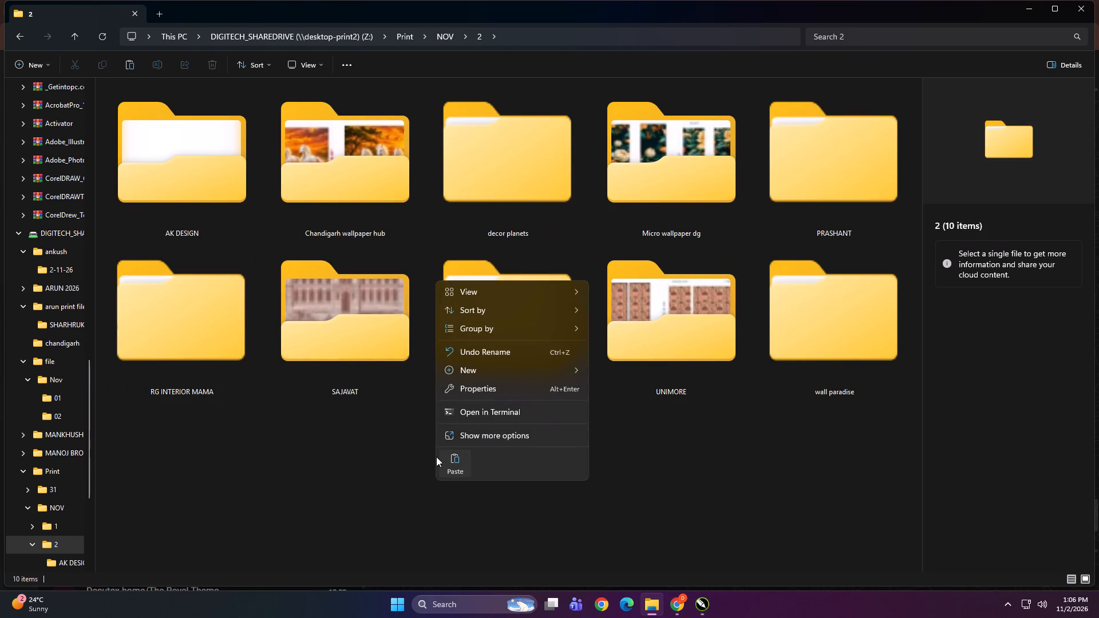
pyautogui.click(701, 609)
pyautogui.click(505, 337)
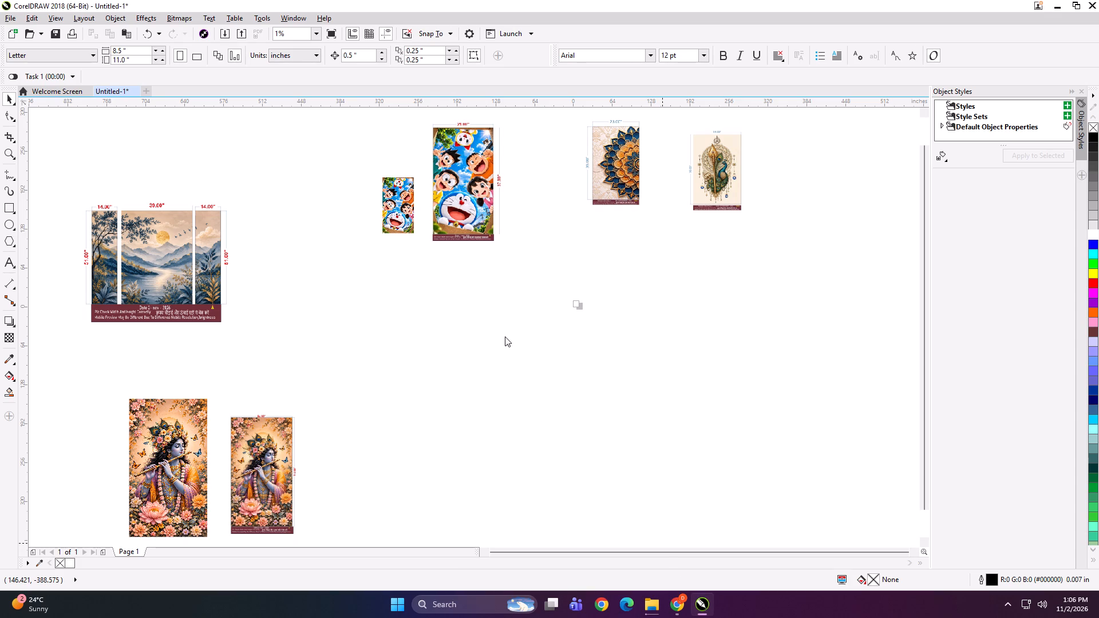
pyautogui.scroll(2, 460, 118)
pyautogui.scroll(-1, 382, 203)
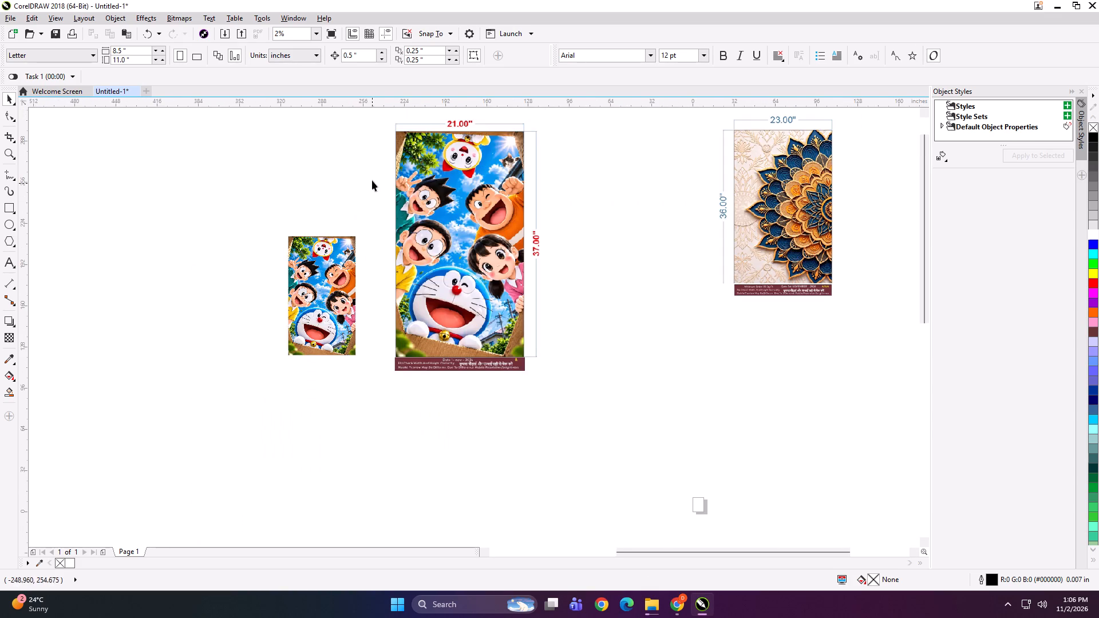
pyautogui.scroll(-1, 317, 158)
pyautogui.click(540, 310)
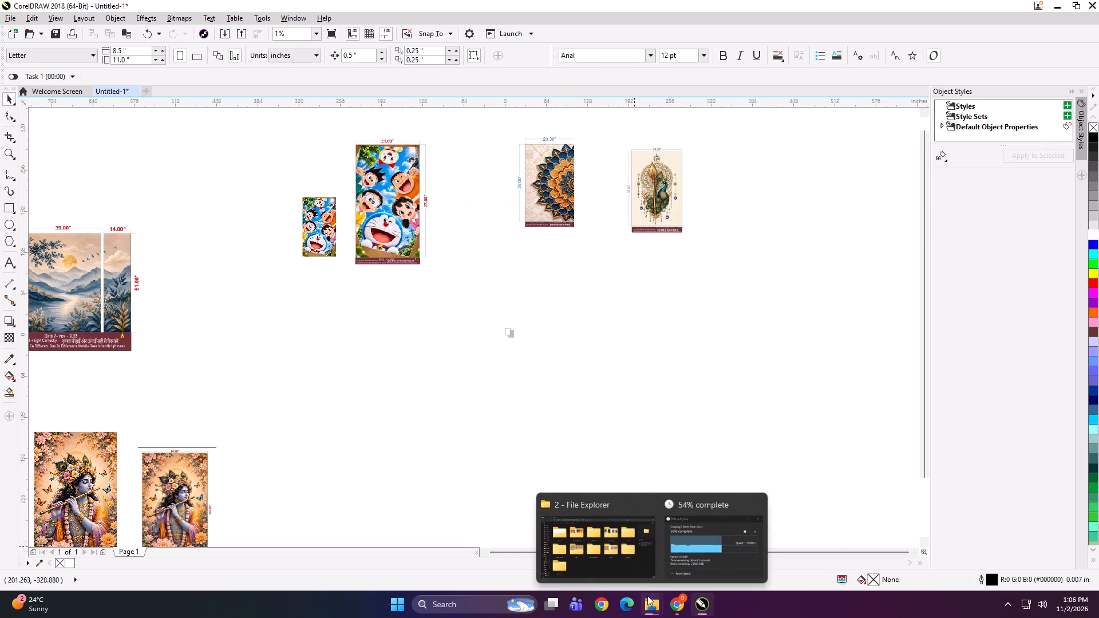
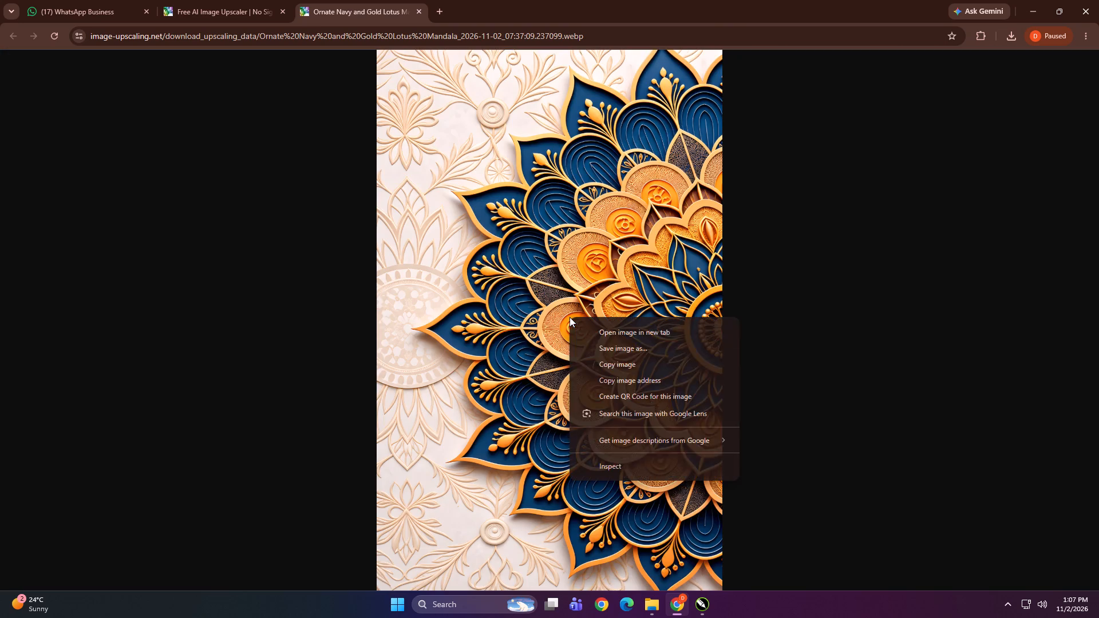
# Copy the upscaled navy and gold lotus mandala image from the browser and paste it into the Untitled-1 drawing in CorelDRAW.
pyautogui.click(599, 360)
pyautogui.click(702, 603)
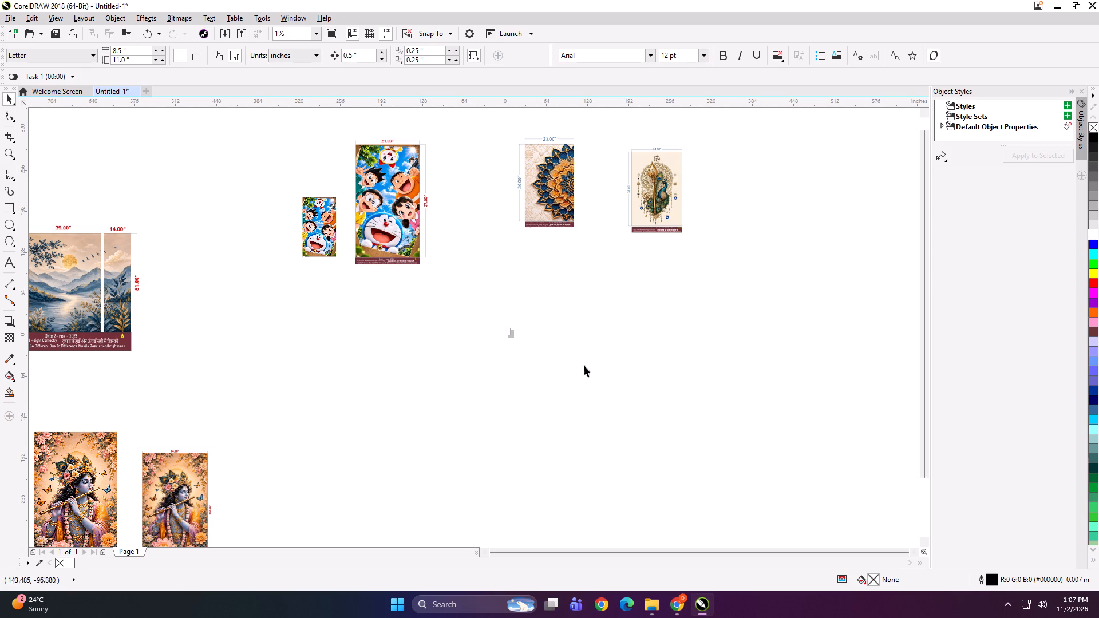
pyautogui.click(584, 363)
pyautogui.hotkey('ctrl', 'v')
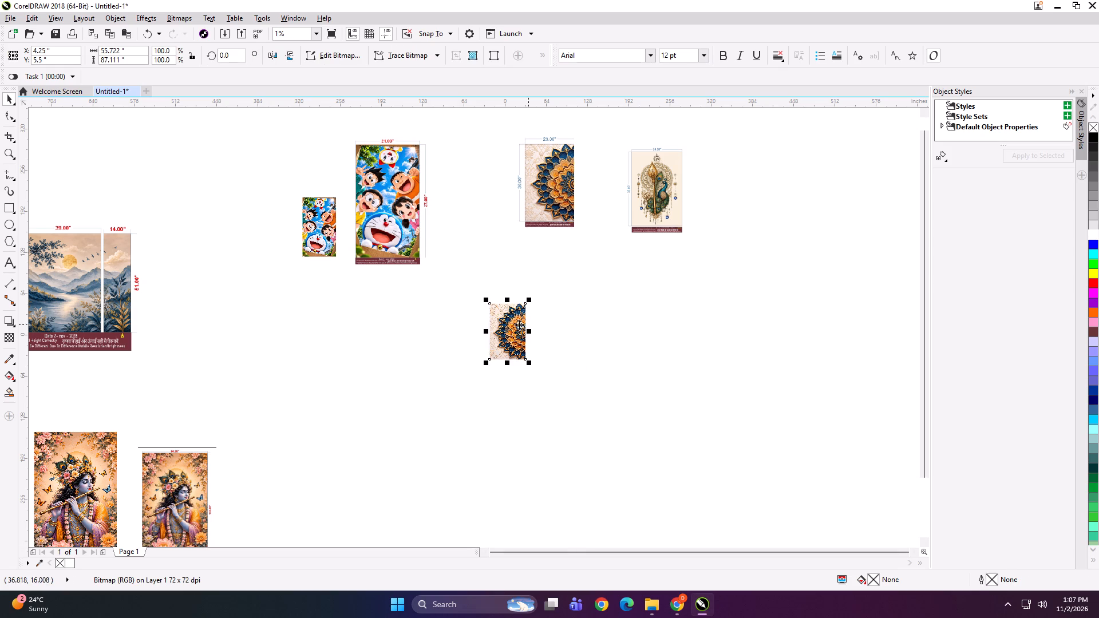
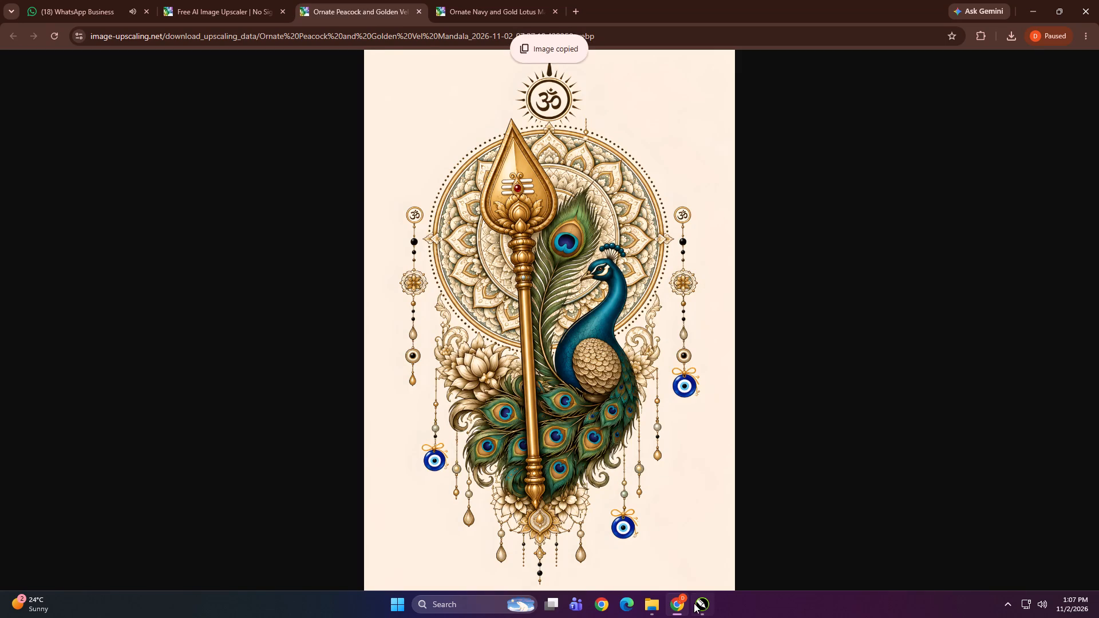
# Paste the copied peacock and golden vel mandala image into the Untitled-1 drawing in CorelDRAW and place it below its framed version.
pyautogui.click(696, 604)
pyautogui.click(571, 426)
pyautogui.hotkey('ctrl', 'v')
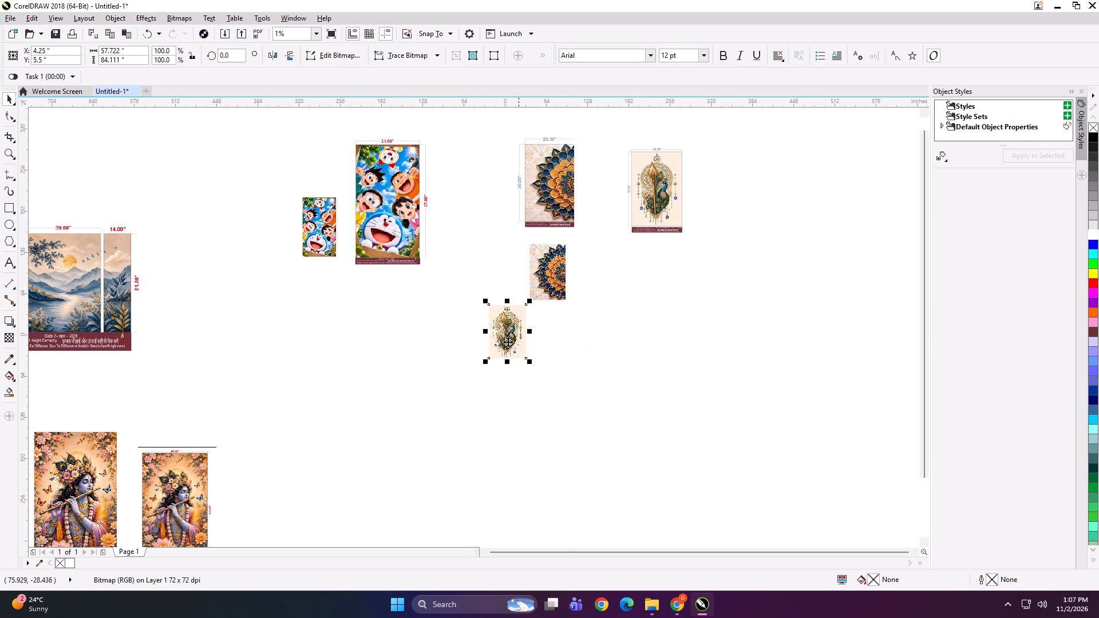
pyautogui.moveTo(508, 342); pyautogui.dragTo(643, 294)
pyautogui.click(513, 380)
# Bring the mountain lake landscape image from the shared drive's ankush > 2-11-26 folder into the Untitled-1 drawing.
pyautogui.scroll(-2, 557, 260)
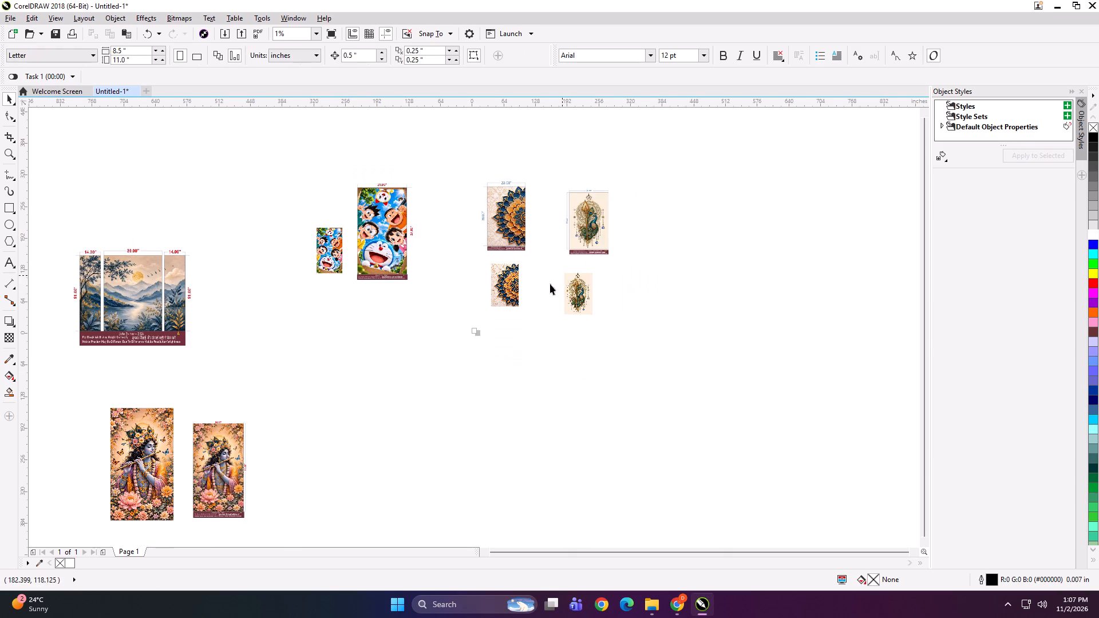
pyautogui.click(648, 599)
pyautogui.scroll(2, 45, 443)
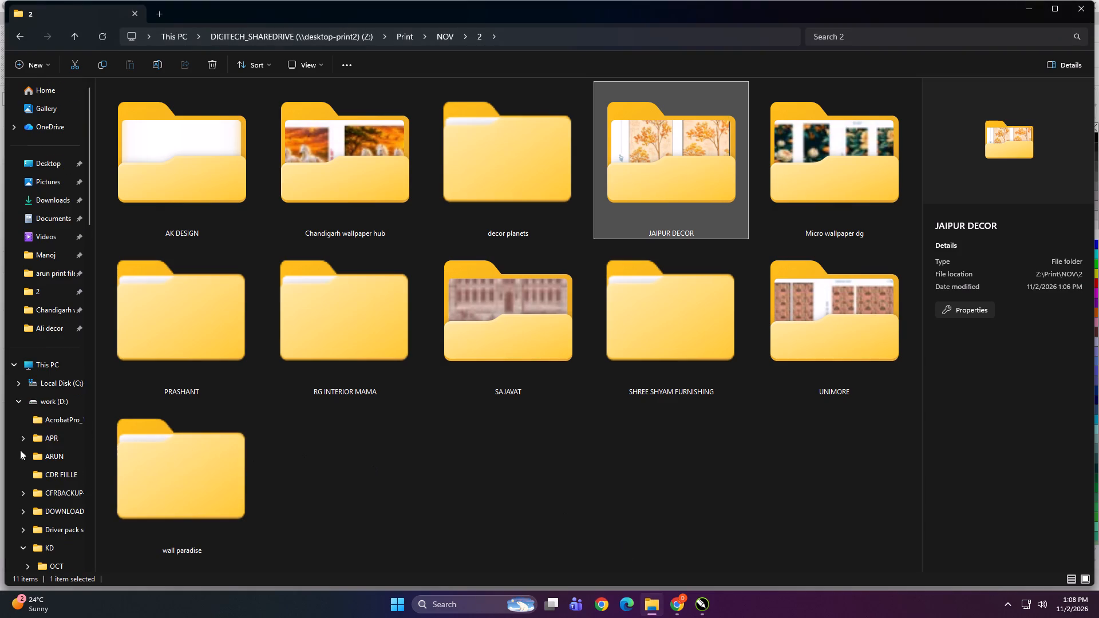
pyautogui.scroll(5, 20, 450)
pyautogui.click(57, 370)
pyautogui.doubleClick(154, 278)
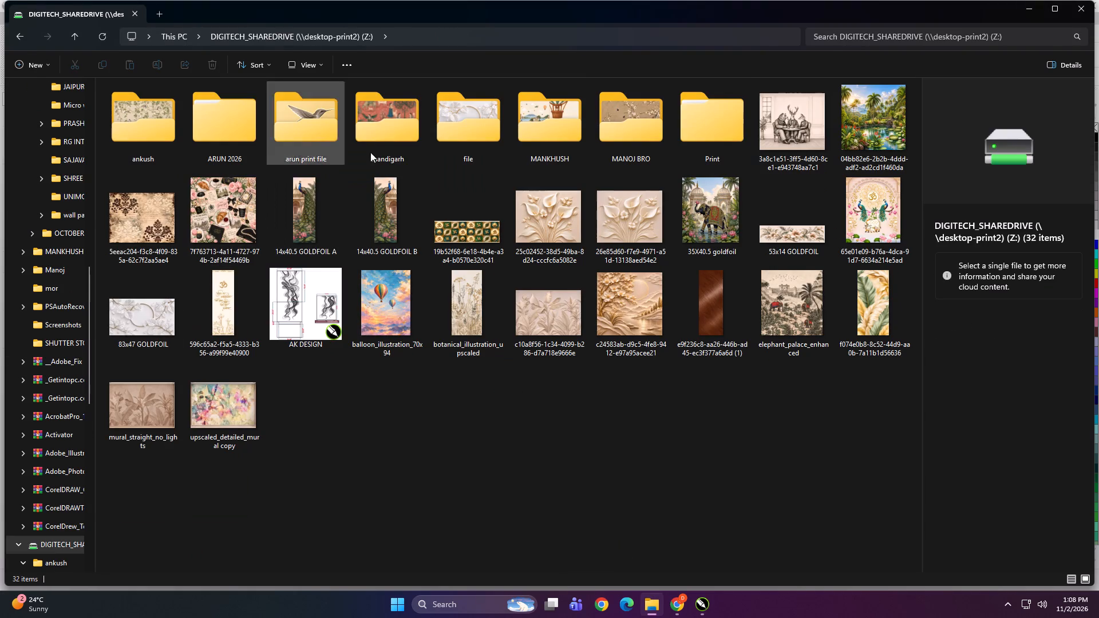
pyautogui.doubleClick(165, 120)
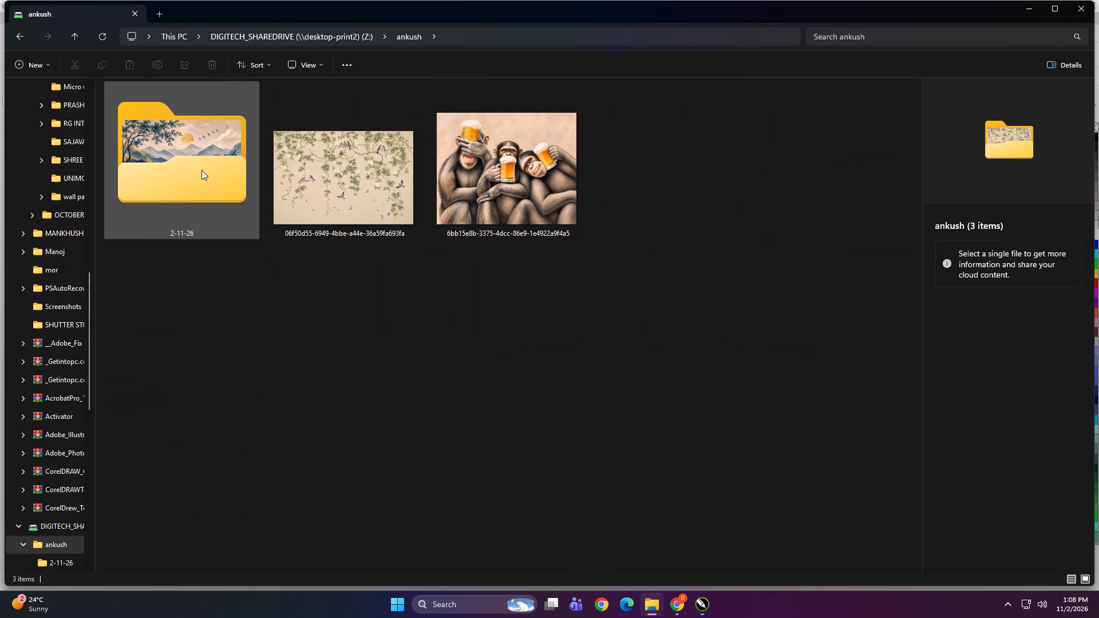
pyautogui.doubleClick(201, 170)
pyautogui.click(848, 174)
pyautogui.moveTo(861, 138); pyautogui.dragTo(861, 139)
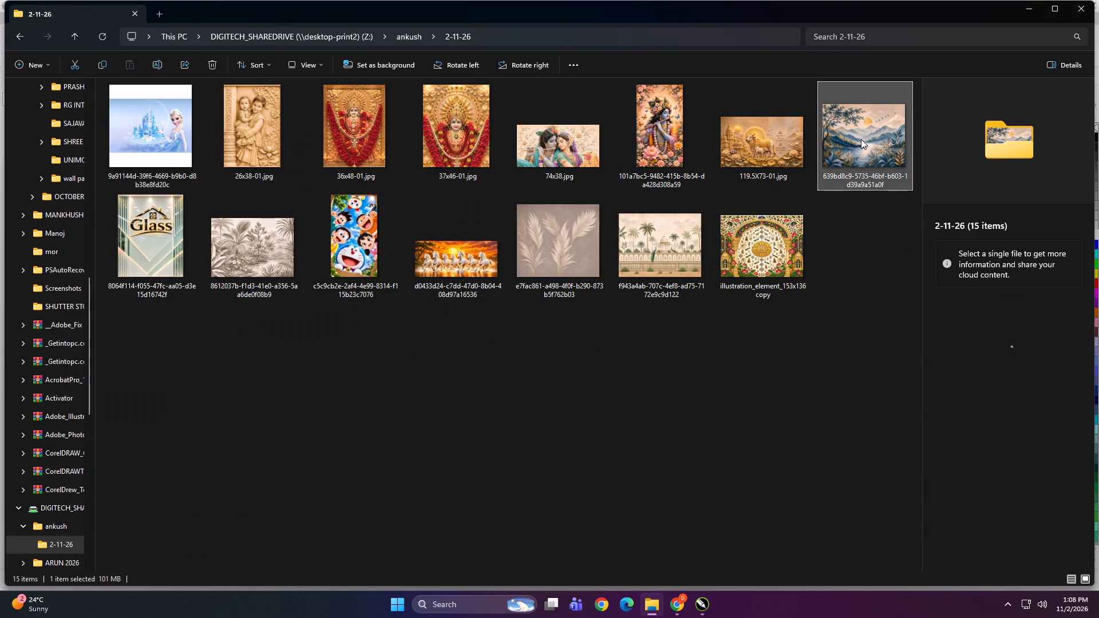
pyautogui.moveTo(861, 139); pyautogui.dragTo(334, 343)
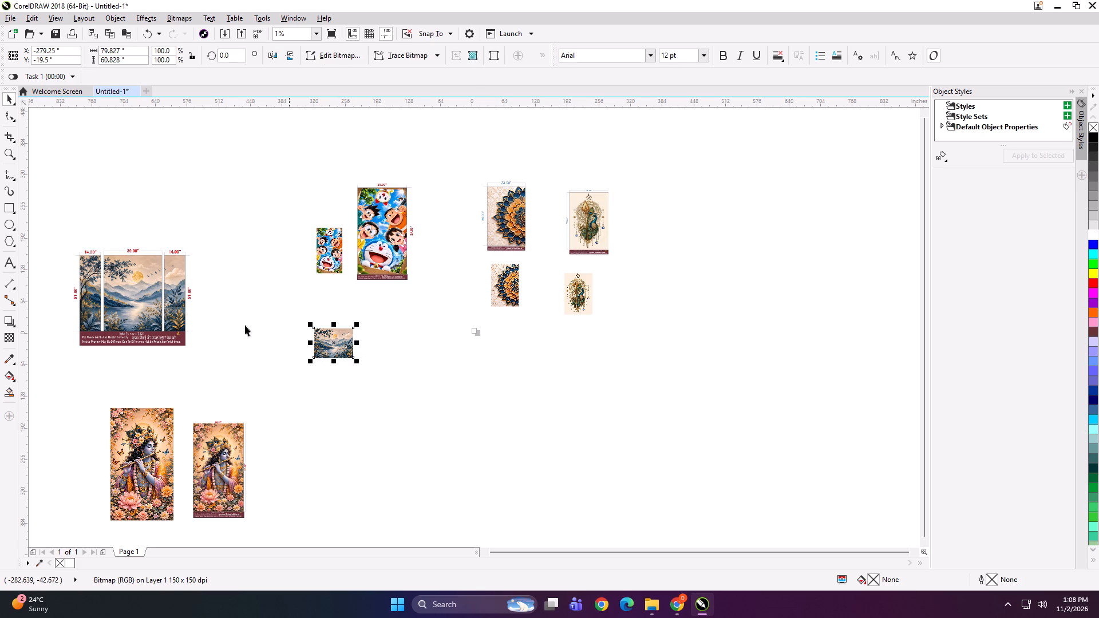
# Shift the three-panel landscape layout closer to the Krishna designs, and place the imported landscape image beside it, enlarged to nearly the panels' height.
pyautogui.moveTo(159, 290); pyautogui.dragTo(214, 330)
pyautogui.moveTo(354, 337); pyautogui.dragTo(301, 308)
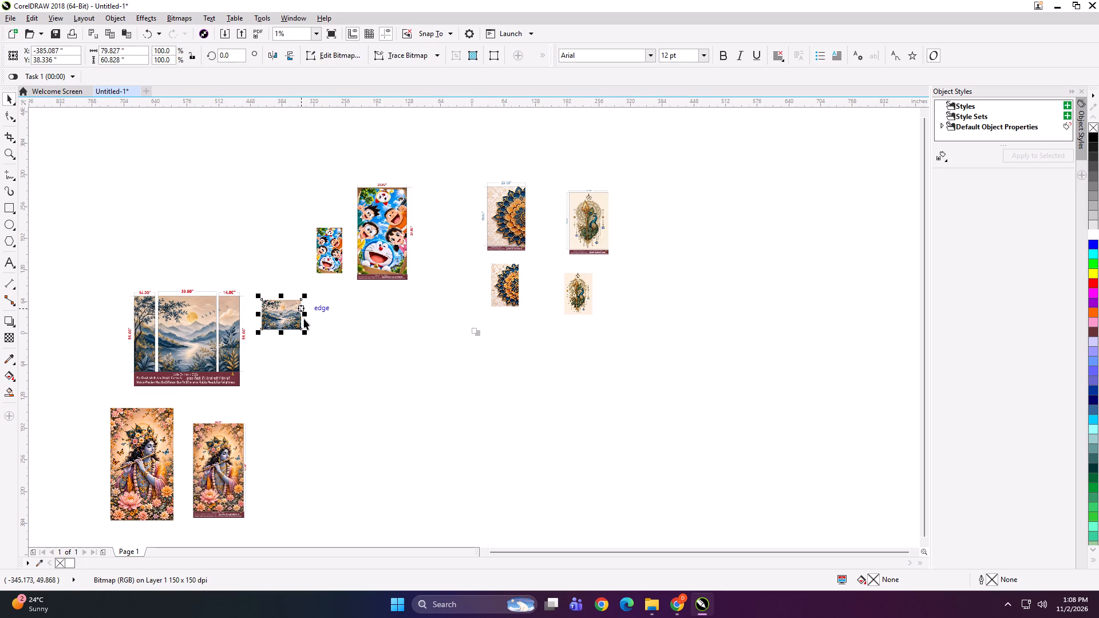
pyautogui.moveTo(305, 333); pyautogui.dragTo(358, 374)
# Move the three-panel landscape layout and its enlarged source image together into the empty area beside the Krishna designs.
pyautogui.keyDown('shift'); pyautogui.click(215, 348); pyautogui.keyUp('shift')
pyautogui.moveTo(211, 334); pyautogui.dragTo(440, 430)
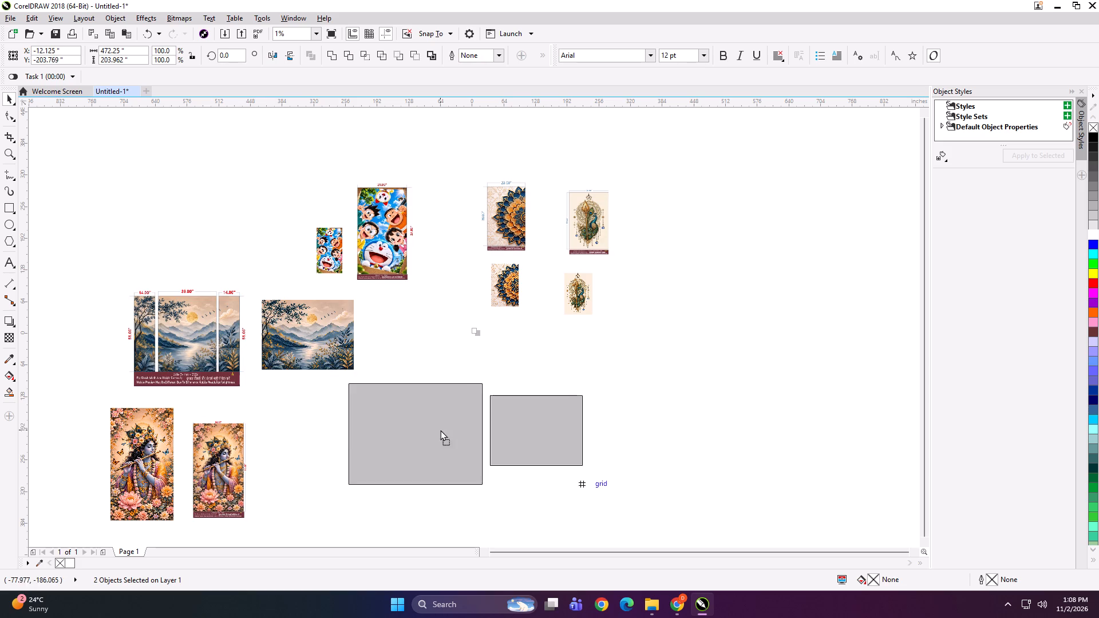
pyautogui.moveTo(440, 430); pyautogui.dragTo(440, 431)
pyautogui.click(358, 314)
# Switch to the browser and close the tab showing the upscaled peacock and golden vel mandala image.
pyautogui.click(662, 612)
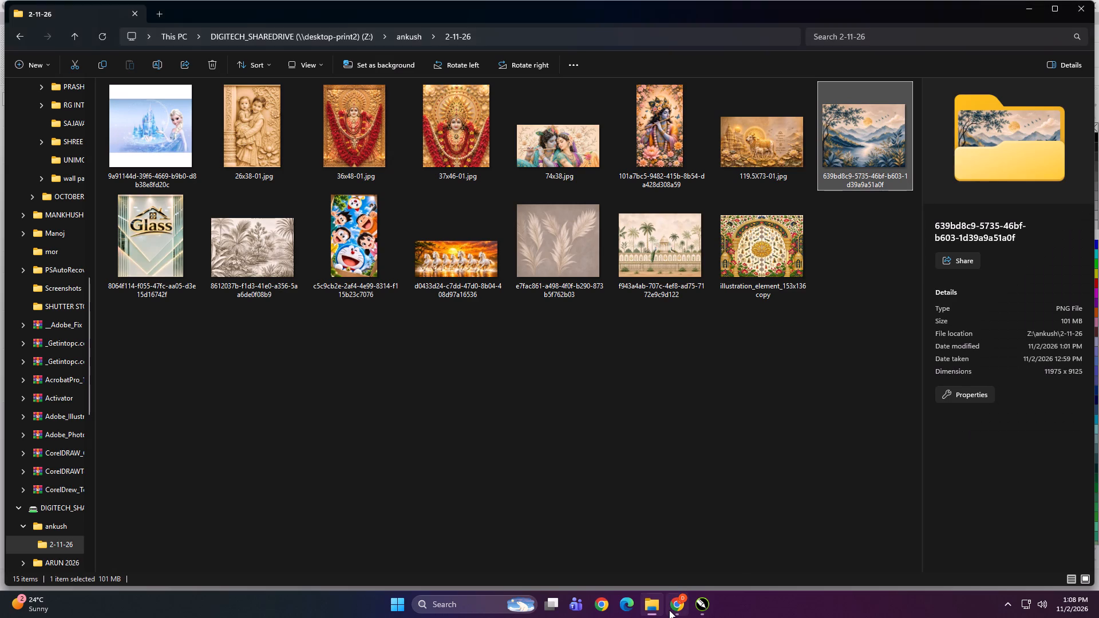
pyautogui.click(672, 609)
pyautogui.moveTo(427, 11); pyautogui.dragTo(422, 10)
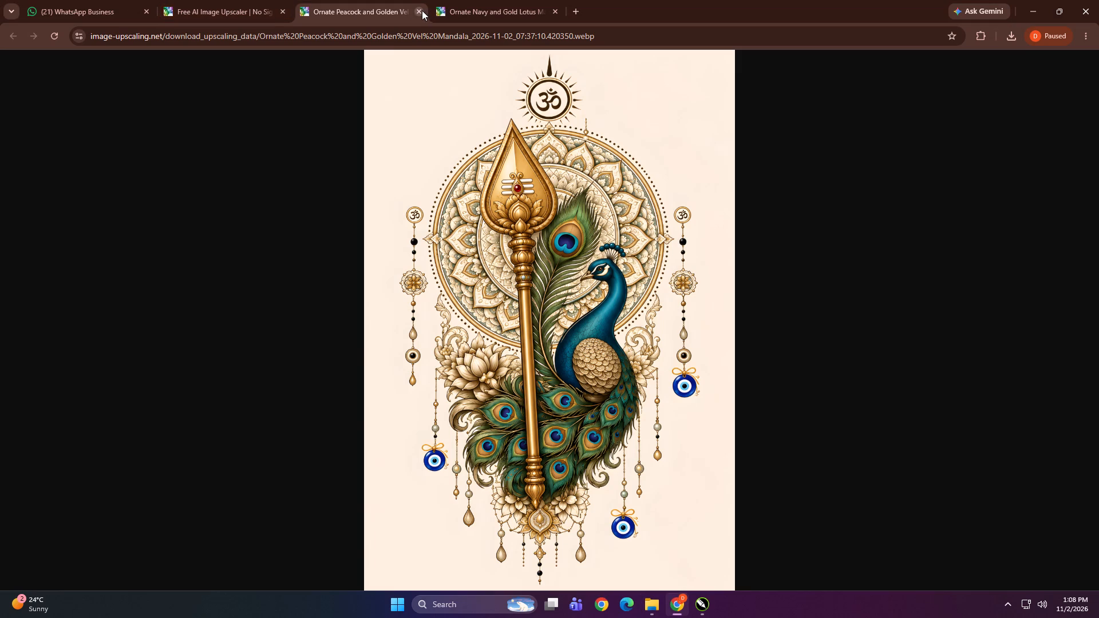
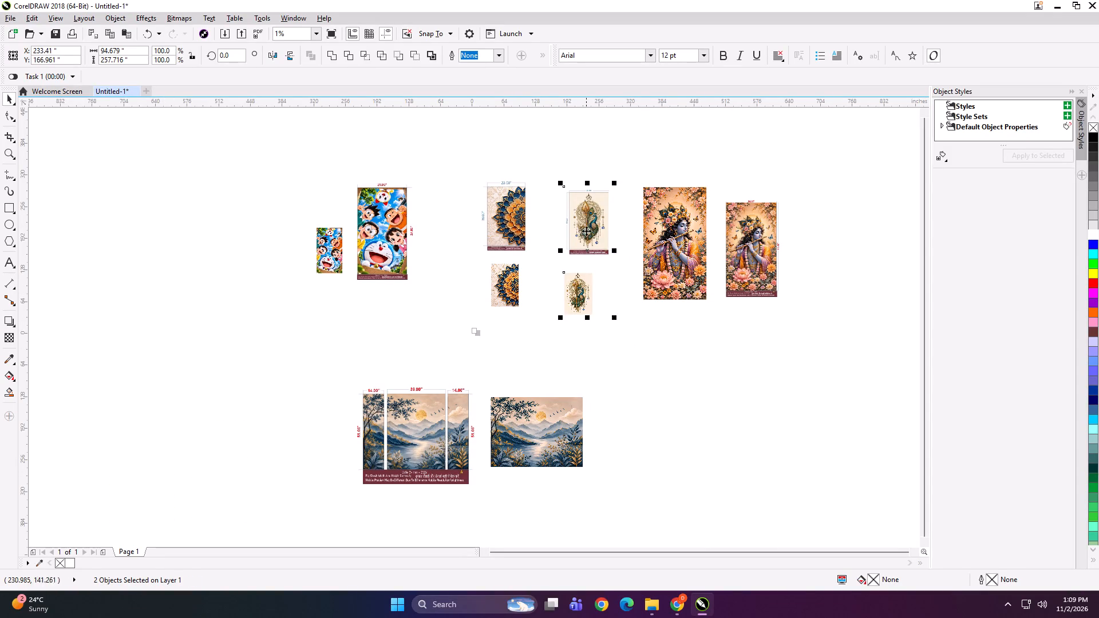
# Move the peacock mandala layout and its source image together into the empty area beside the landscape image.
pyautogui.moveTo(586, 221); pyautogui.dragTo(655, 389)
pyautogui.click(770, 382)
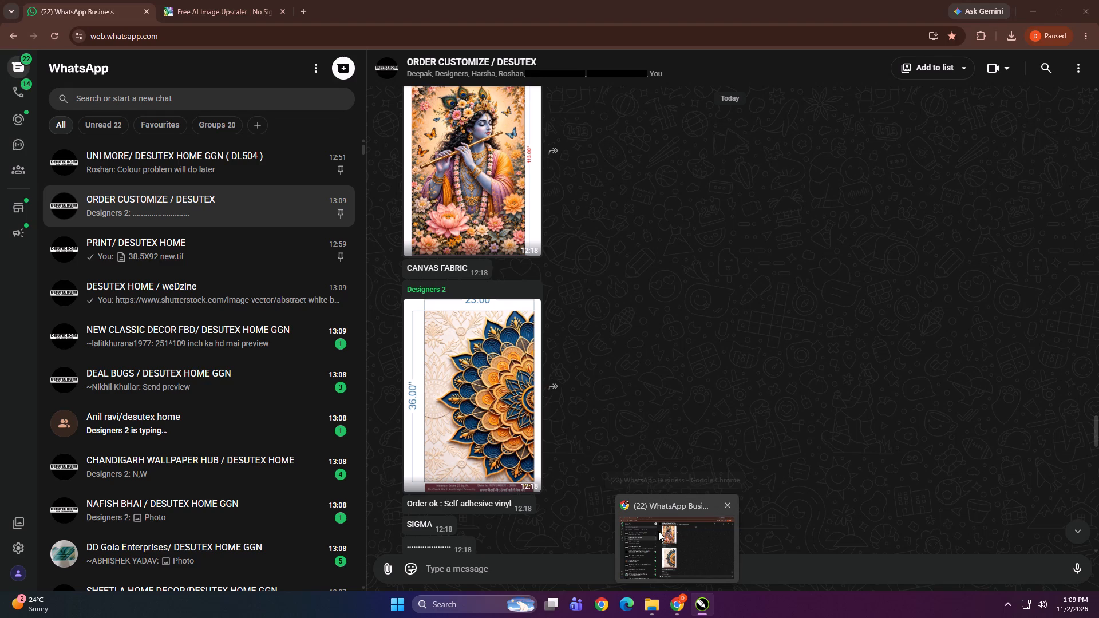
# Place the source image of the blue and orange mandala beside its layout and size it to 23 × 36 inches.
pyautogui.moveTo(508, 280); pyautogui.dragTo(554, 221)
pyautogui.scroll(1, 536, 190)
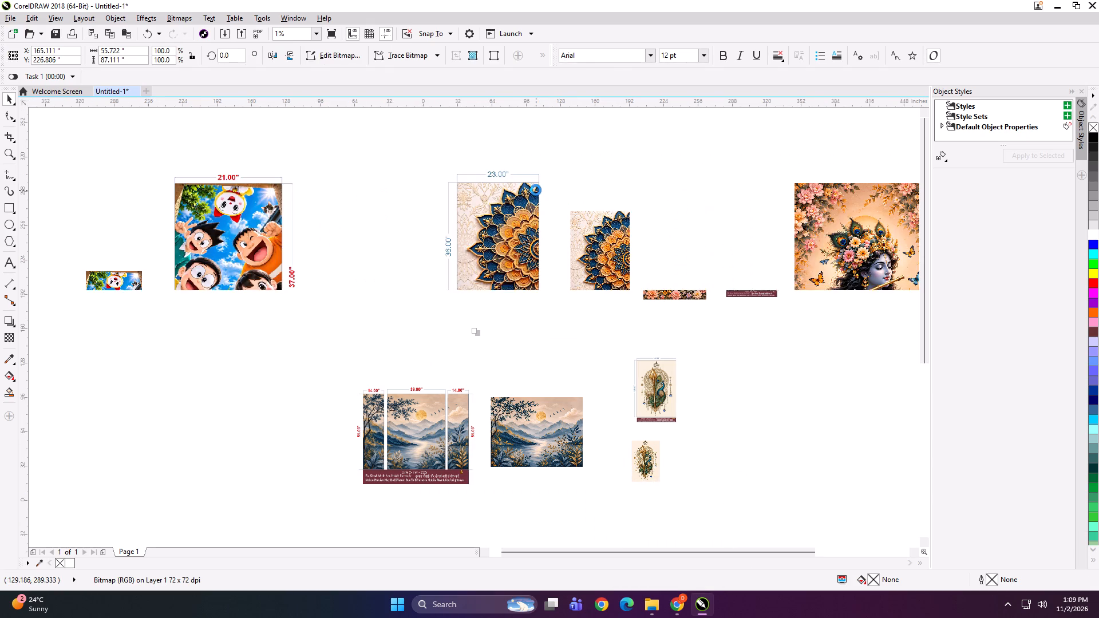
pyautogui.scroll(1, 587, 199)
pyautogui.moveTo(139, 50); pyautogui.dragTo(98, 51)
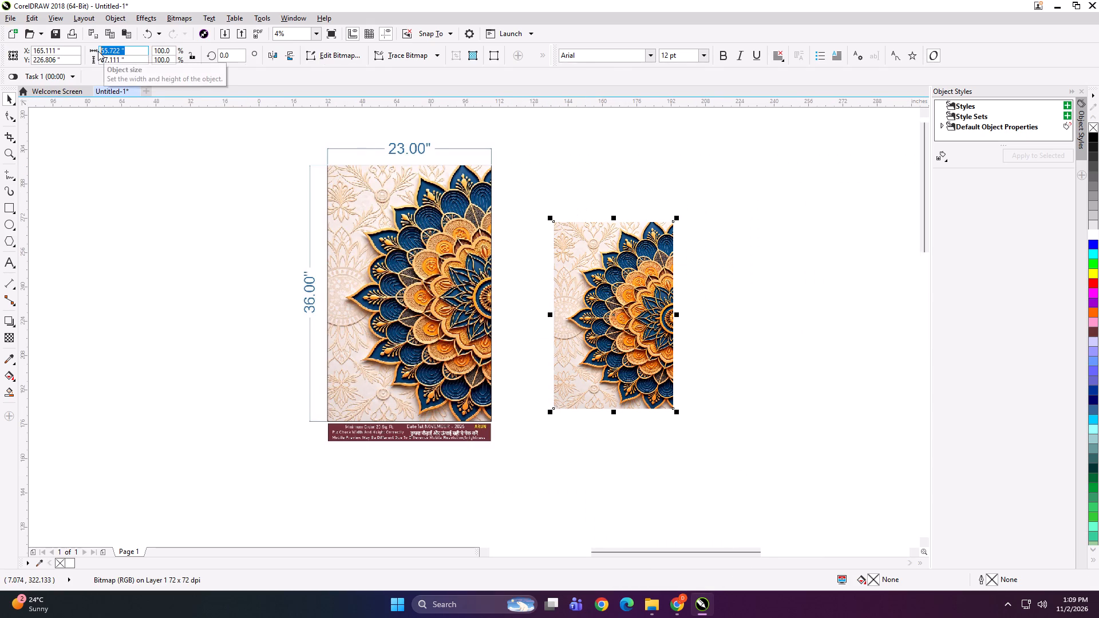
pyautogui.write('23')
pyautogui.press('Tab')
pyautogui.write('36')
pyautogui.press('Return')
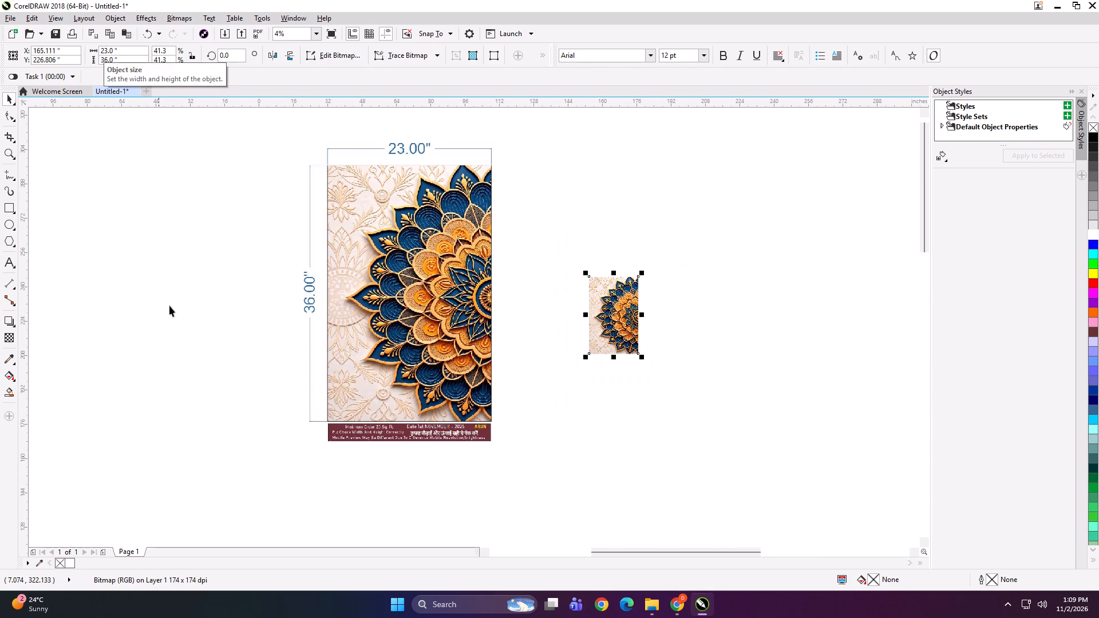
# Frame the 23 × 36 inch mandala image with a rectangle of the same size and group the two.
pyautogui.keyDown('shift'); pyautogui.doubleClick(5, 201); pyautogui.keyUp('shift')
pyautogui.hotkey('shift', 'space')
pyautogui.moveTo(666, 250); pyautogui.dragTo(584, 338)
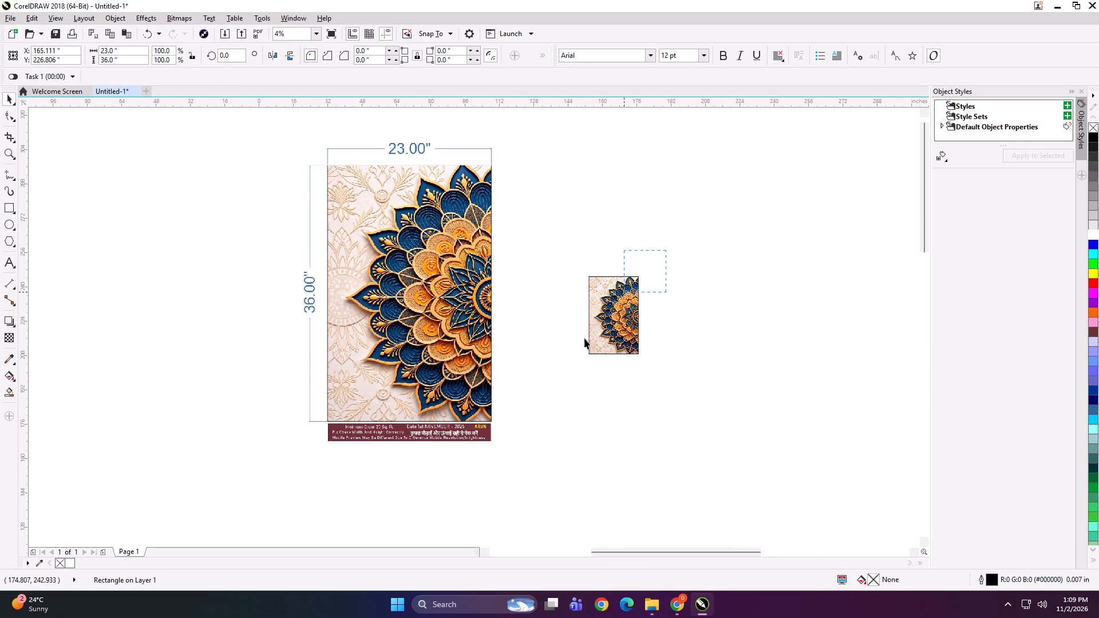
pyautogui.moveTo(584, 338); pyautogui.dragTo(562, 379)
pyautogui.hotkey('ctrl', 'g')
# Export the framed mandala as an uncompressed TIFF named 23x36 into a new SIGMA folder inside NOV > 2.
pyautogui.hotkey('ctrl', 'e')
pyautogui.click(653, 149)
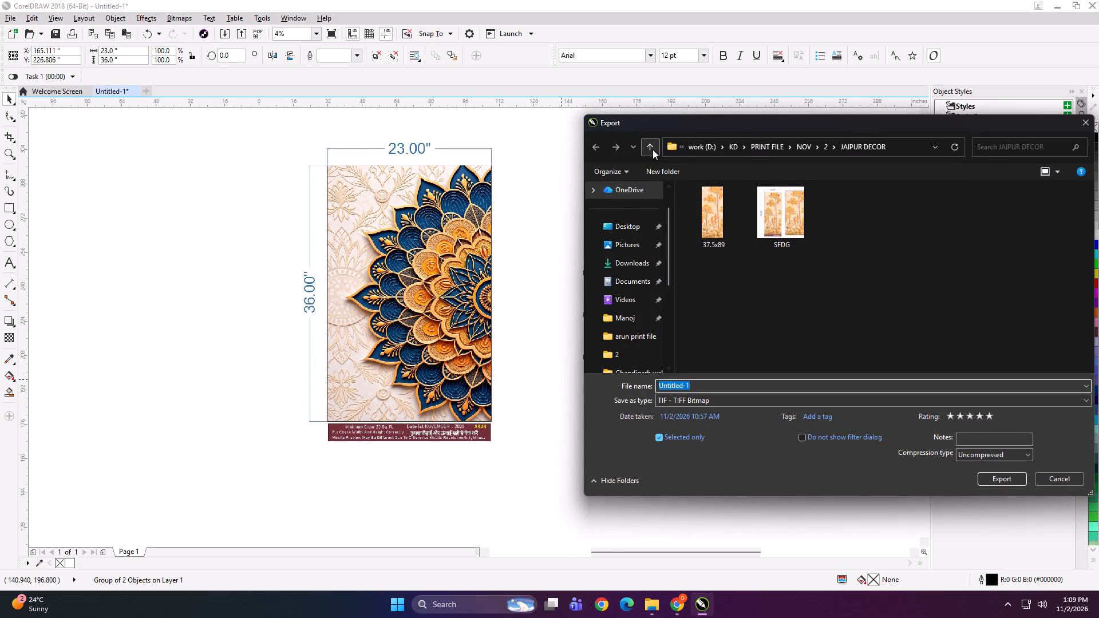
pyautogui.click(661, 167)
pyautogui.write('SIGMA')
pyautogui.press('Return')
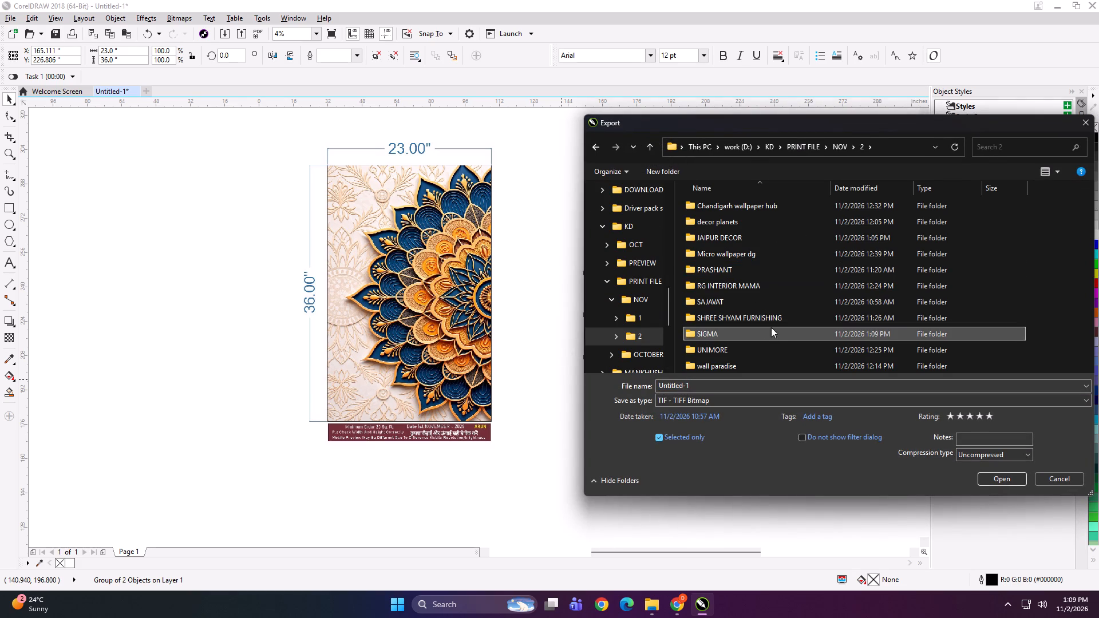
pyautogui.doubleClick(764, 335)
pyautogui.click(733, 387)
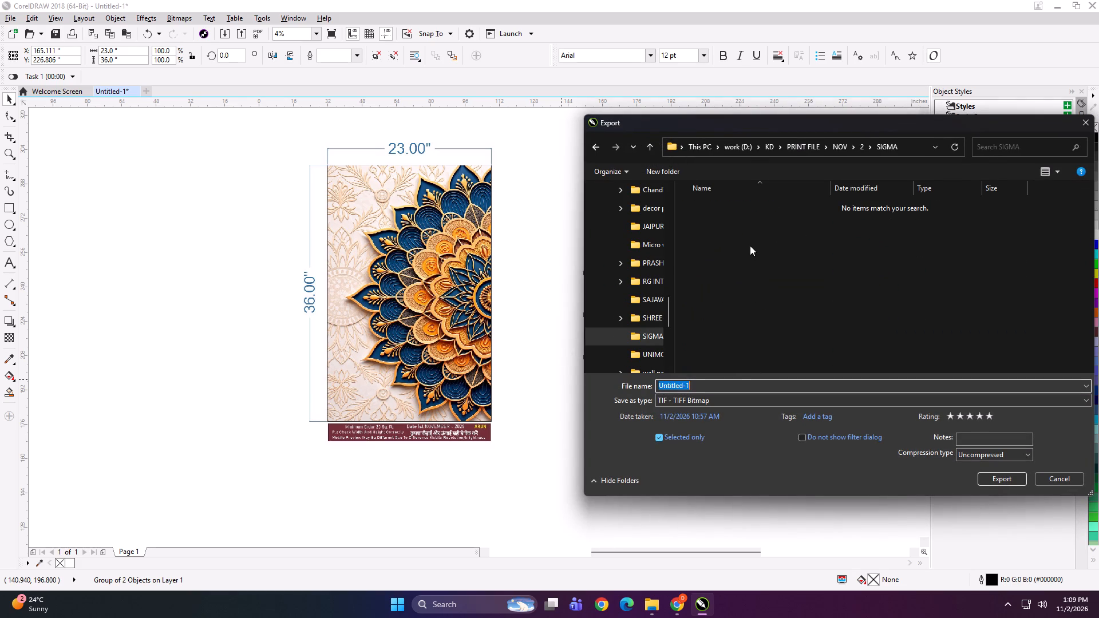
pyautogui.write('23x36')
pyautogui.press('space')
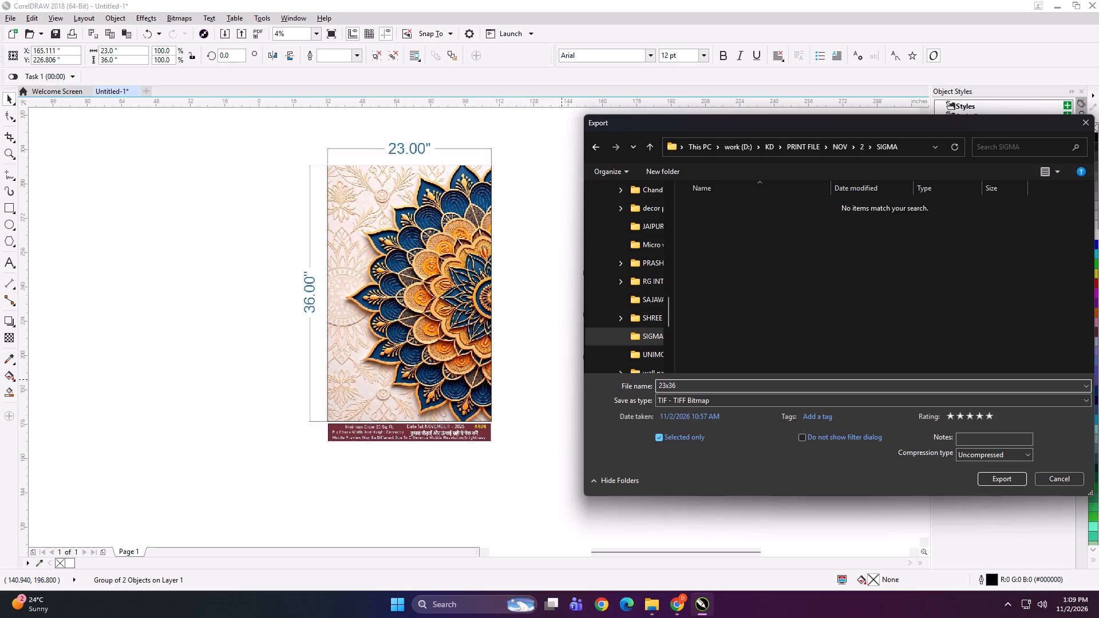
pyautogui.press('Return')
pyautogui.press('Return')
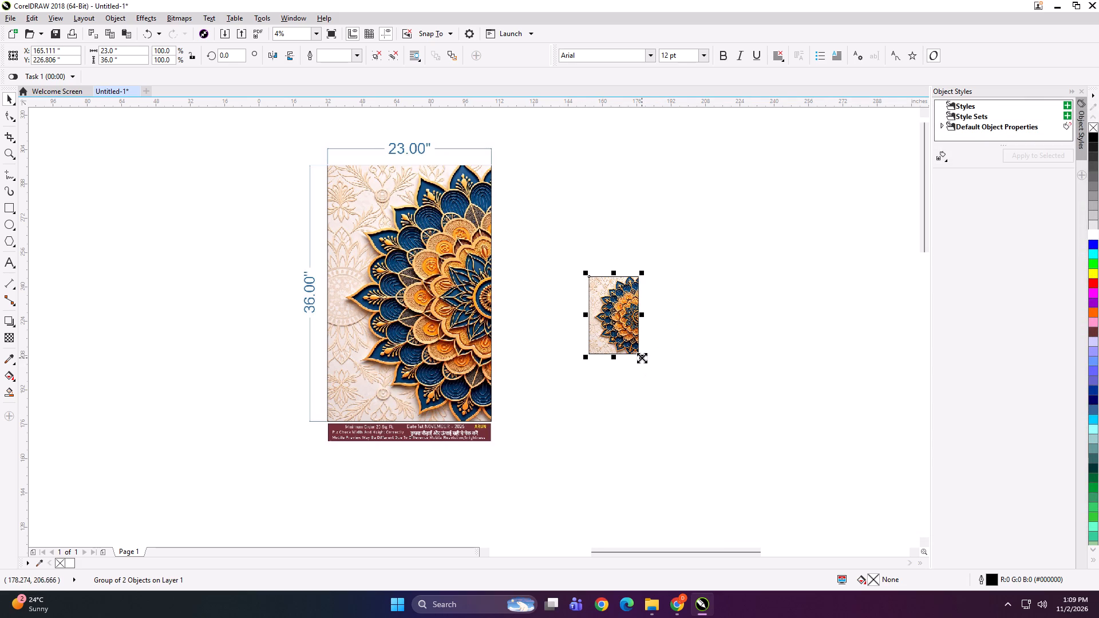
# Enlarge the framed mandala image to about 79 × 124 inches, place it right beside its layout, and group it with the layout.
pyautogui.keyDown('shift'); pyautogui.moveTo(642, 358); pyautogui.dragTo(717, 451); pyautogui.keyUp('shift')
pyautogui.moveTo(623, 334); pyautogui.dragTo(606, 318)
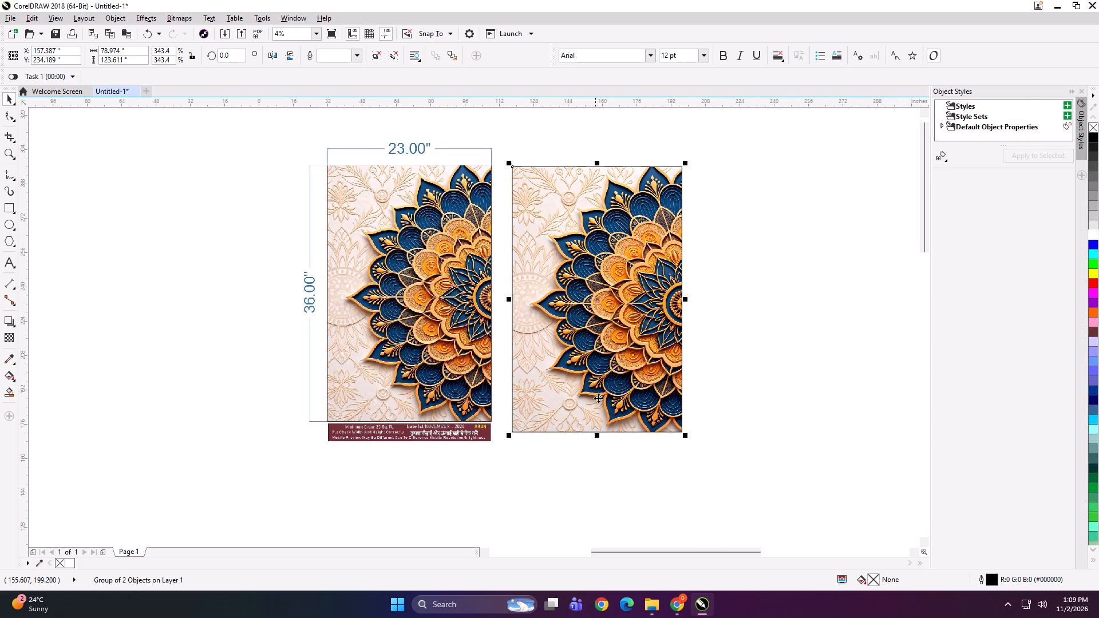
pyautogui.keyDown('shift'); pyautogui.click(483, 386); pyautogui.keyUp('shift')
pyautogui.hotkey('ctrl', 'g')
# Shift the Krishna layout with its dimensions slightly farther from its source image.
pyautogui.scroll(-1, 398, 335)
pyautogui.scroll(-1, 343, 301)
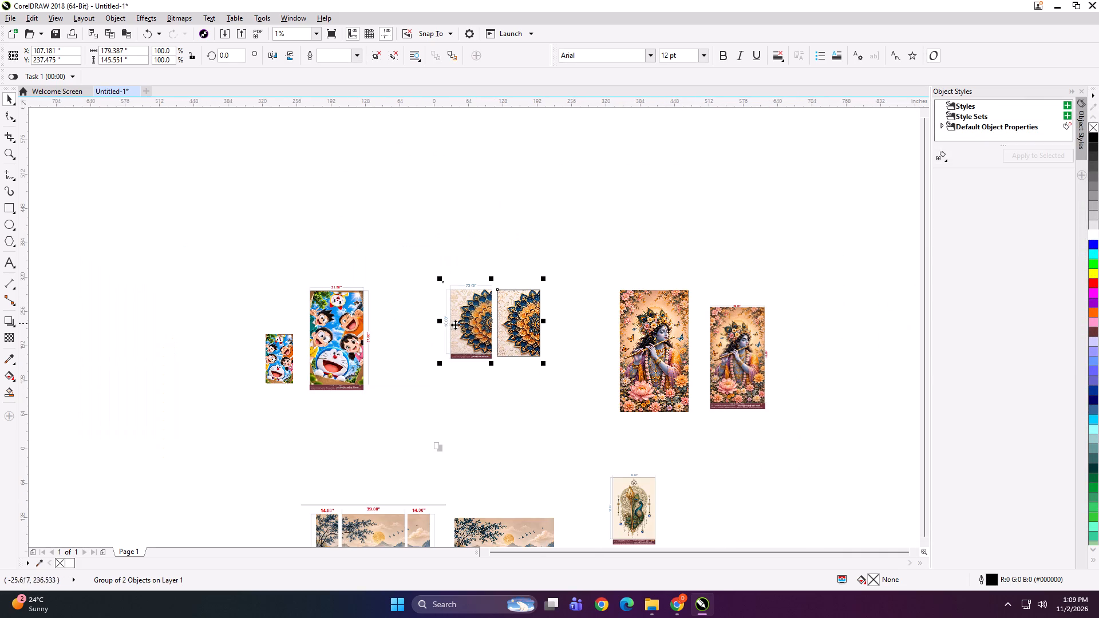
pyautogui.scroll(1, 760, 393)
pyautogui.moveTo(715, 298); pyautogui.dragTo(736, 278)
# Size the source Krishna image to 64 × 113 inches.
pyautogui.click(563, 275)
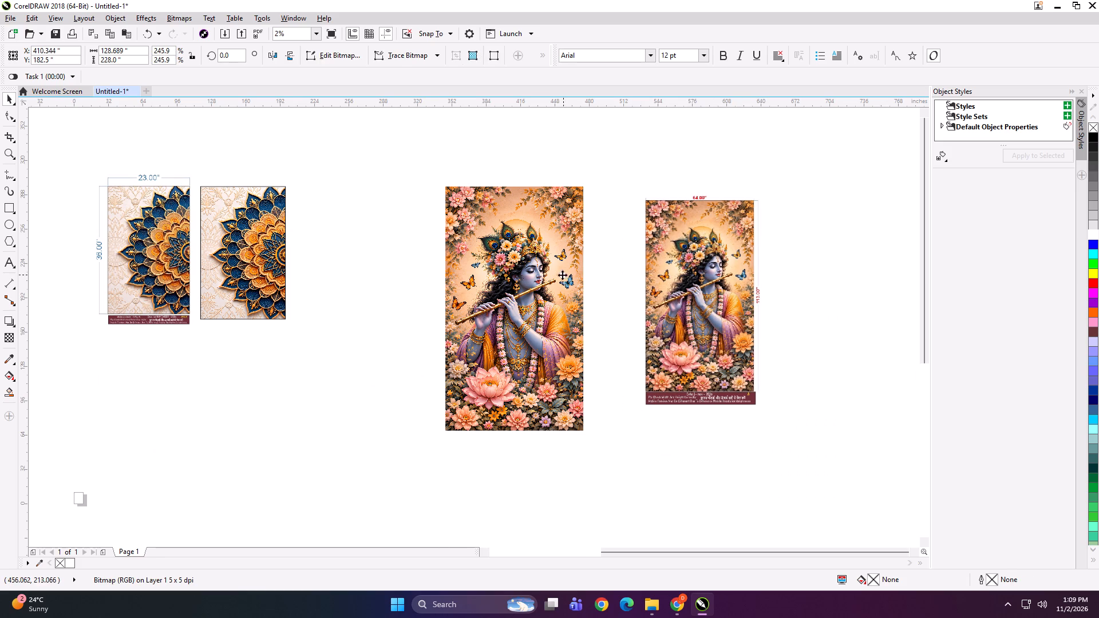
pyautogui.click(129, 42)
pyautogui.click(133, 46)
pyautogui.hotkey('ctrl', 'a')
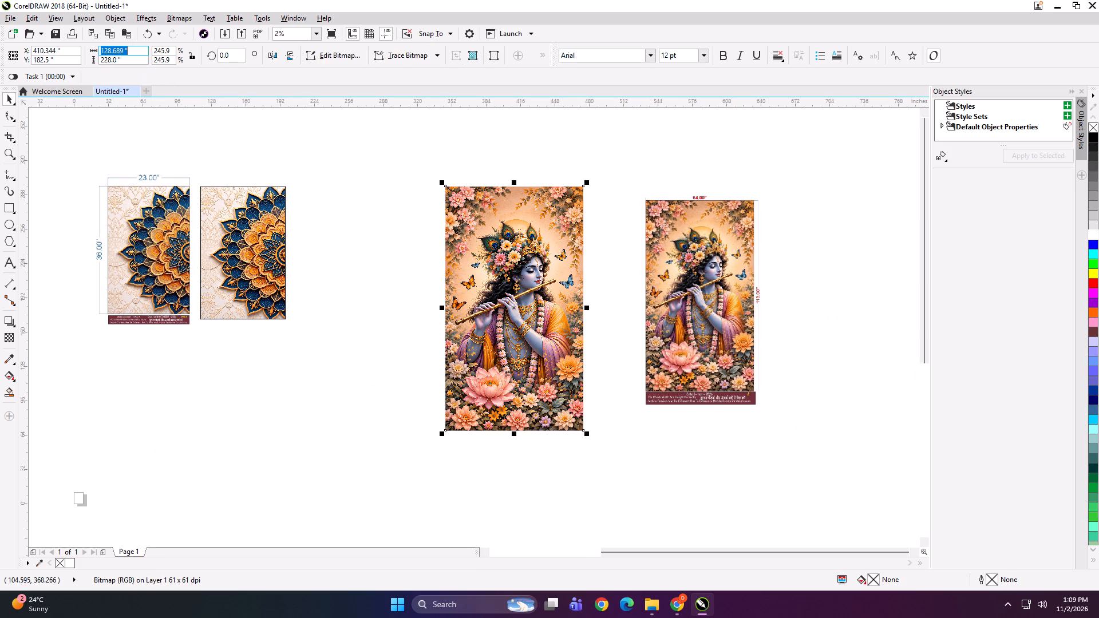
pyautogui.write('64')
pyautogui.press('Tab')
pyautogui.write('113')
pyautogui.press('Return')
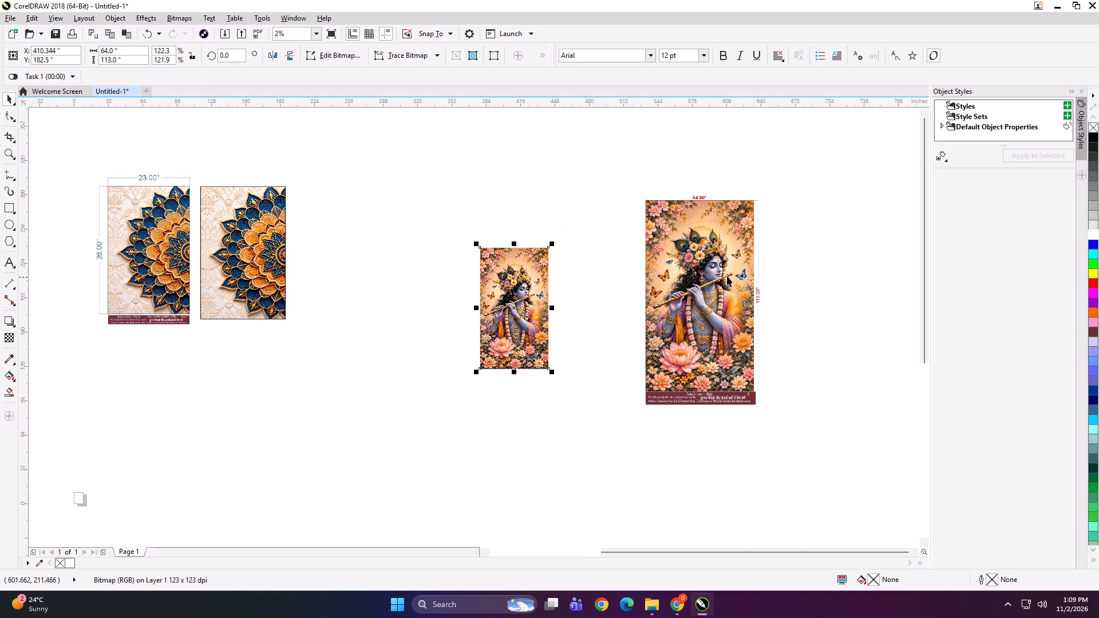
# Move the source Krishna image slightly and increase each dimension by 2 inches, making it 66 × 115 inches.
pyautogui.scroll(1, 724, 252)
pyautogui.moveTo(327, 303); pyautogui.dragTo(392, 284)
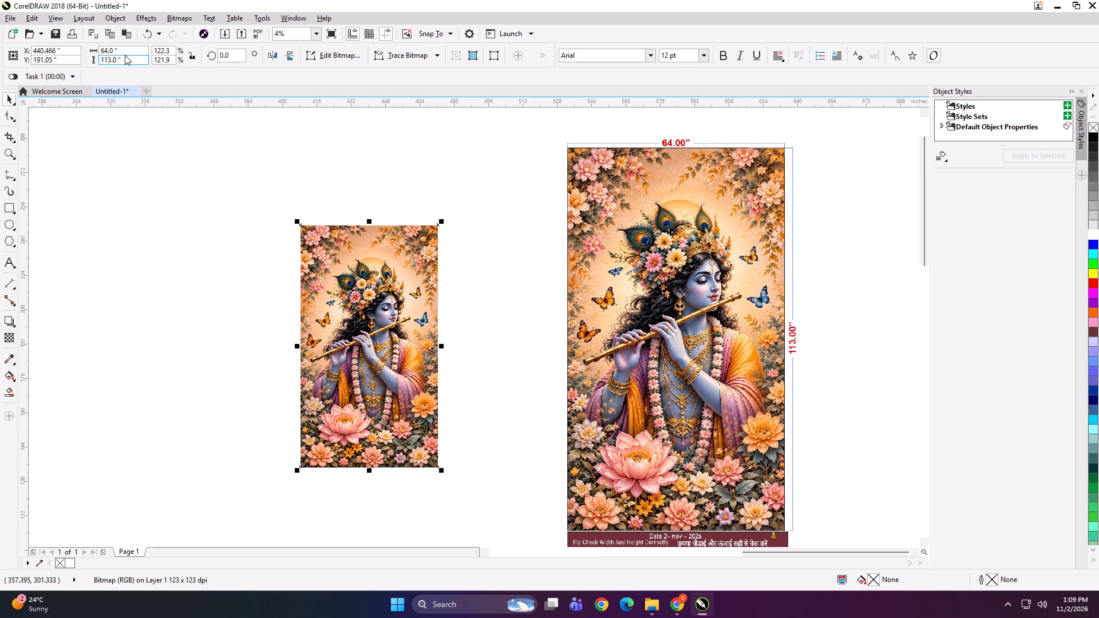
pyautogui.click(125, 55)
pyautogui.click(125, 51)
pyautogui.press('2')
pyautogui.press('Tab')
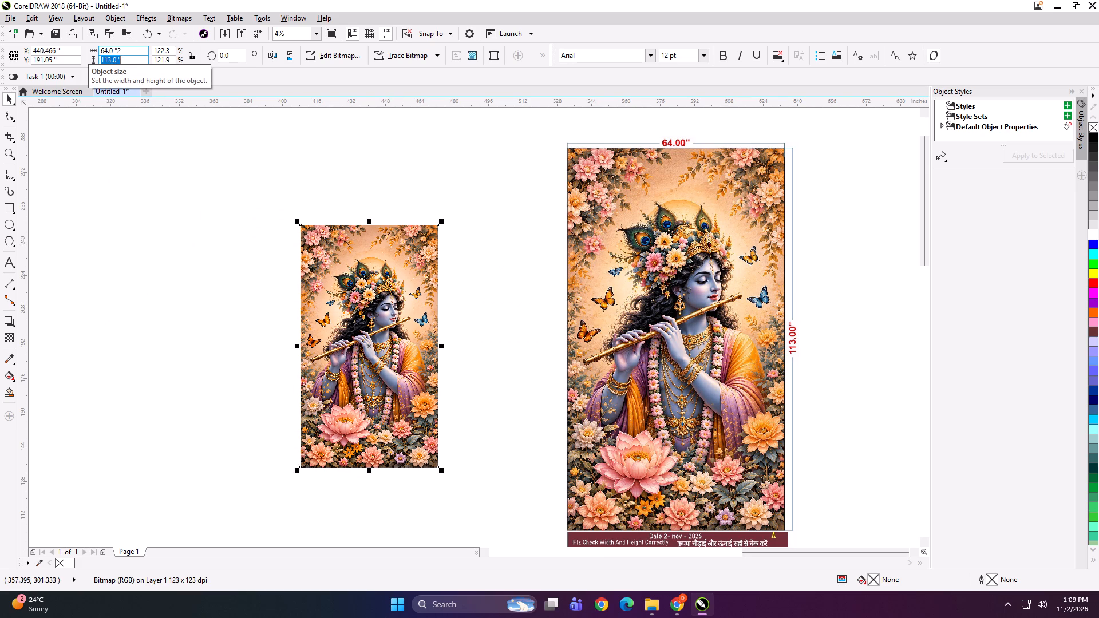
pyautogui.press('Right')
pyautogui.press('2')
pyautogui.press('Return')
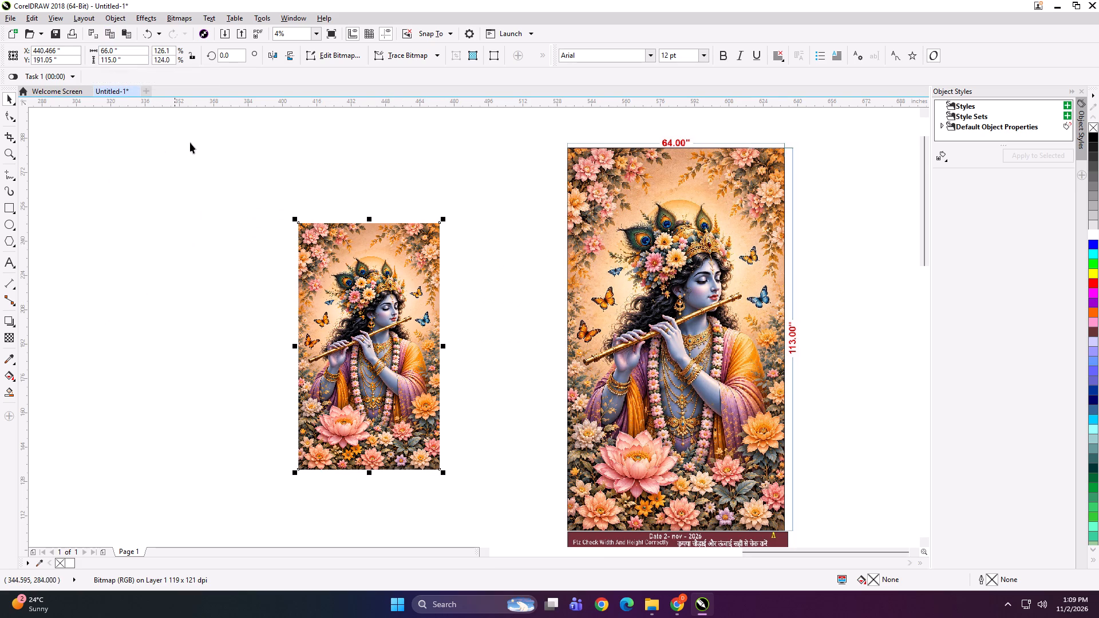
# Add a rectangle frame matching the source Krishna image and open the frame's width for editing.
pyautogui.keyDown('shift'); pyautogui.doubleClick(9, 206); pyautogui.keyUp('shift')
pyautogui.hotkey('shift', 'space')
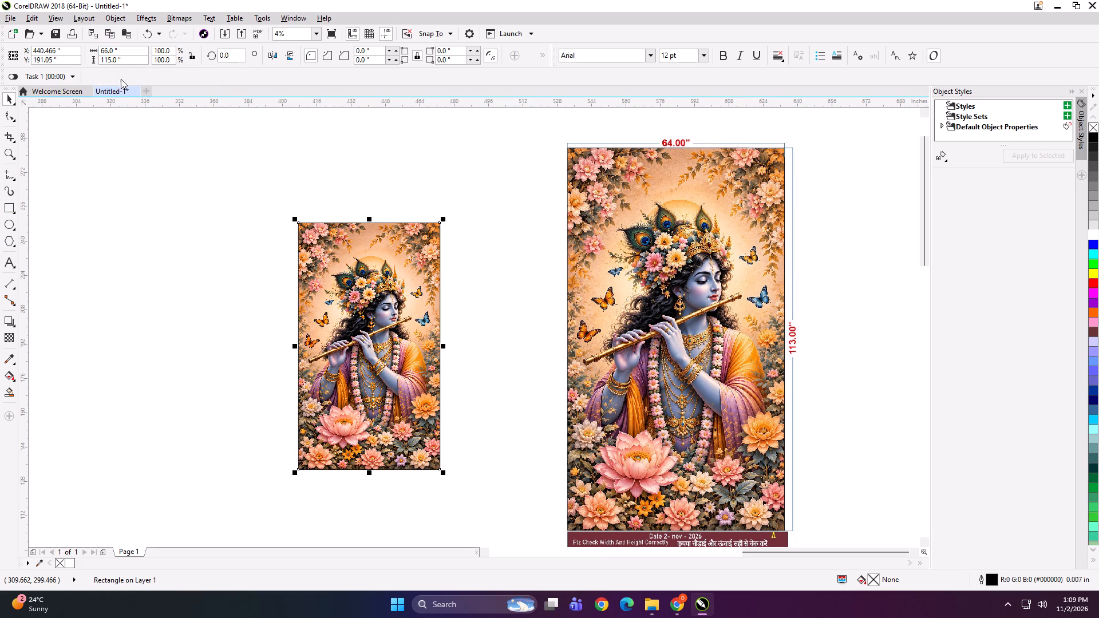
pyautogui.click(128, 53)
pyautogui.hotkey('ctrl', 'a')
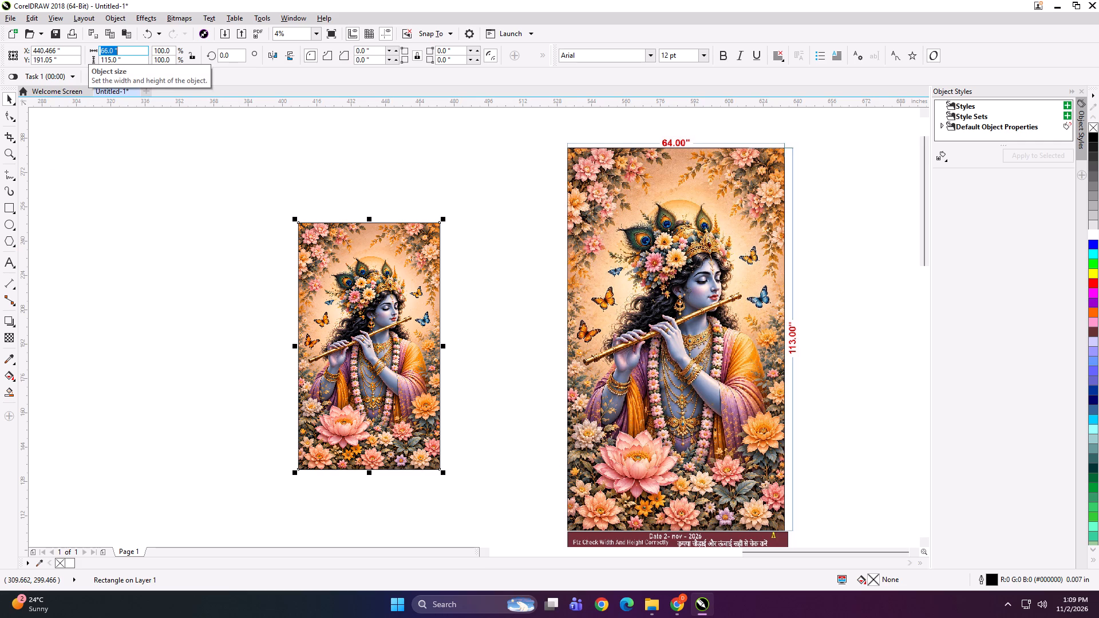
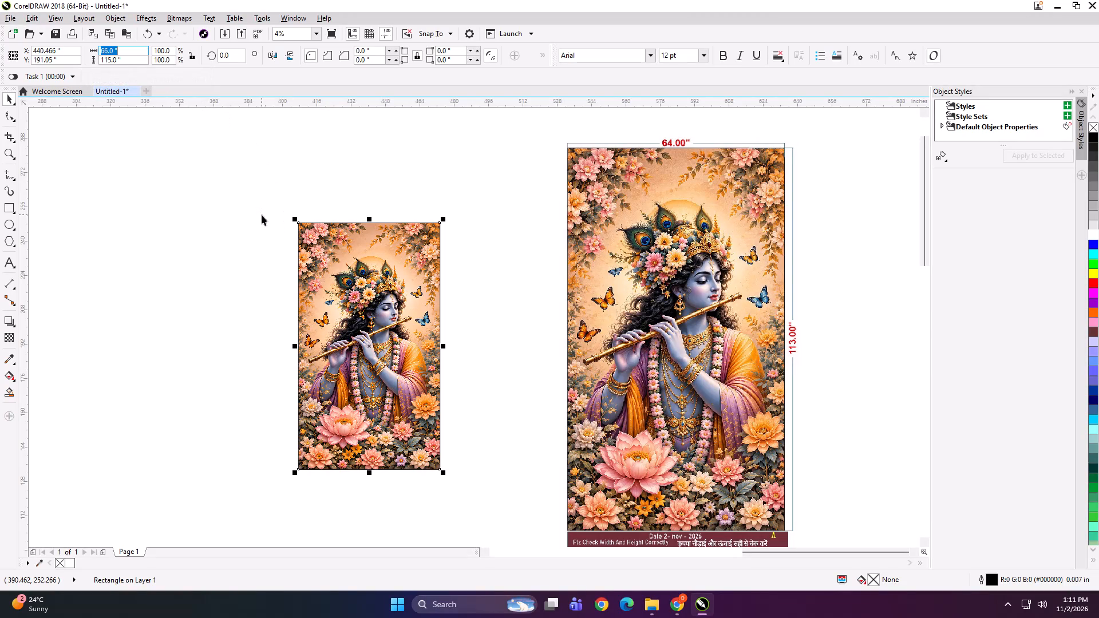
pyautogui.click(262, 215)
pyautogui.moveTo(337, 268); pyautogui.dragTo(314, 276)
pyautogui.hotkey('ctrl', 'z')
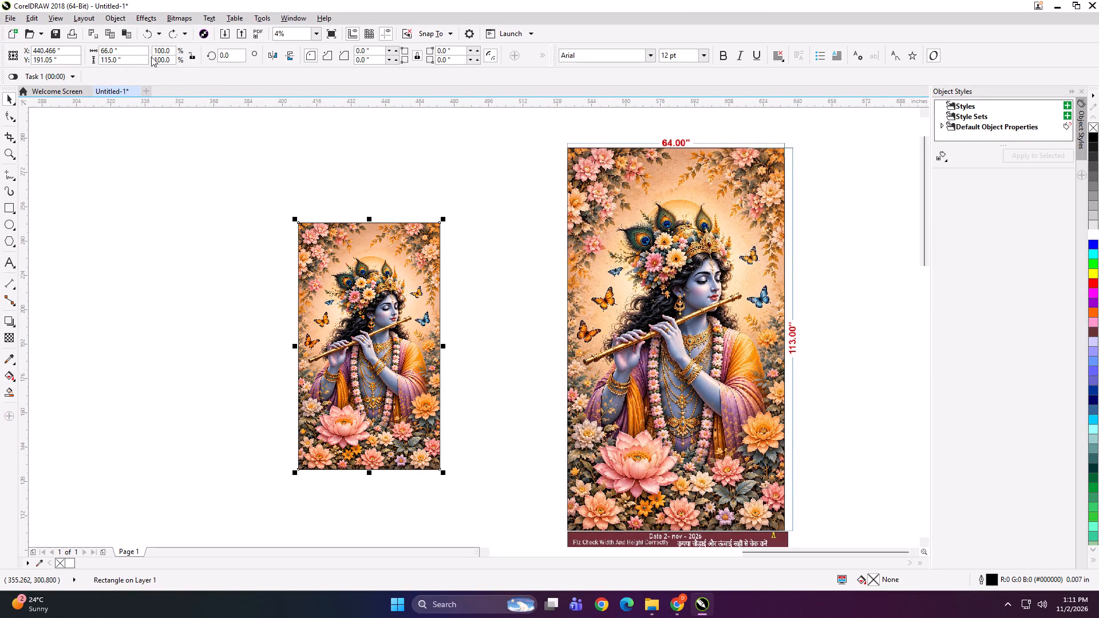
# Set the frame's width to 49 inches and align it to the left edge of the source Krishna image.
pyautogui.click(142, 48)
pyautogui.hotkey('ctrl', 'a')
pyautogui.write('49')
pyautogui.press('Return')
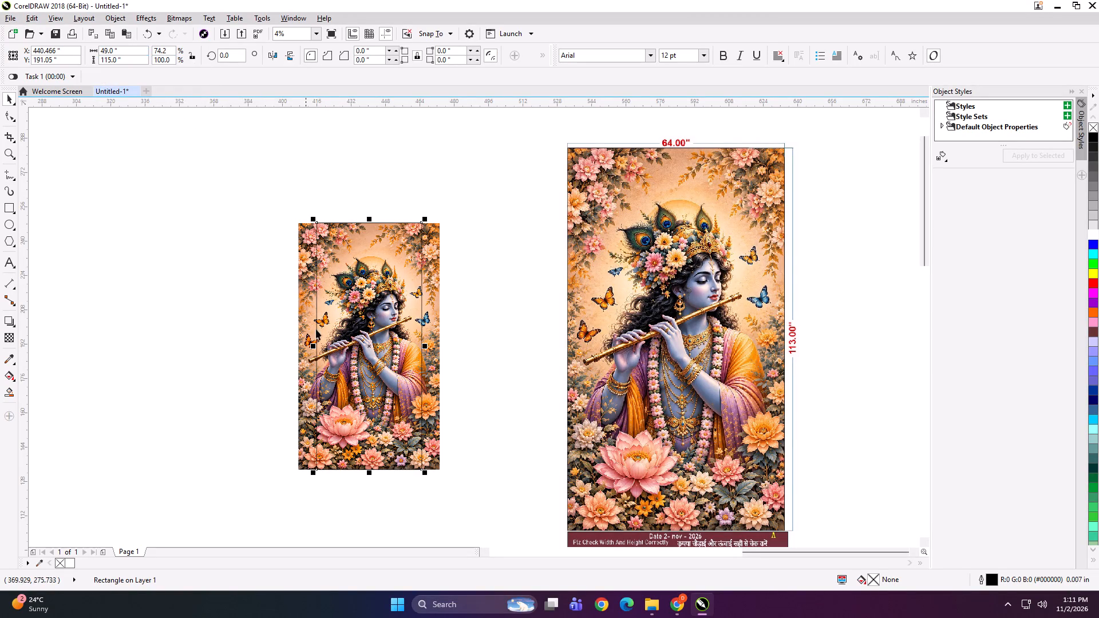
pyautogui.keyDown('shift'); pyautogui.click(302, 320); pyautogui.keyUp('shift')
pyautogui.press('l')
pyautogui.click(251, 350)
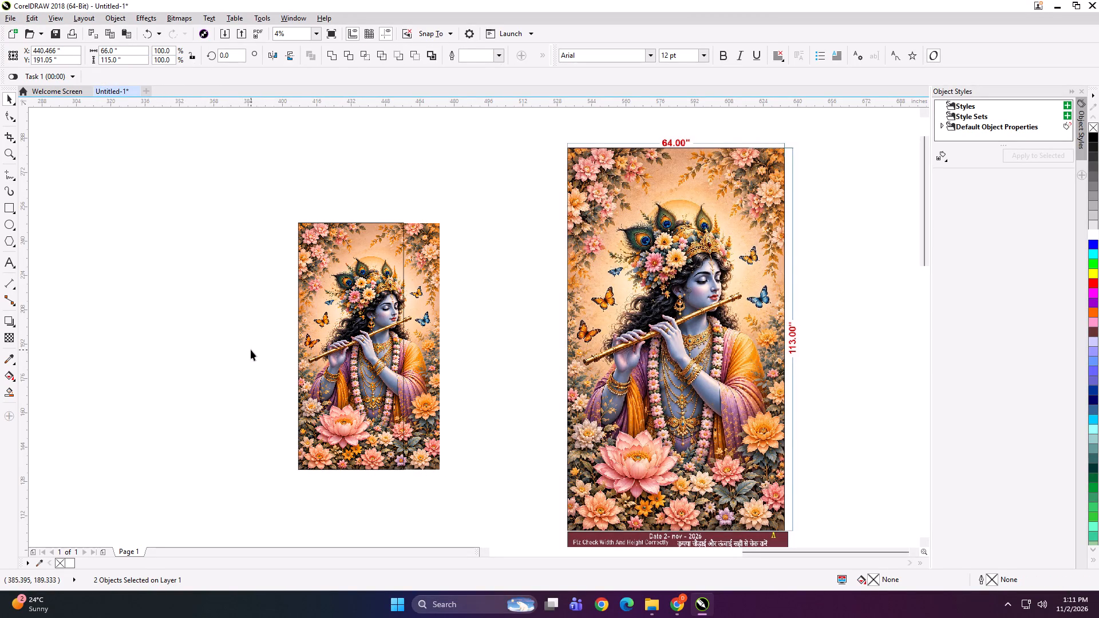
# Mirror a copy of the frame to its right, overlap it by 0.5 inches, and narrow it to 17.5 inches at the image's right edge.
pyautogui.click(351, 337)
pyautogui.moveTo(293, 347); pyautogui.dragTo(495, 363)
pyautogui.keyDown('ctrl'); pyautogui.moveTo(495, 363); pyautogui.dragTo(486, 362, button='right'); pyautogui.keyUp('ctrl')
pyautogui.scroll(1, 414, 318)
pyautogui.press('Left')
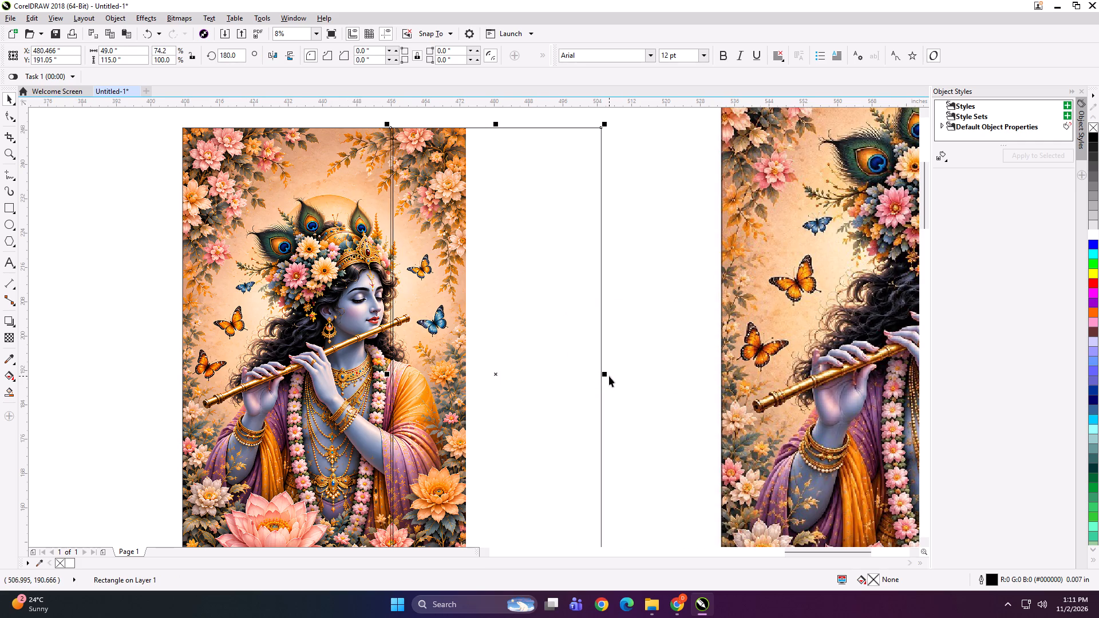
pyautogui.moveTo(607, 376); pyautogui.dragTo(473, 345)
pyautogui.scroll(-1, 460, 309)
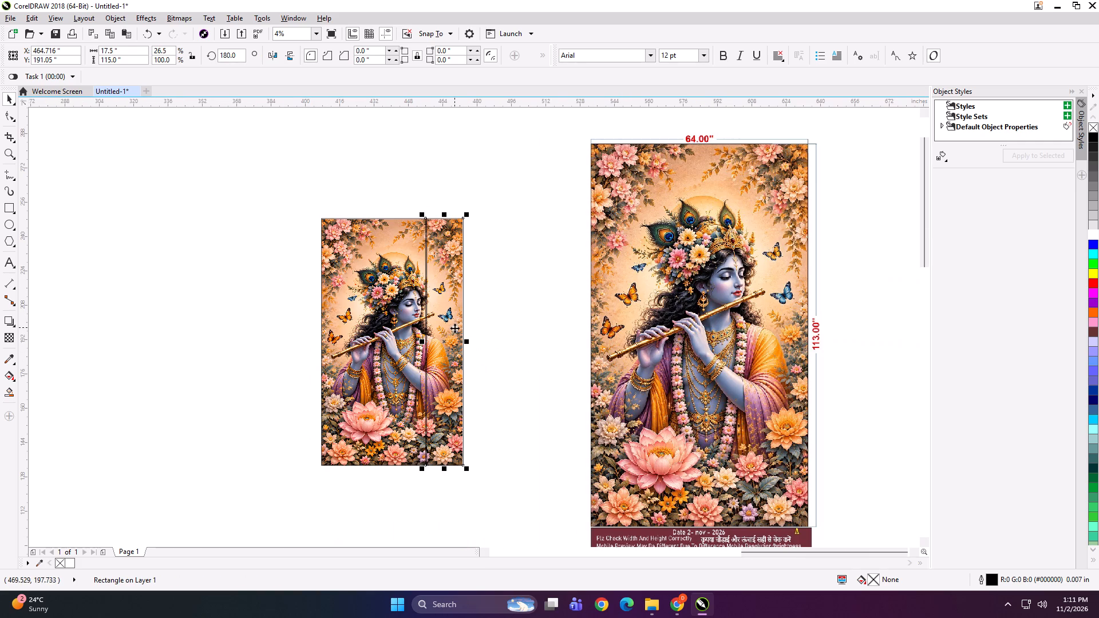
# Group the two panel frames and place the source Krishna image inside them.
pyautogui.keyDown('shift'); pyautogui.click(390, 312); pyautogui.keyUp('shift')
pyautogui.hotkey('ctrl', 'g')
pyautogui.click(259, 313)
pyautogui.keyDown('alt'); pyautogui.click(393, 323); pyautogui.keyUp('alt')
pyautogui.hotkey('shift', 'Return')
pyautogui.click(393, 323)
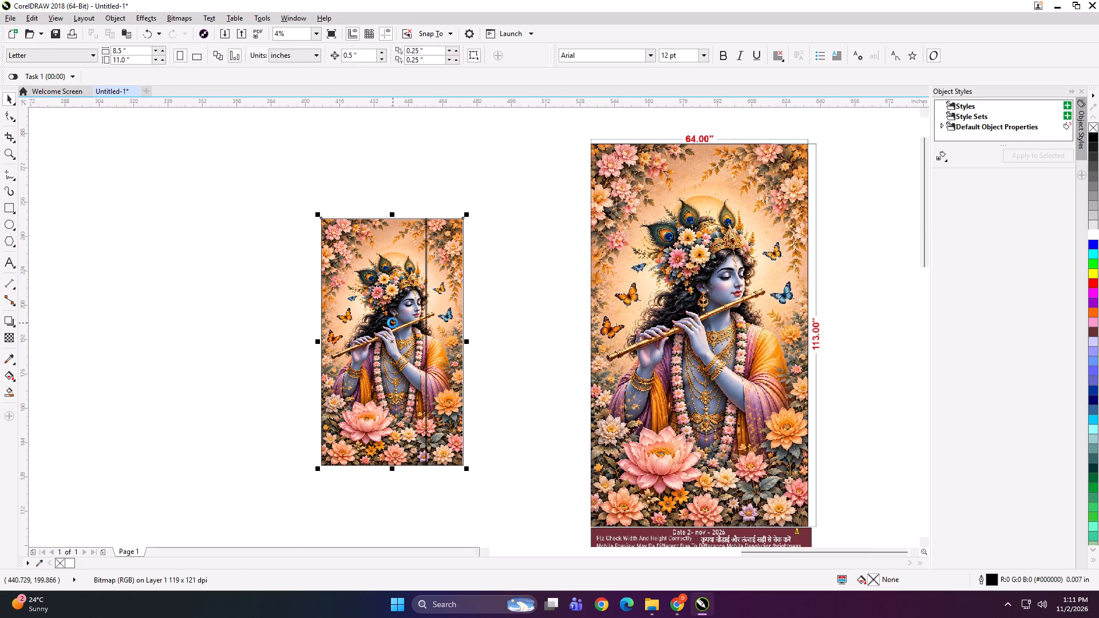
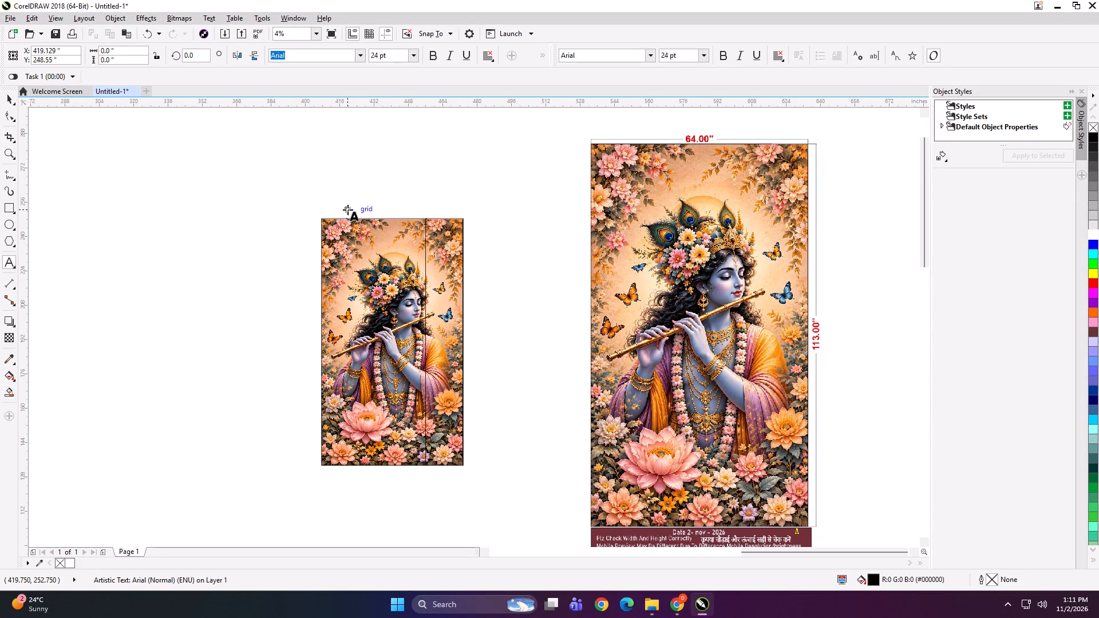
# Add the text label "64*113 PANEL 1" at the top edge of the wide Krishna panel and copy it.
pyautogui.write('64*113 PANL')
pyautogui.press('BackSpace')
pyautogui.press('e')
pyautogui.press('BackSpace')
pyautogui.scroll(5, 347, 209)
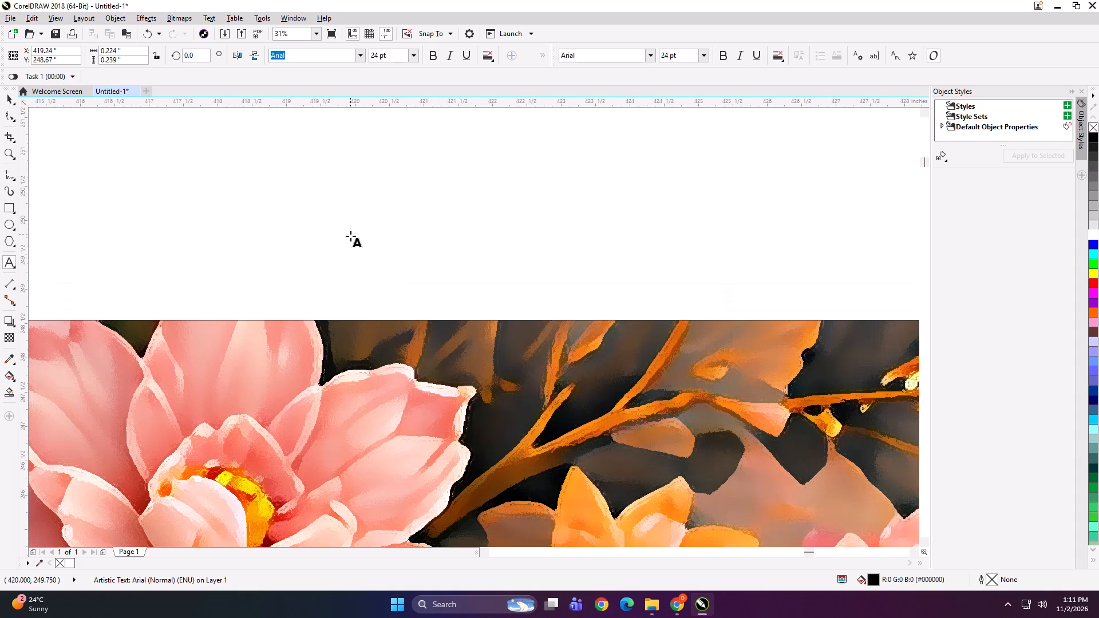
pyautogui.write('EL 1')
pyautogui.hotkey('ctrl', 'a')
pyautogui.hotkey('ctrl', 'c')
# Paste the label at the top of the narrow Krishna panel and change its number to 2.
pyautogui.scroll(-4, 331, 245)
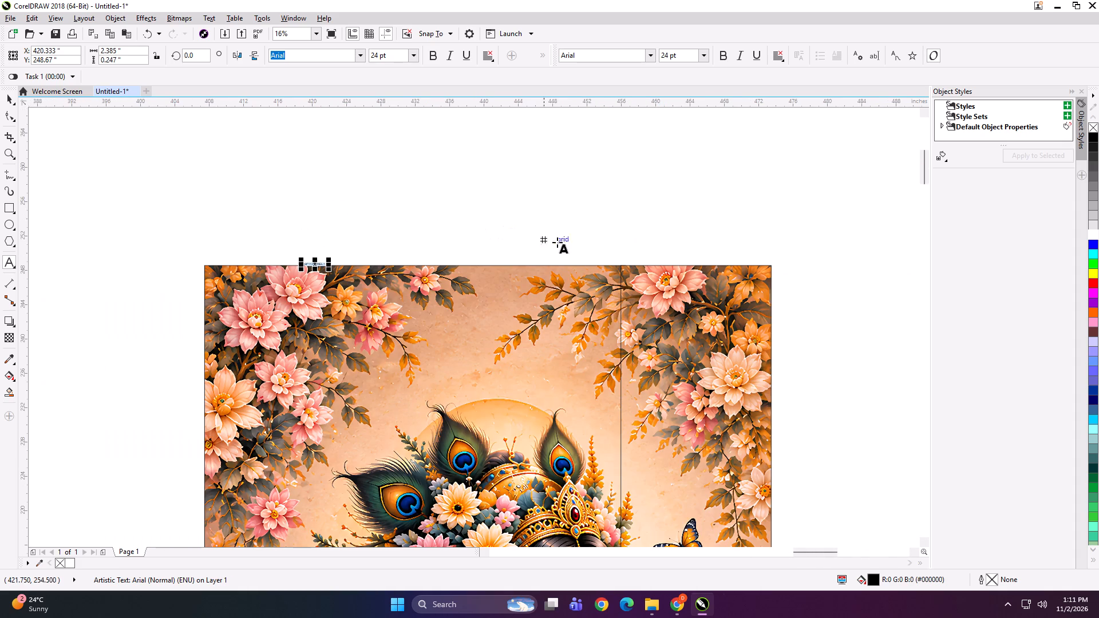
pyautogui.click(654, 263)
pyautogui.hotkey('ctrl', 'v')
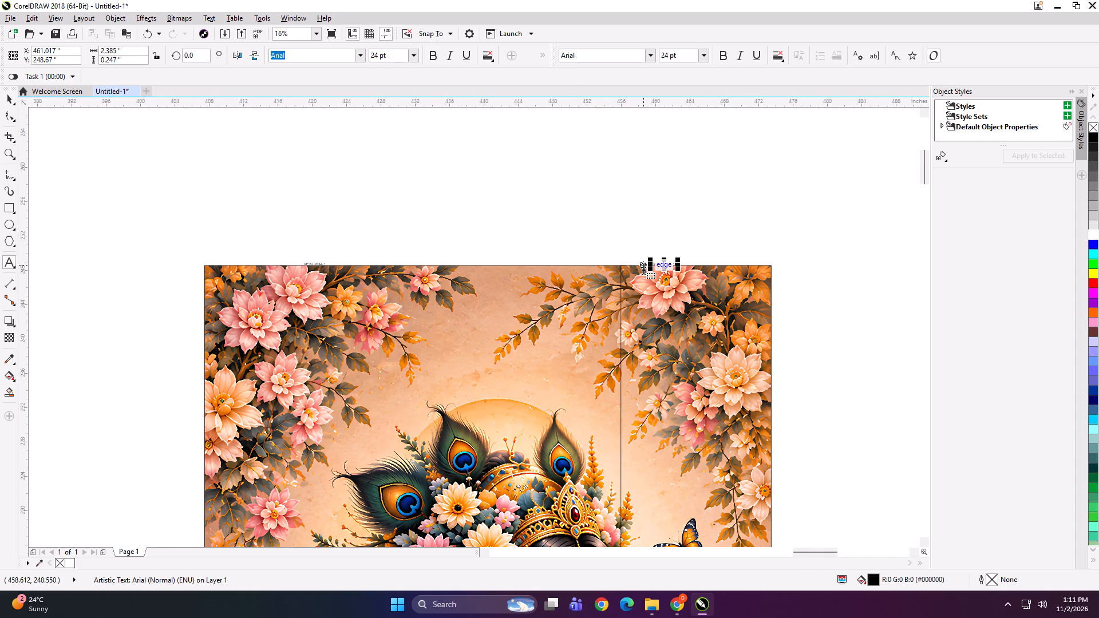
pyautogui.press('BackSpace')
pyautogui.press('2')
# Group each text label with the Krishna panel it sits on, making two separate groups.
pyautogui.click(7, 104)
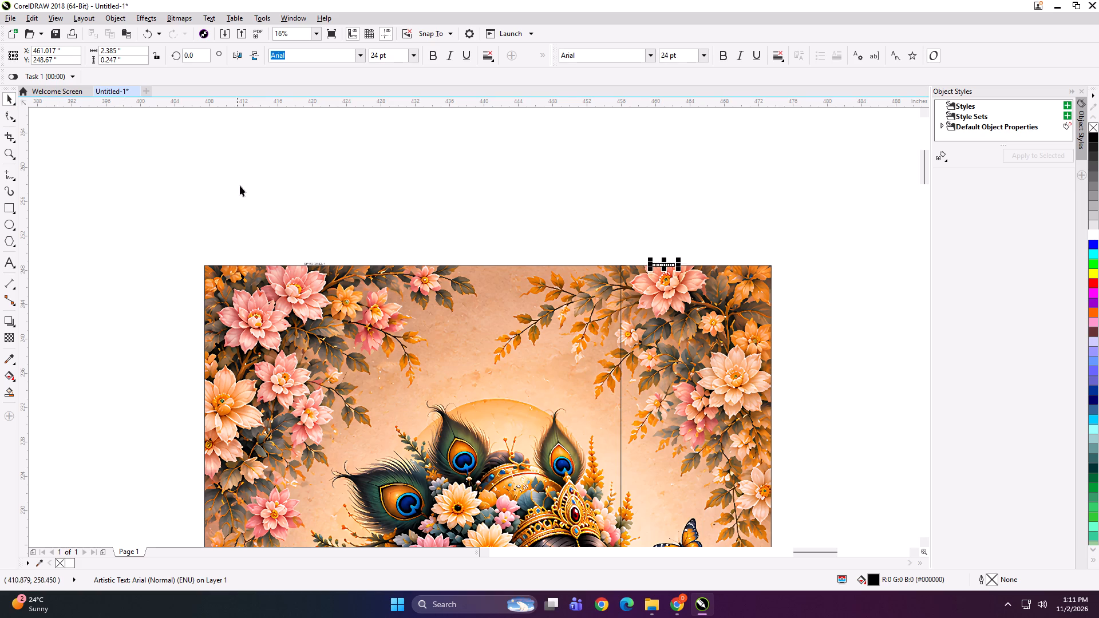
pyautogui.keyDown('shift'); pyautogui.click(671, 313); pyautogui.keyUp('shift')
pyautogui.hotkey('ctrl', 'g')
pyautogui.scroll(-1, 478, 187)
pyautogui.moveTo(450, 184); pyautogui.dragTo(342, 274)
pyautogui.keyDown('shift'); pyautogui.click(441, 262); pyautogui.keyUp('shift')
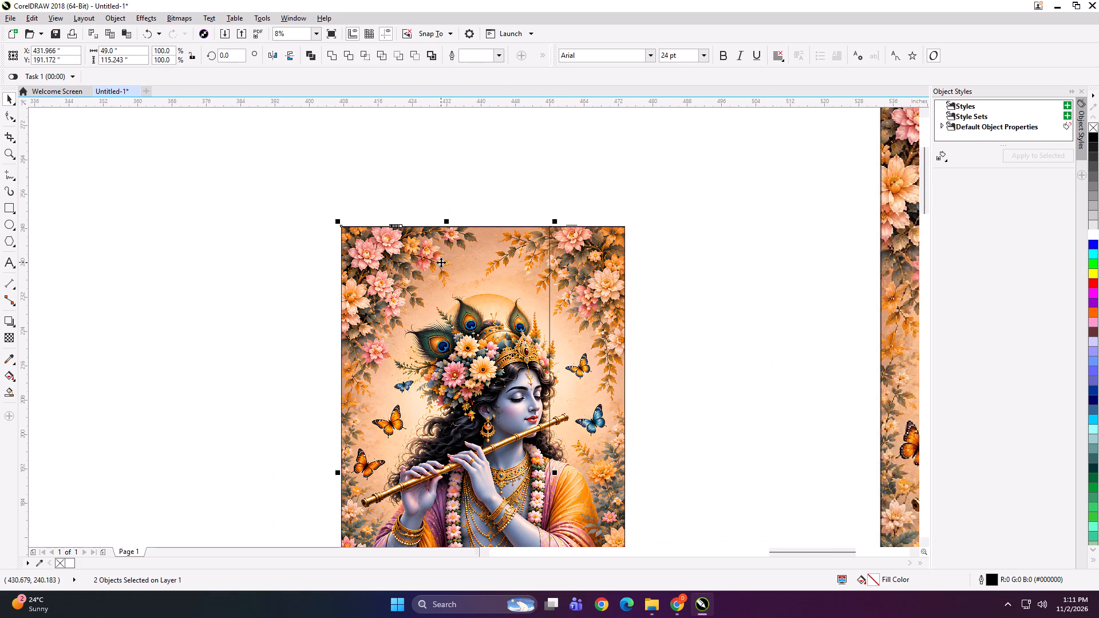
pyautogui.hotkey('ctrl', 'g')
# Export the wide labelled panel as a TIFF named "49x115 A CANVAS FEBRIC" in the SIGMA folder.
pyautogui.scroll(3, 540, 449)
pyautogui.scroll(-3, 476, 358)
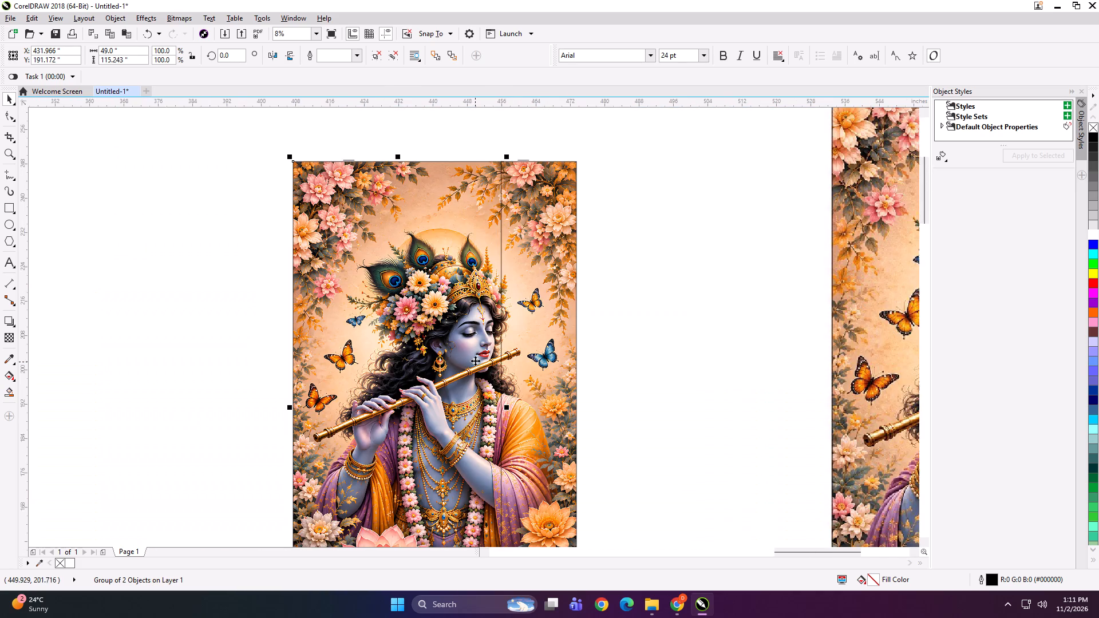
pyautogui.scroll(-1, 475, 316)
pyautogui.hotkey('ctrl', 'e')
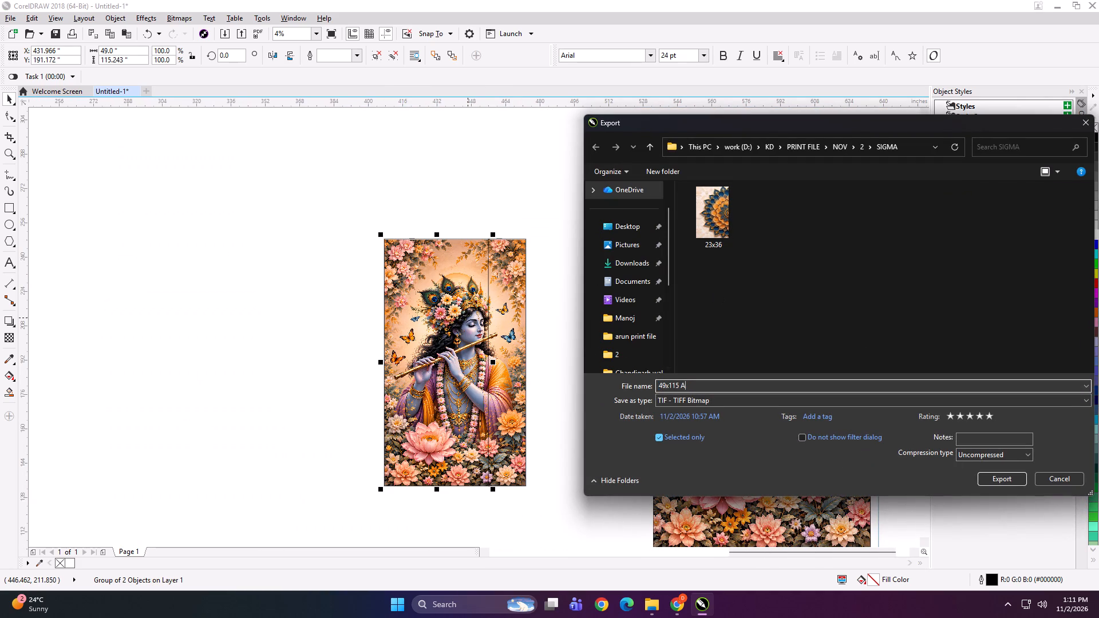
pyautogui.write('CANAVS')
pyautogui.press('space')
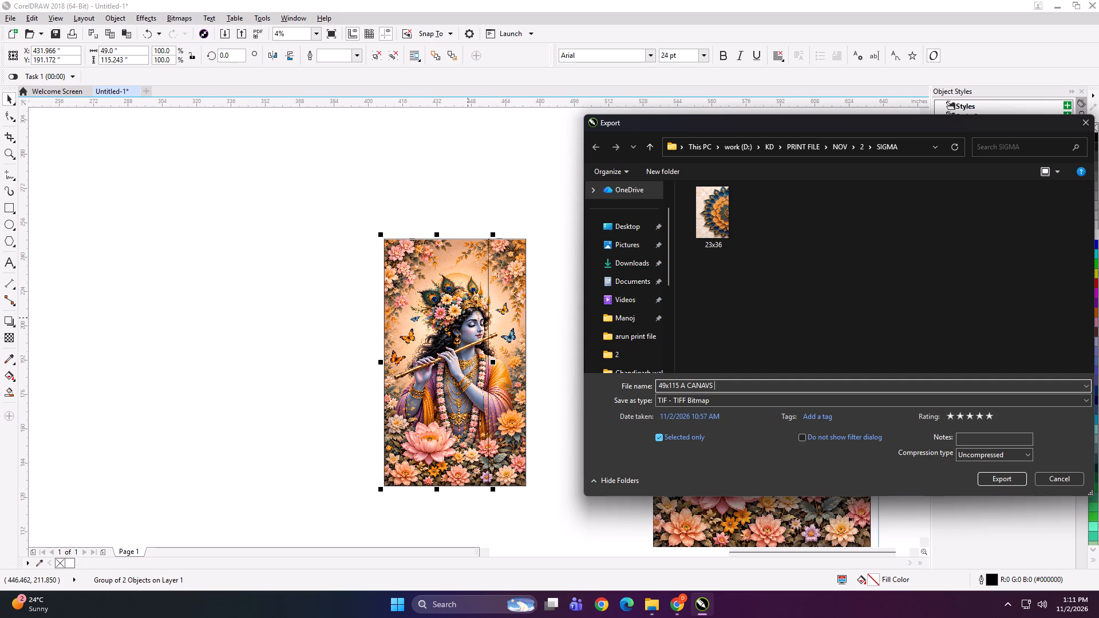
pyautogui.press('BackSpace')
pyautogui.press('BackSpace')
pyautogui.press('BackSpace')
pyautogui.press('BackSpace')
pyautogui.write('VAS FEBRIC')
pyautogui.press('Return')
pyautogui.press('Return')
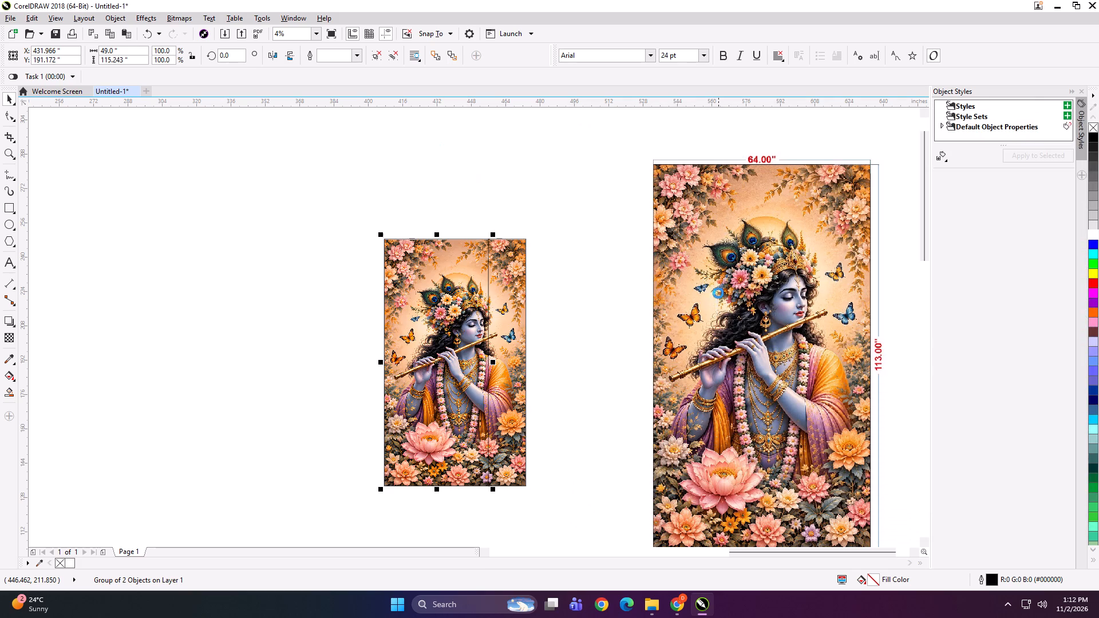
# Export the narrow labelled panel as a TIFF named "17.5x115 B CANVAS FEBRIC" in the SIGMA folder.
pyautogui.click(525, 268)
pyautogui.hotkey('ctrl', 'e')
pyautogui.click(483, 200)
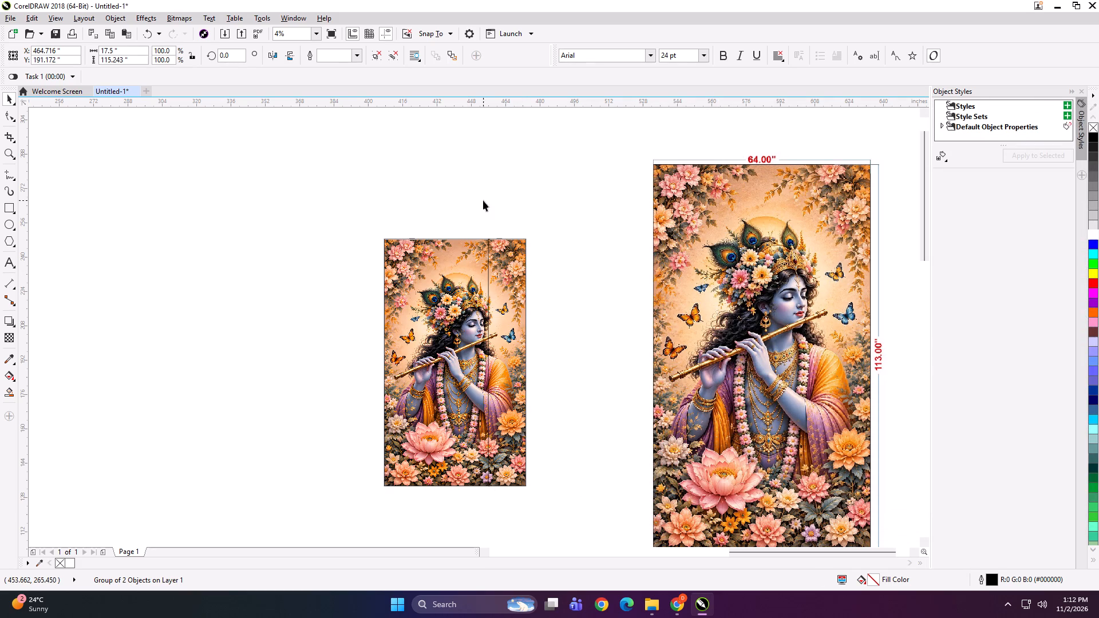
pyautogui.click(507, 239)
pyautogui.hotkey('ctrl', 'e')
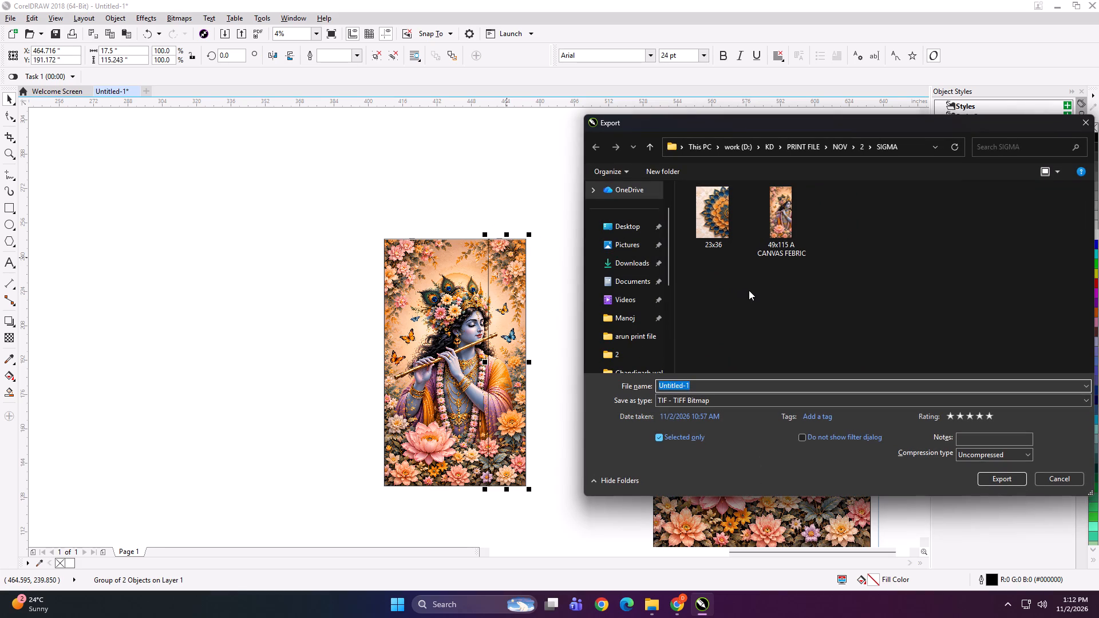
pyautogui.write('17.5x11')
pyautogui.press('space')
pyautogui.write('B')
pyautogui.press('space')
pyautogui.write('CANVAS FEBRIC')
pyautogui.press('Return')
pyautogui.press('Return')
# Nudge the narrow panel about 5.5 inches to the right to separate it from the wide panel.
pyautogui.press('Right')
pyautogui.press('Right')
pyautogui.press('Right')
pyautogui.press('Right')
pyautogui.press('Right')
pyautogui.press('Right')
pyautogui.press('Right')
pyautogui.press('Right')
pyautogui.press('Right')
pyautogui.press('Right')
pyautogui.press('Right')
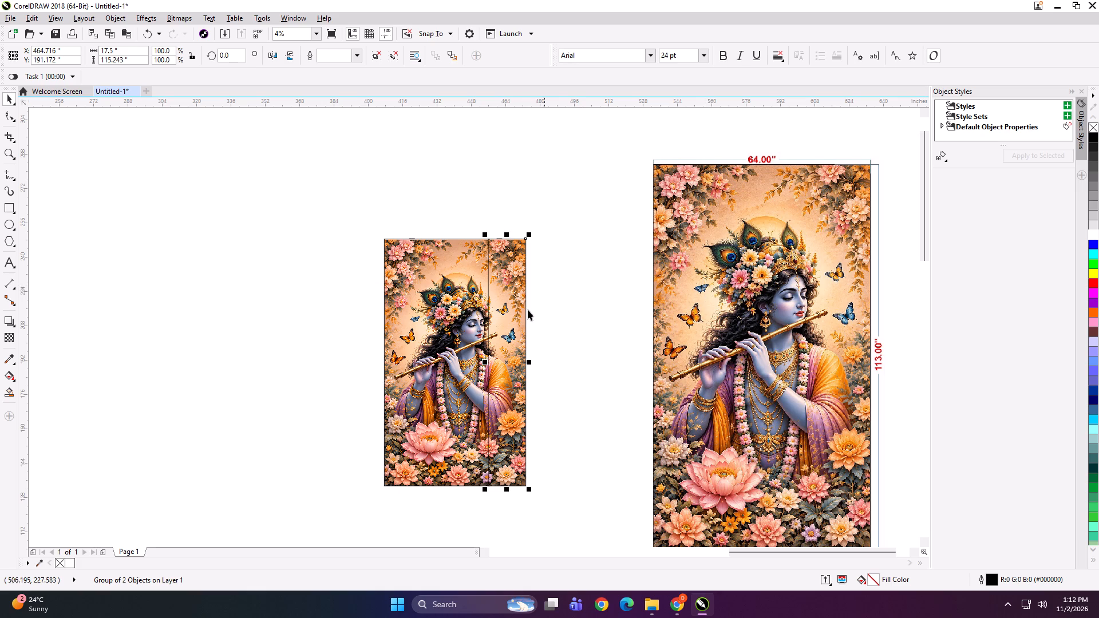
# Enlarge the two Krishna panels together to about the height of the Krishna preview and place them beside it.
pyautogui.scroll(-1, 464, 219)
pyautogui.moveTo(392, 195); pyautogui.dragTo(540, 386)
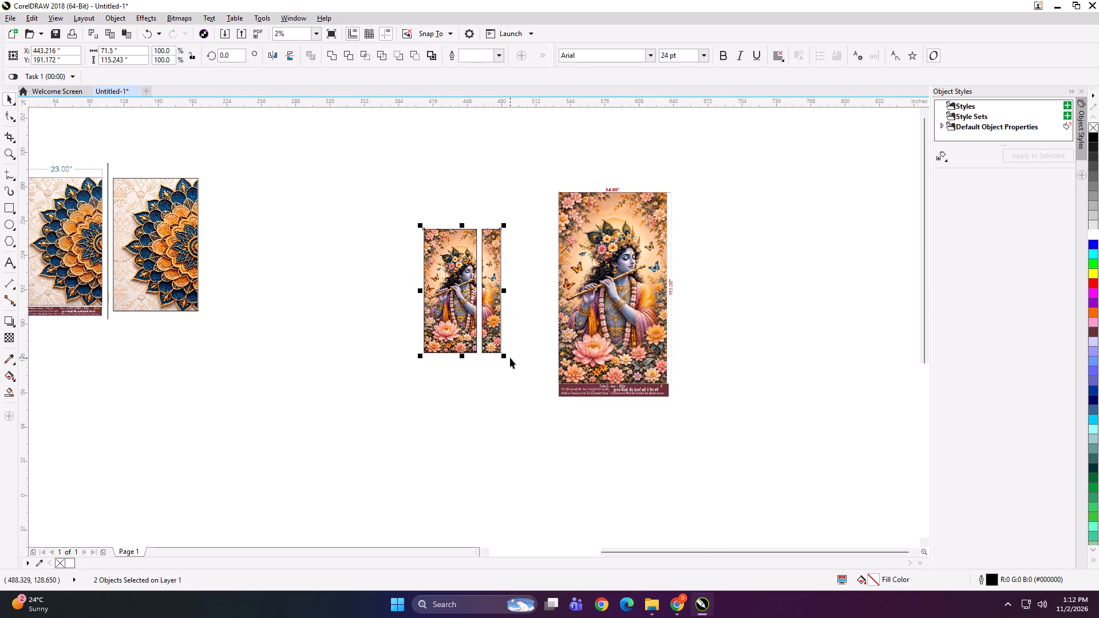
pyautogui.keyDown('shift'); pyautogui.moveTo(507, 358); pyautogui.dragTo(543, 397); pyautogui.keyUp('shift')
pyautogui.moveTo(465, 283); pyautogui.dragTo(475, 288)
# Group both panels with the Krishna preview, move the group beside the mandala designs and scale it to about 175 × 140 inches.
pyautogui.keyDown('shift'); pyautogui.click(581, 295); pyautogui.keyUp('shift')
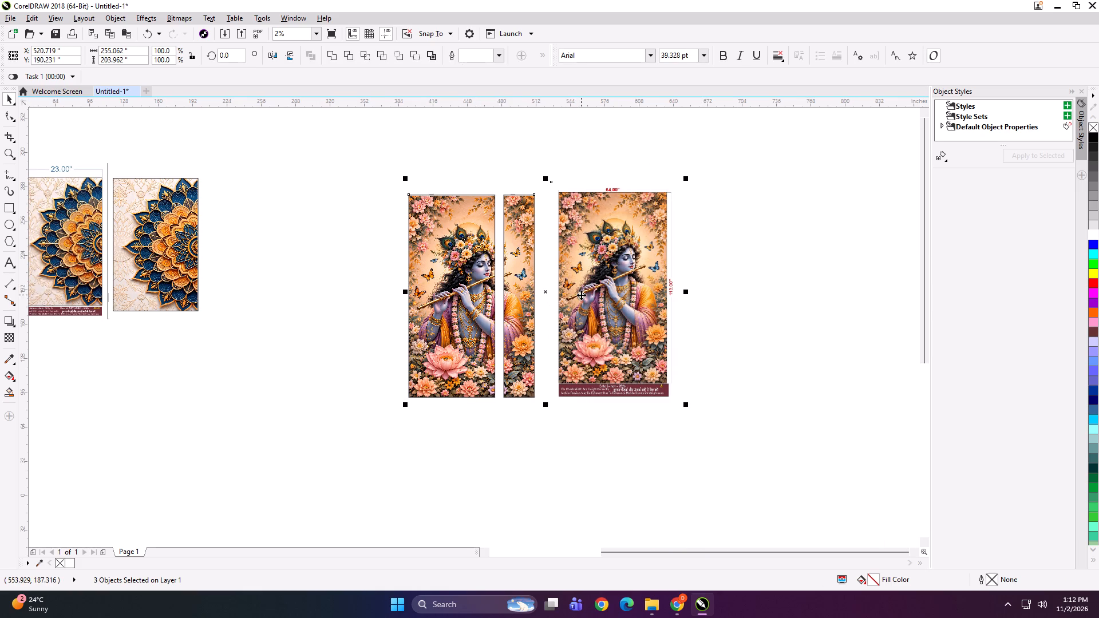
pyautogui.hotkey('ctrl', 'g')
pyautogui.moveTo(612, 305); pyautogui.dragTo(422, 284)
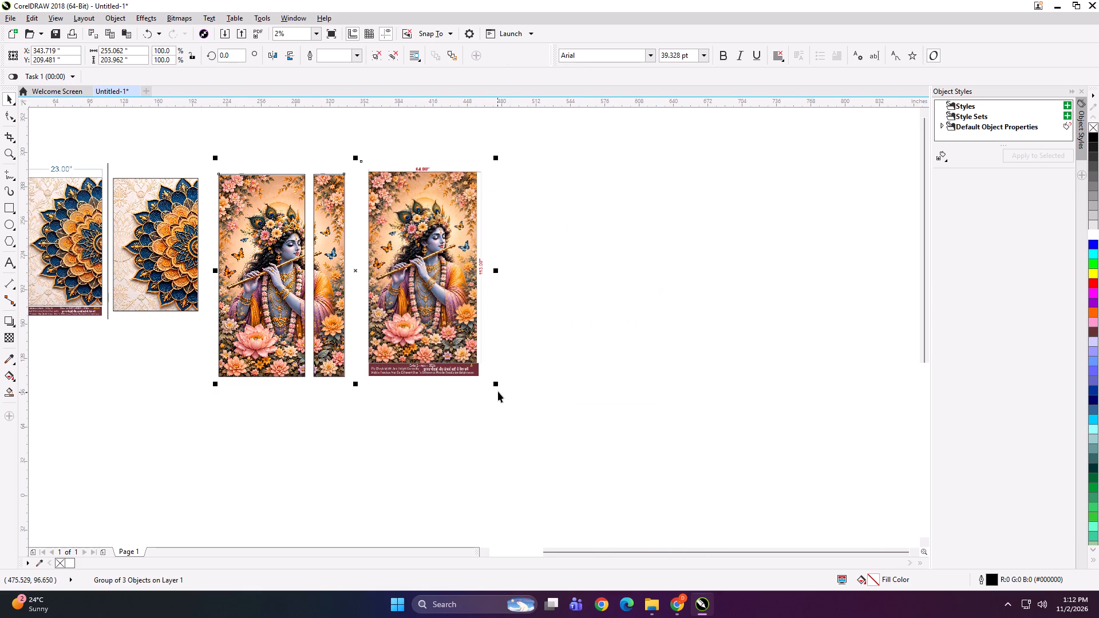
pyautogui.moveTo(498, 387); pyautogui.dragTo(412, 406)
# Group the mandala and Krishna sets together and scale the combined group down to about 7 × 2.75 inches.
pyautogui.scroll(-1, 520, 366)
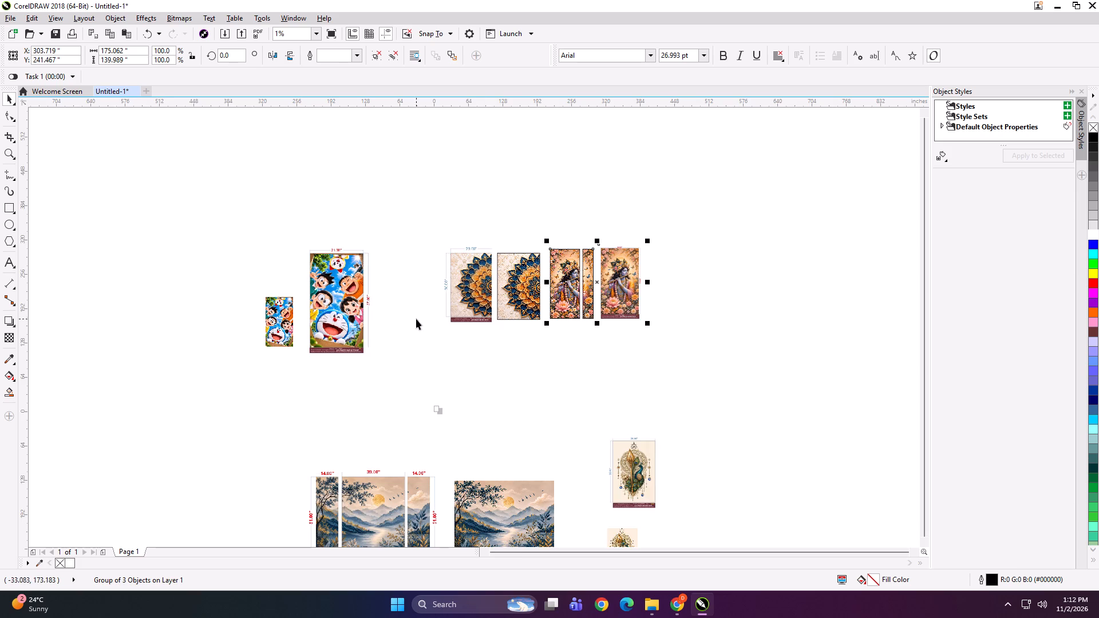
pyautogui.scroll(1, 431, 295)
pyautogui.moveTo(203, 158); pyautogui.dragTo(722, 425)
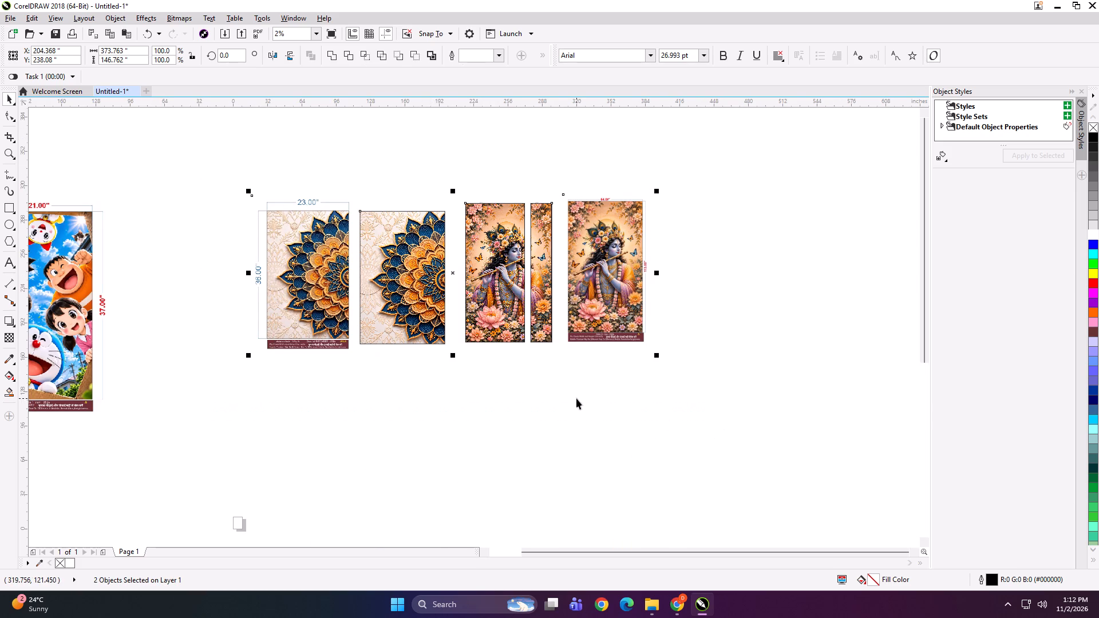
pyautogui.hotkey('ctrl', 'g')
pyautogui.moveTo(497, 308); pyautogui.dragTo(507, 332)
pyautogui.keyDown('shift'); pyautogui.moveTo(667, 381); pyautogui.dragTo(478, 318); pyautogui.keyUp('shift')
pyautogui.scroll(3, 471, 302)
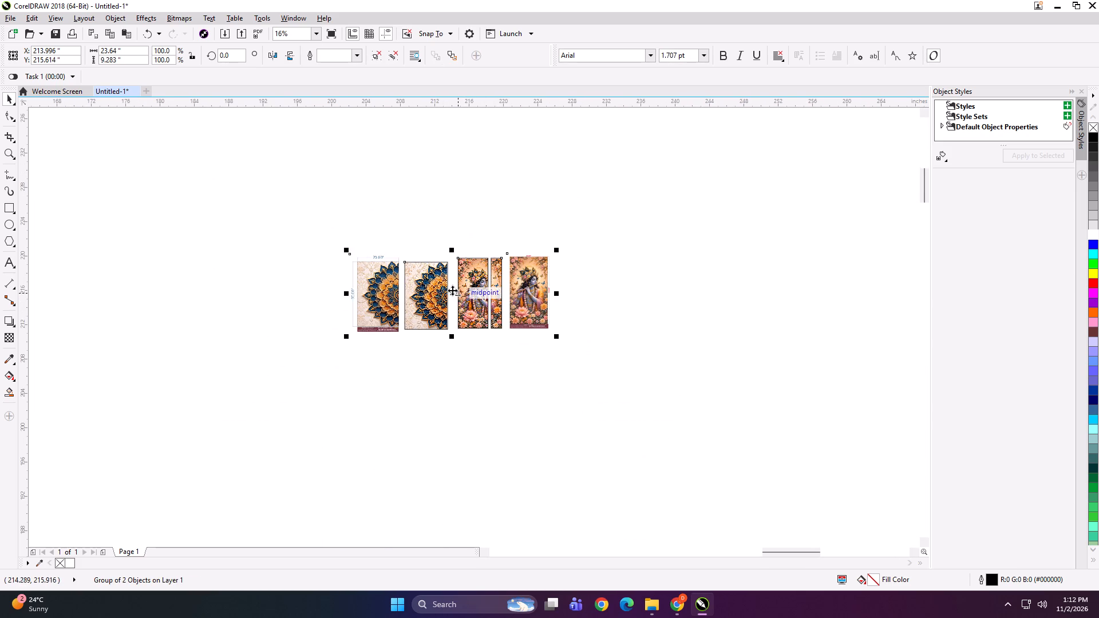
pyautogui.scroll(1, 458, 296)
pyautogui.keyDown('shift'); pyautogui.moveTo(653, 376); pyautogui.dragTo(545, 341); pyautogui.keyUp('shift')
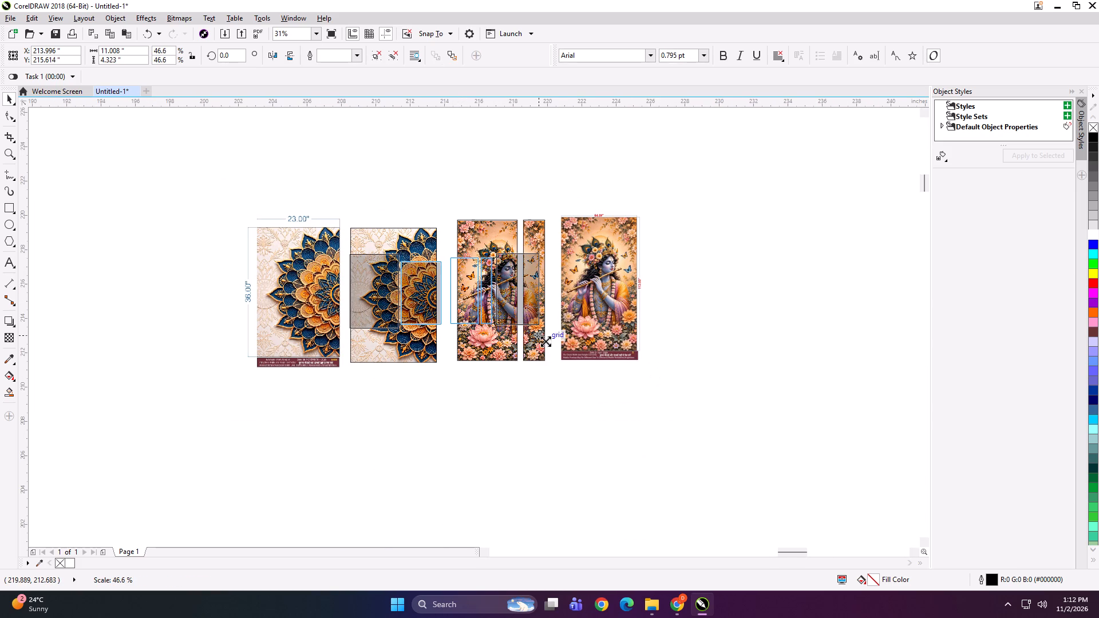
pyautogui.keyDown('shift'); pyautogui.moveTo(545, 341); pyautogui.dragTo(508, 333); pyautogui.keyUp('shift')
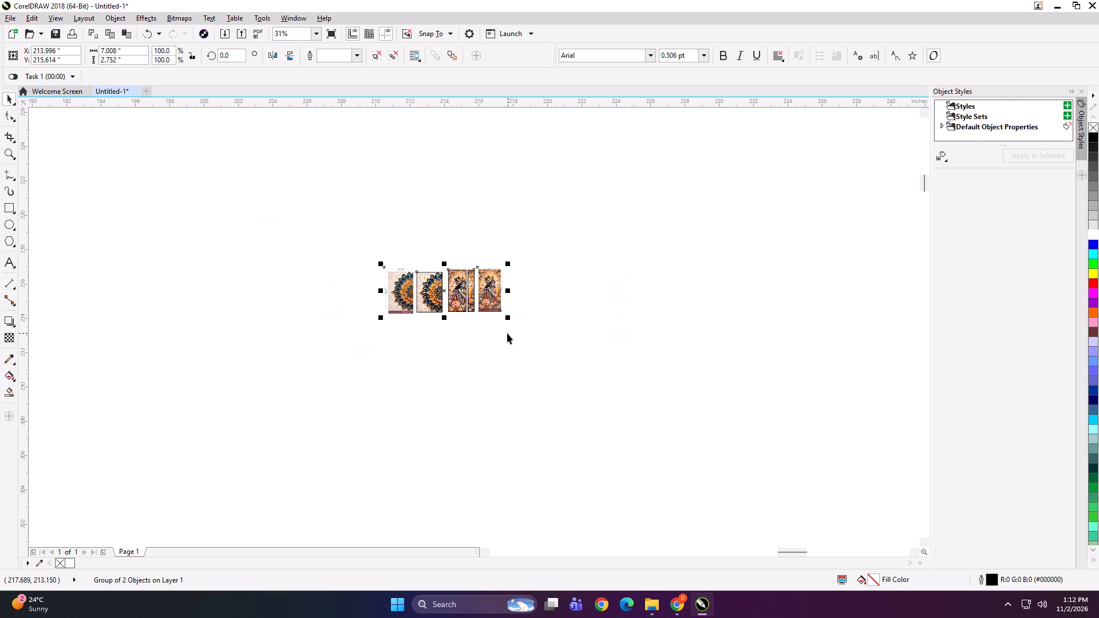
# Export the reduced mandala and Krishna group under the name "SDGD" and delete it from the drawing.
pyautogui.hotkey('ctrl', 'e')
pyautogui.write('SDGD')
pyautogui.press('Return')
pyautogui.press('Return')
pyautogui.press('Return')
pyautogui.press('Delete')
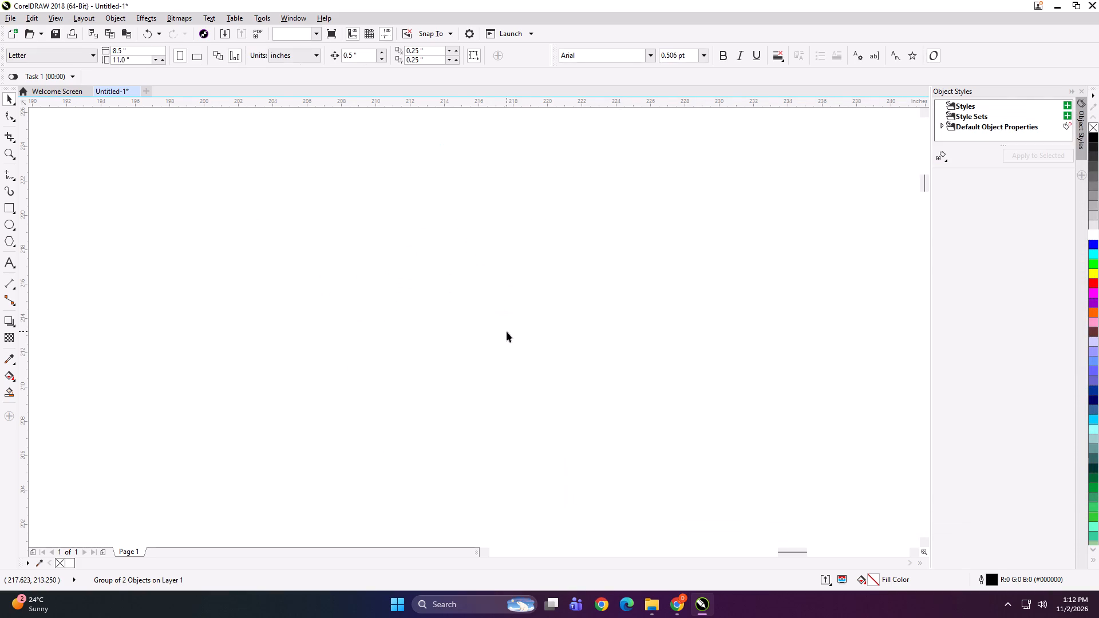
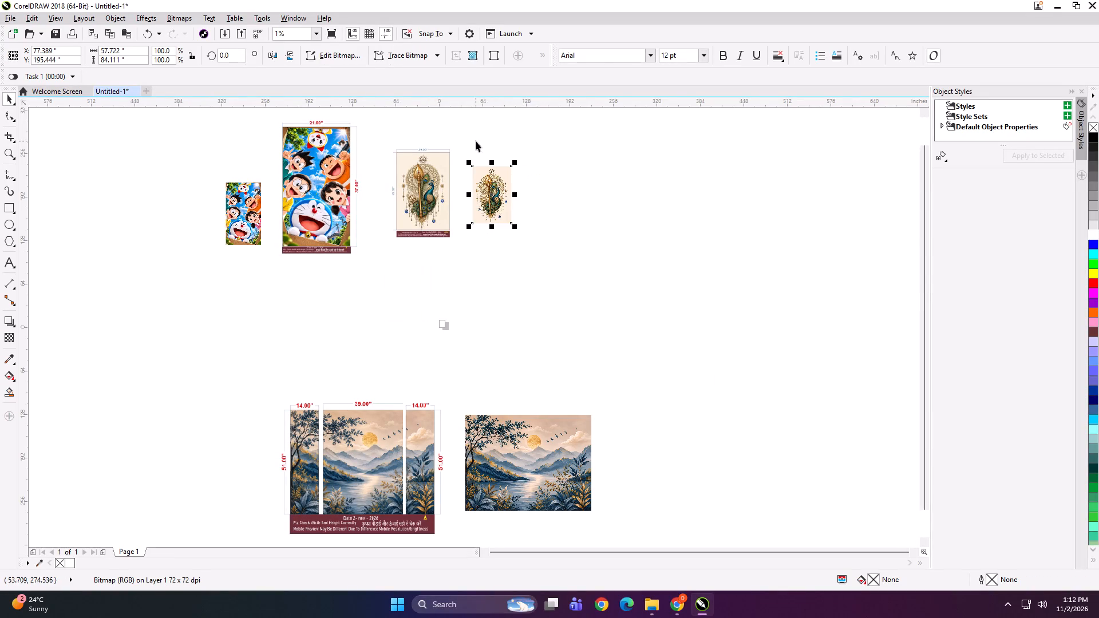
# Resize the selected peacock-and-spear image to 24 × 35 inches.
pyautogui.scroll(2, 463, 133)
pyautogui.click(133, 54)
pyautogui.hotkey('ctrl', 'a')
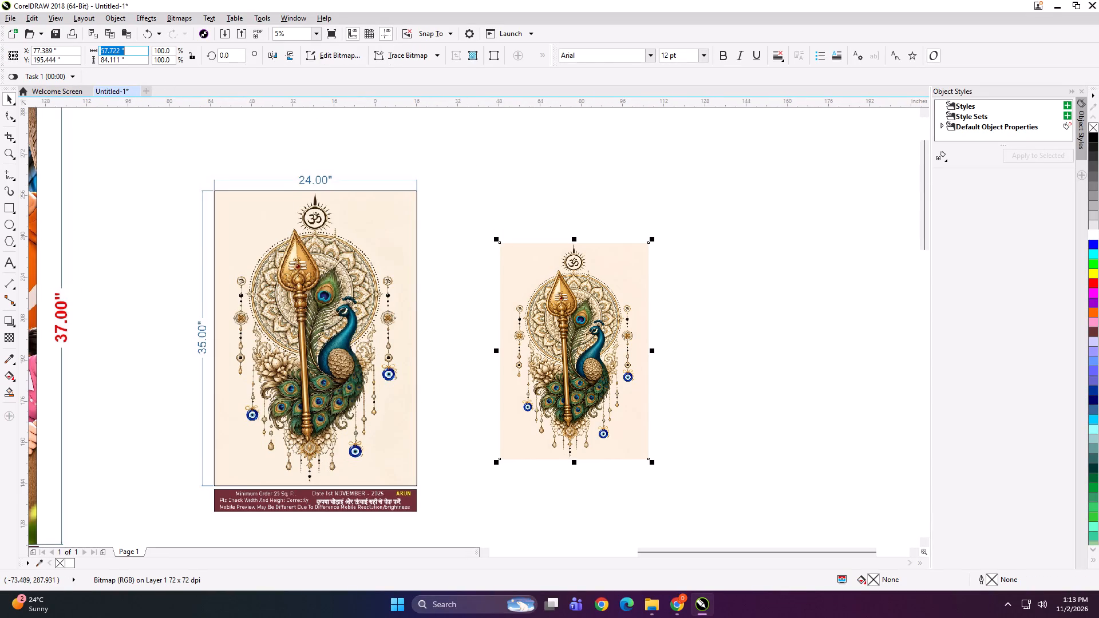
pyautogui.write('24')
pyautogui.press('Tab')
pyautogui.write('35')
pyautogui.press('Return')
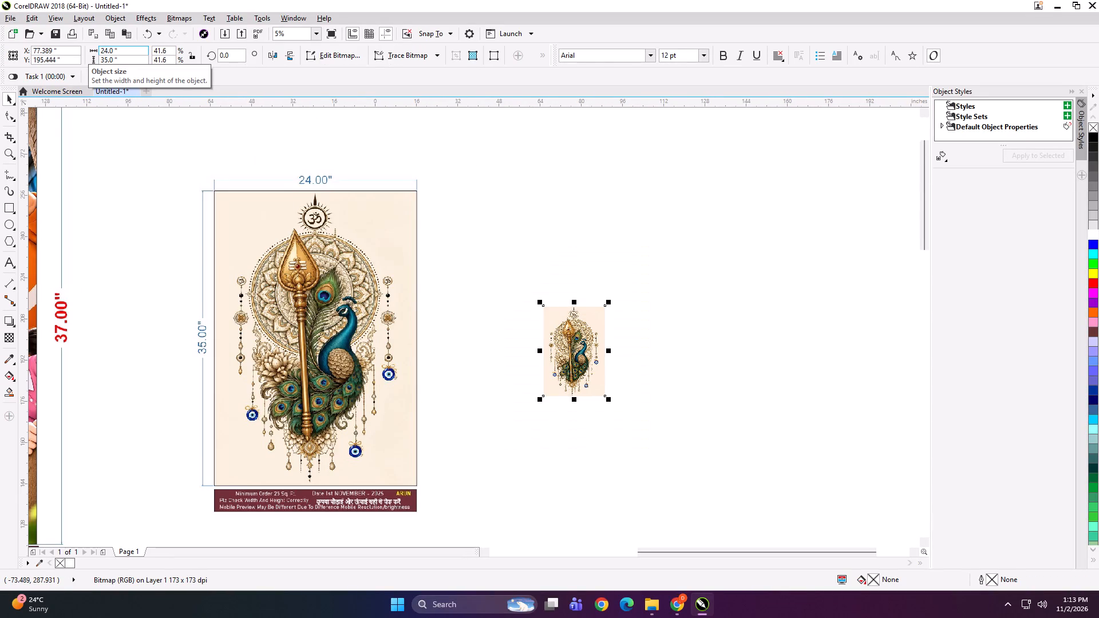
# Add an outline rectangle around the 24 × 35 inch peacock image and group the two together.
pyautogui.keyDown('shift'); pyautogui.doubleClick(6, 210); pyautogui.keyUp('shift')
pyautogui.press('space')
pyautogui.moveTo(681, 252); pyautogui.dragTo(522, 436)
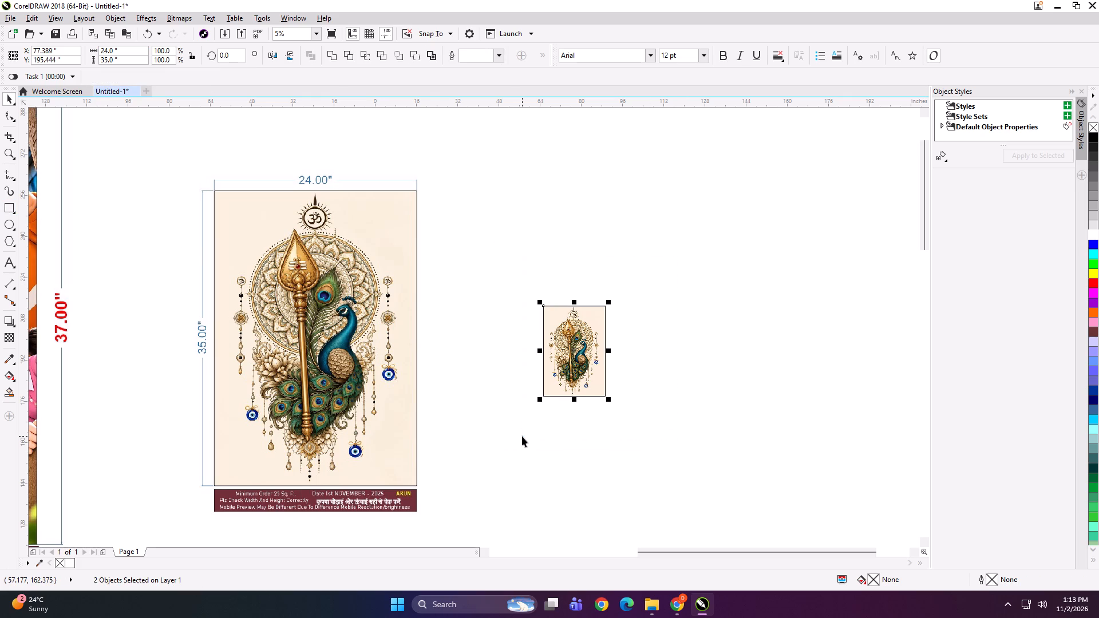
pyautogui.hotkey('ctrl', 'g')
# While starting the peacock group's export, rename the existing mandala file 23x36 in the SIGMA folder to "23x36 VINYL".
pyautogui.hotkey('ctrl', 'e')
pyautogui.write('24x35 VINYL')
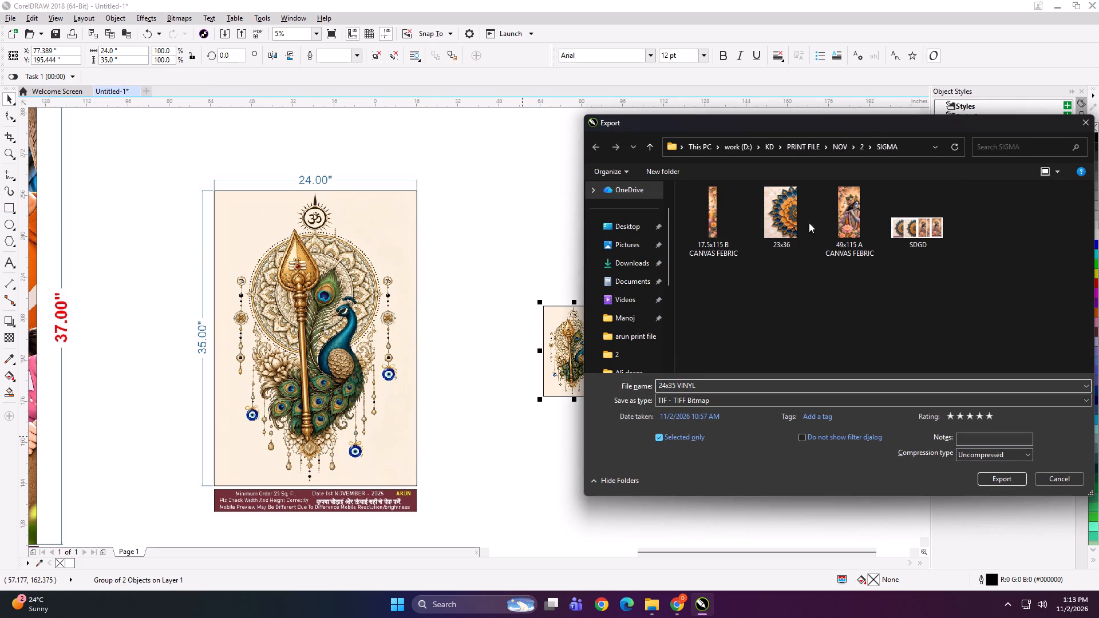
pyautogui.click(787, 220)
pyautogui.rightClick(787, 220)
pyautogui.click(813, 562)
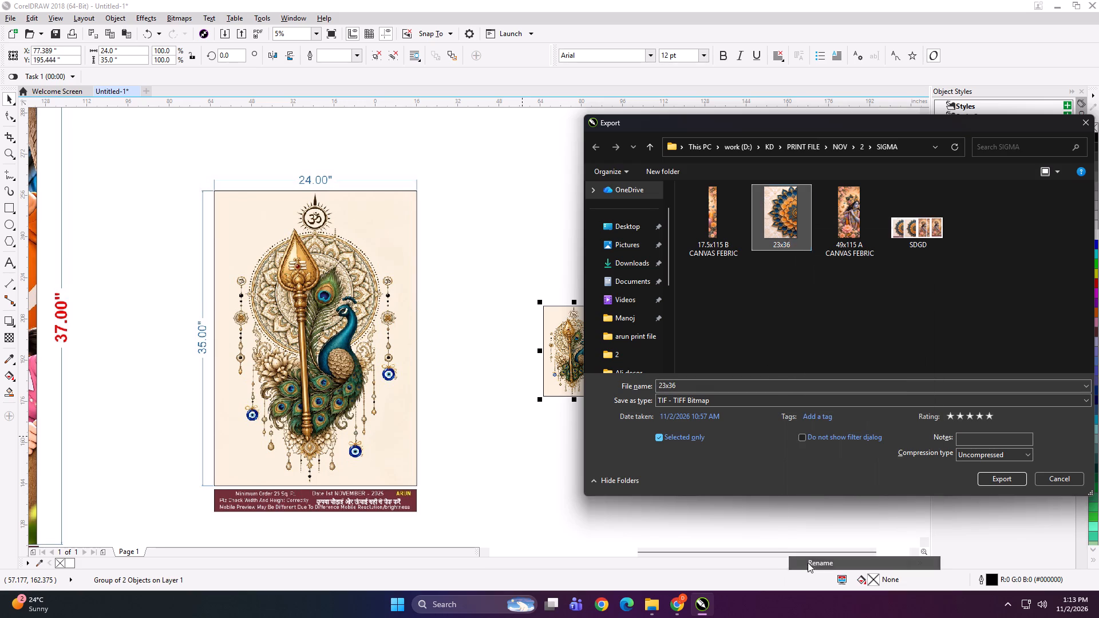
pyautogui.press('Right')
pyautogui.press('space')
pyautogui.write('VINYL')
pyautogui.press('Return')
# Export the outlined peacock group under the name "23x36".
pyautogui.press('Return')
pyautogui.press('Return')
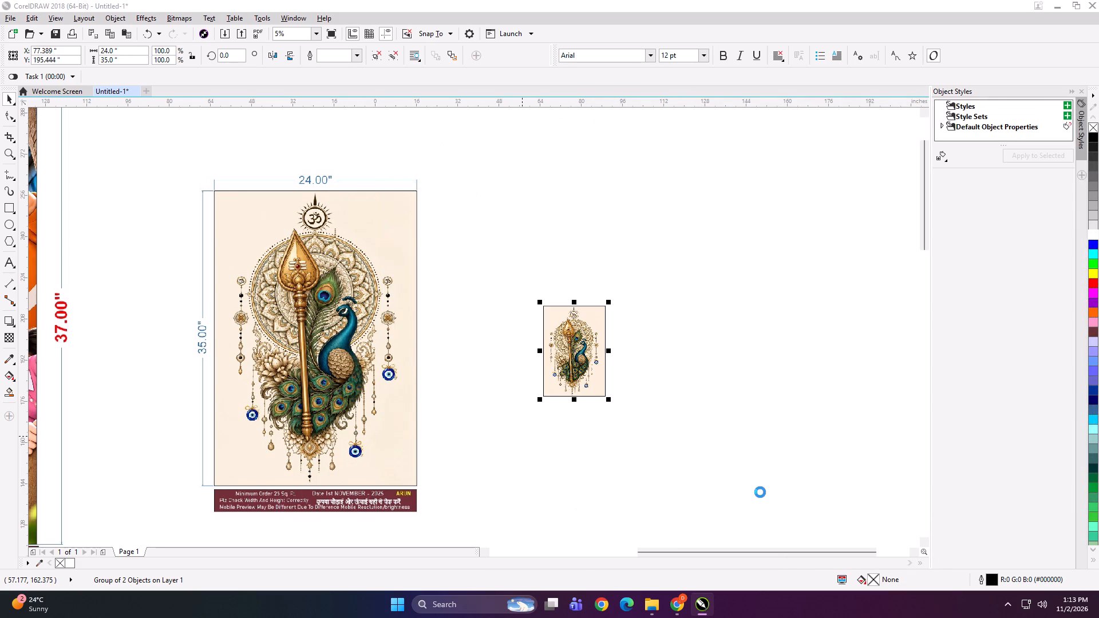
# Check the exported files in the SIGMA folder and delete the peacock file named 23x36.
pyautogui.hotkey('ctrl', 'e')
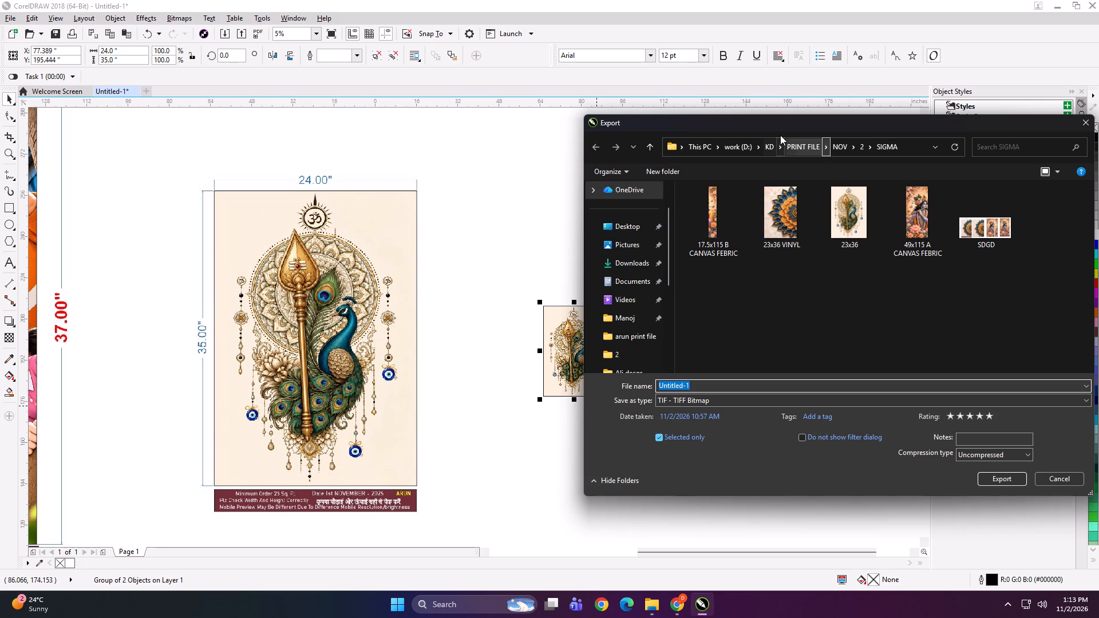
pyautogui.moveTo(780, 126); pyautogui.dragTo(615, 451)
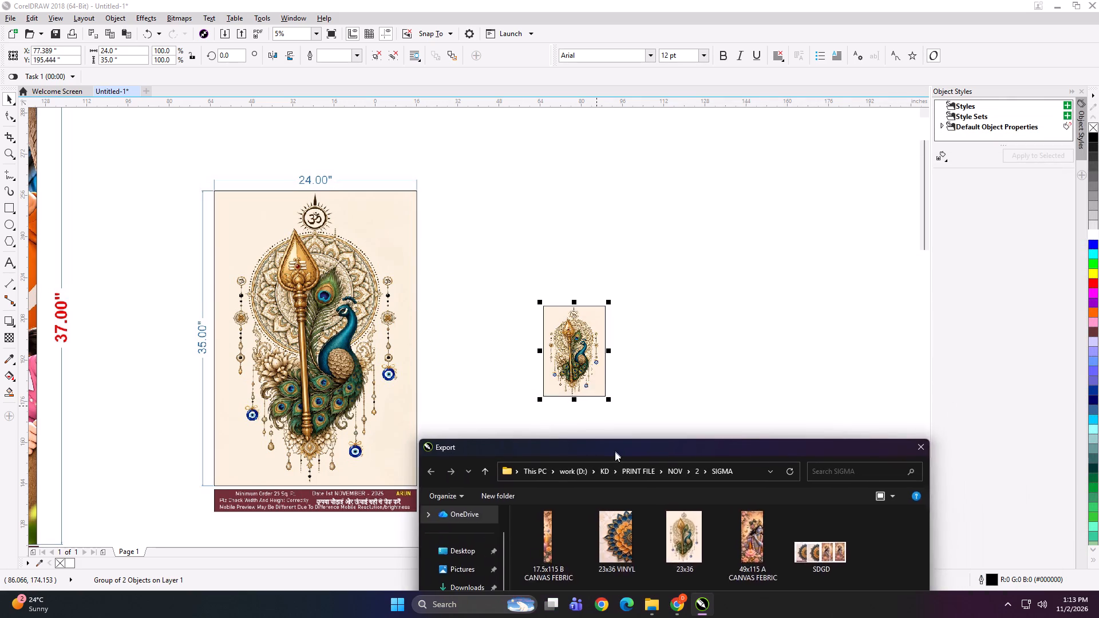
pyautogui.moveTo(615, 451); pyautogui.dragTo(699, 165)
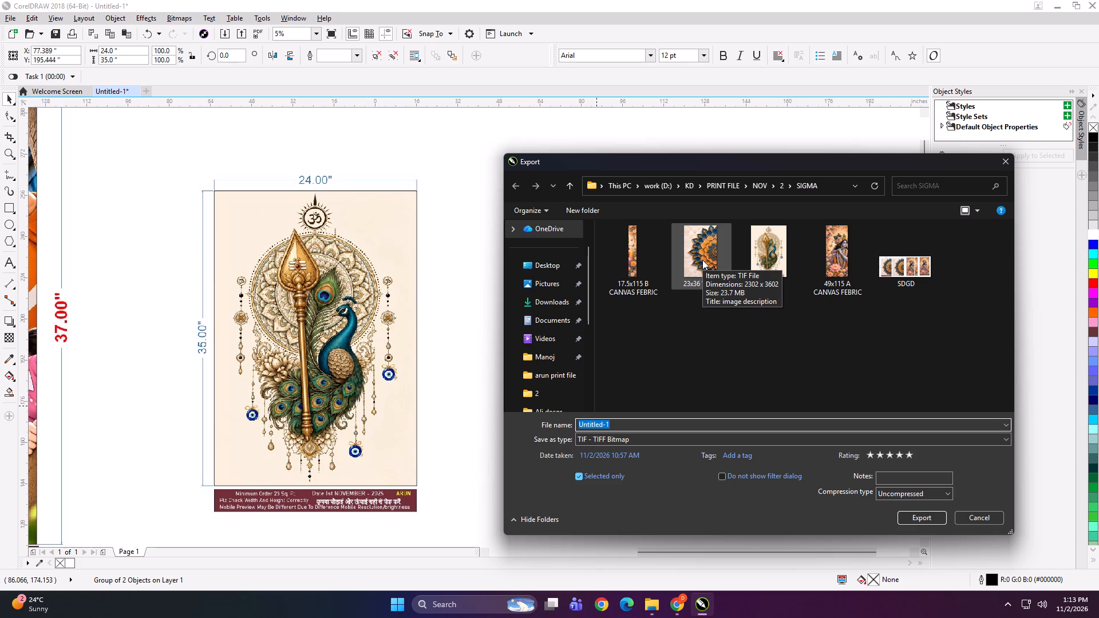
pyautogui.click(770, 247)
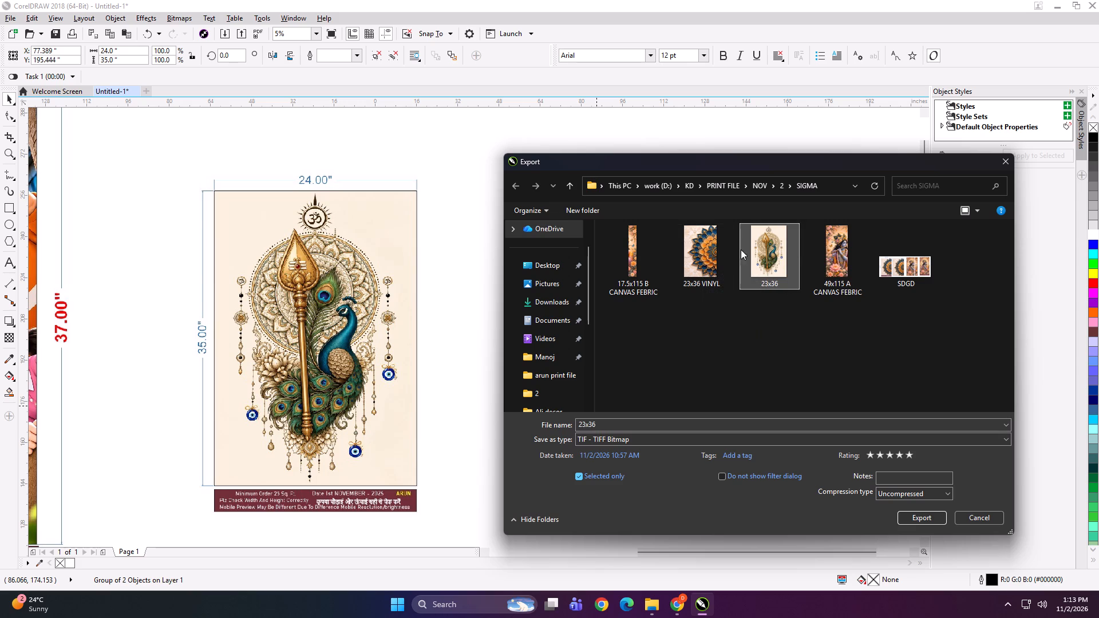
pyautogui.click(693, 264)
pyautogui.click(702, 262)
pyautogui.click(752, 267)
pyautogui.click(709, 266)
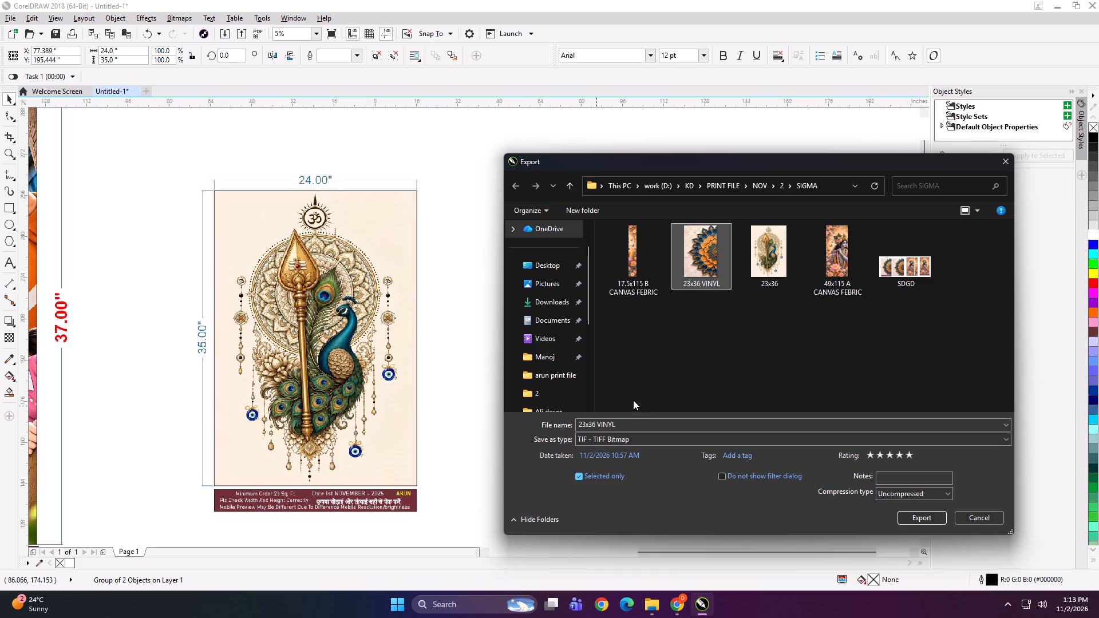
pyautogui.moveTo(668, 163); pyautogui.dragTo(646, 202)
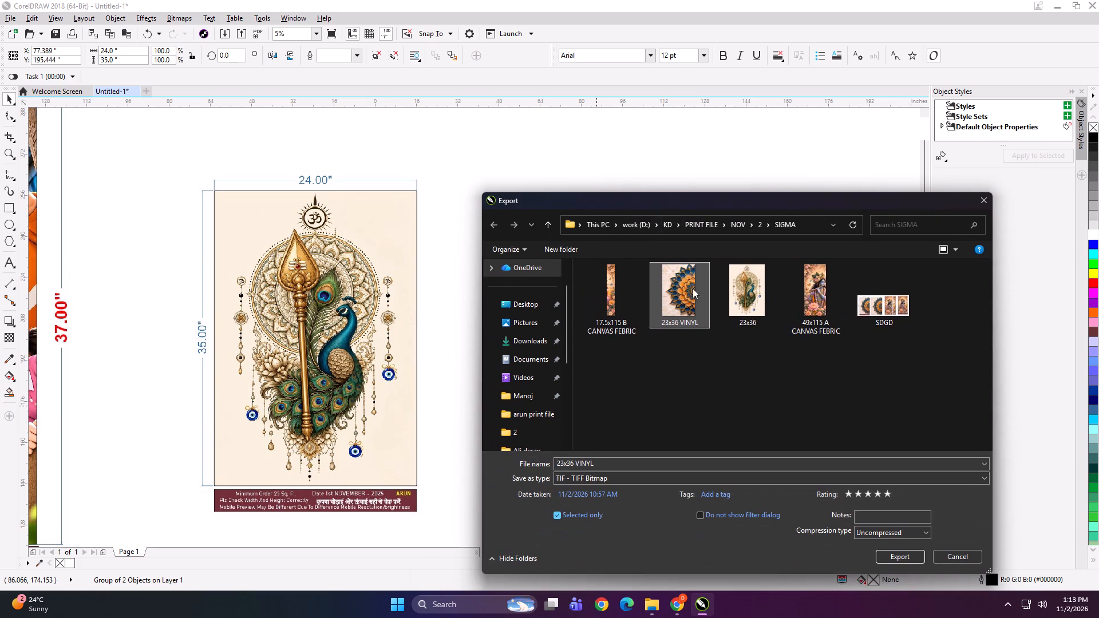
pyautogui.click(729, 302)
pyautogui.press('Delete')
# Export the outlined peacock group as a TIFF named "24x35 VINYL" in the SIGMA folder.
pyautogui.click(607, 459)
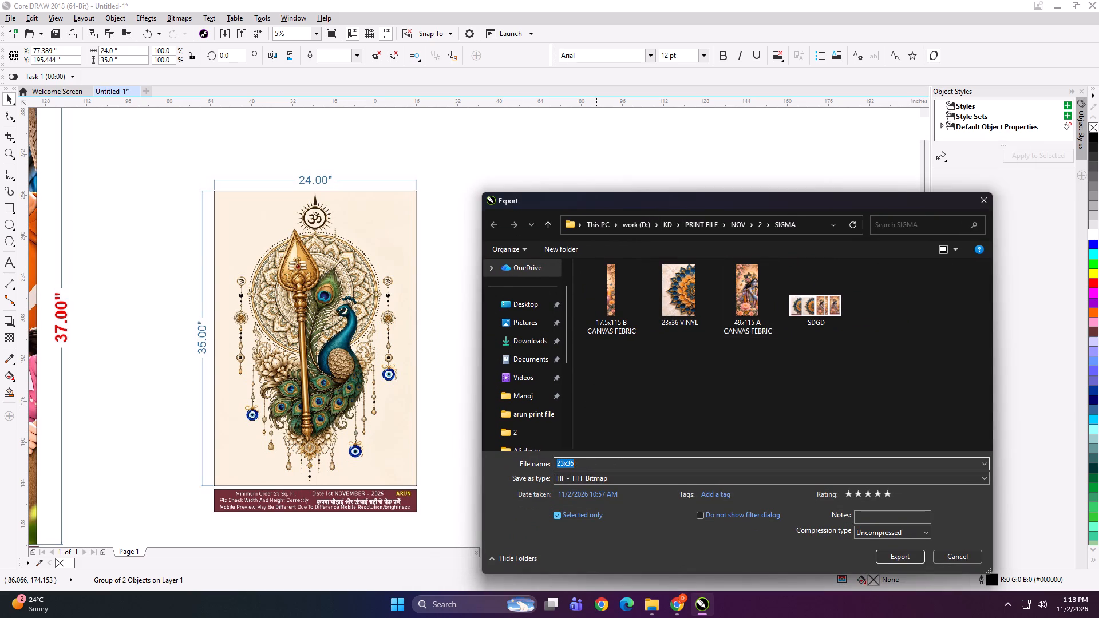
pyautogui.write('24x35 VINYL')
pyautogui.press('Return')
pyautogui.press('Return')
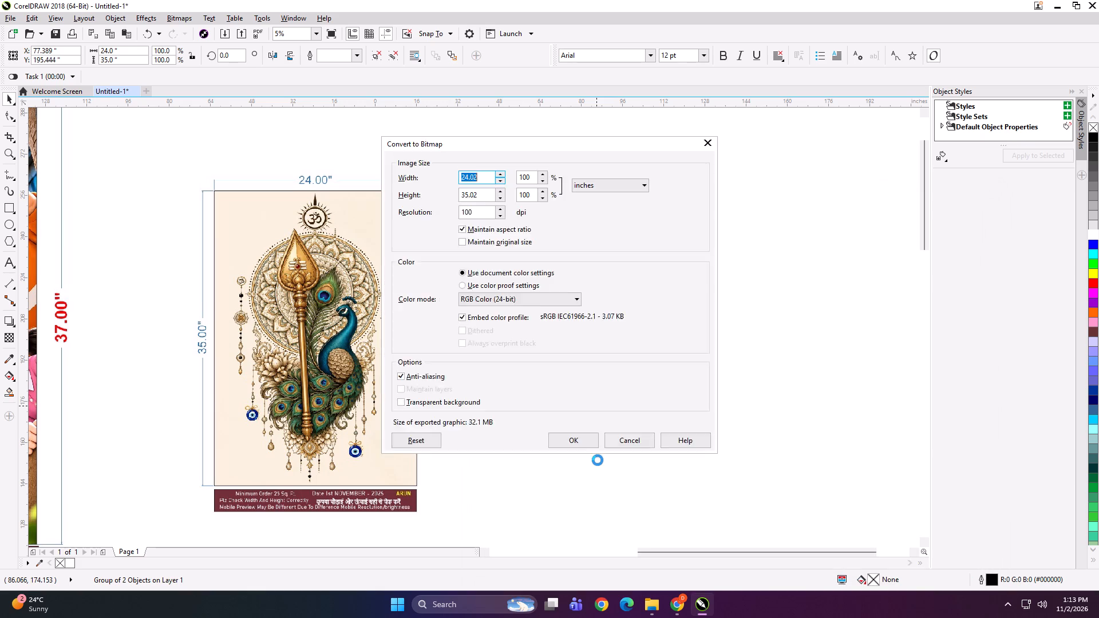
# Enlarge the peacock panel to about 84 × 123 inches, group it with its dimensioned preview and shift the group slightly.
pyautogui.keyDown('shift'); pyautogui.moveTo(609, 400); pyautogui.dragTo(687, 517); pyautogui.keyUp('shift')
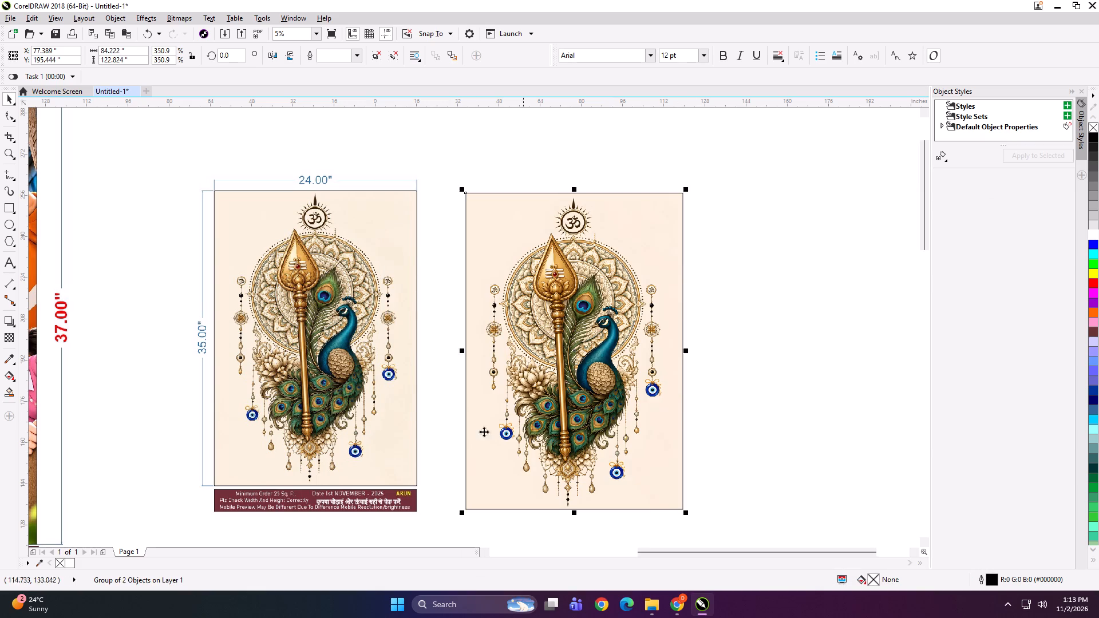
pyautogui.keyDown('shift'); pyautogui.click(402, 391); pyautogui.keyUp('shift')
pyautogui.hotkey('ctrl', 'g')
pyautogui.scroll(-1, 714, 302)
pyautogui.moveTo(522, 323); pyautogui.dragTo(541, 310)
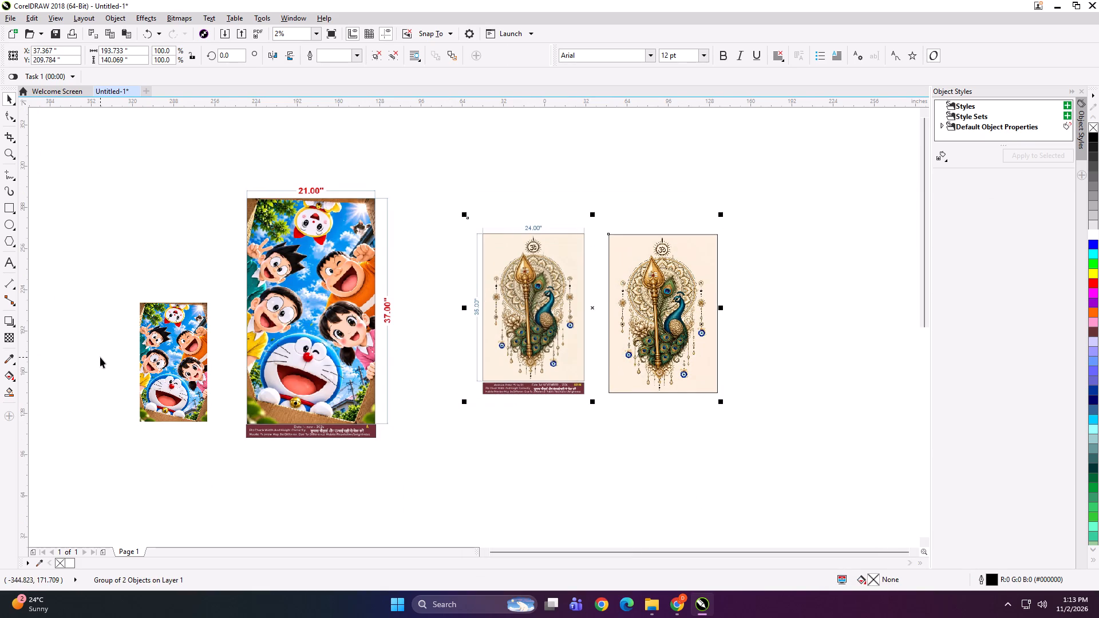
# Resize the small Doraemon image to 21 × 37 inches.
pyautogui.click(183, 351)
pyautogui.moveTo(134, 48); pyautogui.dragTo(77, 54)
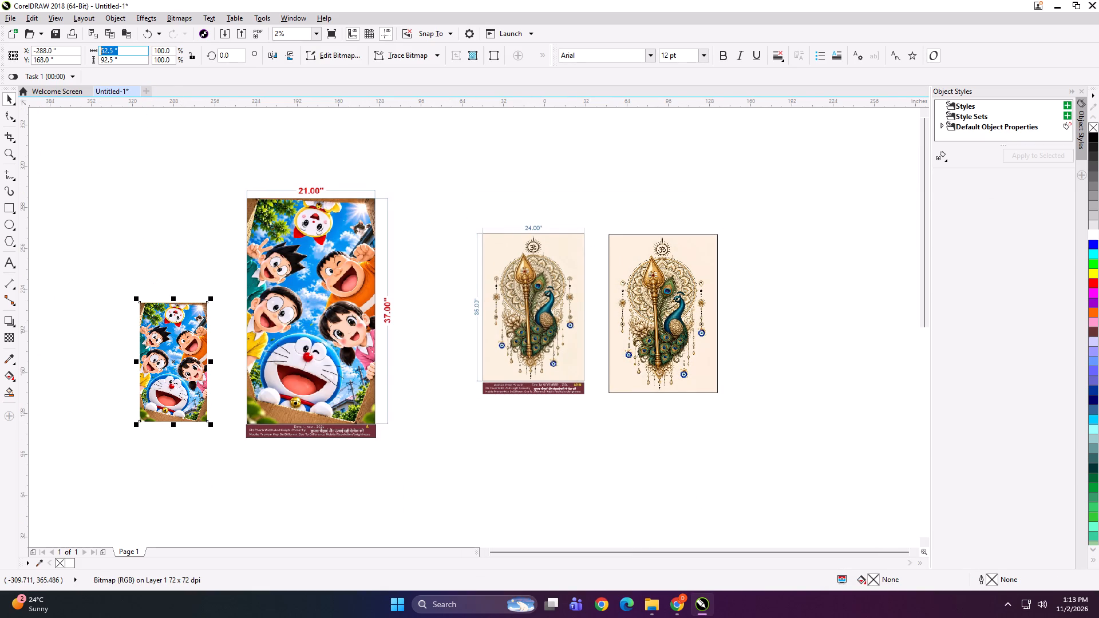
pyautogui.write('21')
pyautogui.press('Tab')
pyautogui.write('37')
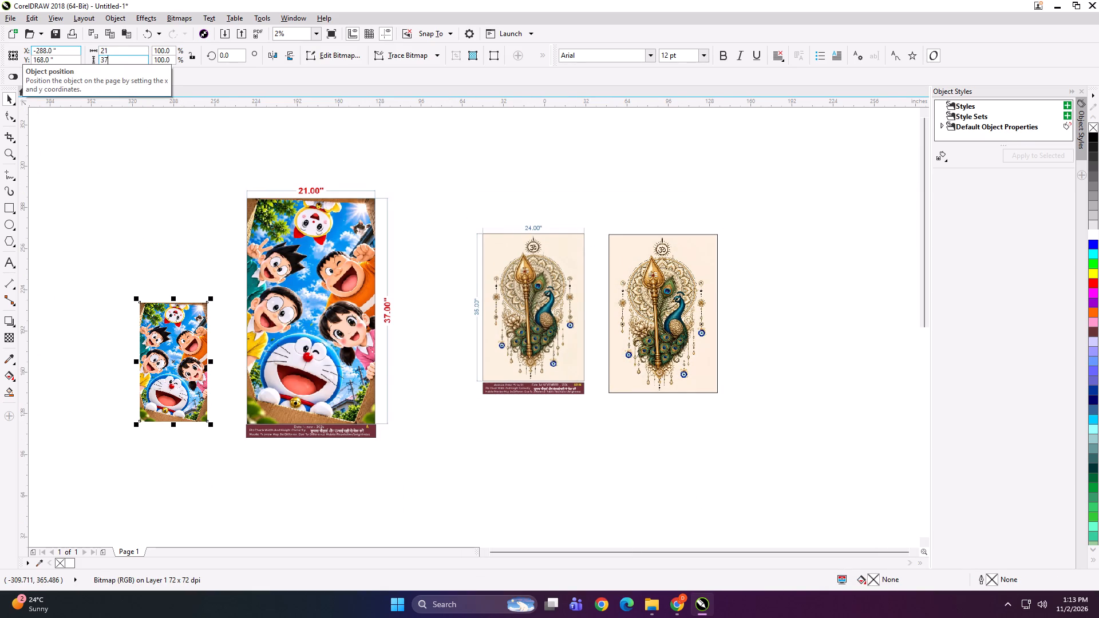
pyautogui.press('Return')
# Add an outline rectangle around the 21 × 37 inch Doraemon image and group the two together.
pyautogui.keyDown('shift'); pyautogui.doubleClick(7, 207); pyautogui.keyUp('shift')
pyautogui.press('space')
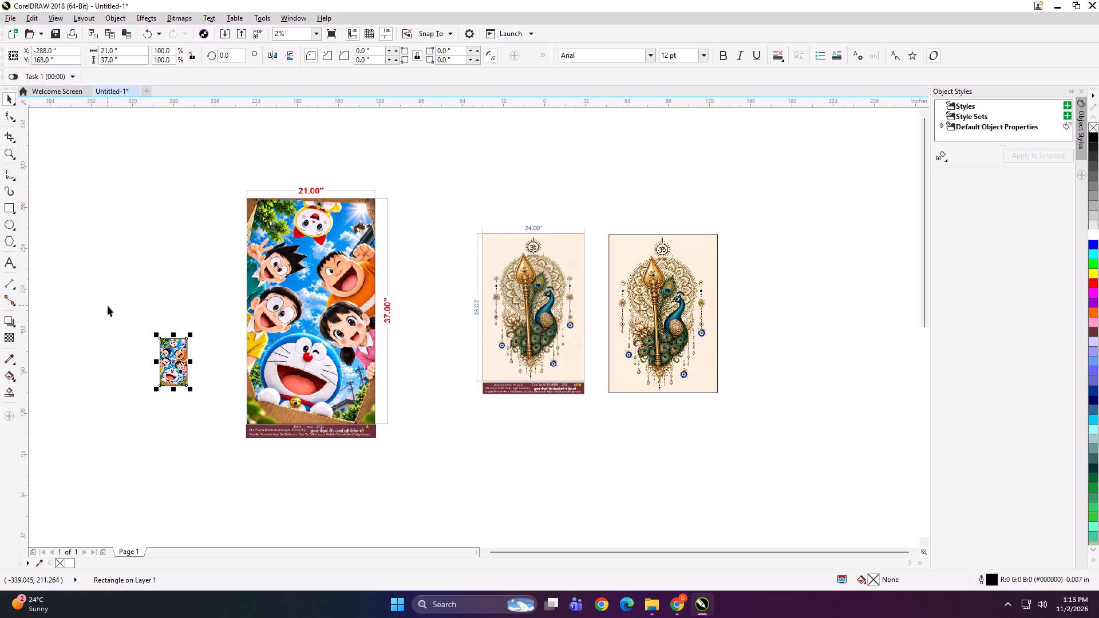
pyautogui.moveTo(110, 306); pyautogui.dragTo(212, 407)
pyautogui.scroll(3, 183, 366)
pyautogui.scroll(-1, 311, 338)
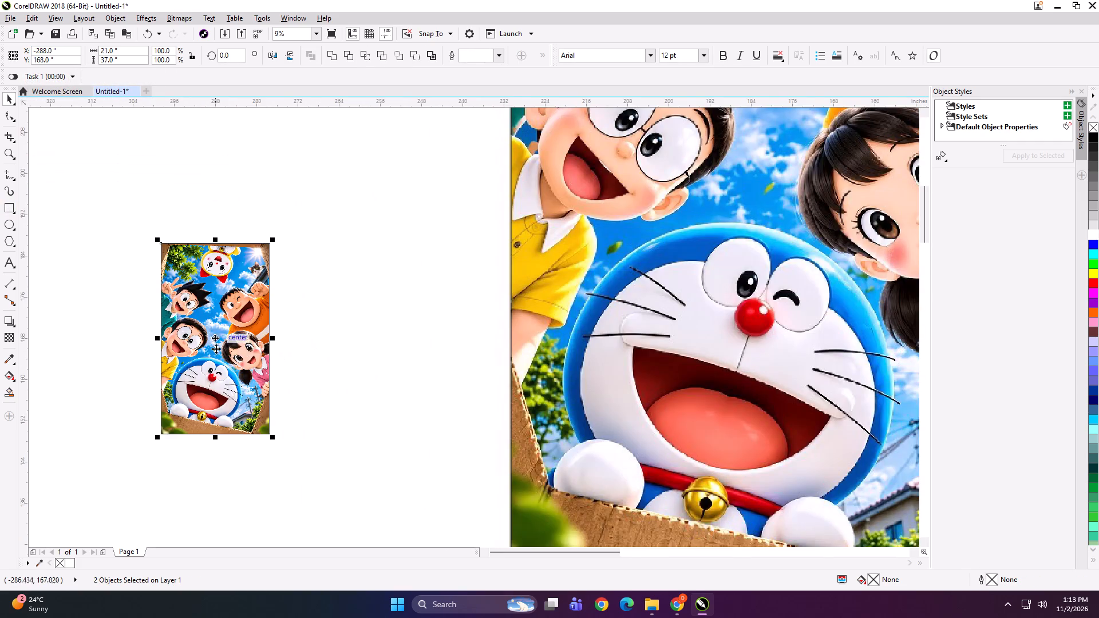
pyautogui.scroll(-2, 215, 351)
pyautogui.hotkey('ctrl', 'g')
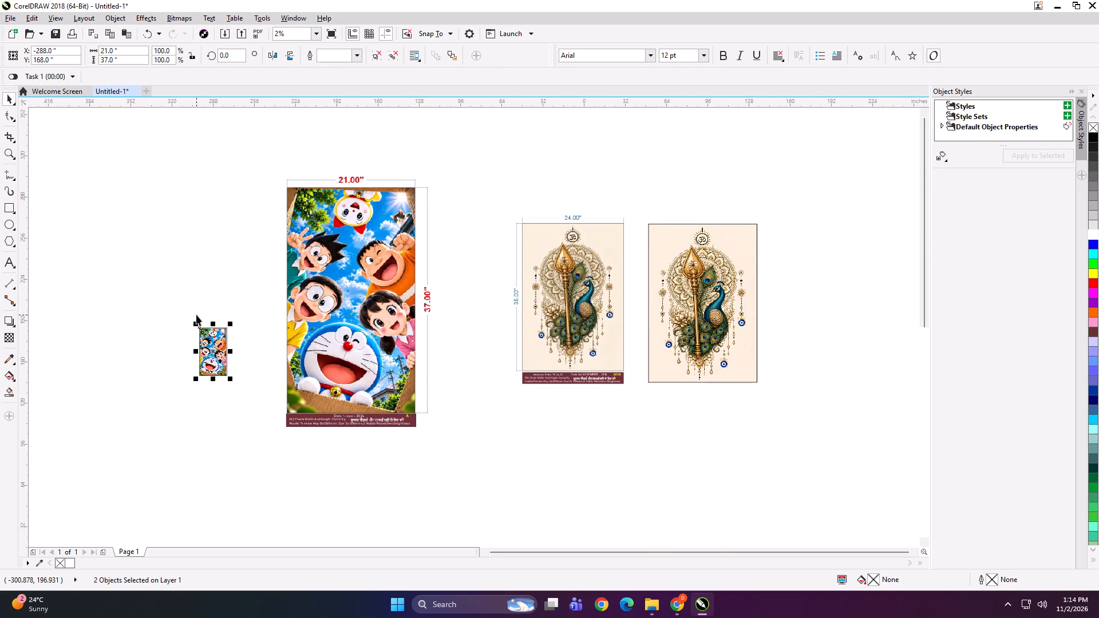
# Export the outlined Doraemon group as a TIFF named "21x37 VINYL" in the SIGMA folder.
pyautogui.hotkey('ctrl', 'e')
pyautogui.write('21x37')
pyautogui.press('space')
pyautogui.press('v')
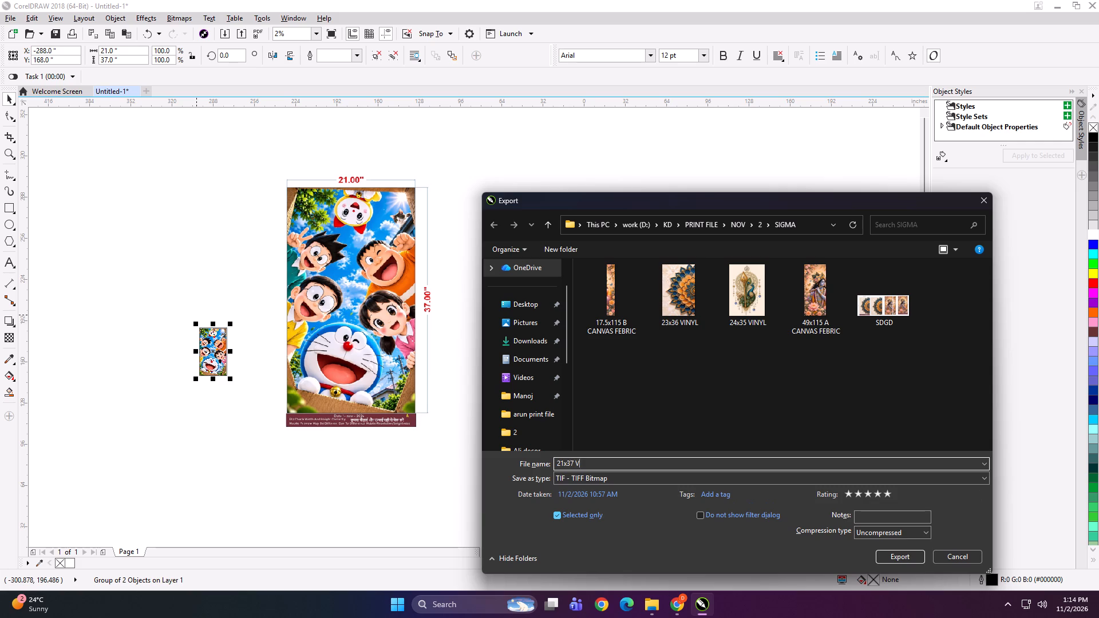
pyautogui.press('y')
pyautogui.press('BackSpace')
pyautogui.press('i')
pyautogui.write('NYL')
pyautogui.press('Return')
pyautogui.press('Return')
pyautogui.press('Return')
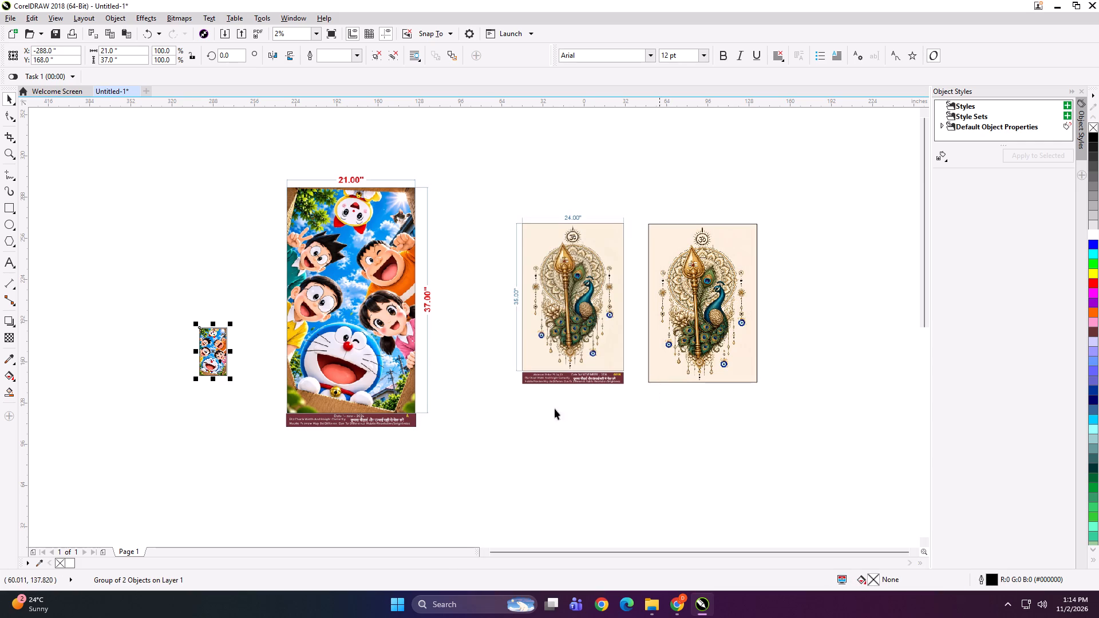
# Enlarge the Doraemon panel to about the height of its dimensioned preview, place it alongside and group both.
pyautogui.keyDown('shift'); pyautogui.moveTo(234, 381); pyautogui.dragTo(297, 476); pyautogui.keyUp('shift')
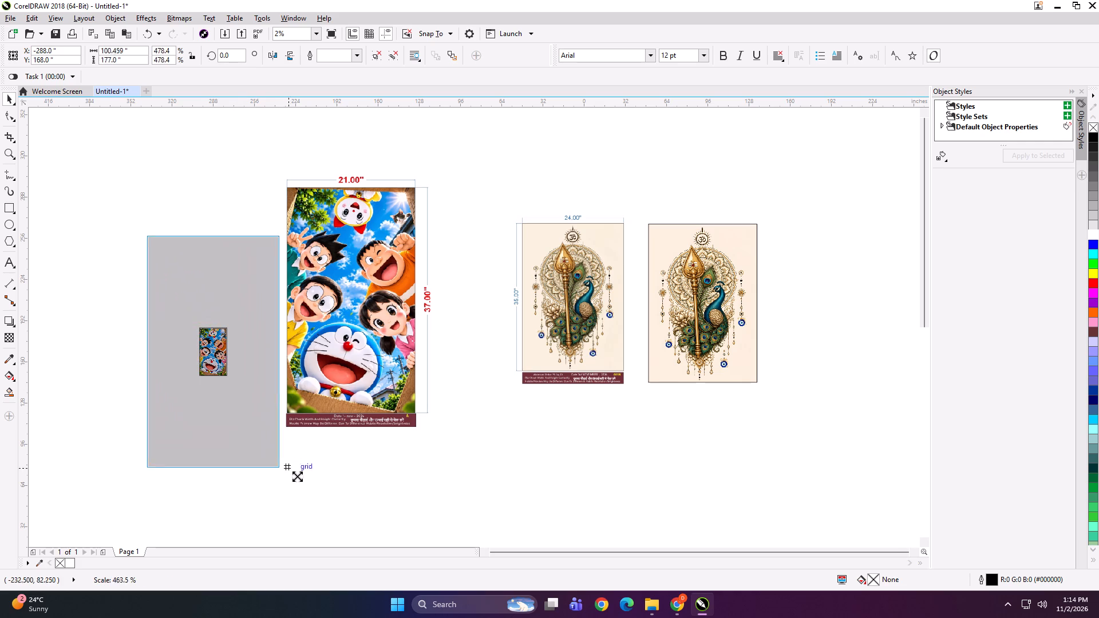
pyautogui.keyDown('shift'); pyautogui.moveTo(297, 476); pyautogui.dragTo(295, 468); pyautogui.keyUp('shift')
pyautogui.moveTo(254, 355); pyautogui.dragTo(234, 306)
pyautogui.keyDown('shift'); pyautogui.click(343, 322); pyautogui.keyUp('shift')
pyautogui.hotkey('ctrl', 'g')
# Scale the Doraemon group down to about 134 × 106 inches and move it beside the peacock designs.
pyautogui.moveTo(344, 316); pyautogui.dragTo(363, 320)
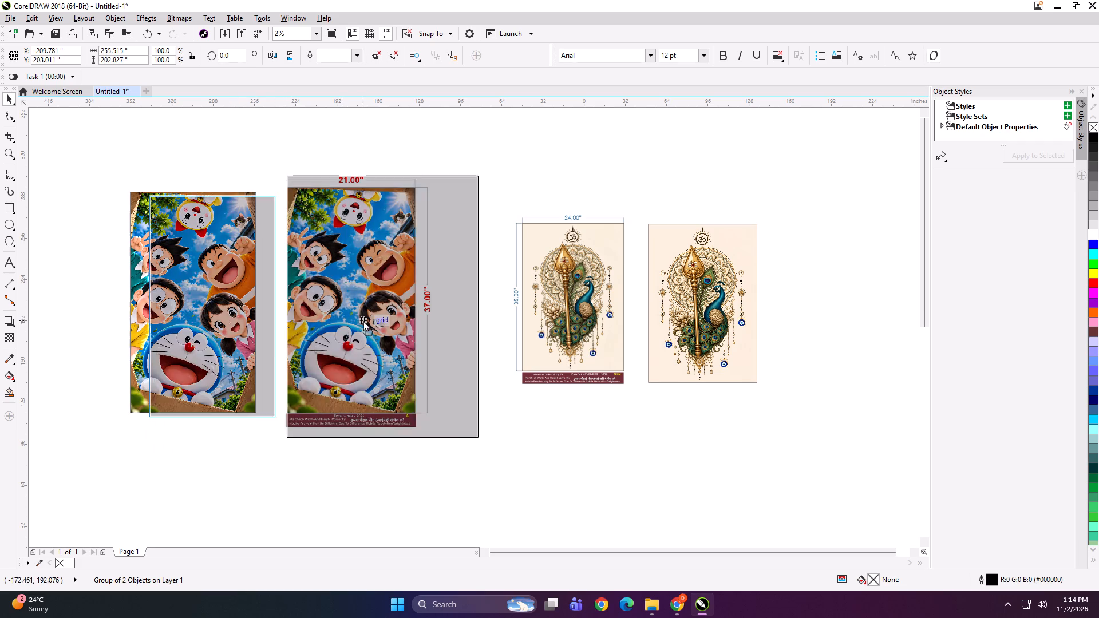
pyautogui.moveTo(363, 320); pyautogui.dragTo(363, 321)
pyautogui.keyDown('shift'); pyautogui.moveTo(483, 443); pyautogui.dragTo(404, 399); pyautogui.keyUp('shift')
pyautogui.moveTo(362, 323); pyautogui.dragTo(433, 316)
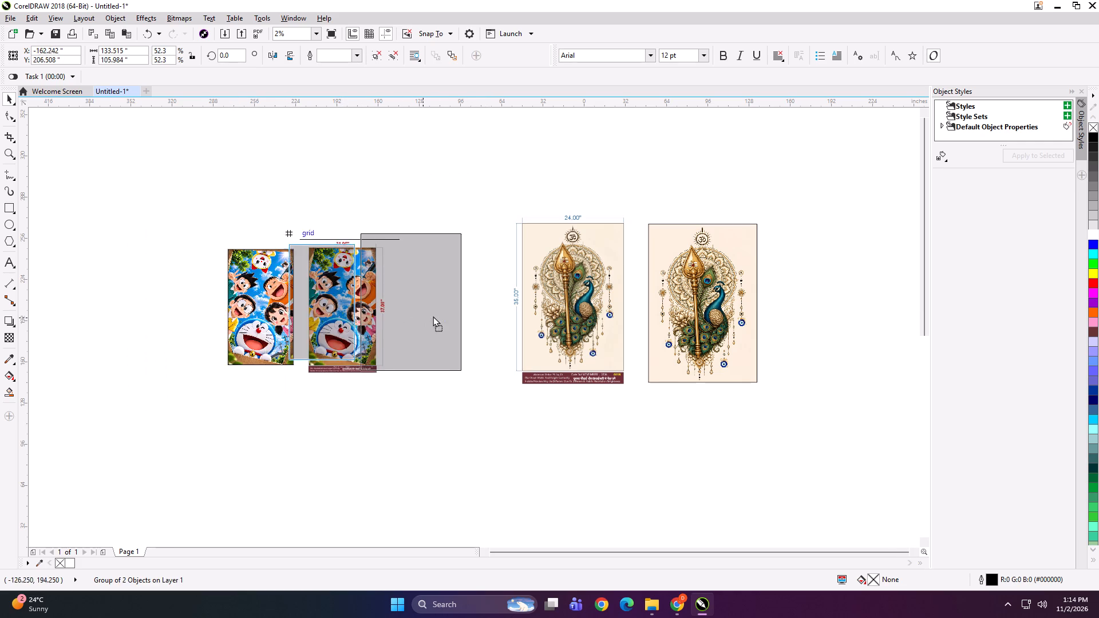
pyautogui.moveTo(433, 316); pyautogui.dragTo(456, 318)
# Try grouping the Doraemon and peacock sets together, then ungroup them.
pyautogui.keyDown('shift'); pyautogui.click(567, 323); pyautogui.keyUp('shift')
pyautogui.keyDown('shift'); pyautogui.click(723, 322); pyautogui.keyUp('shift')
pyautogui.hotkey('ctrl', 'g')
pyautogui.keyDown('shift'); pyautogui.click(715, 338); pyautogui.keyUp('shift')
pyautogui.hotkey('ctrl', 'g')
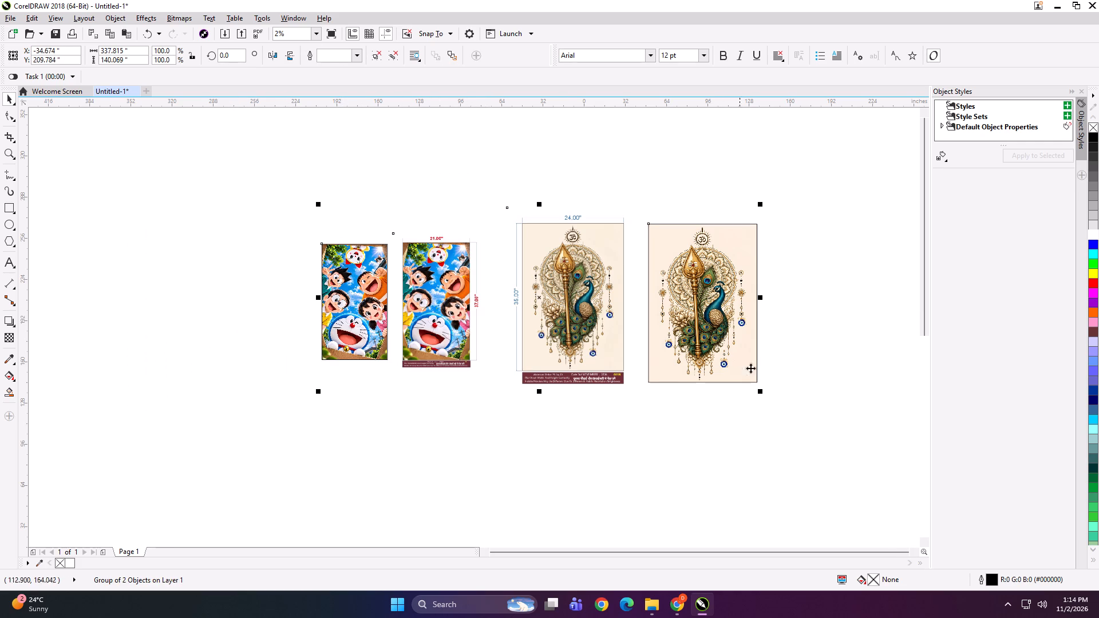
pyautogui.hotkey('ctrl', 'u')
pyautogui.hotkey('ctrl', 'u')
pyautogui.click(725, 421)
# Scale the peacock preview and panel together to about 148 × 107 inches and move them closer to the Doraemon set.
pyautogui.click(567, 348)
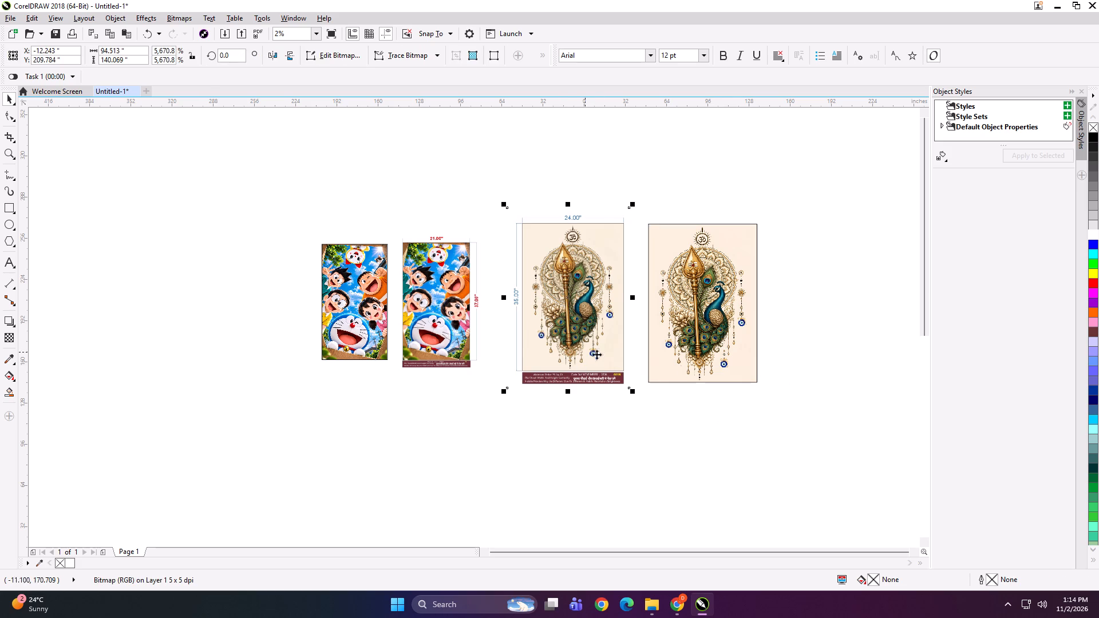
pyautogui.keyDown('shift'); pyautogui.click(748, 375); pyautogui.keyUp('shift')
pyautogui.keyDown('shift'); pyautogui.moveTo(760, 390); pyautogui.dragTo(733, 386); pyautogui.keyUp('shift')
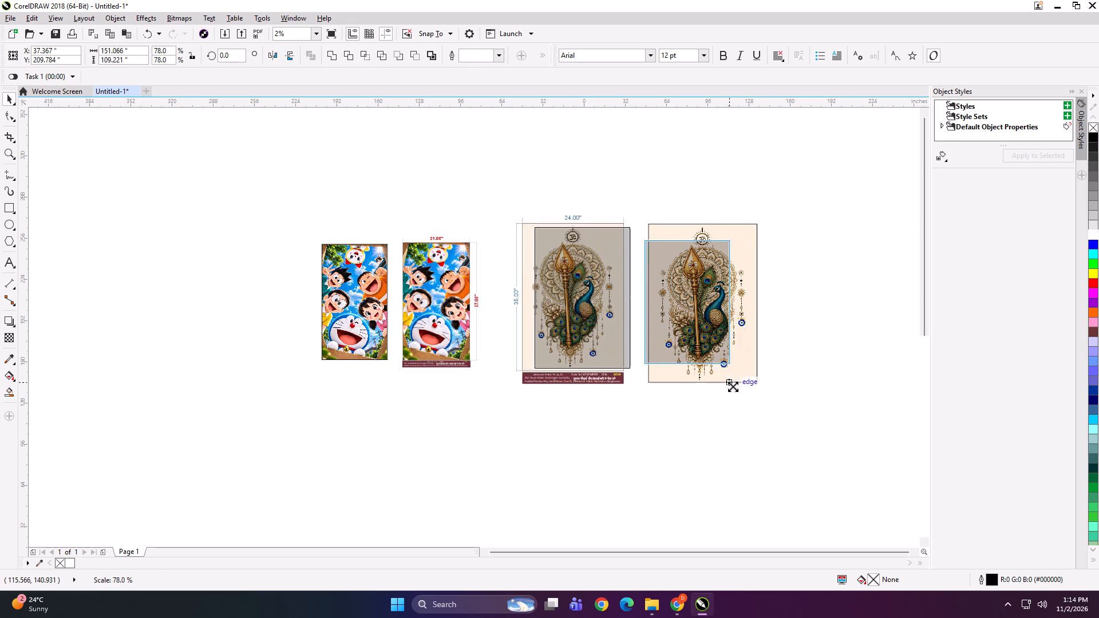
pyautogui.keyDown('shift'); pyautogui.moveTo(733, 386); pyautogui.dragTo(731, 386); pyautogui.keyUp('shift')
pyautogui.moveTo(587, 307); pyautogui.dragTo(554, 304)
# Group the Doraemon and peacock sets together and scale the combined group down to about 5.2 × 2 inches.
pyautogui.moveTo(202, 183); pyautogui.dragTo(1043, 491)
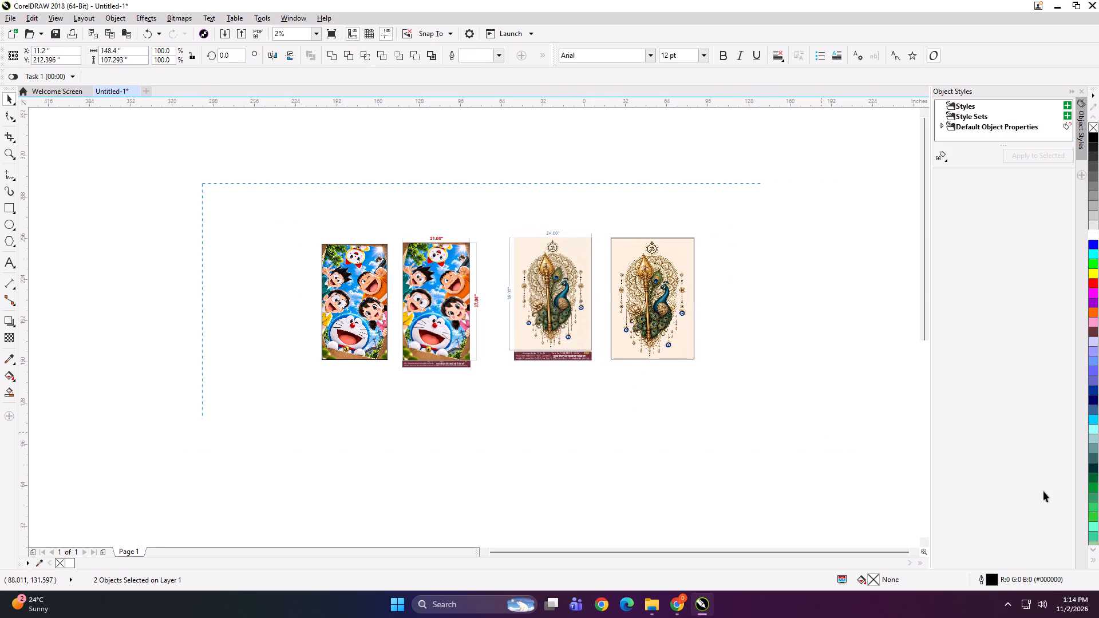
pyautogui.moveTo(1043, 491); pyautogui.dragTo(1097, 514)
pyautogui.hotkey('ctrl', 'g')
pyautogui.keyDown('shift'); pyautogui.moveTo(646, 375); pyautogui.dragTo(541, 358); pyautogui.keyUp('shift')
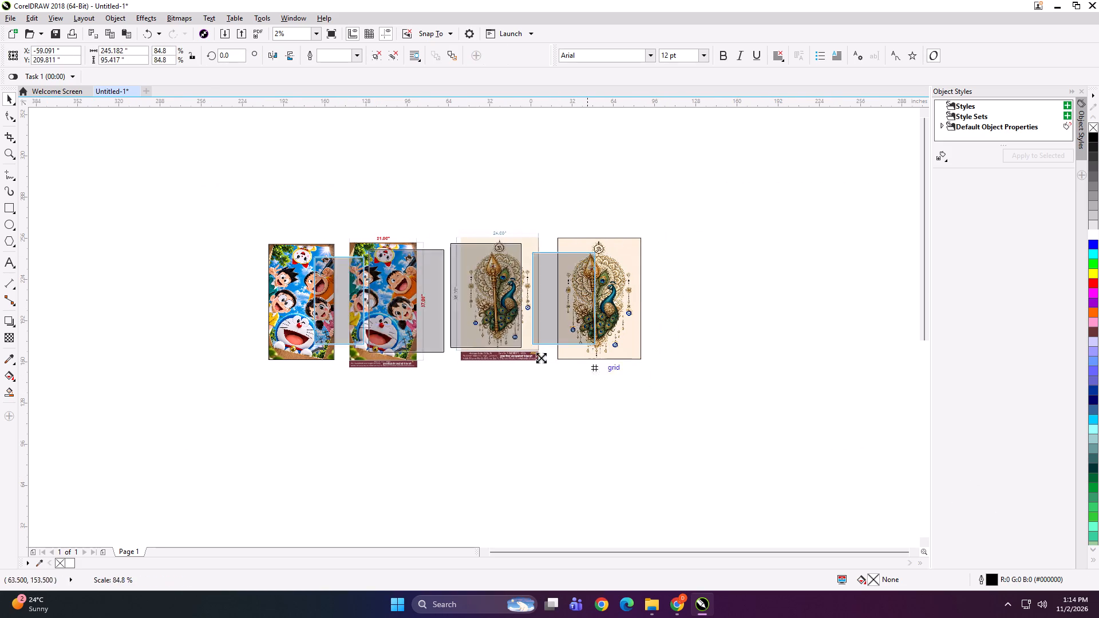
pyautogui.keyDown('shift'); pyautogui.moveTo(541, 358); pyautogui.dragTo(464, 315); pyautogui.keyUp('shift')
pyautogui.scroll(5, 454, 299)
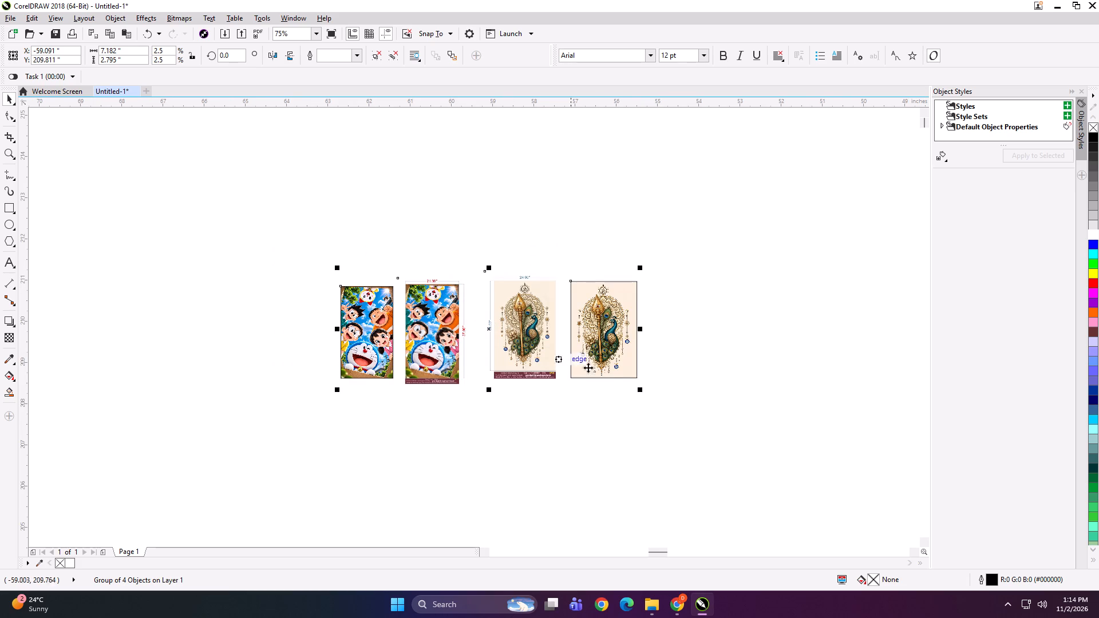
pyautogui.keyDown('shift'); pyautogui.click(643, 395); pyautogui.keyUp('shift')
pyautogui.keyDown('shift'); pyautogui.moveTo(643, 394); pyautogui.dragTo(609, 382); pyautogui.keyUp('shift')
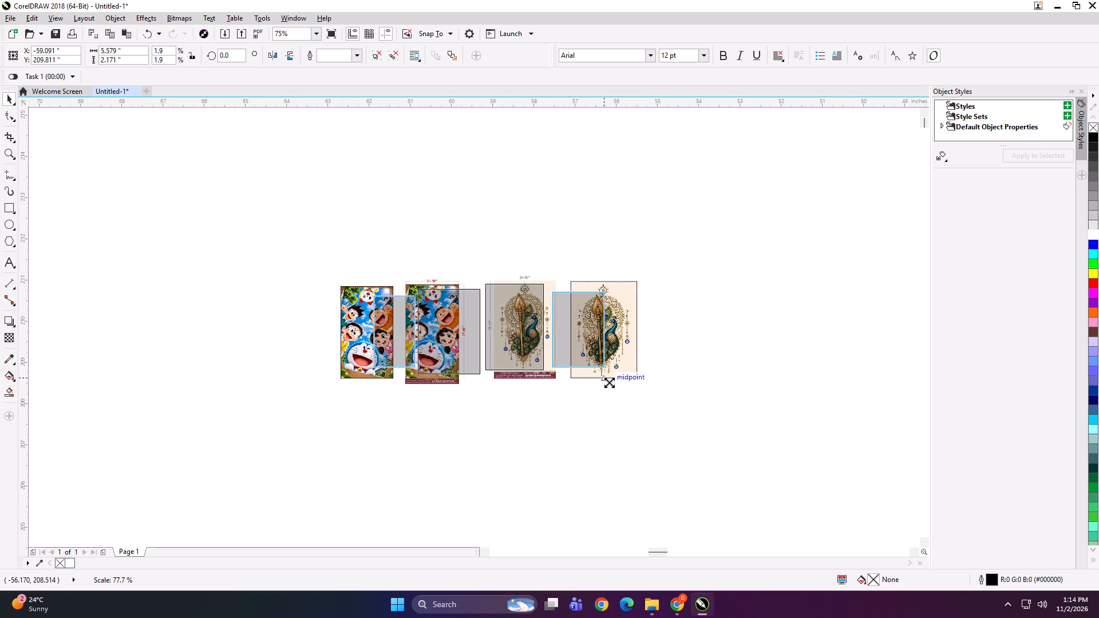
pyautogui.keyDown('shift'); pyautogui.moveTo(609, 382); pyautogui.dragTo(602, 376); pyautogui.keyUp('shift')
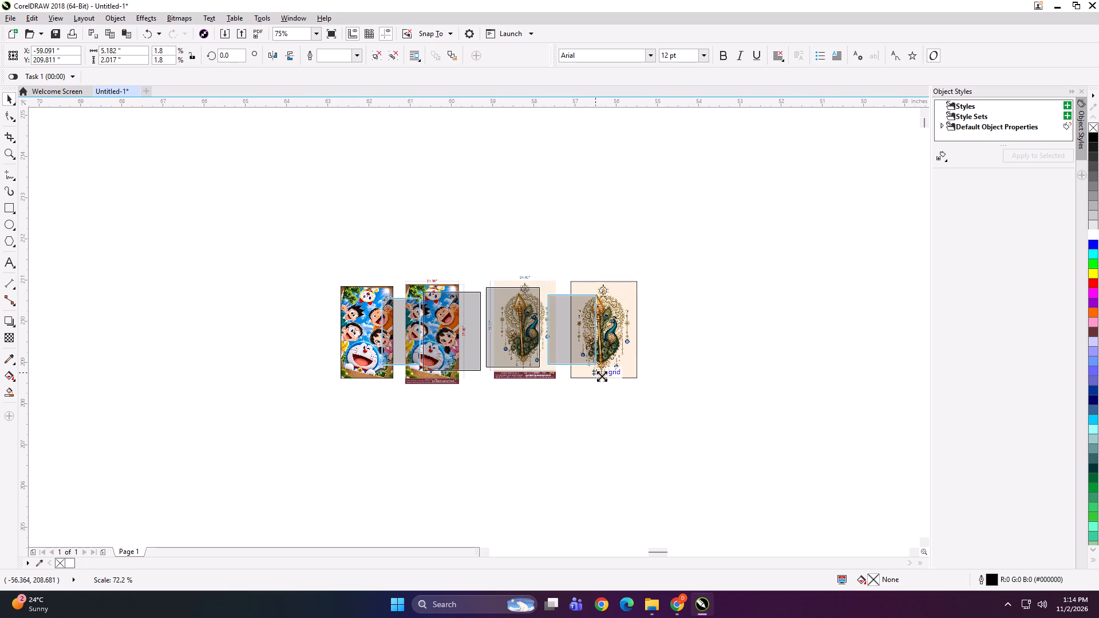
pyautogui.keyDown('shift'); pyautogui.moveTo(602, 376); pyautogui.dragTo(604, 376); pyautogui.keyUp('shift')
# Export the reduced Doraemon and peacock group under the name "SDGDG" and delete it from the drawing.
pyautogui.hotkey('ctrl', 'e')
pyautogui.write('SDGDG')
pyautogui.press('Return')
pyautogui.press('Return')
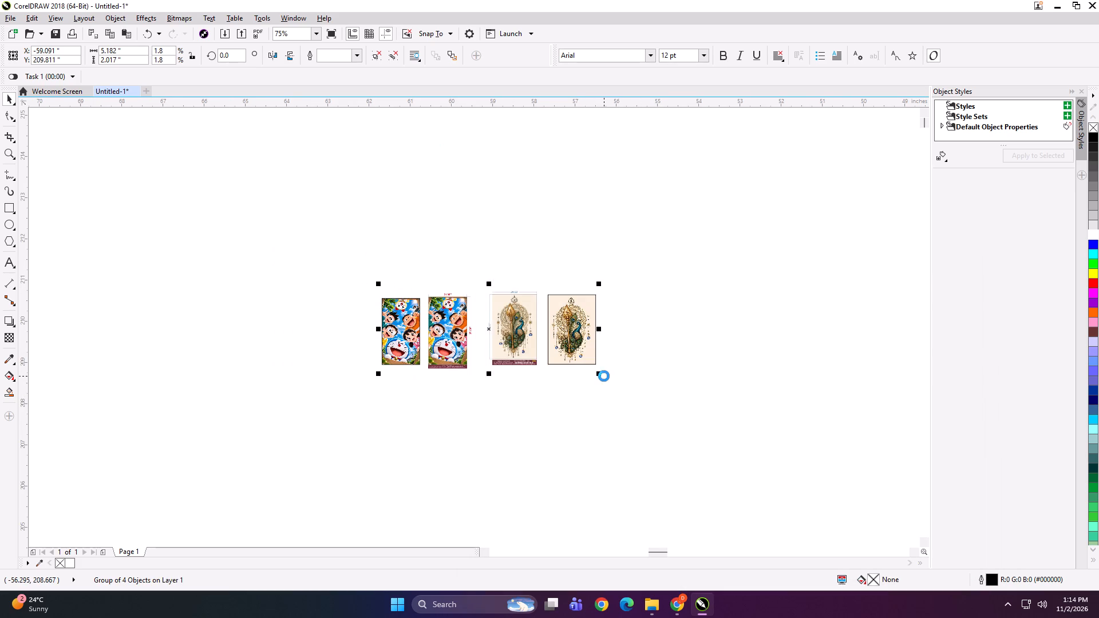
pyautogui.press('Delete')
pyautogui.press('F4')
pyautogui.scroll(-3, 596, 376)
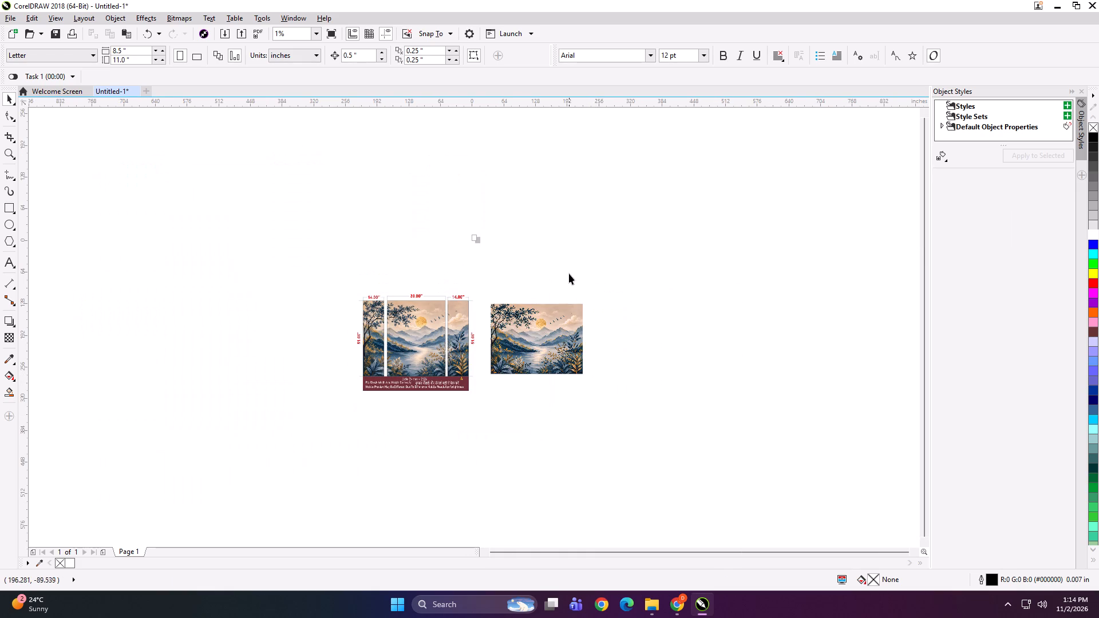
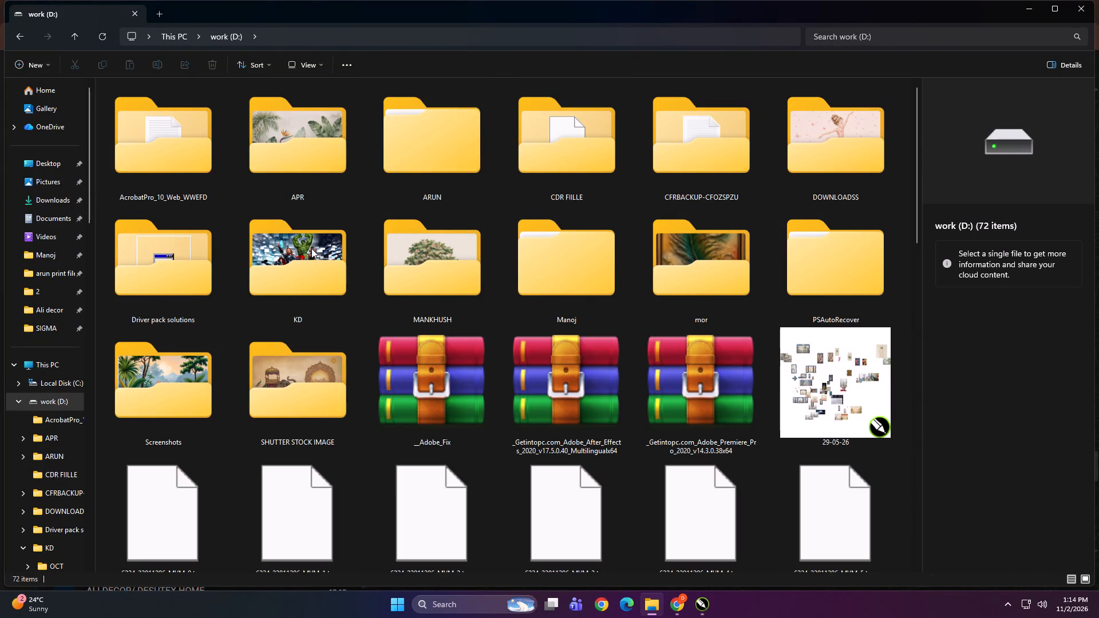
# Copy the SIGMA client folder from KD > PRINT FILE > NOV > 2 on the work (D:) drive.
pyautogui.doubleClick(268, 251)
pyautogui.doubleClick(572, 172)
pyautogui.click(369, 170)
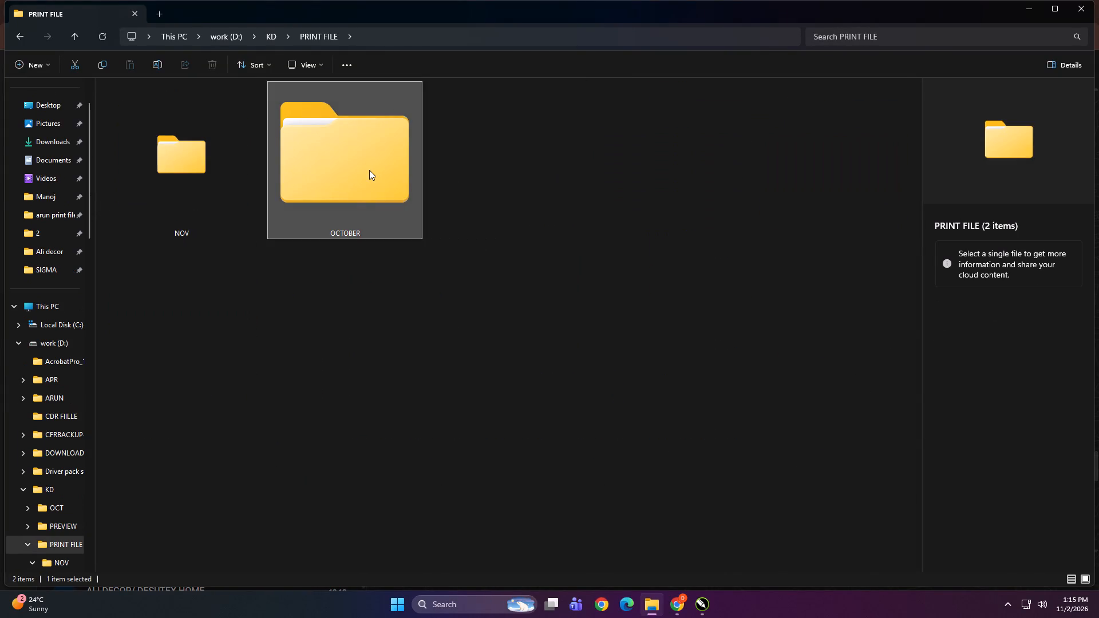
pyautogui.doubleClick(196, 157)
pyautogui.doubleClick(339, 172)
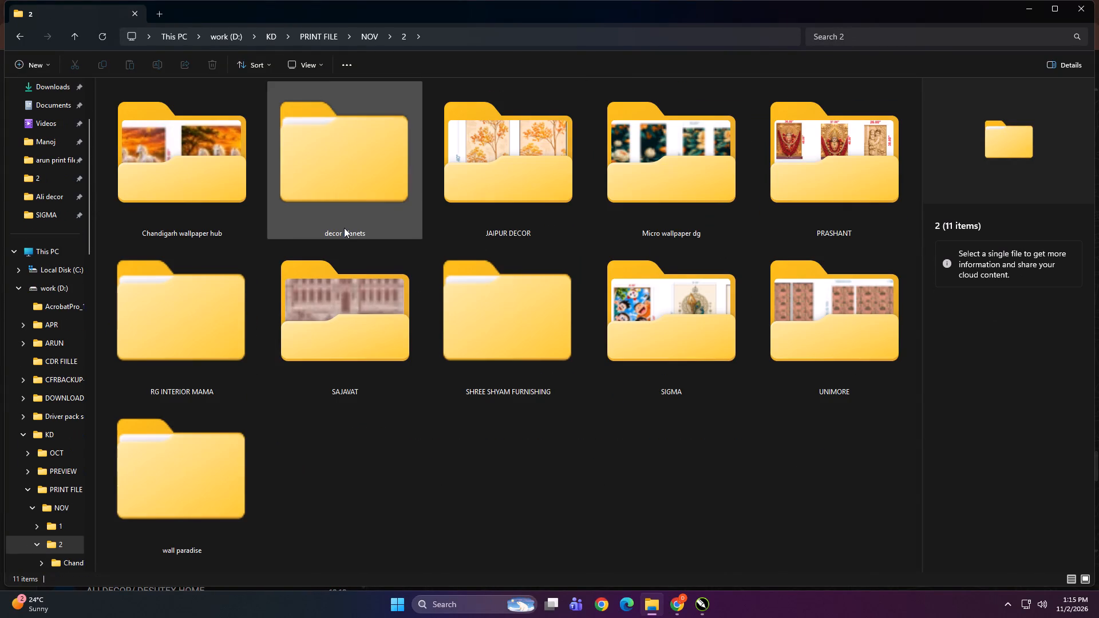
pyautogui.keyDown('ctrl'); pyautogui.scroll(-1, 354, 239); pyautogui.keyUp('ctrl')
pyautogui.click(665, 310)
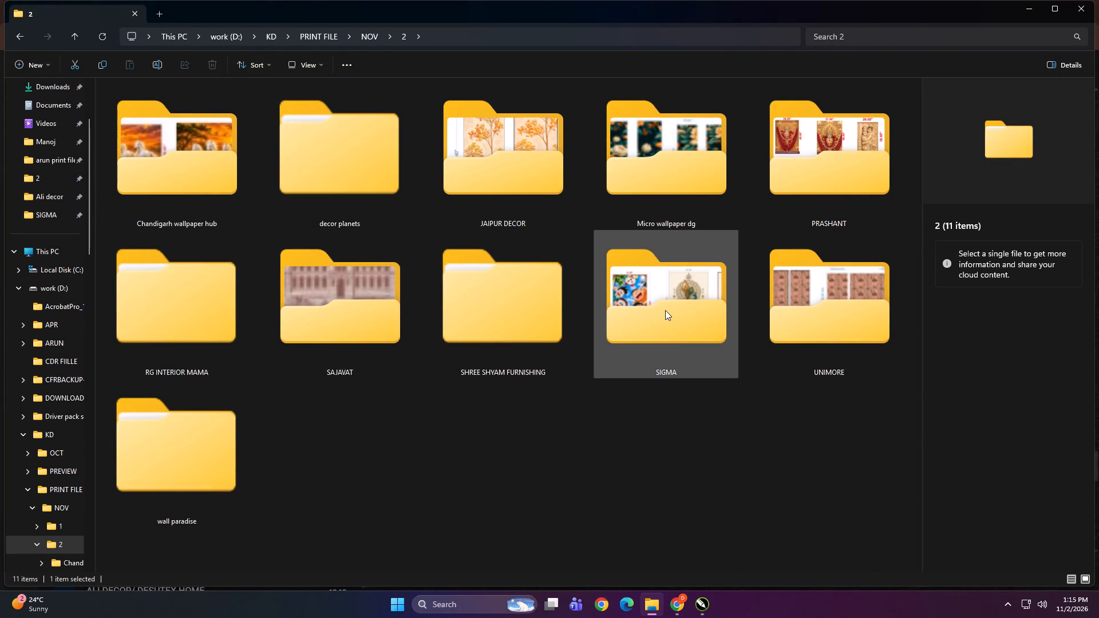
pyautogui.hotkey('ctrl', 'c')
# Paste the copied SIGMA folder into Print > NOV > 2 on the DIGITECH_SHAREDRIVE (Z:) network drive.
pyautogui.scroll(4, 18, 354)
pyautogui.click(42, 363)
pyautogui.doubleClick(133, 267)
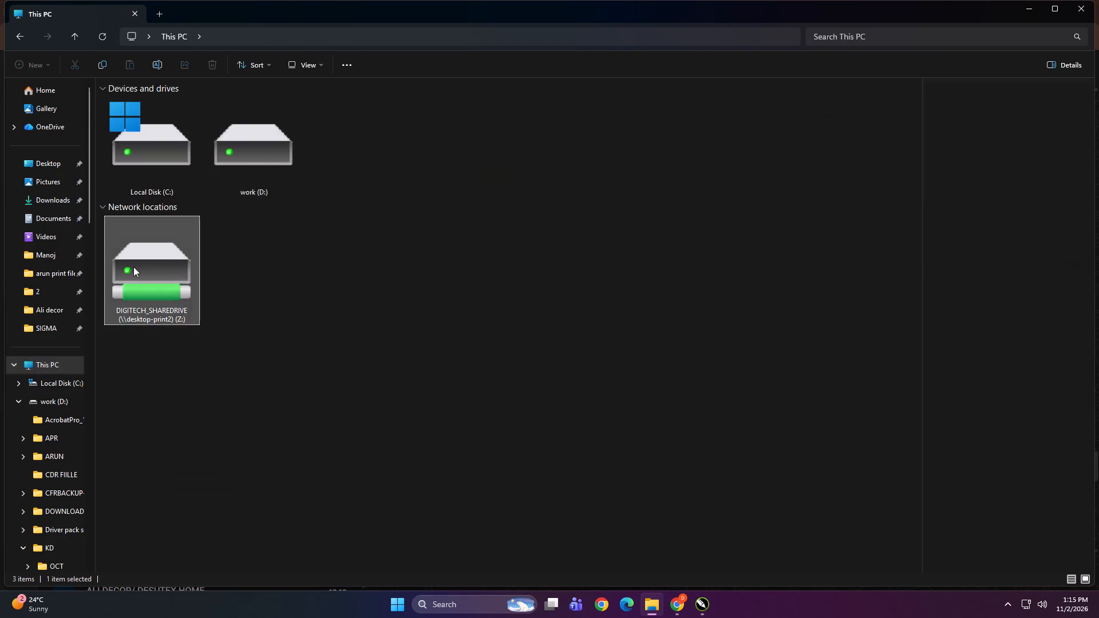
pyautogui.click(466, 125)
pyautogui.doubleClick(685, 137)
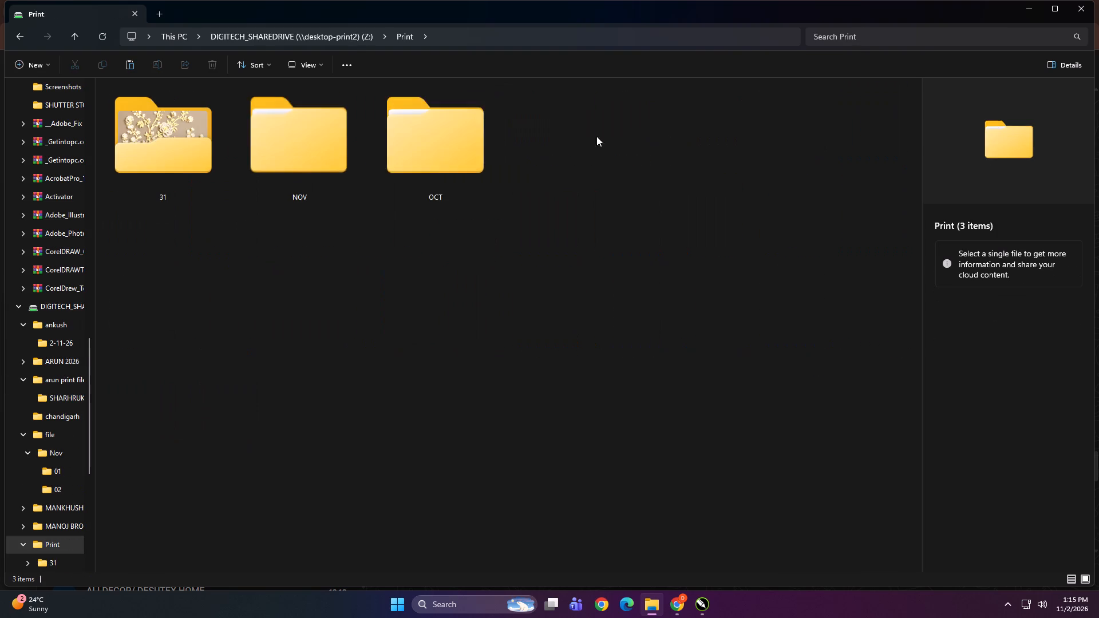
pyautogui.doubleClick(322, 158)
pyautogui.doubleClick(311, 197)
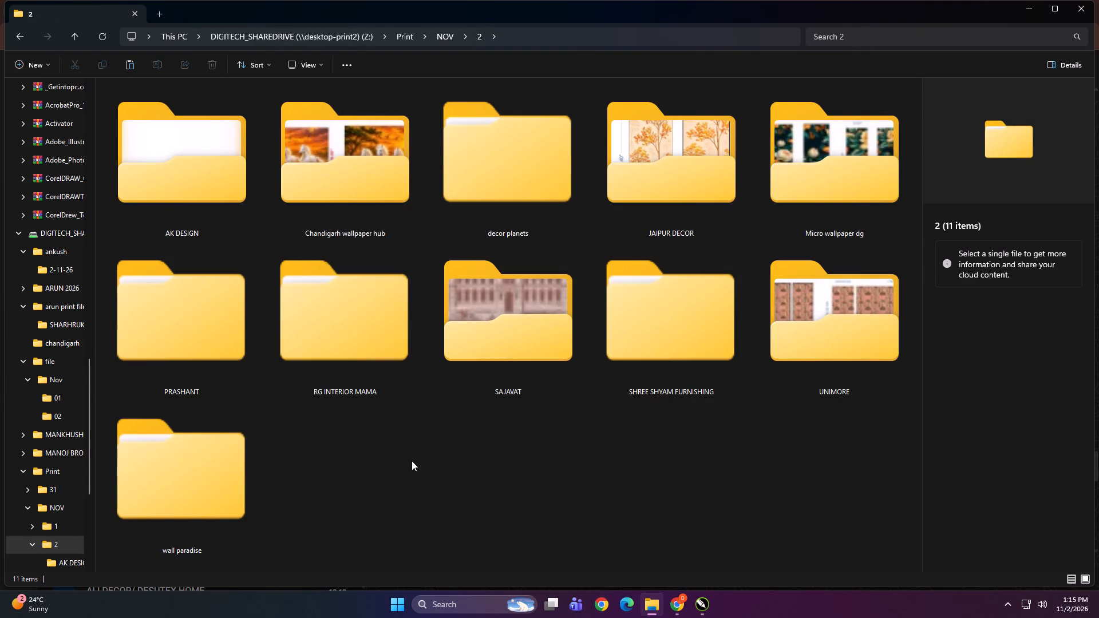
pyautogui.rightClick(425, 457)
pyautogui.click(453, 480)
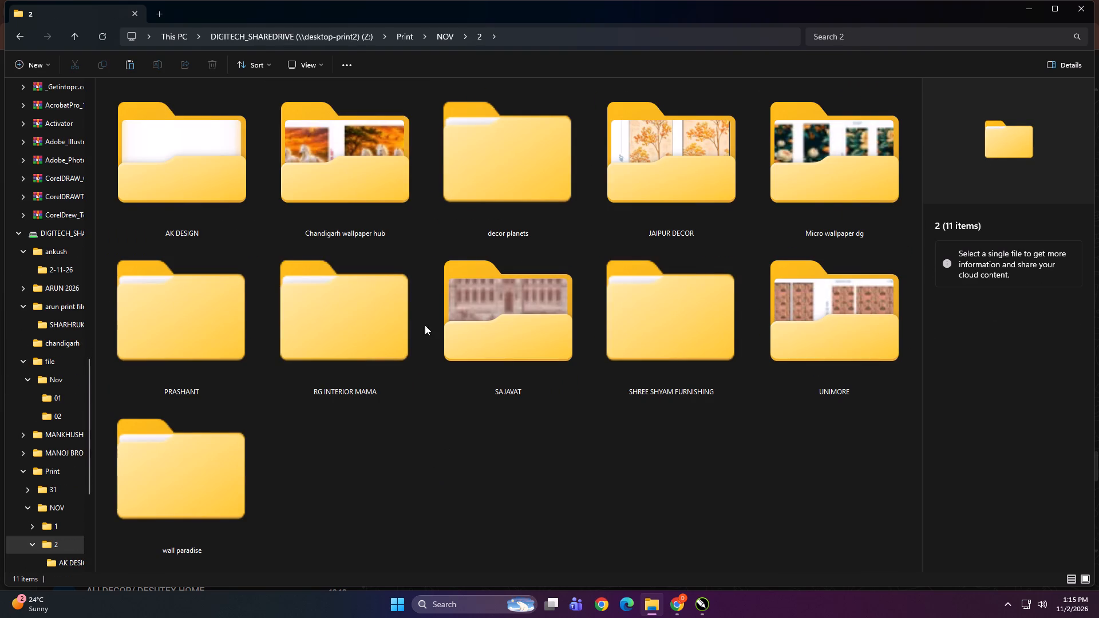
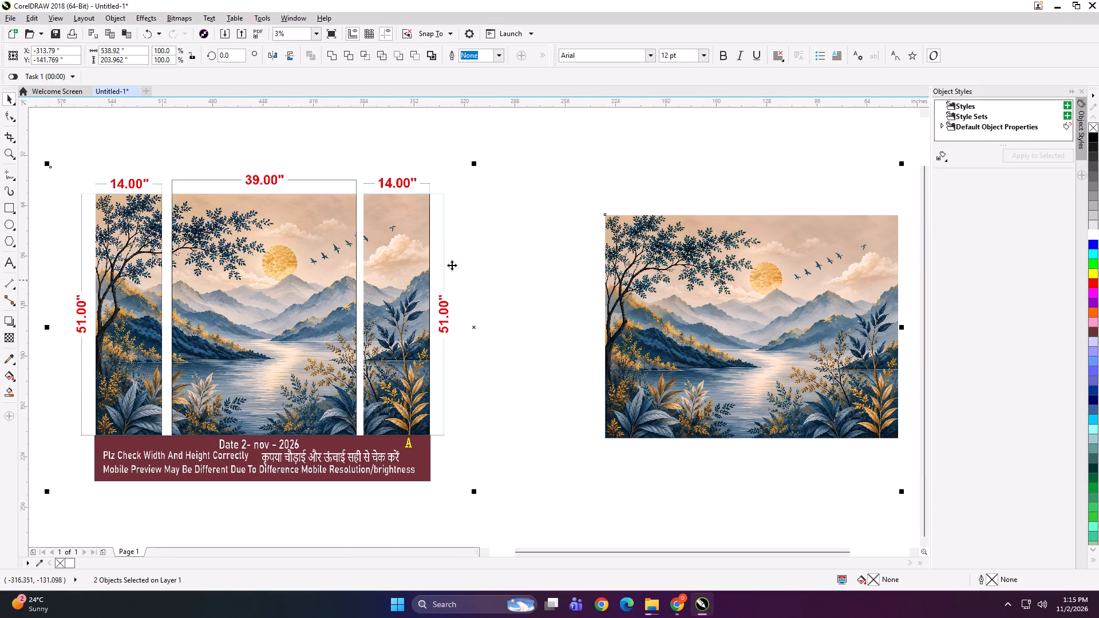
# Move the full landscape image closer to the reference preview and resize it to 67 inches wide (14+39+14) by 51 inches high.
pyautogui.click(563, 146)
pyautogui.moveTo(665, 289); pyautogui.dragTo(600, 284)
pyautogui.click(129, 49)
pyautogui.hotkey('ctrl', 'a')
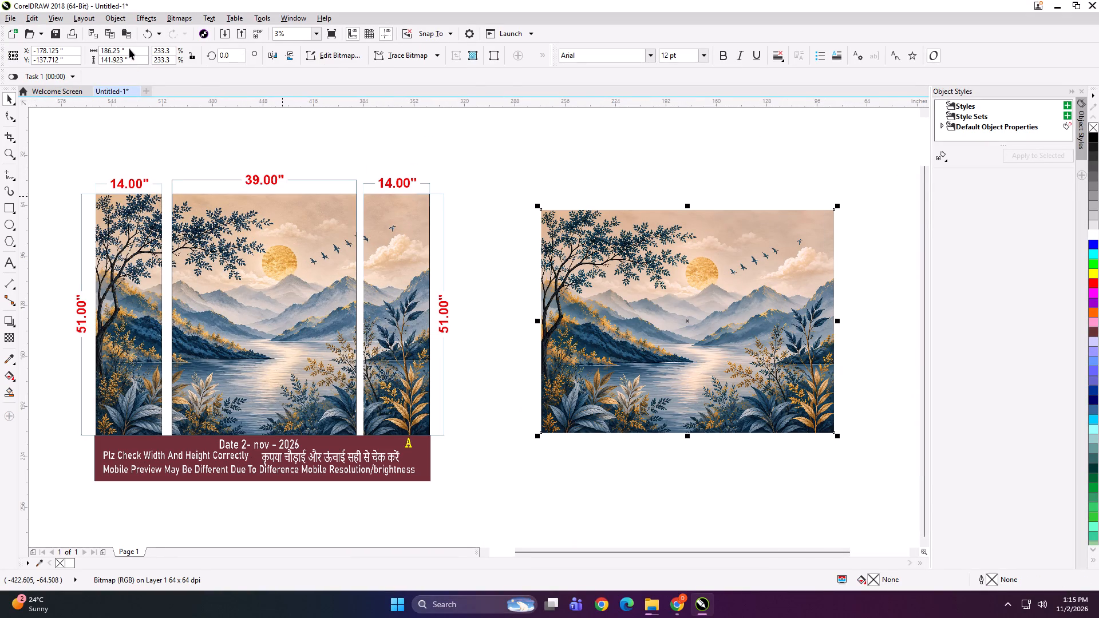
pyautogui.write('14')
pyautogui.press('Tab')
pyautogui.write('51')
pyautogui.press('Return')
pyautogui.click(135, 49)
pyautogui.press('+')
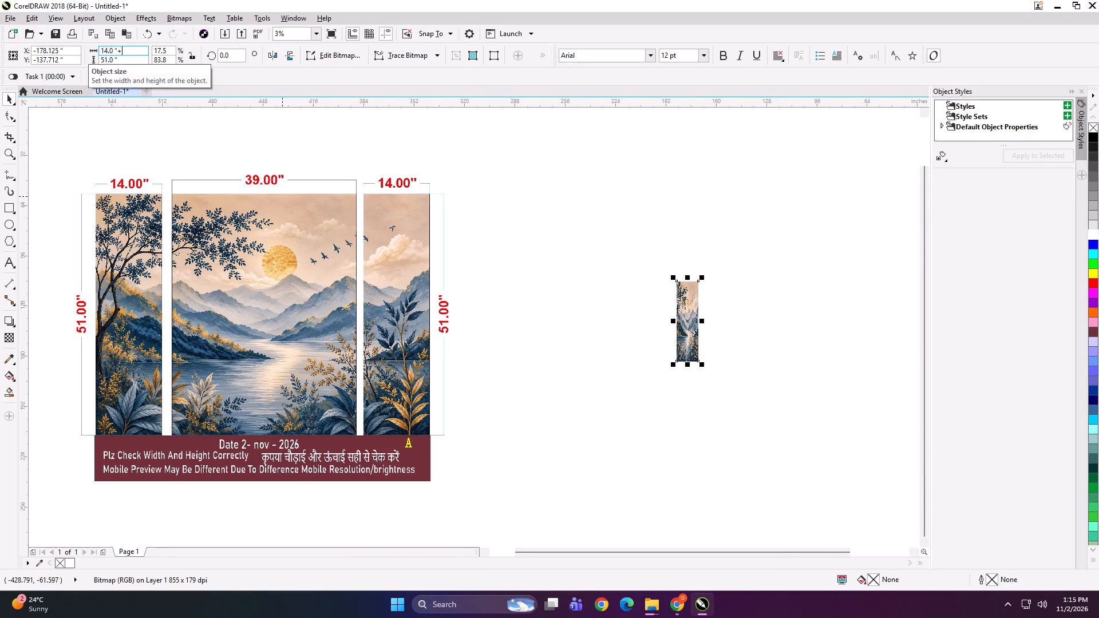
pyautogui.write('3+')
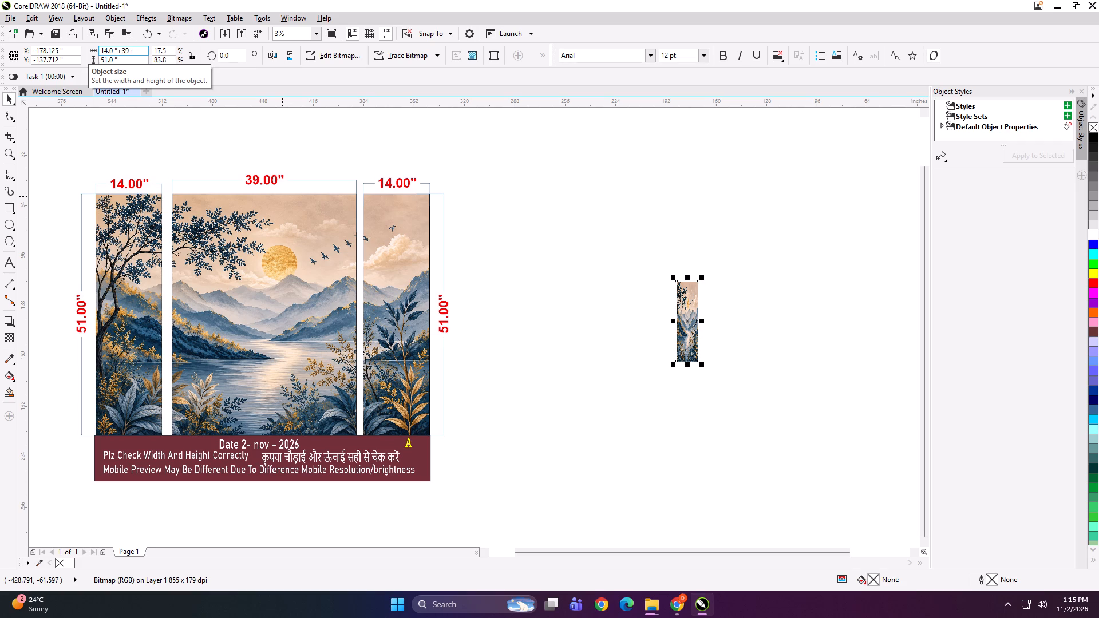
pyautogui.write('14')
pyautogui.press('Return')
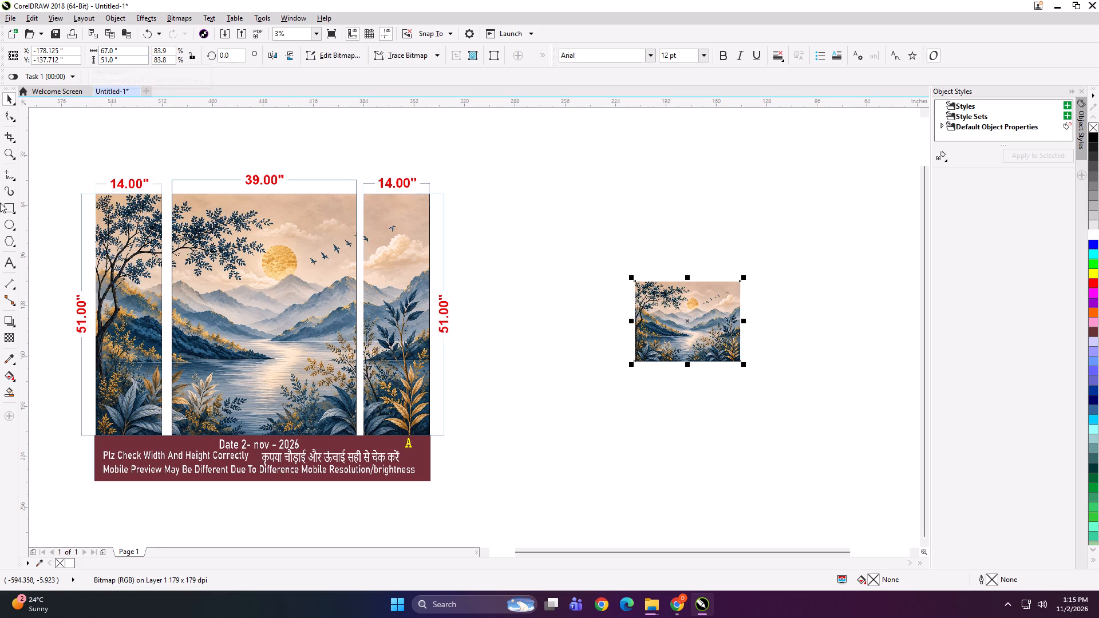
# Create a 67 × 51 inch rectangle framing the resized landscape image.
pyautogui.keyDown('shift'); pyautogui.doubleClick(8, 206); pyautogui.keyUp('shift')
pyautogui.hotkey('shift', 'space')
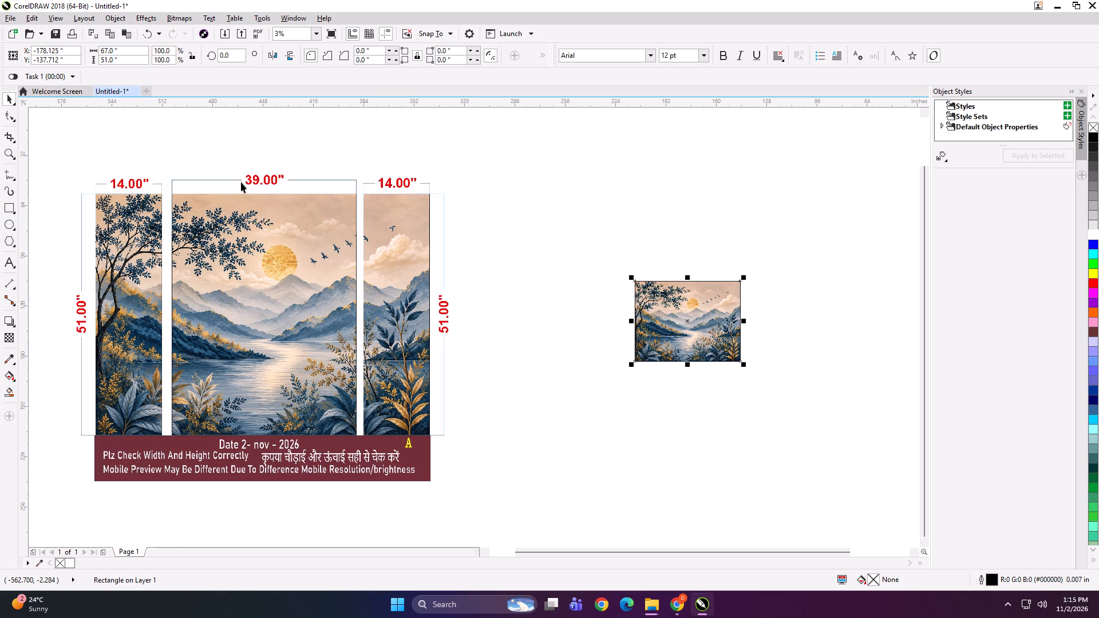
# Scale down the dimensioned reference preview and place it just beside the landscape image at a similar size.
pyautogui.click(271, 219)
pyautogui.click(418, 217)
pyautogui.click(465, 185)
pyautogui.keyDown('shift'); pyautogui.moveTo(480, 161); pyautogui.dragTo(466, 260); pyautogui.keyUp('shift')
pyautogui.moveTo(261, 322); pyautogui.dragTo(533, 307)
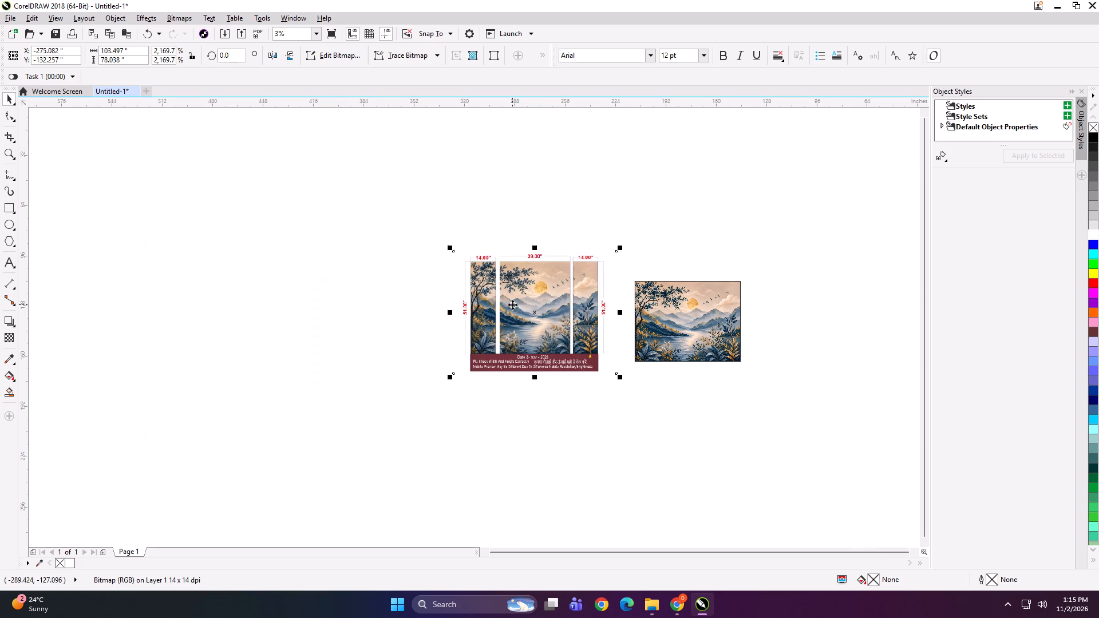
pyautogui.scroll(1, 771, 322)
pyautogui.keyDown('shift'); pyautogui.moveTo(439, 162); pyautogui.dragTo(438, 196); pyautogui.keyUp('shift')
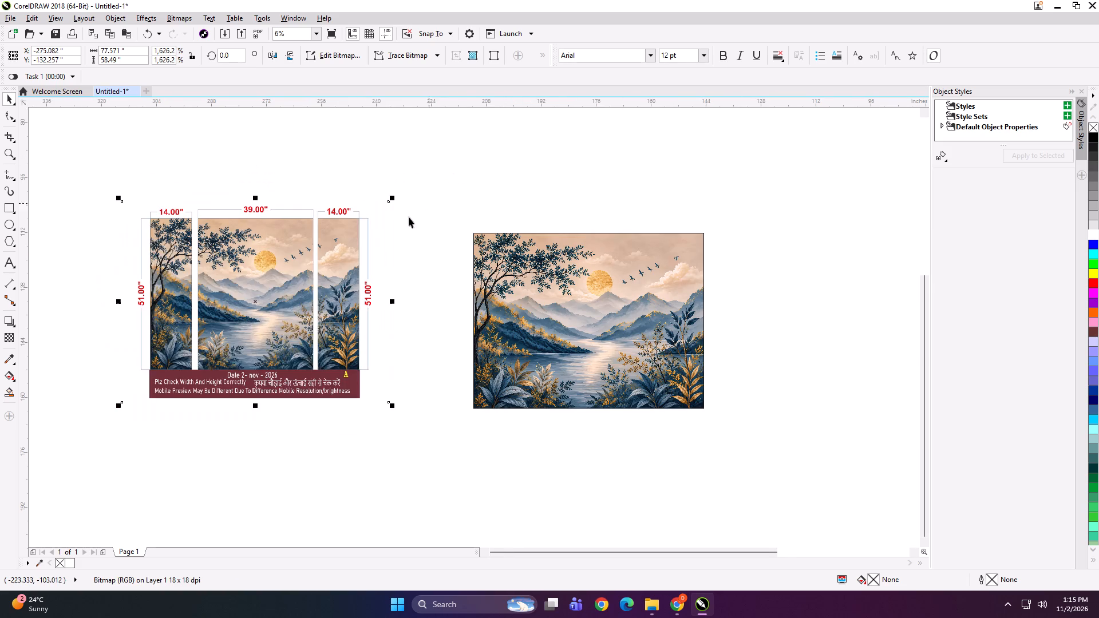
pyautogui.moveTo(348, 237); pyautogui.dragTo(393, 264)
pyautogui.keyDown('shift'); pyautogui.moveTo(437, 433); pyautogui.dragTo(453, 443); pyautogui.keyUp('shift')
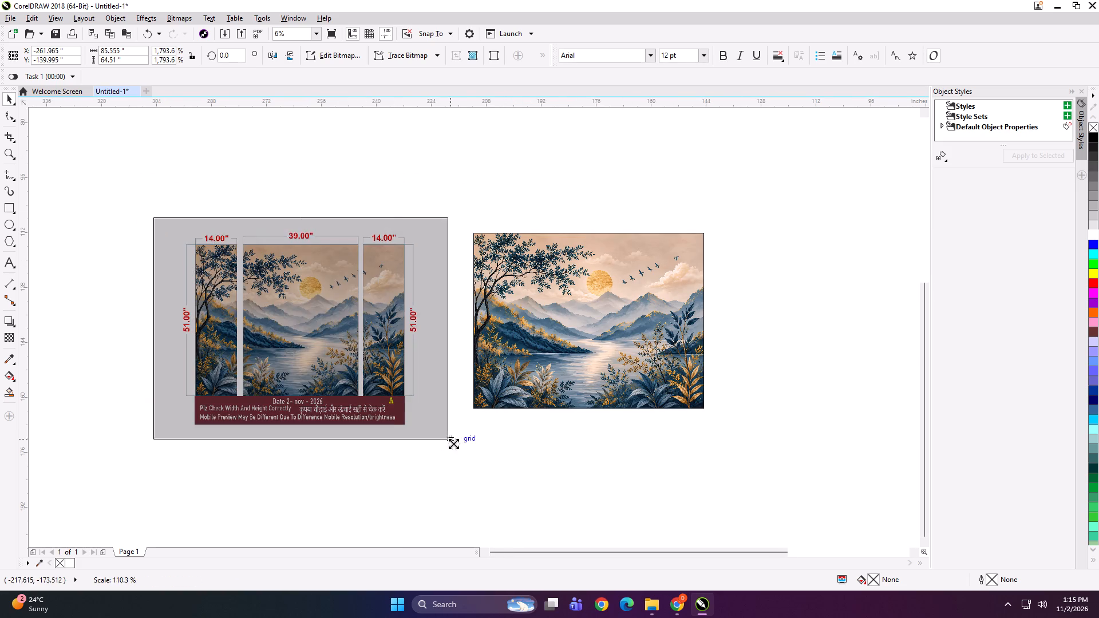
pyautogui.keyDown('shift'); pyautogui.moveTo(453, 443); pyautogui.dragTo(453, 445); pyautogui.keyUp('shift')
pyautogui.moveTo(409, 318); pyautogui.dragTo(401, 318)
pyautogui.click(484, 188)
# Set the frame rectangle's width to 14 inches and align it with the left edge of the landscape image.
pyautogui.click(532, 248)
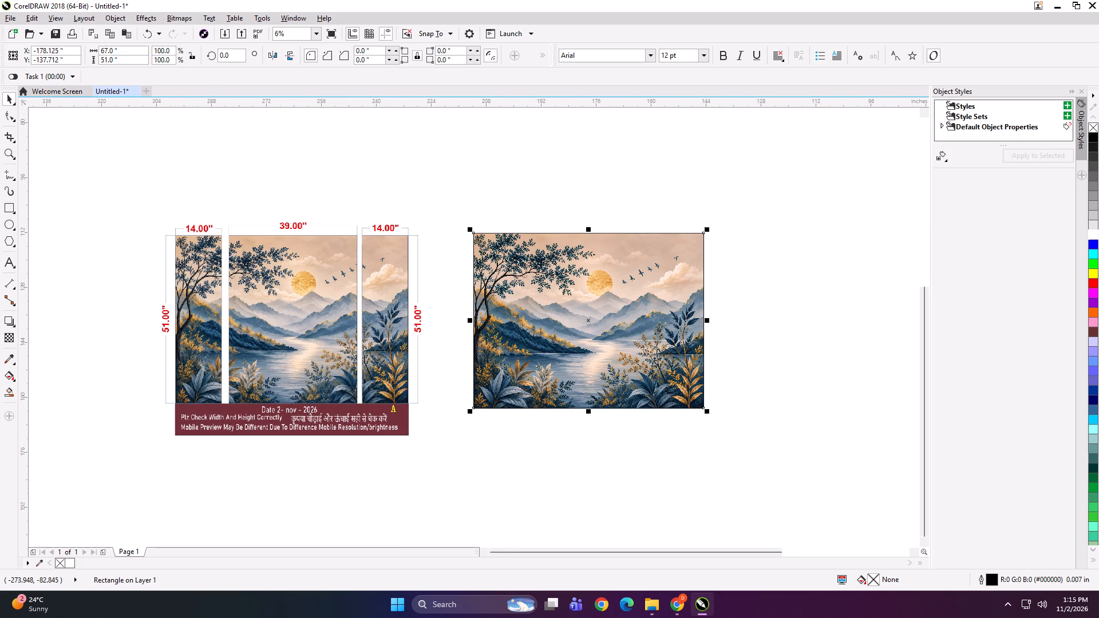
pyautogui.click(122, 53)
pyautogui.hotkey('ctrl', 'a')
pyautogui.write('14')
pyautogui.press('Return')
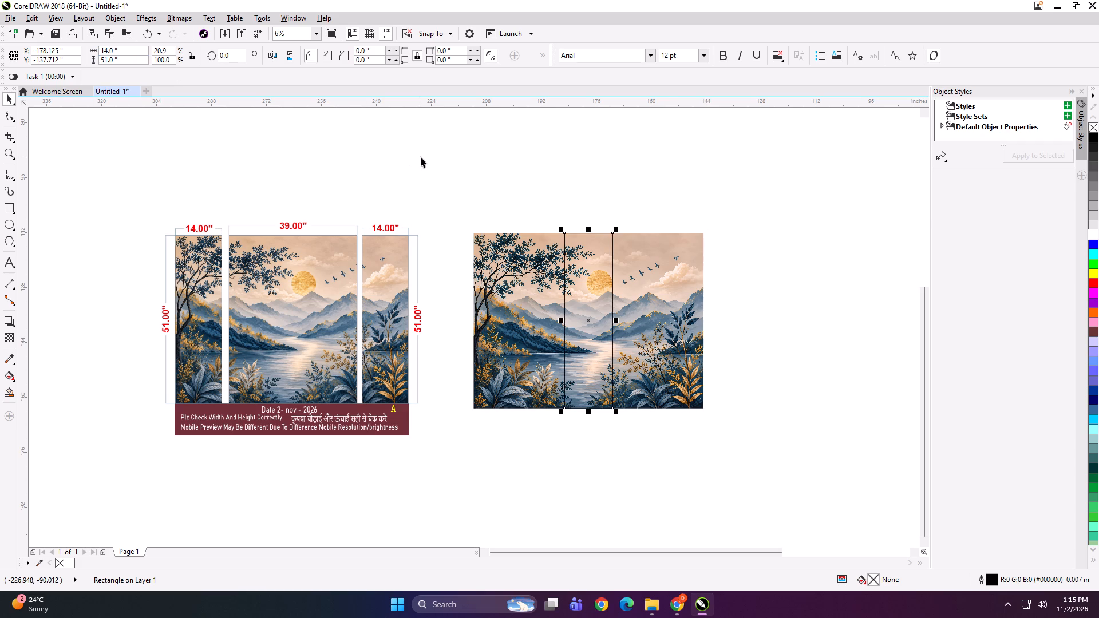
pyautogui.keyDown('shift'); pyautogui.click(515, 278); pyautogui.keyUp('shift')
pyautogui.press('l')
pyautogui.click(531, 159)
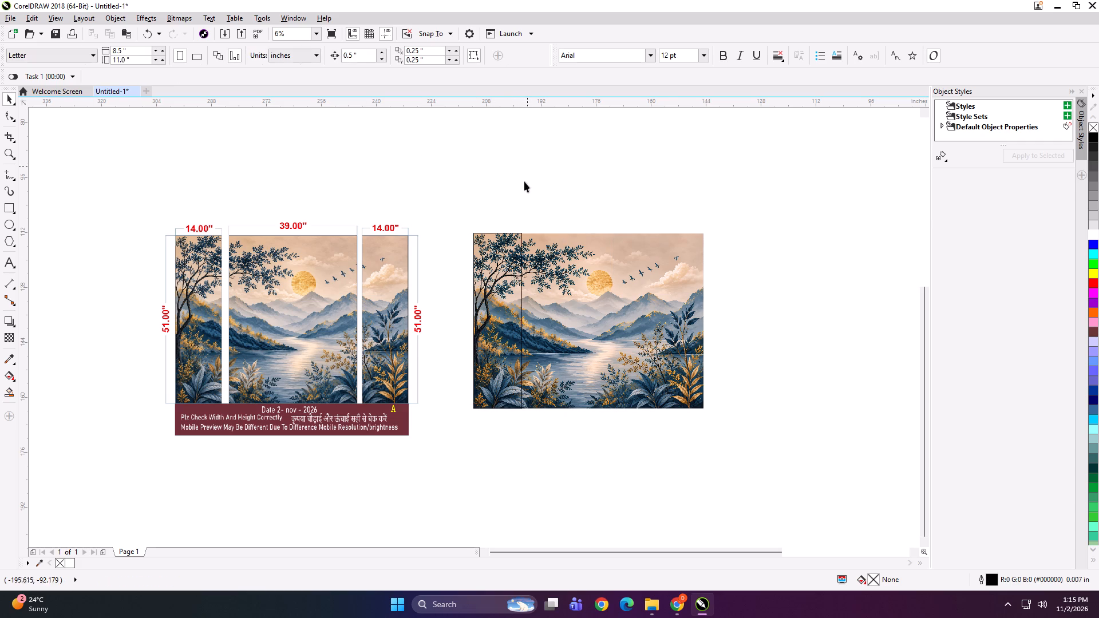
# Duplicate the 14-inch rectangle and align the copy with the right edge of the landscape image.
pyautogui.click(488, 311)
pyautogui.press('+')
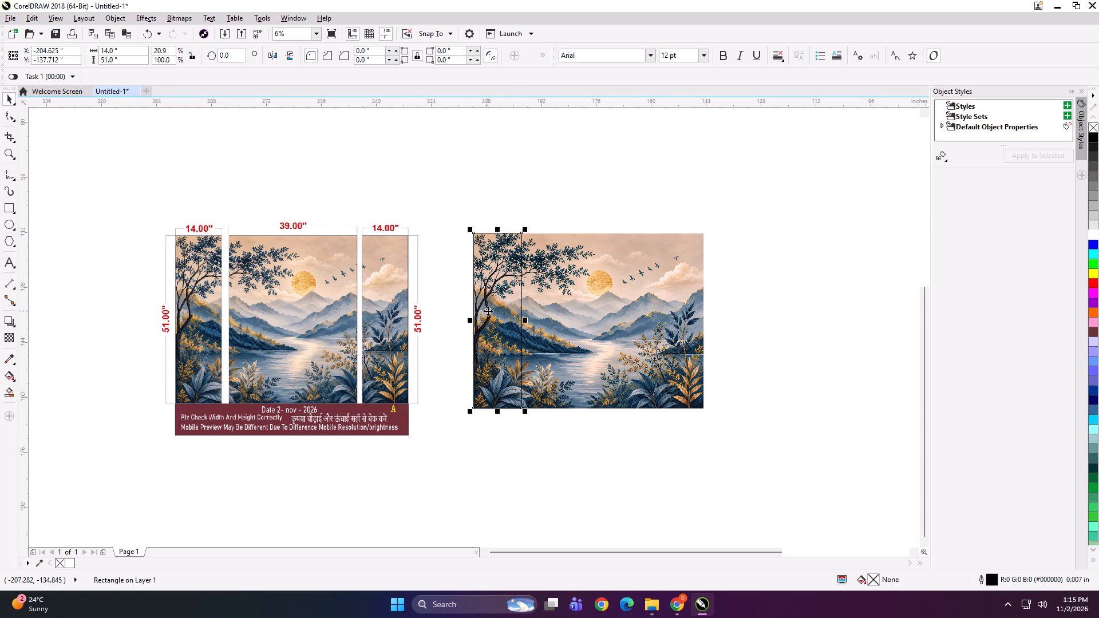
pyautogui.keyDown('shift'); pyautogui.click(597, 322); pyautogui.keyUp('shift')
pyautogui.press('r')
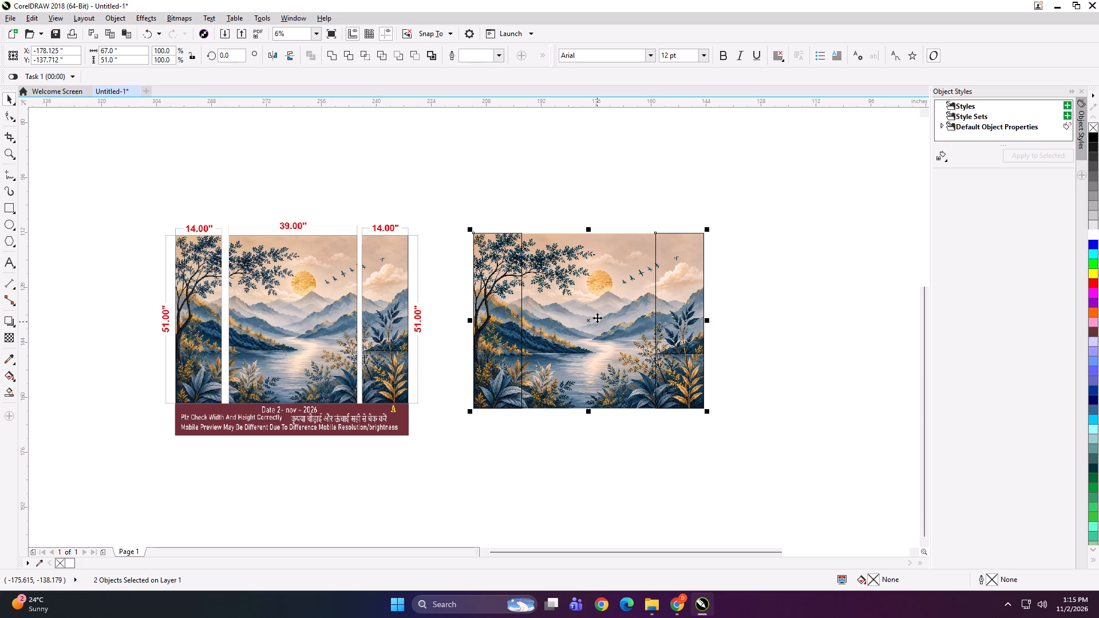
pyautogui.click(585, 191)
# Mirror a copy of the left rectangle inward and stretch it to 39 inches wide, filling the gap between the two outer rectangles.
pyautogui.click(487, 313)
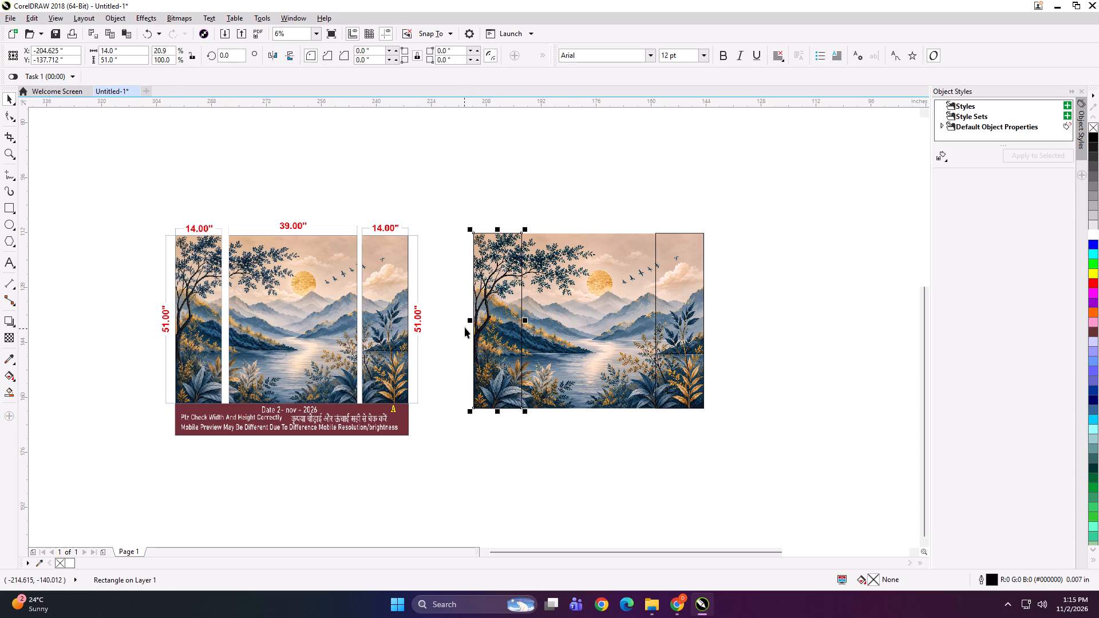
pyautogui.moveTo(468, 322); pyautogui.dragTo(549, 324)
pyautogui.keyDown('ctrl'); pyautogui.rightClick(549, 324); pyautogui.keyUp('ctrl')
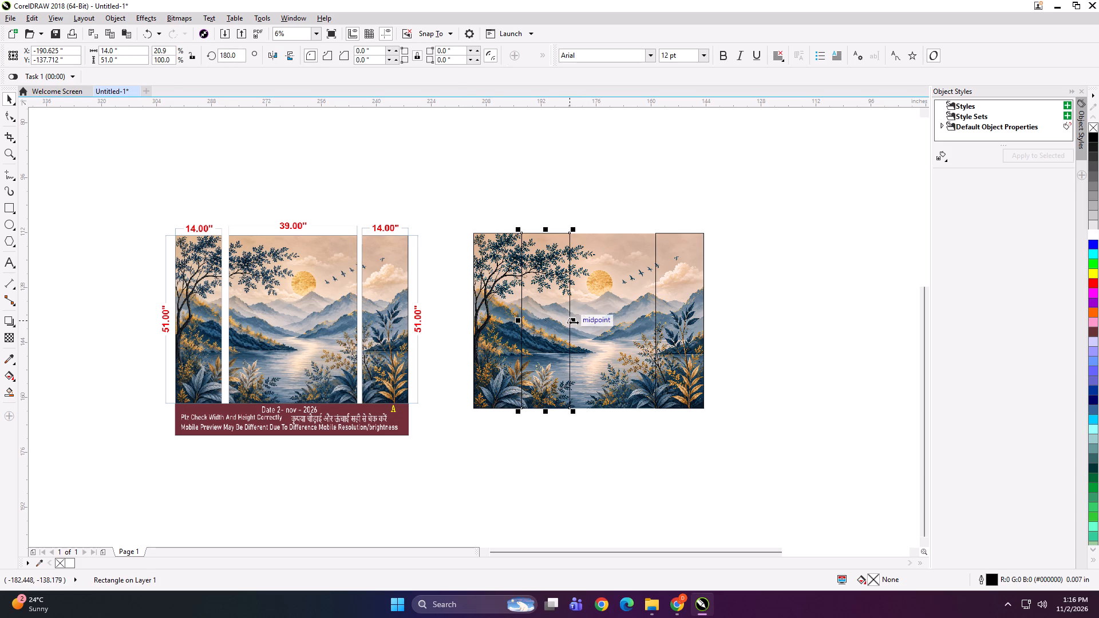
pyautogui.moveTo(574, 322); pyautogui.dragTo(659, 319)
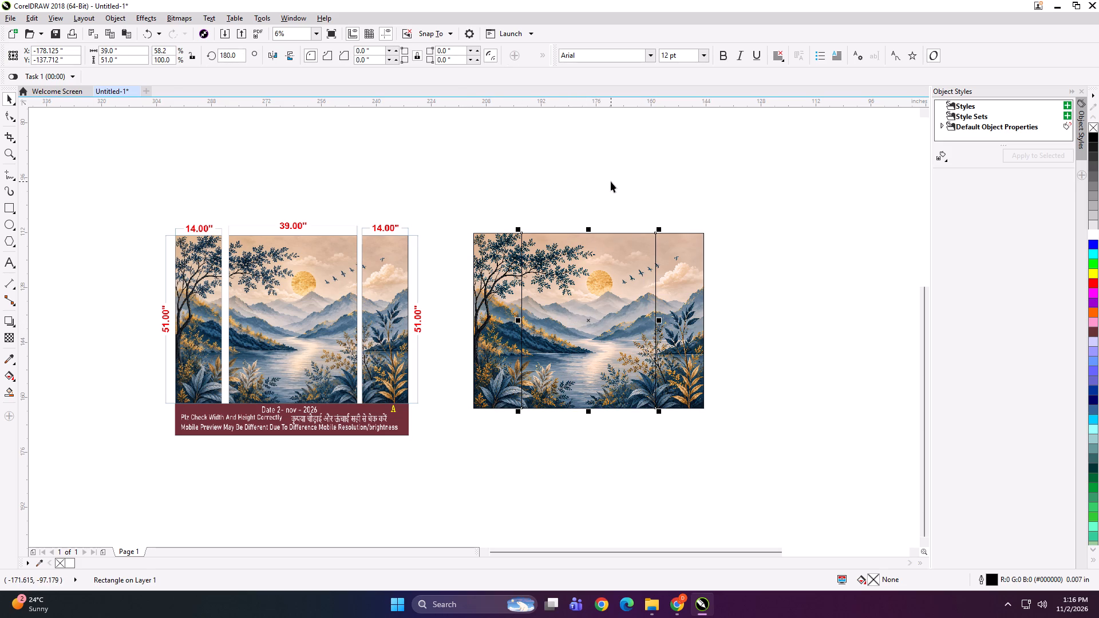
pyautogui.click(611, 181)
# Group the three panel rectangles, PowerClip the landscape image into them, and ungroup the result into separate panels.
pyautogui.click(505, 286)
pyautogui.keyDown('shift'); pyautogui.click(575, 292); pyautogui.keyUp('shift')
pyautogui.keyDown('shift'); pyautogui.click(669, 293); pyautogui.keyUp('shift')
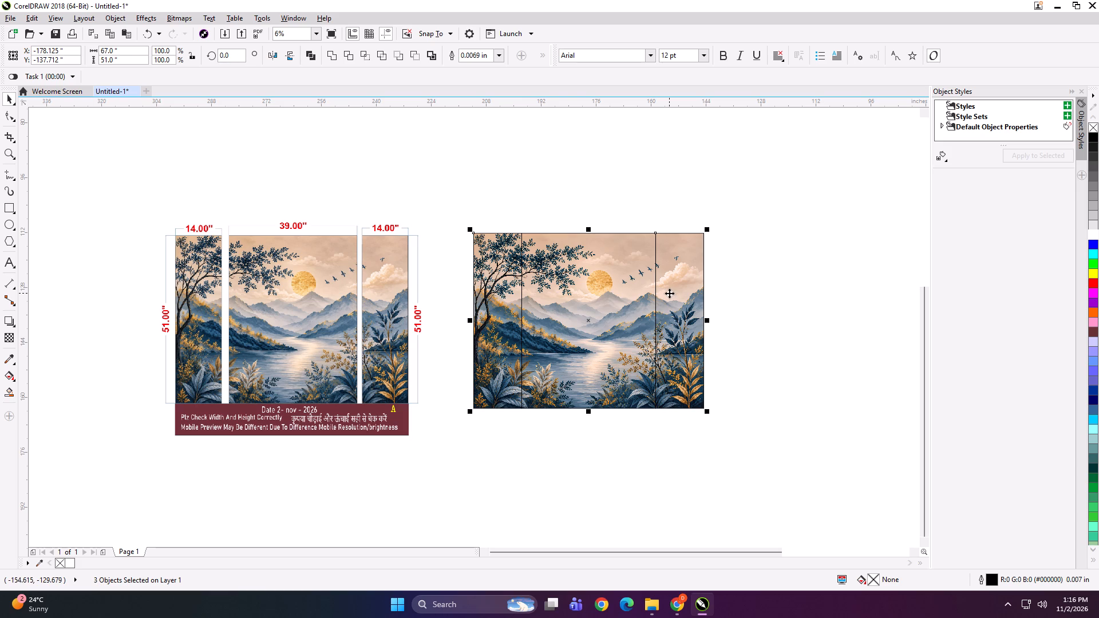
pyautogui.hotkey('ctrl', 'g')
pyautogui.click(623, 183)
pyautogui.keyDown('alt'); pyautogui.click(616, 259); pyautogui.keyUp('alt')
pyautogui.hotkey('shift', 'Return')
pyautogui.click(616, 259)
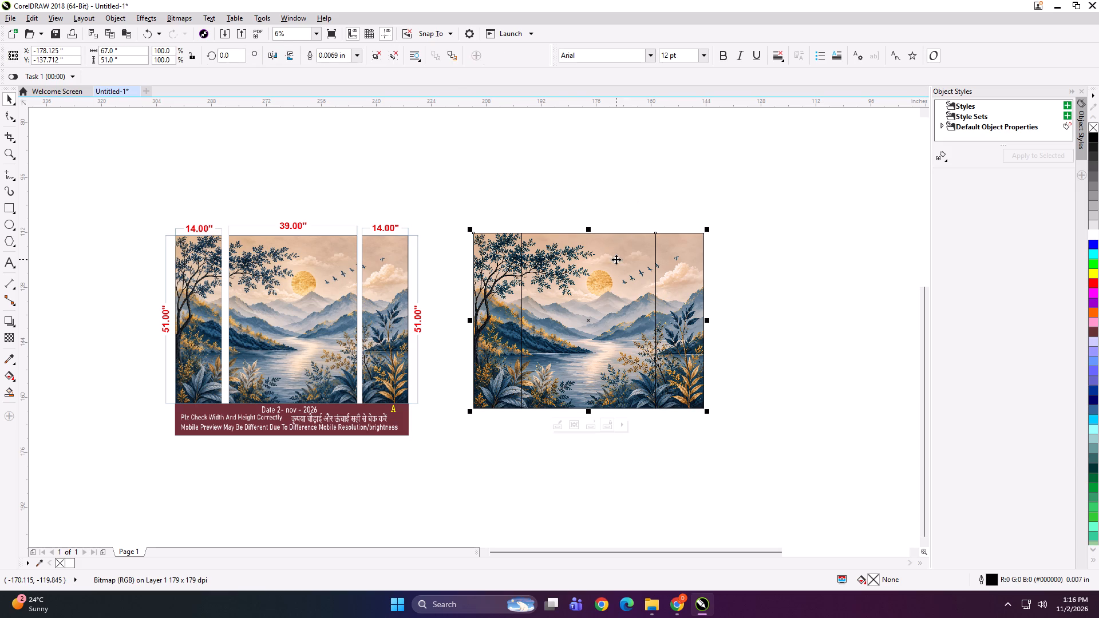
pyautogui.hotkey('ctrl', 'u')
pyautogui.hotkey('ctrl', 'u')
# Nudge the middle and right panels sideways to leave gaps of about 1 inch between the three panels.
pyautogui.click(512, 197)
pyautogui.moveTo(508, 209); pyautogui.dragTo(736, 458)
pyautogui.press('Right')
pyautogui.press('Right')
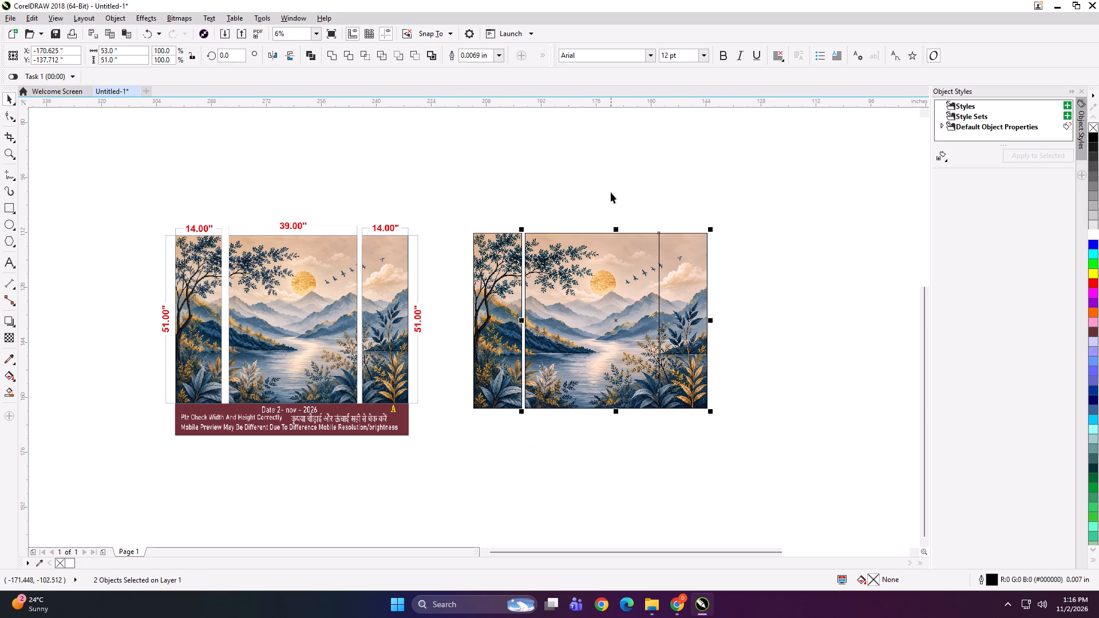
pyautogui.moveTo(611, 189); pyautogui.dragTo(780, 433)
pyautogui.press('Right')
pyautogui.press('Right')
pyautogui.click(775, 296)
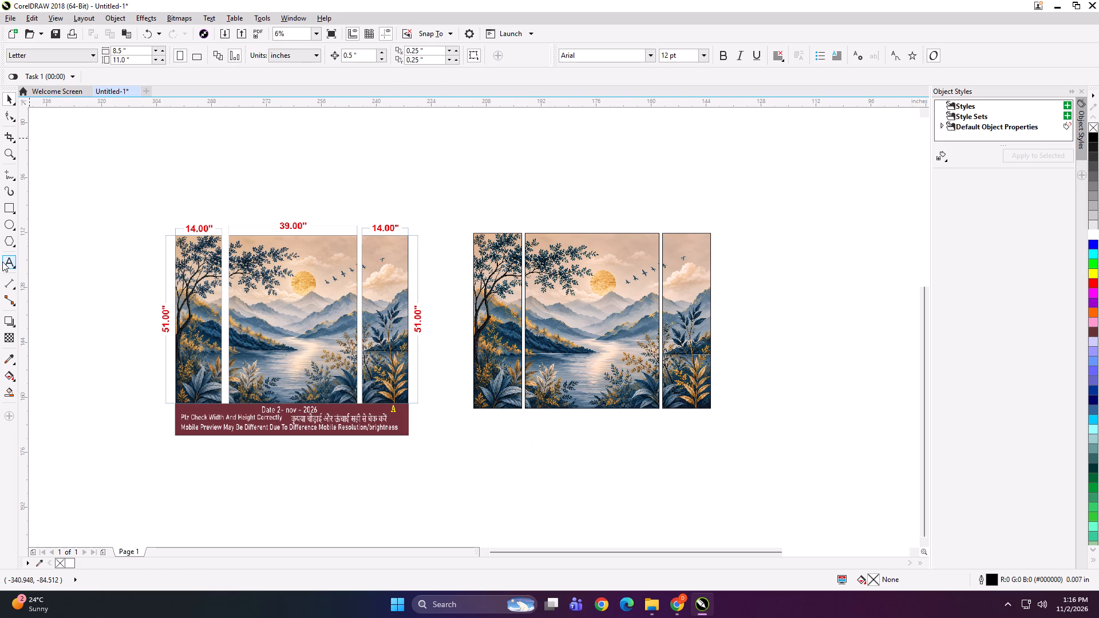
# Add the text label "14*51 PANEL 1" at the top edge of the left panel.
pyautogui.click(12, 260)
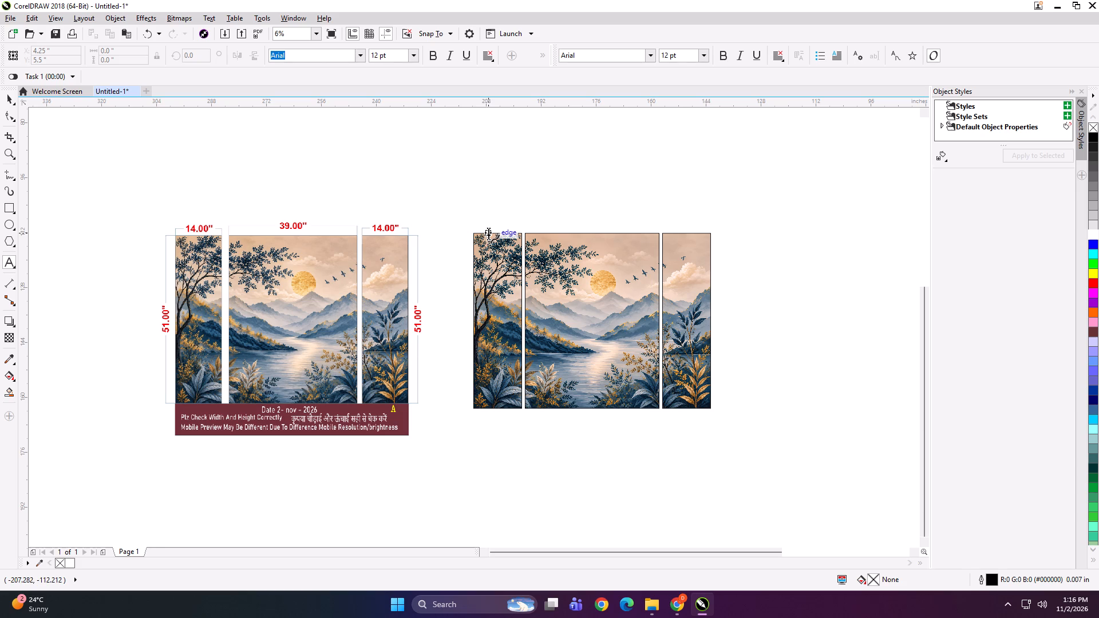
pyautogui.click(490, 231)
pyautogui.write('14*51 PANEL 1')
# Copy the panel label onto the top edges of the middle and right panels, editing them to "14*51 PANEL 2" and "14*51 PANEL 3".
pyautogui.hotkey('ctrl', 'a')
pyautogui.hotkey('ctrl', 'c')
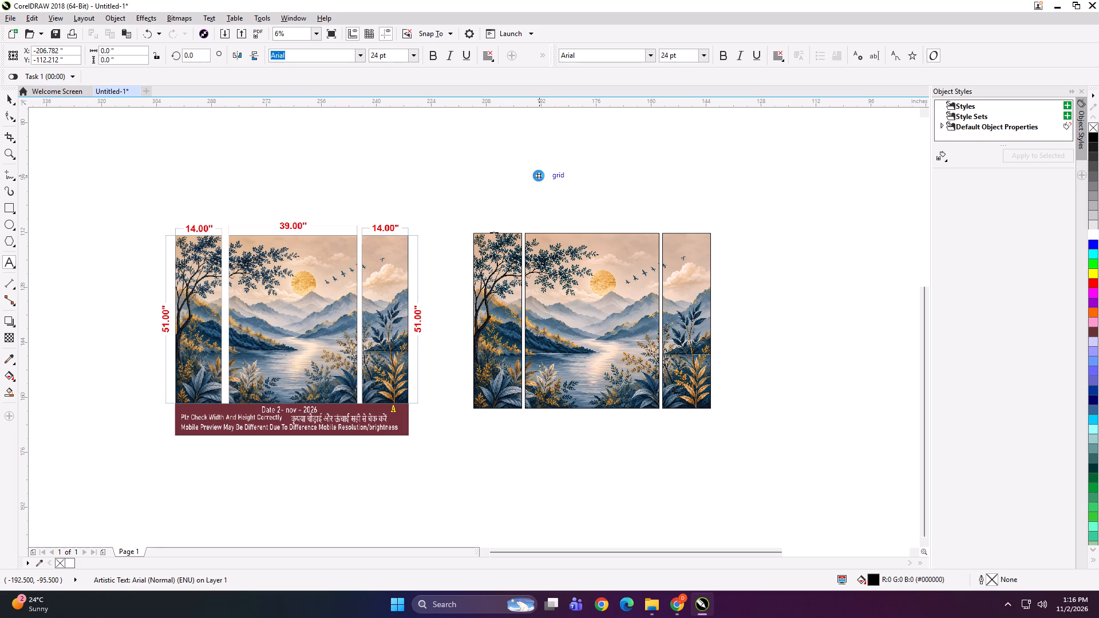
pyautogui.click(570, 231)
pyautogui.hotkey('ctrl', 'v')
pyautogui.press('BackSpace')
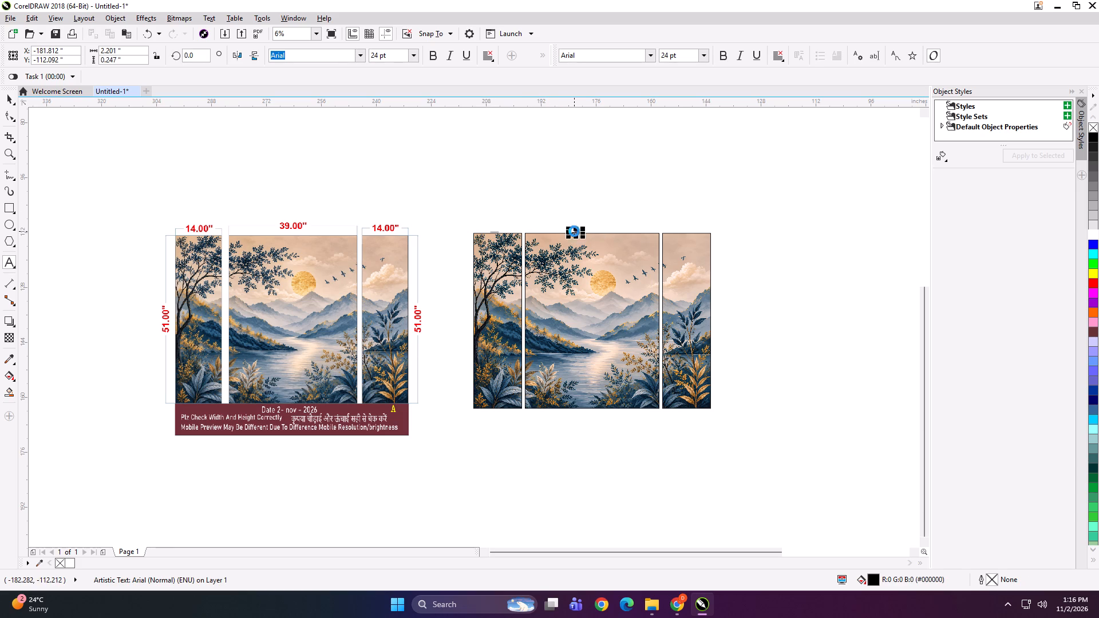
pyautogui.press('2')
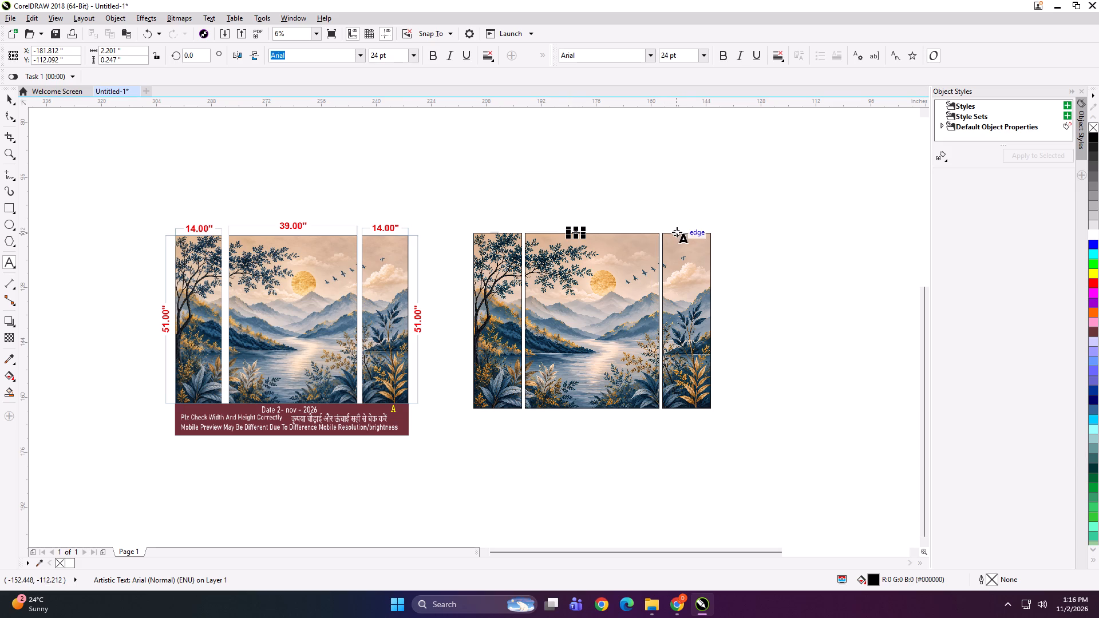
pyautogui.click(677, 232)
pyautogui.scroll(3, 677, 232)
pyautogui.hotkey('ctrl', 'v')
pyautogui.press('BackSpace')
pyautogui.press('3')
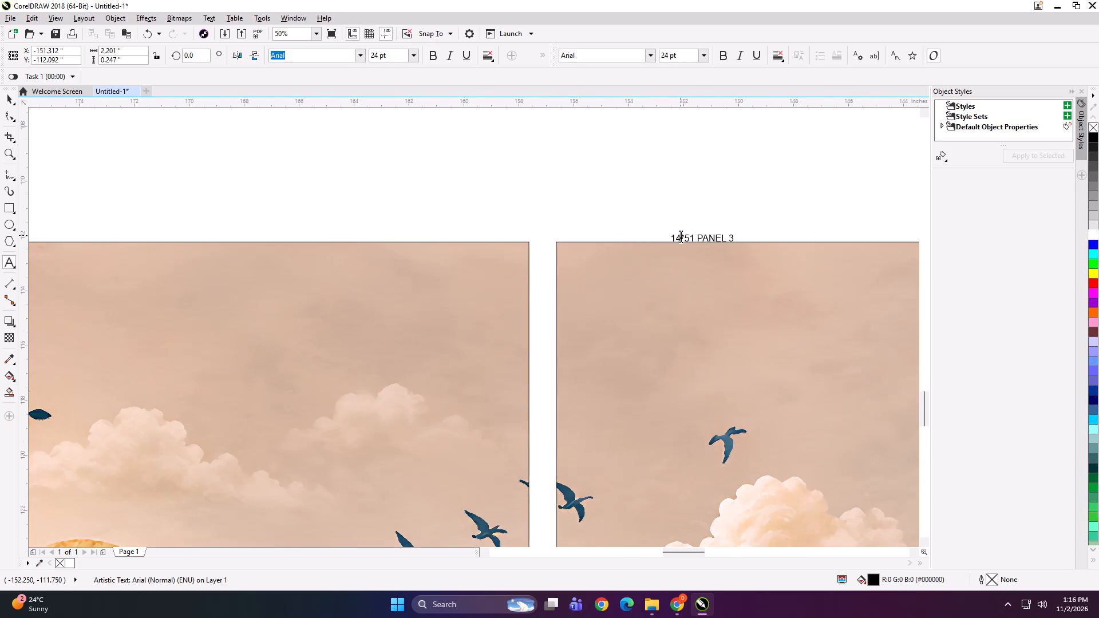
pyautogui.scroll(-3, 681, 235)
# Group each of the three labels with its own landscape panel.
pyautogui.click(5, 102)
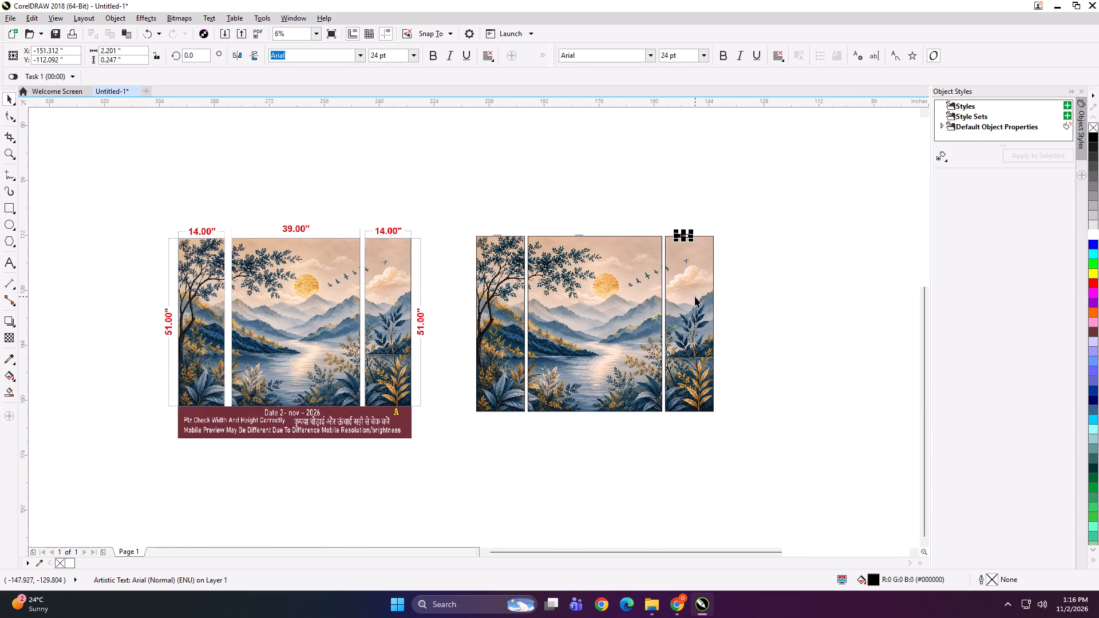
pyautogui.keyDown('shift'); pyautogui.click(695, 296); pyautogui.keyUp('shift')
pyautogui.hotkey('ctrl', 'g')
pyautogui.moveTo(667, 192); pyautogui.dragTo(606, 247)
pyautogui.moveTo(603, 199); pyautogui.dragTo(547, 289)
pyautogui.keyDown('shift'); pyautogui.click(595, 291); pyautogui.keyUp('shift')
pyautogui.hotkey('ctrl', 'g')
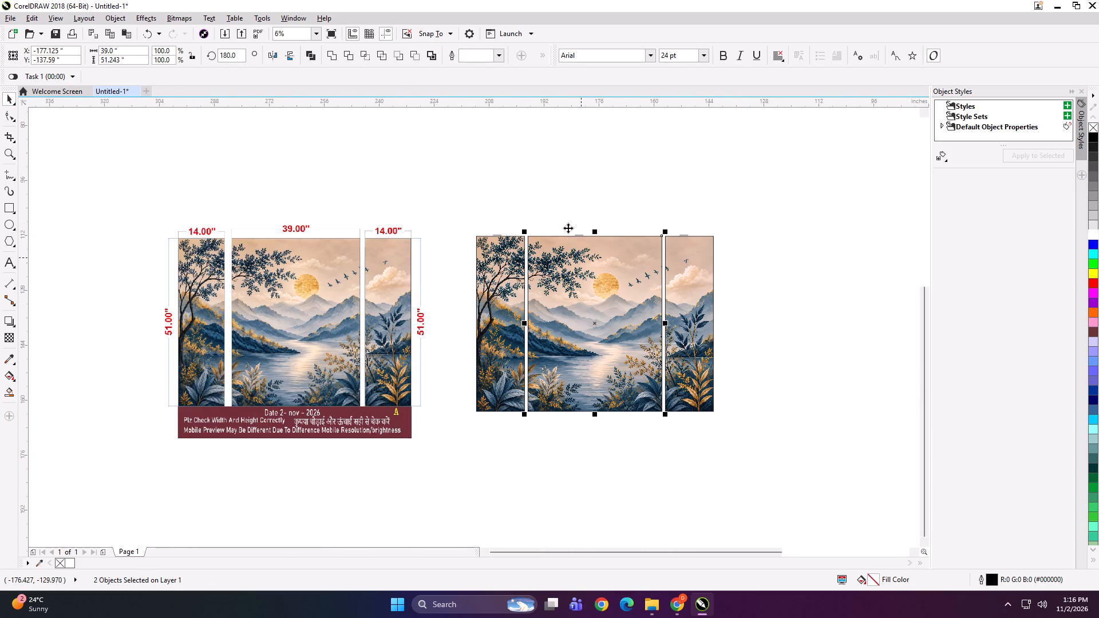
pyautogui.moveTo(552, 180); pyautogui.dragTo(443, 434)
pyautogui.hotkey('ctrl', 'g')
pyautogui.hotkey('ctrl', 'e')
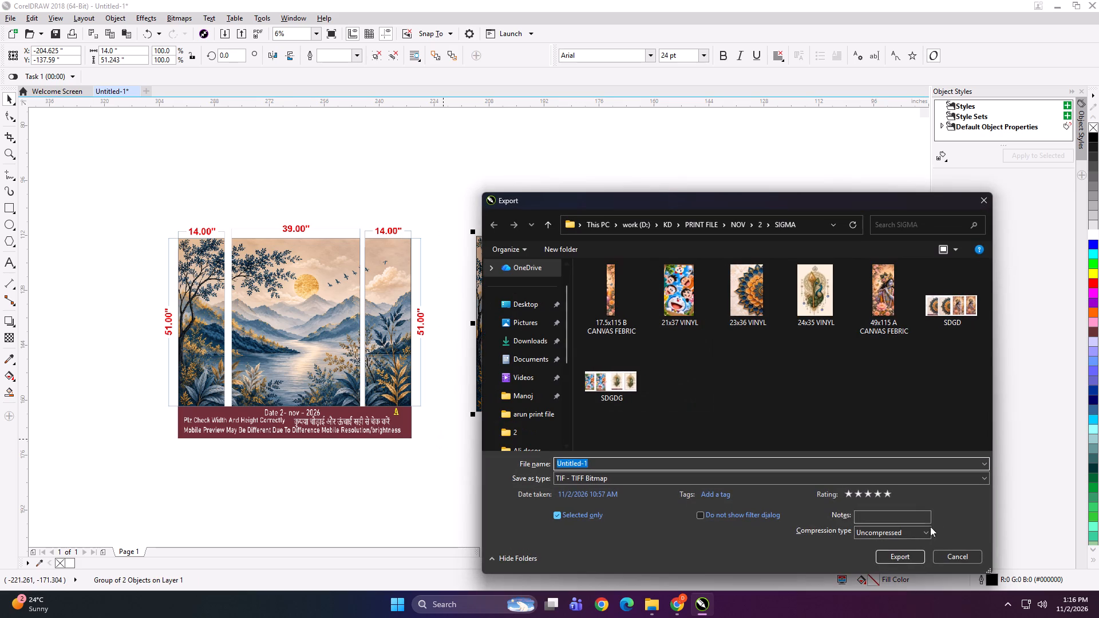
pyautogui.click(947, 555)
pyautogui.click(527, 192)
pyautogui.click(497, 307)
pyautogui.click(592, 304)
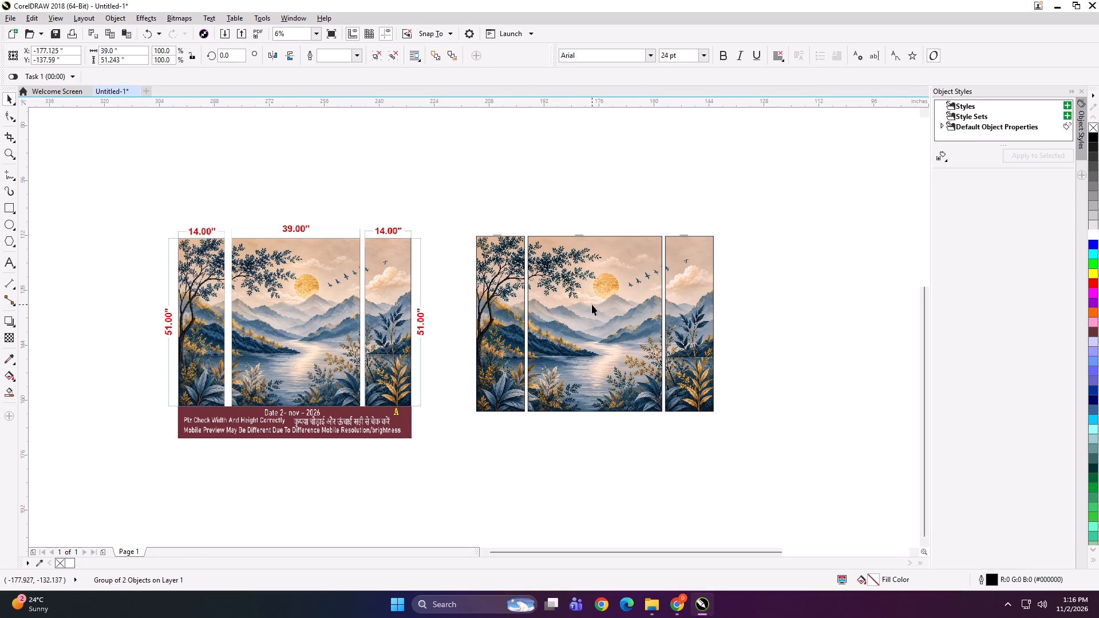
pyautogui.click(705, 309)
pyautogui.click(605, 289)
# Start exporting the left panel and create a folder named "AKRITI DECOR" inside PRINT FILE > NOV > 2 as its destination.
pyautogui.click(499, 275)
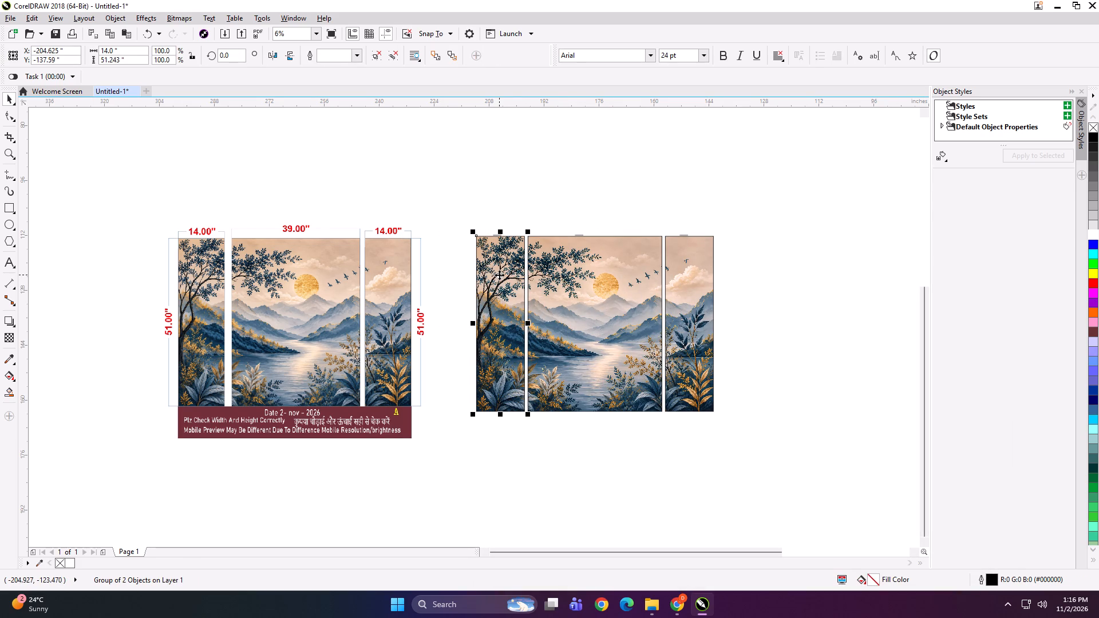
pyautogui.hotkey('ctrl', 'e')
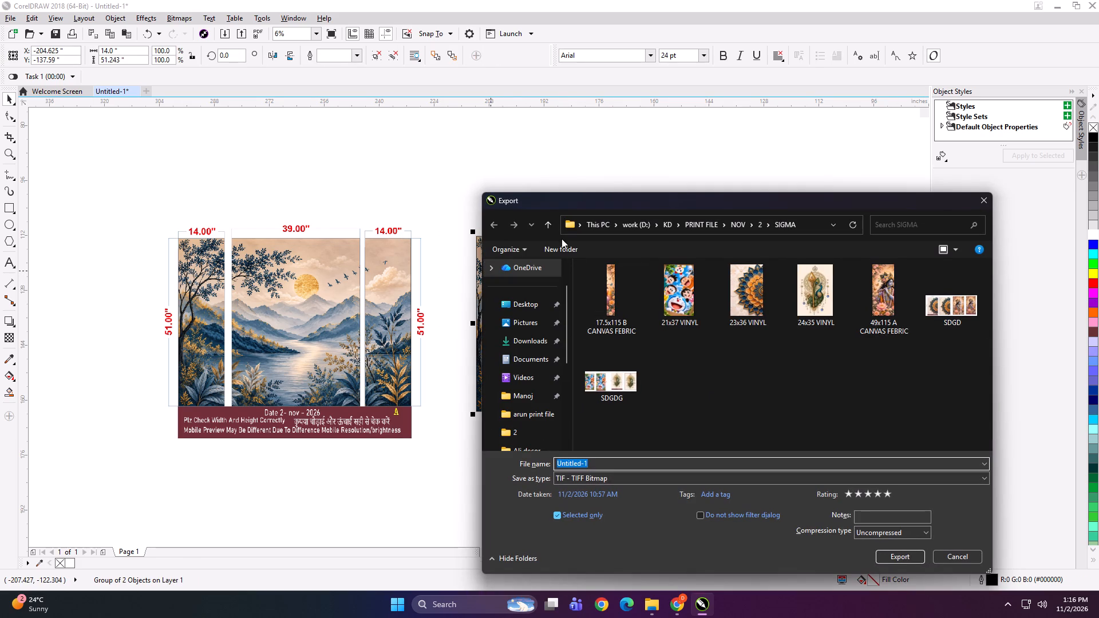
pyautogui.click(550, 219)
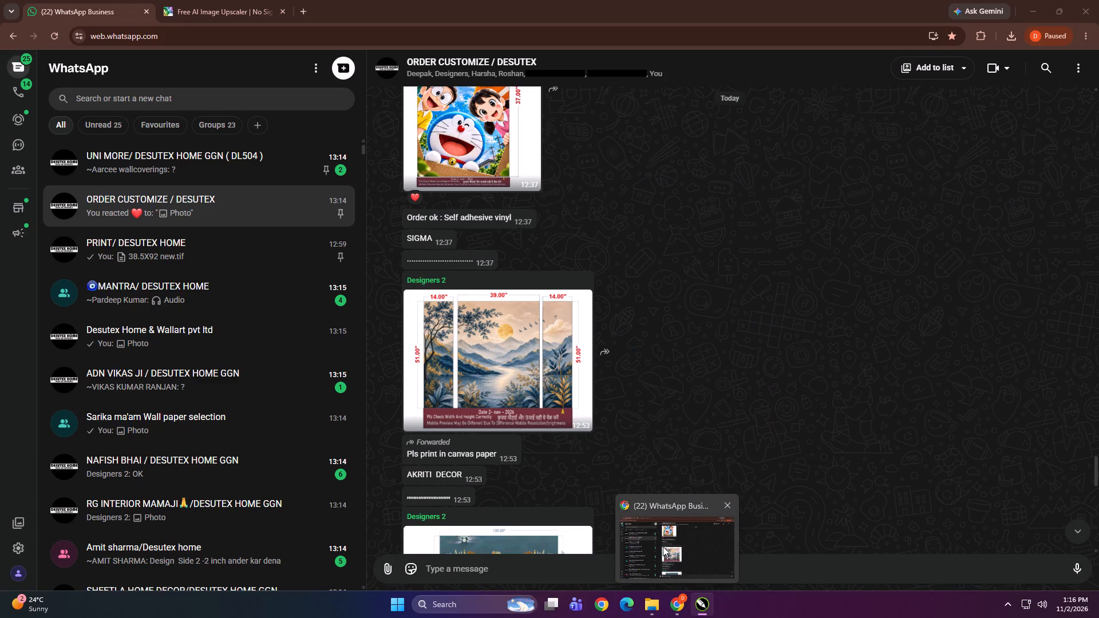
pyautogui.click(573, 249)
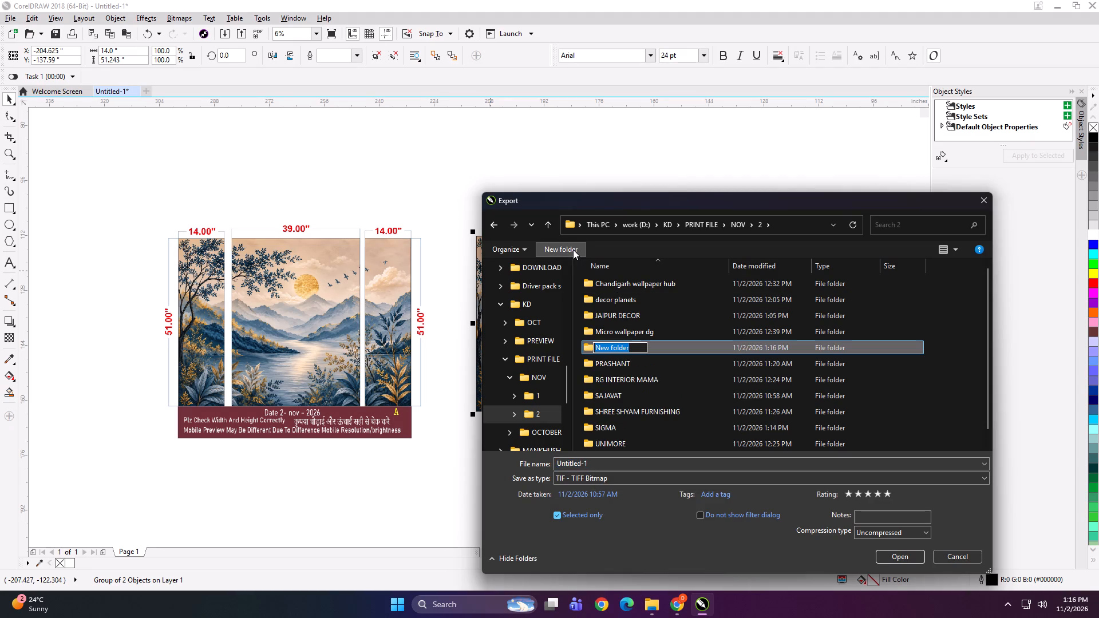
pyautogui.write('AKRITI DESOC')
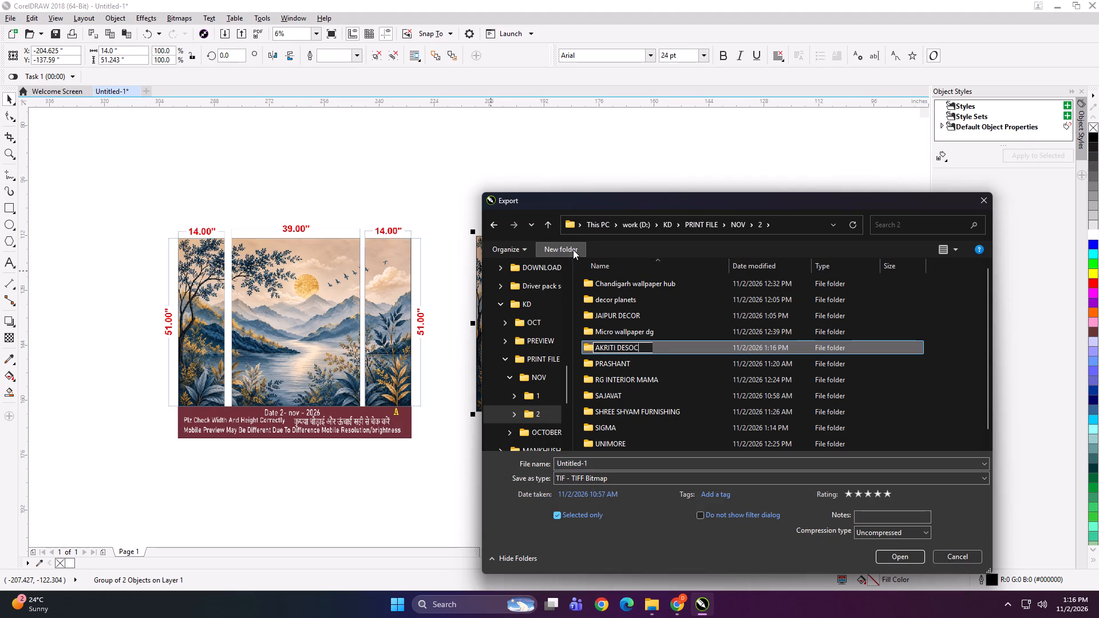
pyautogui.press('BackSpace')
pyautogui.press('BackSpace')
pyautogui.press('BackSpace')
pyautogui.write('COR')
pyautogui.press('Return')
pyautogui.doubleClick(629, 279)
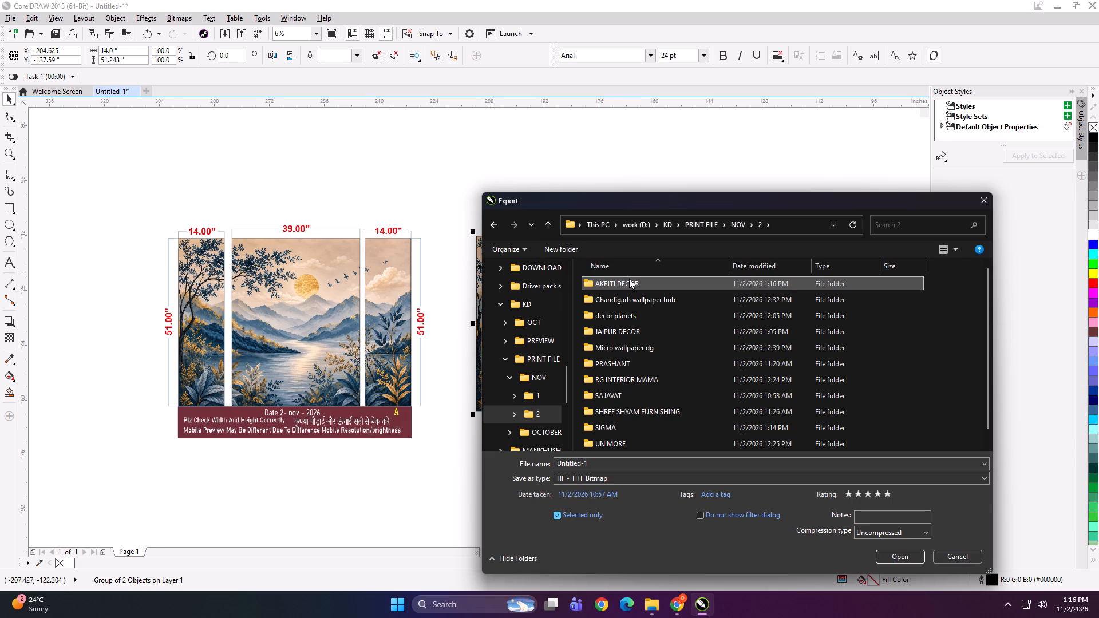
# Export the left panel as a TIFF bitmap named "14x51 A" in the AKRITI DECOR folder.
pyautogui.click(631, 458)
pyautogui.write('14x51 A')
pyautogui.press('space')
pyautogui.press('Return')
pyautogui.press('Return')
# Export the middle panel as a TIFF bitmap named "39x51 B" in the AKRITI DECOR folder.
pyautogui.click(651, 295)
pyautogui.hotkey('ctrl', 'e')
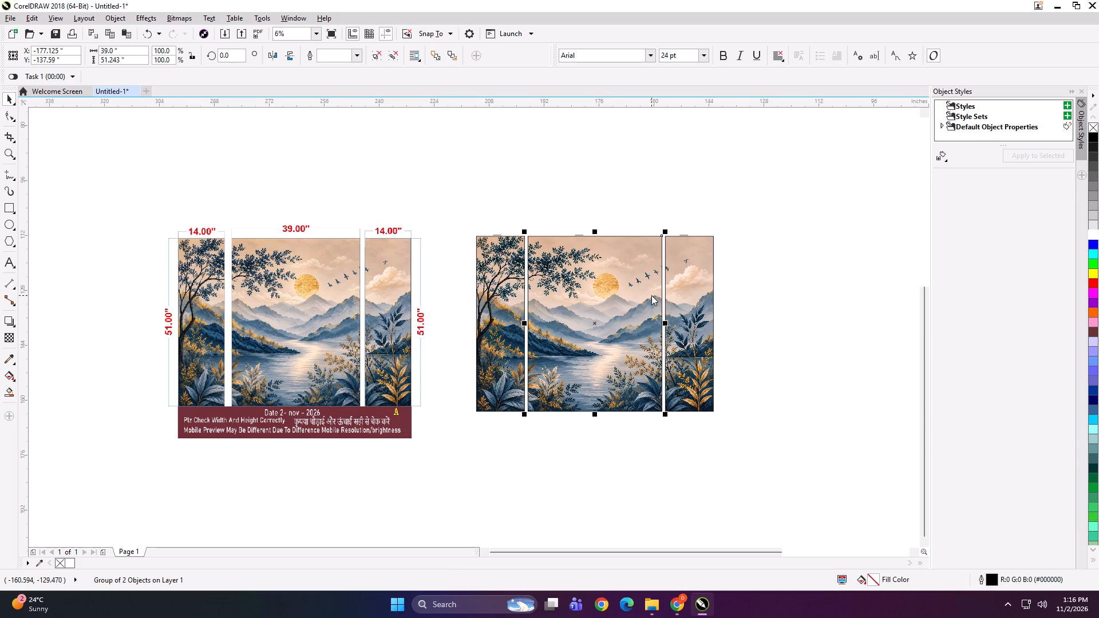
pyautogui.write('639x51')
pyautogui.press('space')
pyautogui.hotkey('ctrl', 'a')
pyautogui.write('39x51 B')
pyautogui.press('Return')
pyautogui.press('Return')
# Export the right panel as a TIFF bitmap named "14x51 C" in the AKRITI DECOR folder.
pyautogui.scroll(3, 681, 231)
pyautogui.scroll(-2, 668, 200)
pyautogui.click(672, 247)
pyautogui.hotkey('ctrl', 'e')
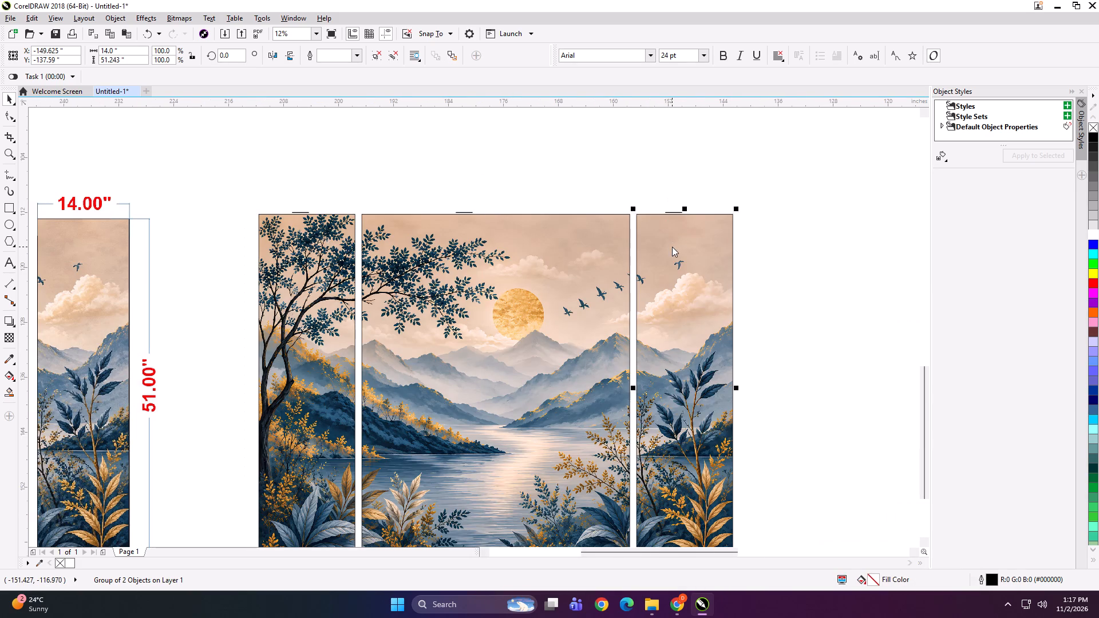
pyautogui.click(615, 323)
pyautogui.doubleClick(598, 462)
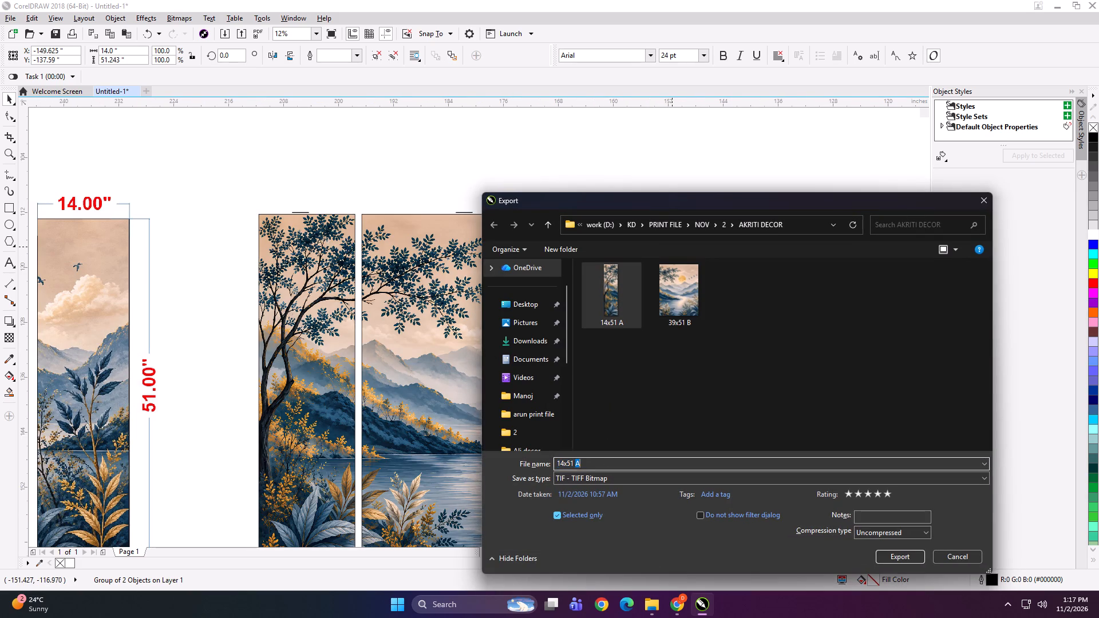
pyautogui.press('c')
pyautogui.press('Return')
pyautogui.press('Return')
# Ungroup the middle panel, correct its label to "39*51 PANEL 2" and group the label with the panel again.
pyautogui.scroll(2, 472, 222)
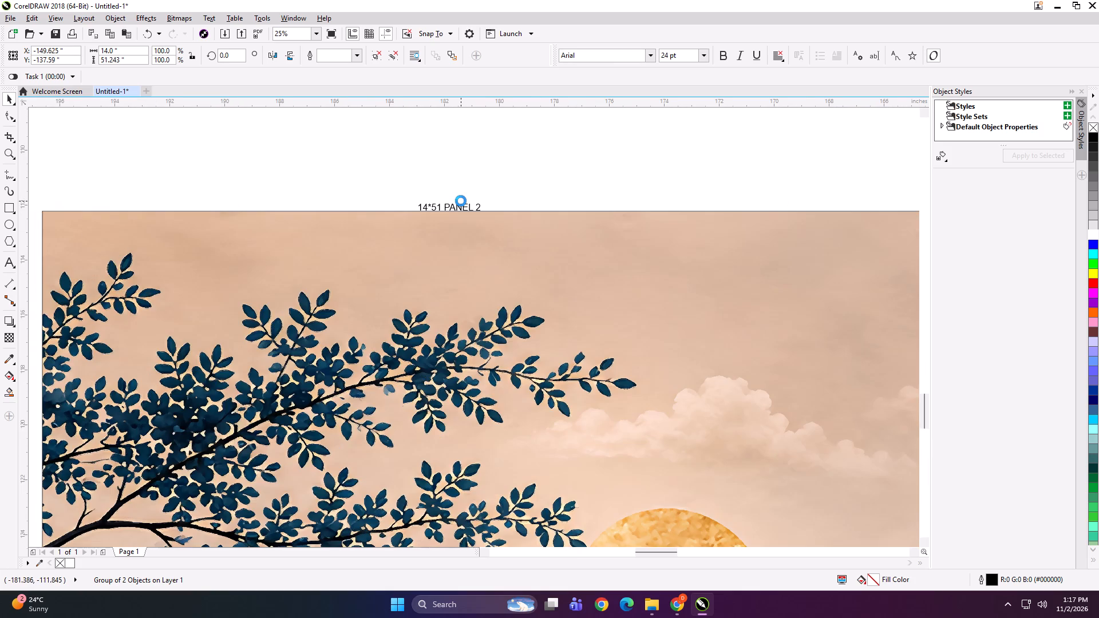
pyautogui.scroll(-2, 464, 192)
pyautogui.scroll(2, 469, 207)
pyautogui.scroll(-2, 507, 197)
pyautogui.scroll(2, 485, 202)
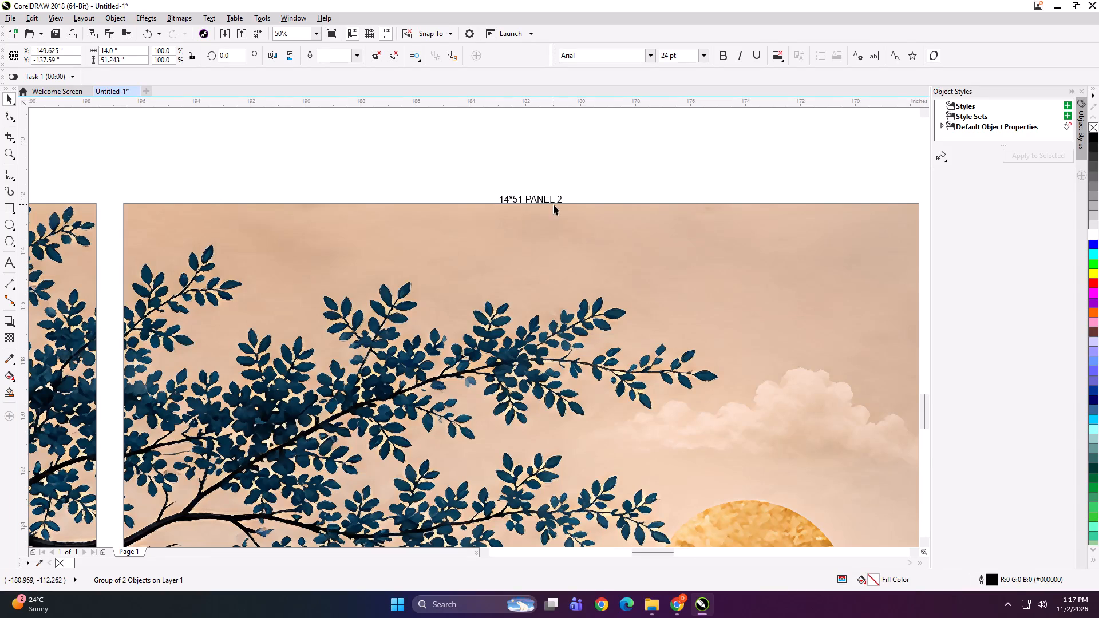
pyautogui.scroll(-1, 554, 204)
pyautogui.scroll(-2, 495, 219)
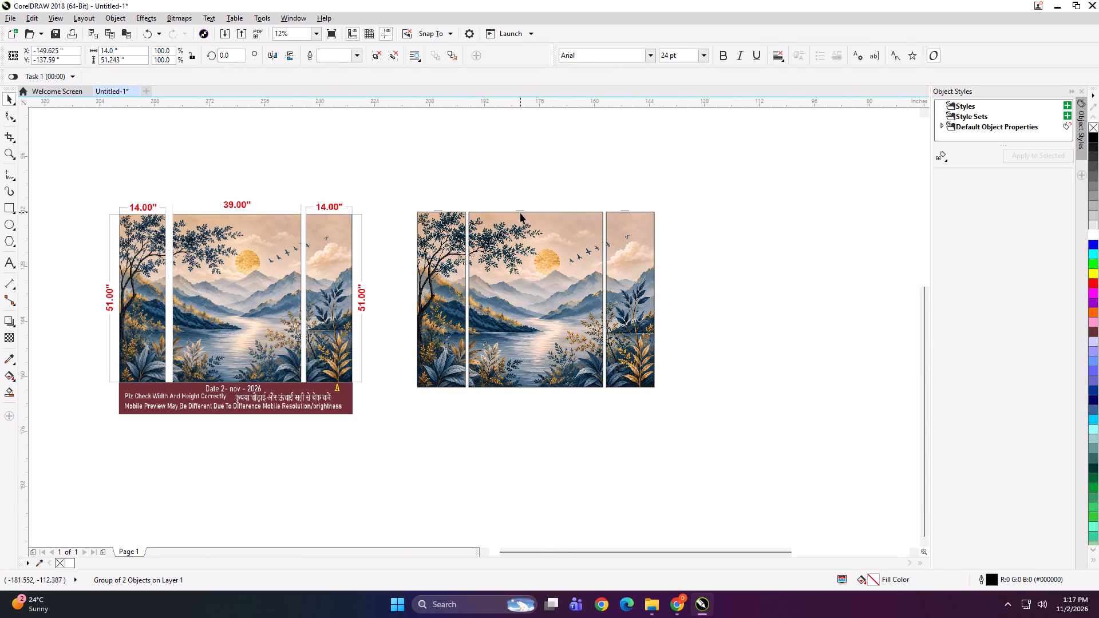
pyautogui.click(520, 219)
pyautogui.hotkey('ctrl', 'u')
pyautogui.hotkey('ctrl', 'u')
pyautogui.click(522, 182)
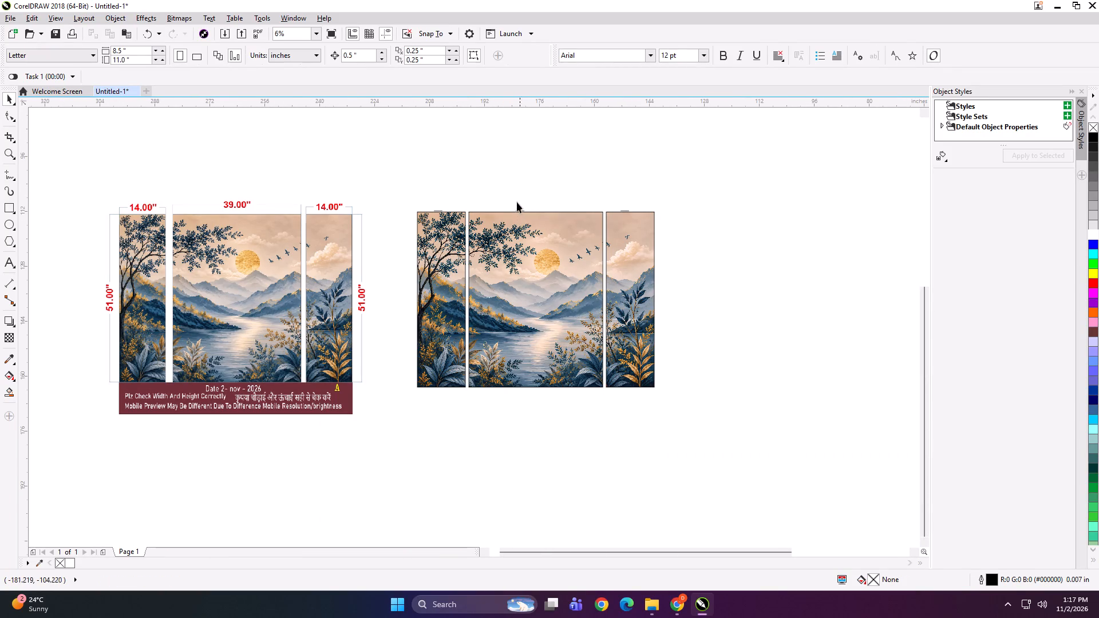
pyautogui.scroll(5, 515, 217)
pyautogui.doubleClick(501, 163)
pyautogui.doubleClick(497, 162)
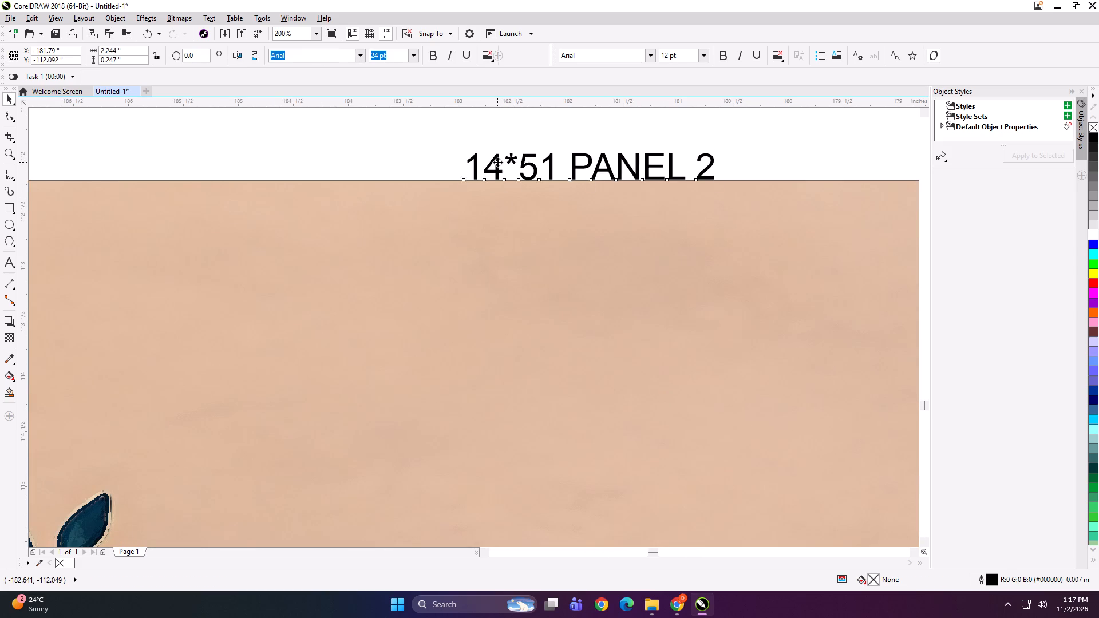
pyautogui.press('BackSpace')
pyautogui.press('BackSpace')
pyautogui.write('39')
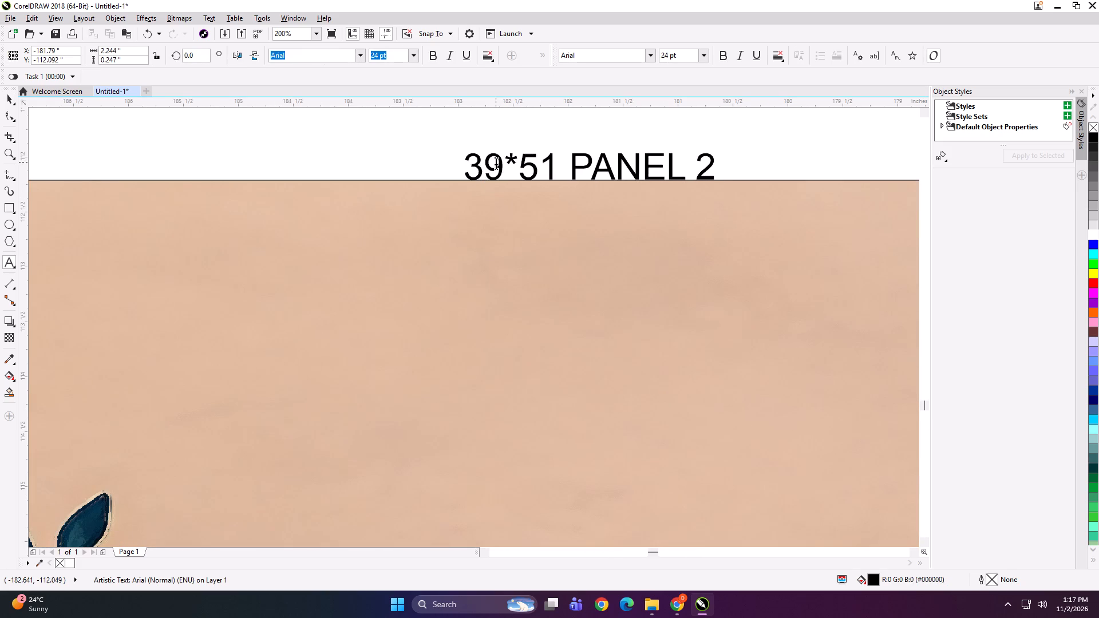
pyautogui.scroll(-3, 495, 177)
pyautogui.click(11, 98)
pyautogui.scroll(-1, 264, 180)
pyautogui.keyDown('shift'); pyautogui.click(358, 245); pyautogui.keyUp('shift')
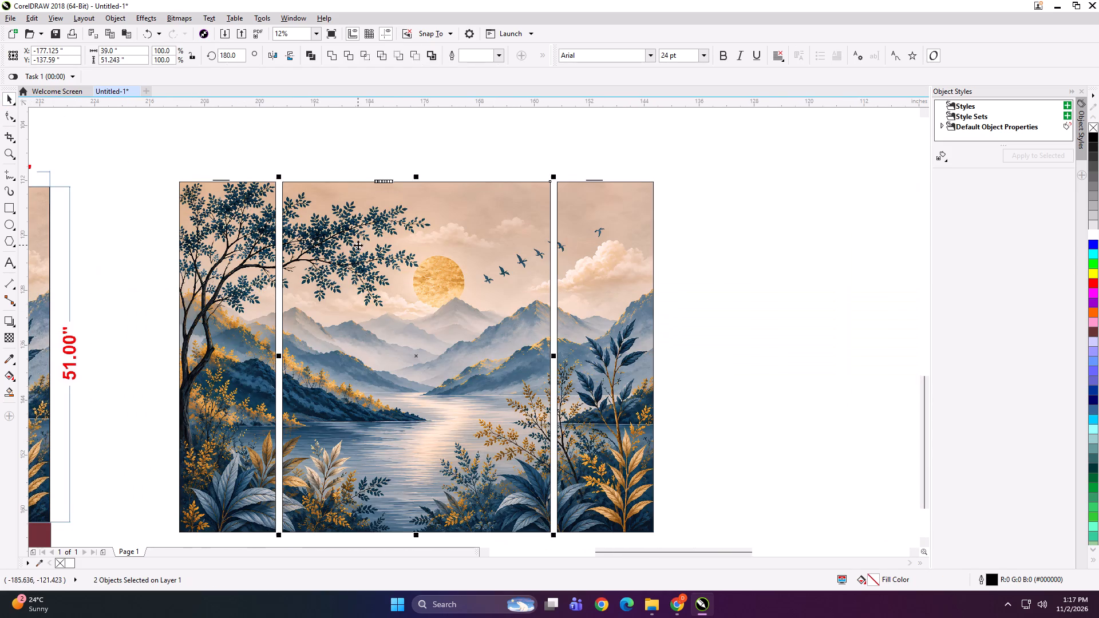
pyautogui.hotkey('ctrl', 'g')
# Export the relabelled middle panel over the existing "39x51 B" TIFF, as RGB at 100 dpi.
pyautogui.hotkey('ctrl', 'e')
pyautogui.click(734, 291)
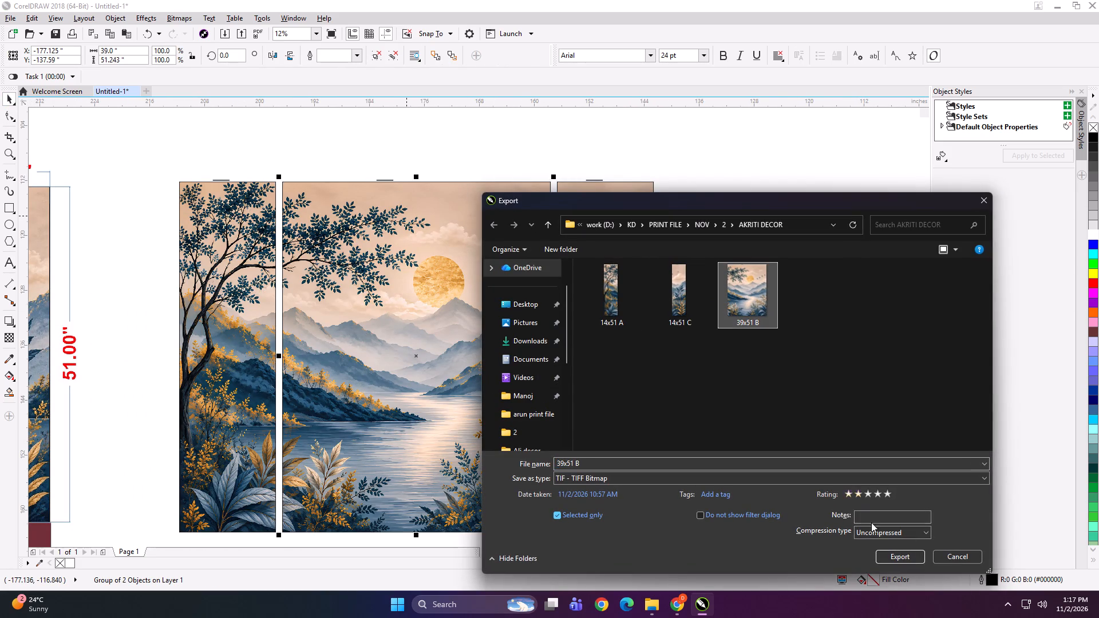
pyautogui.click(890, 550)
pyautogui.click(586, 302)
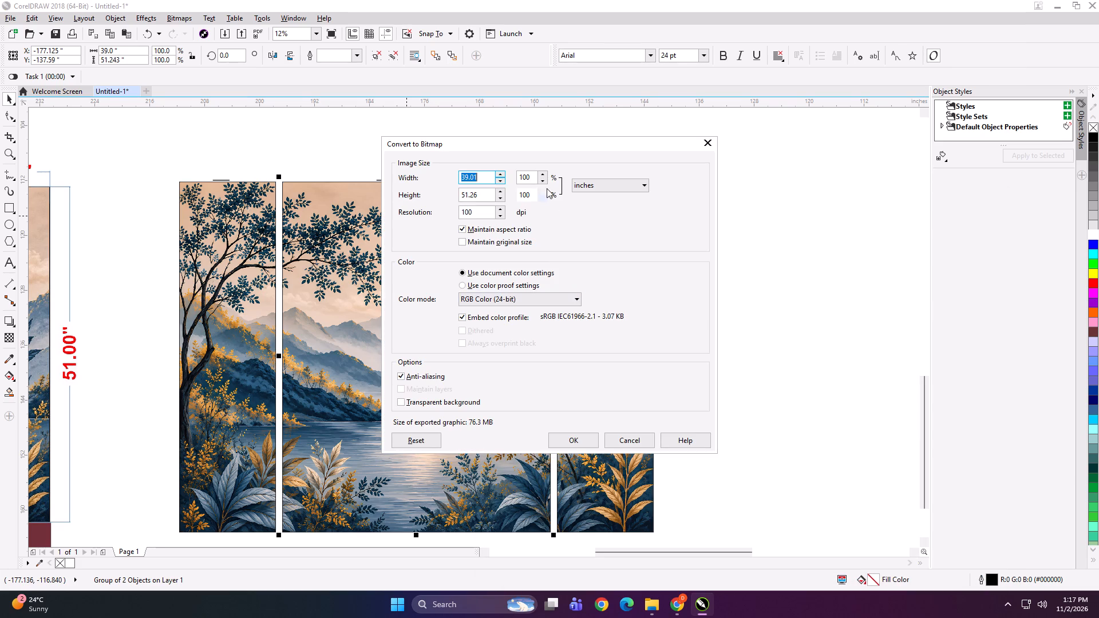
pyautogui.scroll(-1, 550, 195)
pyautogui.click(579, 437)
# Move the three print panels closer to the dimensioned preview and group them all with it.
pyautogui.scroll(-1, 612, 257)
pyautogui.moveTo(682, 180); pyautogui.dragTo(360, 442)
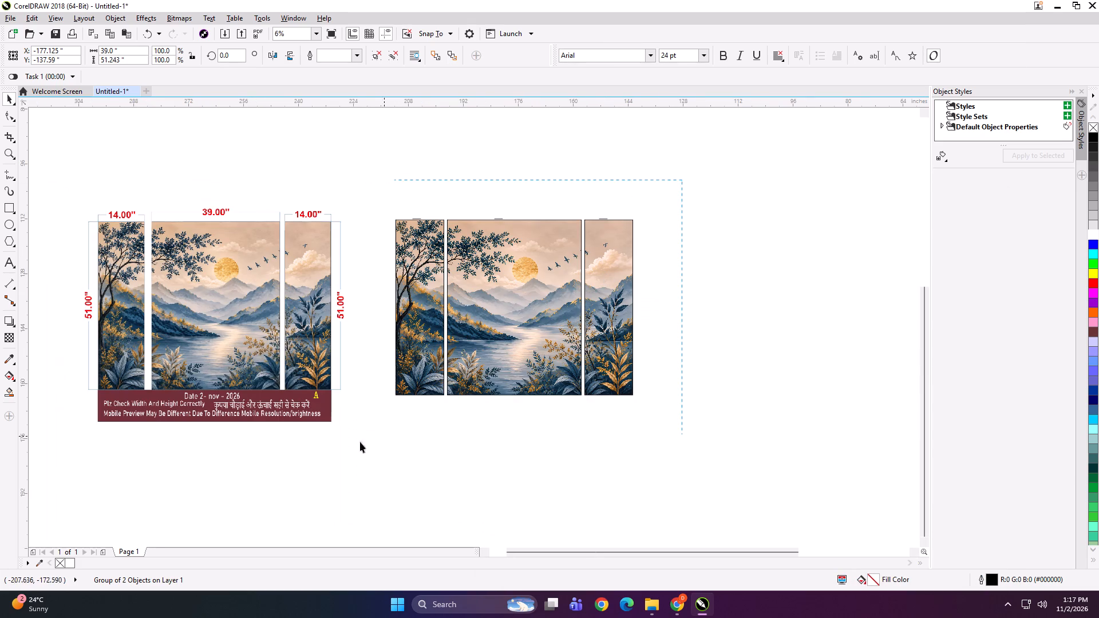
pyautogui.moveTo(360, 442); pyautogui.dragTo(292, 476)
pyautogui.moveTo(420, 315); pyautogui.dragTo(391, 319)
pyautogui.keyDown('shift'); pyautogui.click(318, 319); pyautogui.keyUp('shift')
pyautogui.hotkey('ctrl', 'g')
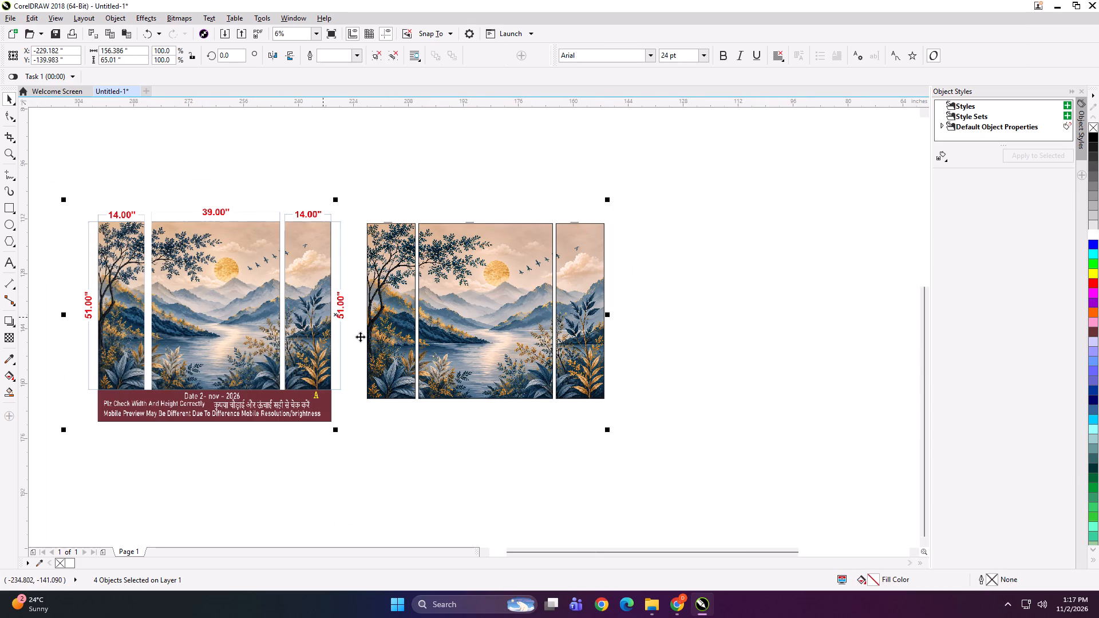
# Scale the combined group down to about 4.9 by 2 inches and export it under the name "FGDG".
pyautogui.keyDown('shift'); pyautogui.moveTo(607, 430); pyautogui.dragTo(347, 328); pyautogui.keyUp('shift')
pyautogui.scroll(3, 334, 320)
pyautogui.hotkey('ctrl', 'e')
pyautogui.write('FGDG')
pyautogui.press('Return')
pyautogui.press('Return')
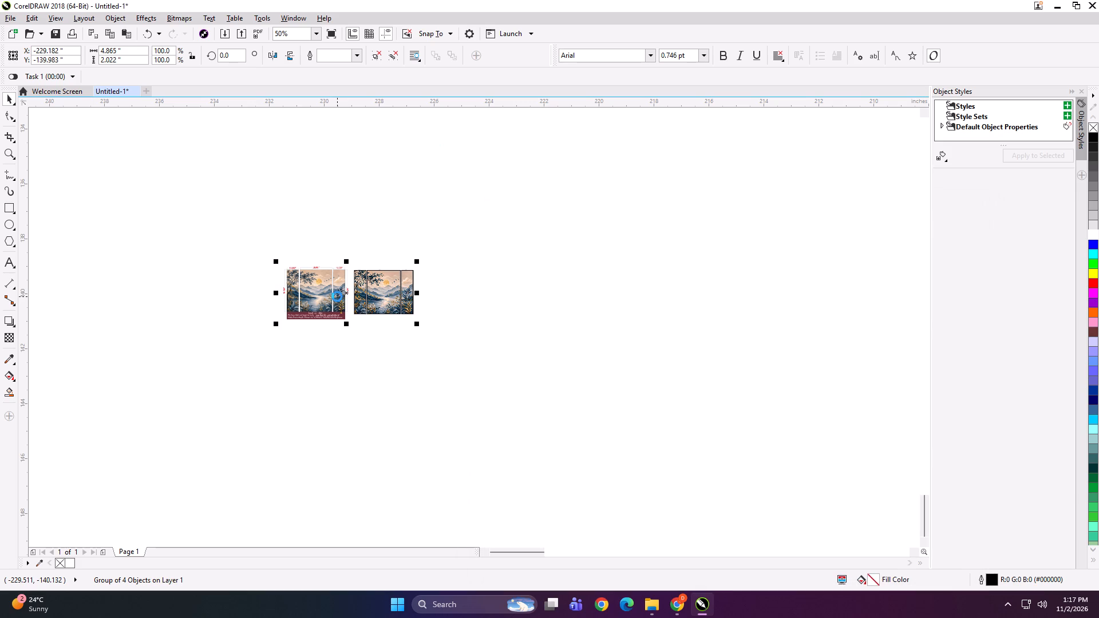
pyautogui.press('Return')
# Delete the combined preview and panel group to clear the drawing for the next order.
pyautogui.press('Delete')
pyautogui.press('F4')
pyautogui.scroll(-2, 483, 319)
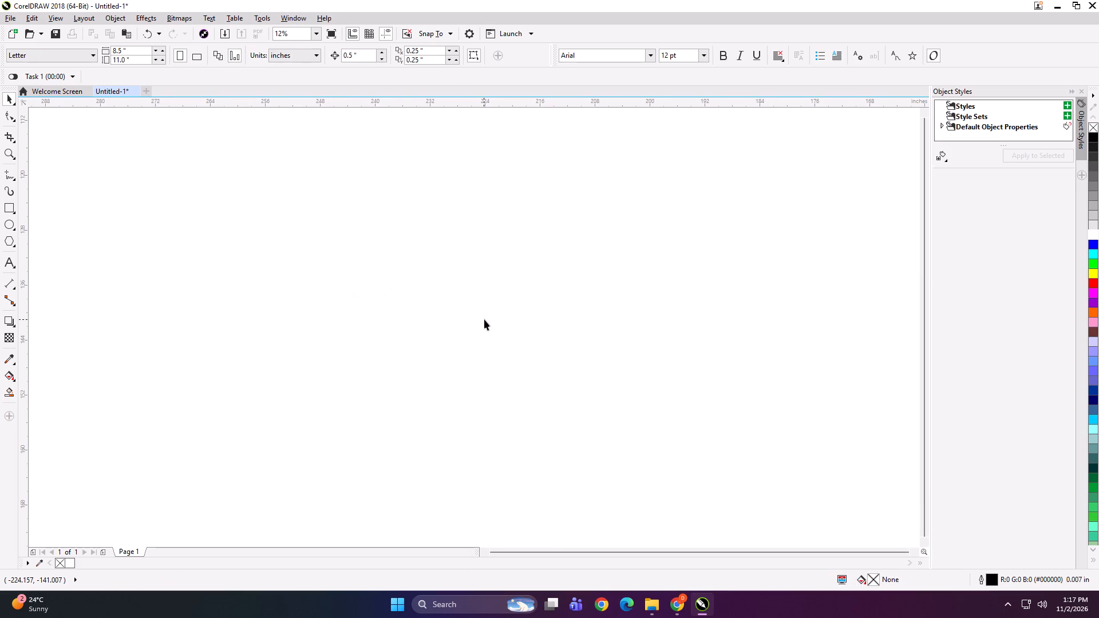
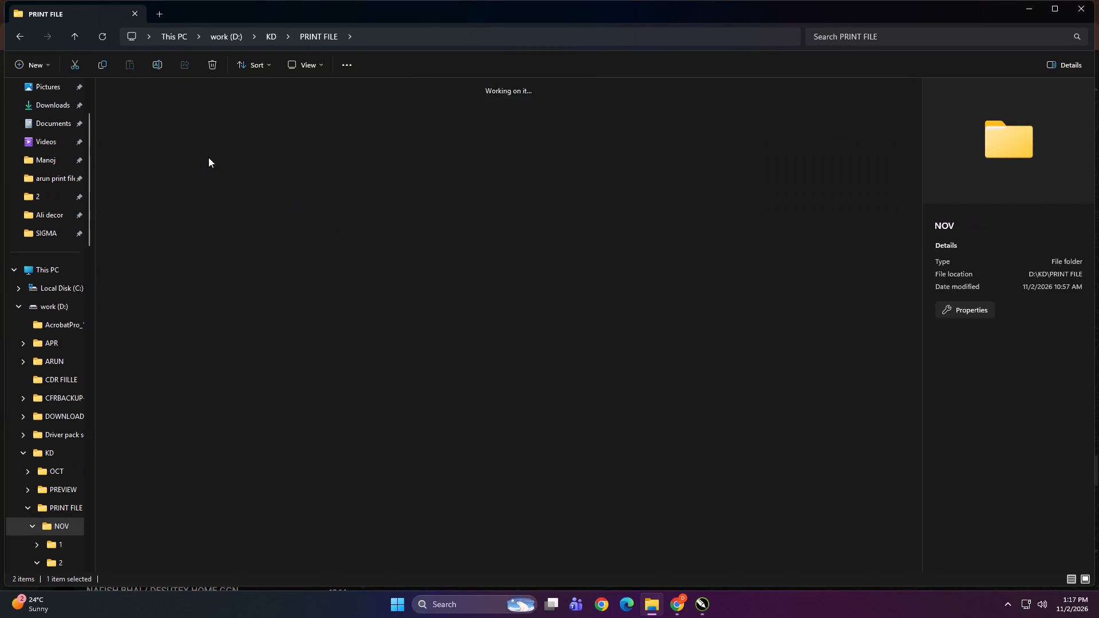
# Copy the AKRITI DECOR folder from PRINT FILE\NOV\2 on the work drive into Print\NOV\2 on DIGITECH_SHAREDRIVE.
pyautogui.doubleClick(305, 153)
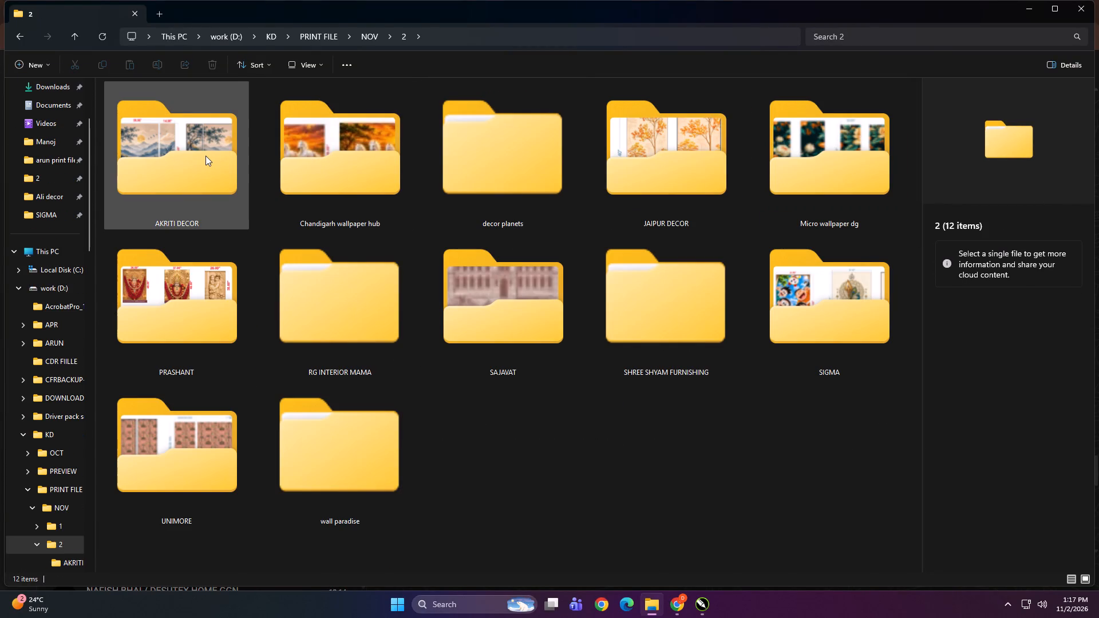
pyautogui.click(205, 156)
pyautogui.hotkey('ctrl', 'c')
pyautogui.scroll(4, 60, 331)
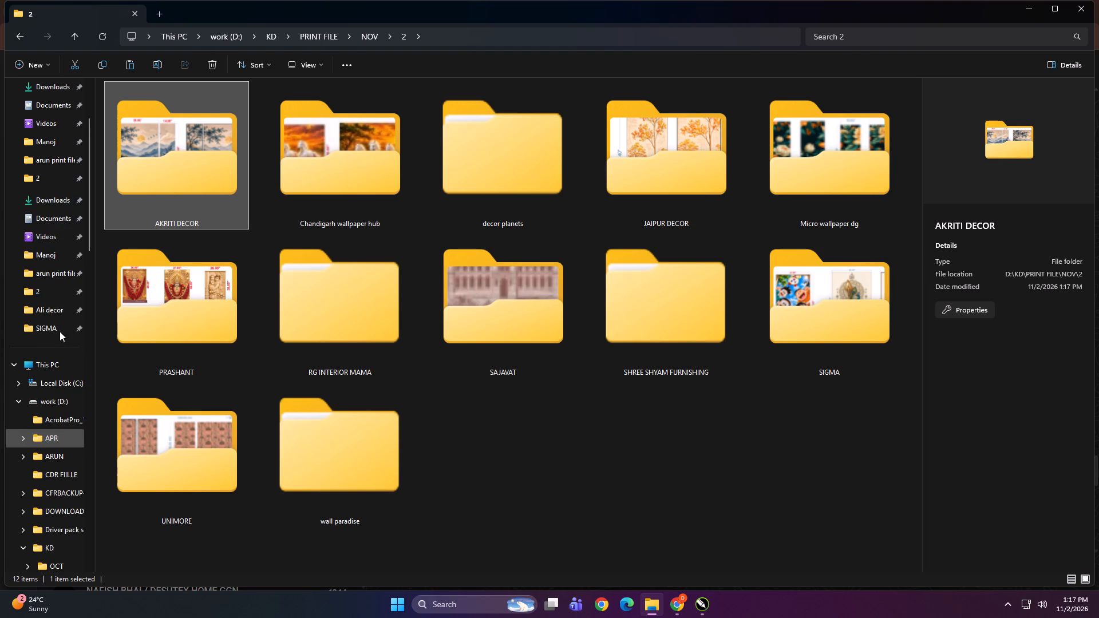
pyautogui.click(54, 357)
pyautogui.doubleClick(141, 280)
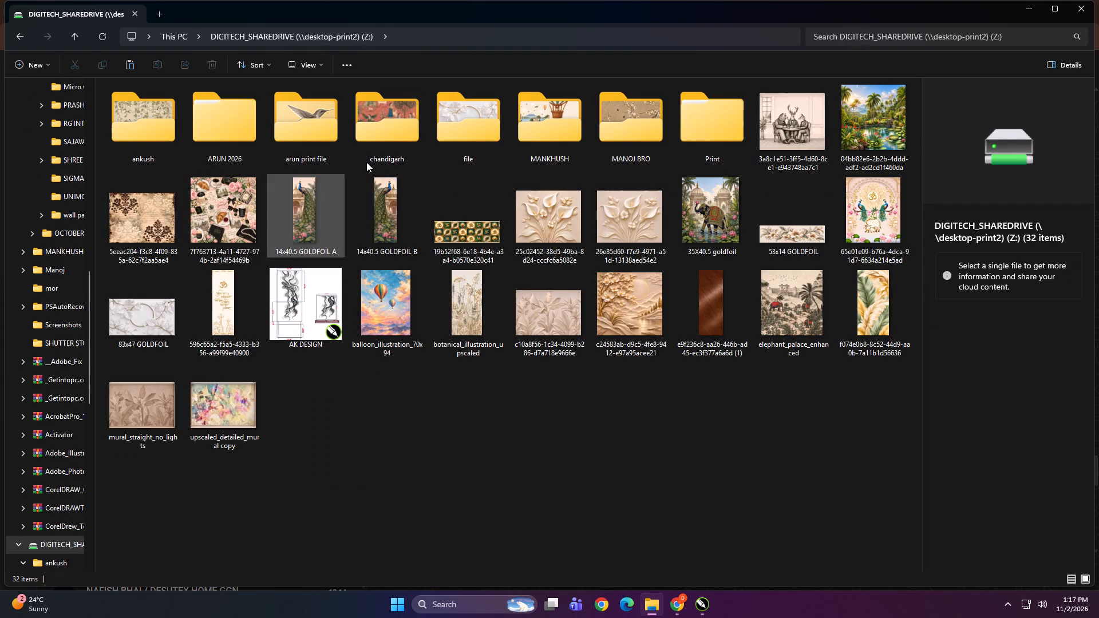
pyautogui.doubleClick(735, 133)
pyautogui.doubleClick(342, 143)
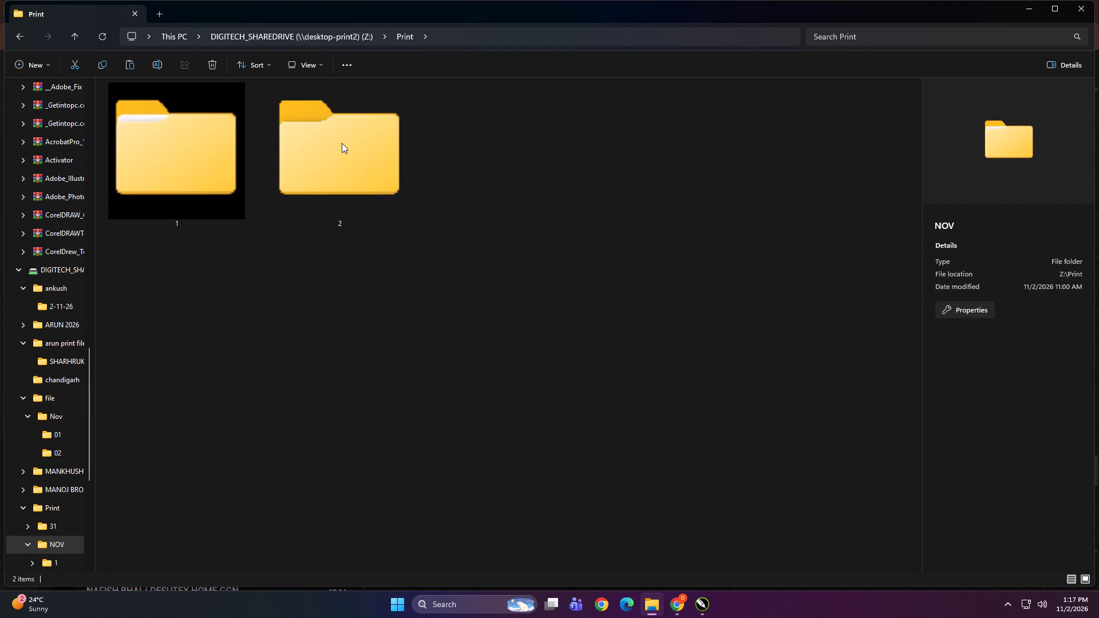
pyautogui.doubleClick(337, 181)
pyautogui.rightClick(491, 293)
pyautogui.click(508, 305)
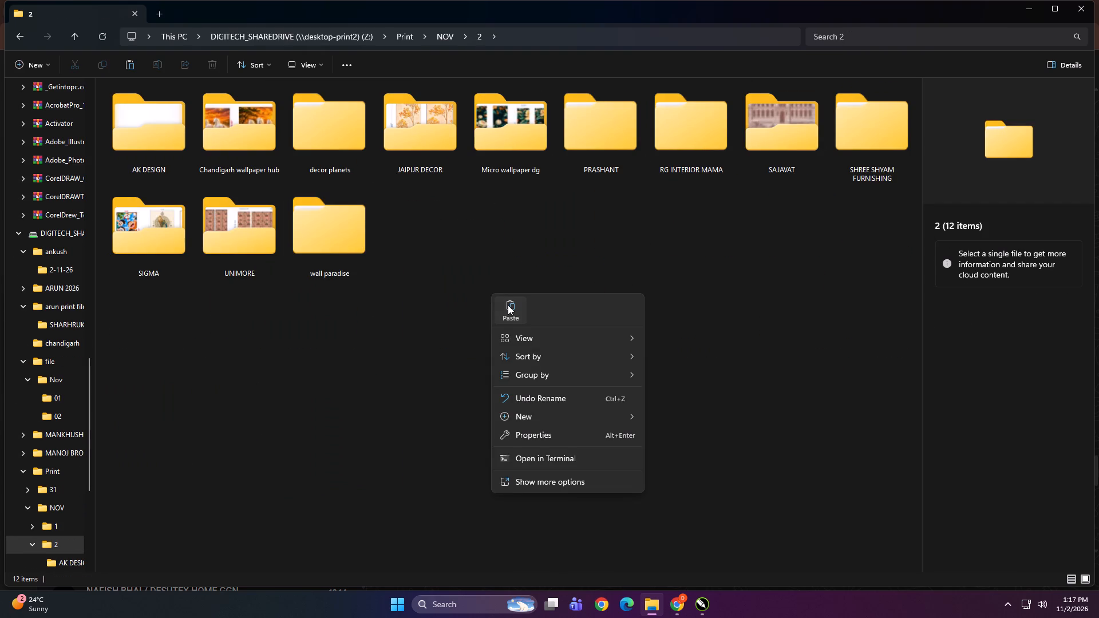
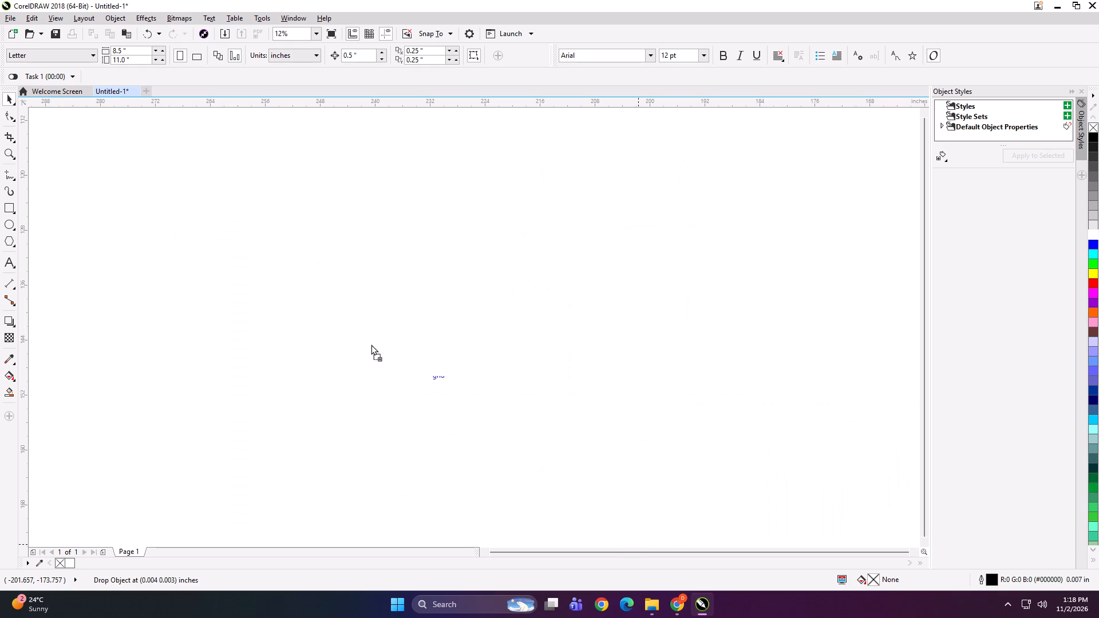
# Bring the stack of dimensioned preview images into the drawing and enlarge them together to about 299.6 percent.
pyautogui.moveTo(371, 344); pyautogui.dragTo(357, 332)
pyautogui.moveTo(329, 310); pyautogui.dragTo(411, 371)
pyautogui.keyDown('shift'); pyautogui.moveTo(382, 350); pyautogui.dragTo(440, 382); pyautogui.keyUp('shift')
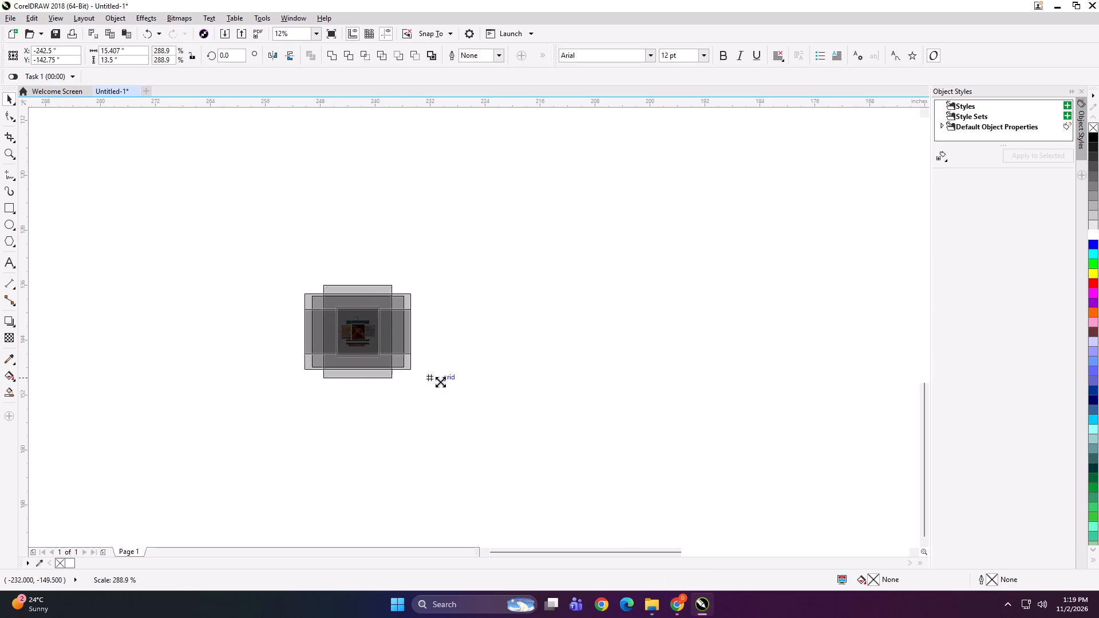
pyautogui.keyDown('shift'); pyautogui.moveTo(440, 382); pyautogui.dragTo(441, 382); pyautogui.keyUp('shift')
pyautogui.click(443, 415)
# Spread the overlapping preview images apart across the empty drawing area so each design stands separately.
pyautogui.moveTo(366, 338); pyautogui.dragTo(189, 267)
pyautogui.moveTo(327, 324); pyautogui.dragTo(171, 314)
pyautogui.moveTo(365, 330); pyautogui.dragTo(322, 213)
pyautogui.moveTo(364, 336); pyautogui.dragTo(413, 235)
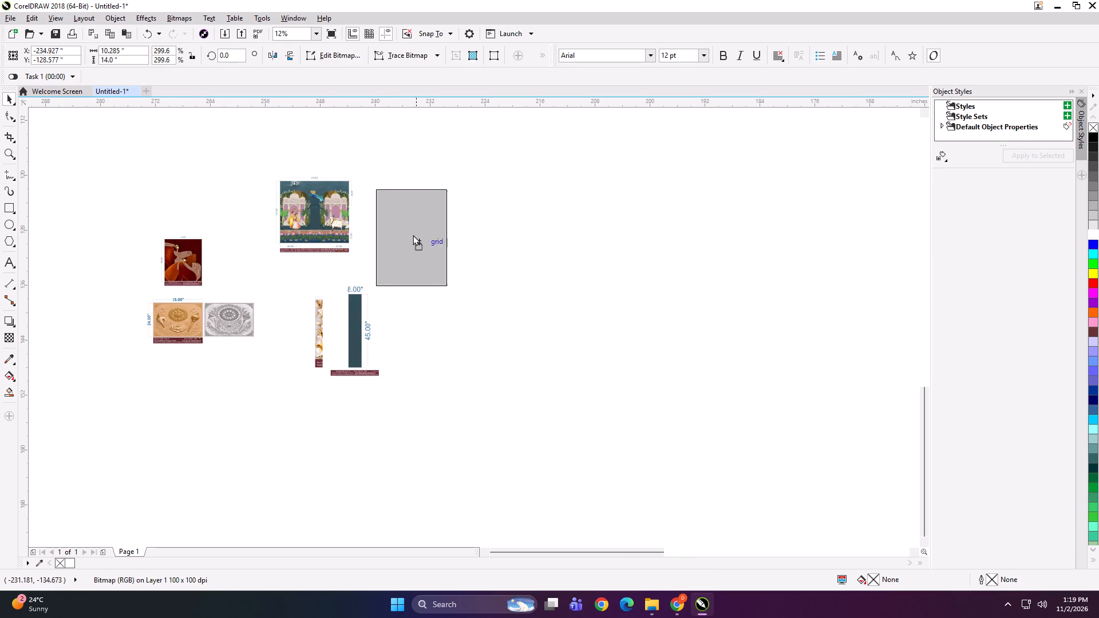
pyautogui.moveTo(413, 235); pyautogui.dragTo(412, 232)
pyautogui.moveTo(349, 328); pyautogui.dragTo(206, 420)
pyautogui.moveTo(230, 428); pyautogui.dragTo(219, 428)
pyautogui.click(493, 374)
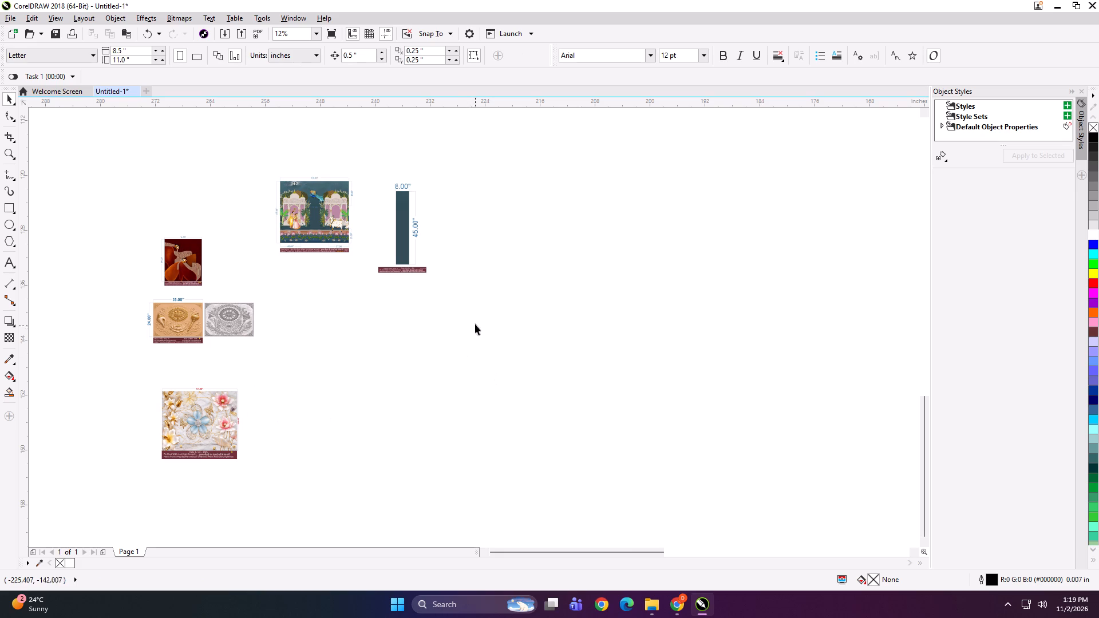
# Move the 35 by 24 inch conch-and-lotus relief preview into clear space away from the others and examine it up close.
pyautogui.click(646, 607)
pyautogui.scroll(3, 566, 391)
pyautogui.click(699, 614)
pyautogui.scroll(2, 183, 330)
pyautogui.scroll(-1, 189, 323)
pyautogui.moveTo(191, 311); pyautogui.dragTo(214, 319)
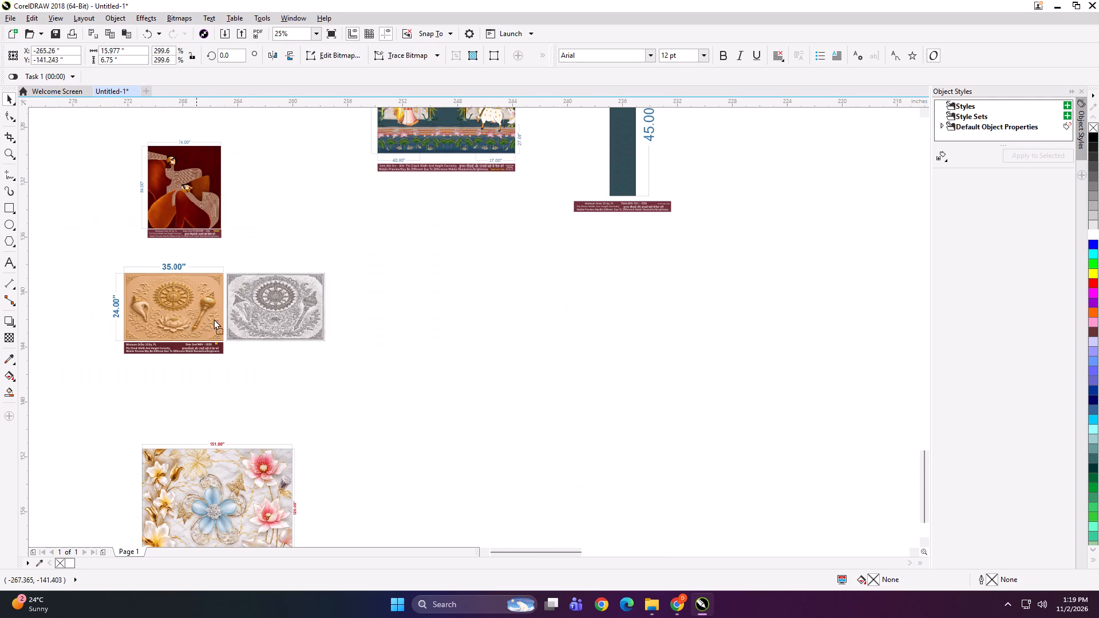
pyautogui.moveTo(214, 319); pyautogui.dragTo(516, 373)
pyautogui.scroll(1, 523, 377)
pyautogui.scroll(1, 626, 369)
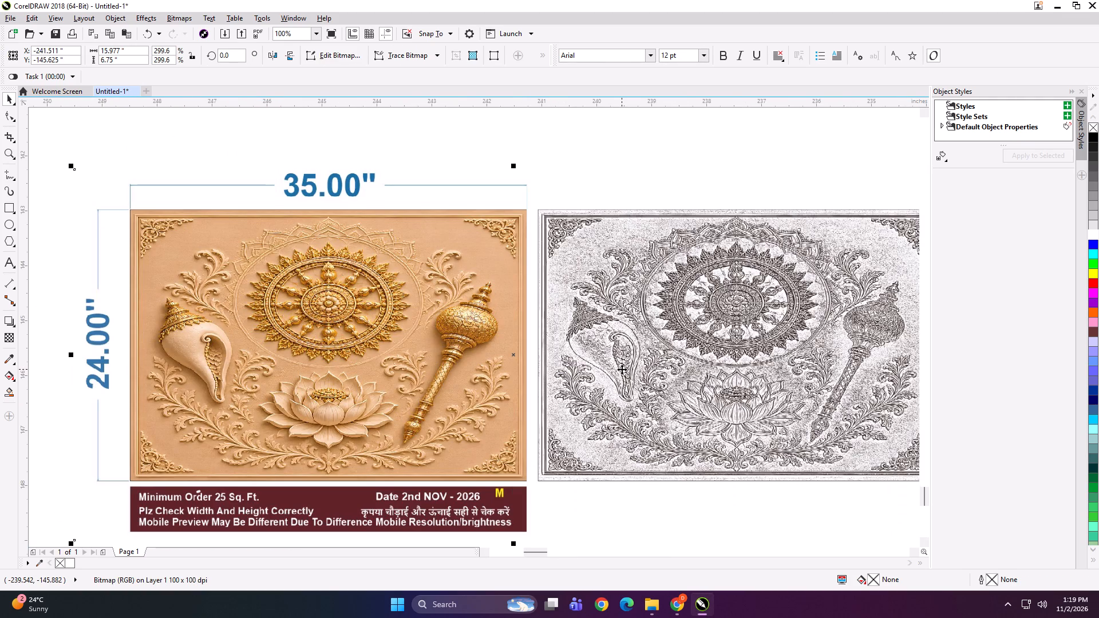
pyautogui.scroll(-2, 622, 375)
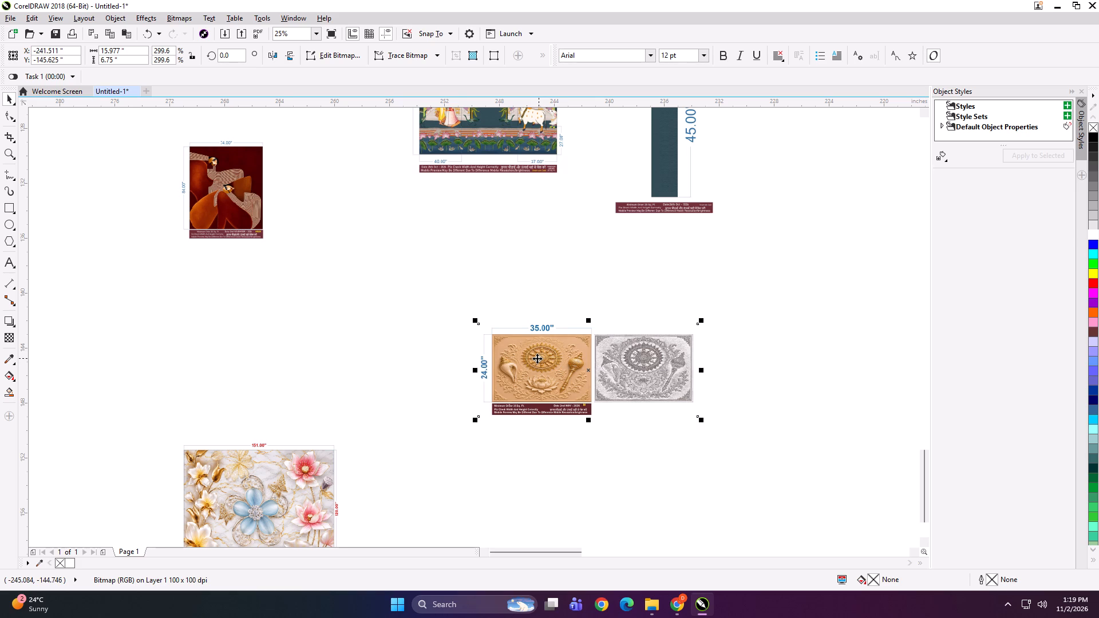
# Spread out the client previews on the canvas by repositioning the 35 × 24 carved panel pair, the red figure preview and the floral preview.
pyautogui.scroll(-1, 511, 362)
pyautogui.moveTo(520, 373); pyautogui.dragTo(532, 401)
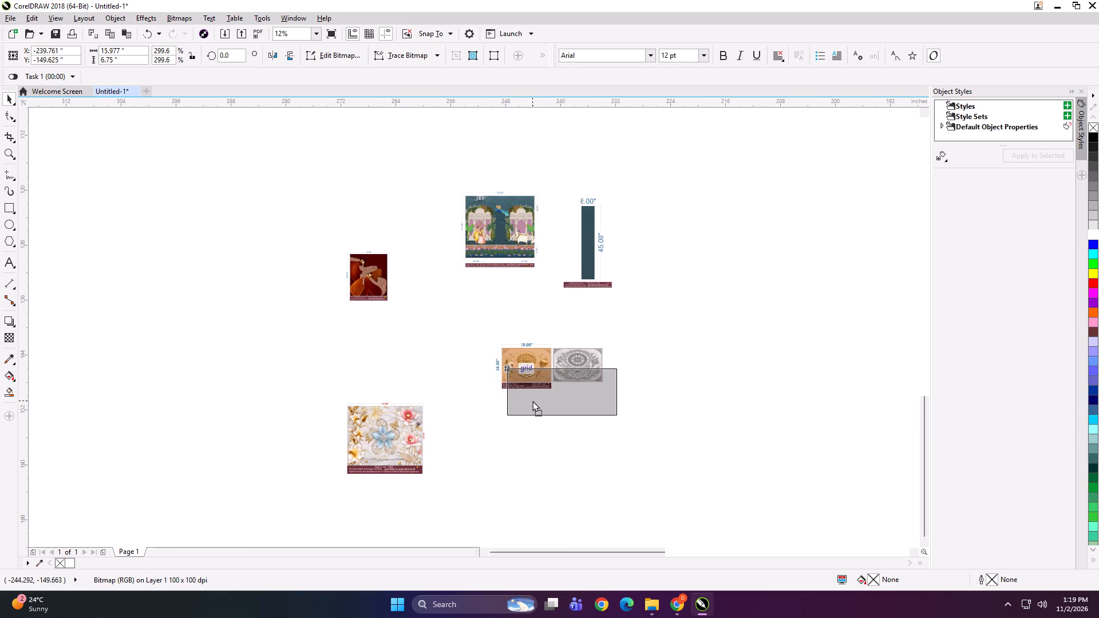
pyautogui.moveTo(532, 401); pyautogui.dragTo(521, 433)
pyautogui.click(674, 393)
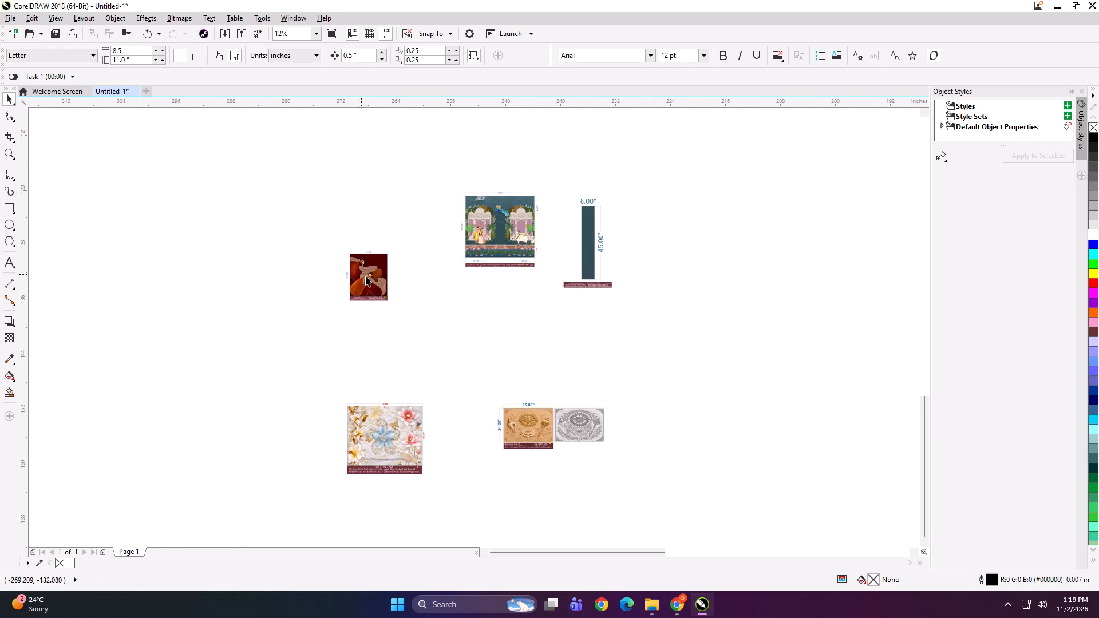
pyautogui.moveTo(370, 276); pyautogui.dragTo(350, 282)
pyautogui.click(451, 342)
pyautogui.moveTo(412, 449); pyautogui.dragTo(390, 438)
pyautogui.scroll(2, 393, 464)
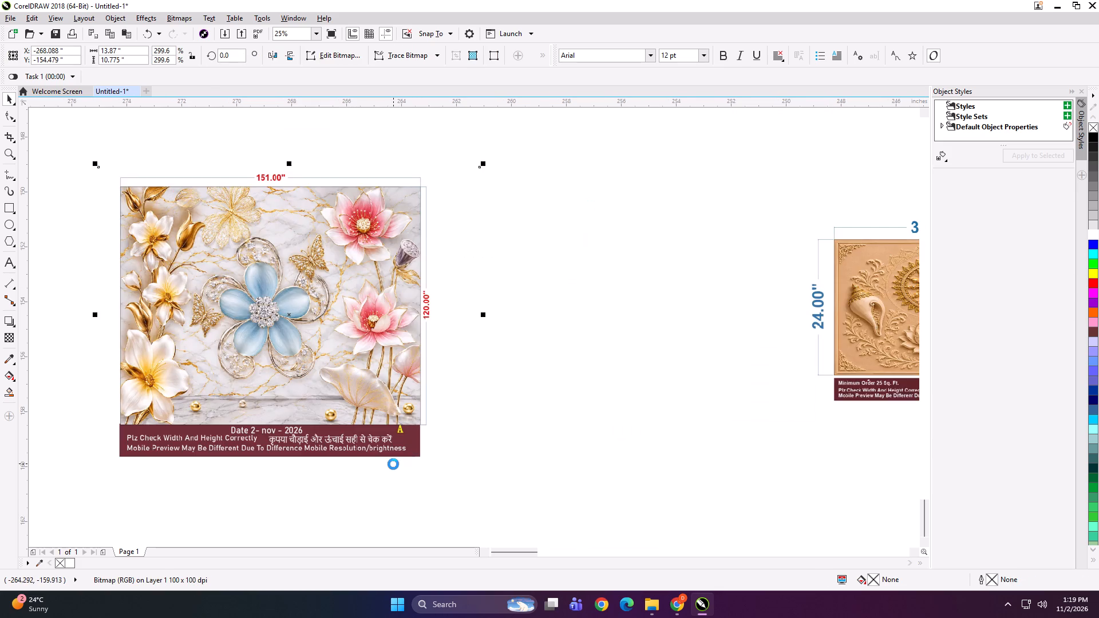
pyautogui.scroll(-1, 355, 455)
# Switch to File Explorer and look through the ankush\2-11-26 folder on DIGITECH_SHAREDRIVE for the original design files.
pyautogui.click(655, 614)
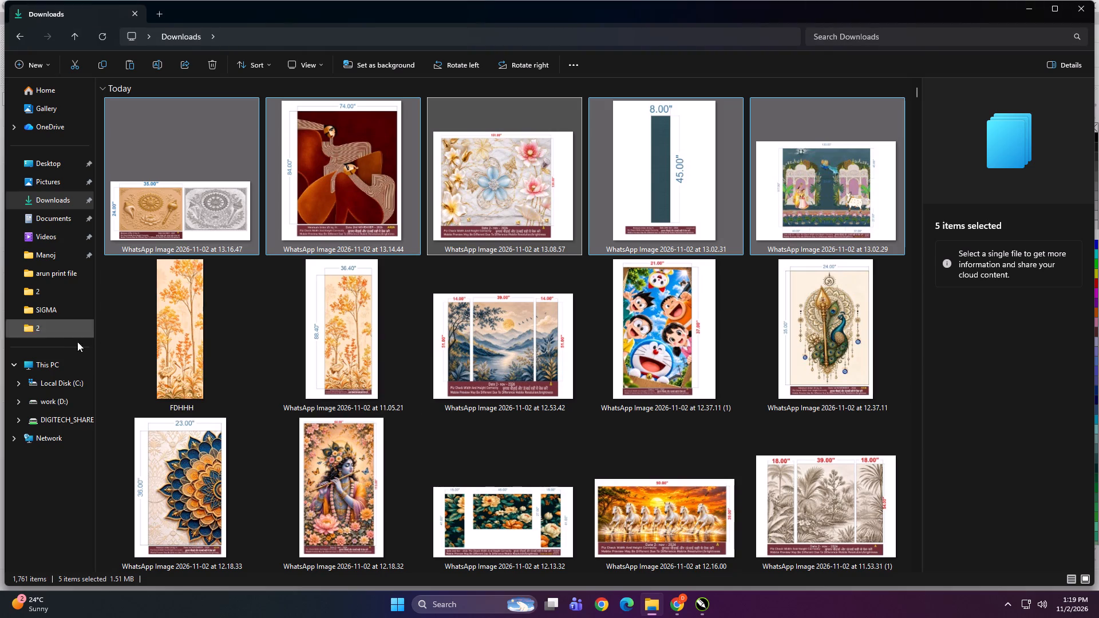
pyautogui.scroll(3, 63, 352)
pyautogui.click(62, 360)
pyautogui.click(225, 171)
pyautogui.doubleClick(149, 256)
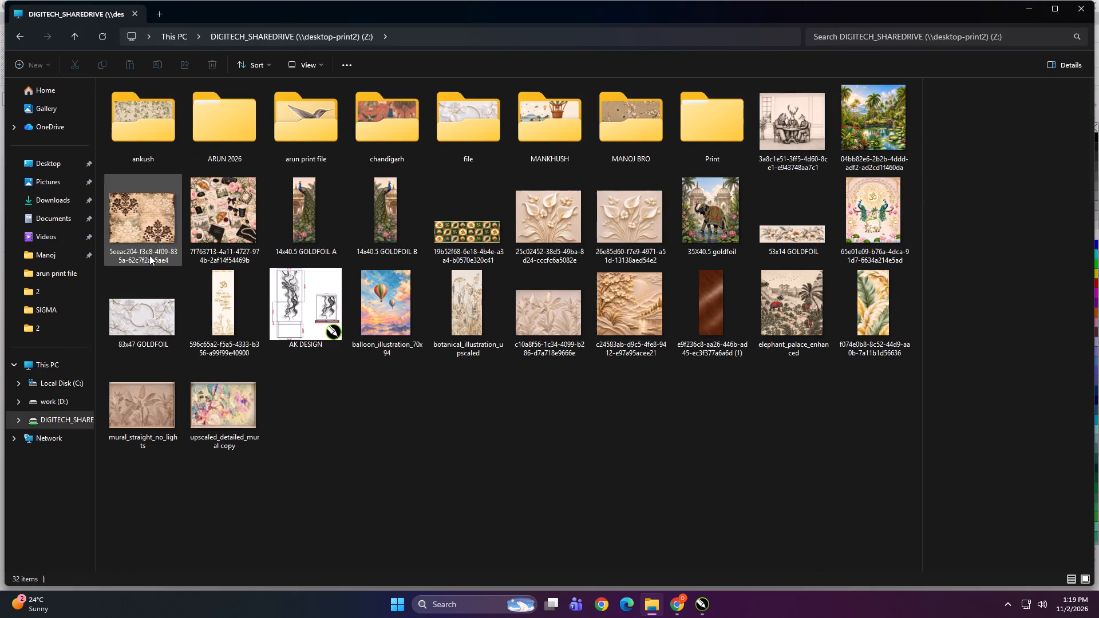
pyautogui.doubleClick(159, 124)
pyautogui.doubleClick(159, 124)
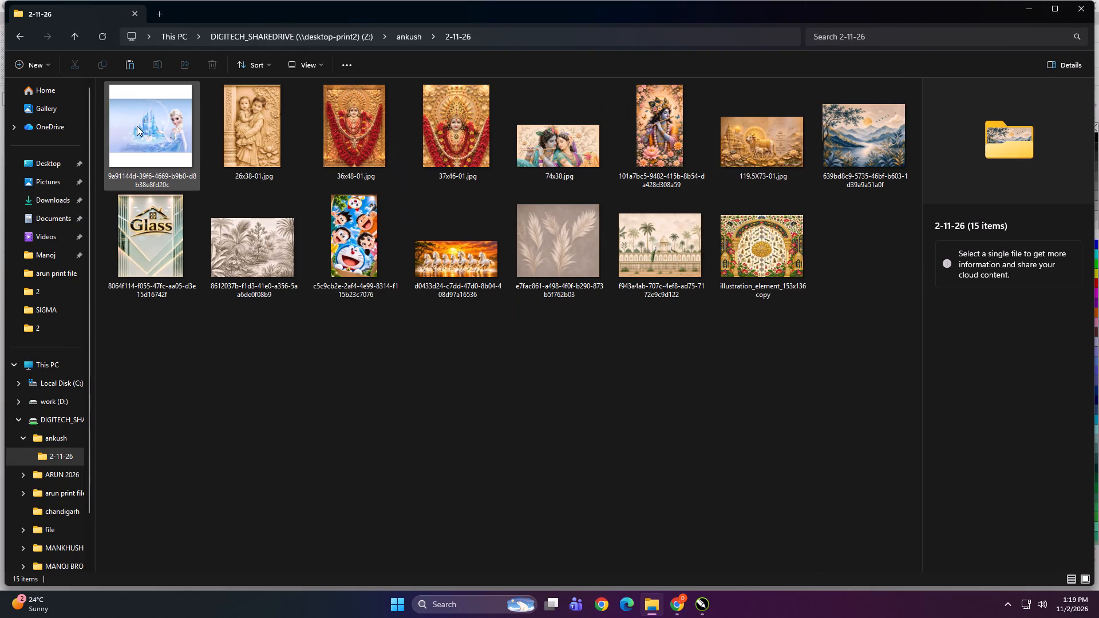
pyautogui.click(519, 379)
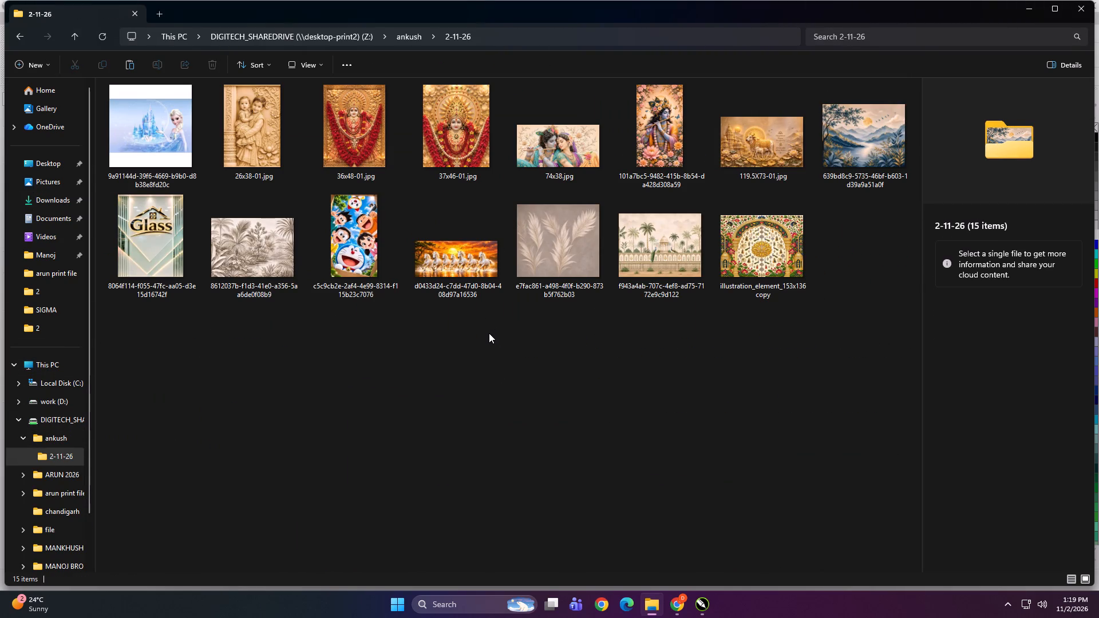
# Switch to CorelDRAW and examine the designs and size labels on the floral, palace mural and 8 × 45 strip previews.
pyautogui.click(706, 603)
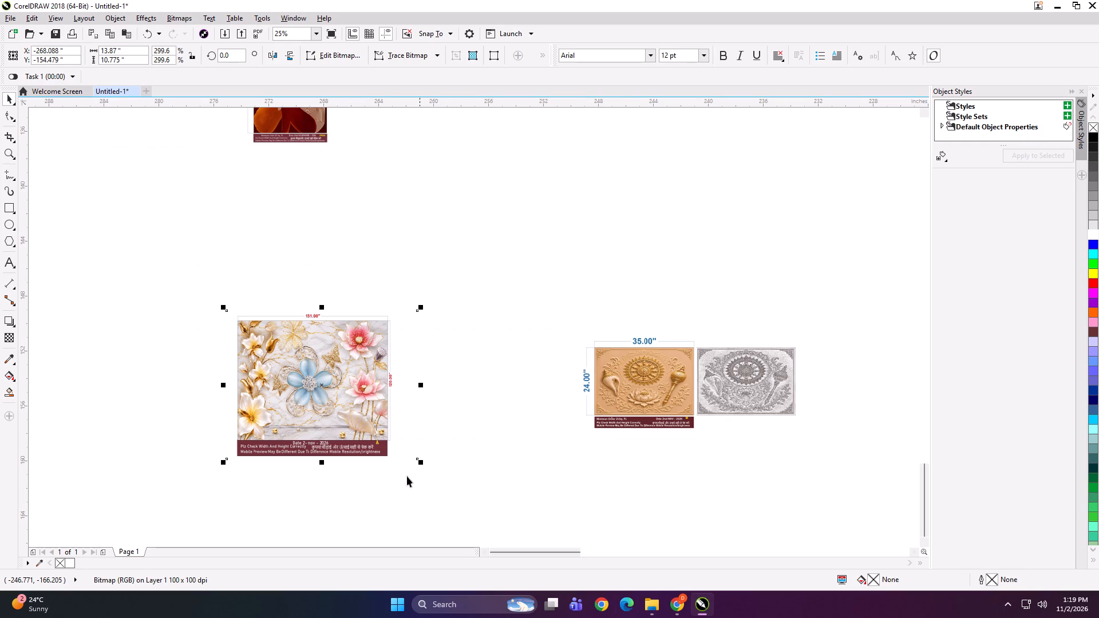
pyautogui.scroll(3, 343, 414)
pyautogui.scroll(-1, 317, 440)
pyautogui.scroll(-2, 321, 381)
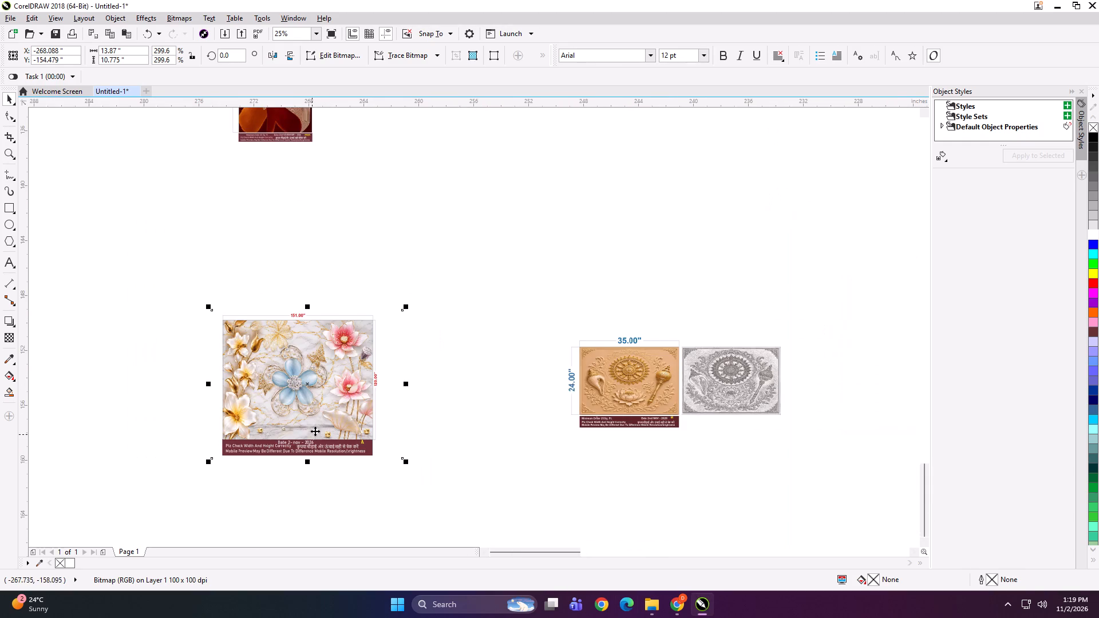
pyautogui.scroll(-1, 295, 460)
pyautogui.scroll(2, 436, 218)
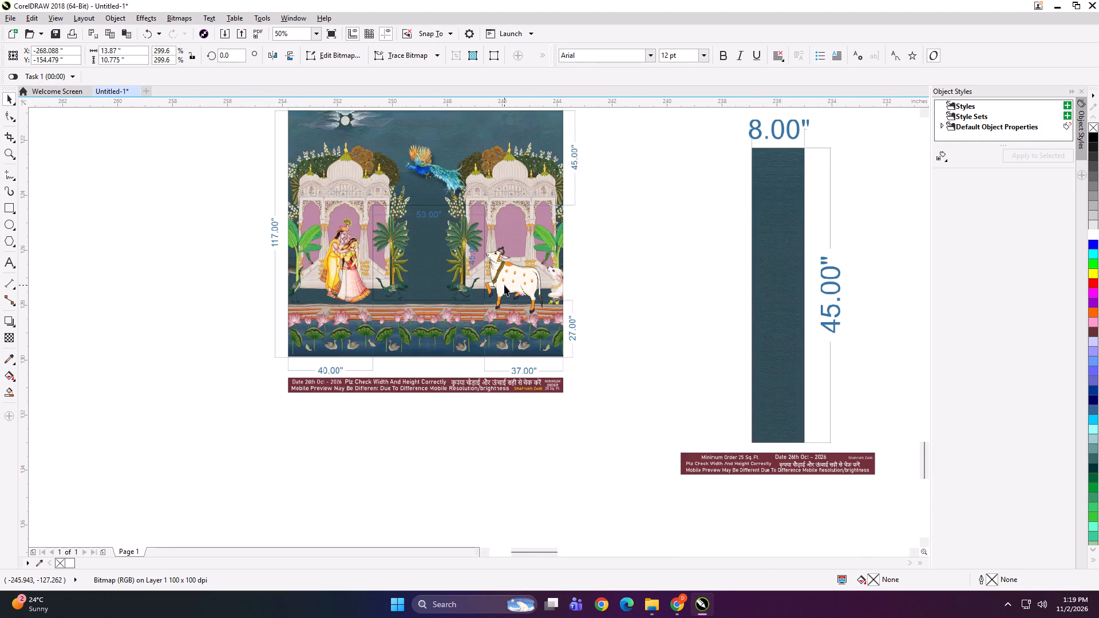
pyautogui.scroll(1, 504, 285)
pyautogui.scroll(-2, 456, 320)
# Nudge the 8 × 45 strip and red figure previews and move the carved panel pair up beneath the palace mural preview.
pyautogui.moveTo(613, 341); pyautogui.dragTo(603, 304)
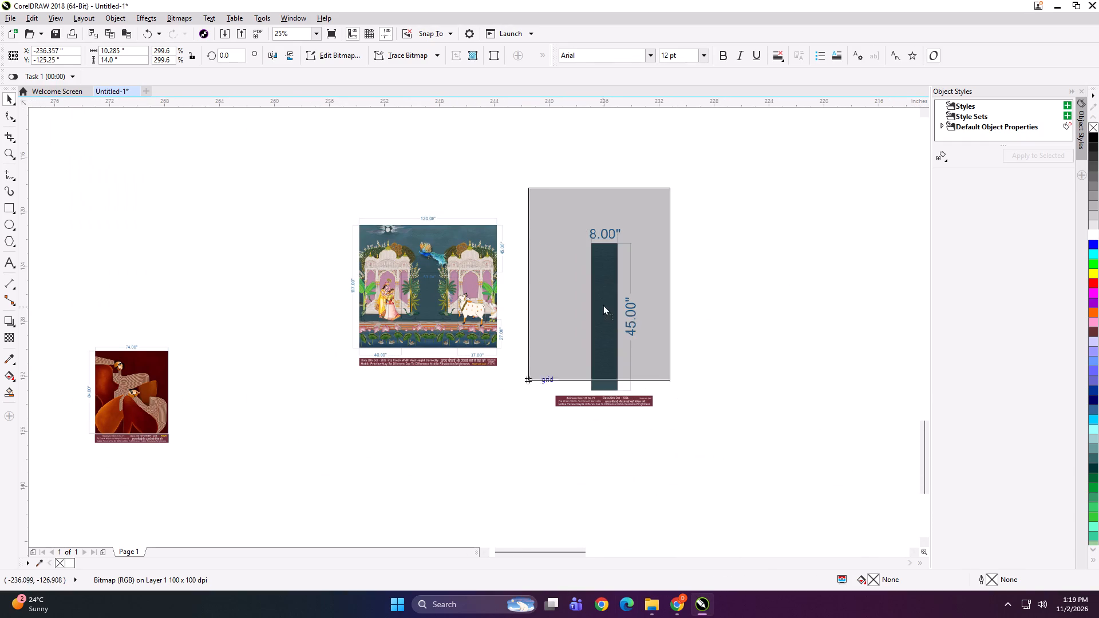
pyautogui.moveTo(603, 304); pyautogui.dragTo(594, 305)
pyautogui.scroll(-1, 544, 190)
pyautogui.scroll(2, 352, 306)
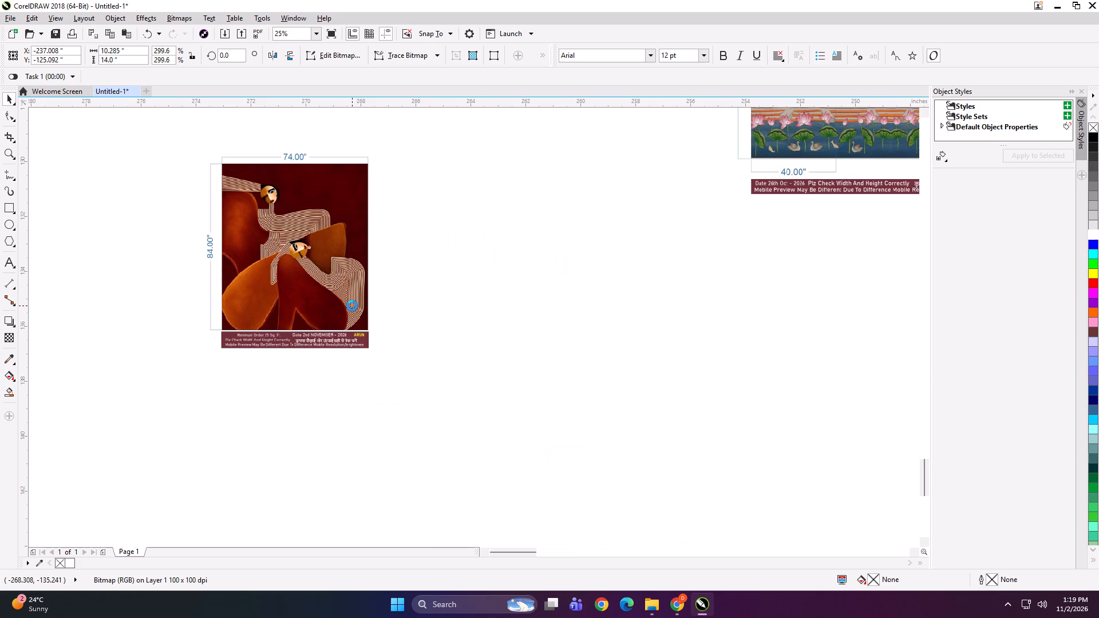
pyautogui.scroll(1, 352, 306)
pyautogui.scroll(-2, 346, 282)
pyautogui.moveTo(338, 265); pyautogui.dragTo(338, 275)
pyautogui.click(522, 382)
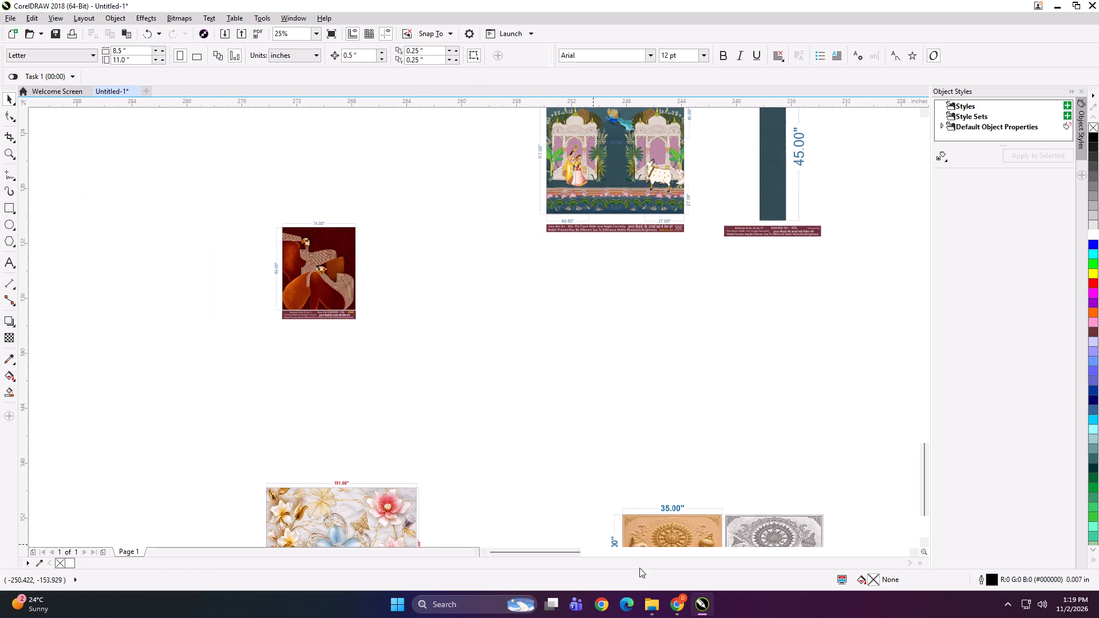
pyautogui.moveTo(647, 532); pyautogui.dragTo(525, 363)
pyautogui.click(607, 517)
# Switch to File Explorer and check the file\Nov folder and the top level of DIGITECH_SHAREDRIVE for the original design files.
pyautogui.click(650, 607)
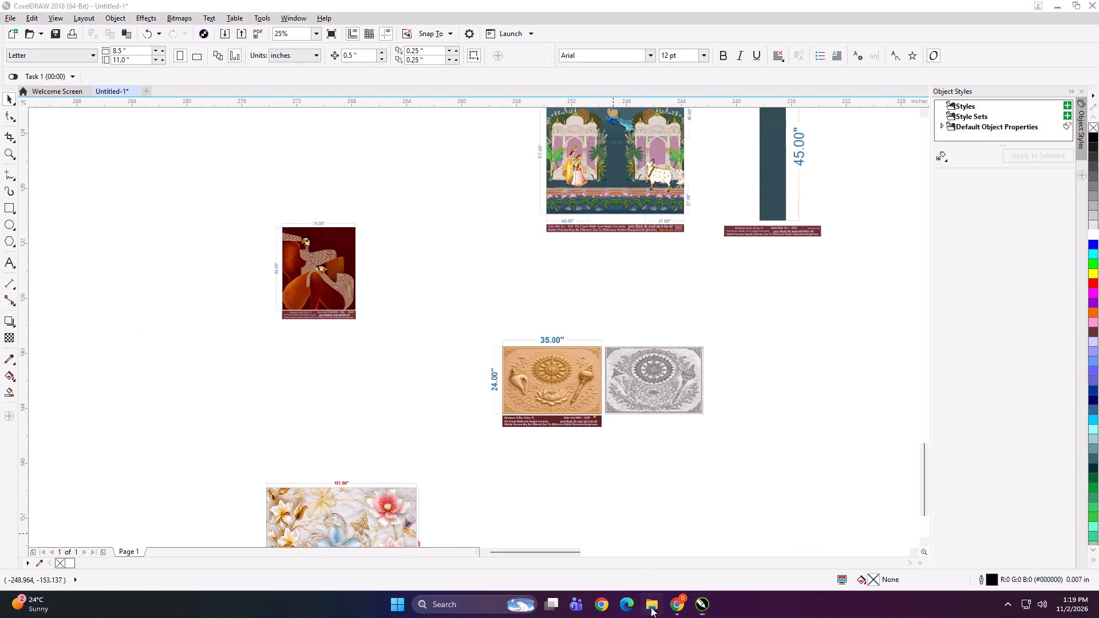
pyautogui.click(516, 388)
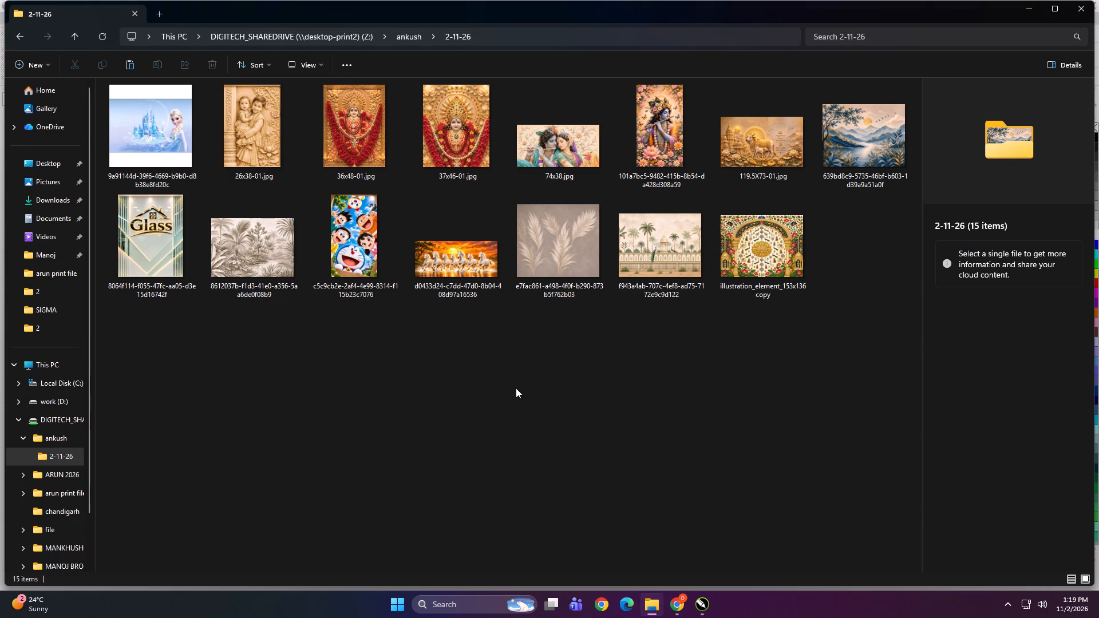
pyautogui.scroll(6, 351, 362)
pyautogui.click(59, 366)
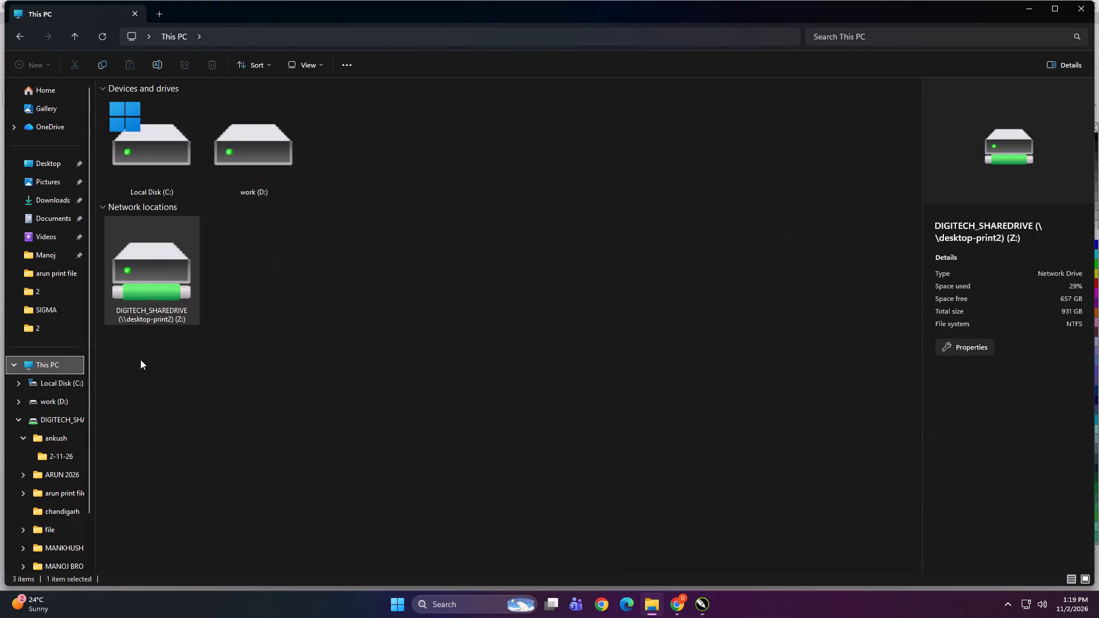
pyautogui.doubleClick(176, 291)
pyautogui.doubleClick(473, 116)
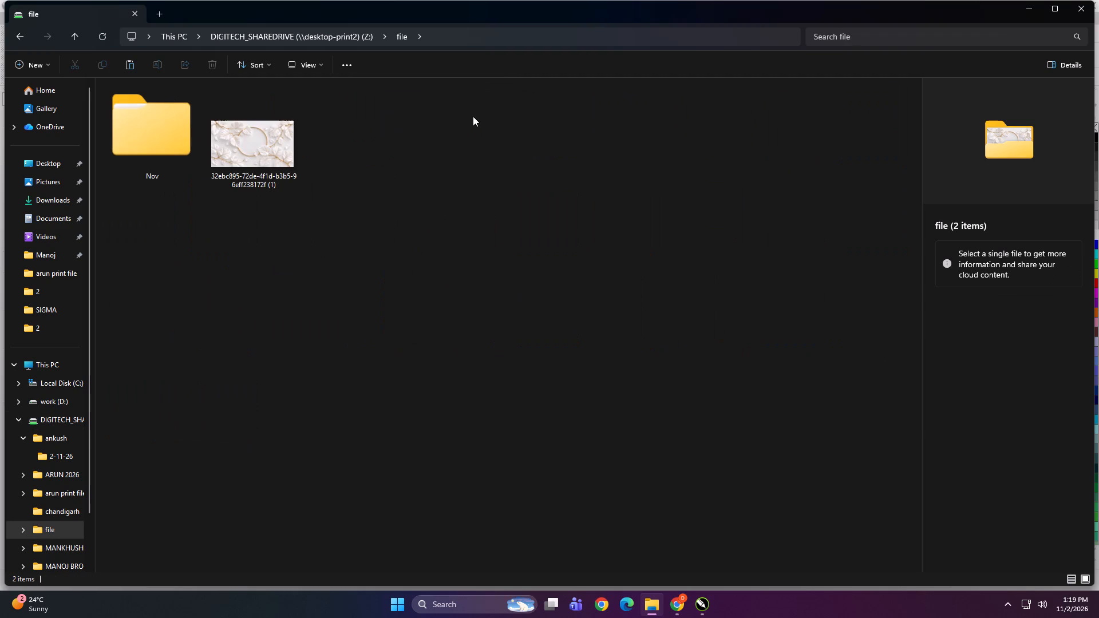
pyautogui.doubleClick(166, 101)
pyautogui.moveTo(394, 426); pyautogui.dragTo(394, 431)
pyautogui.press('BackSpace')
pyautogui.press('BackSpace')
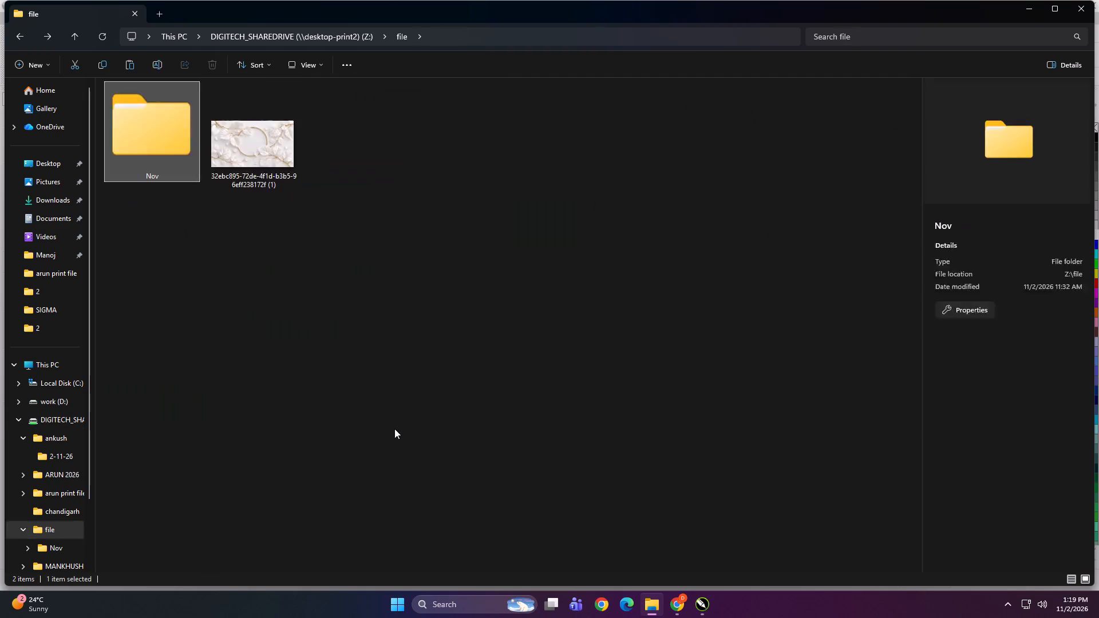
pyautogui.click(378, 438)
pyautogui.scroll(-4, 378, 438)
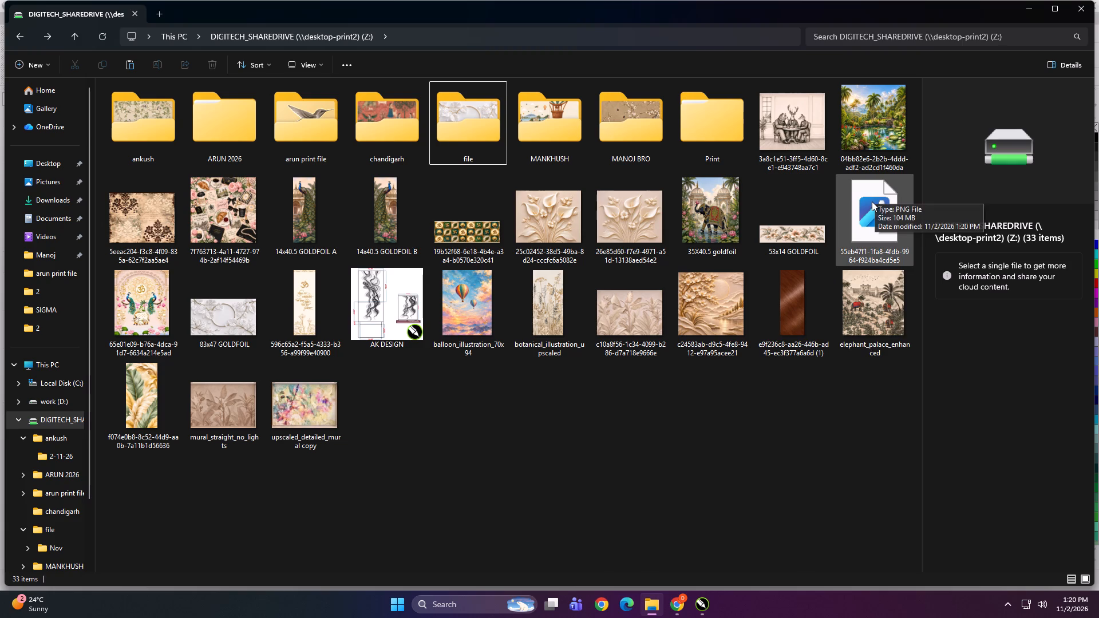
# Refresh the DIGITECH_SHAREDRIVE file list and recheck the ankush\2-11-26 folder for new files.
pyautogui.rightClick(544, 501)
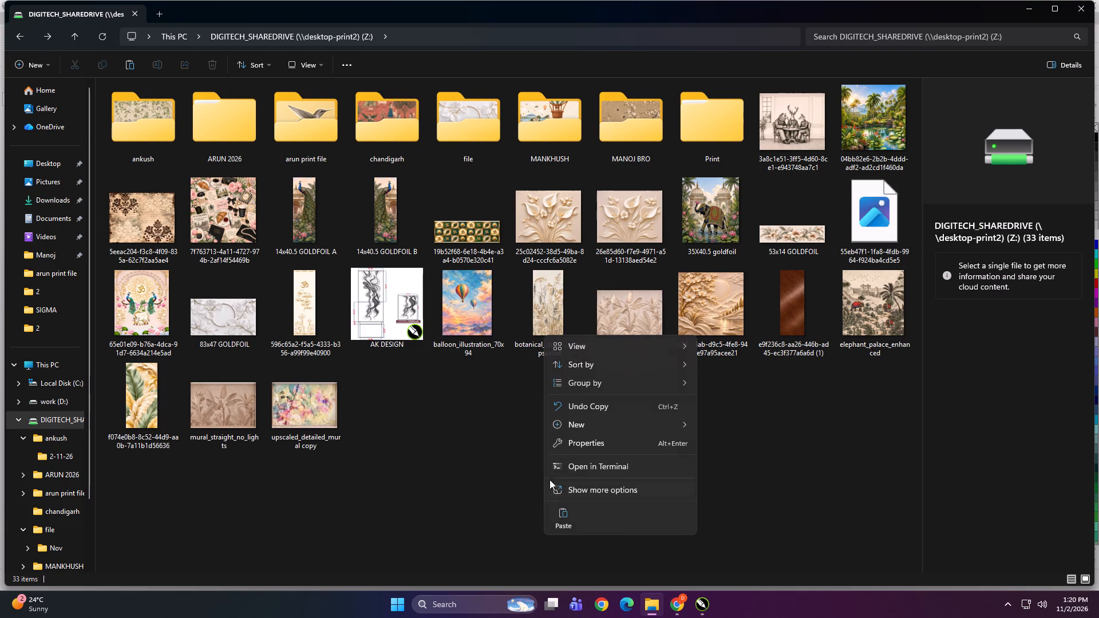
pyautogui.click(583, 495)
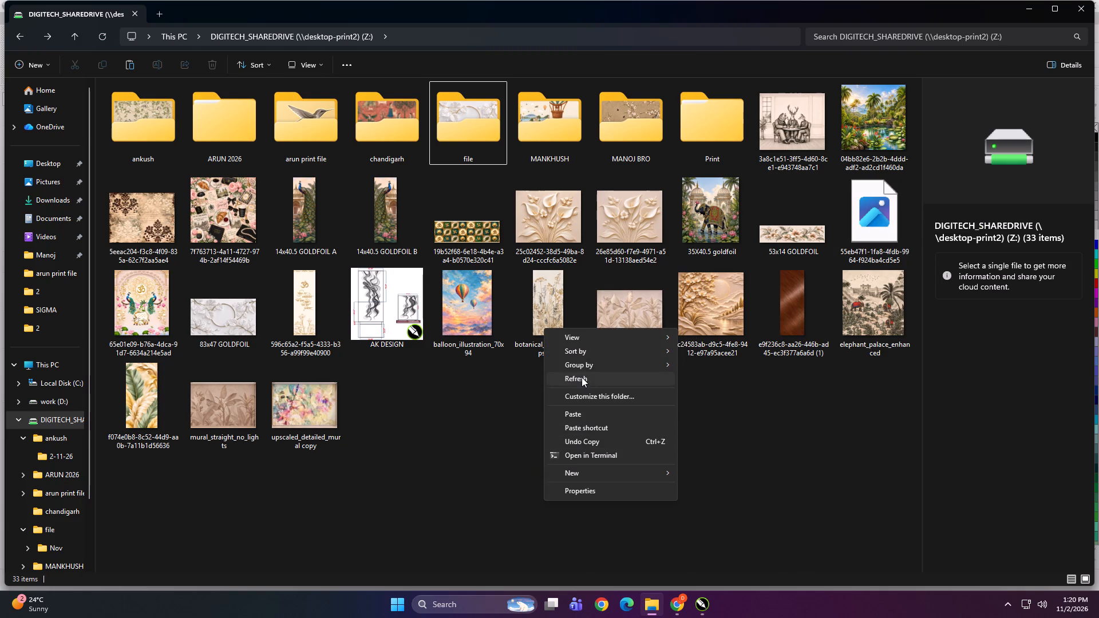
pyautogui.click(582, 377)
pyautogui.doubleClick(158, 127)
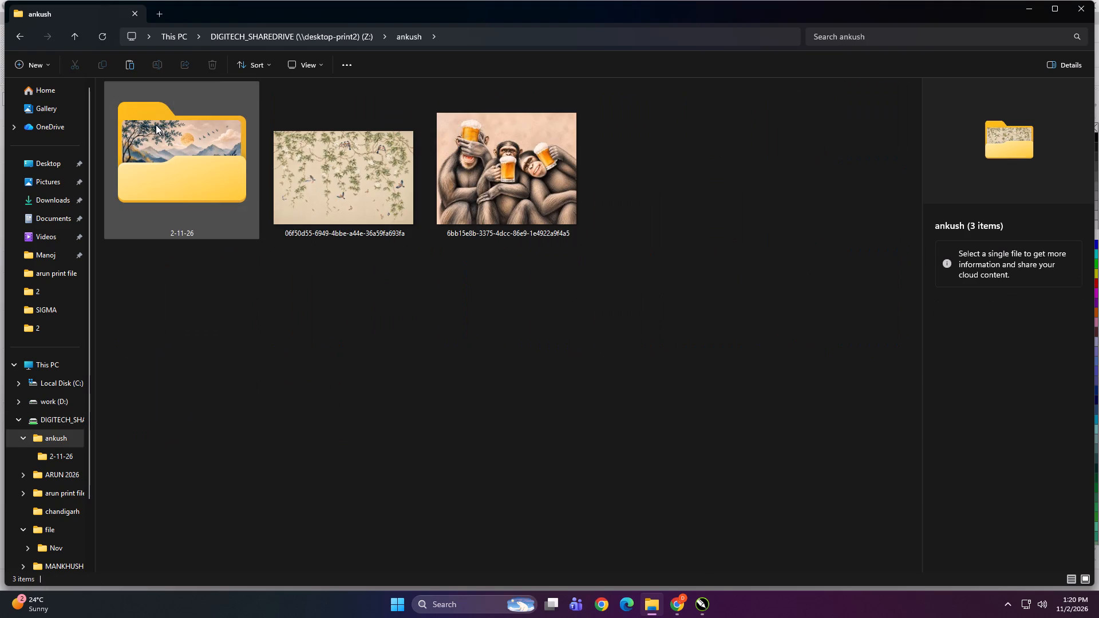
pyautogui.doubleClick(156, 127)
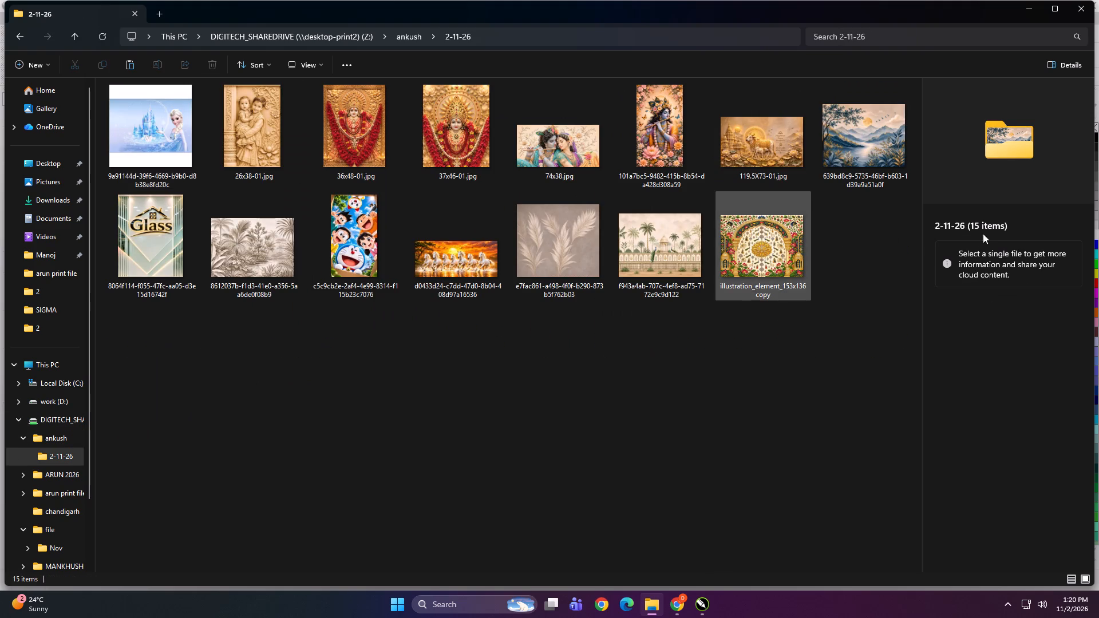
pyautogui.click(539, 397)
pyautogui.press('BackSpace')
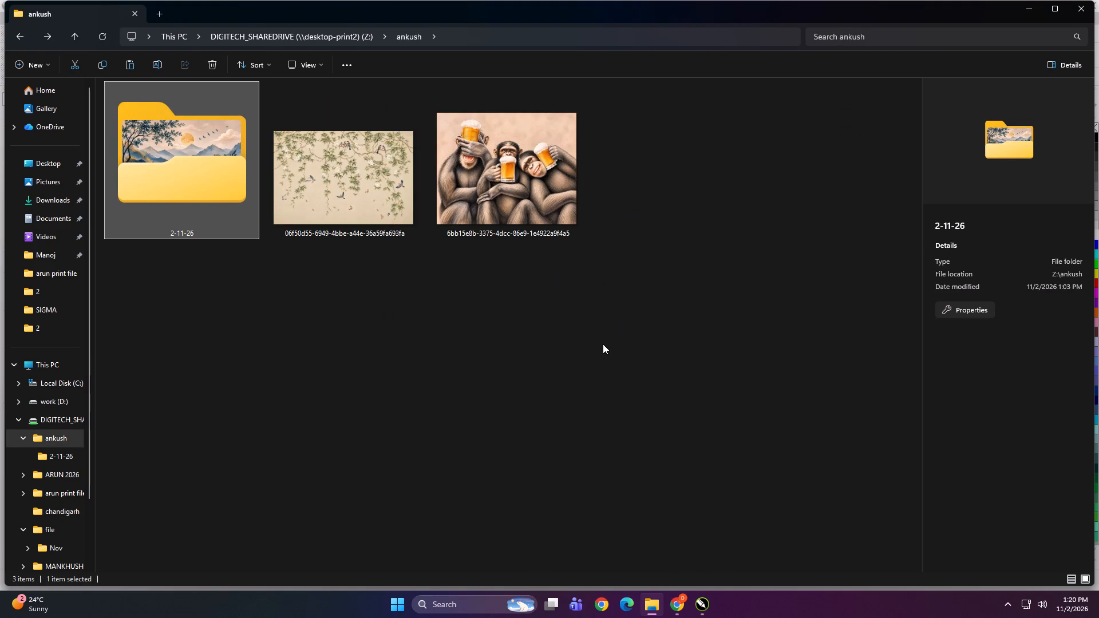
pyautogui.press('BackSpace')
# Import the 55eb47f1 PNG from DIGITECH_SHAREDRIVE into the CorelDRAW document and place it in empty space away from the previews.
pyautogui.click(884, 217)
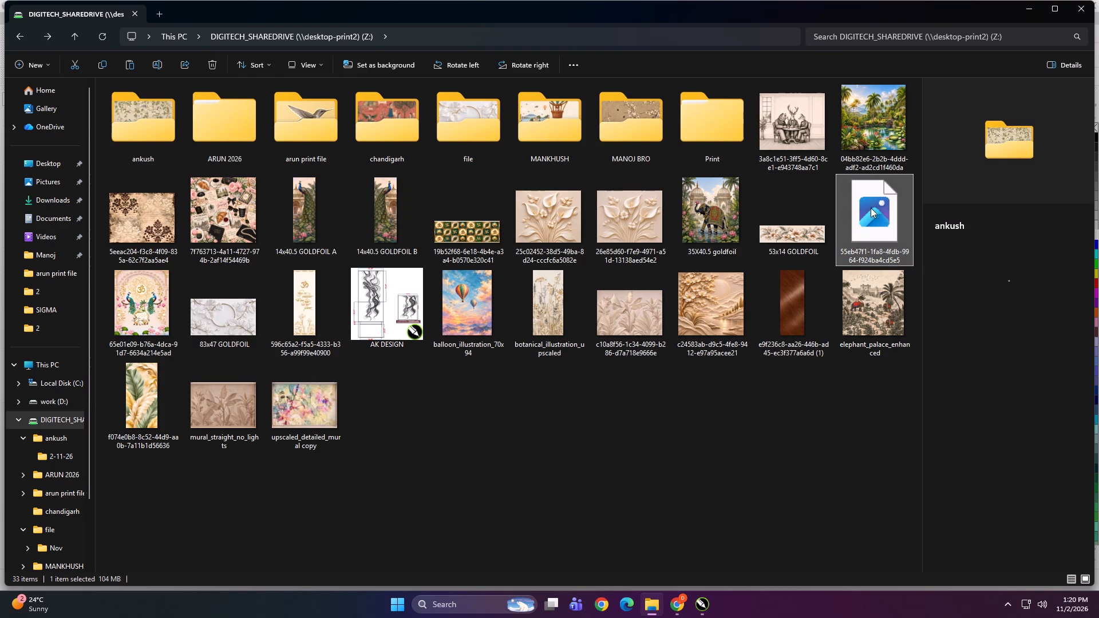
pyautogui.moveTo(868, 207); pyautogui.dragTo(700, 601)
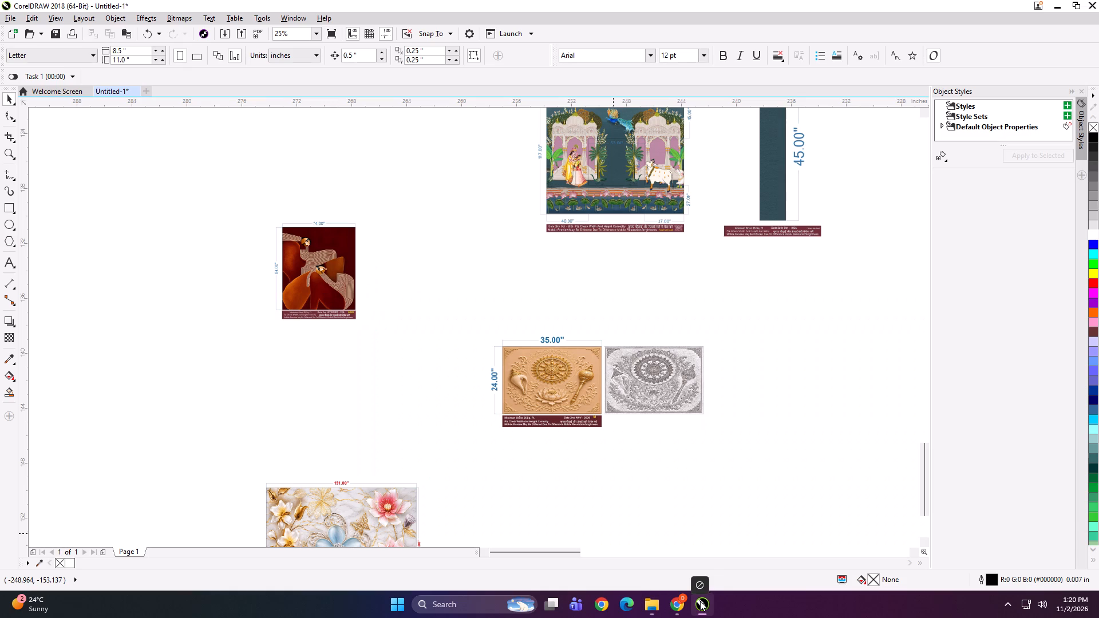
pyautogui.moveTo(700, 601); pyautogui.dragTo(416, 246)
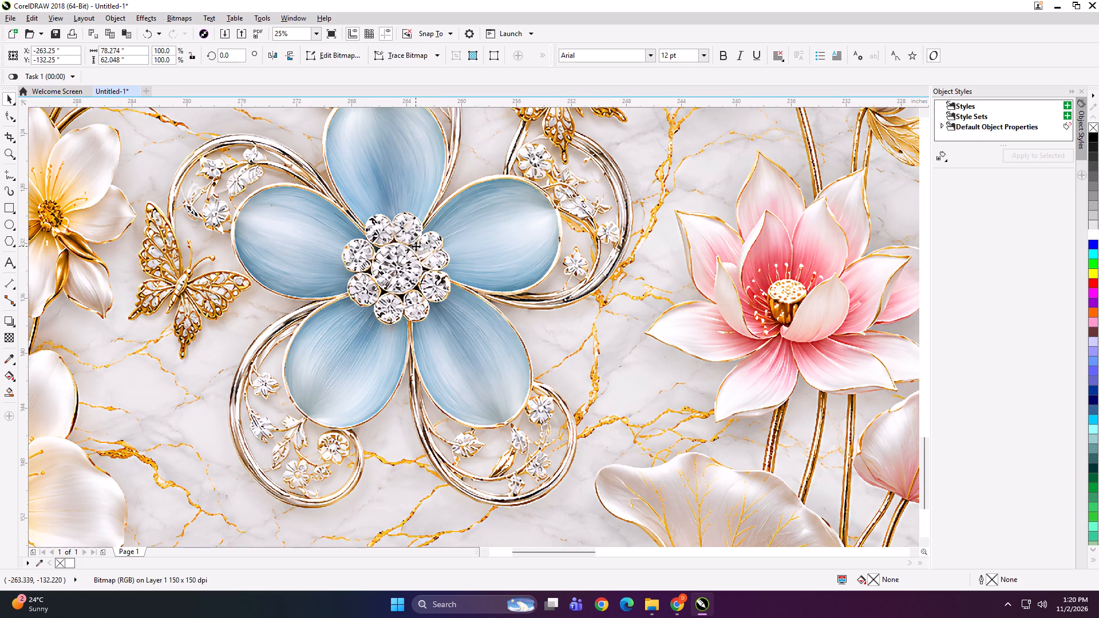
pyautogui.scroll(-3, 440, 259)
pyautogui.moveTo(515, 443); pyautogui.dragTo(507, 439)
pyautogui.moveTo(496, 307); pyautogui.dragTo(299, 383)
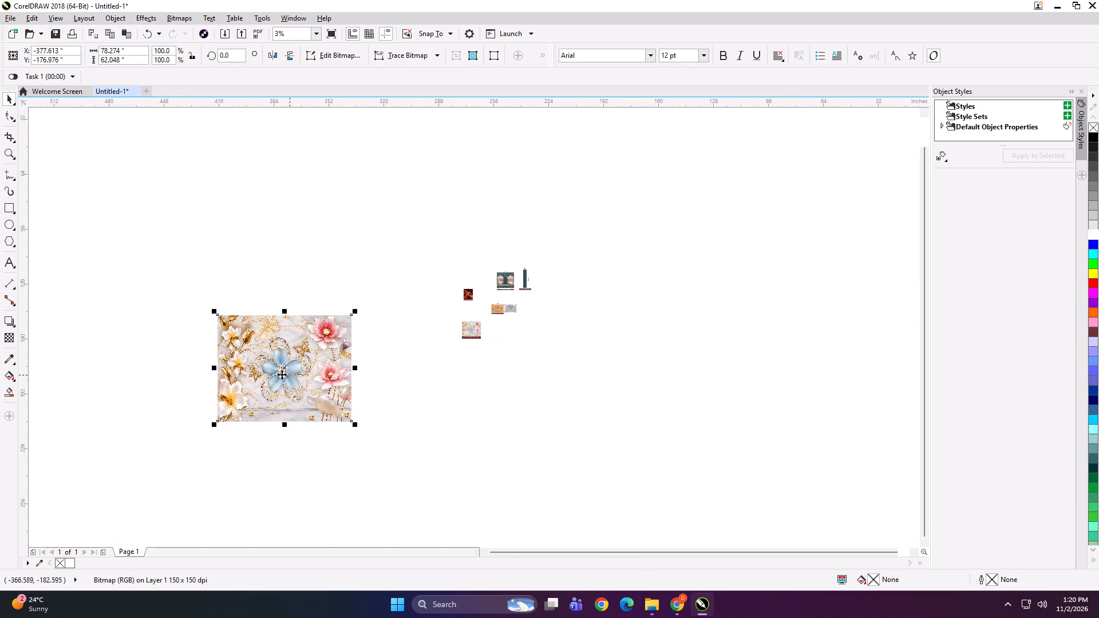
# Move the 151 × 120 floral preview beside the upper edge of the imported full-size floral image.
pyautogui.scroll(1, 228, 390)
pyautogui.moveTo(714, 278); pyautogui.dragTo(500, 264)
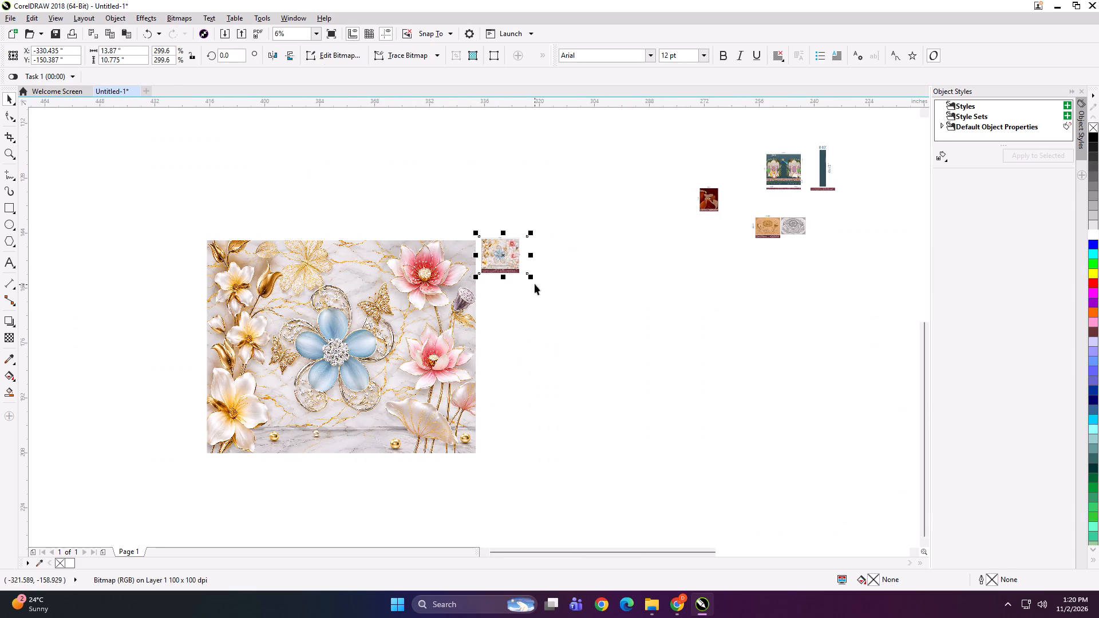
# Enlarge the 151 × 120 floral preview proportionally to roughly the imported floral image's scale and place it alongside that image.
pyautogui.moveTo(532, 281); pyautogui.dragTo(724, 463)
pyautogui.moveTo(606, 311); pyautogui.dragTo(612, 334)
# Resize the imported full-size floral image to 151 inches wide by 120 inches high.
pyautogui.keyDown('shift'); pyautogui.click(399, 339); pyautogui.keyUp('shift')
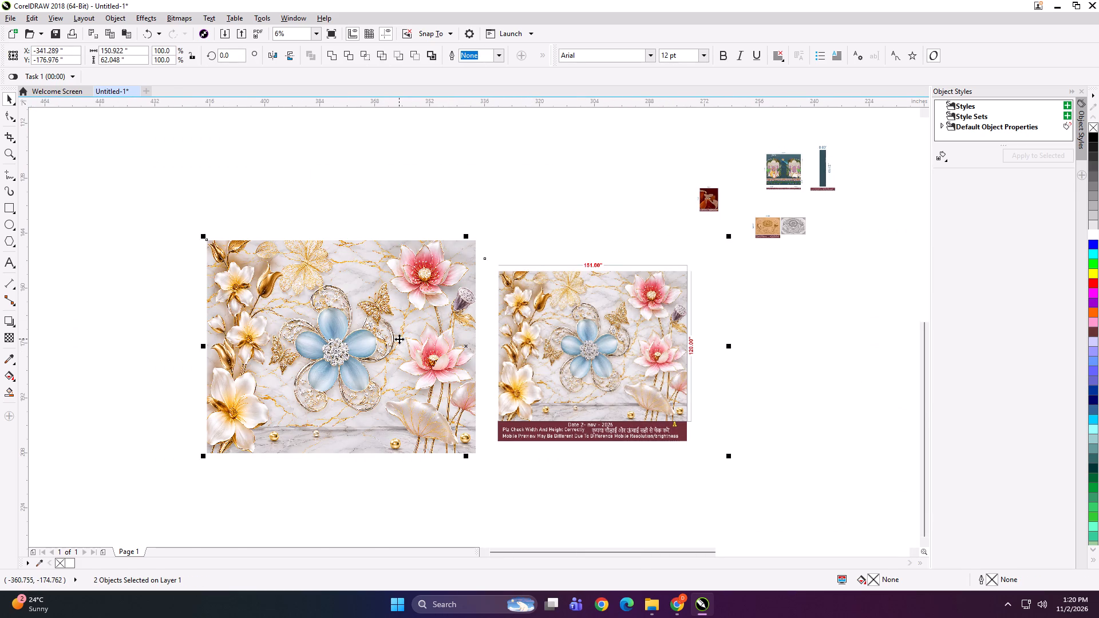
pyautogui.hotkey('shift', 'F2')
pyautogui.click(359, 145)
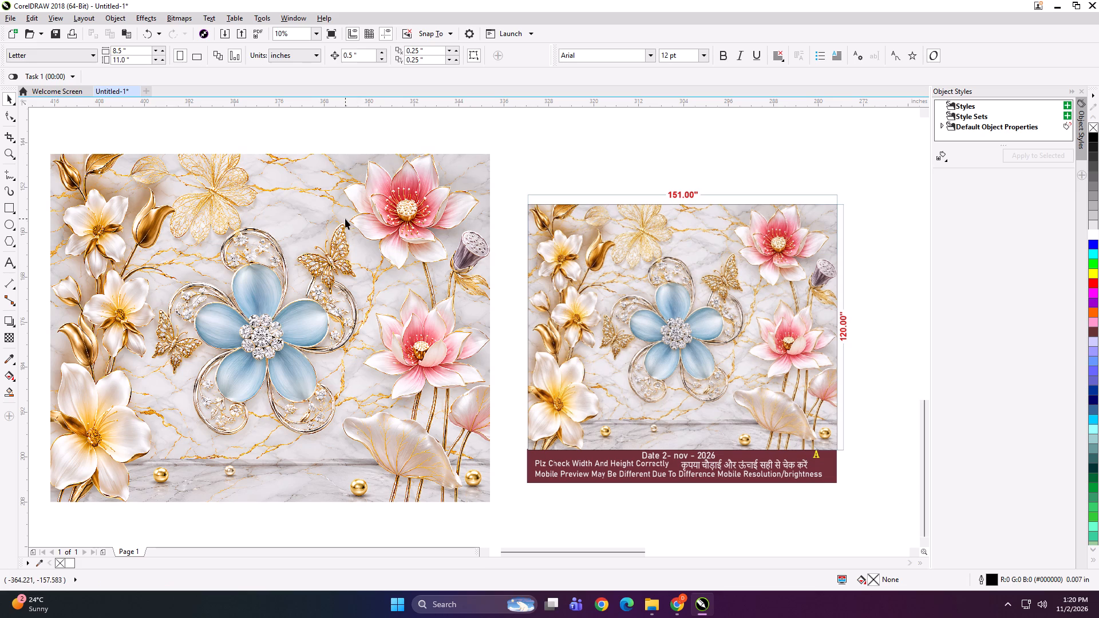
pyautogui.click(345, 219)
pyautogui.click(136, 53)
pyautogui.hotkey('ctrl', 'a')
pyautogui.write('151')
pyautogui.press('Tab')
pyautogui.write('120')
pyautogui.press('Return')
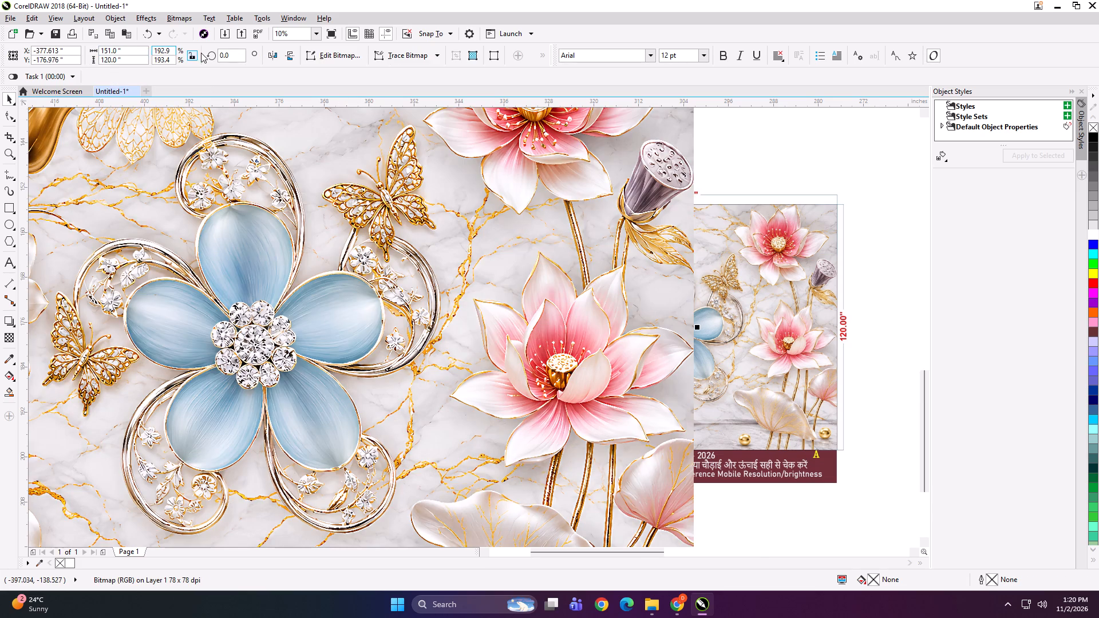
# Enlarge the floral preview to nearly the resized image's size and arrange the two side by side, below the other previews.
pyautogui.scroll(-1, 475, 235)
pyautogui.scroll(-1, 507, 275)
pyautogui.moveTo(480, 281); pyautogui.dragTo(319, 308)
pyautogui.moveTo(535, 296); pyautogui.dragTo(529, 296)
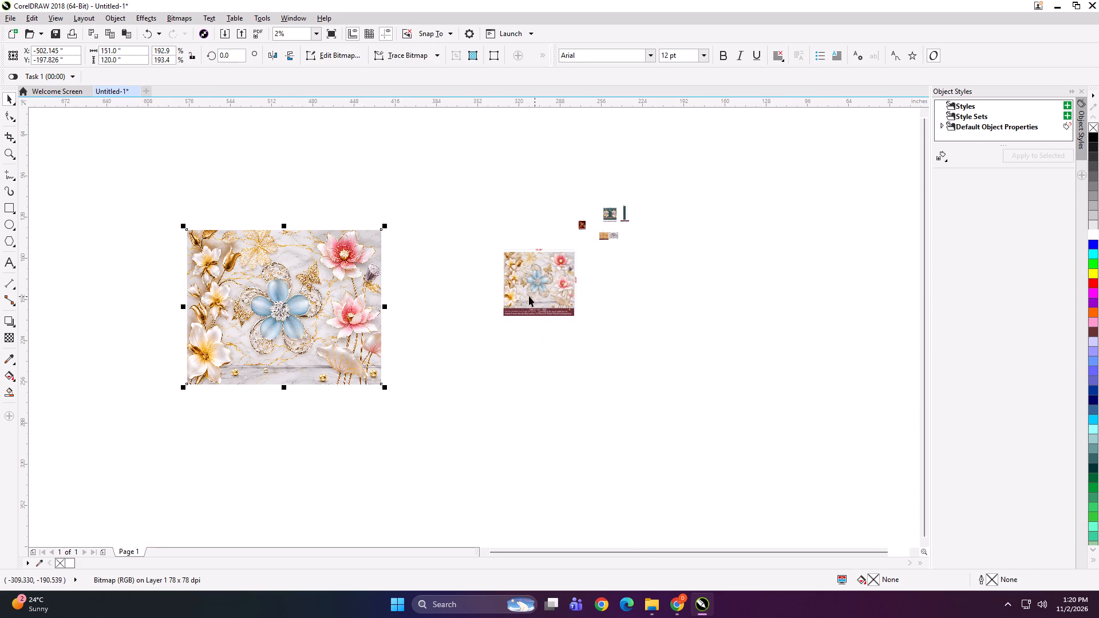
pyautogui.moveTo(529, 296); pyautogui.dragTo(431, 274)
pyautogui.moveTo(491, 301); pyautogui.dragTo(643, 407)
pyautogui.moveTo(487, 322); pyautogui.dragTo(607, 394)
pyautogui.moveTo(344, 312); pyautogui.dragTo(444, 386)
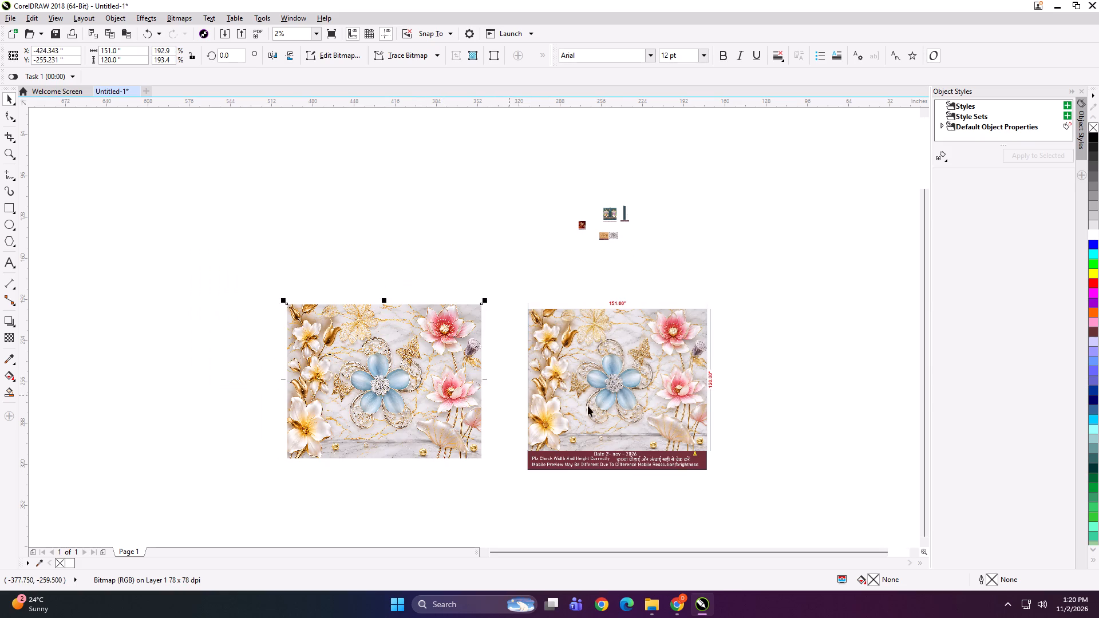
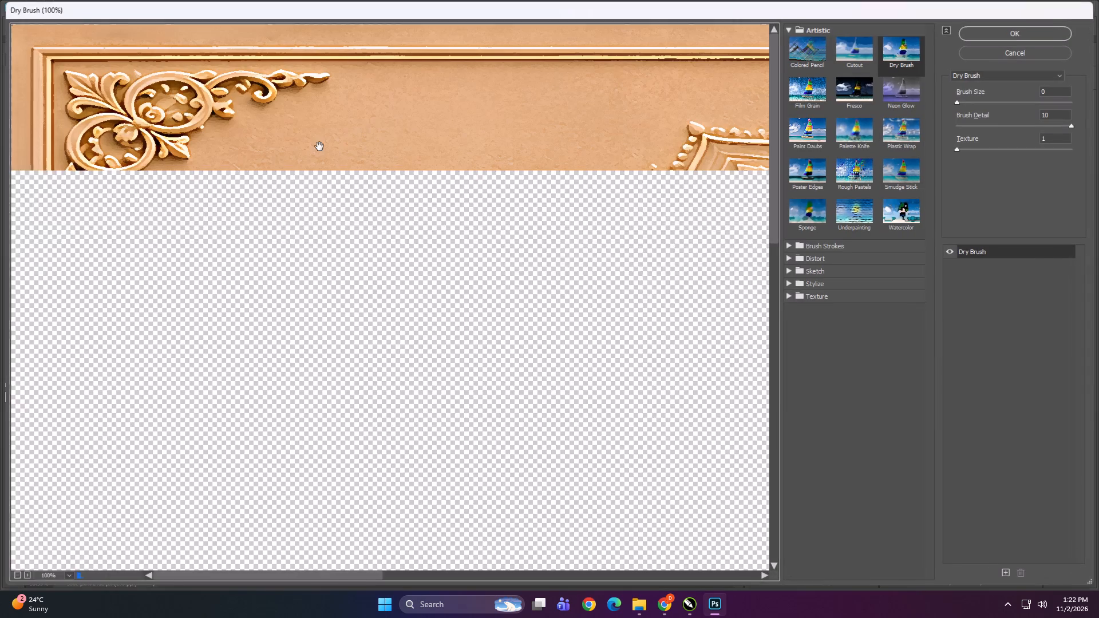
# Apply the Photocopy sketch filter to the duplicate layer of 35x24.tif.
pyautogui.click(867, 273)
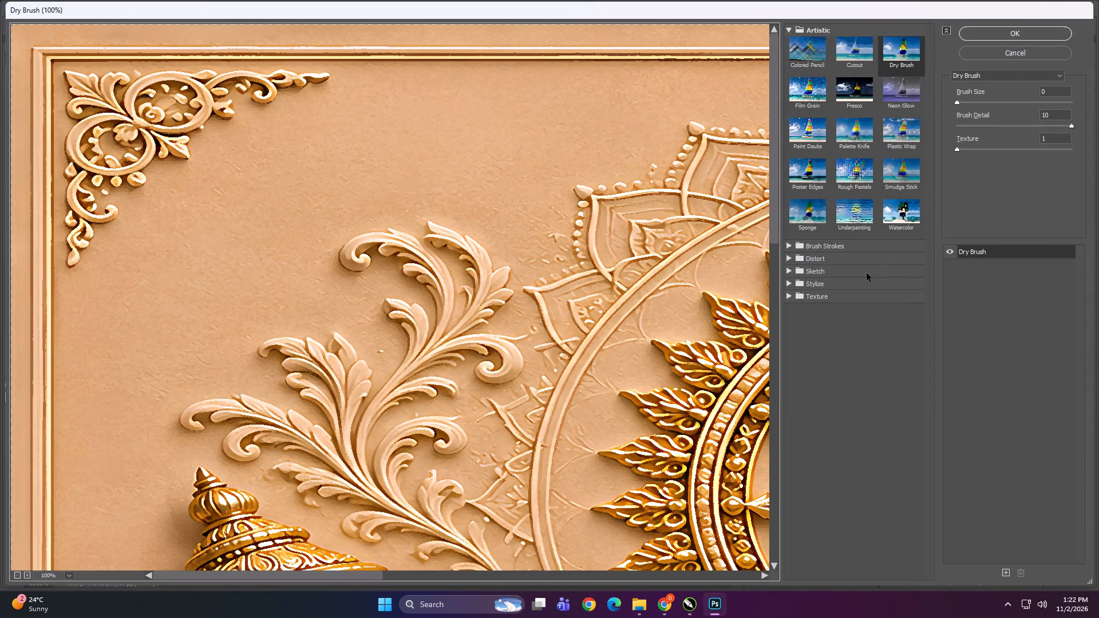
pyautogui.click(908, 369)
pyautogui.click(993, 34)
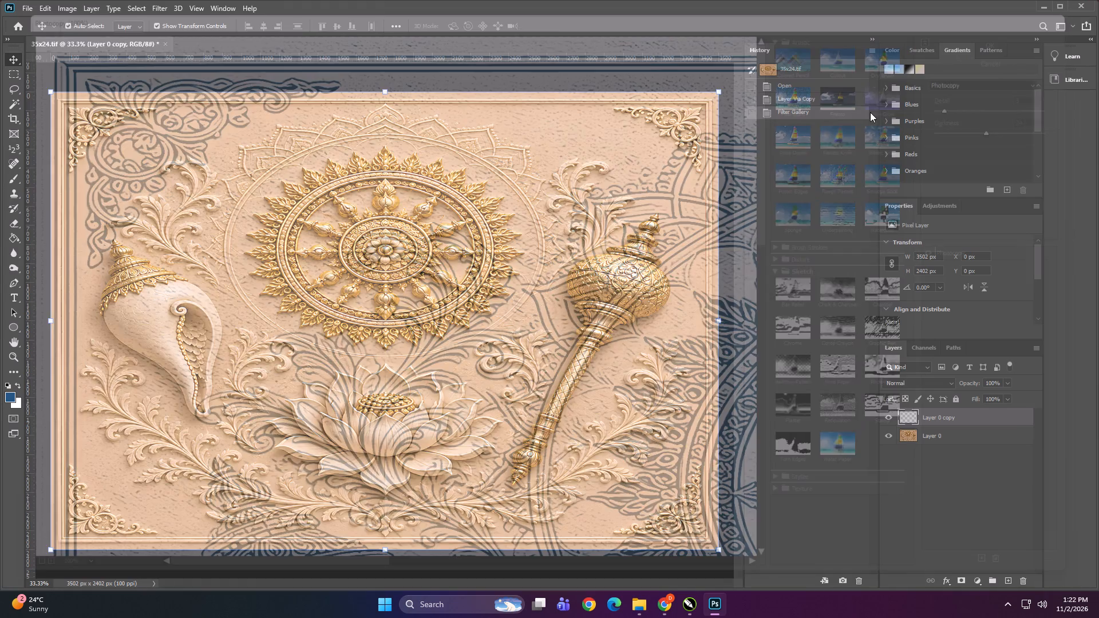
# Select a blue line area with the Magic Wand and extend the selection to all similar blue linework across the image.
pyautogui.keyDown('alt'); pyautogui.scroll(20, 404, 306); pyautogui.keyUp('alt')
pyautogui.keyDown('alt'); pyautogui.scroll(16, 404, 306); pyautogui.keyUp('alt')
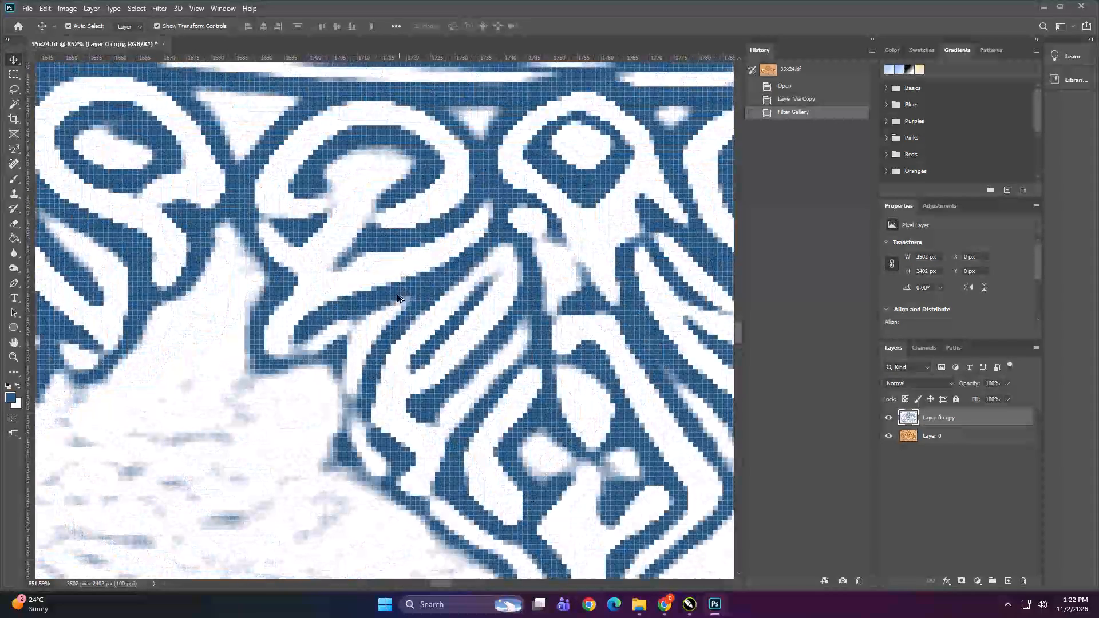
pyautogui.keyDown('alt'); pyautogui.scroll(5, 397, 295); pyautogui.keyUp('alt')
pyautogui.press('w')
pyautogui.keyDown('shift'); pyautogui.click(386, 290); pyautogui.keyUp('shift')
pyautogui.keyDown('shift'); pyautogui.rightClick(386, 290); pyautogui.keyUp('shift')
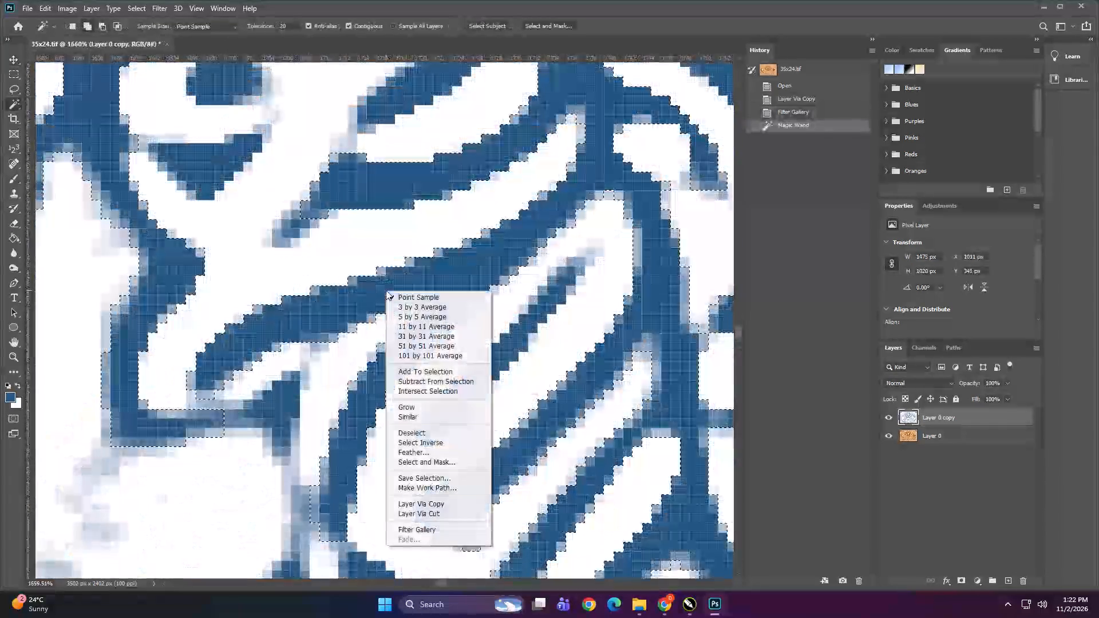
pyautogui.click(424, 417)
pyautogui.keyDown('alt'); pyautogui.scroll(-20, 456, 377); pyautogui.keyUp('alt')
pyautogui.keyDown('alt'); pyautogui.scroll(-1, 456, 377); pyautogui.keyUp('alt')
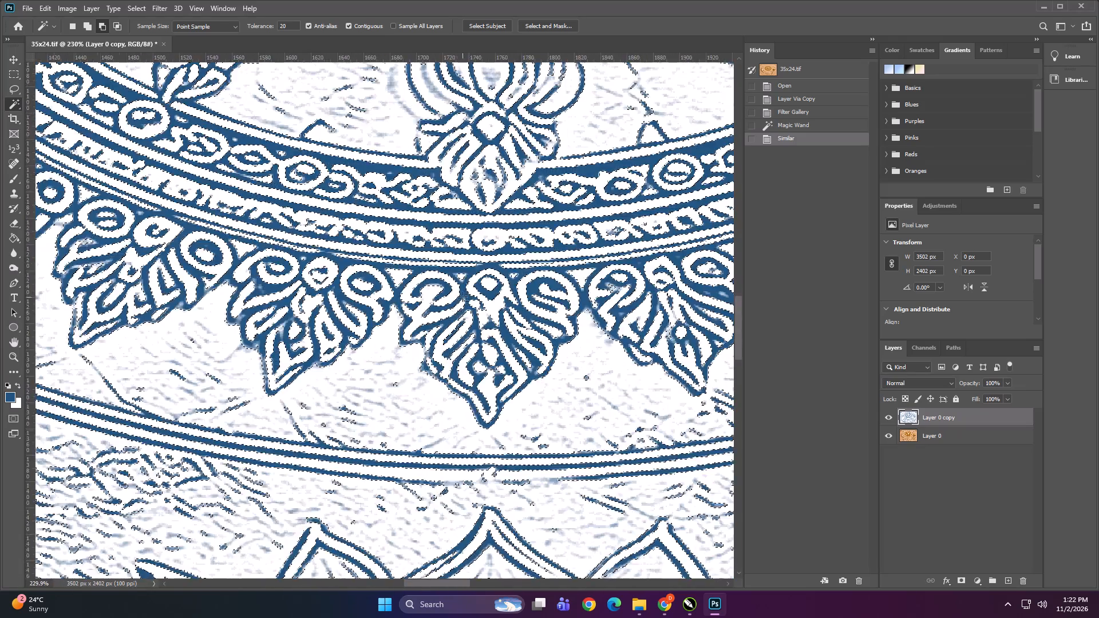
pyautogui.keyDown('alt'); pyautogui.scroll(-20, 462, 296); pyautogui.keyUp('alt')
pyautogui.keyDown('alt'); pyautogui.scroll(-4, 462, 296); pyautogui.keyUp('alt')
# With Layer 0 active, create a new spot channel named Spot 1 from the linework selection.
pyautogui.click(947, 433)
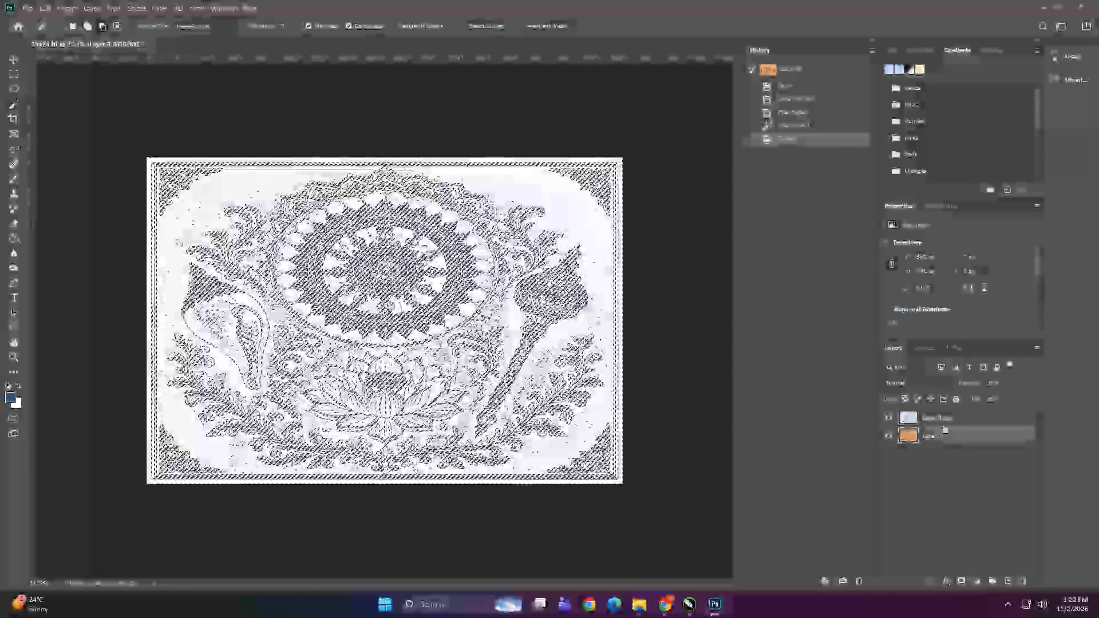
pyautogui.click(926, 348)
pyautogui.click(1034, 348)
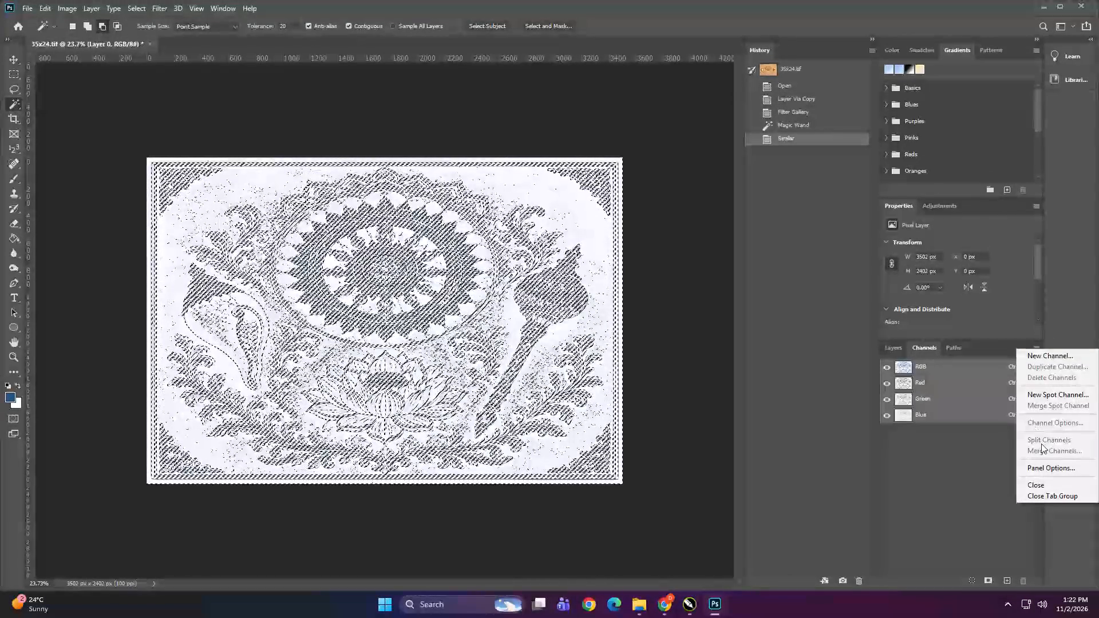
pyautogui.click(1044, 392)
pyautogui.click(646, 180)
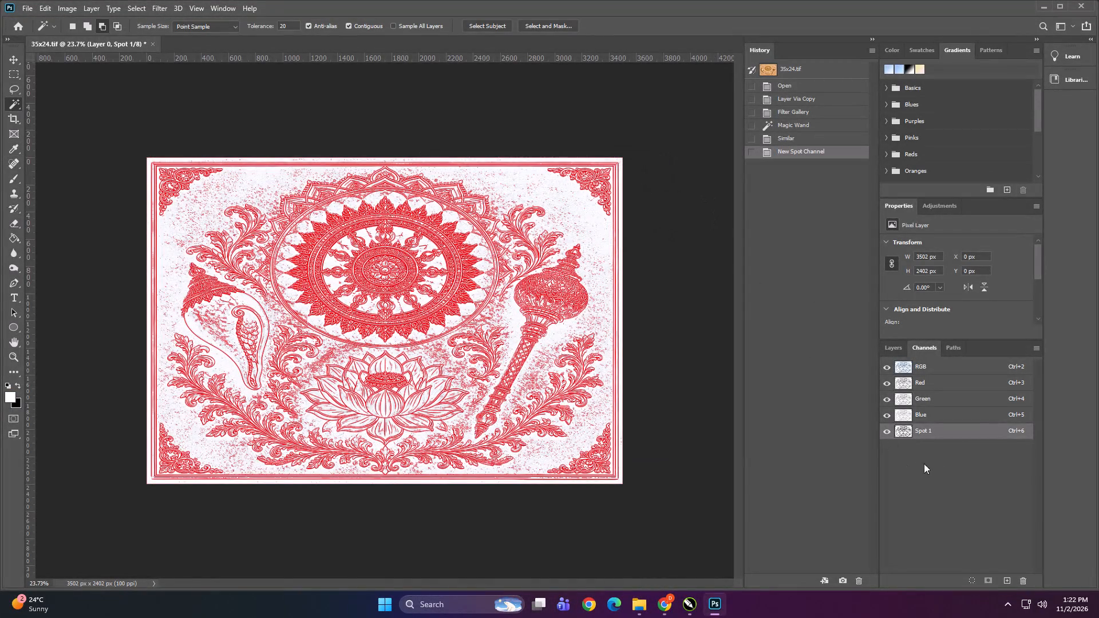
# Duplicate the Spot 1 channel within 35x24.tif as Spot 2 and turn on its visibility.
pyautogui.rightClick(956, 433)
pyautogui.click(961, 437)
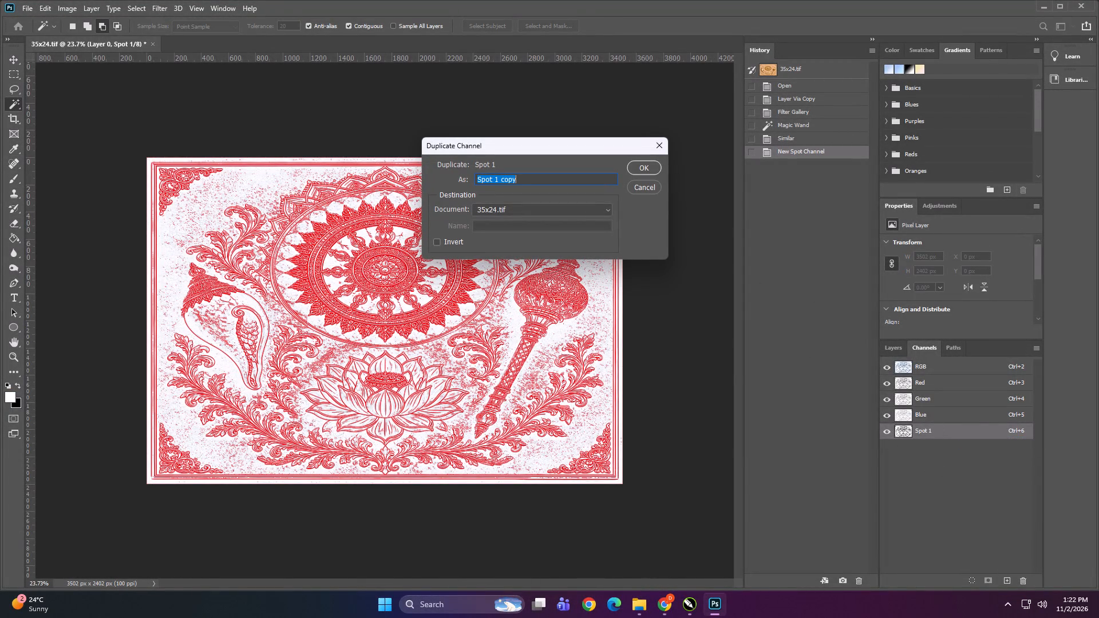
pyautogui.press('Right')
pyautogui.press('BackSpace')
pyautogui.press('BackSpace')
pyautogui.press('BackSpace')
pyautogui.press('BackSpace')
pyautogui.press('BackSpace')
pyautogui.press('BackSpace')
pyautogui.press('2')
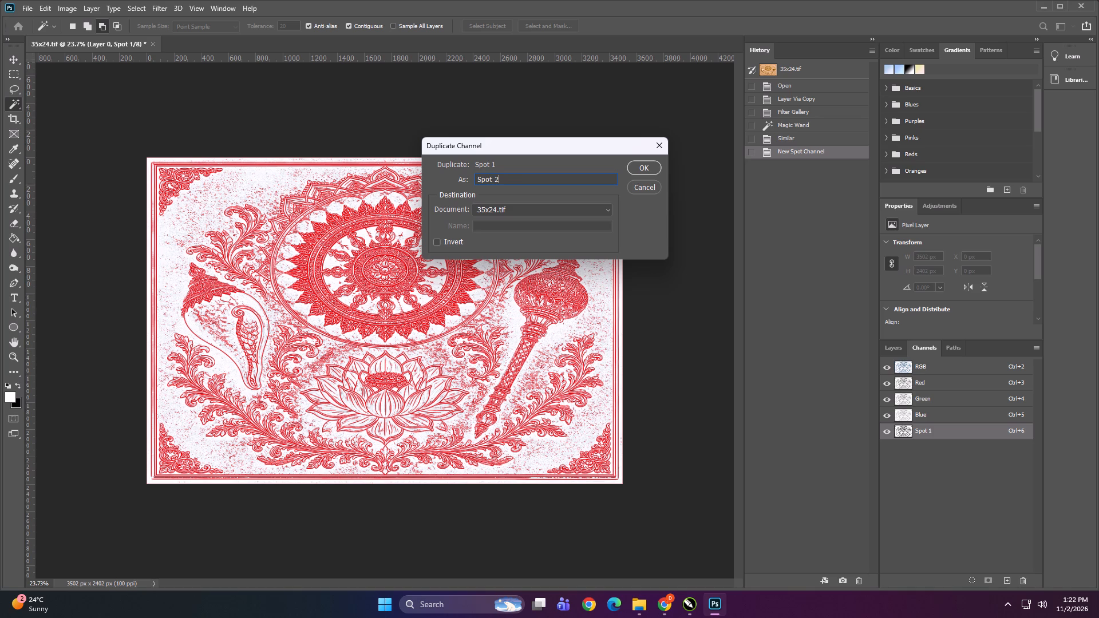
pyautogui.click(653, 167)
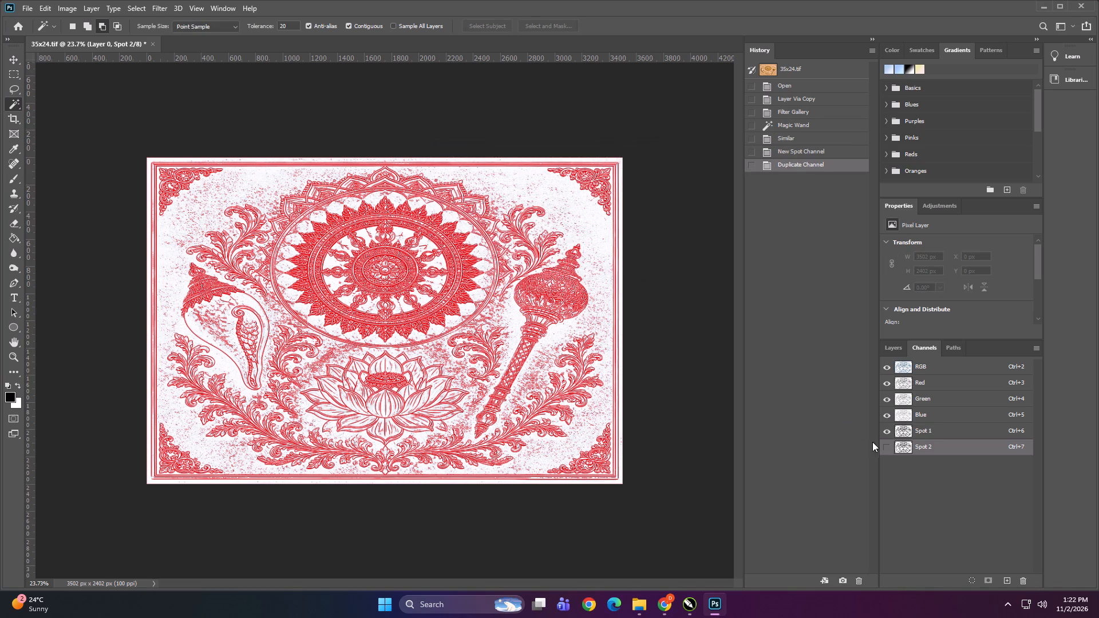
pyautogui.click(884, 445)
# Delete the filtered Layer 0 copy, keeping the original Layer 0.
pyautogui.click(892, 350)
pyautogui.click(939, 414)
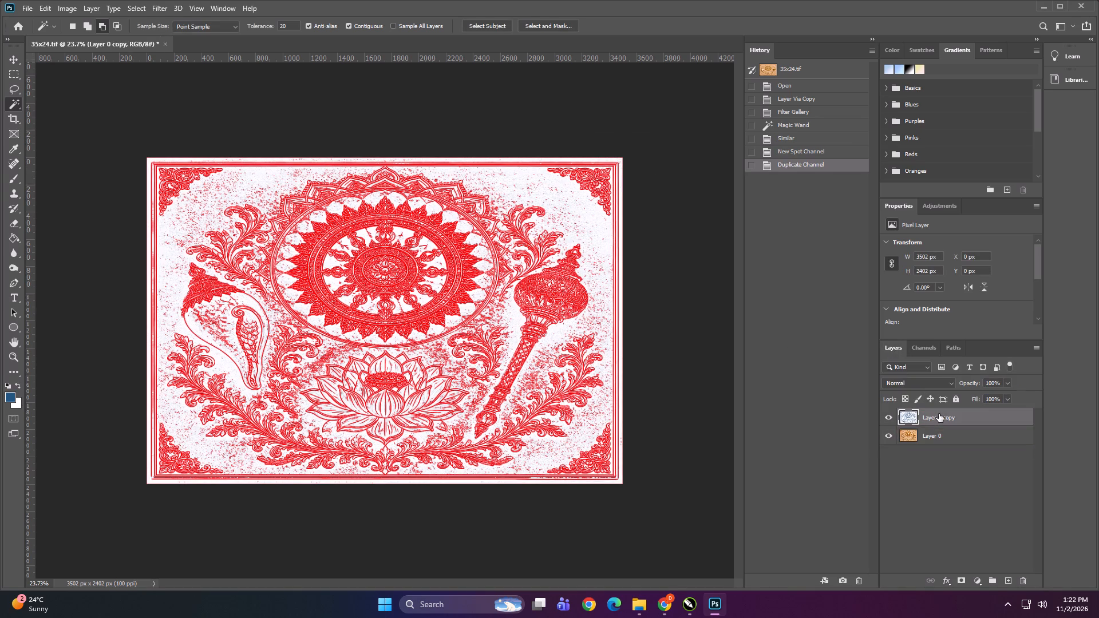
pyautogui.press('Delete')
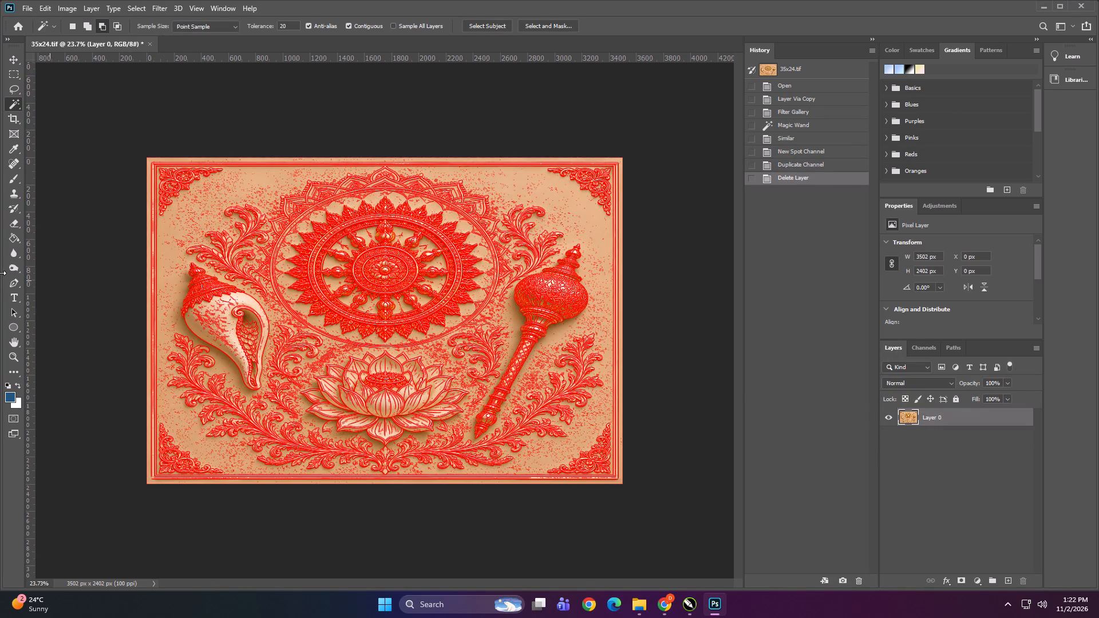
# Save the document as TIFF over the existing 35x24 file in Downloads, with spot colors and layers included.
pyautogui.hotkey('ctrl', 'shift', 's')
pyautogui.click(130, 154)
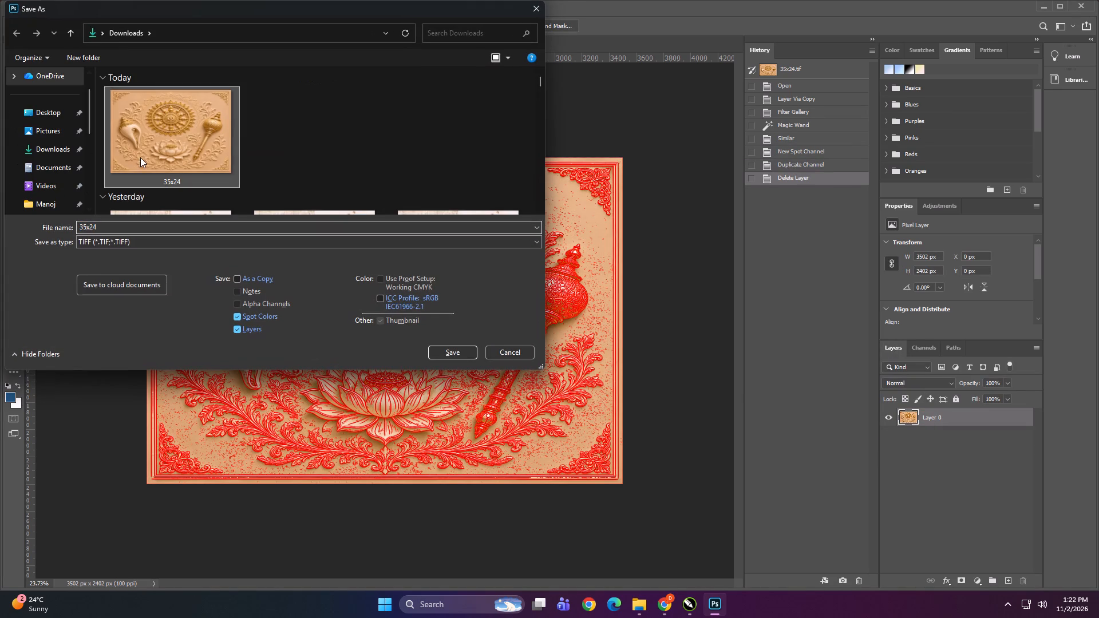
pyautogui.click(439, 349)
pyautogui.click(580, 302)
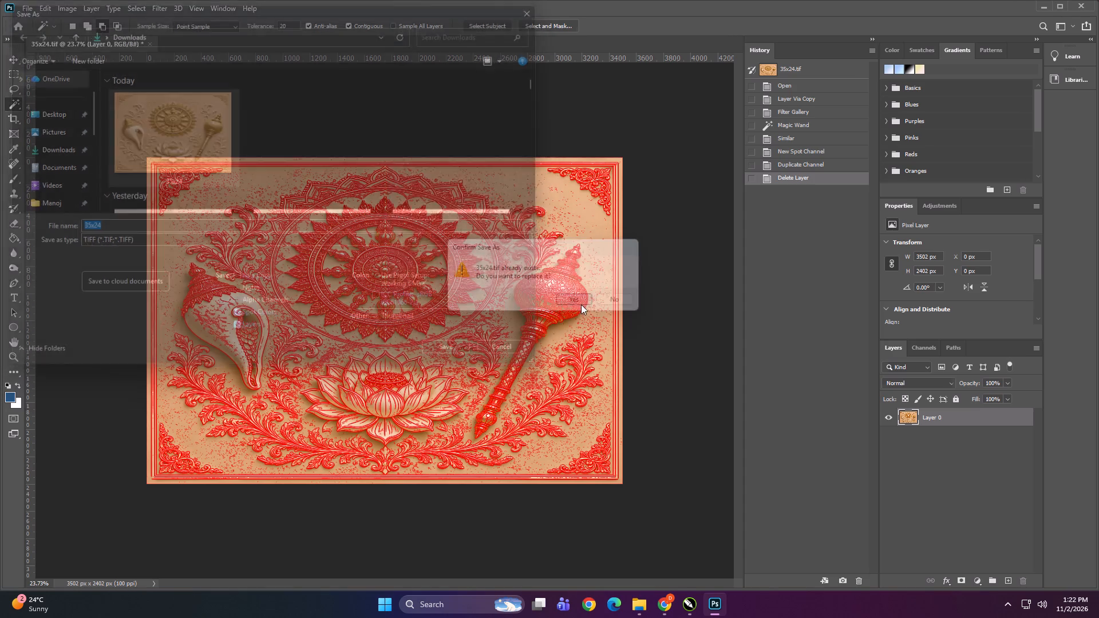
# Finish saving the 35x24 TIFF with LZW image compression, keeping its layers.
pyautogui.click(402, 171)
pyautogui.click(682, 151)
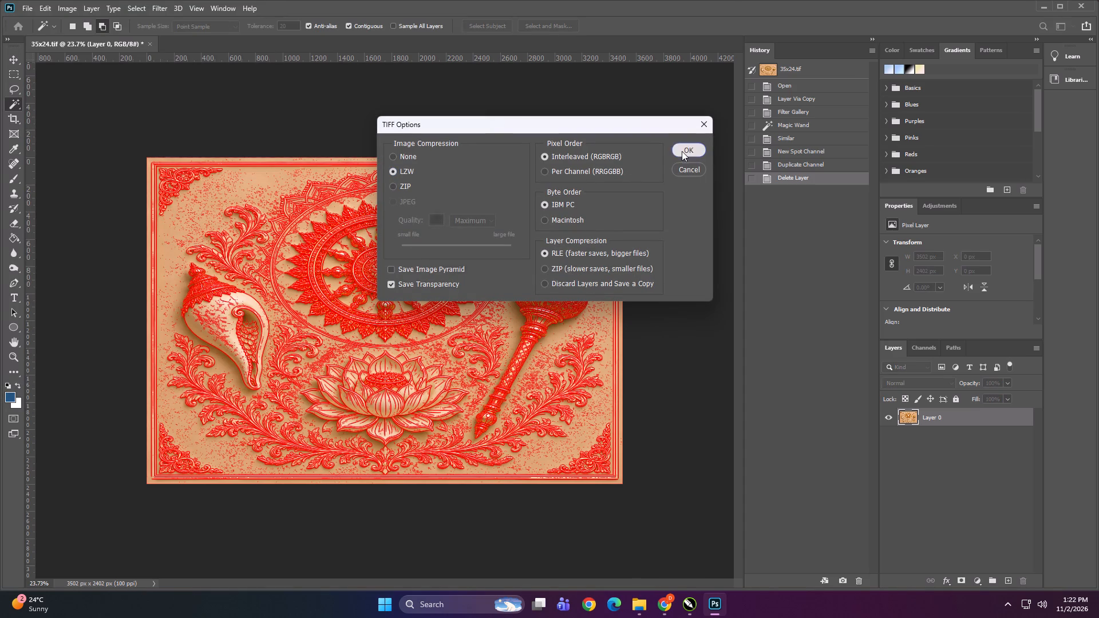
pyautogui.click(485, 223)
# Close Photoshop once the 35x24 file has been saved.
pyautogui.click(1081, 9)
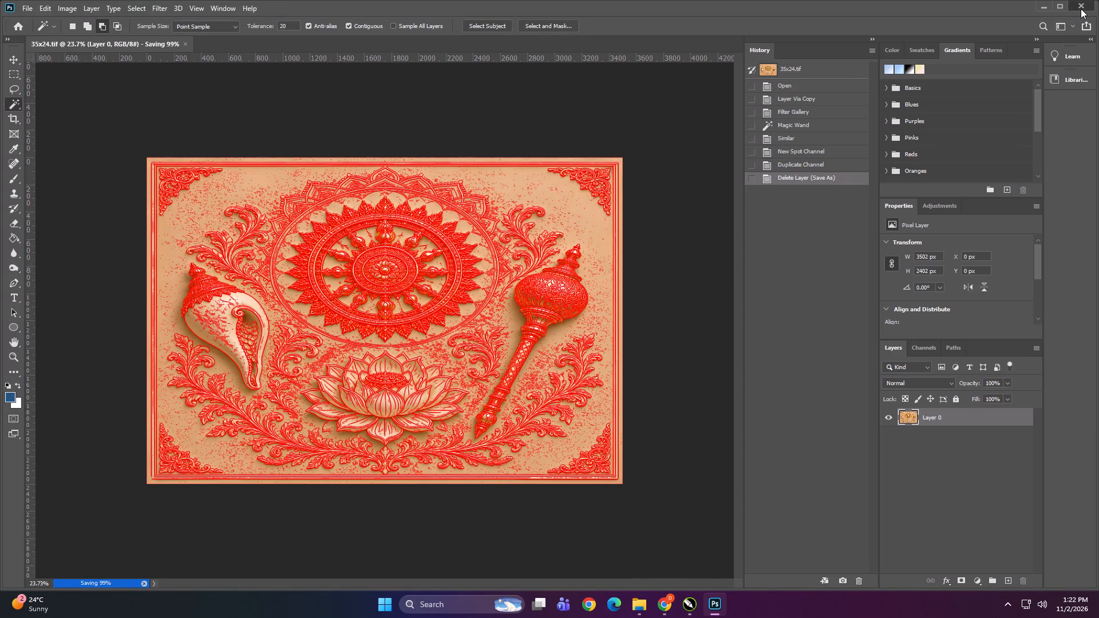
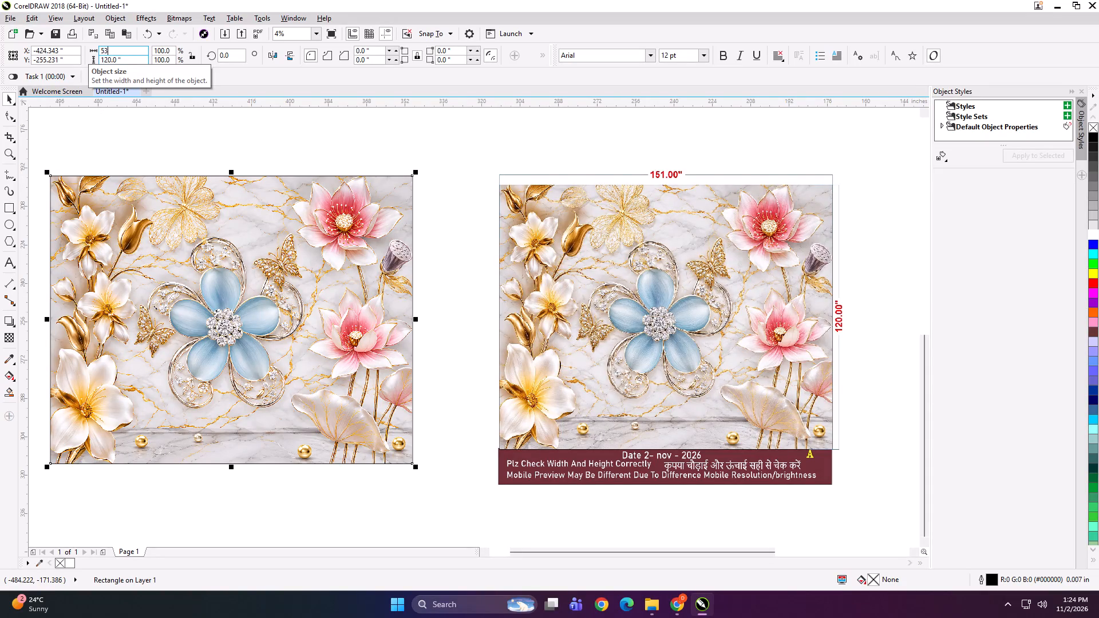
# Set the rectangle's width over the floral mural to 53 inches and align it with the mural's left edge.
pyautogui.press('Return')
pyautogui.keyDown('shift'); pyautogui.click(136, 252); pyautogui.keyUp('shift')
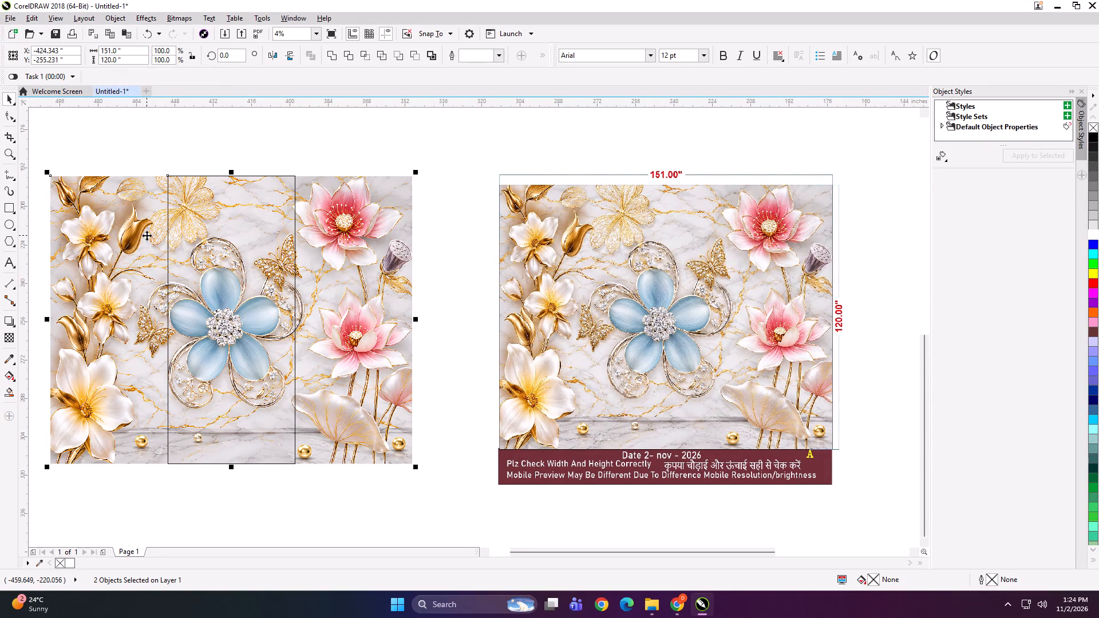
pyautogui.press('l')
pyautogui.click(131, 143)
# Add two more panel rectangles across the mural, each overlapping its neighbour by 0.5 inch, ending the last at the mural's right edge.
pyautogui.click(122, 251)
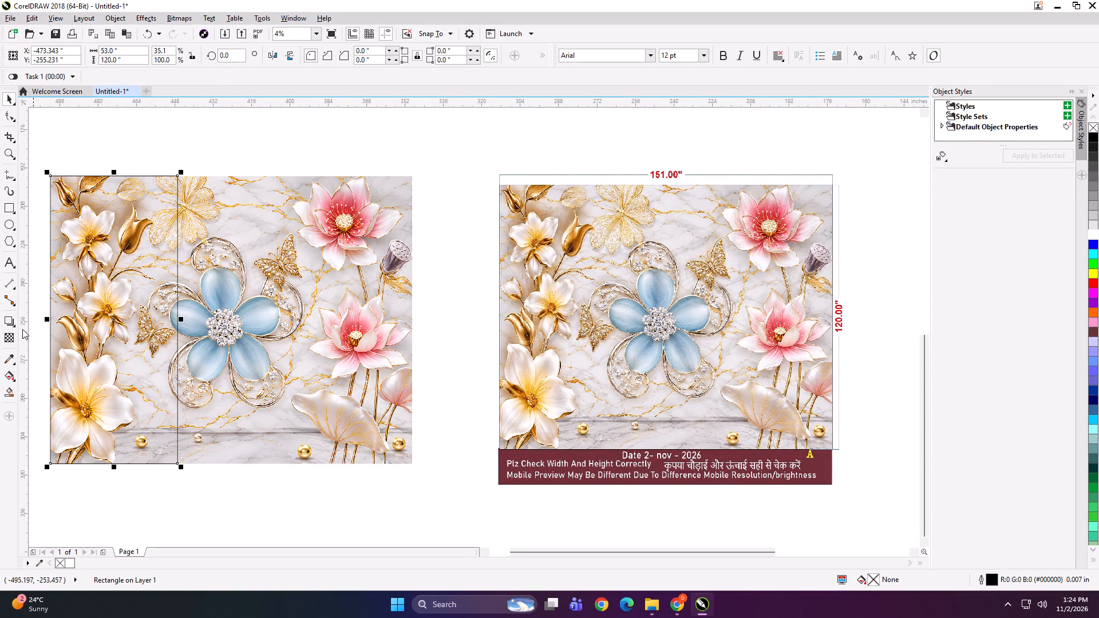
pyautogui.moveTo(45, 320); pyautogui.dragTo(246, 327)
pyautogui.keyDown('ctrl'); pyautogui.rightClick(246, 327); pyautogui.keyUp('ctrl')
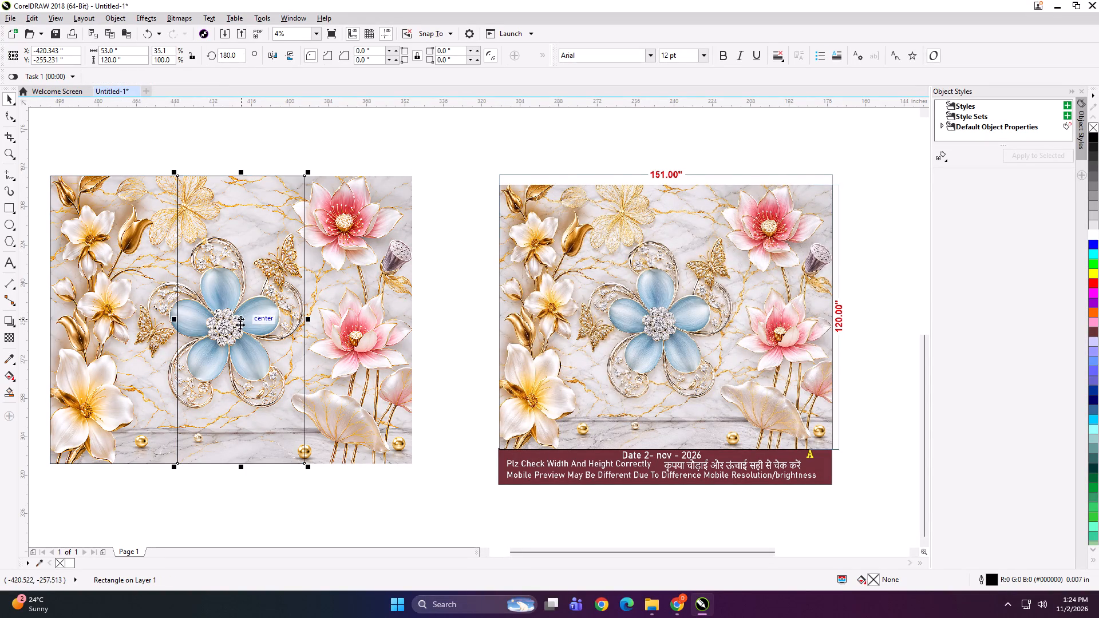
pyautogui.press('Left')
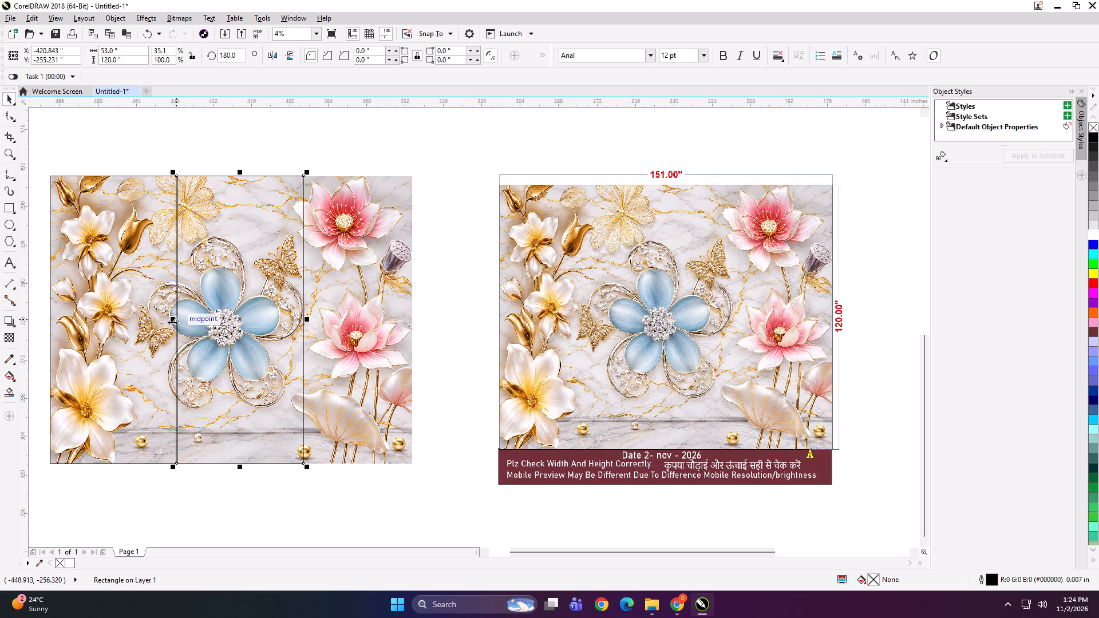
pyautogui.moveTo(172, 322); pyautogui.dragTo(405, 329)
pyautogui.keyDown('ctrl'); pyautogui.rightClick(405, 329); pyautogui.keyUp('ctrl')
pyautogui.press('Left')
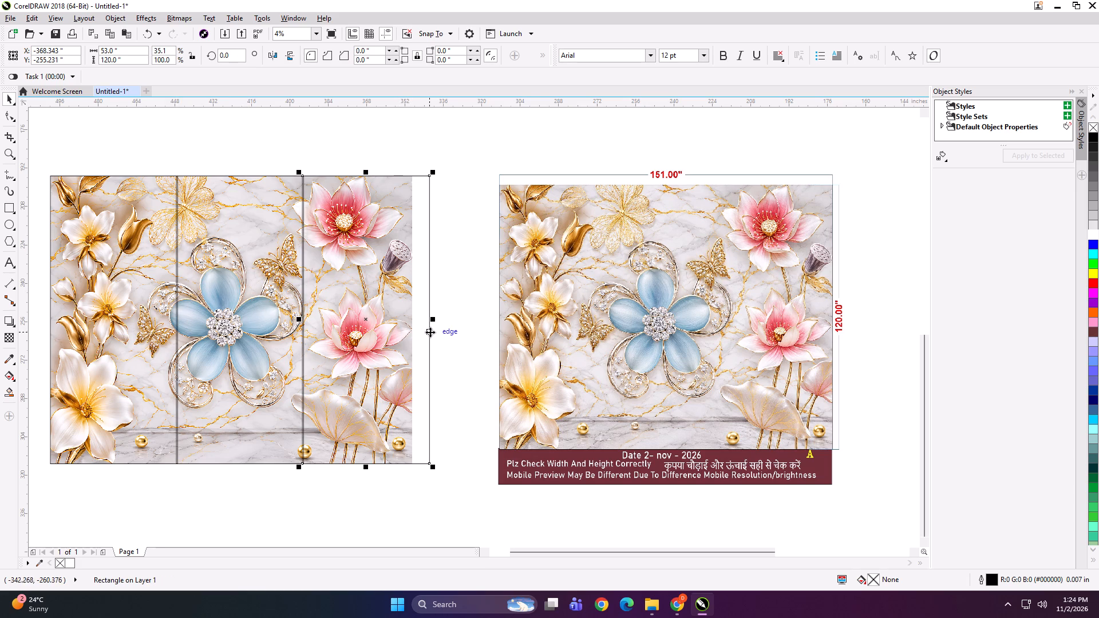
pyautogui.moveTo(435, 321); pyautogui.dragTo(421, 322)
# Group the three panel rectangles covering the floral mural.
pyautogui.keyDown('shift'); pyautogui.click(198, 289); pyautogui.keyUp('shift')
pyautogui.keyDown('shift'); pyautogui.click(152, 282); pyautogui.keyUp('shift')
pyautogui.hotkey('ctrl', 'g')
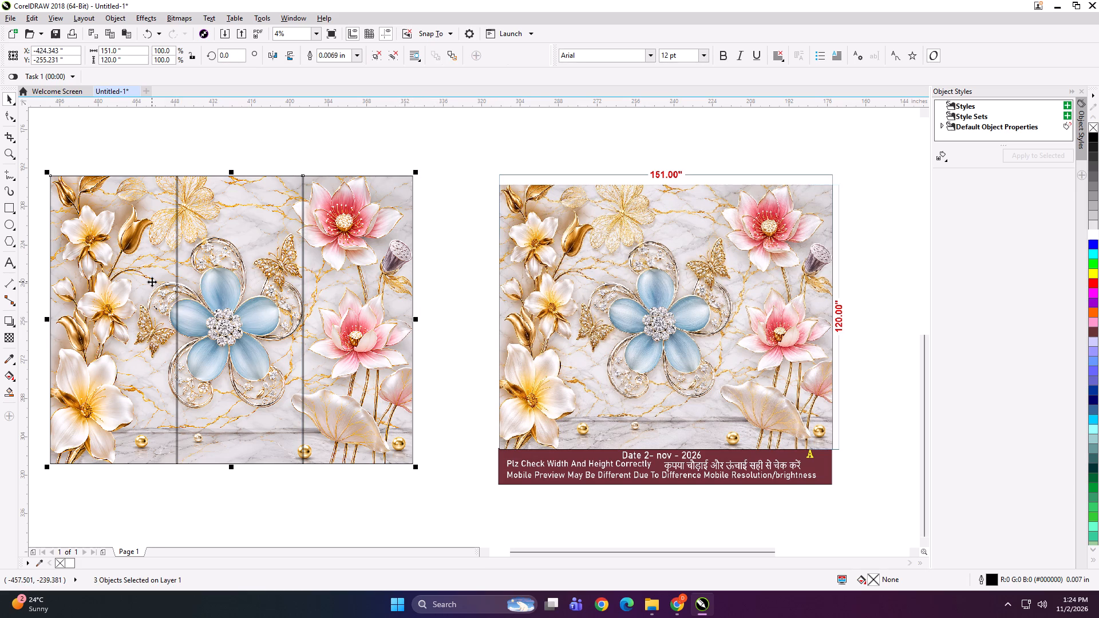
# PowerClip the mural bitmap into the grouped panel rectangles and ungroup them into three separate panels.
pyautogui.click(201, 151)
pyautogui.keyDown('alt'); pyautogui.click(231, 236); pyautogui.keyUp('alt')
pyautogui.hotkey('shift', 'Return')
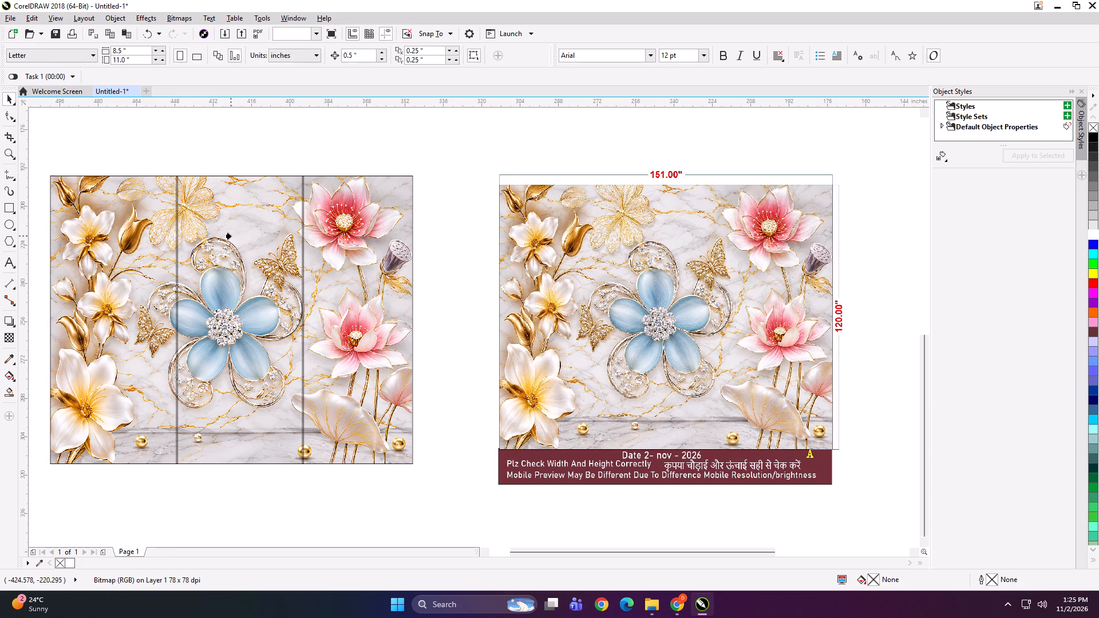
pyautogui.click(231, 236)
pyautogui.hotkey('ctrl', 'u')
pyautogui.click(223, 188)
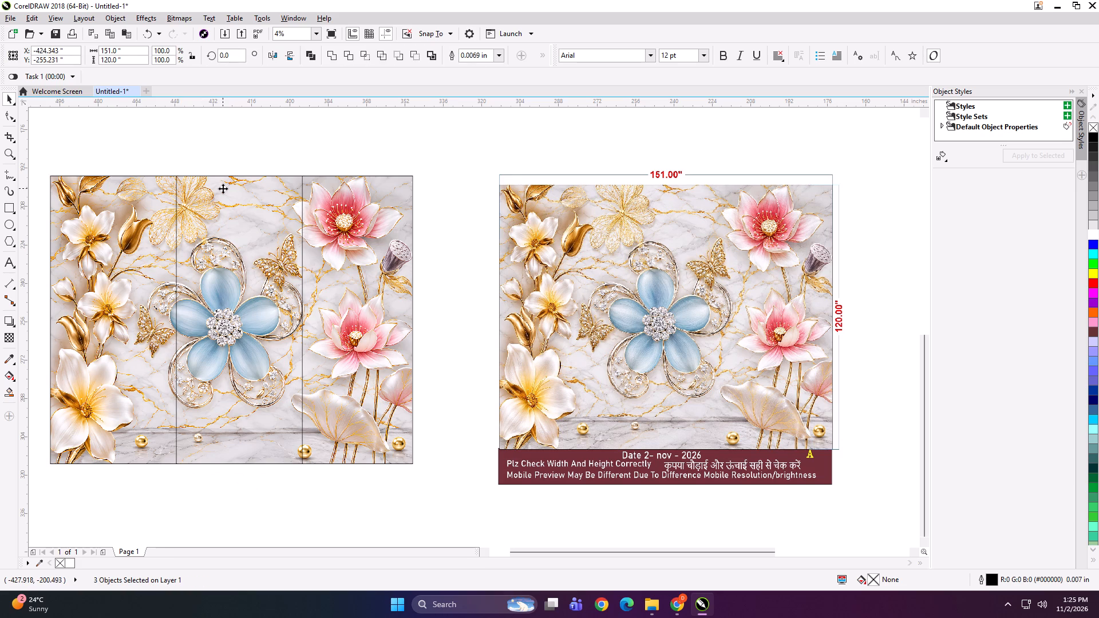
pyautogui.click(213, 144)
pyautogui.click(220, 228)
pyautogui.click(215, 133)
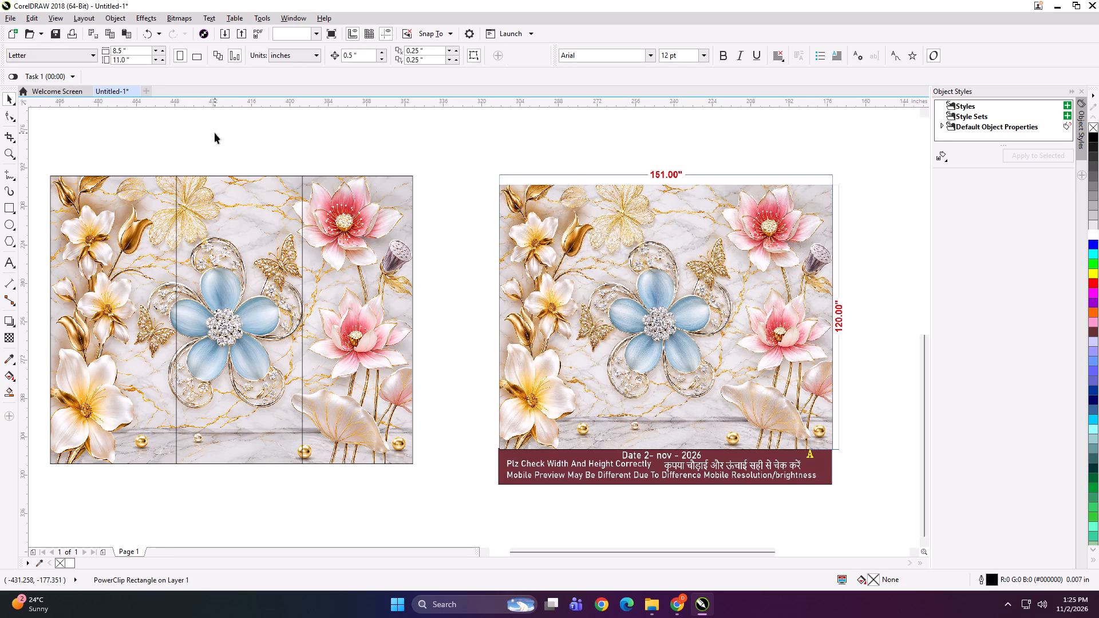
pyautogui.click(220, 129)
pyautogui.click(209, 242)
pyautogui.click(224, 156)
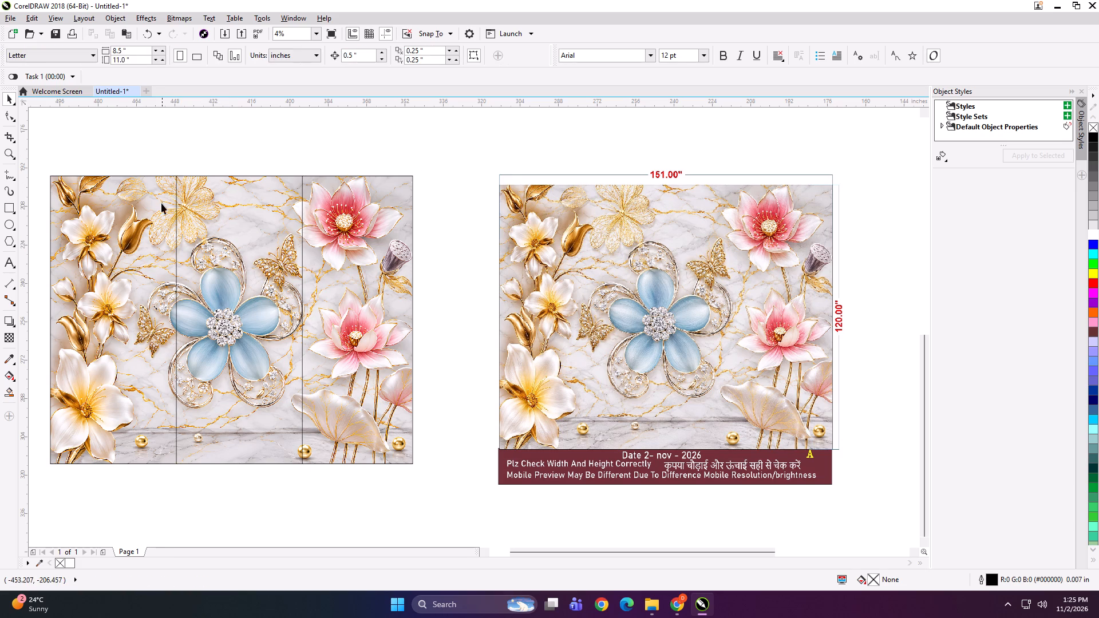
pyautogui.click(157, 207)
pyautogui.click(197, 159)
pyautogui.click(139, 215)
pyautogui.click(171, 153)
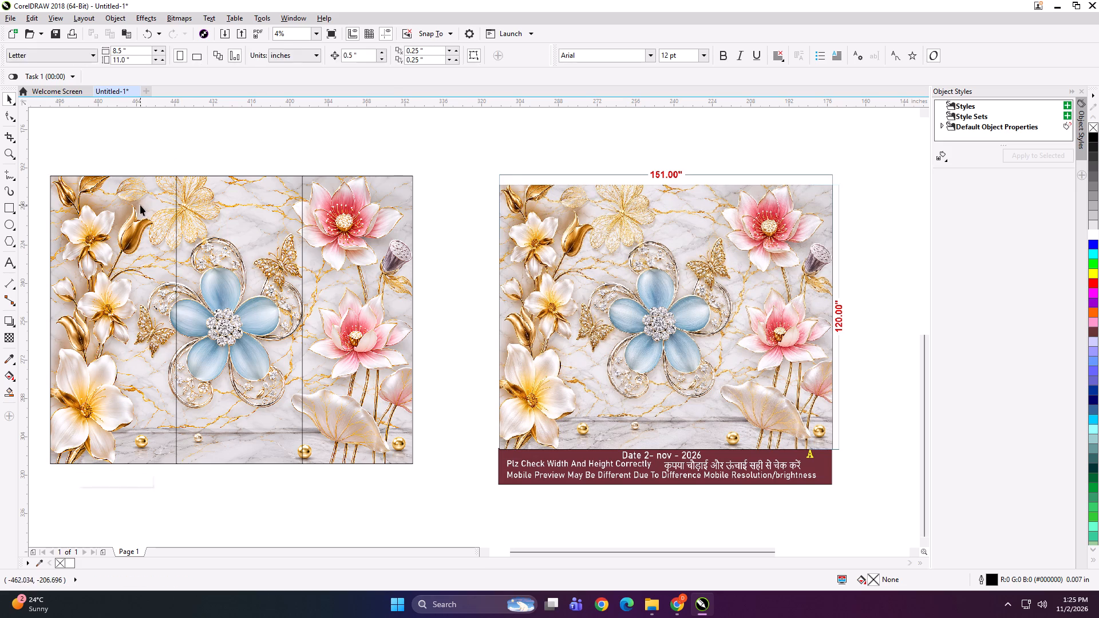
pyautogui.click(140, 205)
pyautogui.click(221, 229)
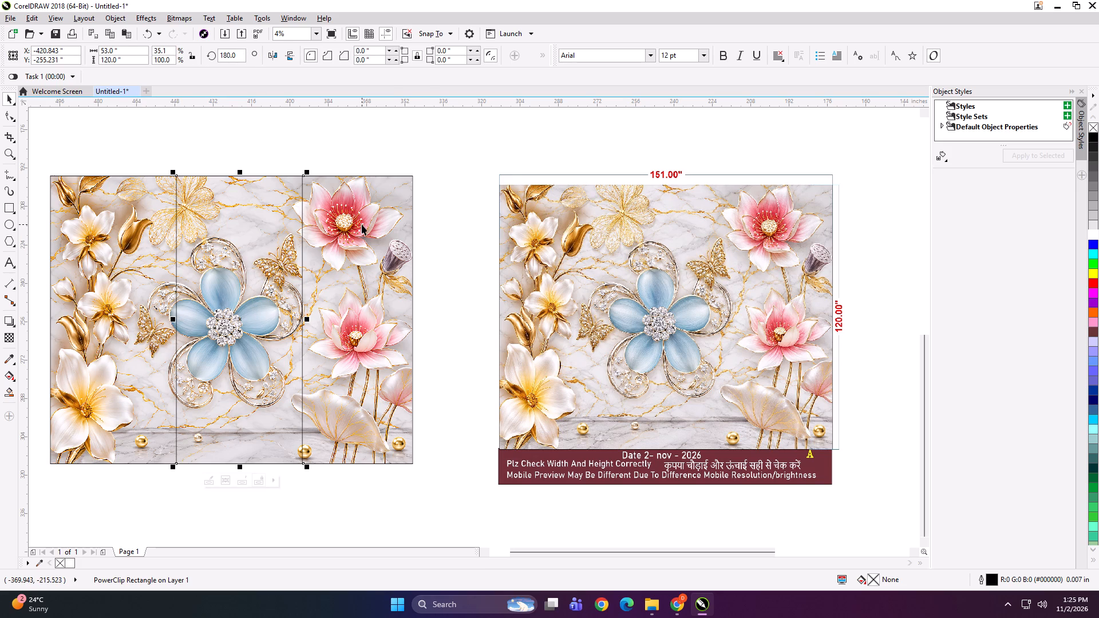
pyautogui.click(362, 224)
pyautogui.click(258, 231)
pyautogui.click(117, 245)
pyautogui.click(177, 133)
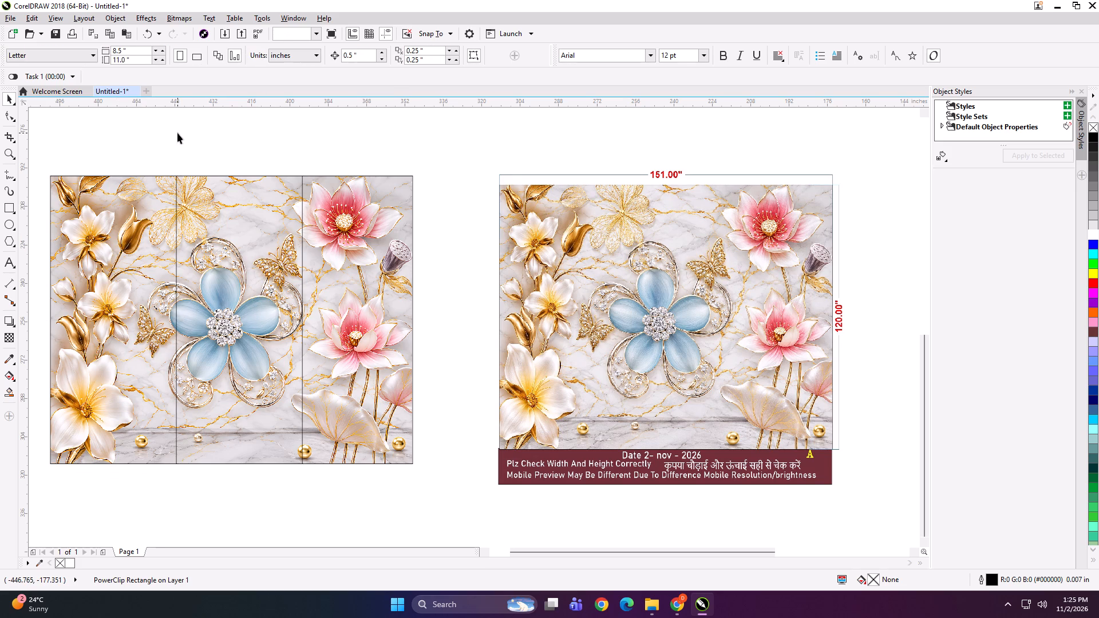
# Add the text label "151*120 PANEL 1" on the top edge of the first panel and copy its text.
pyautogui.click(10, 260)
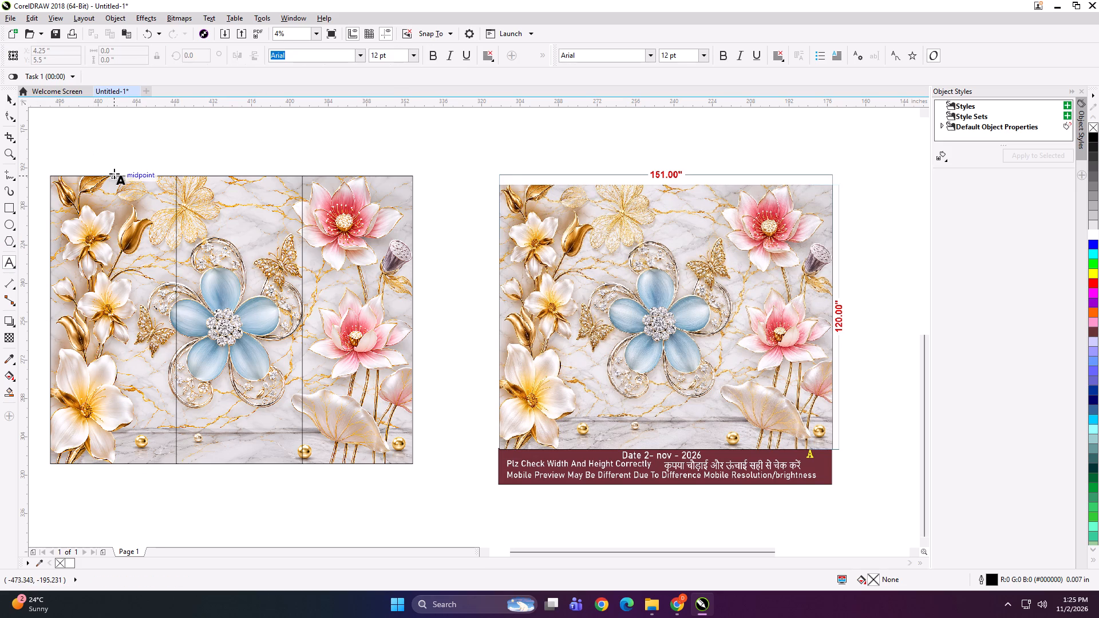
pyautogui.click(117, 174)
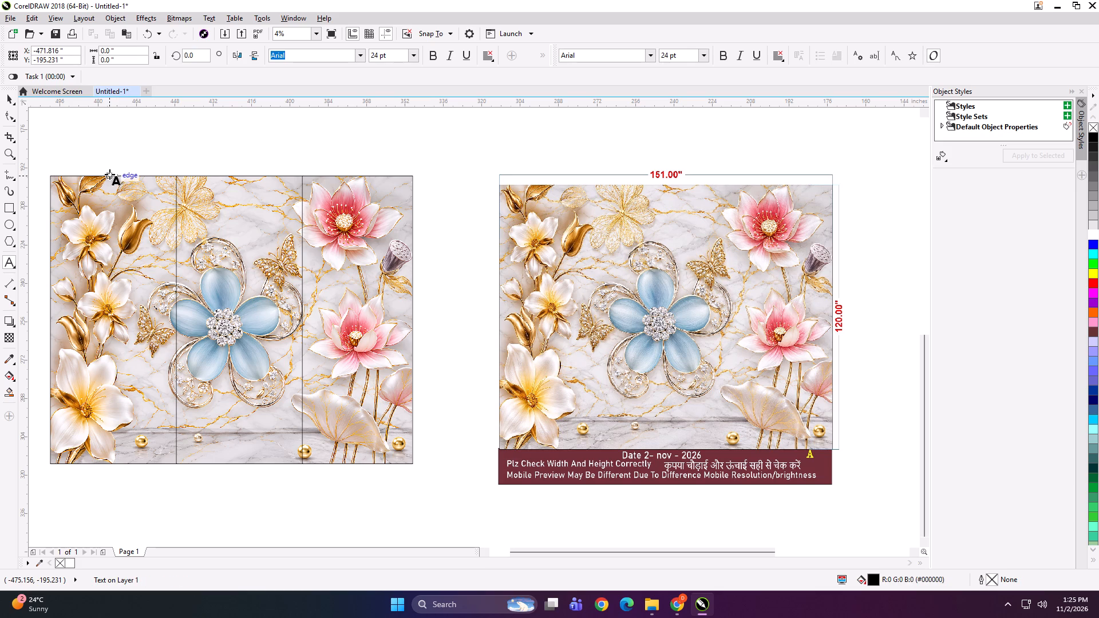
pyautogui.write('151*120 PANEL 1')
pyautogui.hotkey('ctrl', 'a')
pyautogui.hotkey('ctrl', 'c')
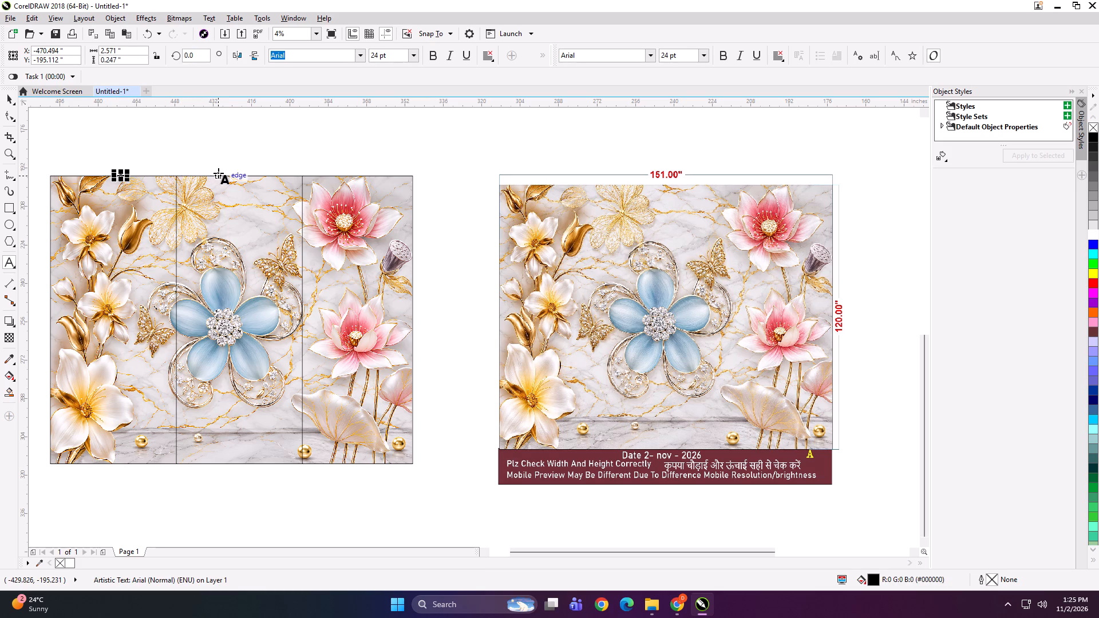
# Paste the copied label on the top edge of the middle panel and change it to "151*120 PANEL 2".
pyautogui.click(218, 173)
pyautogui.scroll(3, 222, 173)
pyautogui.hotkey('ctrl', 'v')
pyautogui.press('BackSpace')
pyautogui.press('2')
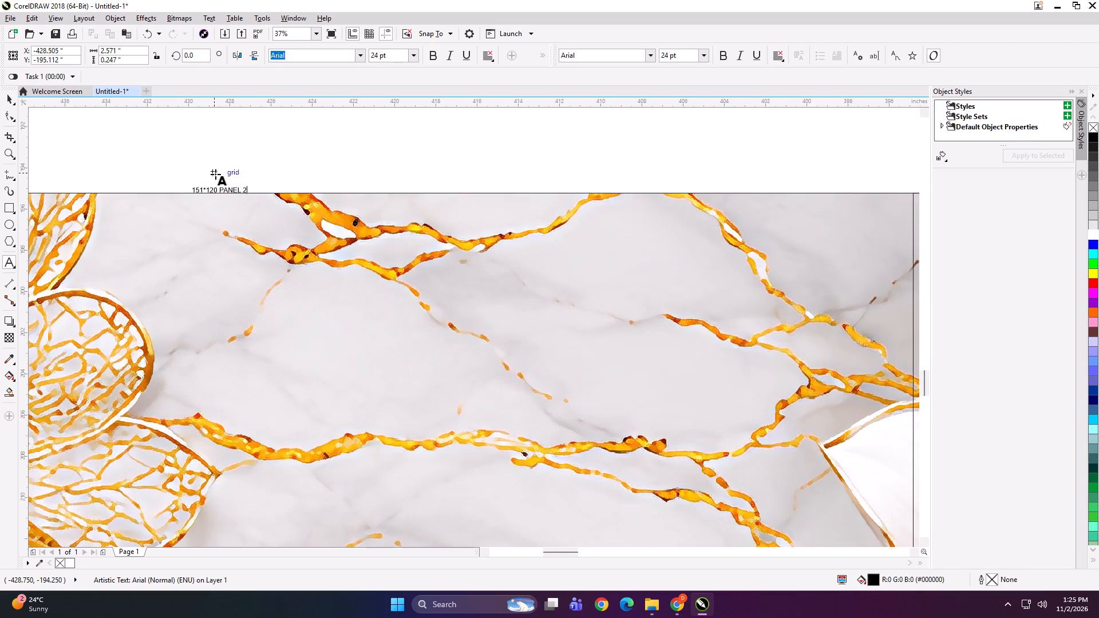
# Paste the copied label on the top edge of the third panel and change it to "151*120 PANEL 3".
pyautogui.scroll(-3, 215, 174)
pyautogui.scroll(3, 339, 175)
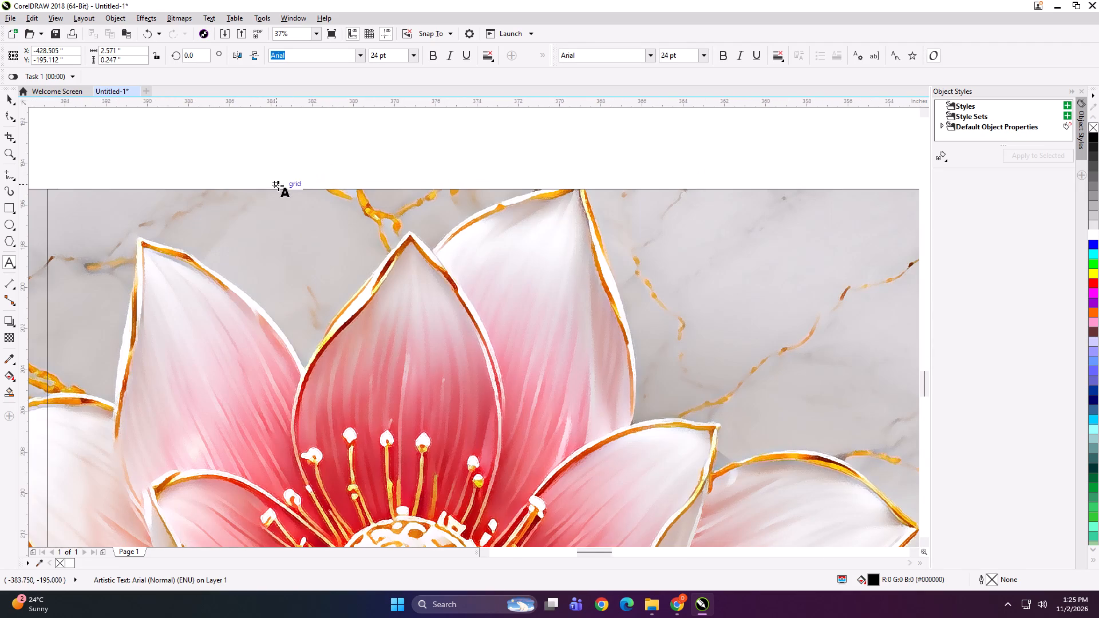
pyautogui.click(279, 187)
pyautogui.hotkey('ctrl', 'v')
pyautogui.press('BackSpace')
pyautogui.press('3')
# Group each of the three panels with its own text label, making three separate groups.
pyautogui.scroll(-3, 318, 169)
pyautogui.click(11, 100)
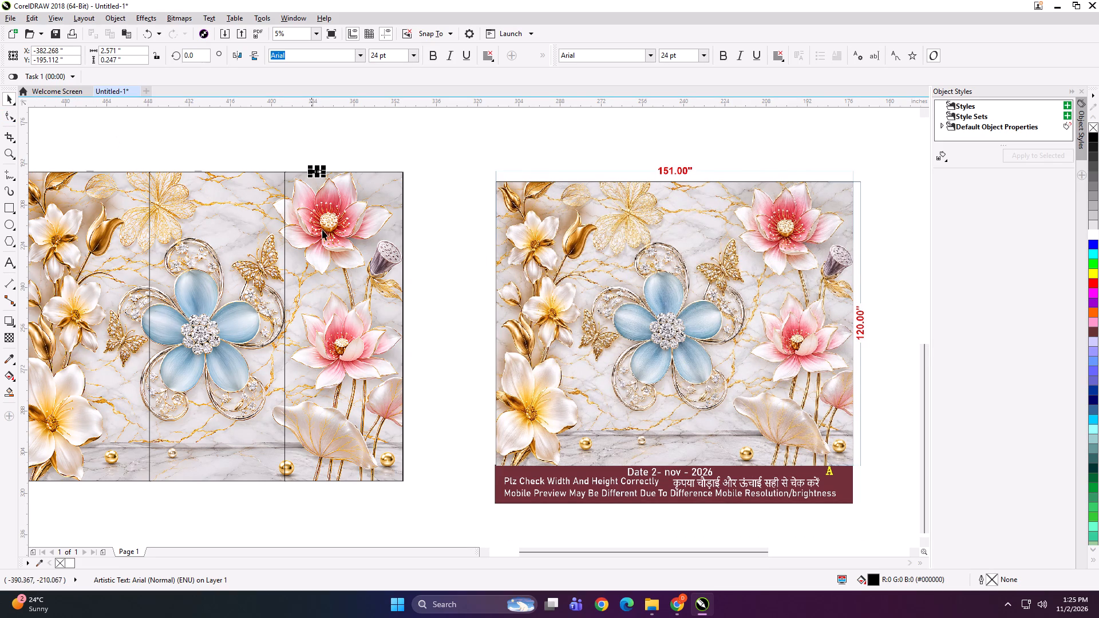
pyautogui.keyDown('shift'); pyautogui.click(339, 235); pyautogui.keyUp('shift')
pyautogui.hotkey('ctrl', 'g')
pyautogui.scroll(-1, 336, 239)
pyautogui.moveTo(252, 173); pyautogui.dragTo(292, 245)
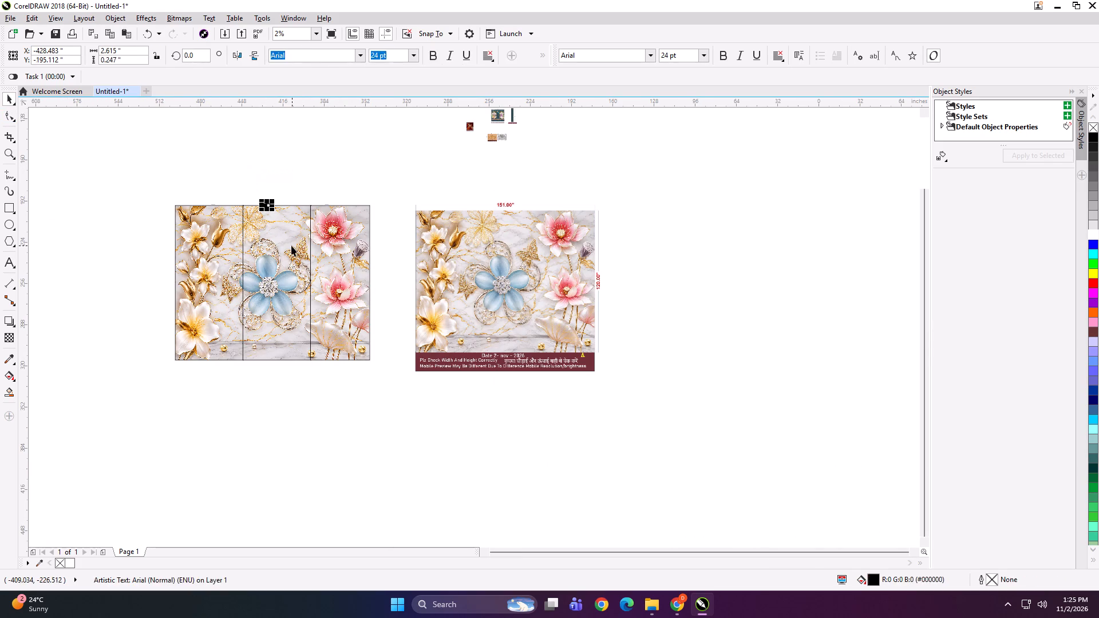
pyautogui.keyDown('shift'); pyautogui.click(286, 244); pyautogui.keyUp('shift')
pyautogui.hotkey('ctrl', 'g')
pyautogui.moveTo(224, 183); pyautogui.dragTo(183, 253)
pyautogui.keyDown('shift'); pyautogui.click(204, 248); pyautogui.keyUp('shift')
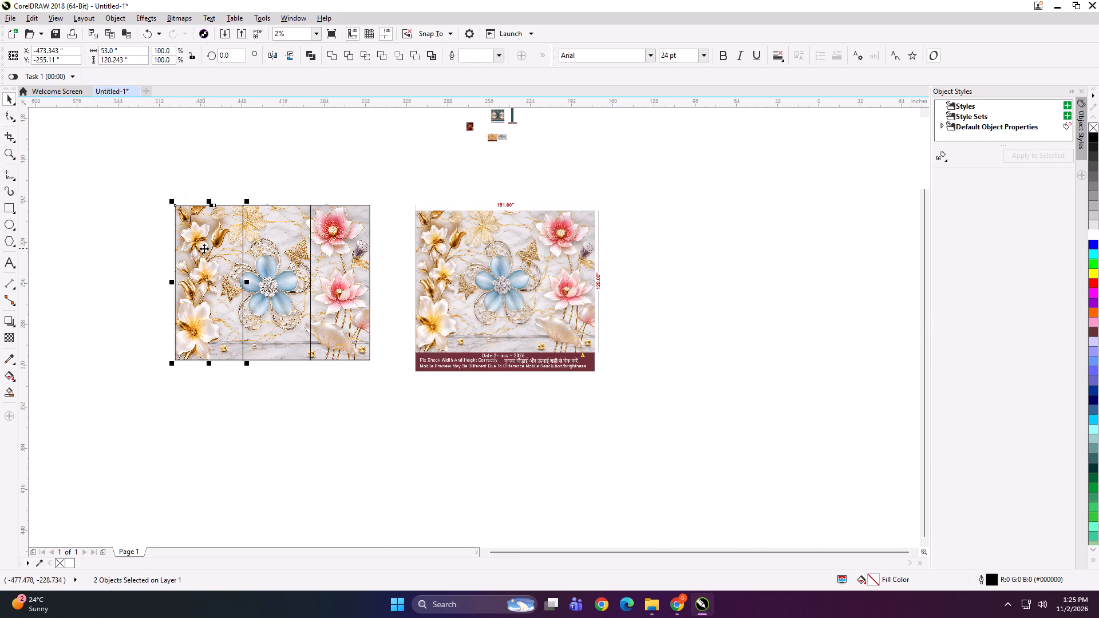
pyautogui.hotkey('ctrl', 'g')
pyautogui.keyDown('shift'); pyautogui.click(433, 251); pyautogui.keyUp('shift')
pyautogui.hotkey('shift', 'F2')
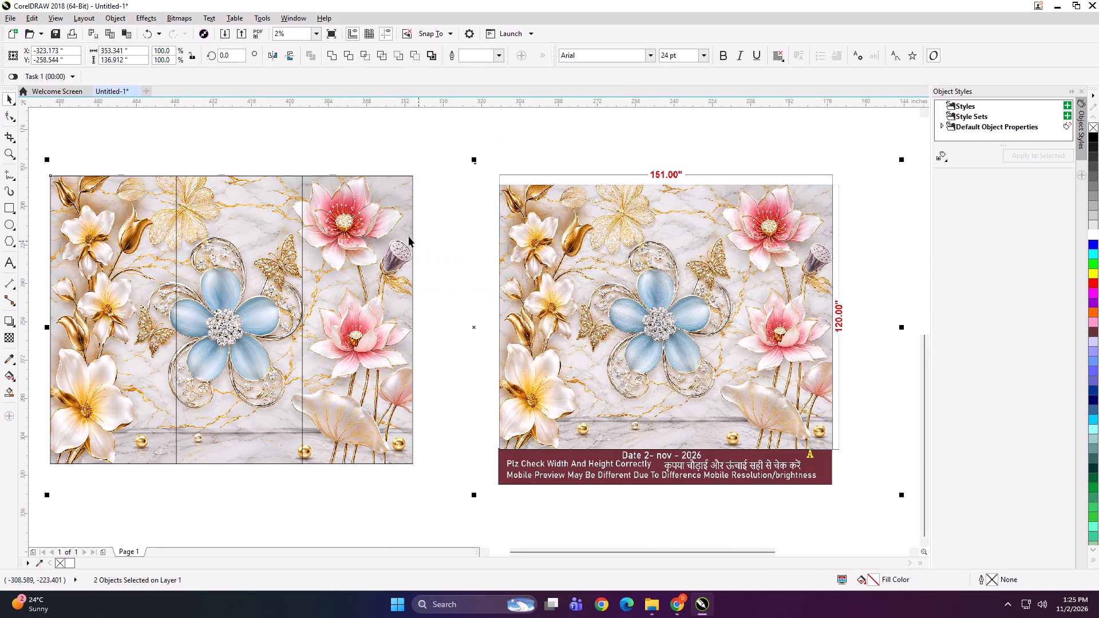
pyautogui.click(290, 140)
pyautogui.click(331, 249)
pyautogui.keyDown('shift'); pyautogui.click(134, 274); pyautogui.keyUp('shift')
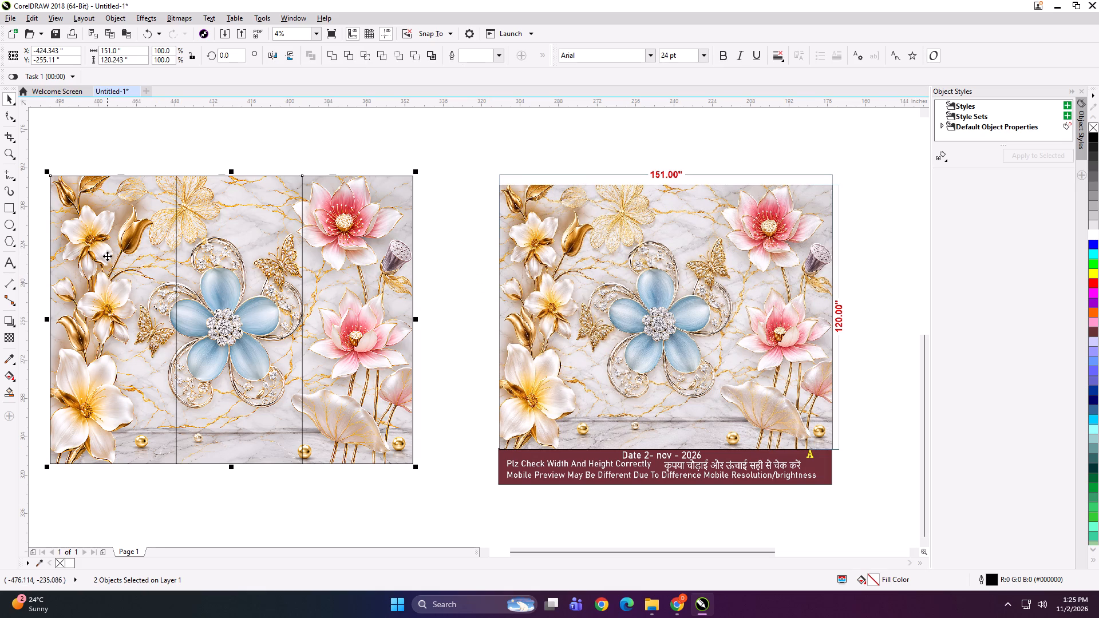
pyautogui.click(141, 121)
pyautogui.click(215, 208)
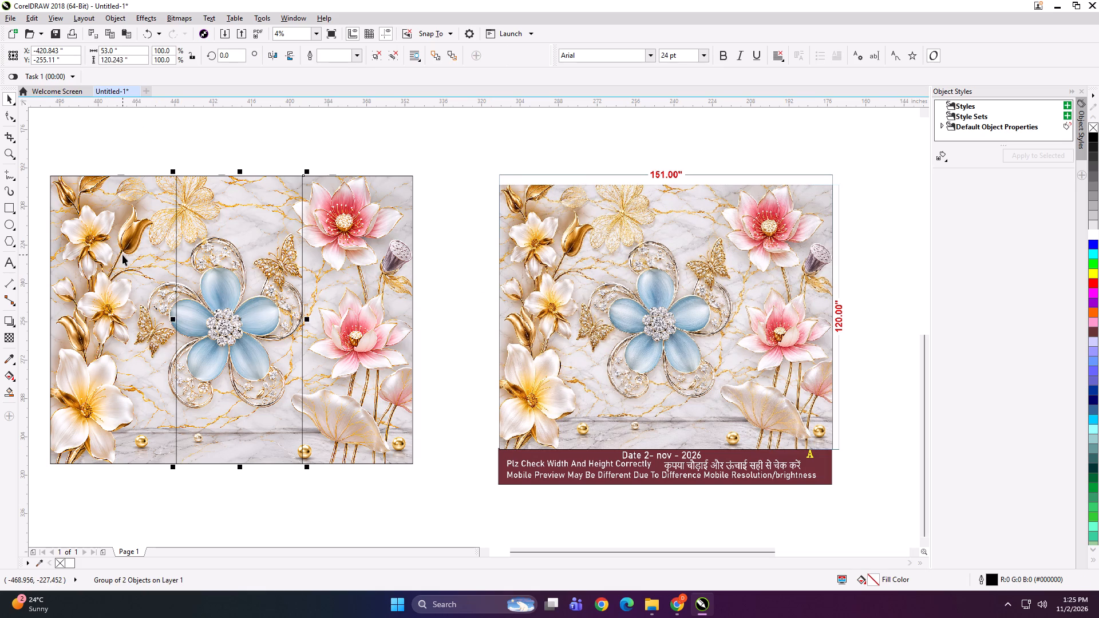
# Begin exporting the first panel and create a folder named 151x120 inside Chandigarh wallpaper hub under NOV, 2.
pyautogui.click(122, 255)
pyautogui.hotkey('ctrl', 'e')
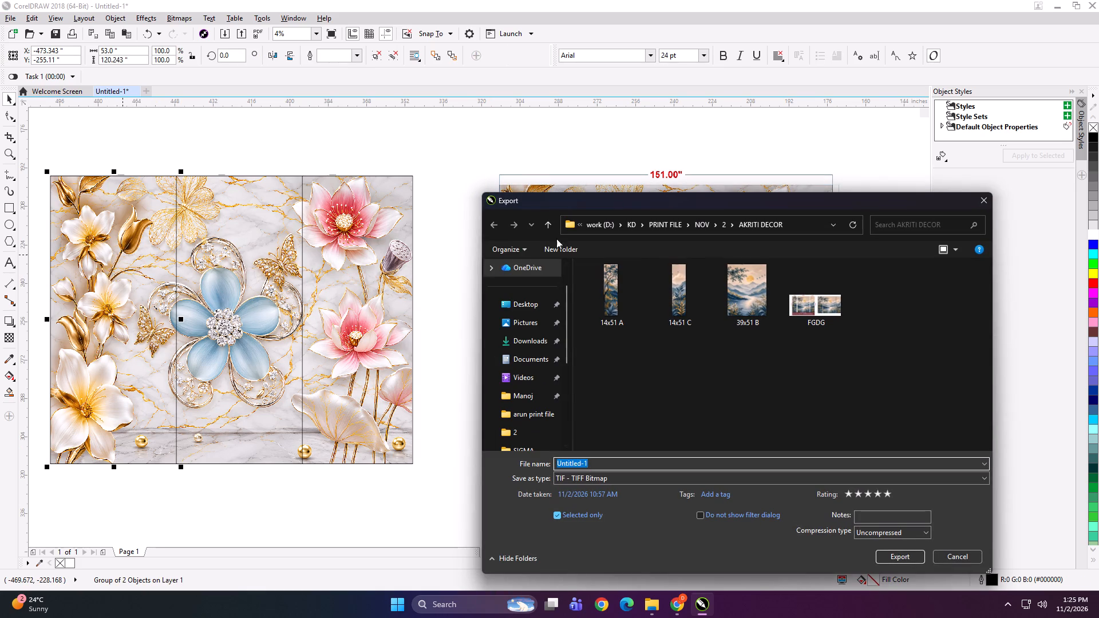
pyautogui.click(545, 221)
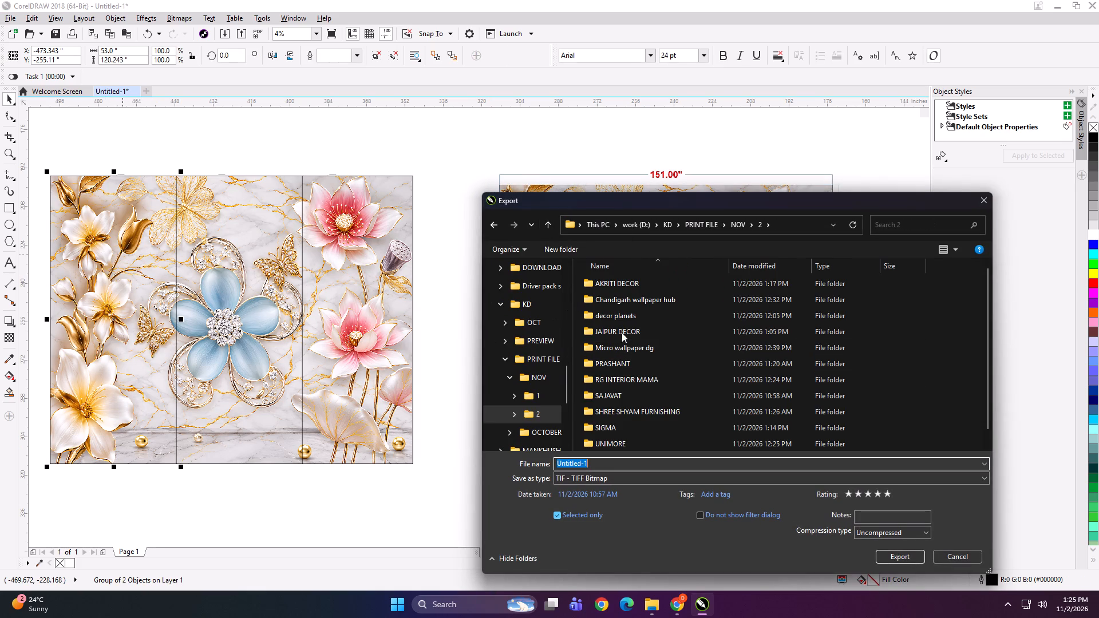
pyautogui.doubleClick(630, 300)
pyautogui.click(573, 249)
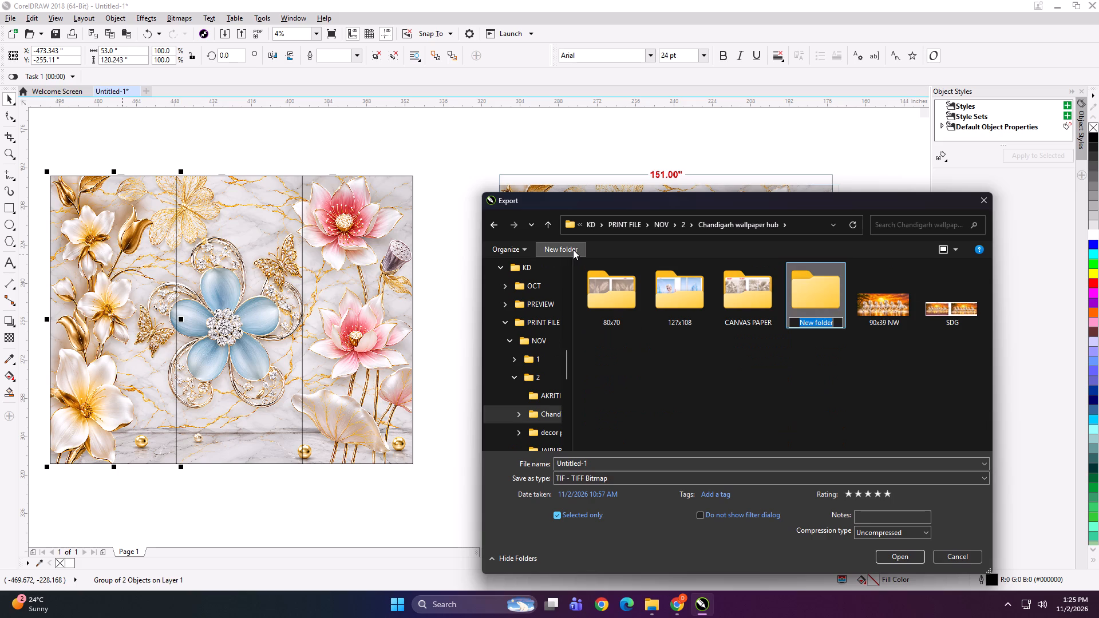
pyautogui.write('15x')
pyautogui.press('BackSpace')
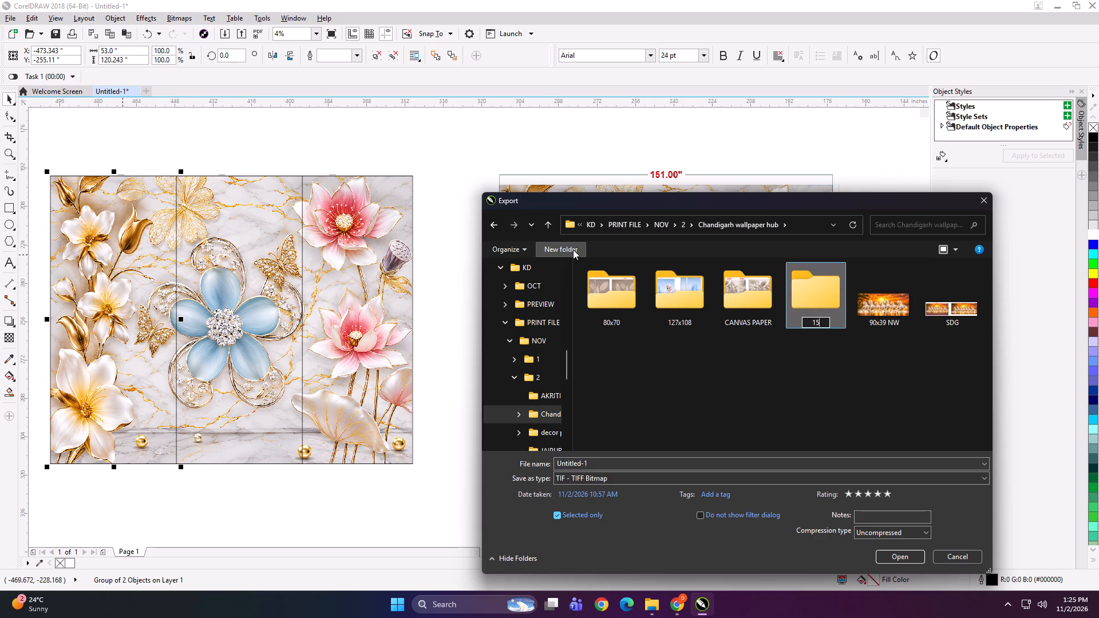
pyautogui.write('1x')
pyautogui.write('20')
pyautogui.press('space')
pyautogui.press('Return')
# Export the first panel as the TIFF file 53x120 A into the 151x120 folder with the default bitmap settings.
pyautogui.doubleClick(749, 296)
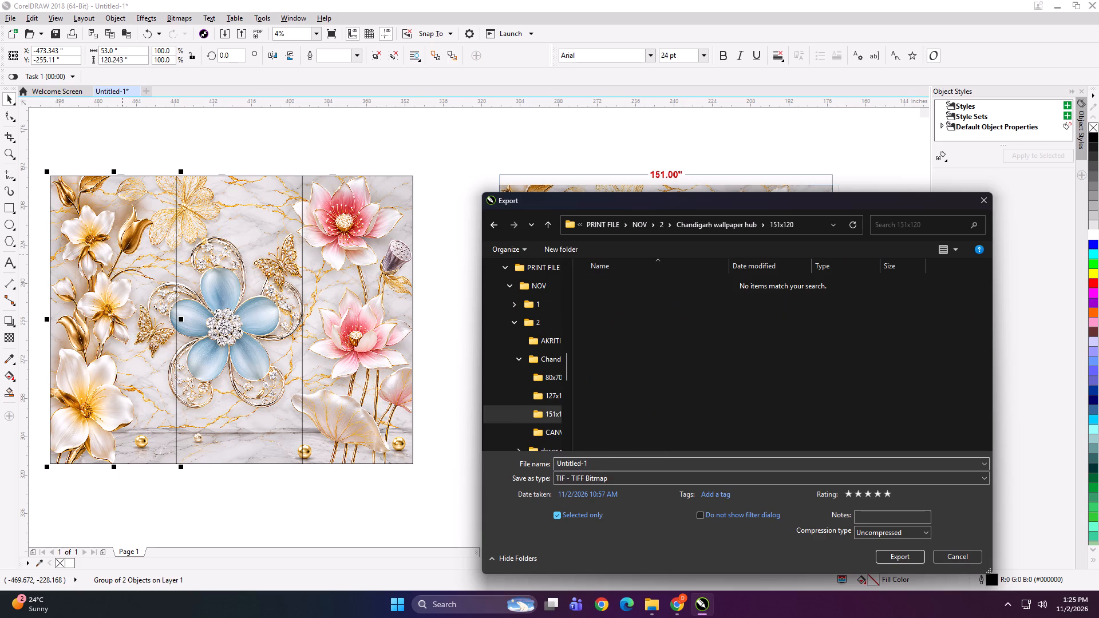
pyautogui.click(663, 459)
pyautogui.write('53x120 A')
pyautogui.press('space')
pyautogui.press('Return')
pyautogui.press('Return')
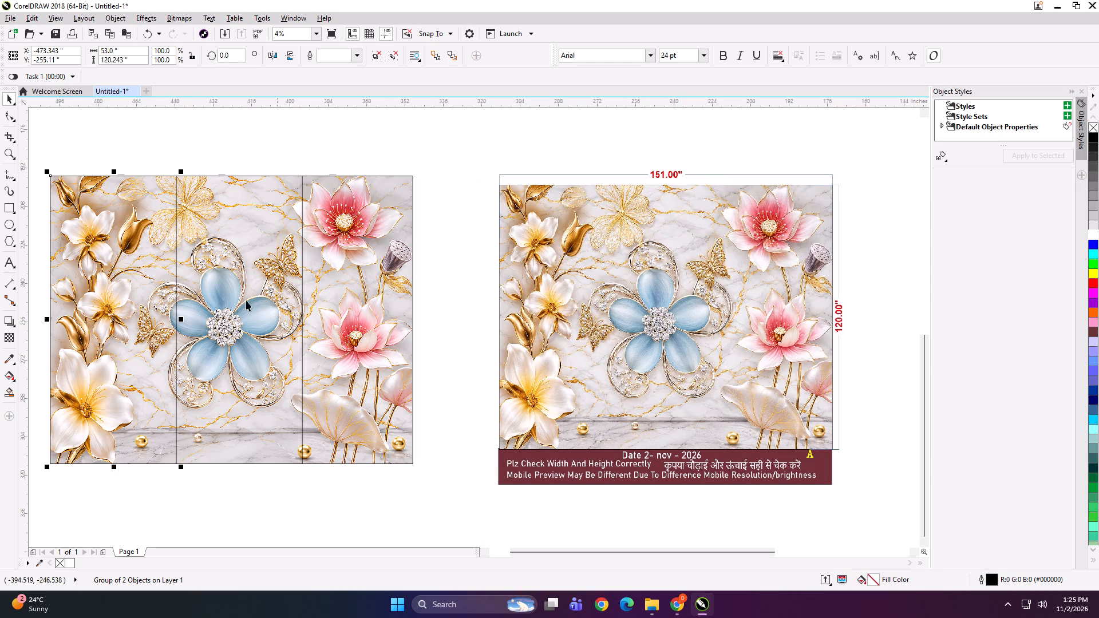
# Export the middle panel as the TIFF file 53x120 B into the 151x120 folder.
pyautogui.click(236, 297)
pyautogui.hotkey('ctrl', 'e')
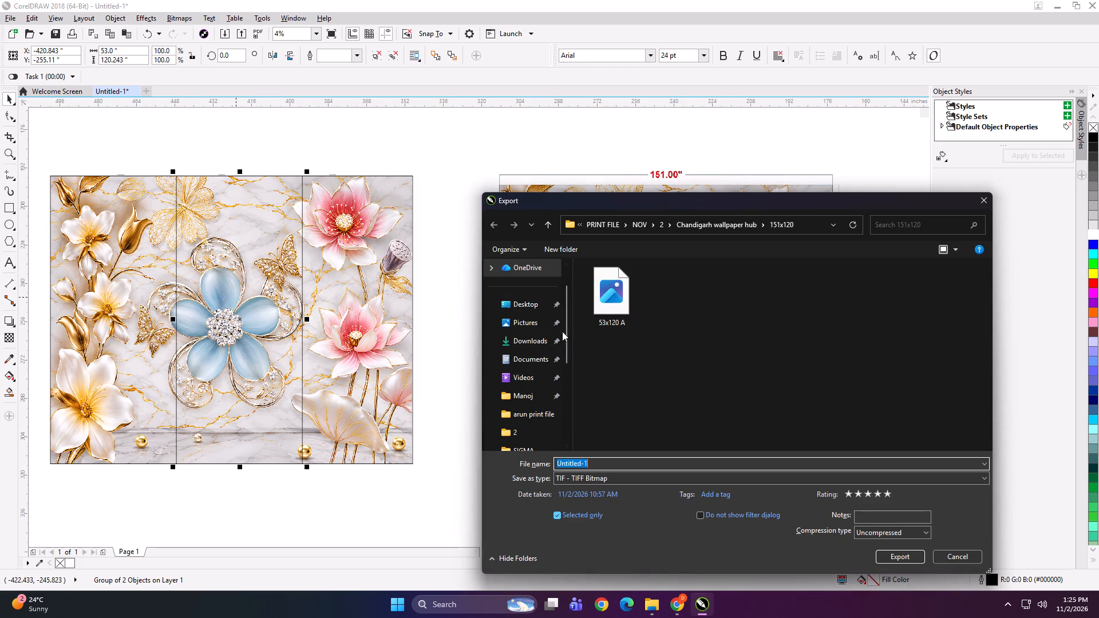
pyautogui.click(590, 298)
pyautogui.doubleClick(585, 463)
pyautogui.press('b')
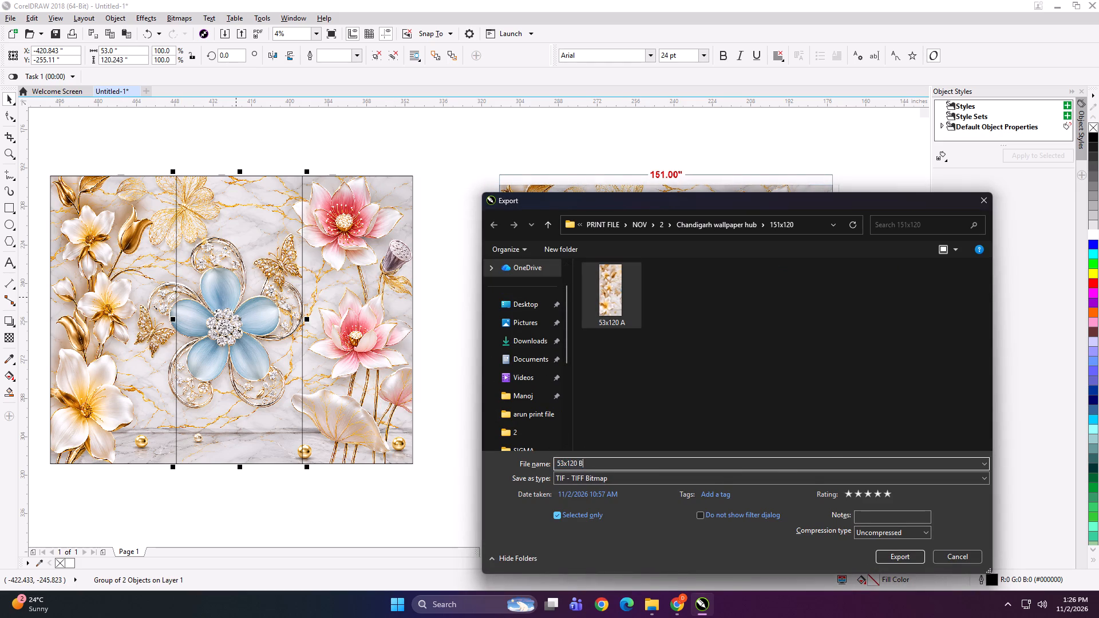
pyautogui.press('Return')
pyautogui.press('Return')
# Export the third panel as the TIFF file 46x120 C into the 151x120 folder with the default bitmap settings.
pyautogui.click(374, 388)
pyautogui.hotkey('ctrl', 'e')
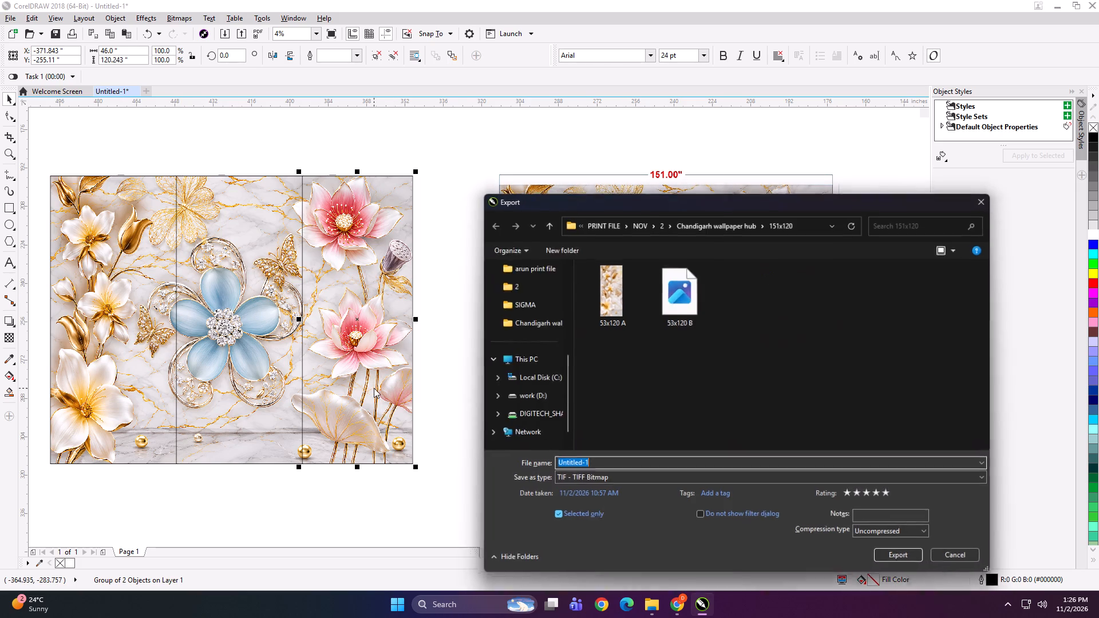
pyautogui.write('46x12')
pyautogui.press('space')
pyautogui.press('BackSpace')
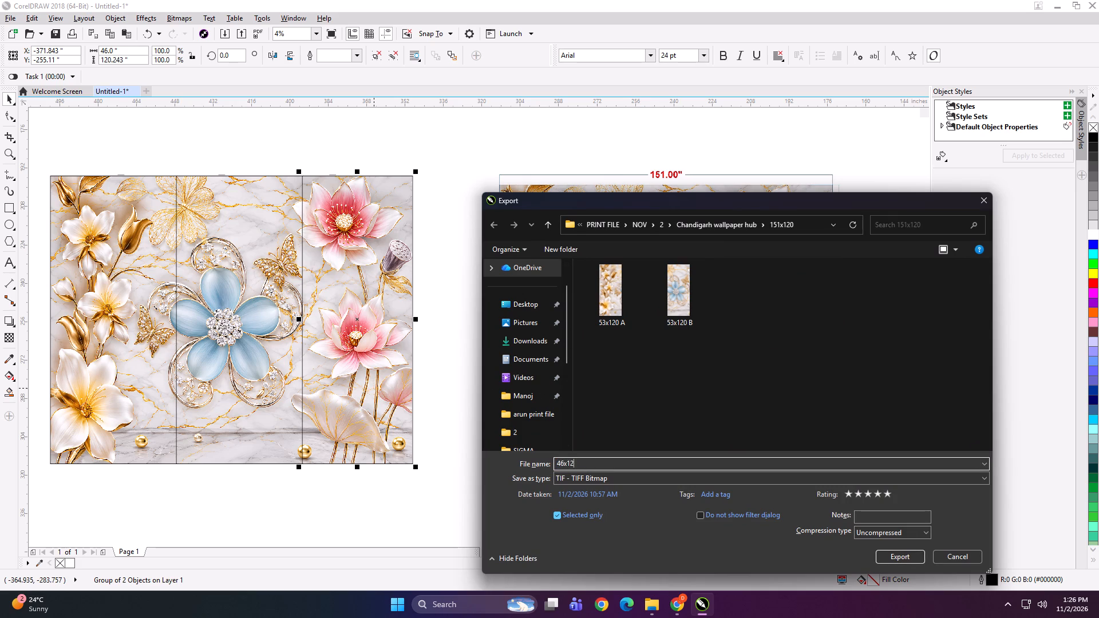
pyautogui.write('0 C')
pyautogui.press('Return')
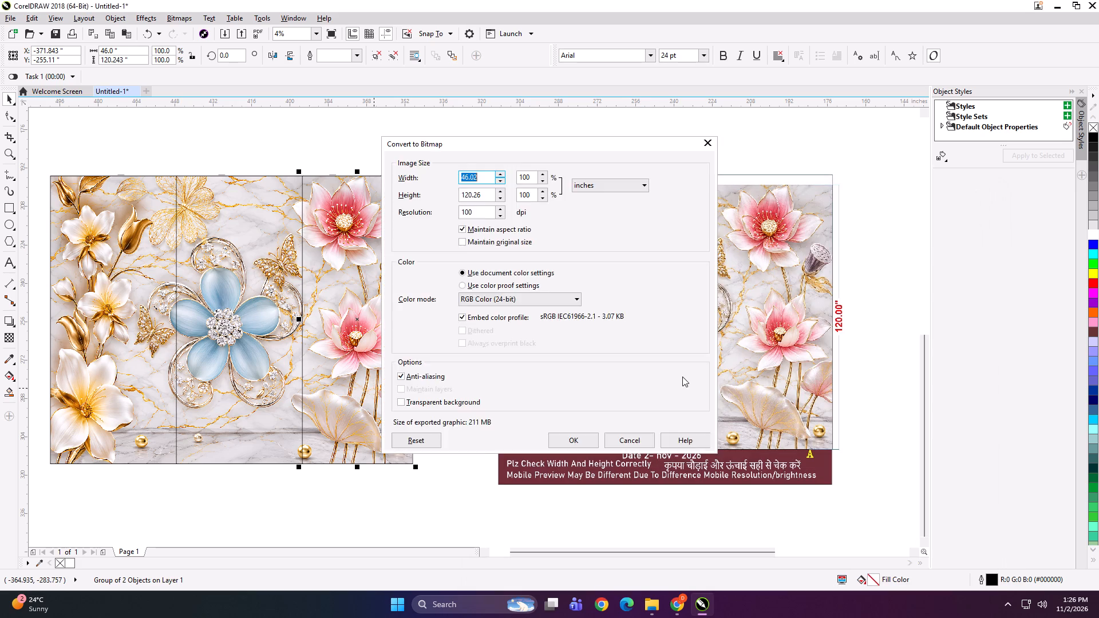
pyautogui.press('Return')
# Move the third panel 6 inches to the right, away from the middle panel.
pyautogui.press('Right')
pyautogui.press('Right')
pyautogui.press('Right')
pyautogui.press('Right')
pyautogui.press('Right')
pyautogui.press('Right')
pyautogui.press('Right')
pyautogui.press('Right')
pyautogui.press('Right')
pyautogui.press('Right')
pyautogui.press('Right')
pyautogui.press('Right')
# Move the middle panel 3 inches right and the third panel another 0.5 inch right, leaving gaps between all three panels.
pyautogui.click(285, 326)
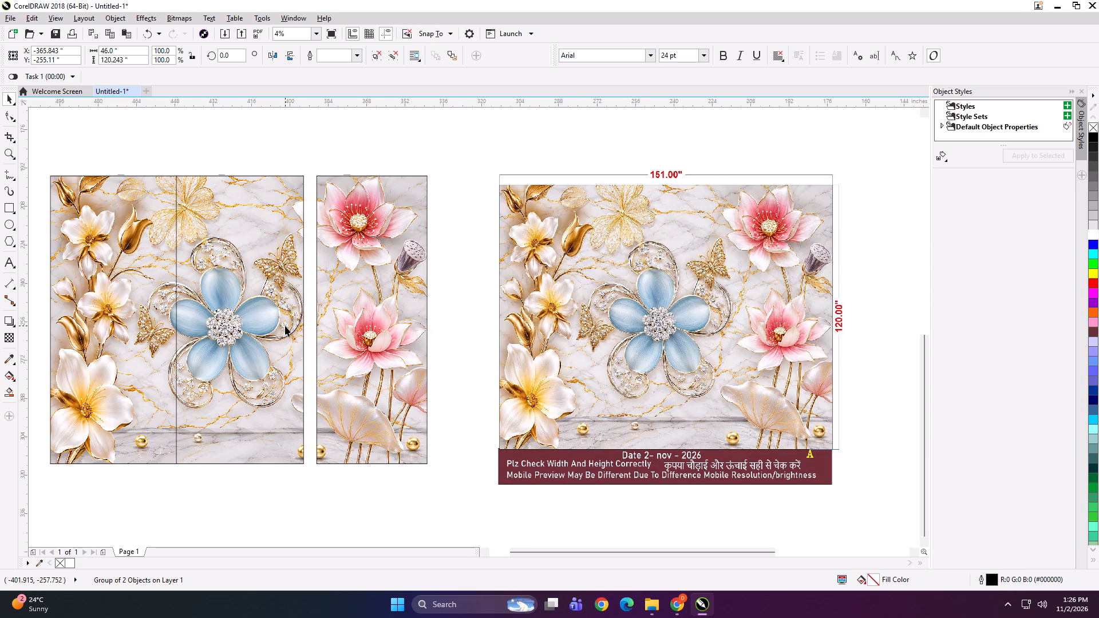
pyautogui.press('Right')
pyautogui.press('Right')
pyautogui.press('Right')
pyautogui.press('Right')
pyautogui.press('Right')
pyautogui.click(349, 310)
pyautogui.press('Right')
pyautogui.click(272, 324)
pyautogui.press('Right')
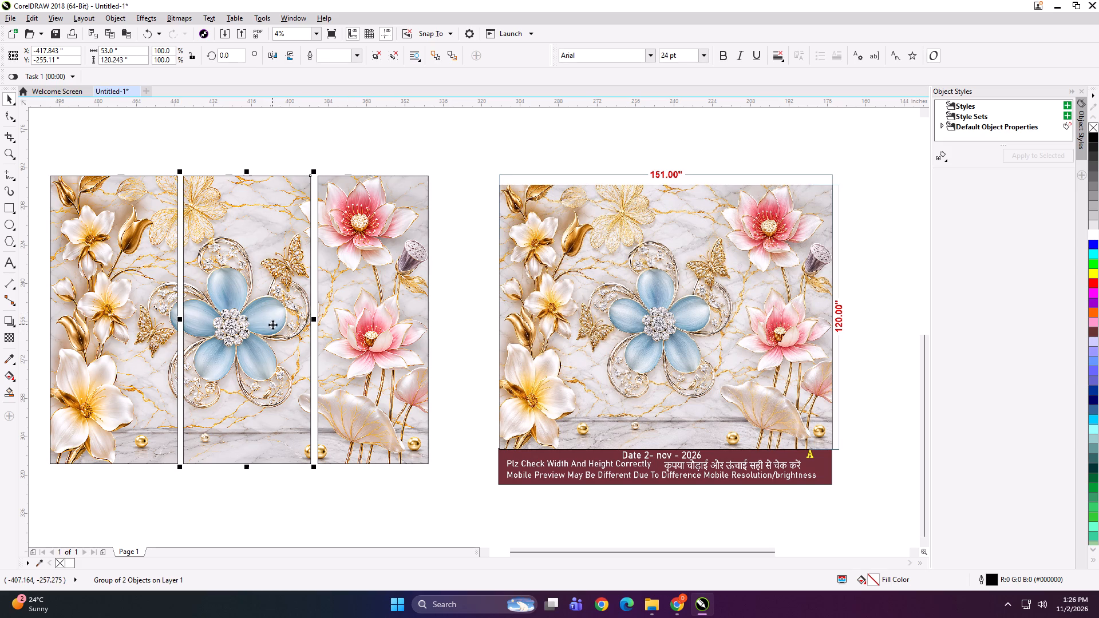
# Scale the three panels proportionally as a set and place them directly left of the 151 x 120 preview at nearly its height.
pyautogui.click(138, 308)
pyautogui.keyDown('shift'); pyautogui.click(285, 314); pyautogui.keyUp('shift')
pyautogui.keyDown('shift'); pyautogui.click(367, 319); pyautogui.keyUp('shift')
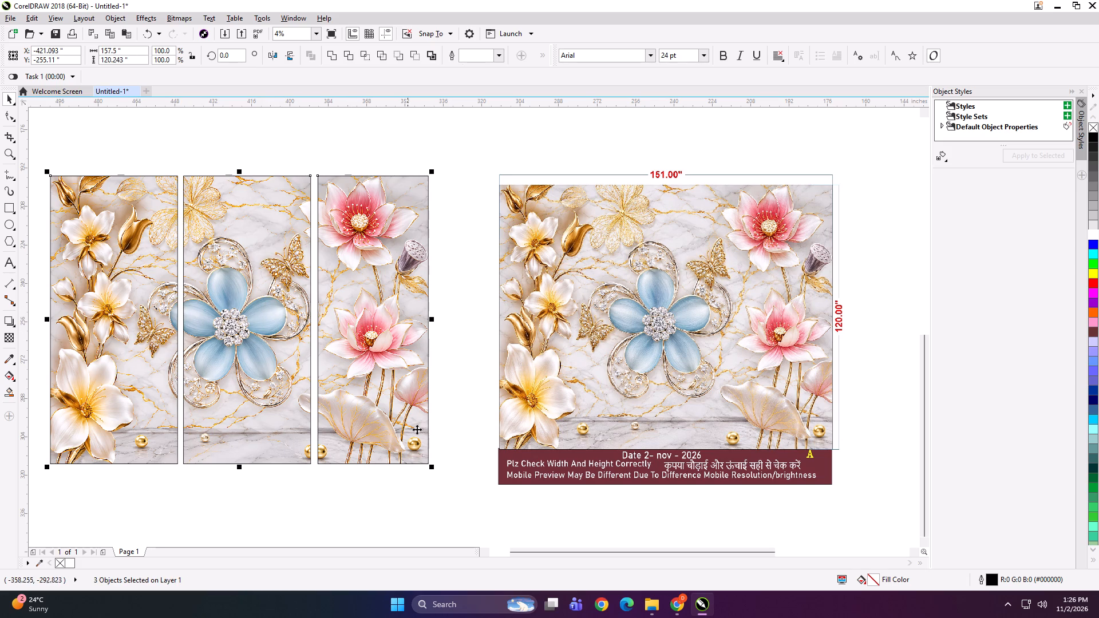
pyautogui.keyDown('shift'); pyautogui.moveTo(434, 469); pyautogui.dragTo(323, 404); pyautogui.keyUp('shift')
pyautogui.moveTo(295, 344); pyautogui.dragTo(445, 261)
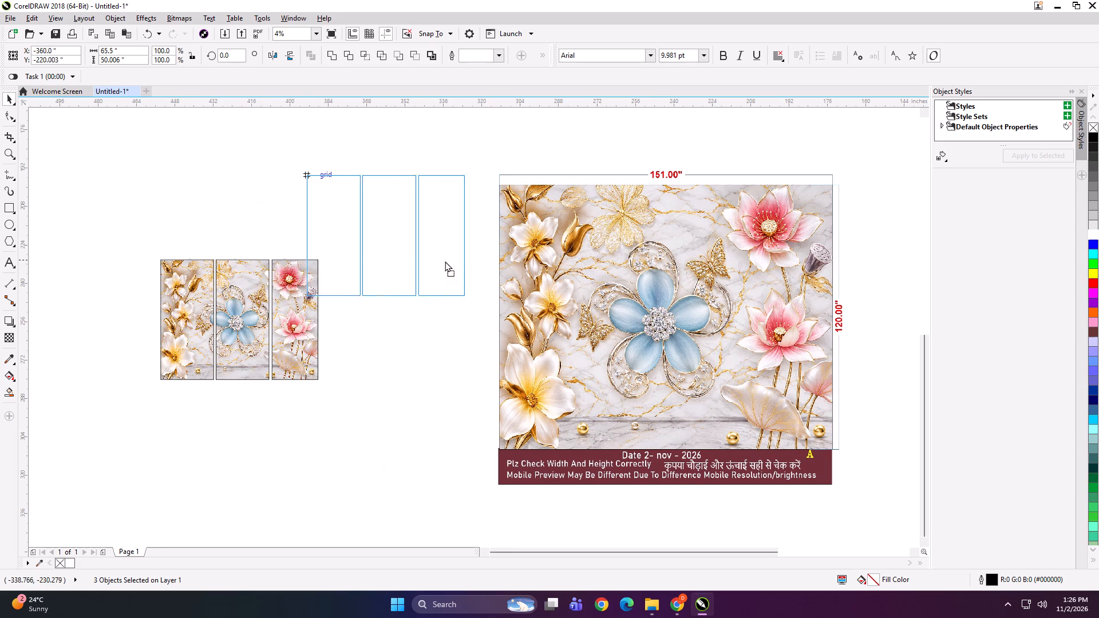
pyautogui.moveTo(445, 261); pyautogui.dragTo(460, 268)
pyautogui.scroll(-1, 598, 244)
pyautogui.moveTo(446, 282); pyautogui.dragTo(363, 344)
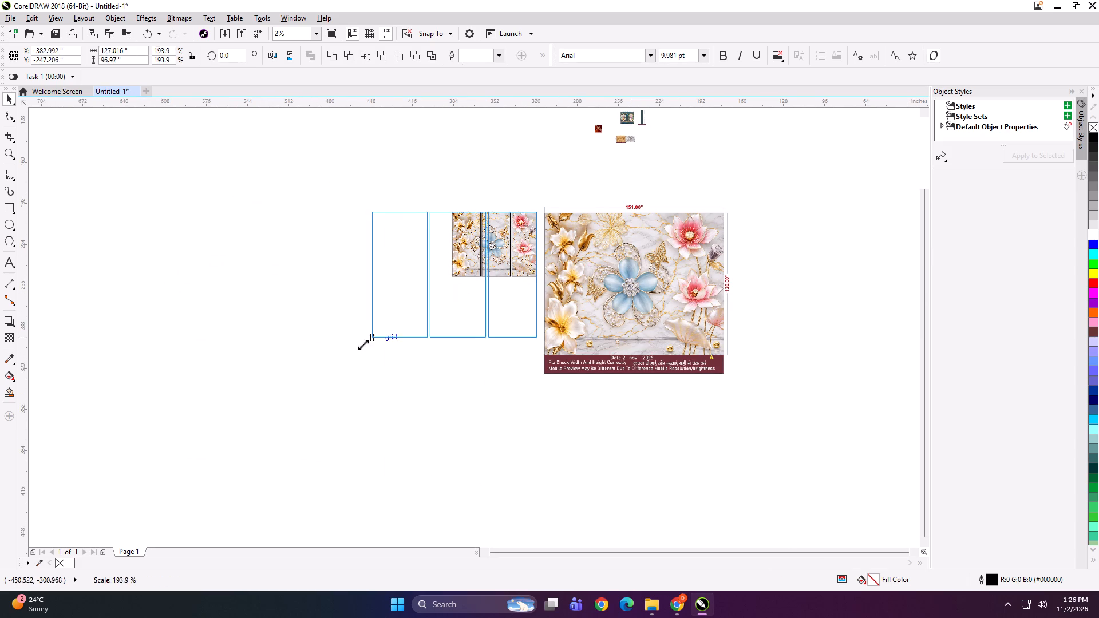
pyautogui.moveTo(363, 344); pyautogui.dragTo(331, 366)
# Group the three panels with the 151 x 120 preview and shrink the group proportionally to about 4.2 x 1.8 inches.
pyautogui.keyDown('shift'); pyautogui.click(664, 319); pyautogui.keyUp('shift')
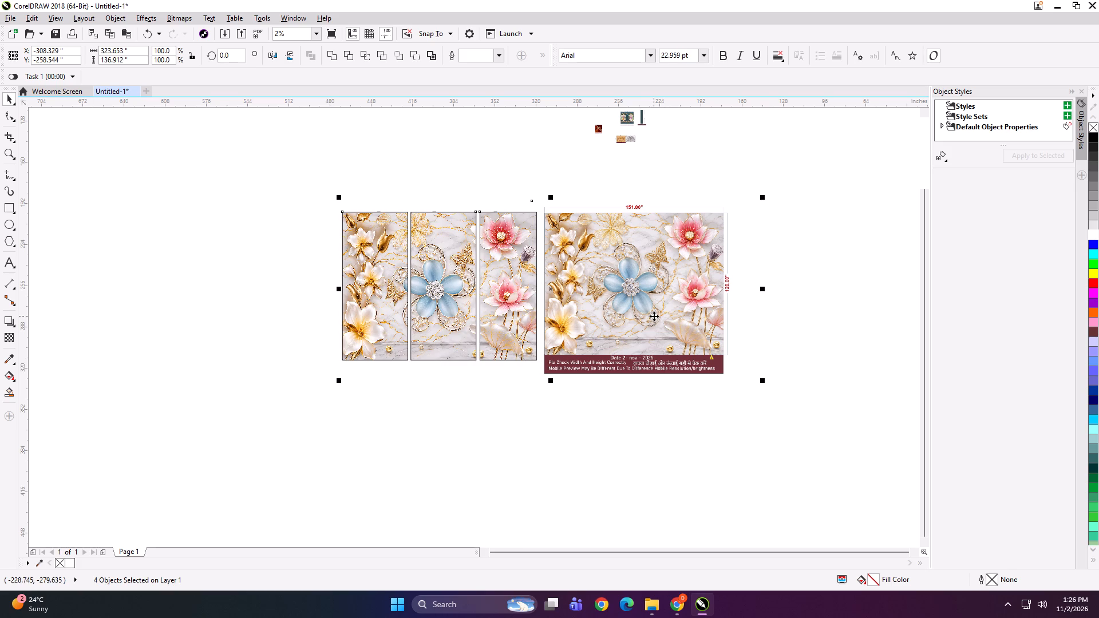
pyautogui.hotkey('ctrl', 'g')
pyautogui.keyDown('shift'); pyautogui.moveTo(763, 384); pyautogui.dragTo(566, 302); pyautogui.keyUp('shift')
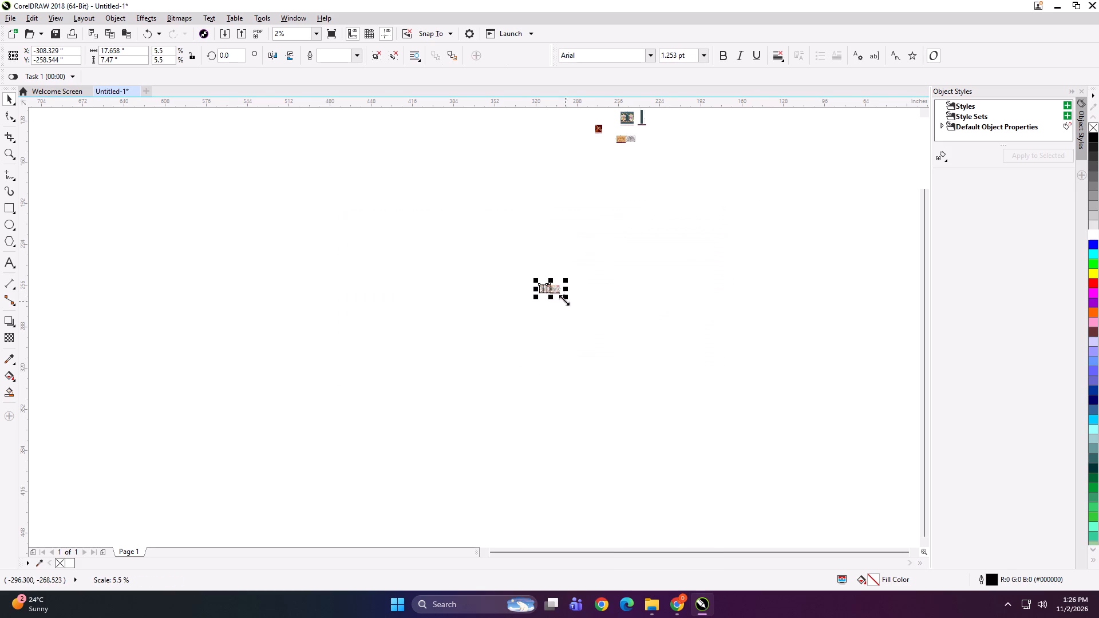
pyautogui.scroll(4, 556, 291)
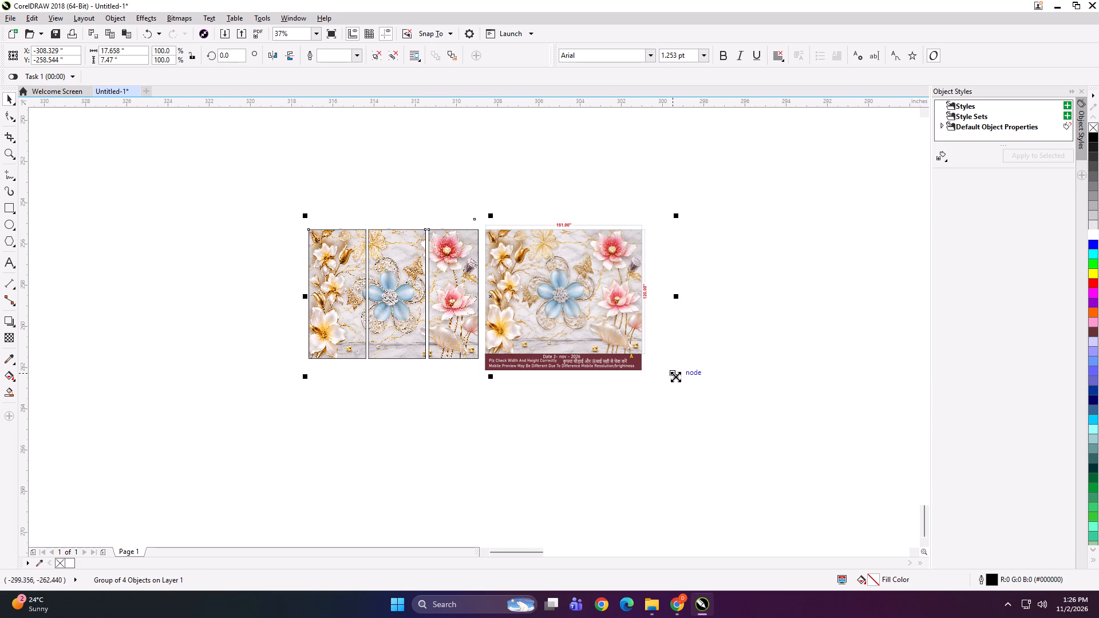
pyautogui.keyDown('shift'); pyautogui.moveTo(675, 377); pyautogui.dragTo(527, 319); pyautogui.keyUp('shift')
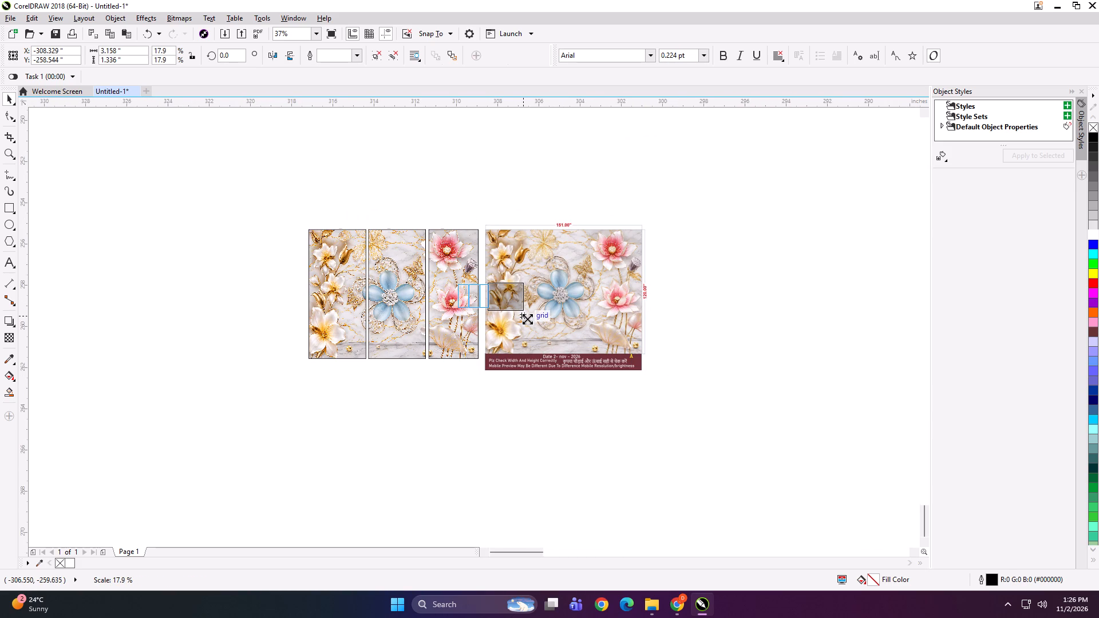
pyautogui.keyDown('shift'); pyautogui.moveTo(527, 319); pyautogui.dragTo(536, 323); pyautogui.keyUp('shift')
# Export the grouped panels and preview under the file name SDGH with the default export settings.
pyautogui.hotkey('ctrl', 'e')
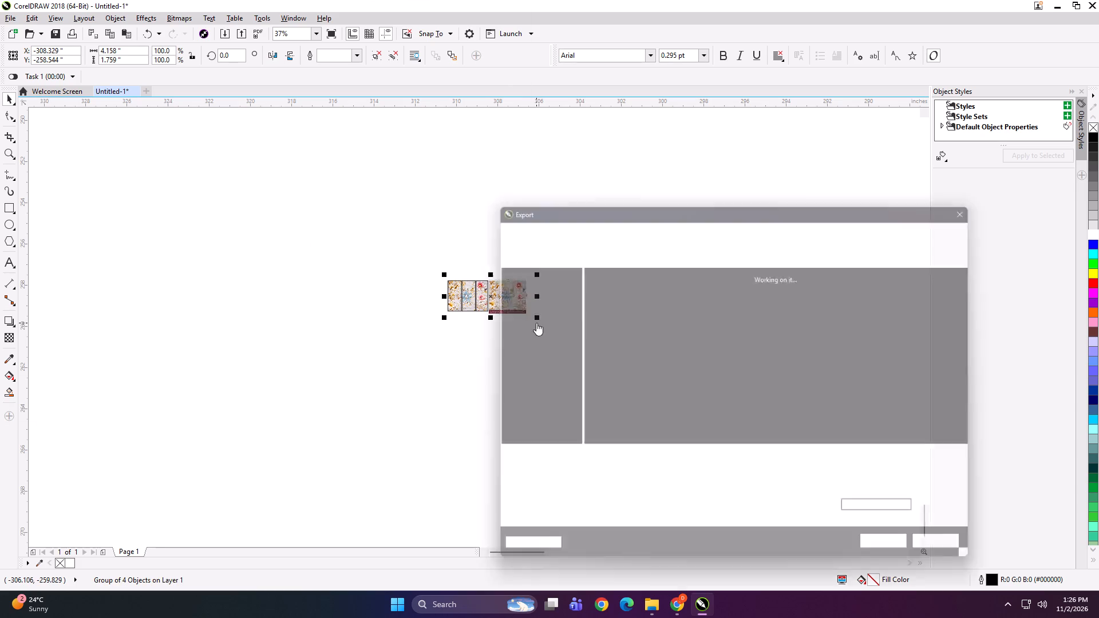
pyautogui.write('SDGH')
pyautogui.press('Return')
pyautogui.press('Return')
pyautogui.press('Return')
pyautogui.press('Return')
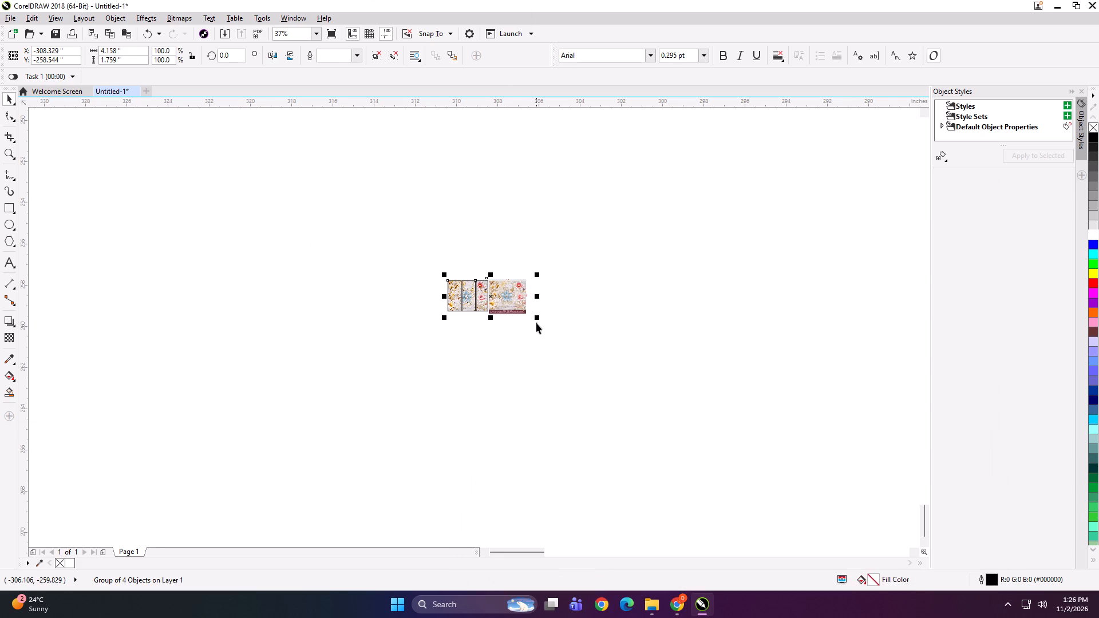
# Delete the group of panels and preview from the page.
pyautogui.press('Delete')
# Move the dark red bird design preview left, away from the other previews, and enlarge it proportionally to about 16.1 x 18.9 inches.
pyautogui.press('F4')
pyautogui.scroll(-1, 649, 330)
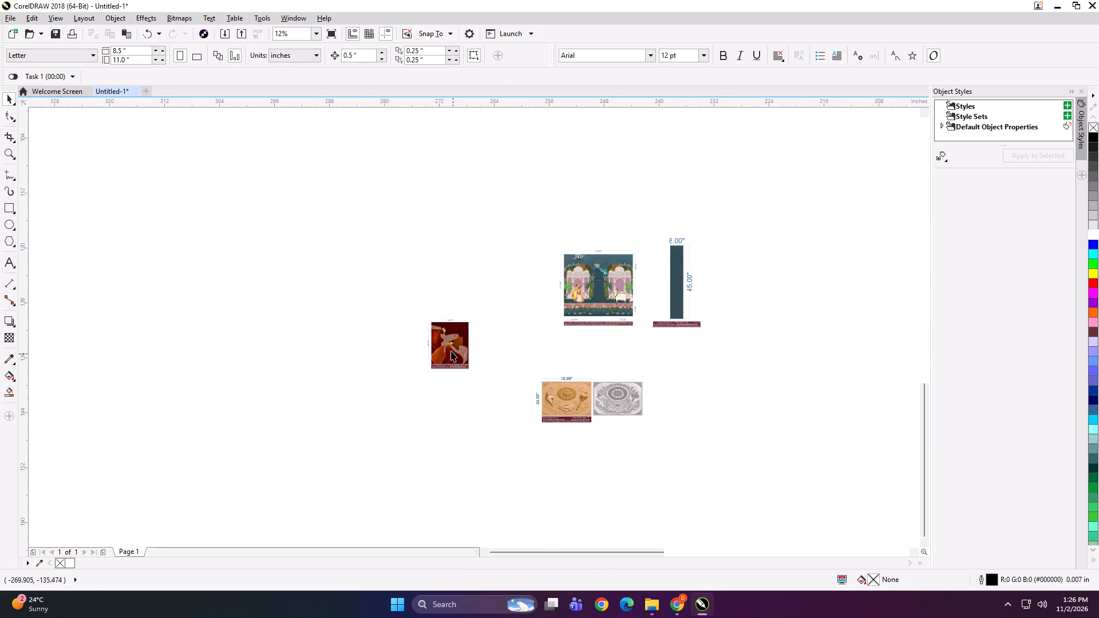
pyautogui.moveTo(451, 351); pyautogui.dragTo(244, 321)
pyautogui.keyDown('shift'); pyautogui.moveTo(268, 347); pyautogui.dragTo(302, 387); pyautogui.keyUp('shift')
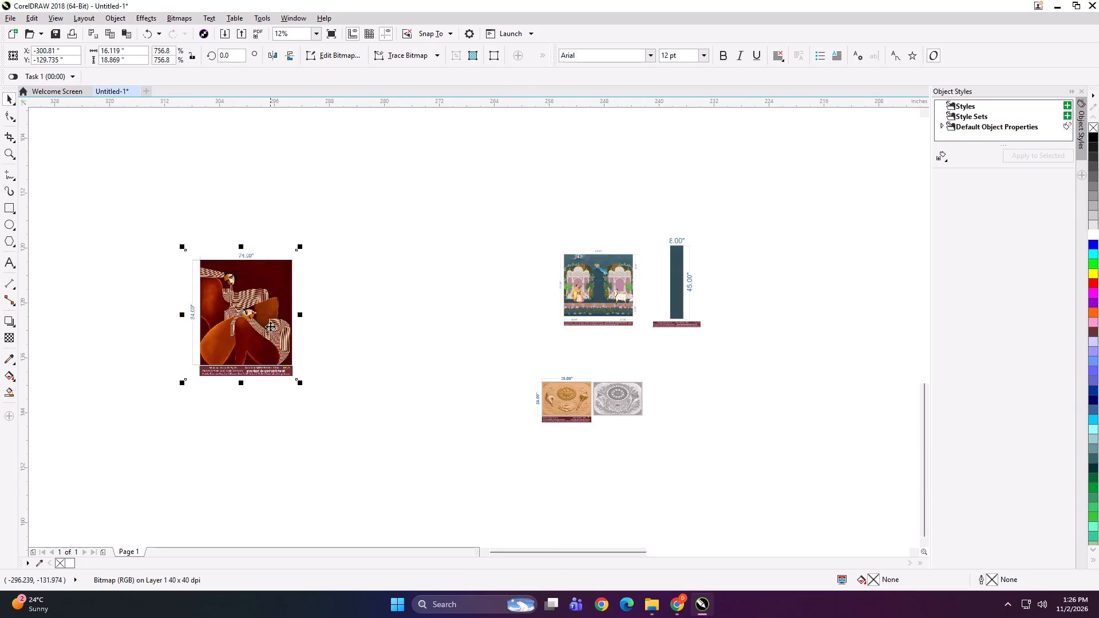
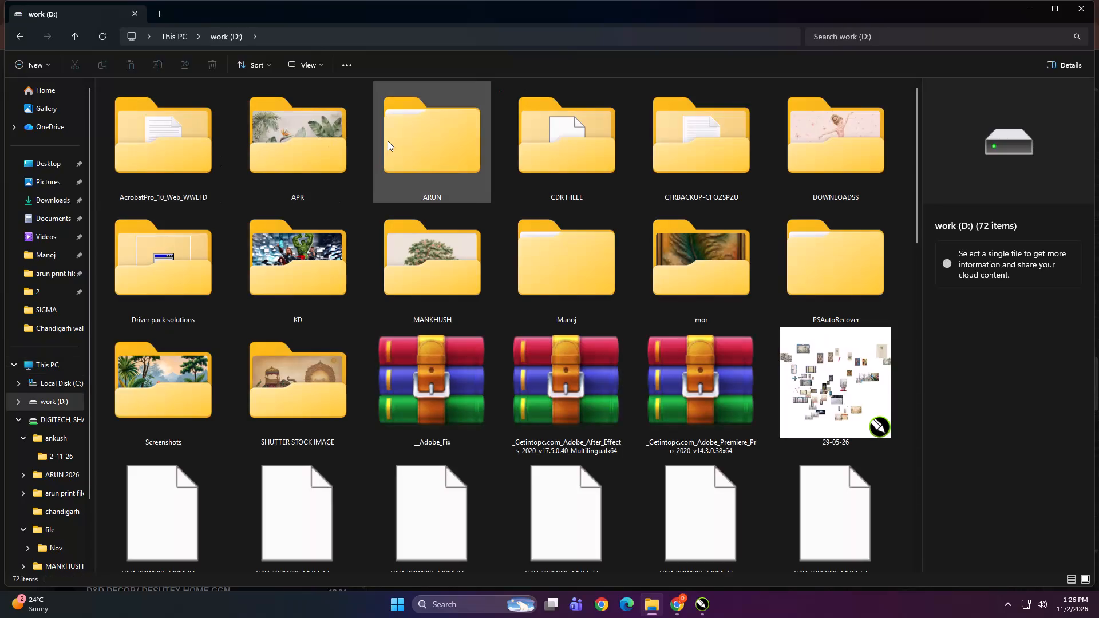
# Copy the 151x120 folder from KD > PRINT FILE > NOV > 2 > Chandigarh wallpaper hub on the work (D:) drive.
pyautogui.doubleClick(297, 267)
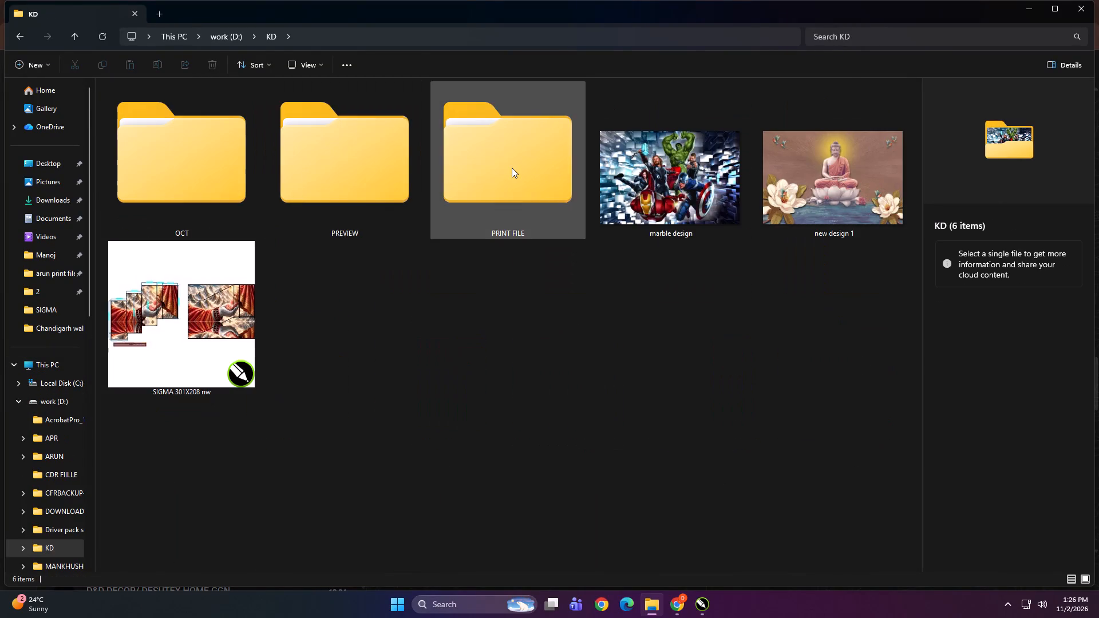
pyautogui.doubleClick(512, 168)
pyautogui.click(346, 186)
pyautogui.doubleClick(196, 164)
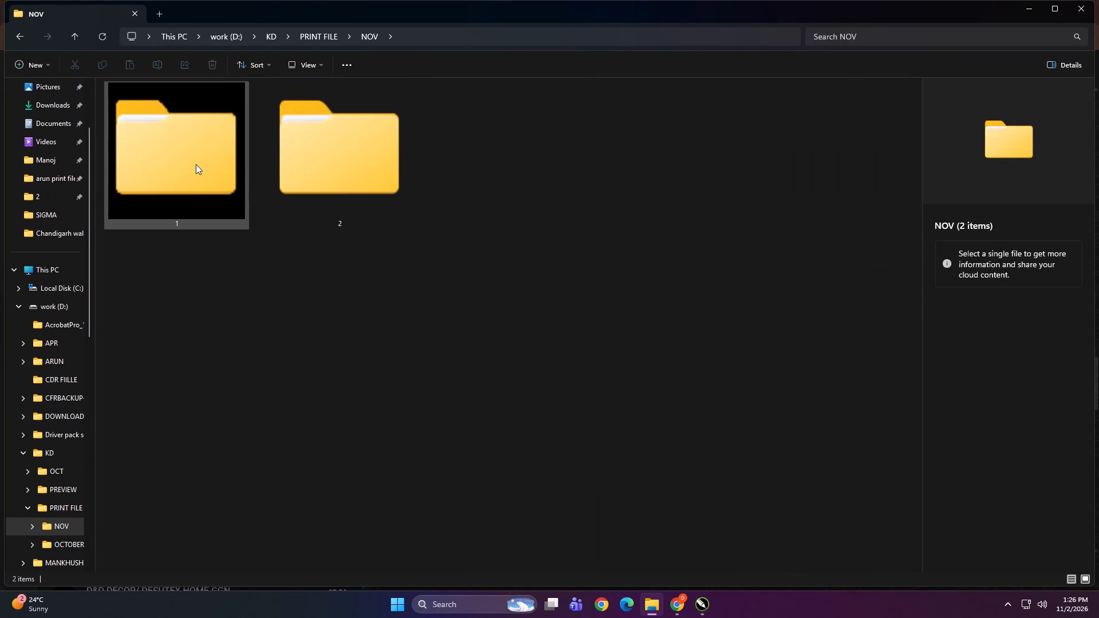
pyautogui.doubleClick(282, 172)
pyautogui.doubleClick(329, 180)
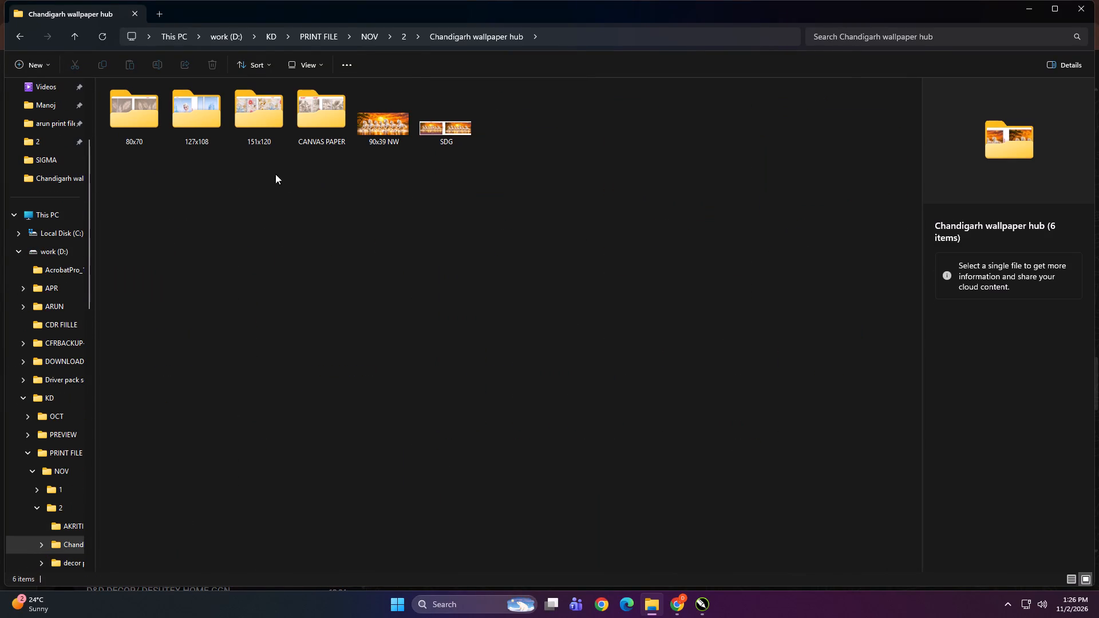
pyautogui.click(246, 126)
pyautogui.hotkey('ctrl', 'c')
# Paste the copied folder into Print > NOV > 2 > Chandigarh wallpaper hub on the DIGITECH_SHAREDRIVE (Z:) drive.
pyautogui.scroll(4, 67, 405)
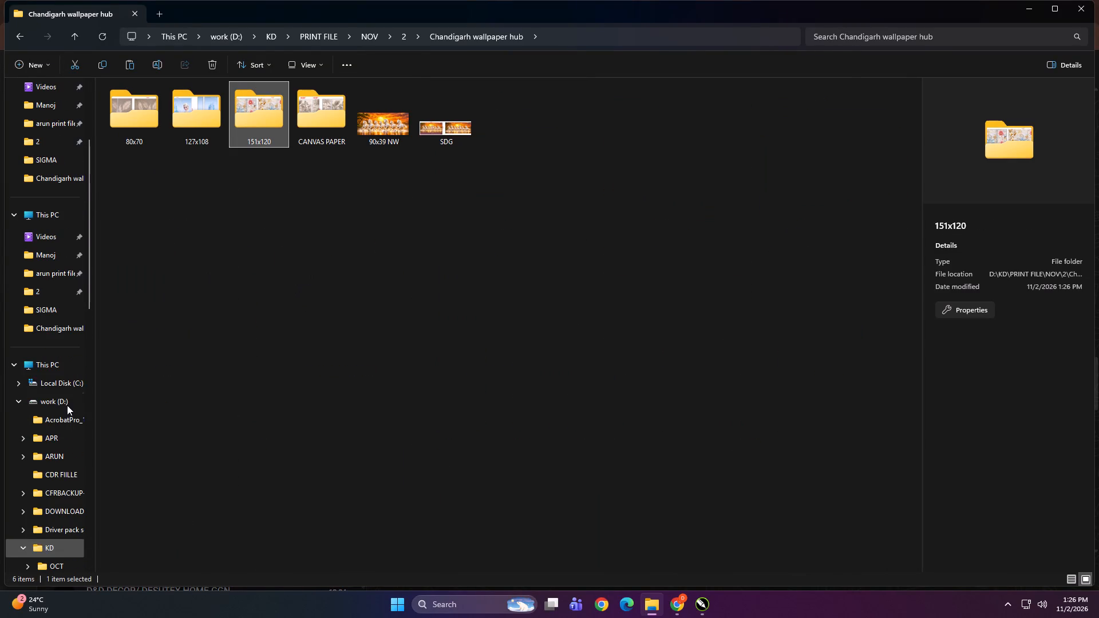
pyautogui.click(57, 370)
pyautogui.doubleClick(160, 267)
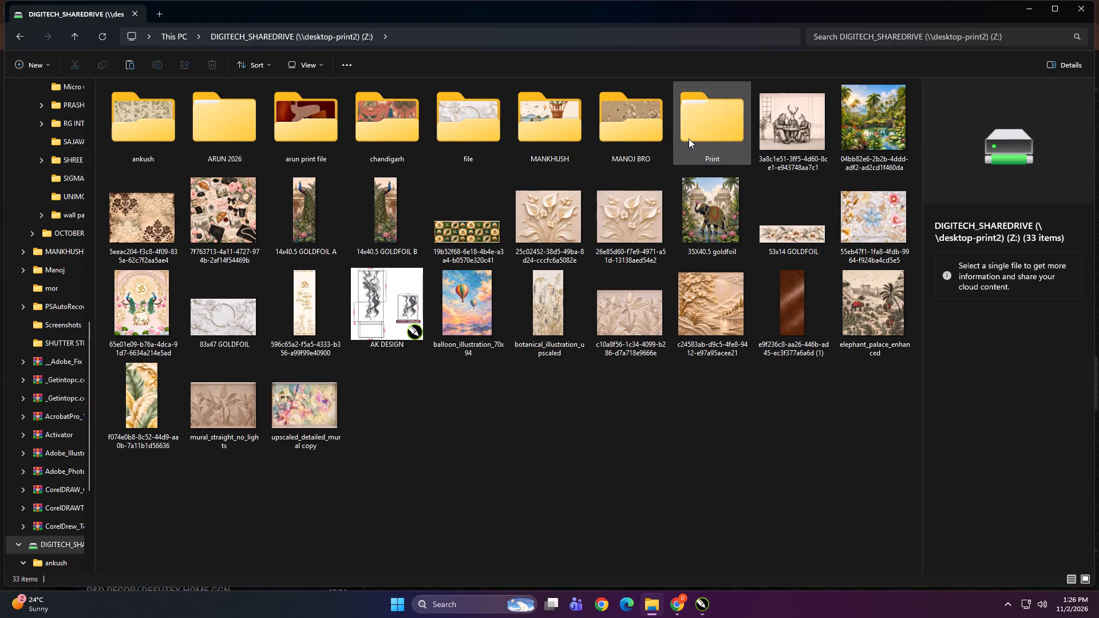
pyautogui.doubleClick(687, 138)
pyautogui.doubleClick(344, 157)
pyautogui.doubleClick(297, 167)
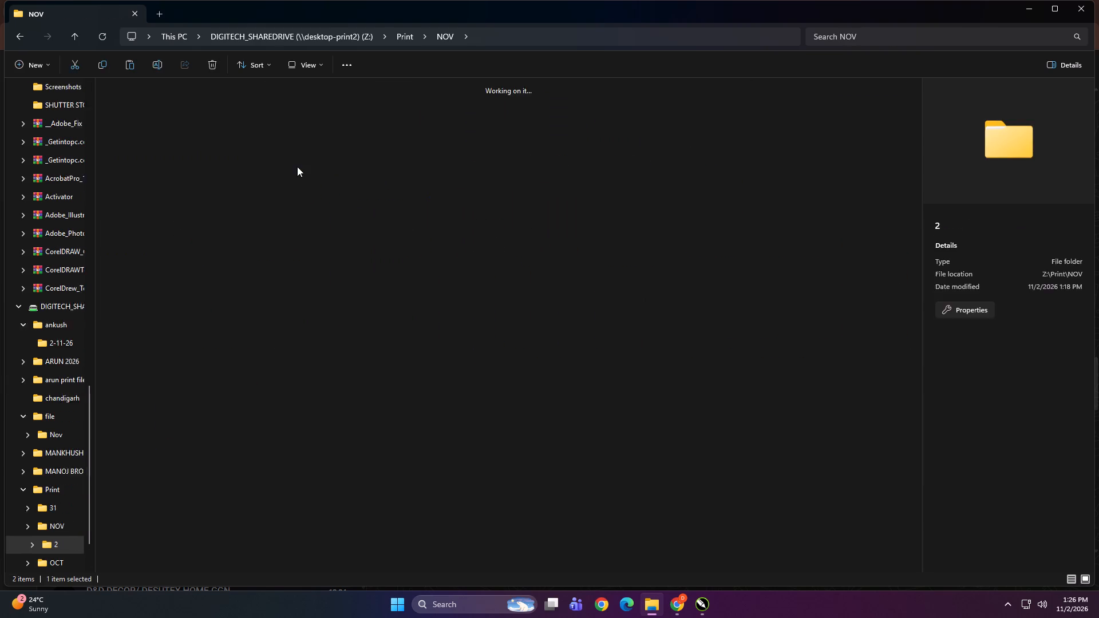
pyautogui.doubleClick(306, 146)
pyautogui.rightClick(359, 316)
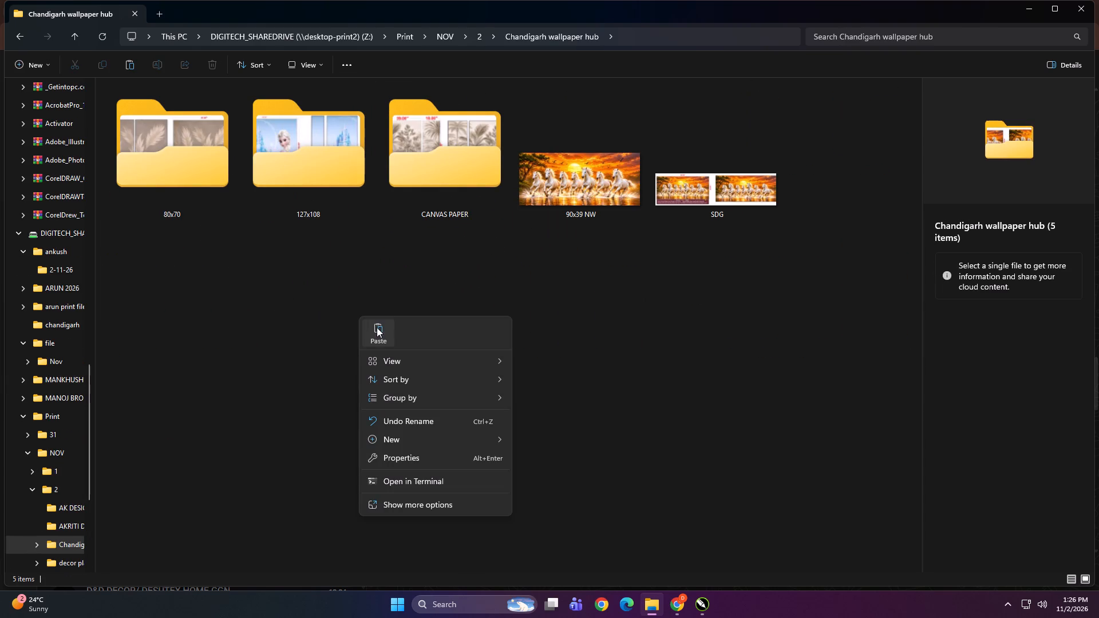
# Paste the copied 151x120 folder into Print > NOV > 2 > Chandigarh wallpaper hub on the DIGITECH_SHAREDRIVE (Z:) drive.
pyautogui.click(377, 327)
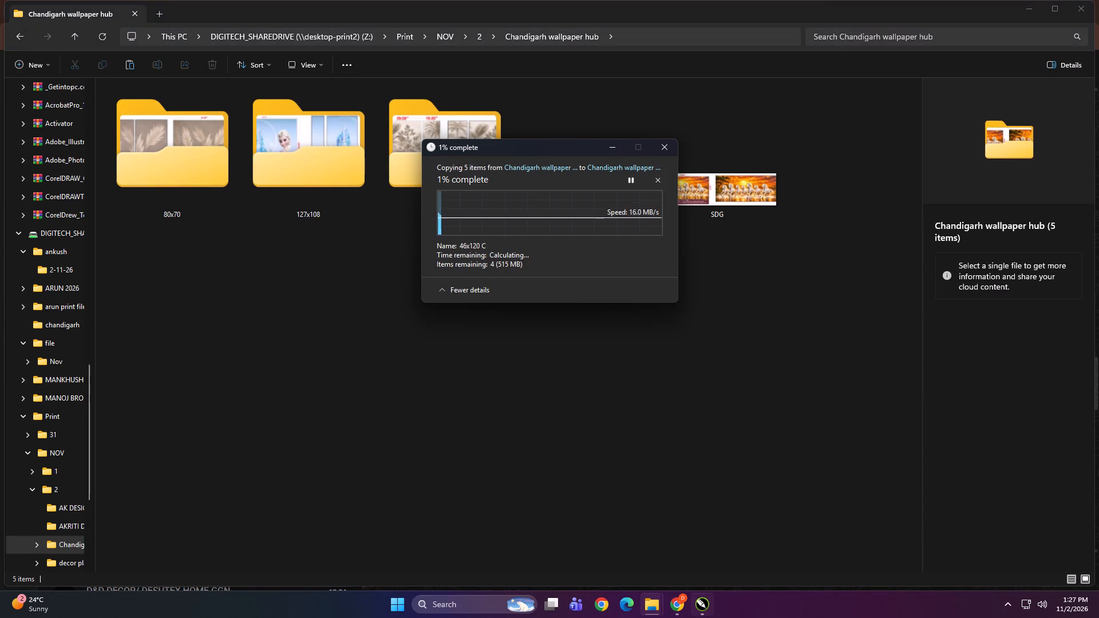
# Switch to the Untitled-1 document in CorelDRAW and look over the orange and grey design previews below the teal one.
pyautogui.click(707, 617)
pyautogui.scroll(-1, 556, 359)
pyautogui.scroll(2, 574, 383)
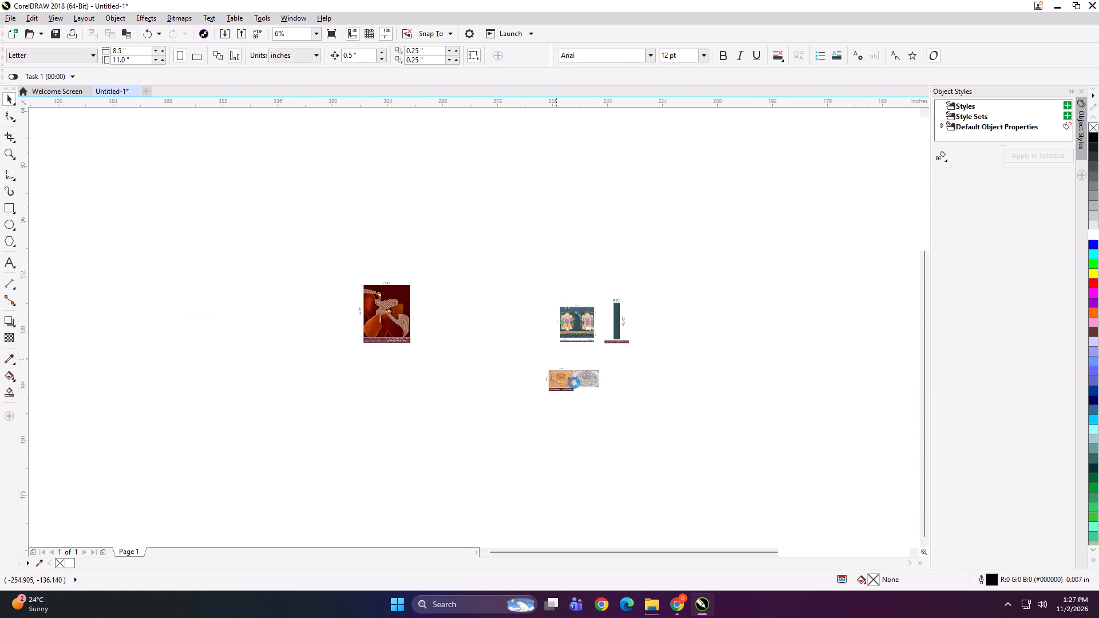
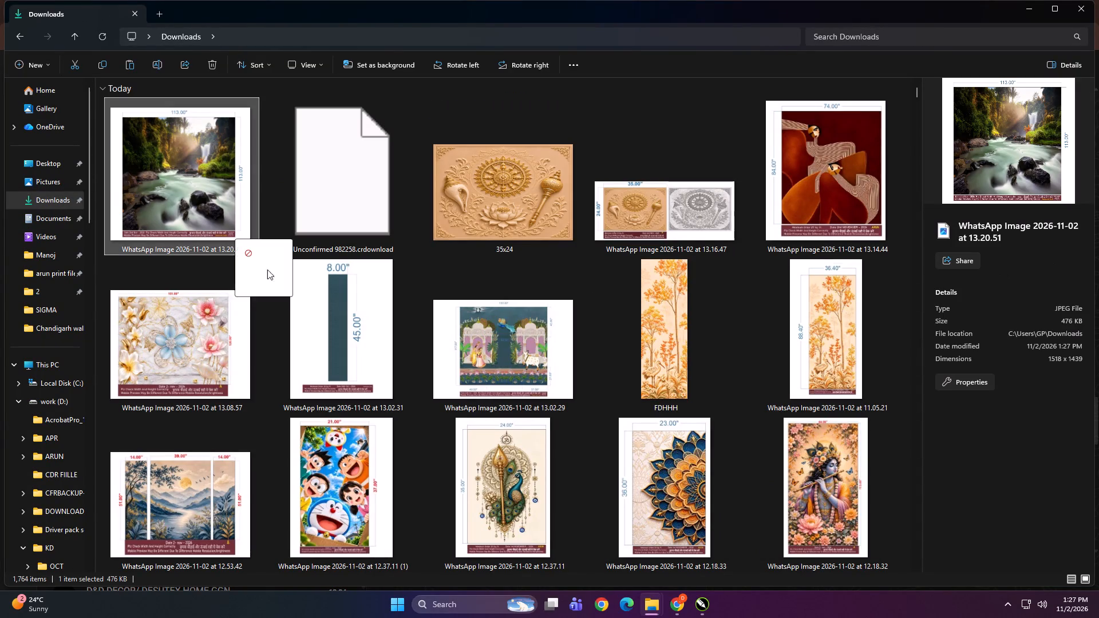
# Place the 113 x 113 inch waterfall preview from Downloads into the CorelDRAW document, enlarged proportionally to about 18.5 x 17.5 inches and moved left.
pyautogui.moveTo(267, 270); pyautogui.dragTo(450, 410)
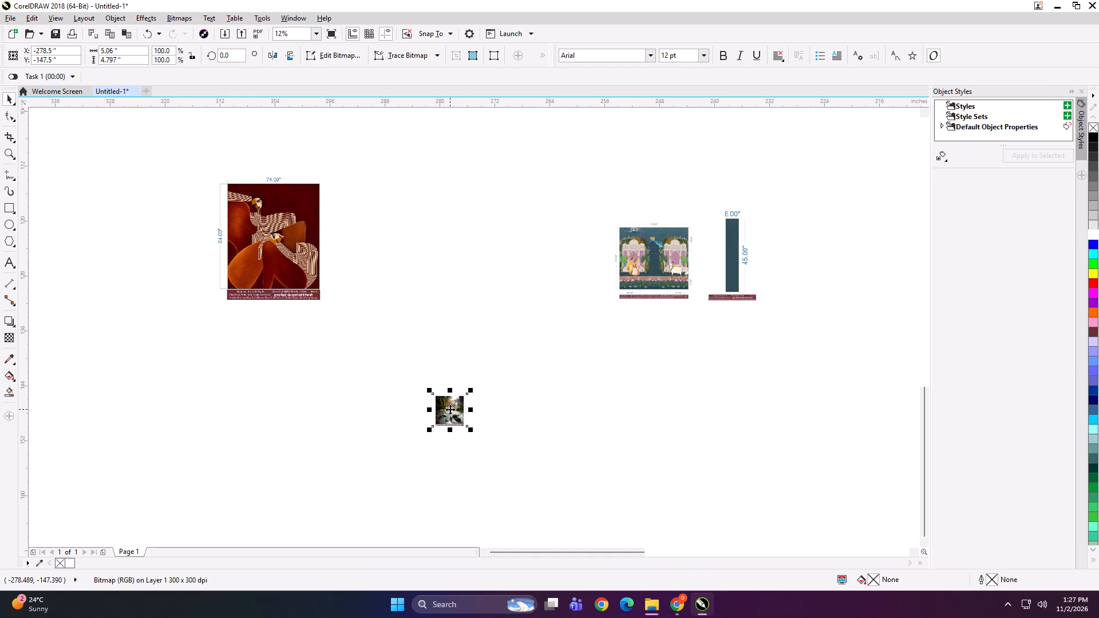
pyautogui.keyDown('shift'); pyautogui.moveTo(473, 433); pyautogui.dragTo(521, 477); pyautogui.keyUp('shift')
pyautogui.moveTo(450, 384); pyautogui.dragTo(350, 395)
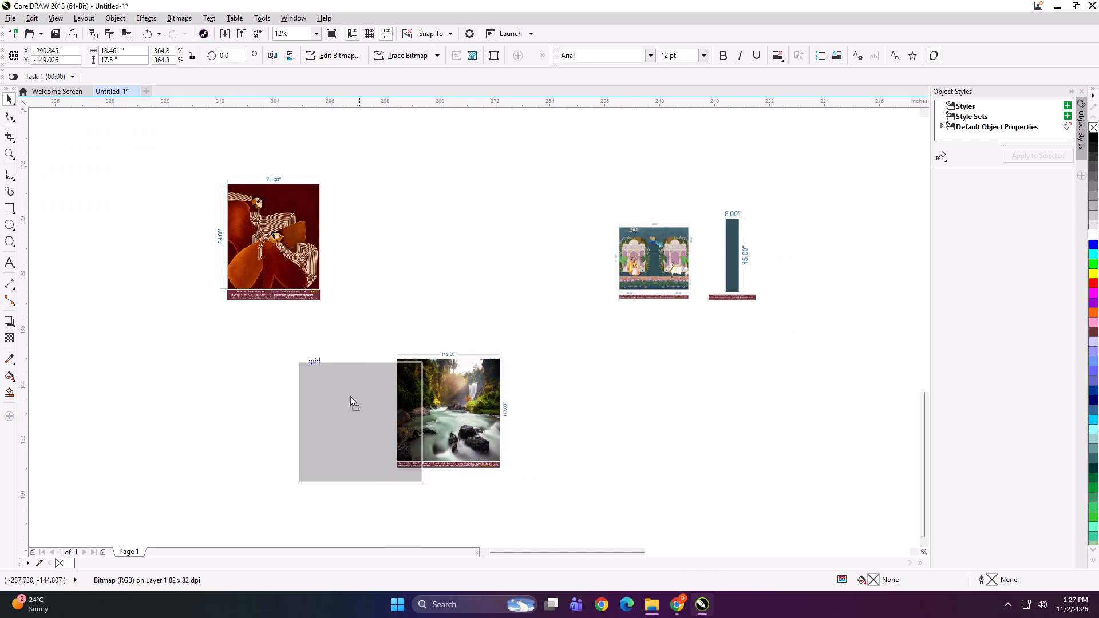
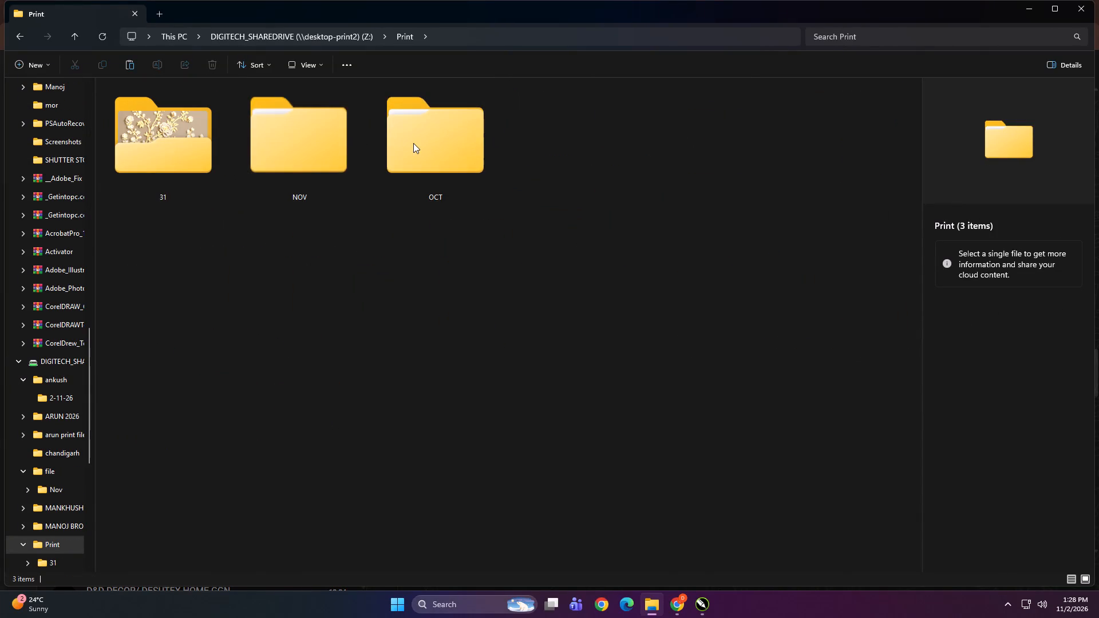
# Check the customer folders in Print > NOV > 2, and return to the top level of the DIGITECH_SHAREDRIVE (Z:) drive.
pyautogui.doubleClick(322, 143)
pyautogui.doubleClick(307, 159)
pyautogui.click(396, 299)
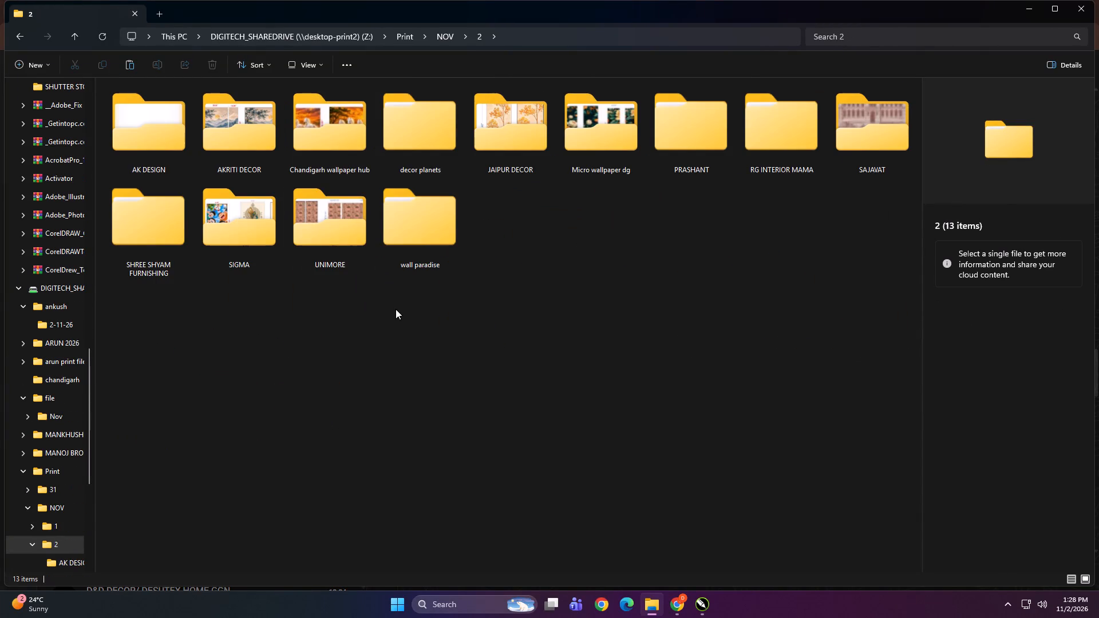
pyautogui.press('BackSpace')
pyautogui.press('BackSpace')
pyautogui.press('BackSpace')
# Open the file > Nov > 02 folder on the DIGITECH_SHAREDRIVE (Z:) drive to view its design files.
pyautogui.click(228, 137)
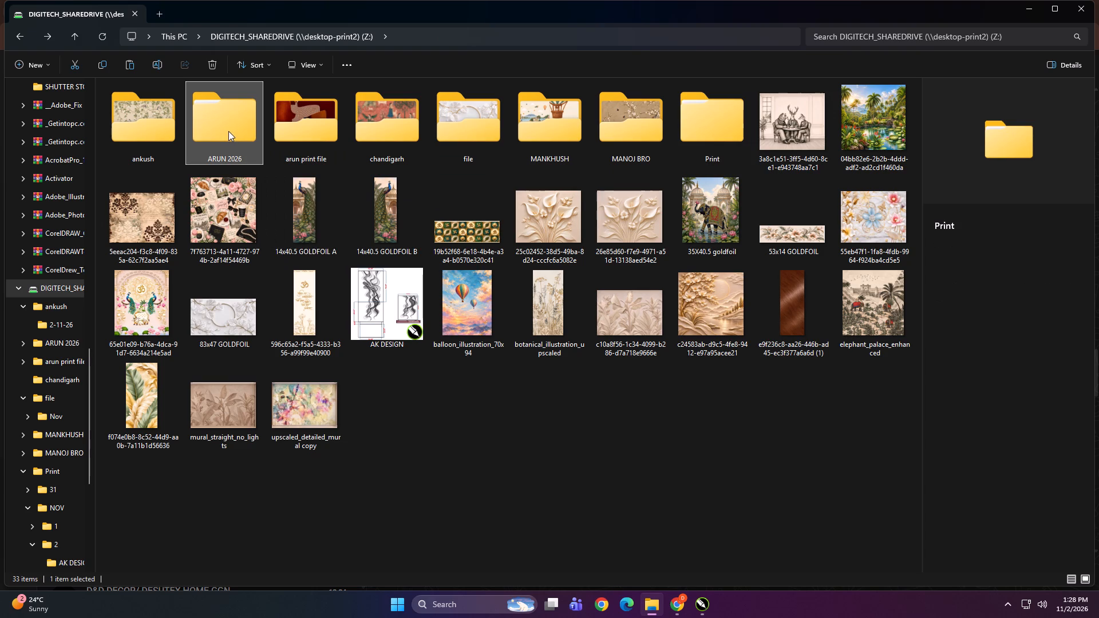
pyautogui.doubleClick(458, 137)
pyautogui.doubleClick(141, 138)
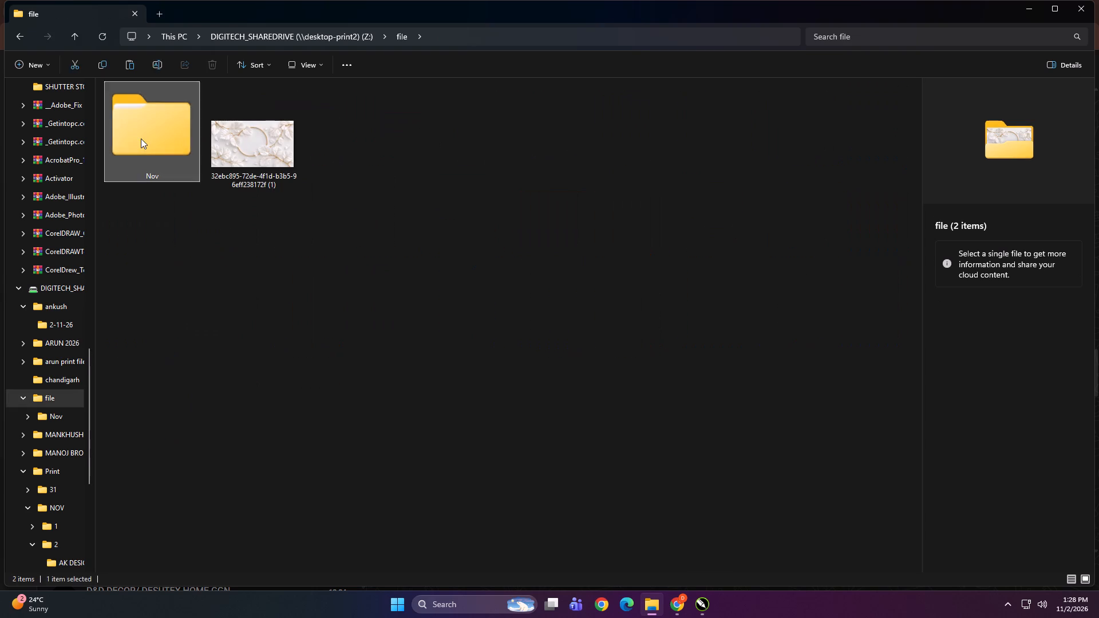
pyautogui.doubleClick(352, 187)
pyautogui.click(401, 331)
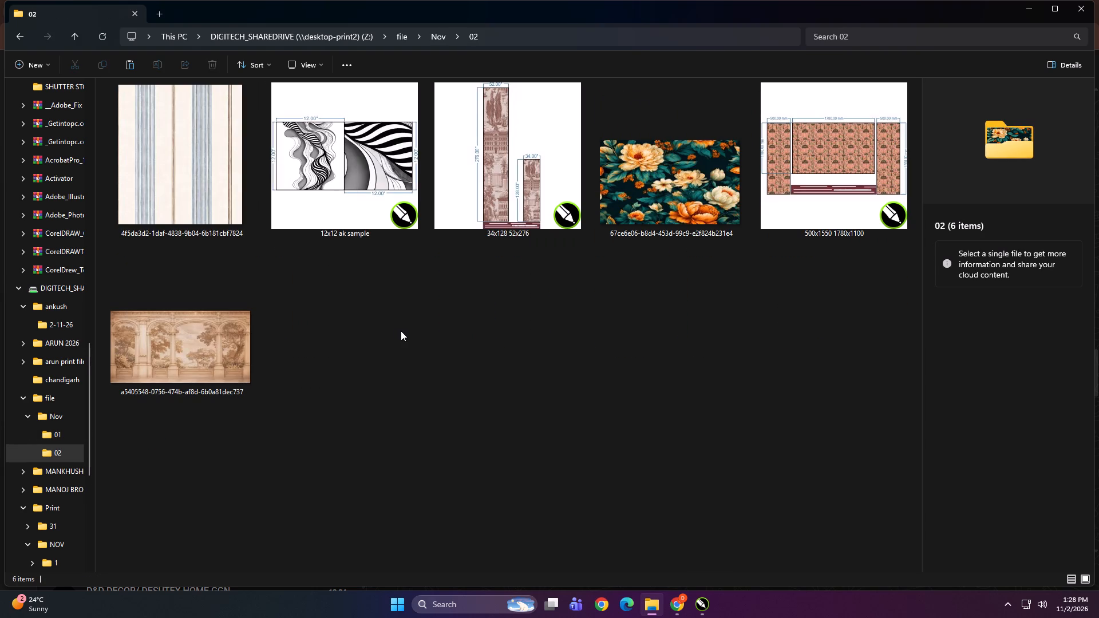
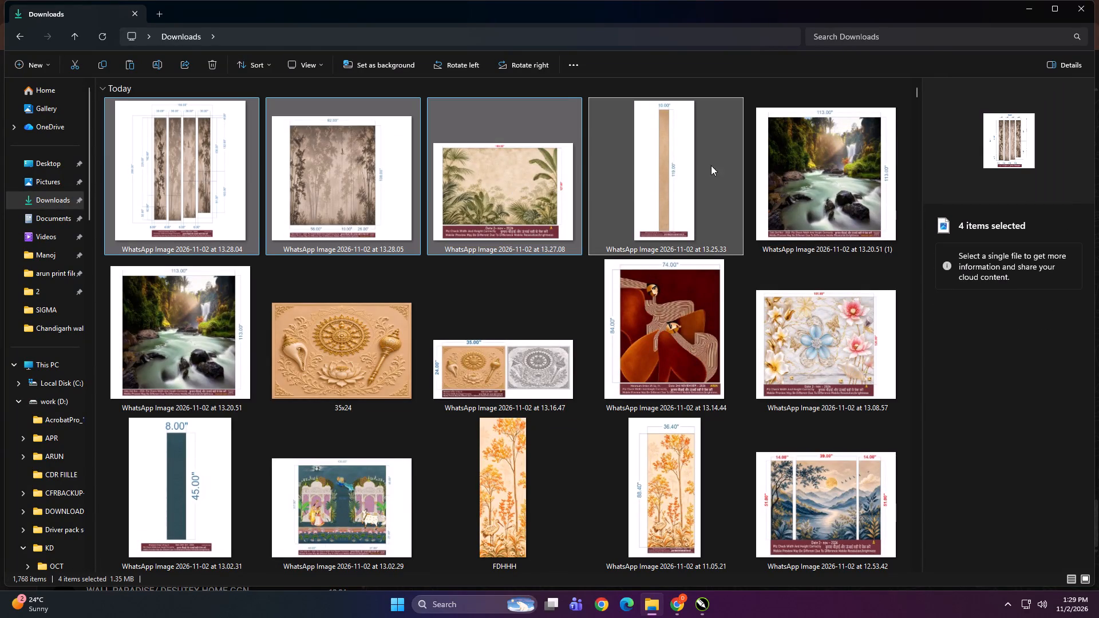
# Place the four newest WhatsApp images from Downloads into the CorelDRAW drawing and enlarge them together to about 313%.
pyautogui.moveTo(342, 152); pyautogui.dragTo(695, 598)
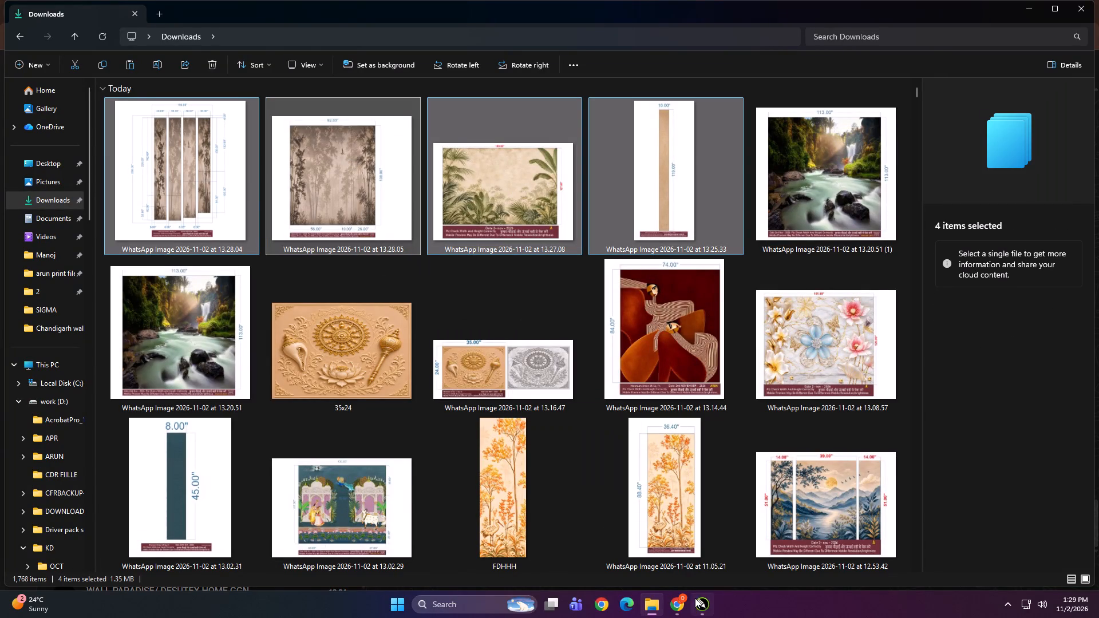
pyautogui.moveTo(695, 598); pyautogui.dragTo(525, 408)
pyautogui.moveTo(476, 373); pyautogui.dragTo(556, 449)
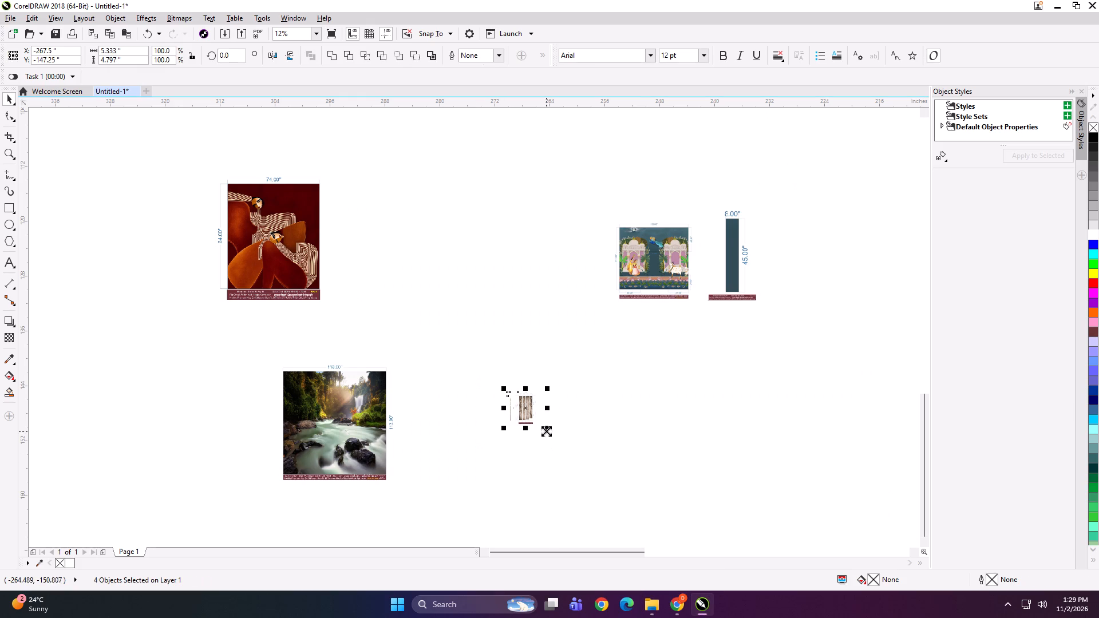
pyautogui.keyDown('shift'); pyautogui.moveTo(546, 429); pyautogui.dragTo(588, 464); pyautogui.keyUp('shift')
# Move the maroon 74-inch artwork and the waterfall preview farther left on the canvas, one above the other.
pyautogui.moveTo(312, 263); pyautogui.dragTo(153, 217)
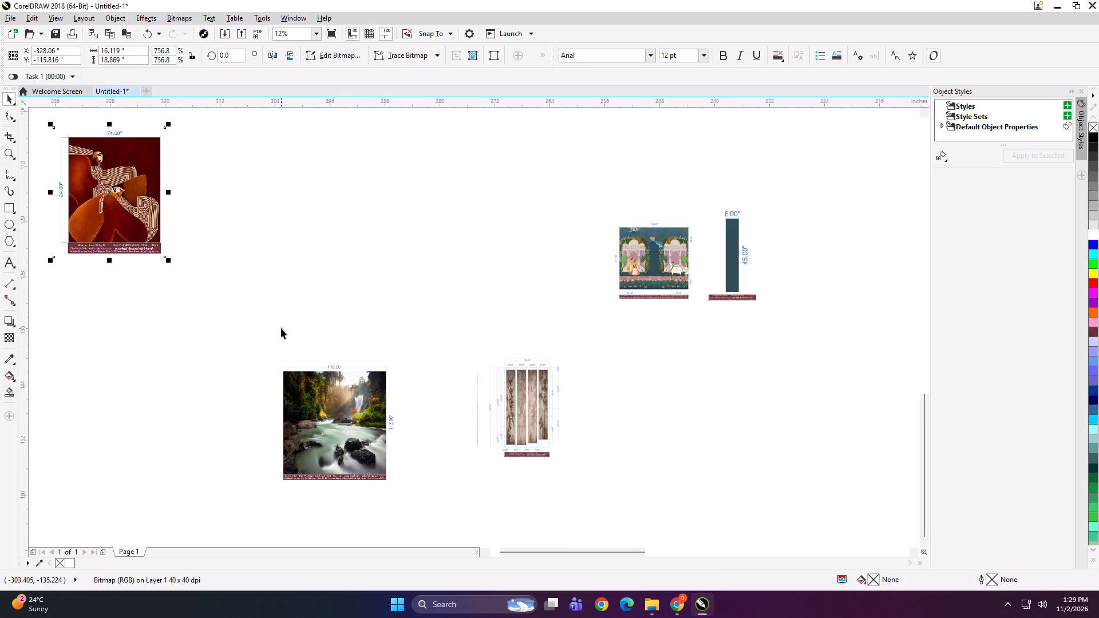
pyautogui.moveTo(285, 336); pyautogui.dragTo(290, 345)
pyautogui.moveTo(362, 420); pyautogui.dragTo(141, 392)
pyautogui.click(341, 399)
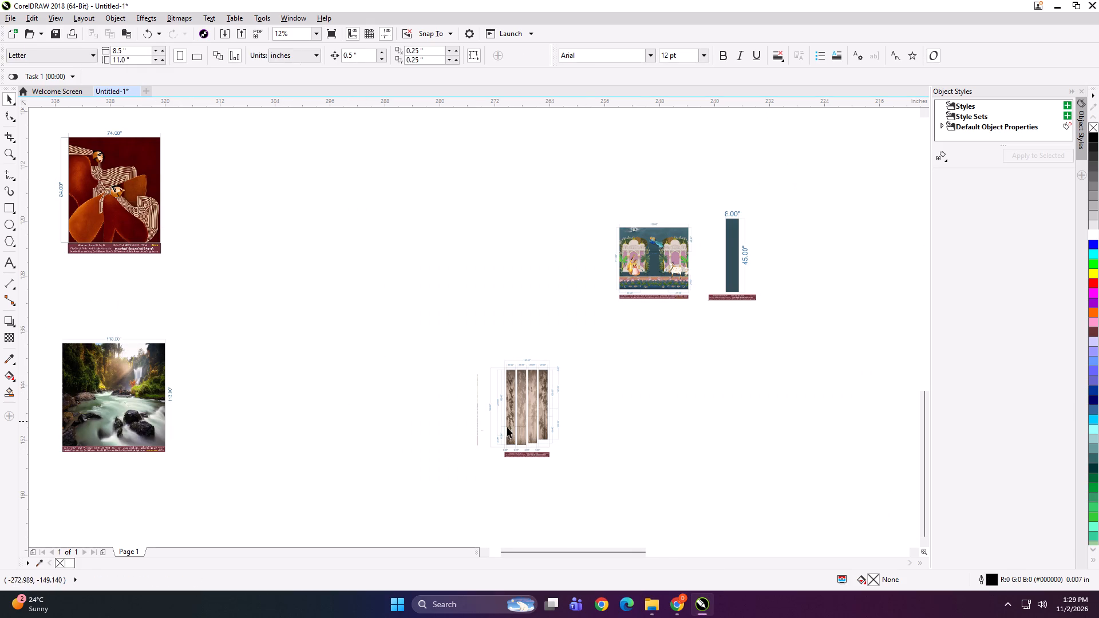
# Separate the four stacked previews into two rows: four-panel and full brown forest designs above, narrow beige strip and palm design below.
pyautogui.moveTo(534, 419); pyautogui.dragTo(358, 316)
pyautogui.moveTo(532, 413); pyautogui.dragTo(318, 450)
pyautogui.moveTo(524, 414); pyautogui.dragTo(415, 462)
pyautogui.moveTo(510, 425); pyautogui.dragTo(438, 316)
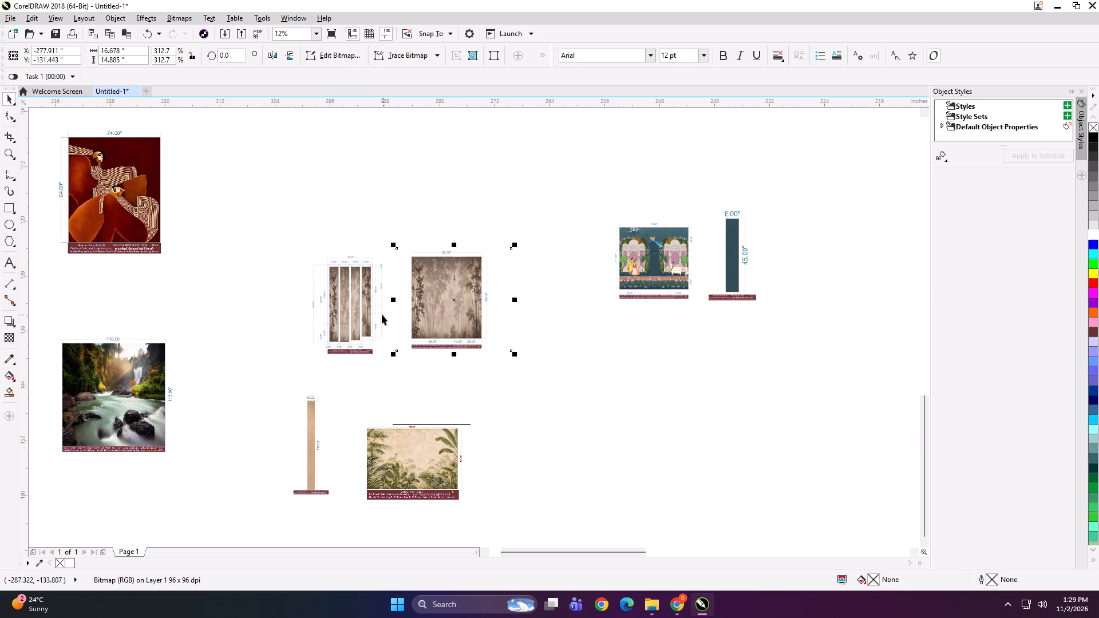
pyautogui.keyDown('shift'); pyautogui.click(382, 314); pyautogui.keyUp('shift')
pyautogui.moveTo(380, 334); pyautogui.dragTo(371, 246)
pyautogui.moveTo(409, 466); pyautogui.dragTo(459, 382)
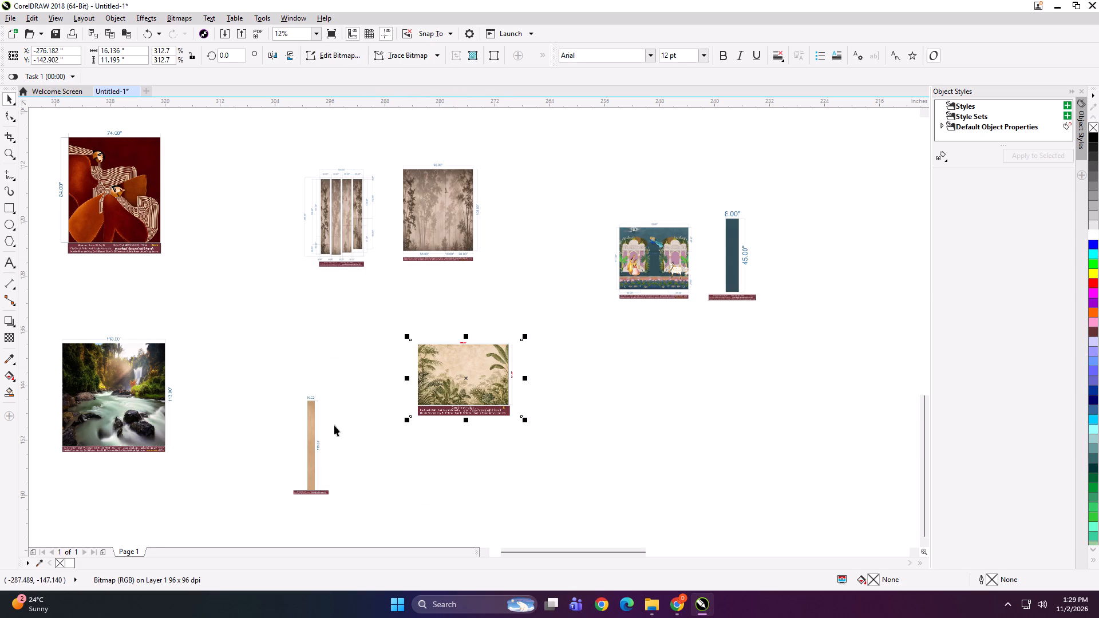
pyautogui.moveTo(306, 437); pyautogui.dragTo(354, 378)
pyautogui.click(425, 425)
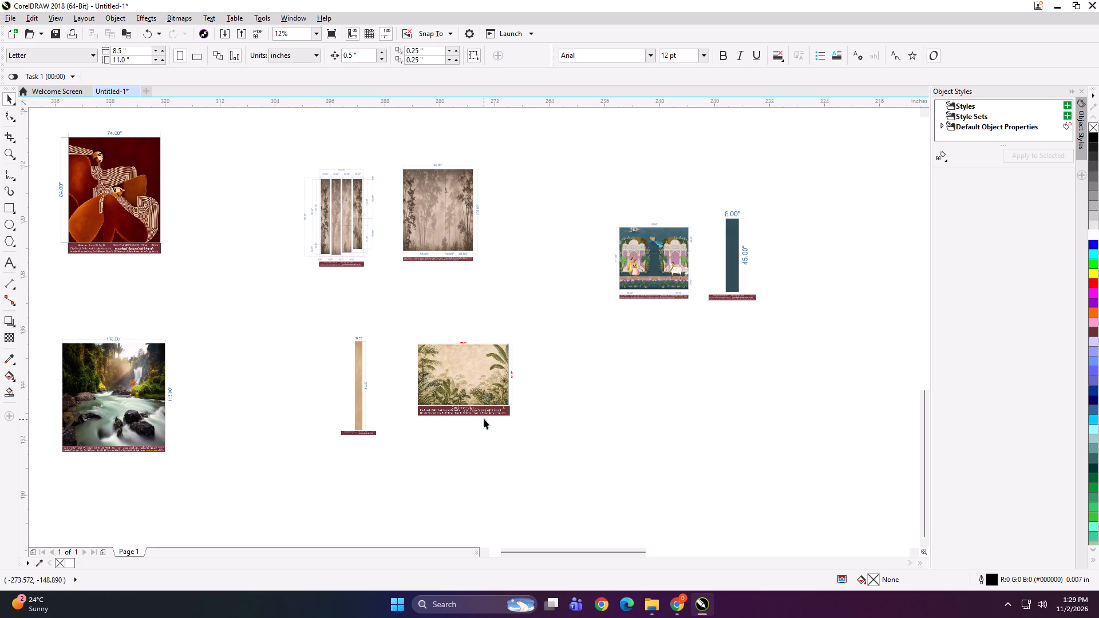
pyautogui.click(545, 419)
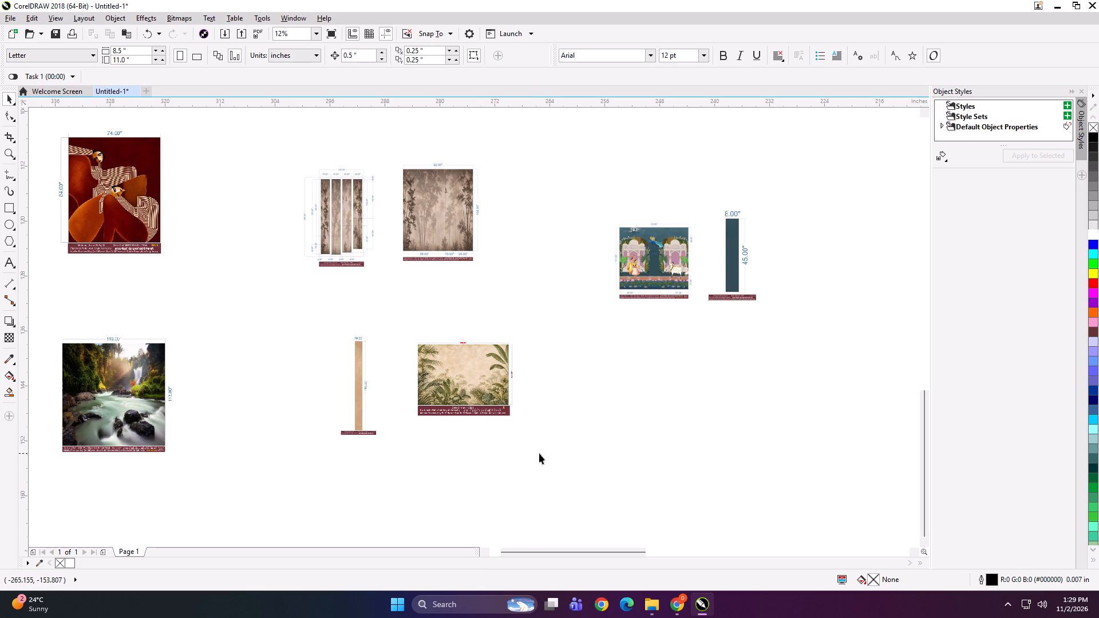
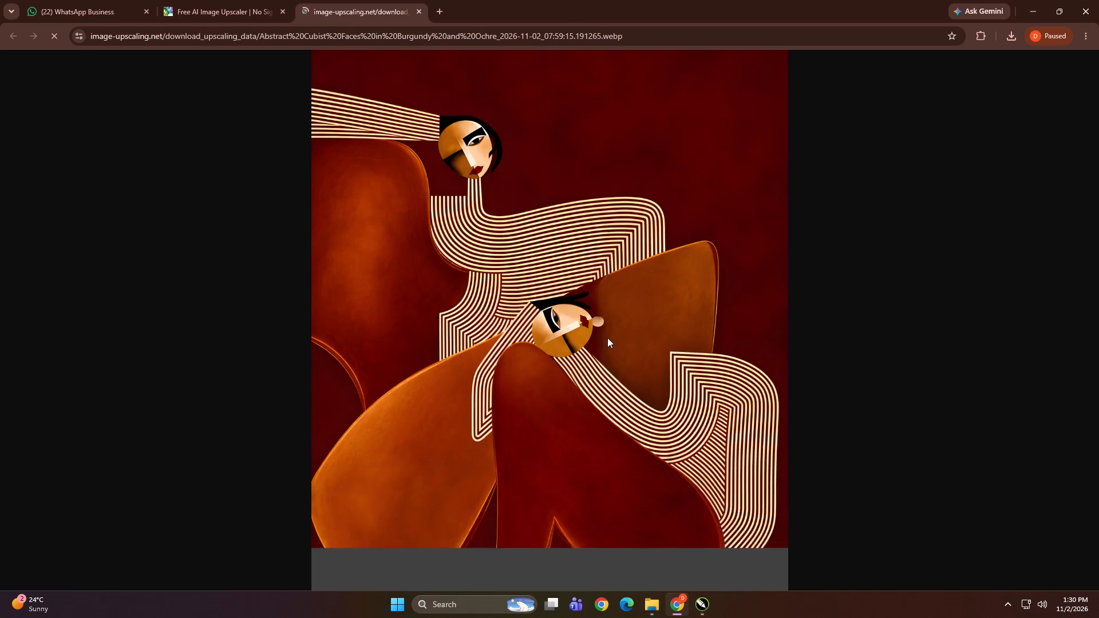
# Copy the upscaled burgundy and ochre cubist faces image from the browser and paste it into the CorelDRAW drawing.
pyautogui.click(574, 266)
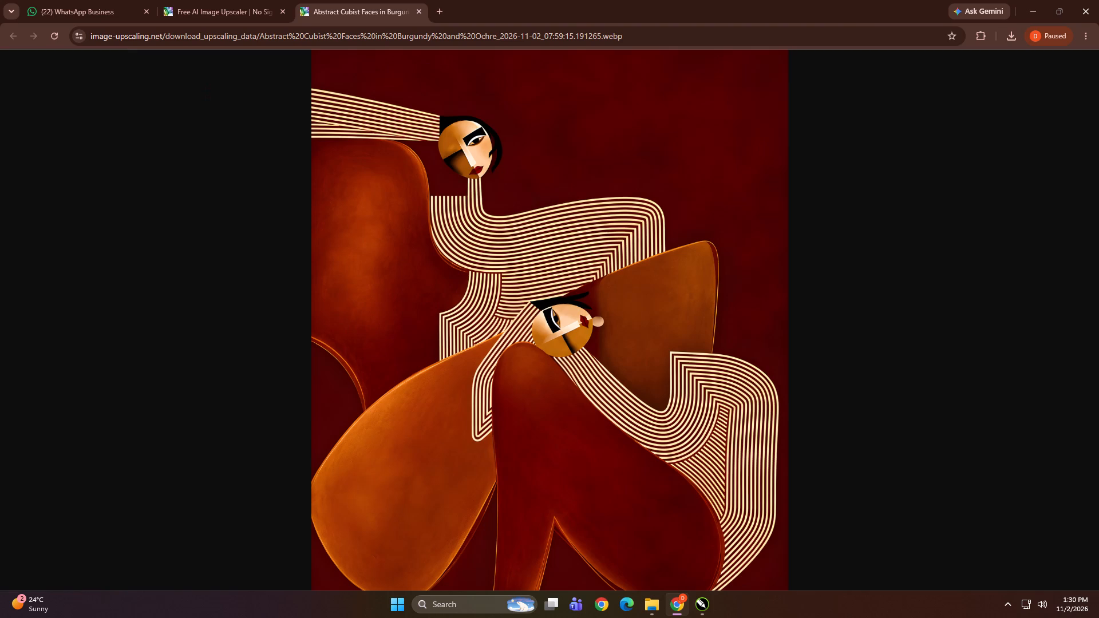
pyautogui.rightClick(595, 345)
pyautogui.click(631, 388)
pyautogui.click(702, 617)
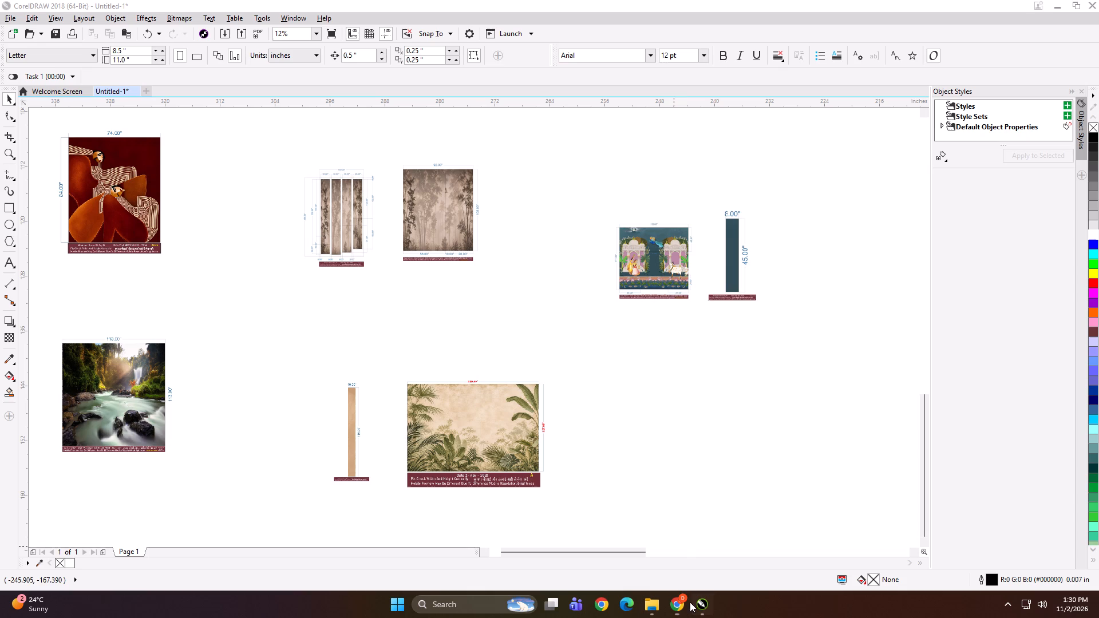
pyautogui.click(266, 302)
pyautogui.hotkey('ctrl', 'v')
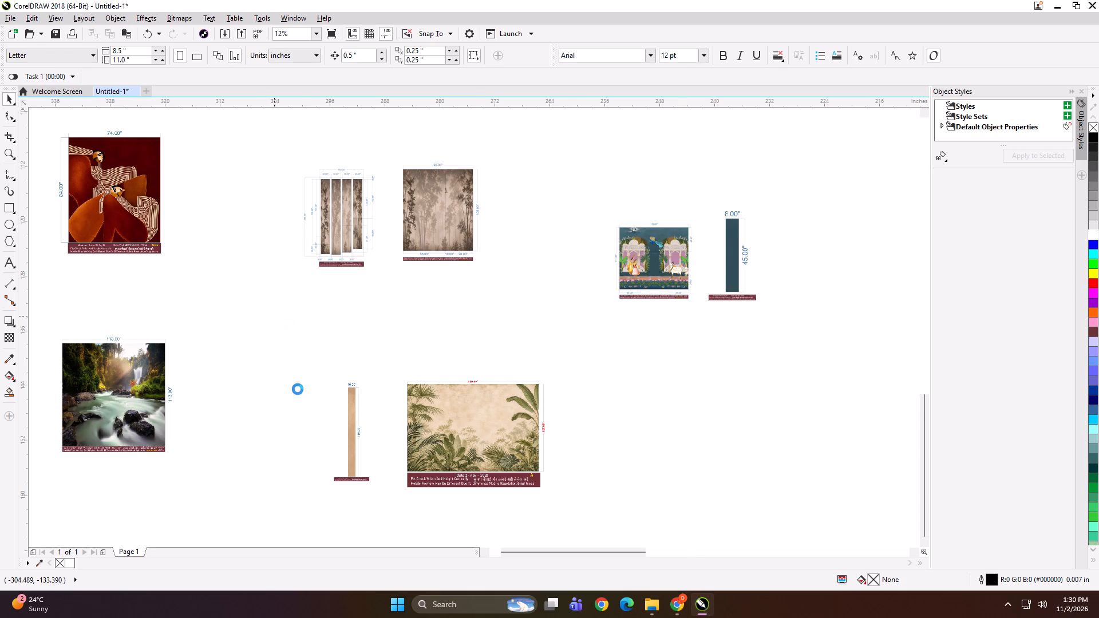
# Move the pasted faces image nearer the previews, then bring its 74 x 84 inch dimensioned preview beside it and enlarge the preview.
pyautogui.press('F4')
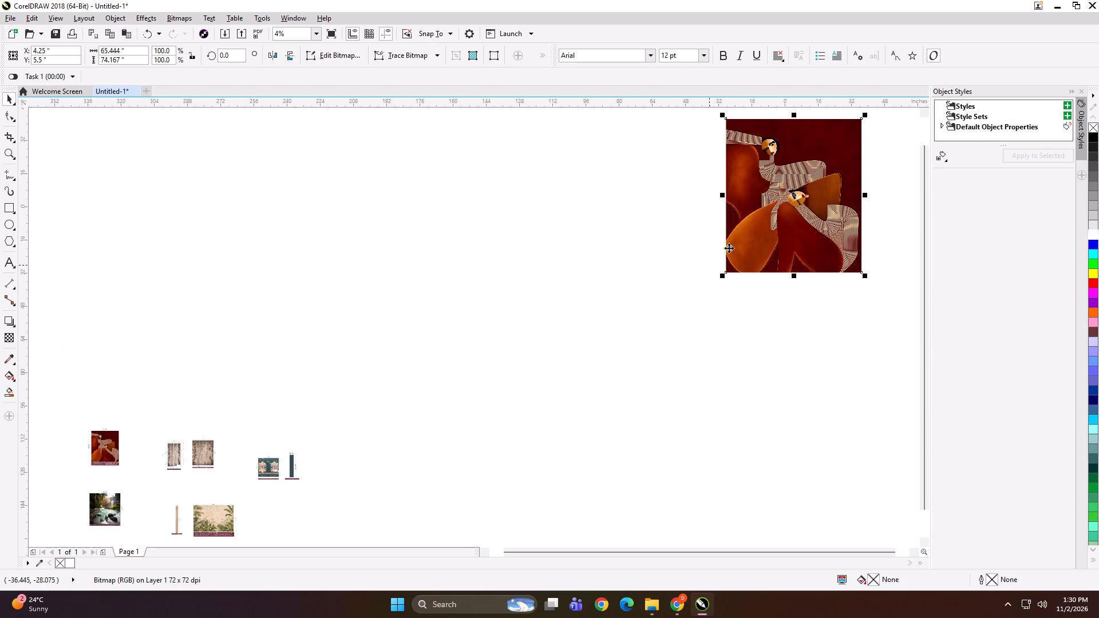
pyautogui.moveTo(758, 223); pyautogui.dragTo(511, 296)
pyautogui.moveTo(109, 449); pyautogui.dragTo(314, 300)
pyautogui.keyDown('shift'); pyautogui.moveTo(339, 328); pyautogui.dragTo(413, 402); pyautogui.keyUp('shift')
pyautogui.keyDown('shift'); pyautogui.moveTo(333, 324); pyautogui.dragTo(376, 377); pyautogui.keyUp('shift')
pyautogui.moveTo(354, 331); pyautogui.dragTo(417, 305)
# Resize the pasted high-resolution faces image to 74 inches wide by 84 inches high.
pyautogui.keyDown('shift'); pyautogui.click(535, 303); pyautogui.keyUp('shift')
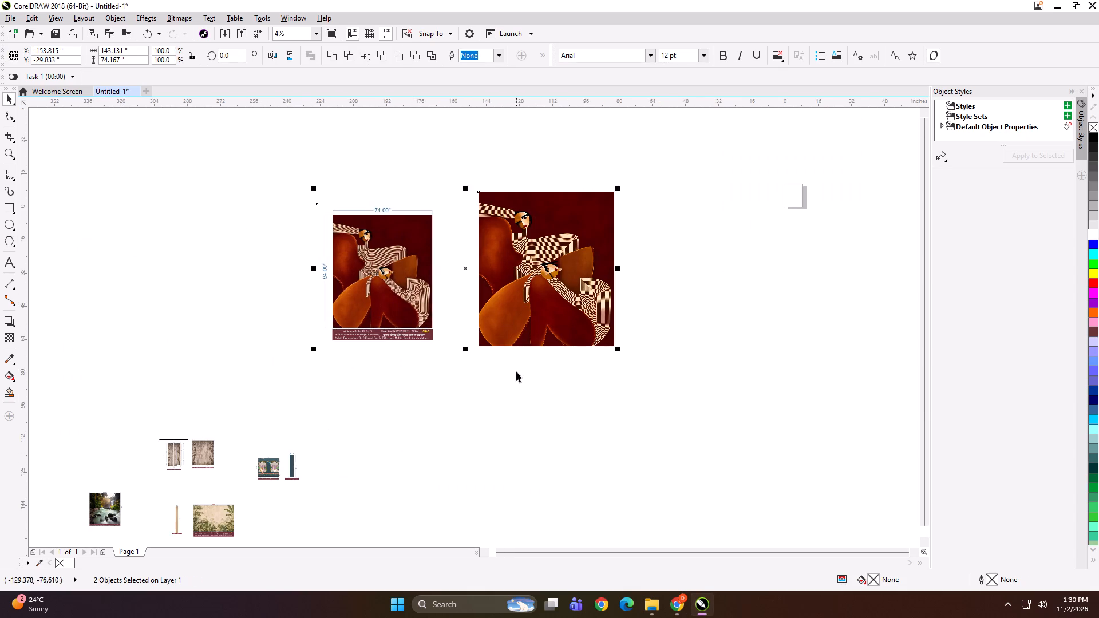
pyautogui.hotkey('shift', 'F2')
pyautogui.click(436, 249)
pyautogui.click(550, 253)
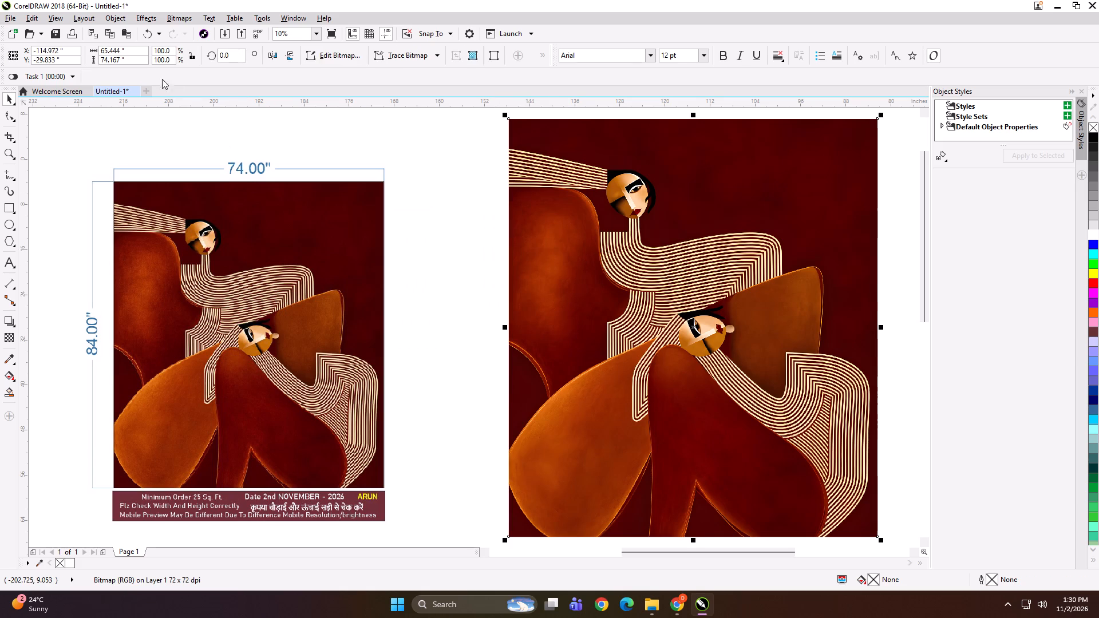
pyautogui.click(142, 51)
pyautogui.hotkey('ctrl', 'a')
pyautogui.write('74')
pyautogui.press('Tab')
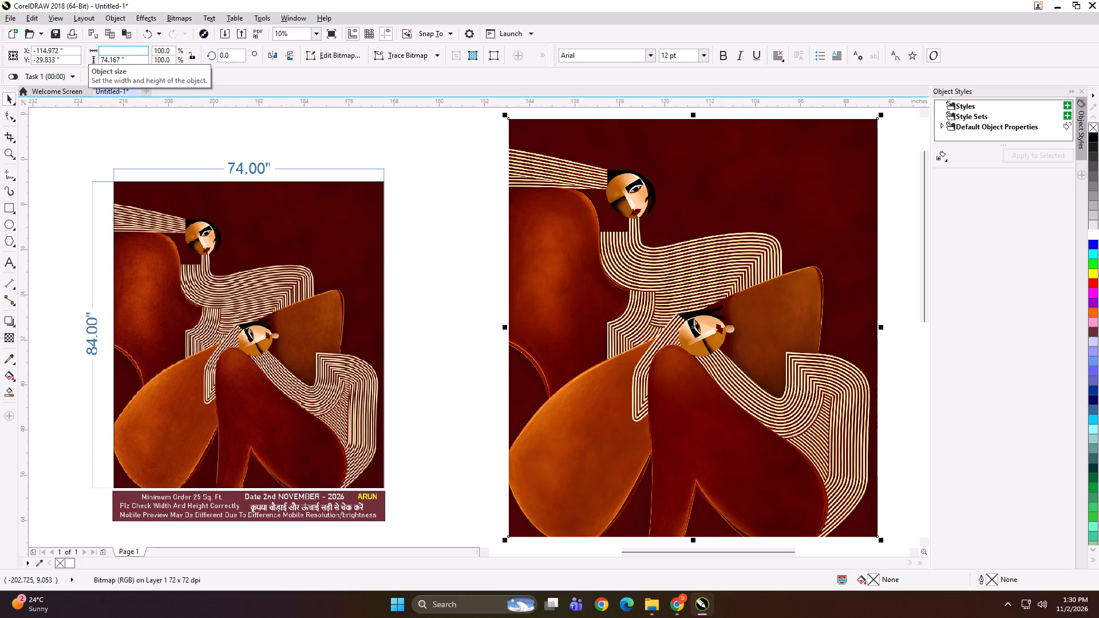
pyautogui.write('84')
pyautogui.press('Return')
# Enlarge the dimensioned faces preview to about 75.9 x 88.8 inches and place it just beside the resized artwork for comparison.
pyautogui.scroll(-1, 446, 342)
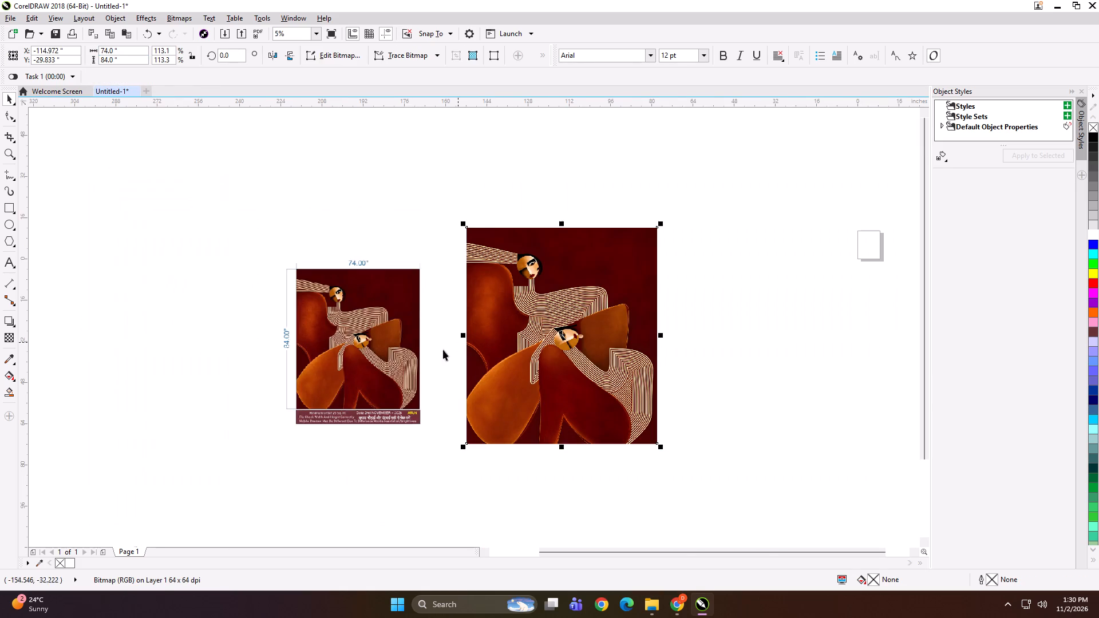
pyautogui.moveTo(415, 350); pyautogui.dragTo(359, 350)
pyautogui.keyDown('shift'); pyautogui.moveTo(374, 434); pyautogui.dragTo(397, 484); pyautogui.keyUp('shift')
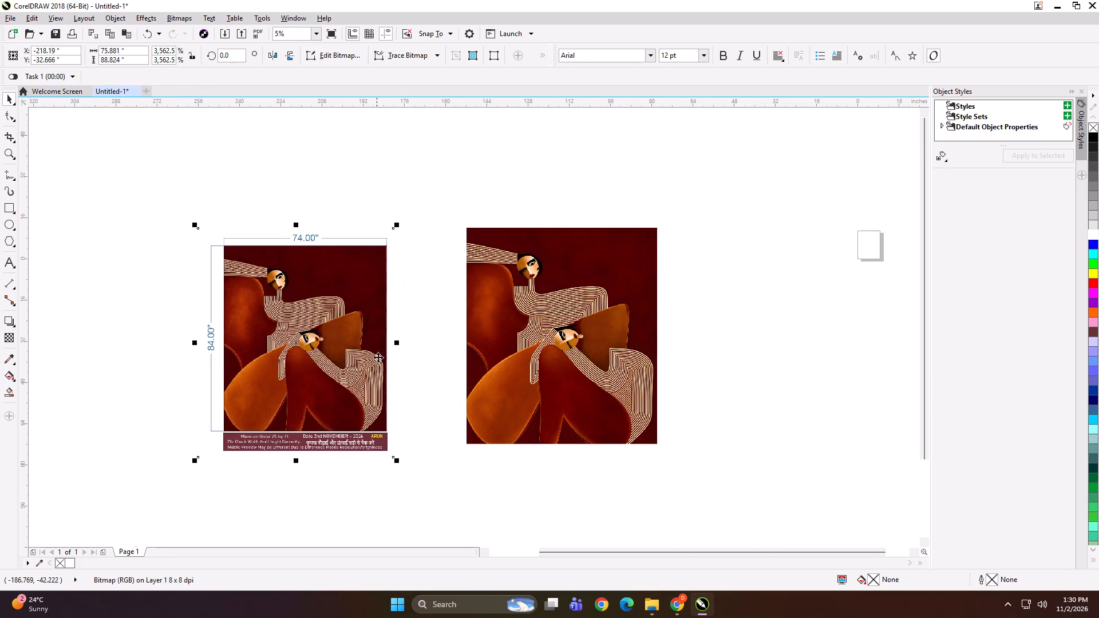
pyautogui.moveTo(378, 356); pyautogui.dragTo(421, 348)
pyautogui.keyDown('shift'); pyautogui.click(572, 348); pyautogui.keyUp('shift')
pyautogui.hotkey('shift', 'F2')
pyautogui.click(454, 190)
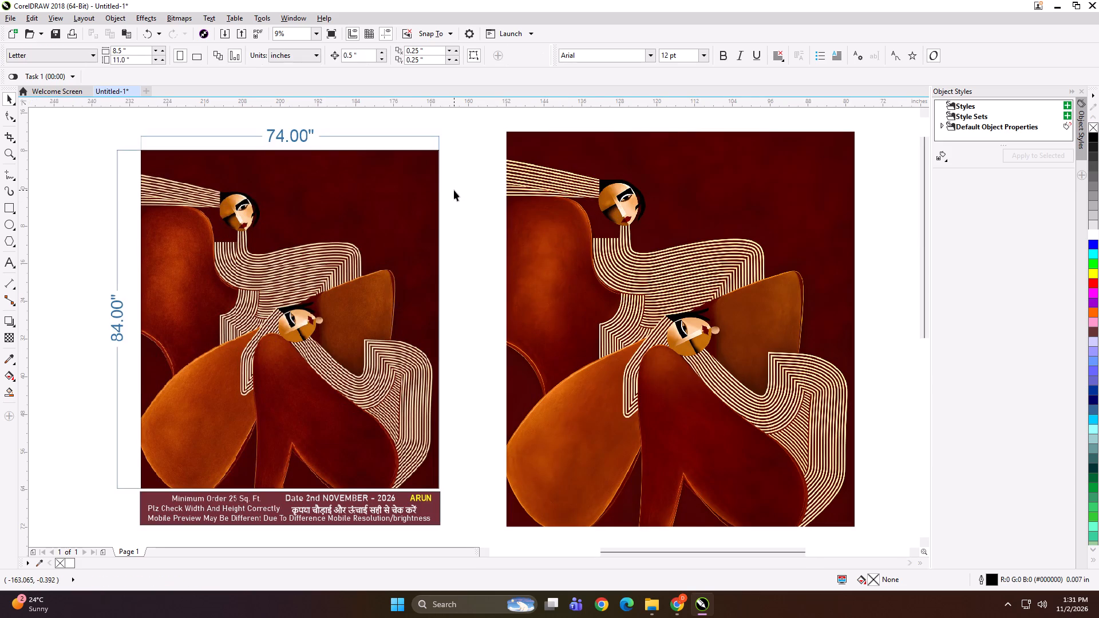
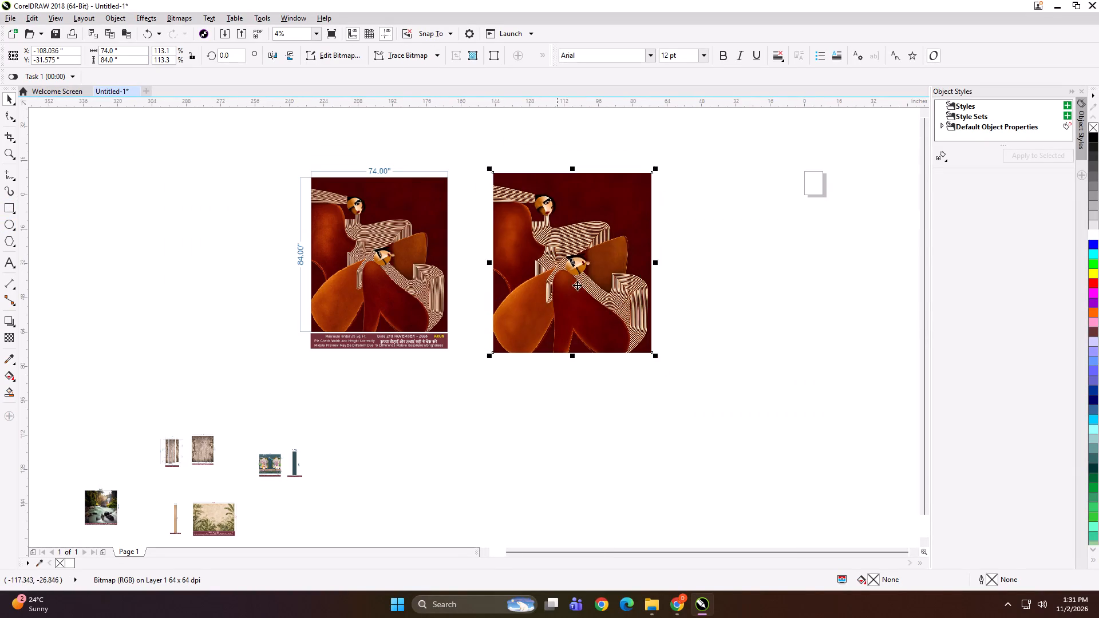
# Compare the detail of the striped lines and faces in the dimensioned preview and the high-resolution artwork up close.
pyautogui.scroll(3, 603, 335)
pyautogui.scroll(-2, 603, 335)
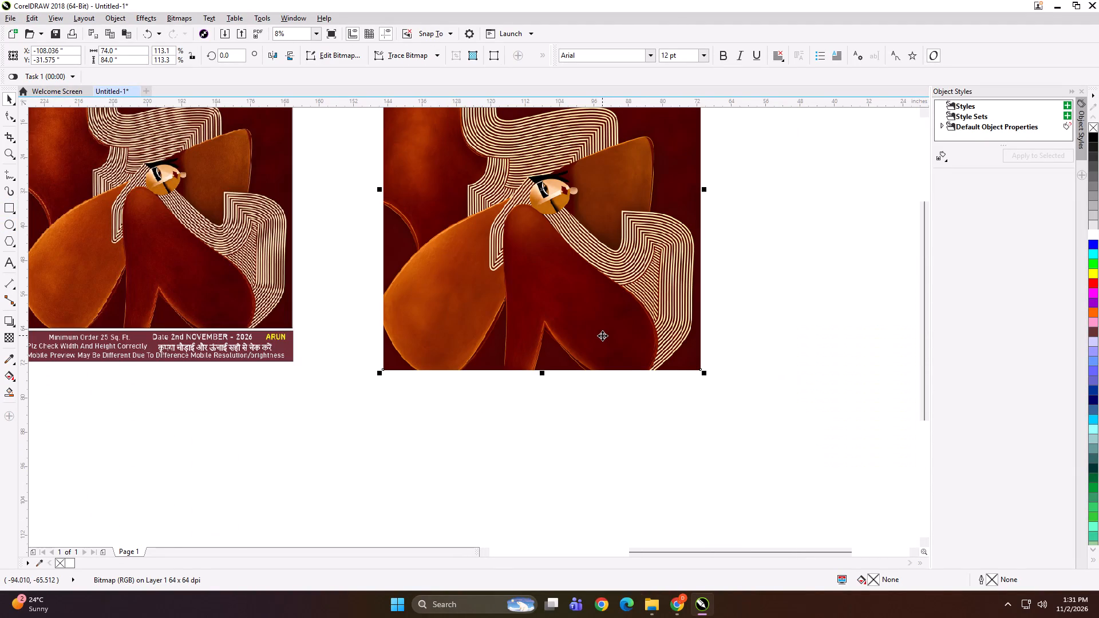
pyautogui.scroll(-1, 595, 362)
pyautogui.keyDown('shift'); pyautogui.click(408, 306); pyautogui.keyUp('shift')
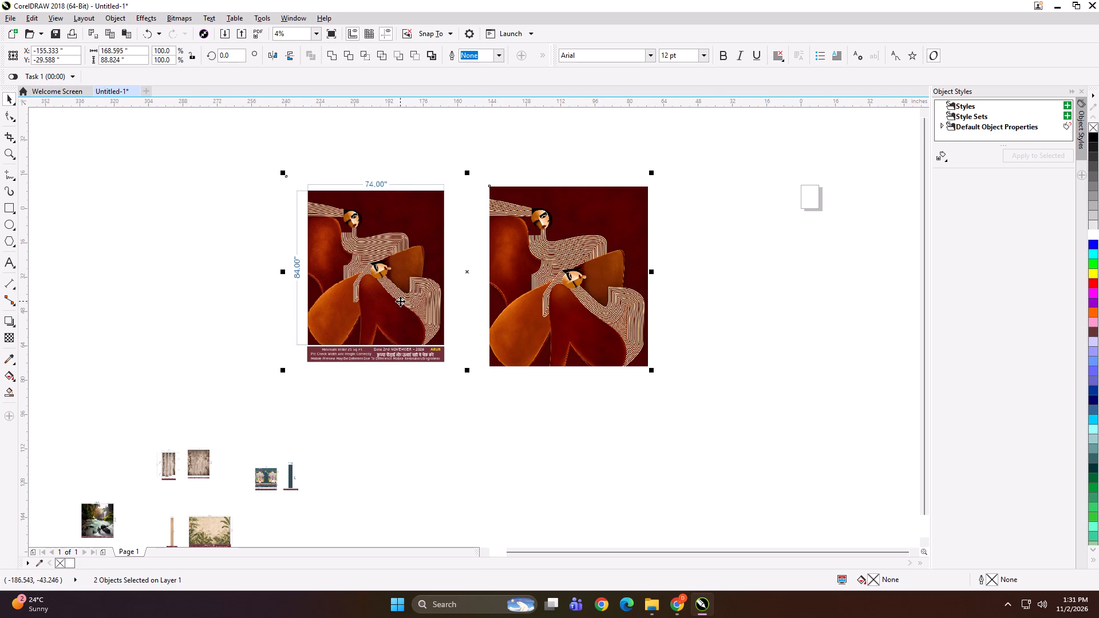
pyautogui.hotkey('shift', 'F2')
pyautogui.click(502, 231)
pyautogui.scroll(3, 659, 270)
pyautogui.scroll(-2, 665, 272)
pyautogui.scroll(2, 139, 486)
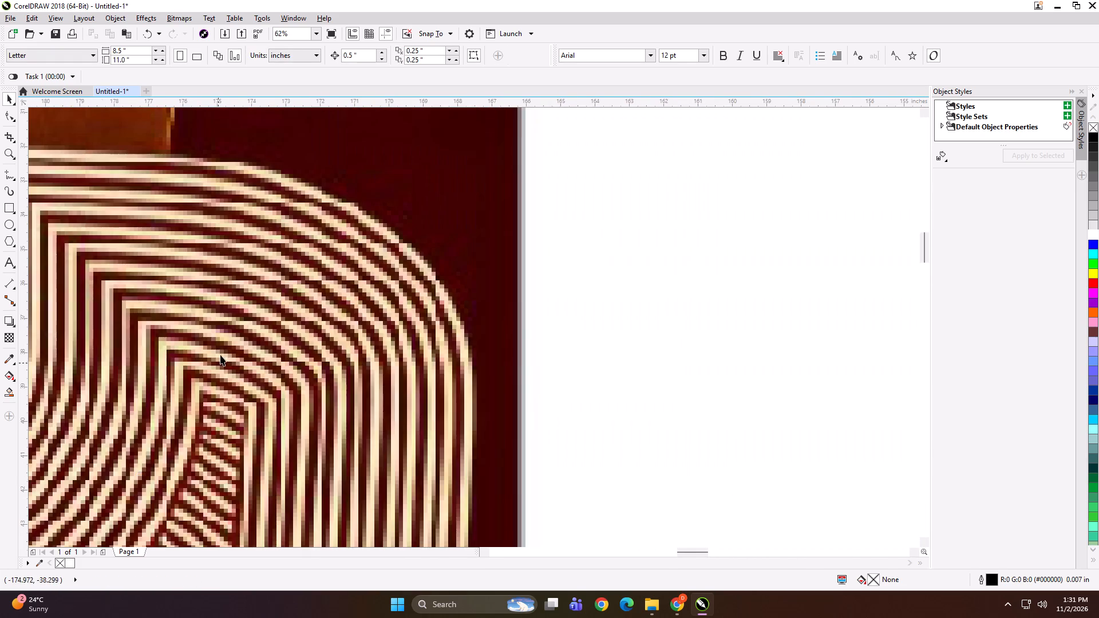
pyautogui.scroll(-3, 221, 355)
pyautogui.scroll(-1, 313, 369)
pyautogui.click(379, 346)
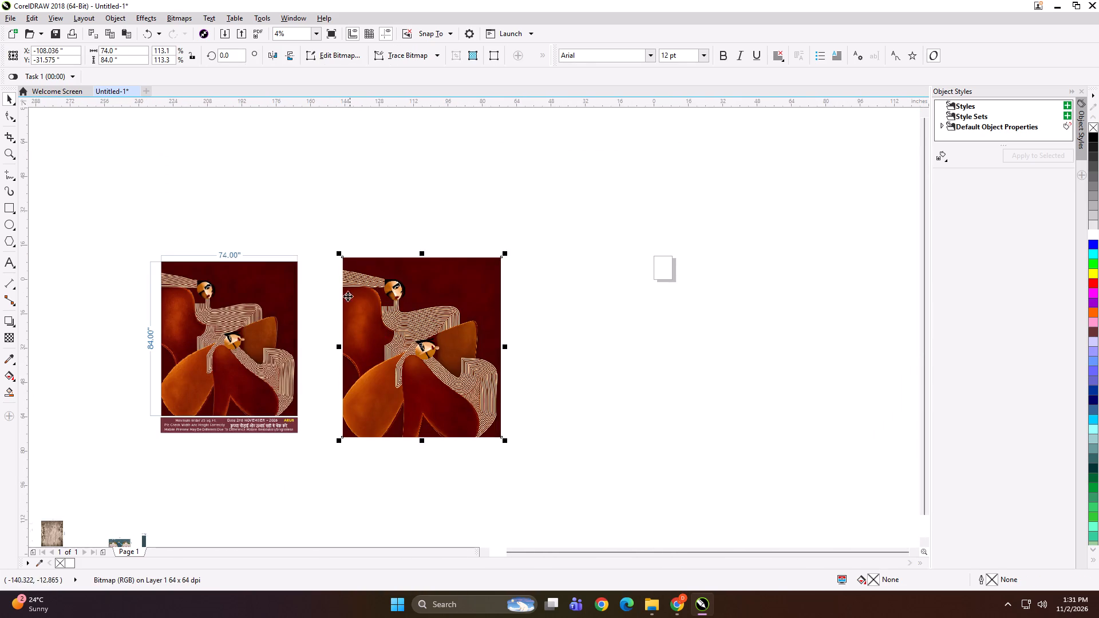
pyautogui.scroll(2, 346, 290)
pyautogui.scroll(-1, 420, 275)
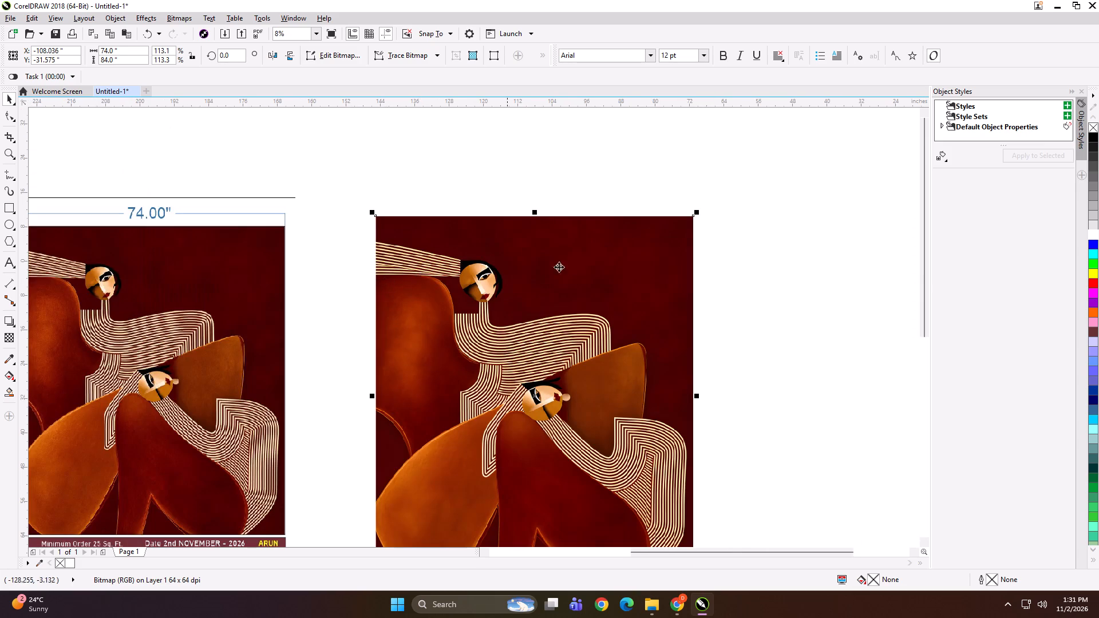
pyautogui.scroll(3, 575, 266)
pyautogui.scroll(-3, 575, 266)
pyautogui.scroll(3, 470, 271)
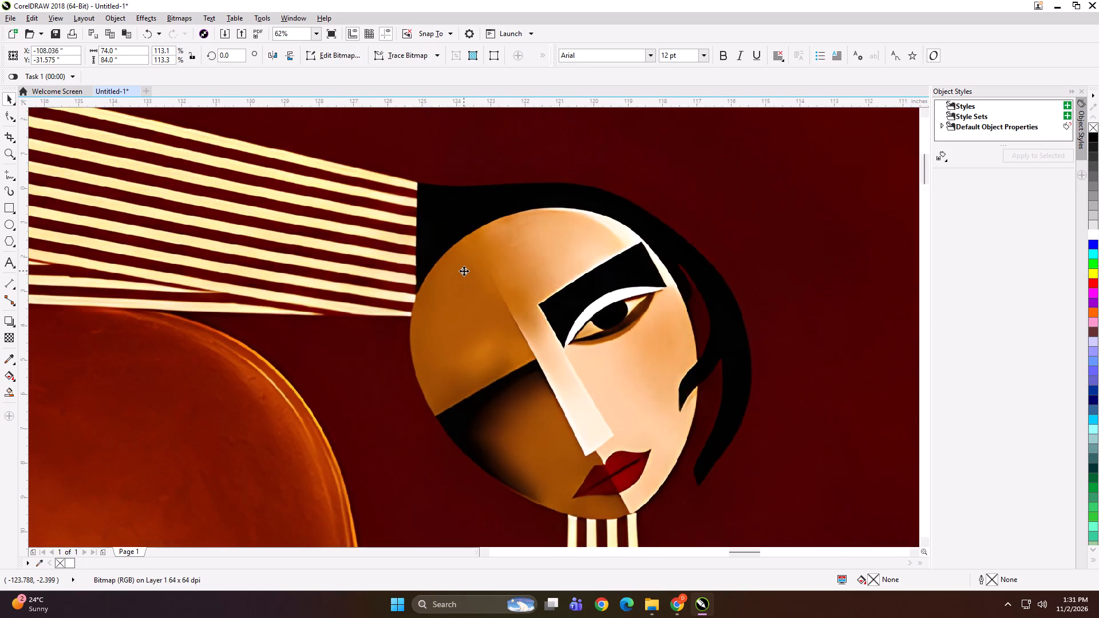
pyautogui.scroll(1, 464, 271)
pyautogui.scroll(-3, 517, 252)
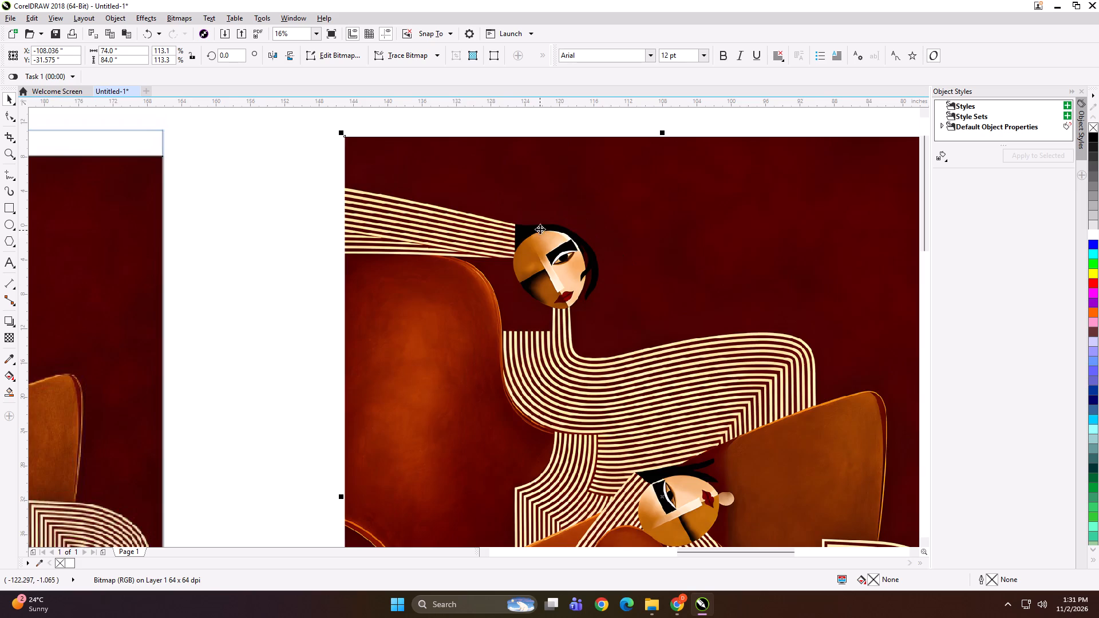
pyautogui.scroll(-1, 540, 229)
# Create a frame rectangle over the high-resolution faces artwork, set its width to 41 inches and align it to the artwork's left edge.
pyautogui.keyDown('shift'); pyautogui.doubleClick(7, 205); pyautogui.keyUp('shift')
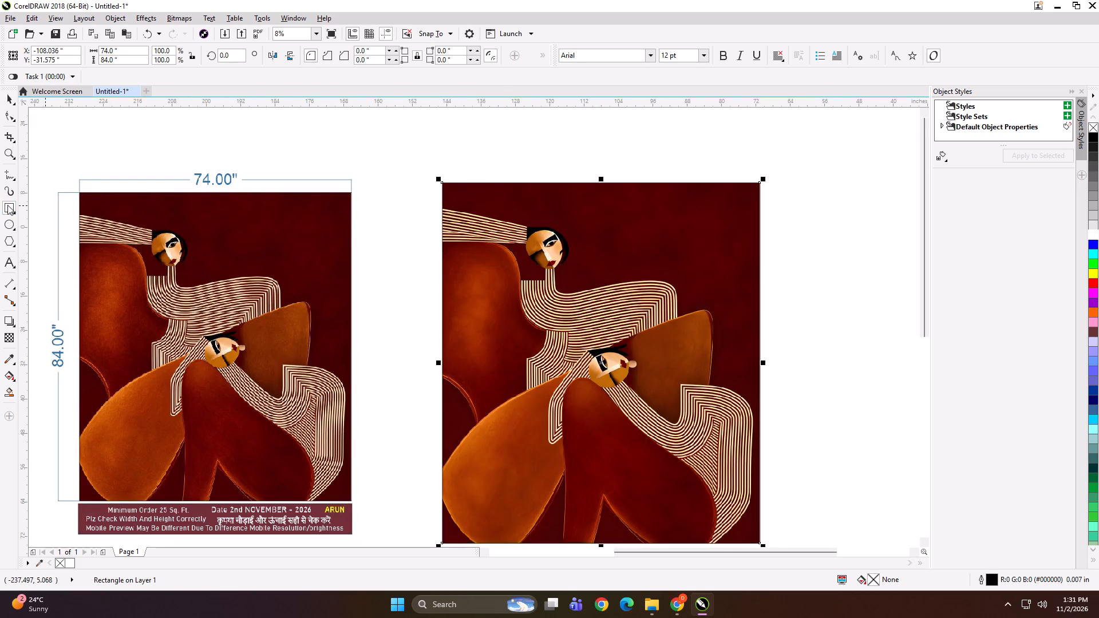
pyautogui.hotkey('shift', 'space')
pyautogui.click(127, 51)
pyautogui.hotkey('ctrl', 'a')
pyautogui.write('41')
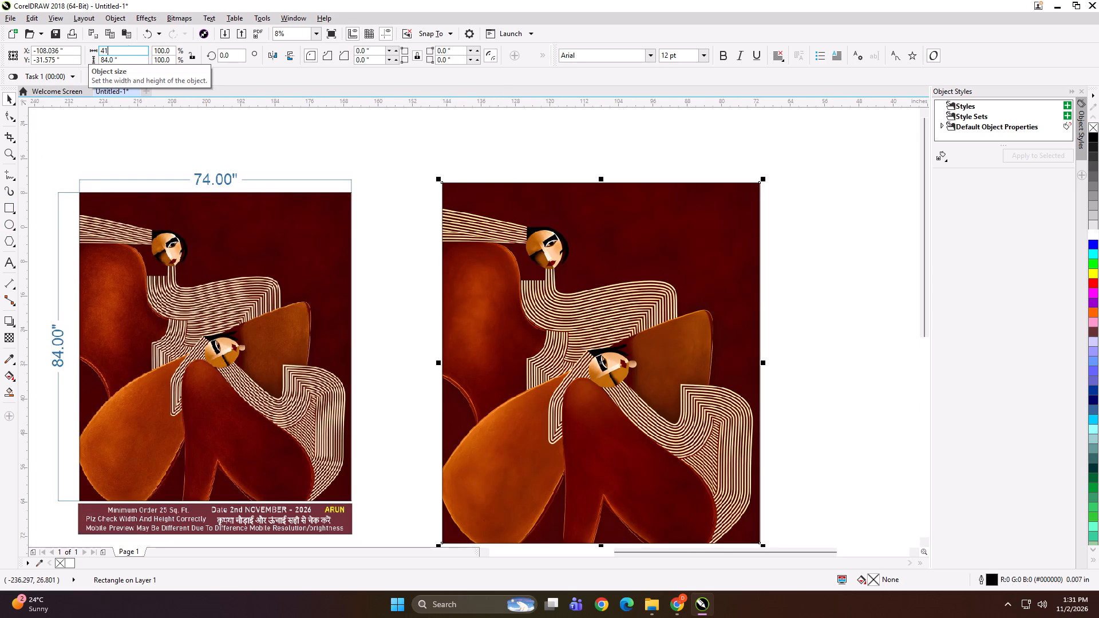
pyautogui.press('Return')
pyautogui.keyDown('shift'); pyautogui.click(481, 309); pyautogui.keyUp('shift')
pyautogui.press('l')
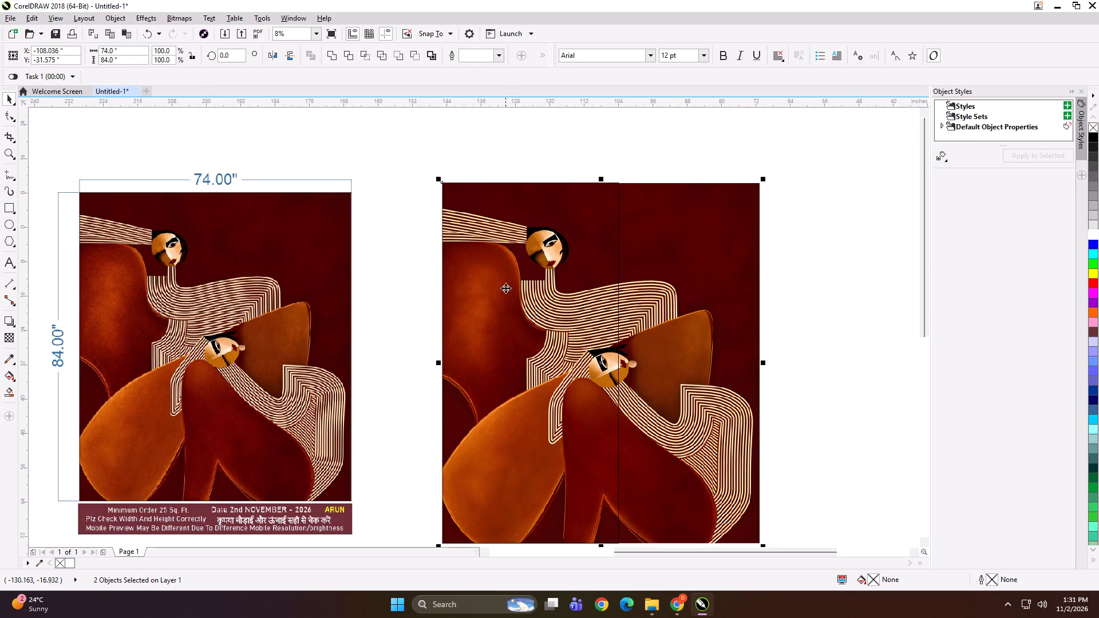
# Mirror a copy of the 41-inch rectangle to its right, nudge it left to overlap slightly, and narrow it to the artwork's right edge.
pyautogui.click(554, 160)
pyautogui.click(550, 339)
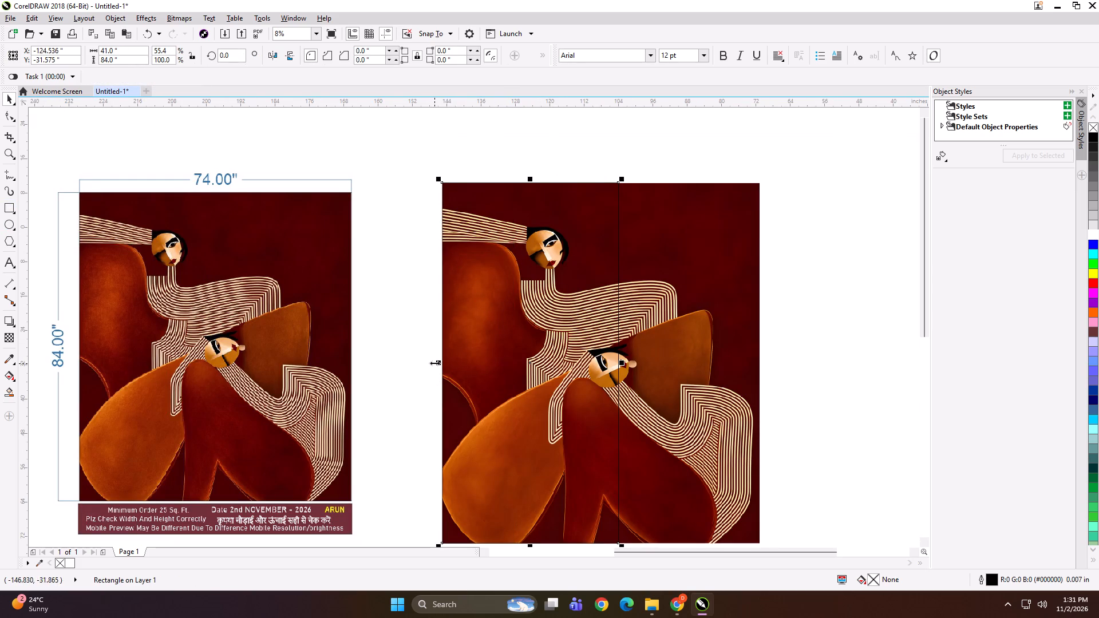
pyautogui.moveTo(436, 360); pyautogui.dragTo(706, 355)
pyautogui.keyDown('ctrl'); pyautogui.rightClick(706, 355); pyautogui.keyUp('ctrl')
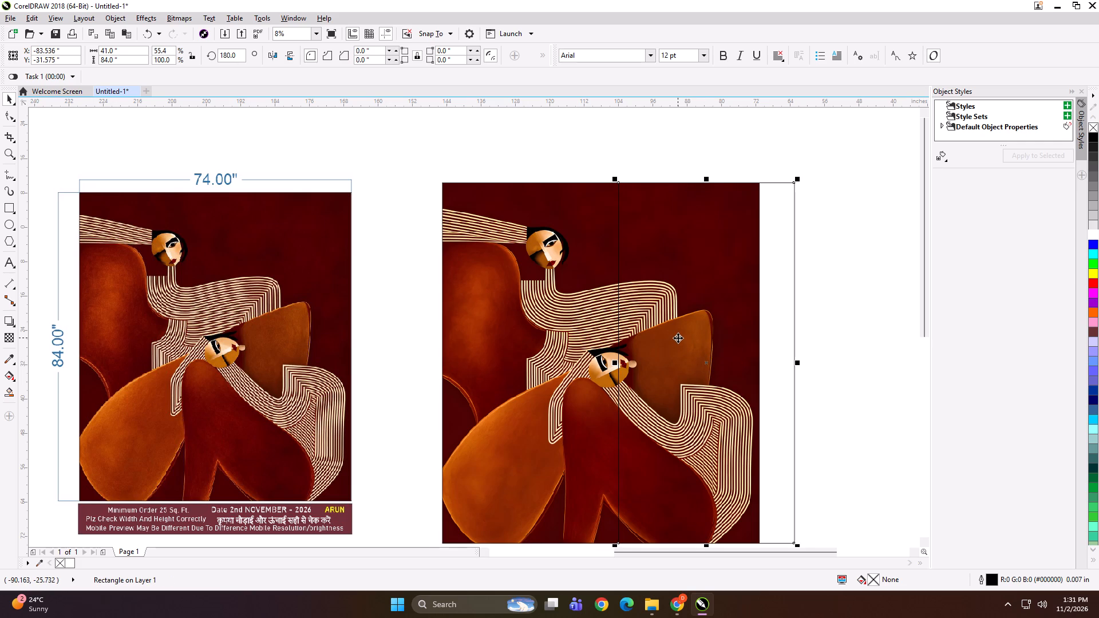
pyautogui.press('Left')
pyautogui.moveTo(797, 363); pyautogui.dragTo(784, 363)
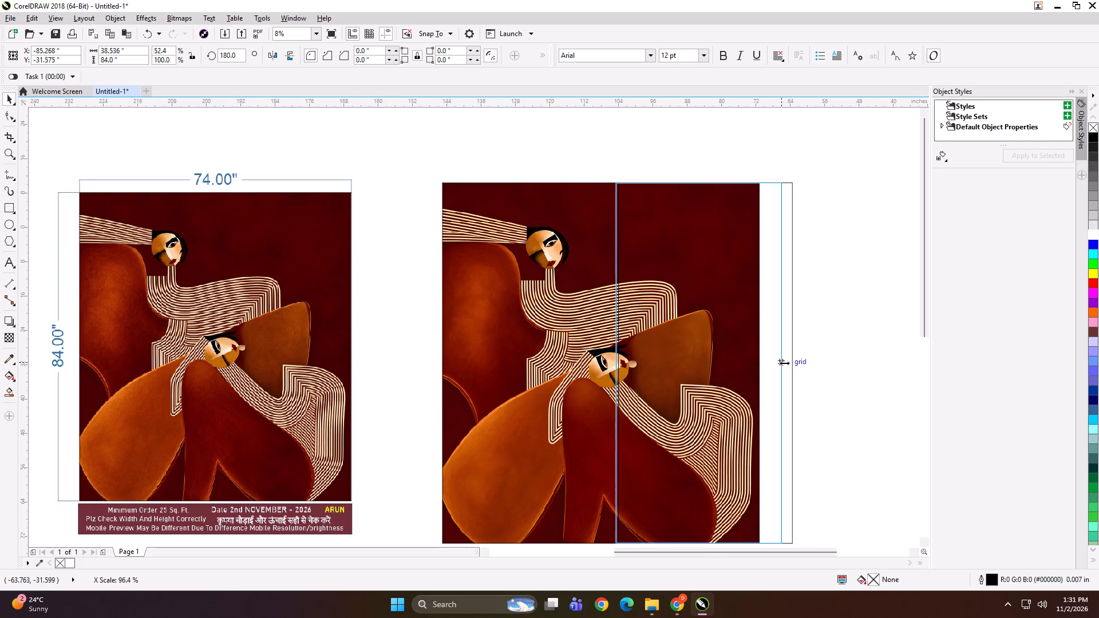
pyautogui.moveTo(784, 363); pyautogui.dragTo(769, 363)
# Group the two panel rectangles over the faces artwork.
pyautogui.keyDown('shift'); pyautogui.click(531, 309); pyautogui.keyUp('shift')
pyautogui.hotkey('ctrl', 'g')
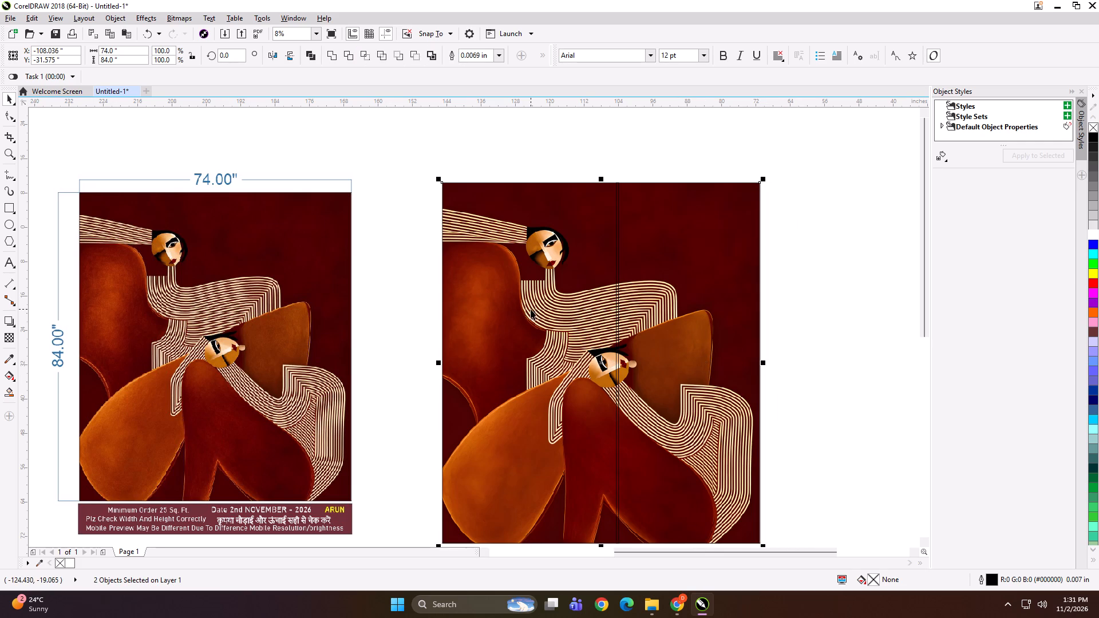
pyautogui.click(531, 154)
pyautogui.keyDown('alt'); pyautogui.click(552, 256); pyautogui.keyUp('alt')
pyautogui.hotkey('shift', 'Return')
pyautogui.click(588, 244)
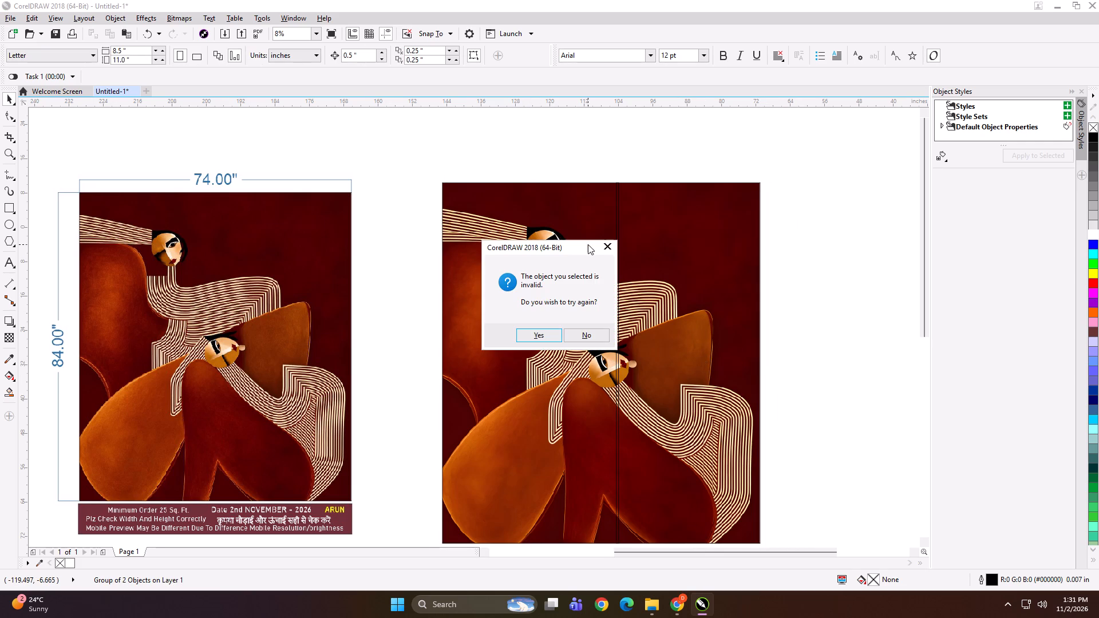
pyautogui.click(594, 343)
# PowerClip the high-resolution faces image into the grouped rectangles and ungroup them into two separate panels.
pyautogui.keyDown('alt'); pyautogui.doubleClick(594, 335); pyautogui.keyUp('alt')
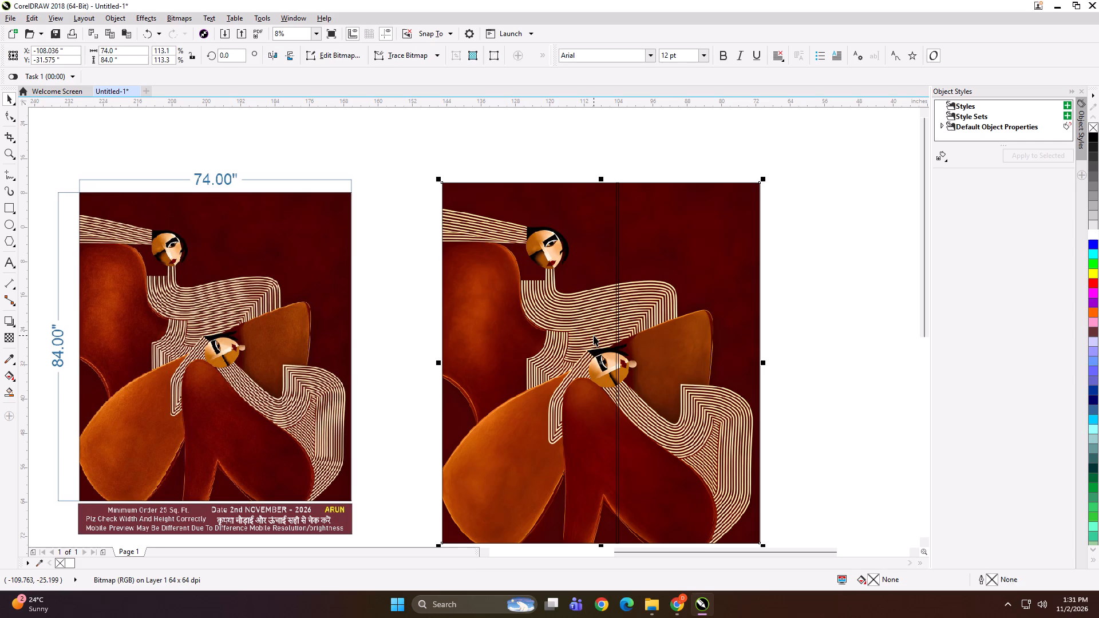
pyautogui.hotkey('shift', 'Return')
pyautogui.click(594, 335)
pyautogui.hotkey('ctrl', 'u')
pyautogui.hotkey('ctrl', 'u')
pyautogui.click(580, 131)
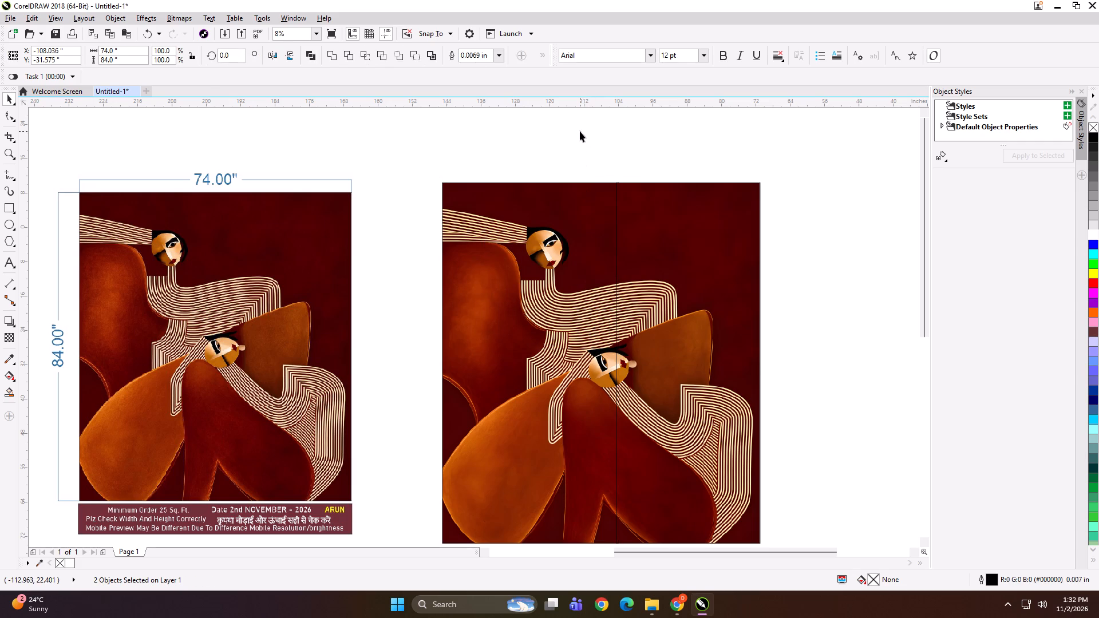
# Add the text label "74*84 PANEL 1A" at the top edge of the left panel.
pyautogui.click(7, 261)
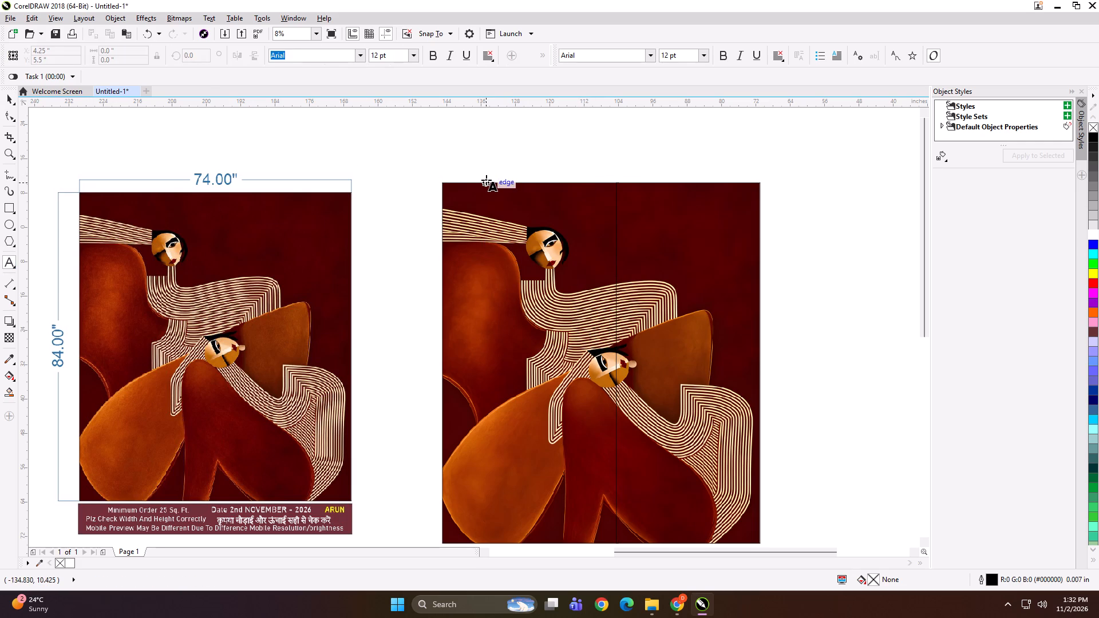
pyautogui.click(486, 180)
pyautogui.write('74*84 PANEL 1A')
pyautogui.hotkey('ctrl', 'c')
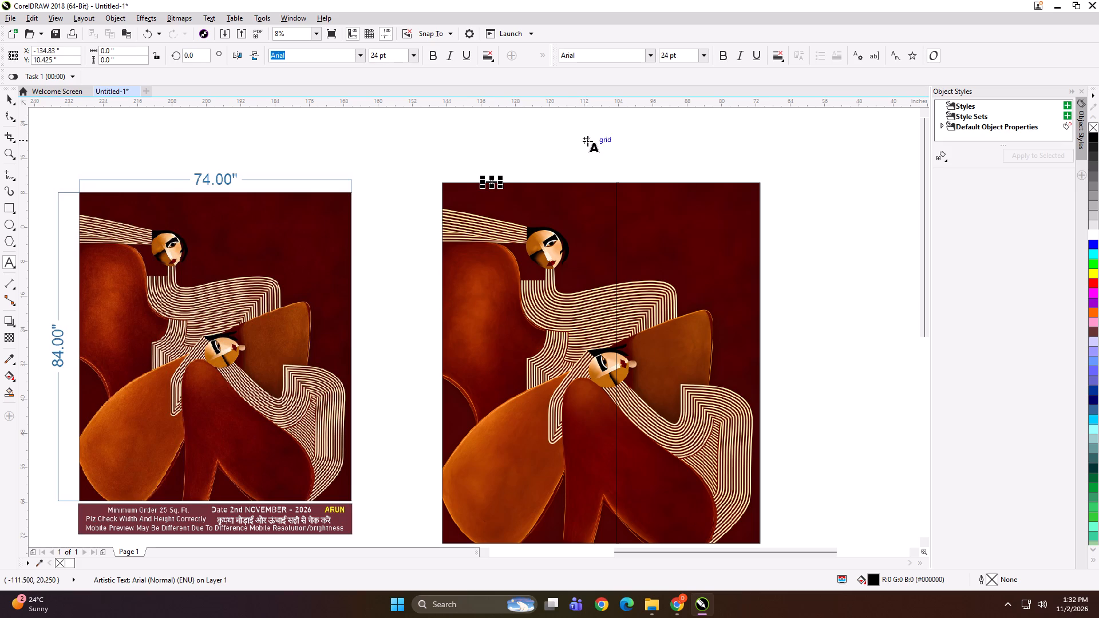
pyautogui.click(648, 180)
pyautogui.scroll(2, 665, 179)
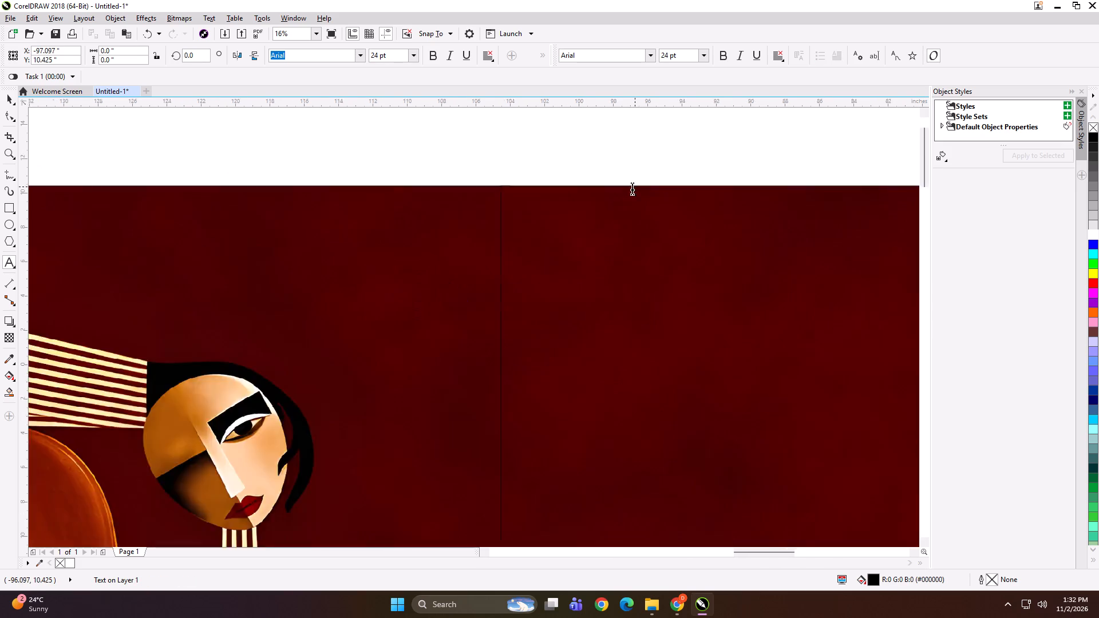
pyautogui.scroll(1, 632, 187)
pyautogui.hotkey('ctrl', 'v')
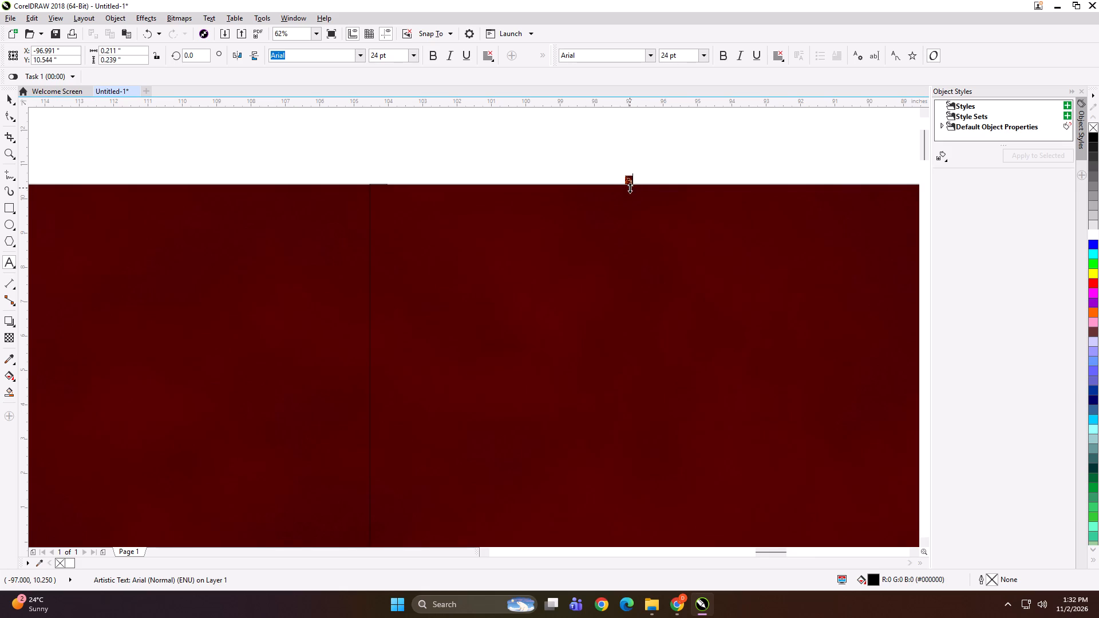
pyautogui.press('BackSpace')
# Correct the left panel's label to read "74*84 PANEL 1".
pyautogui.scroll(-2, 628, 199)
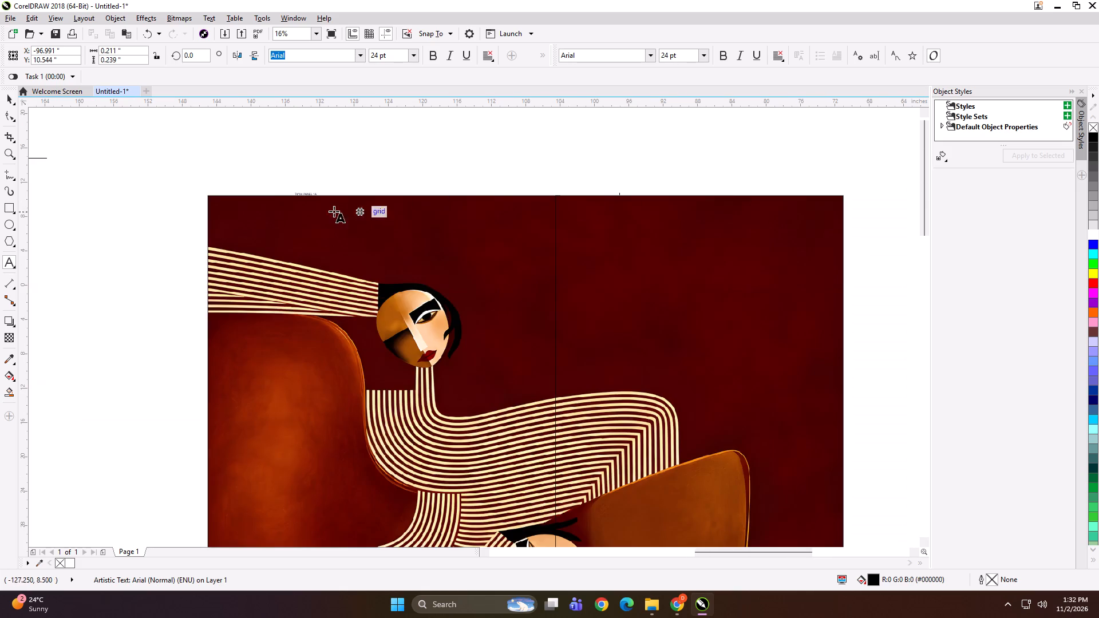
pyautogui.scroll(3, 311, 200)
pyautogui.click(286, 151)
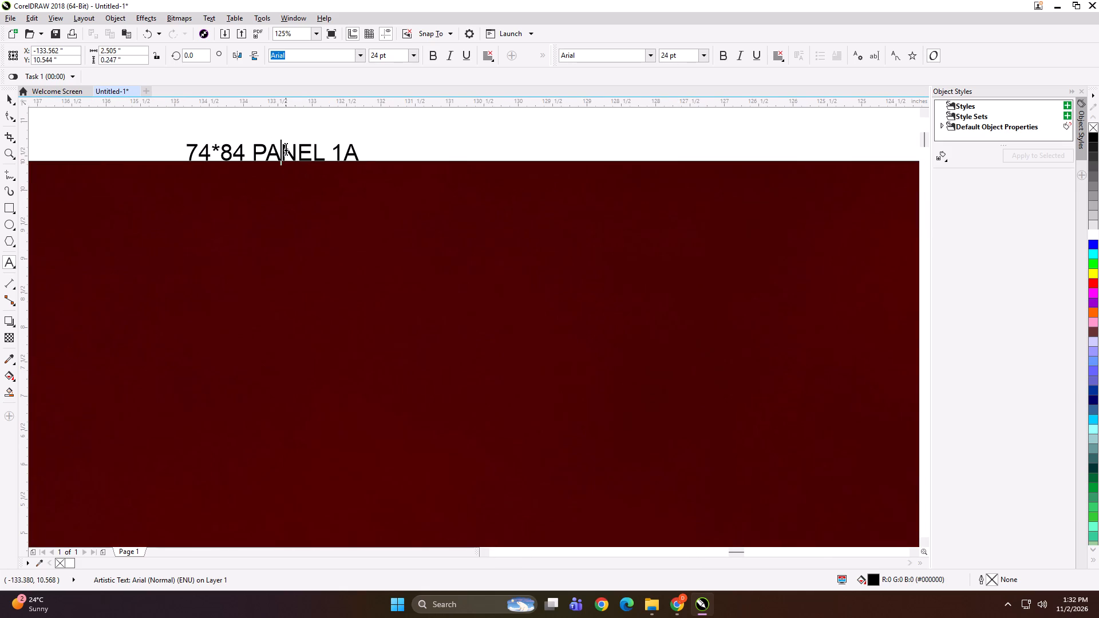
pyautogui.press('Right')
pyautogui.press('Right')
pyautogui.press('Right')
pyautogui.press('Right')
pyautogui.press('Right')
pyautogui.press('Right')
pyautogui.press('Right')
pyautogui.press('Right')
pyautogui.press('Right')
pyautogui.press('BackSpace')
# Copy the left panel's label to the top edge of the right panel and change it to "74*84 PANEL 2".
pyautogui.hotkey('ctrl', 'a')
pyautogui.hotkey('ctrl', 'c')
pyautogui.scroll(-5, 219, 185)
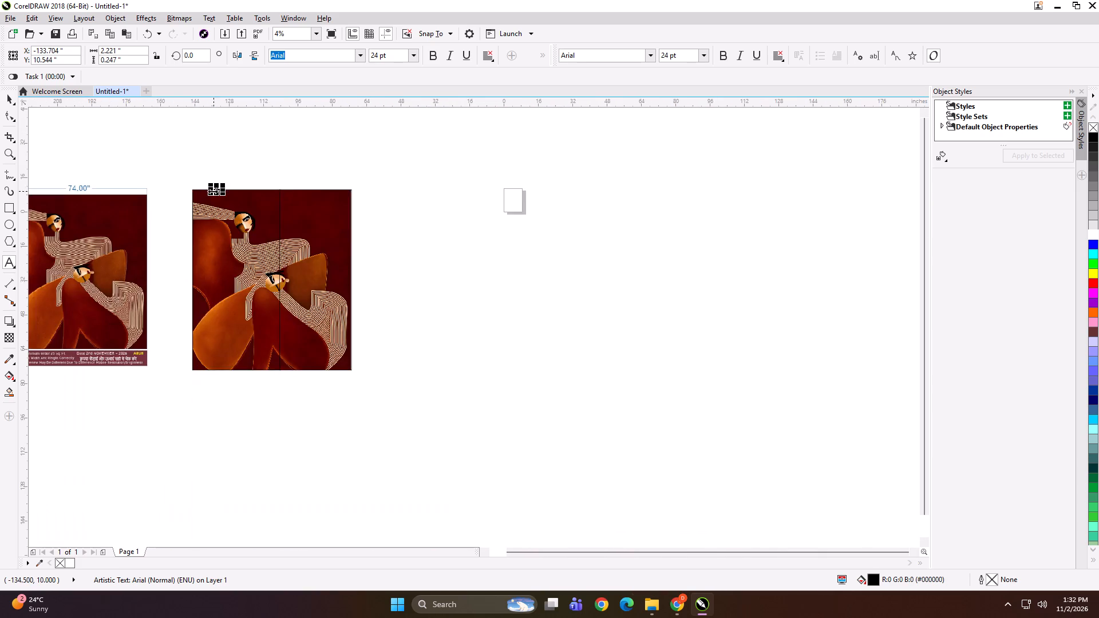
pyautogui.scroll(2, 313, 183)
pyautogui.click(302, 207)
pyautogui.scroll(3, 302, 207)
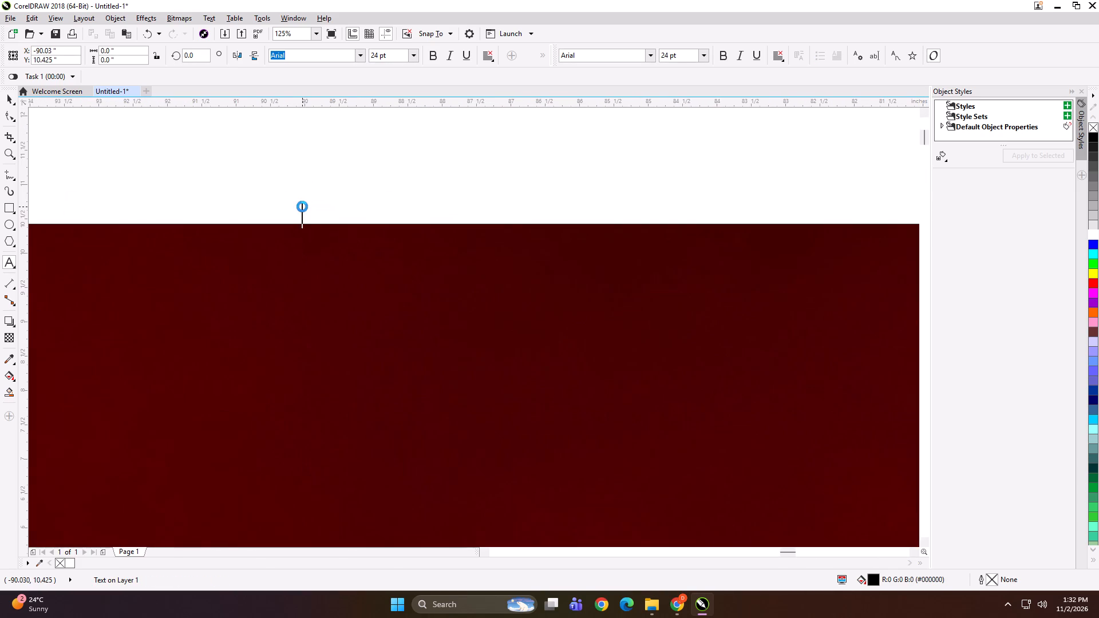
pyautogui.hotkey('ctrl', 'v')
pyautogui.press('BackSpace')
pyautogui.press('2')
# Group each panel of the faces artwork with its own text label, the right panel first.
pyautogui.scroll(-3, 501, 241)
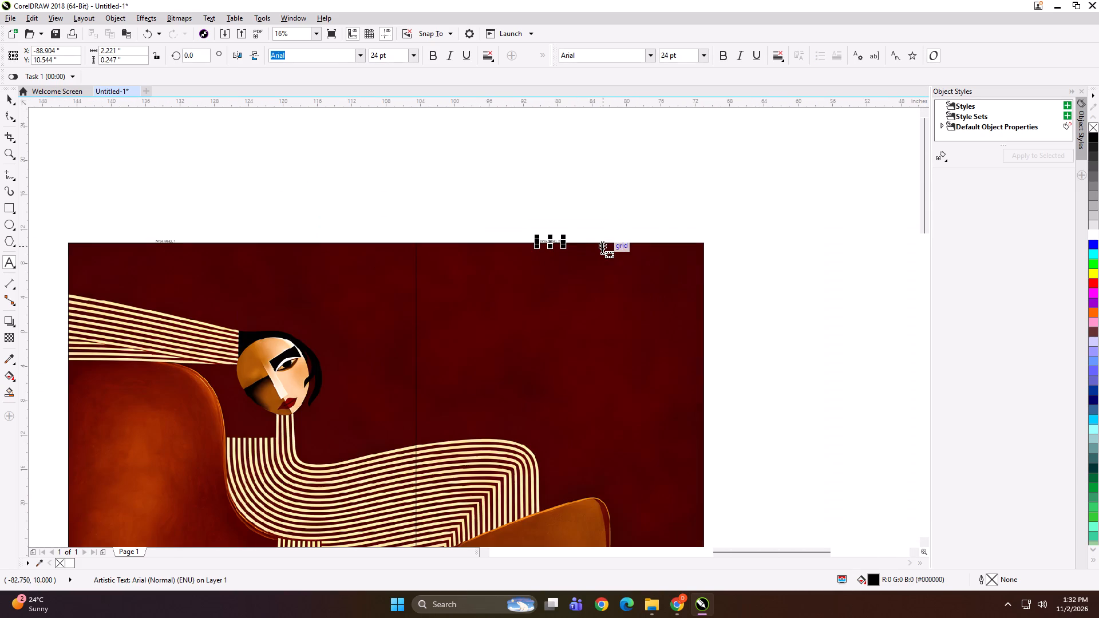
pyautogui.click(6, 100)
pyautogui.scroll(-1, 697, 179)
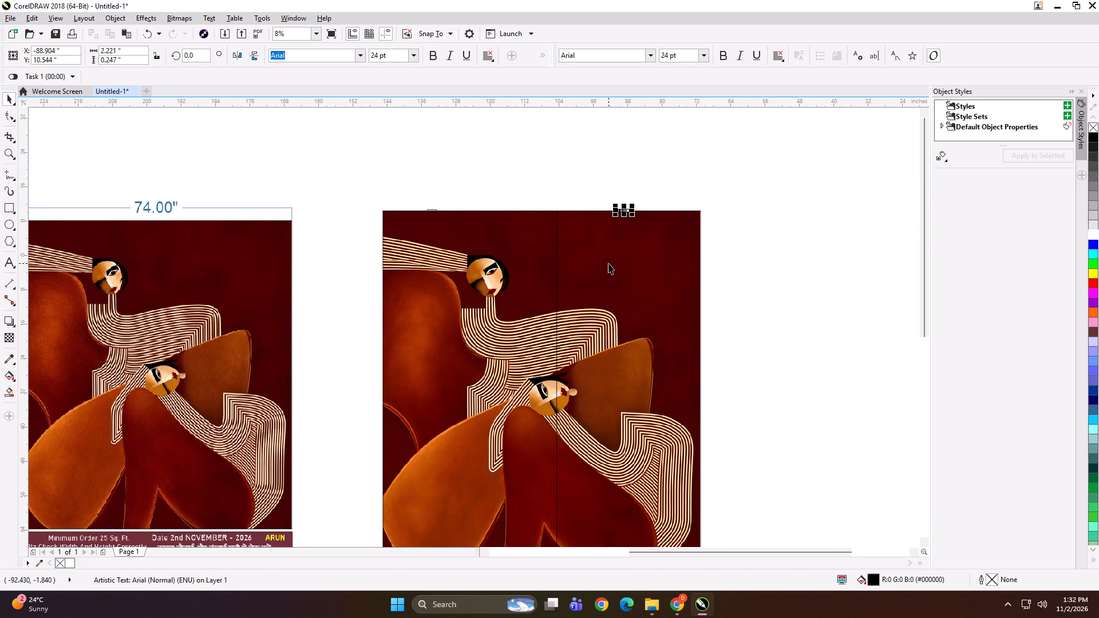
pyautogui.keyDown('shift'); pyautogui.click(608, 263); pyautogui.keyUp('shift')
pyautogui.hotkey('ctrl', 'g')
pyautogui.moveTo(497, 183); pyautogui.dragTo(409, 271)
pyautogui.keyDown('shift'); pyautogui.click(433, 261); pyautogui.keyUp('shift')
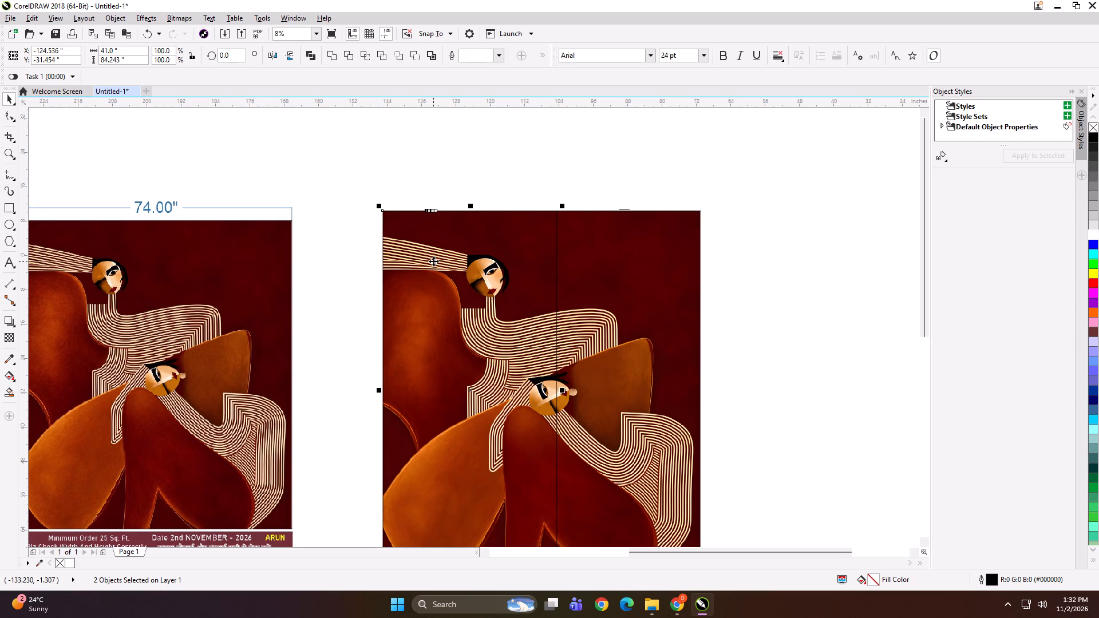
pyautogui.hotkey('ctrl', 'g')
# Open the export for the left panel group and create a folder named NAFISH in the PRINT FILE > NOV > 2 folder.
pyautogui.hotkey('ctrl', 'e')
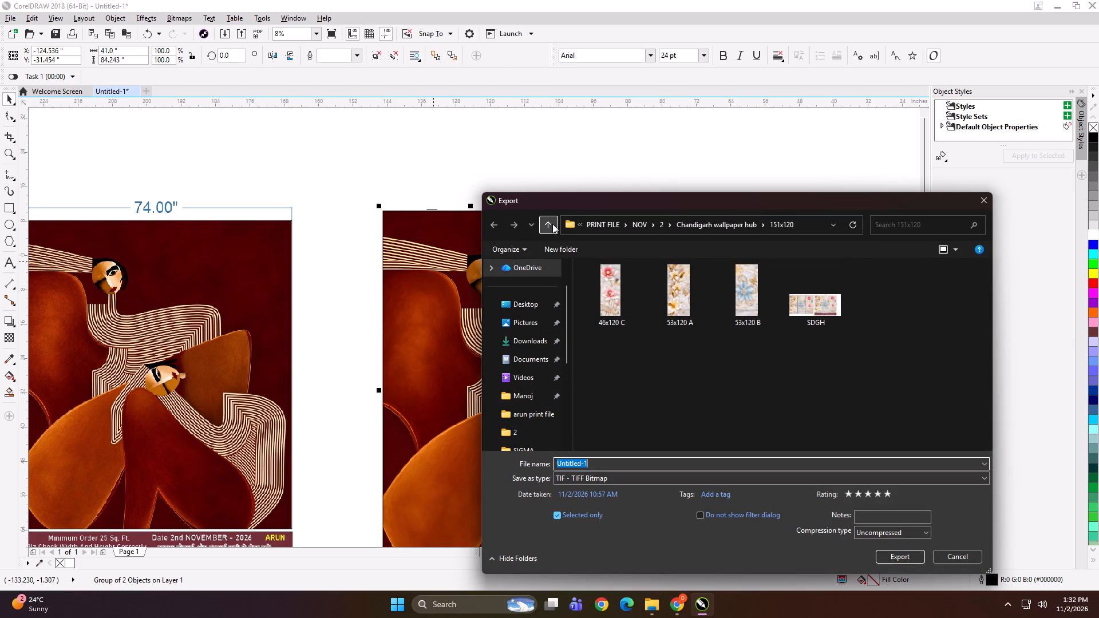
pyautogui.click(552, 222)
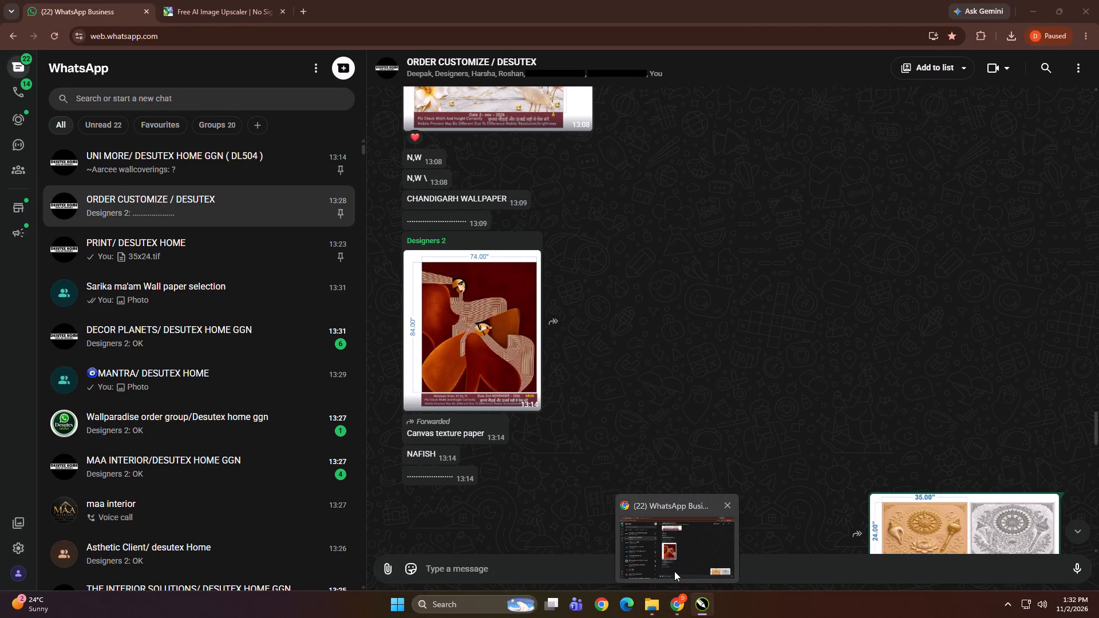
pyautogui.click(546, 221)
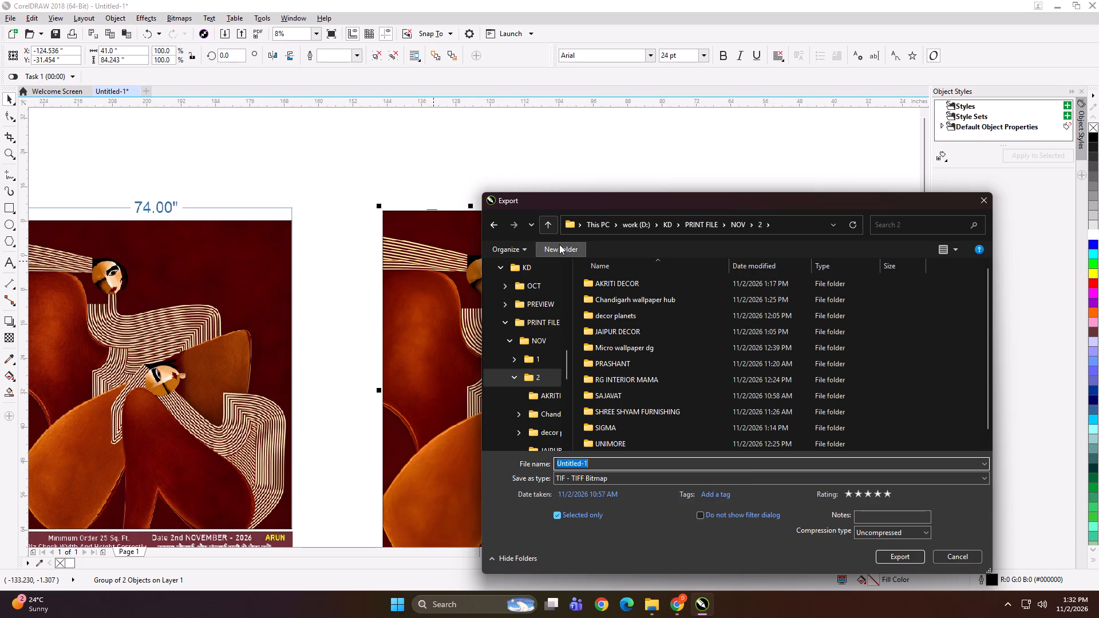
pyautogui.click(560, 248)
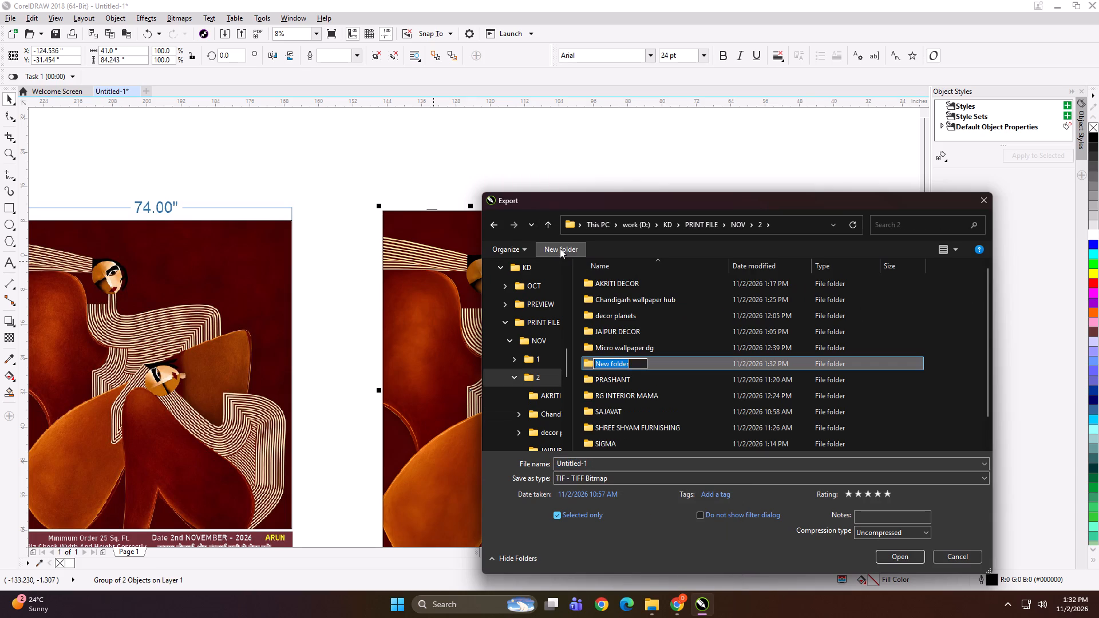
pyautogui.write('NAFISH')
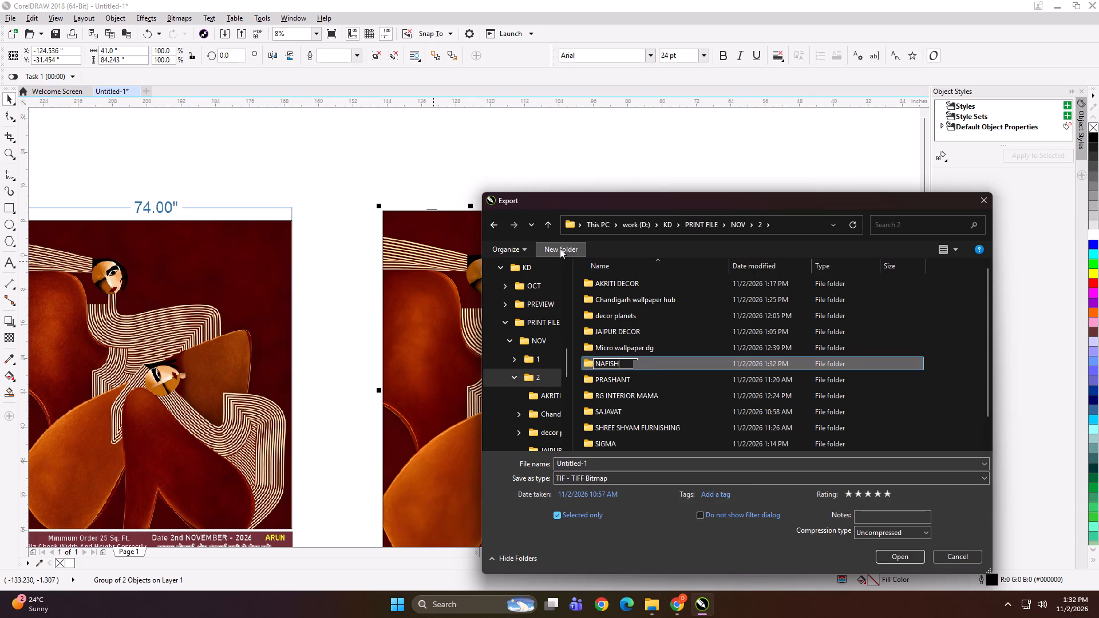
pyautogui.press('Return')
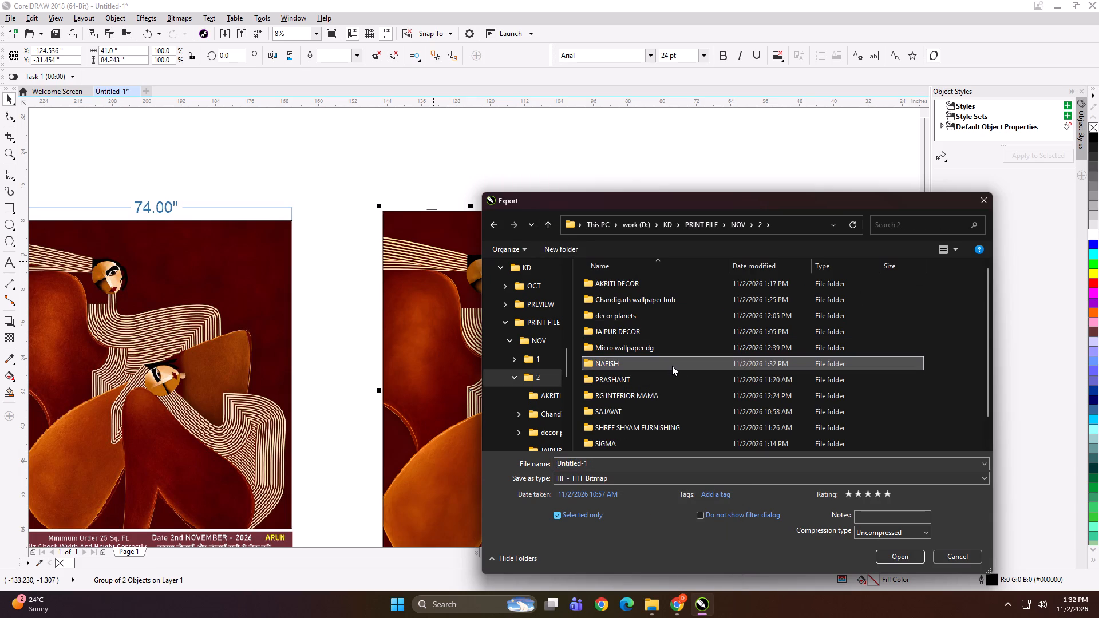
# Export the left panel group as a TIFF named "41x84 A" into the NAFISH folder.
pyautogui.doubleClick(672, 366)
pyautogui.click(634, 464)
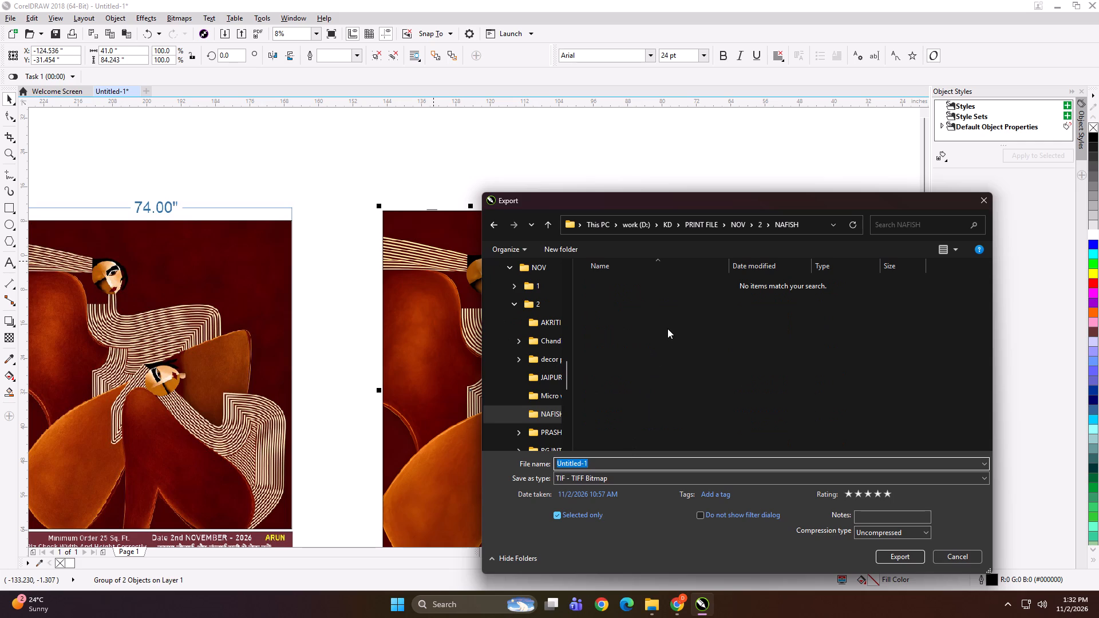
pyautogui.write('41')
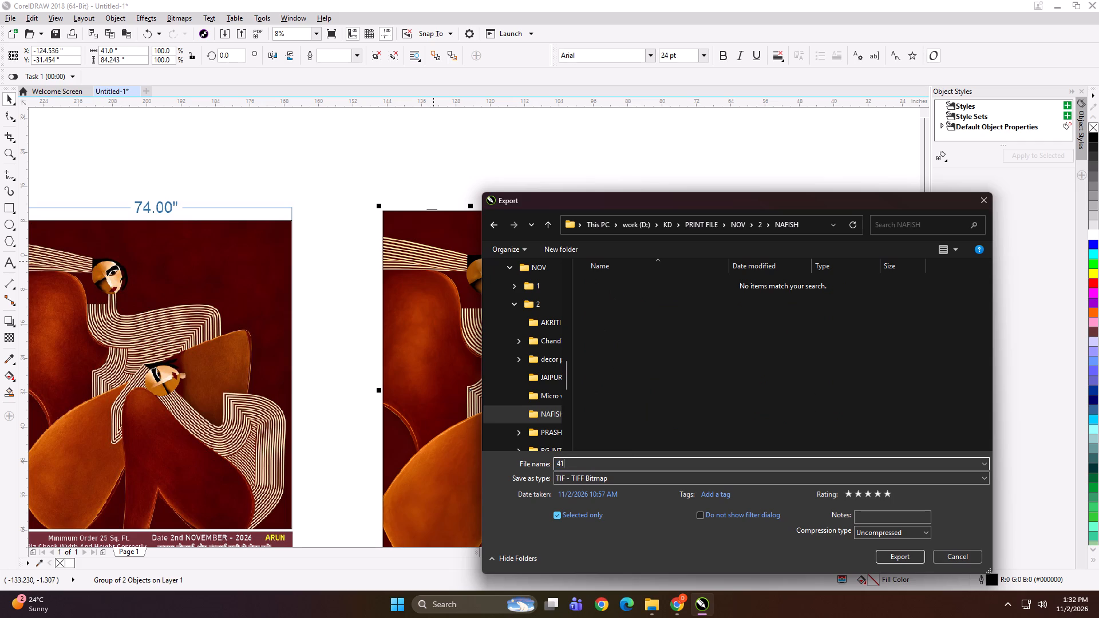
pyautogui.write('x84 A')
pyautogui.press('Return')
pyautogui.press('Return')
# Export the right panel group of the faces artwork under the file name "33.5x84 B".
pyautogui.click(610, 356)
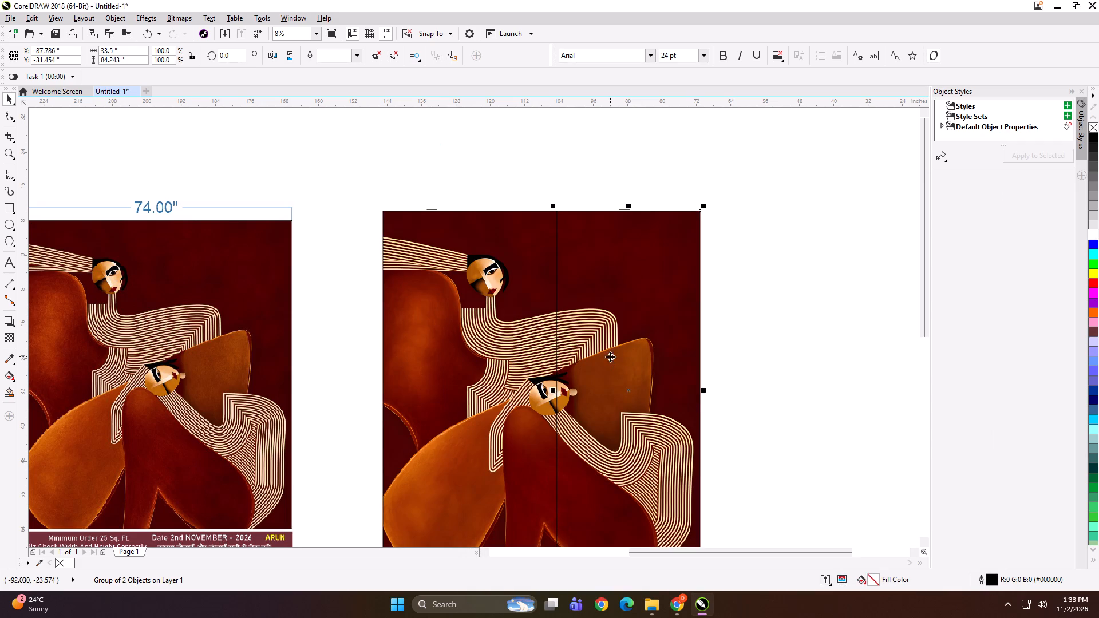
pyautogui.hotkey('ctrl', 'e')
pyautogui.write('33.5x84 B')
pyautogui.press('Return')
pyautogui.press('Return')
# Move the right panel 4.5 inches to the right, away from the left panel, to leave a gap between them.
pyautogui.scroll(-1, 643, 346)
pyautogui.press('Right')
pyautogui.press('Right')
pyautogui.press('Right')
pyautogui.press('Right')
pyautogui.press('Right')
pyautogui.press('Right')
pyautogui.press('Right')
pyautogui.press('Right')
pyautogui.press('Right')
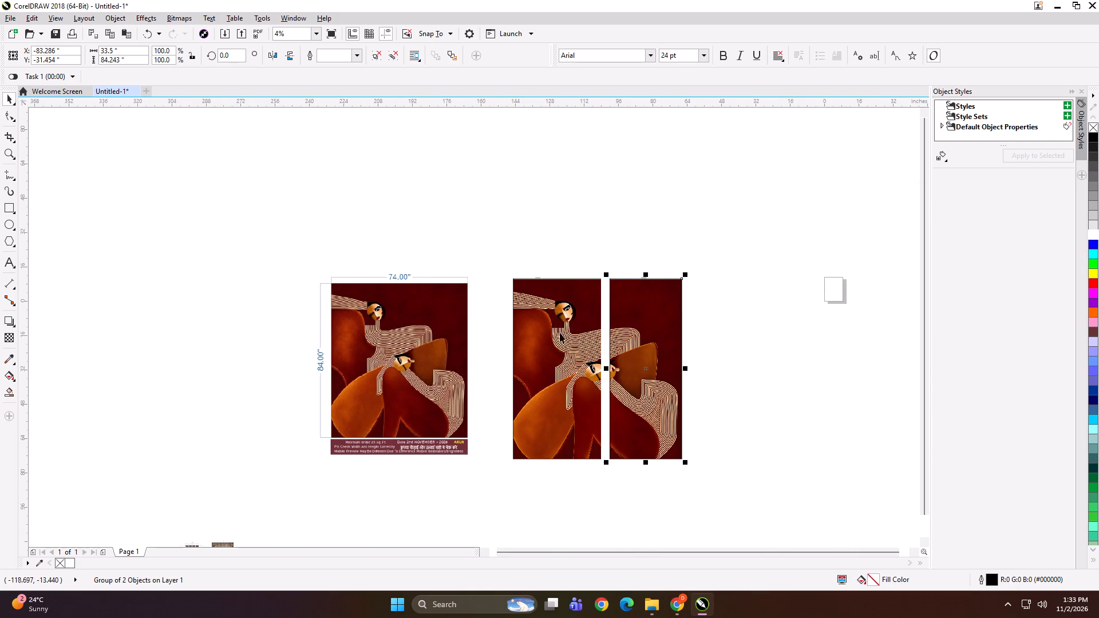
# Scale both panels down together to about 73.9 inches high and place them just beside the dimensioned 74 × 84 preview.
pyautogui.keyDown('shift'); pyautogui.click(546, 337); pyautogui.keyUp('shift')
pyautogui.keyDown('shift'); pyautogui.moveTo(507, 276); pyautogui.dragTo(515, 287); pyautogui.keyUp('shift')
pyautogui.moveTo(547, 345); pyautogui.dragTo(536, 344)
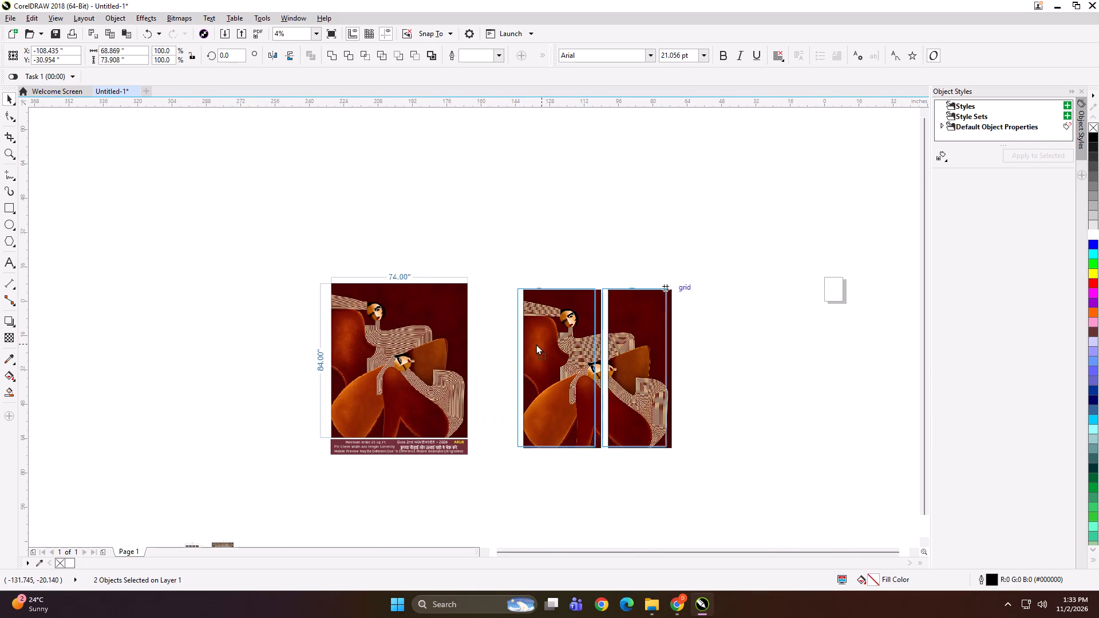
pyautogui.moveTo(536, 344); pyautogui.dragTo(519, 338)
# Group the two panels with the dimensioned preview and shrink the group to about 3.5 × 2 inches.
pyautogui.keyDown('shift'); pyautogui.click(421, 352); pyautogui.keyUp('shift')
pyautogui.hotkey('ctrl', 'g')
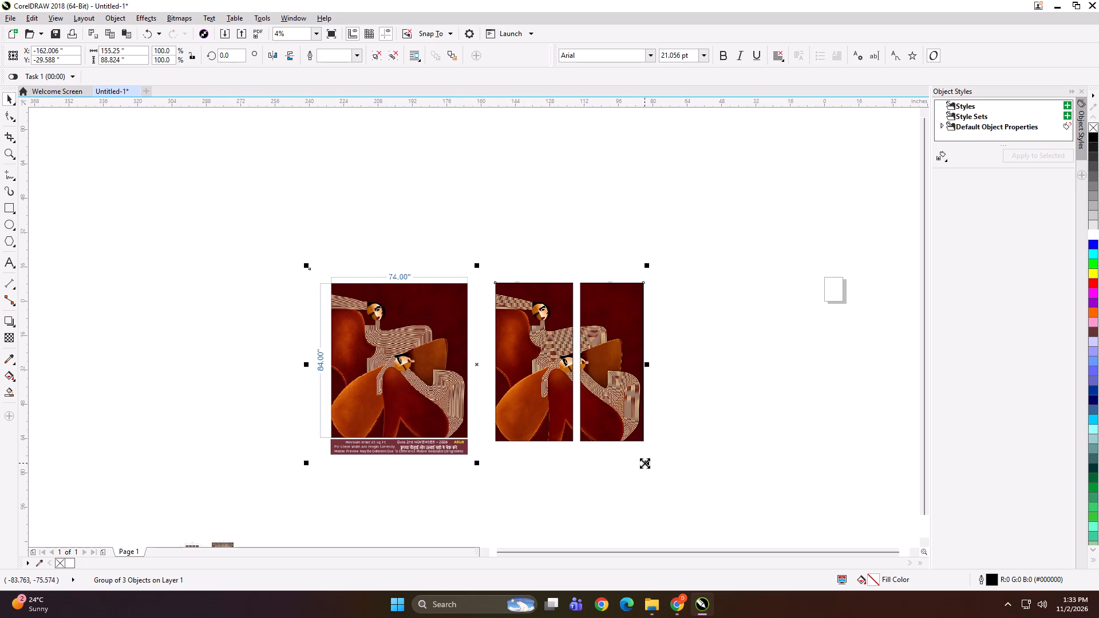
pyautogui.keyDown('shift'); pyautogui.moveTo(645, 463); pyautogui.dragTo(488, 377); pyautogui.keyUp('shift')
pyautogui.scroll(5, 479, 364)
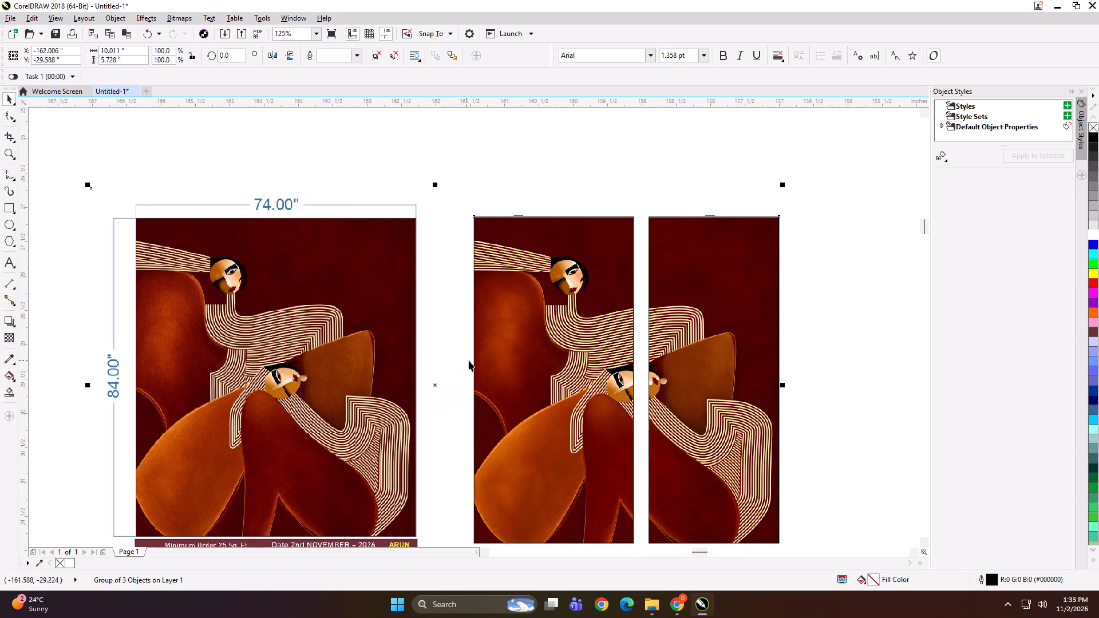
pyautogui.scroll(-1, 607, 243)
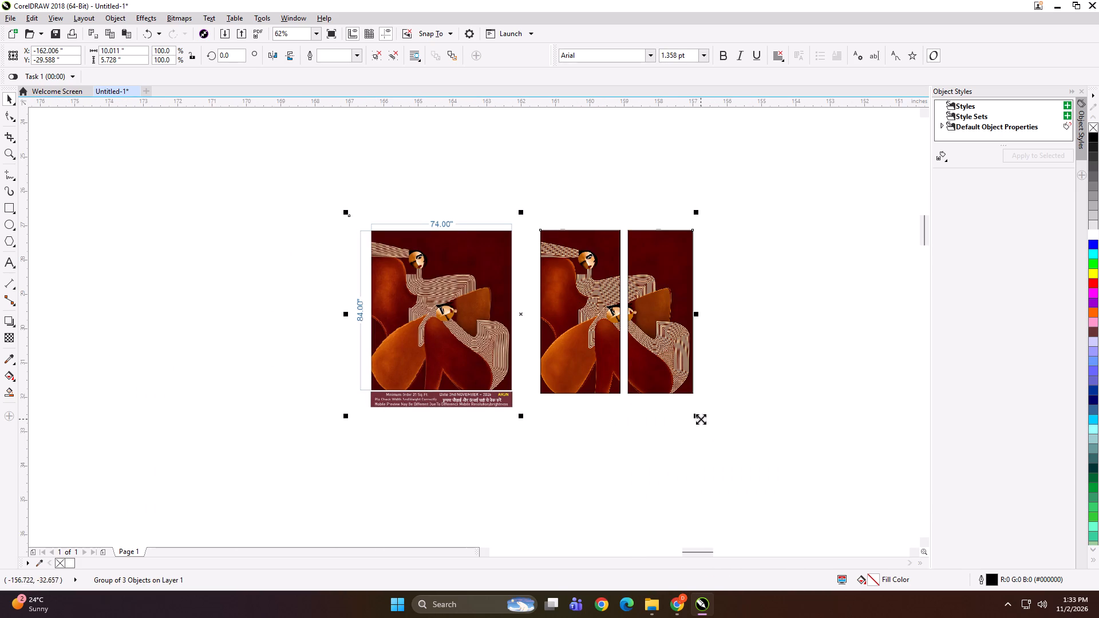
pyautogui.keyDown('shift'); pyautogui.moveTo(699, 418); pyautogui.dragTo(587, 360); pyautogui.keyUp('shift')
# Export the shrunken preview group under the file name "SFDG".
pyautogui.hotkey('ctrl', 'e')
pyautogui.write('SFDG')
pyautogui.press('Return')
pyautogui.press('Return')
pyautogui.press('Return')
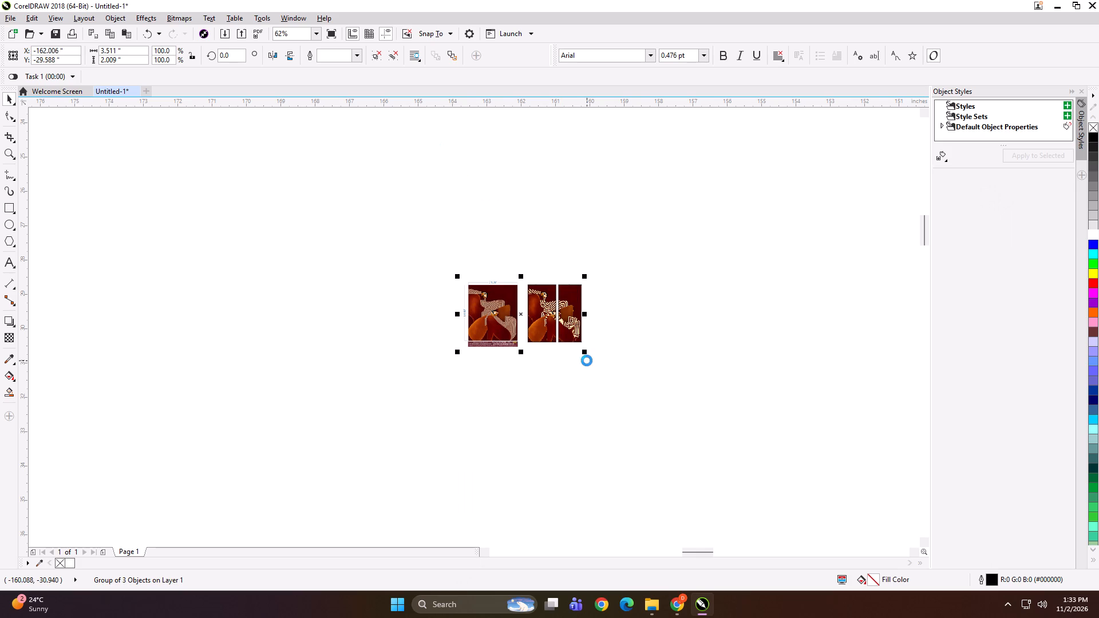
pyautogui.press('Return')
# Delete the exported preview group from the page and bring all remaining artwork into view.
pyautogui.press('Delete')
pyautogui.press('F4')
pyautogui.click(587, 360)
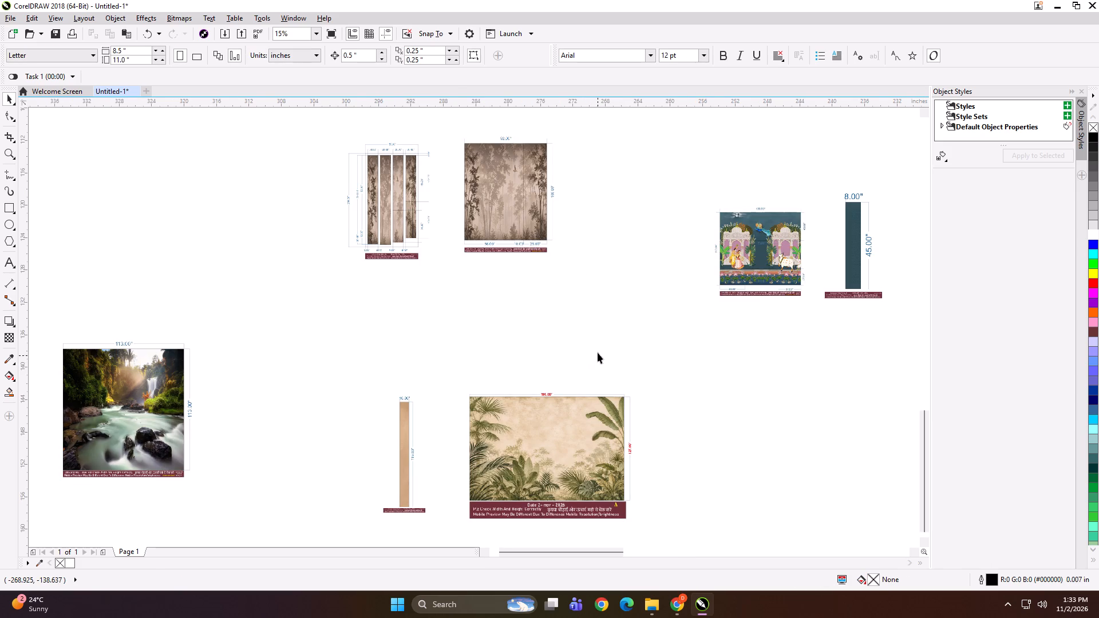
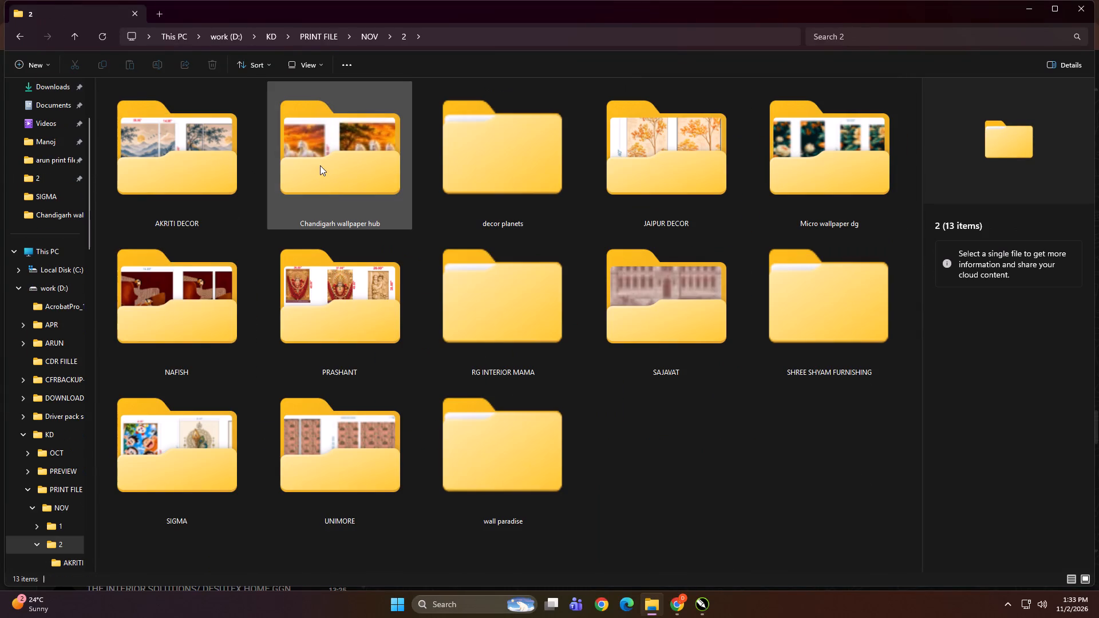
# Copy the NAFISH folder and open the destination folder Print\NOV\2 on DIGITECH_SHAREDRIVE (Z:).
pyautogui.click(198, 291)
pyautogui.hotkey('ctrl', 'c')
pyautogui.scroll(4, 33, 351)
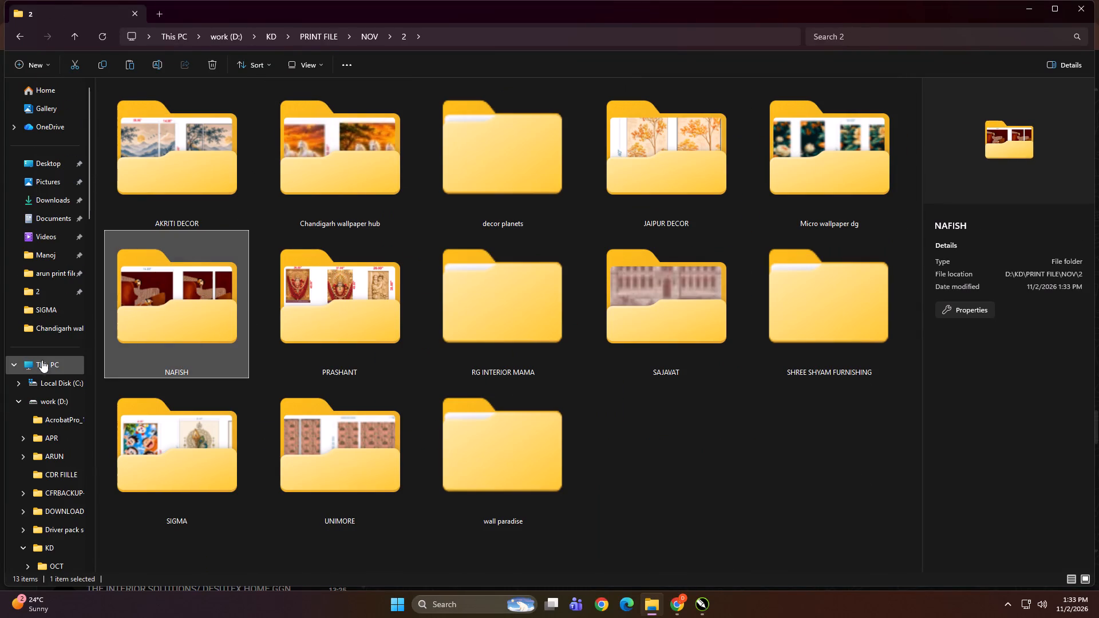
pyautogui.click(46, 365)
pyautogui.doubleClick(161, 263)
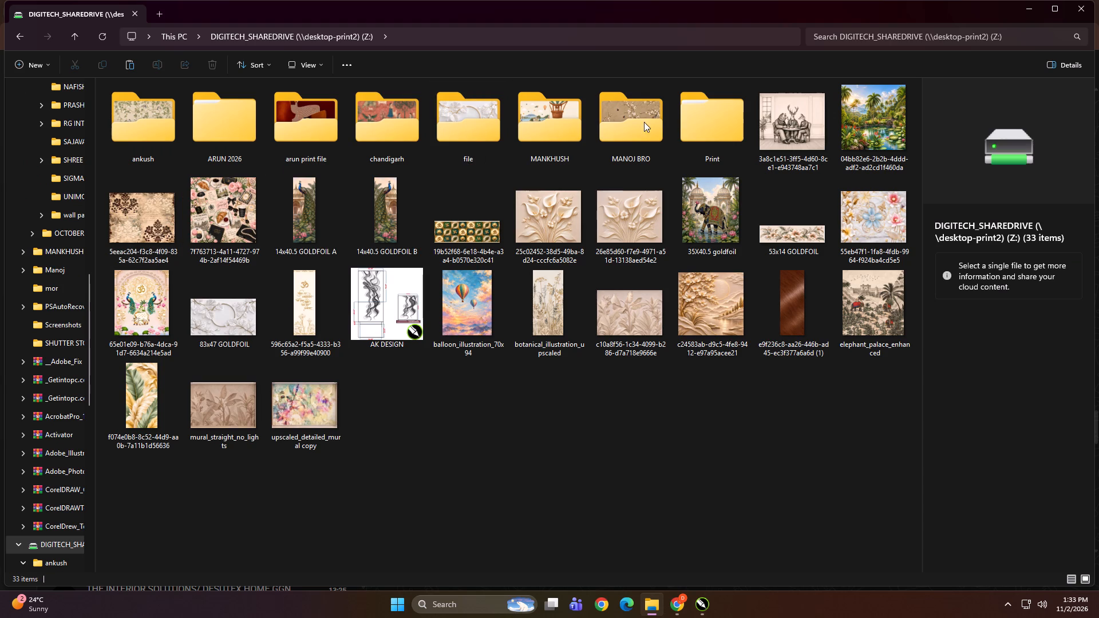
pyautogui.doubleClick(703, 111)
pyautogui.doubleClick(283, 152)
pyautogui.doubleClick(327, 207)
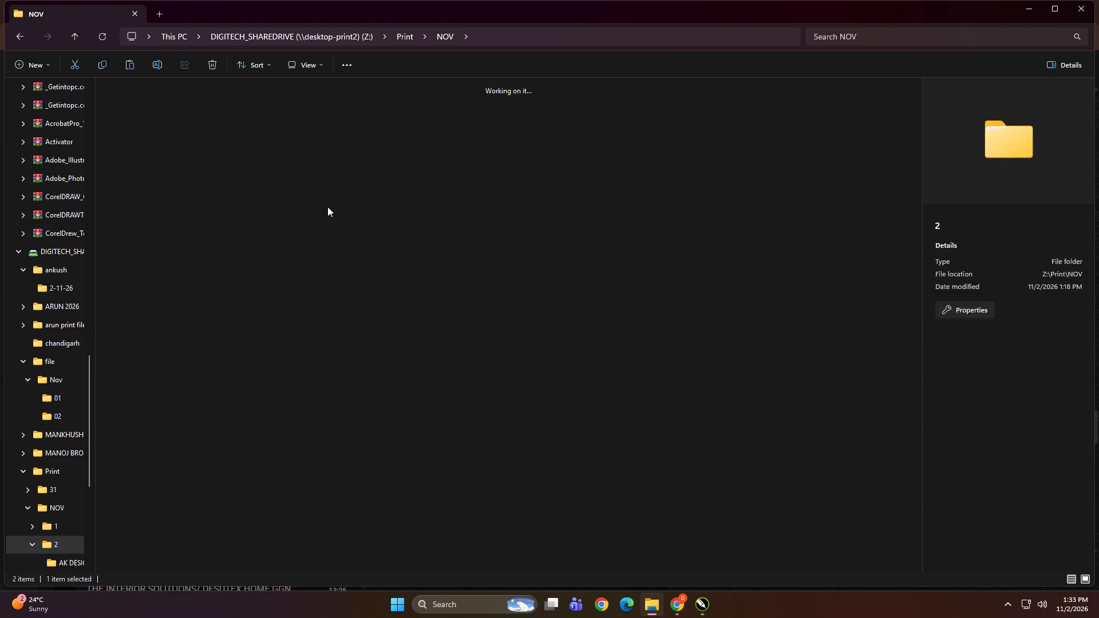
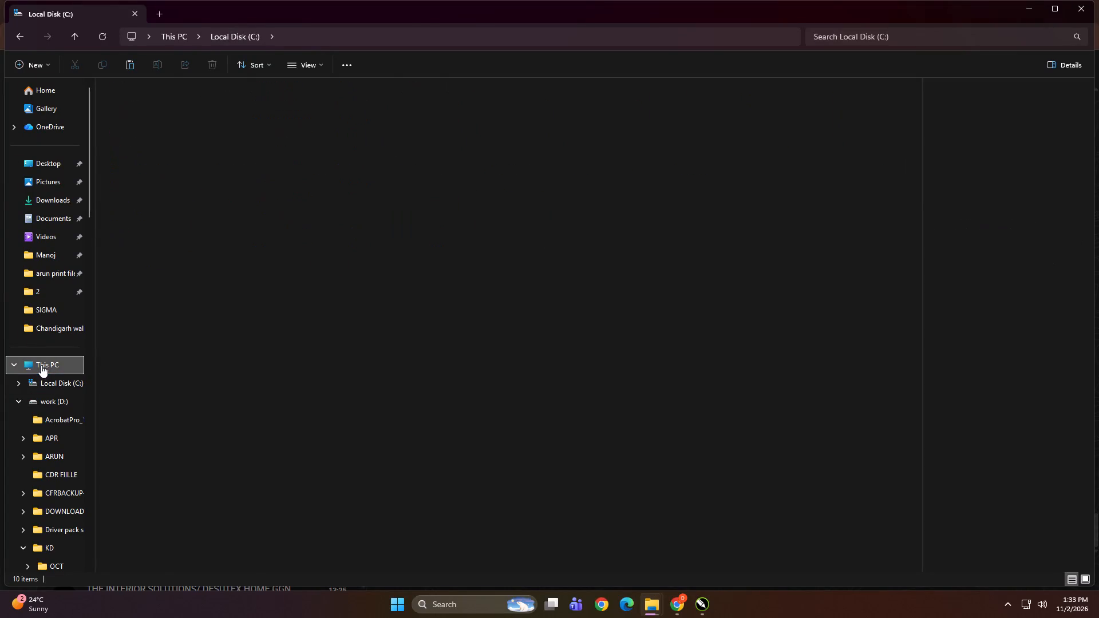
# Browse DIGITECH_SHAREDRIVE (Z:) and open its file\Nov\02 folder to look through the design files.
pyautogui.doubleClick(141, 266)
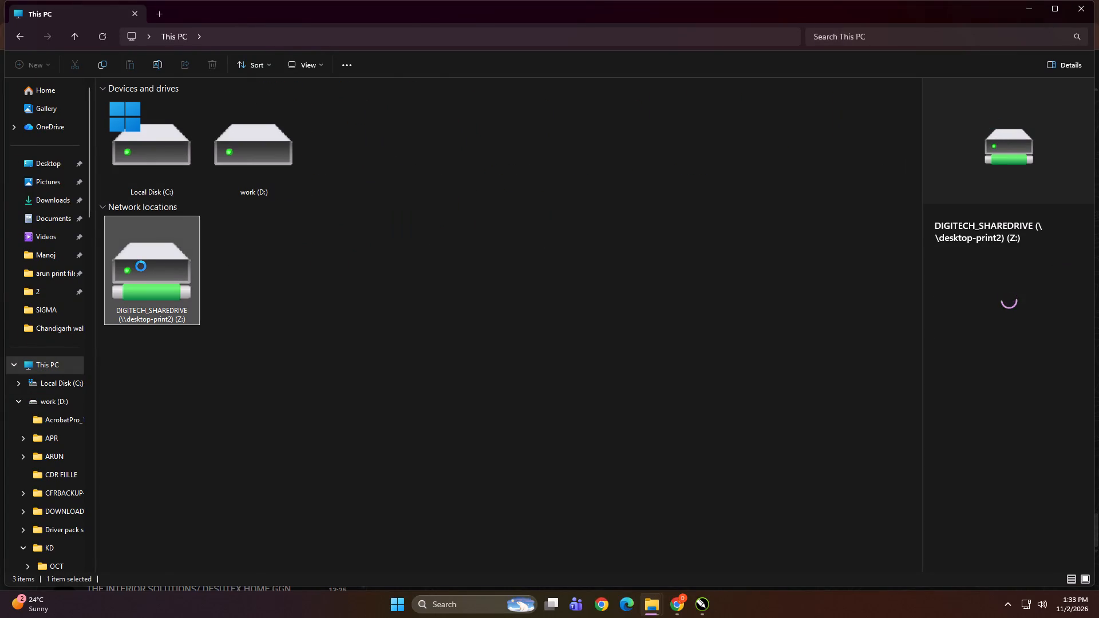
pyautogui.doubleClick(141, 266)
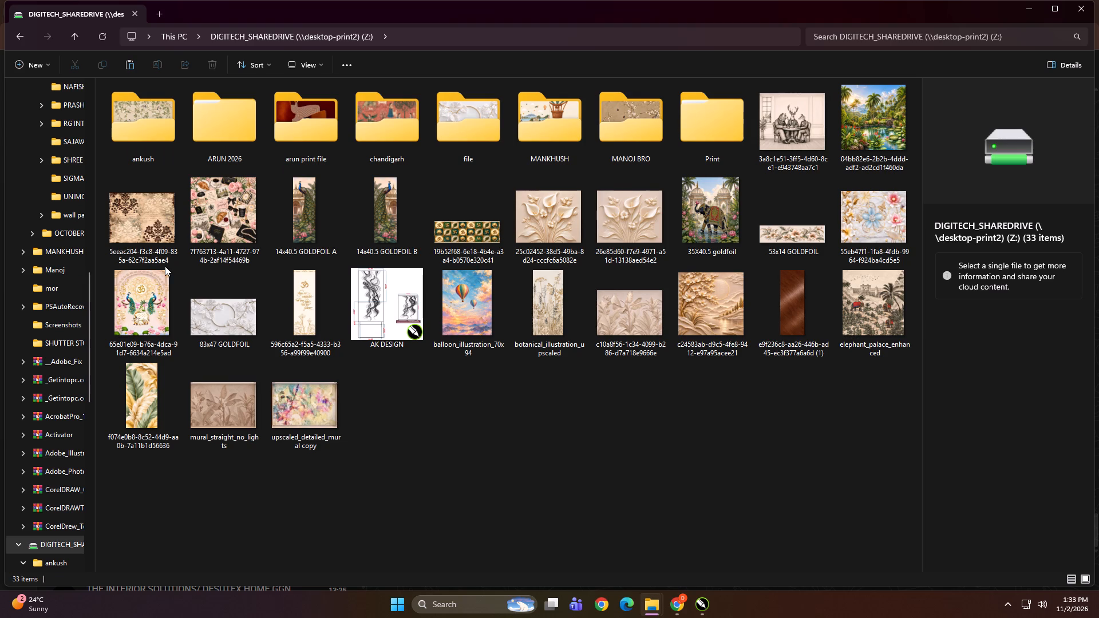
pyautogui.click(503, 521)
pyautogui.press('BackSpace')
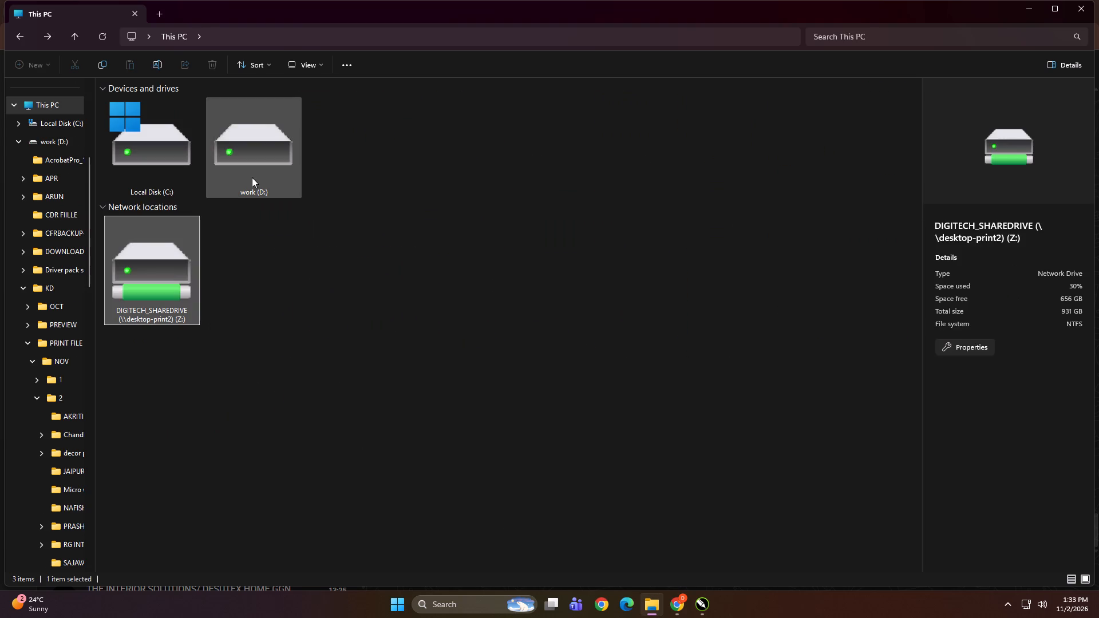
pyautogui.doubleClick(252, 177)
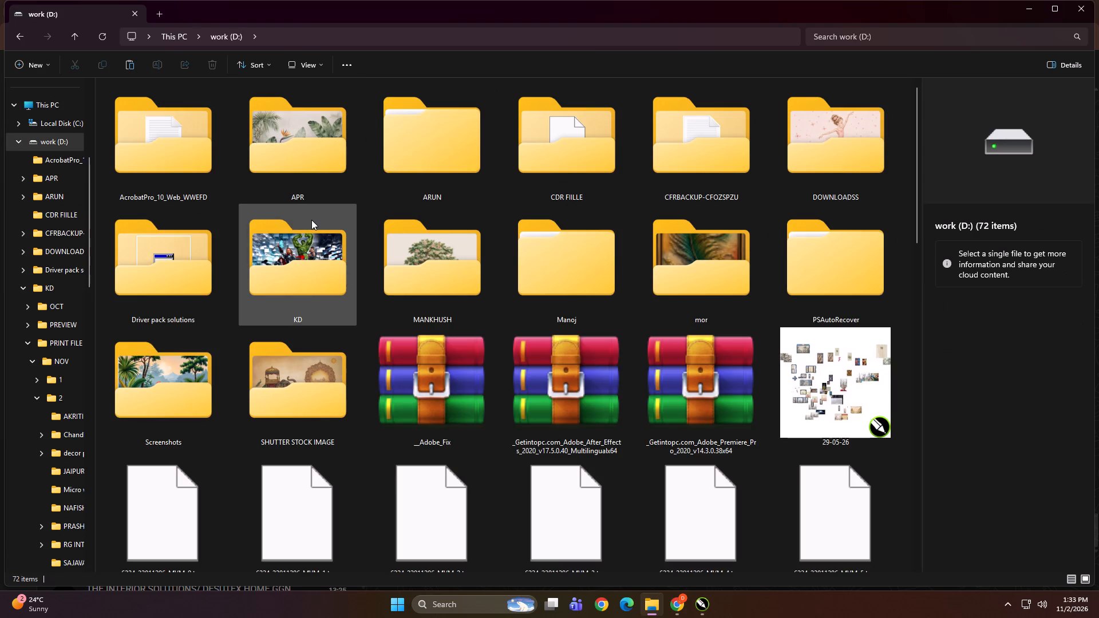
pyautogui.press('BackSpace')
pyautogui.doubleClick(144, 263)
pyautogui.doubleClick(488, 111)
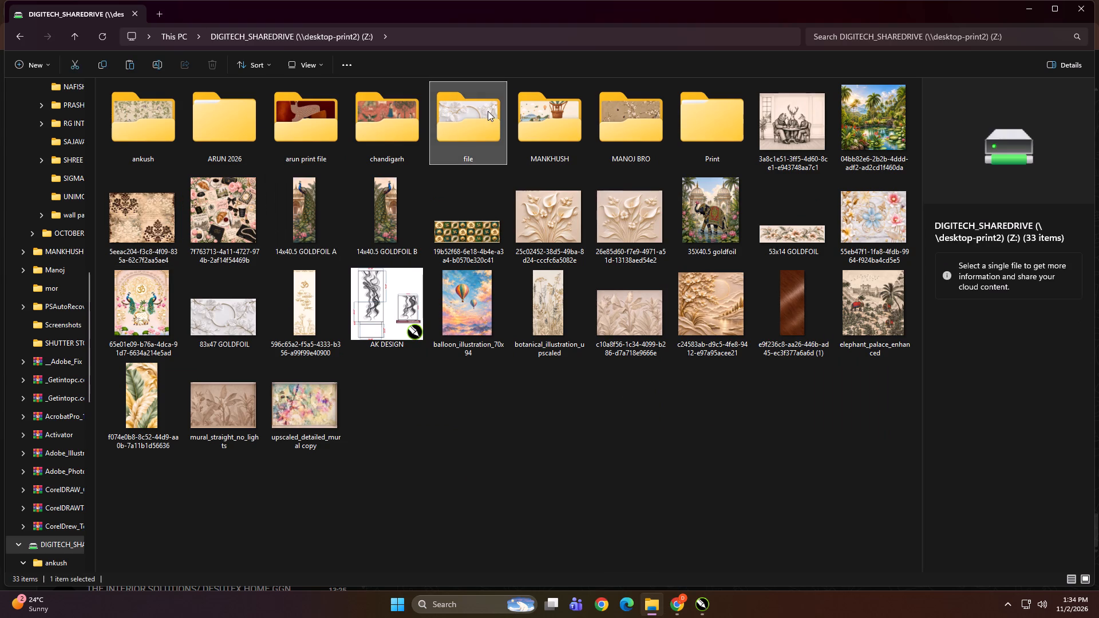
pyautogui.doubleClick(163, 142)
pyautogui.doubleClick(274, 160)
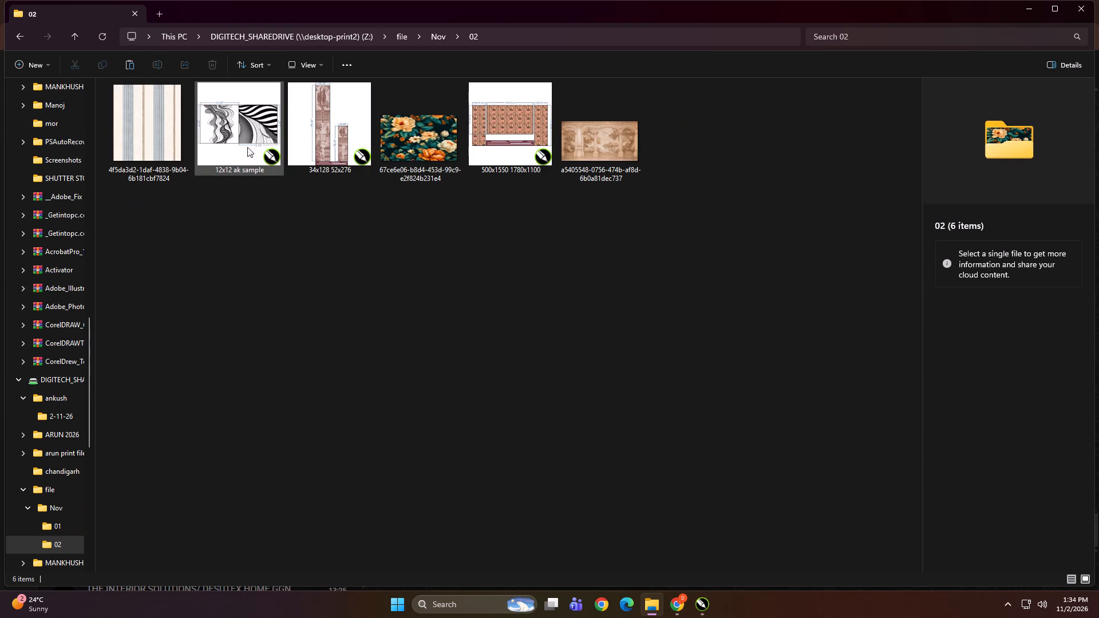
pyautogui.click(376, 207)
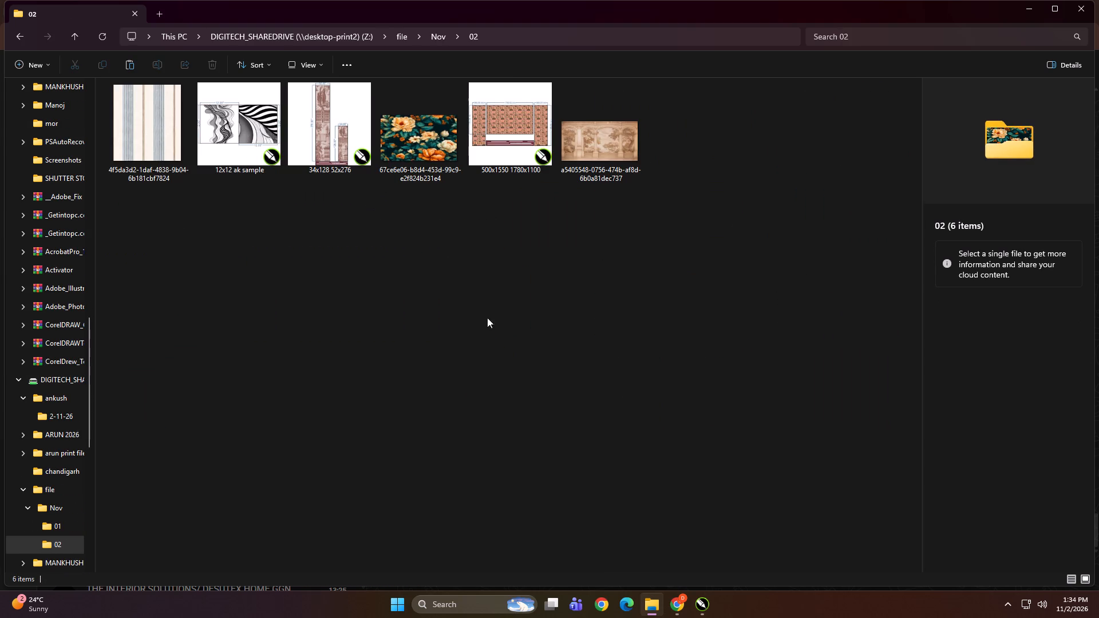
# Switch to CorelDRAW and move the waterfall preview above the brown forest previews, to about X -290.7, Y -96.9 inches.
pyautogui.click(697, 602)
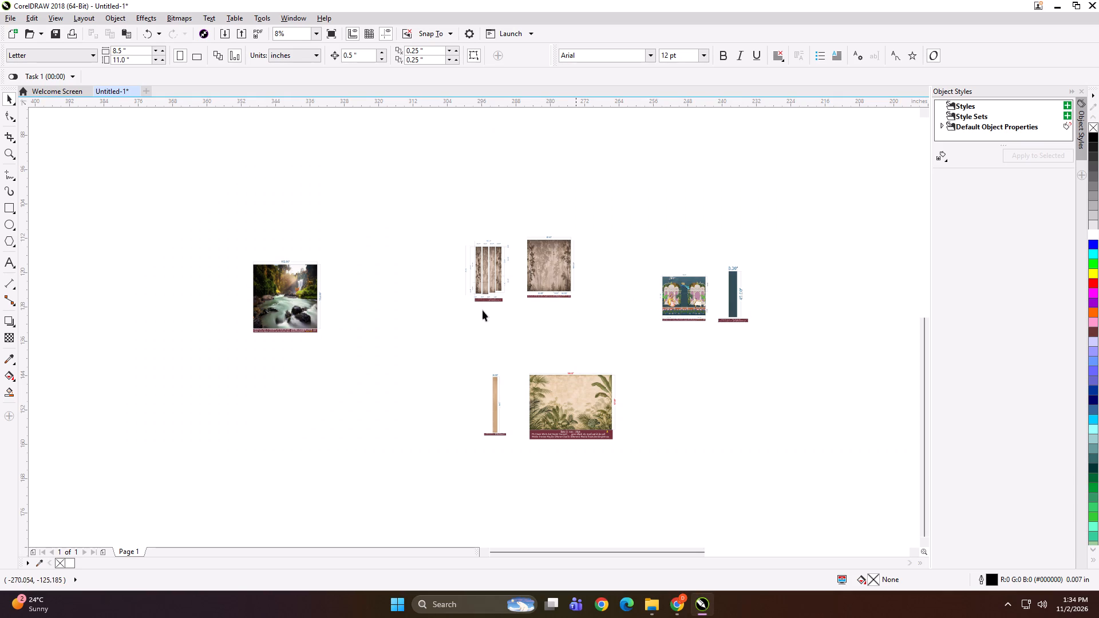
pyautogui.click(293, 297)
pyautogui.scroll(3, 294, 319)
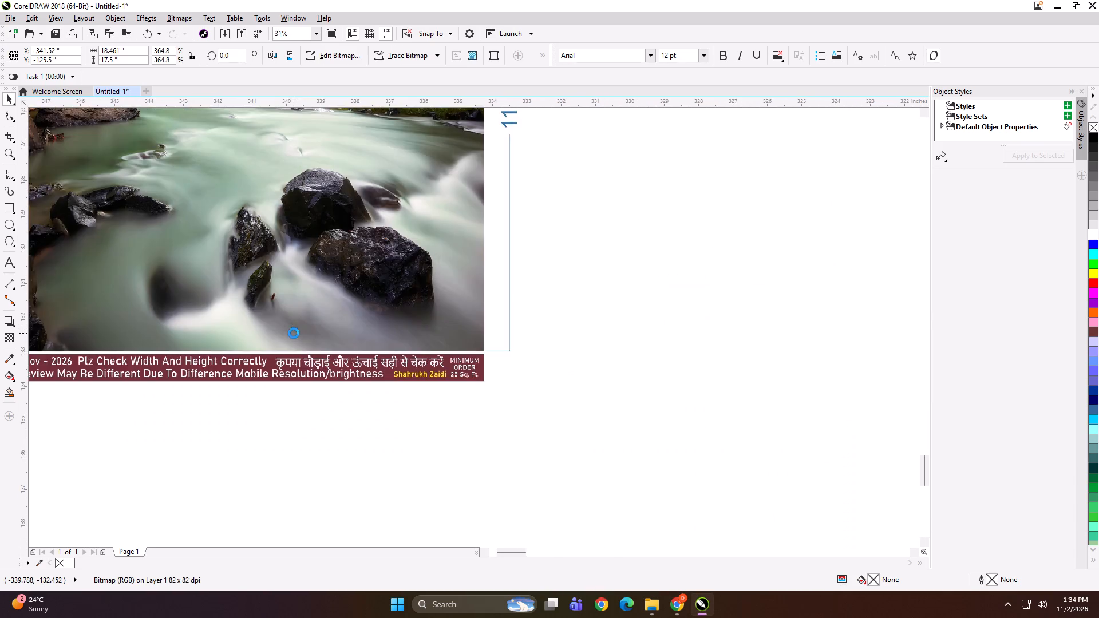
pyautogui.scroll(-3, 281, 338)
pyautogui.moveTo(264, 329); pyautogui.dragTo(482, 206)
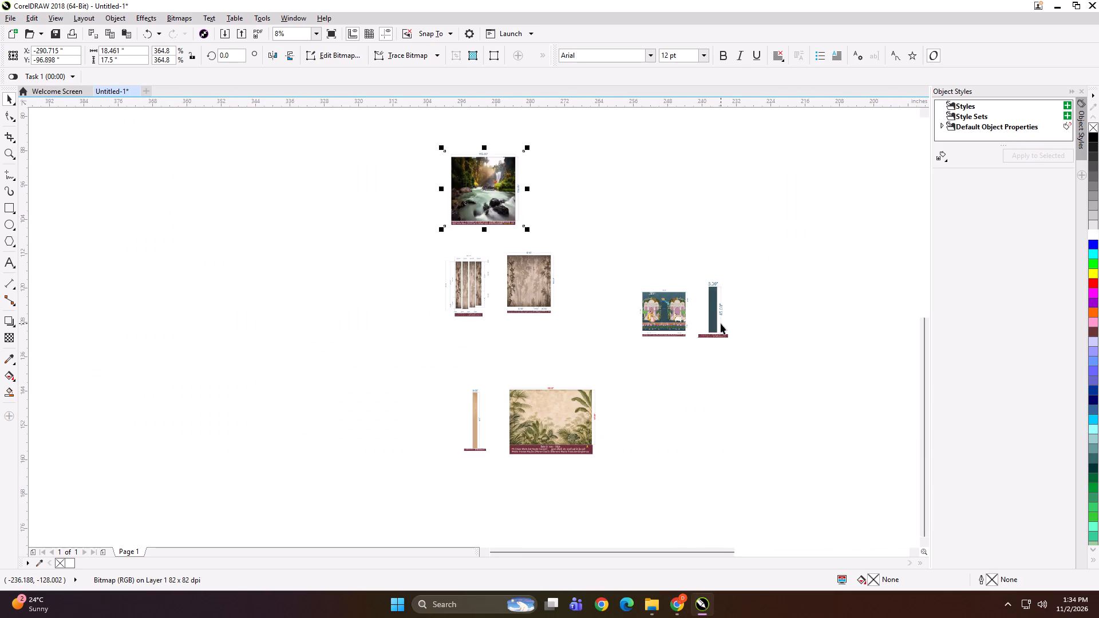
# Examine the other previews in the layout up close, including the tropical-leaf mural and its narrow side strip.
pyautogui.scroll(2, 722, 324)
pyautogui.scroll(2, 654, 351)
pyautogui.scroll(-3, 575, 342)
pyautogui.scroll(-1, 503, 271)
pyautogui.scroll(3, 415, 410)
pyautogui.scroll(-1, 570, 328)
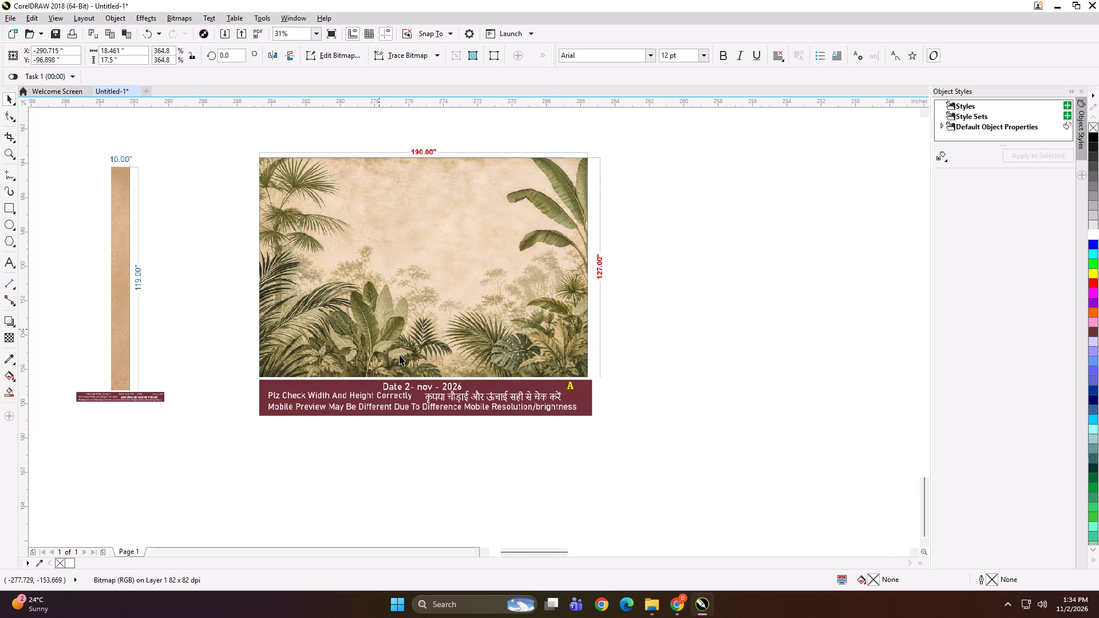
# Switch to File Explorer, open ankush\2-11-26 on DIGITECH_SHAREDRIVE (Z:), and inspect its images, selecting the palm-tree palace design.
pyautogui.click(661, 617)
pyautogui.scroll(4, 72, 399)
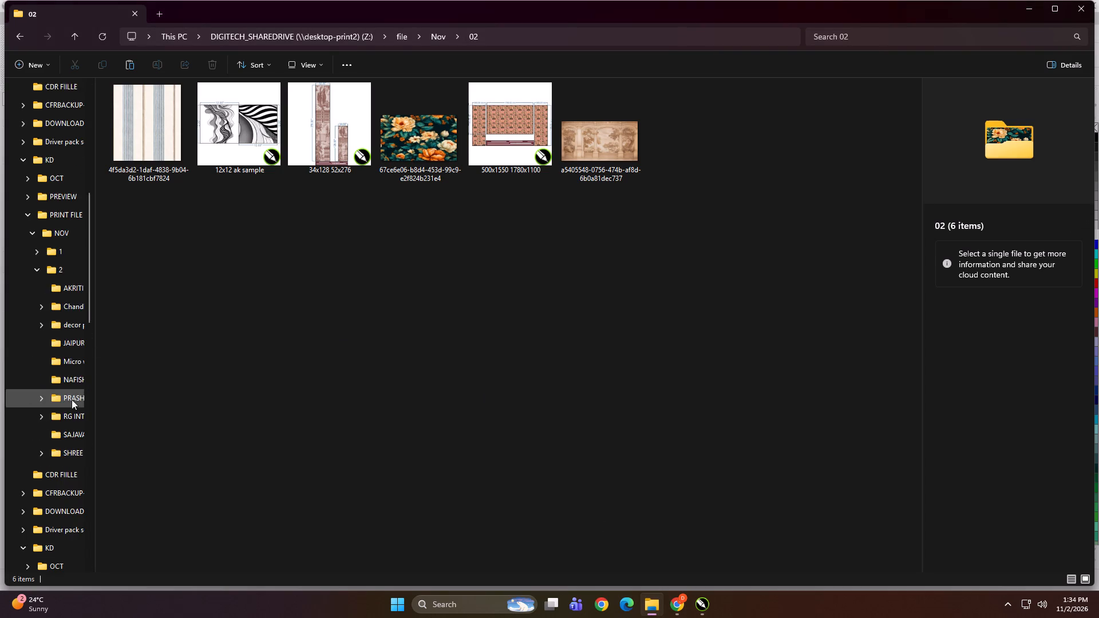
pyautogui.click(61, 365)
pyautogui.doubleClick(169, 274)
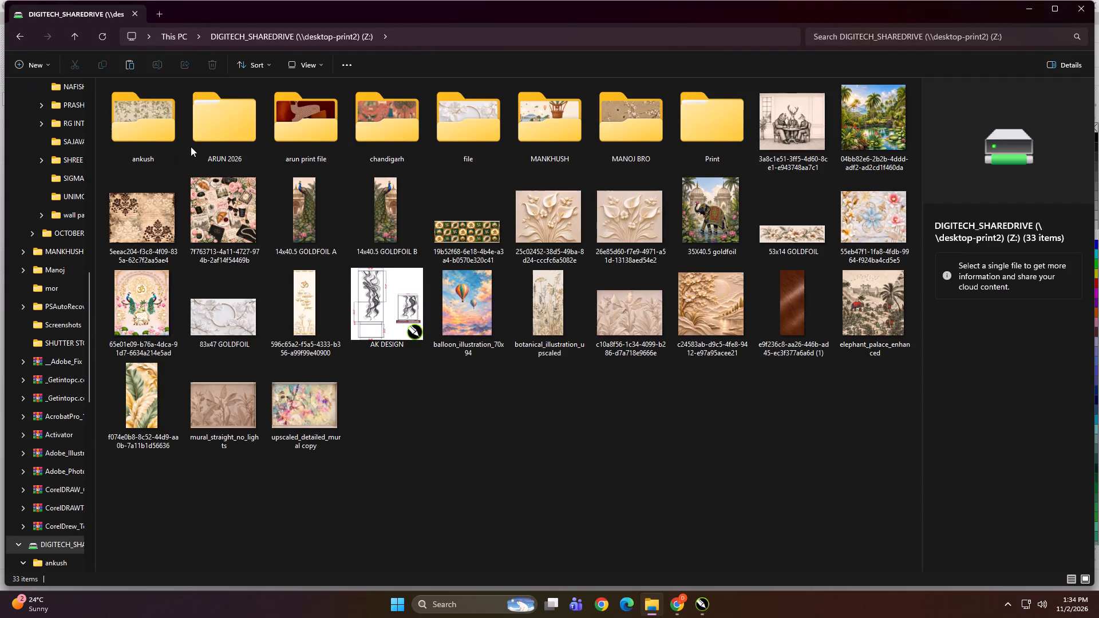
pyautogui.doubleClick(153, 111)
pyautogui.click(152, 146)
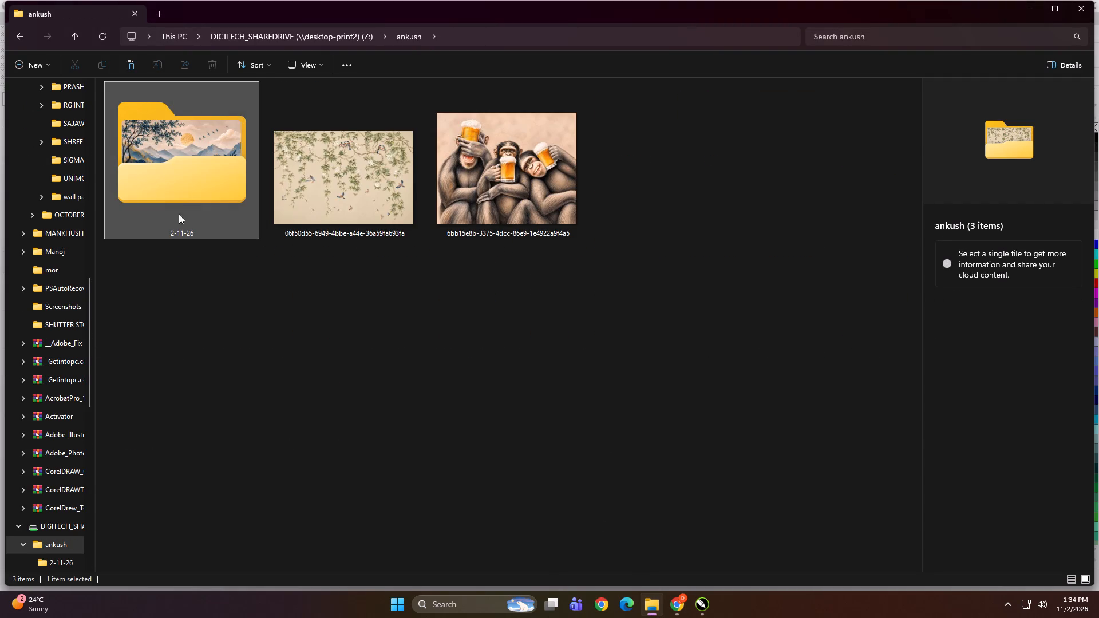
pyautogui.click(207, 257)
pyautogui.press('BackSpace')
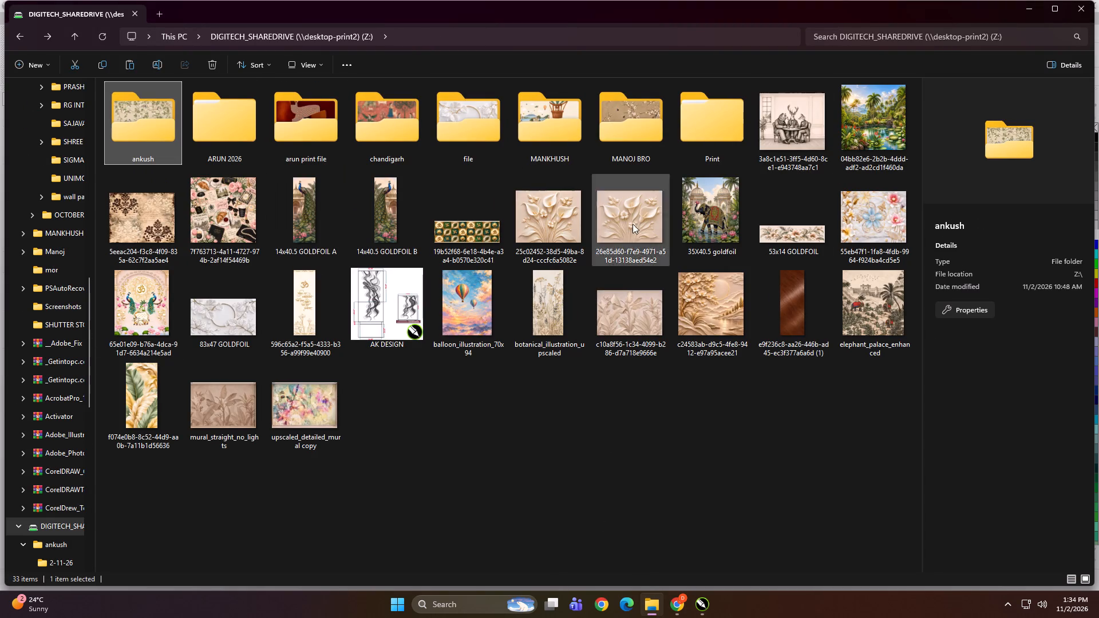
pyautogui.tripleClick(150, 141)
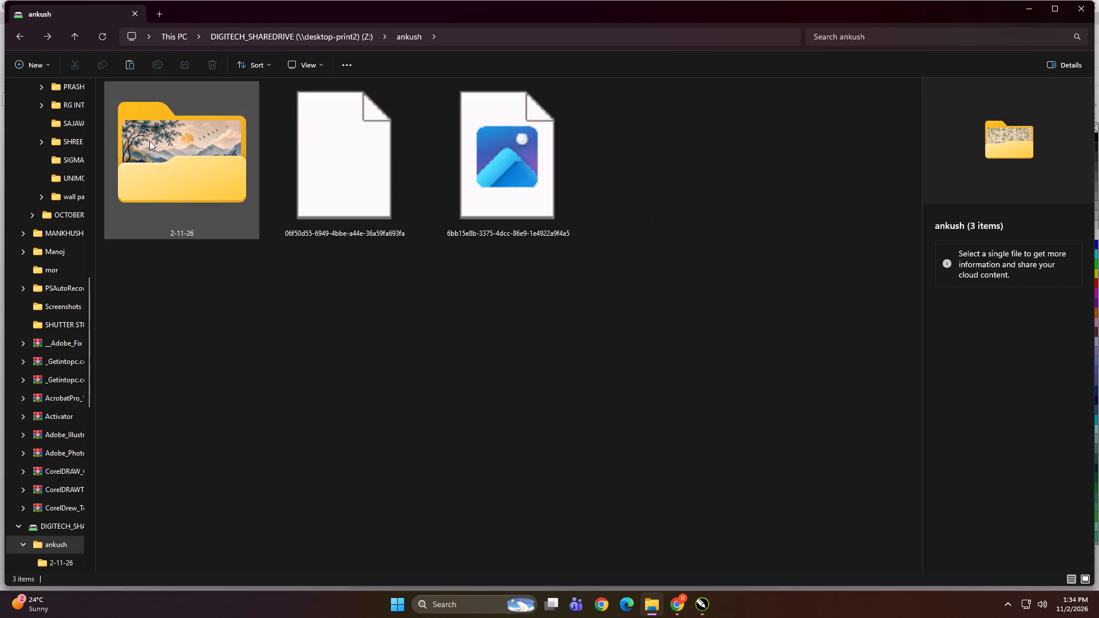
pyautogui.click(149, 141)
pyautogui.click(586, 371)
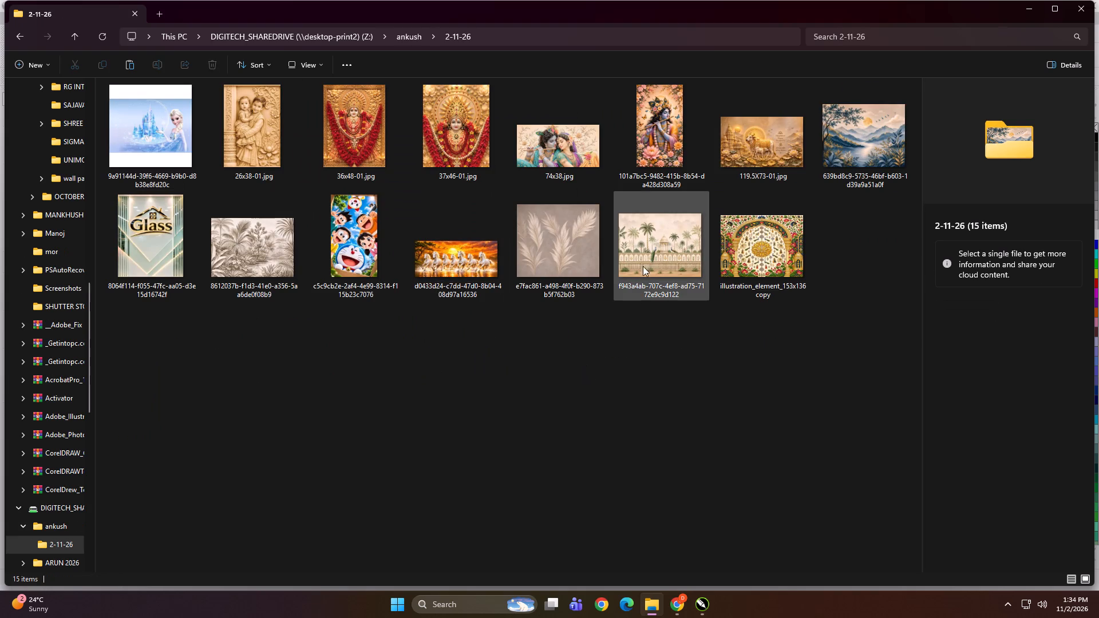
pyautogui.click(656, 257)
# Switch to CorelDRAW and move the waterfall preview beside the brown forest mural, to about X -262, Y -110 inches.
pyautogui.click(695, 606)
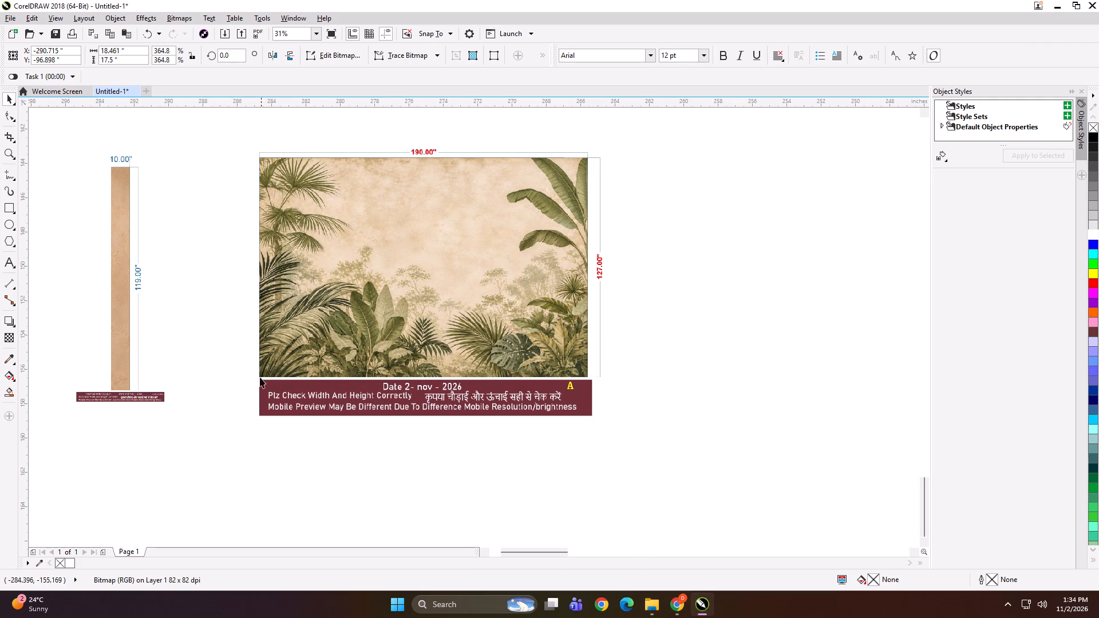
pyautogui.scroll(-2, 311, 355)
pyautogui.scroll(-1, 353, 383)
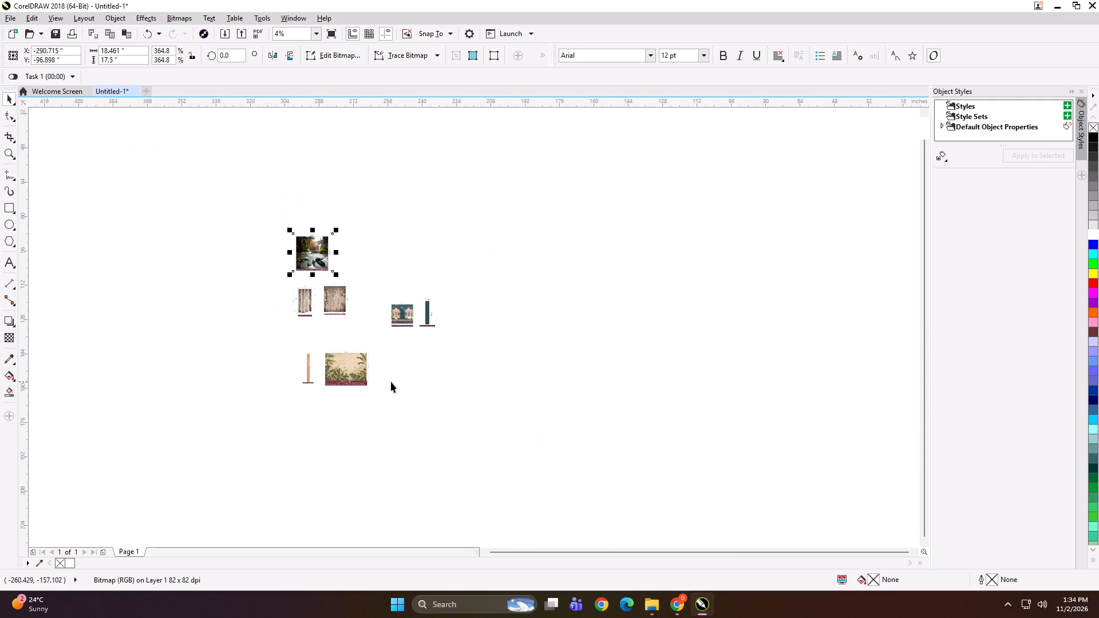
pyautogui.scroll(1, 355, 283)
pyautogui.moveTo(276, 222); pyautogui.dragTo(394, 278)
pyautogui.scroll(1, 377, 321)
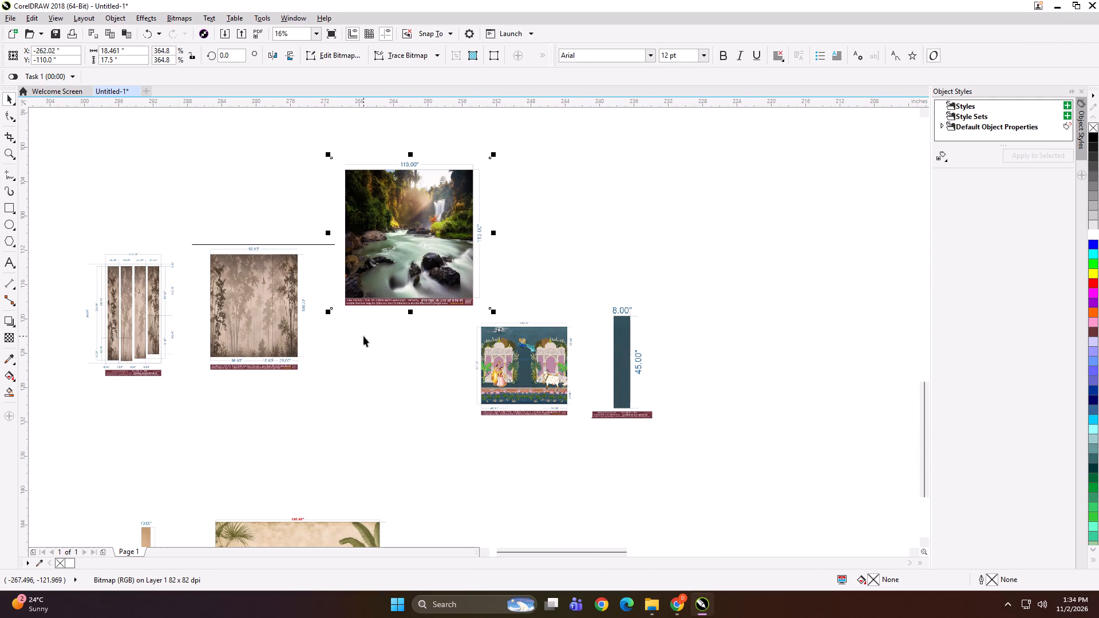
# Switch to File Explorer and look through the work (D:) drive and the file\Nov\02 folder on DIGITECH_SHAREDRIVE (Z:).
pyautogui.click(662, 611)
pyautogui.moveTo(515, 398); pyautogui.dragTo(507, 389)
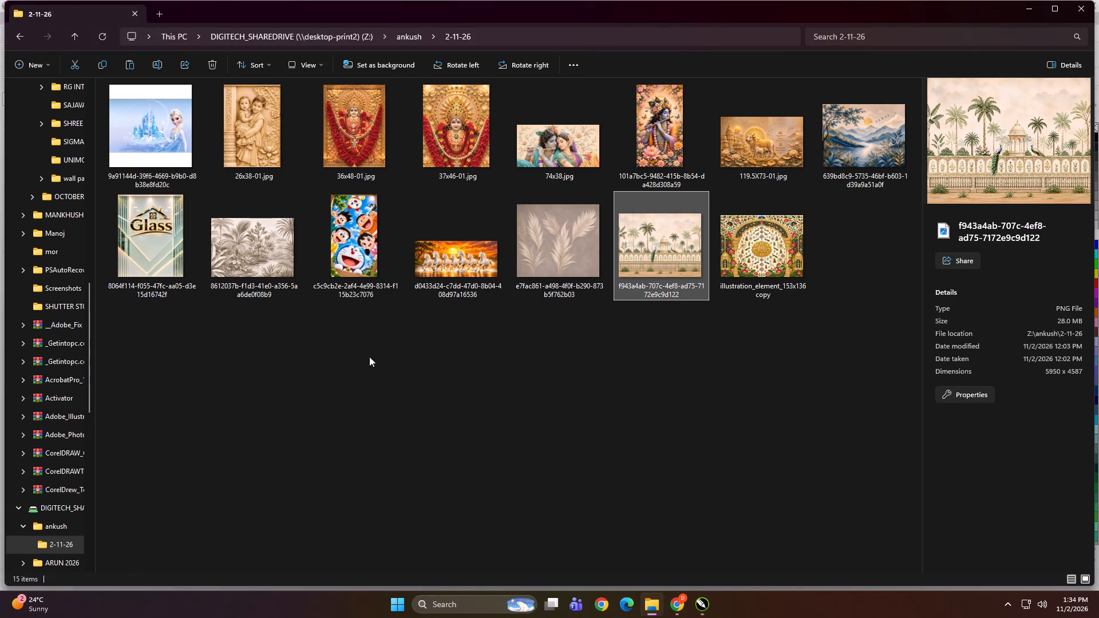
pyautogui.scroll(6, 69, 377)
pyautogui.click(63, 365)
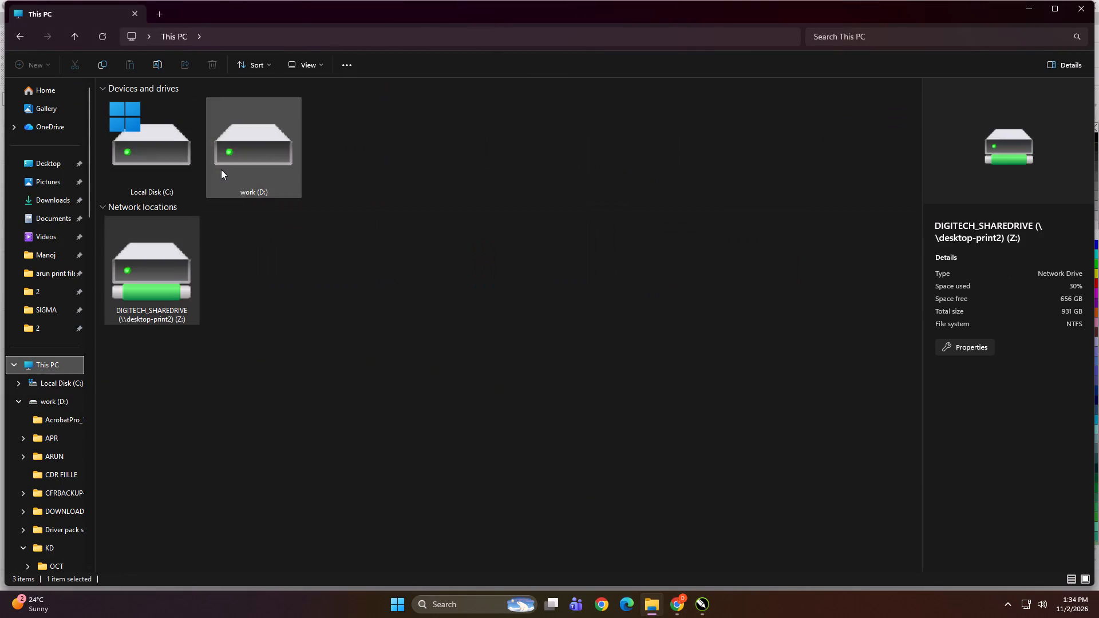
pyautogui.doubleClick(222, 169)
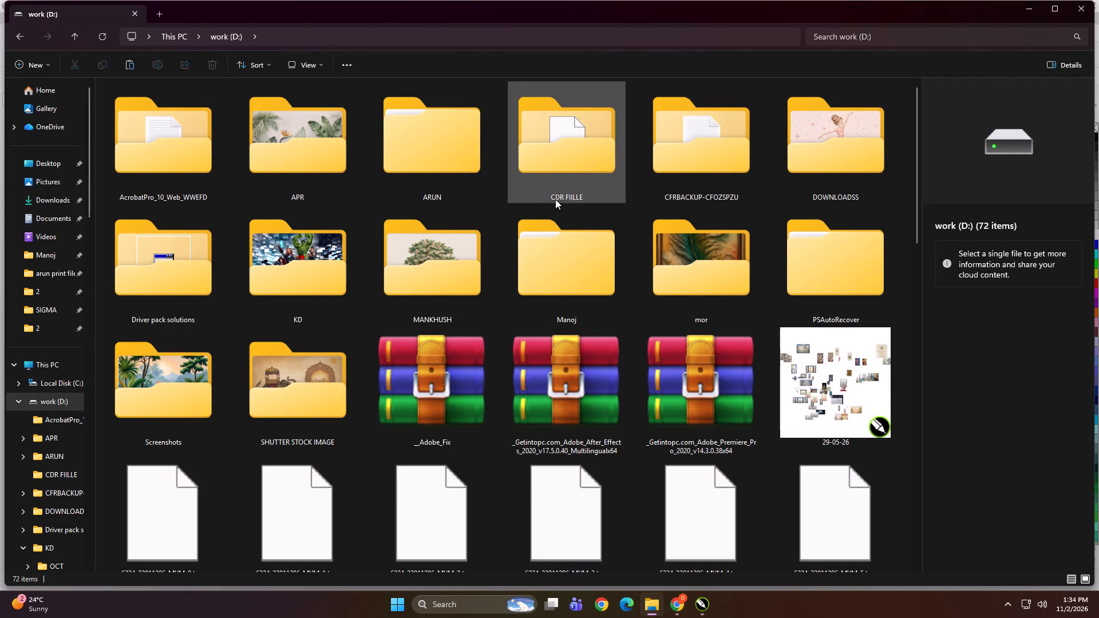
pyautogui.scroll(3, 237, 294)
pyautogui.click(44, 369)
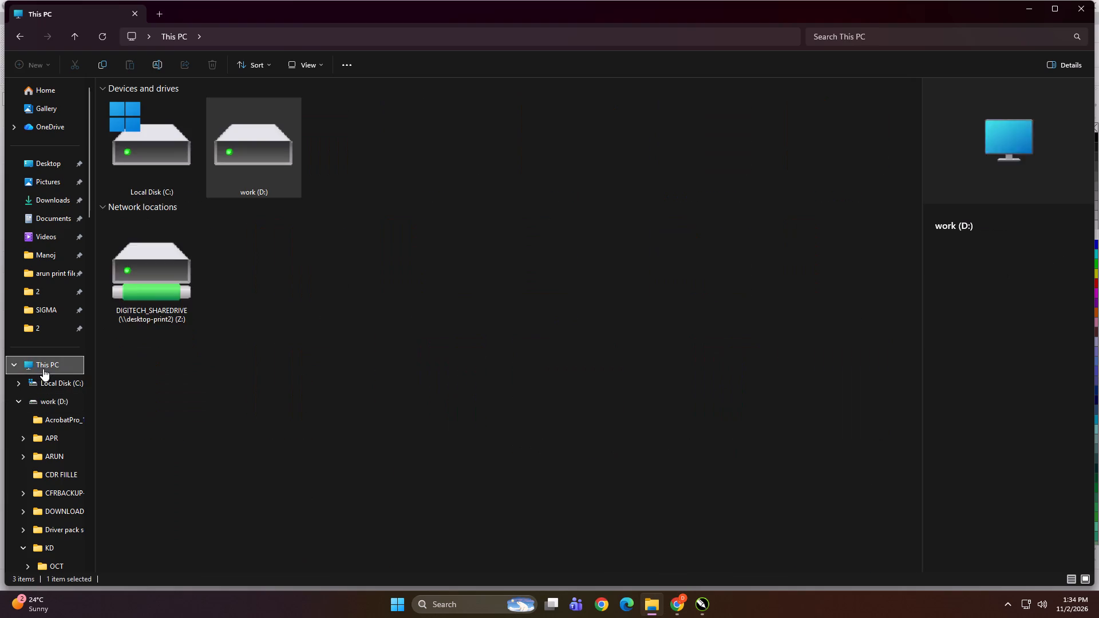
pyautogui.doubleClick(129, 279)
pyautogui.doubleClick(452, 130)
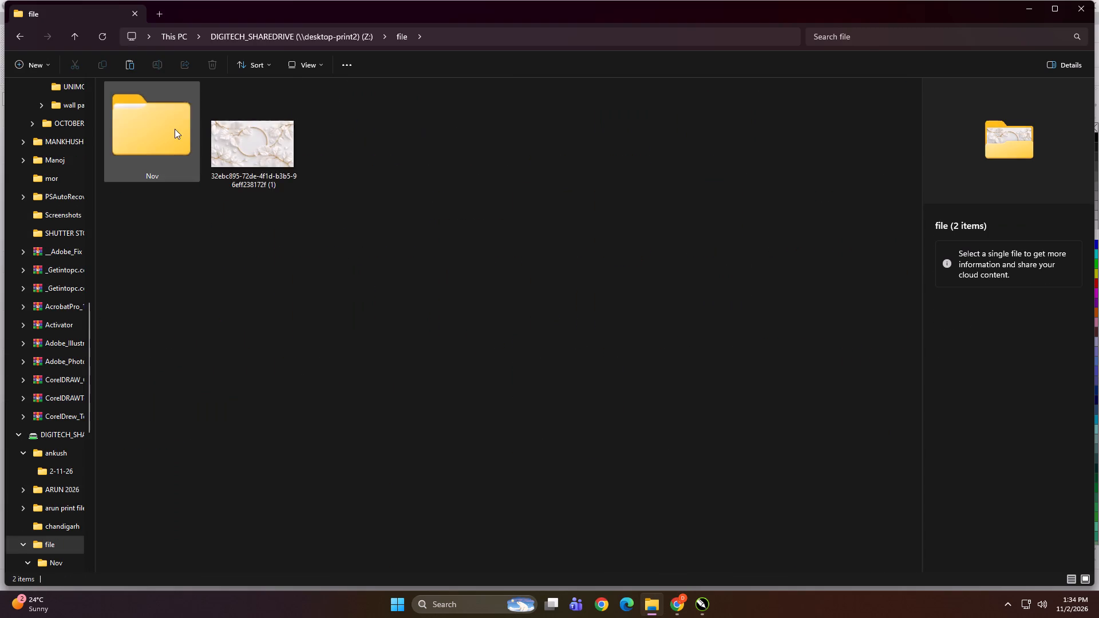
pyautogui.tripleClick(172, 129)
pyautogui.doubleClick(303, 167)
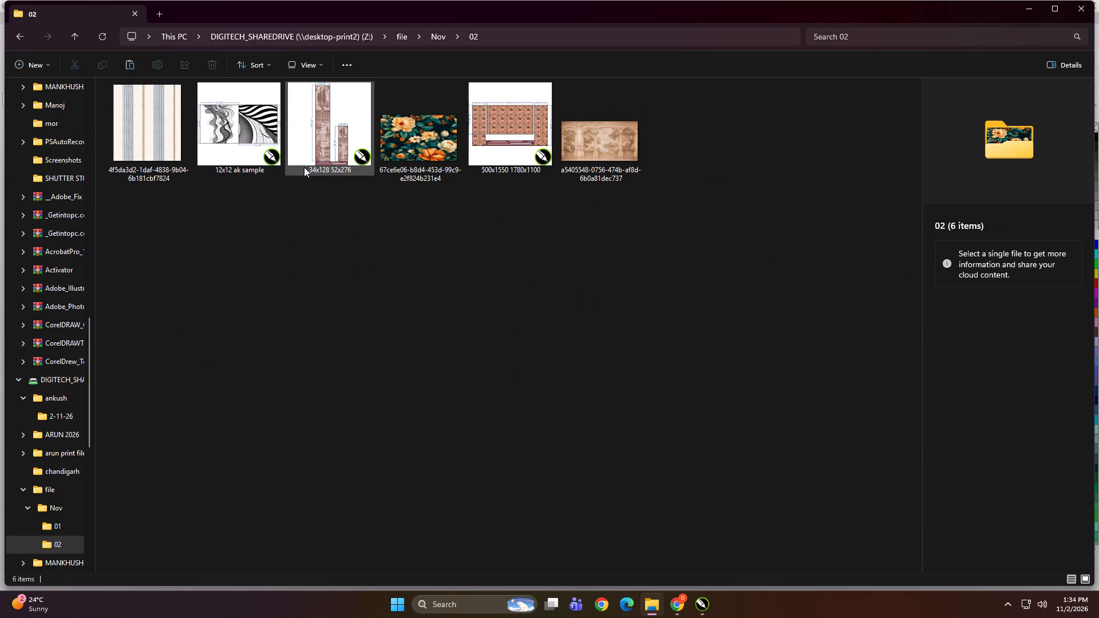
pyautogui.click(323, 252)
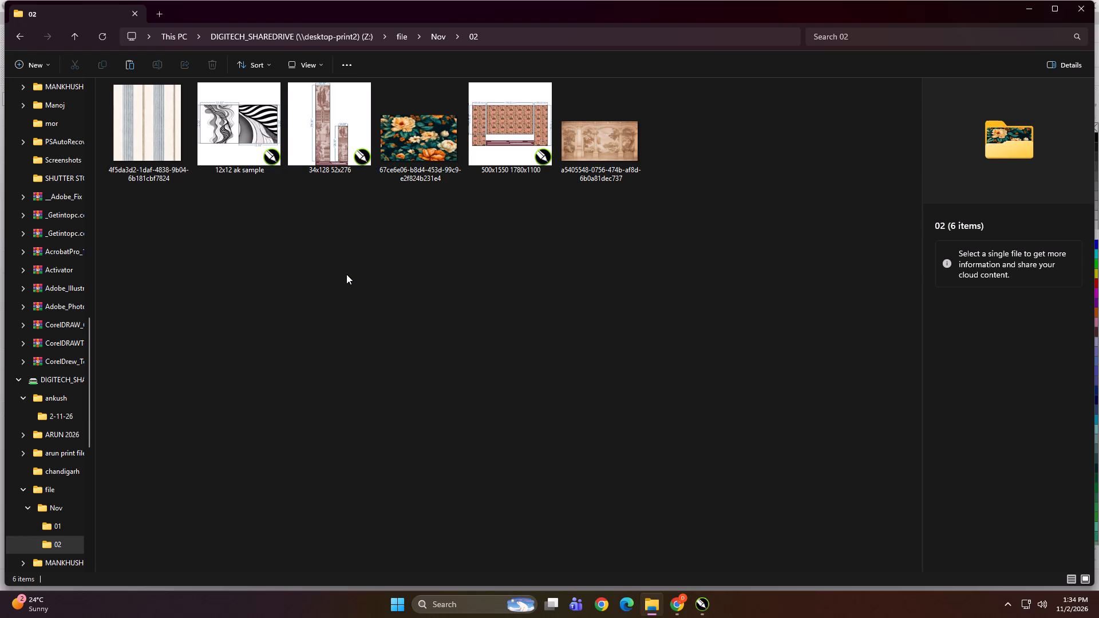
# Go back to the top level of DIGITECH_SHAREDRIVE (Z:) and recheck the contents of file\Nov\02.
pyautogui.click(346, 274)
pyautogui.press('BackSpace')
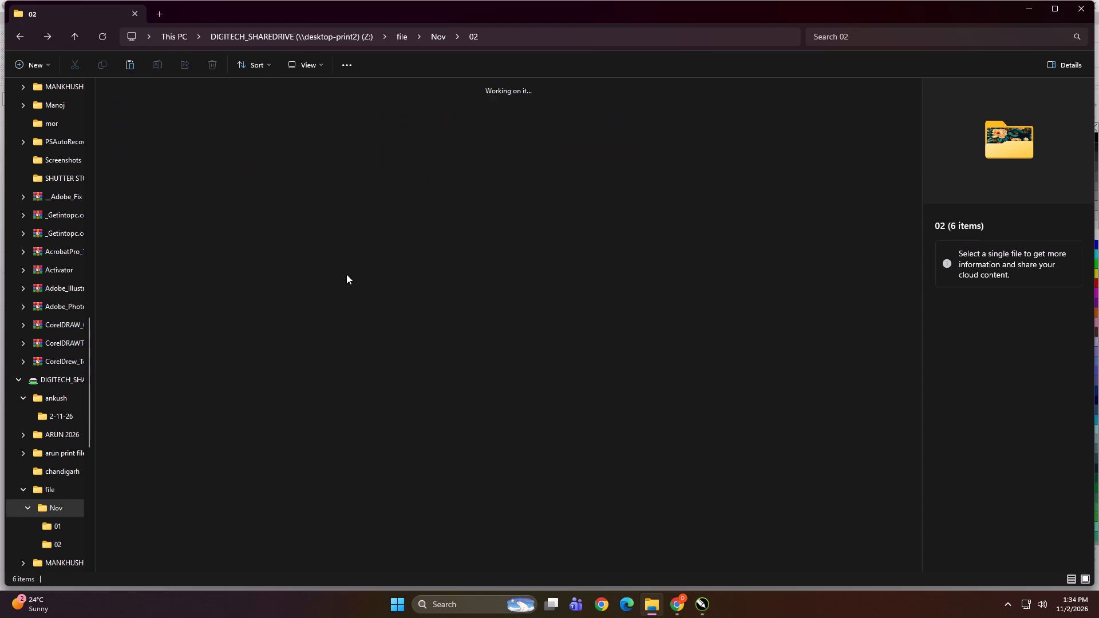
pyautogui.press('BackSpace')
pyautogui.press('BackSpace')
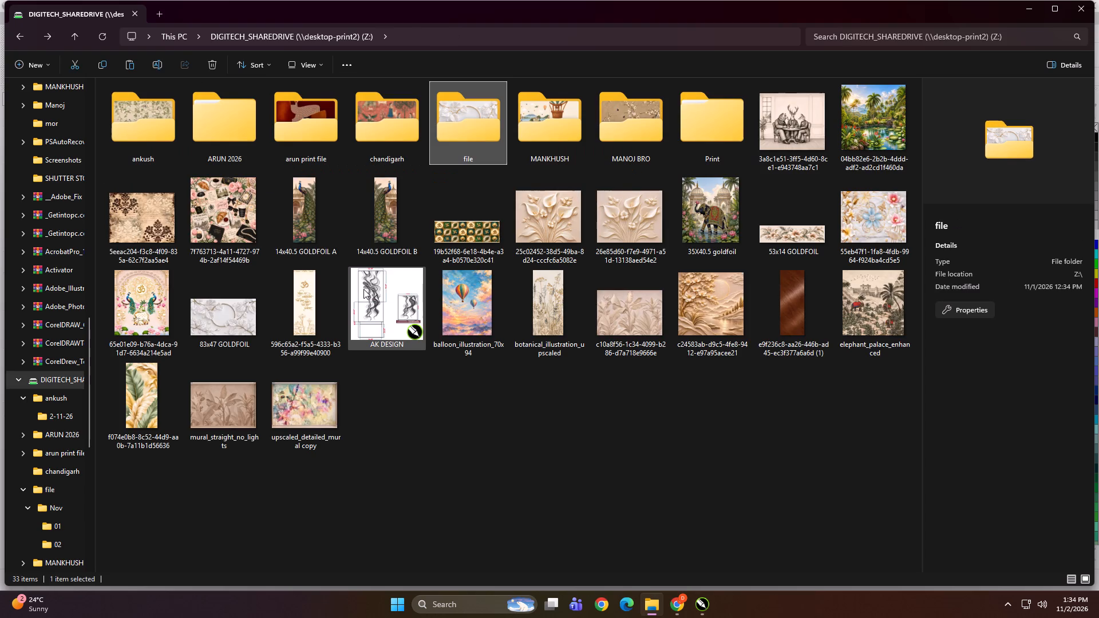
pyautogui.click(492, 389)
pyautogui.doubleClick(479, 122)
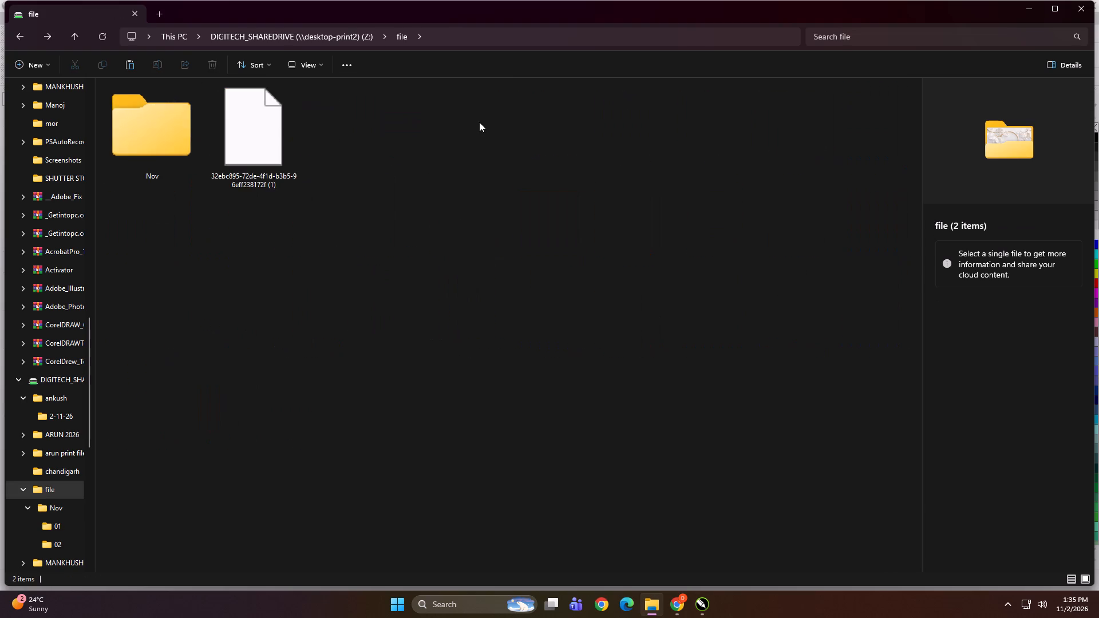
pyautogui.doubleClick(174, 133)
pyautogui.doubleClick(341, 157)
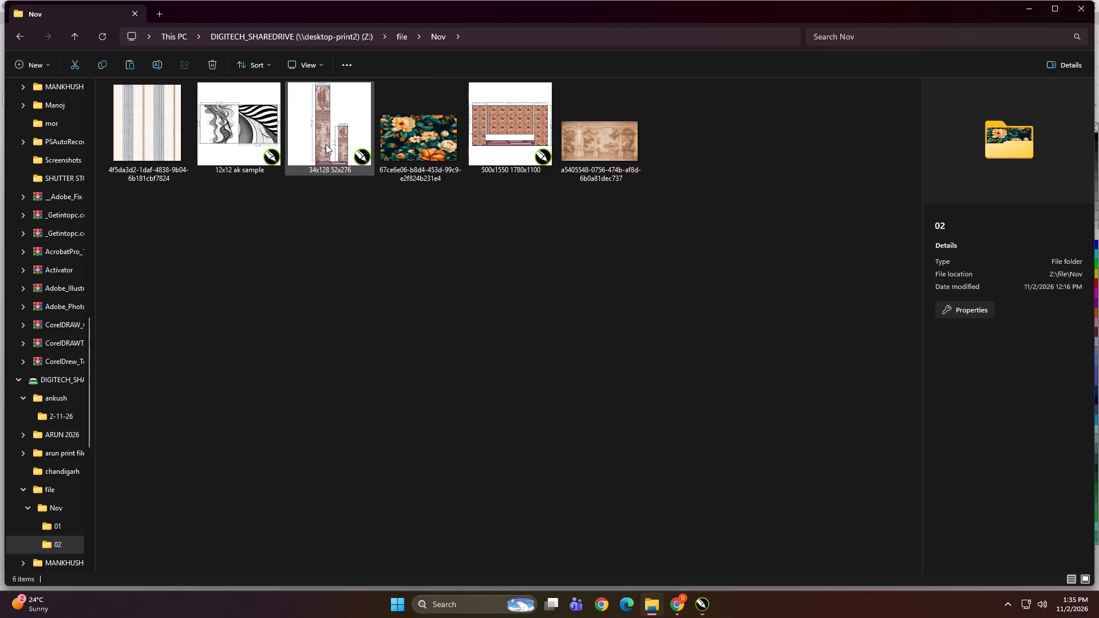
pyautogui.click(367, 380)
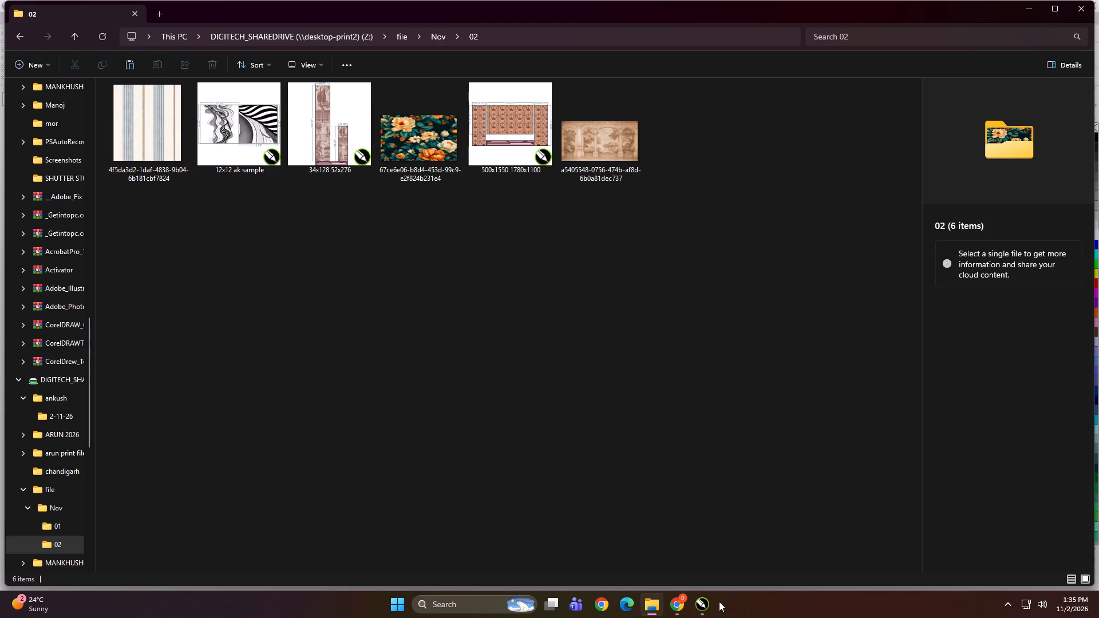
# Switch back to the preview layout in CorelDRAW.
pyautogui.click(705, 601)
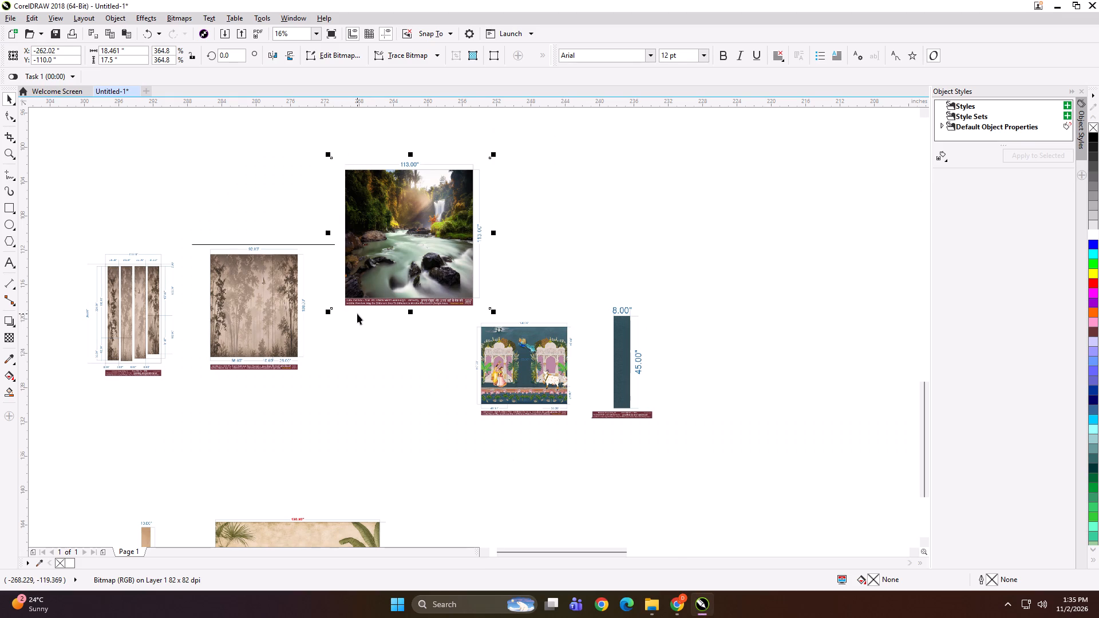
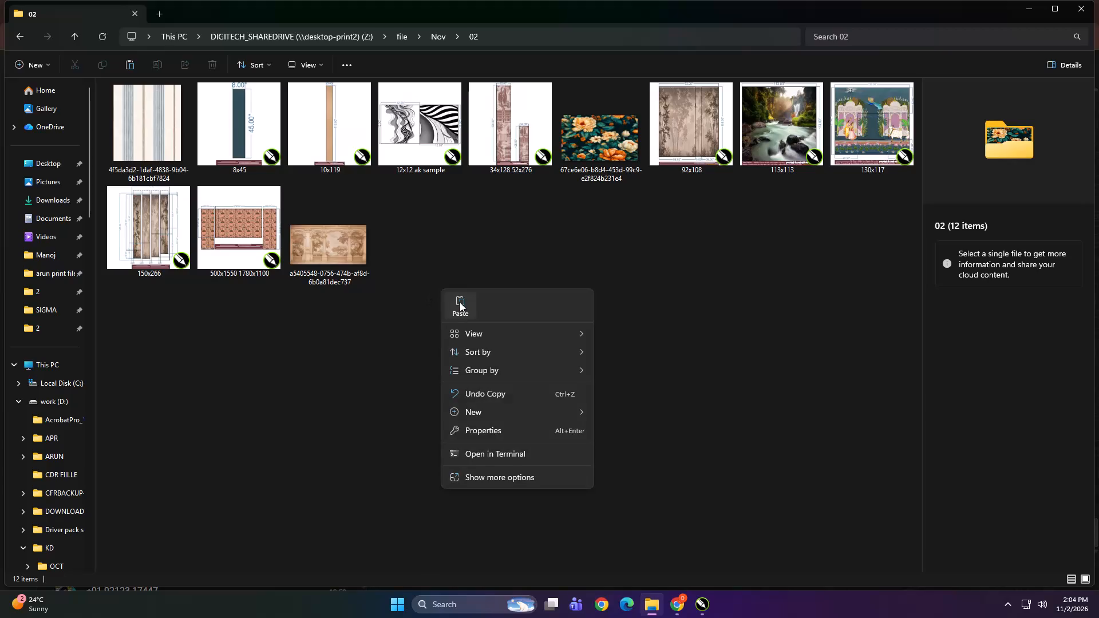
# Paste the copied NAFISH folder with its contents into file\Nov\02 on DIGITECH_SHAREDRIVE (Z:).
pyautogui.click(460, 302)
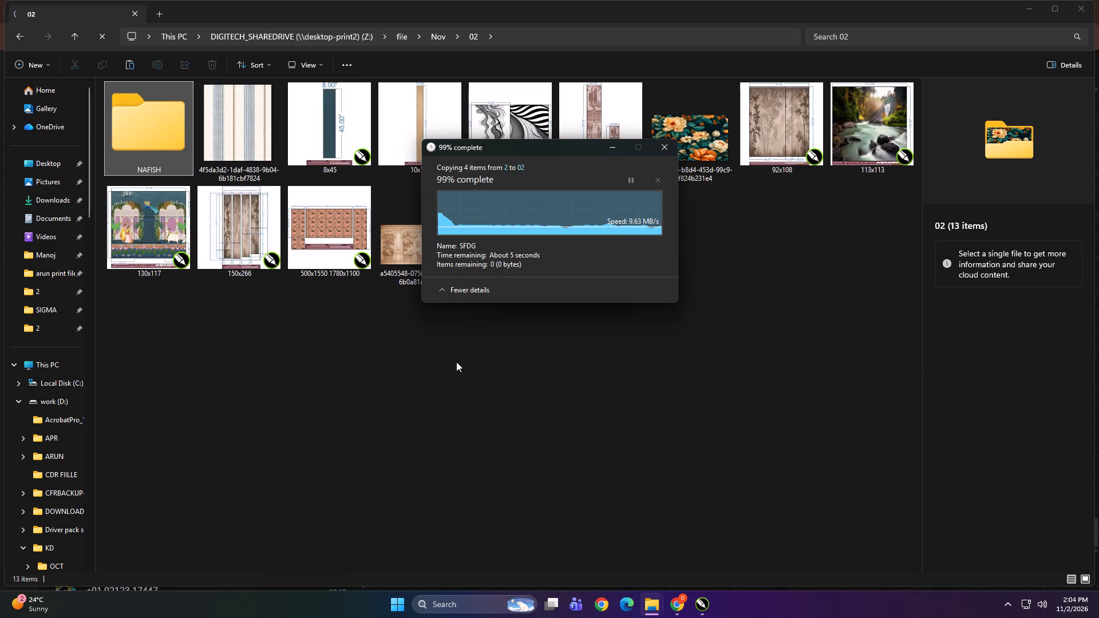
pyautogui.click(545, 352)
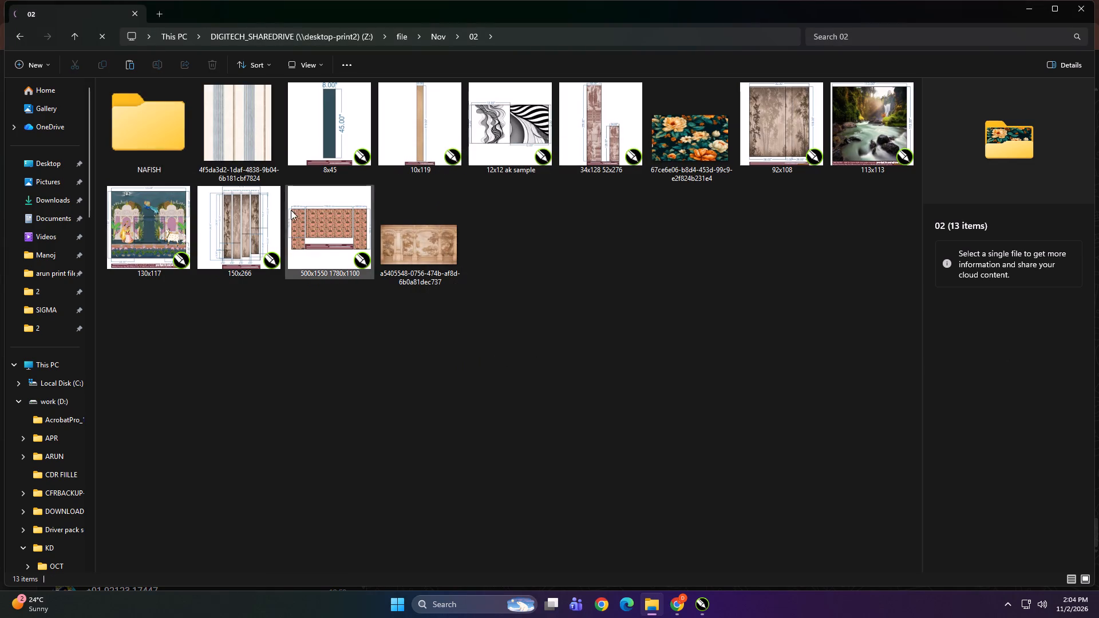
# Delete the NAFISH folder from file\Nov\02 on DIGITECH_SHAREDRIVE (Z:).
pyautogui.click(160, 133)
pyautogui.press('Delete')
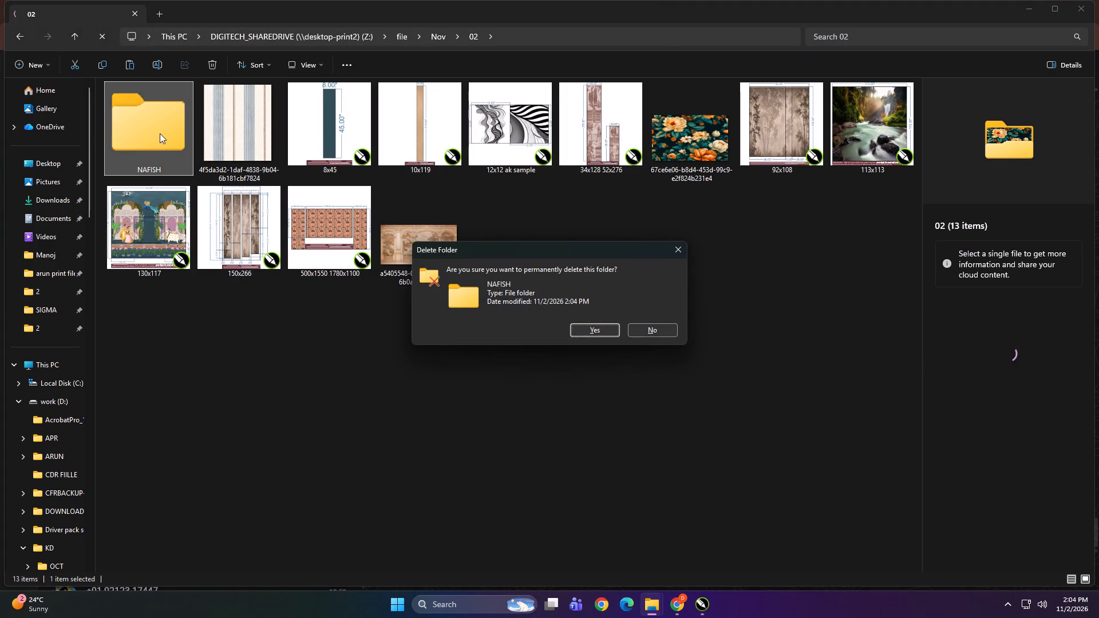
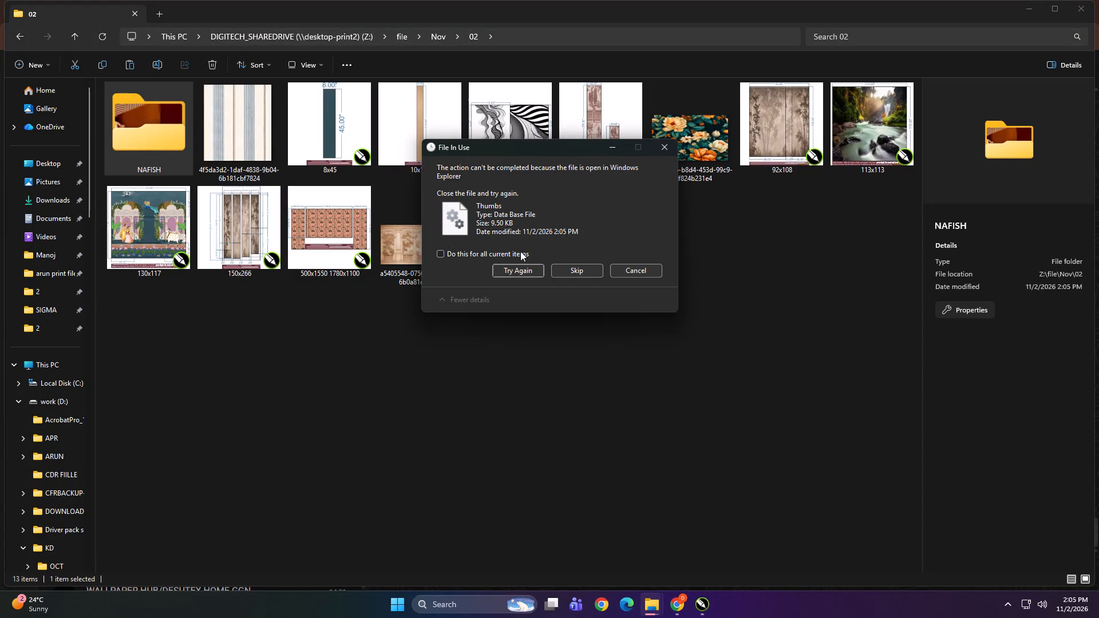
# Retry deleting the in-use Thumbs file from the NAFISH folder, then skip it so the rest of the deletion finishes.
pyautogui.click(517, 251)
pyautogui.click(520, 264)
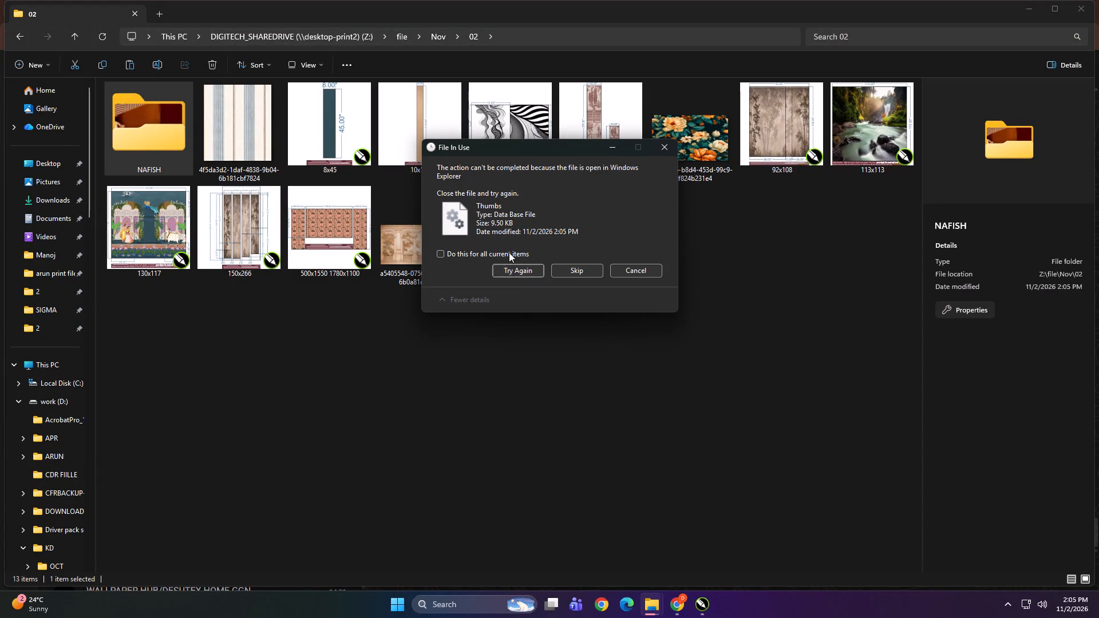
pyautogui.click(509, 252)
pyautogui.click(520, 267)
pyautogui.click(509, 253)
pyautogui.click(582, 275)
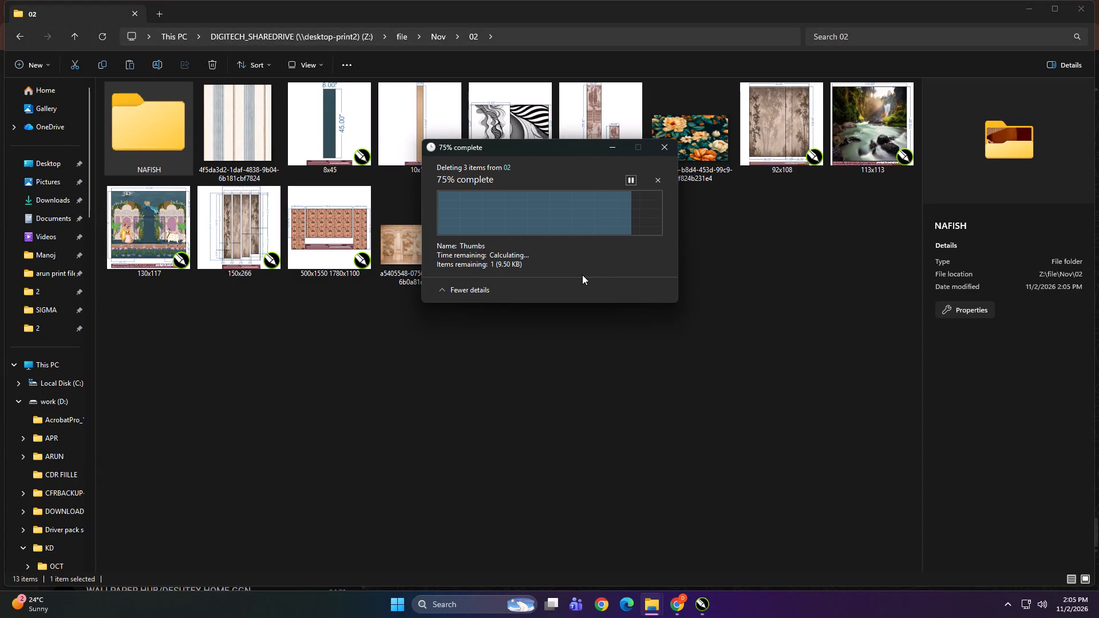
# Open the NAFISH folder in file\Nov\02 to check its remaining contents.
pyautogui.doubleClick(161, 99)
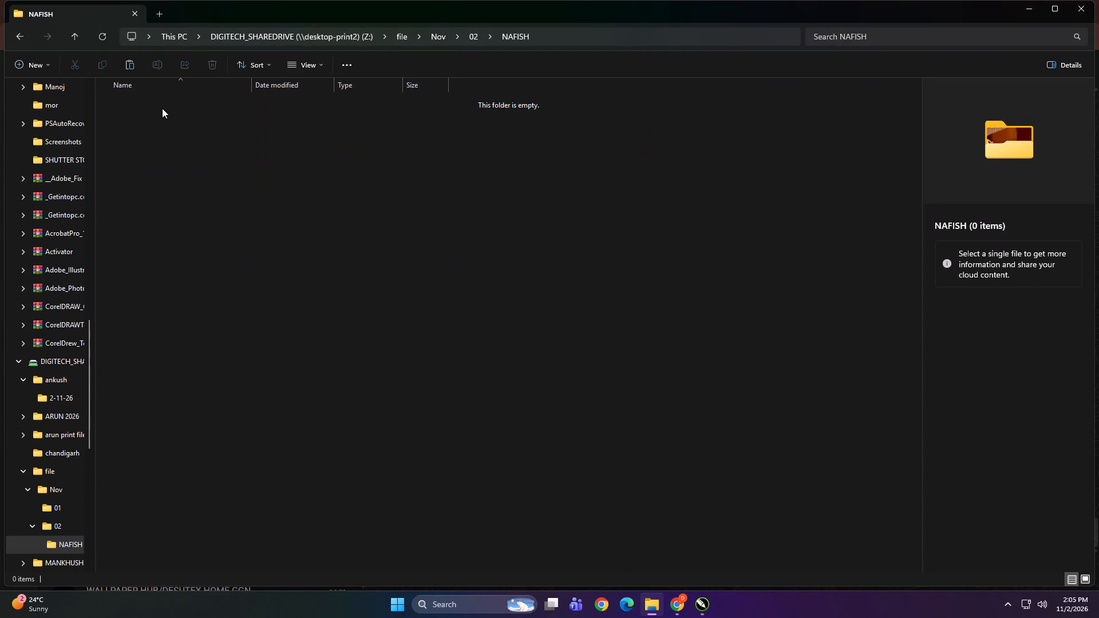
# Go back to file\Nov\02 on DIGITECH_SHAREDRIVE (Z:), delete the empty NAFISH folder and refresh the view.
pyautogui.click(397, 383)
pyautogui.press('BackSpace')
pyautogui.click(392, 382)
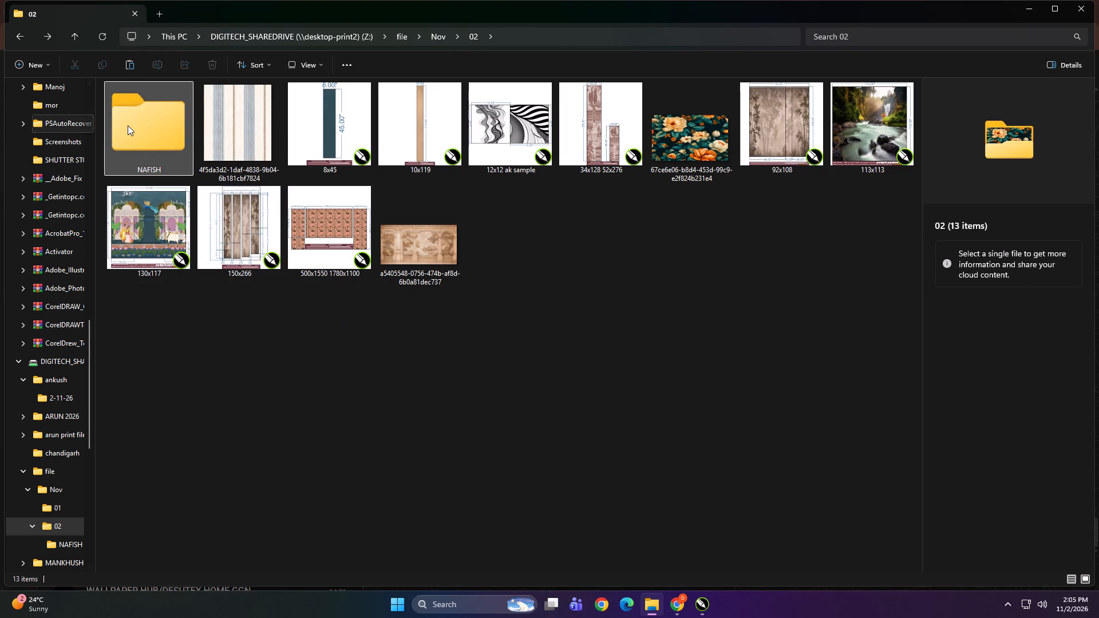
pyautogui.click(128, 125)
pyautogui.press('Delete')
pyautogui.press('Return')
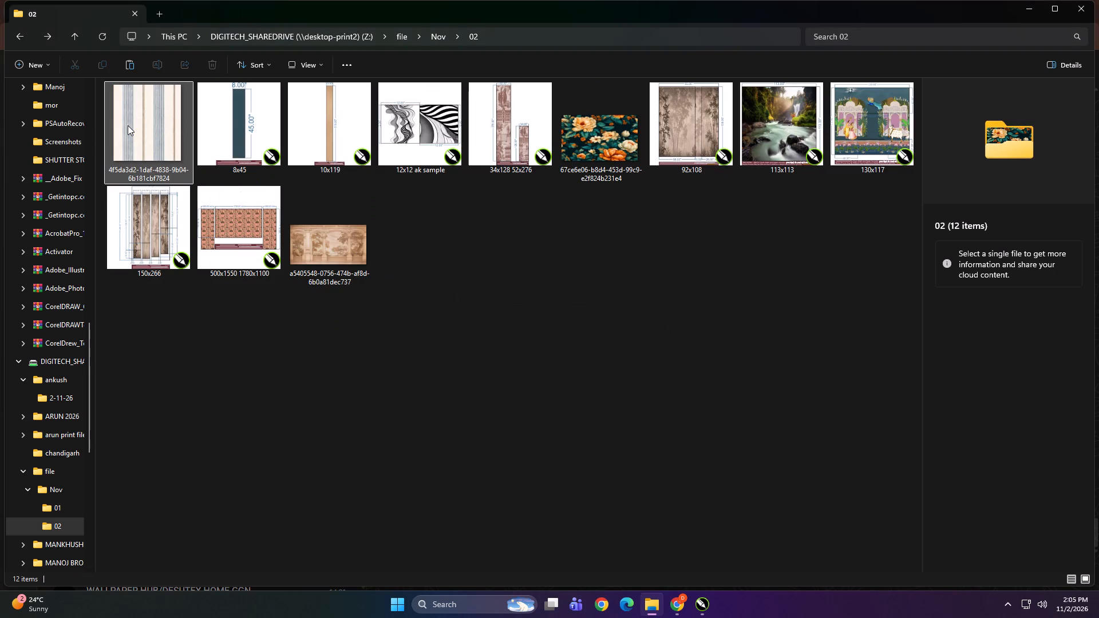
pyautogui.rightClick(542, 335)
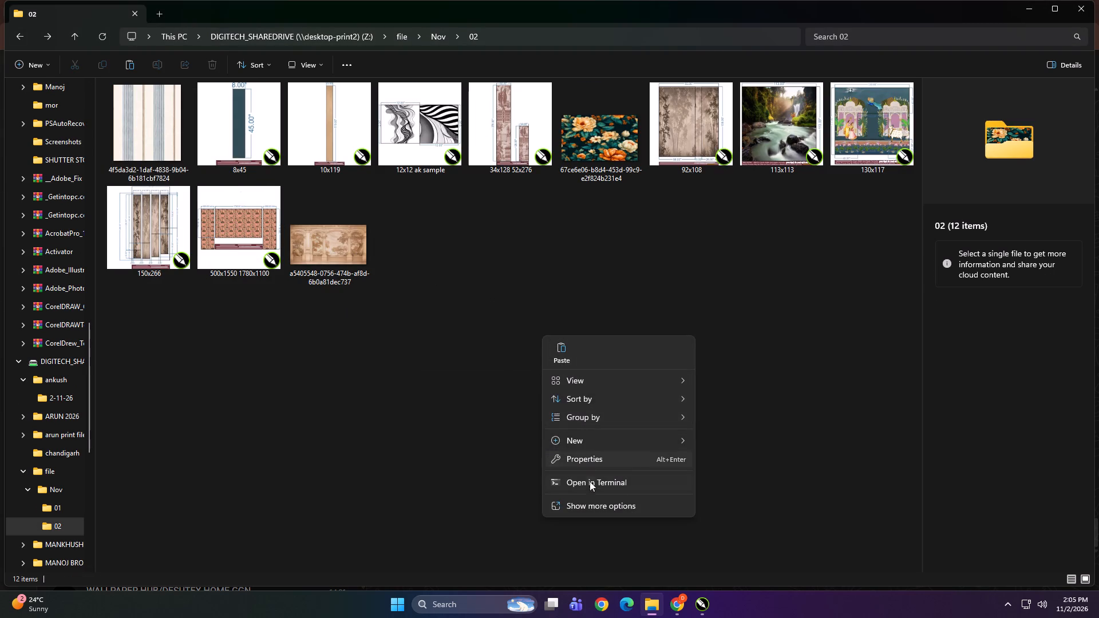
pyautogui.click(596, 509)
pyautogui.click(583, 387)
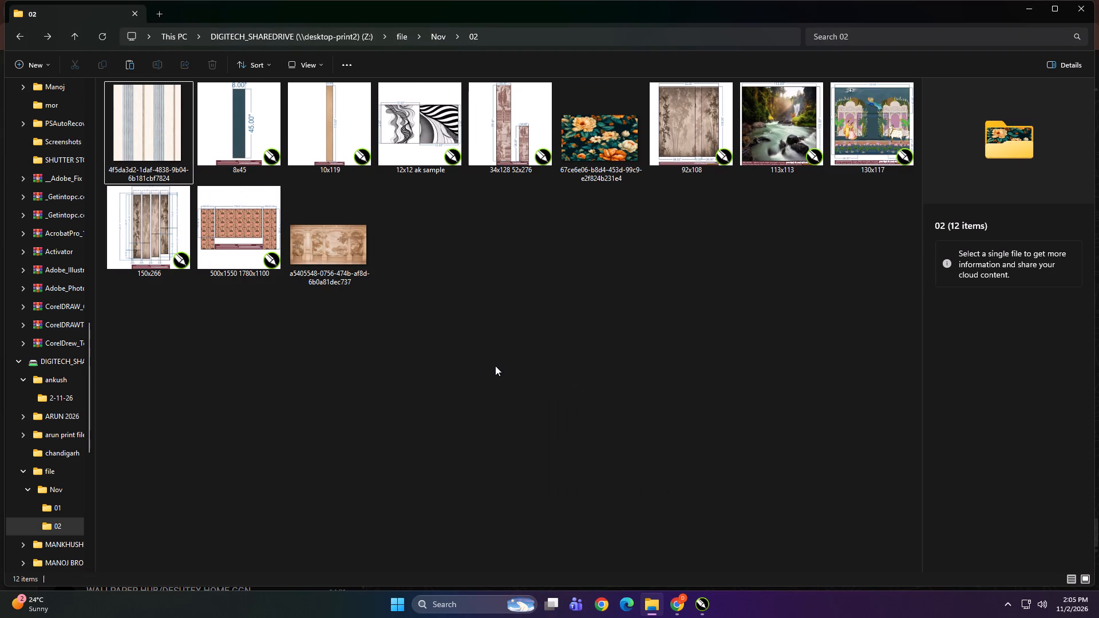
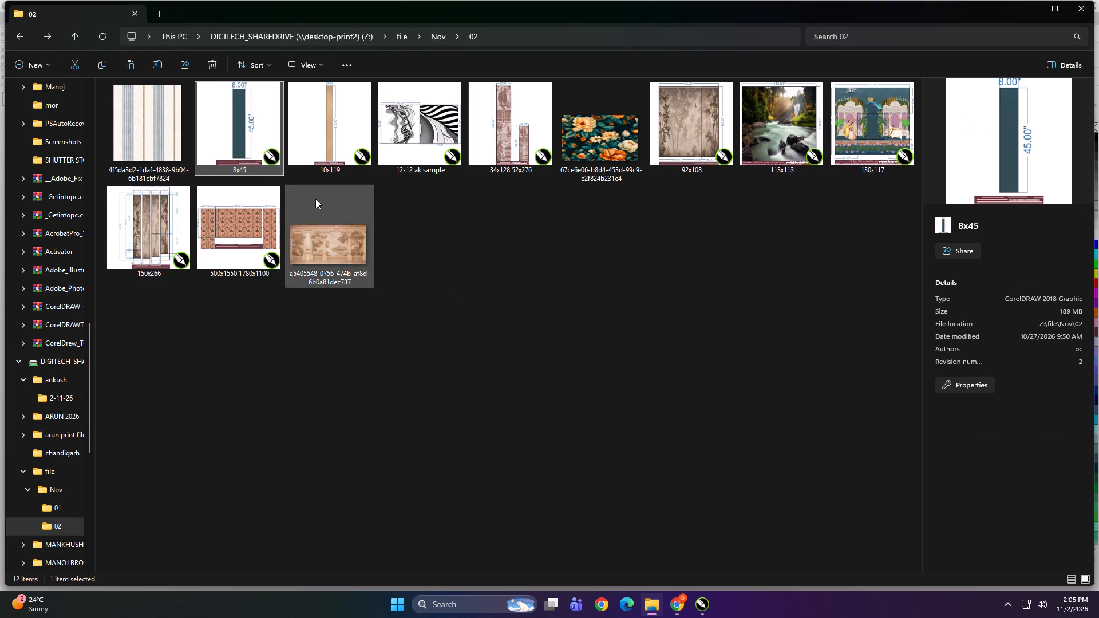
# Import the 8x45 design from the Nov\02 folder into the open CorelDRAW document and move it clear of the order previews.
pyautogui.moveTo(246, 124); pyautogui.dragTo(631, 396)
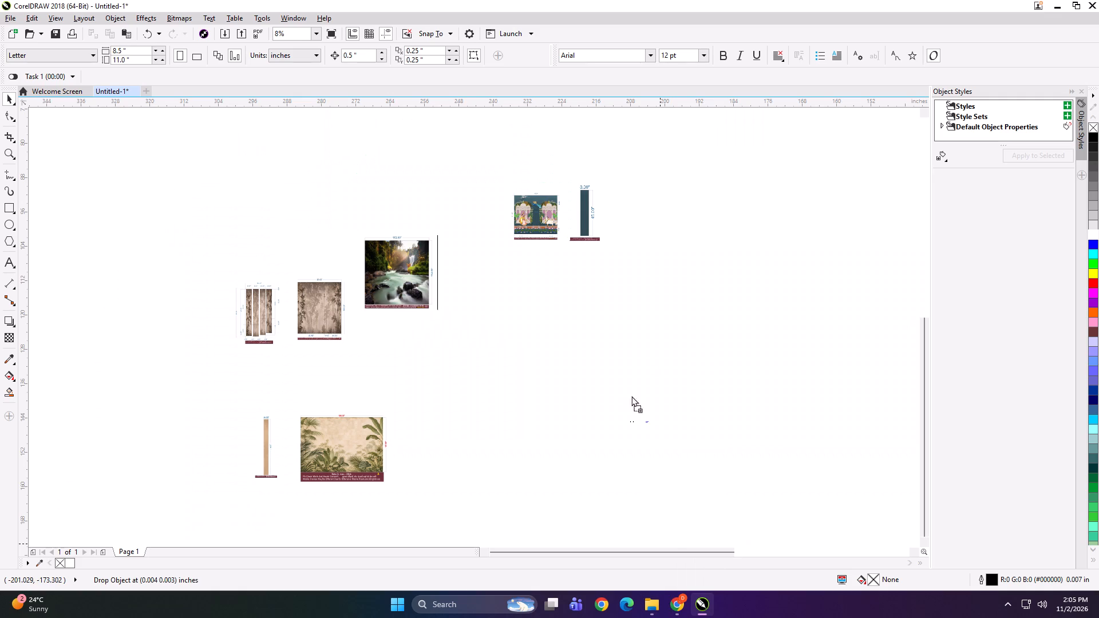
pyautogui.moveTo(631, 396); pyautogui.dragTo(623, 229)
pyautogui.moveTo(623, 217); pyautogui.dragTo(713, 279)
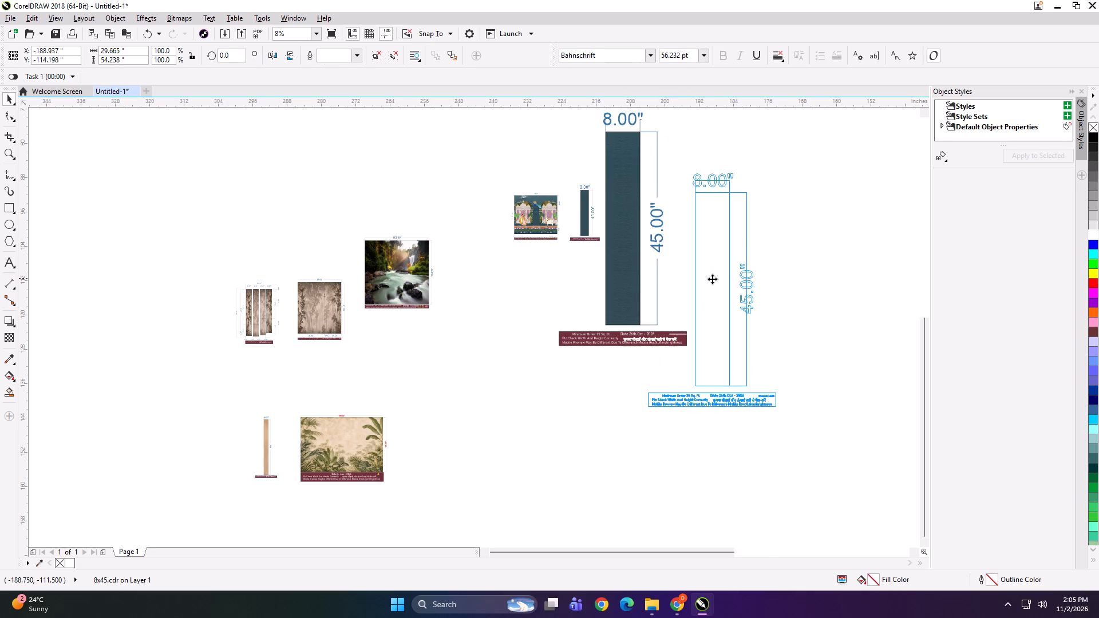
pyautogui.click(589, 306)
# Import the 130x117 design from the Nov\02 folder into the CorelDRAW document and move it into the empty area away from the previews.
pyautogui.click(655, 617)
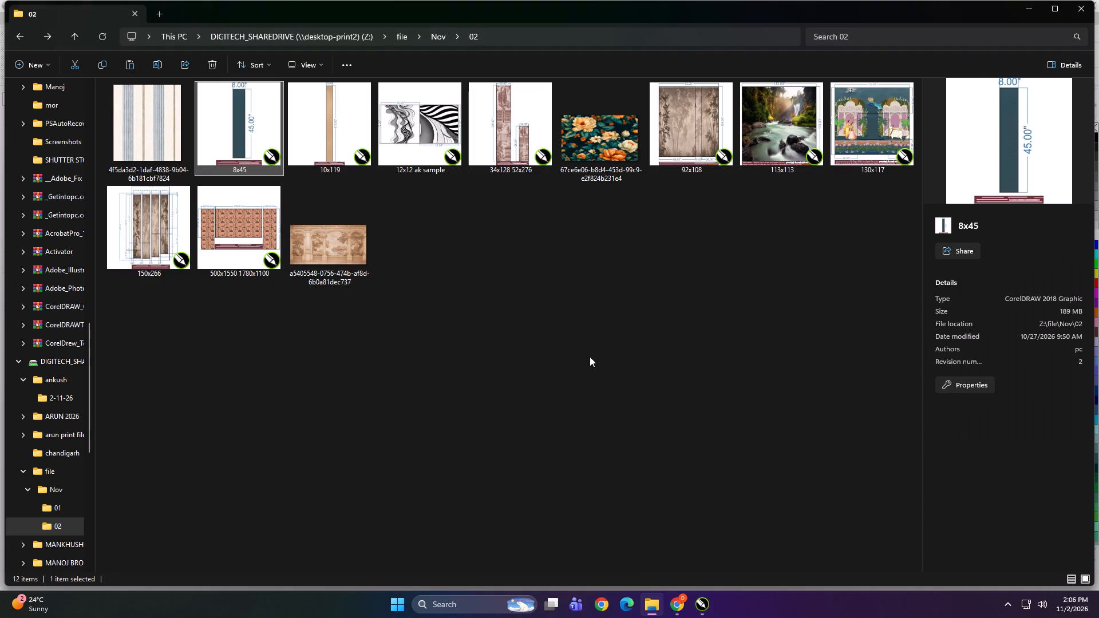
pyautogui.click(786, 312)
pyautogui.click(855, 135)
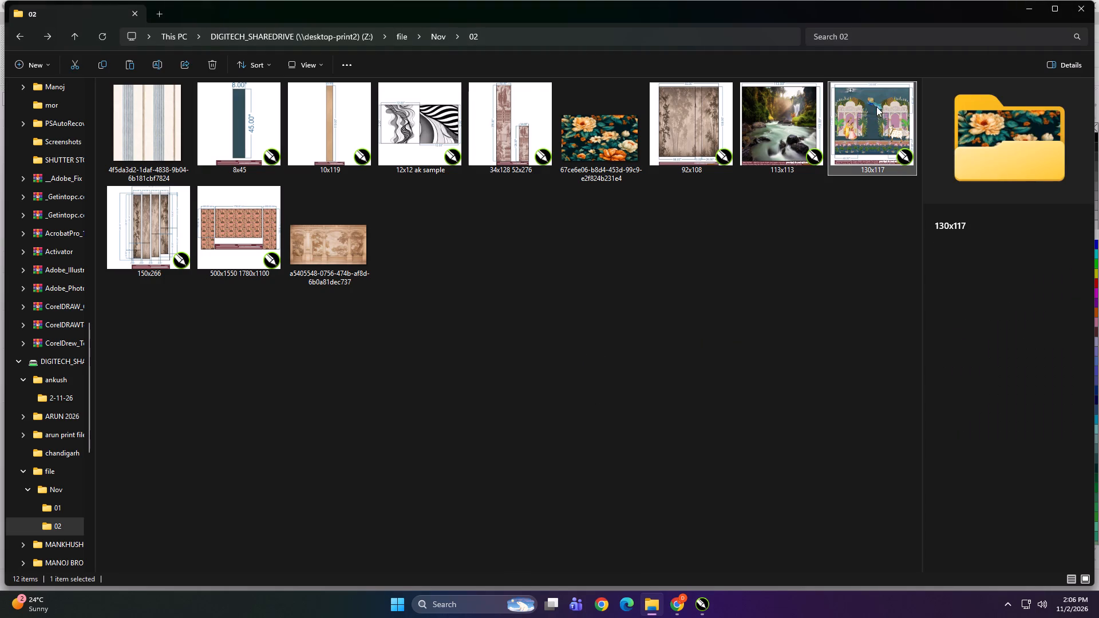
pyautogui.moveTo(877, 101); pyautogui.dragTo(570, 416)
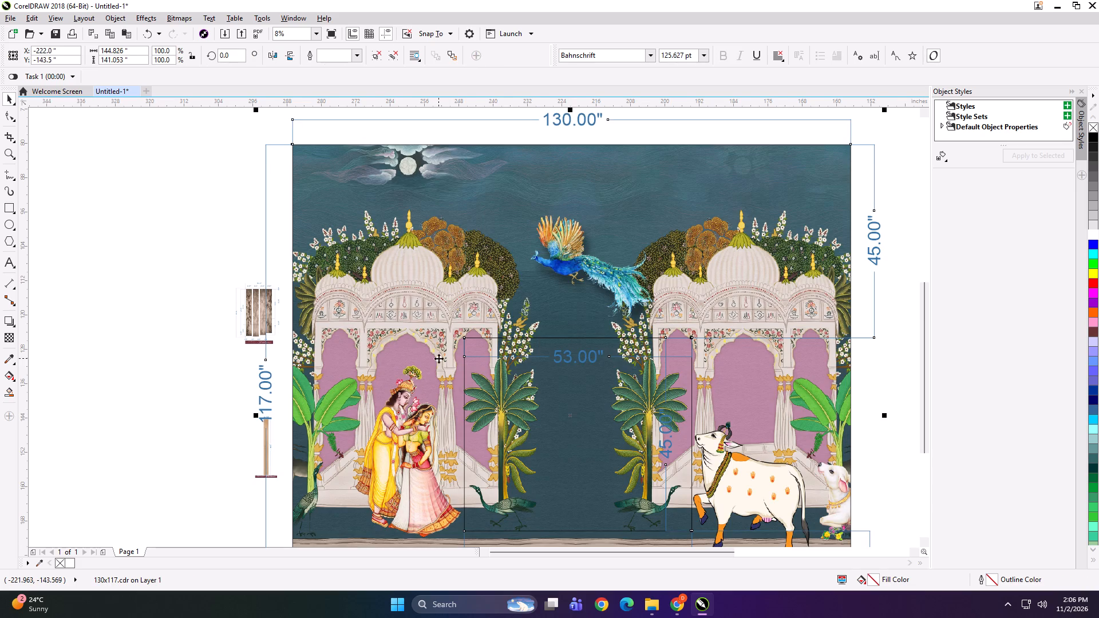
pyautogui.scroll(-2, 438, 358)
pyautogui.scroll(-1, 417, 282)
pyautogui.click(559, 312)
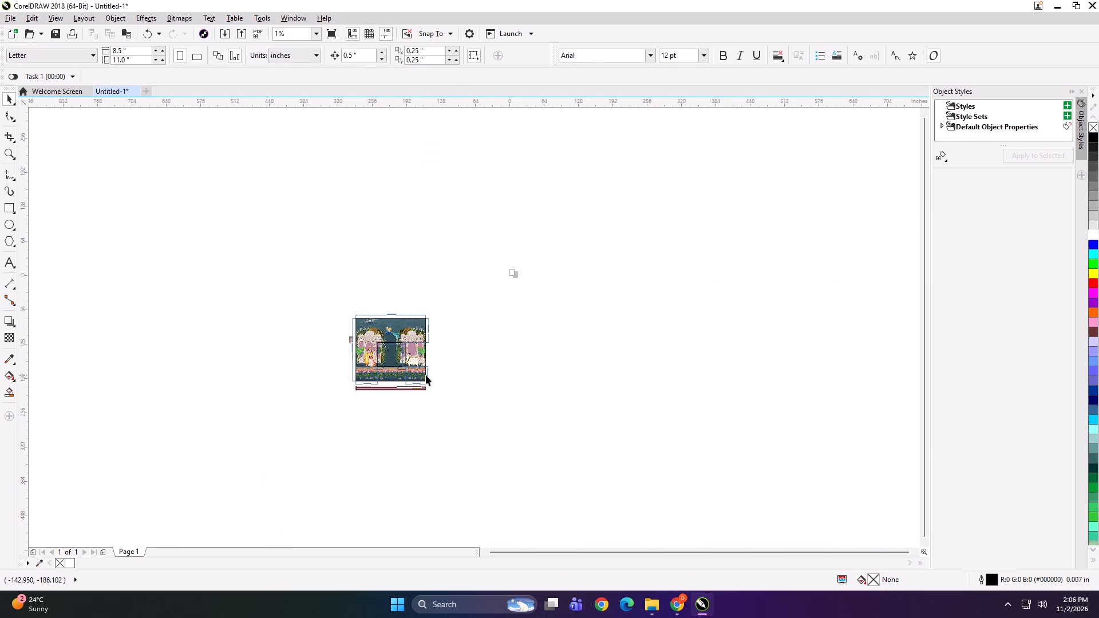
pyautogui.moveTo(397, 359); pyautogui.dragTo(520, 288)
pyautogui.click(561, 398)
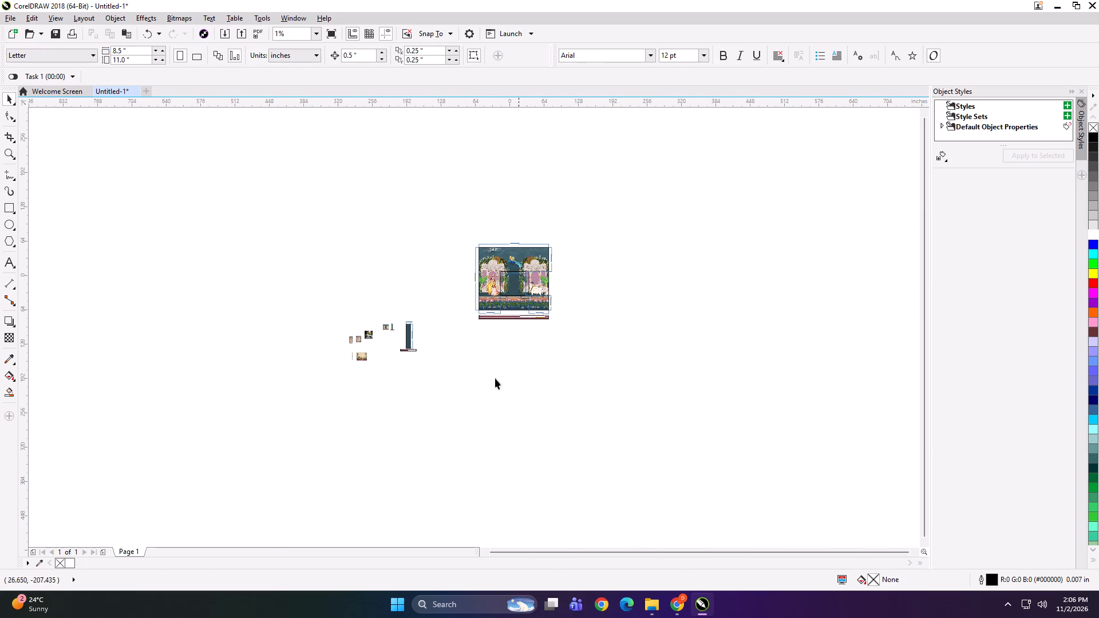
# Move the imported 8x45 design to the empty space beside the 130x117 design.
pyautogui.moveTo(394, 310); pyautogui.dragTo(461, 402)
pyautogui.moveTo(412, 343); pyautogui.dragTo(589, 294)
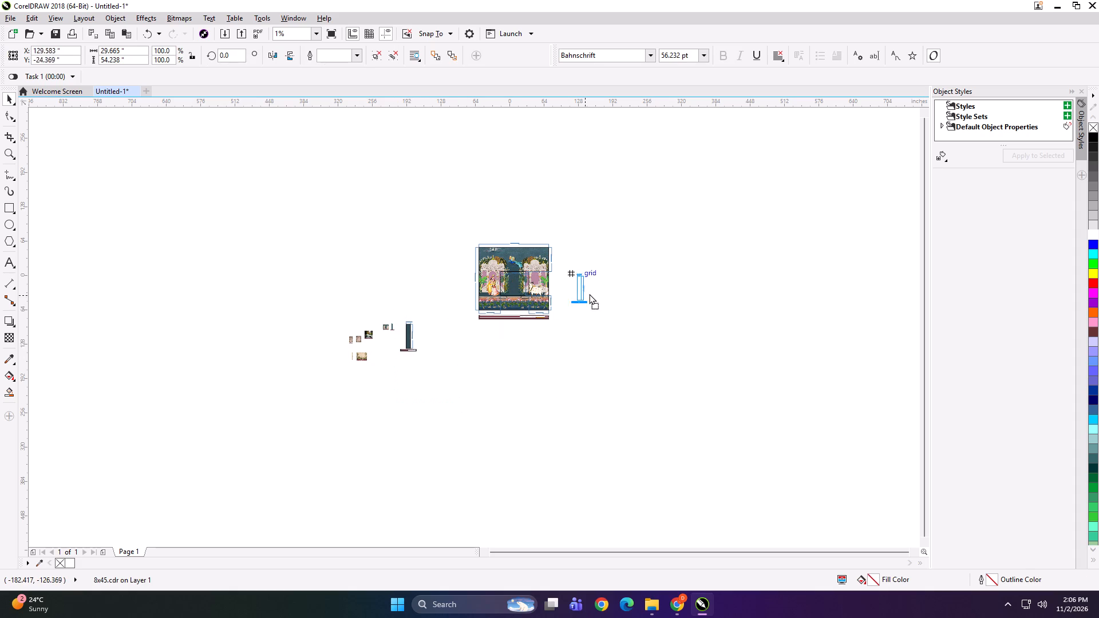
pyautogui.moveTo(589, 294); pyautogui.dragTo(590, 278)
# Enlarge the two teal order previews together to about 206 × 115.5 inches and move them above the remaining previews.
pyautogui.moveTo(374, 292); pyautogui.dragTo(432, 356)
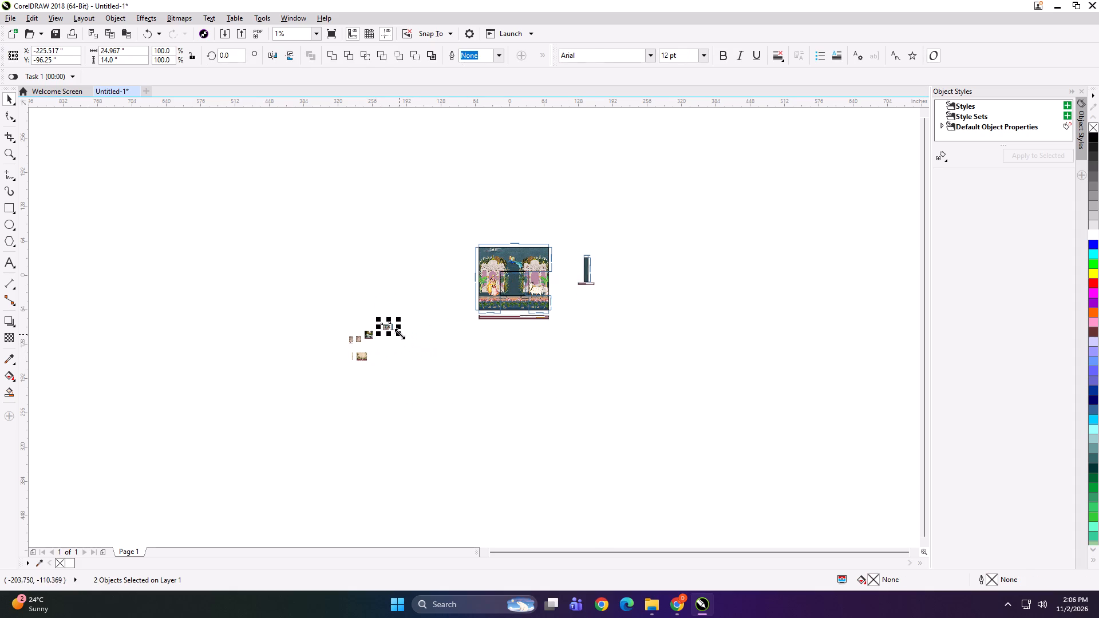
pyautogui.moveTo(400, 334); pyautogui.dragTo(464, 361)
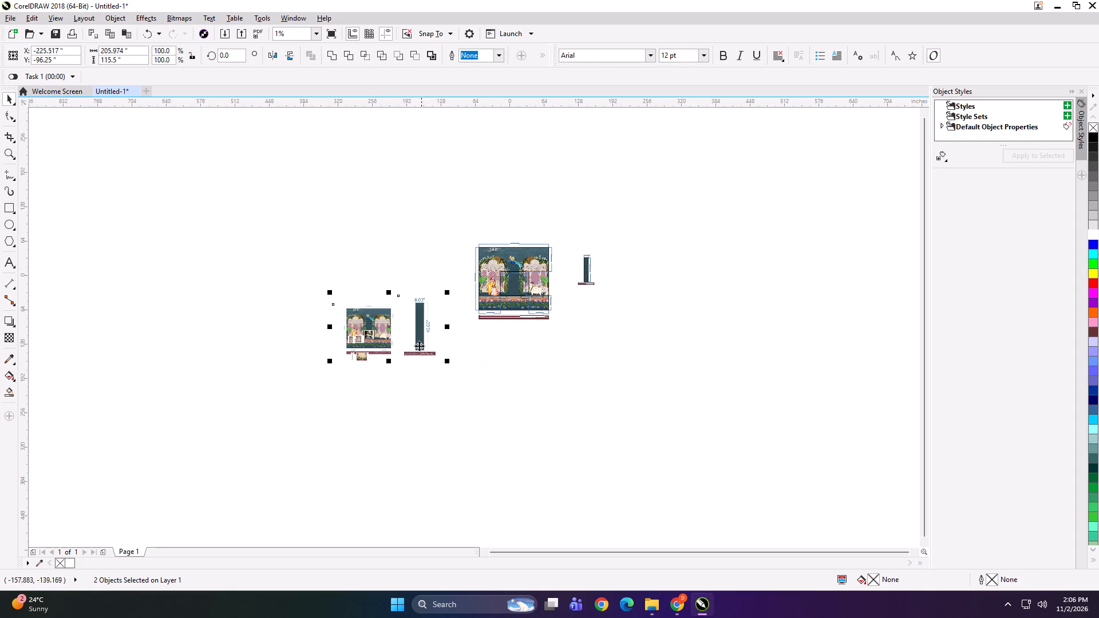
pyautogui.moveTo(381, 322); pyautogui.dragTo(402, 238)
# Enlarge the remaining five order previews together to about 232 × 275 inches and move them away to the left of the teal previews.
pyautogui.moveTo(288, 307); pyautogui.dragTo(343, 359)
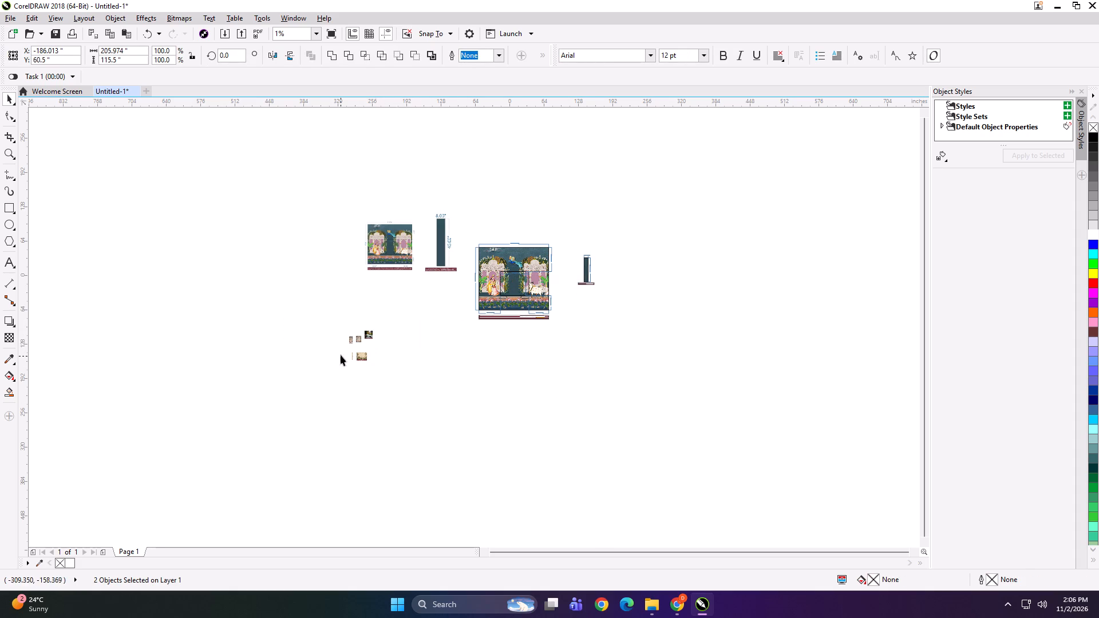
pyautogui.moveTo(288, 294); pyautogui.dragTo(445, 425)
pyautogui.keyDown('shift'); pyautogui.moveTo(376, 362); pyautogui.dragTo(425, 421); pyautogui.keyUp('shift')
pyautogui.moveTo(382, 393); pyautogui.dragTo(185, 359)
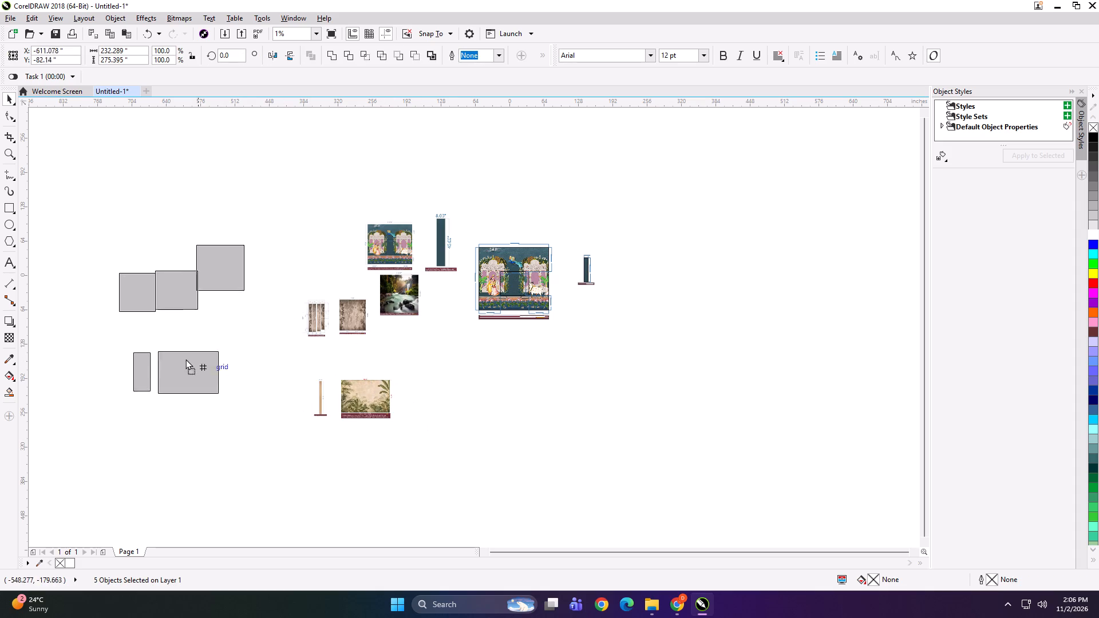
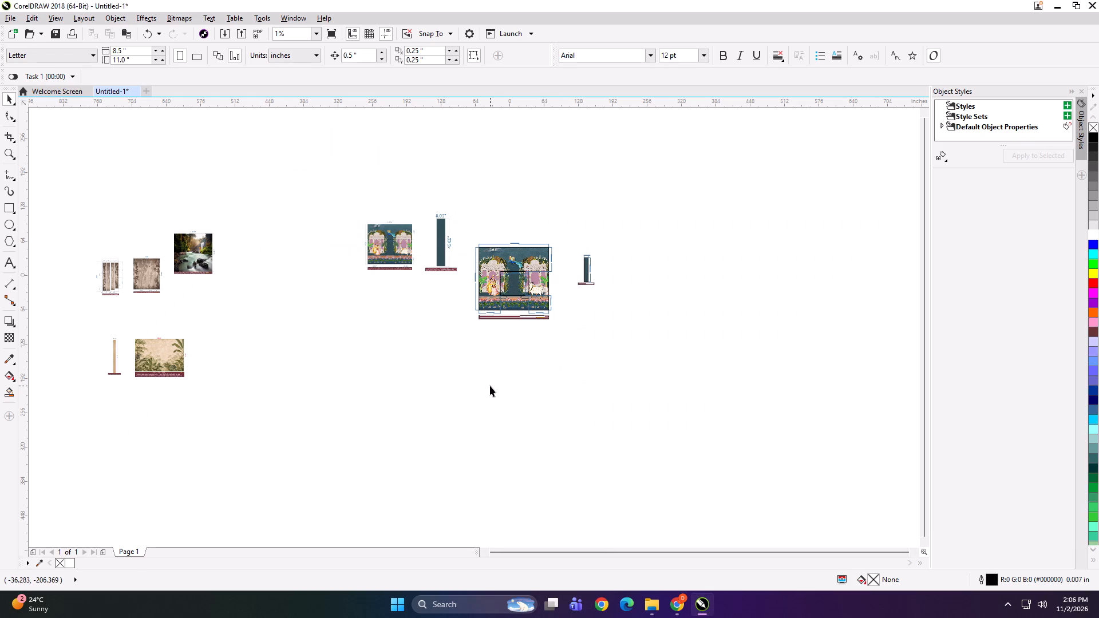
# Import the three WhatsApp order previews timed 14.02.34 (1), 14.02.34 and 14.02.35 from the Downloads folder into the CorelDRAW document.
pyautogui.click(659, 605)
pyautogui.scroll(4, 69, 159)
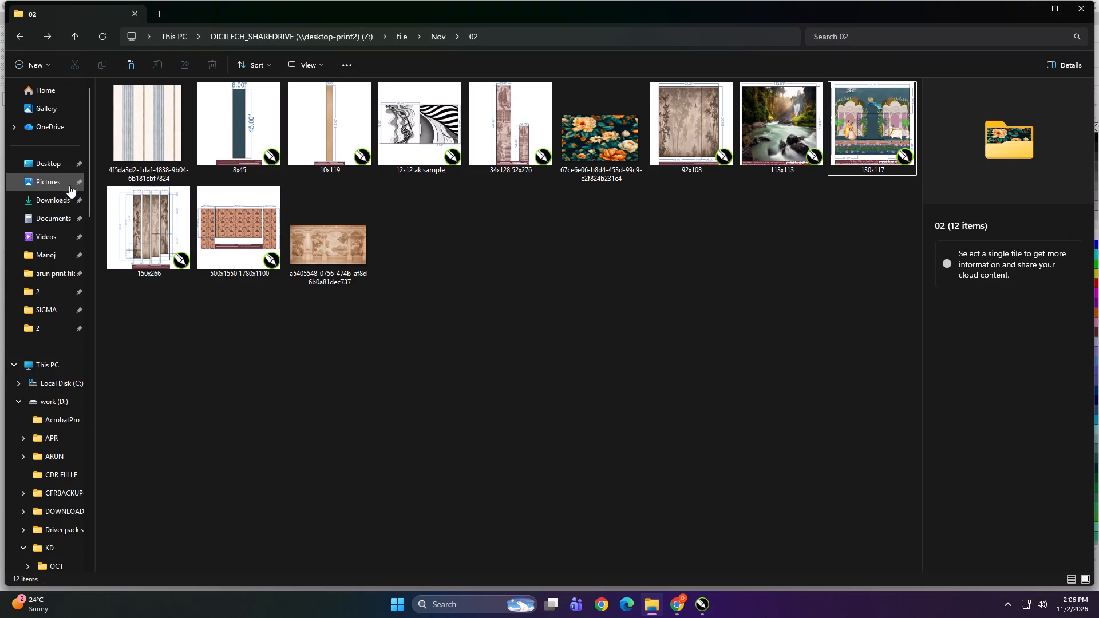
pyautogui.scroll(5, 69, 185)
pyautogui.click(58, 184)
pyautogui.click(58, 200)
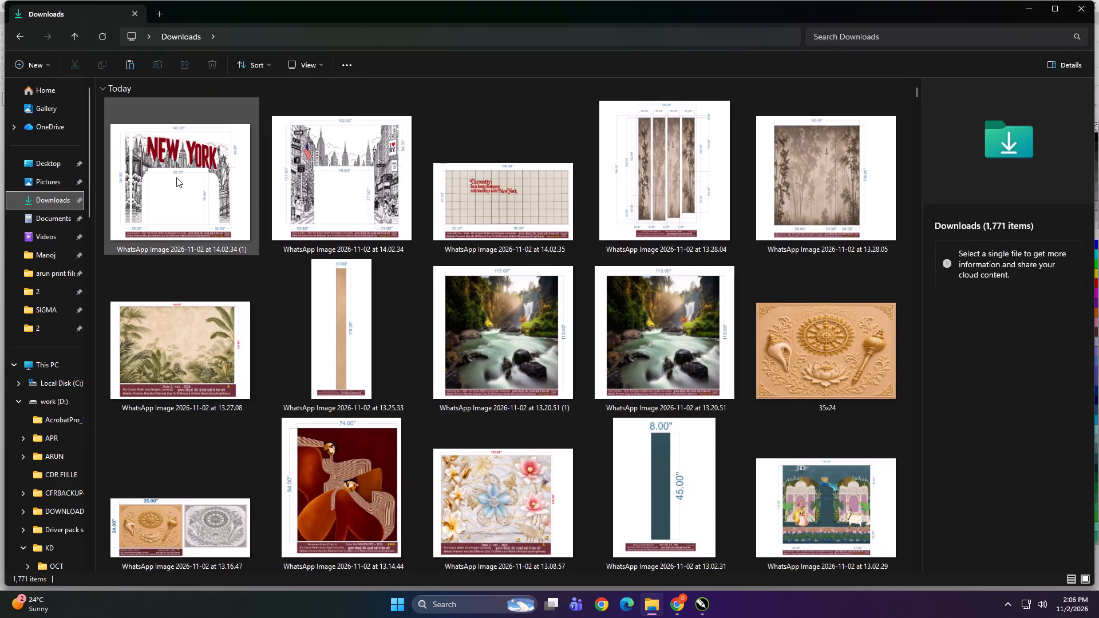
pyautogui.click(176, 177)
pyautogui.keyDown('shift'); pyautogui.click(487, 209); pyautogui.keyUp('shift')
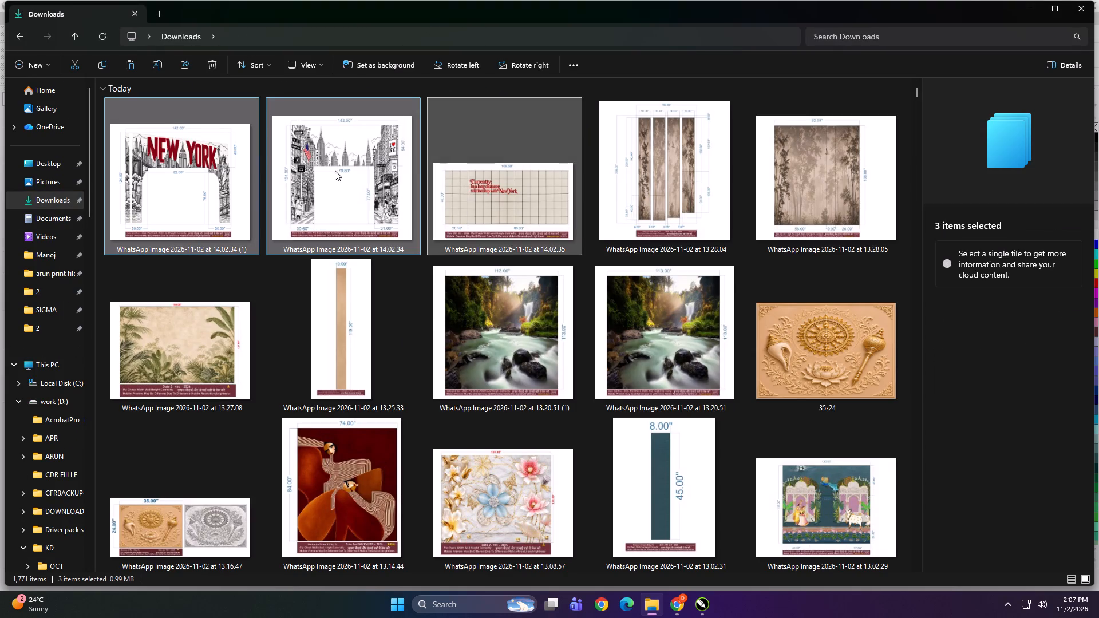
pyautogui.moveTo(324, 169); pyautogui.dragTo(550, 409)
# Move the three stacked New York previews to the empty area beyond the 8x45 design and spread them into a vertical column.
pyautogui.moveTo(517, 381); pyautogui.dragTo(607, 469)
pyautogui.keyDown('shift'); pyautogui.moveTo(557, 417); pyautogui.dragTo(592, 451); pyautogui.keyUp('shift')
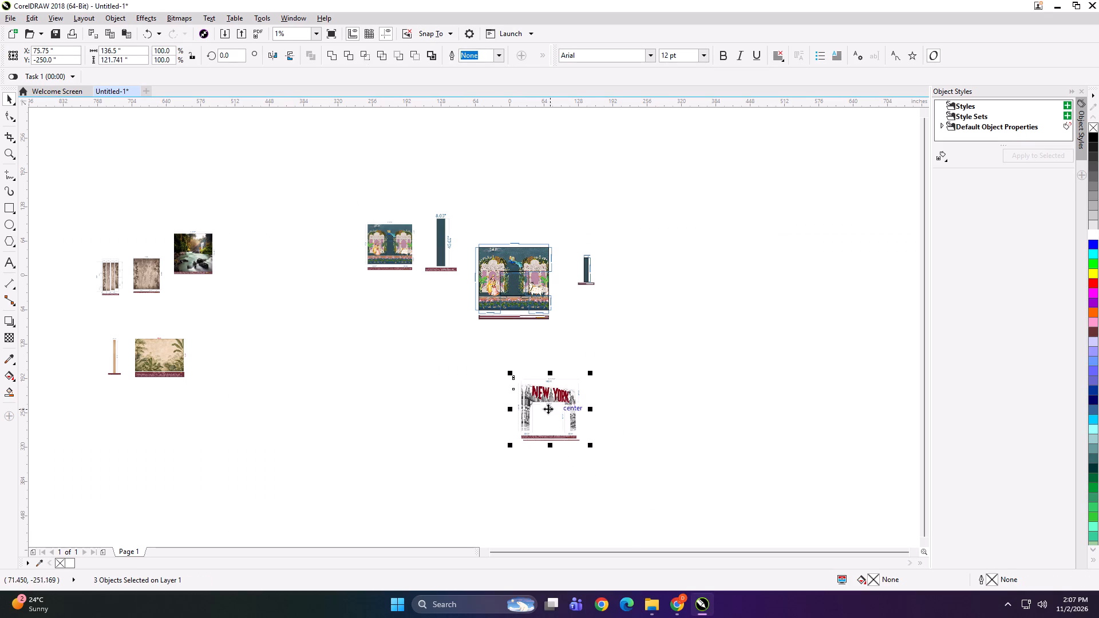
pyautogui.moveTo(548, 409); pyautogui.dragTo(759, 373)
pyautogui.click(647, 430)
pyautogui.moveTo(761, 378); pyautogui.dragTo(765, 294)
pyautogui.moveTo(765, 364); pyautogui.dragTo(773, 211)
# Align the three New York previews on a common vertical centre line and move the column further down and outward.
pyautogui.keyDown('shift'); pyautogui.click(762, 287); pyautogui.keyUp('shift')
pyautogui.keyDown('shift'); pyautogui.click(761, 372); pyautogui.keyUp('shift')
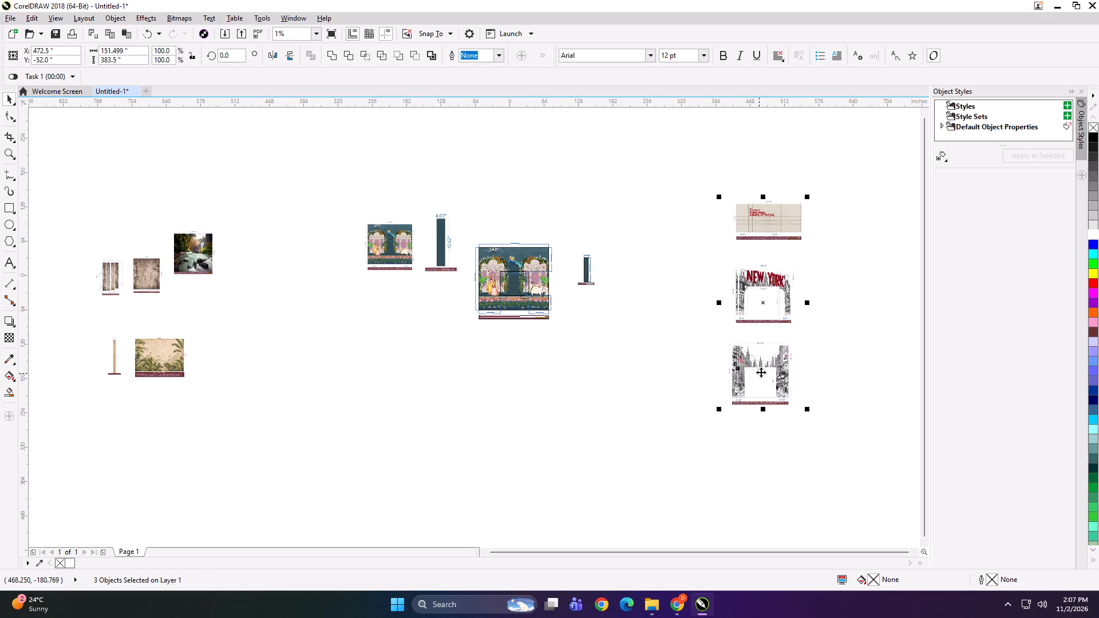
pyautogui.press('c')
pyautogui.moveTo(762, 300); pyautogui.dragTo(813, 366)
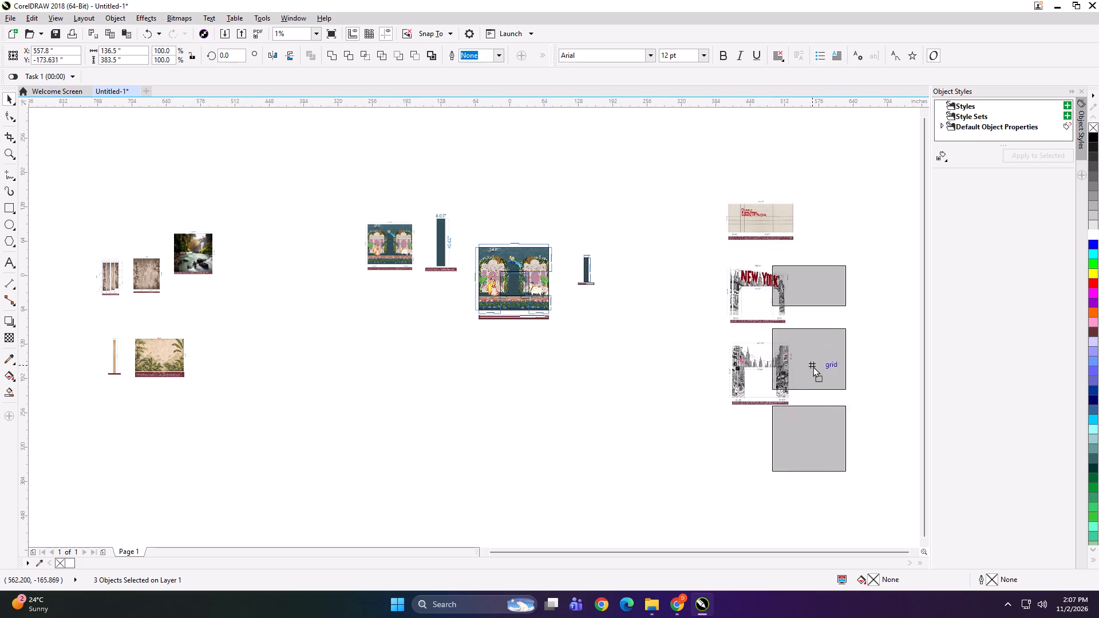
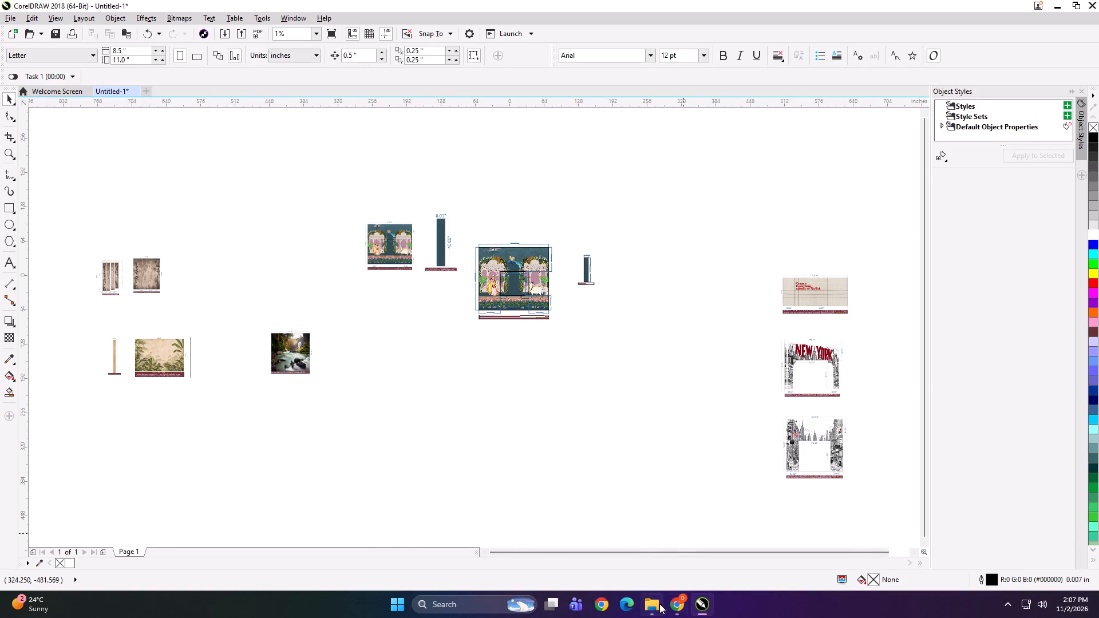
# Switch to File Explorer and open the DIGITECH_SHAREDRIVE (Z:) network drive.
pyautogui.click(654, 604)
pyautogui.scroll(2, 28, 422)
pyautogui.click(49, 359)
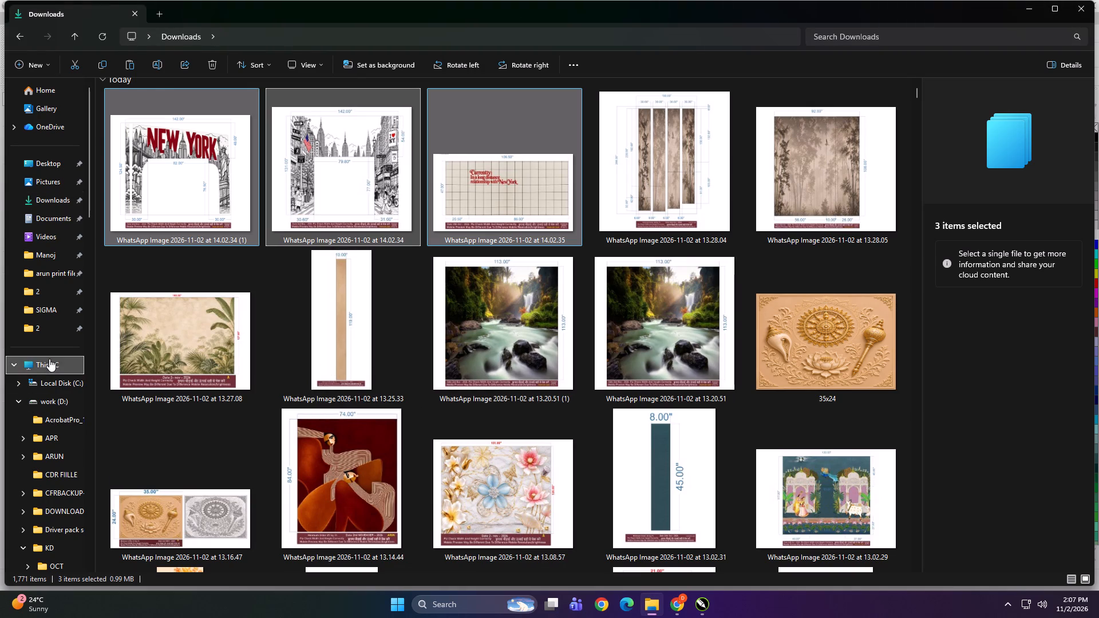
pyautogui.doubleClick(180, 275)
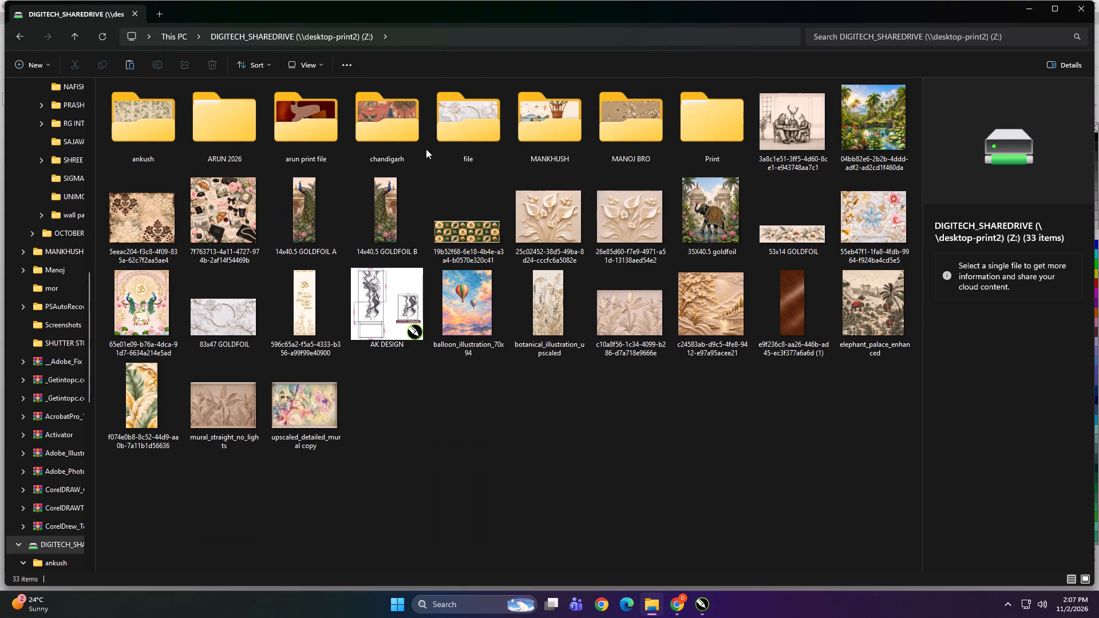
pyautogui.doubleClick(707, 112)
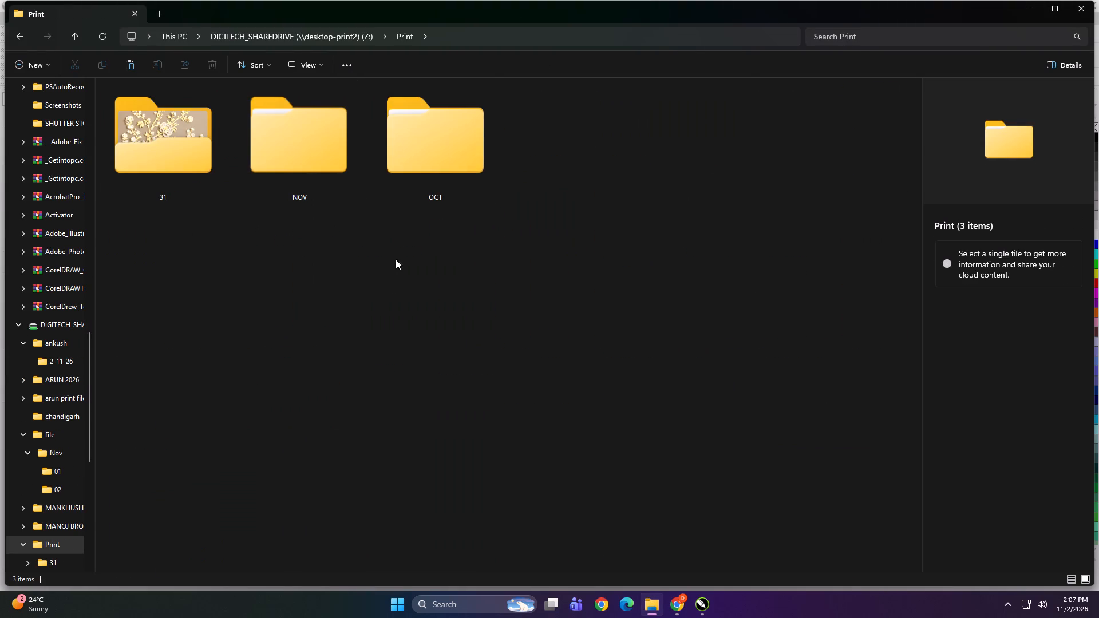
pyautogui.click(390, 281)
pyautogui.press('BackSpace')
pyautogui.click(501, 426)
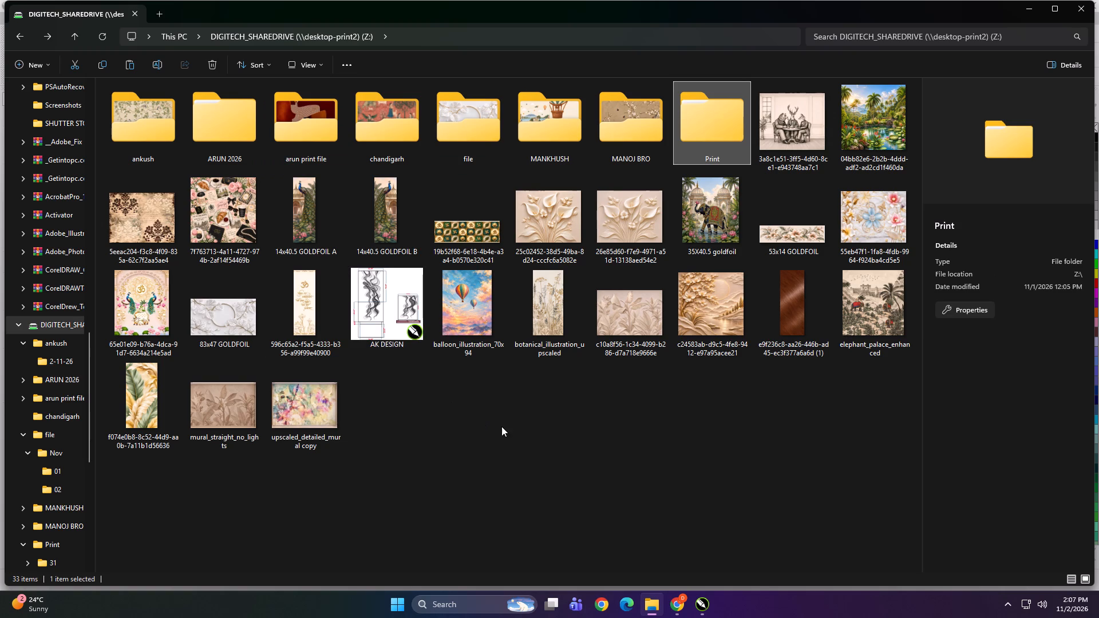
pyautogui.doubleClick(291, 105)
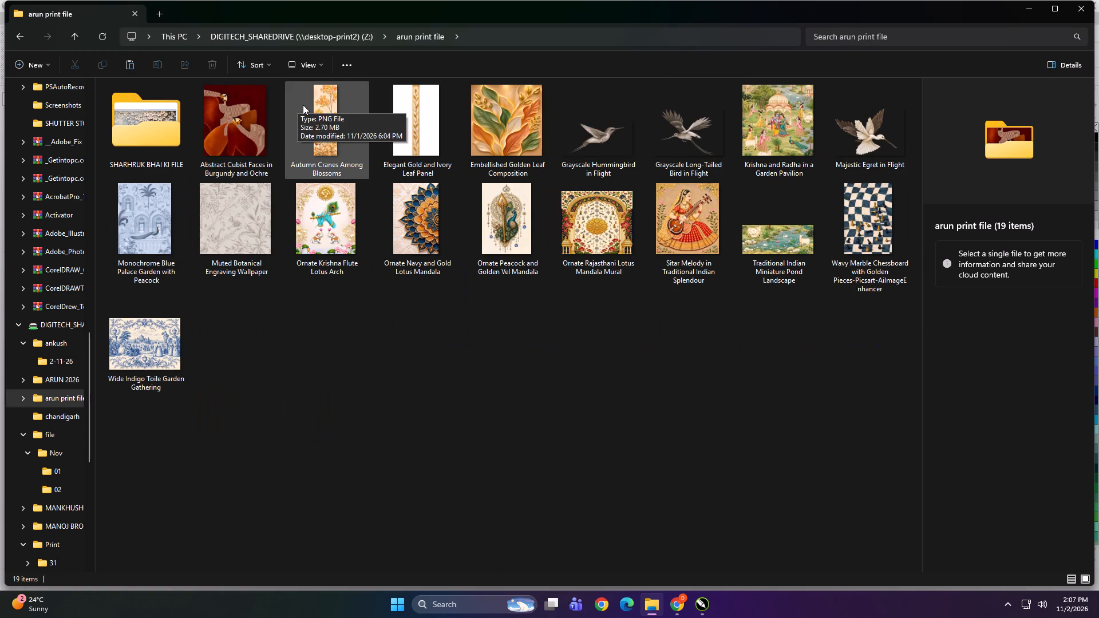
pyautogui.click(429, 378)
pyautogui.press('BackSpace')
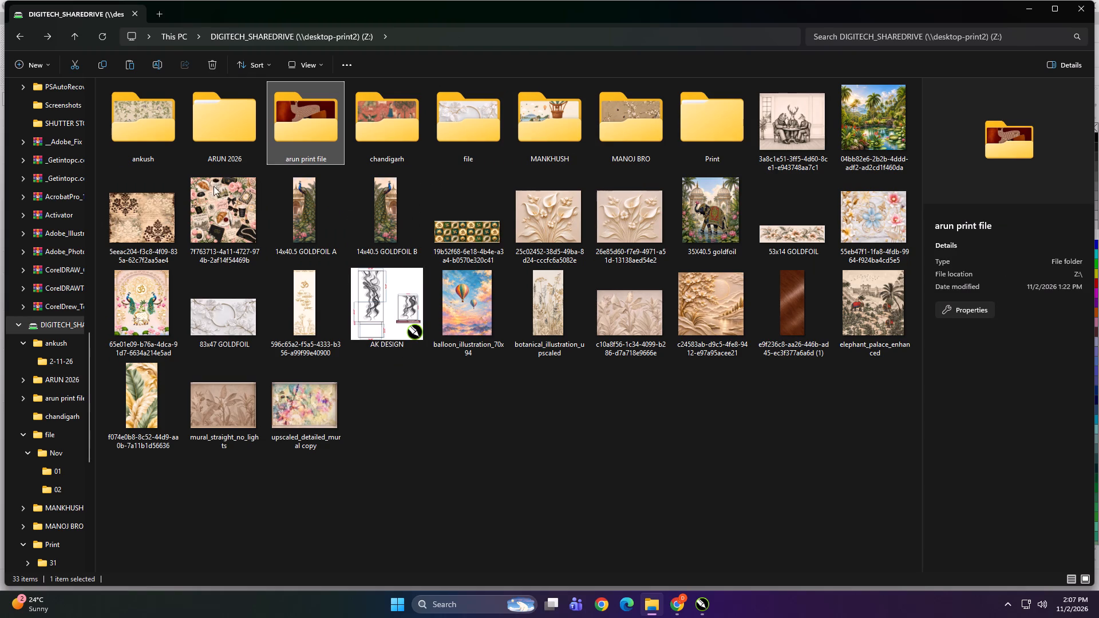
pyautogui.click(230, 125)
# Import the New York street-scene JPG from file\Nov\02 into the CorelDRAW document and place it beside the matching street preview.
pyautogui.doubleClick(462, 142)
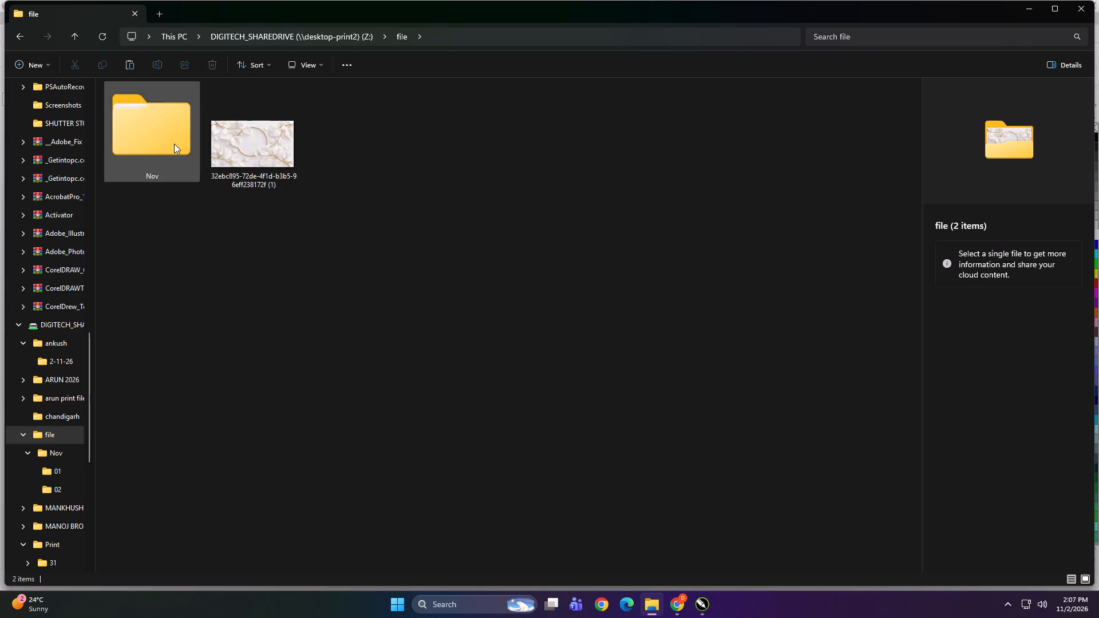
pyautogui.doubleClick(150, 140)
pyautogui.doubleClick(399, 184)
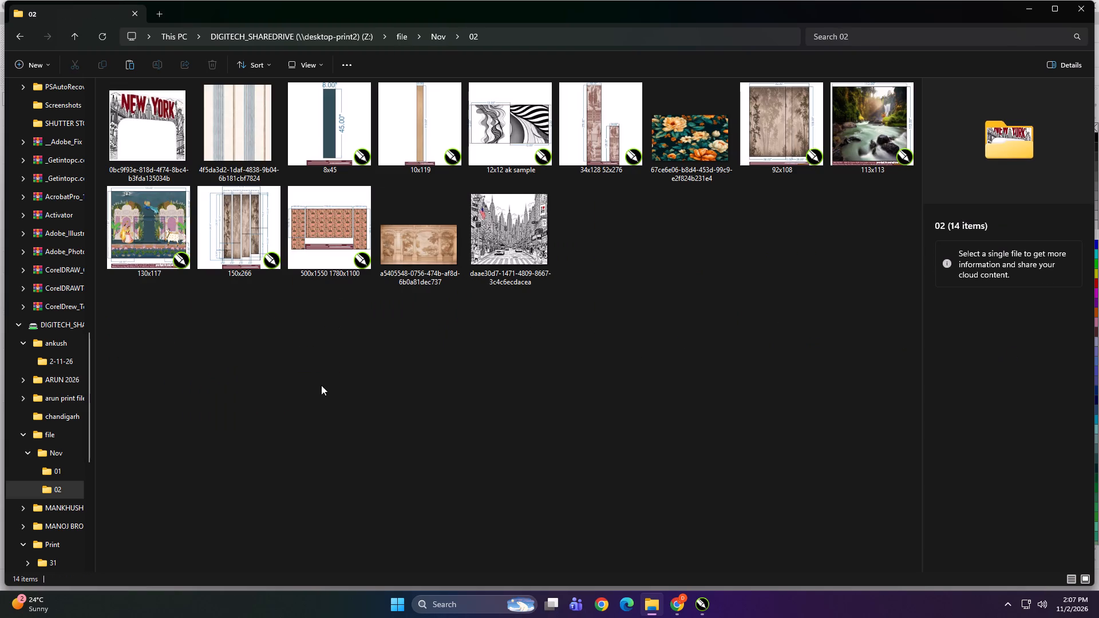
pyautogui.click(503, 228)
pyautogui.moveTo(507, 226); pyautogui.dragTo(564, 386)
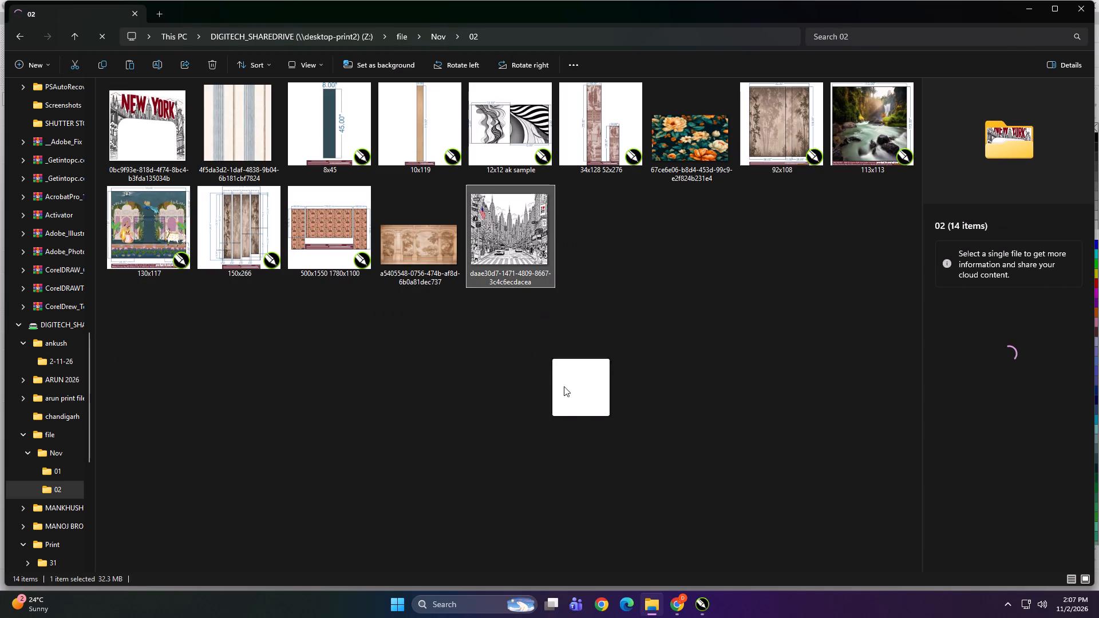
pyautogui.moveTo(564, 386); pyautogui.dragTo(571, 443)
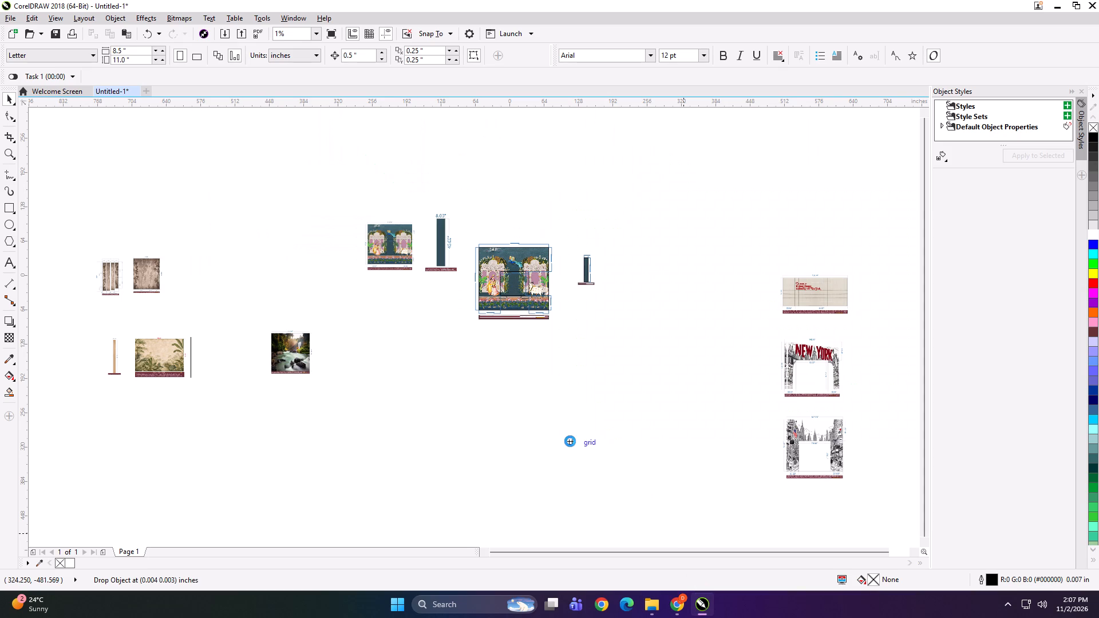
pyautogui.moveTo(570, 441); pyautogui.dragTo(721, 451)
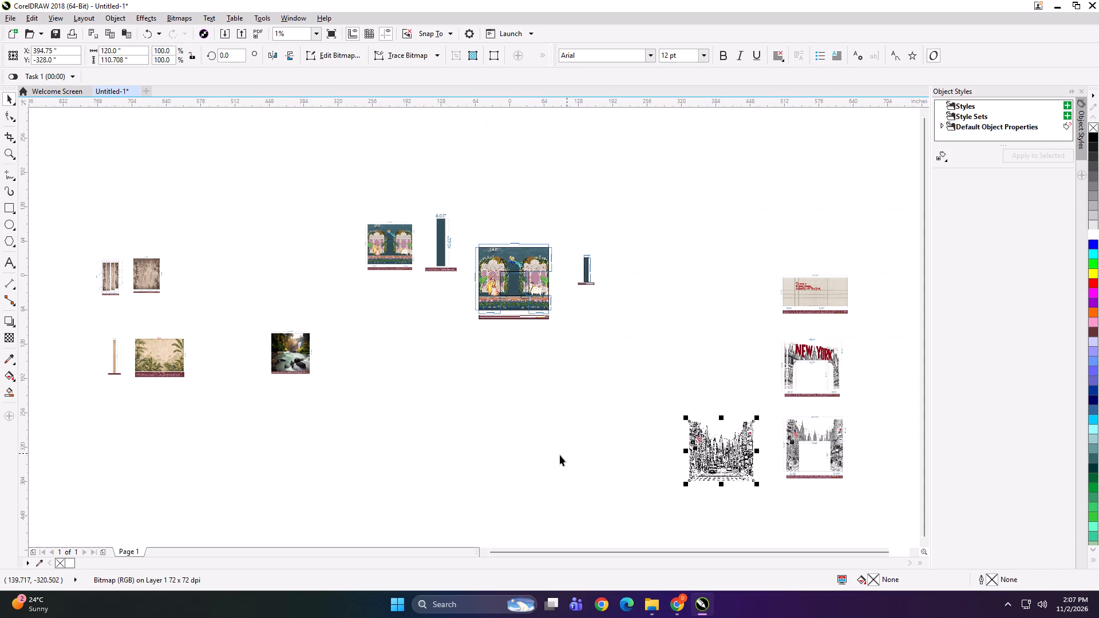
pyautogui.click(559, 455)
# Import the red-lettered NEW YORK arch JPG from folder 02 into CorelDRAW and place it beside the matching arch preview.
pyautogui.click(646, 607)
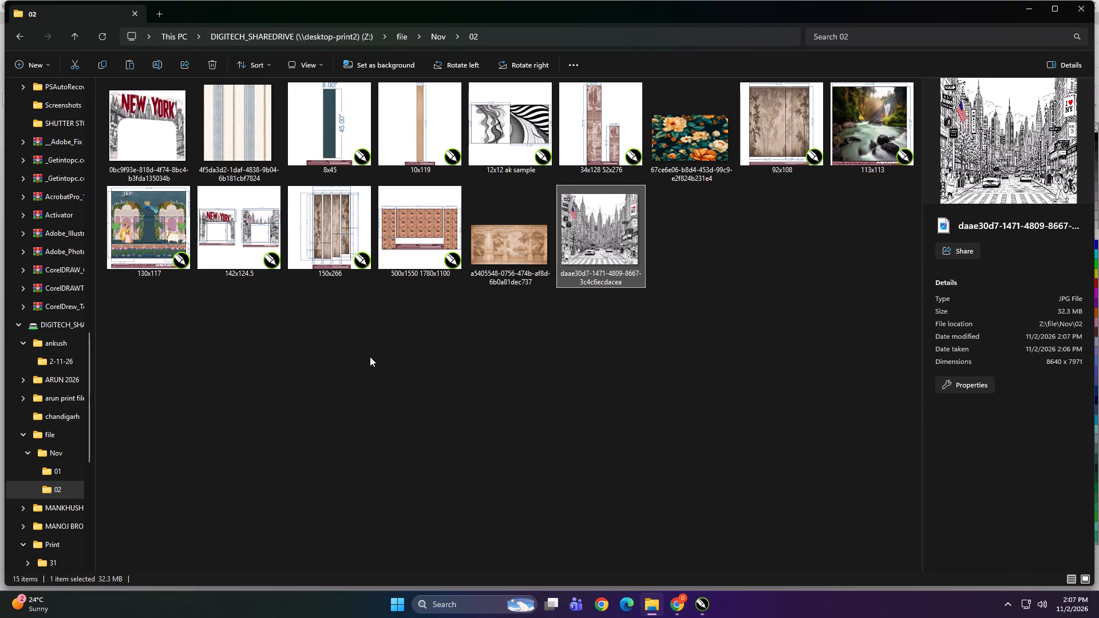
pyautogui.keyDown('ctrl'); pyautogui.scroll(-1, 354, 358); pyautogui.keyUp('ctrl')
pyautogui.click(235, 233)
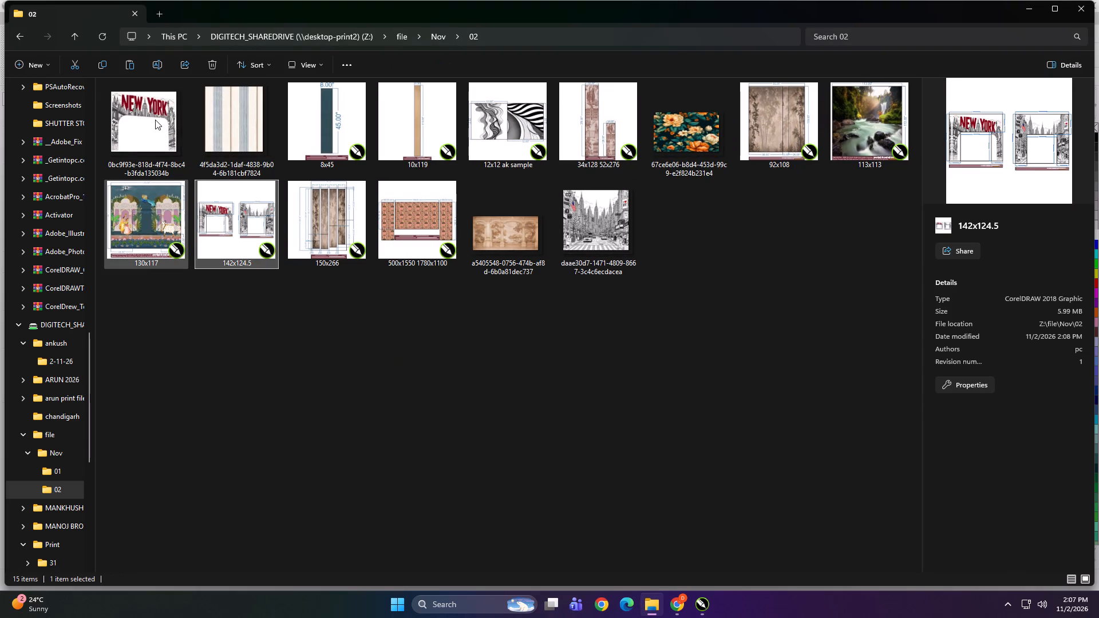
pyautogui.click(155, 117)
pyautogui.moveTo(141, 104); pyautogui.dragTo(321, 189)
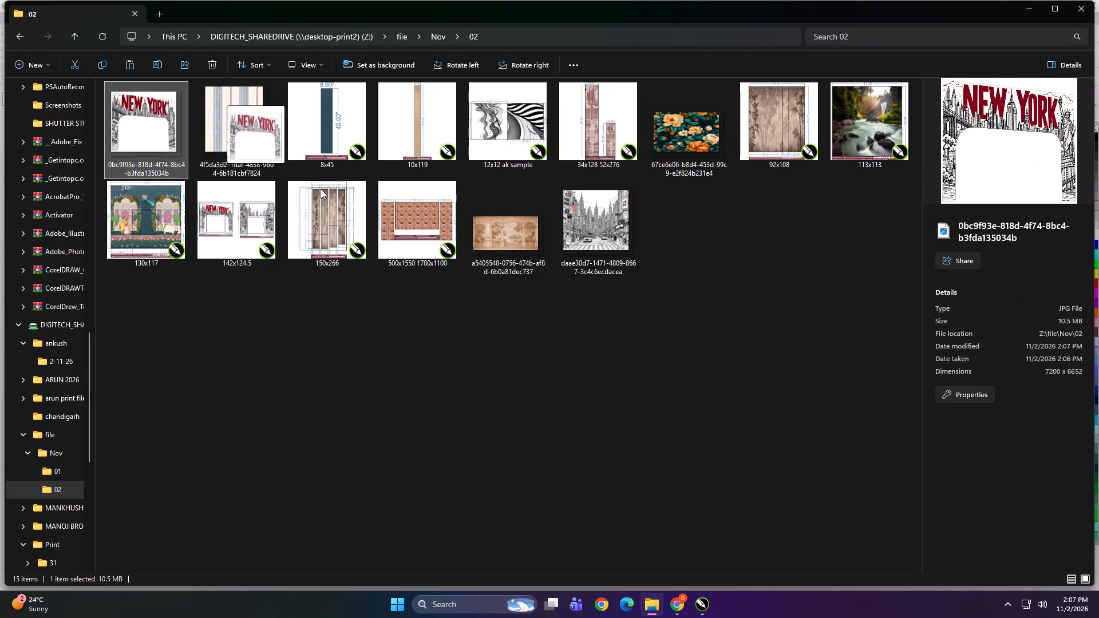
pyautogui.moveTo(321, 189); pyautogui.dragTo(582, 435)
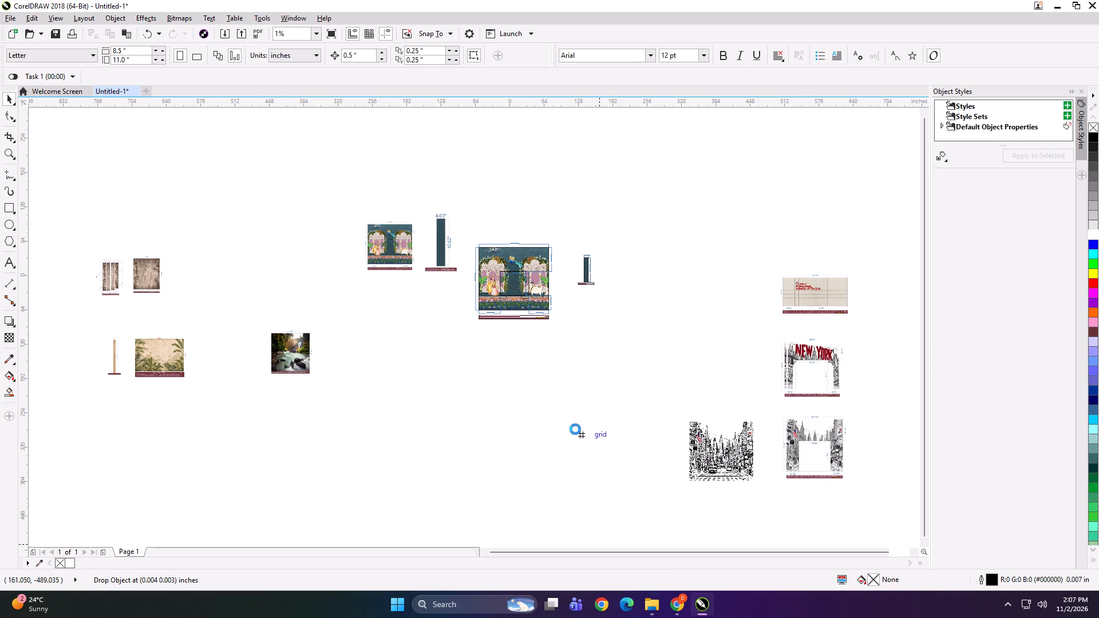
pyautogui.moveTo(579, 422); pyautogui.dragTo(622, 430)
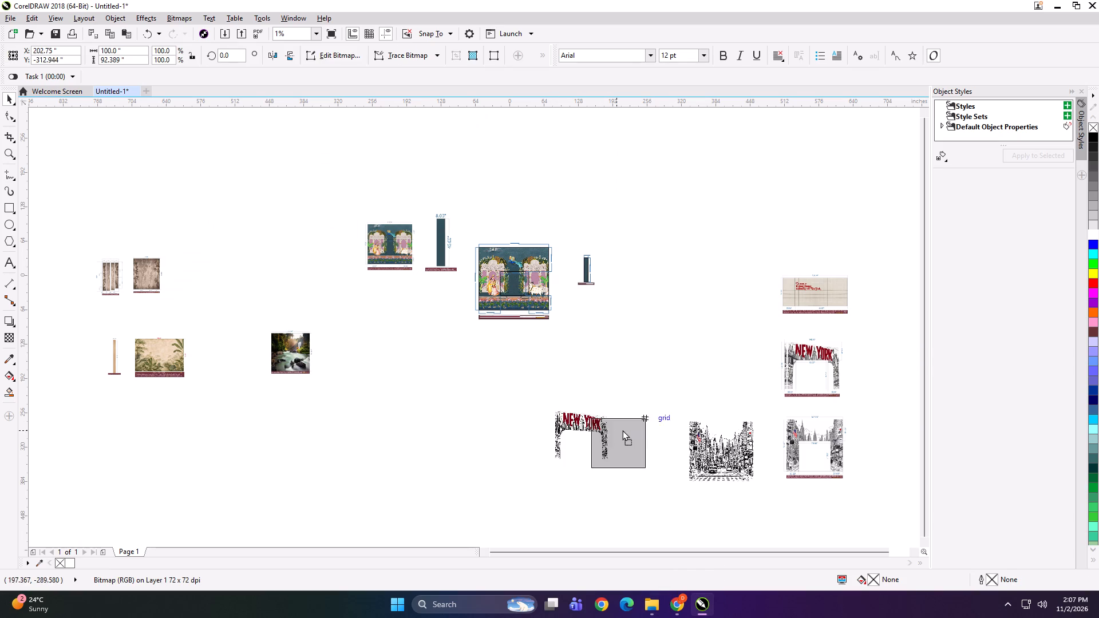
pyautogui.moveTo(622, 430); pyautogui.dragTo(740, 354)
pyautogui.click(591, 393)
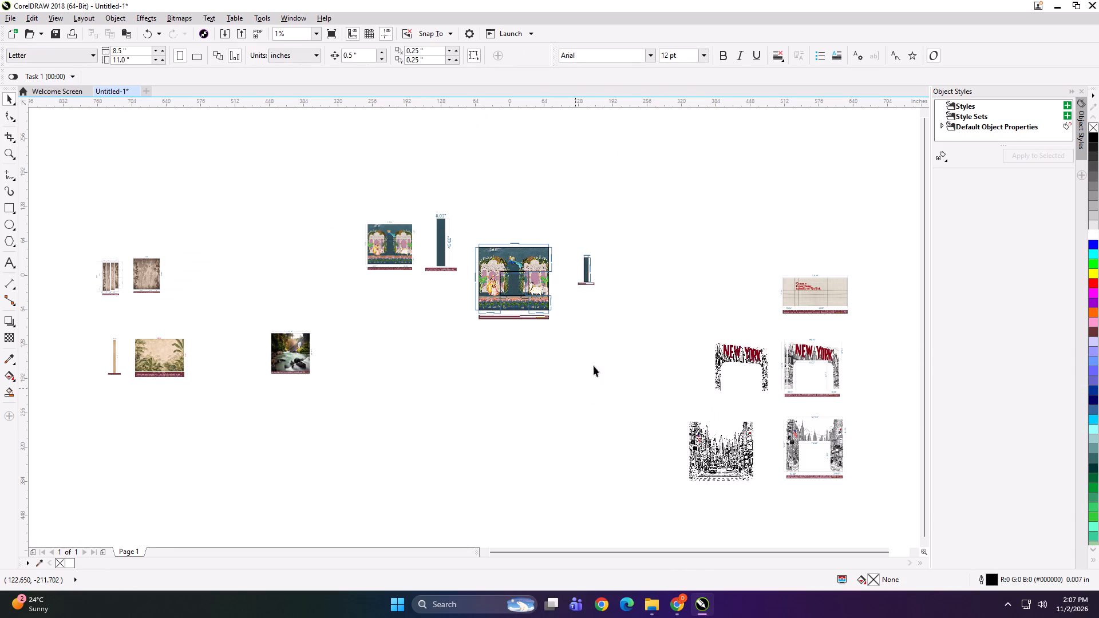
# Import the 142x124.5 CorelDRAW file from folder 02 into the empty area beside the New York street image.
pyautogui.click(658, 613)
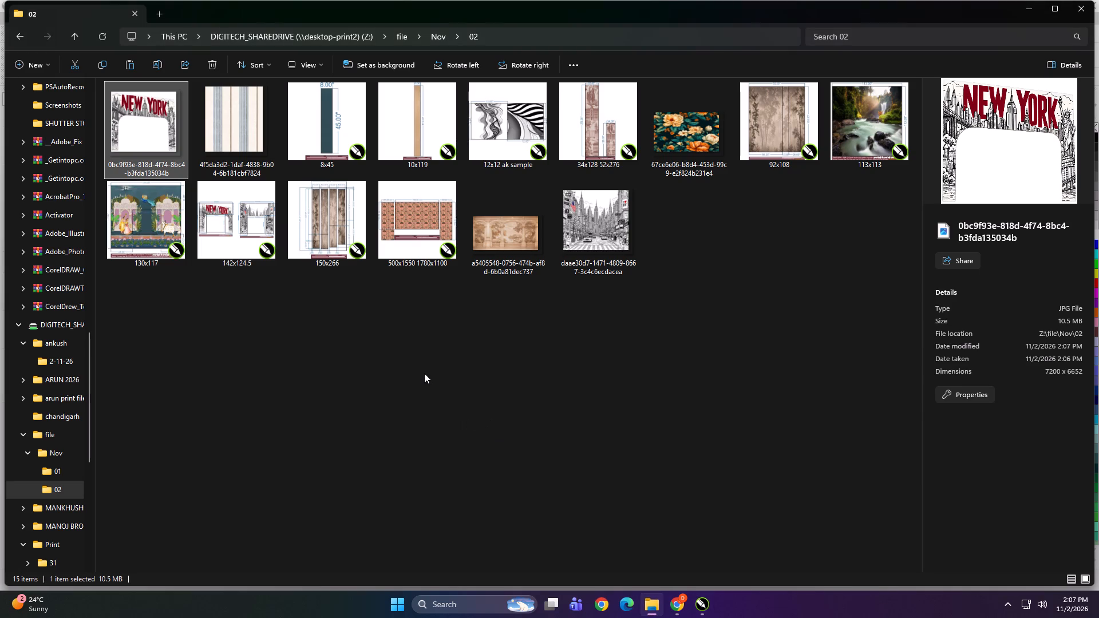
pyautogui.click(422, 373)
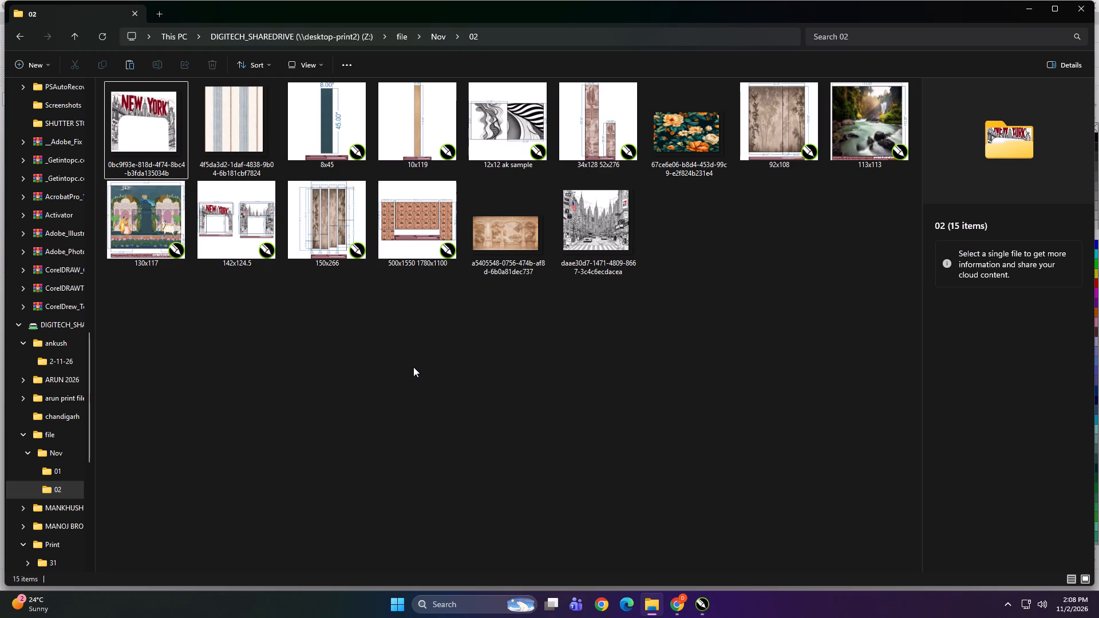
pyautogui.click(414, 363)
pyautogui.click(247, 227)
pyautogui.moveTo(235, 208); pyautogui.dragTo(275, 268)
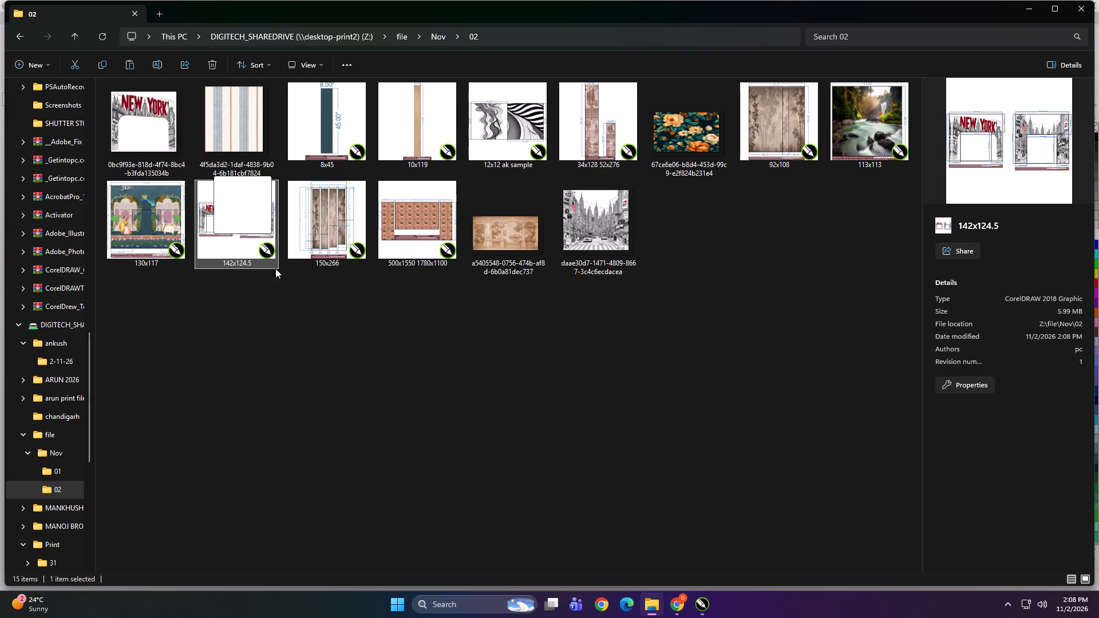
pyautogui.moveTo(275, 268); pyautogui.dragTo(505, 477)
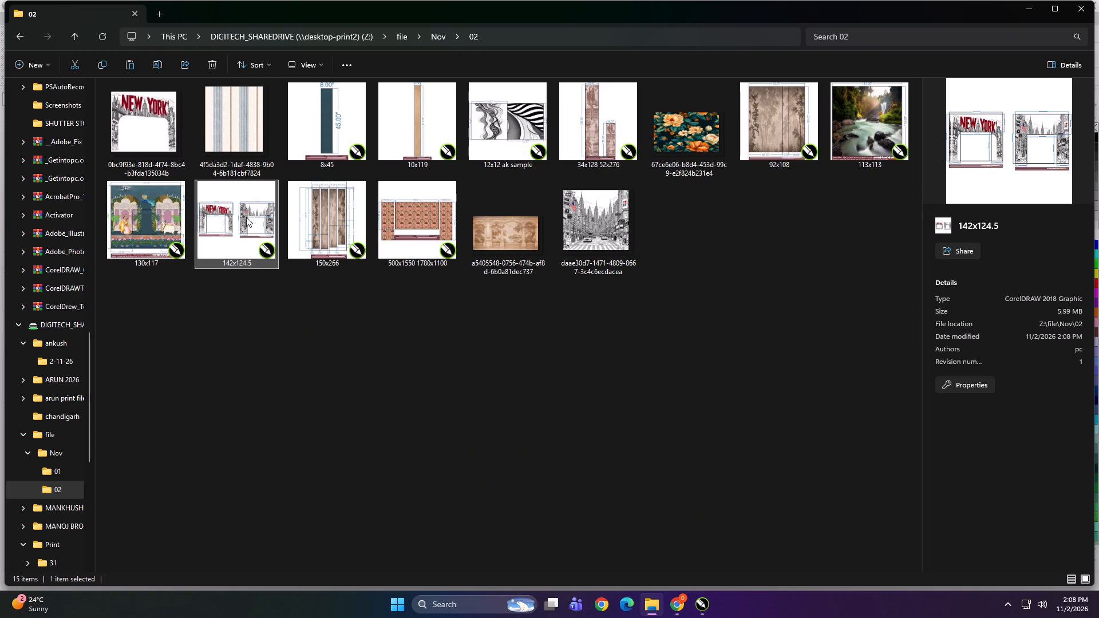
pyautogui.moveTo(246, 211); pyautogui.dragTo(572, 467)
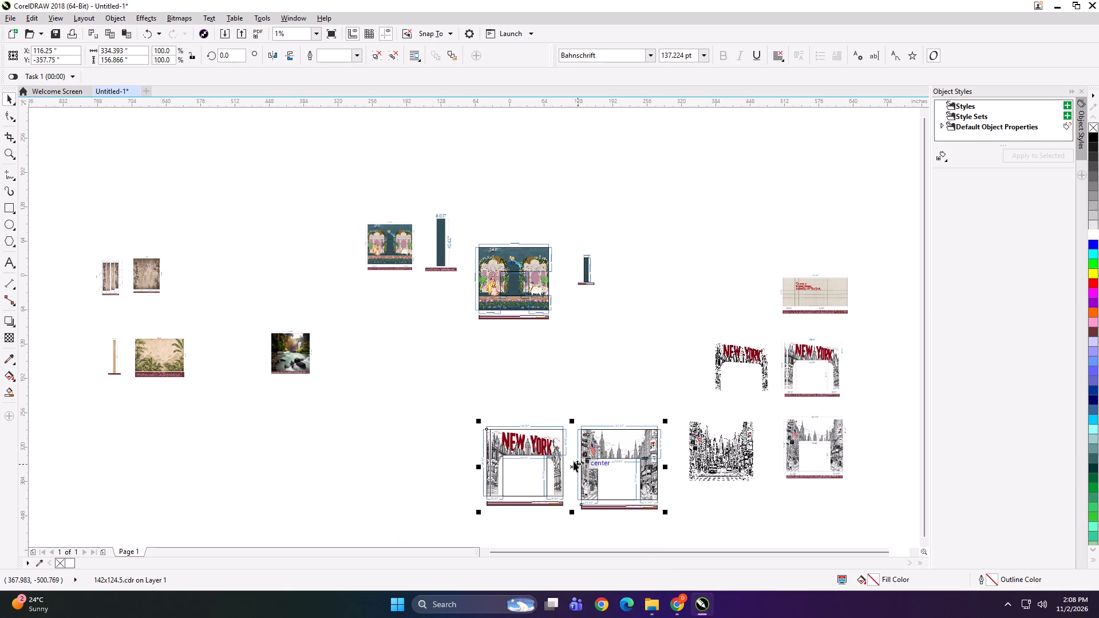
# Move the imported 142x124.5 group slightly away from the street image and ungroup it.
pyautogui.scroll(1, 636, 469)
pyautogui.scroll(1, 566, 453)
pyautogui.scroll(-1, 428, 309)
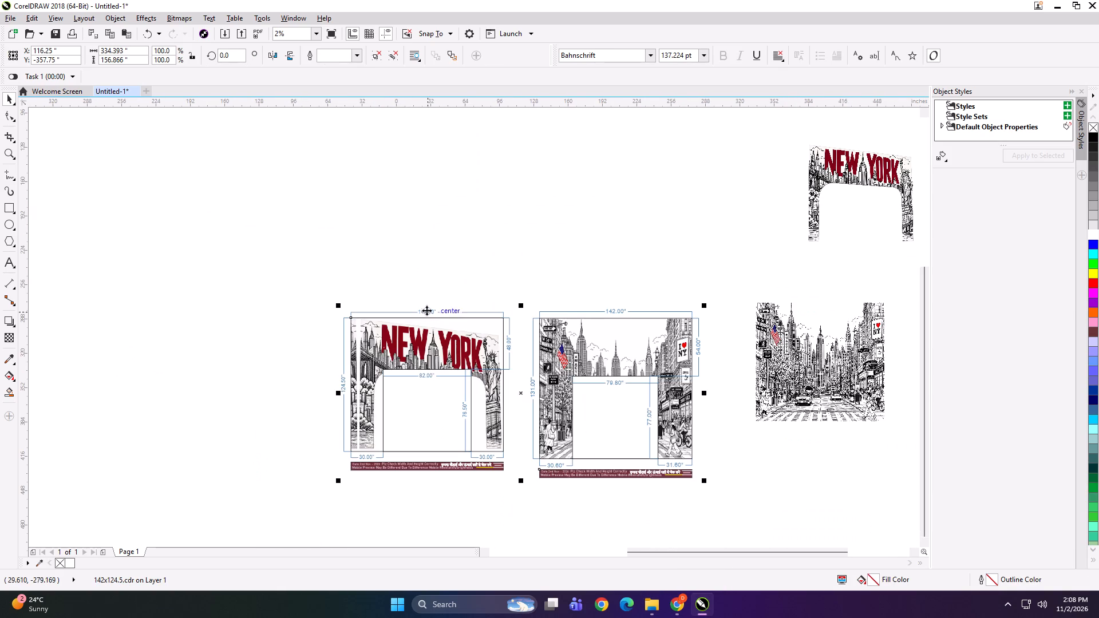
pyautogui.moveTo(579, 352); pyautogui.dragTo(538, 347)
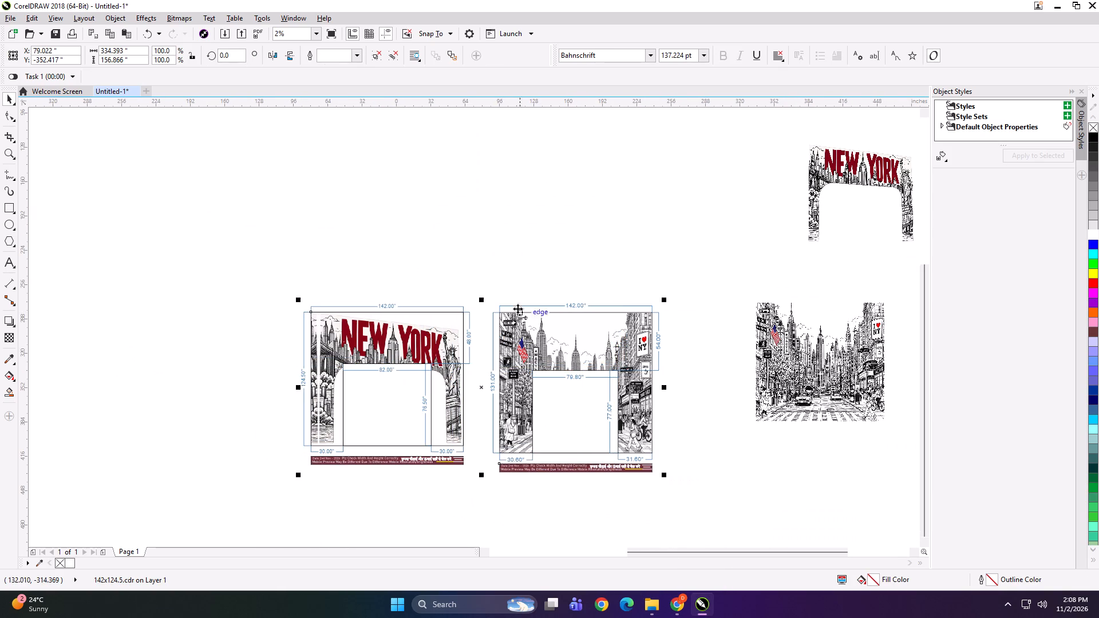
pyautogui.hotkey('ctrl', 'u')
pyautogui.click(521, 271)
# Move the New York street image and its order preview closer to the dimensioned street design.
pyautogui.moveTo(484, 269); pyautogui.dragTo(685, 509)
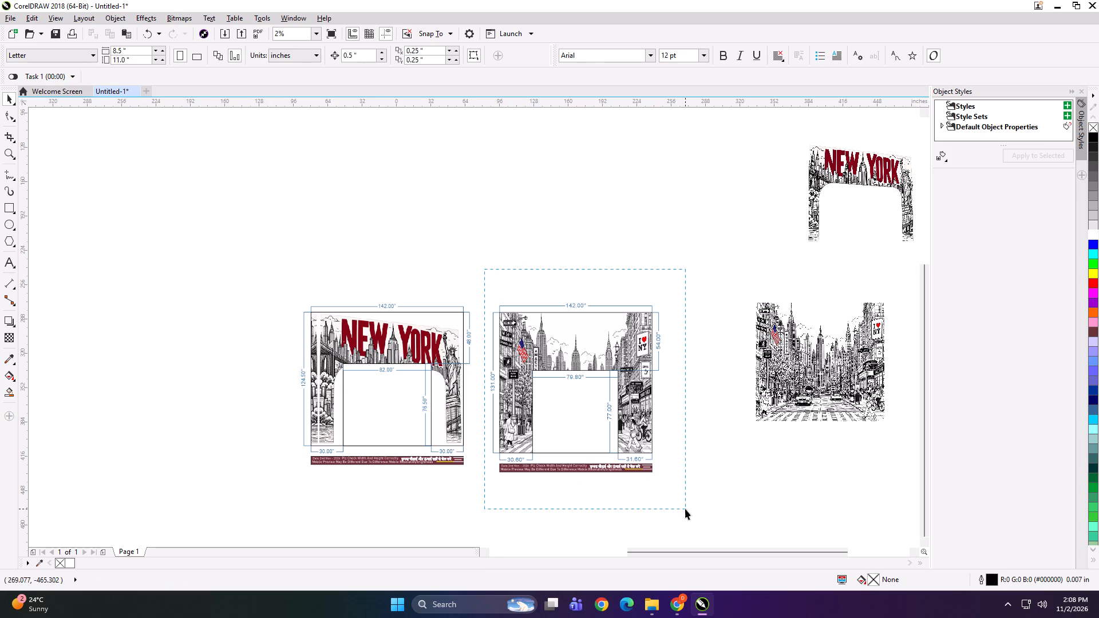
pyautogui.moveTo(685, 509); pyautogui.dragTo(684, 510)
pyautogui.scroll(-1, 545, 413)
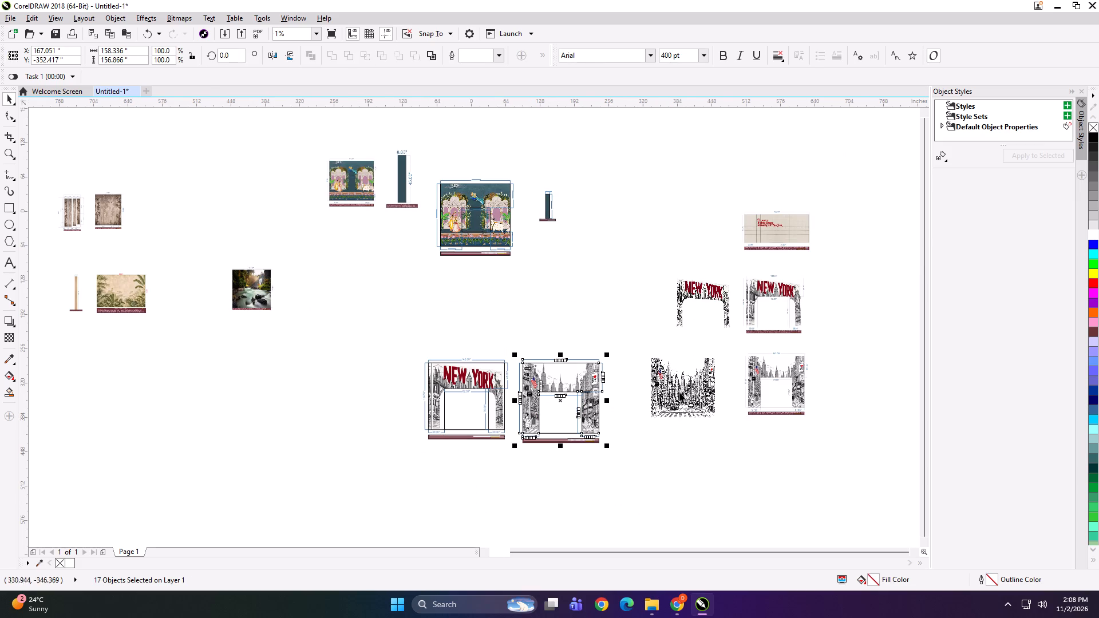
pyautogui.scroll(1, 702, 401)
pyautogui.scroll(-1, 705, 401)
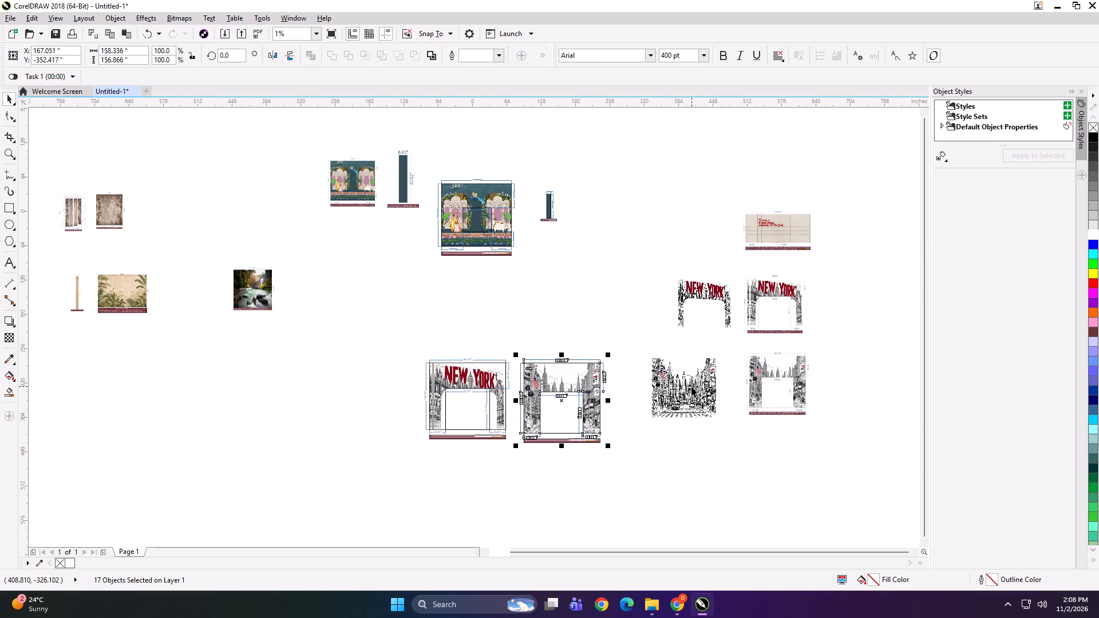
pyautogui.moveTo(691, 386); pyautogui.dragTo(667, 397)
pyautogui.moveTo(757, 385); pyautogui.dragTo(725, 395)
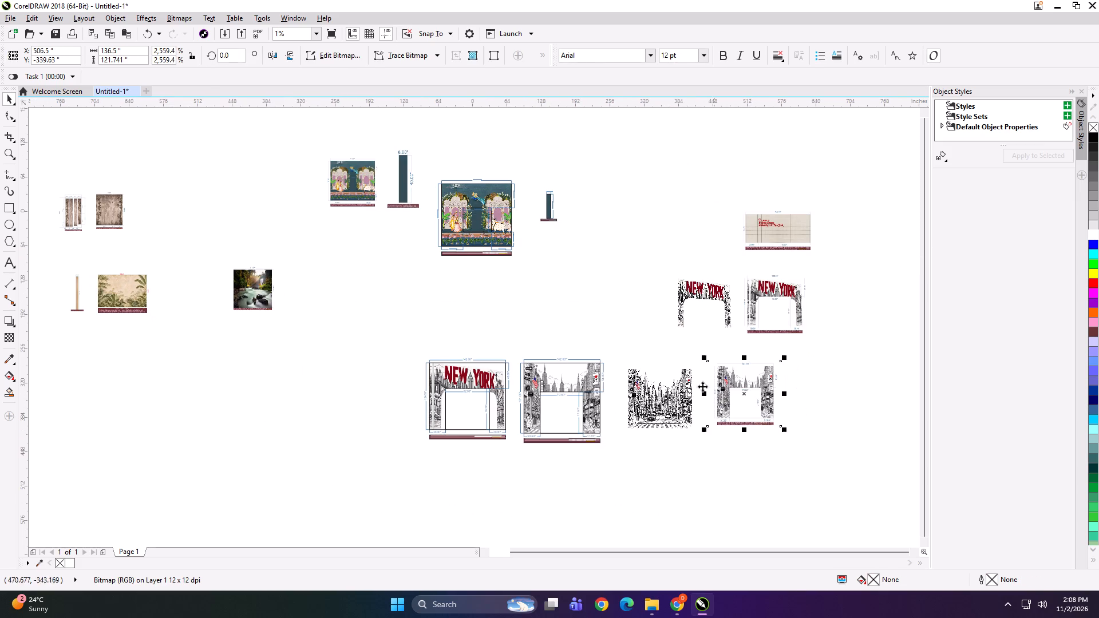
# Move the dimensioned NEW YORK arch design with all its parts up beside the NEW YORK arch image.
pyautogui.moveTo(387, 344); pyautogui.dragTo(513, 495)
pyautogui.moveTo(467, 394); pyautogui.dragTo(588, 271)
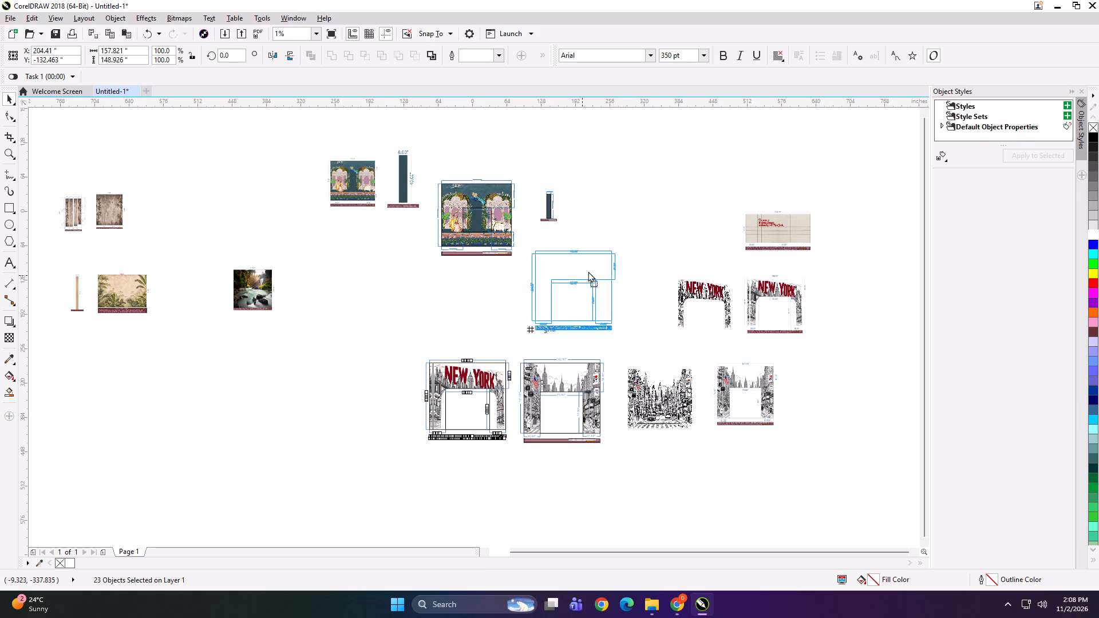
pyautogui.moveTo(588, 271); pyautogui.dragTo(624, 292)
# Move the beige grid quote preview higher above the NEW YORK arch row.
pyautogui.moveTo(780, 228); pyautogui.dragTo(762, 203)
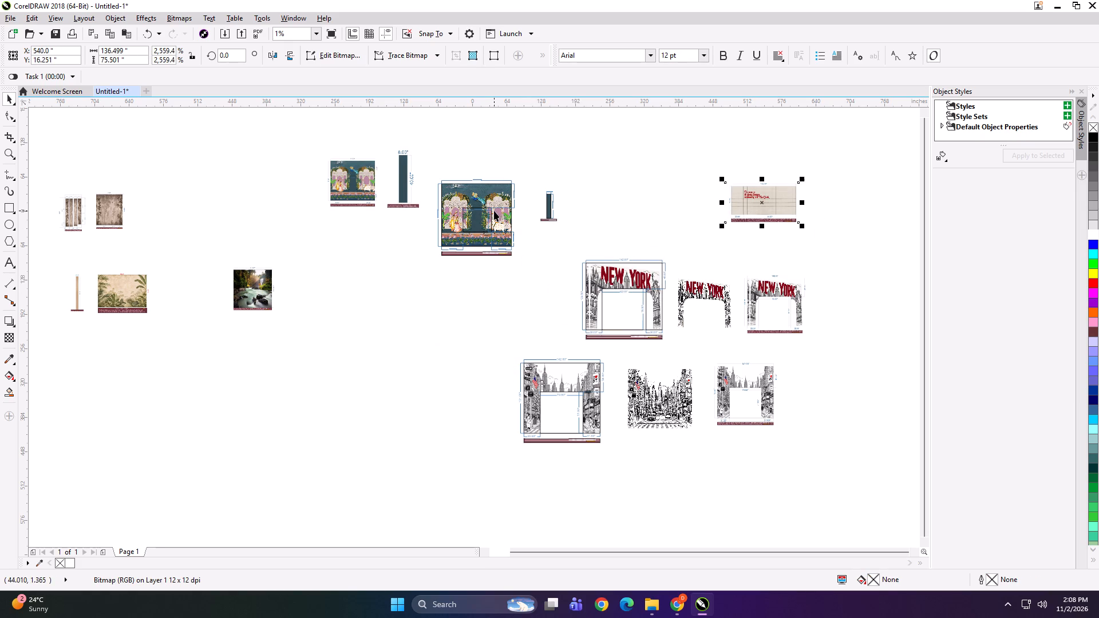
# Move the teal 130x117 and 8x45 designs together beneath their matching order previews.
pyautogui.moveTo(572, 167); pyautogui.dragTo(419, 271)
pyautogui.moveTo(471, 201); pyautogui.dragTo(347, 248)
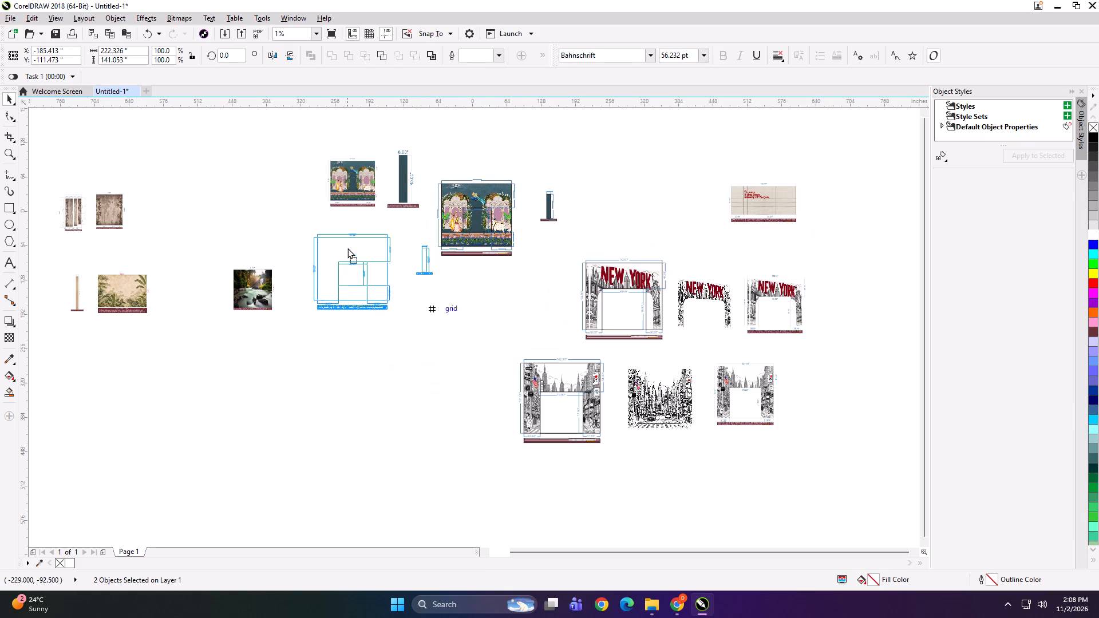
pyautogui.moveTo(347, 248); pyautogui.dragTo(351, 241)
pyautogui.click(465, 236)
# Delete all the dimension lines and the date banner from the dimensioned New York street design, keeping its frame and white opening.
pyautogui.scroll(1, 643, 446)
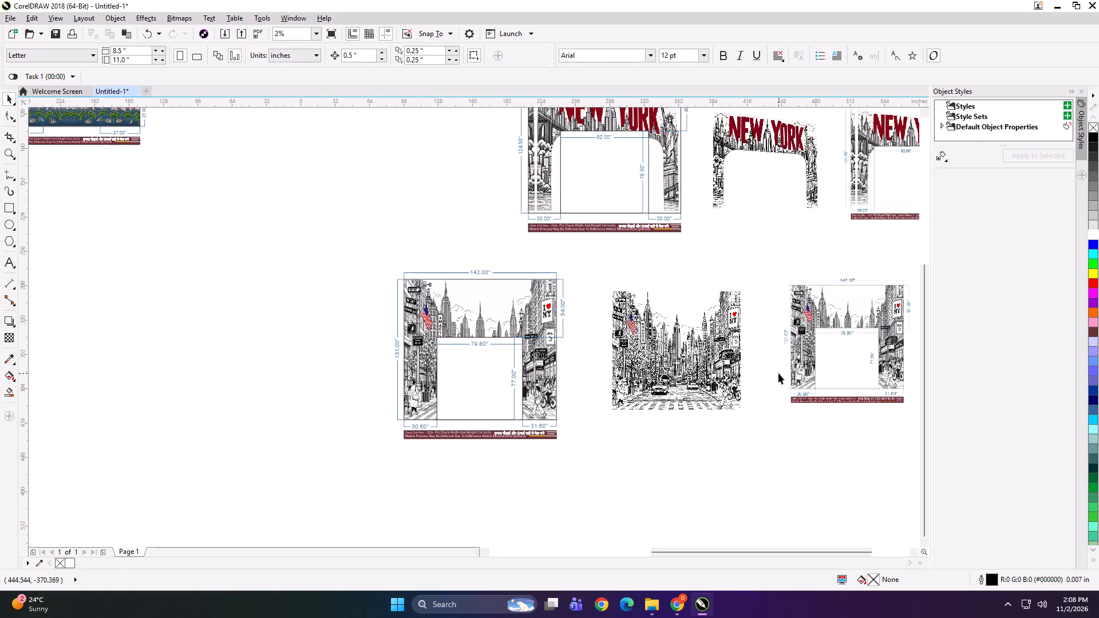
pyautogui.scroll(1, 778, 368)
pyautogui.scroll(-1, 496, 347)
pyautogui.moveTo(201, 243); pyautogui.dragTo(861, 481)
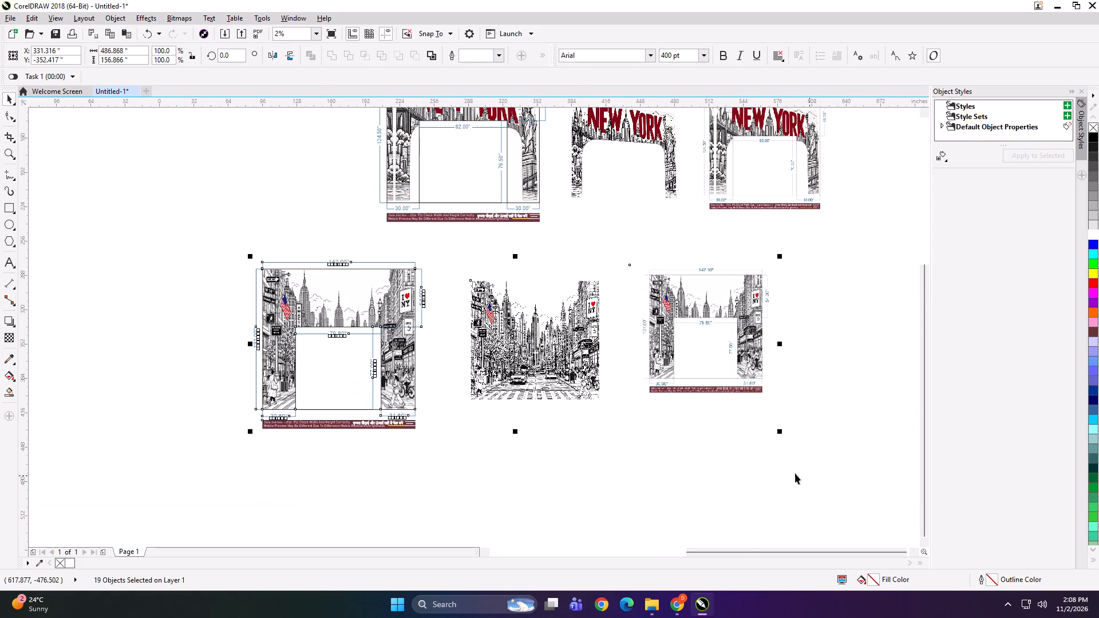
pyautogui.hotkey('shift', 'F2')
pyautogui.click(159, 138)
pyautogui.moveTo(156, 145); pyautogui.dragTo(262, 257)
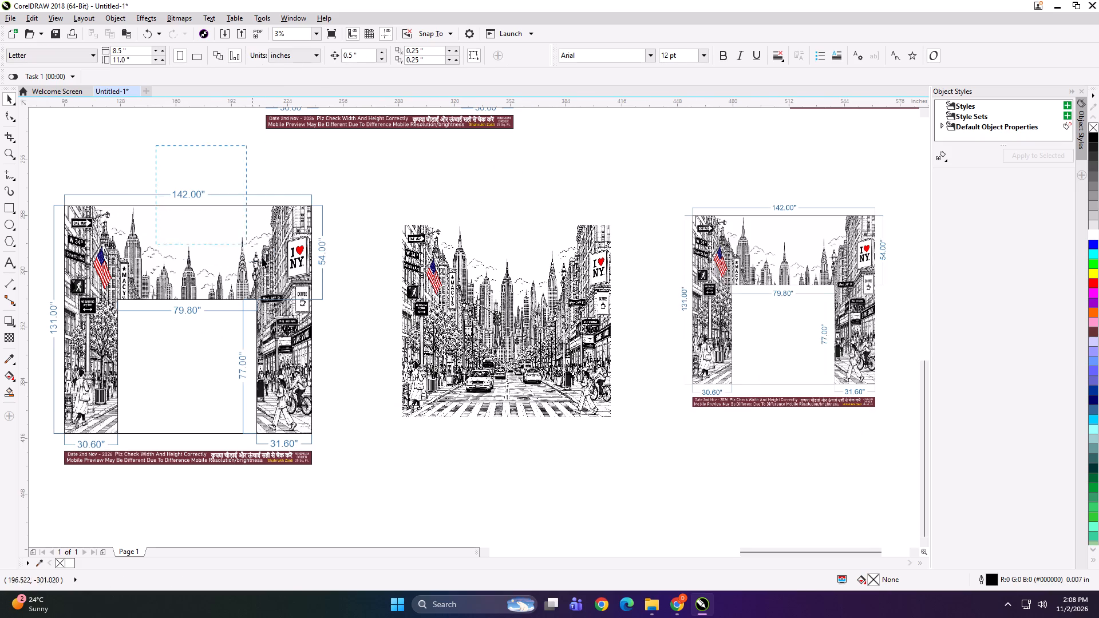
pyautogui.moveTo(262, 257); pyautogui.dragTo(335, 283)
pyautogui.press('Delete')
pyautogui.moveTo(41, 286); pyautogui.dragTo(210, 377)
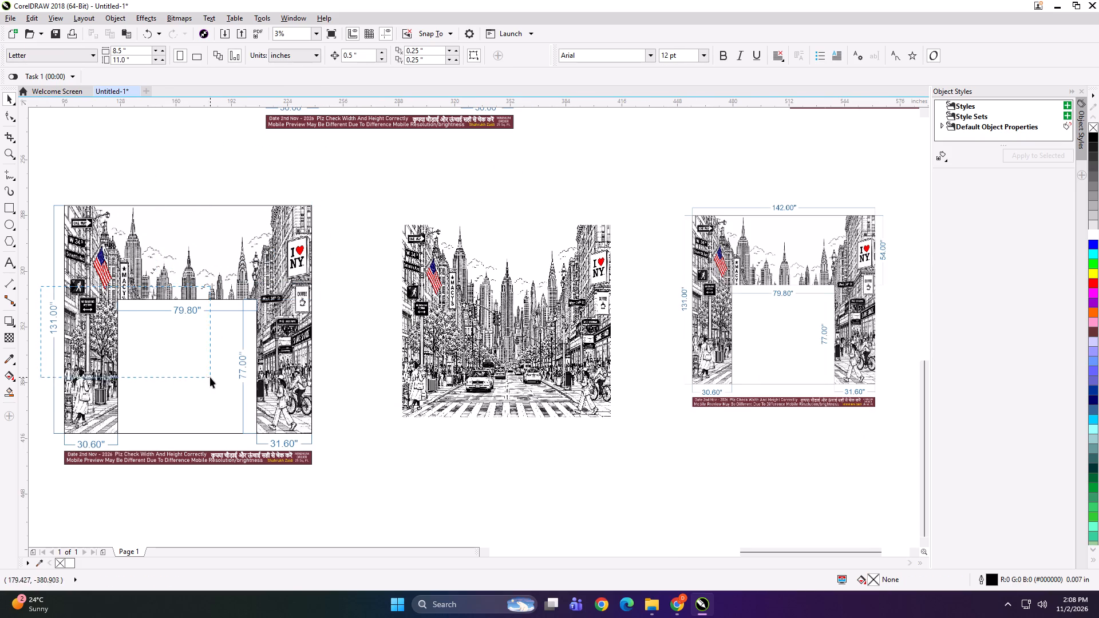
pyautogui.moveTo(210, 377); pyautogui.dragTo(254, 397)
pyautogui.press('Delete')
pyautogui.moveTo(51, 405); pyautogui.dragTo(318, 496)
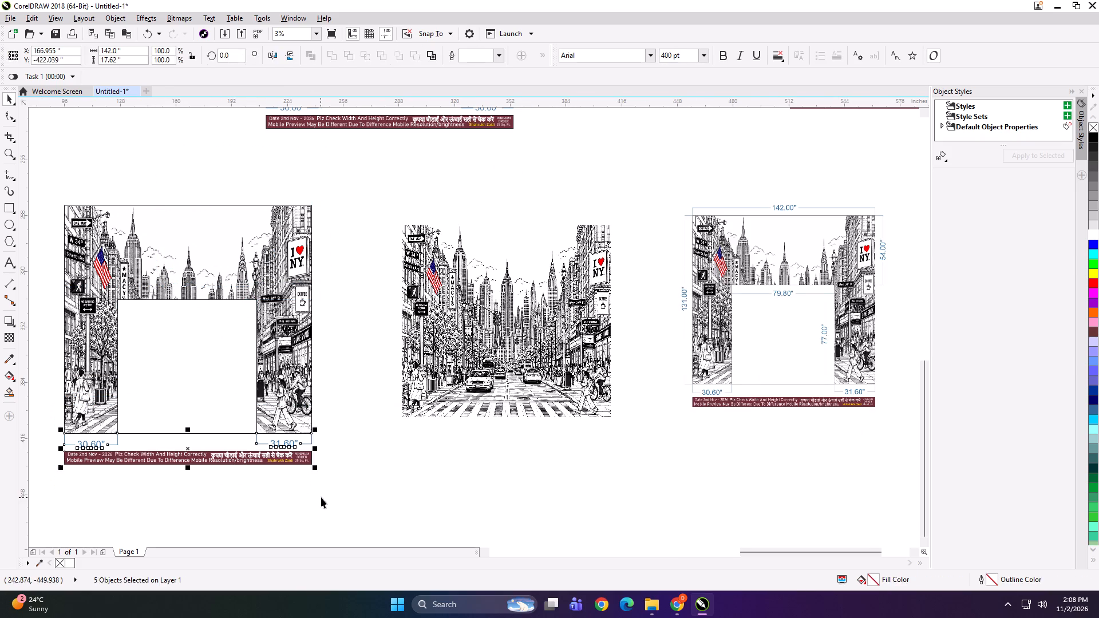
pyautogui.press('Delete')
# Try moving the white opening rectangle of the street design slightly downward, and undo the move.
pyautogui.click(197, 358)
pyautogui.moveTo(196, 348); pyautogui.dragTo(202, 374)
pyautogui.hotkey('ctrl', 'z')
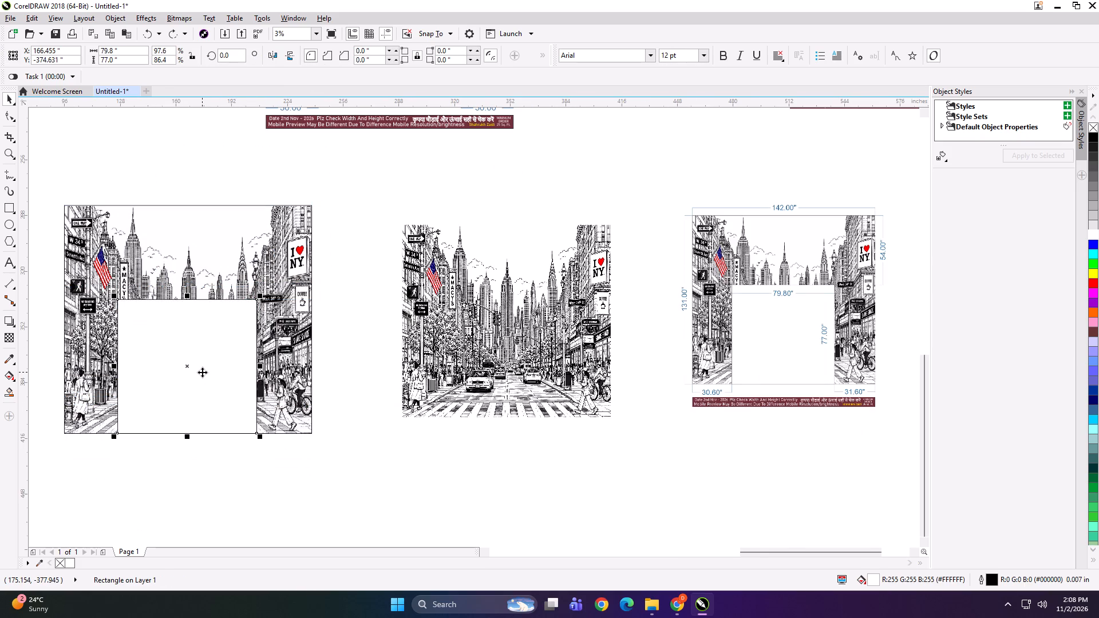
# Resize the separate New York street image to 142 inches wide by 131 inches high.
pyautogui.scroll(2, 179, 287)
pyautogui.click(203, 278)
pyautogui.scroll(-3, 271, 251)
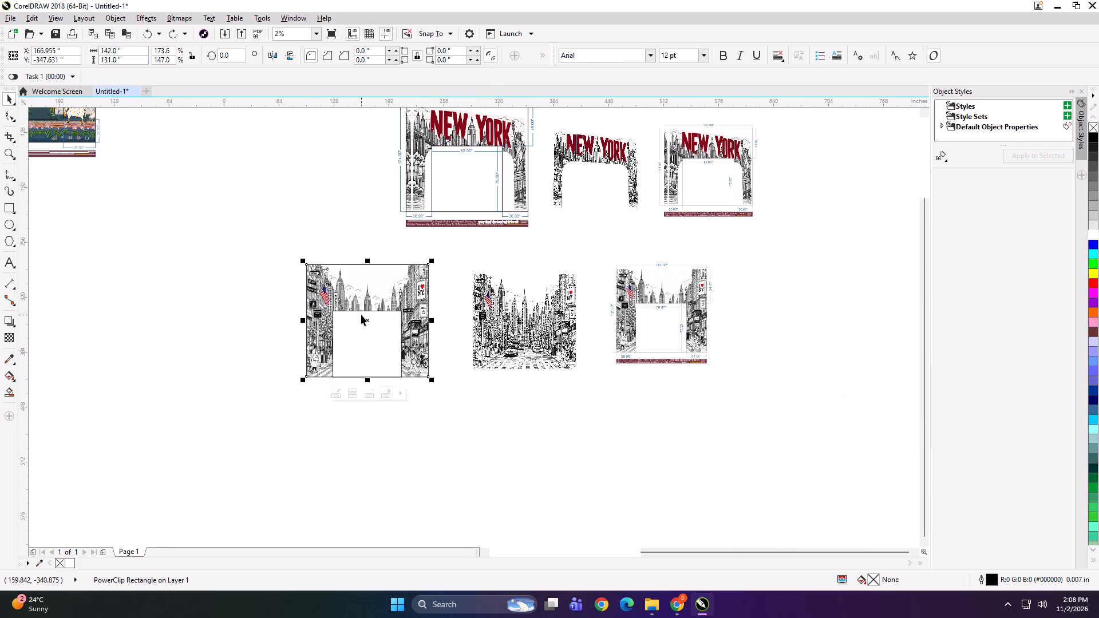
pyautogui.scroll(1, 490, 333)
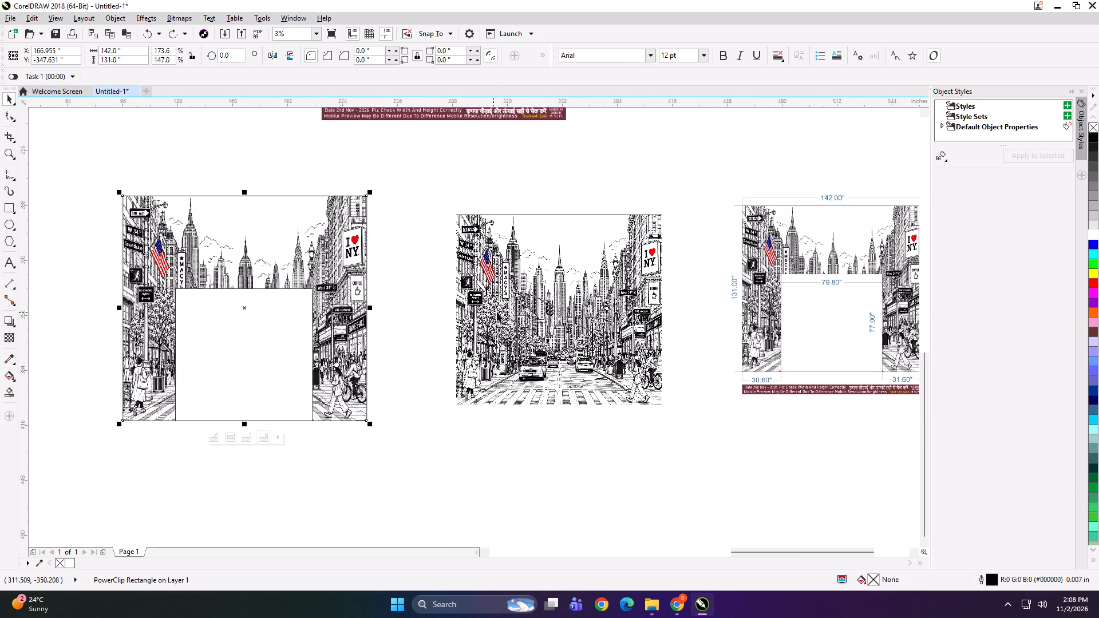
pyautogui.click(504, 306)
pyautogui.scroll(-1, 378, 283)
pyautogui.keyDown('shift'); pyautogui.click(637, 290); pyautogui.keyUp('shift')
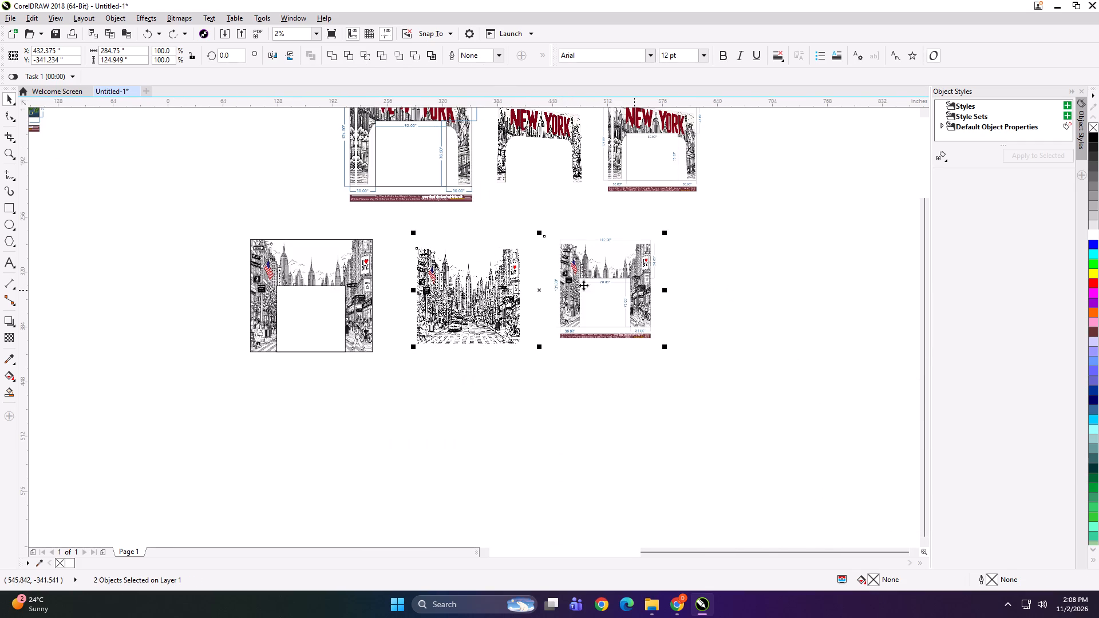
pyautogui.keyDown('shift'); pyautogui.click(375, 286); pyautogui.keyUp('shift')
pyautogui.keyDown('shift'); pyautogui.click(359, 273); pyautogui.keyUp('shift')
pyautogui.hotkey('shift', 'F2')
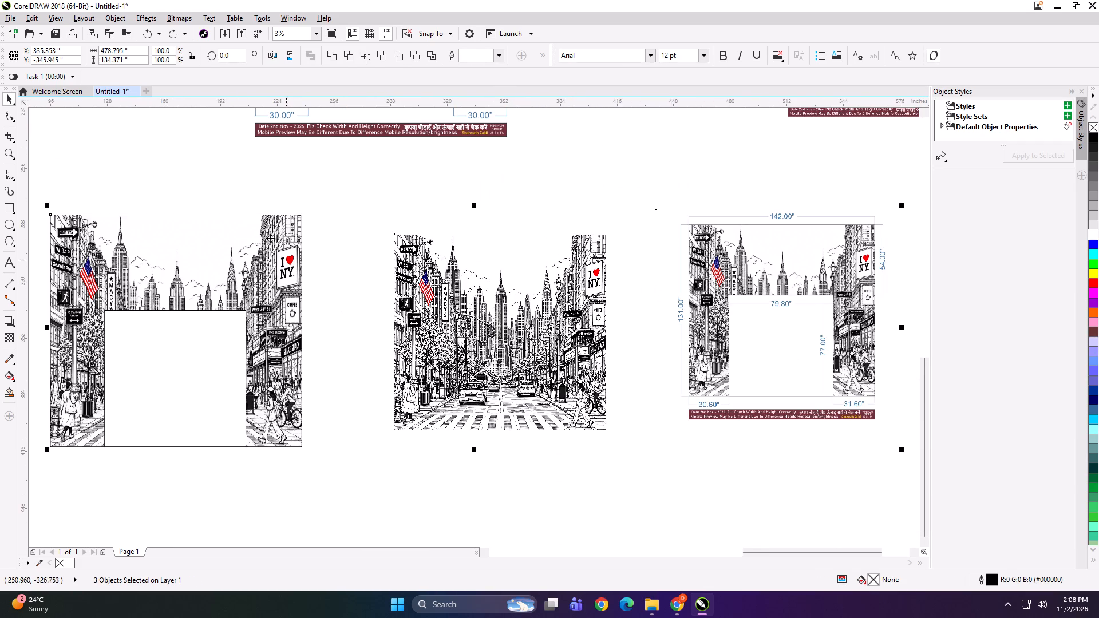
pyautogui.click(214, 169)
pyautogui.click(444, 269)
pyautogui.click(136, 51)
pyautogui.hotkey('ctrl', 'a')
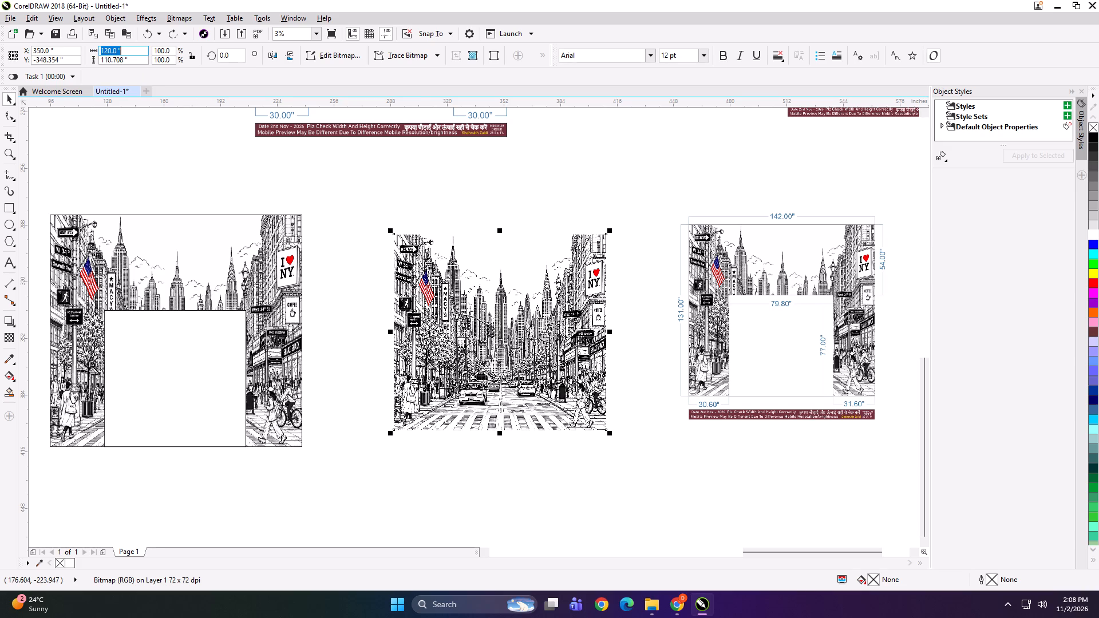
pyautogui.write('142')
pyautogui.press('Tab')
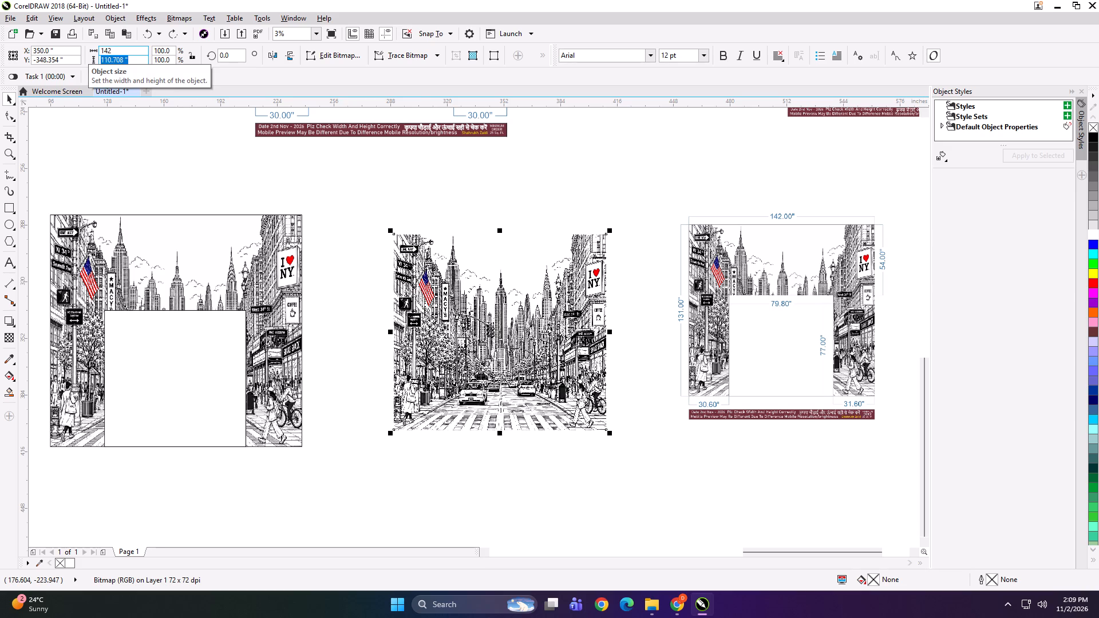
pyautogui.write('131')
pyautogui.press('Return')
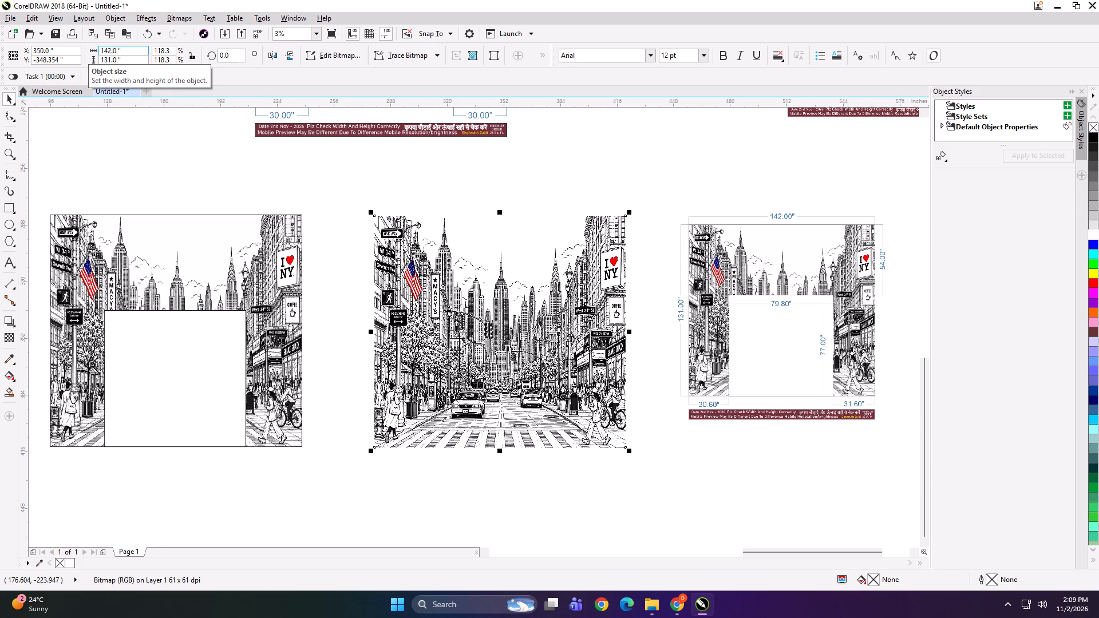
# Copy the design's white opening rectangle onto the resized street image, centred horizontally and aligned to its bottom edge.
pyautogui.click(206, 176)
pyautogui.moveTo(183, 353); pyautogui.dragTo(395, 366)
pyautogui.rightClick(393, 368)
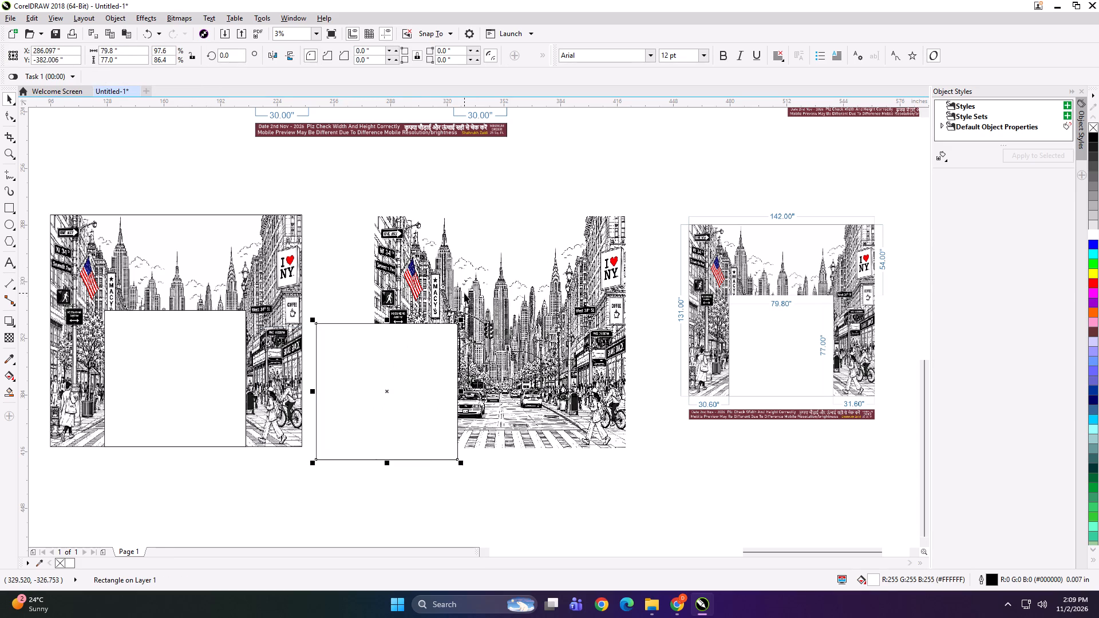
pyautogui.keyDown('shift'); pyautogui.click(464, 293); pyautogui.keyUp('shift')
pyautogui.write('CE')
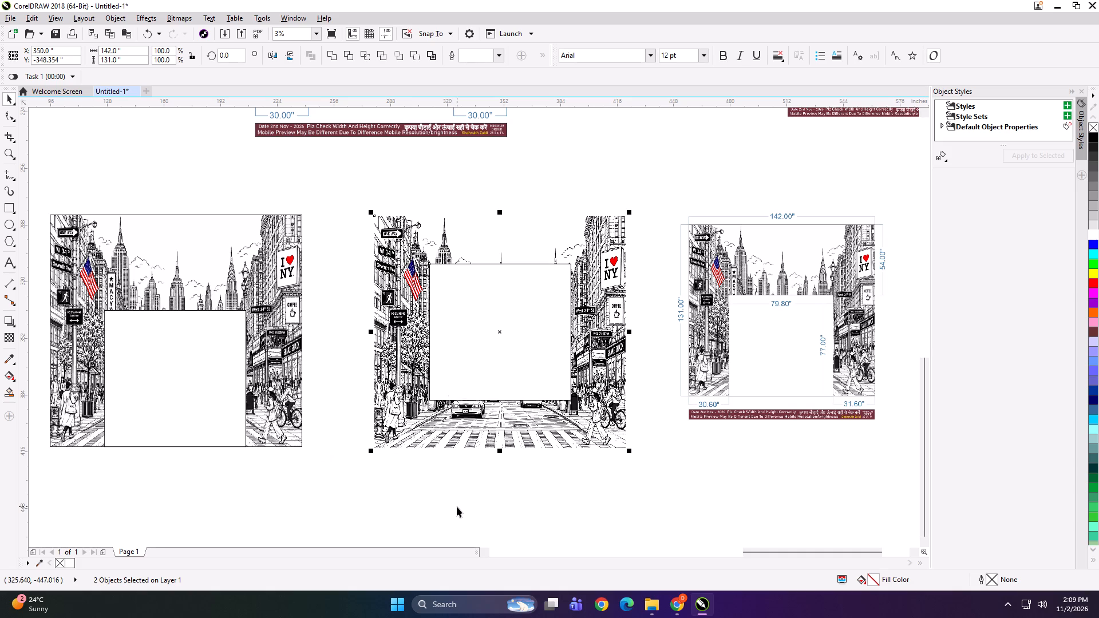
pyautogui.press('b')
pyautogui.click(480, 472)
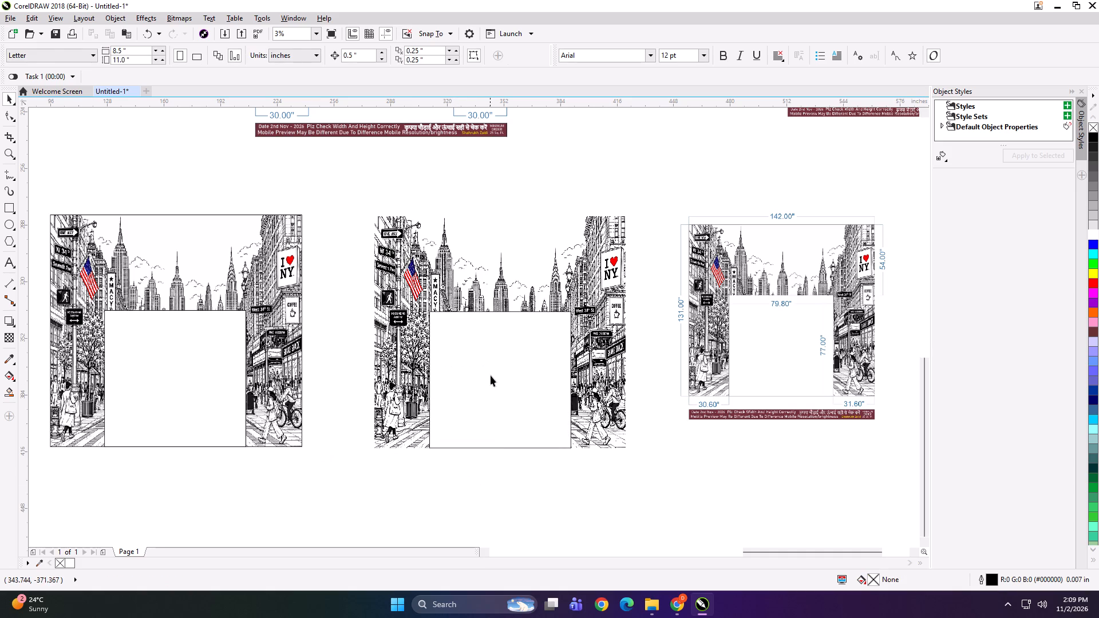
# Inspect the resized street image and its white opening up close against the original street design.
pyautogui.click(491, 375)
pyautogui.click(481, 267)
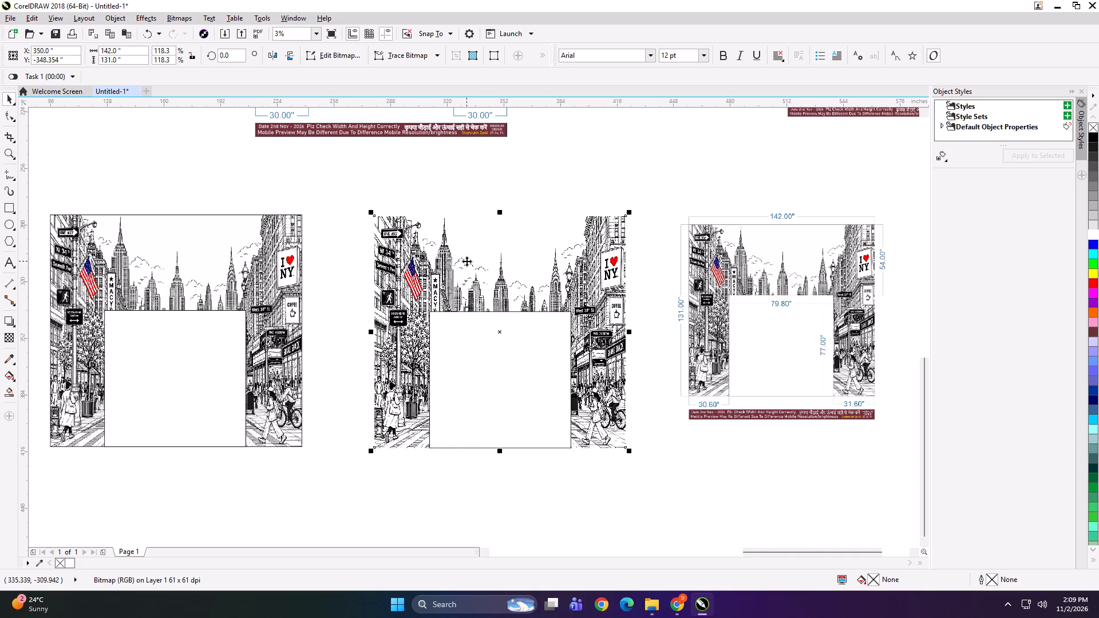
pyautogui.click(414, 189)
pyautogui.click(445, 250)
pyautogui.click(353, 262)
pyautogui.scroll(4, 401, 253)
pyautogui.scroll(-3, 377, 241)
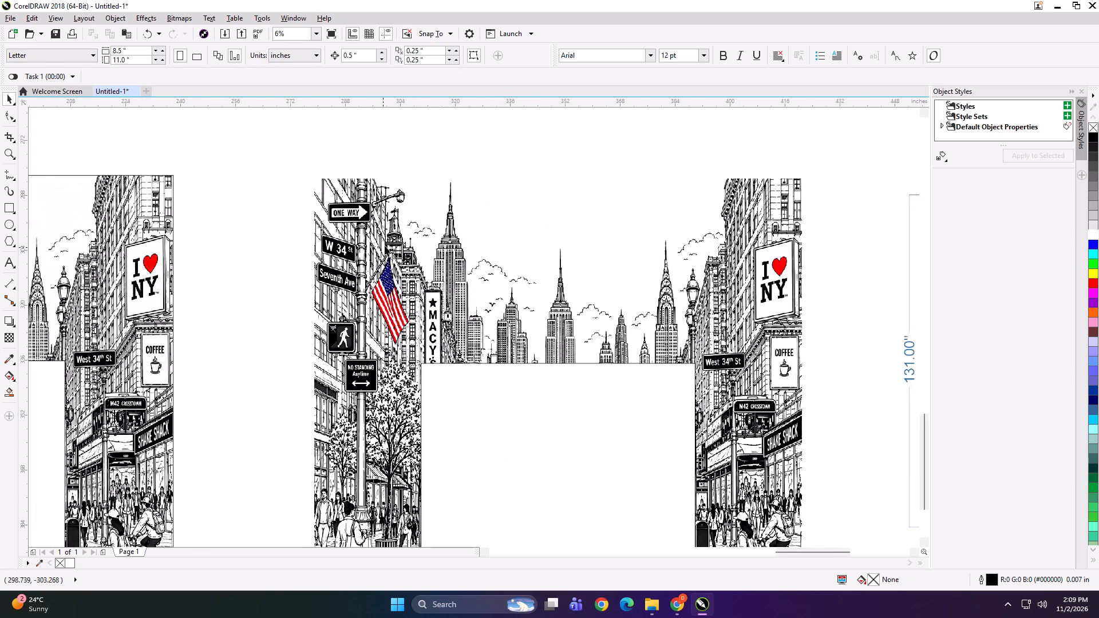